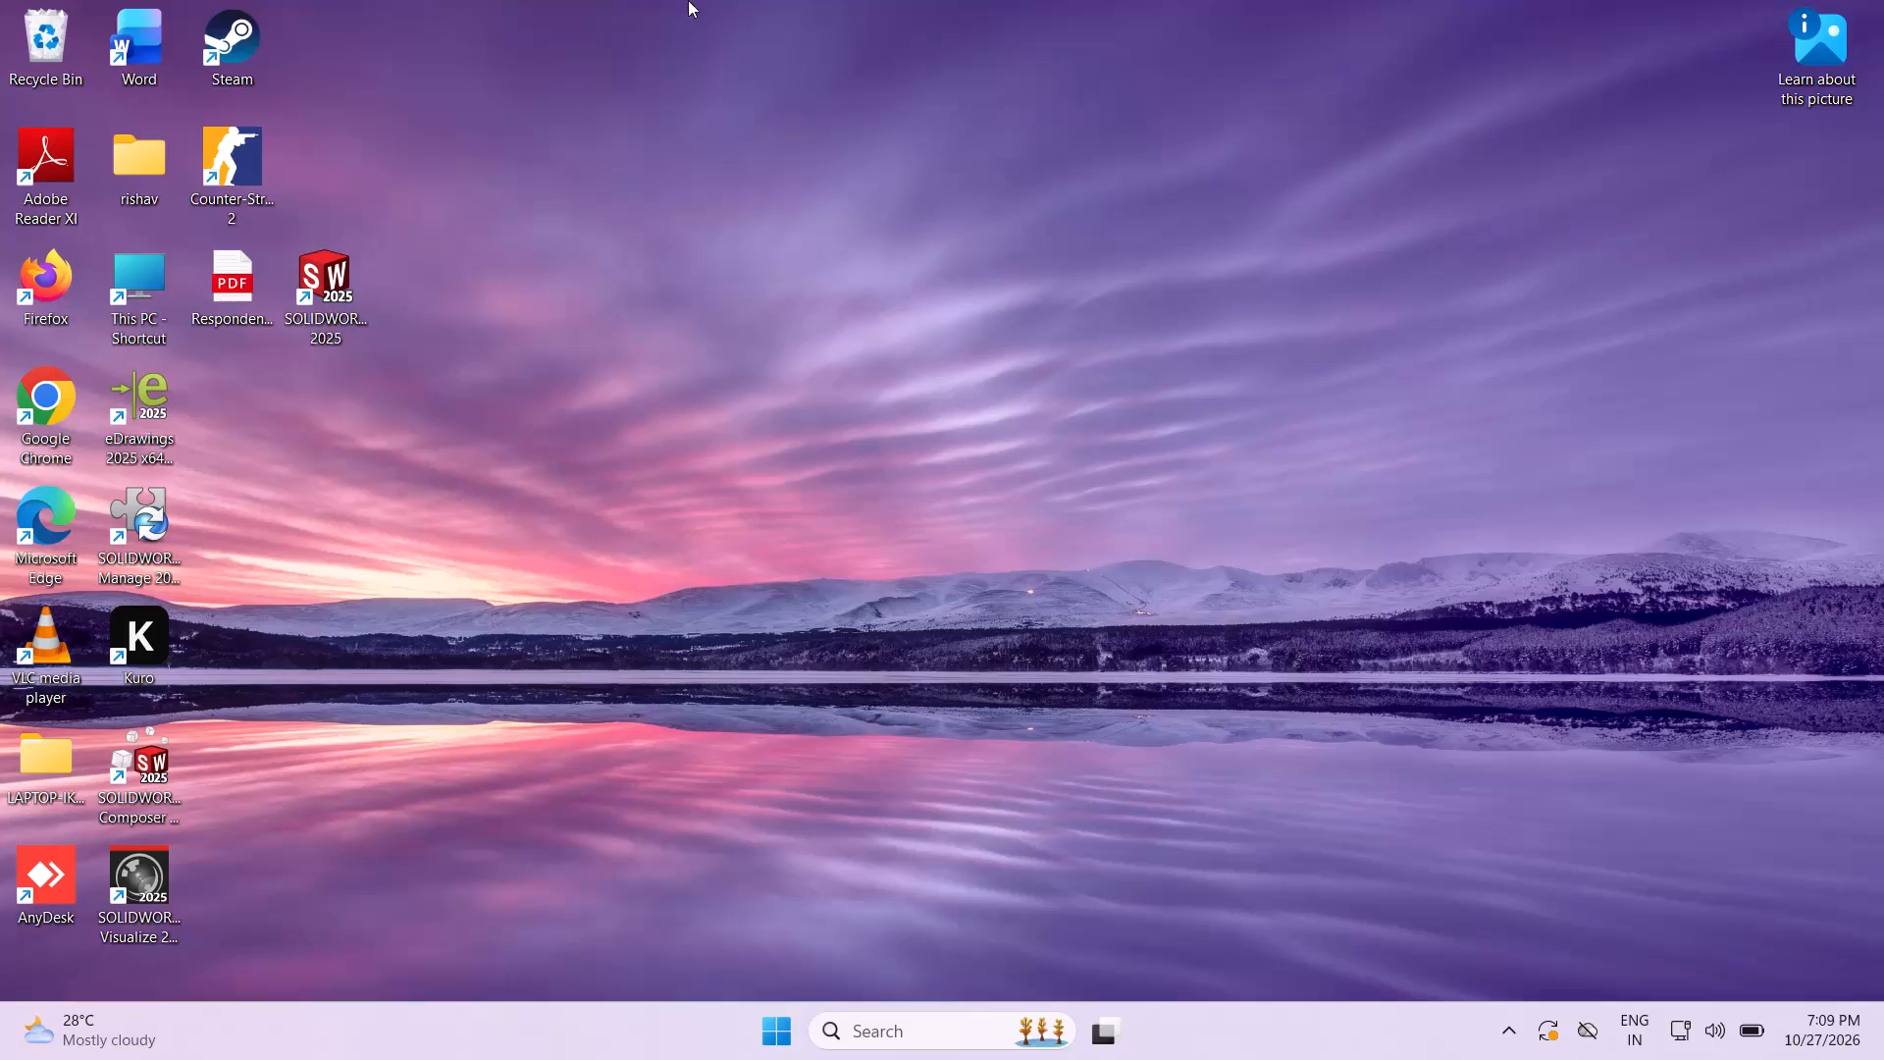
Open Google Chrome and look up "whats" on the web, running one of the suggested searches.
{"action": "triple_click", "coordinate": [1022, 226]}
{"action": "double_click", "coordinate": [54, 417]}
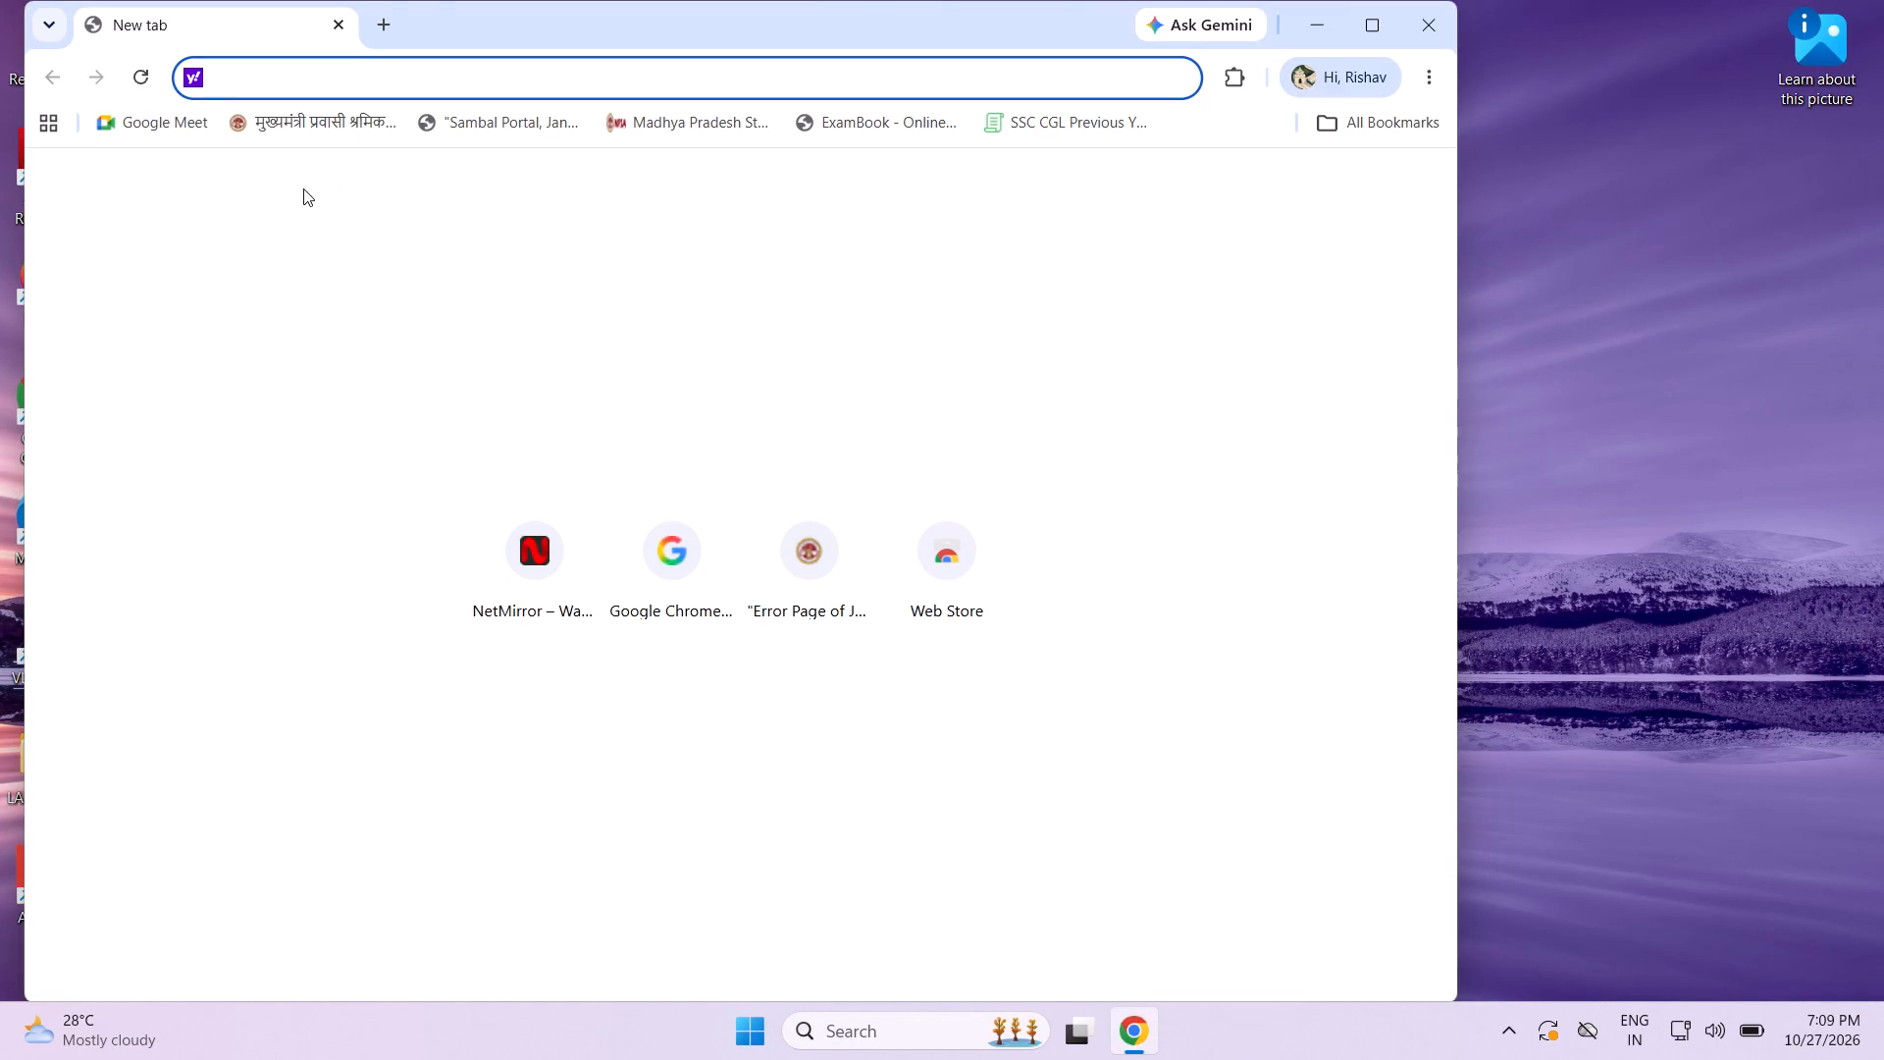
{"action": "left_click", "coordinate": [407, 87]}
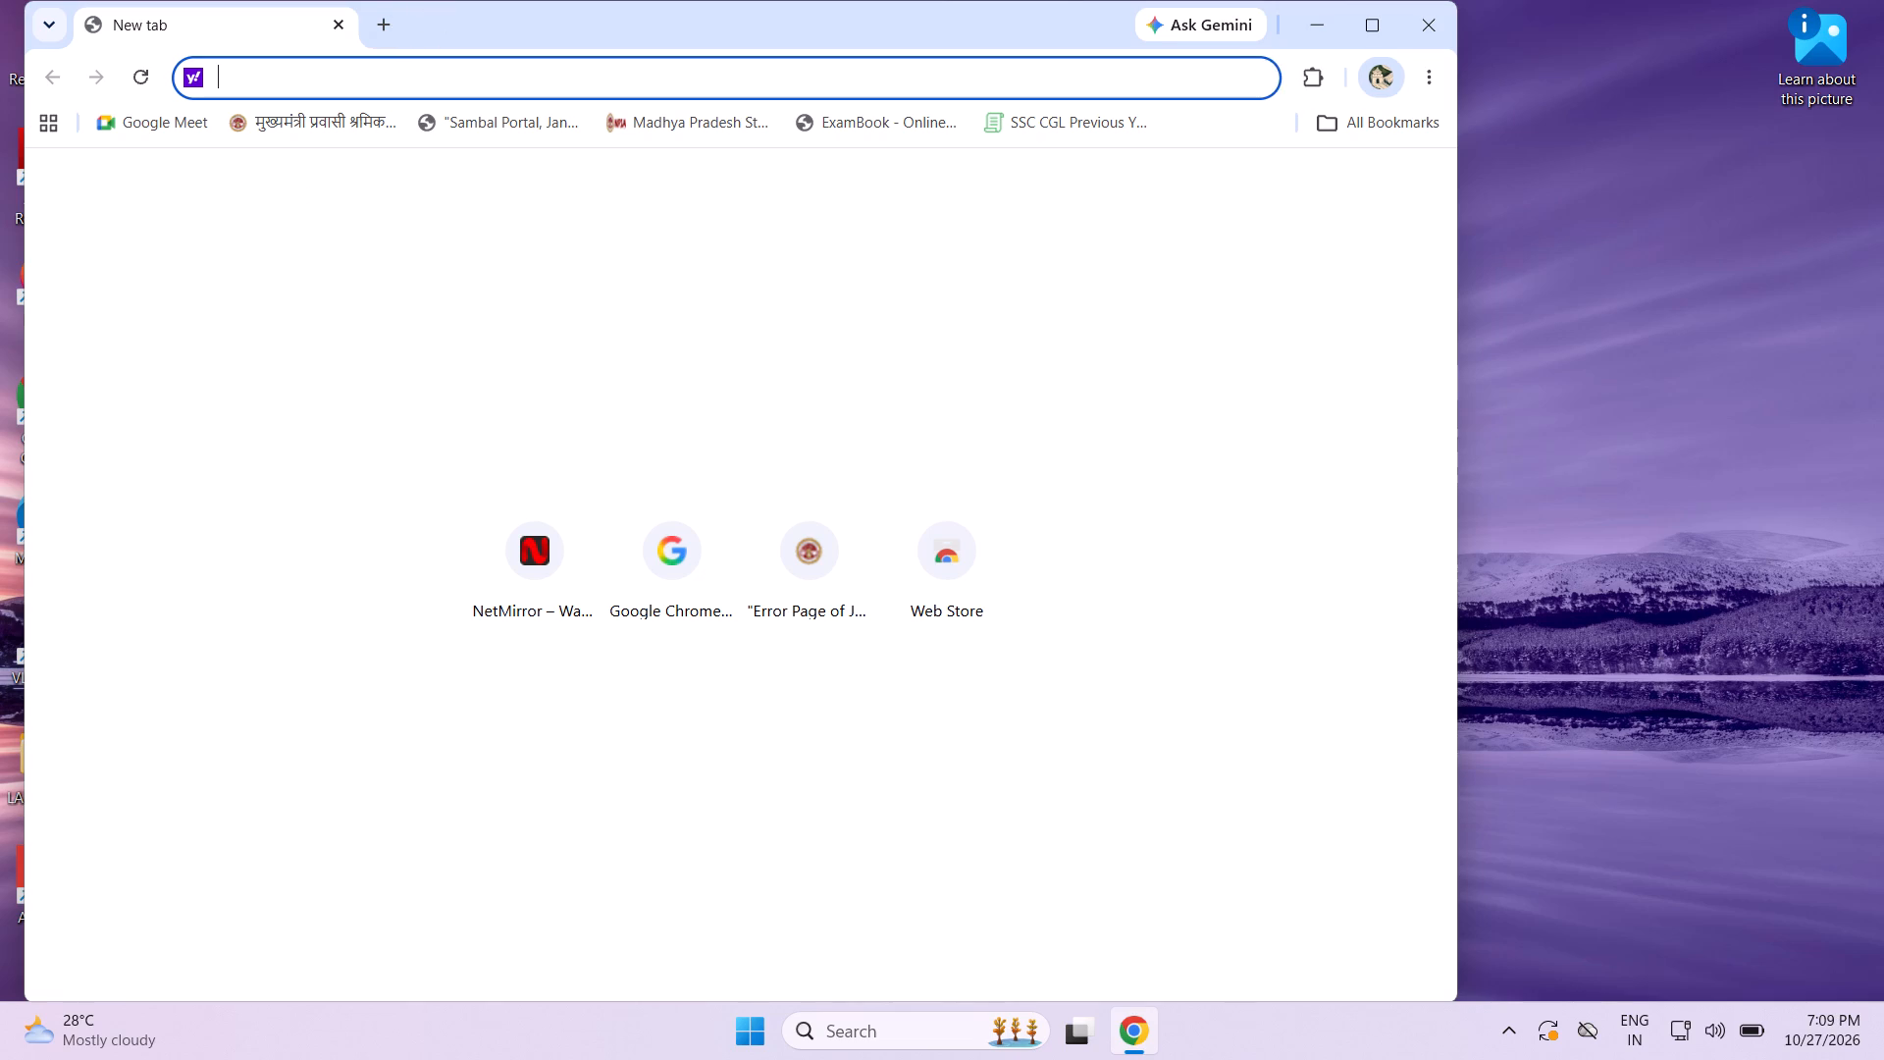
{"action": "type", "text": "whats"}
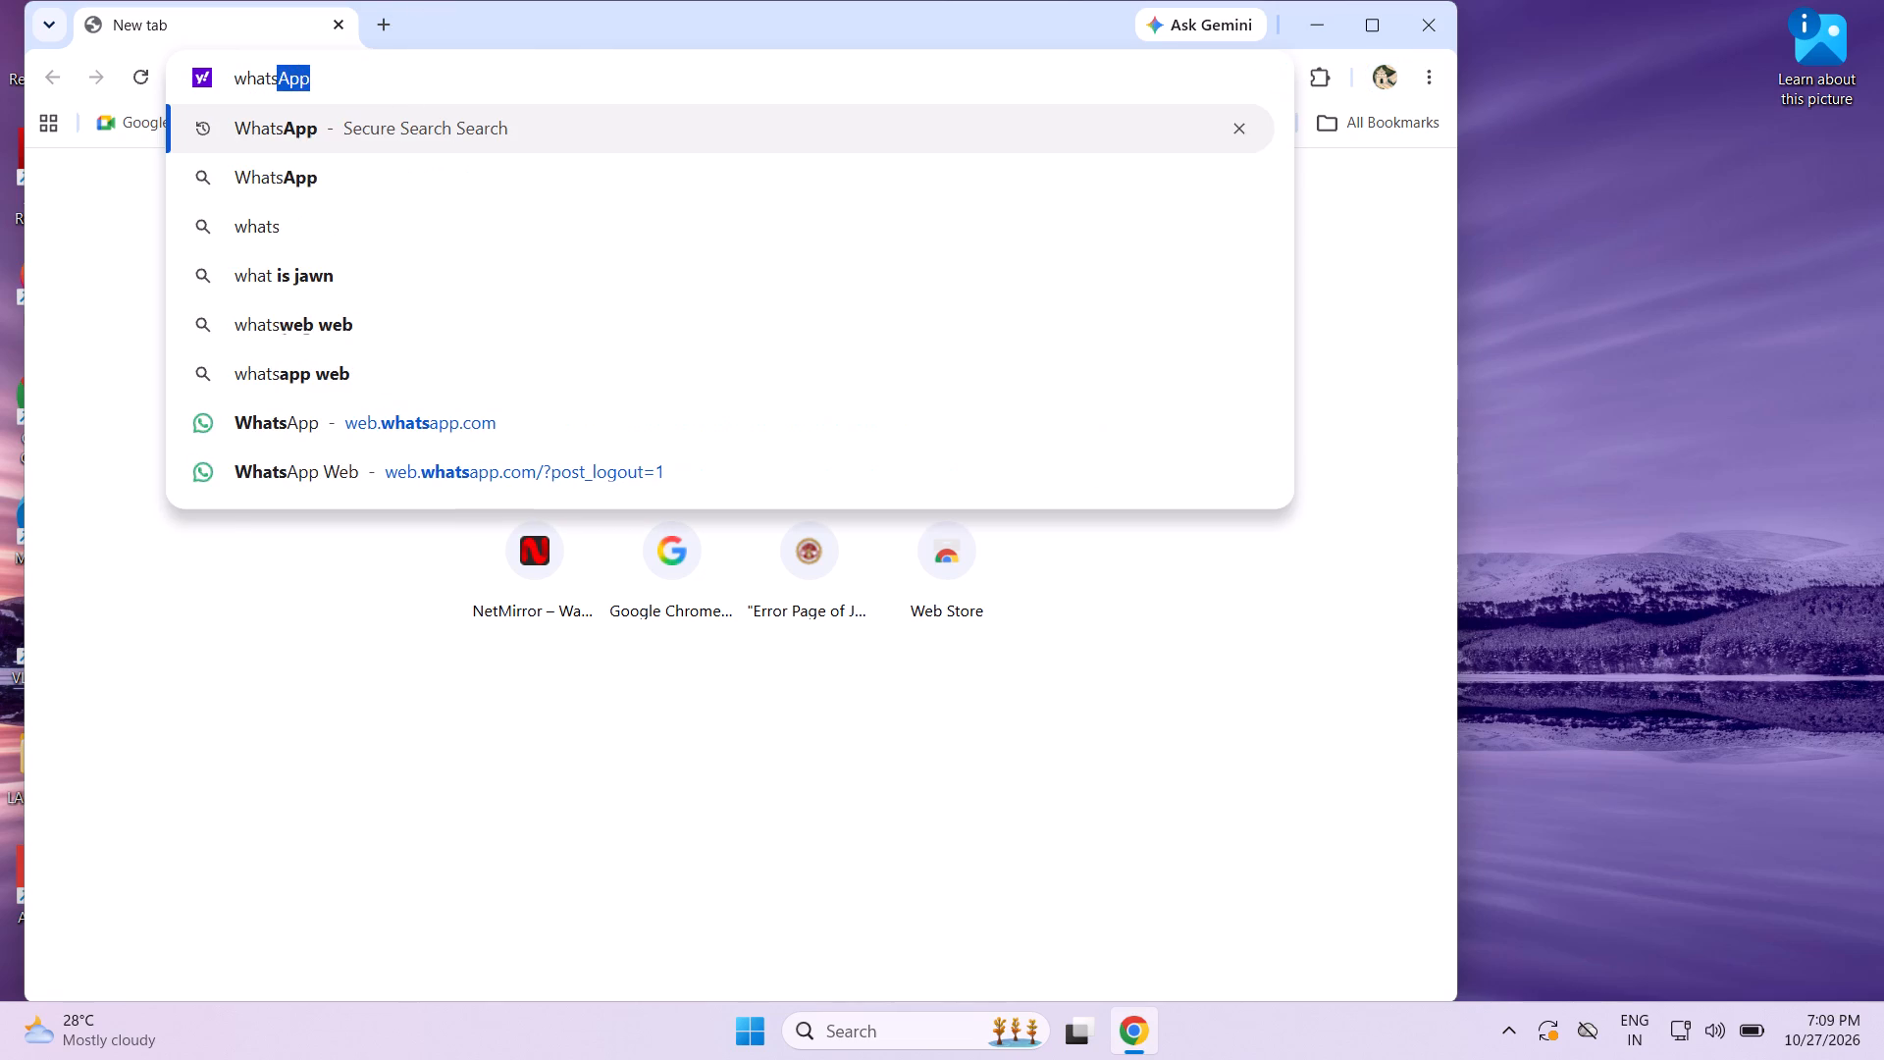
{"action": "left_click", "coordinate": [299, 289]}
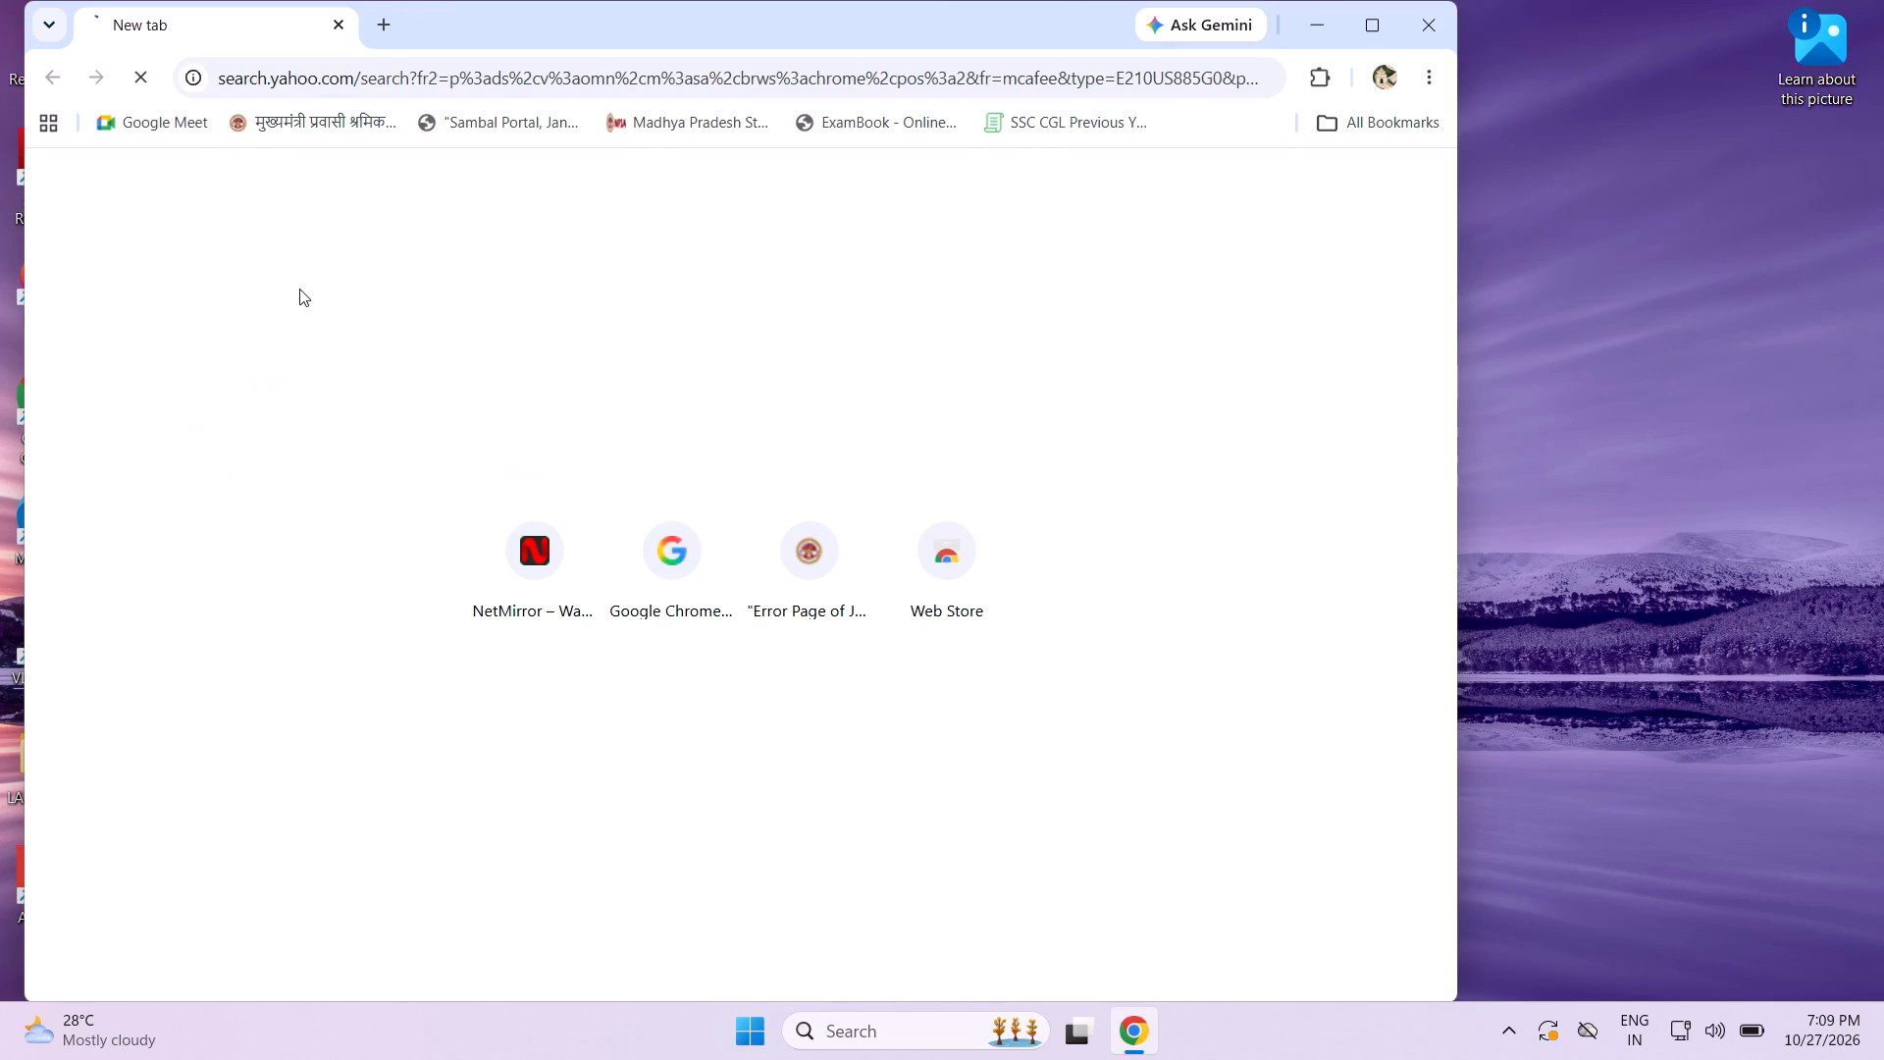
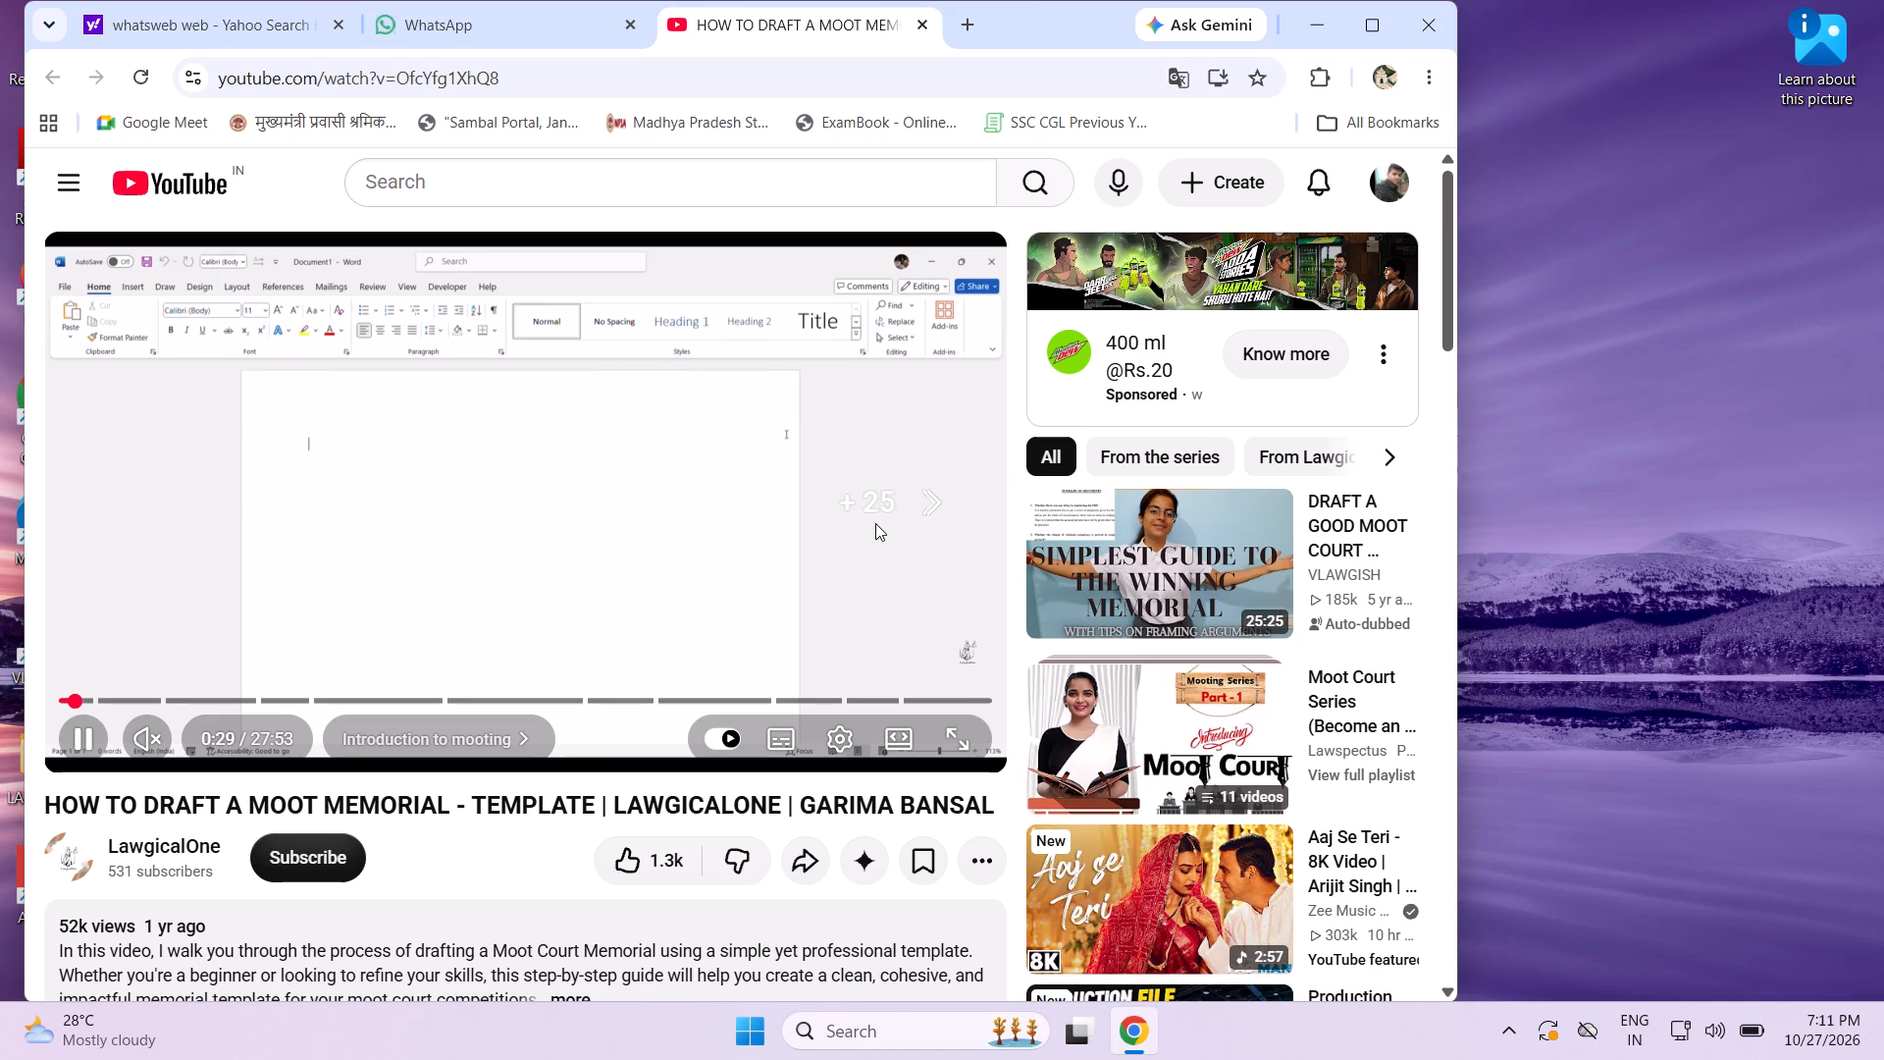
Skim ahead through the moot memorial drafting tutorial to the "Adding color and content" chapter and pause it at about 6:56.
{"action": "key", "text": "Right"}
{"action": "key", "text": "Right"}
{"action": "key", "text": "Right"}
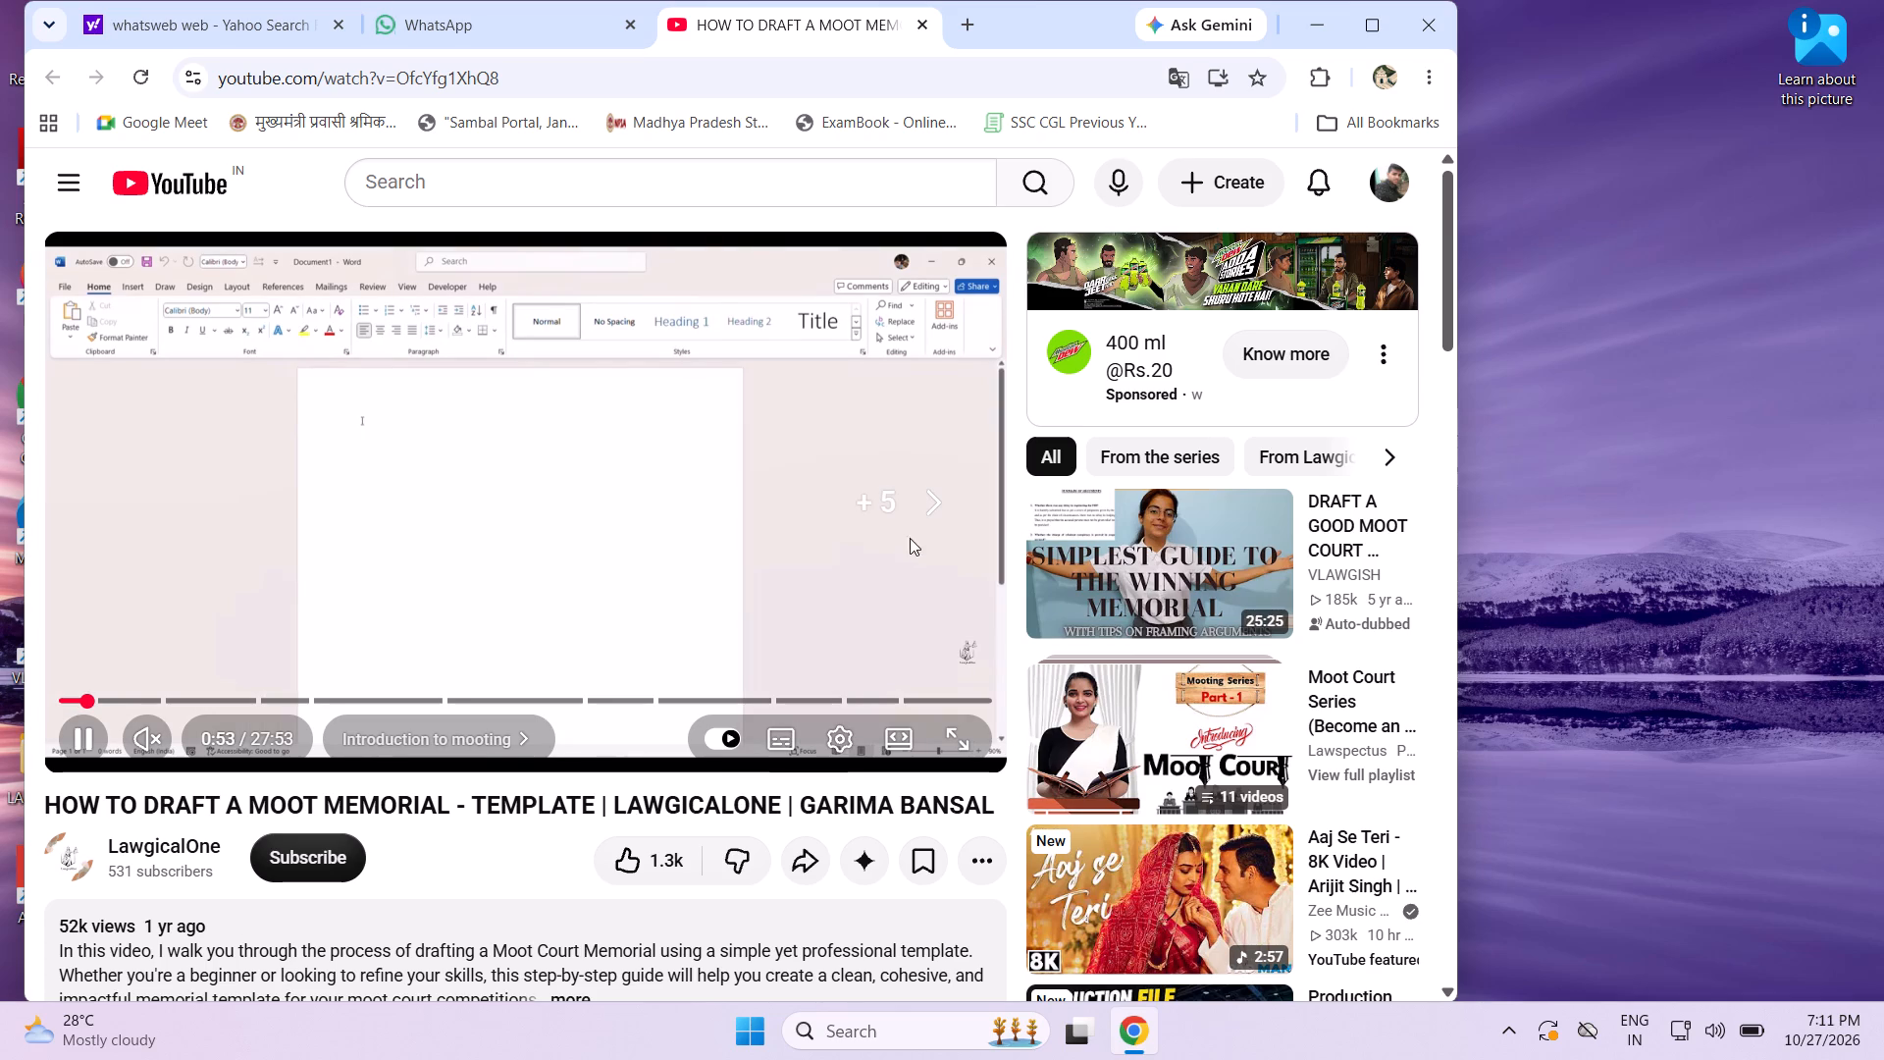
{"action": "left_click", "coordinate": [122, 691]}
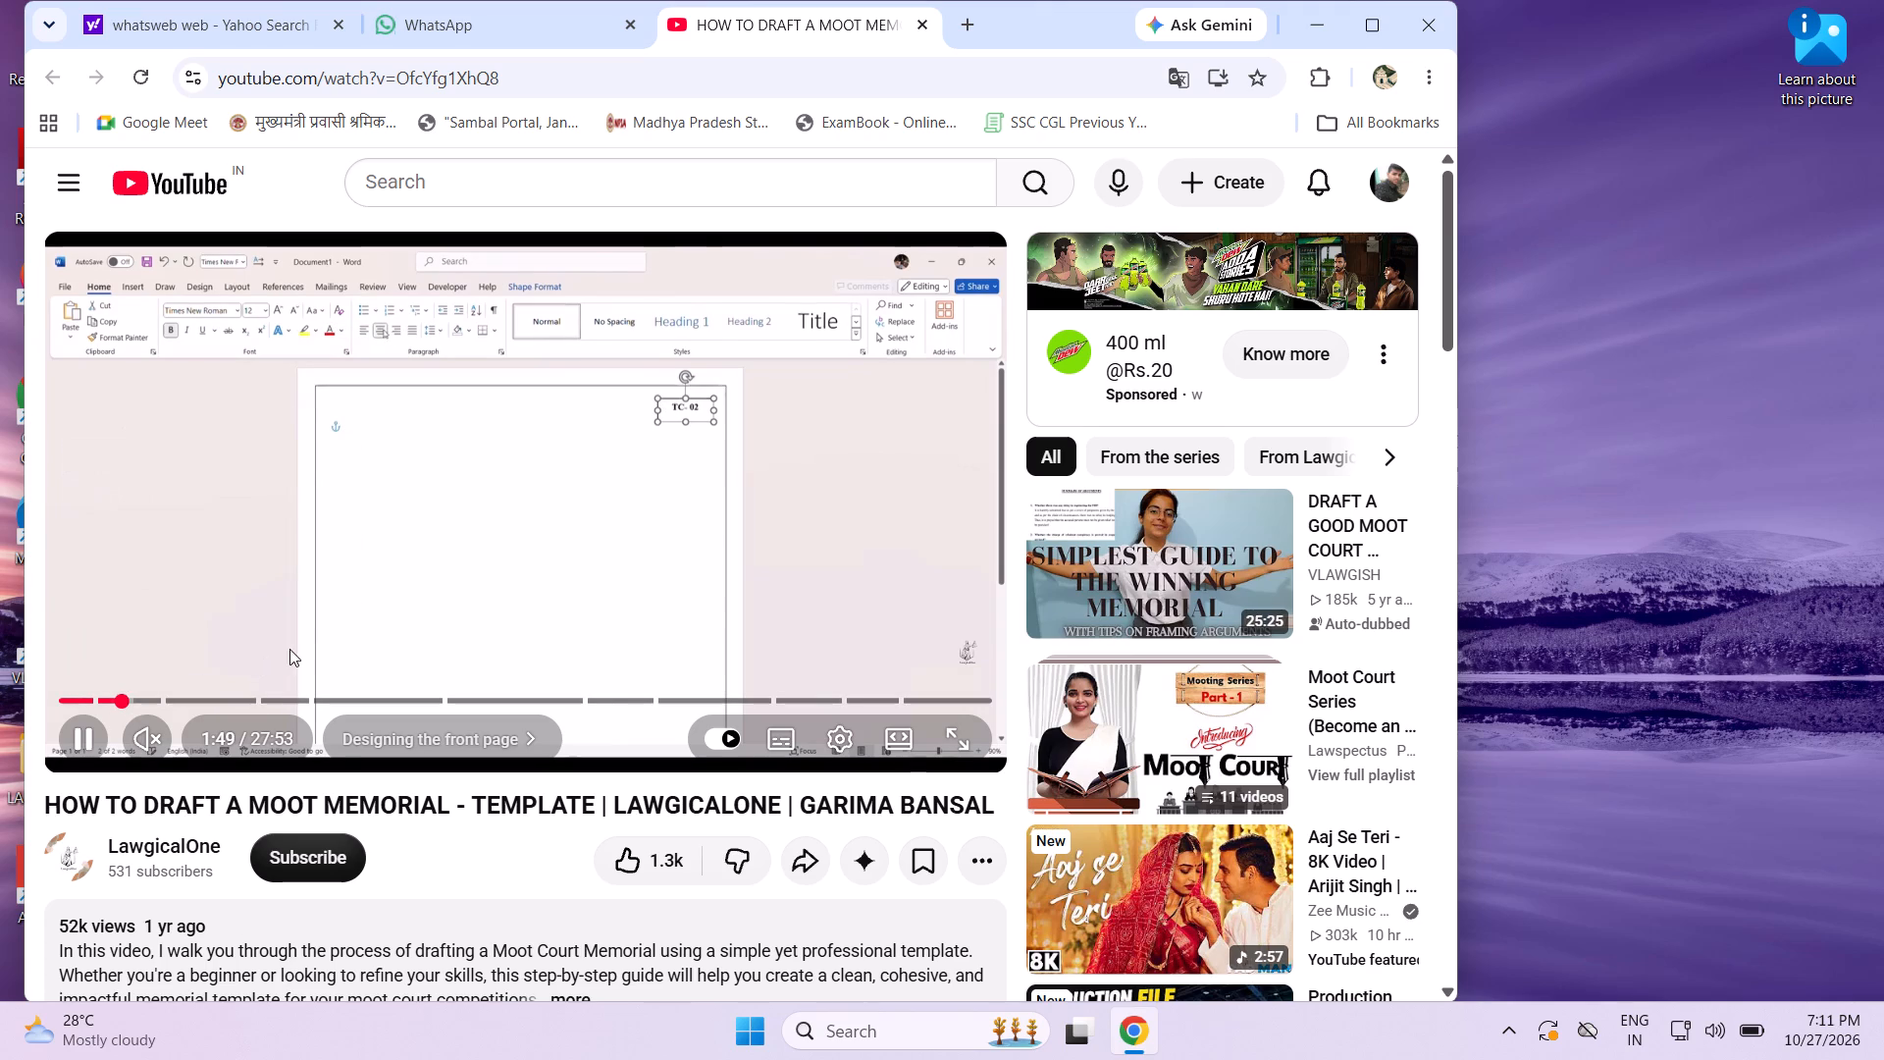
{"action": "left_click", "coordinate": [198, 693]}
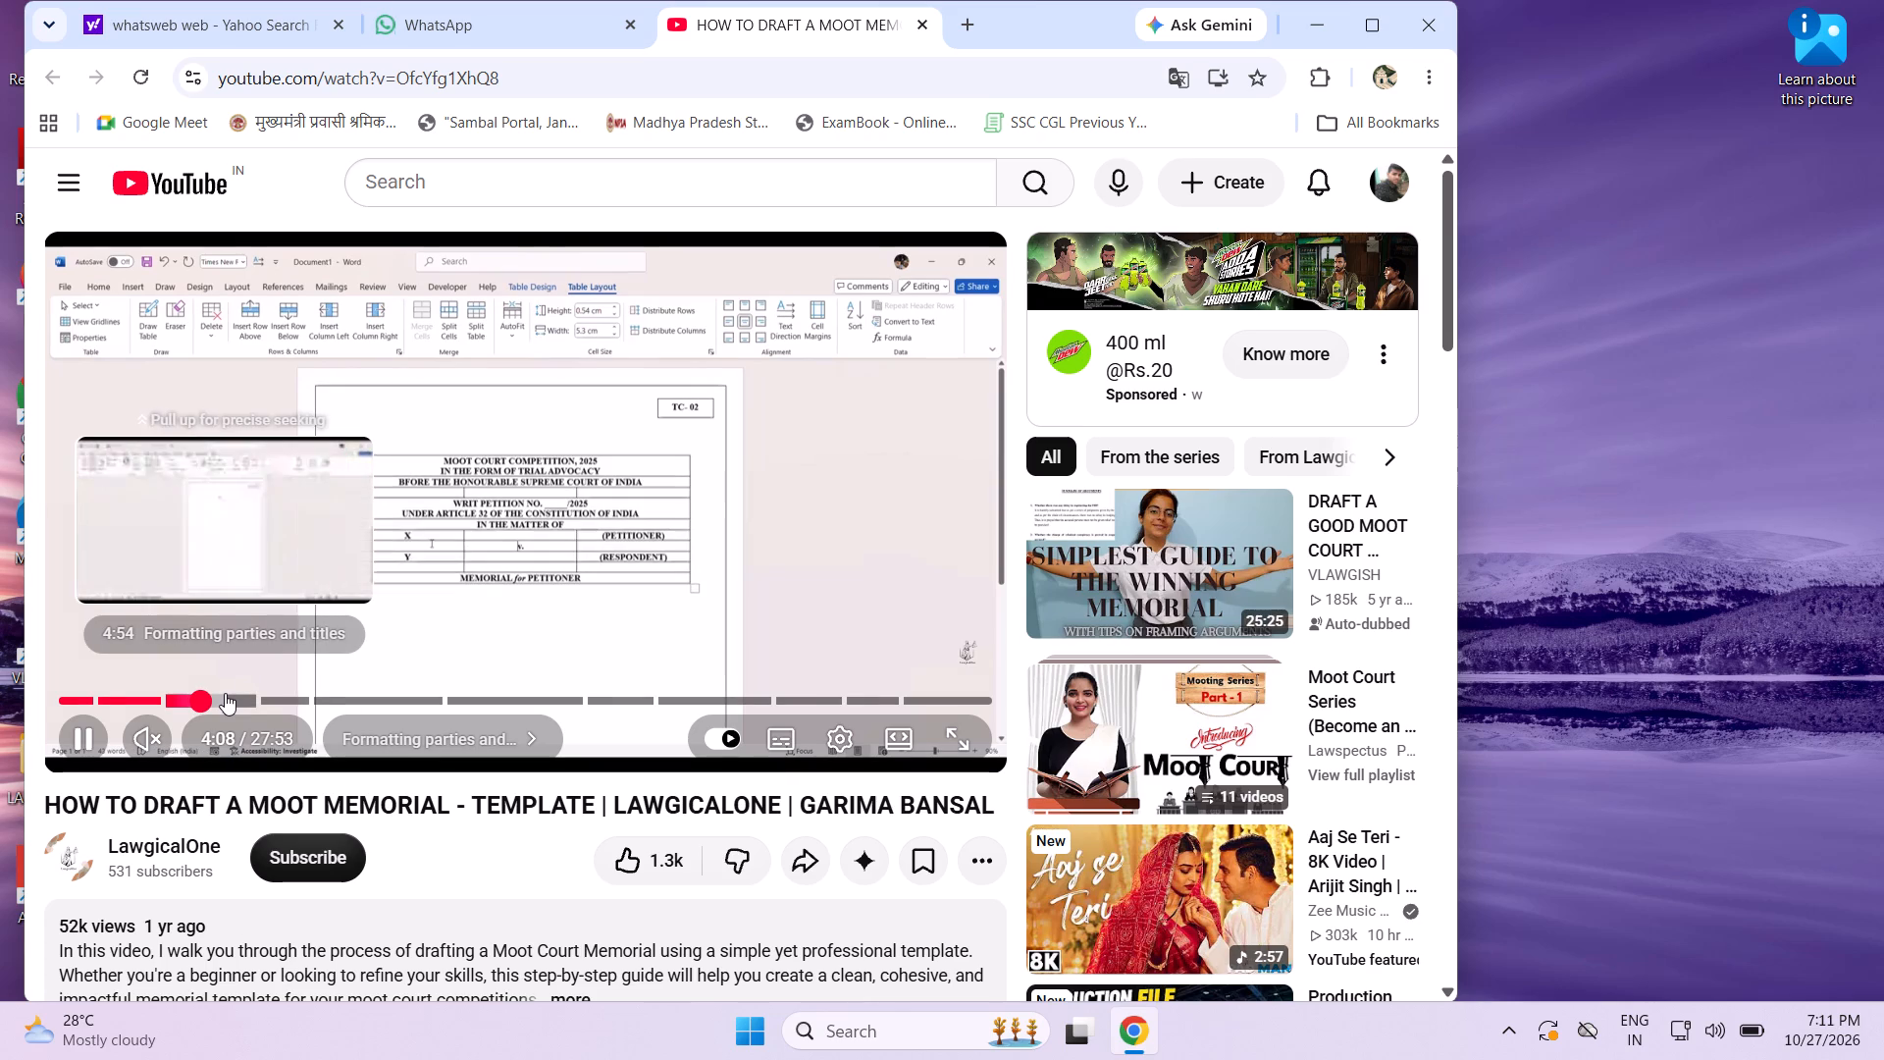
{"action": "left_click", "coordinate": [282, 693]}
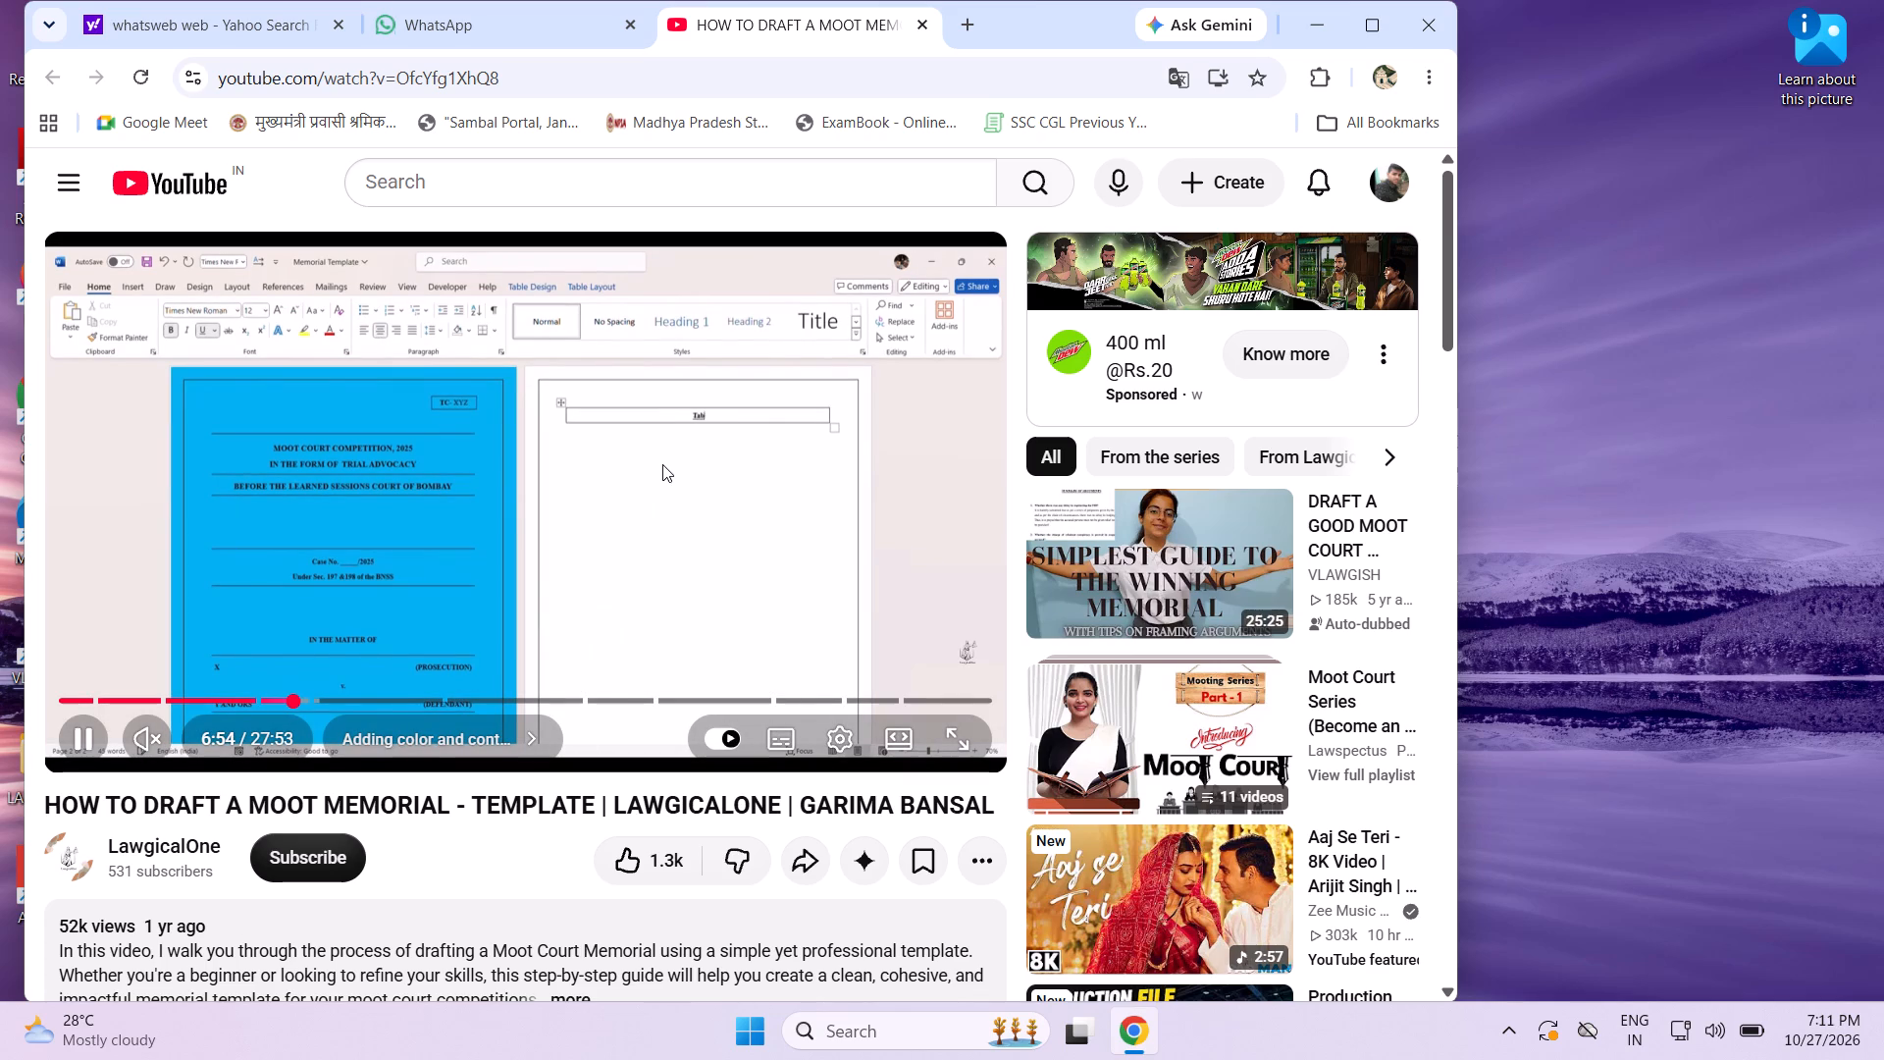
{"action": "left_click", "coordinate": [817, 534]}
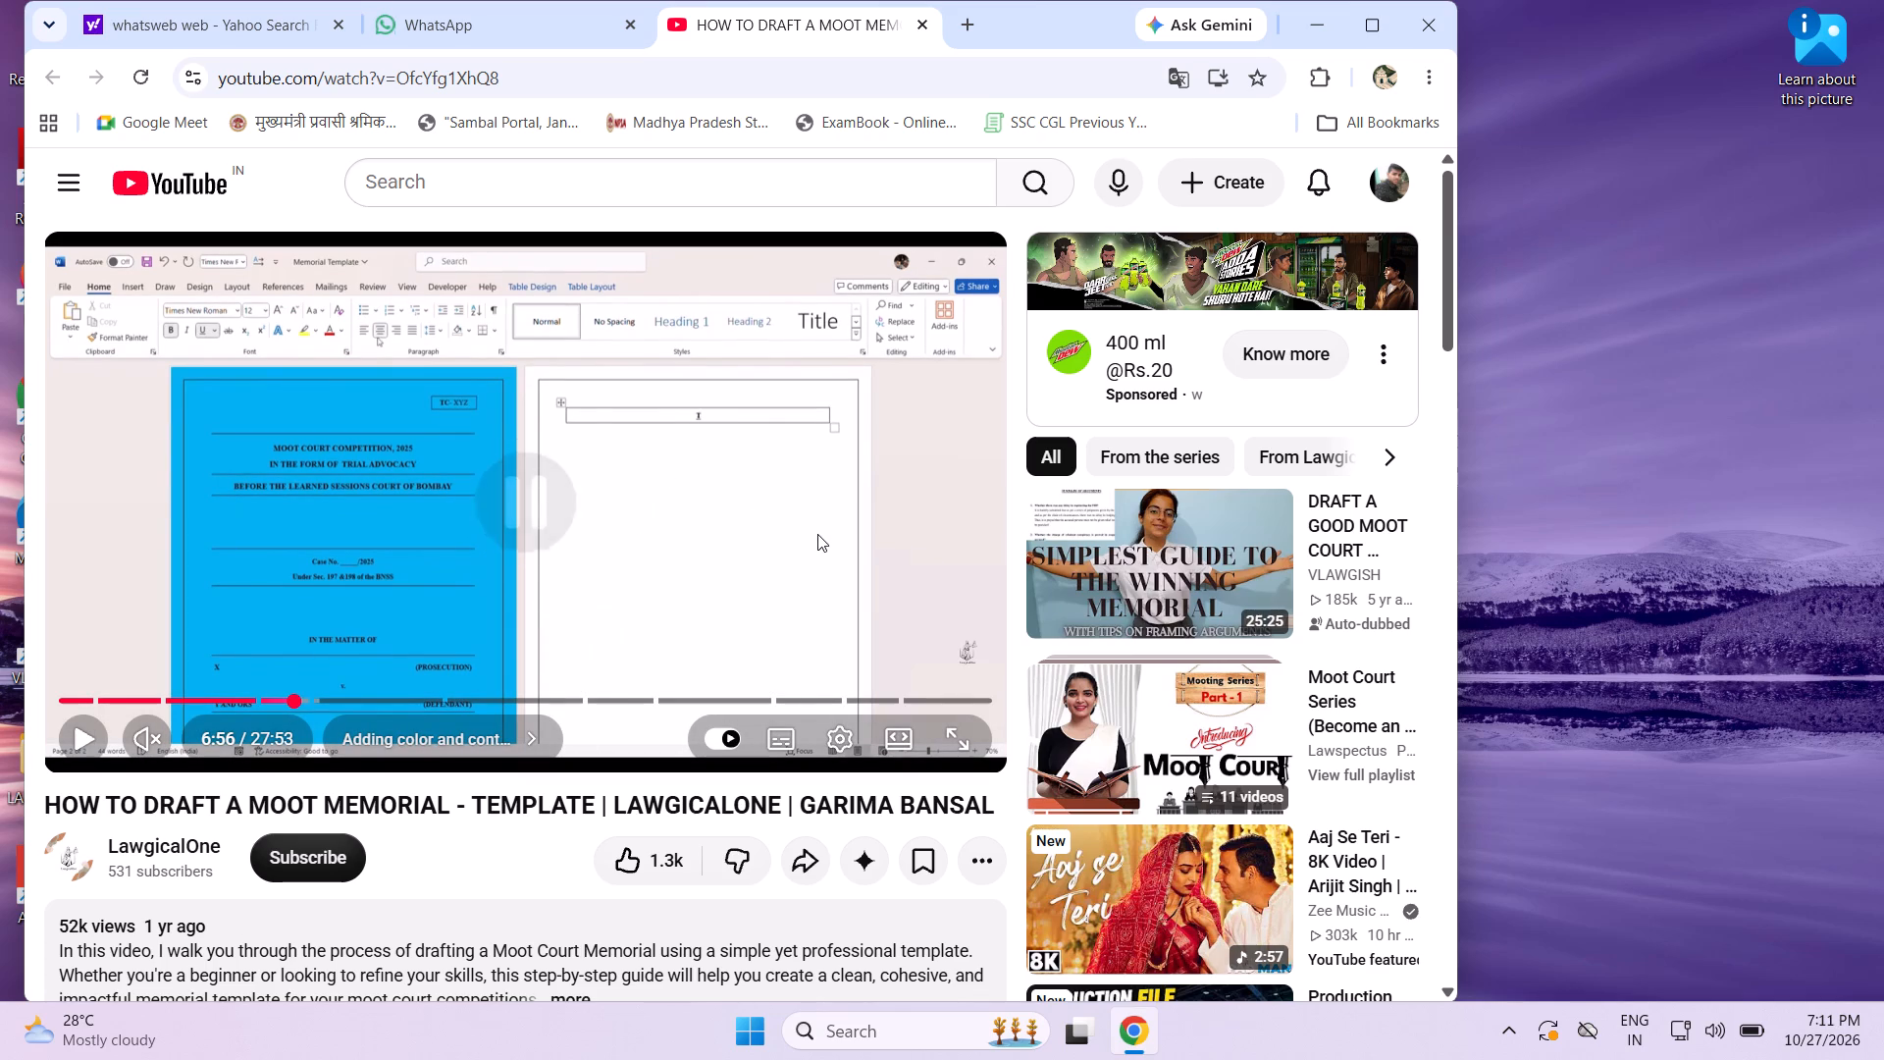
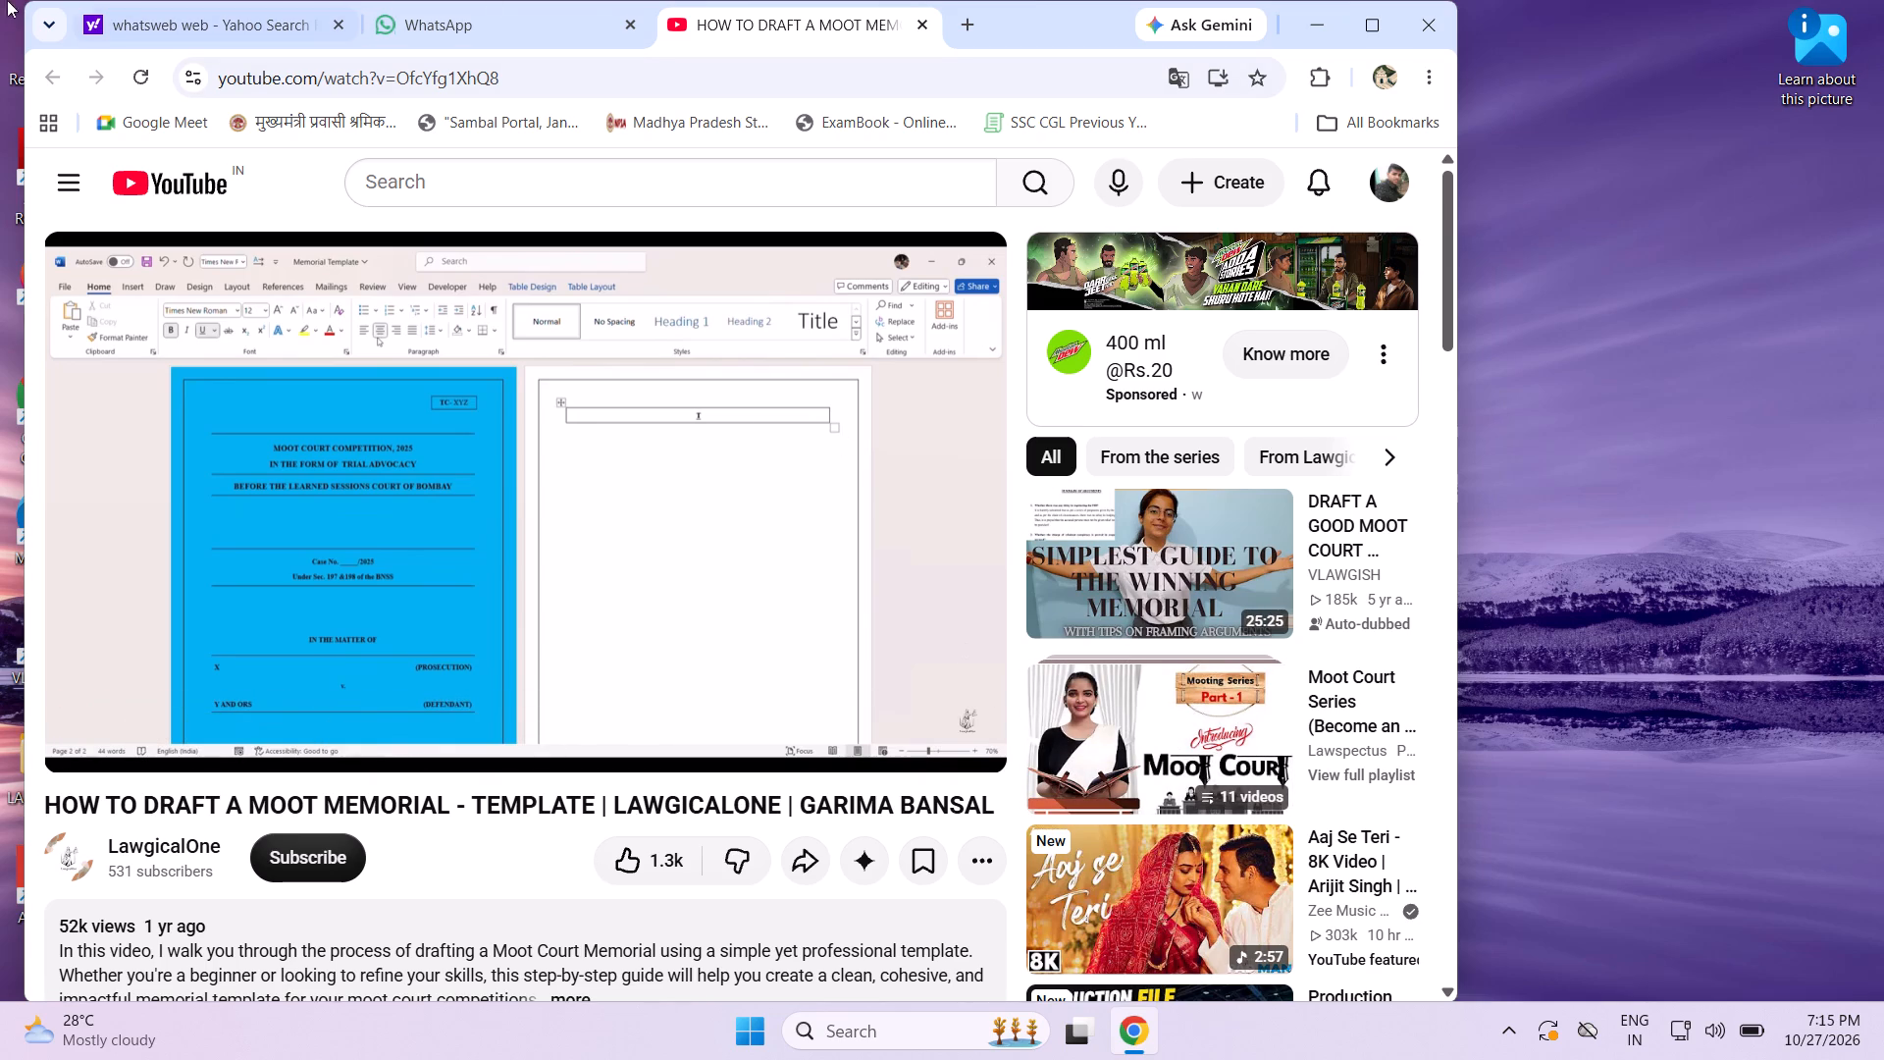
Resume the tutorial and skim the "List of abbreviations" chapter between about 8:04 and 10:12, examining the table of contents formatting.
{"action": "left_click", "coordinate": [371, 485]}
{"action": "left_click", "coordinate": [335, 692]}
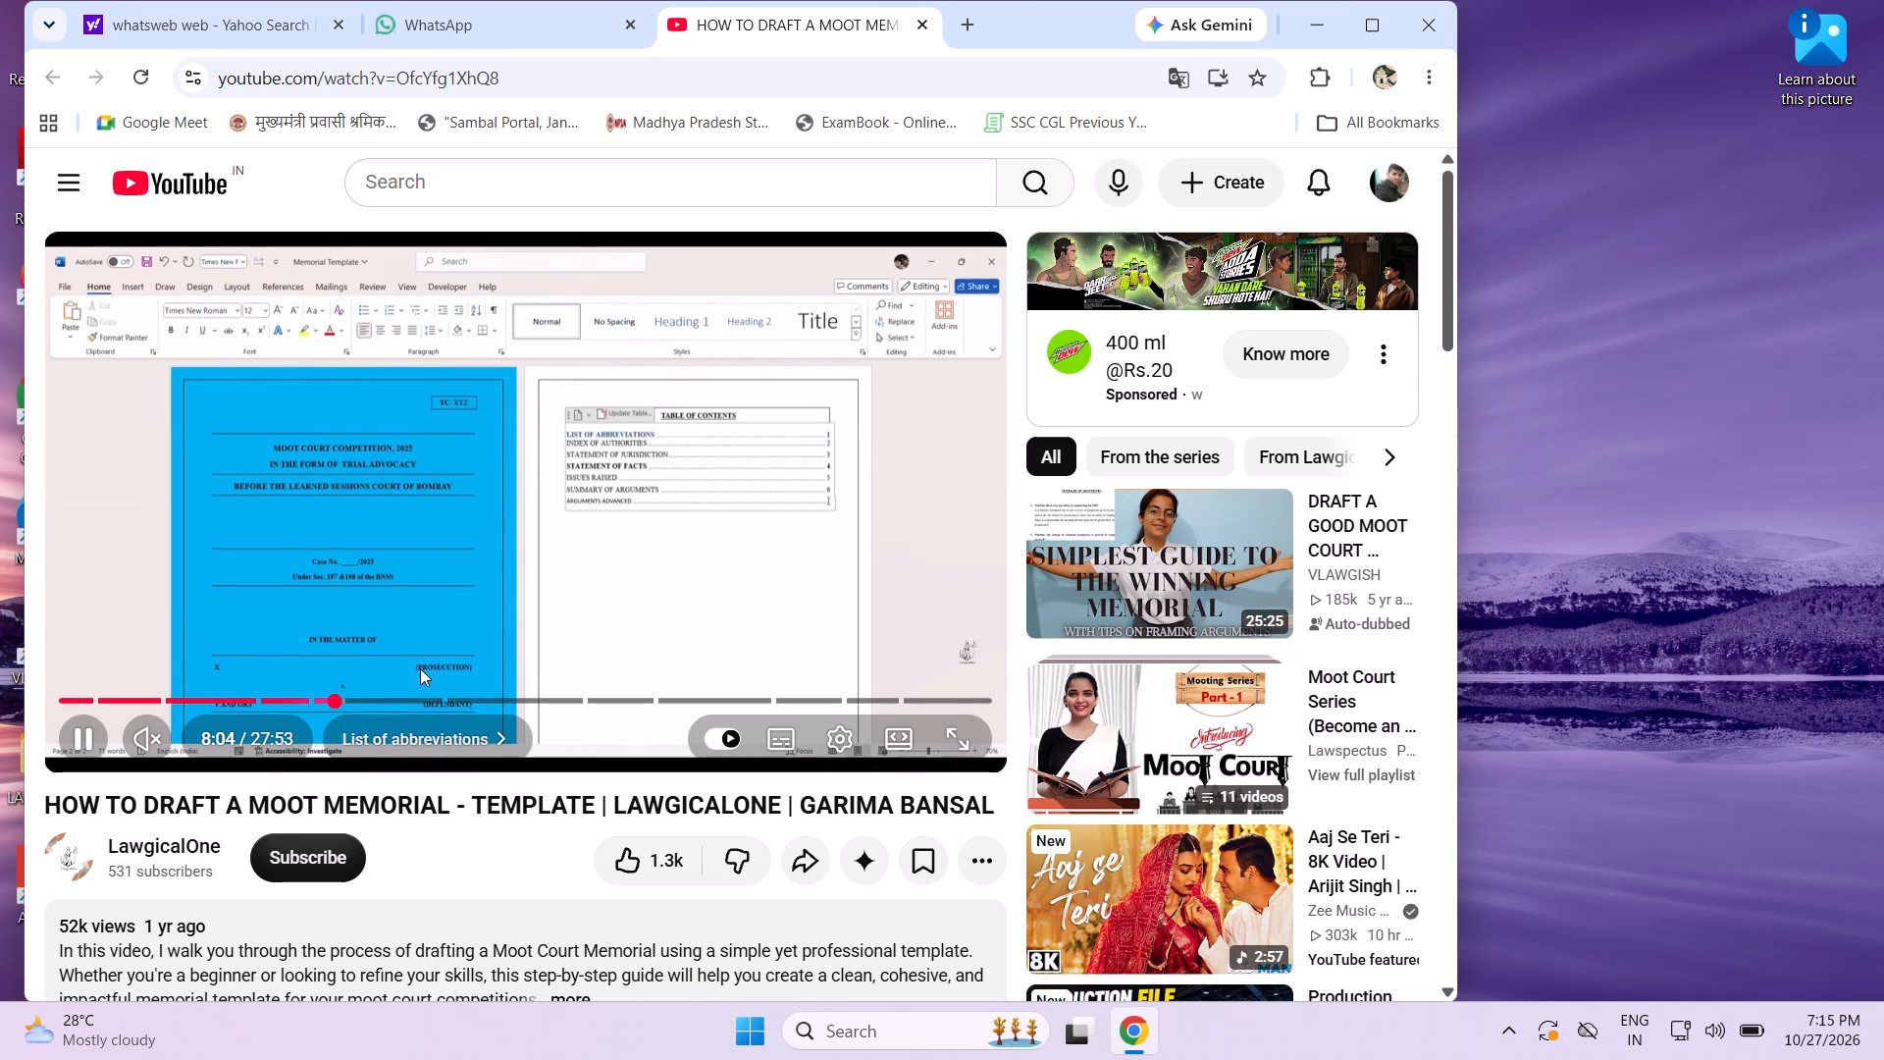
{"action": "left_click", "coordinate": [391, 699]}
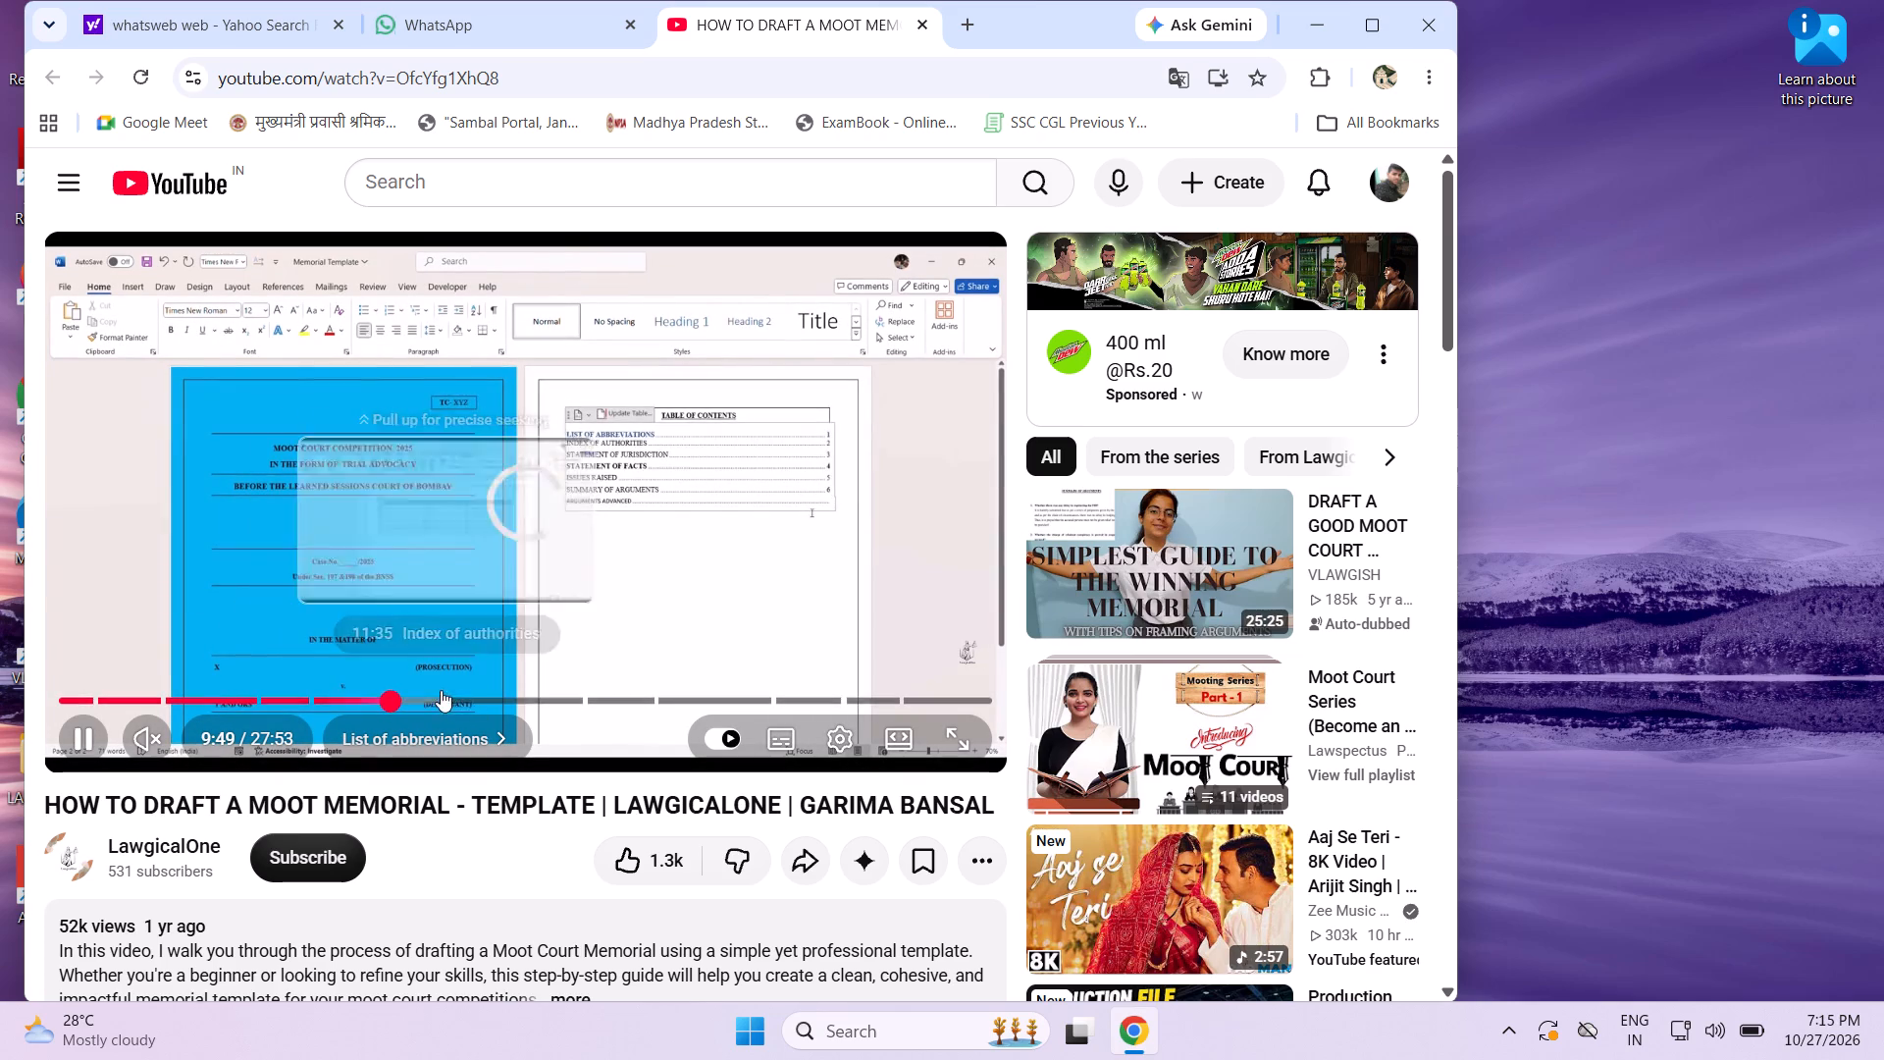
{"action": "left_click", "coordinate": [369, 684]}
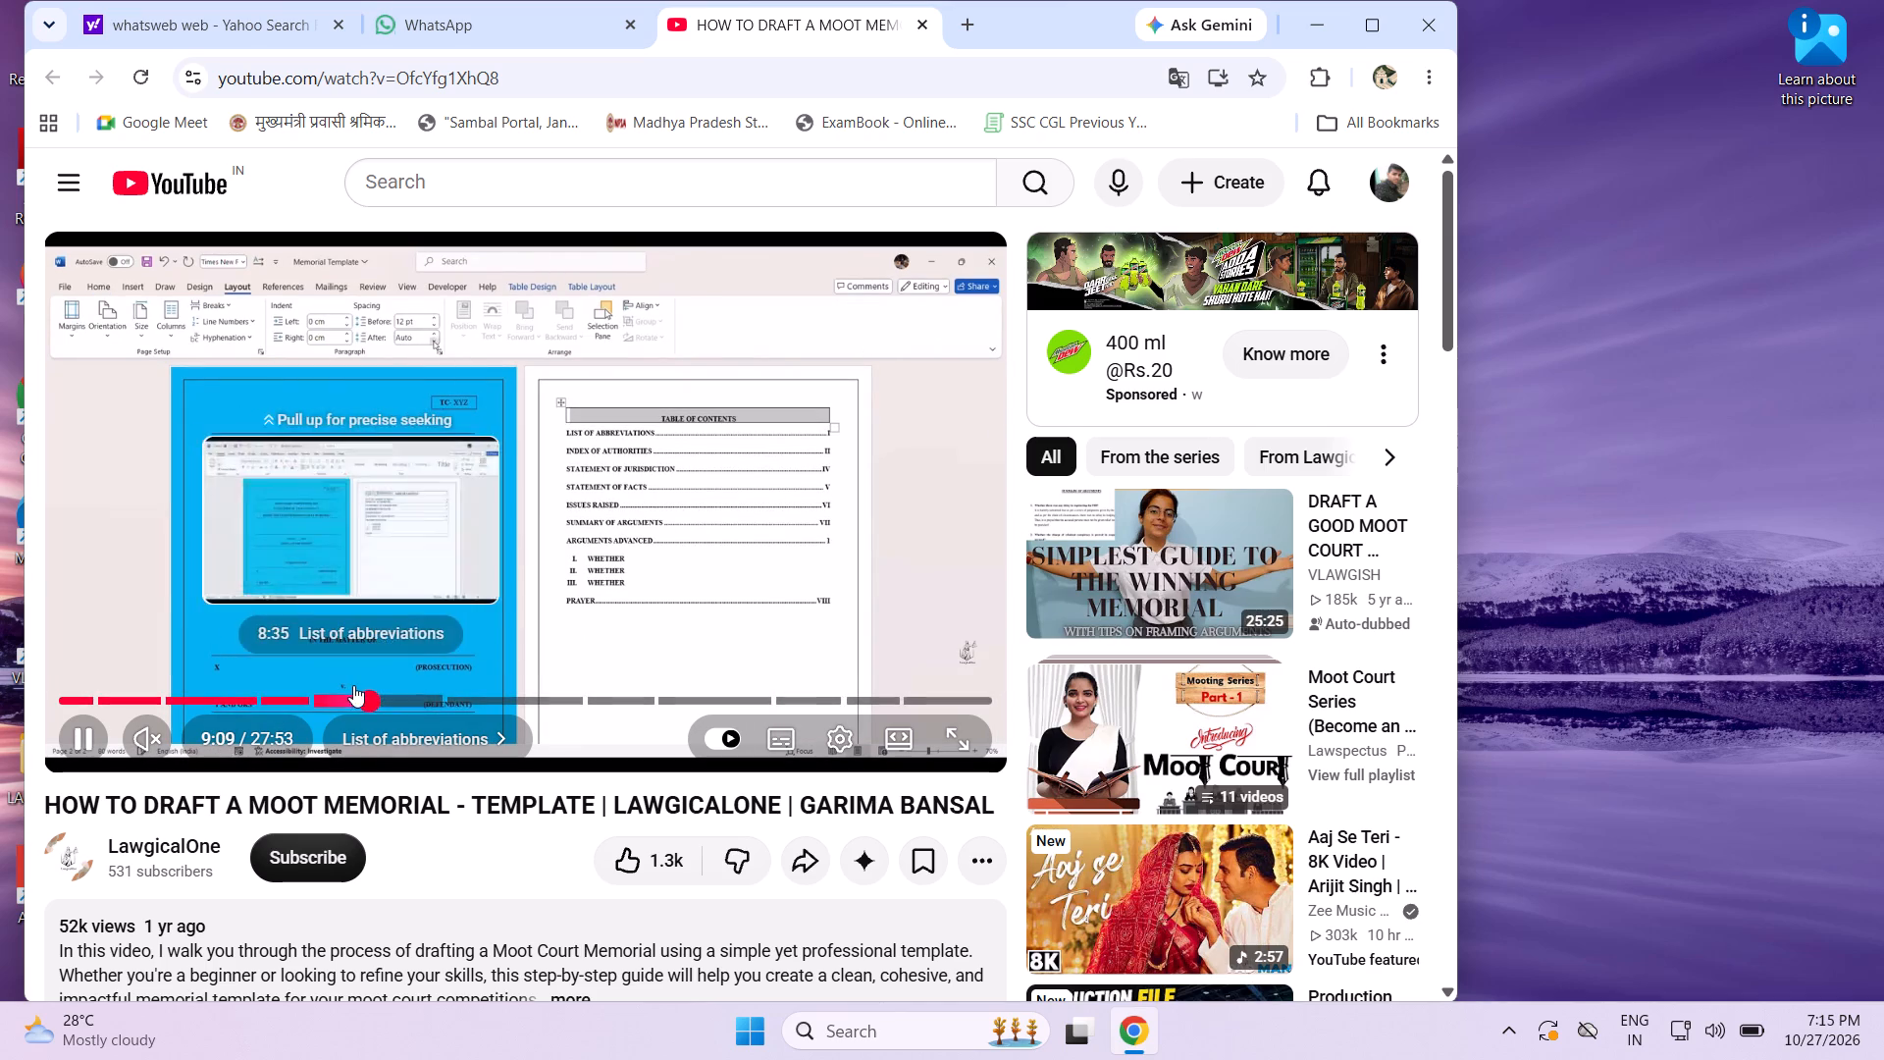
{"action": "left_click", "coordinate": [355, 686]}
{"action": "left_click", "coordinate": [403, 689]}
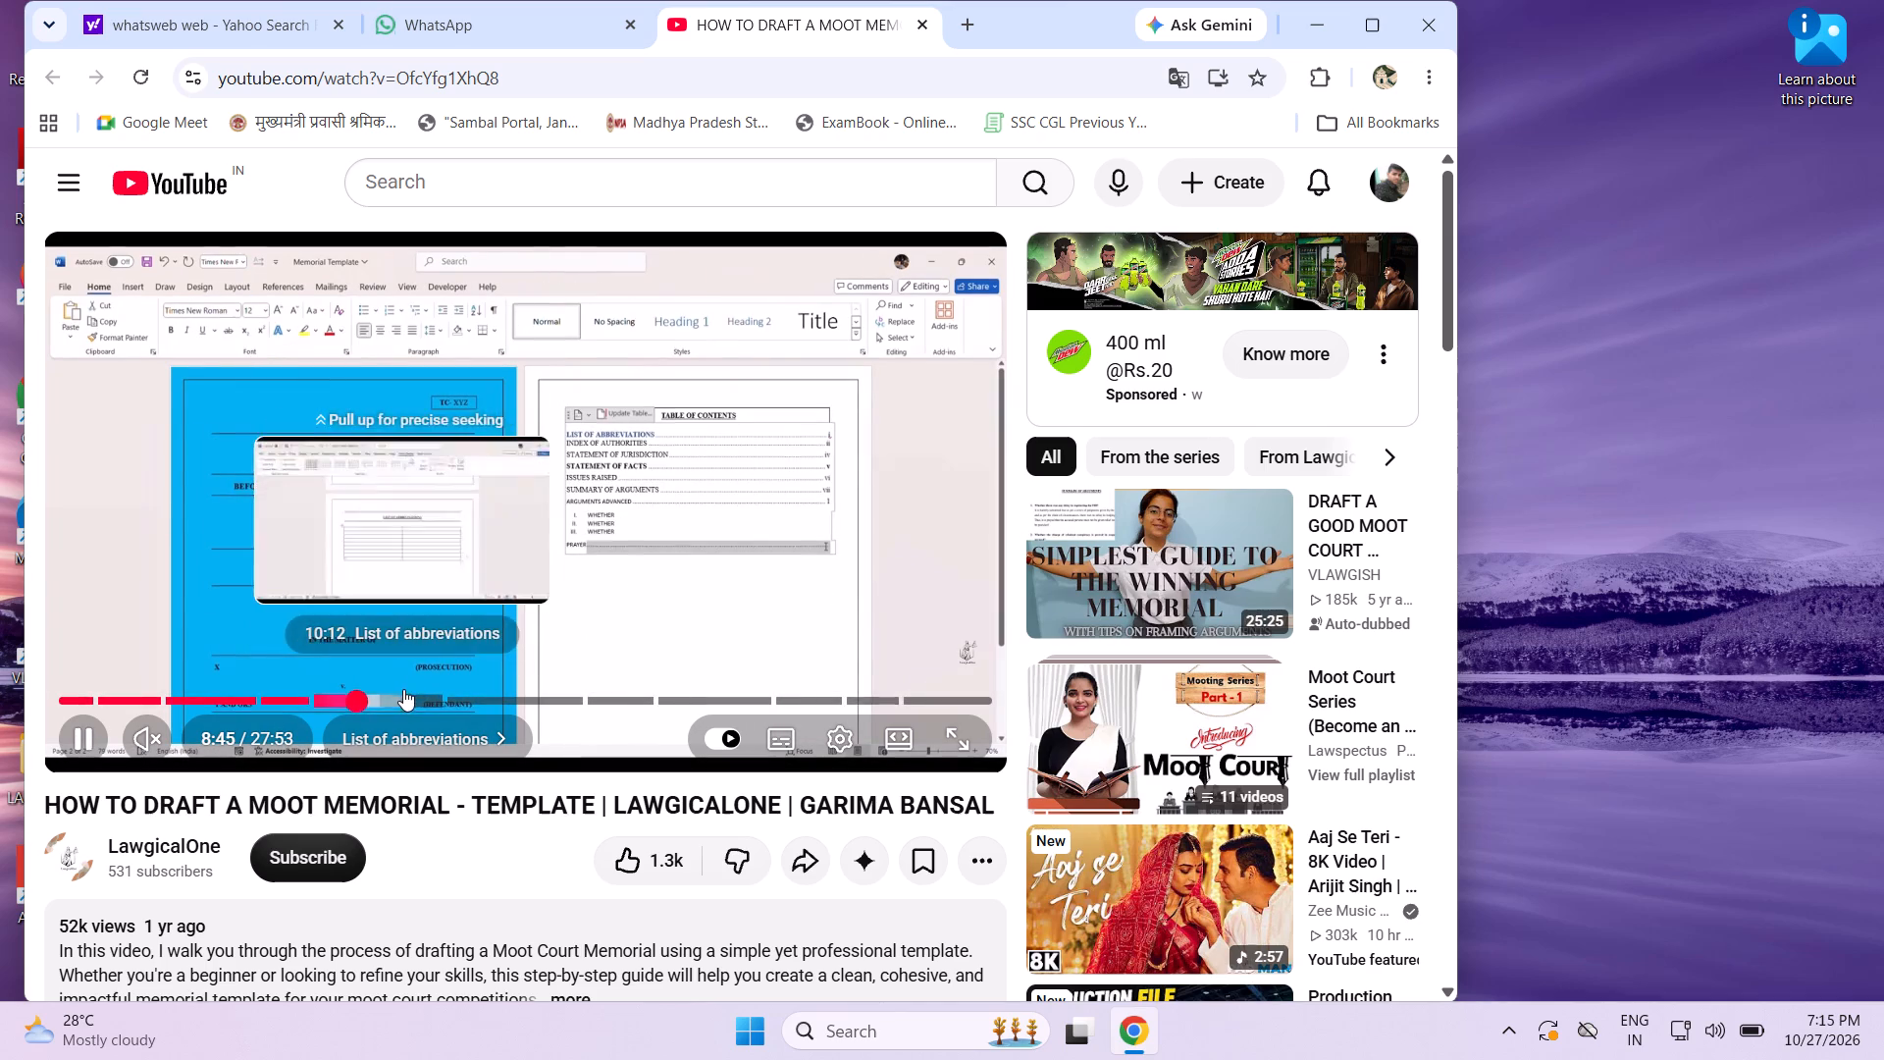
Skim ahead through the "Index of authorities" chapter from about 12:12 to 14:48, examining how its table is laid out.
{"action": "left_click", "coordinate": [472, 696]}
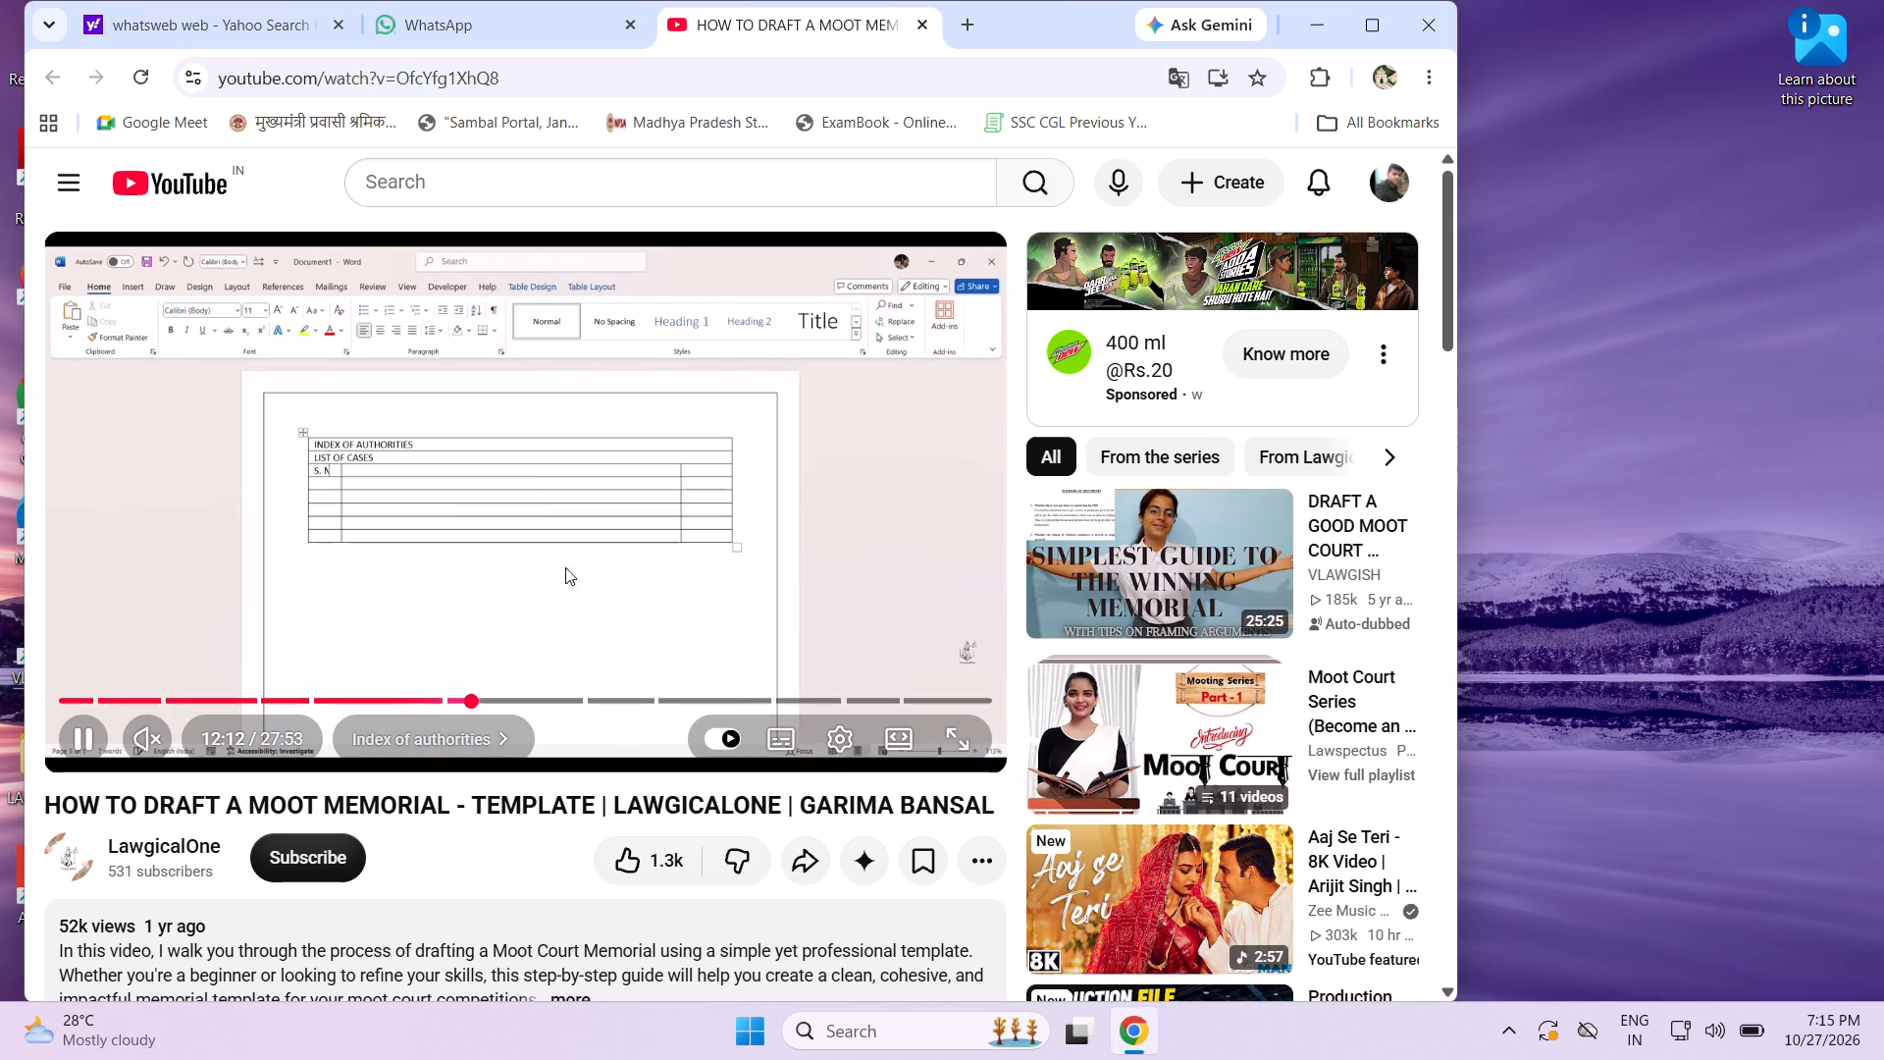
{"action": "left_click", "coordinate": [524, 696]}
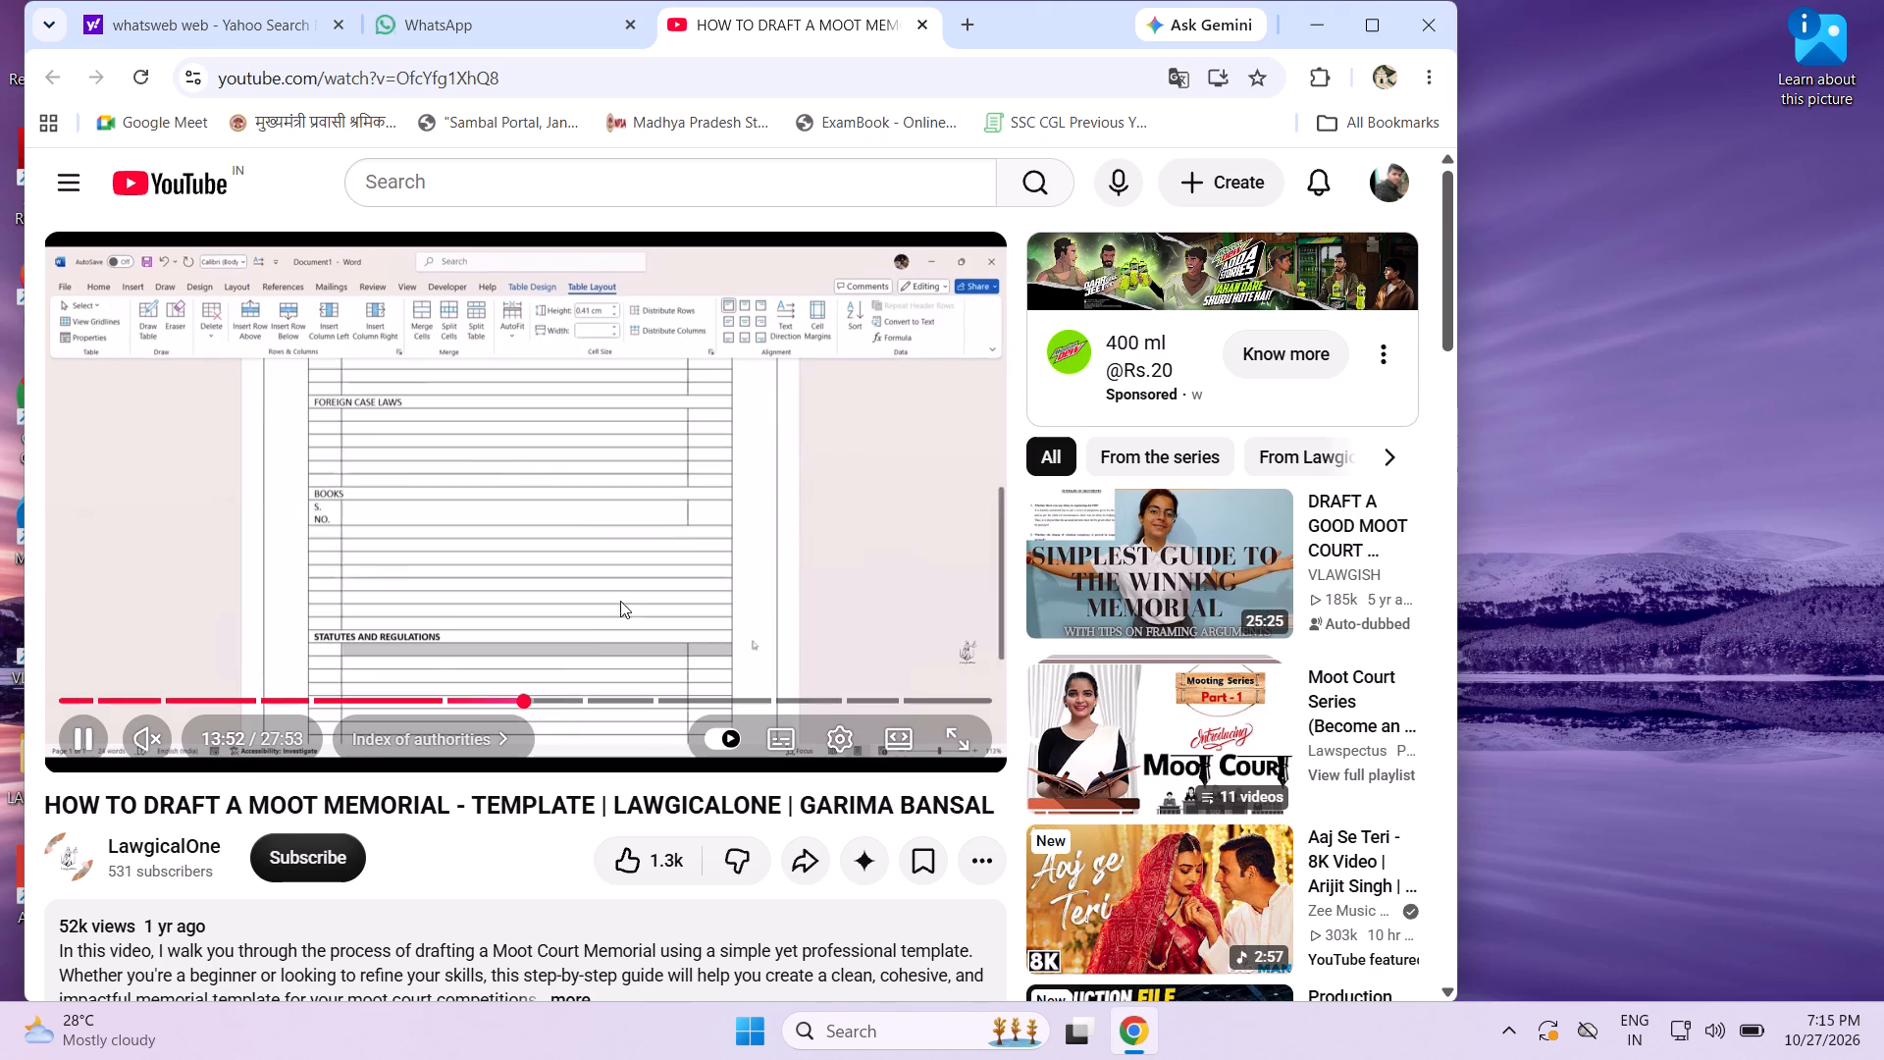
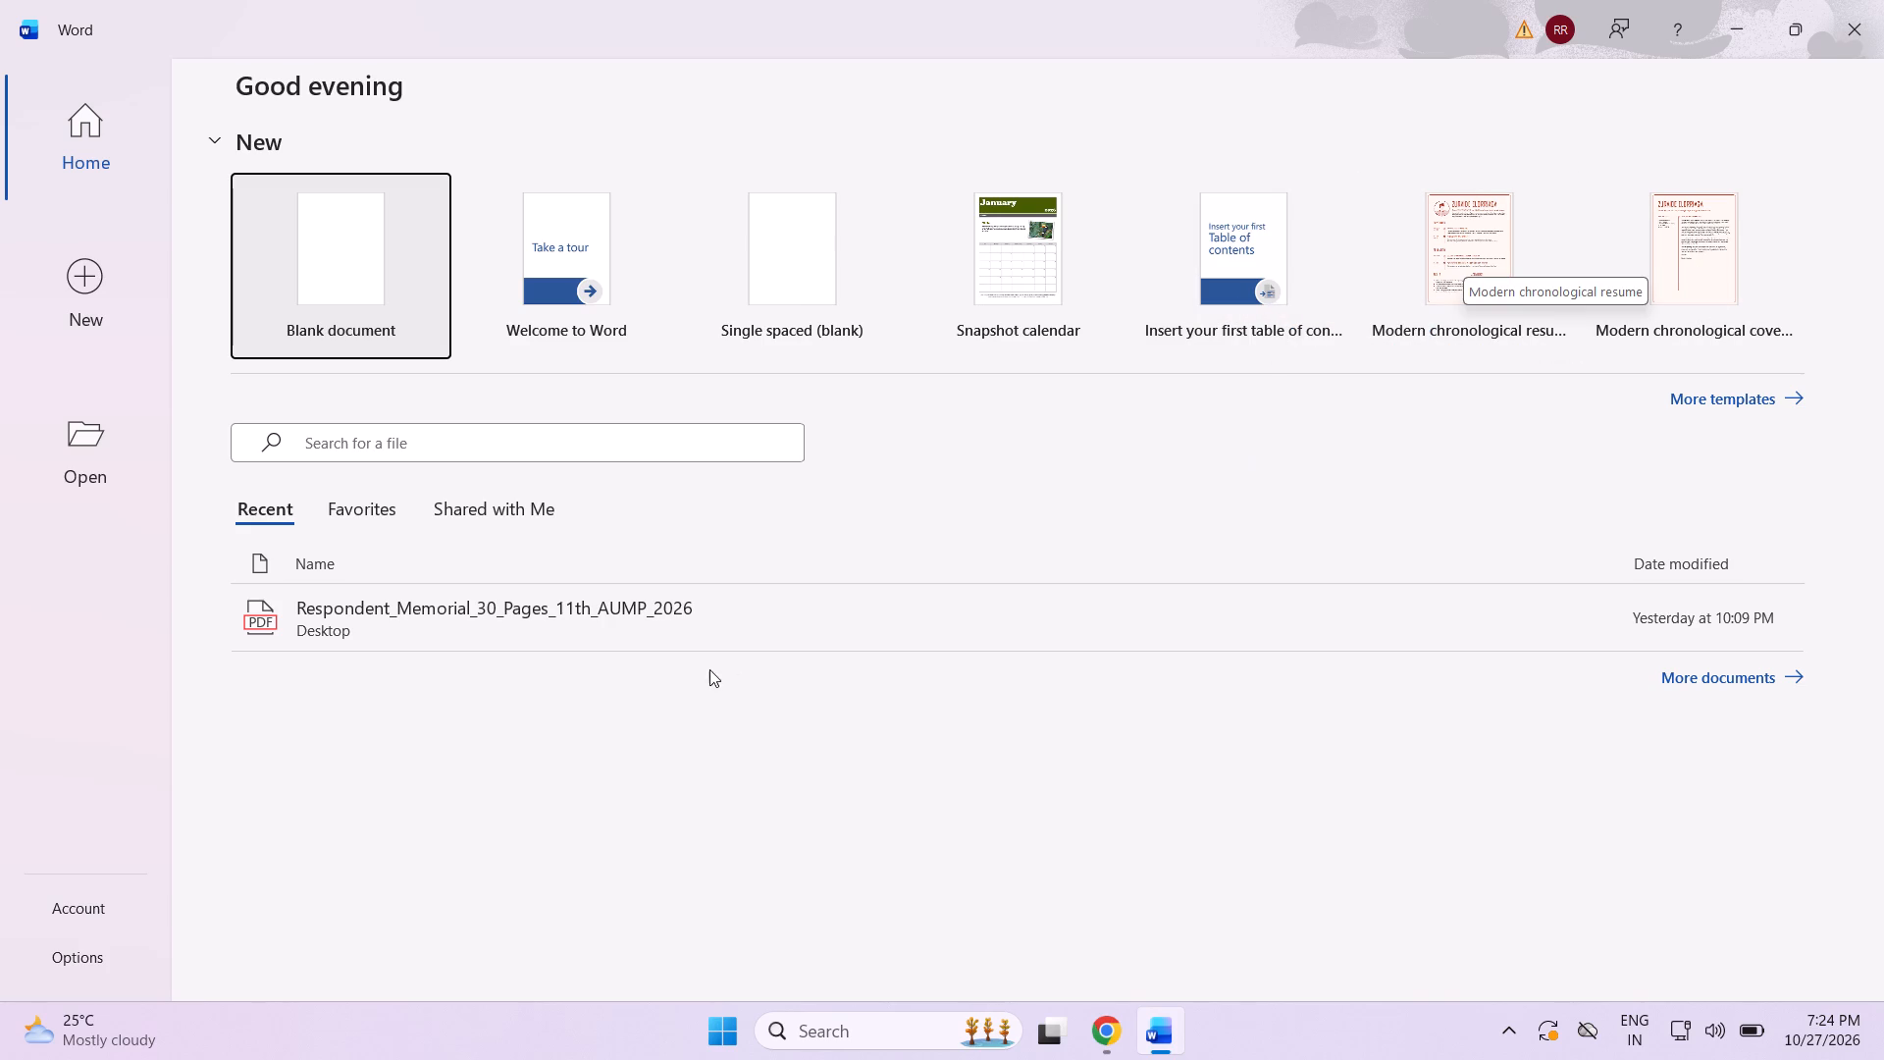
{"action": "double_click", "coordinate": [318, 604]}
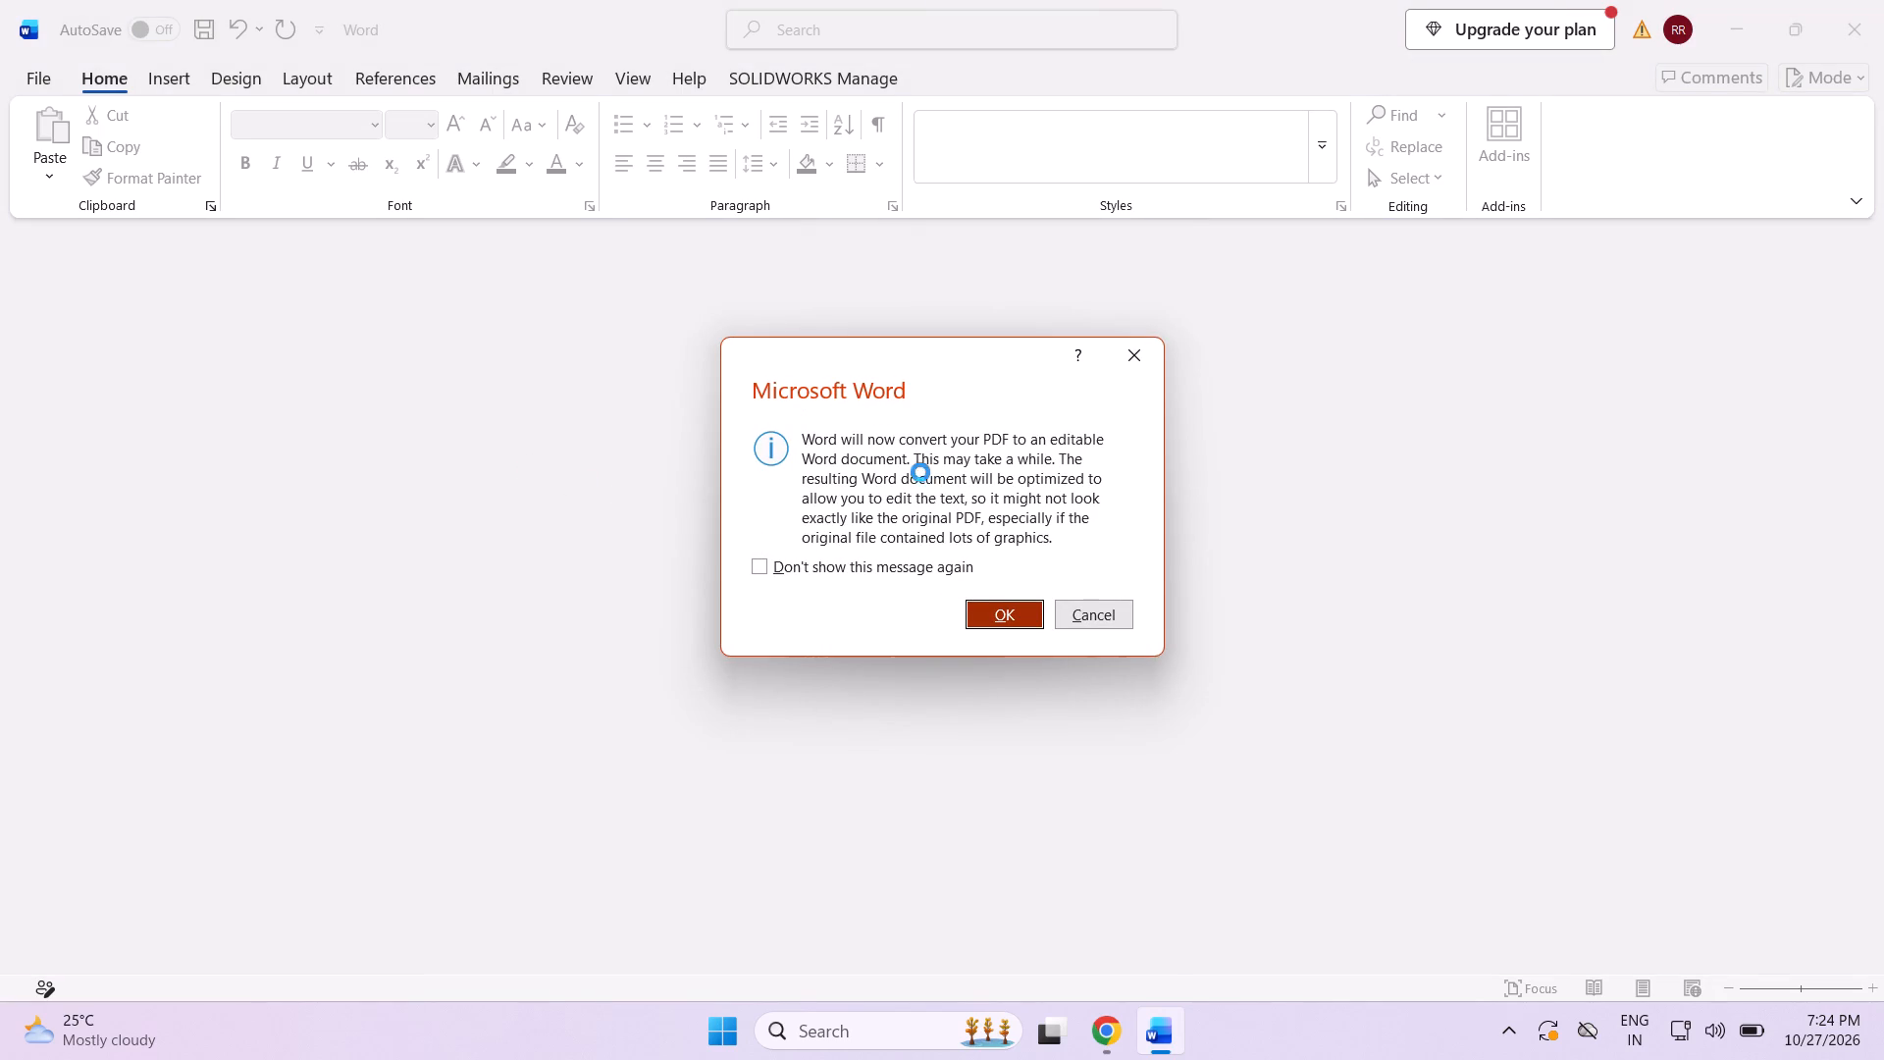
{"action": "left_click", "coordinate": [1029, 625]}
{"action": "left_click", "coordinate": [1020, 616]}
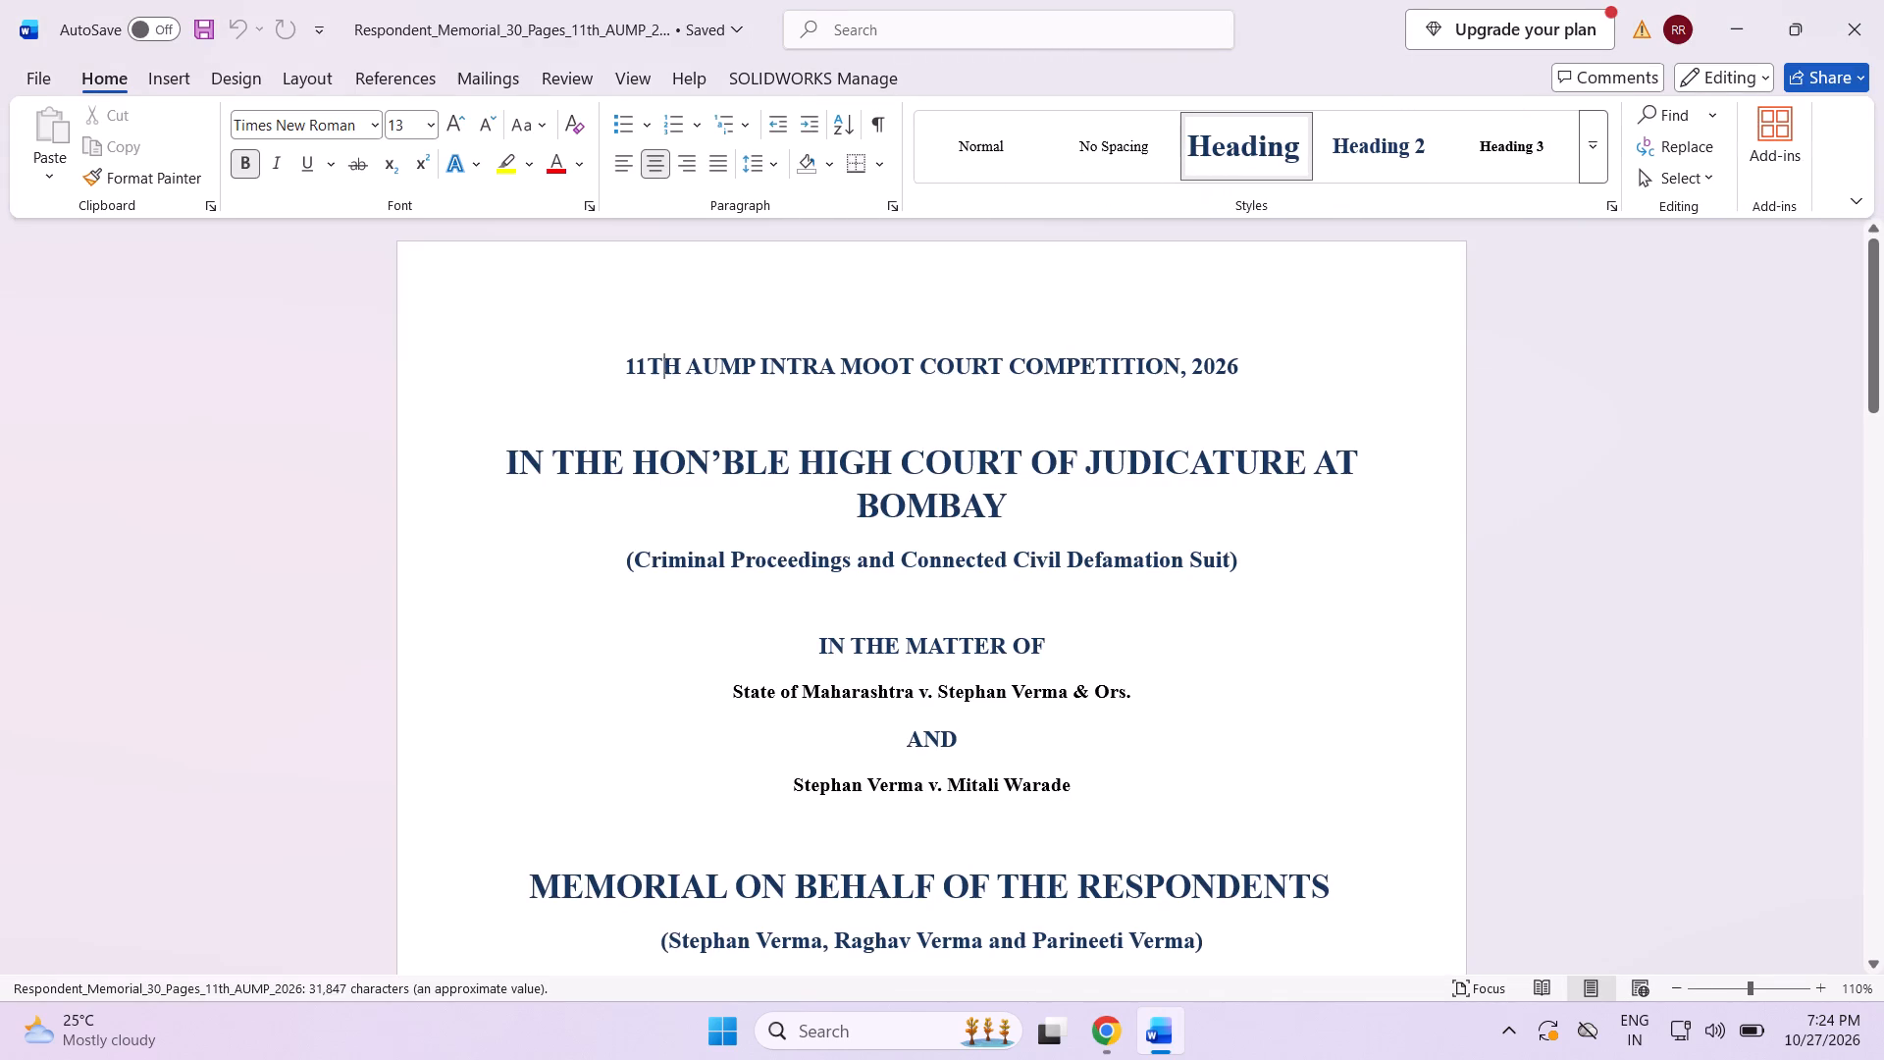
Examine the respondent memorial's cover page, statutes, case authorities and list of abbreviations.
{"action": "scroll", "coordinate": [1133, 669], "scroll_direction": "down", "scroll_amount": 7}
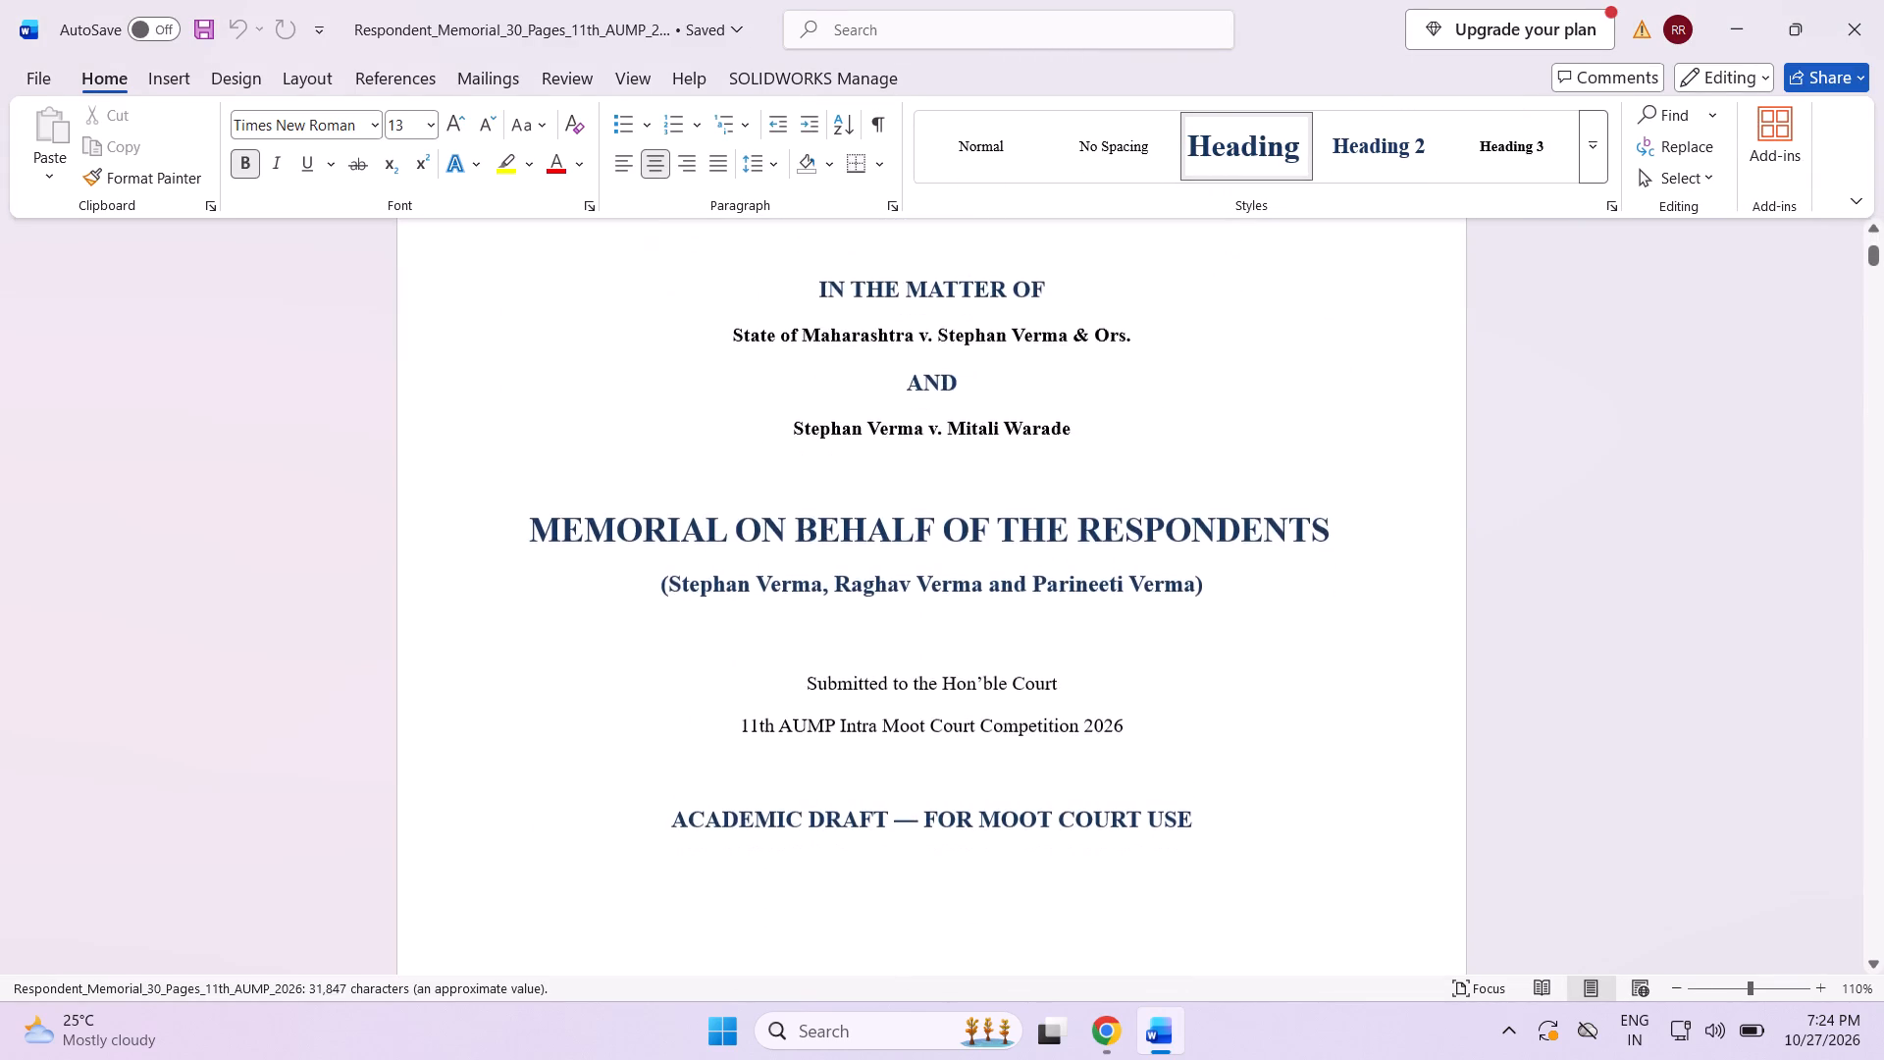
{"action": "scroll", "coordinate": [1132, 675], "scroll_direction": "down", "scroll_amount": 14}
{"action": "scroll", "coordinate": [1130, 691], "scroll_direction": "down", "scroll_amount": 15}
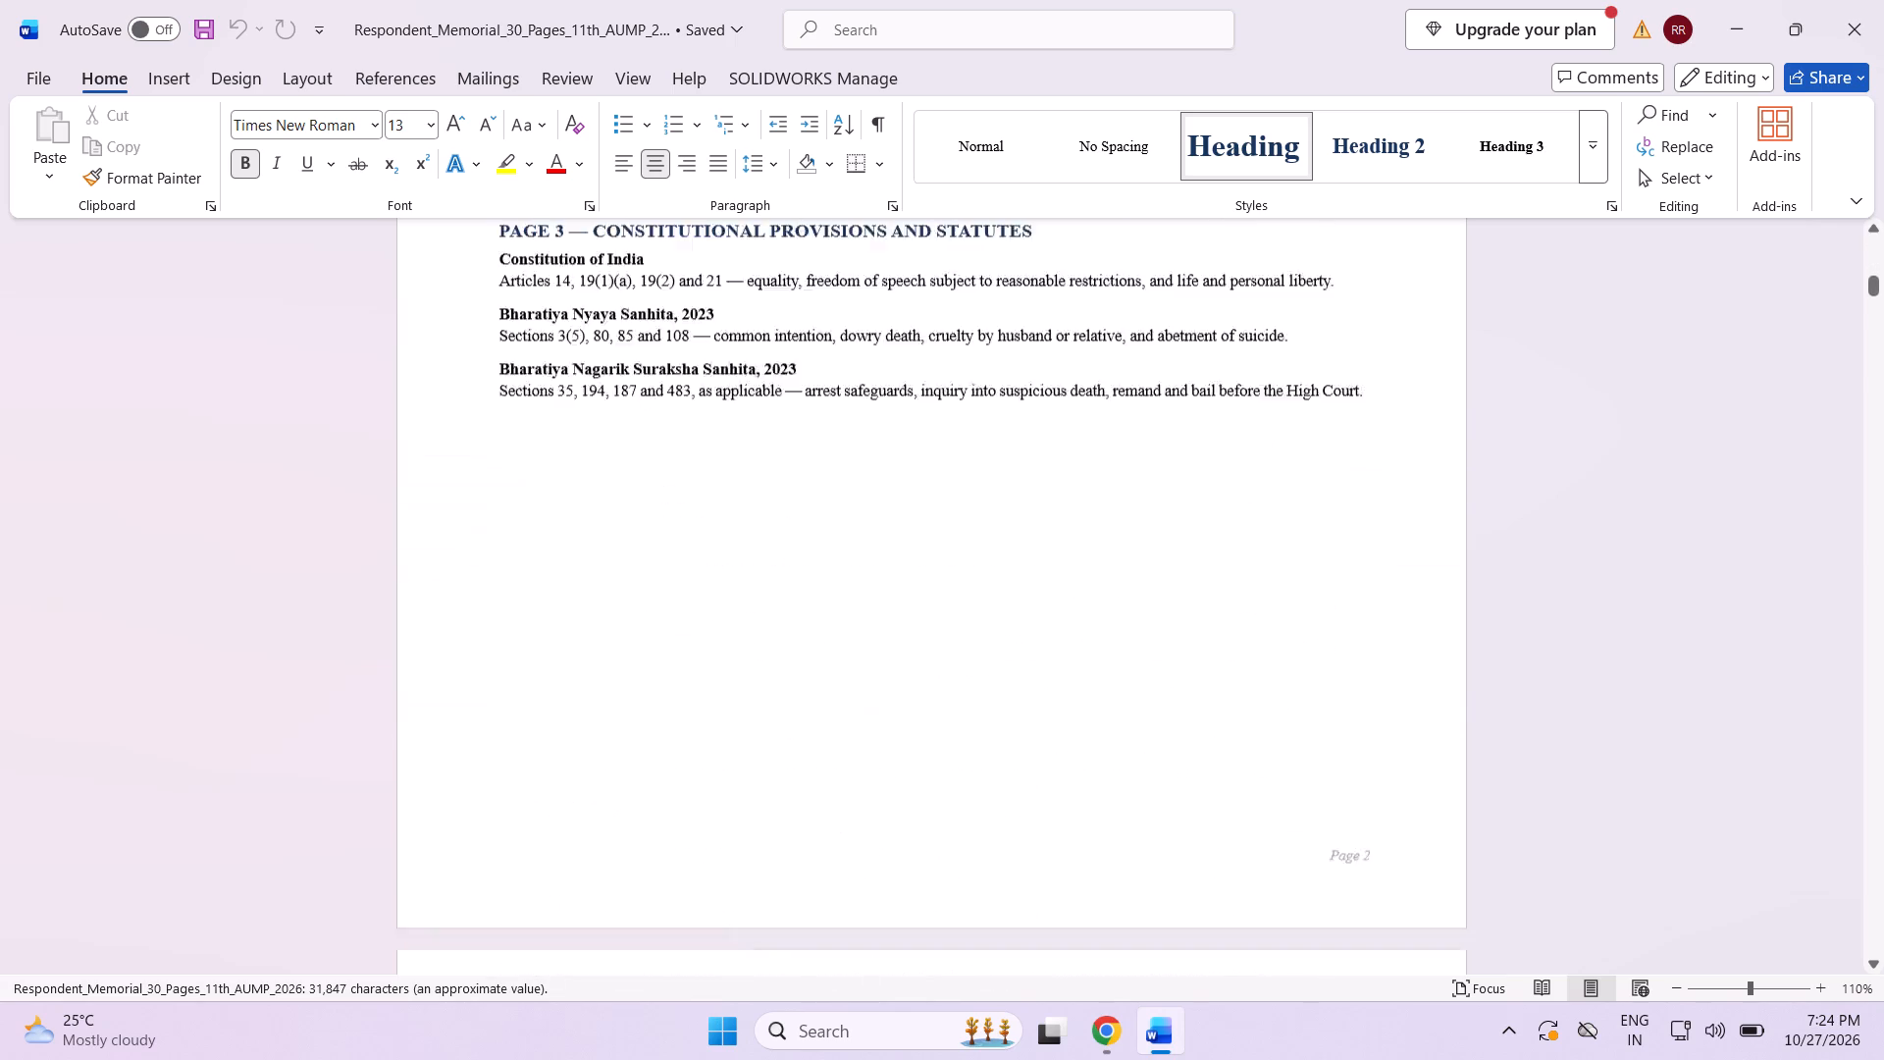
{"action": "scroll", "coordinate": [1120, 723], "scroll_direction": "down", "scroll_amount": 20}
{"action": "scroll", "coordinate": [1120, 723], "scroll_direction": "down", "scroll_amount": 16}
{"action": "scroll", "coordinate": [1133, 821], "scroll_direction": "down", "scroll_amount": 9}
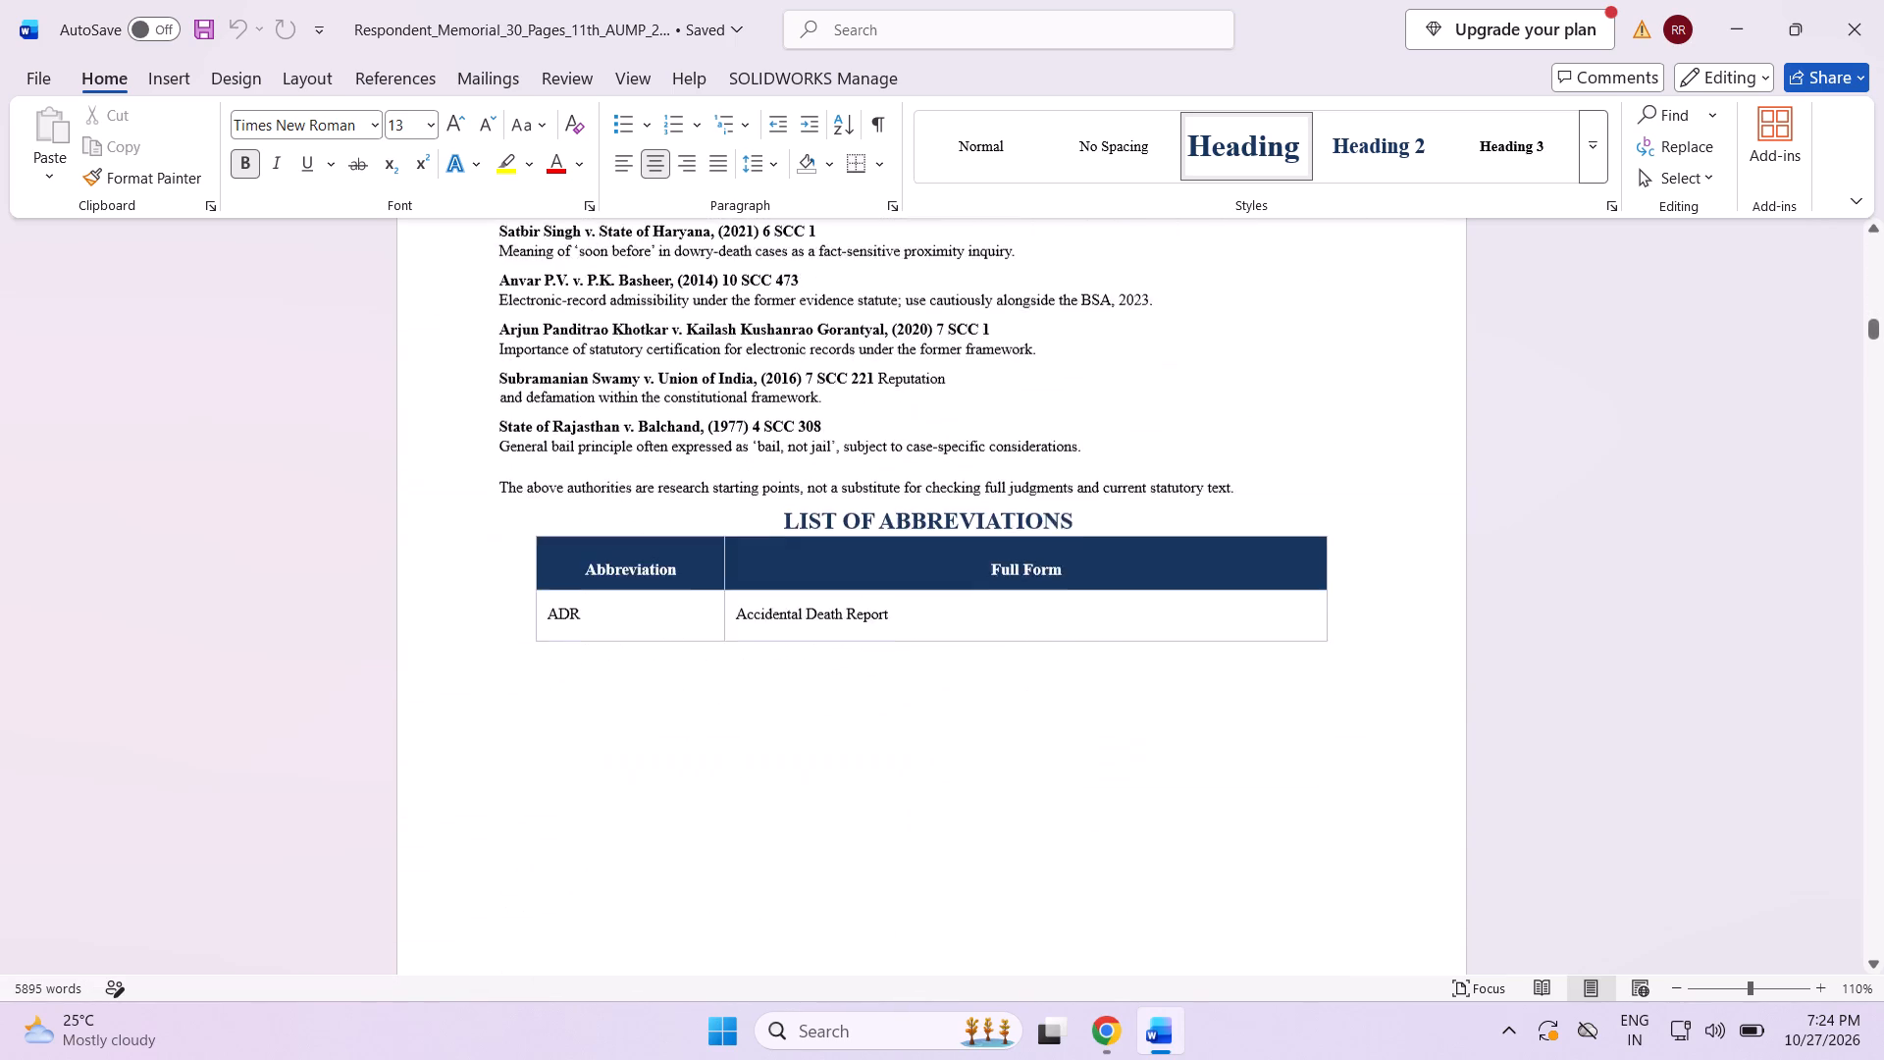
{"action": "scroll", "coordinate": [1132, 817], "scroll_direction": "down", "scroll_amount": 16}
{"action": "scroll", "coordinate": [1128, 865], "scroll_direction": "down", "scroll_amount": 9}
{"action": "scroll", "coordinate": [1127, 852], "scroll_direction": "down", "scroll_amount": 18}
{"action": "scroll", "coordinate": [1123, 888], "scroll_direction": "down", "scroll_amount": 8}
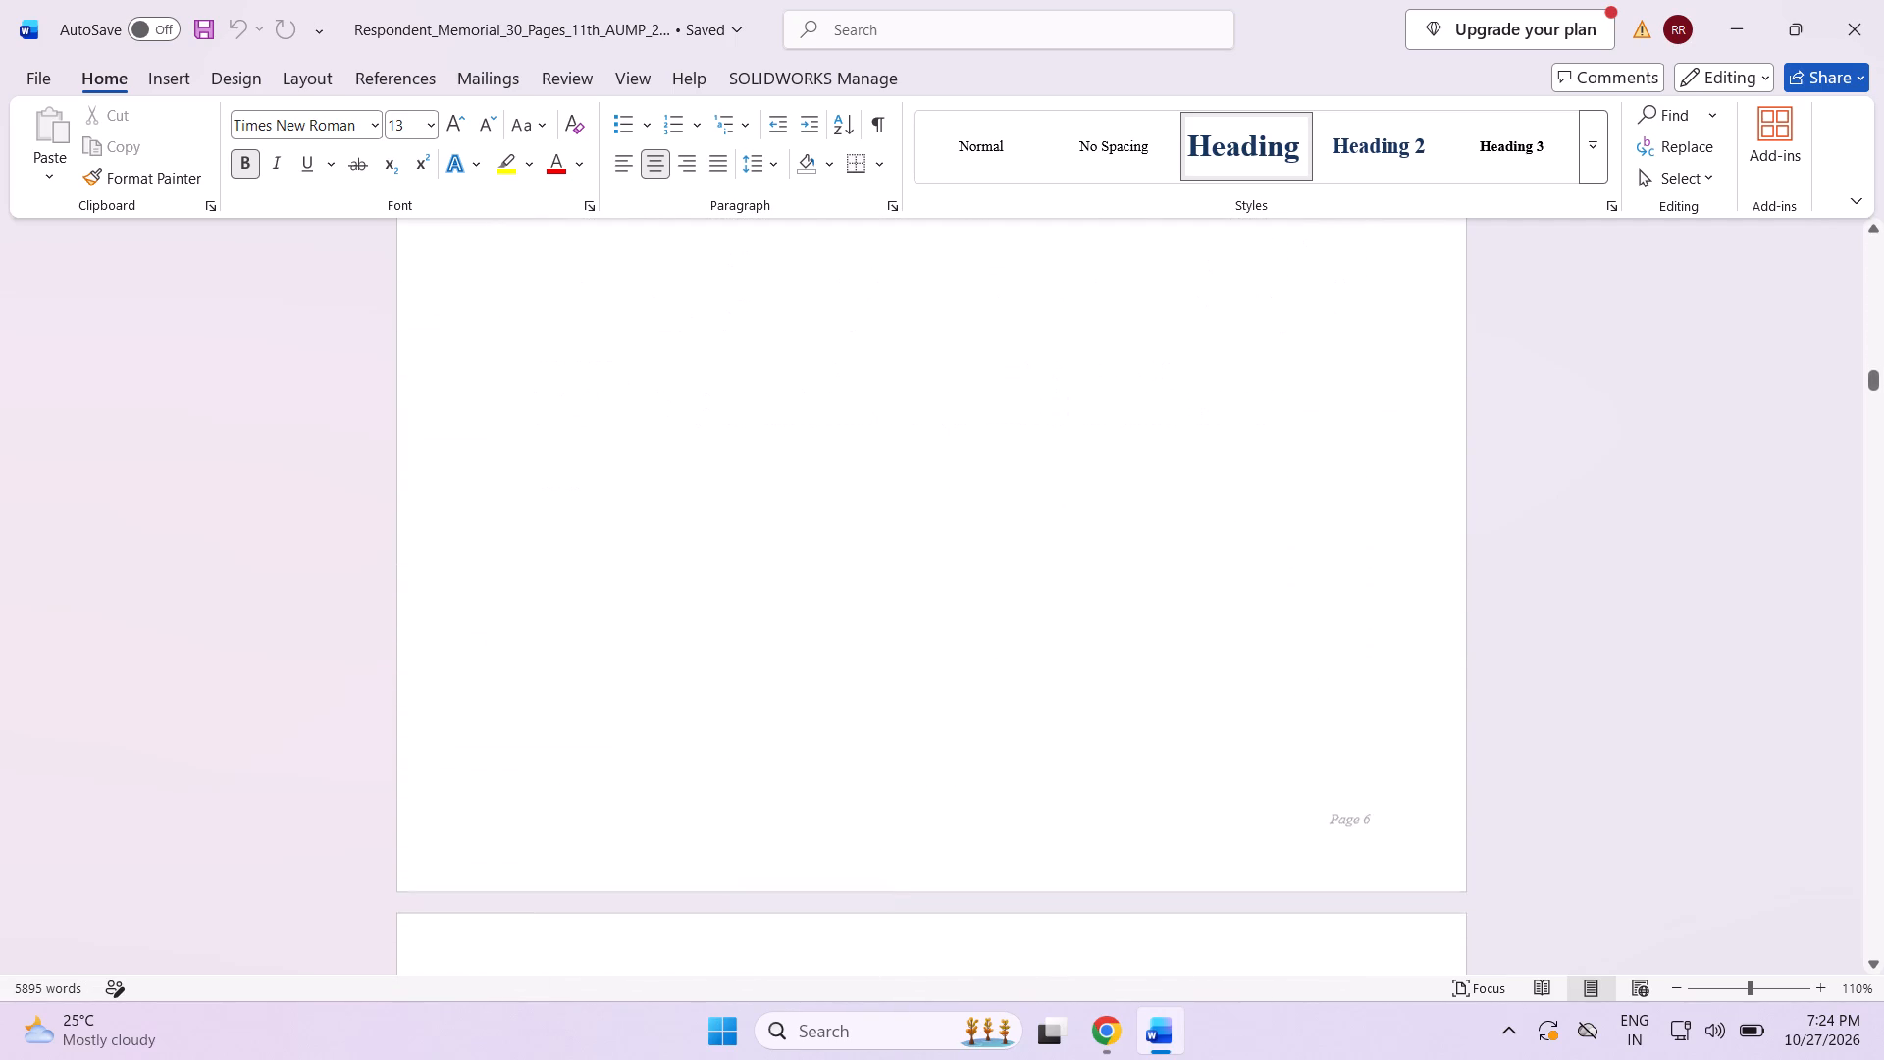
Read through the respondent memorial's statement of facts and issues raised, checking their page layout.
{"action": "scroll", "coordinate": [1121, 909], "scroll_direction": "down", "scroll_amount": 16}
{"action": "scroll", "coordinate": [1118, 915], "scroll_direction": "down", "scroll_amount": 14}
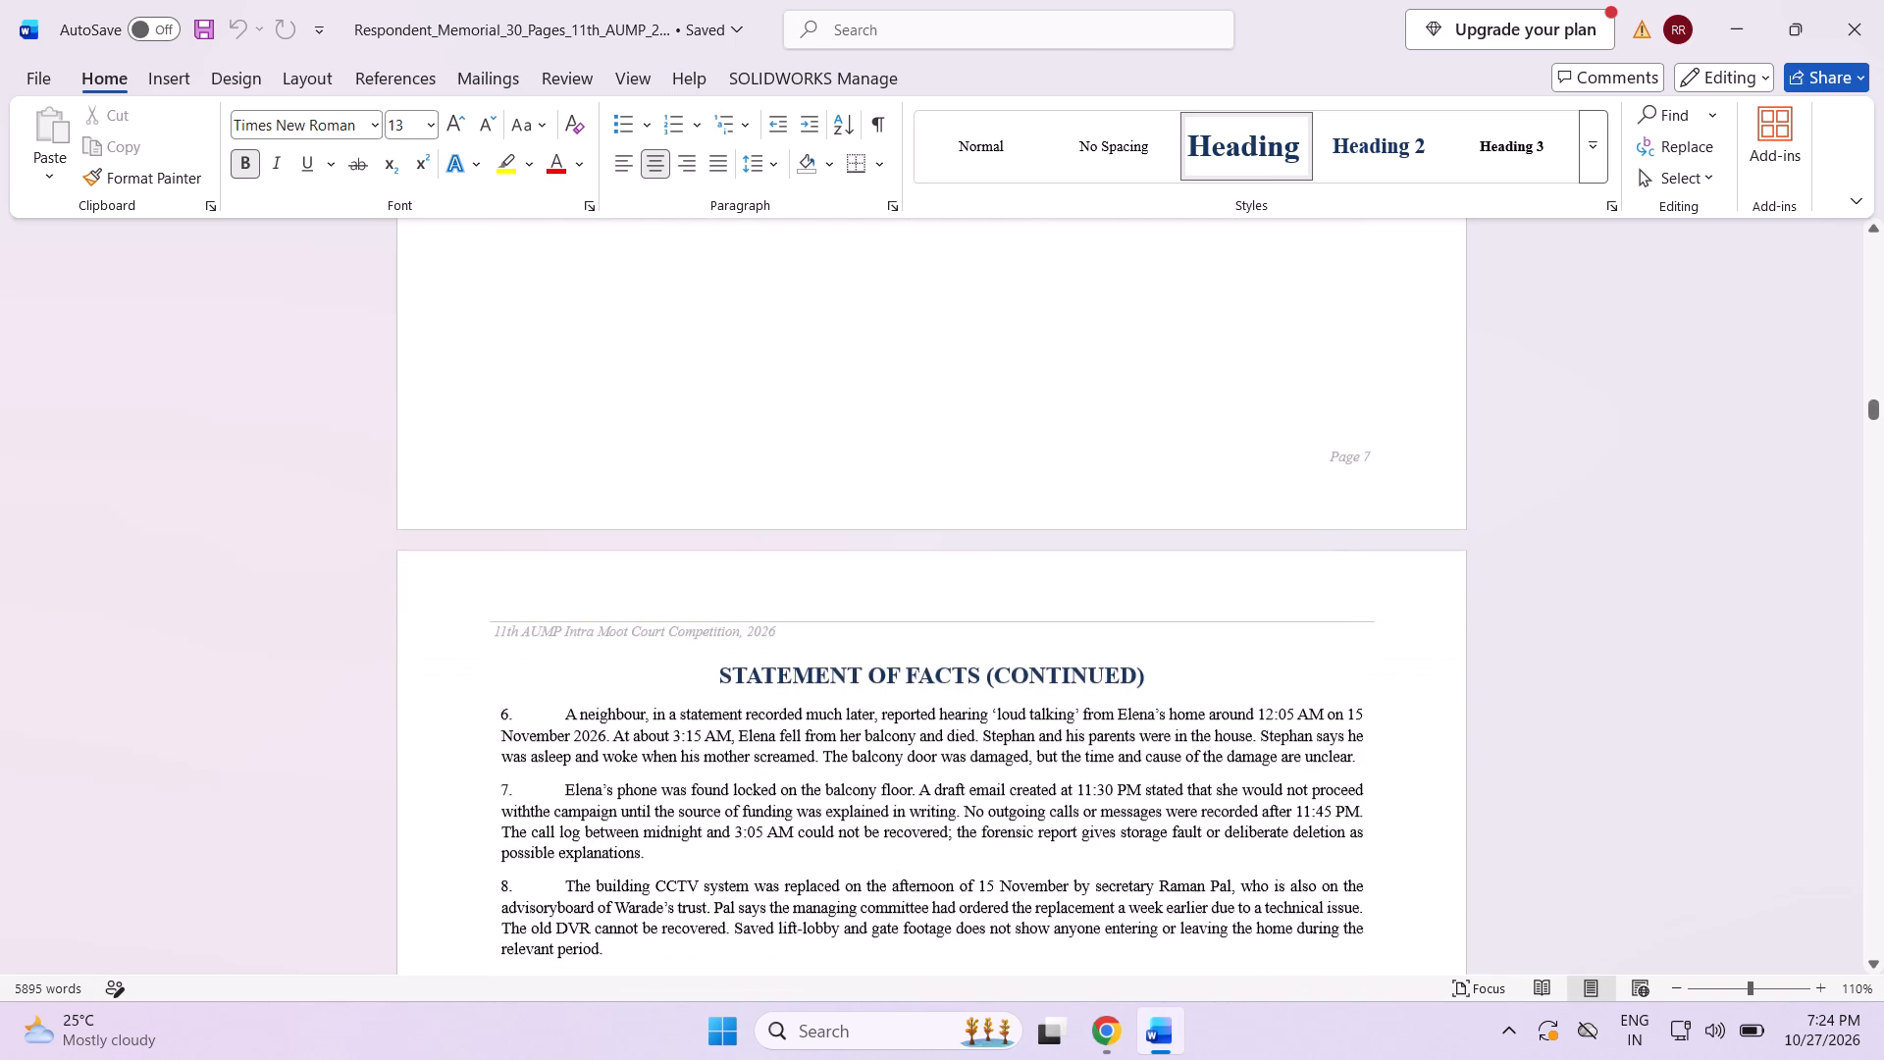
{"action": "scroll", "coordinate": [1116, 922], "scroll_direction": "down", "scroll_amount": 20}
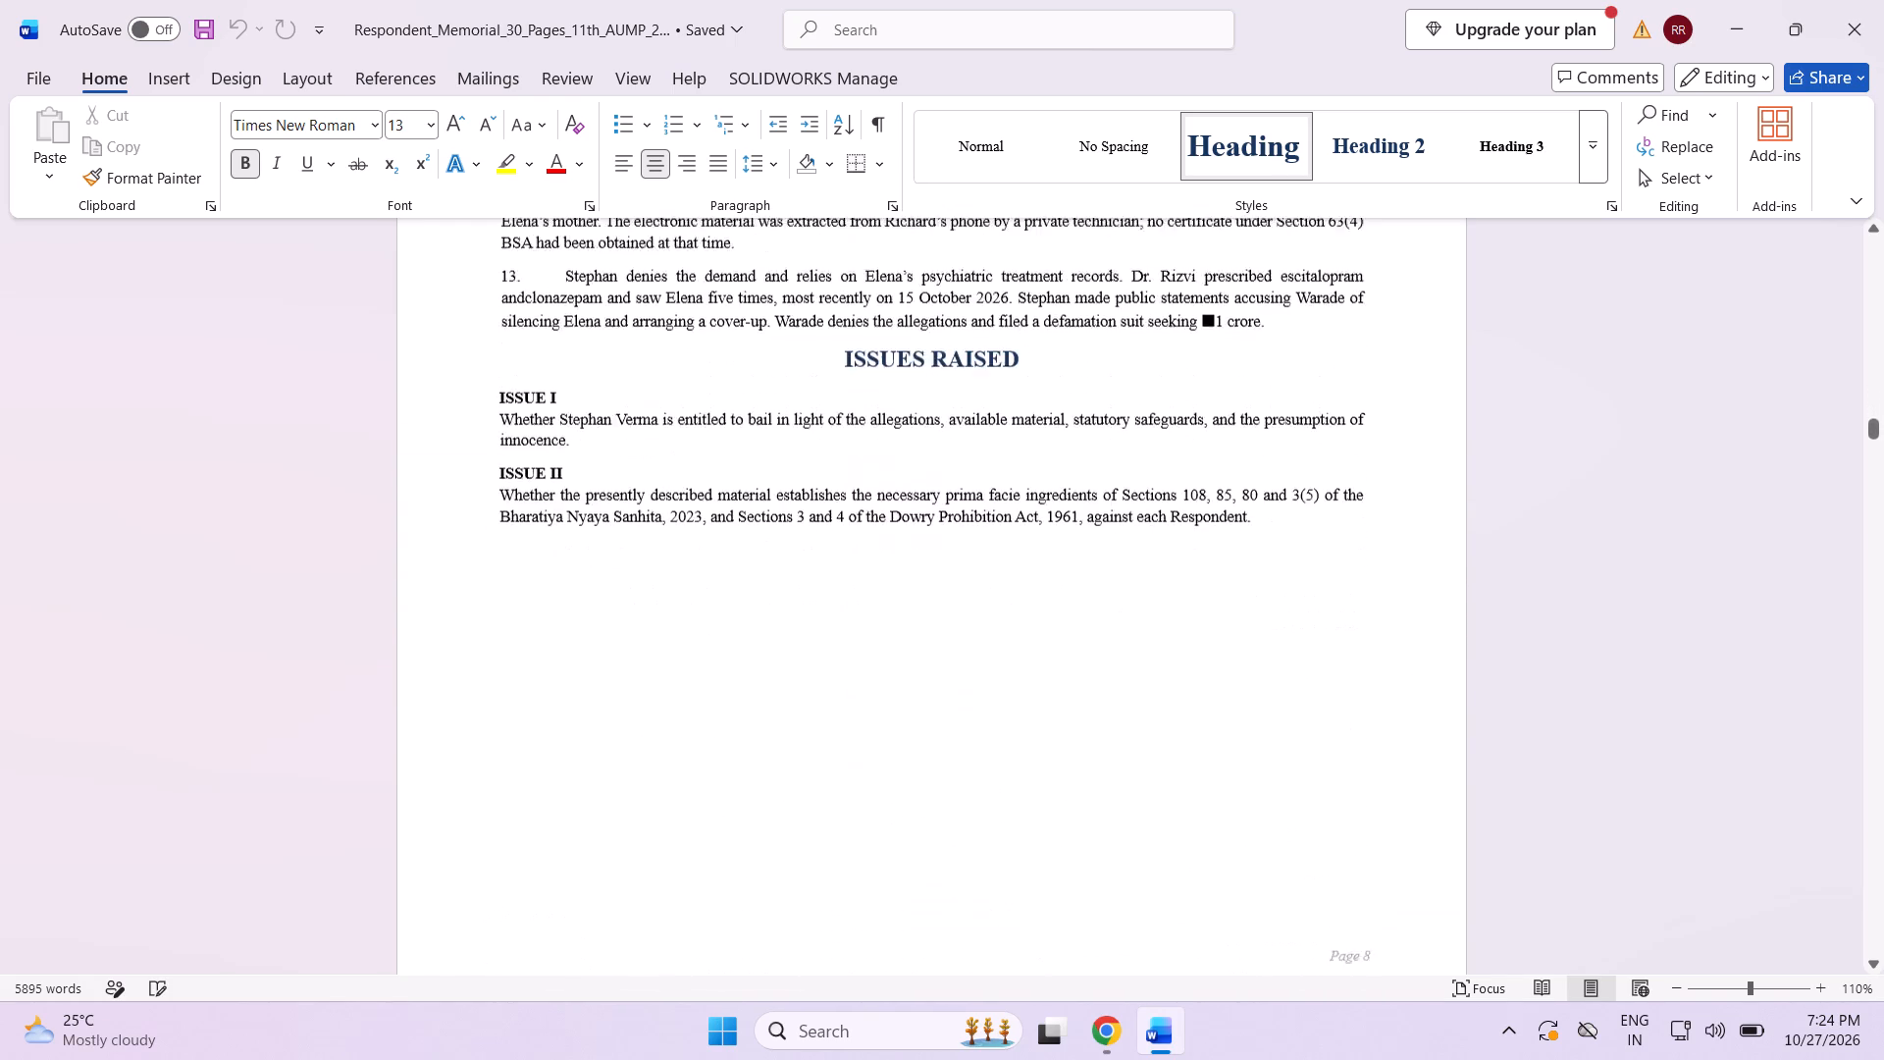
{"action": "scroll", "coordinate": [1112, 920], "scroll_direction": "down", "scroll_amount": 15}
{"action": "scroll", "coordinate": [1112, 923], "scroll_direction": "down", "scroll_amount": 8}
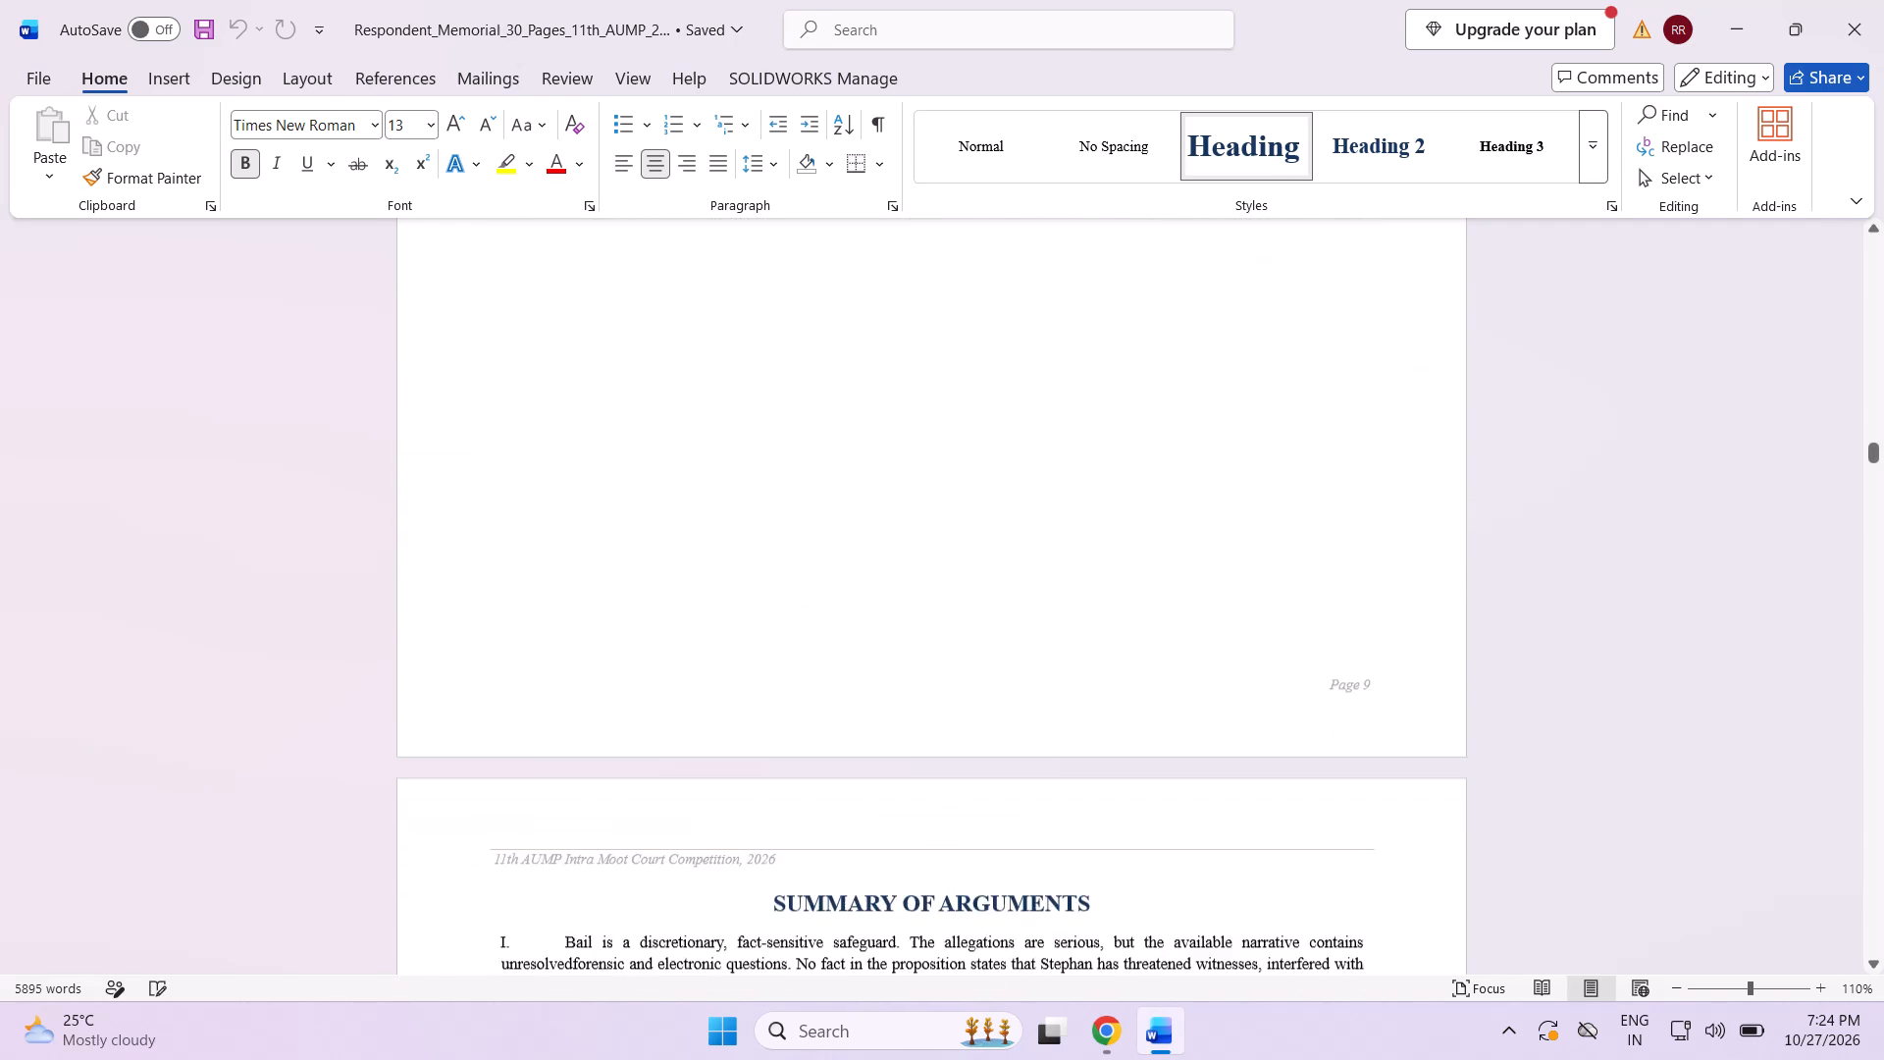
Read through the respondent memorial's summary of arguments, Issue I bail principles, and bail risk assessment and conditions pages, checking their layout.
{"action": "scroll", "coordinate": [1112, 927], "scroll_direction": "down", "scroll_amount": 15}
{"action": "scroll", "coordinate": [1113, 932], "scroll_direction": "down", "scroll_amount": 15}
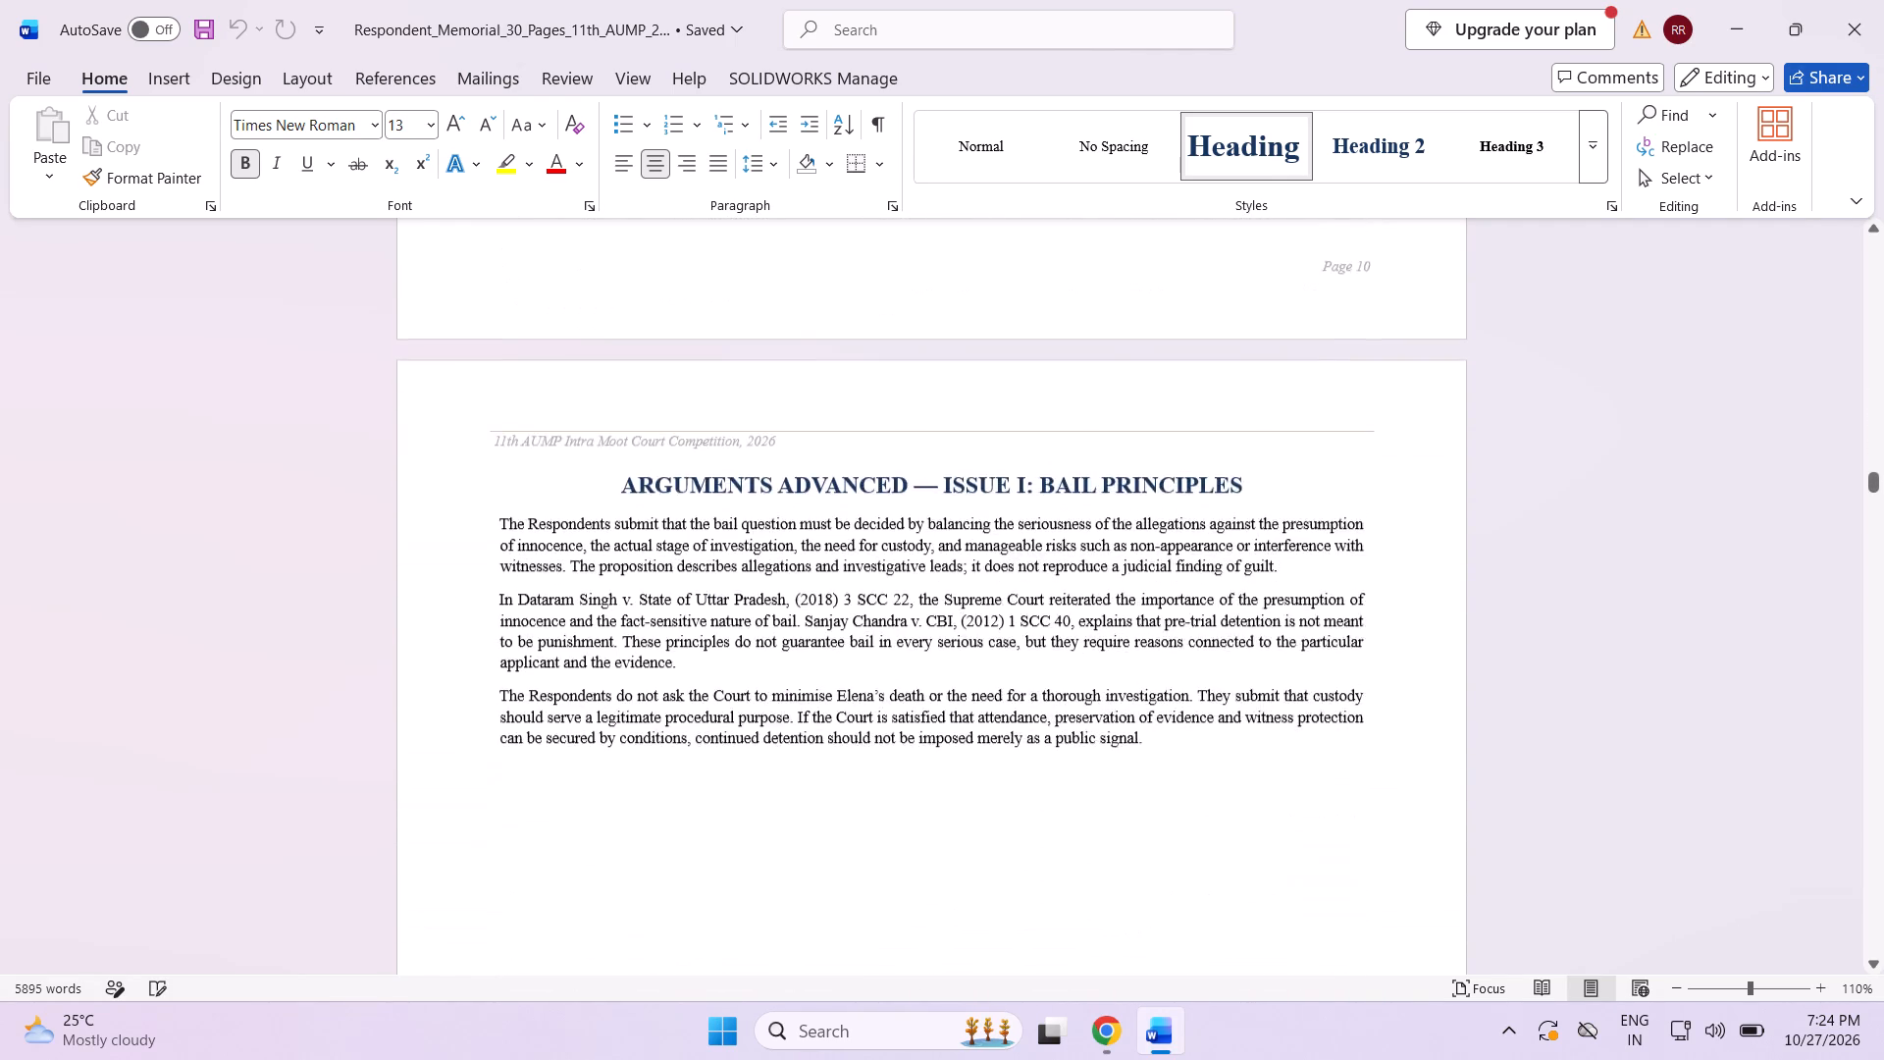
{"action": "scroll", "coordinate": [1112, 925], "scroll_direction": "down", "scroll_amount": 20}
{"action": "scroll", "coordinate": [1113, 943], "scroll_direction": "down", "scroll_amount": 12}
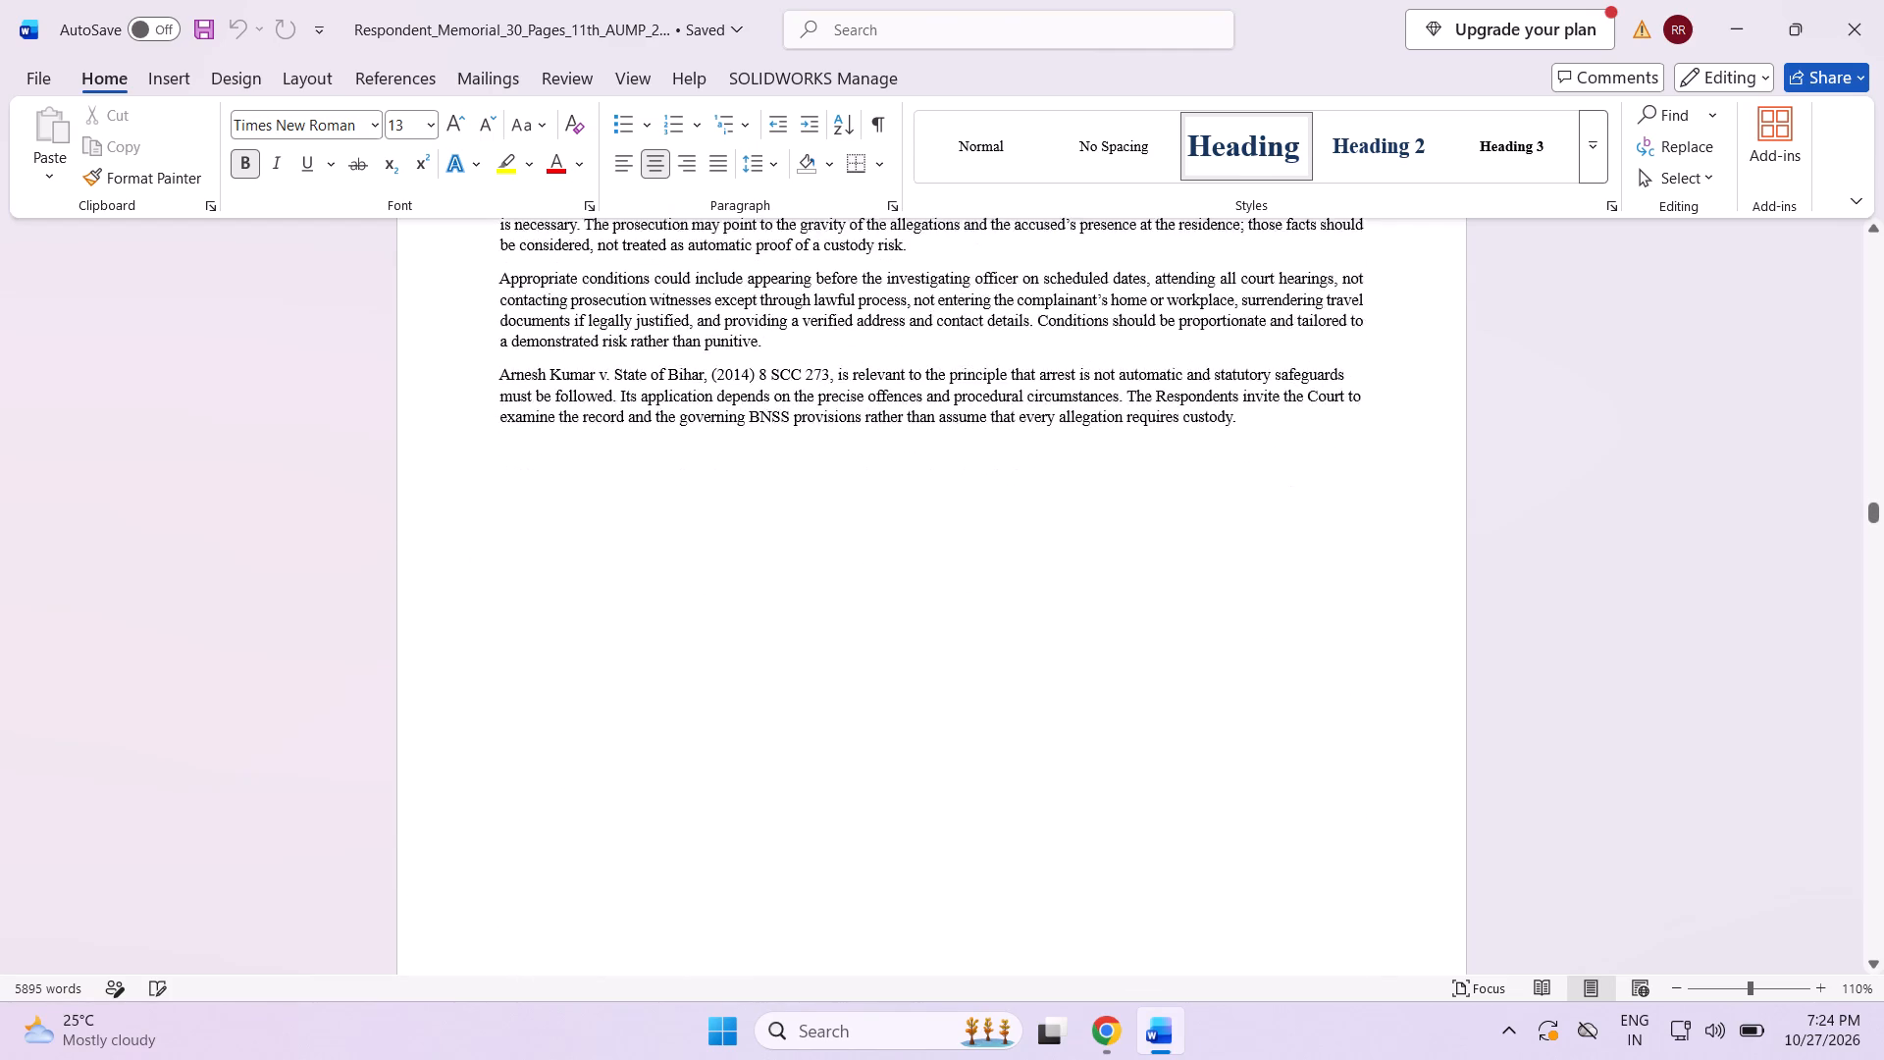
{"action": "scroll", "coordinate": [1112, 939], "scroll_direction": "down", "scroll_amount": 3}
{"action": "scroll", "coordinate": [1112, 935], "scroll_direction": "up", "scroll_amount": 10}
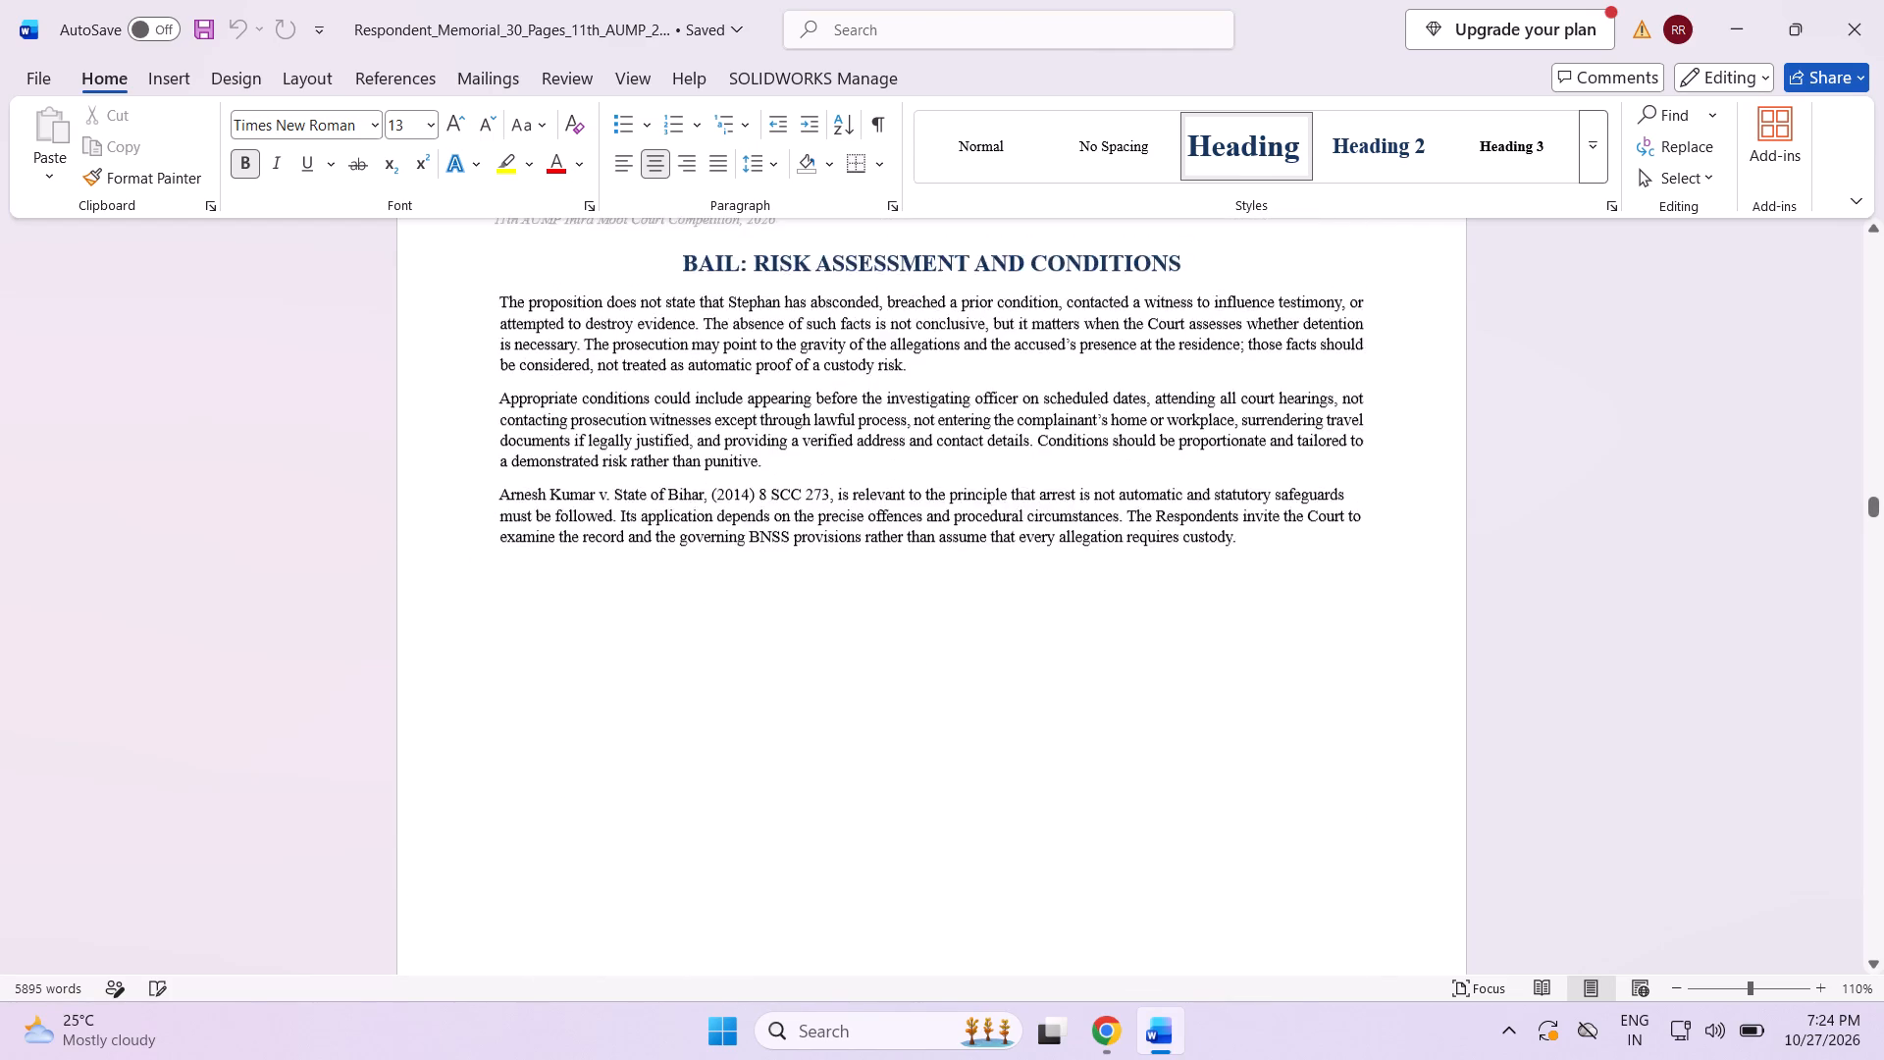
{"action": "scroll", "coordinate": [1112, 933], "scroll_direction": "up", "scroll_amount": 2}
{"action": "scroll", "coordinate": [1112, 933], "scroll_direction": "down", "scroll_amount": 2}
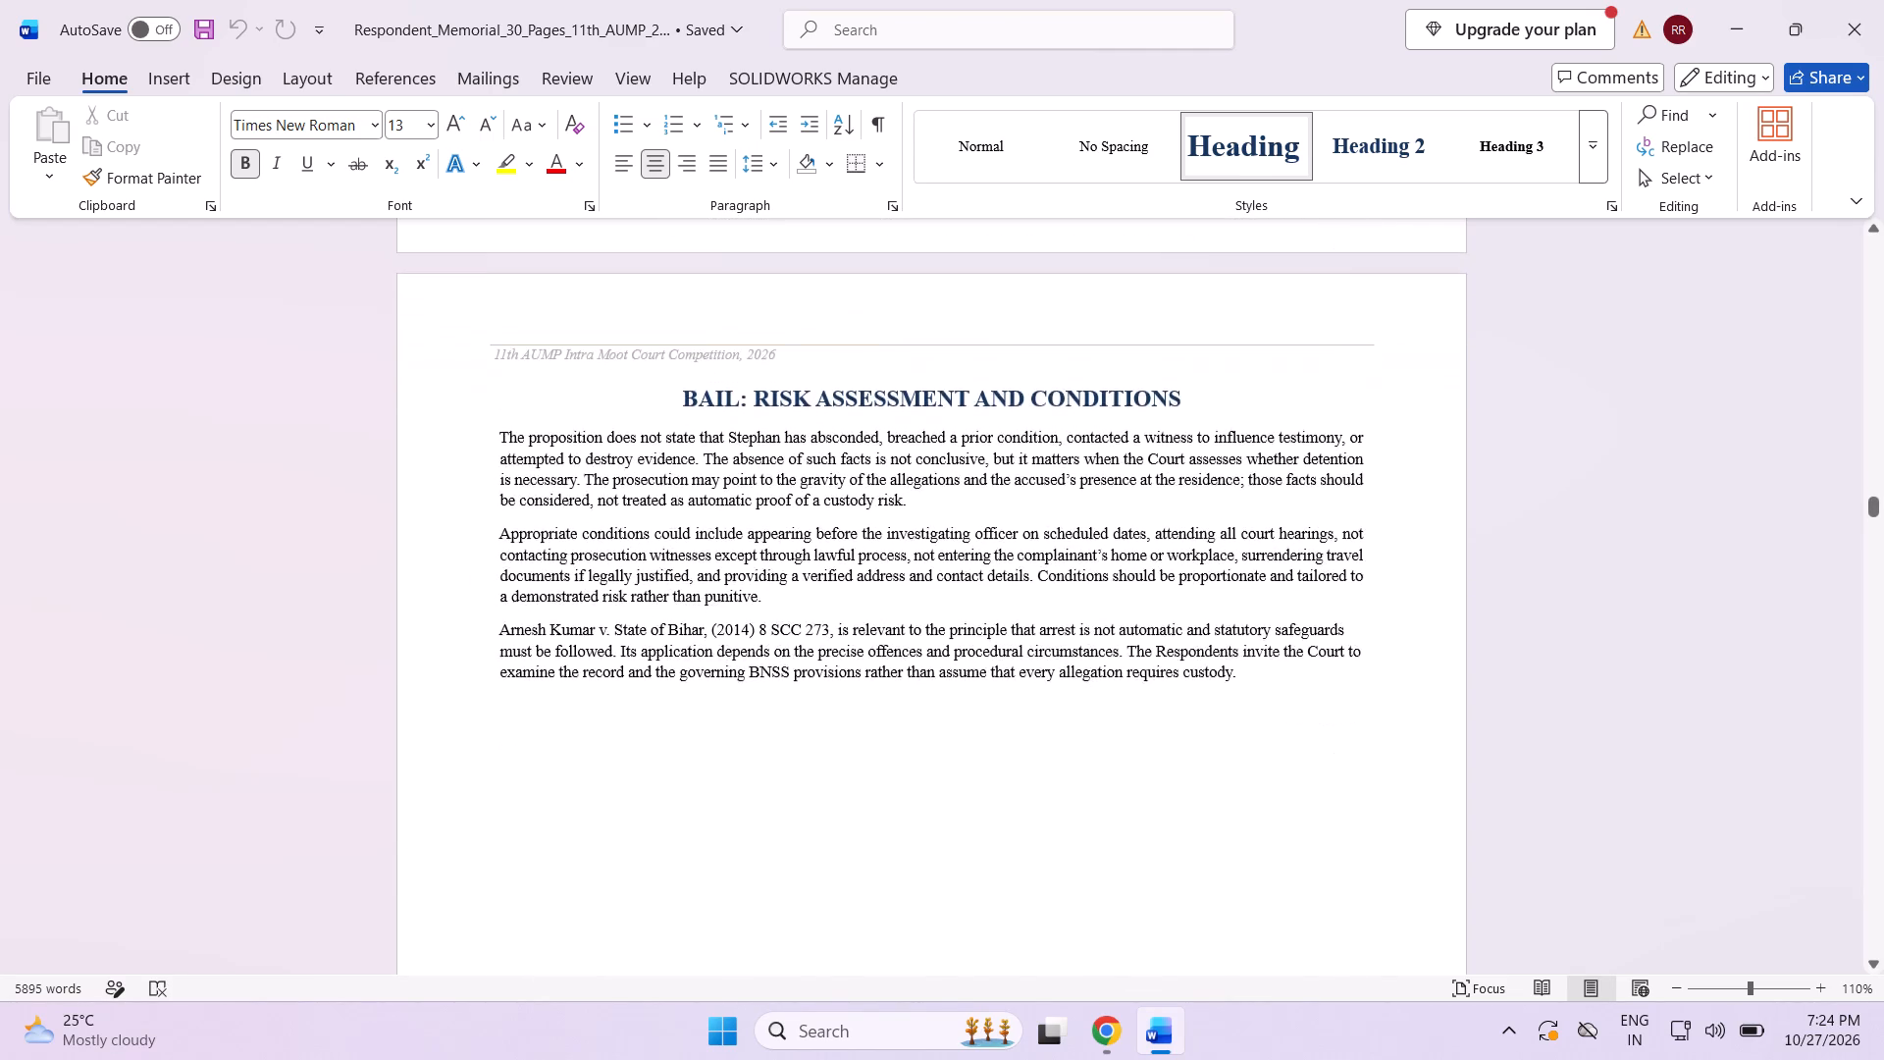
{"action": "scroll", "coordinate": [1112, 933], "scroll_direction": "up", "scroll_amount": 6}
Examine the bail page on seriousness and individualised reasons, and the start of Issue II on Section 108 BNS.
{"action": "scroll", "coordinate": [1112, 933], "scroll_direction": "down", "scroll_amount": 16}
{"action": "scroll", "coordinate": [1114, 949], "scroll_direction": "down", "scroll_amount": 8}
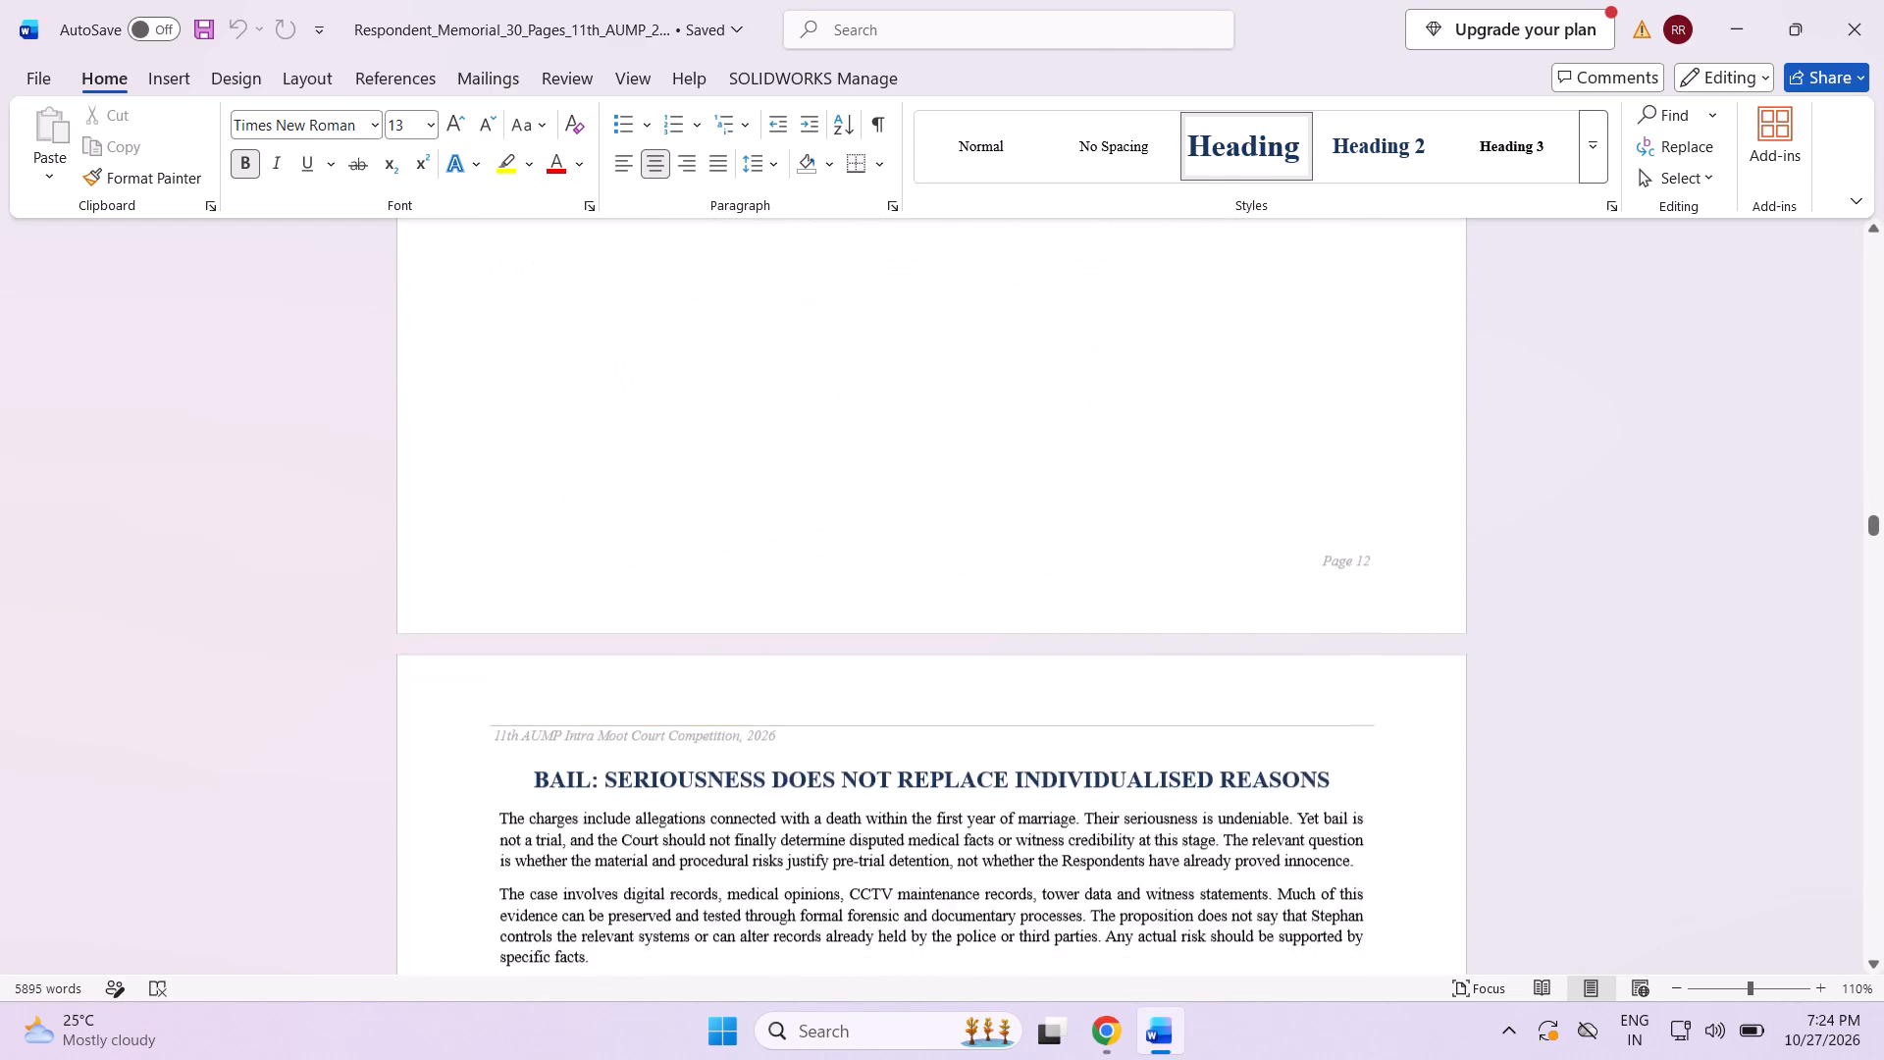
{"action": "scroll", "coordinate": [1114, 941], "scroll_direction": "down", "scroll_amount": 13}
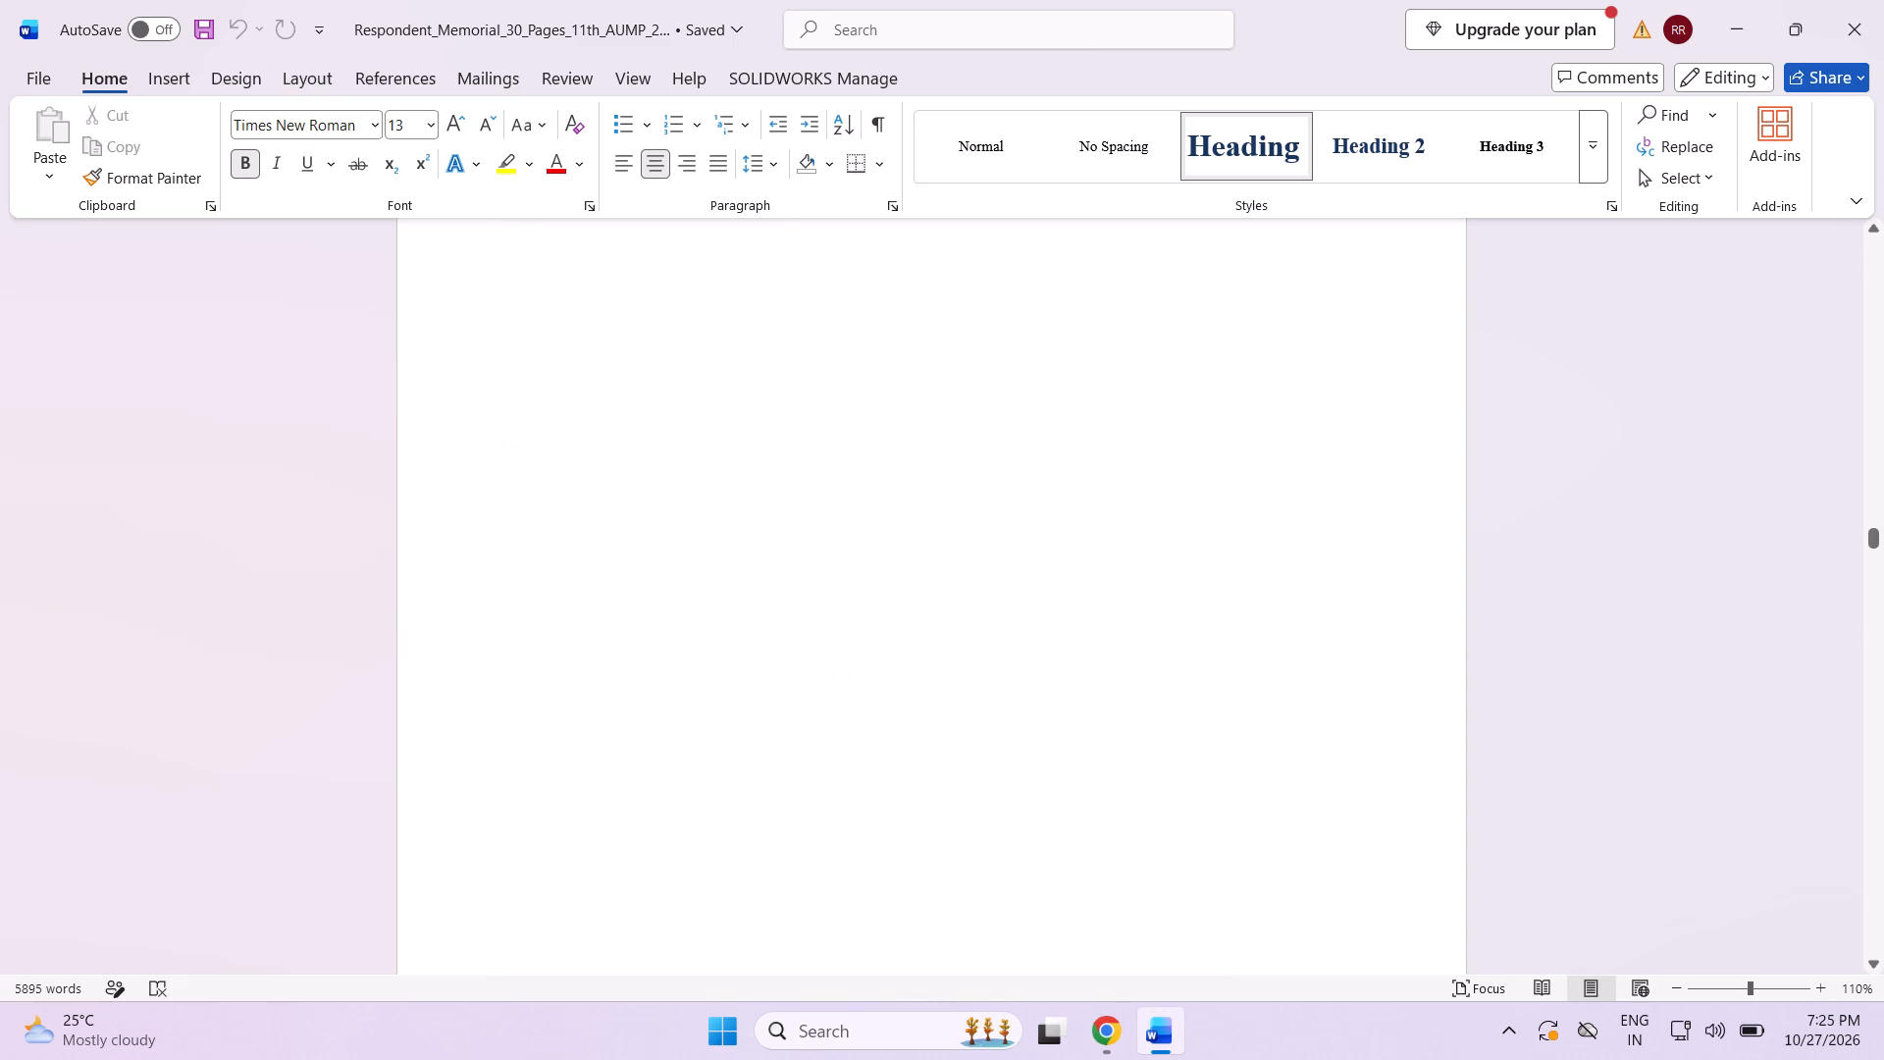
{"action": "scroll", "coordinate": [1112, 936], "scroll_direction": "down", "scroll_amount": 15}
{"action": "scroll", "coordinate": [1112, 937], "scroll_direction": "up", "scroll_amount": 6}
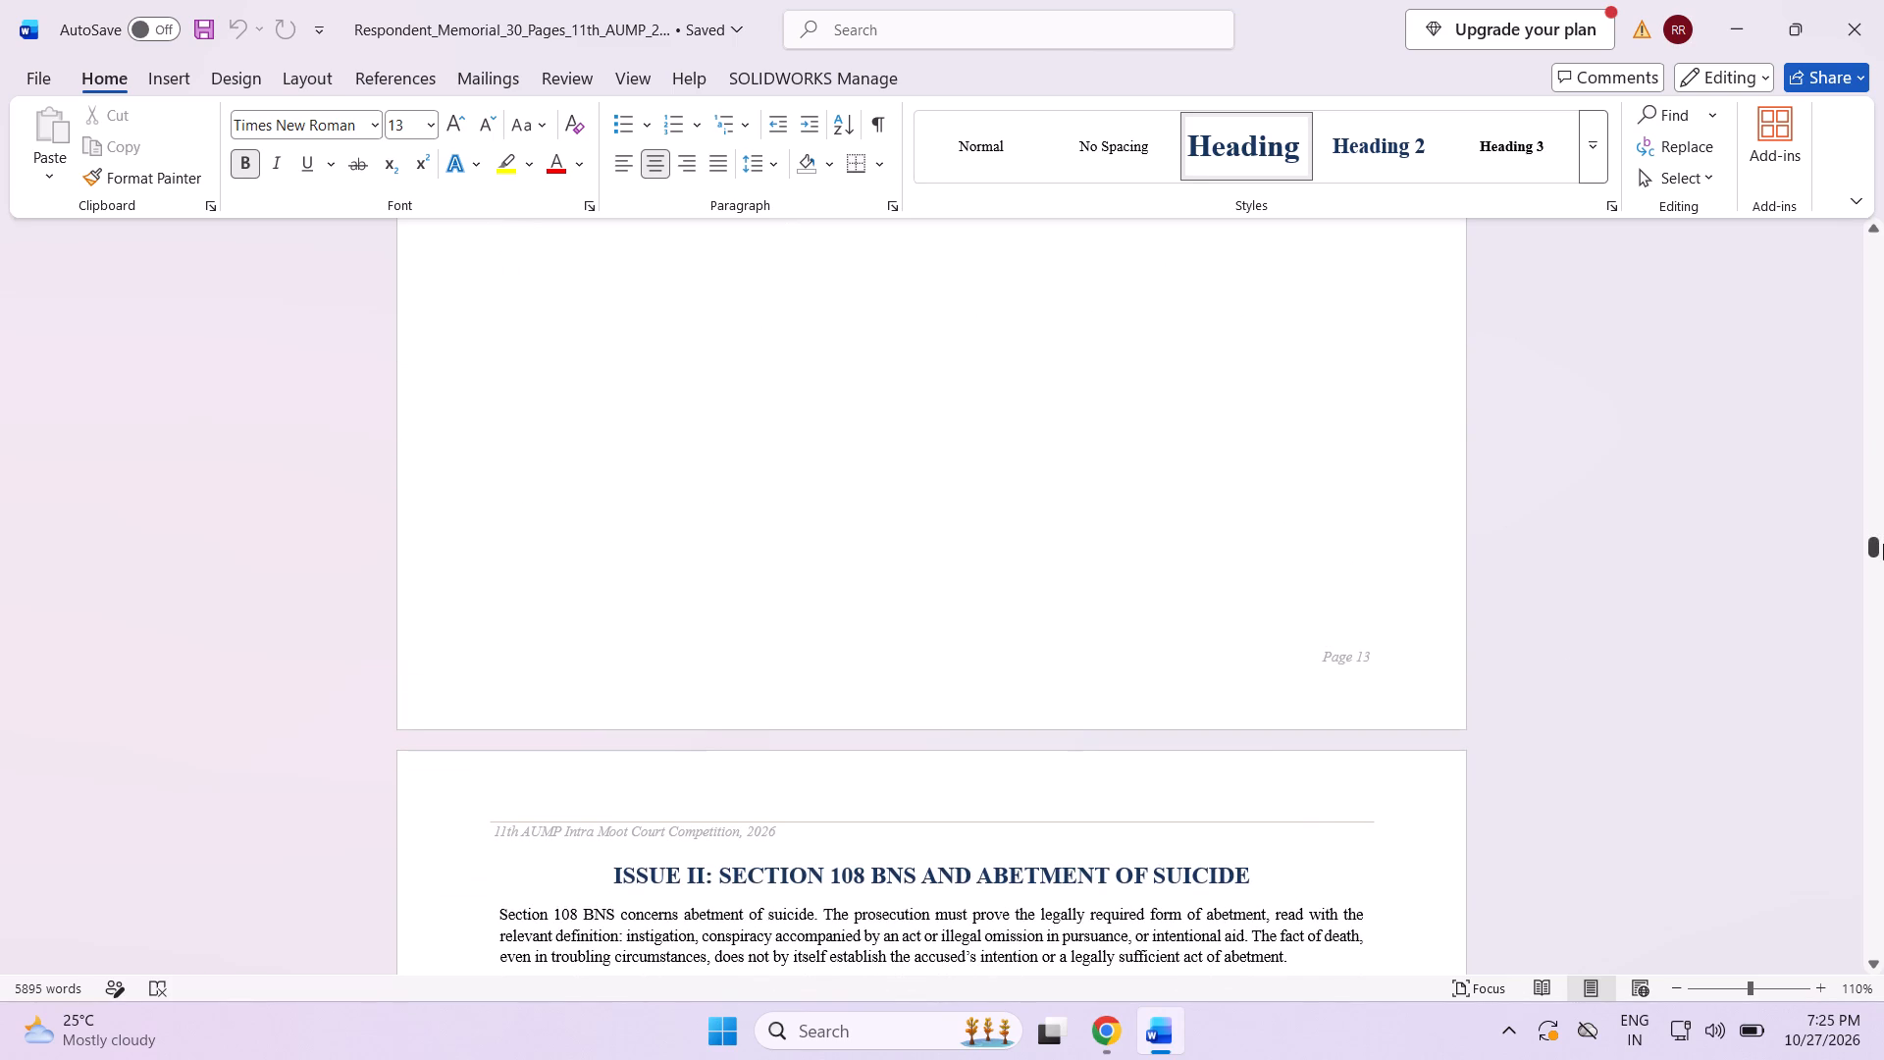
Go back through the respondent memorial's earlier pages toward the beginning of the document.
{"action": "left_click_drag", "start_coordinate": [1867, 227], "coordinate": [1879, 235]}
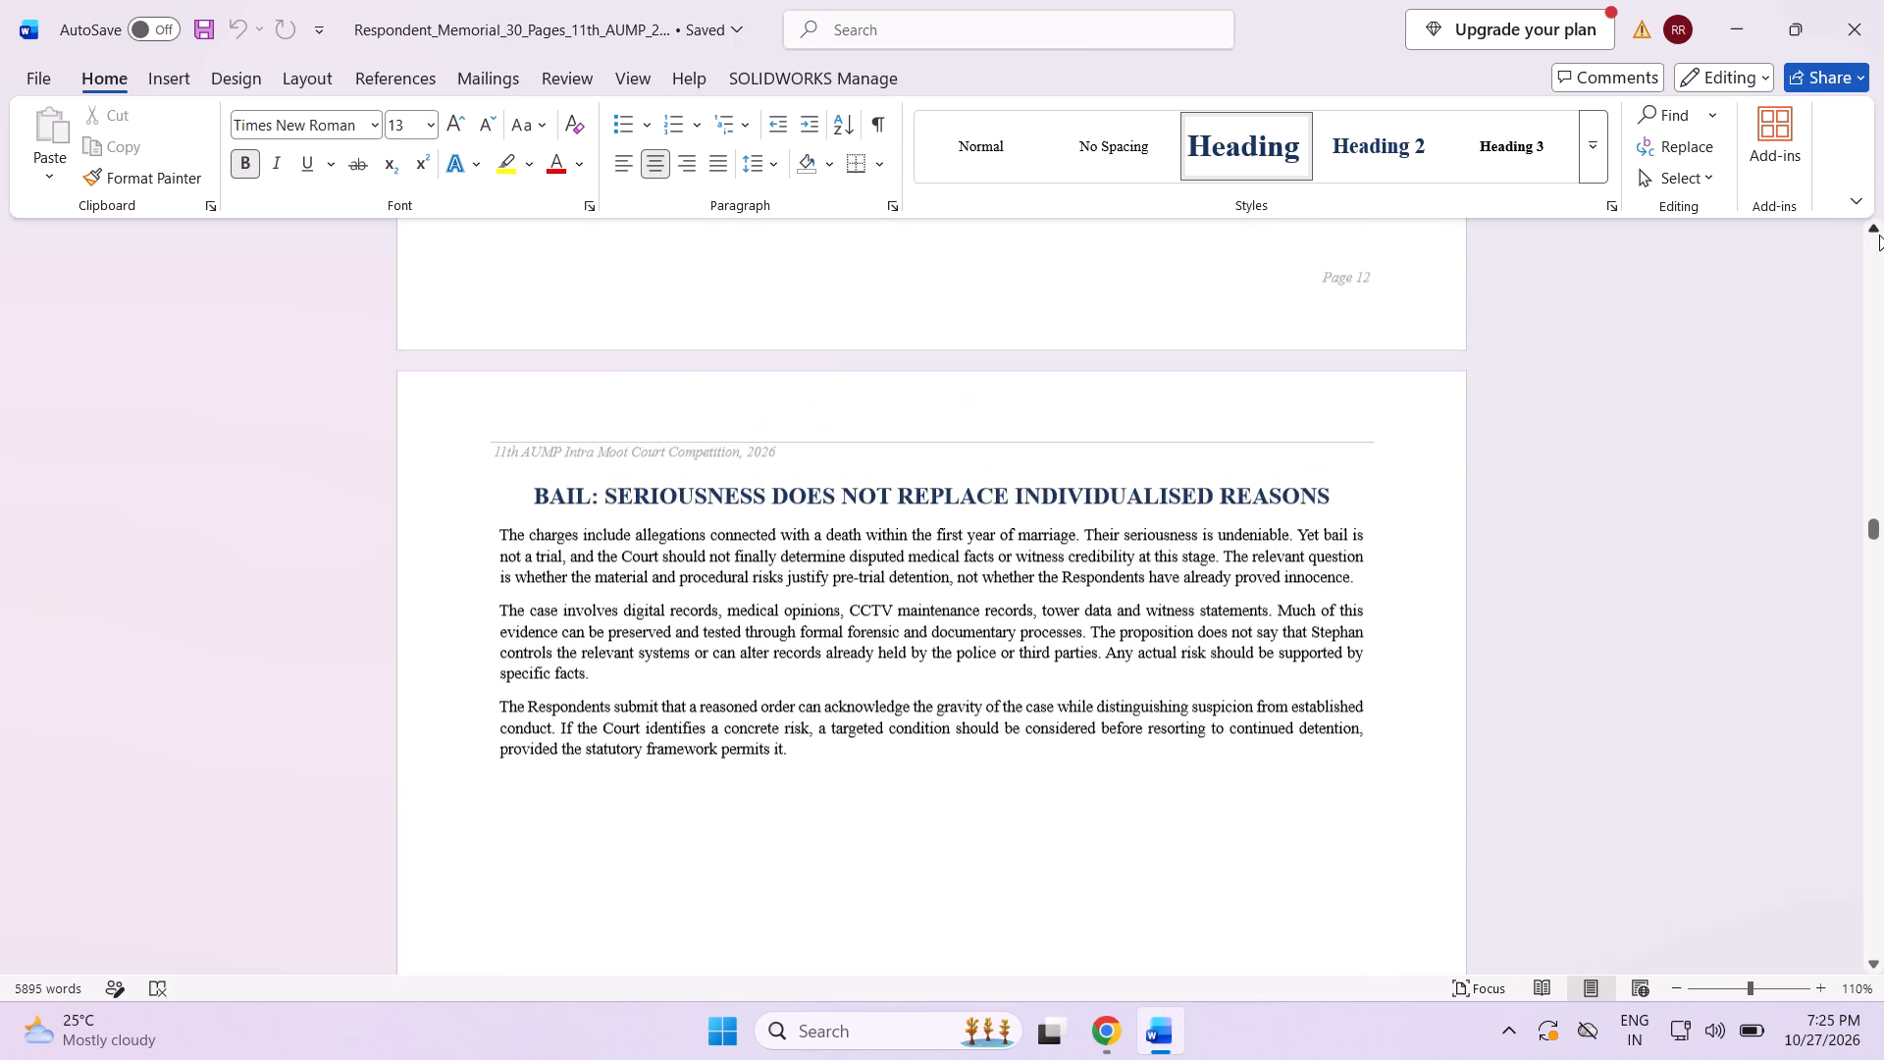
{"action": "left_click_drag", "start_coordinate": [1879, 235], "coordinate": [1876, 233]}
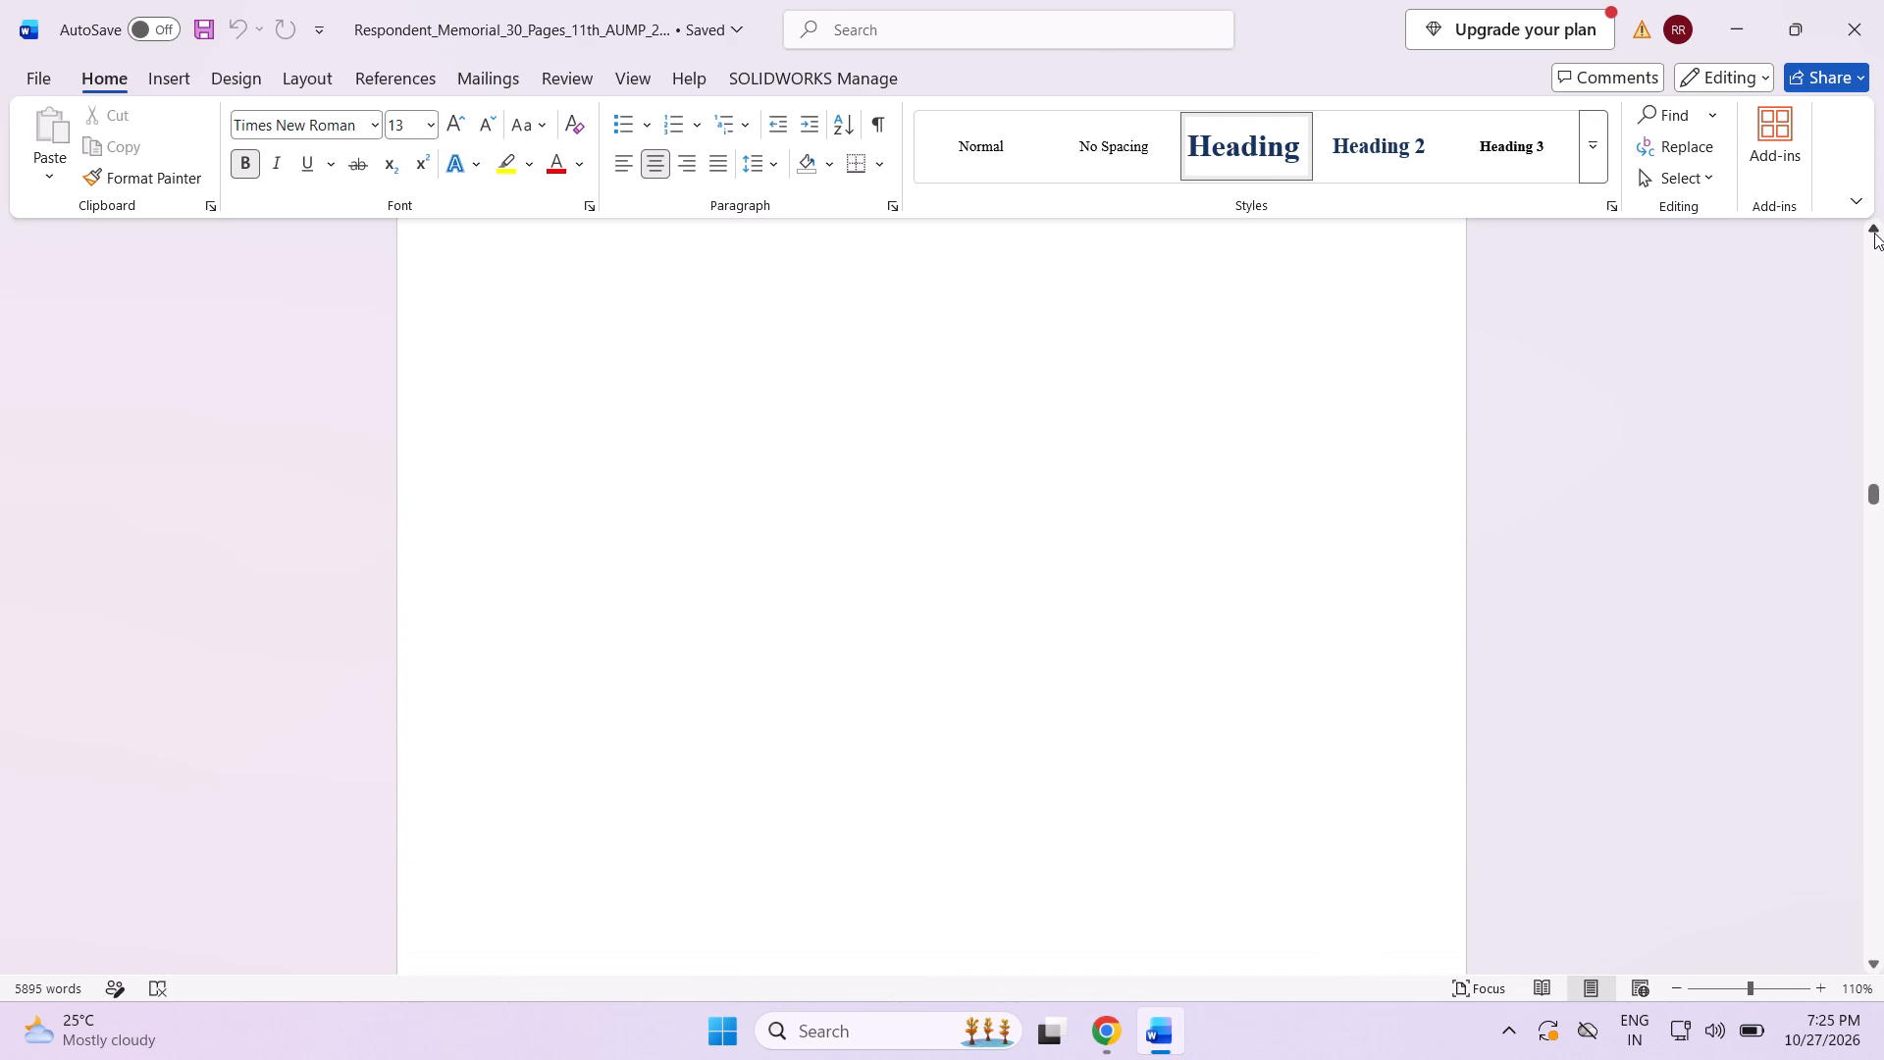
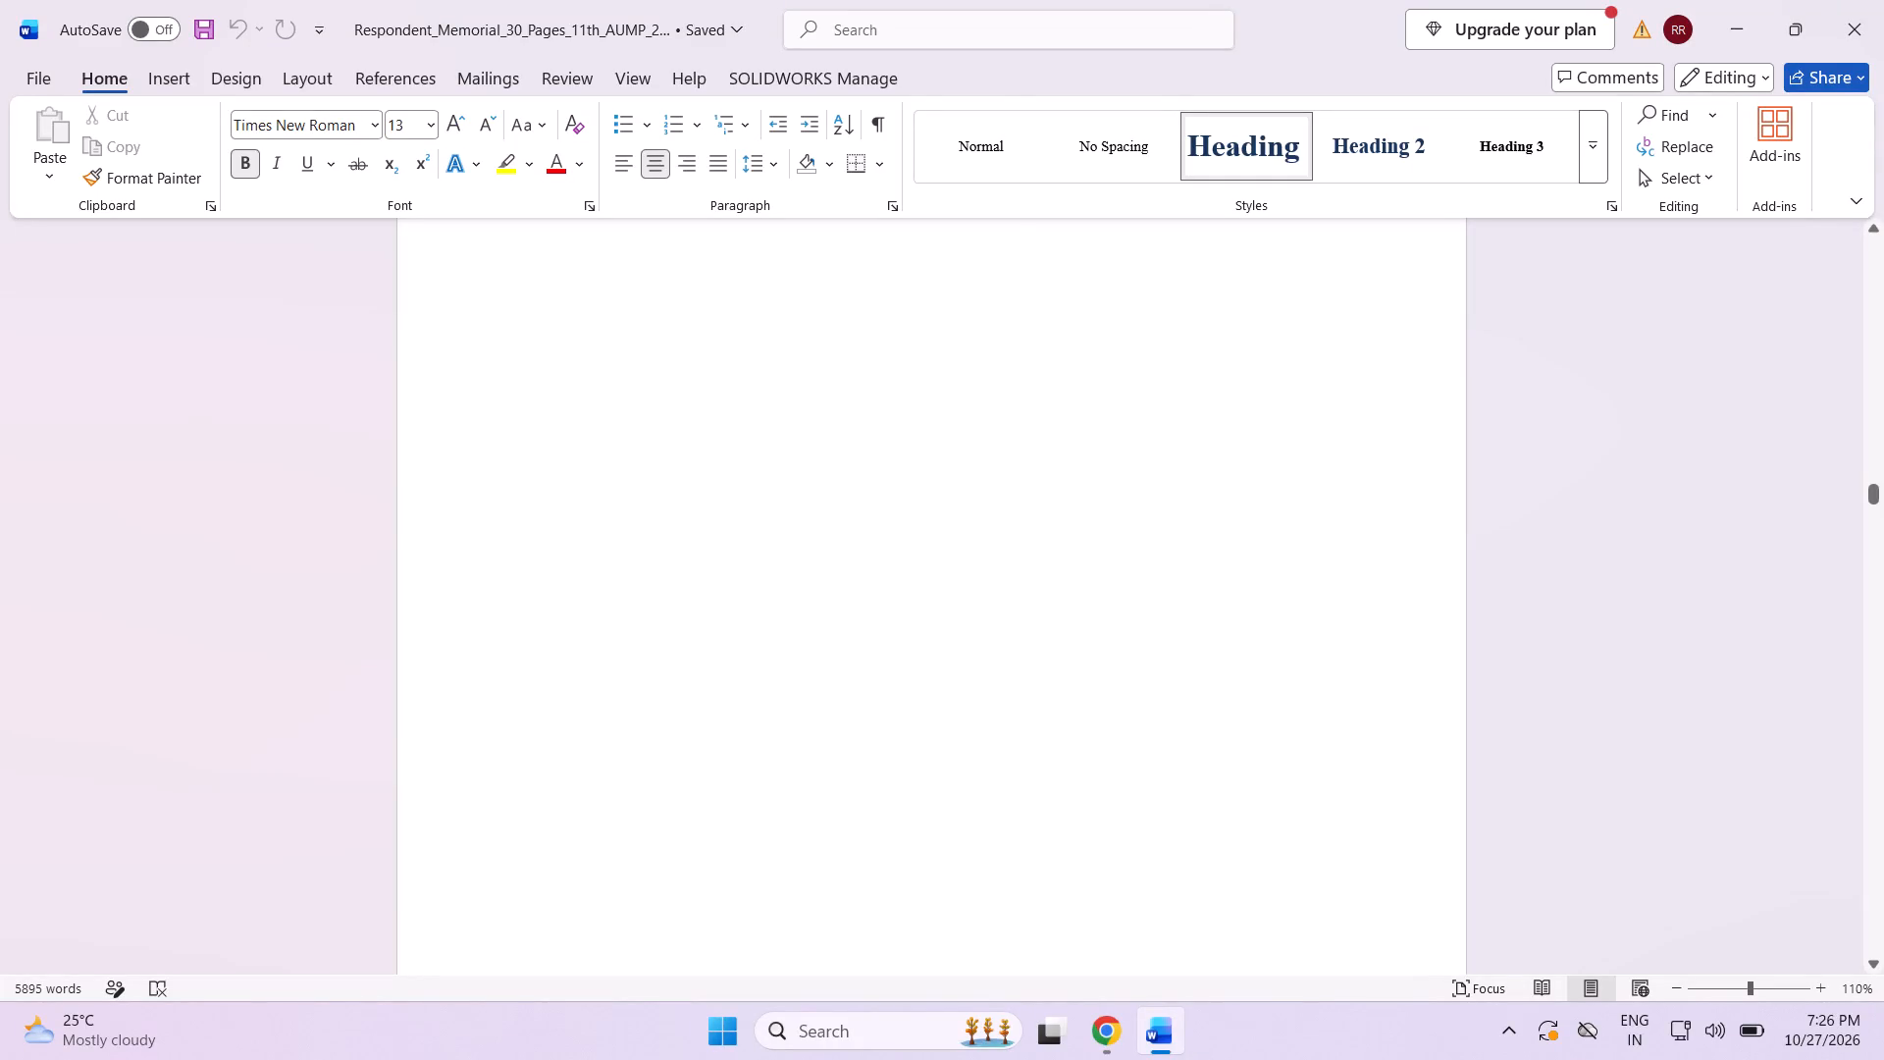
Glance over the respondent memorial's bail argument pages once more and close the document.
{"action": "scroll", "coordinate": [489, 559], "scroll_direction": "up", "scroll_amount": 11}
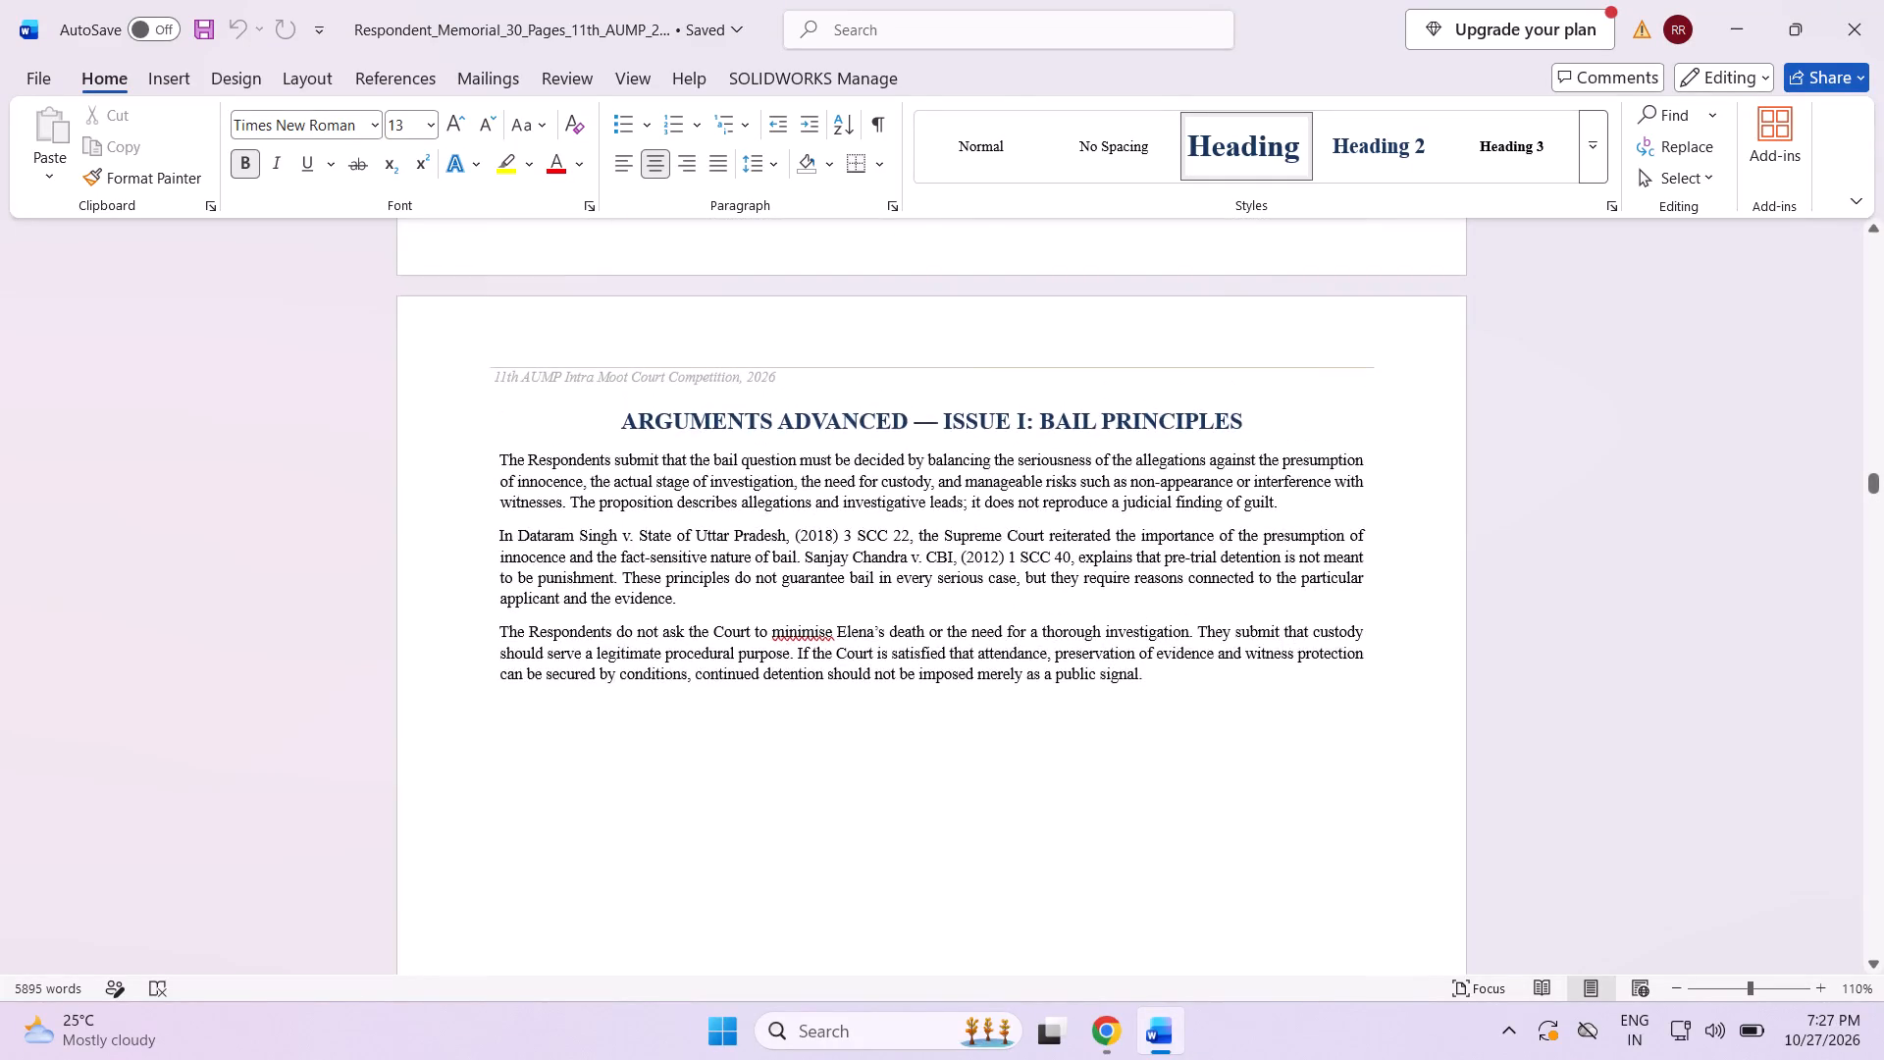
{"action": "scroll", "coordinate": [669, 525], "scroll_direction": "down", "scroll_amount": 20}
{"action": "scroll", "coordinate": [669, 525], "scroll_direction": "down", "scroll_amount": 20}
{"action": "scroll", "coordinate": [648, 567], "scroll_direction": "up", "scroll_amount": 8}
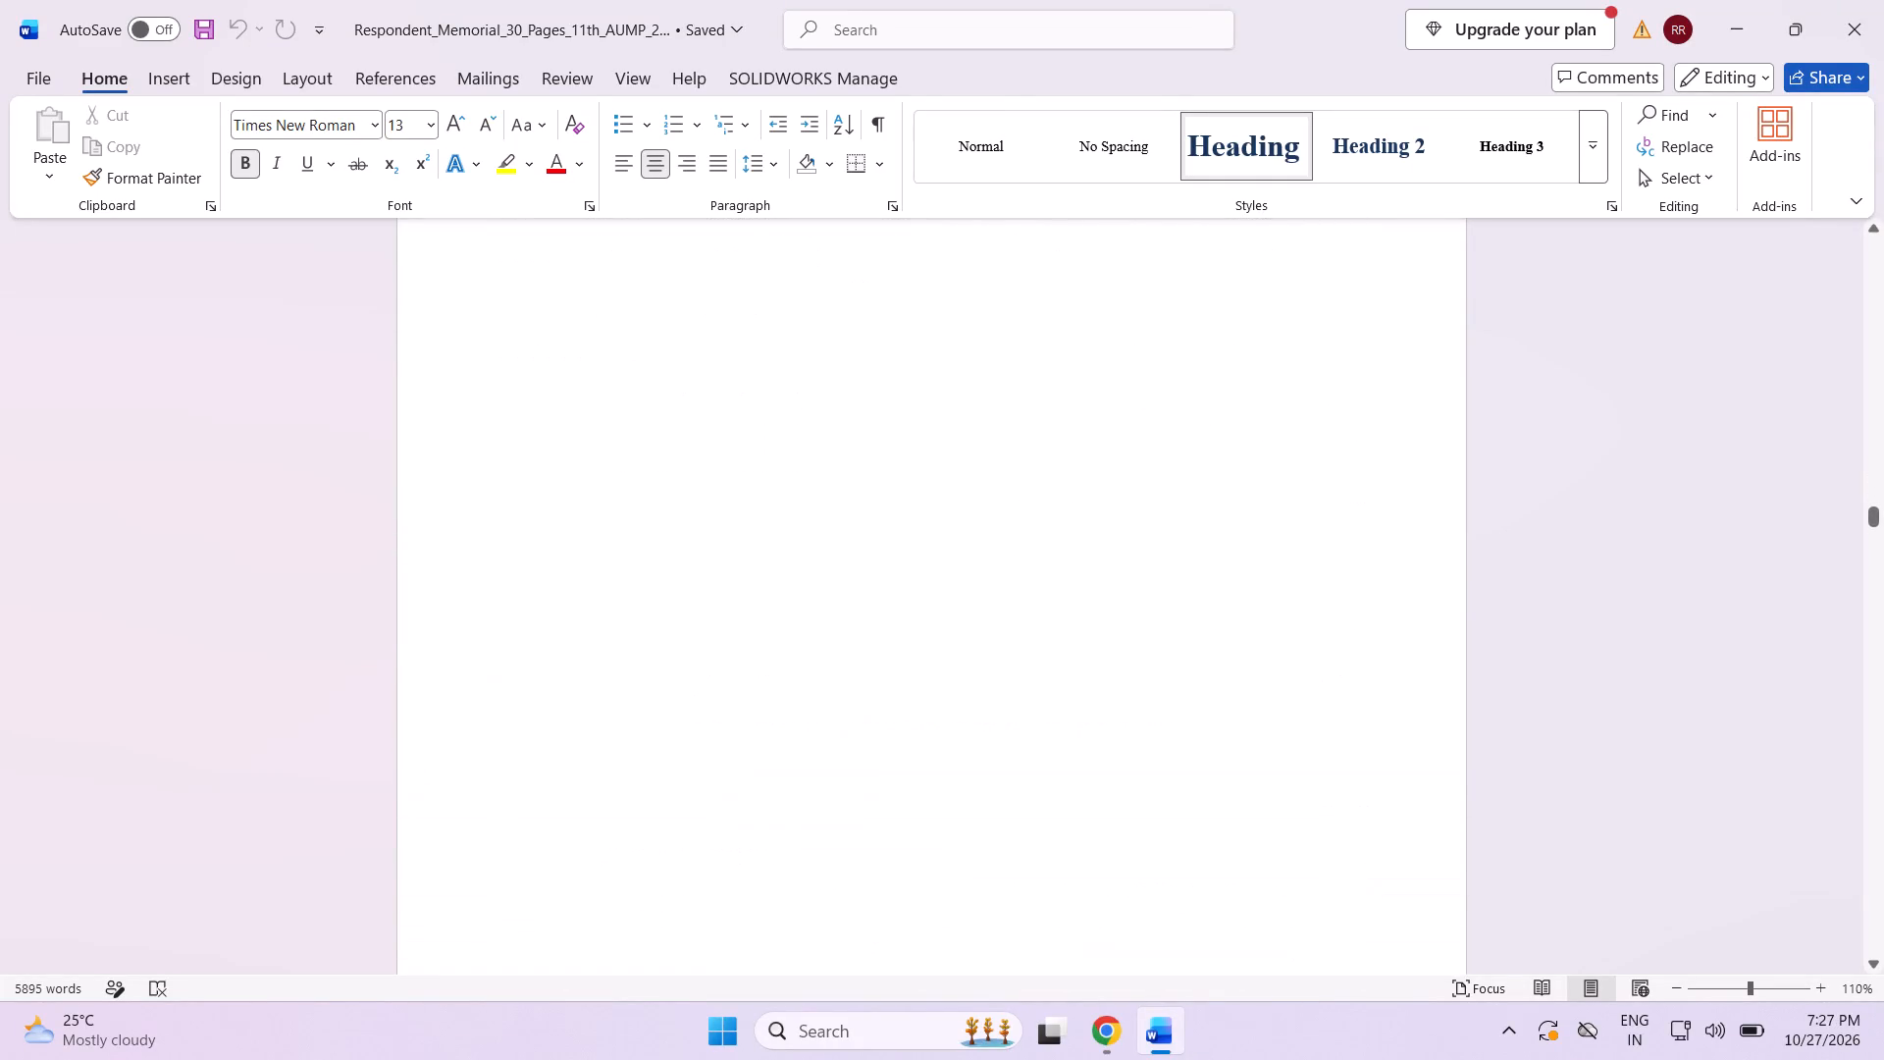
{"action": "scroll", "coordinate": [647, 560], "scroll_direction": "up", "scroll_amount": 10}
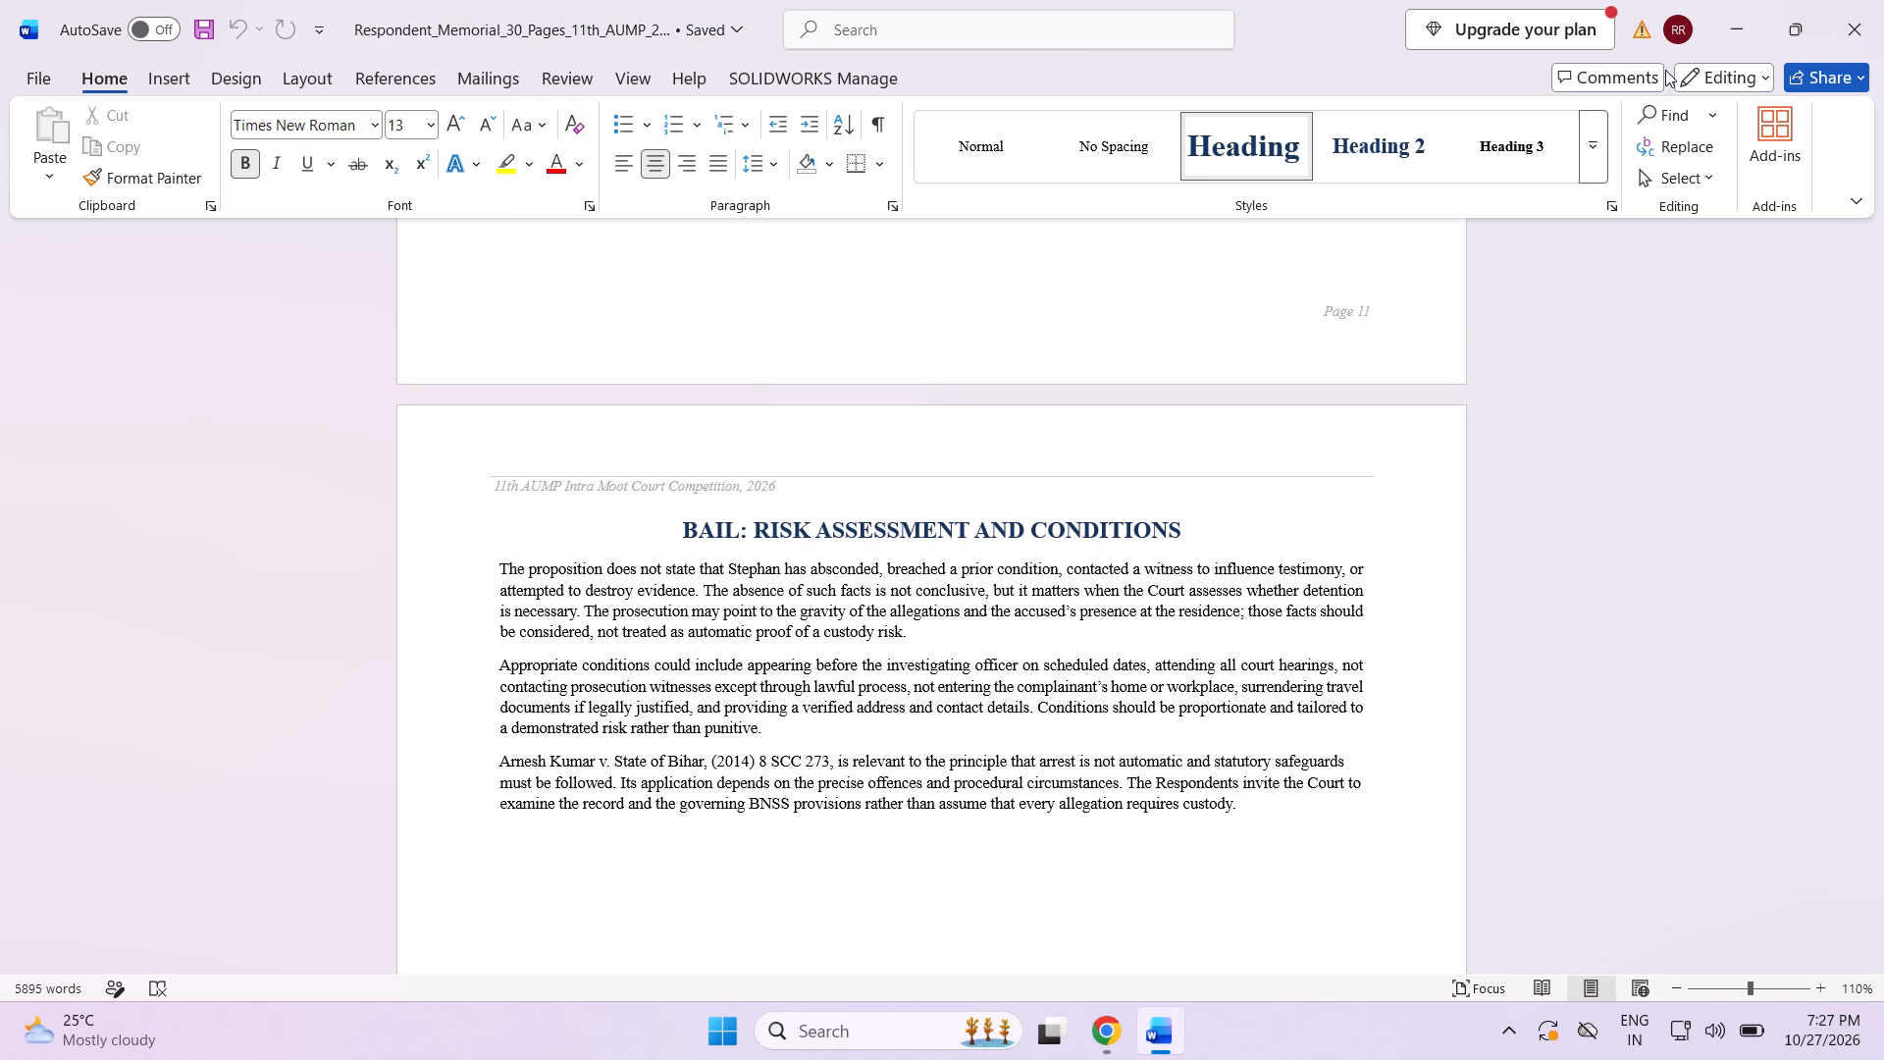
{"action": "left_click", "coordinate": [1883, 9]}
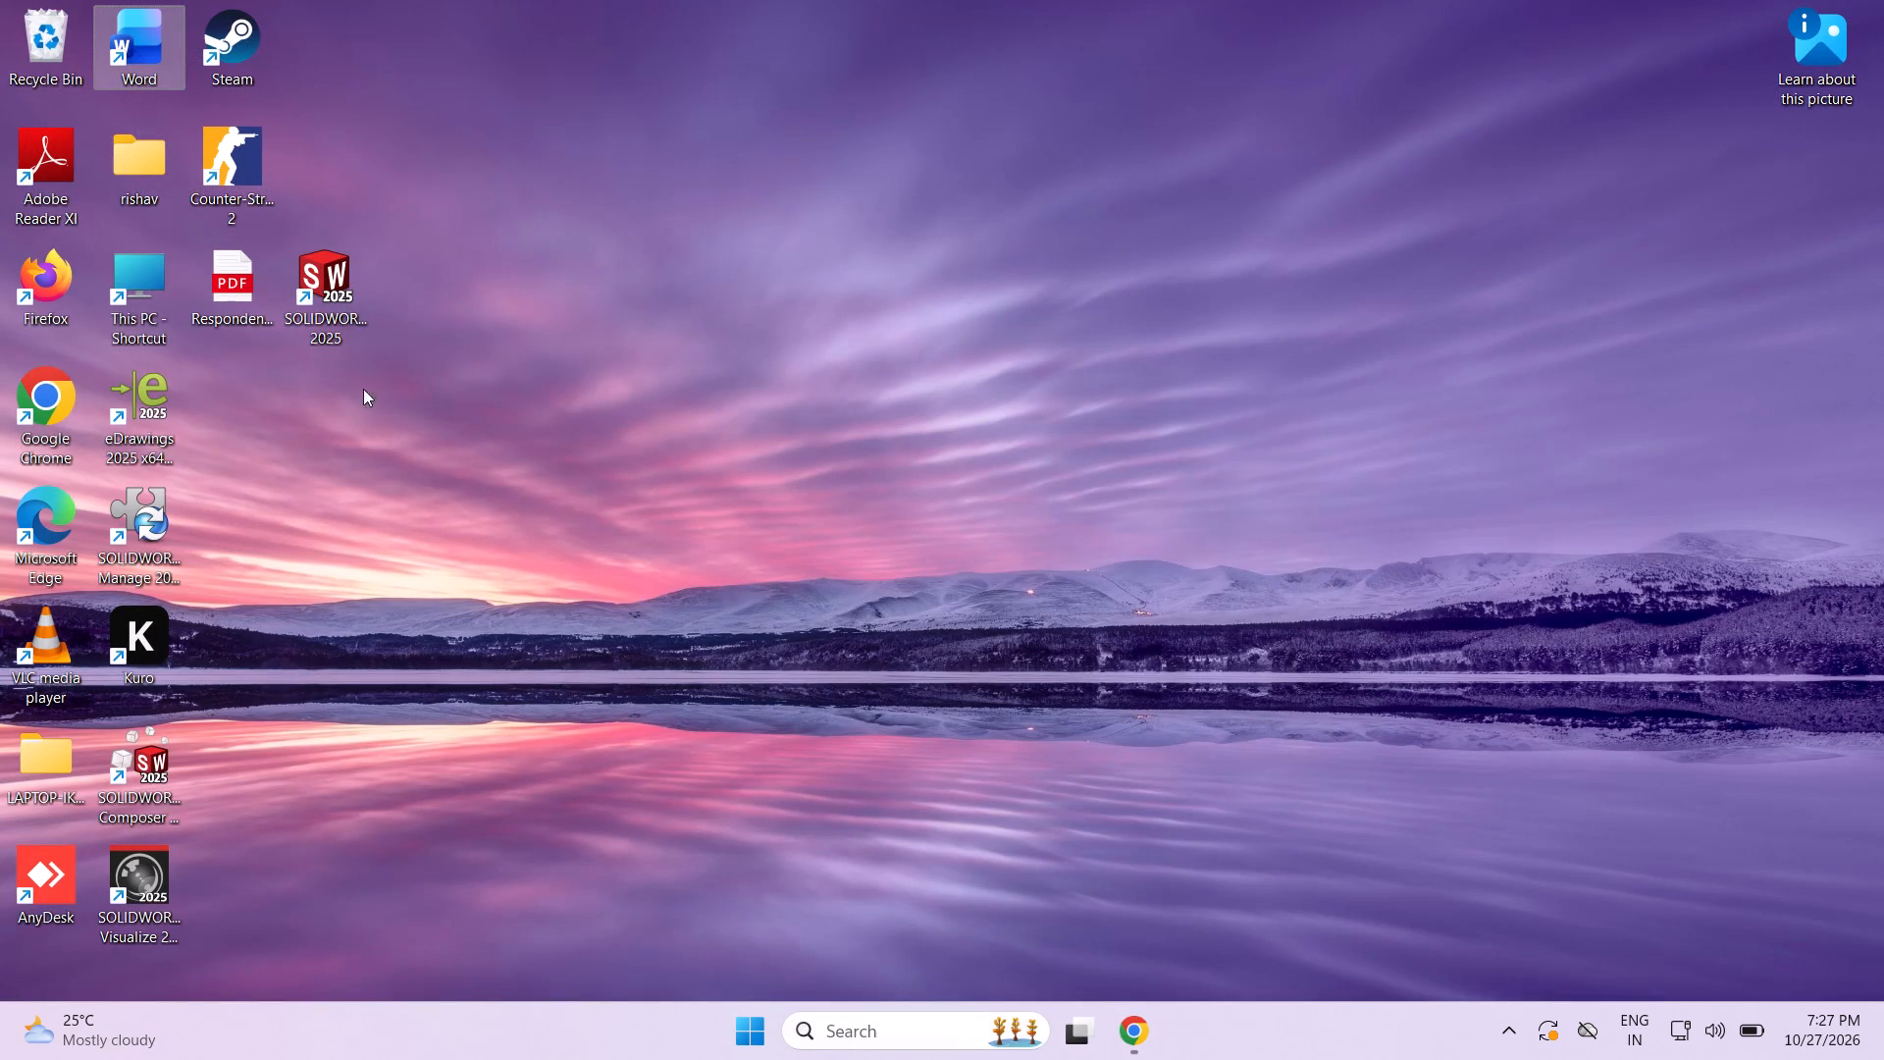
Reopen Word from the desktop and create a new blank document.
{"action": "left_click", "coordinate": [214, 28]}
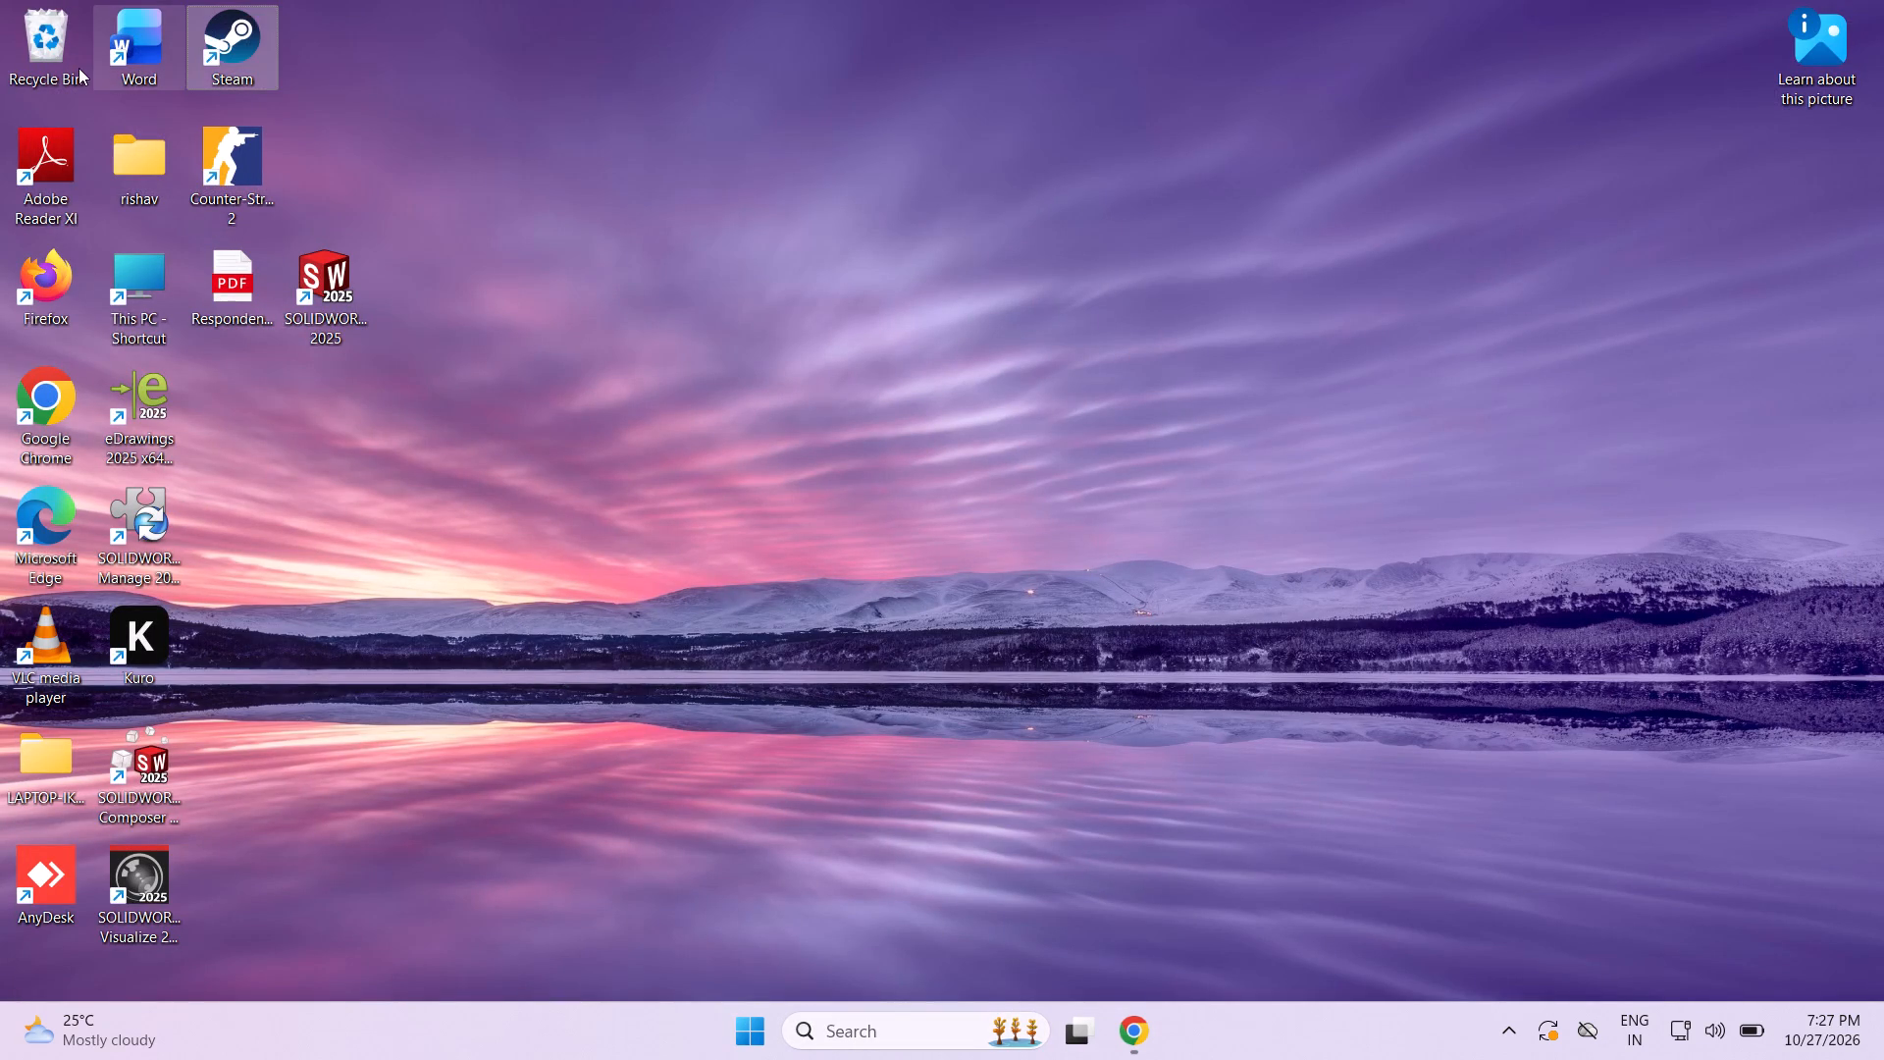
{"action": "double_click", "coordinate": [134, 55]}
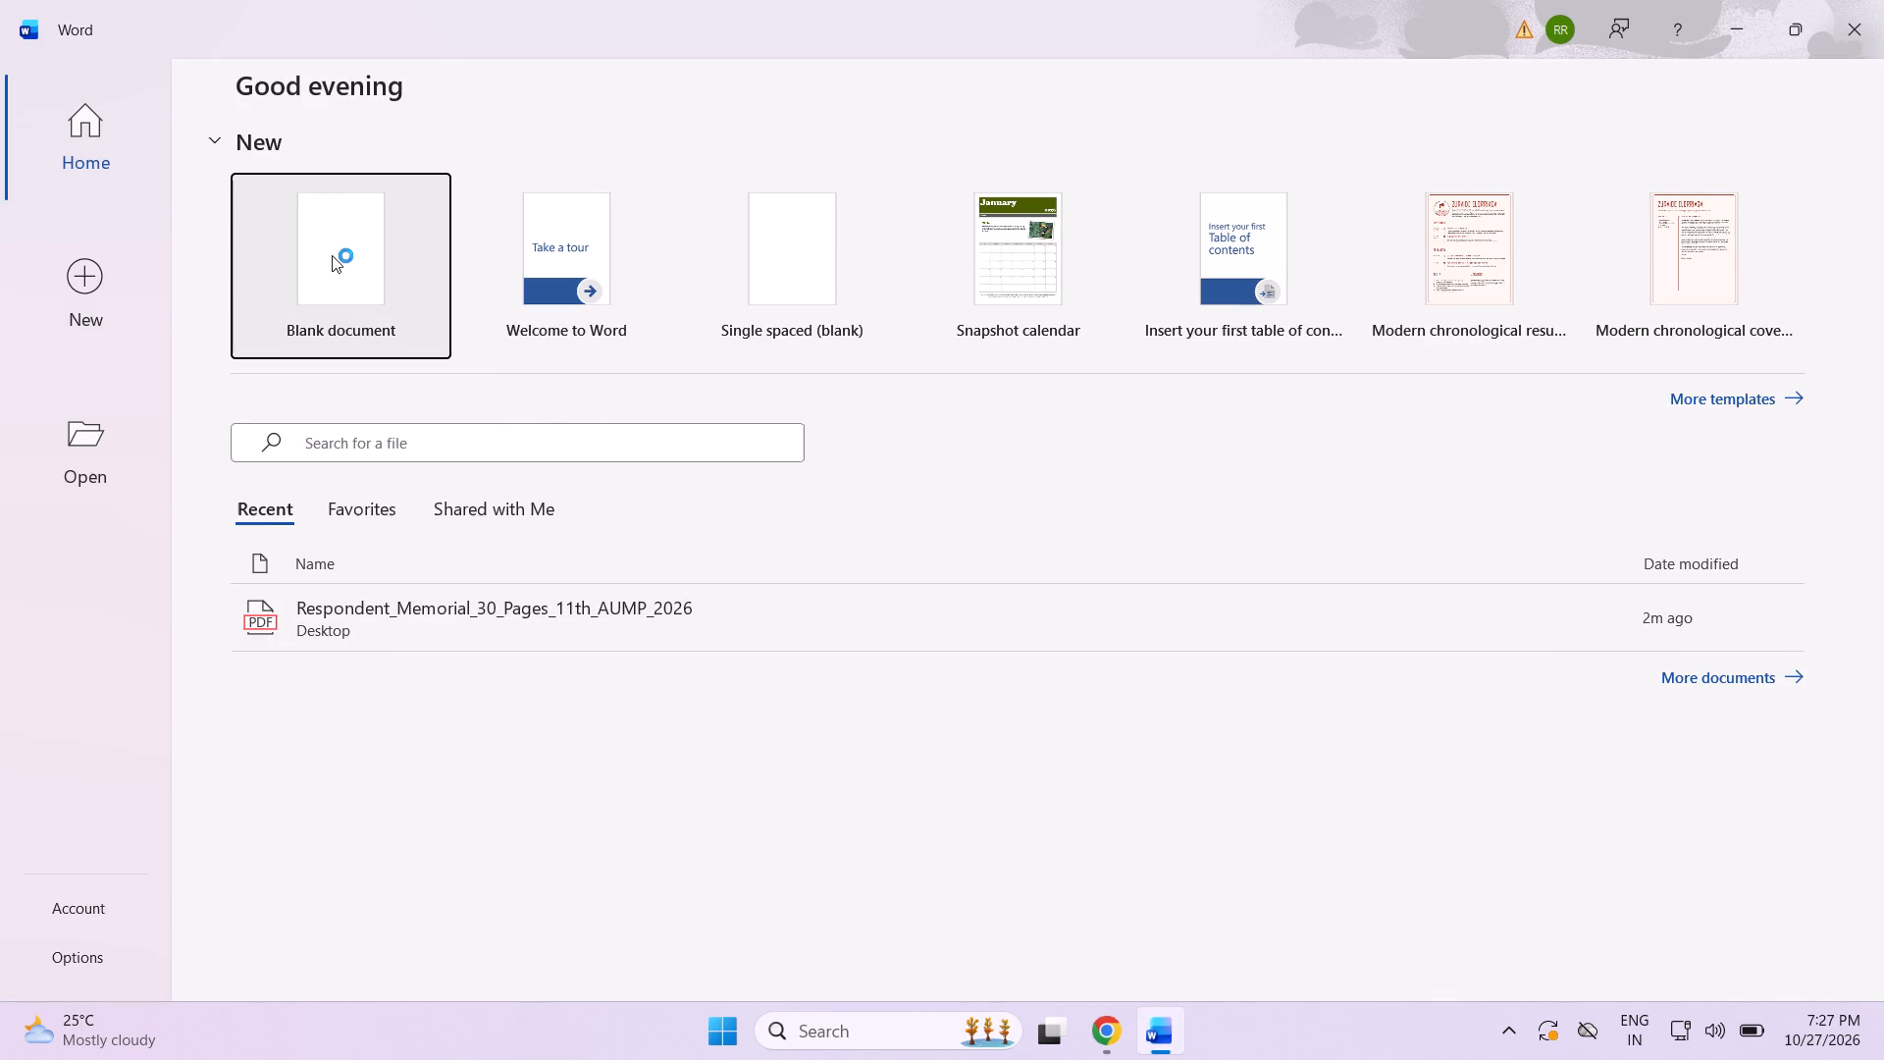
{"action": "double_click", "coordinate": [332, 255]}
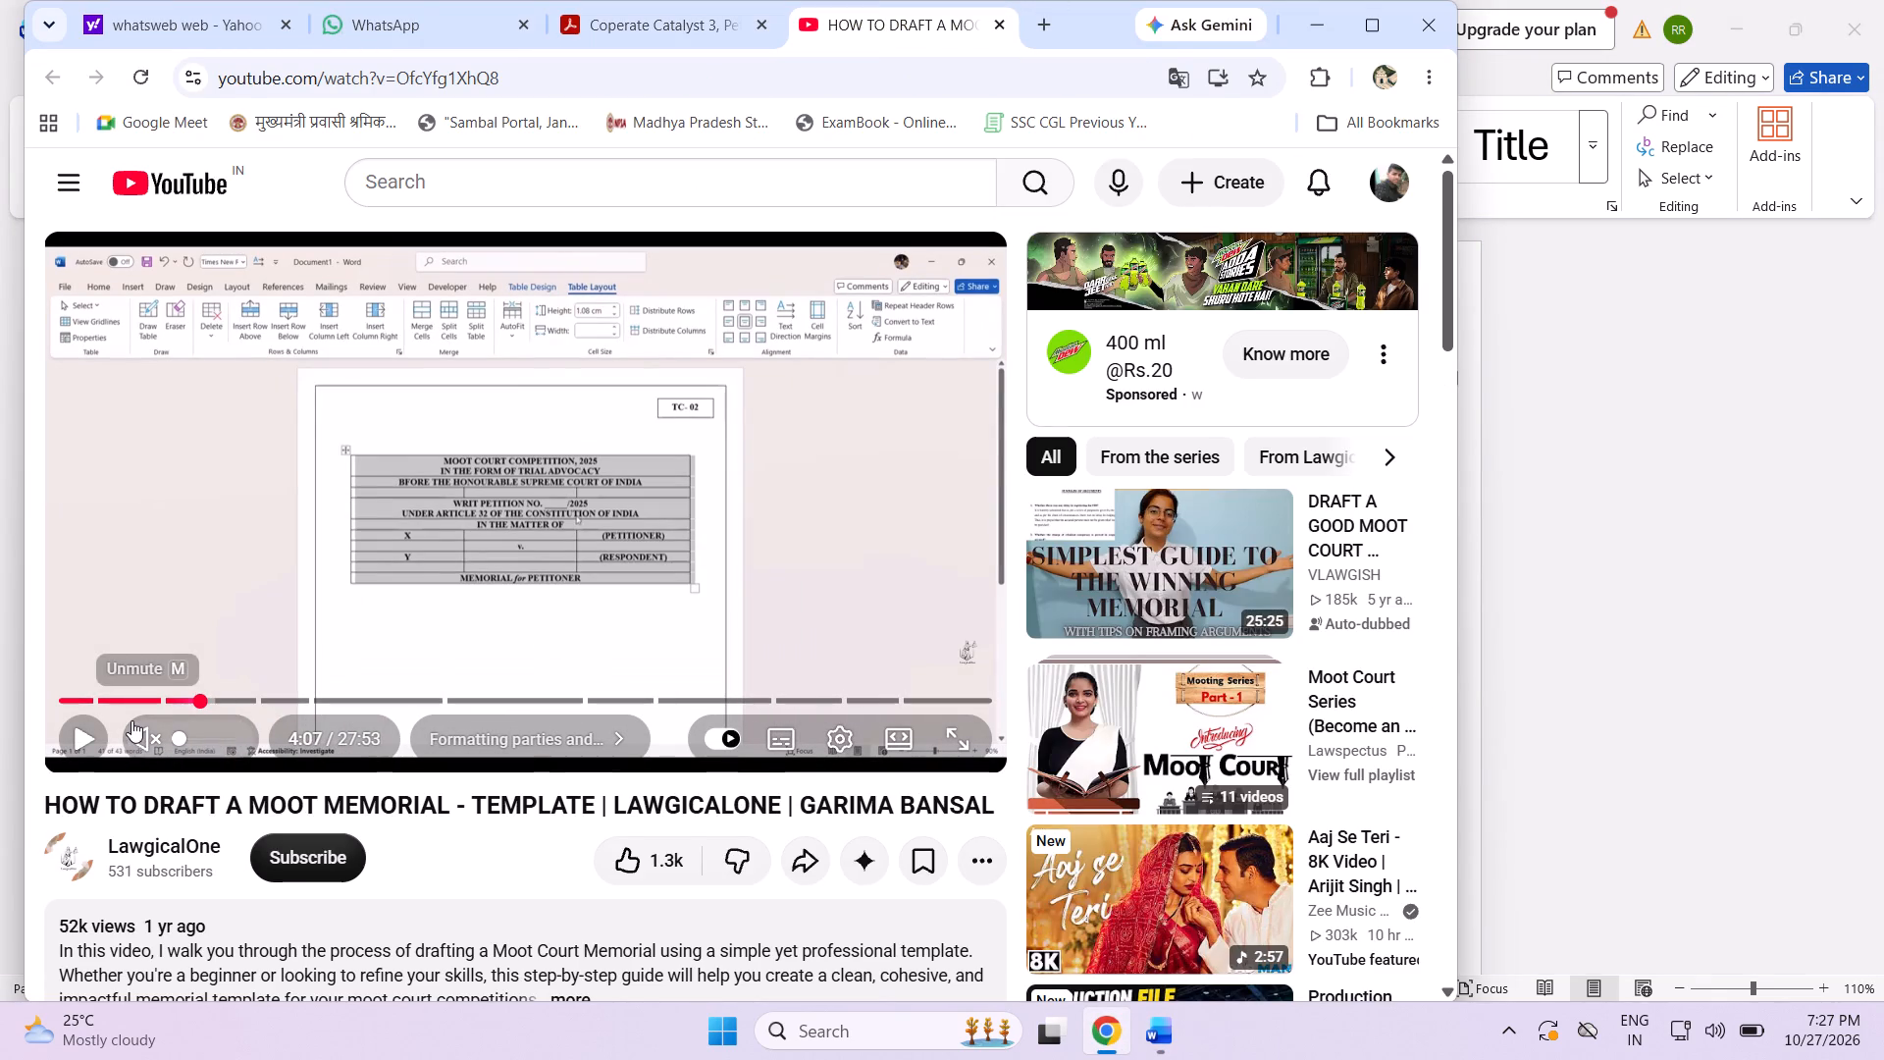
{"action": "left_click", "coordinate": [126, 702]}
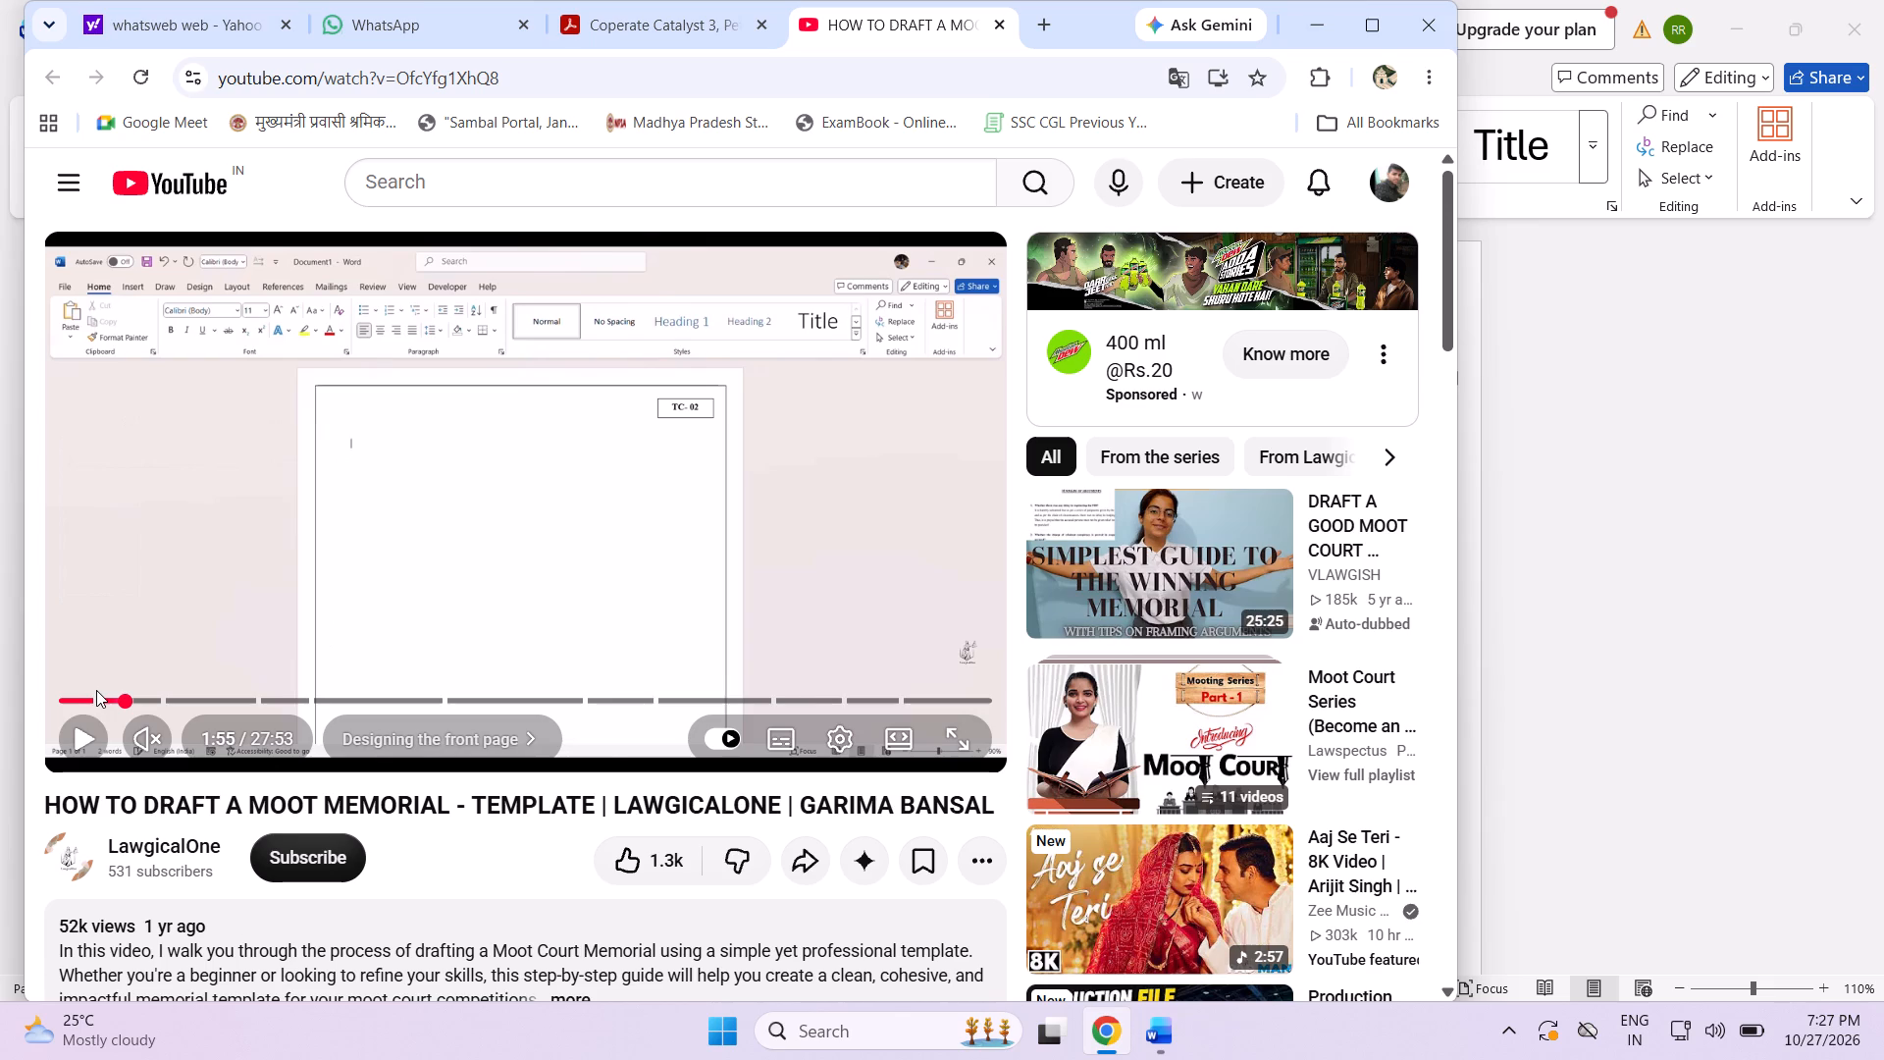
{"action": "left_click", "coordinate": [82, 702]}
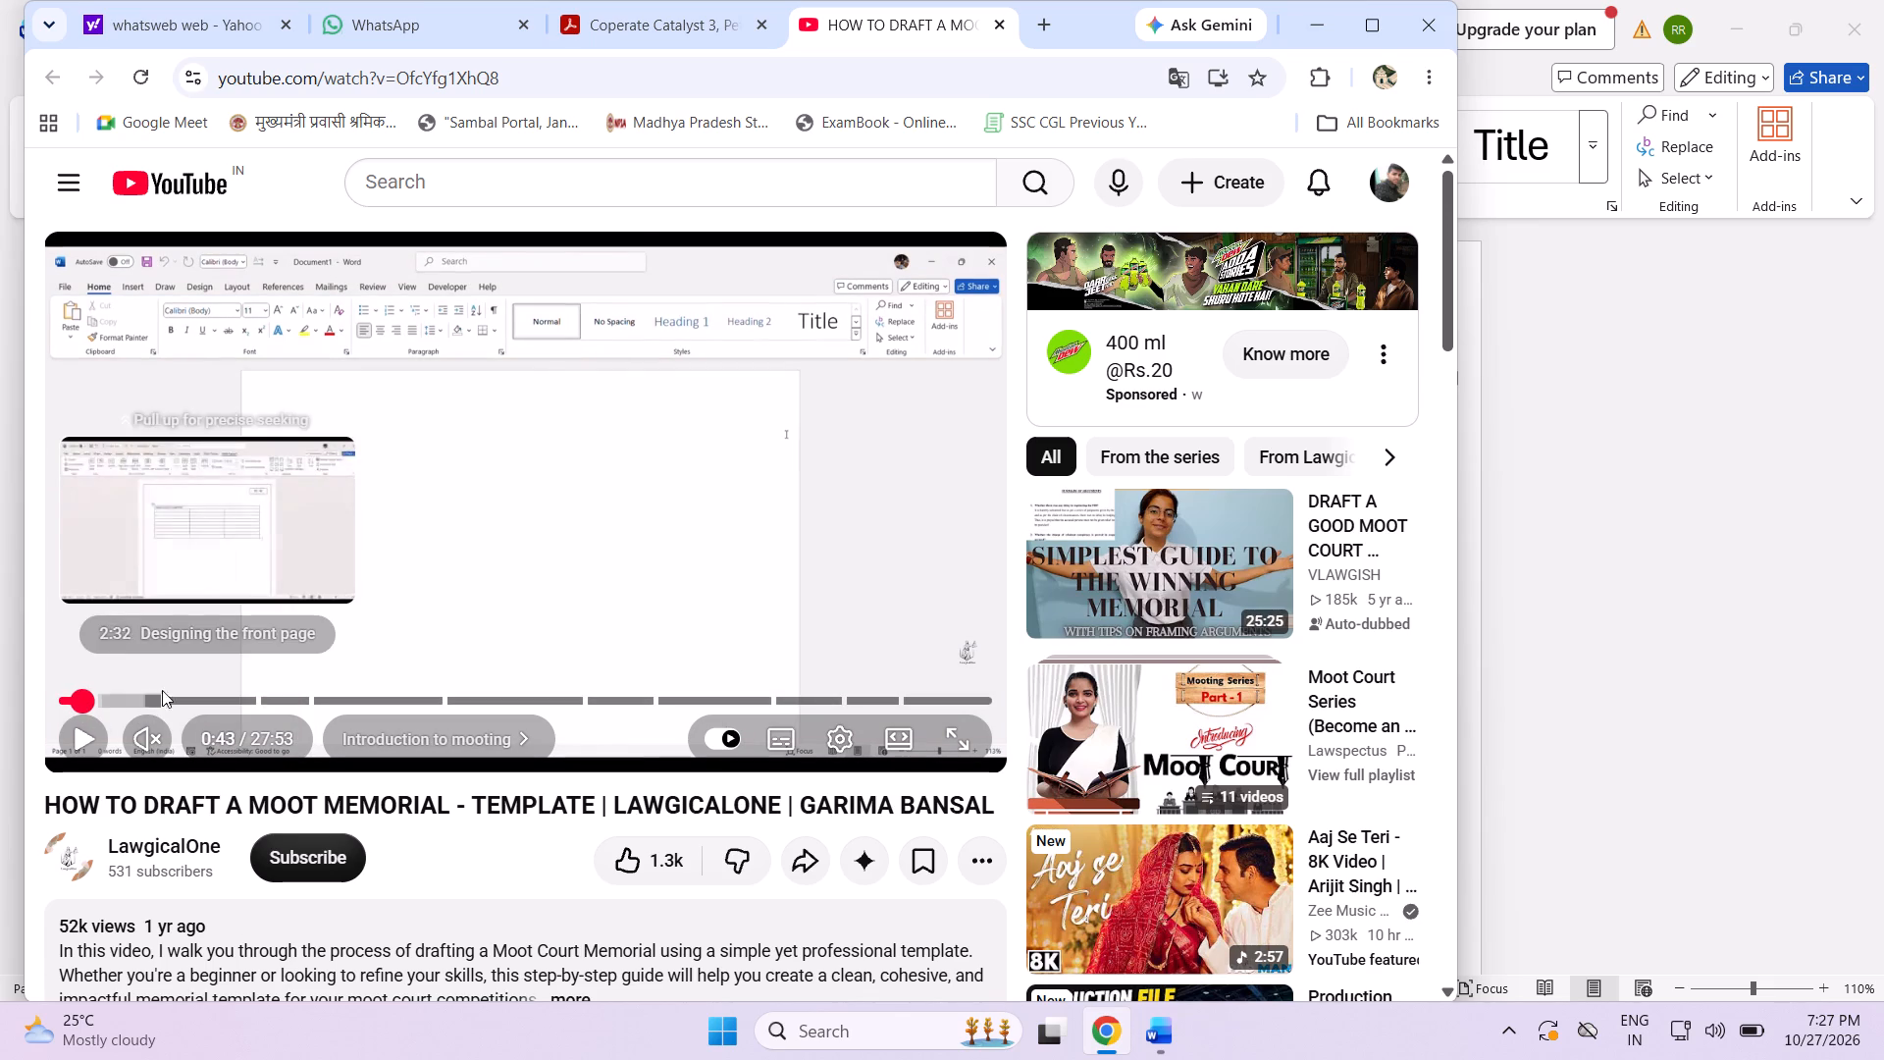
{"action": "left_click", "coordinate": [514, 562]}
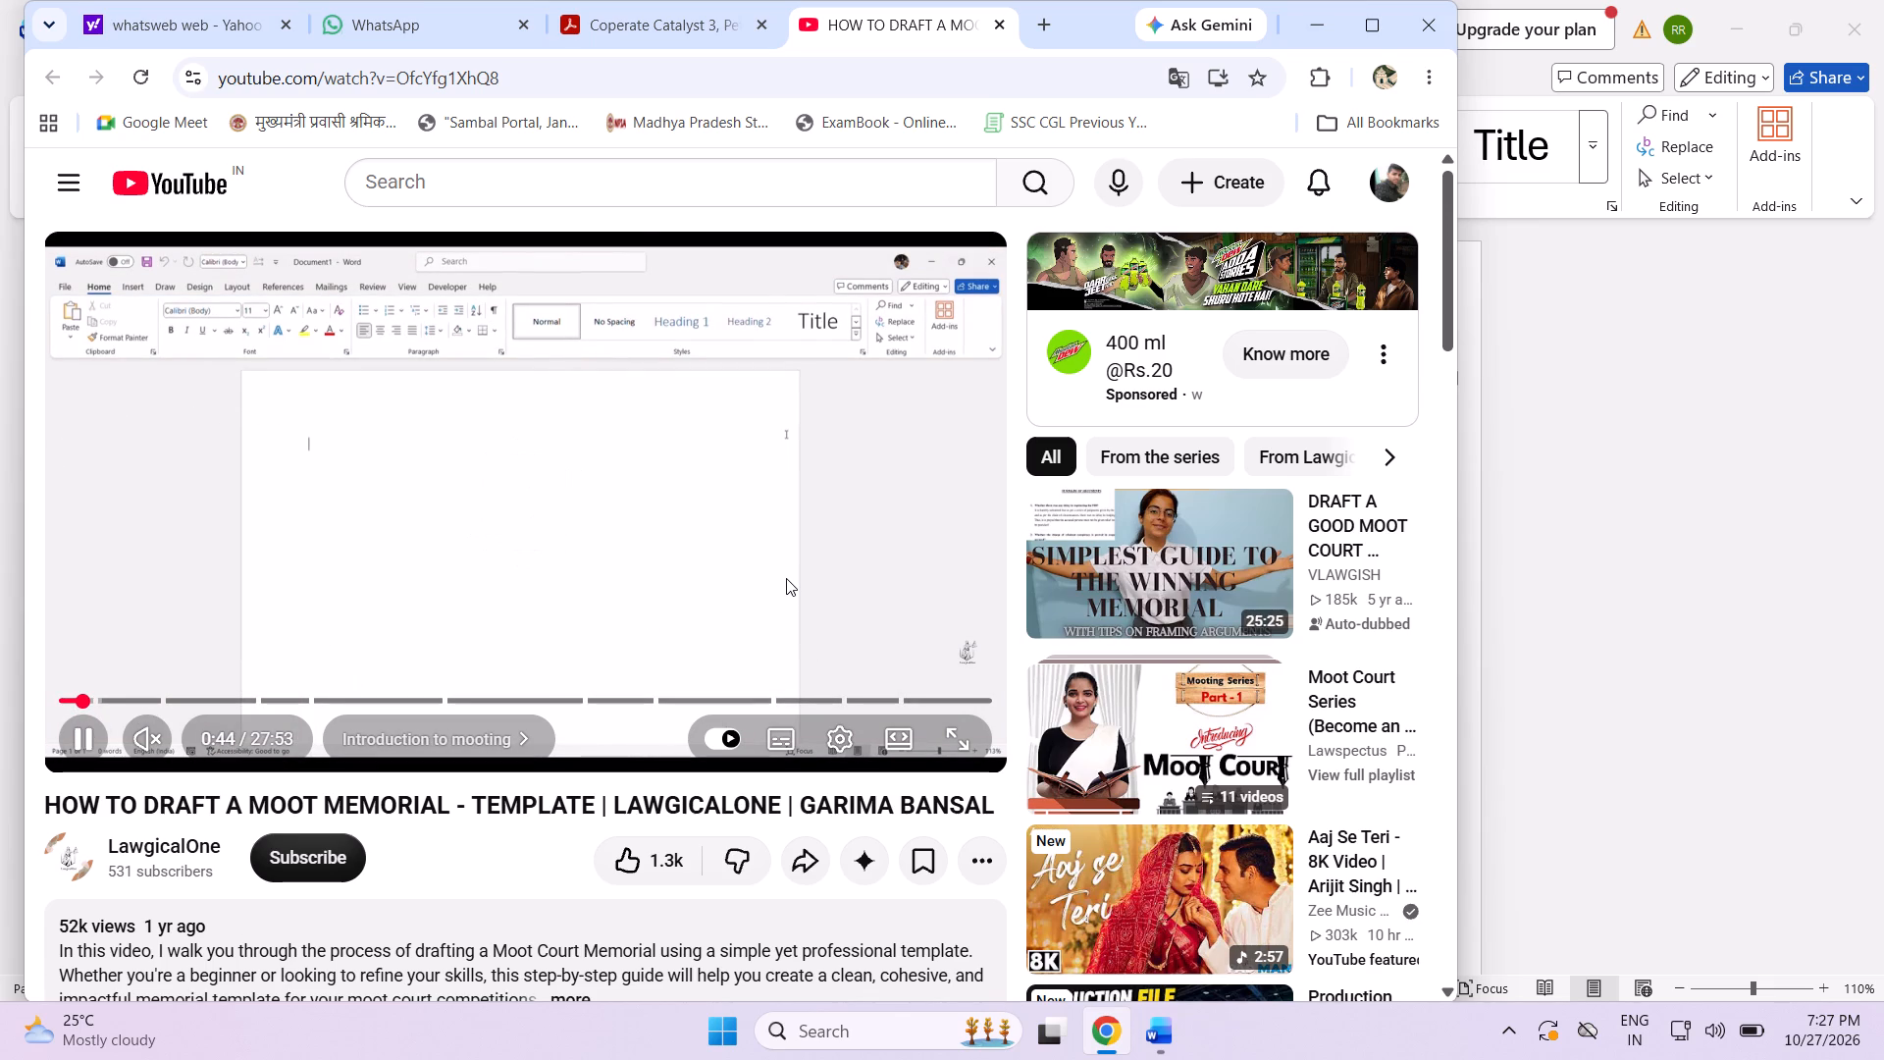
{"action": "key", "text": "Right"}
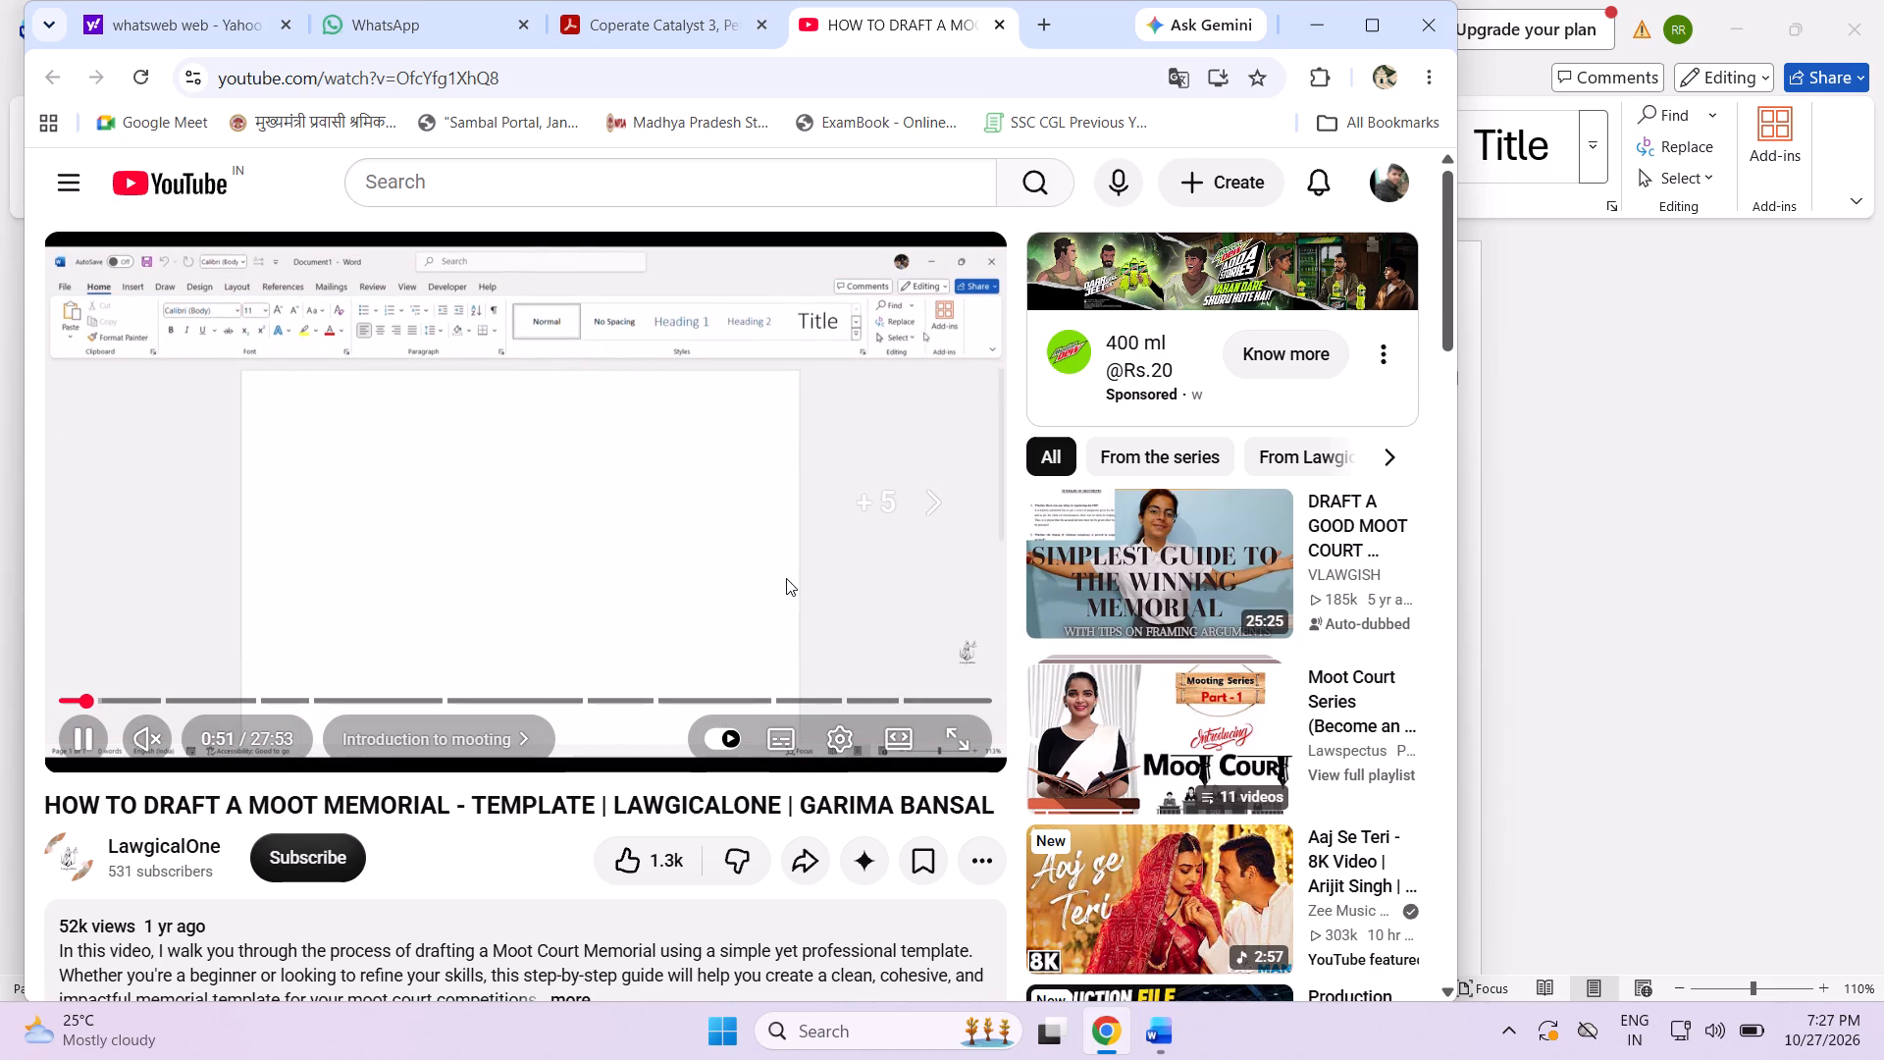
{"action": "key", "text": "Right"}
{"action": "key", "text": "Right"}
{"action": "key", "text": "Right"}
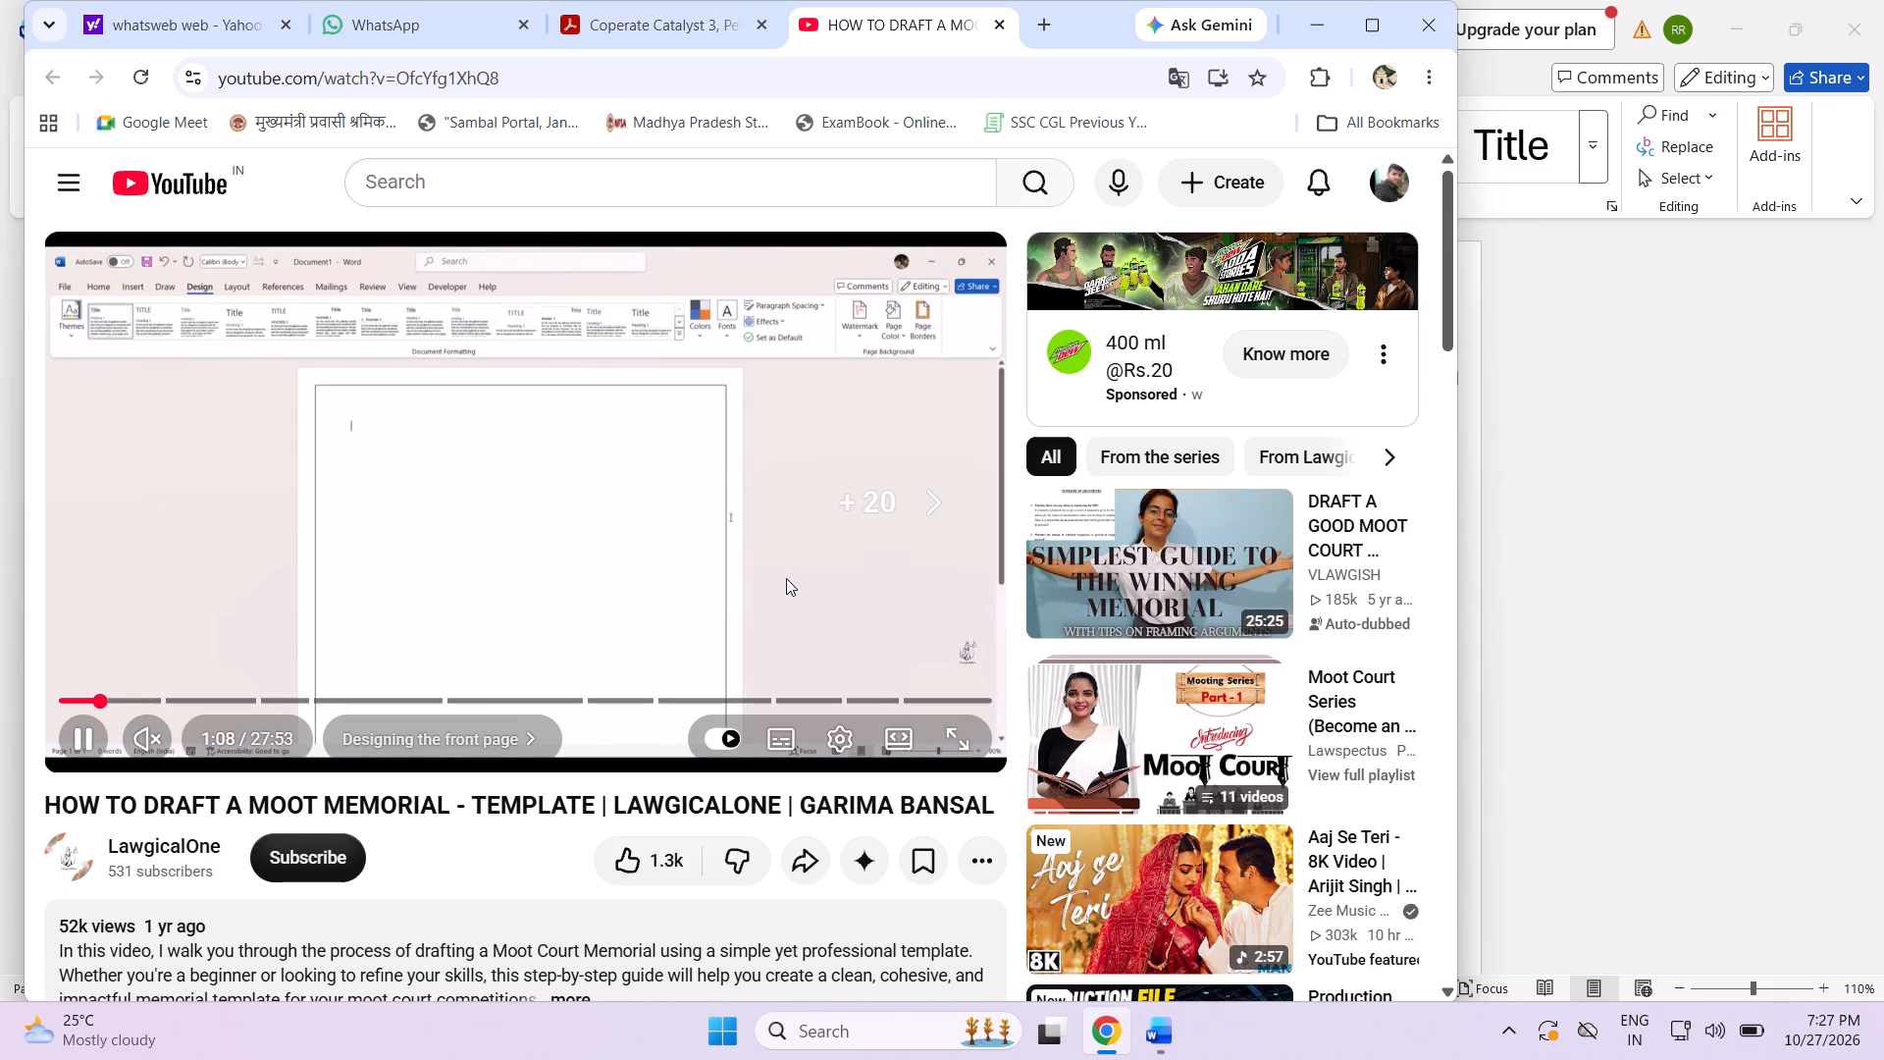
{"action": "key", "text": "Left"}
{"action": "key", "text": "Left"}
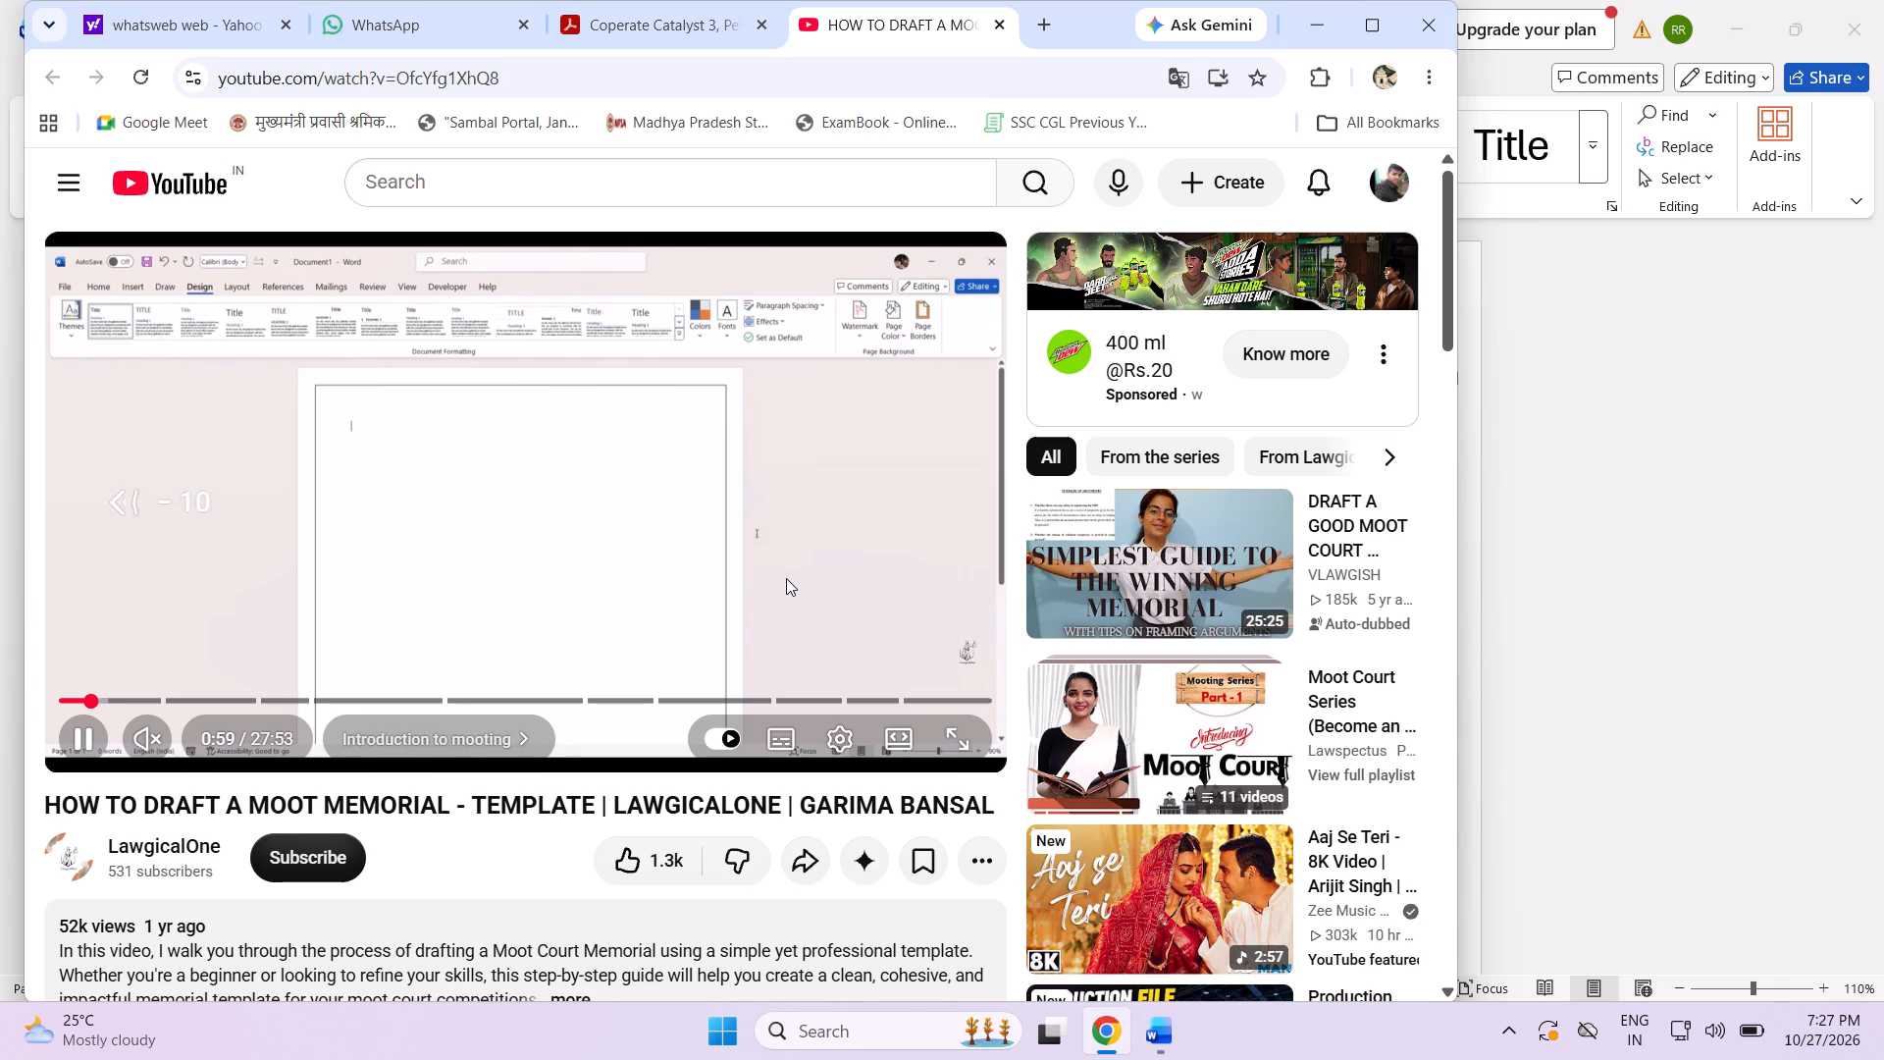
{"action": "key", "text": "Left"}
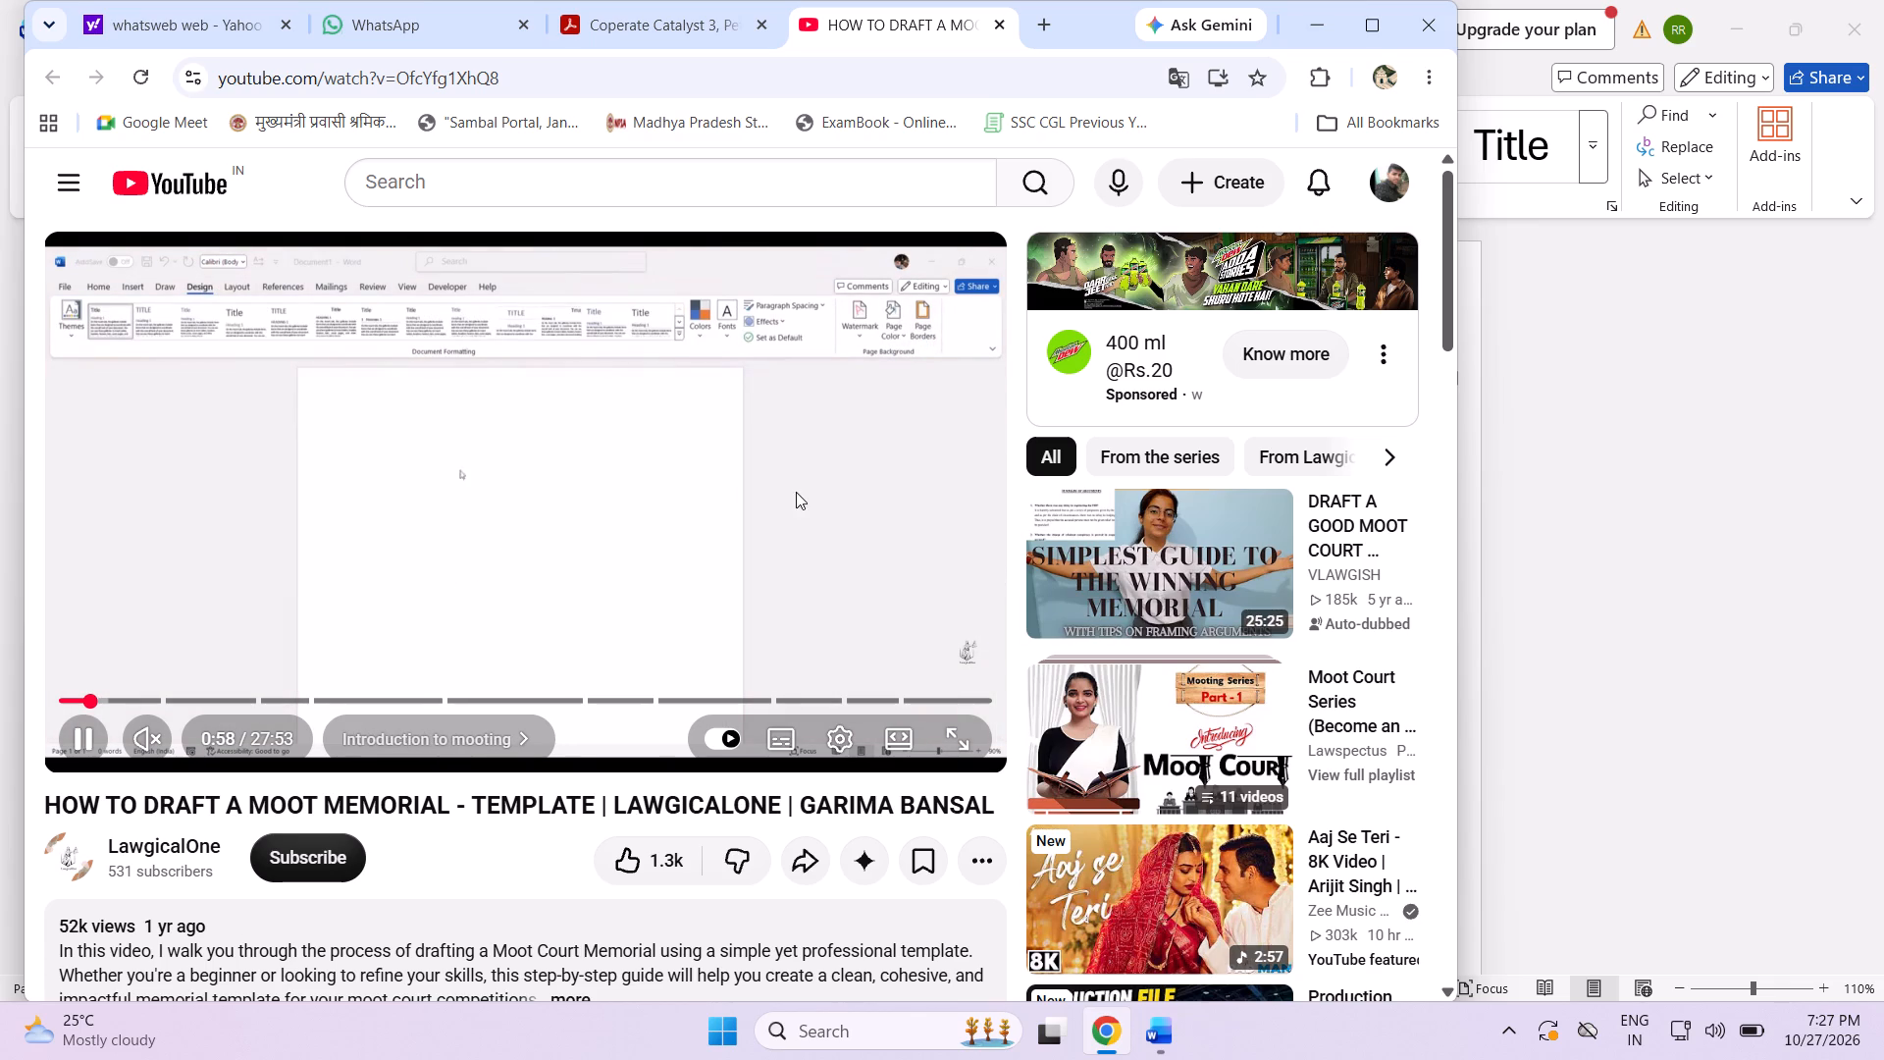
{"action": "left_click", "coordinate": [846, 520]}
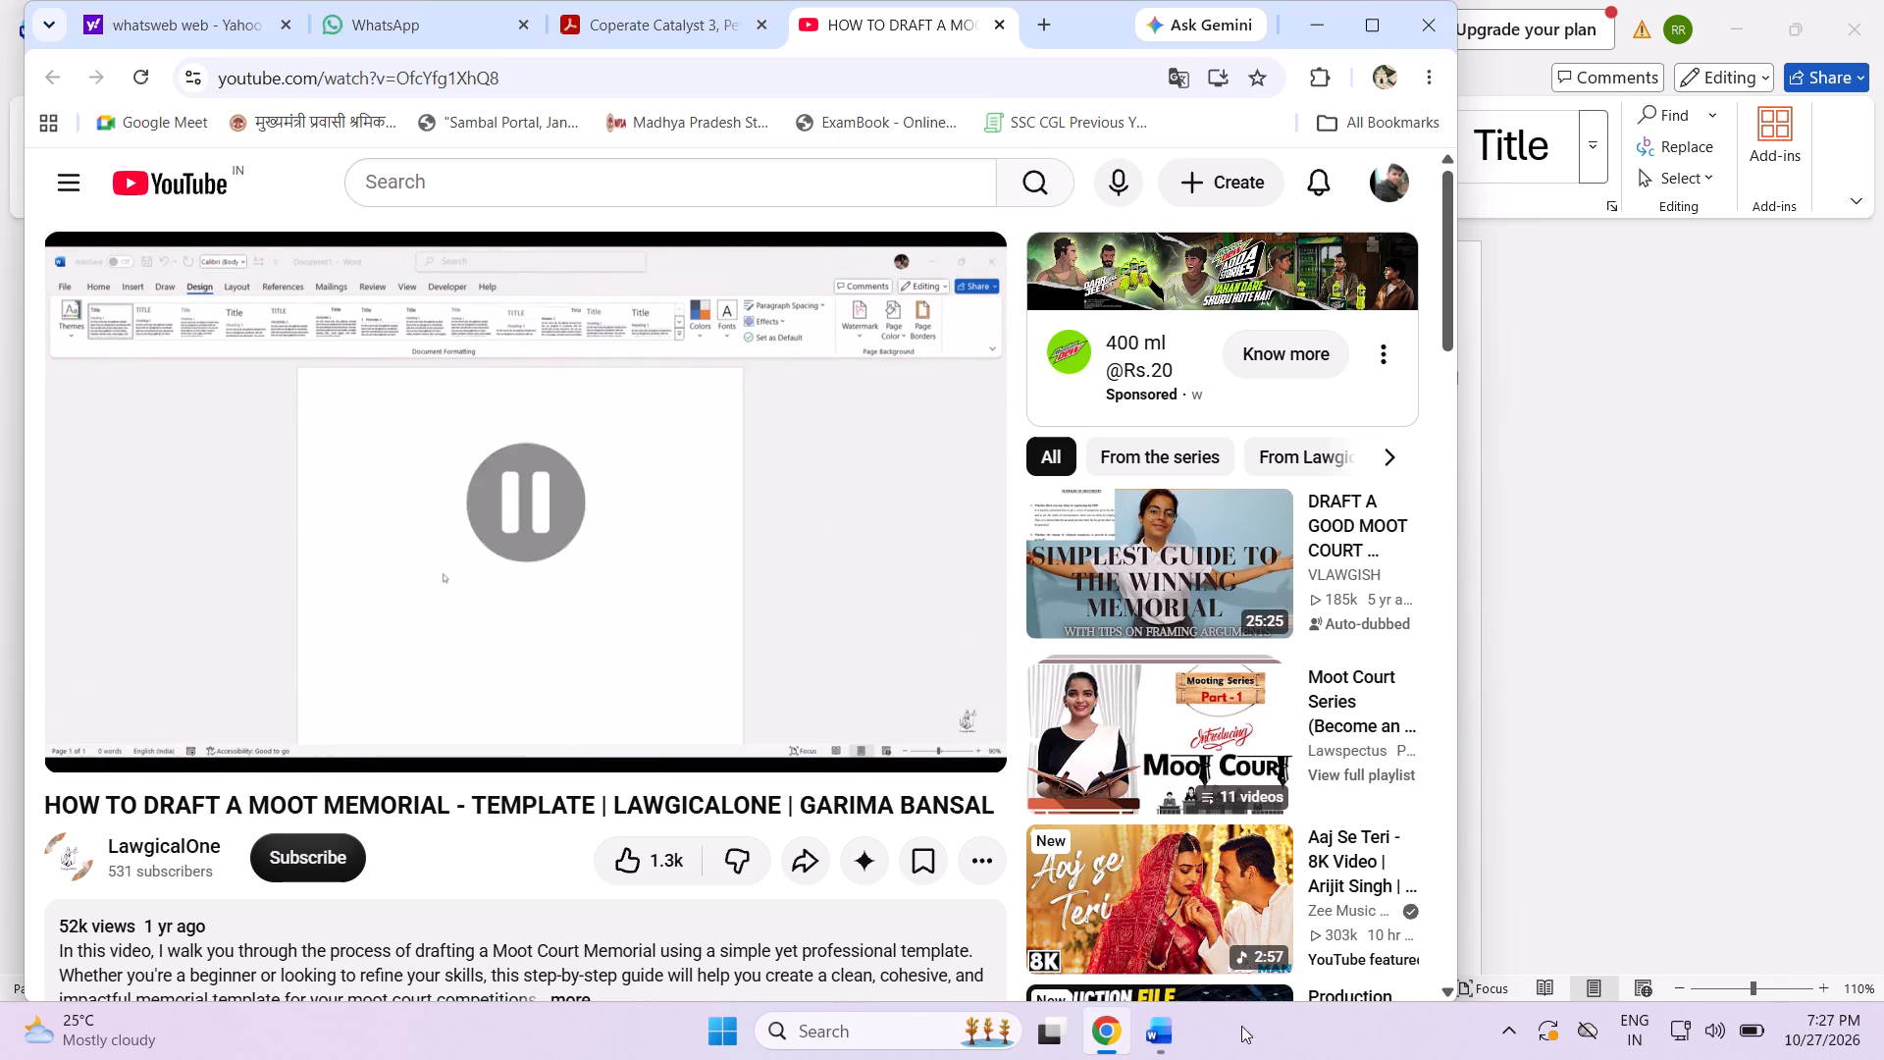
Switch back to the blank Word document and set up a Box page border for the whole document.
{"action": "left_click", "coordinate": [1140, 1042]}
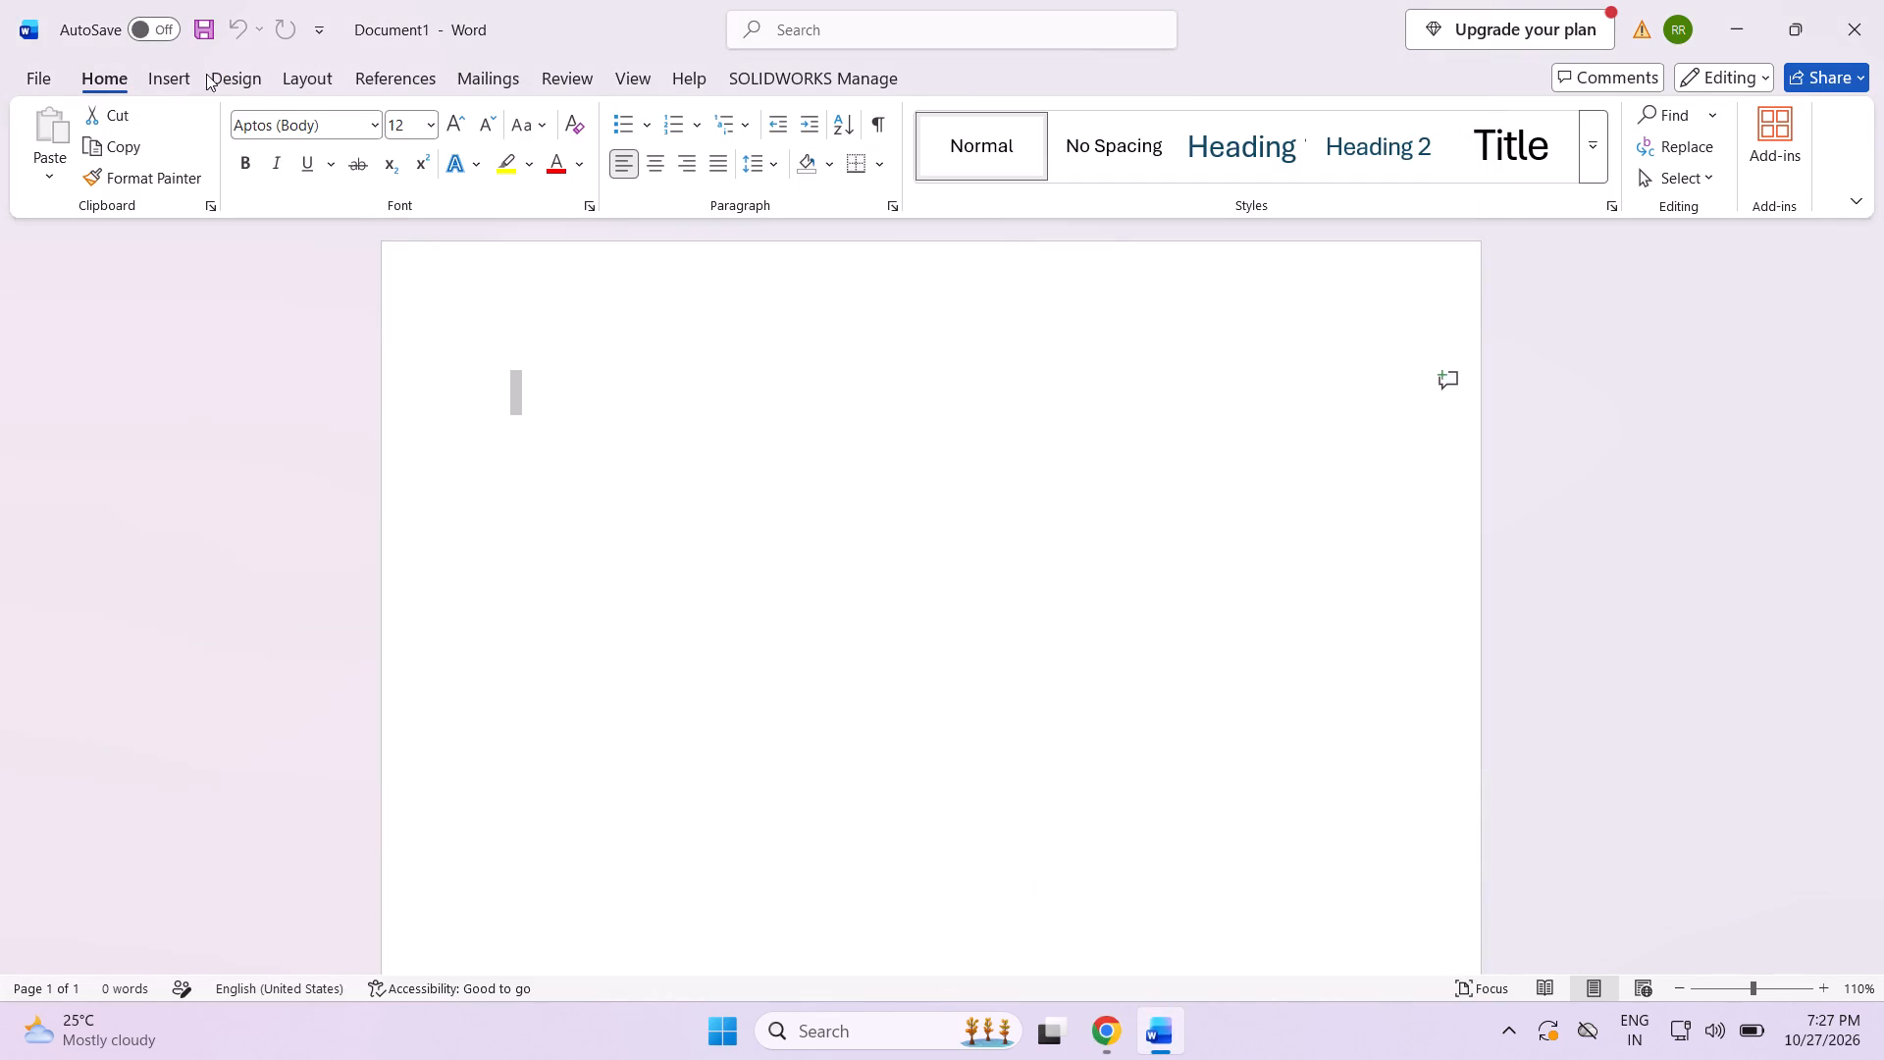
{"action": "left_click", "coordinate": [225, 73]}
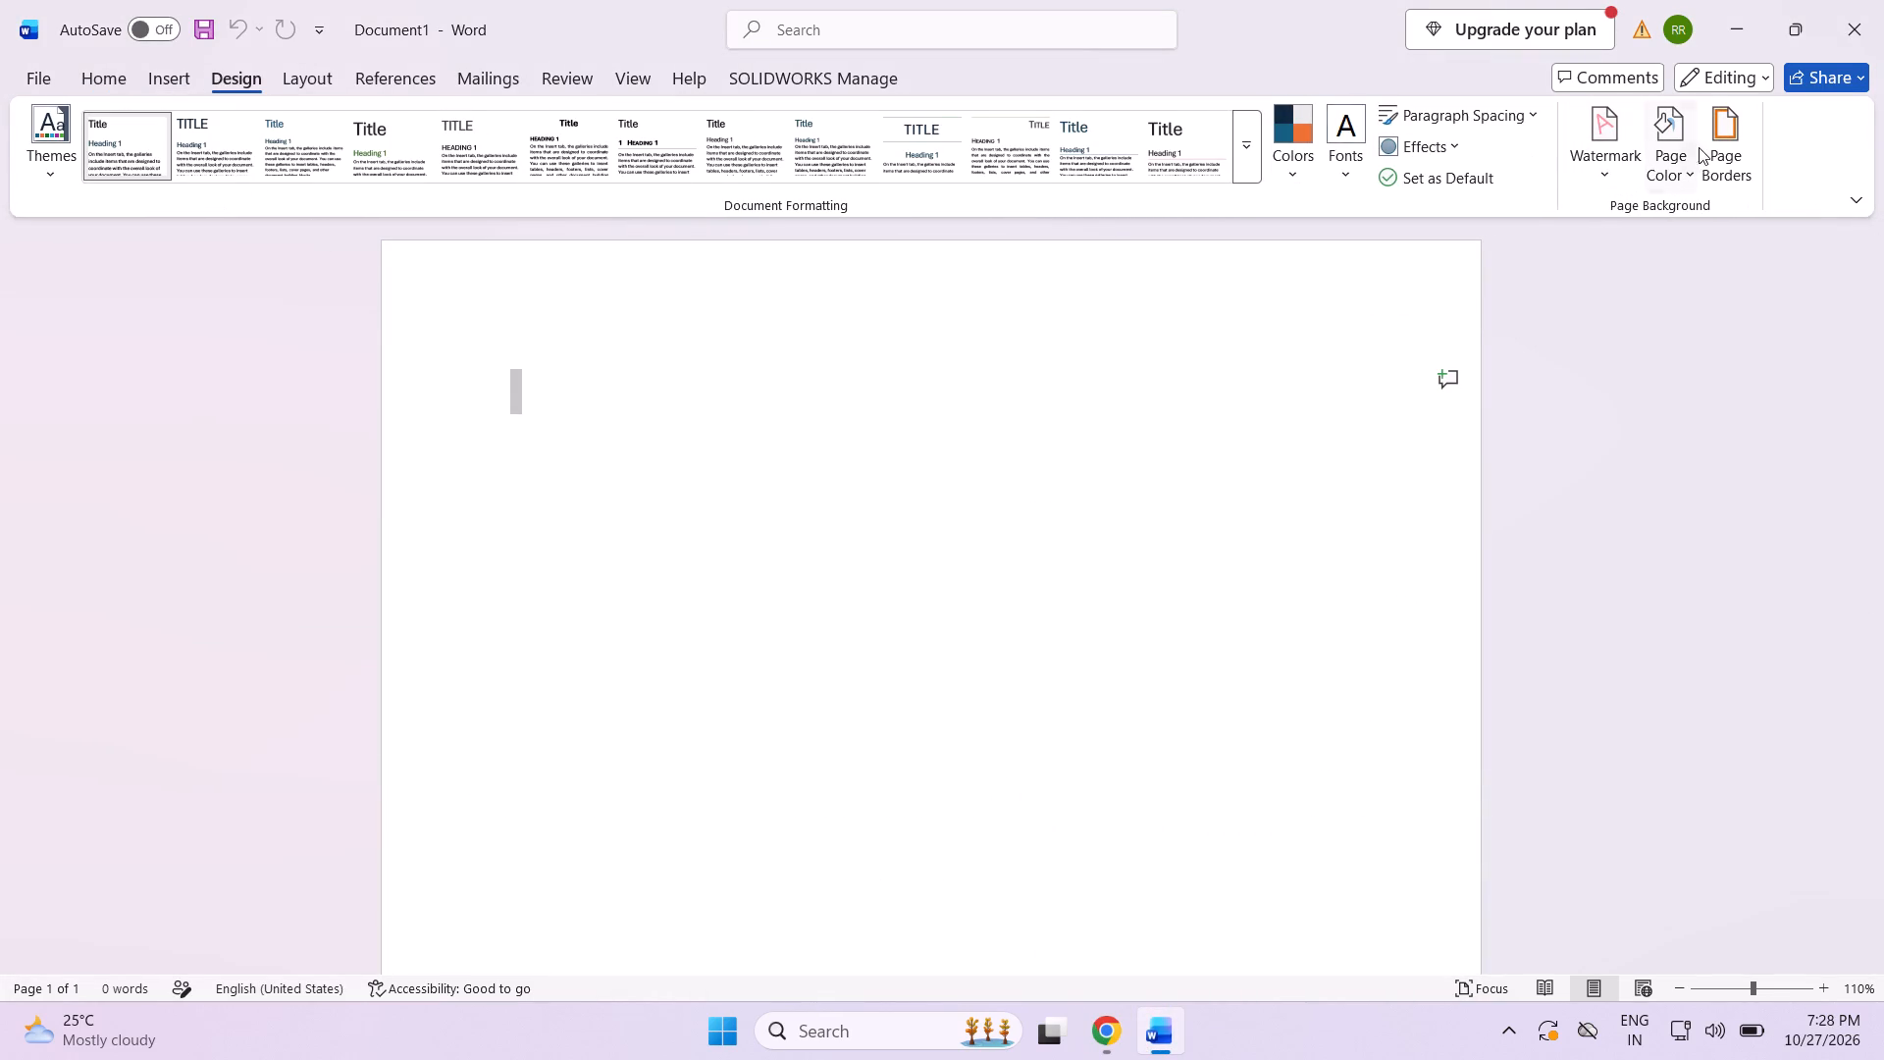
{"action": "left_click", "coordinate": [1727, 149]}
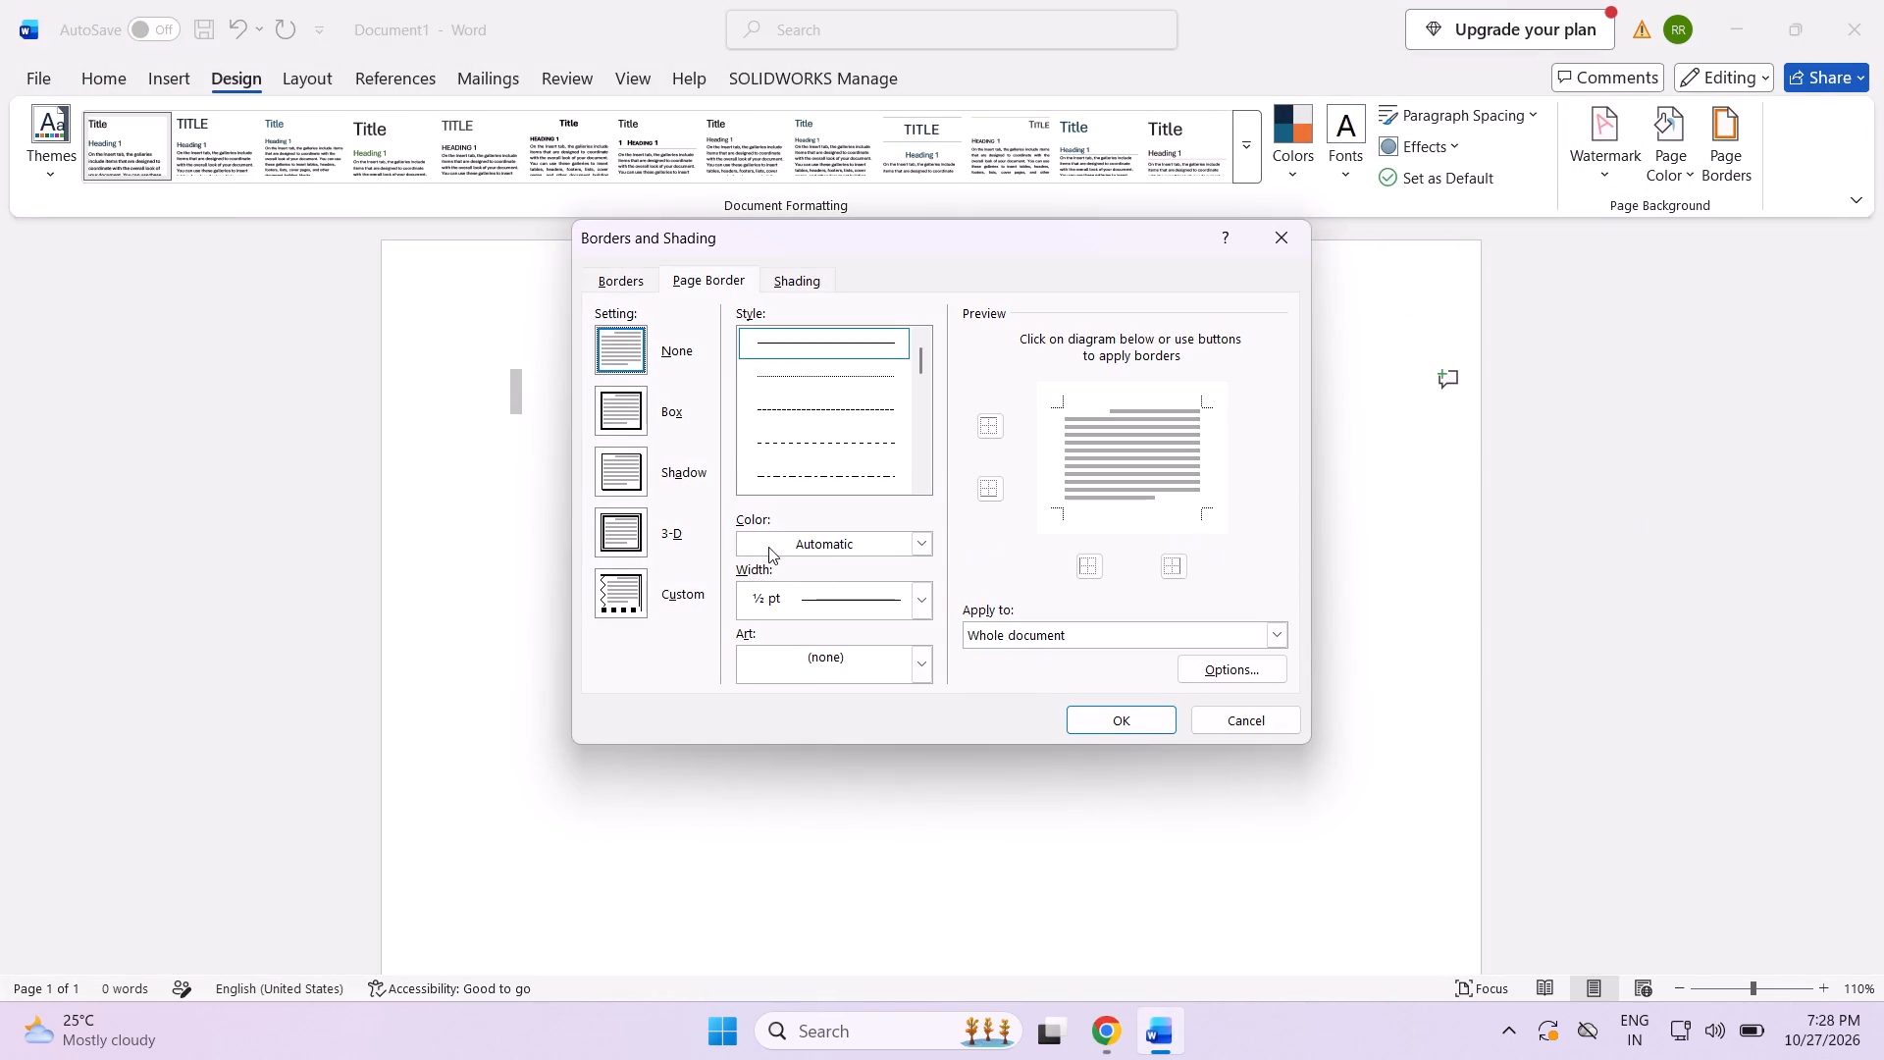
{"action": "left_click", "coordinate": [617, 530]}
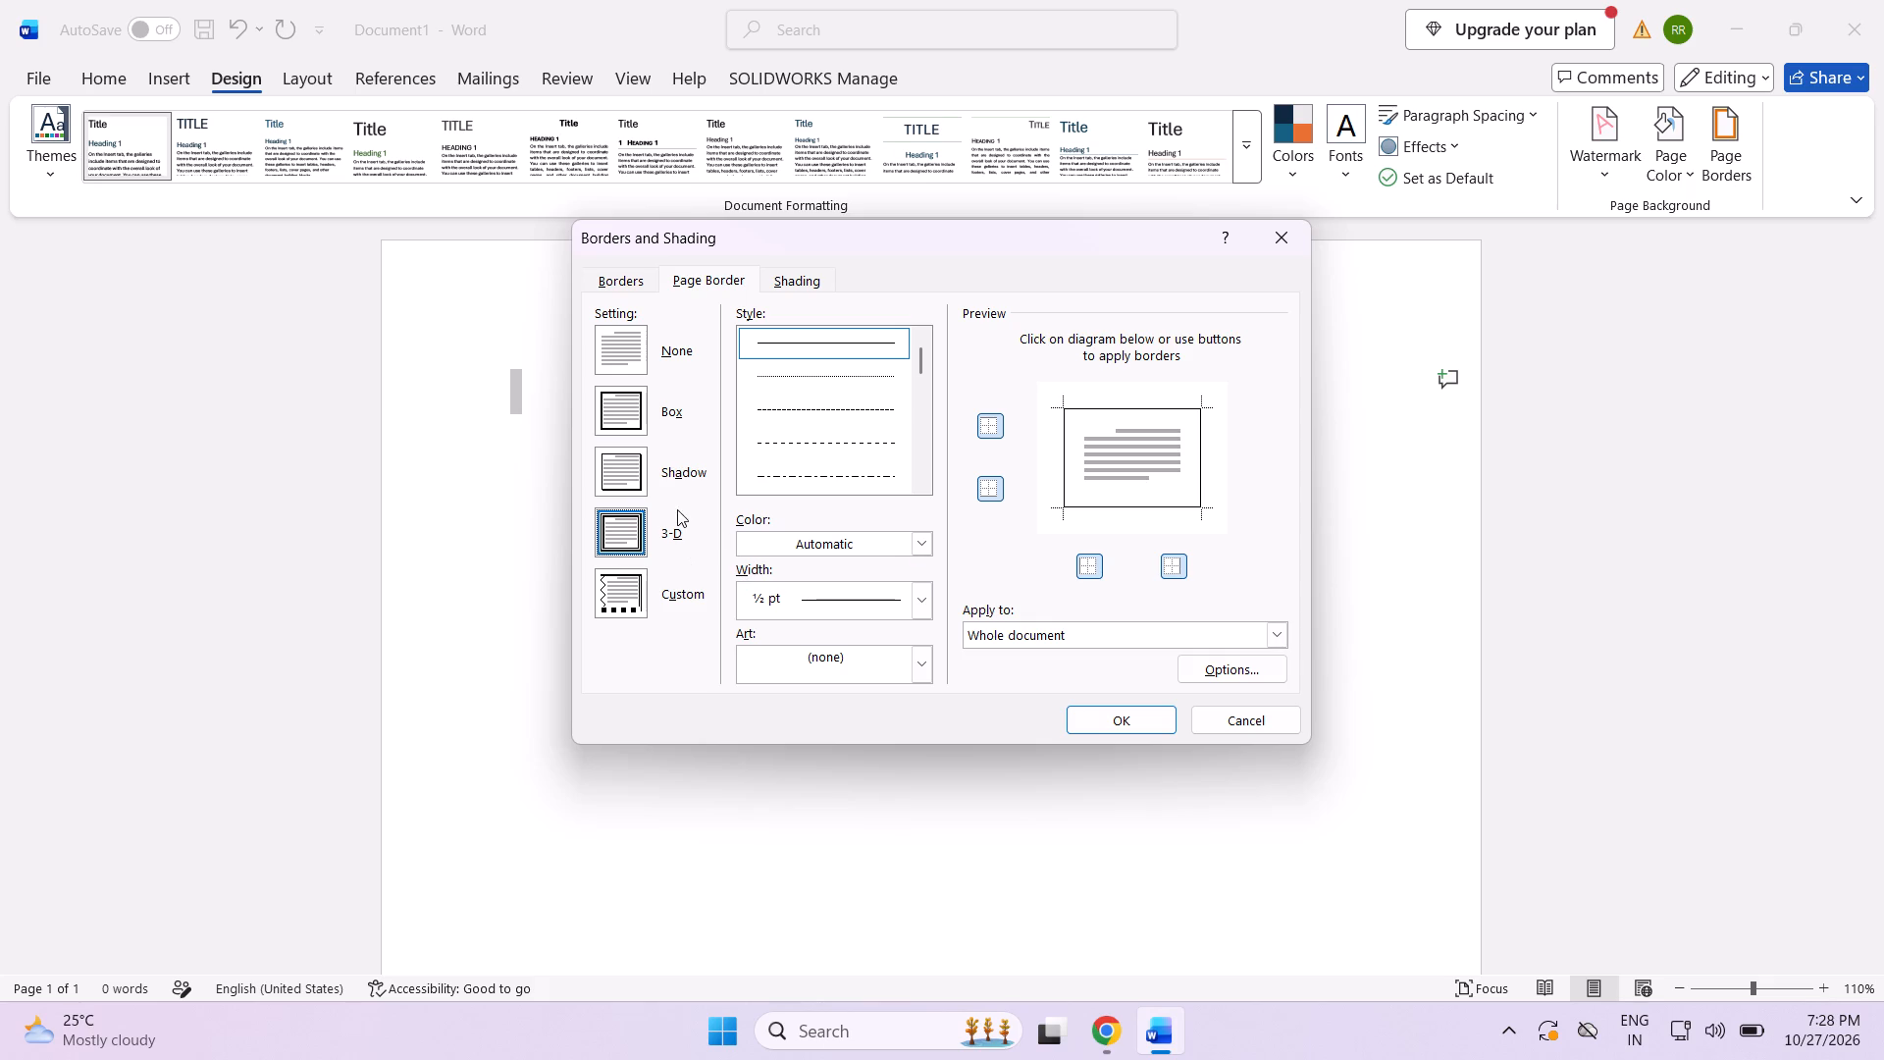
{"action": "left_click", "coordinate": [598, 402]}
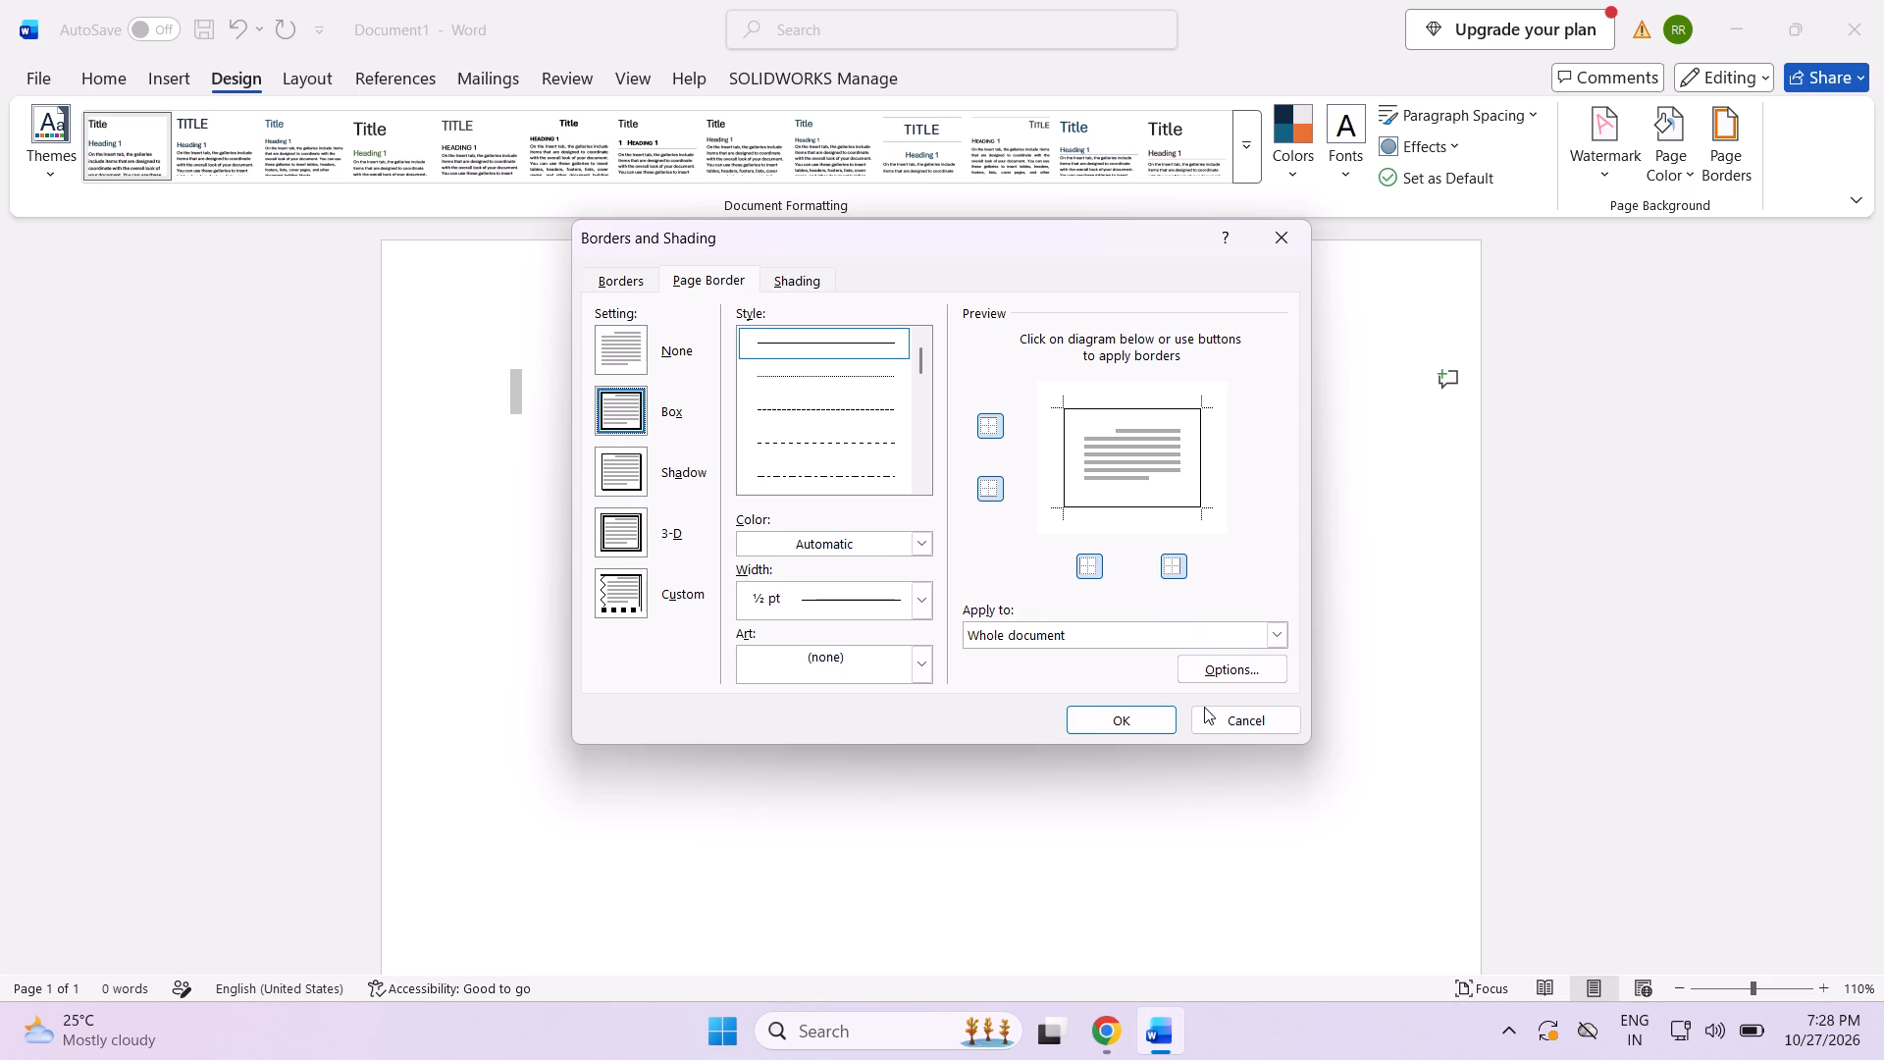
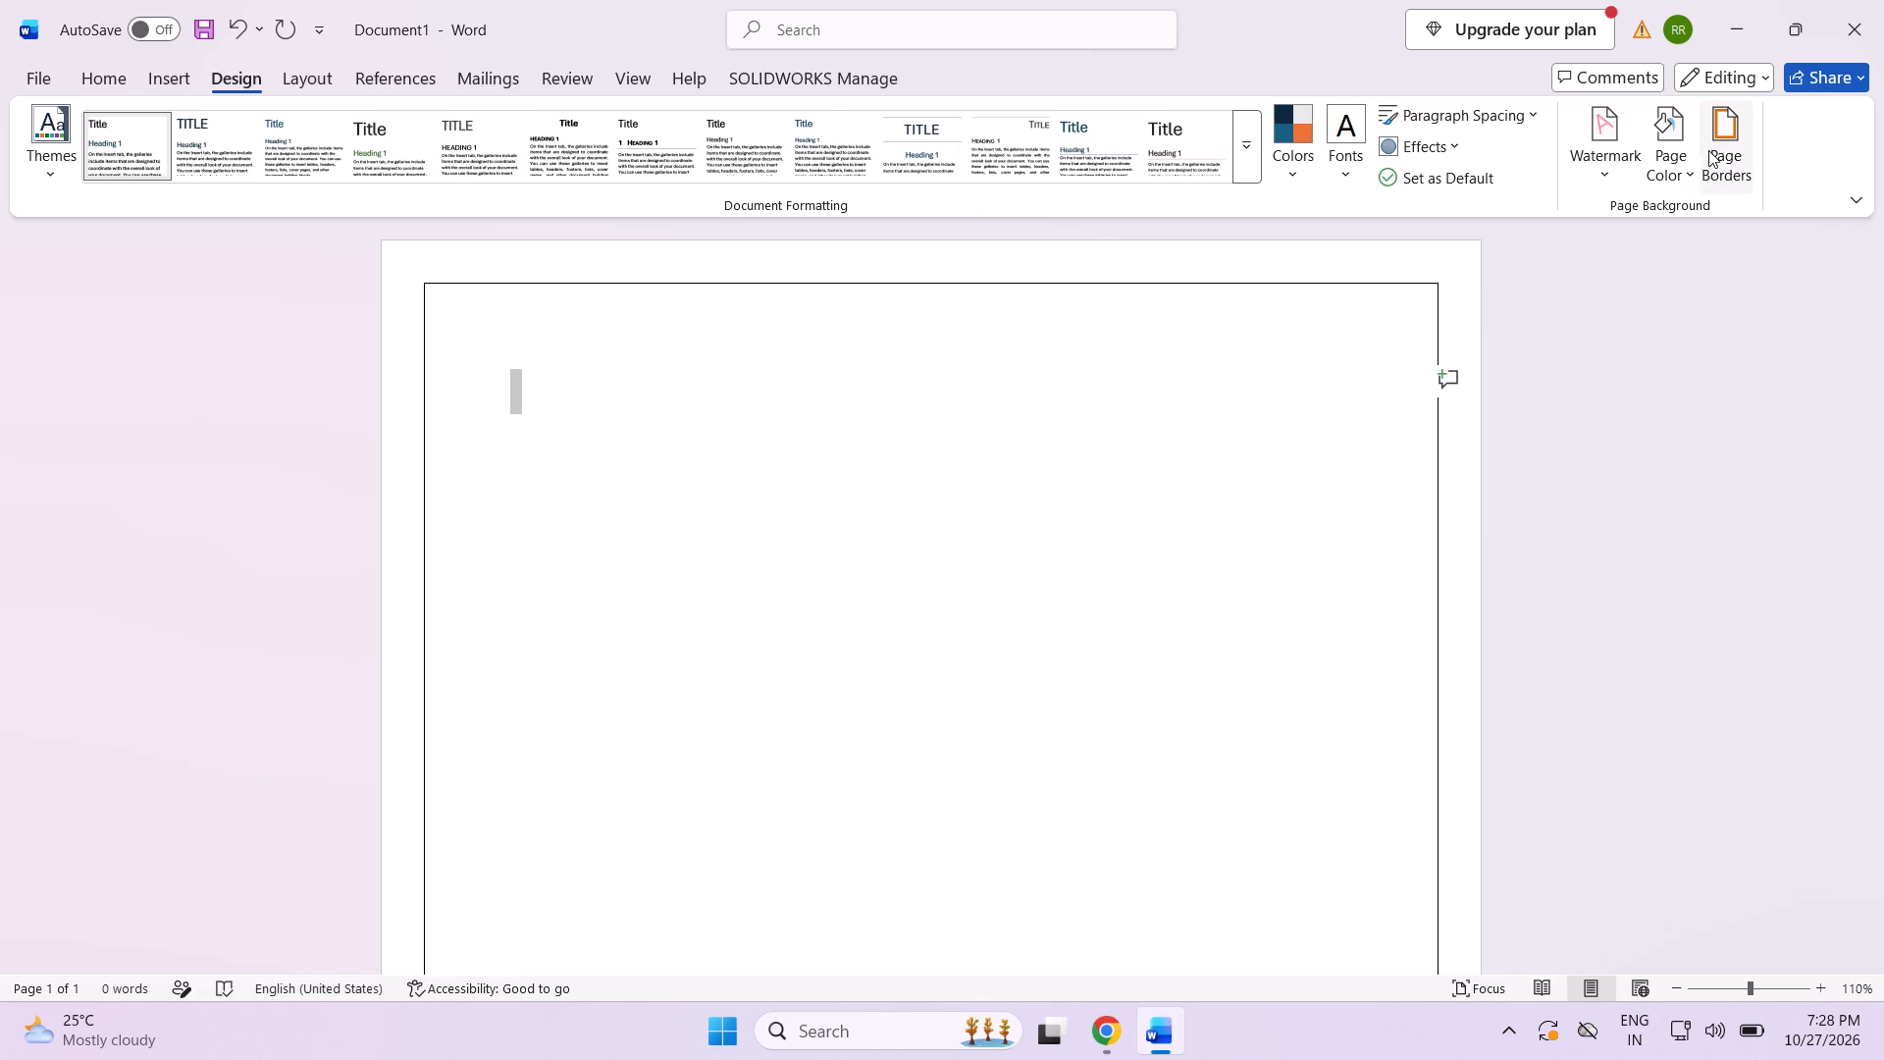
Set the document's page color to the darker medium blue from the standard colors.
{"action": "left_click", "coordinate": [1644, 151]}
{"action": "left_click", "coordinate": [1674, 156]}
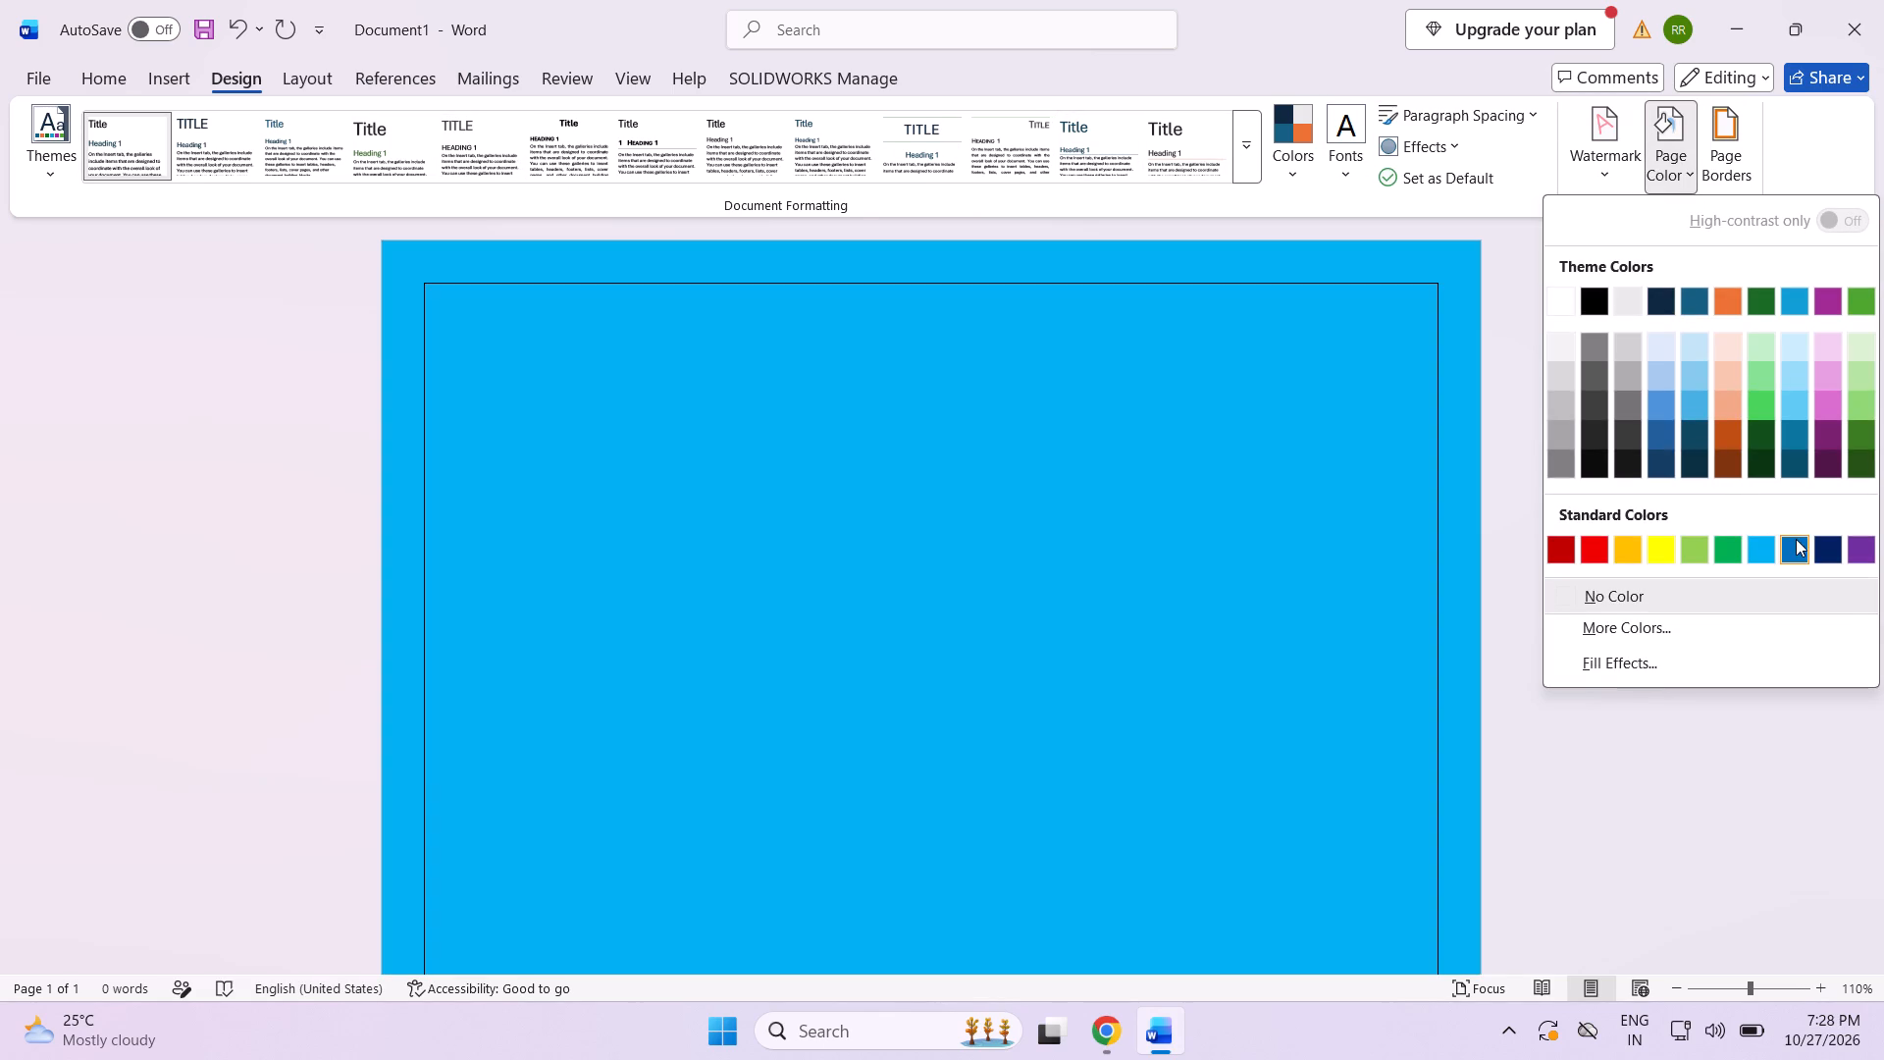
{"action": "left_click", "coordinate": [1796, 539]}
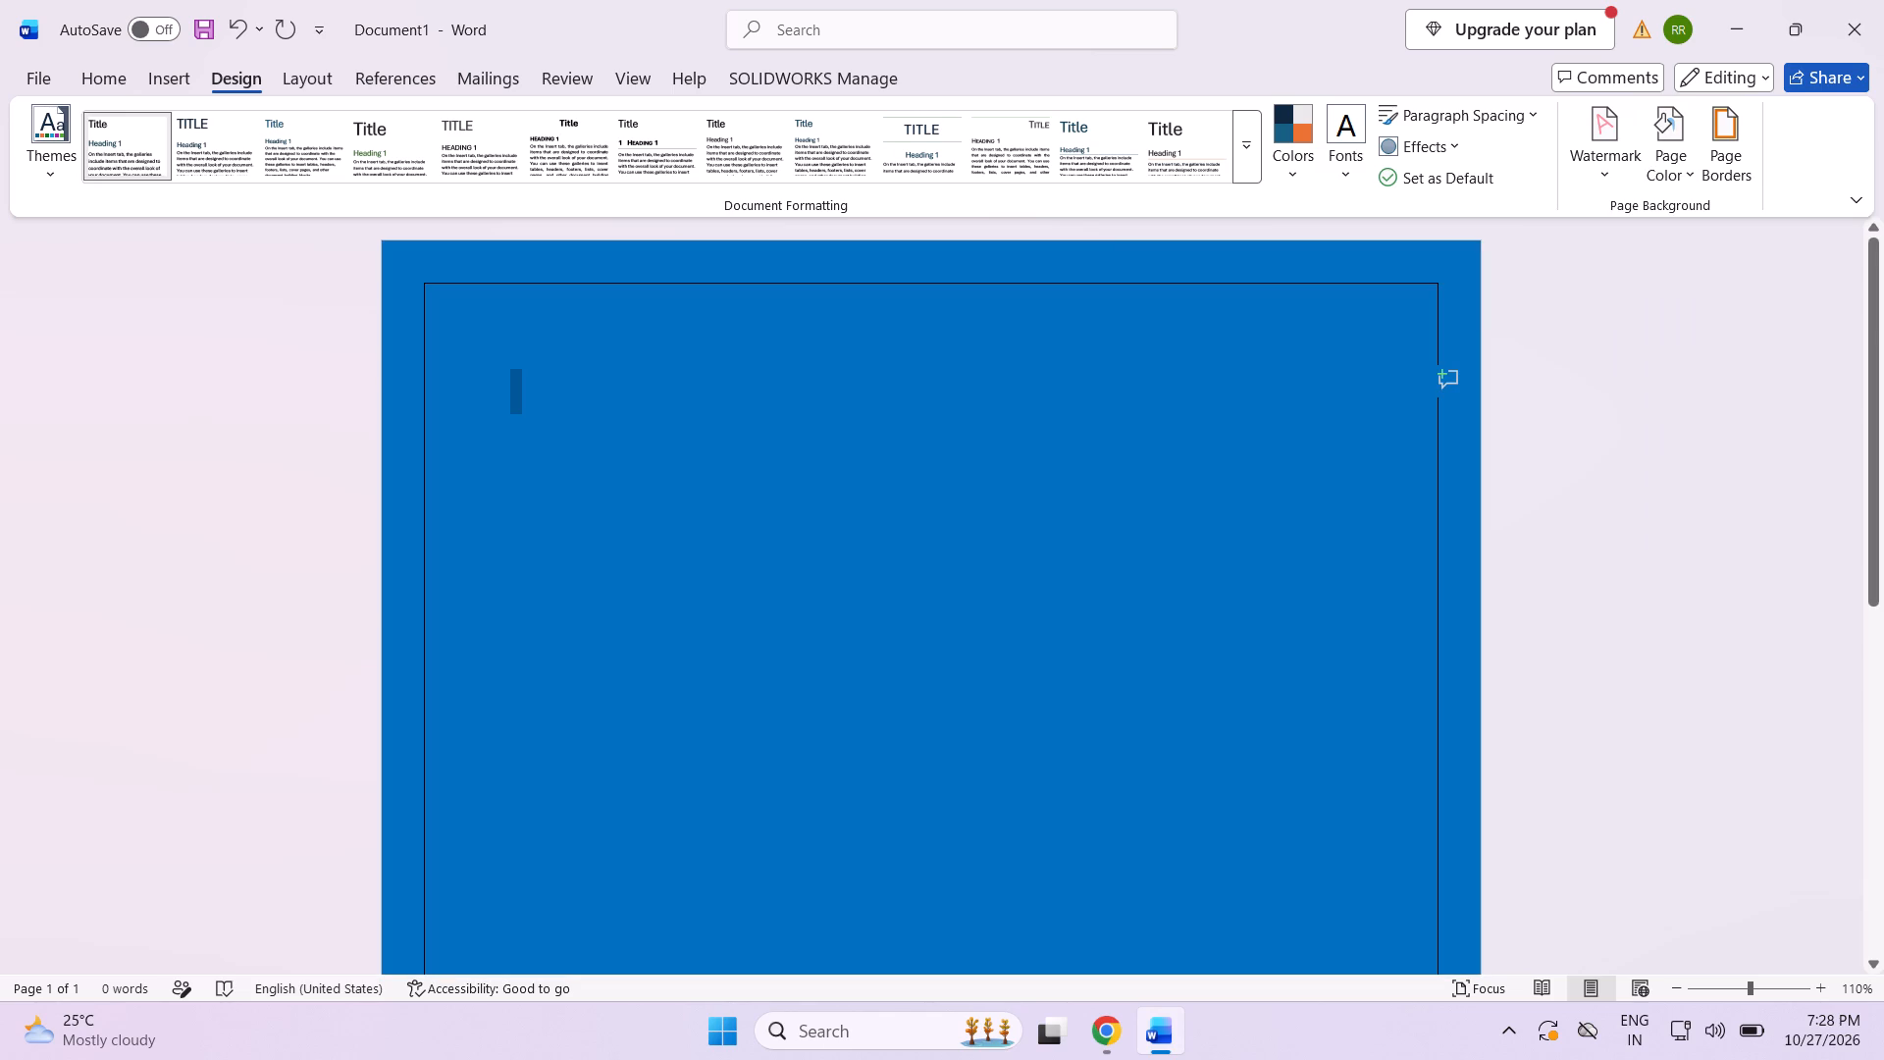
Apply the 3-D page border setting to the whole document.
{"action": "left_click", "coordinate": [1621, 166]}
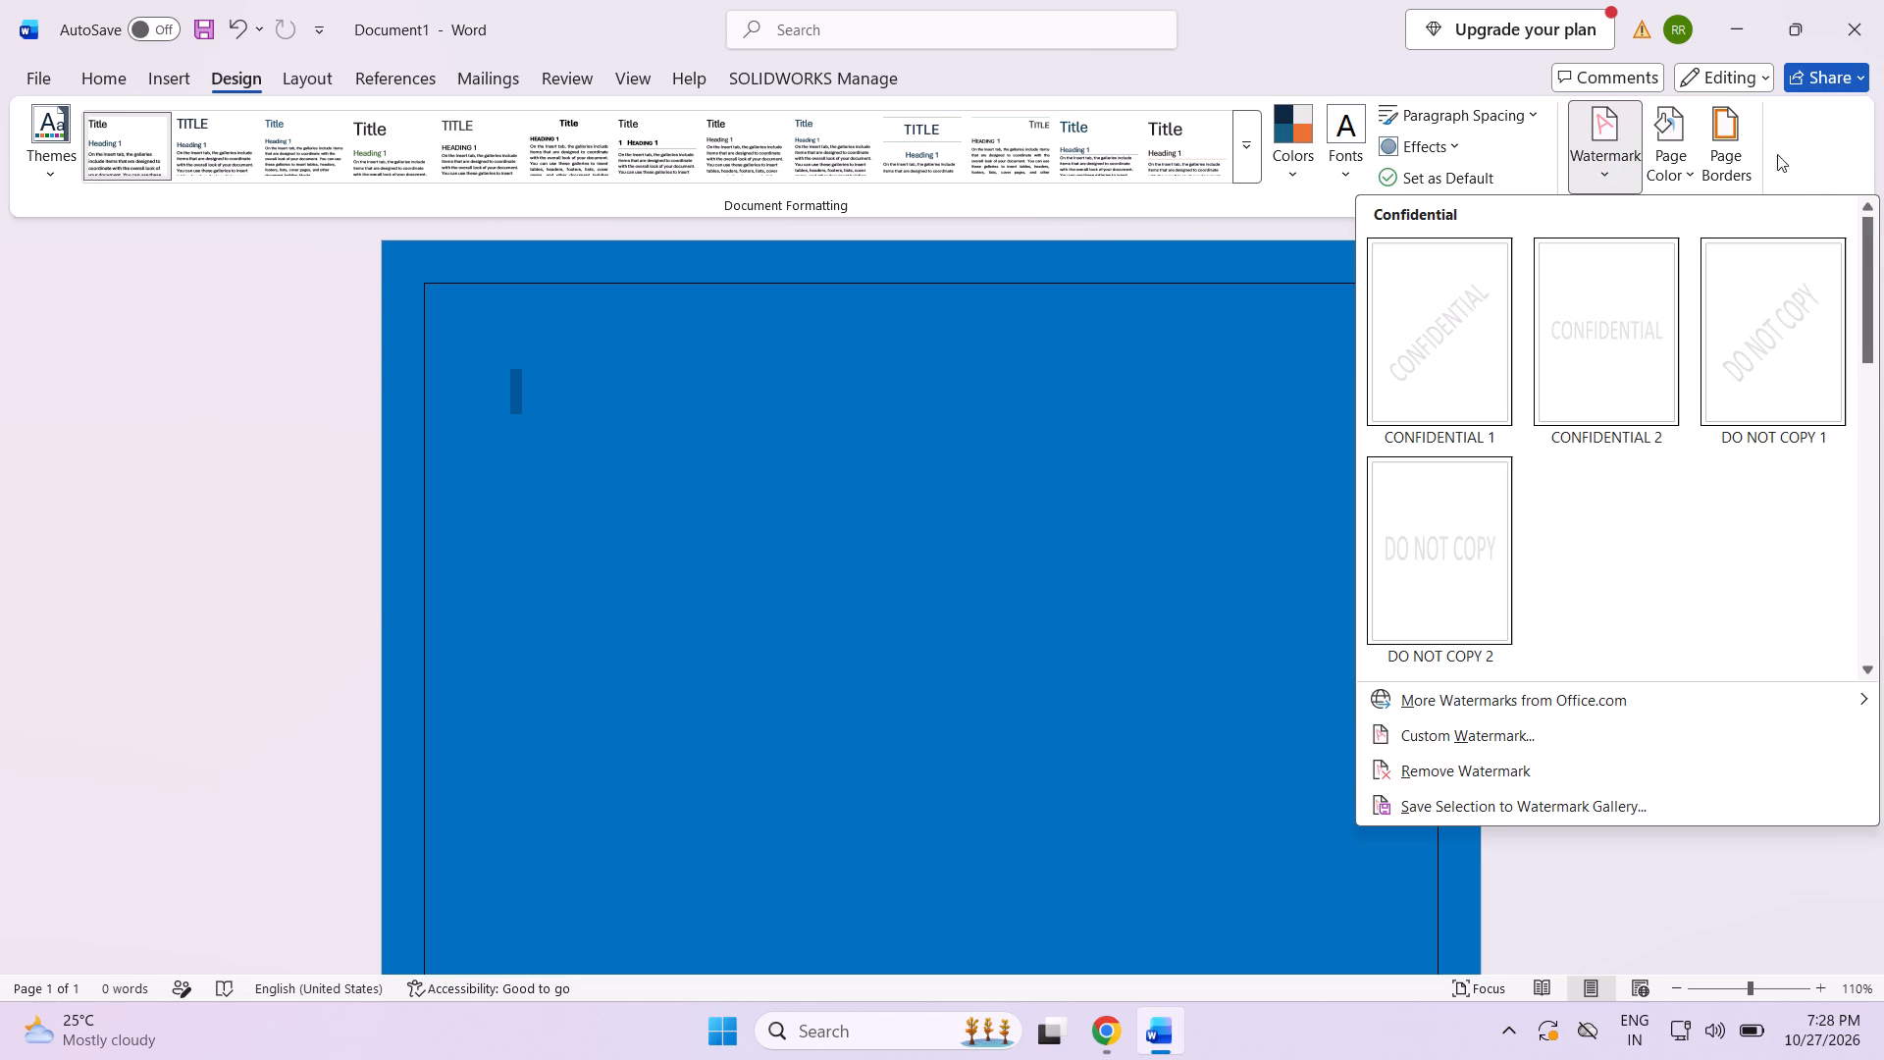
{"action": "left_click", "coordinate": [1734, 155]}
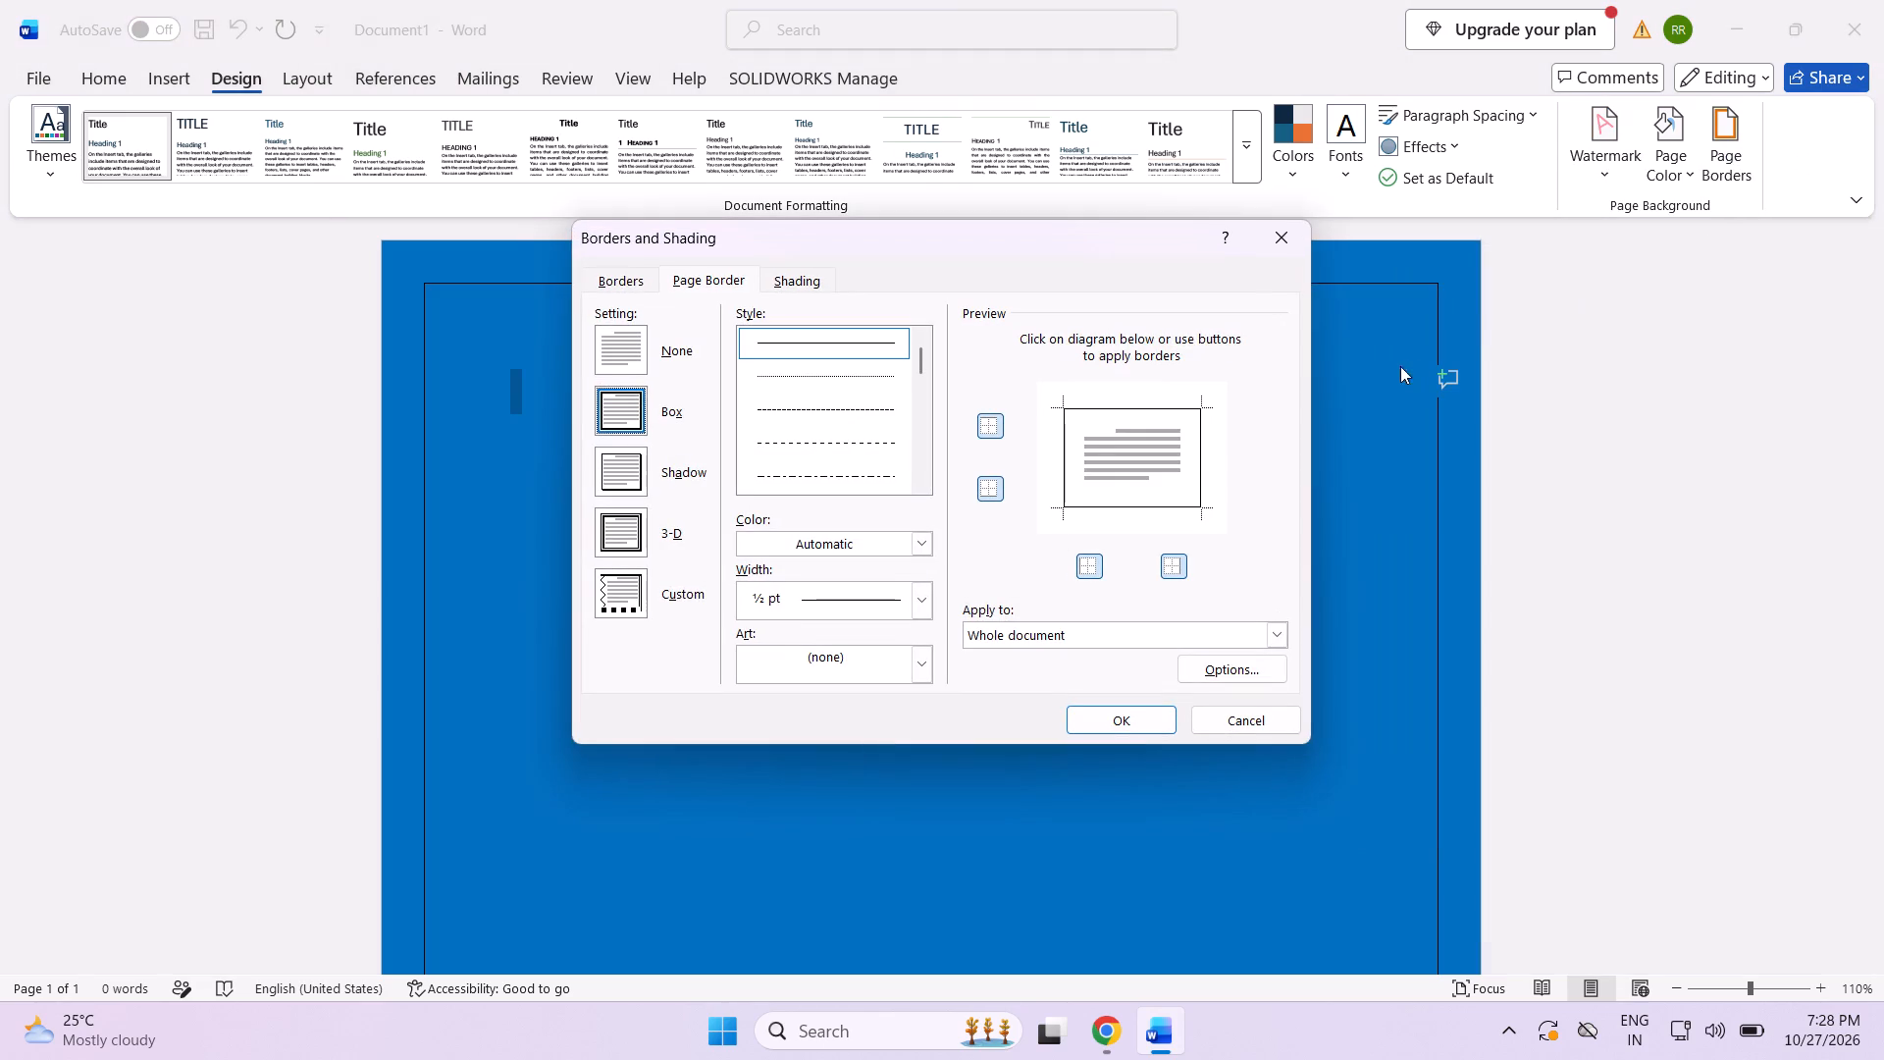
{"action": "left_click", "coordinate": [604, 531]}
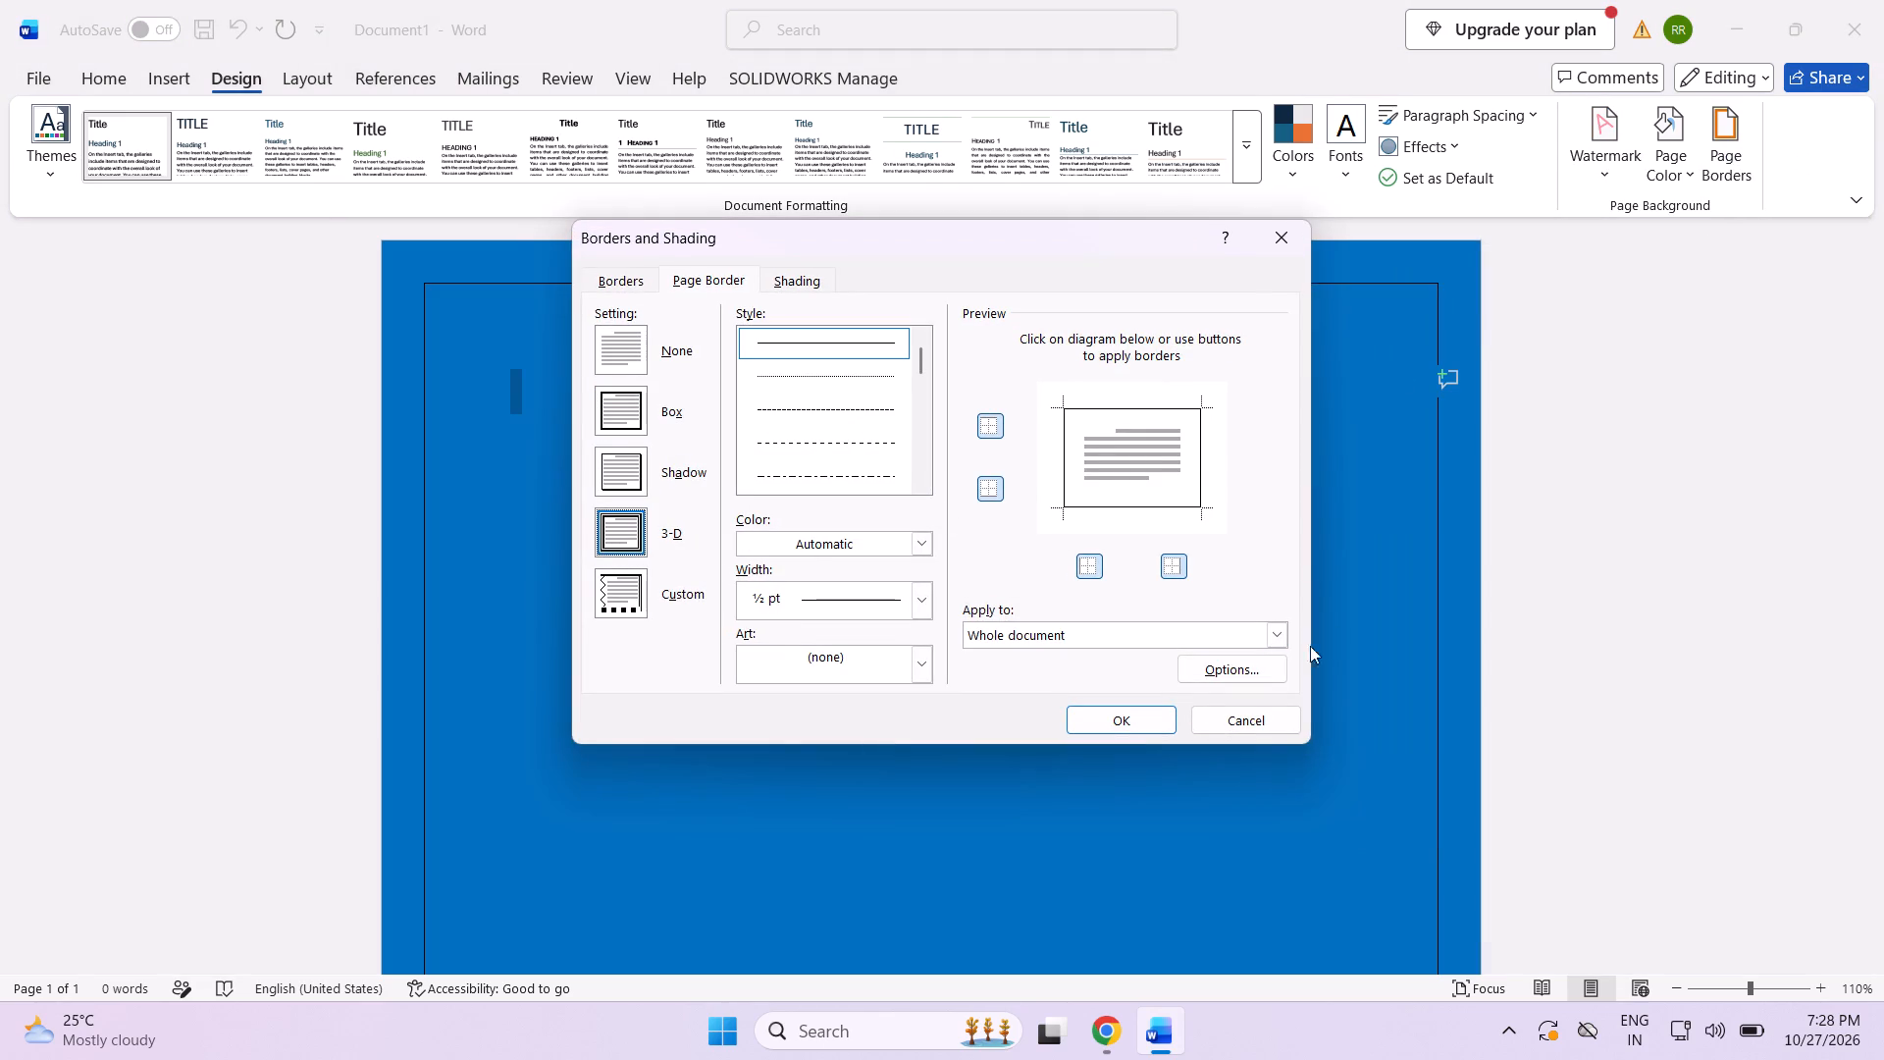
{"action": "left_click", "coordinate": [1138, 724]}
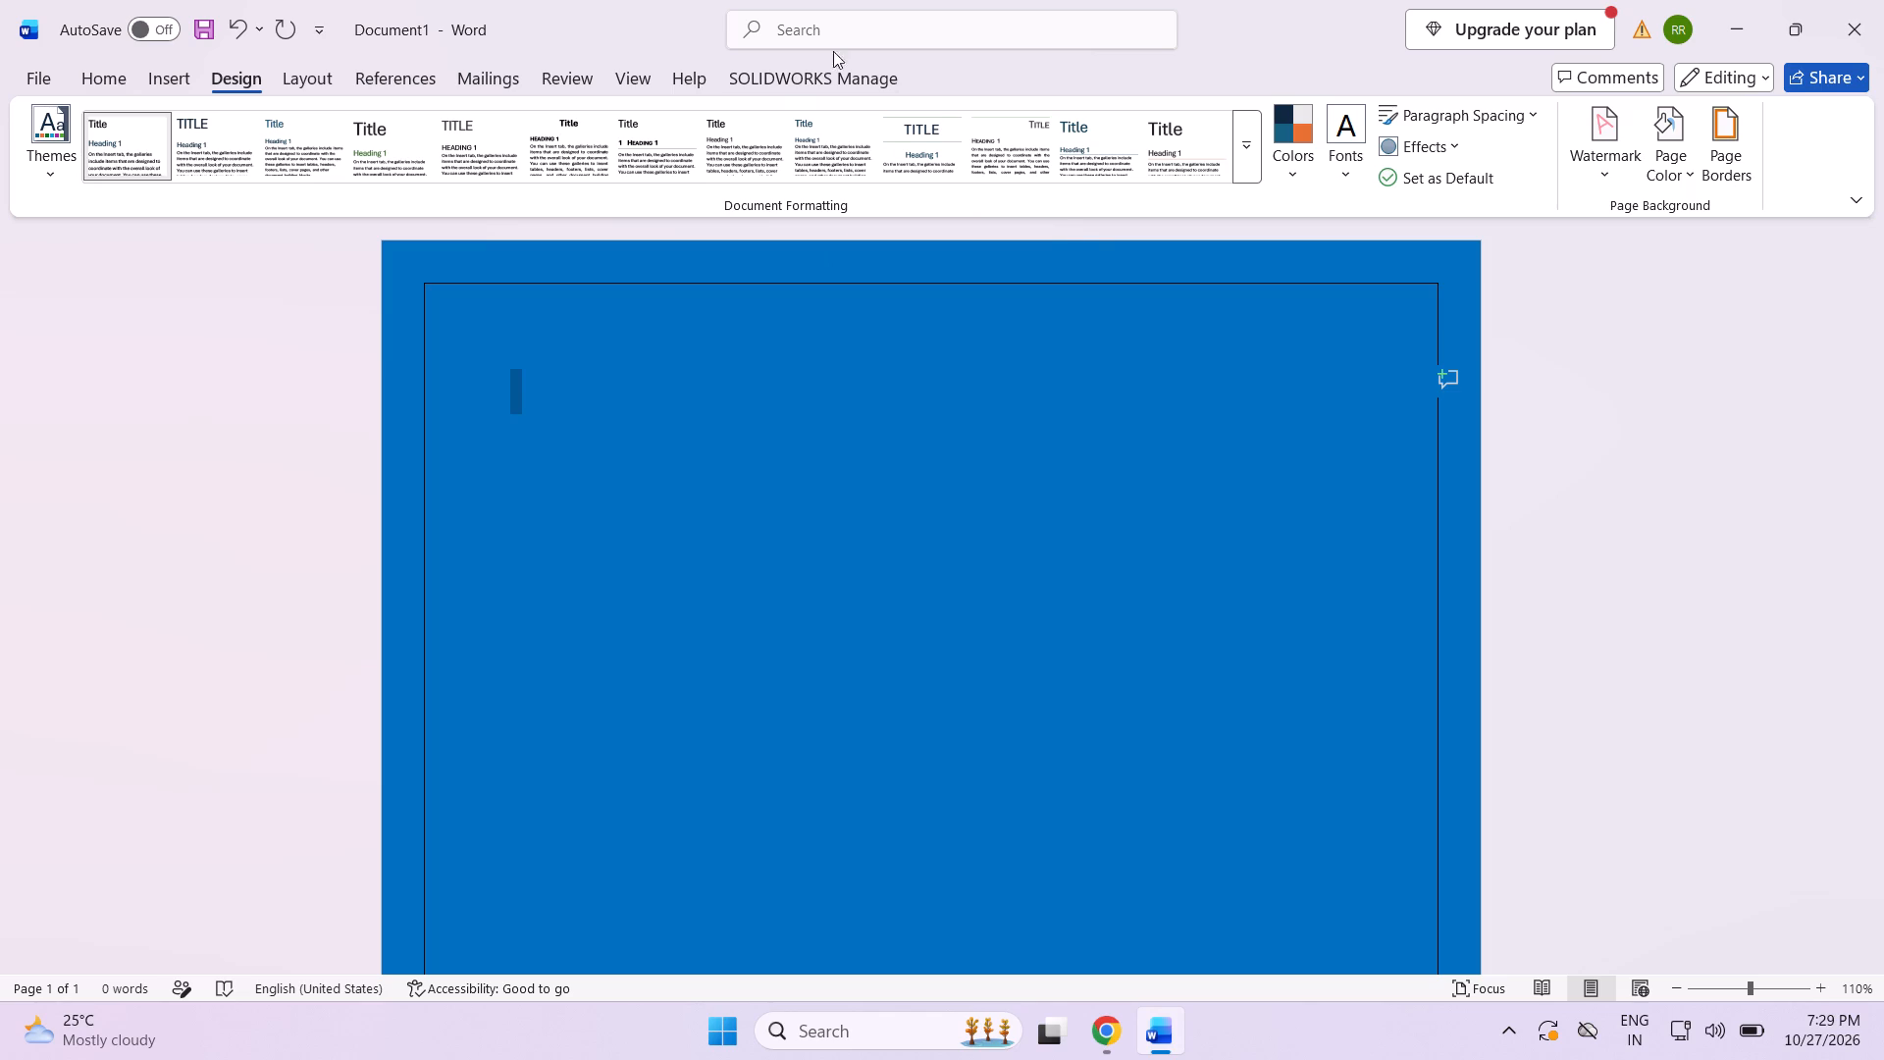
Set the page border to the Box setting for the whole document.
{"action": "left_click", "coordinate": [1736, 156]}
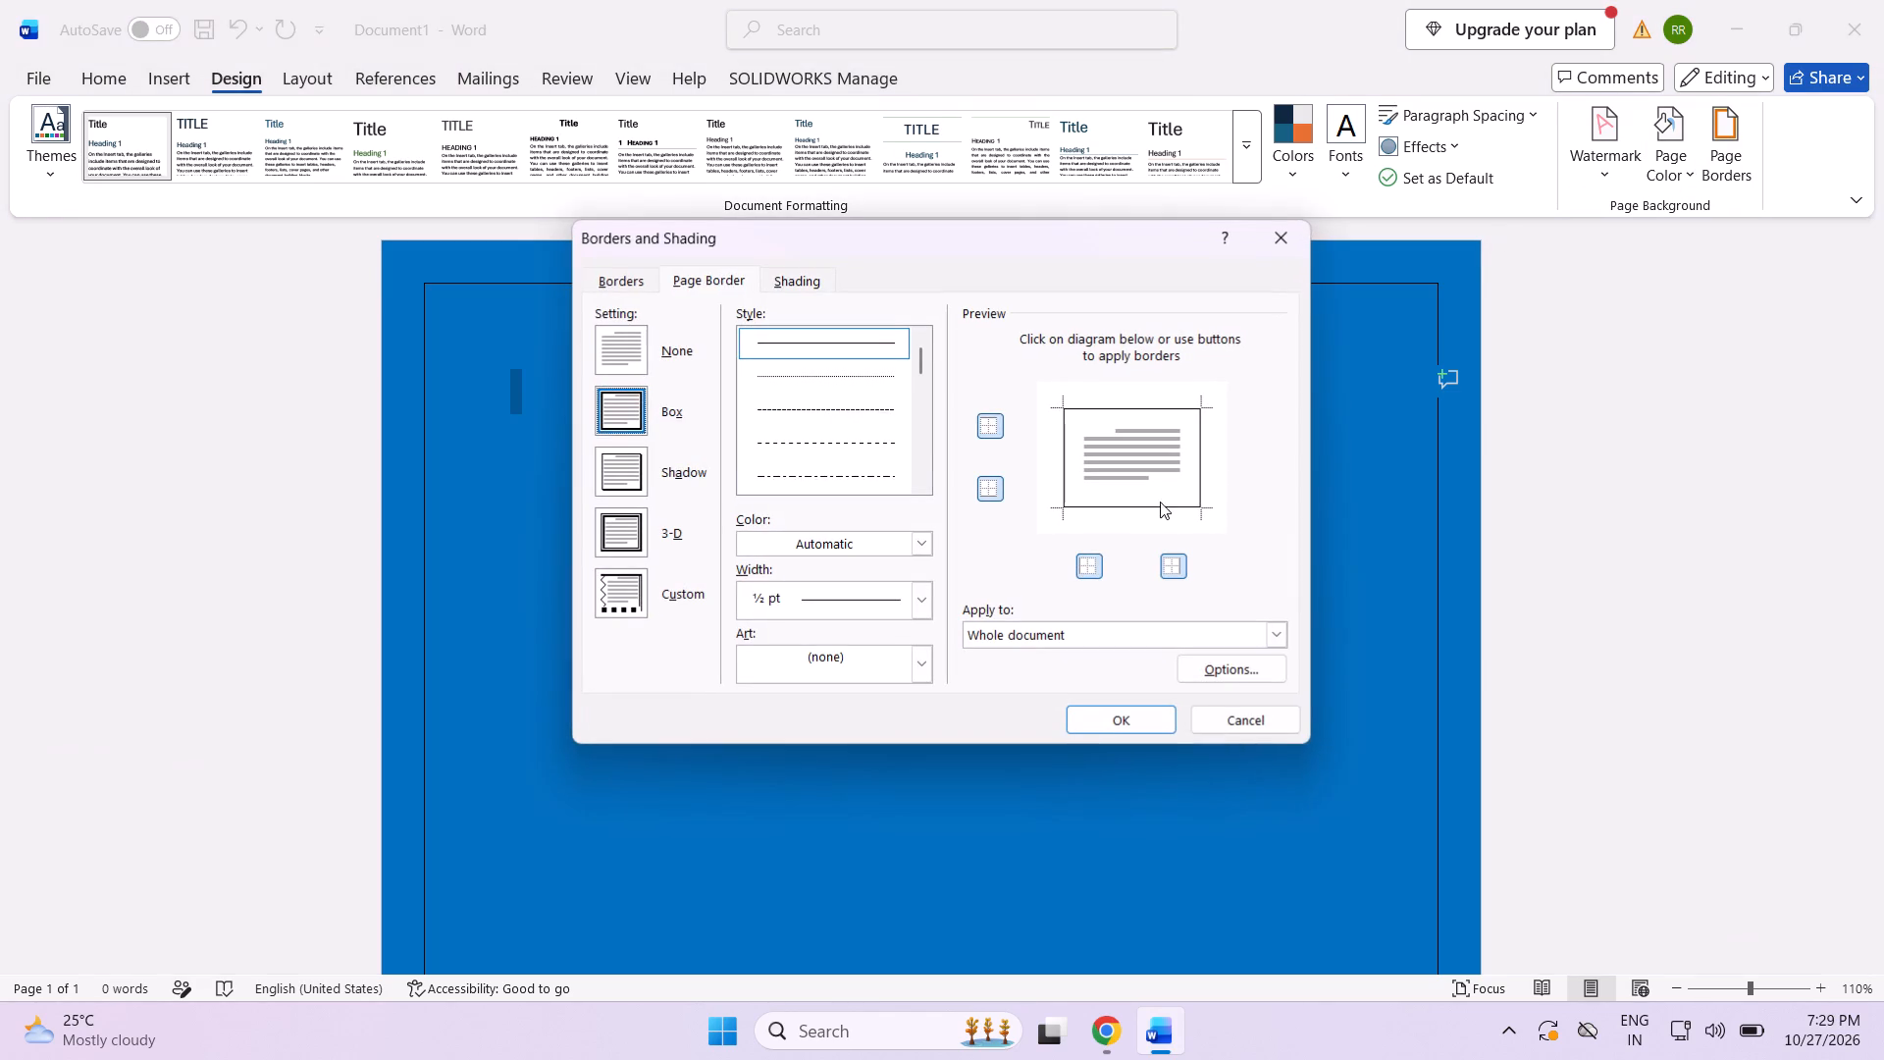
{"action": "left_click", "coordinate": [617, 526]}
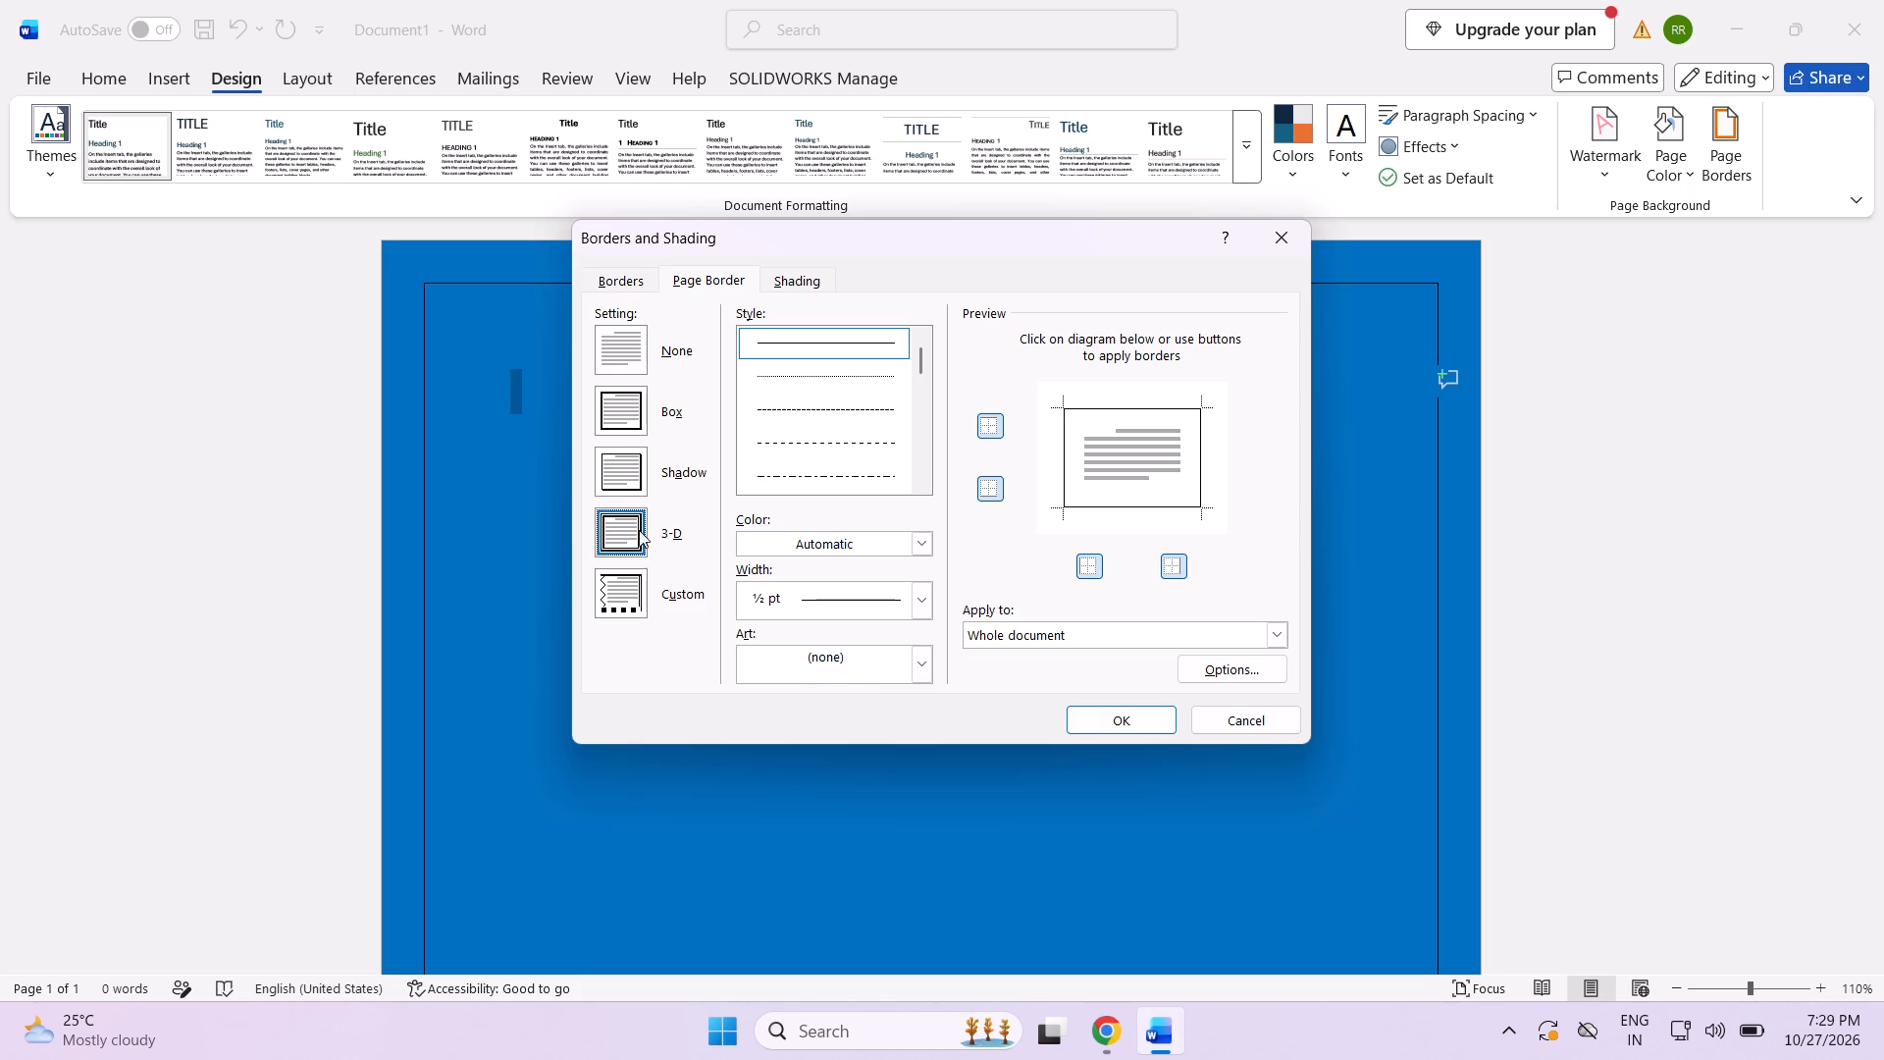
{"action": "left_click", "coordinate": [619, 403]}
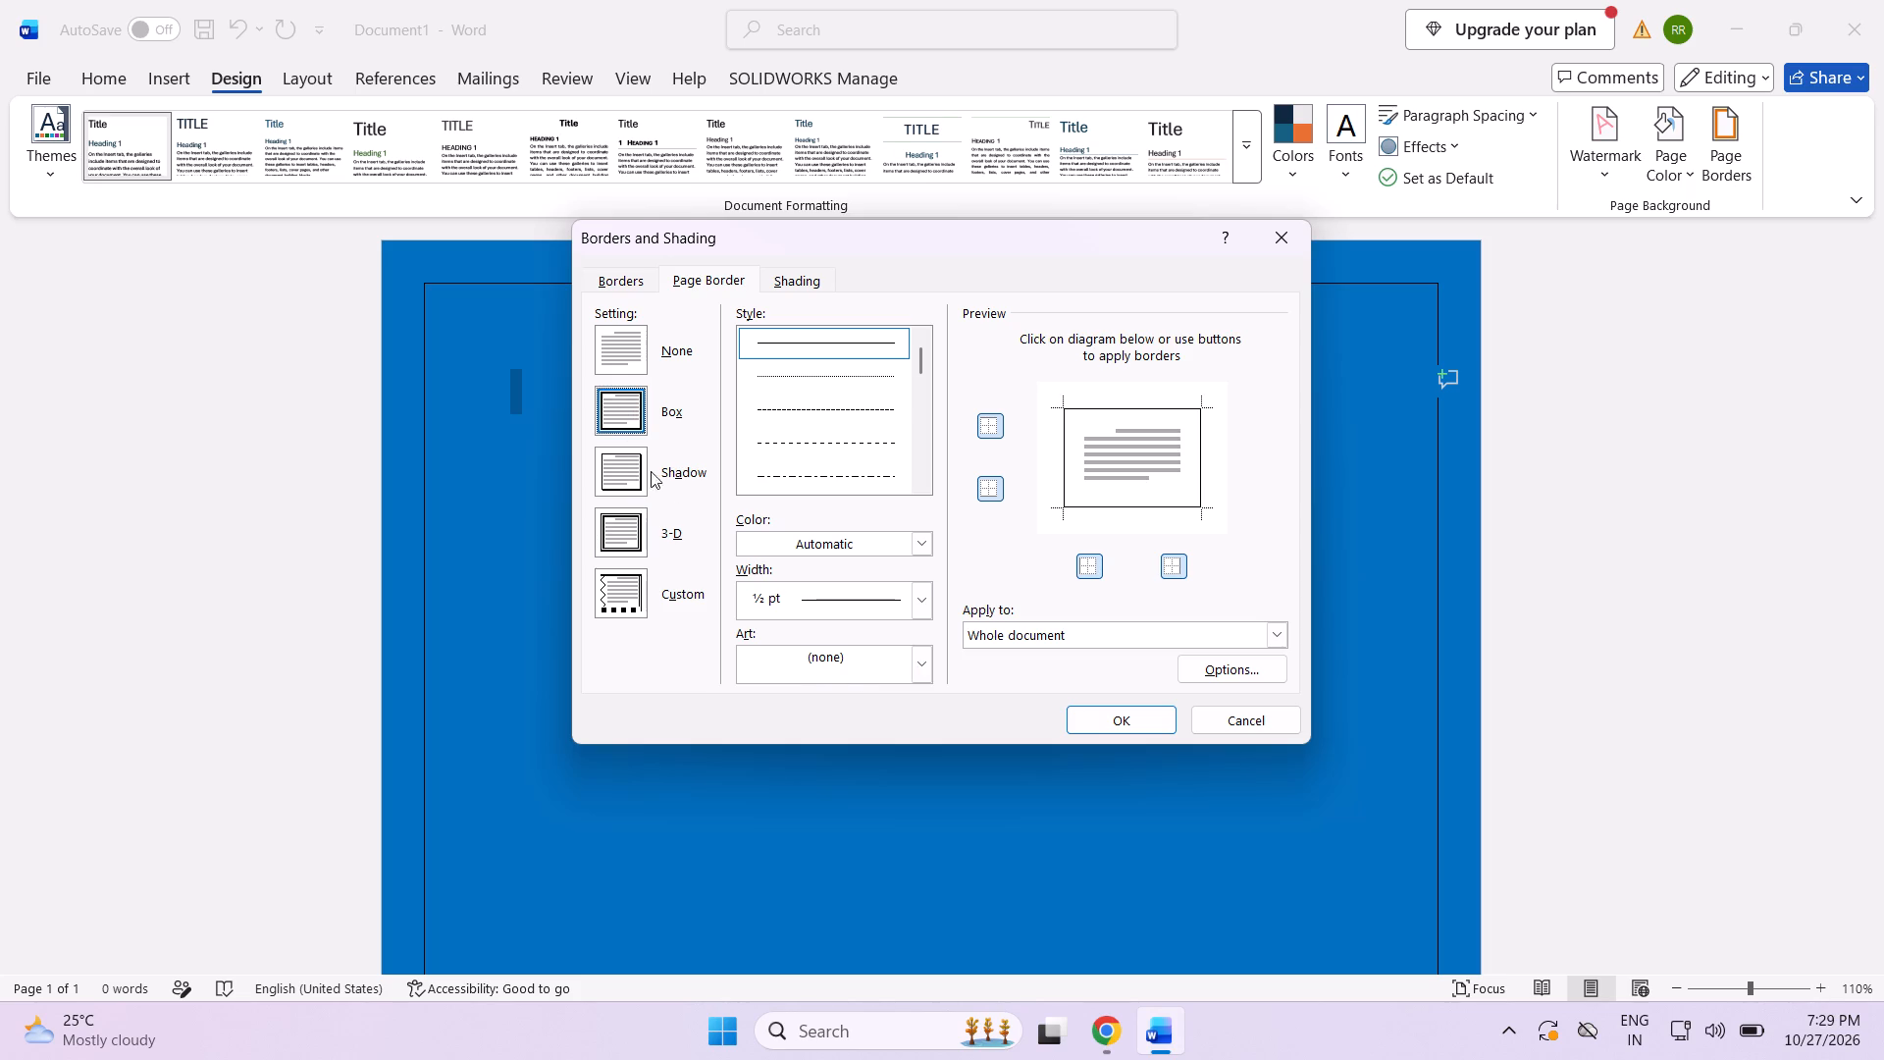
{"action": "left_click", "coordinate": [1119, 727]}
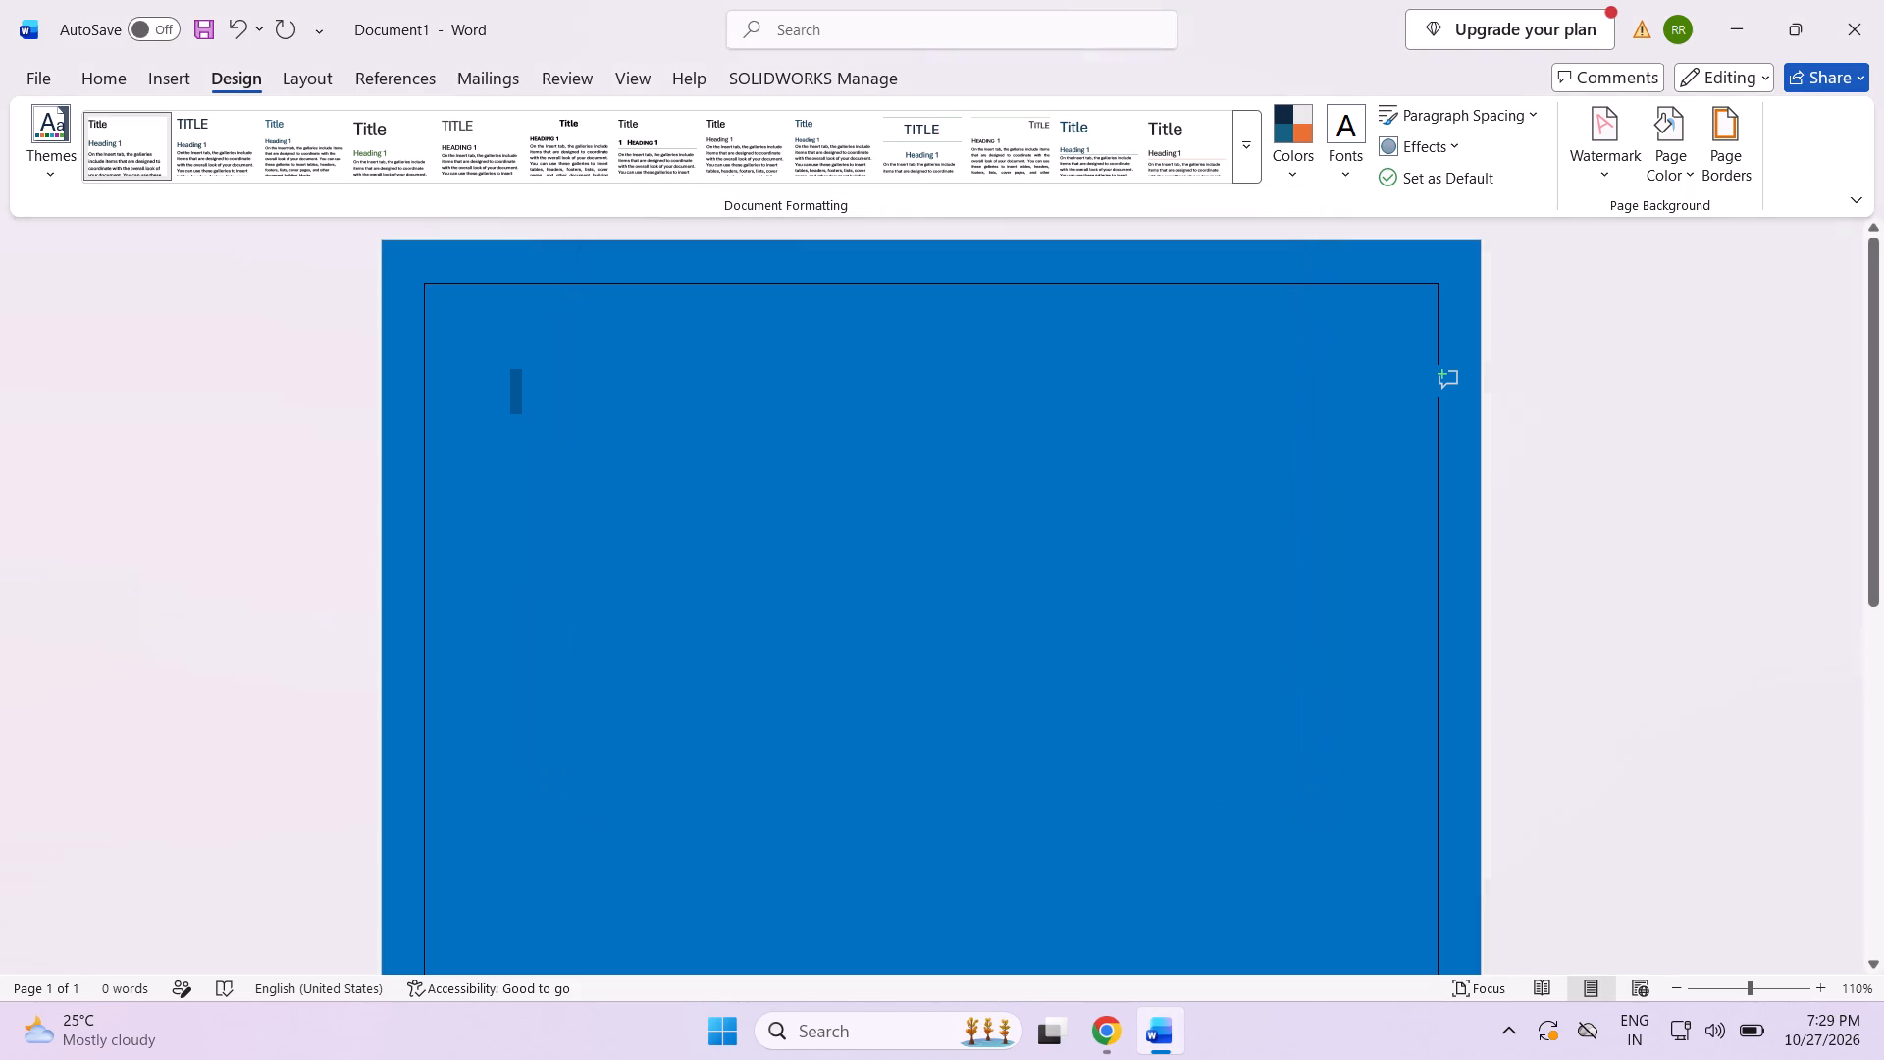
Look over the full length of the page to check the background color and border.
{"action": "scroll", "coordinate": [813, 482], "scroll_direction": "down", "scroll_amount": 15}
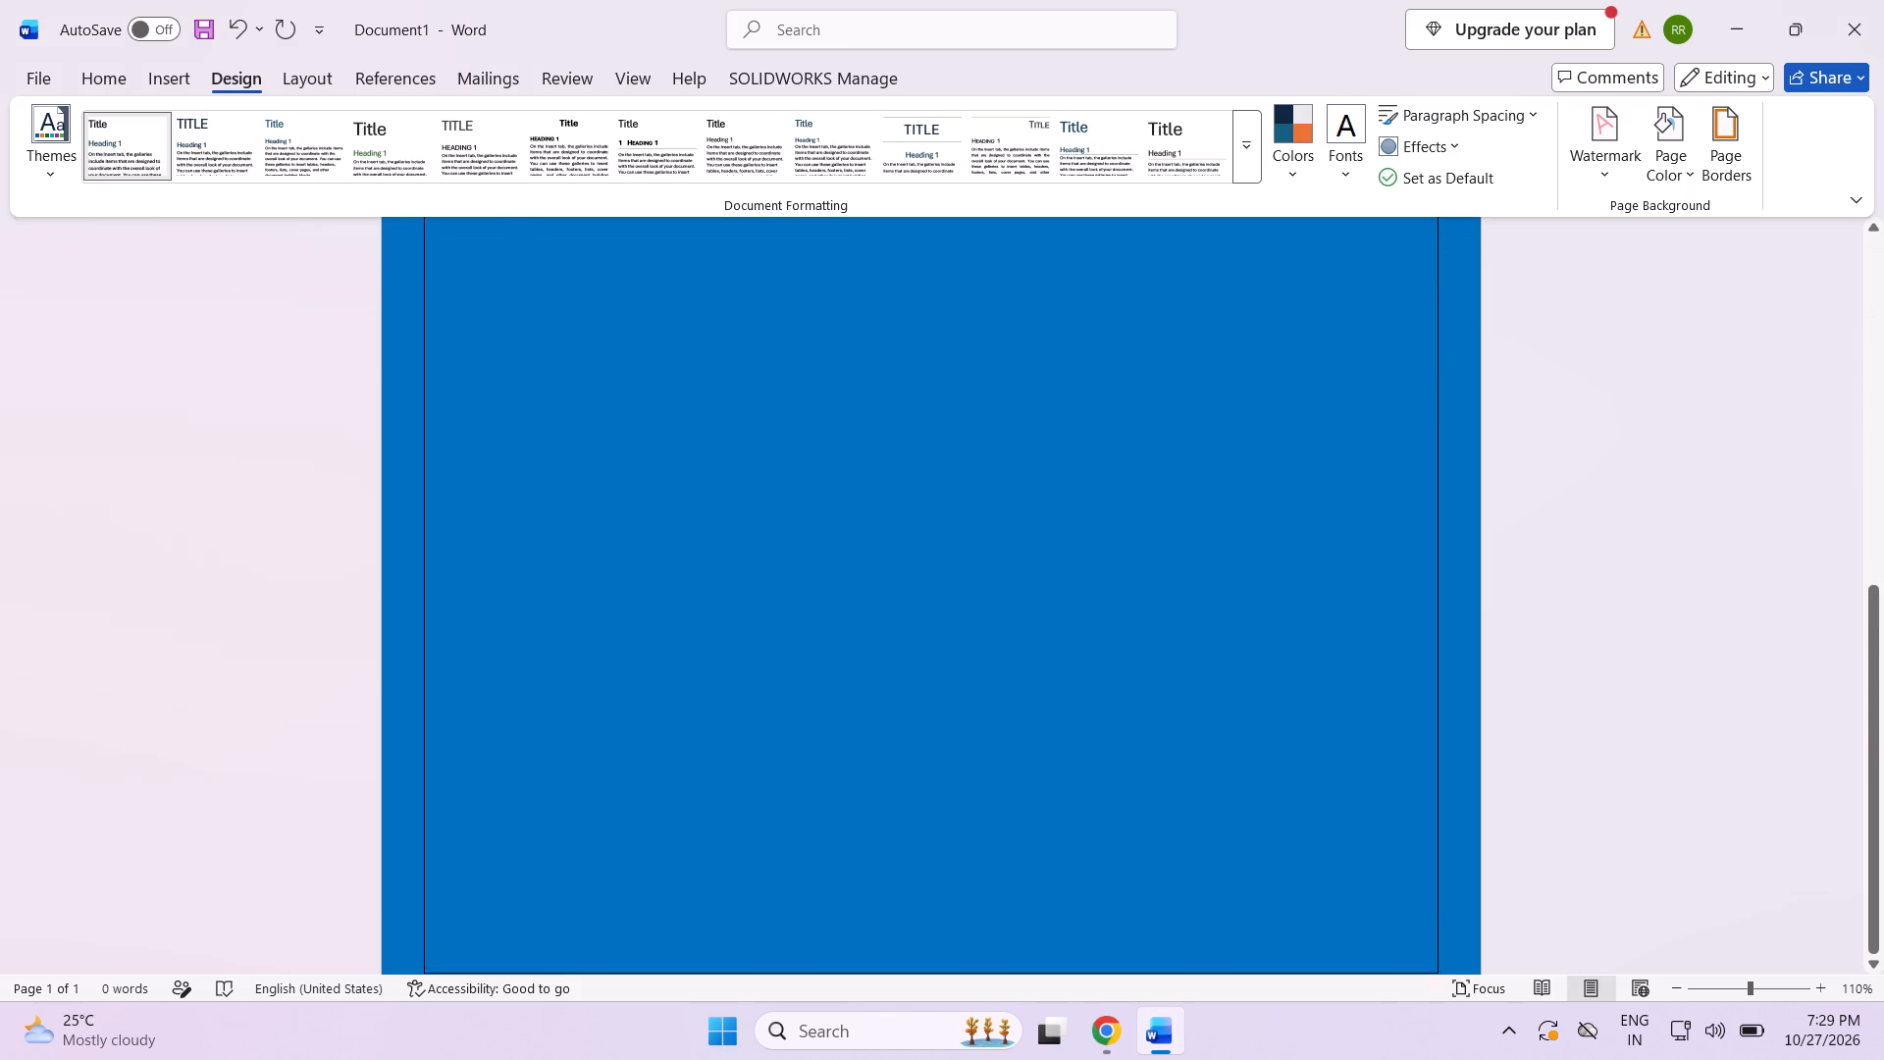
{"action": "scroll", "coordinate": [802, 478], "scroll_direction": "down", "scroll_amount": 15}
{"action": "scroll", "coordinate": [790, 483], "scroll_direction": "up", "scroll_amount": 5}
{"action": "scroll", "coordinate": [783, 481], "scroll_direction": "down", "scroll_amount": 1}
{"action": "scroll", "coordinate": [773, 480], "scroll_direction": "up", "scroll_amount": 4}
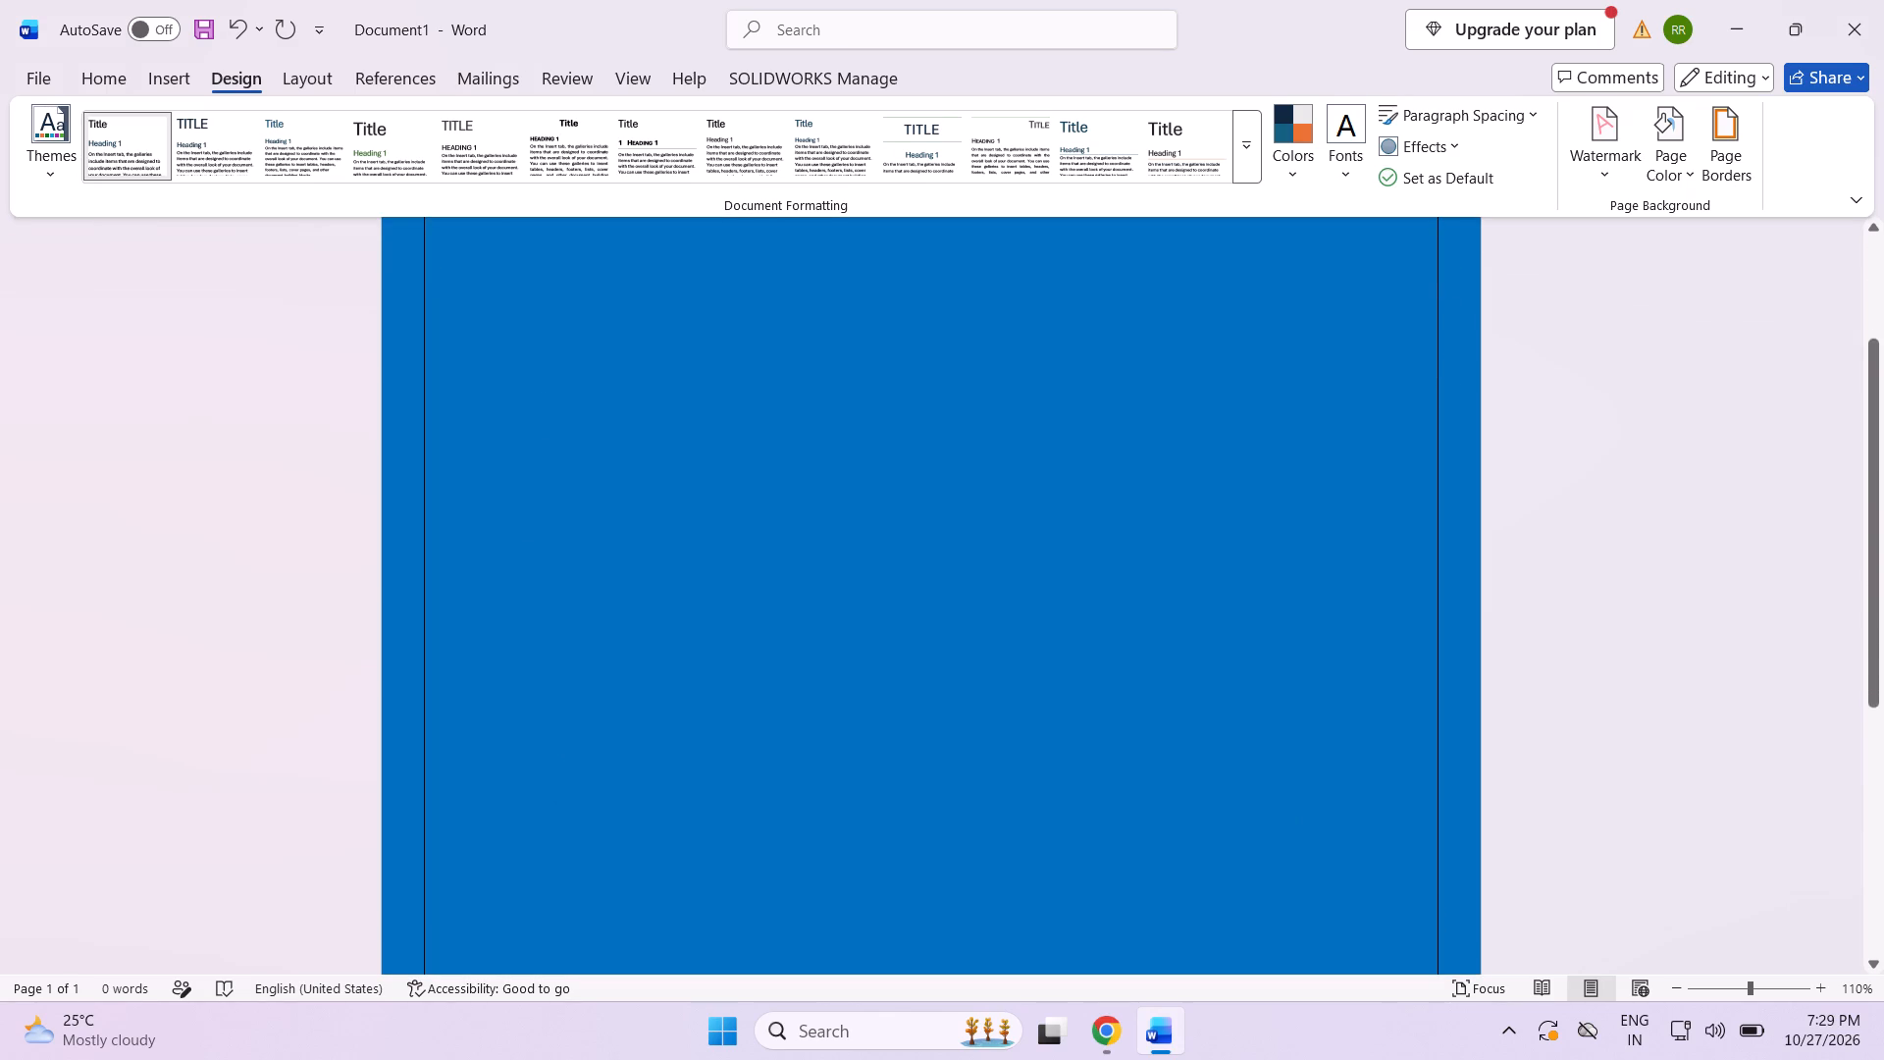
{"action": "scroll", "coordinate": [772, 478], "scroll_direction": "up", "scroll_amount": 14}
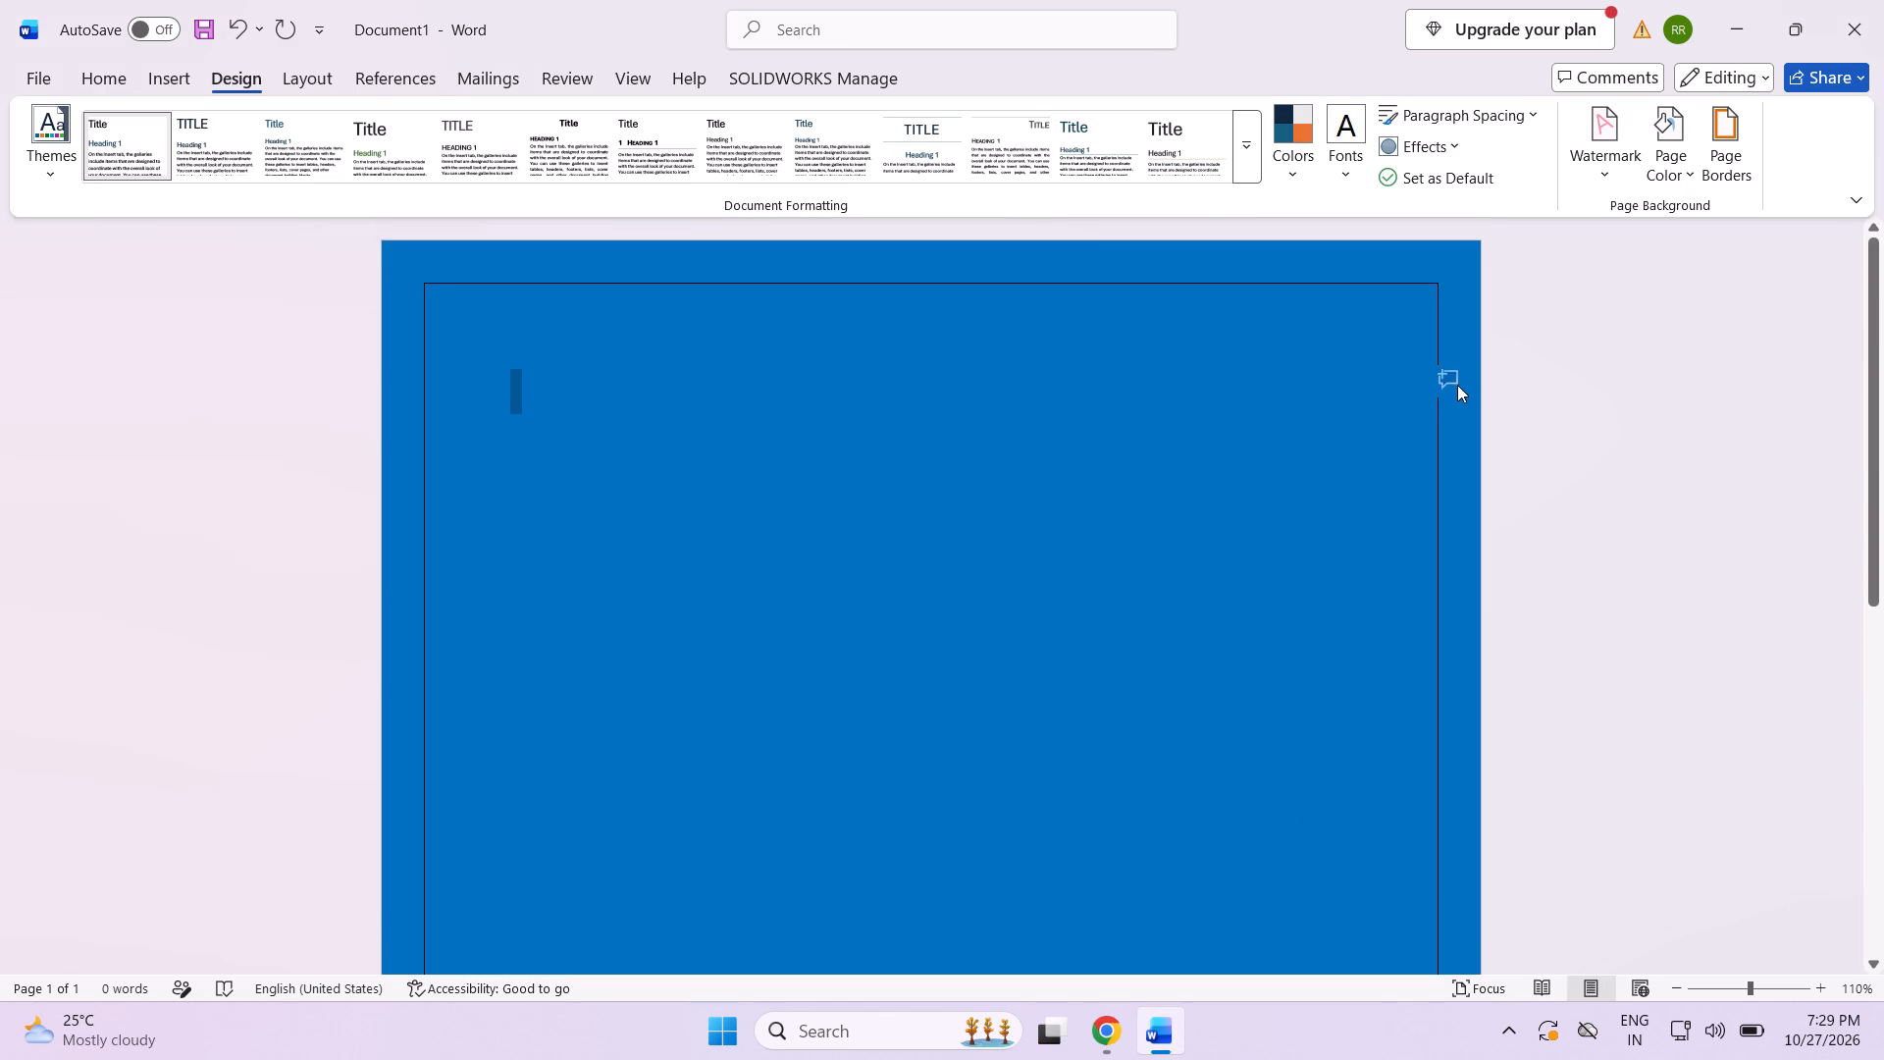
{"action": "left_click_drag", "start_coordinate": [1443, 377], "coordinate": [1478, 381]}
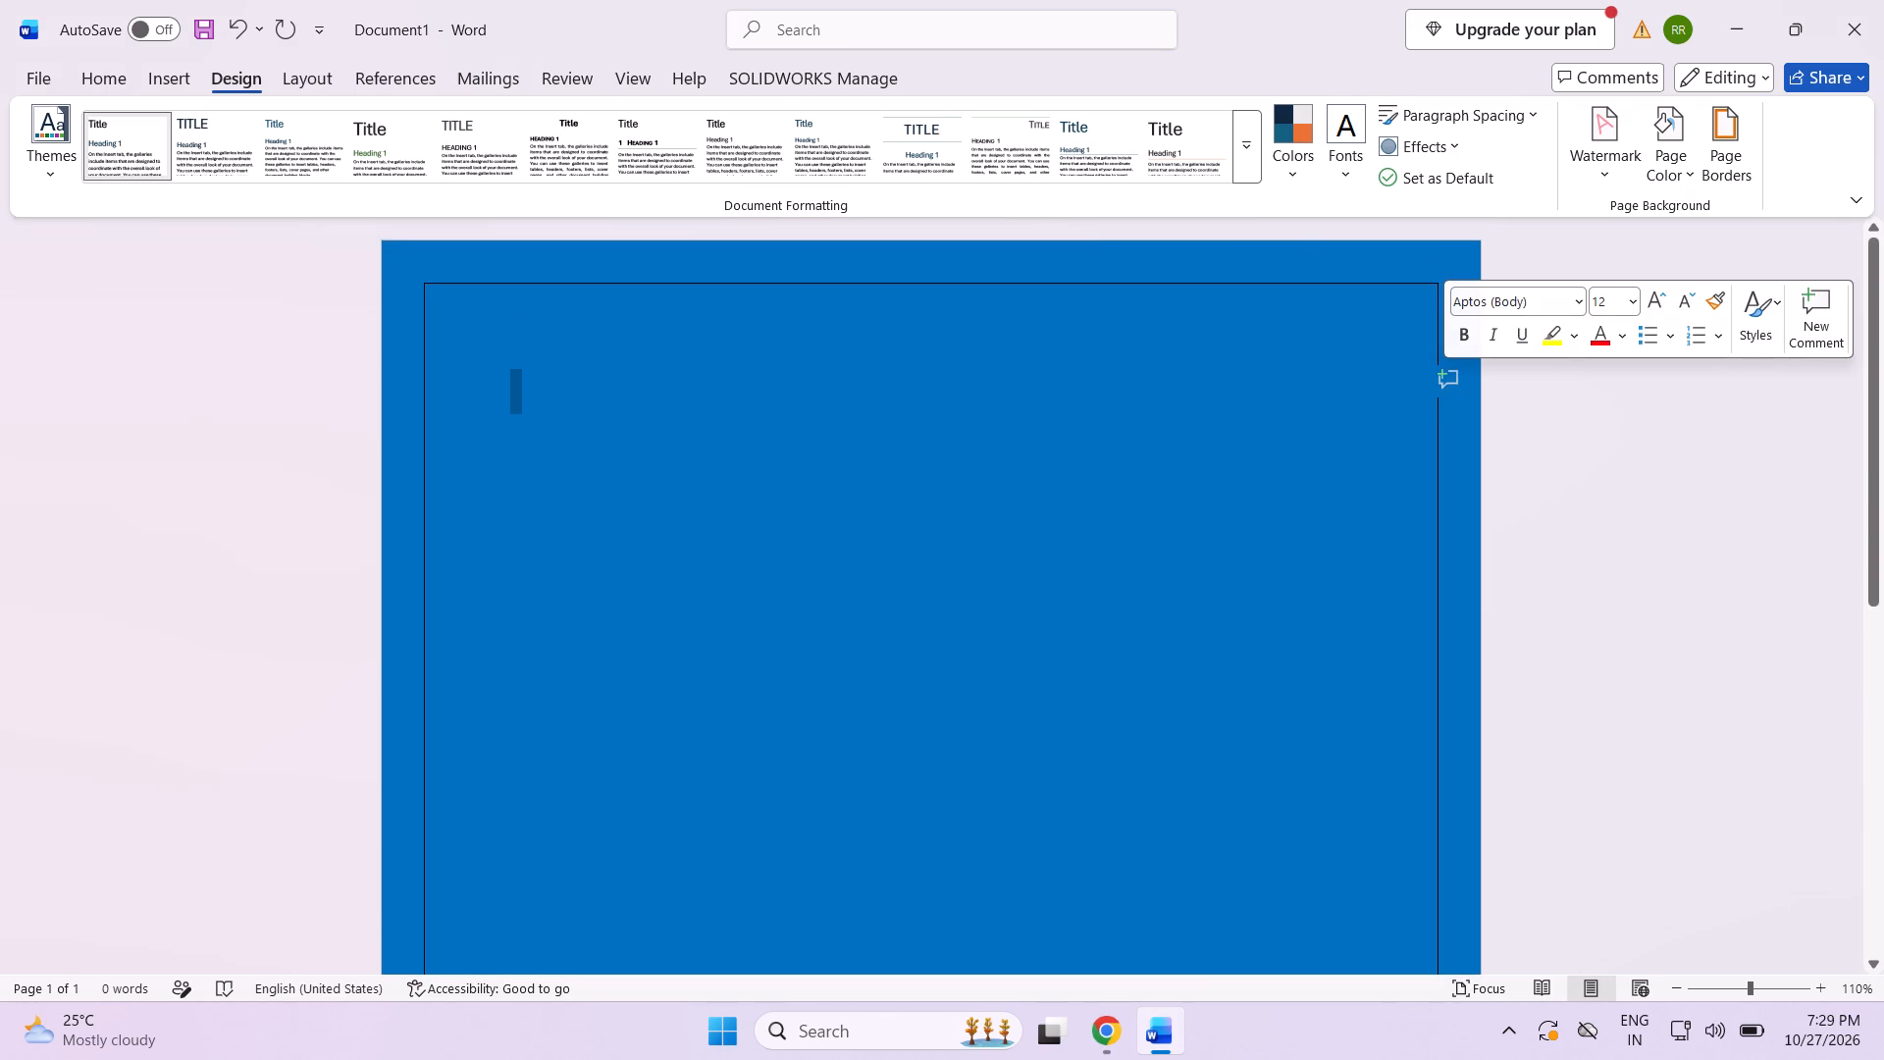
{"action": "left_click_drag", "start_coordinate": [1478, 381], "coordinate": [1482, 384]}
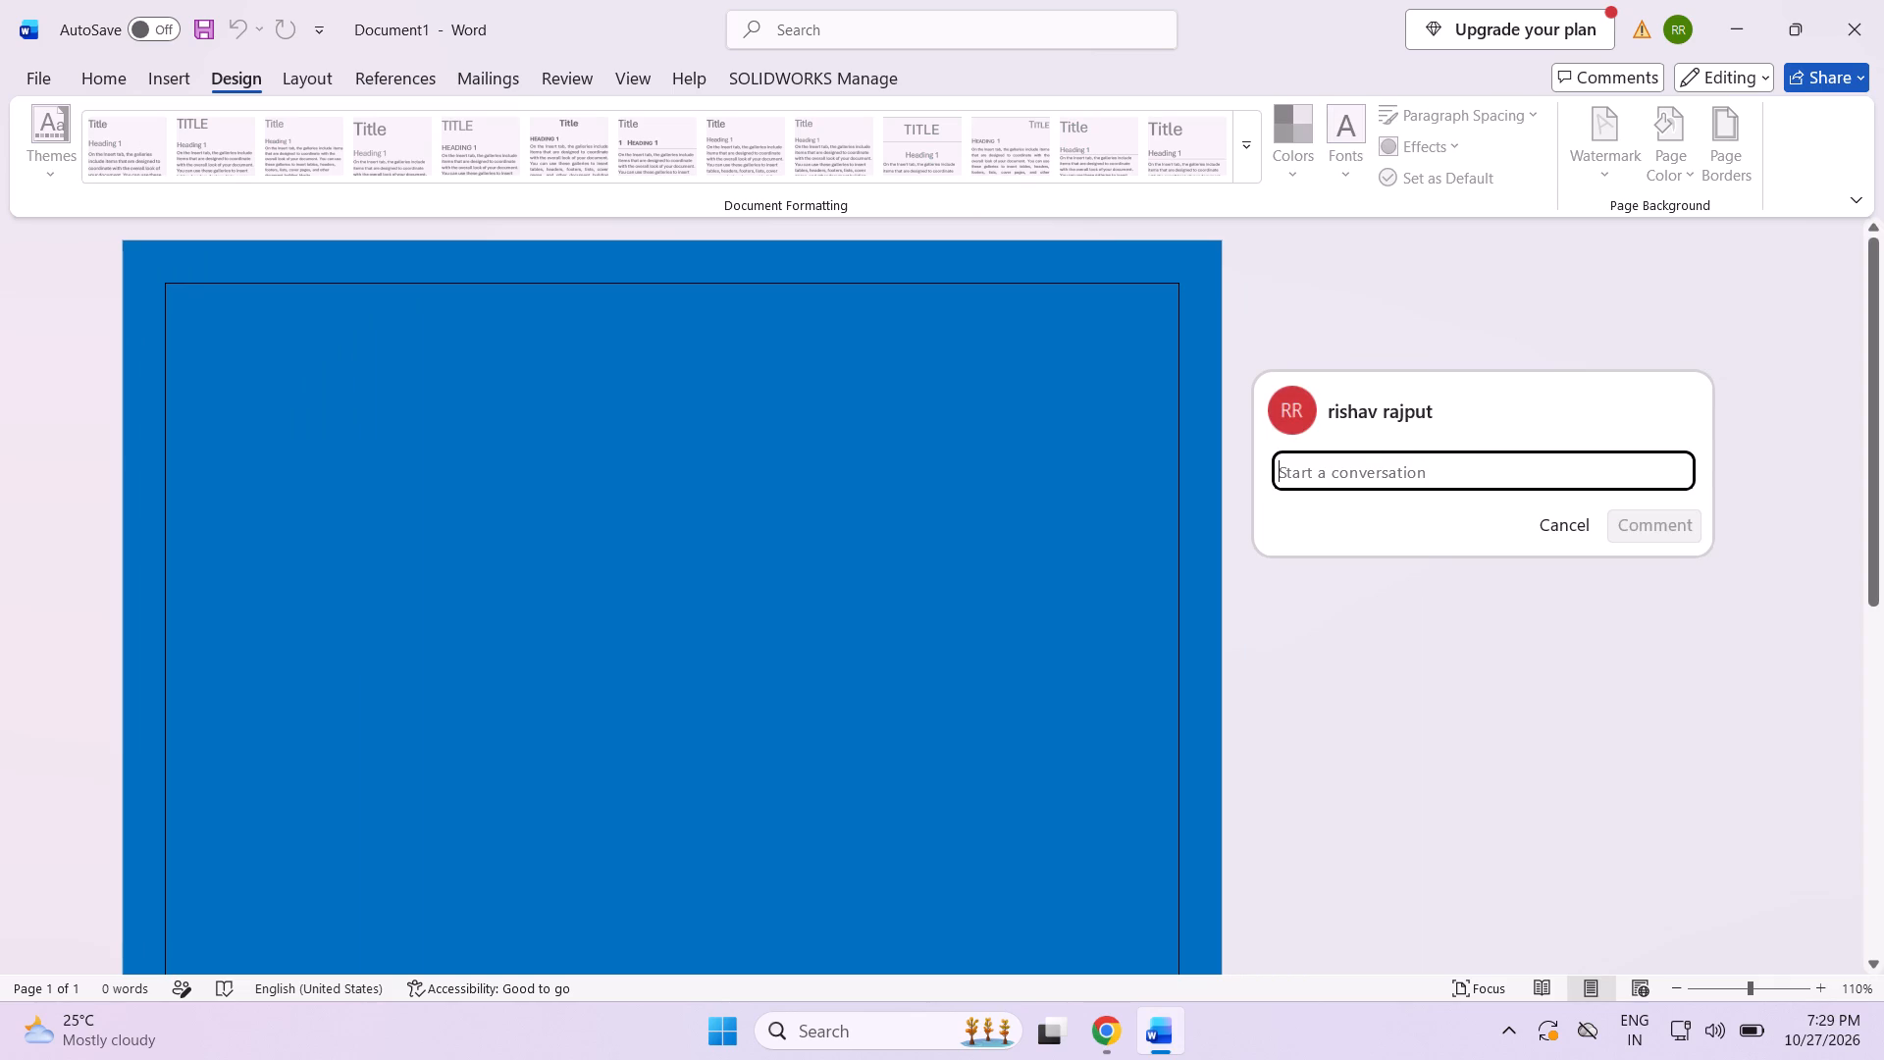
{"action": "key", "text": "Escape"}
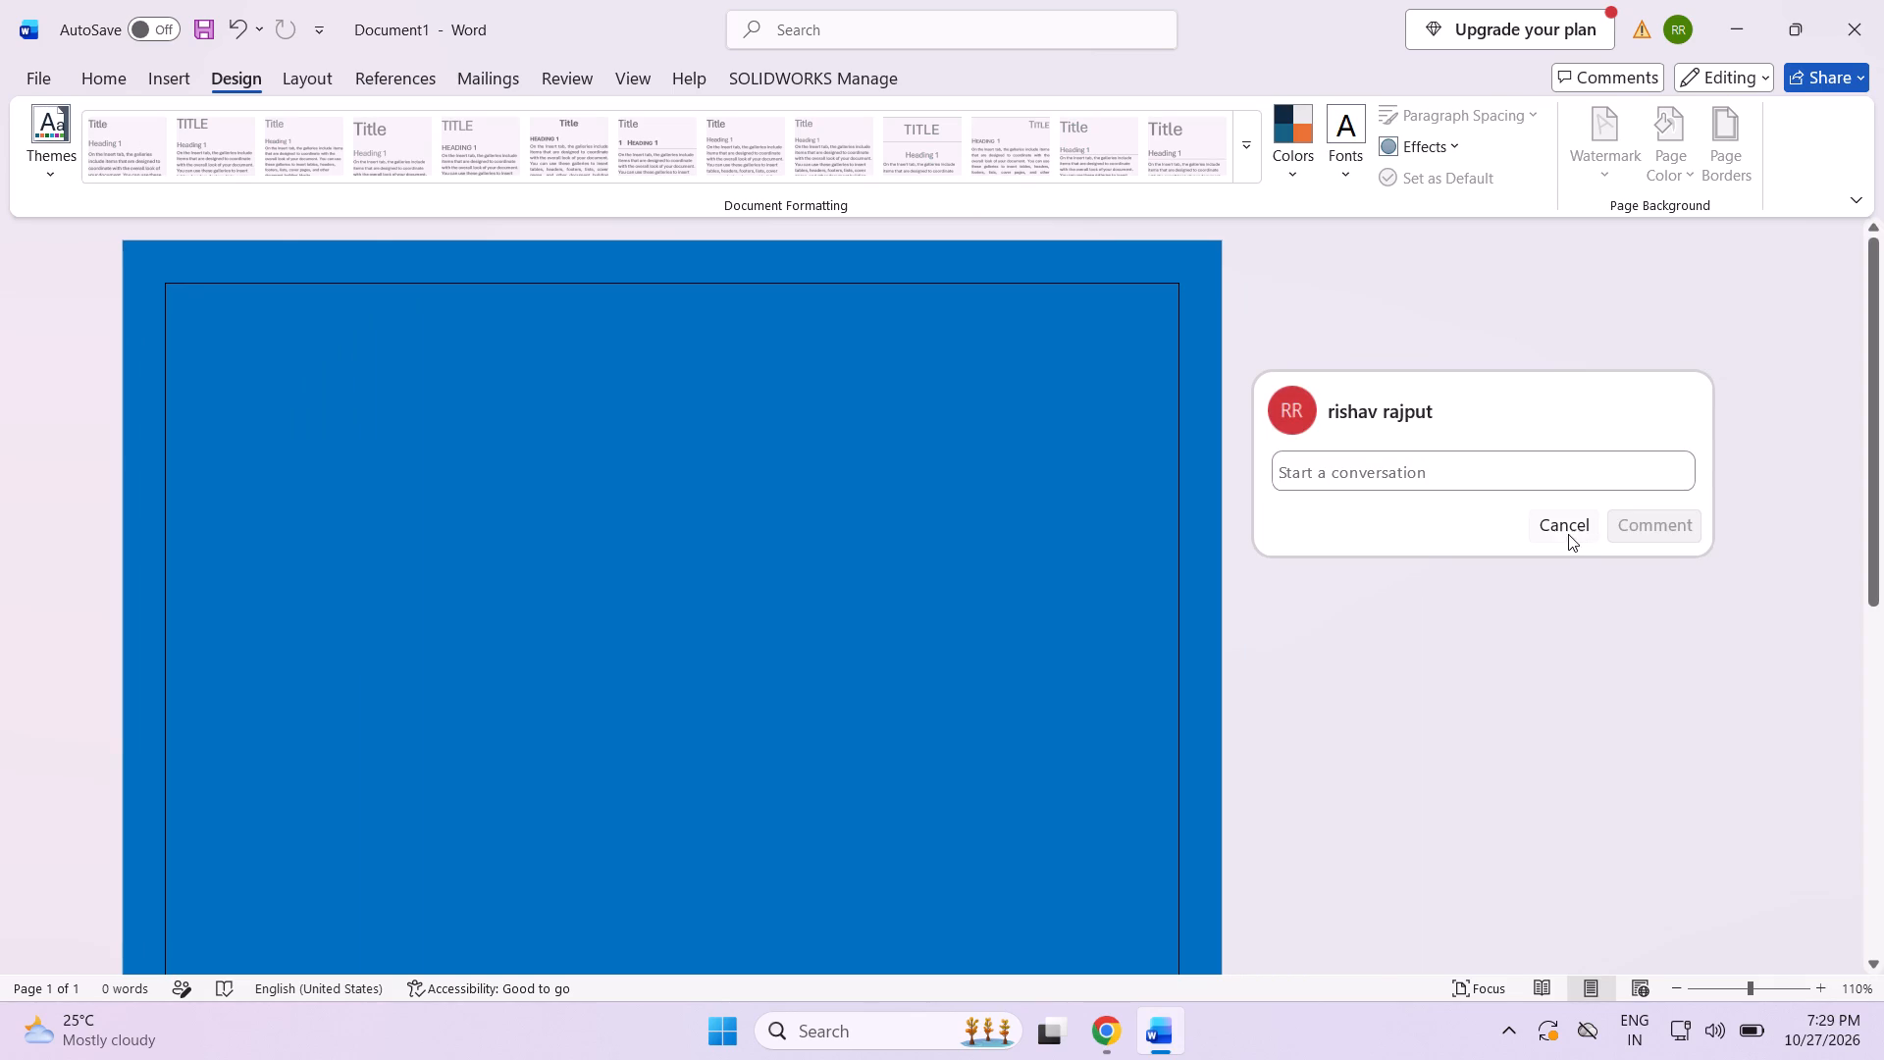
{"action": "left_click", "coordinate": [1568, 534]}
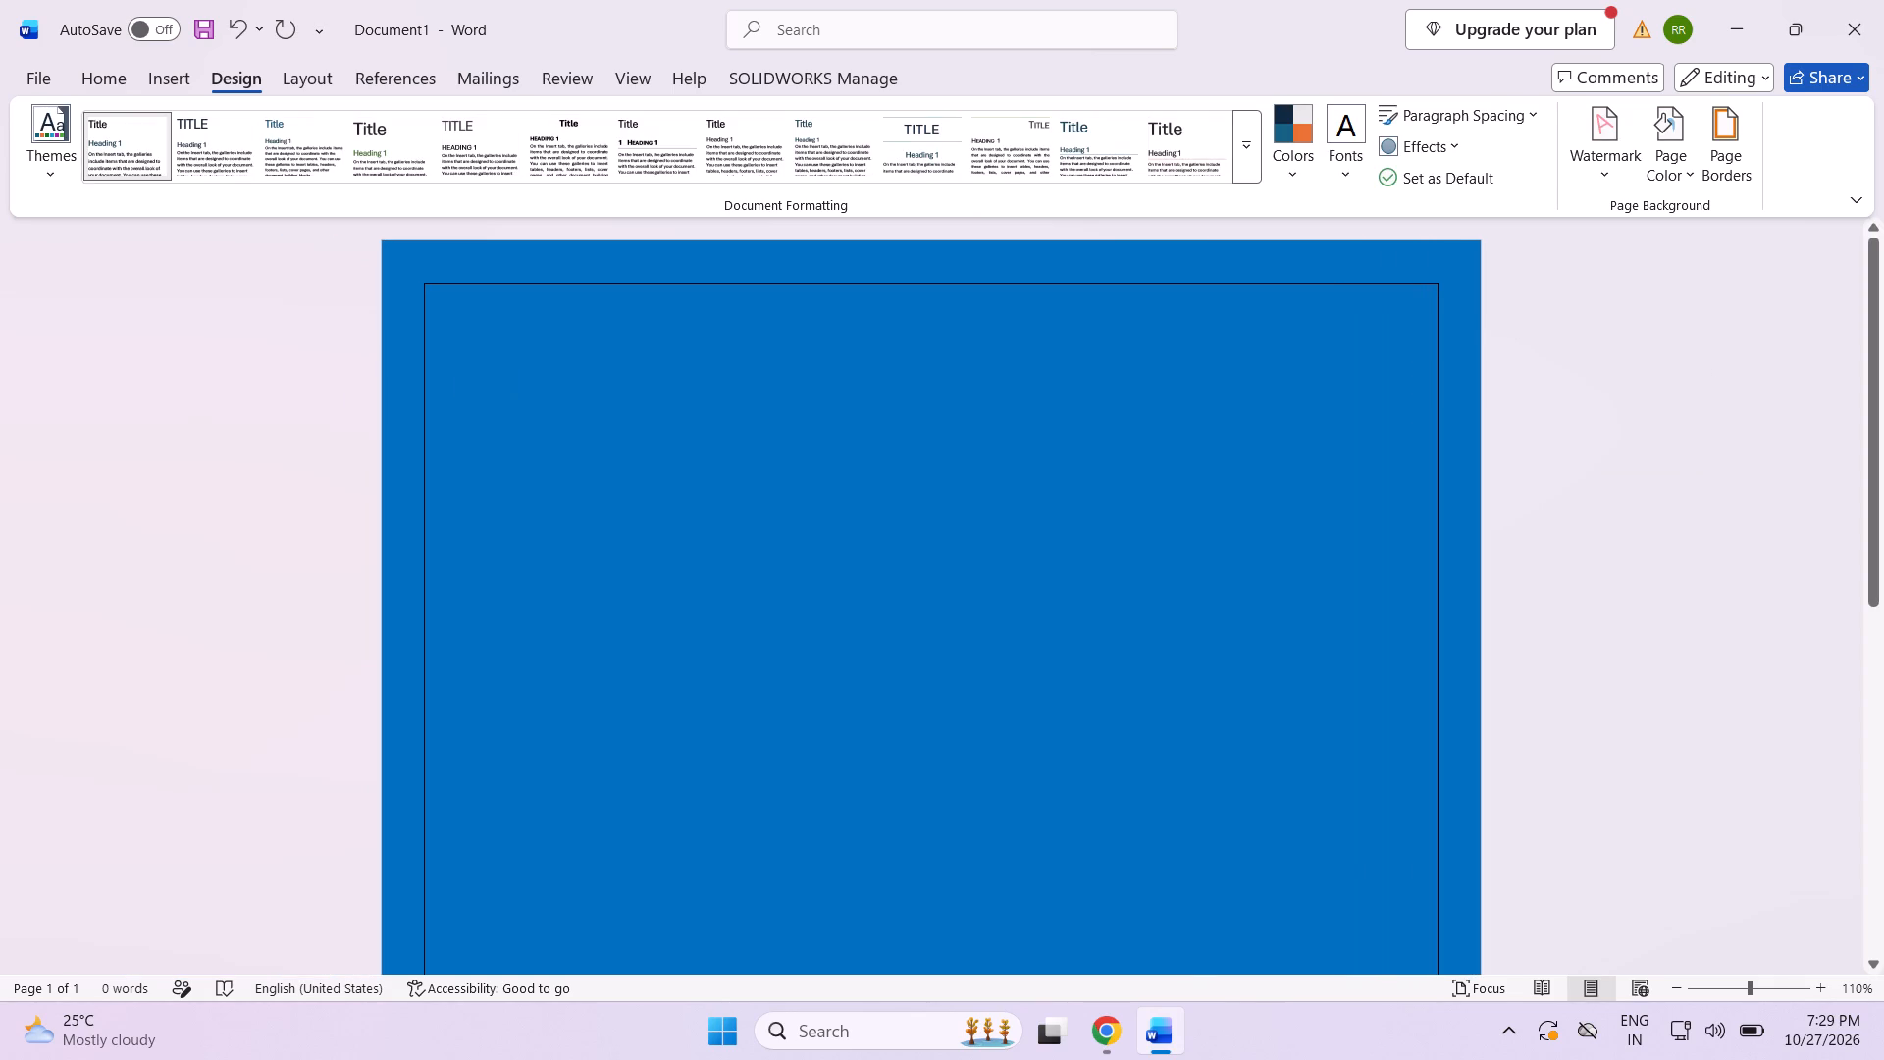
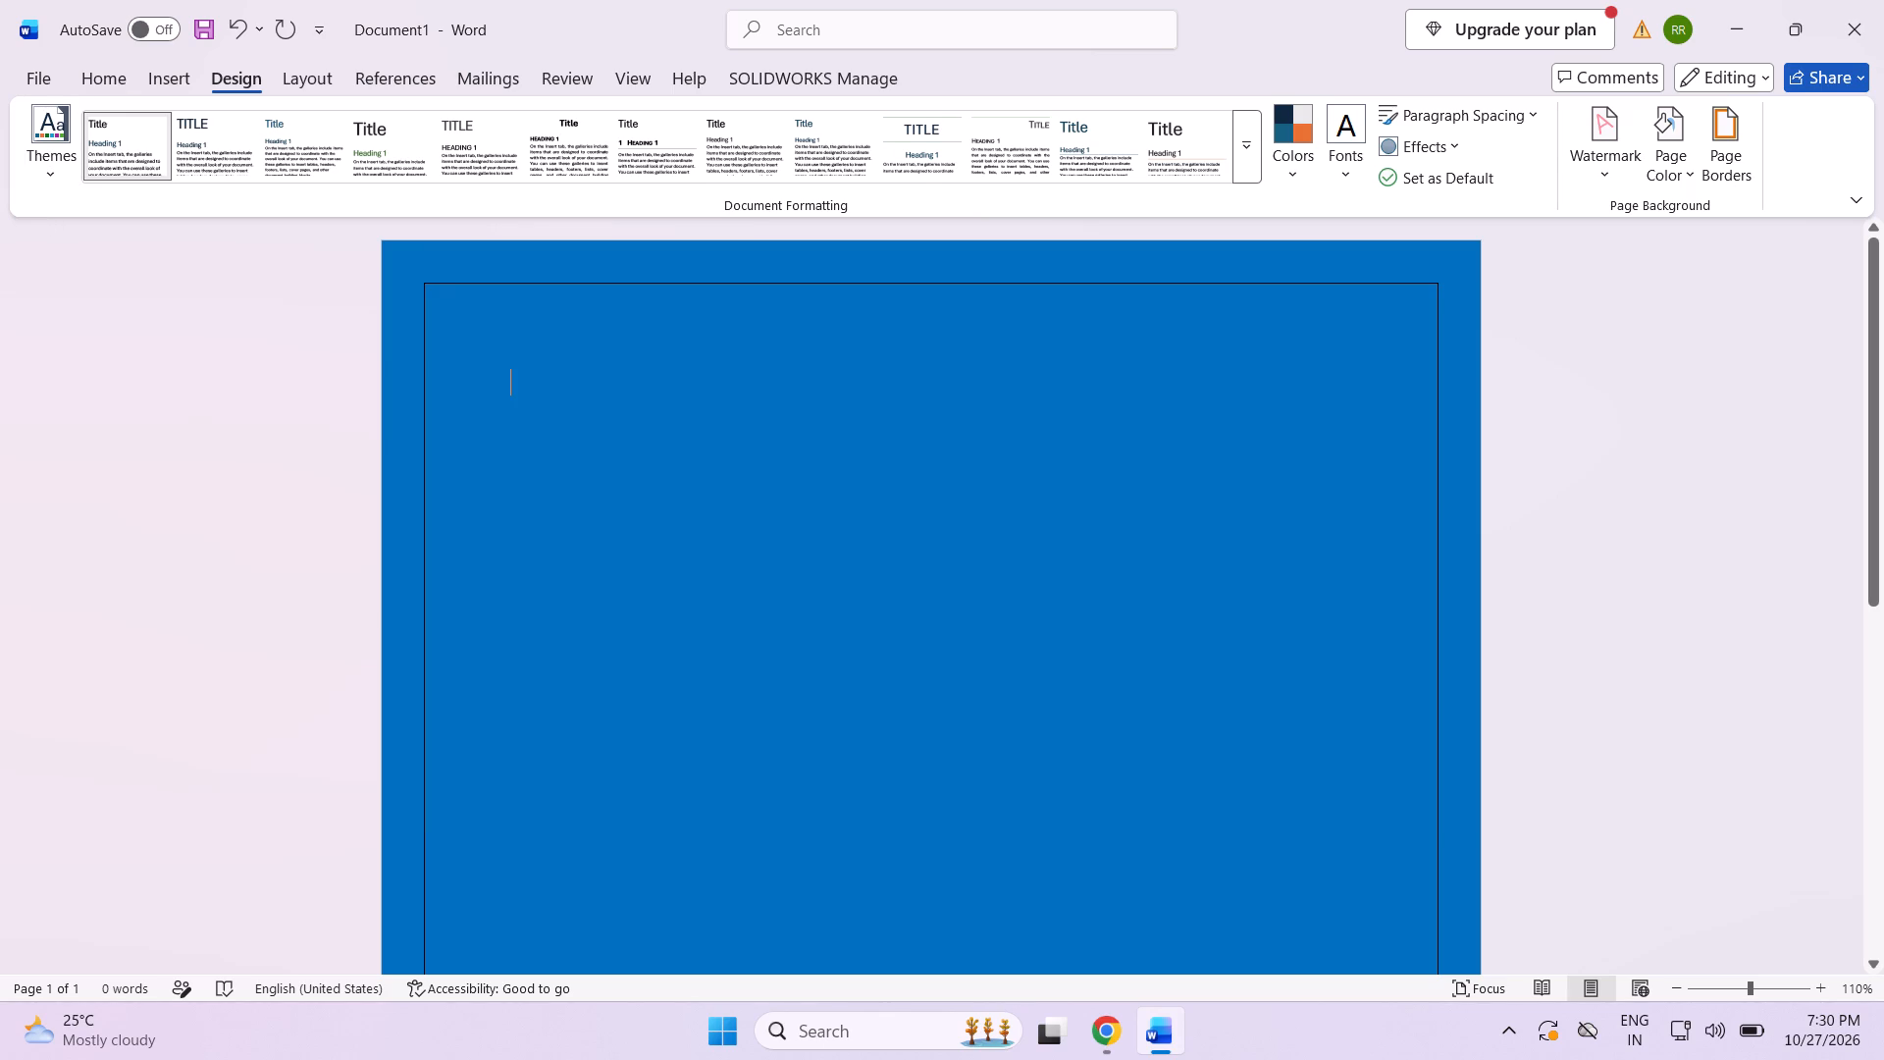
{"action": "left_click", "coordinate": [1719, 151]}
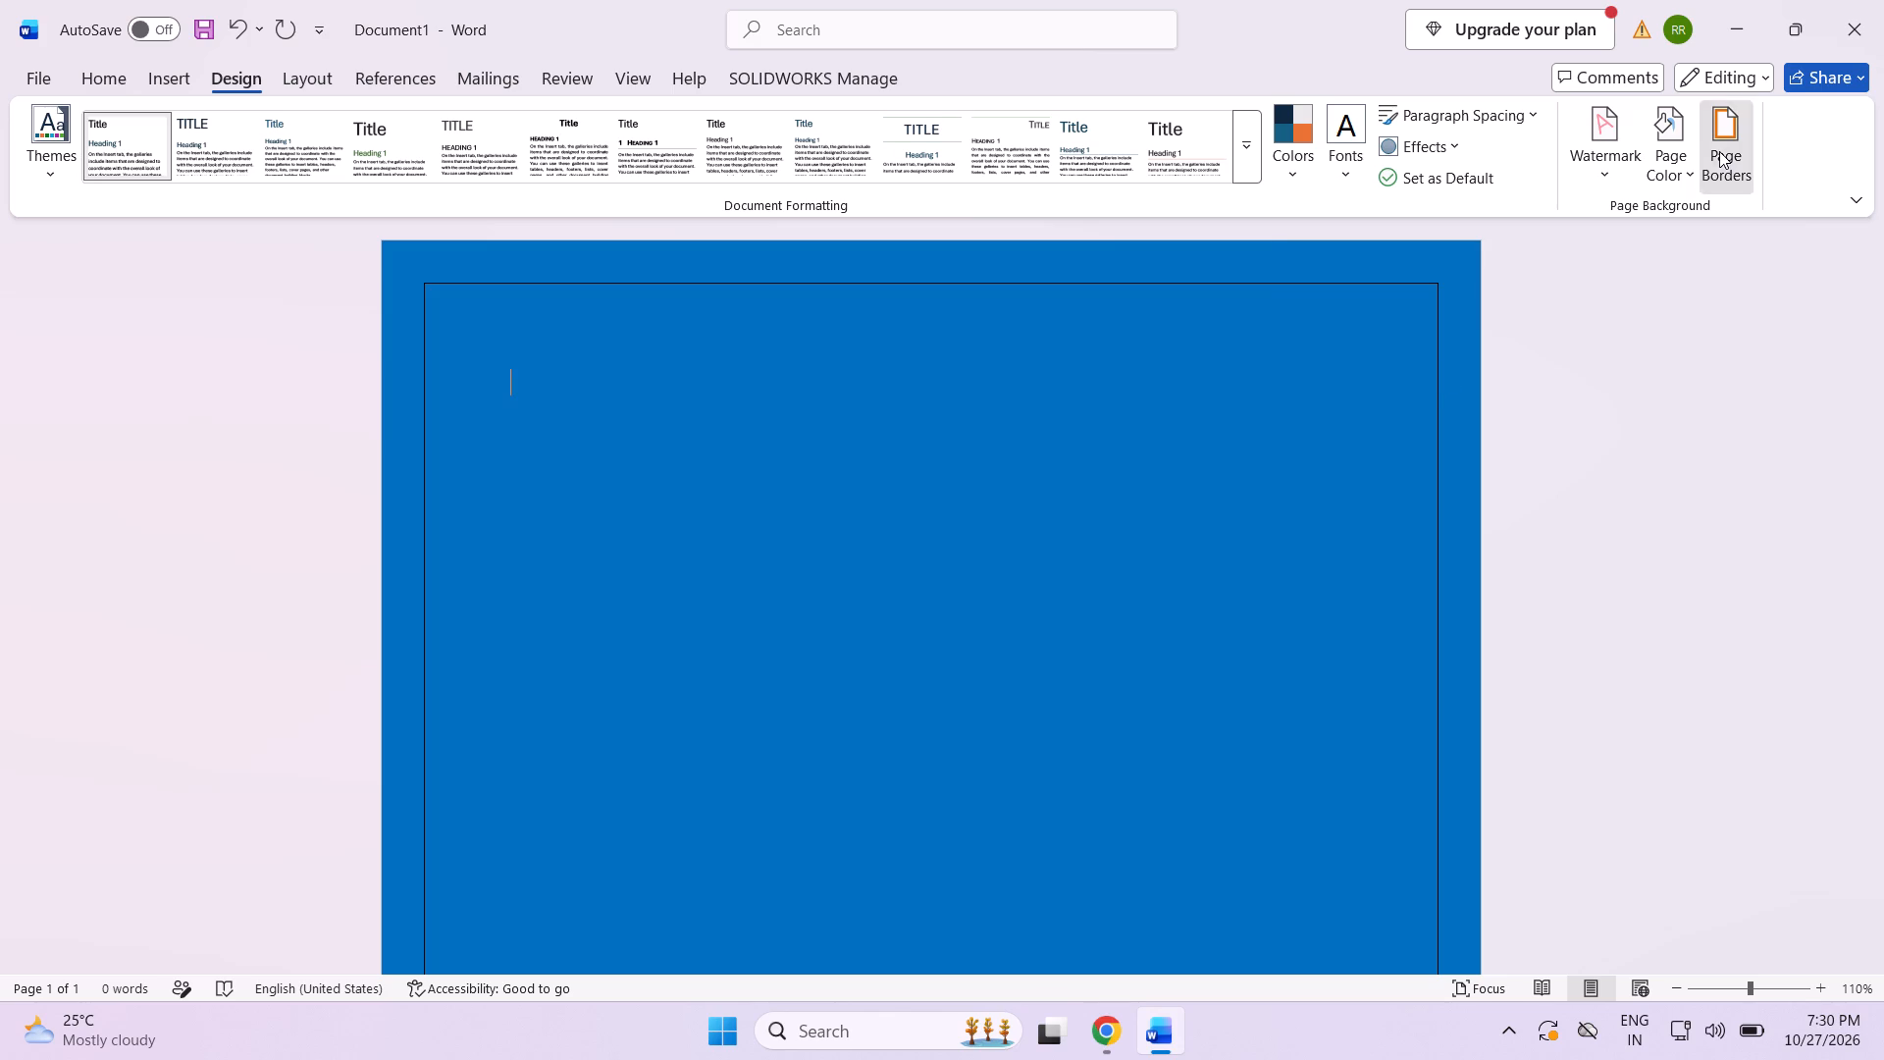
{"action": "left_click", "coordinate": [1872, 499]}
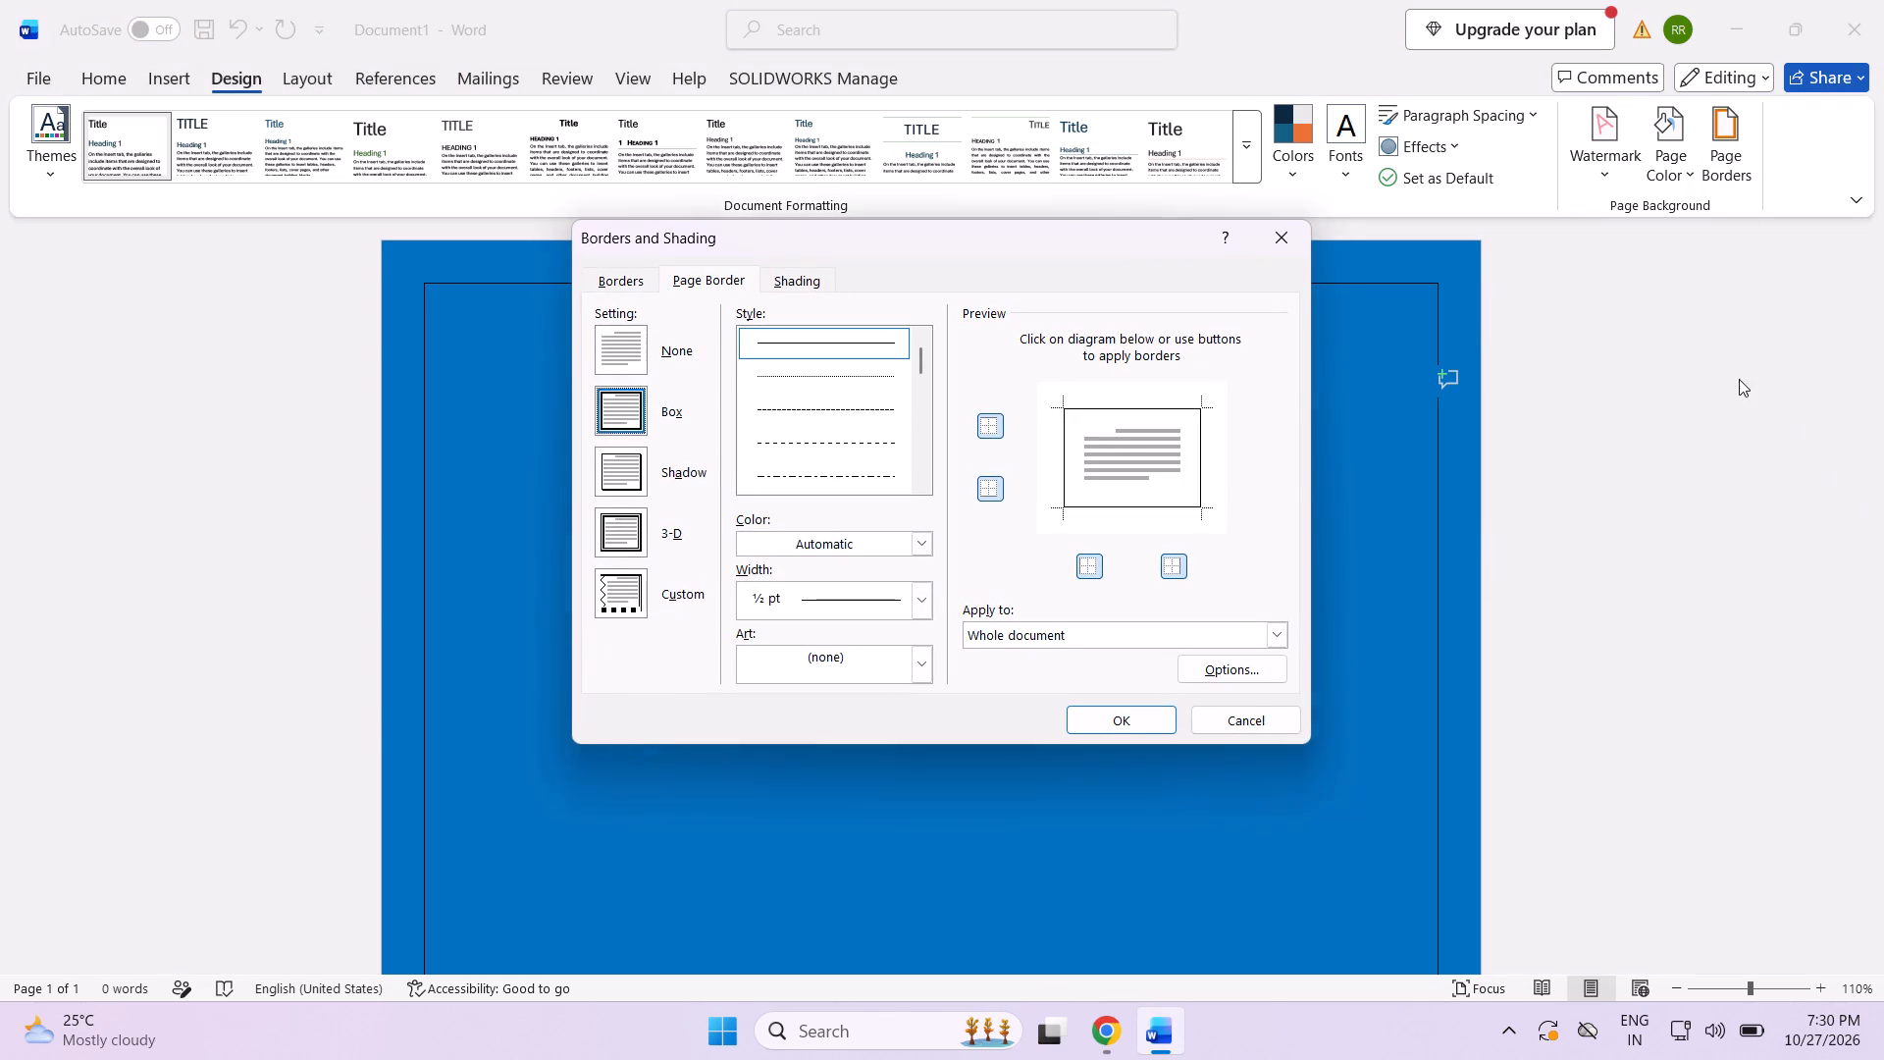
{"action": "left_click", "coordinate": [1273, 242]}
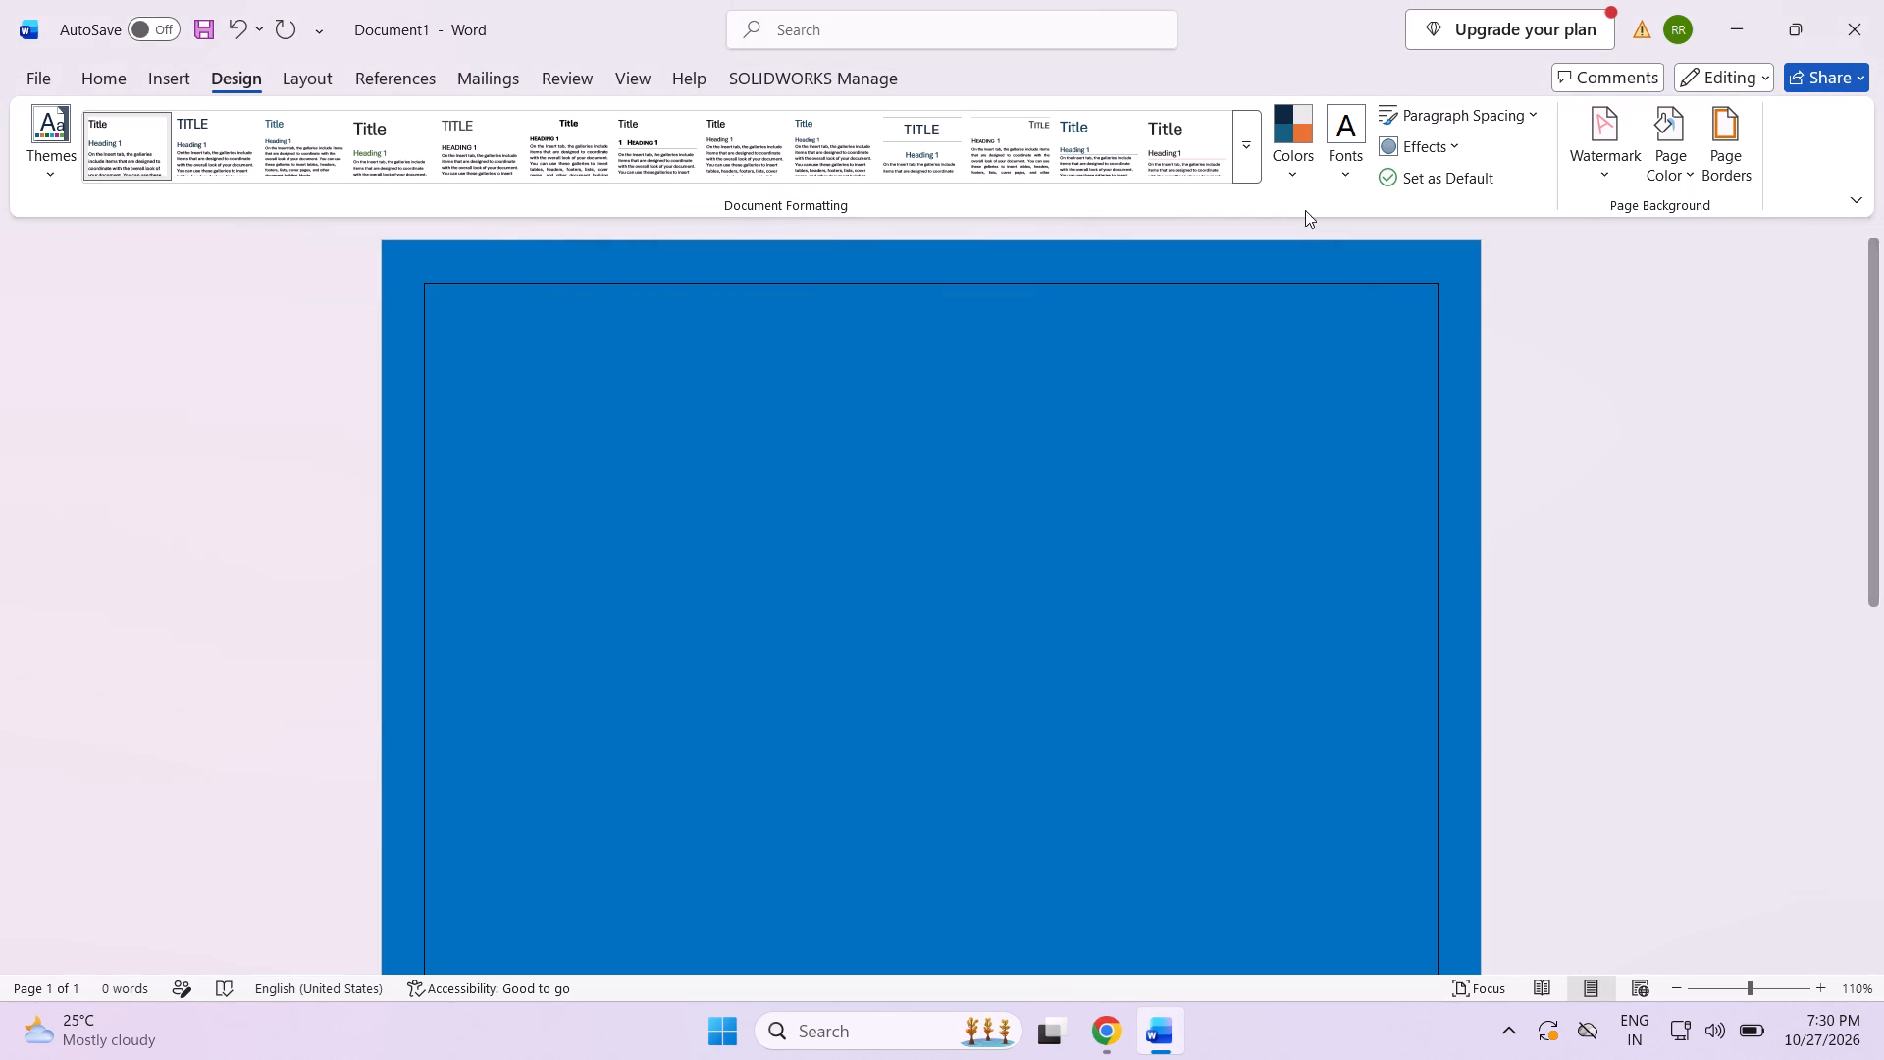
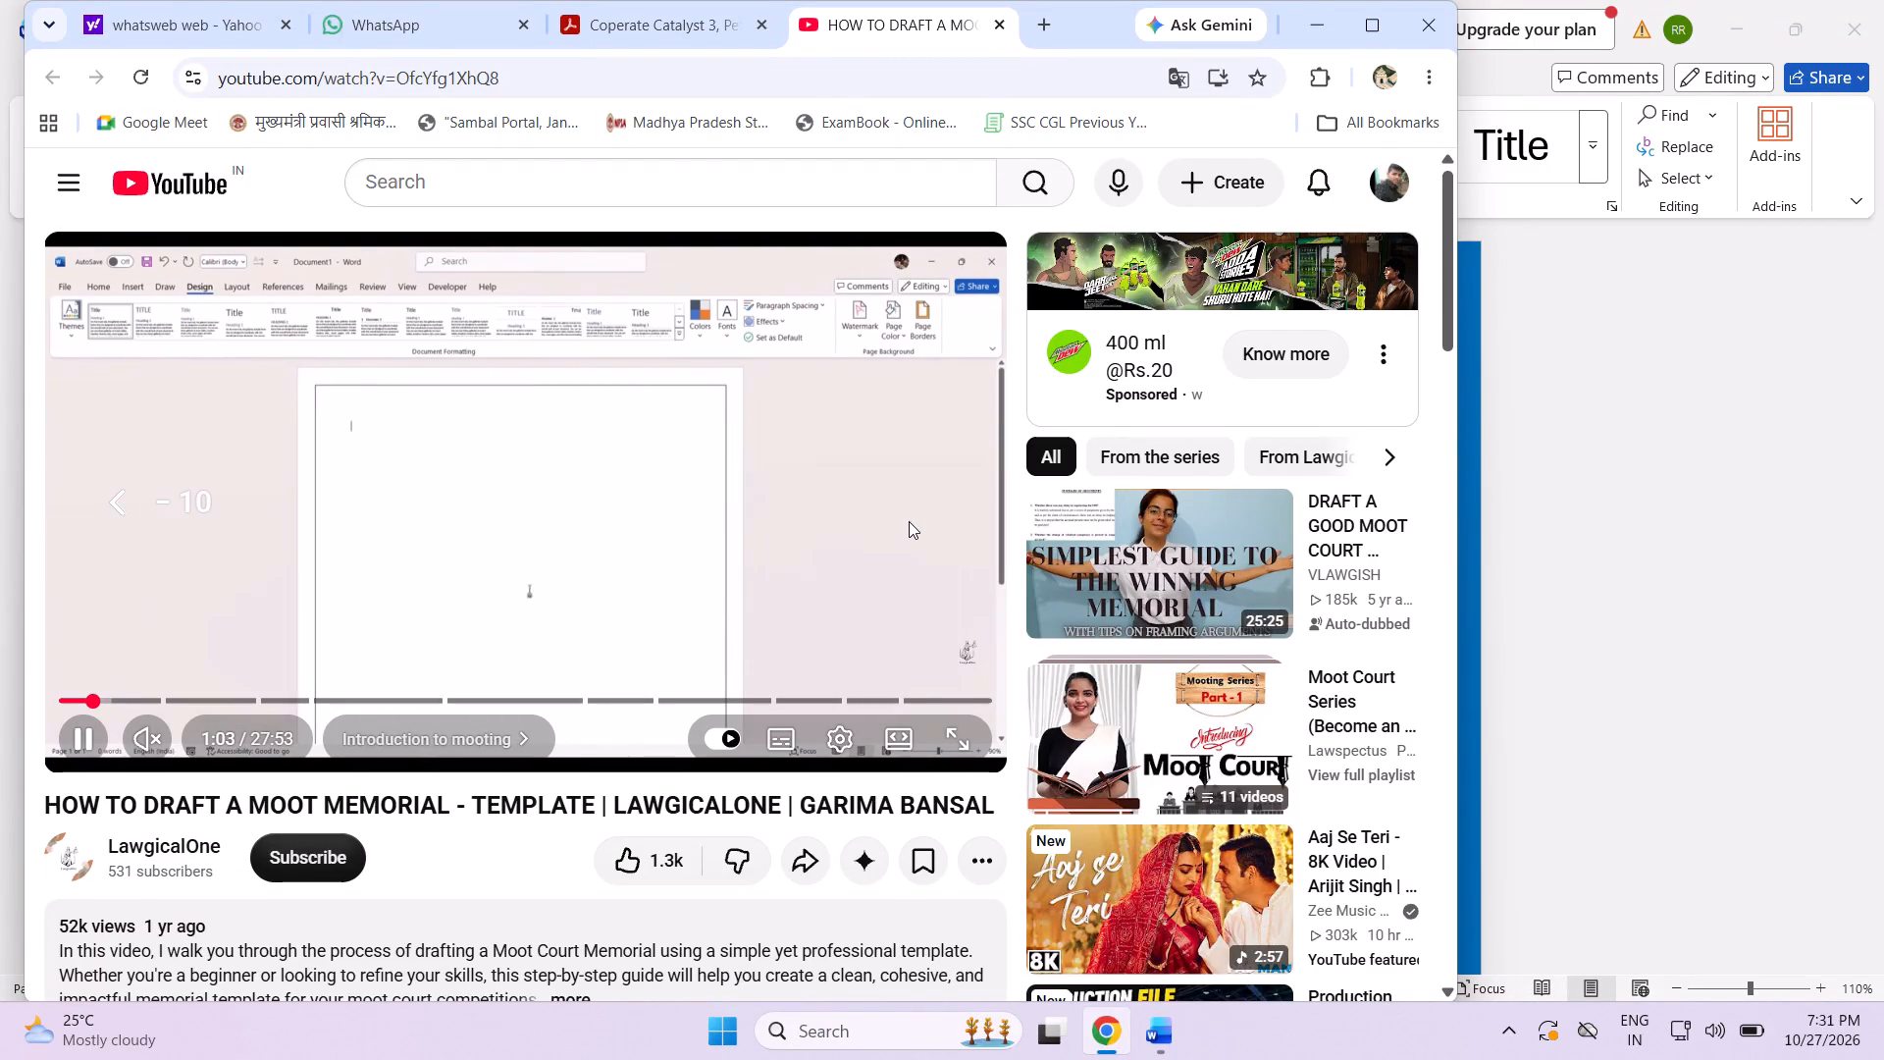
Rewatch the tutorial's part on adding the TC text box to the bordered page, and pause it there.
{"action": "key", "text": "Left"}
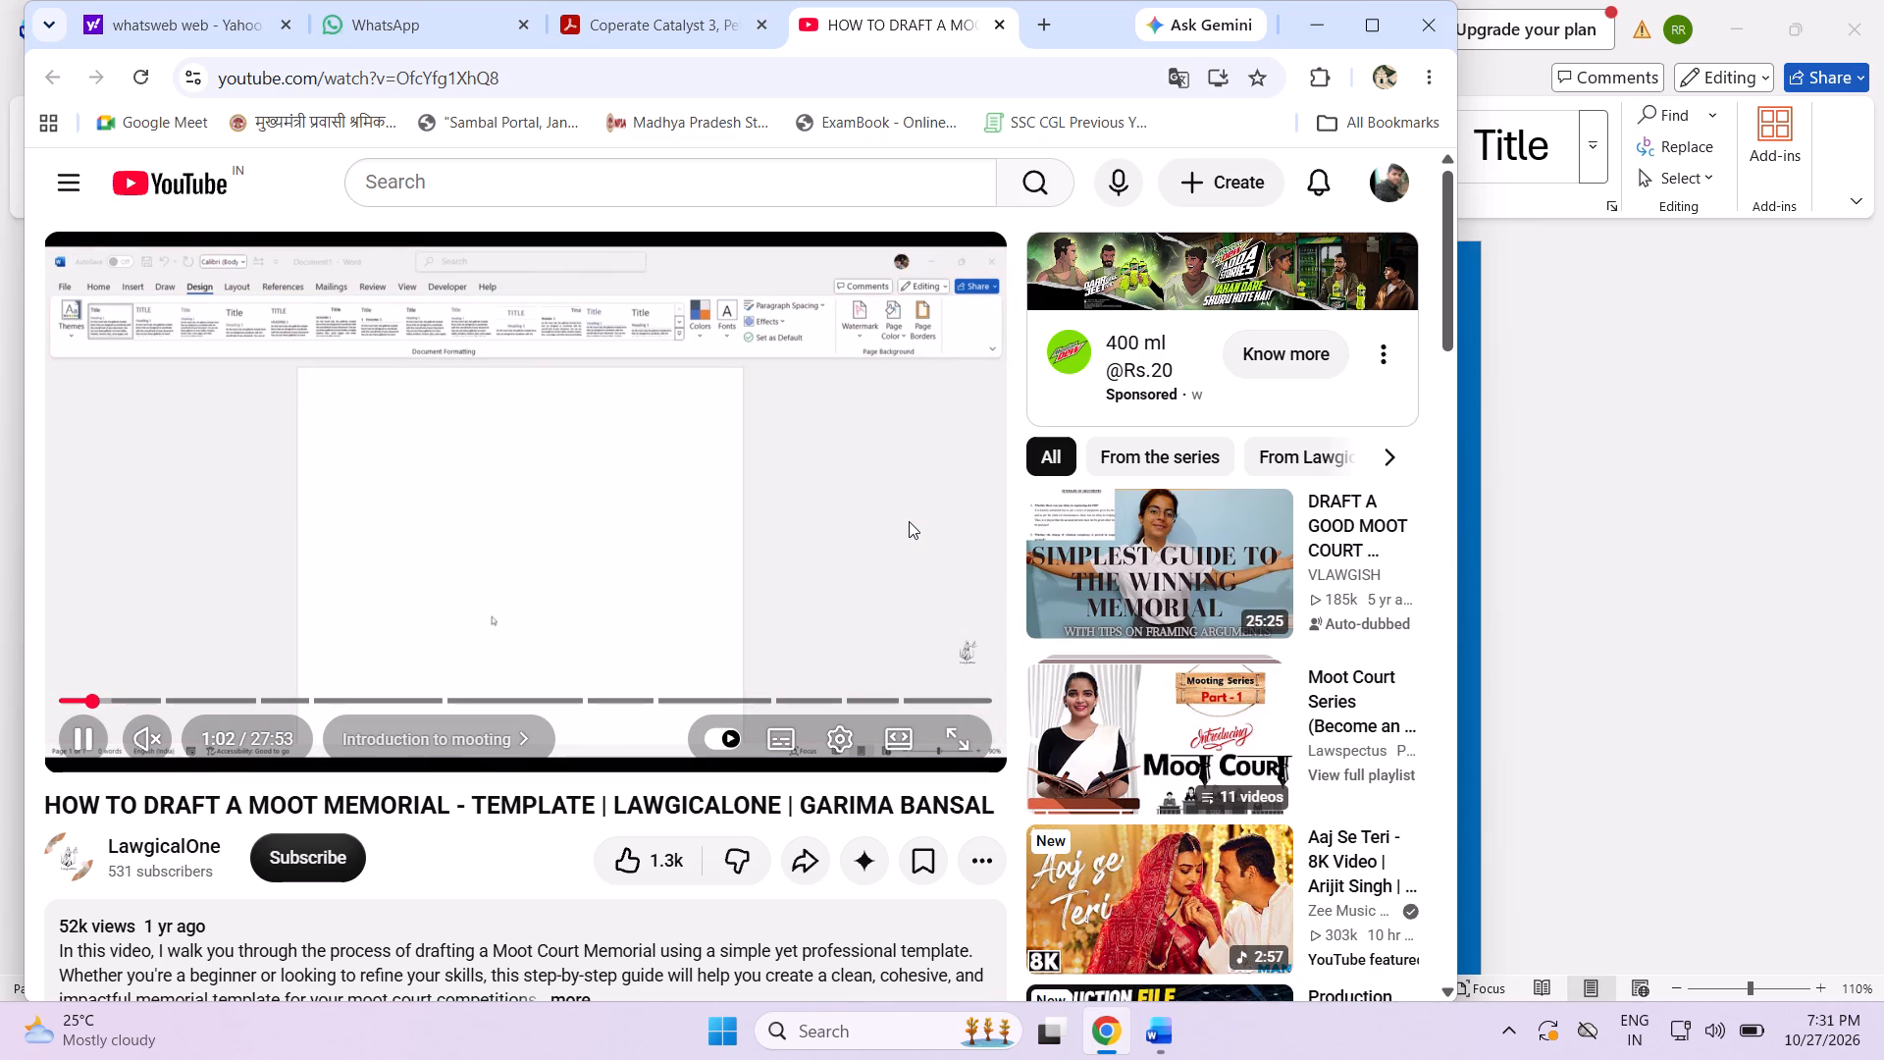
{"action": "key", "text": "Left"}
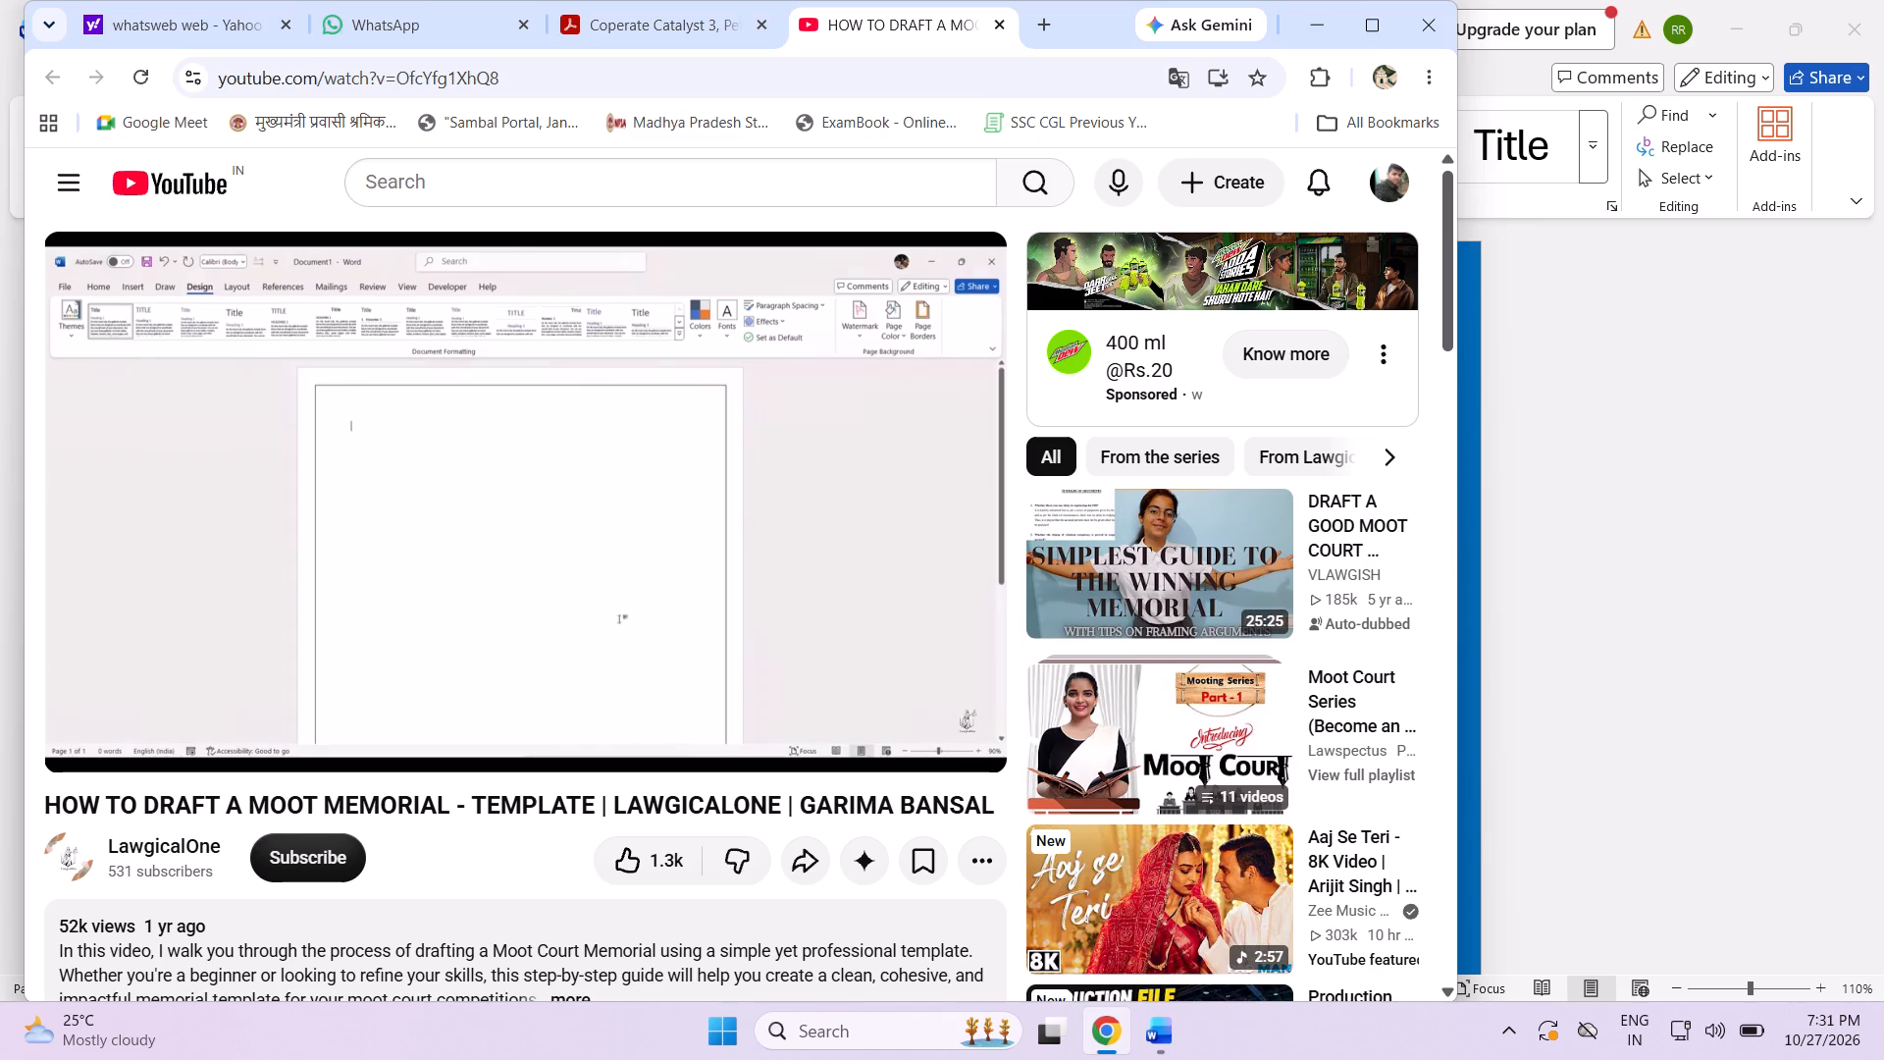
{"action": "key", "text": "Left"}
{"action": "key", "text": "Left"}
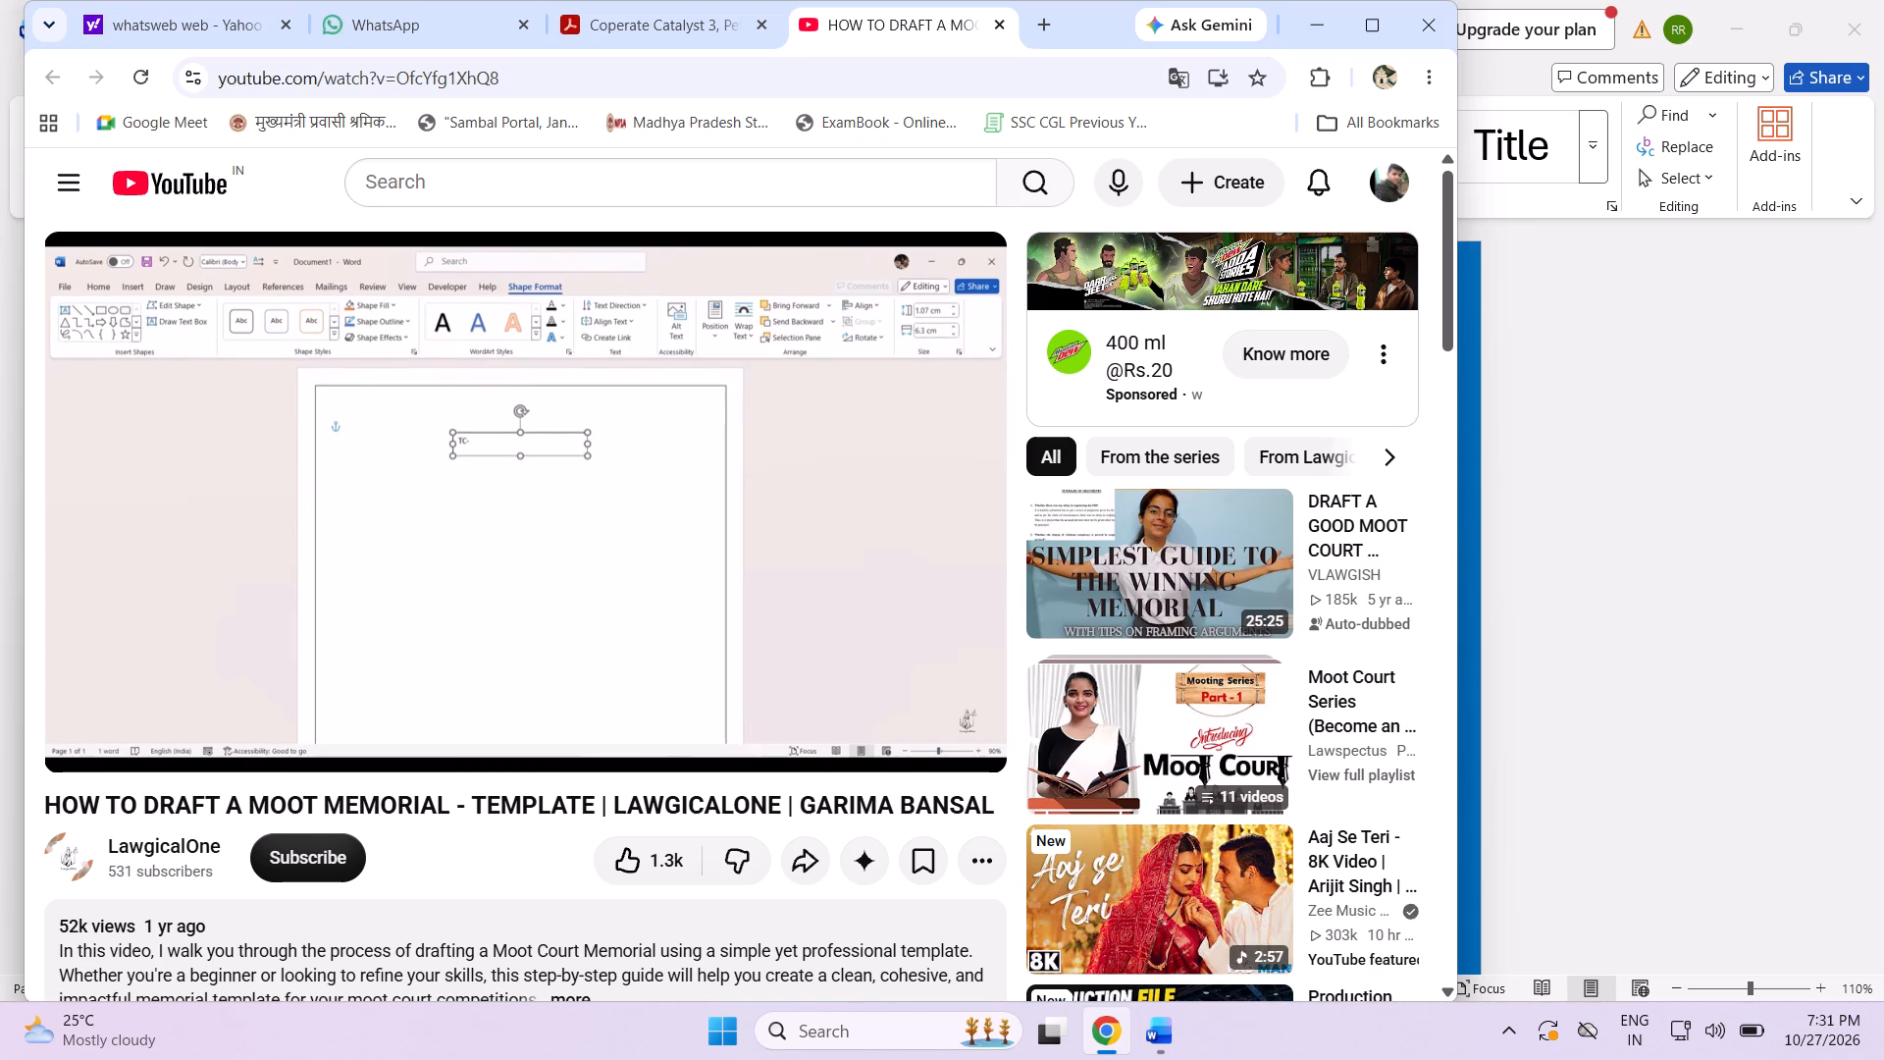
{"action": "left_click", "coordinate": [719, 471]}
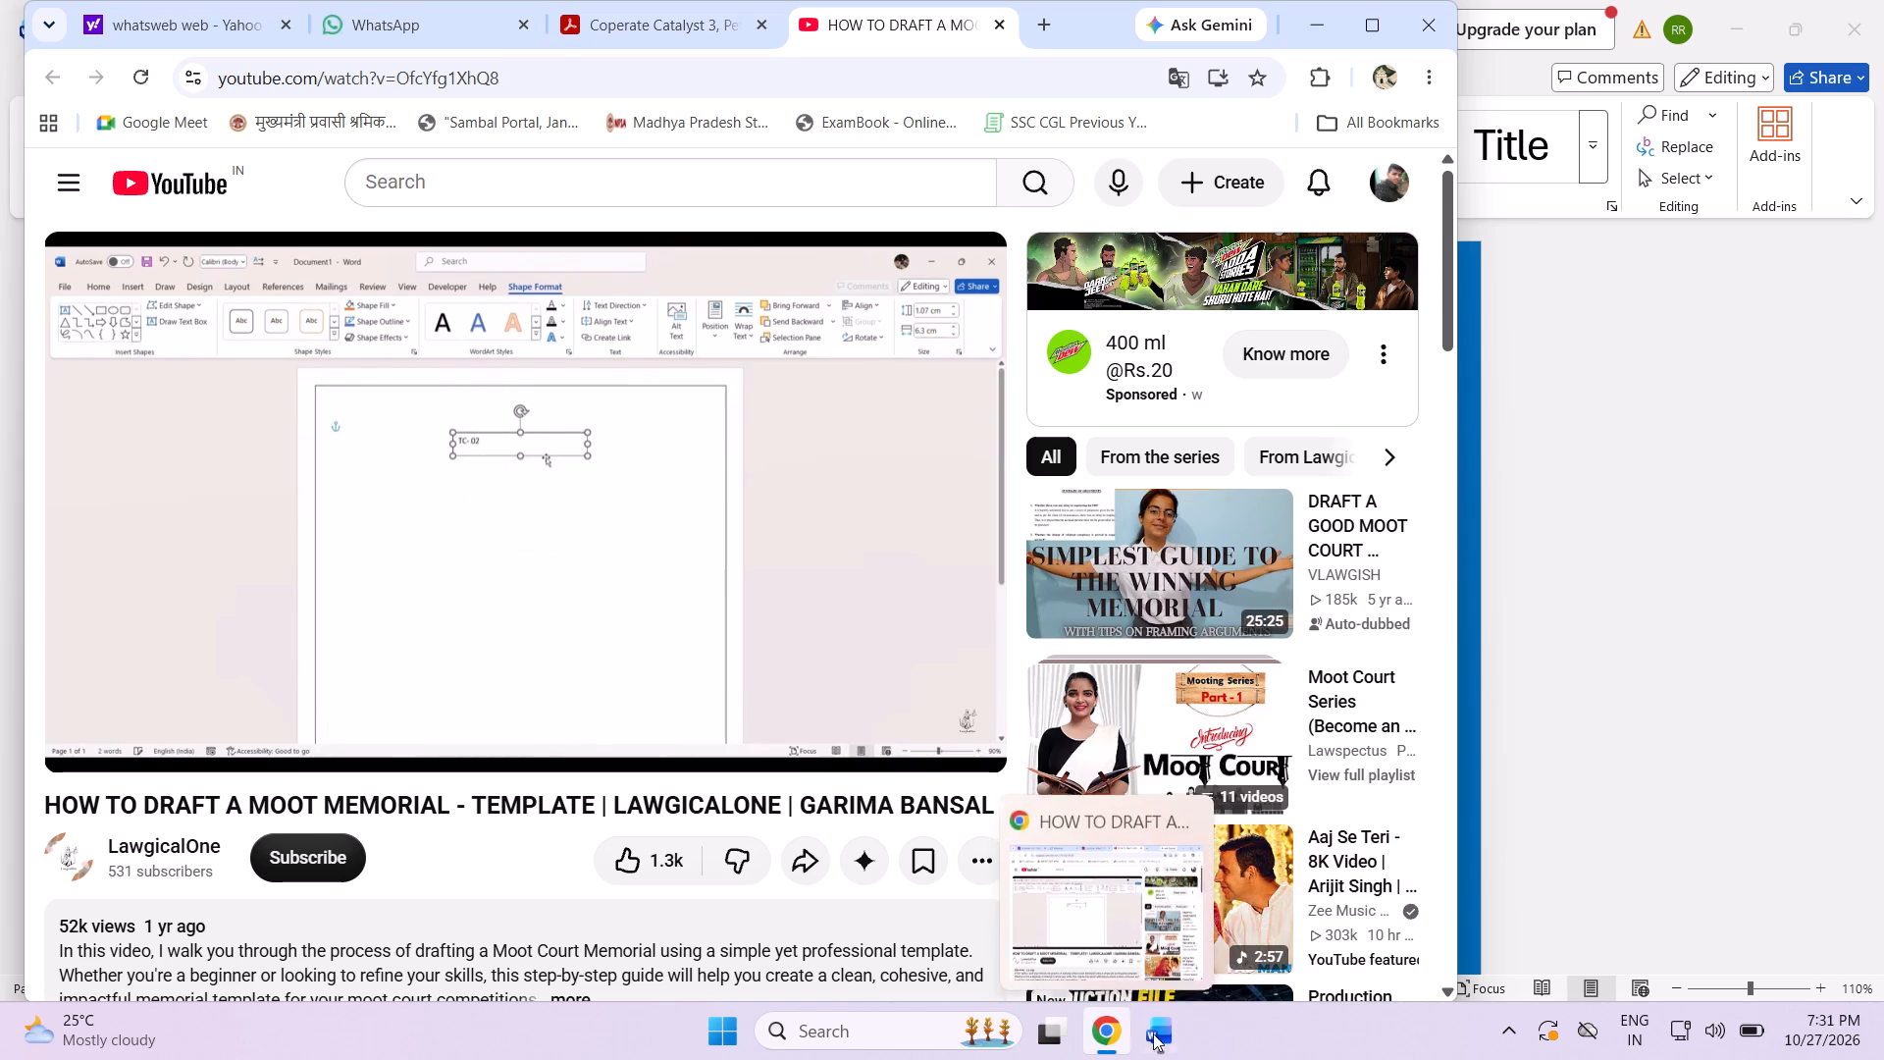
Switch to Word and insert a Simple Text Box from the built-in text box designs onto the blue page.
{"action": "left_click", "coordinate": [1156, 1033]}
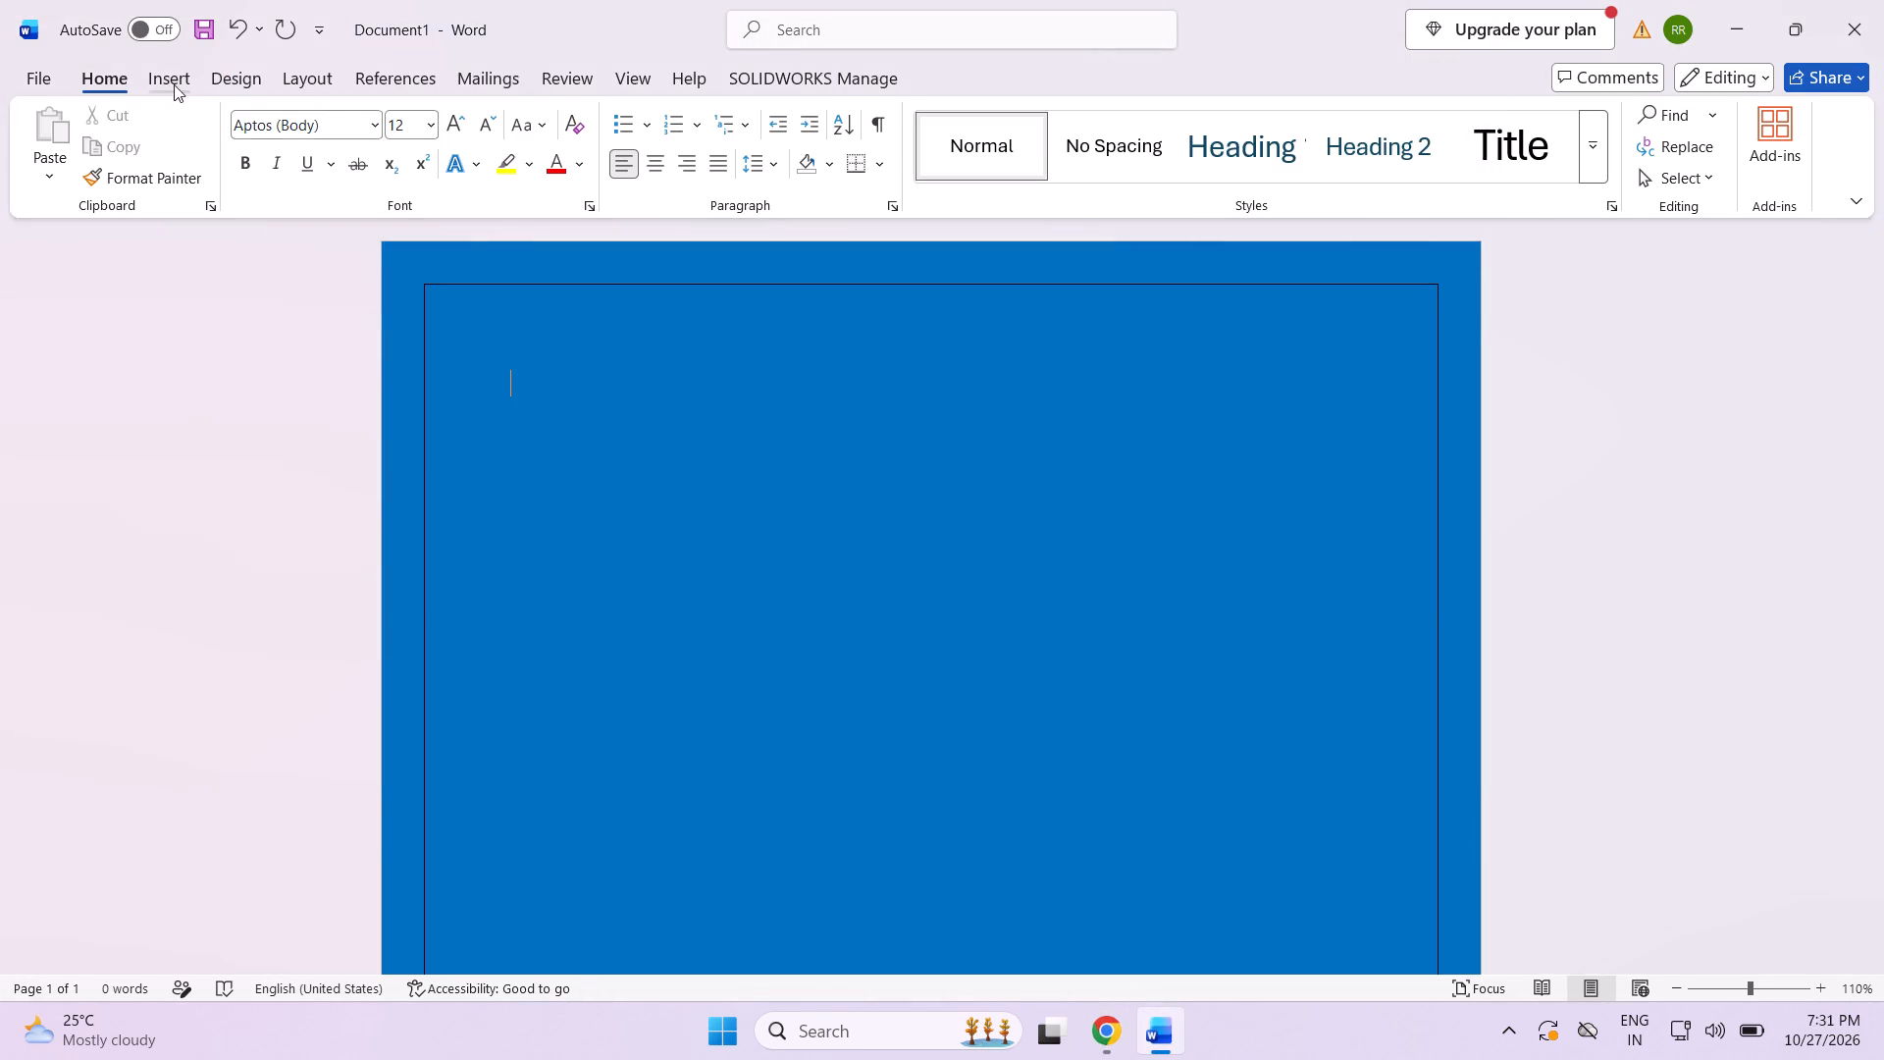
{"action": "left_click", "coordinate": [159, 81]}
{"action": "left_click", "coordinate": [1231, 141]}
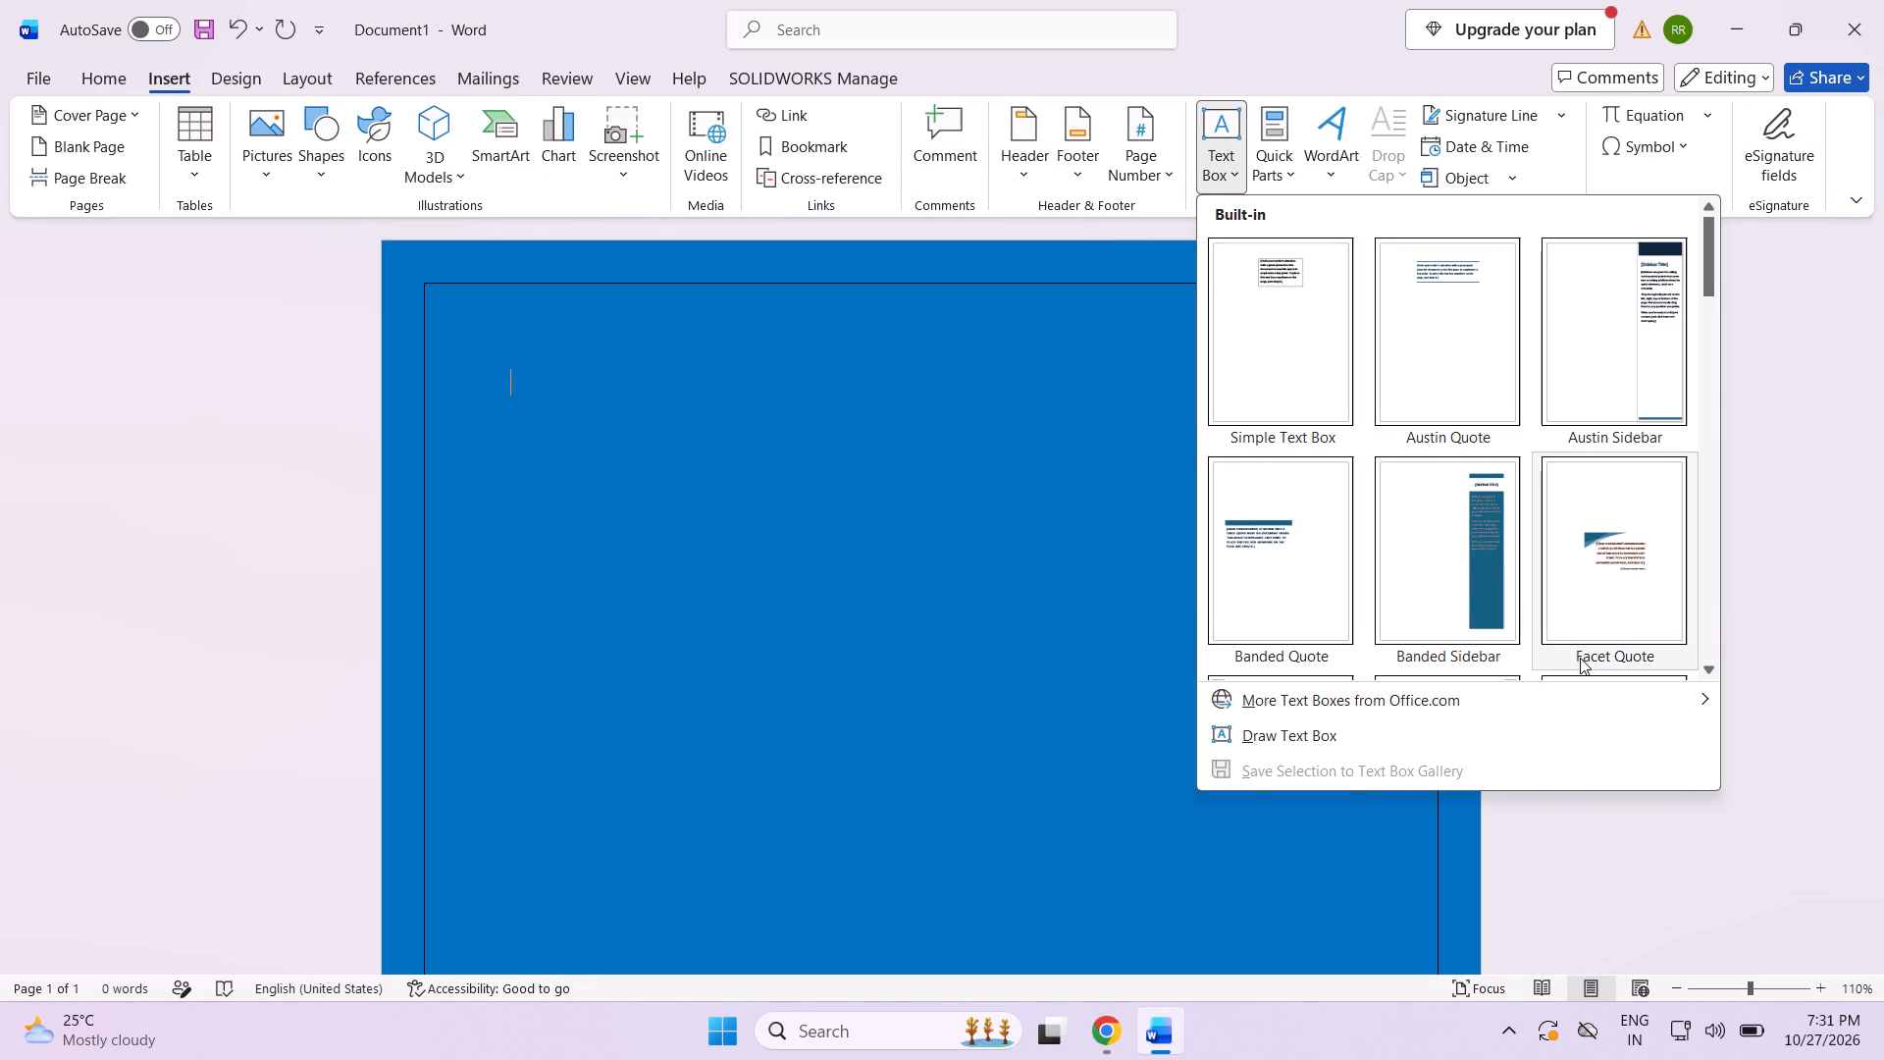
{"action": "scroll", "coordinate": [1443, 453], "scroll_direction": "down", "scroll_amount": 6}
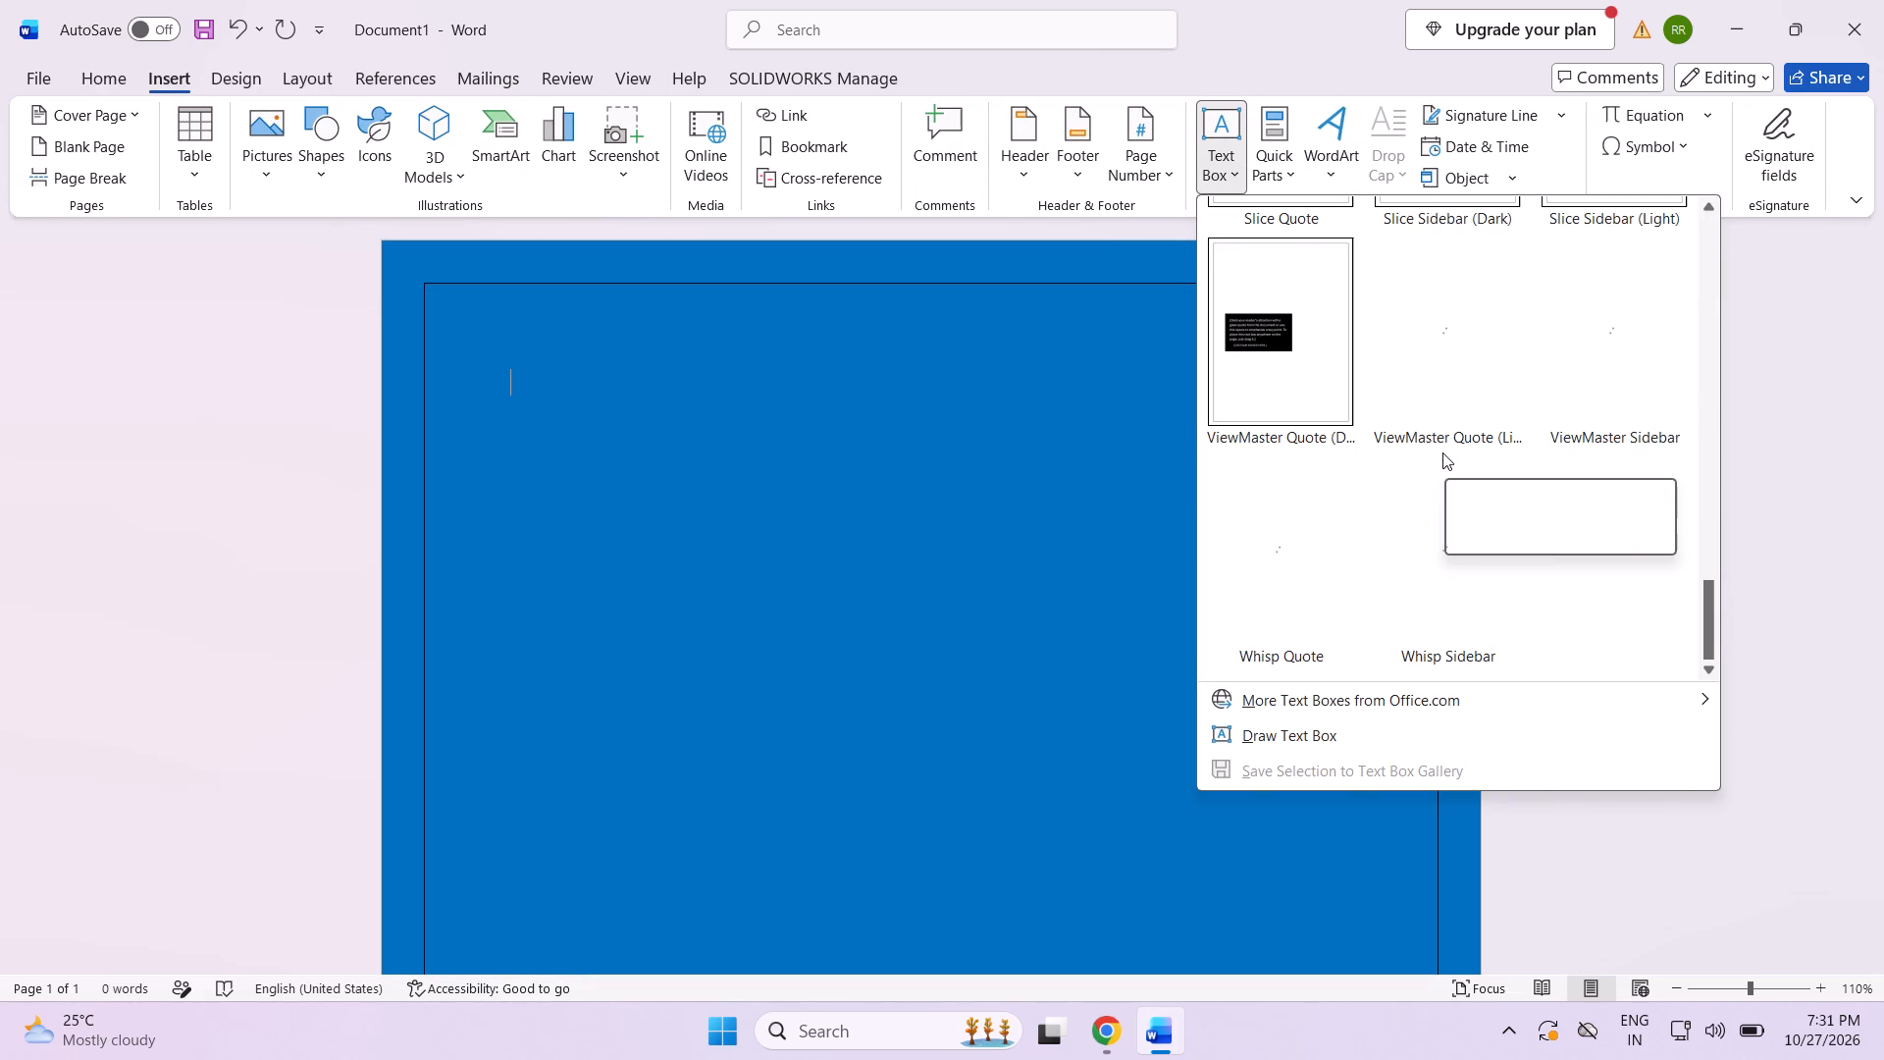
{"action": "scroll", "coordinate": [1442, 451], "scroll_direction": "up", "scroll_amount": 8}
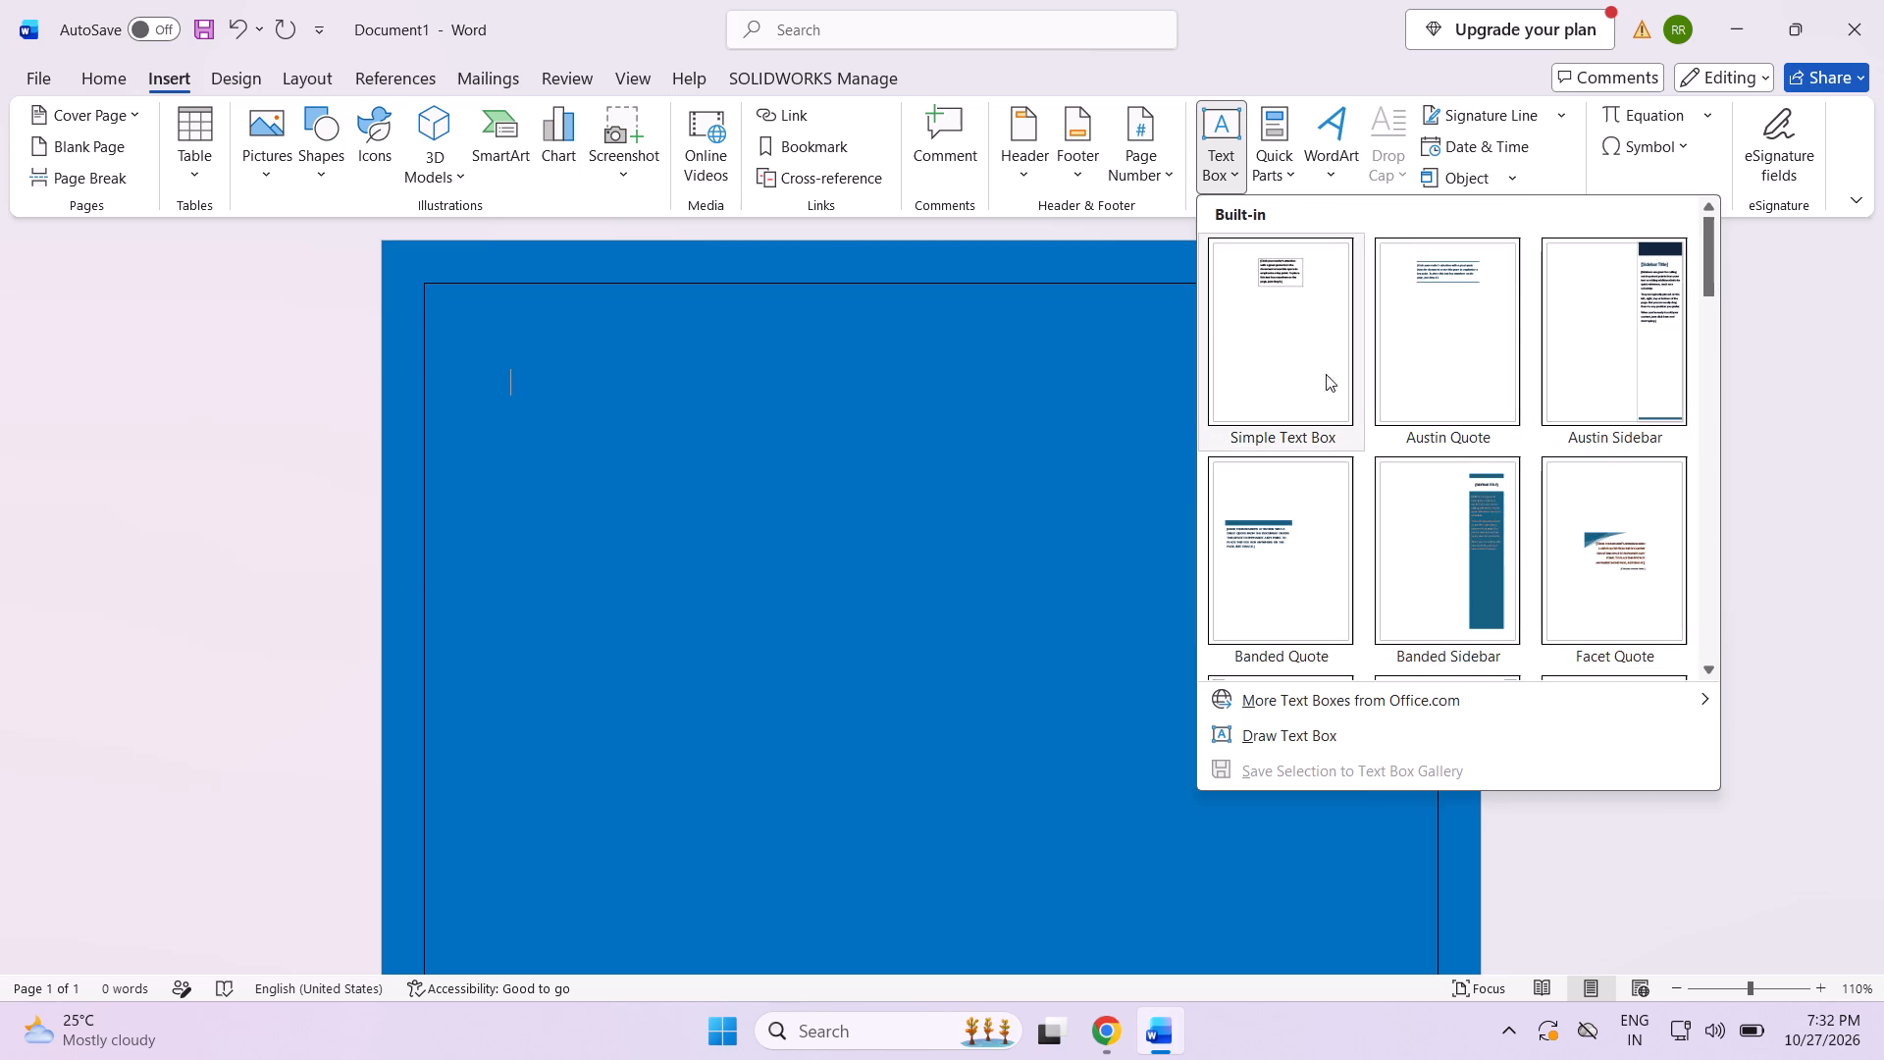
{"action": "scroll", "coordinate": [1343, 453], "scroll_direction": "down", "scroll_amount": 4}
{"action": "scroll", "coordinate": [1343, 453], "scroll_direction": "up", "scroll_amount": 1}
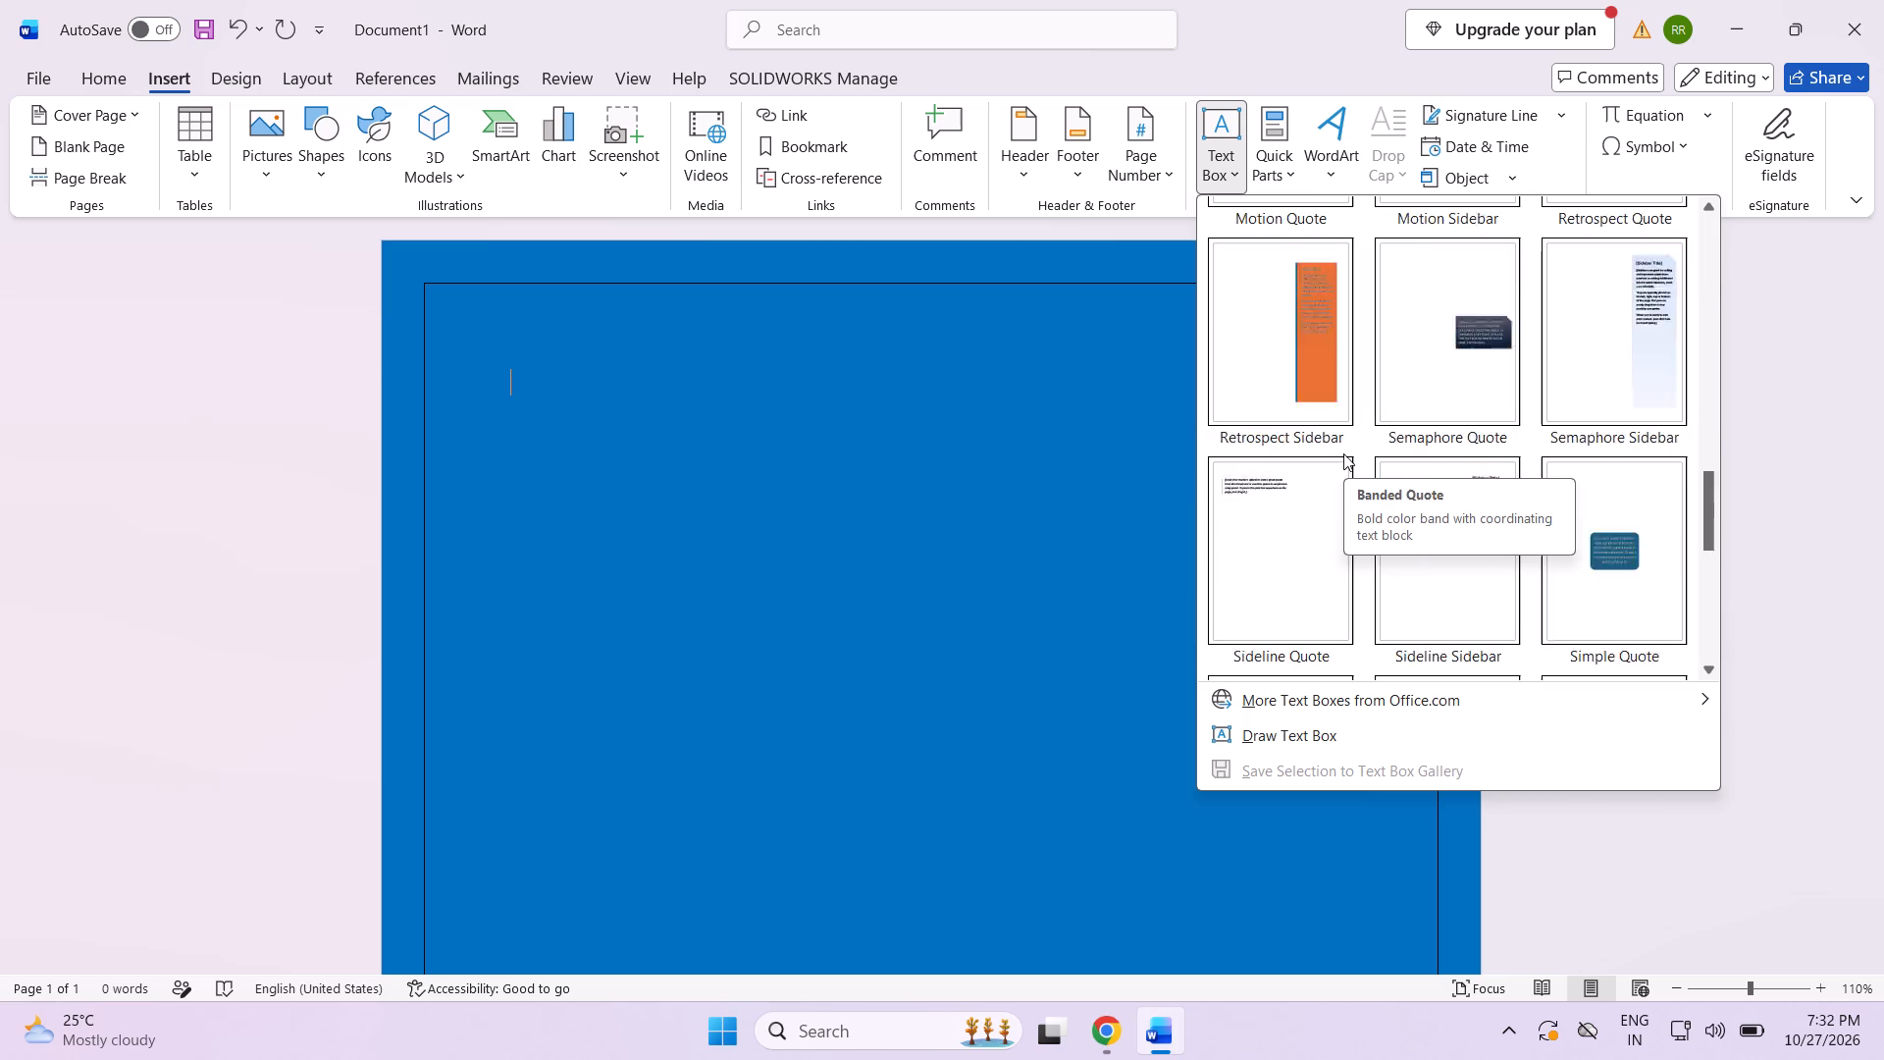
{"action": "scroll", "coordinate": [1343, 453], "scroll_direction": "up", "scroll_amount": 1}
{"action": "scroll", "coordinate": [1343, 453], "scroll_direction": "down", "scroll_amount": 3}
{"action": "scroll", "coordinate": [1343, 453], "scroll_direction": "up", "scroll_amount": 8}
{"action": "left_click", "coordinate": [1295, 355]}
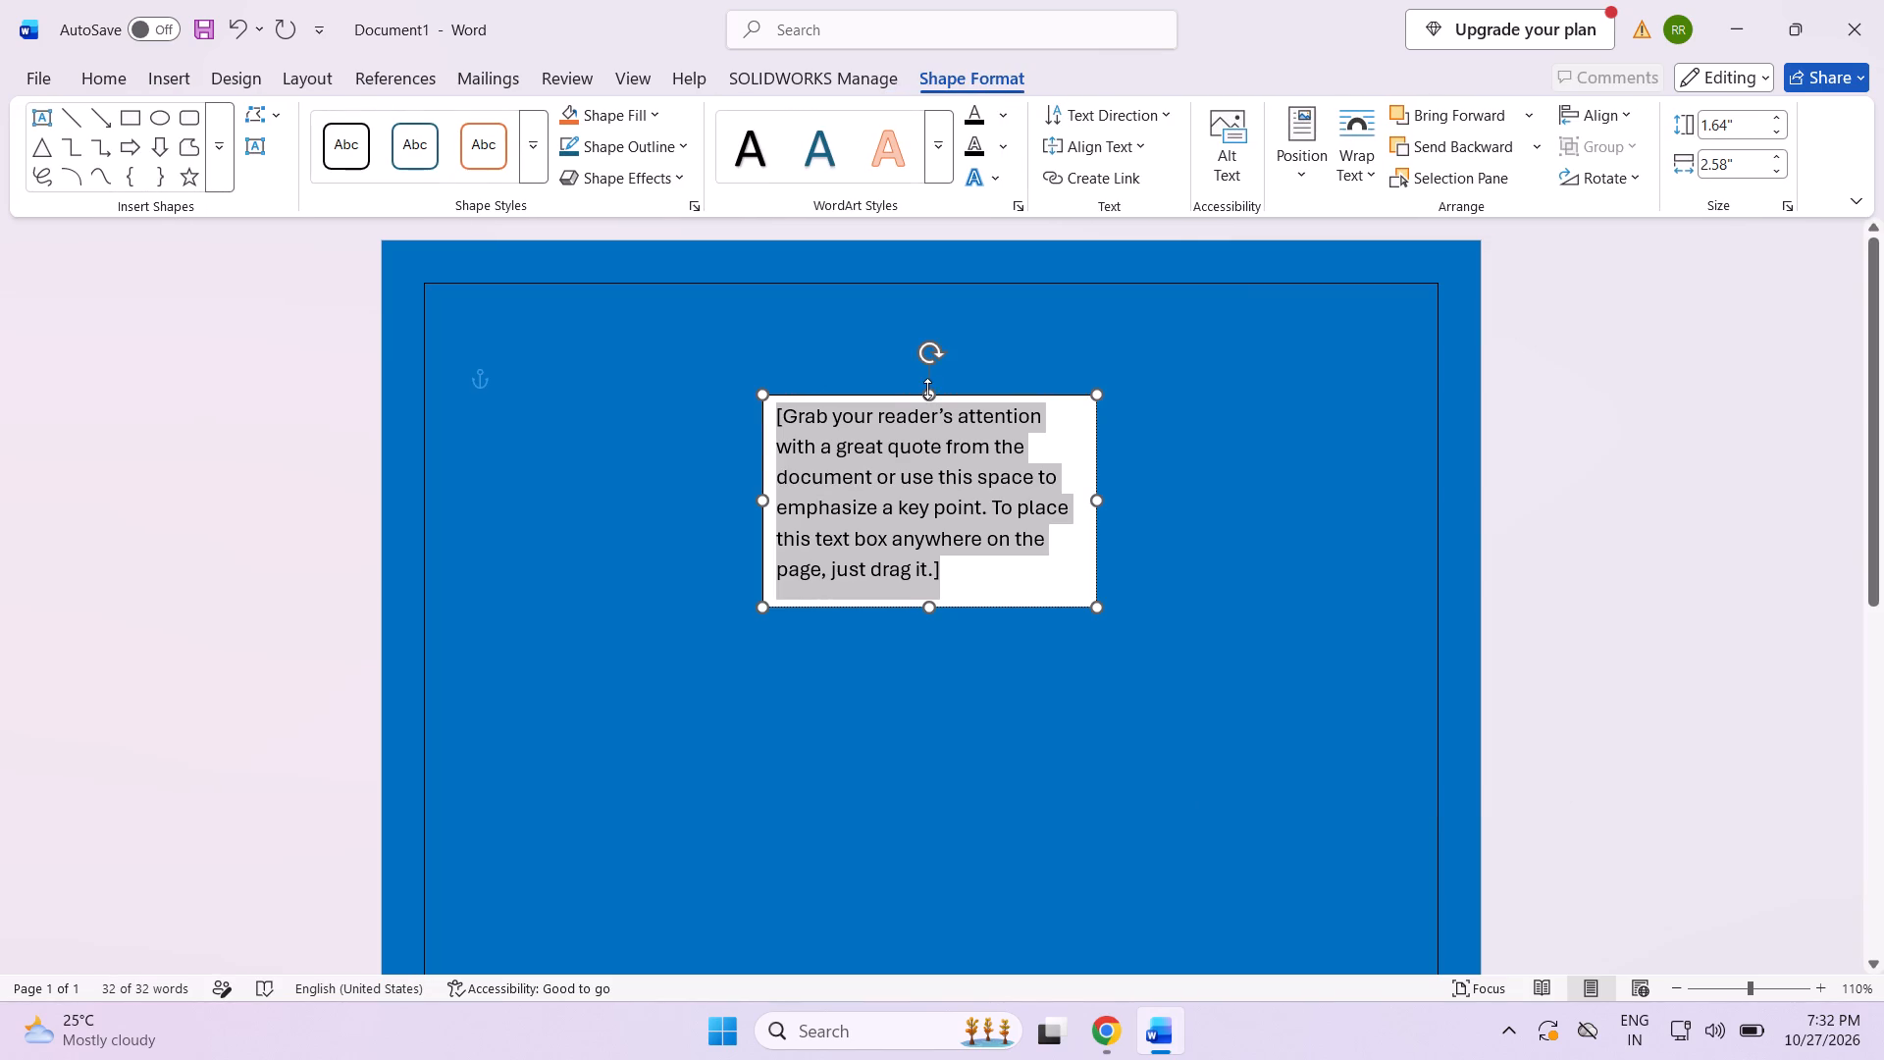
Reduce the text box's height to about 0.49 inches by lowering its top edge.
{"action": "left_click_drag", "start_coordinate": [931, 395], "coordinate": [978, 460]}
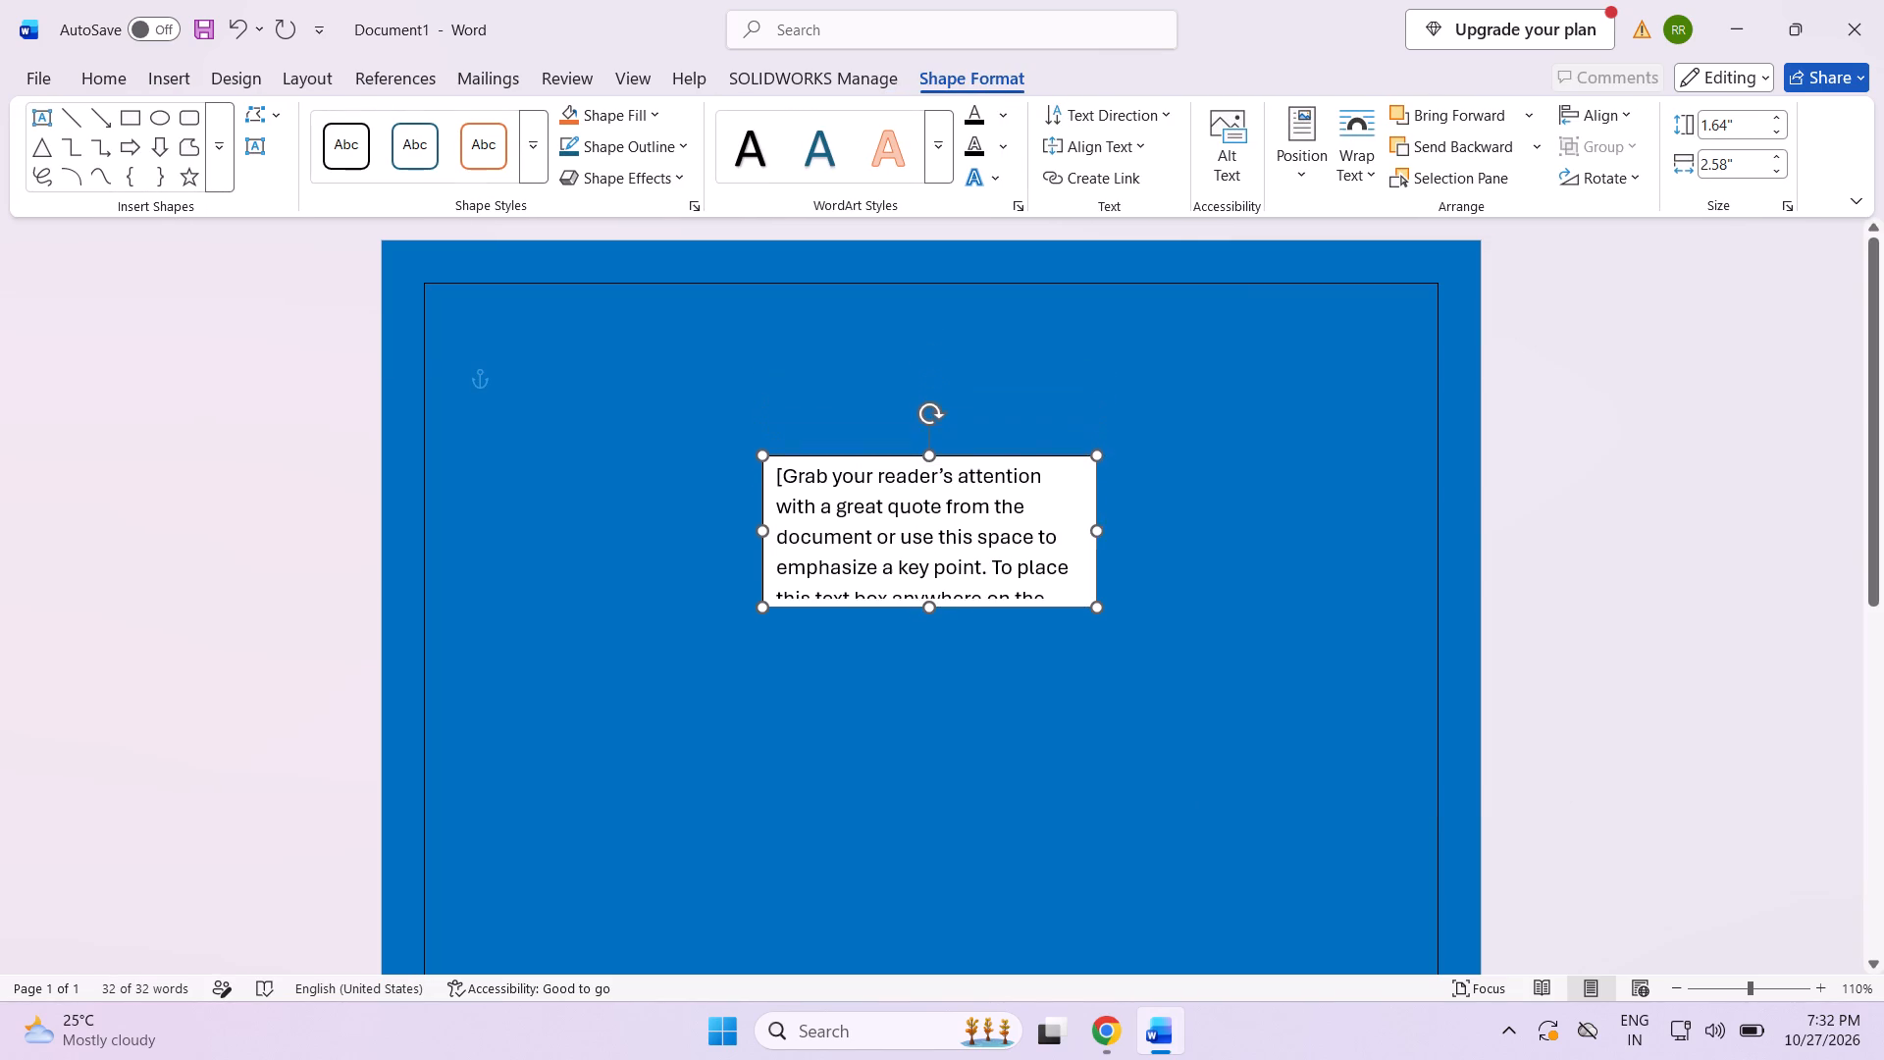
{"action": "left_click_drag", "start_coordinate": [978, 460], "coordinate": [987, 543]}
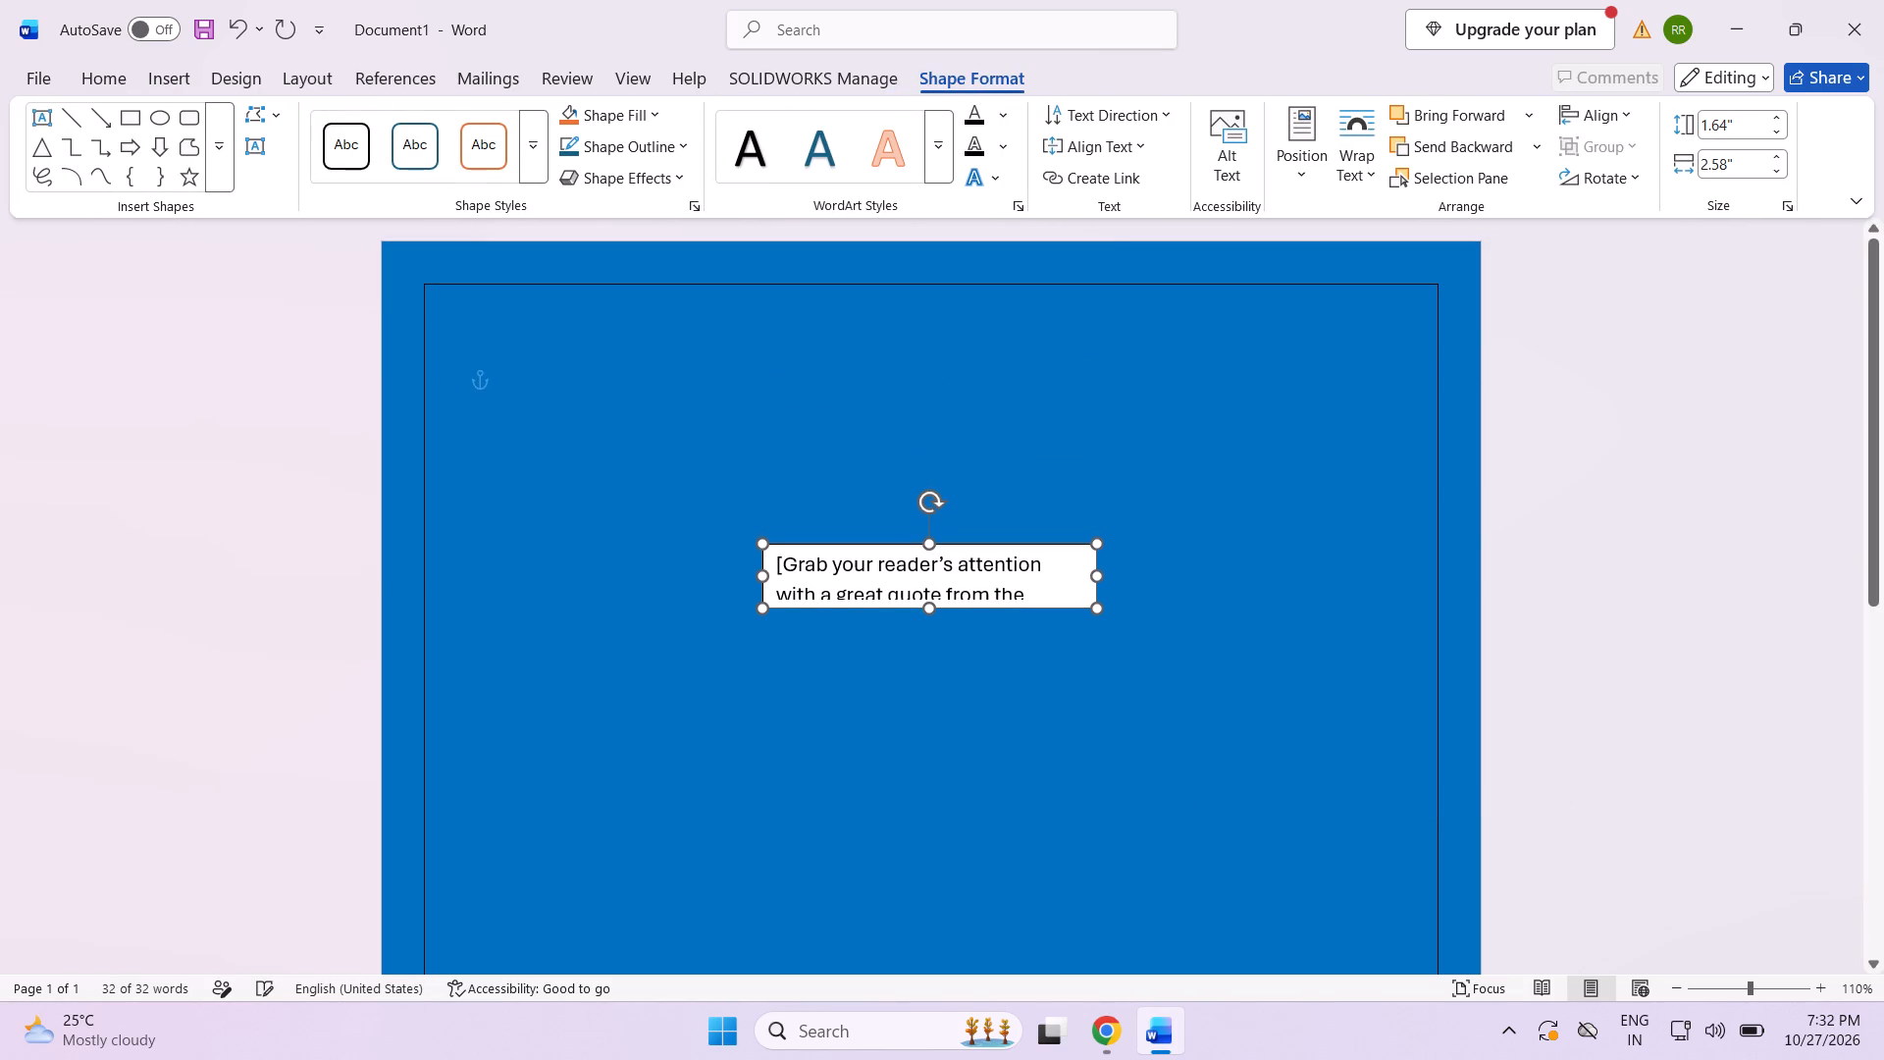
{"action": "left_click_drag", "start_coordinate": [923, 576], "coordinate": [1053, 519]}
{"action": "left_click_drag", "start_coordinate": [923, 503], "coordinate": [921, 493]}
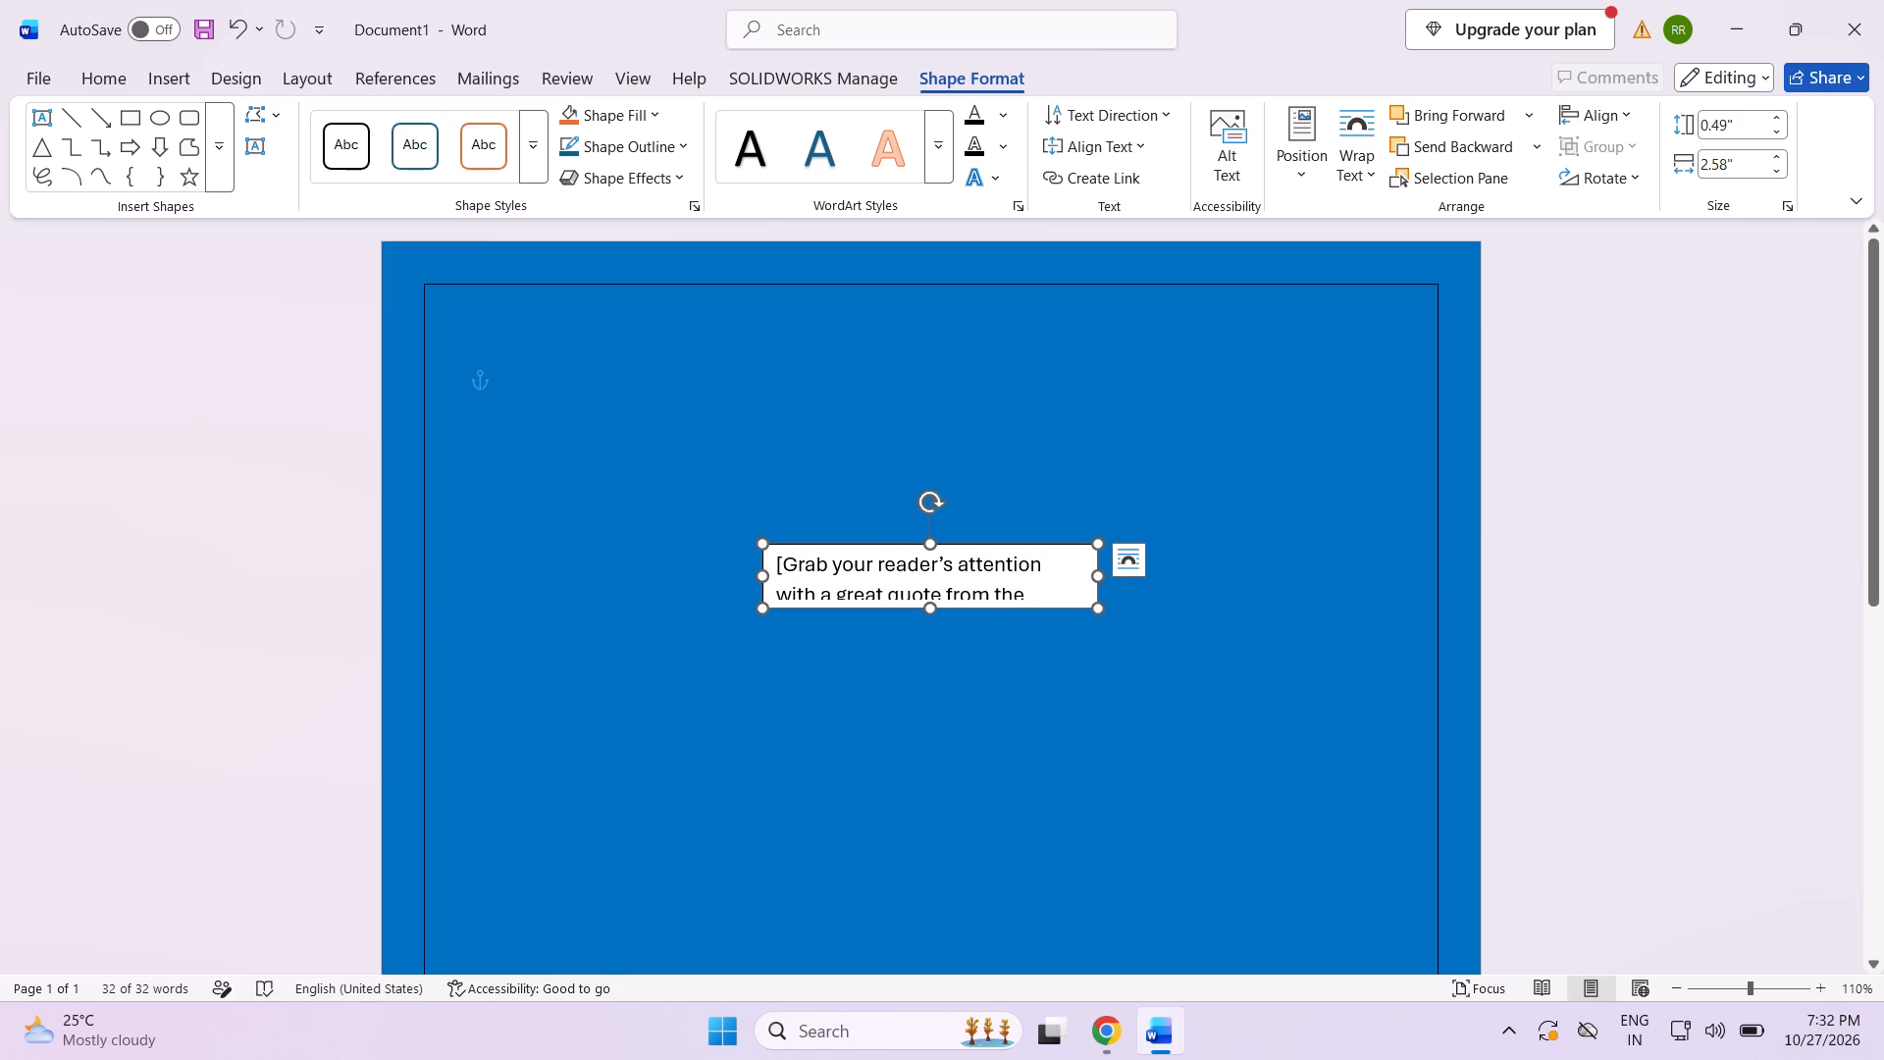
{"action": "left_click", "coordinate": [916, 574]}
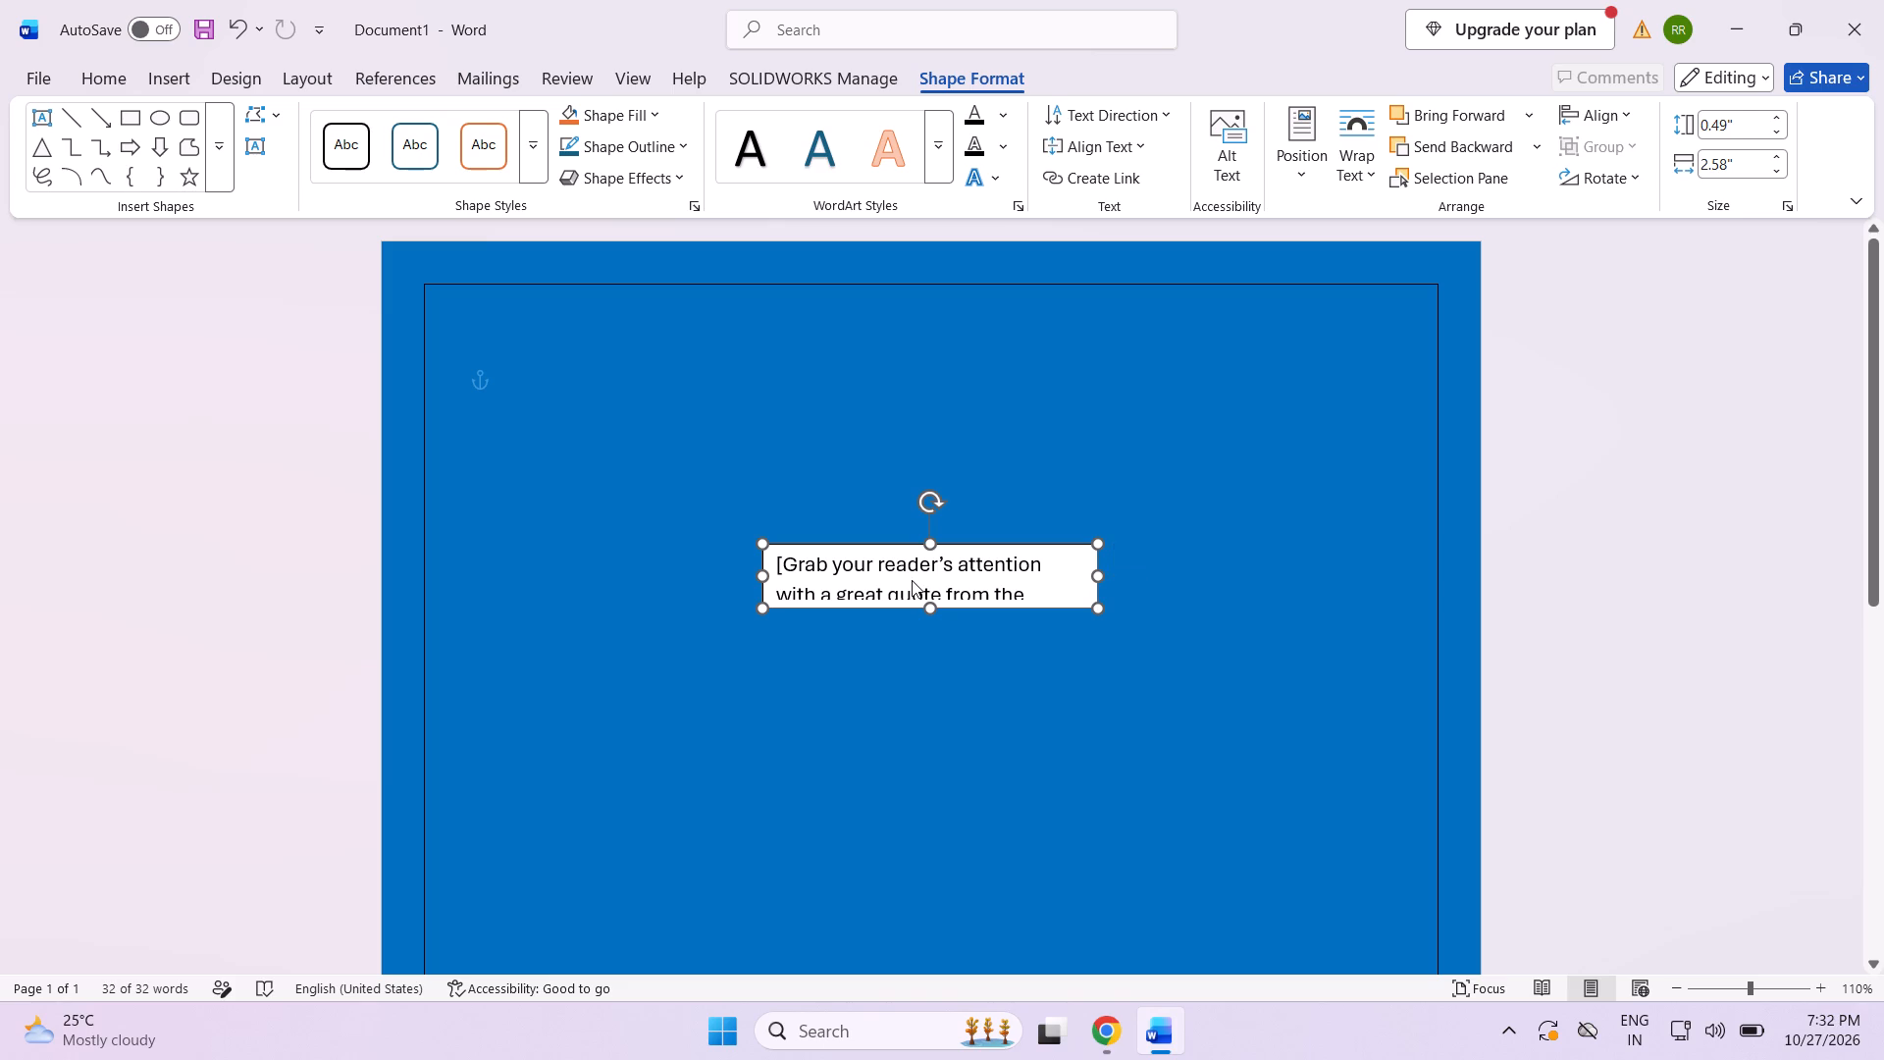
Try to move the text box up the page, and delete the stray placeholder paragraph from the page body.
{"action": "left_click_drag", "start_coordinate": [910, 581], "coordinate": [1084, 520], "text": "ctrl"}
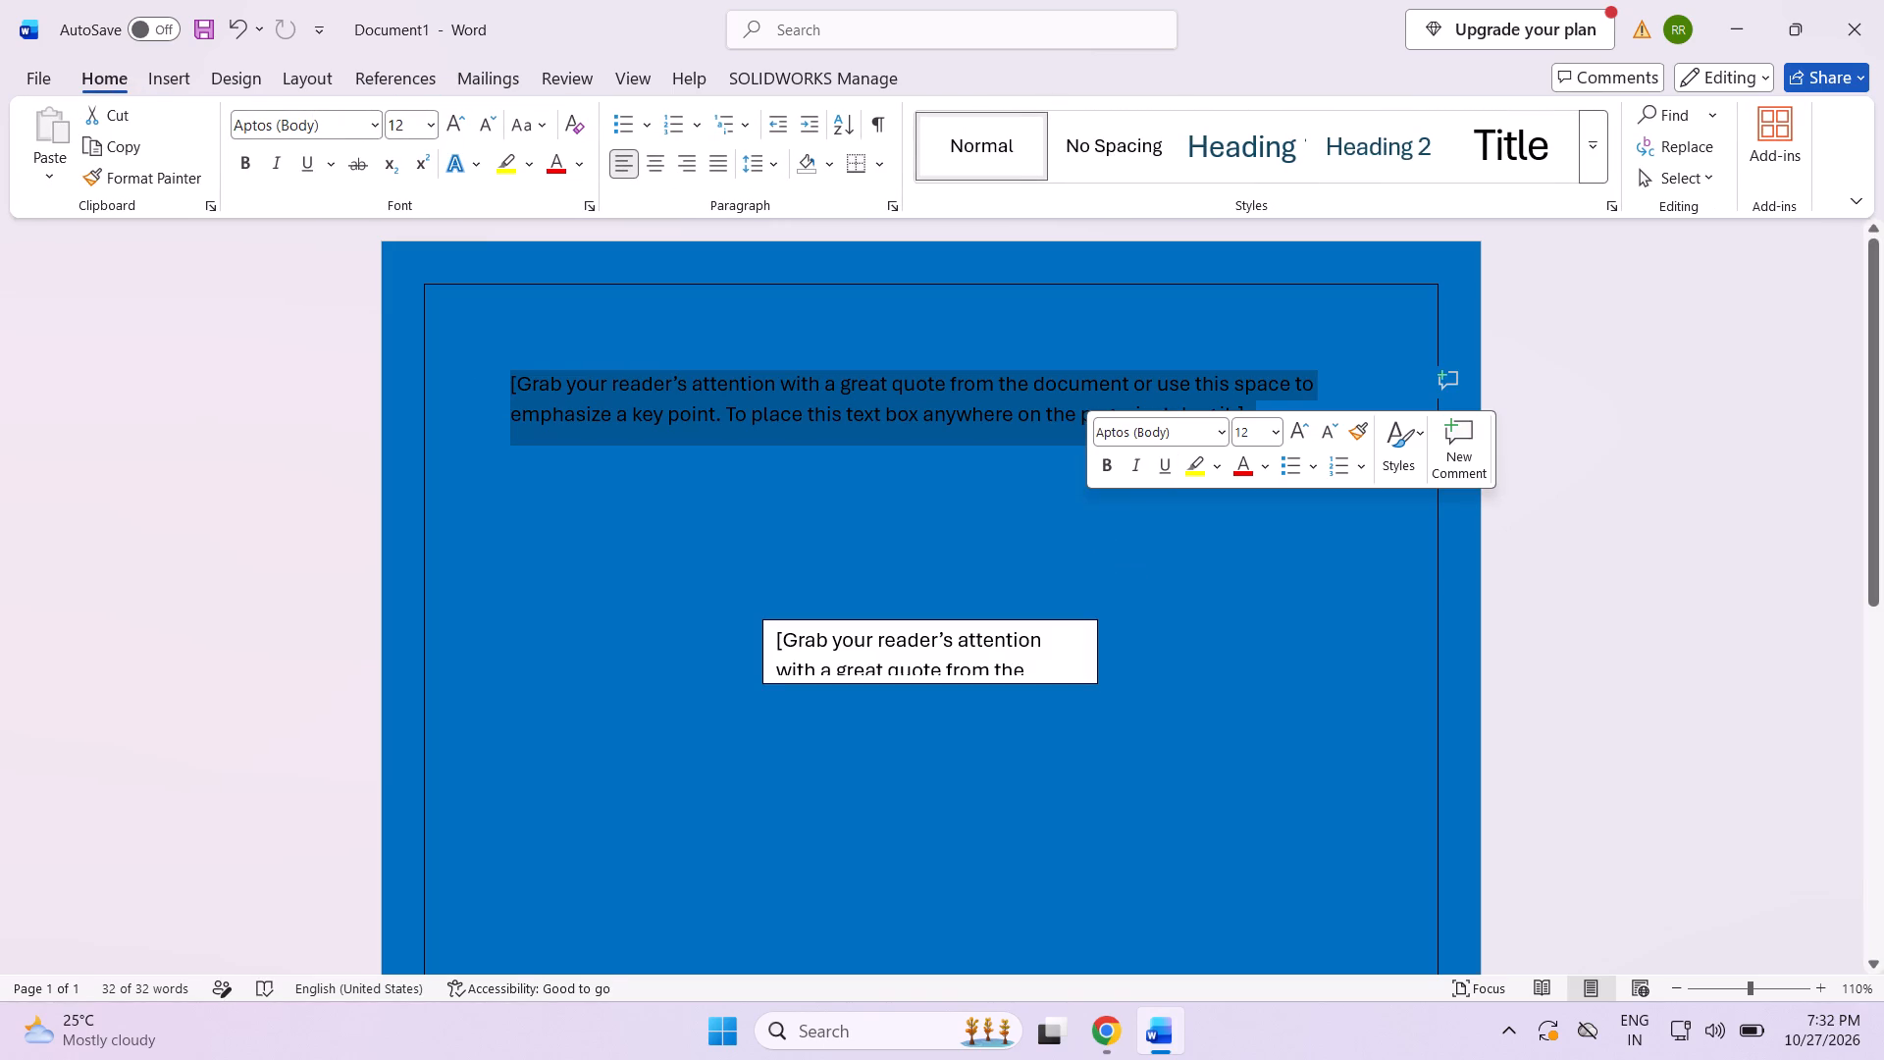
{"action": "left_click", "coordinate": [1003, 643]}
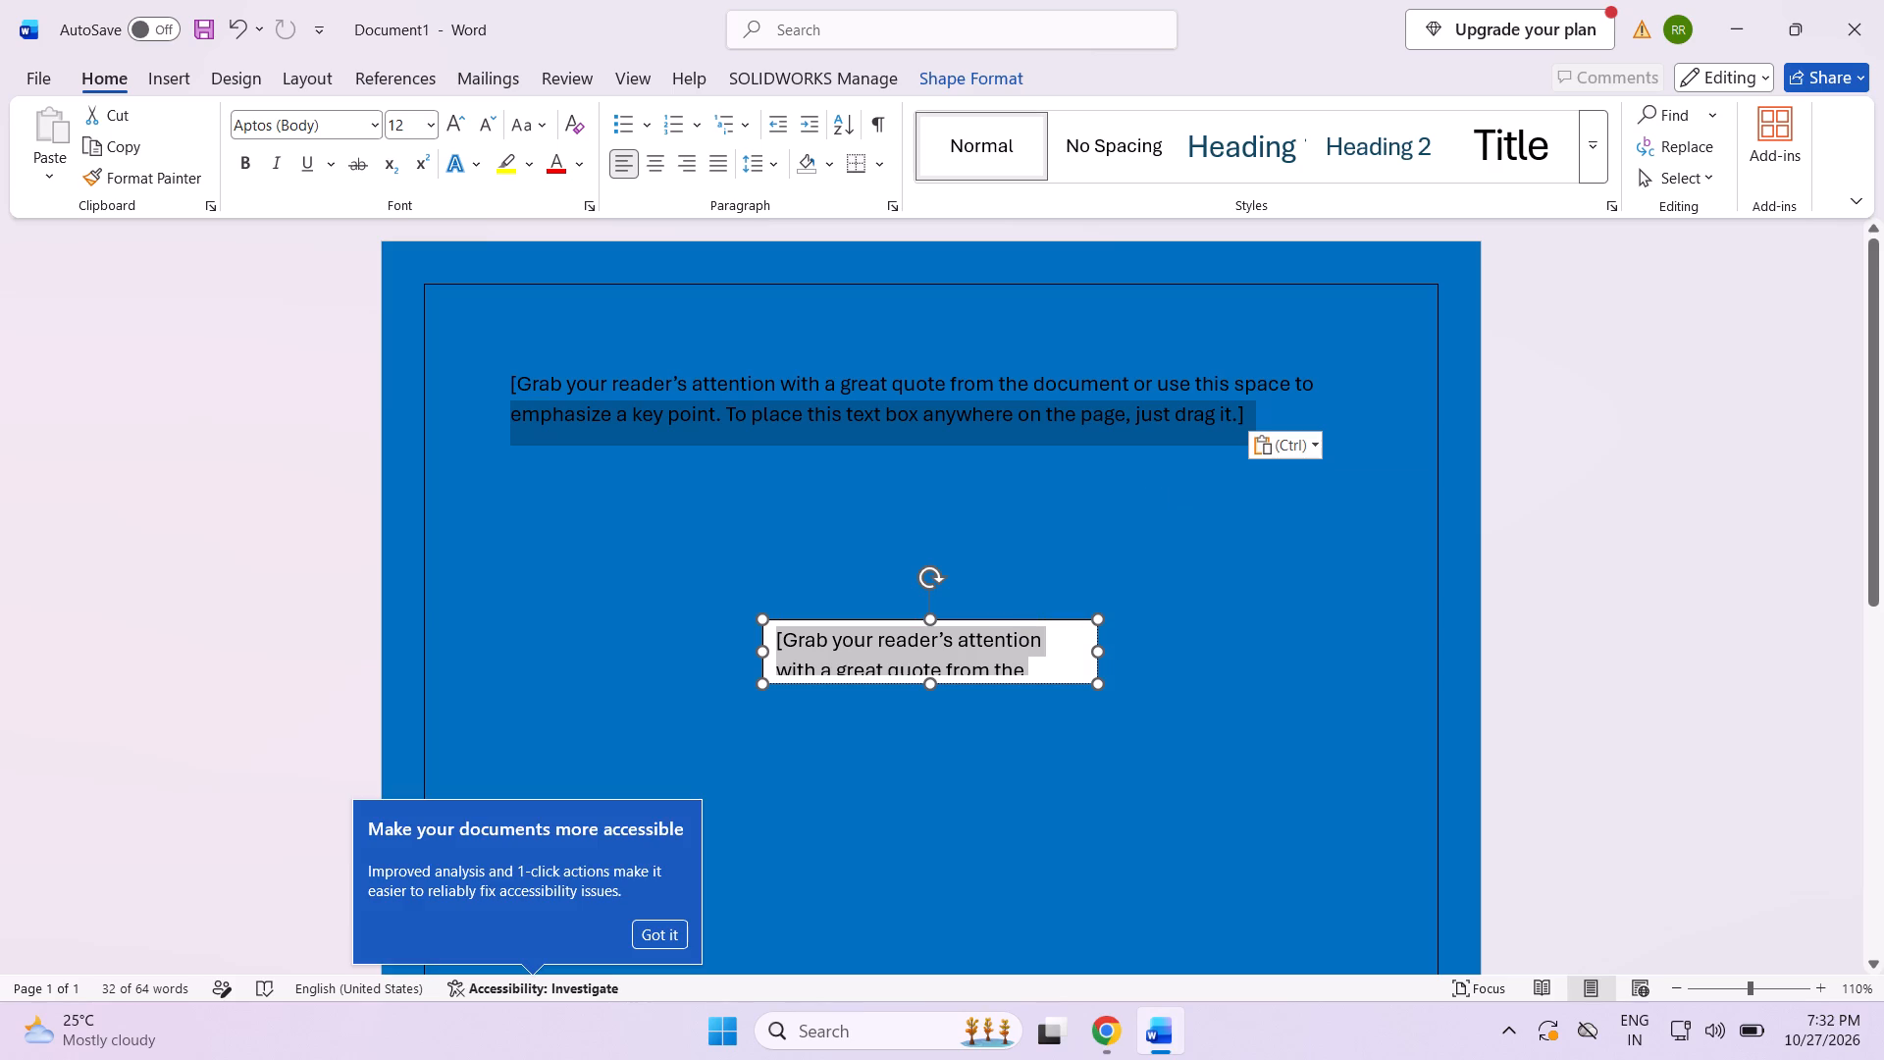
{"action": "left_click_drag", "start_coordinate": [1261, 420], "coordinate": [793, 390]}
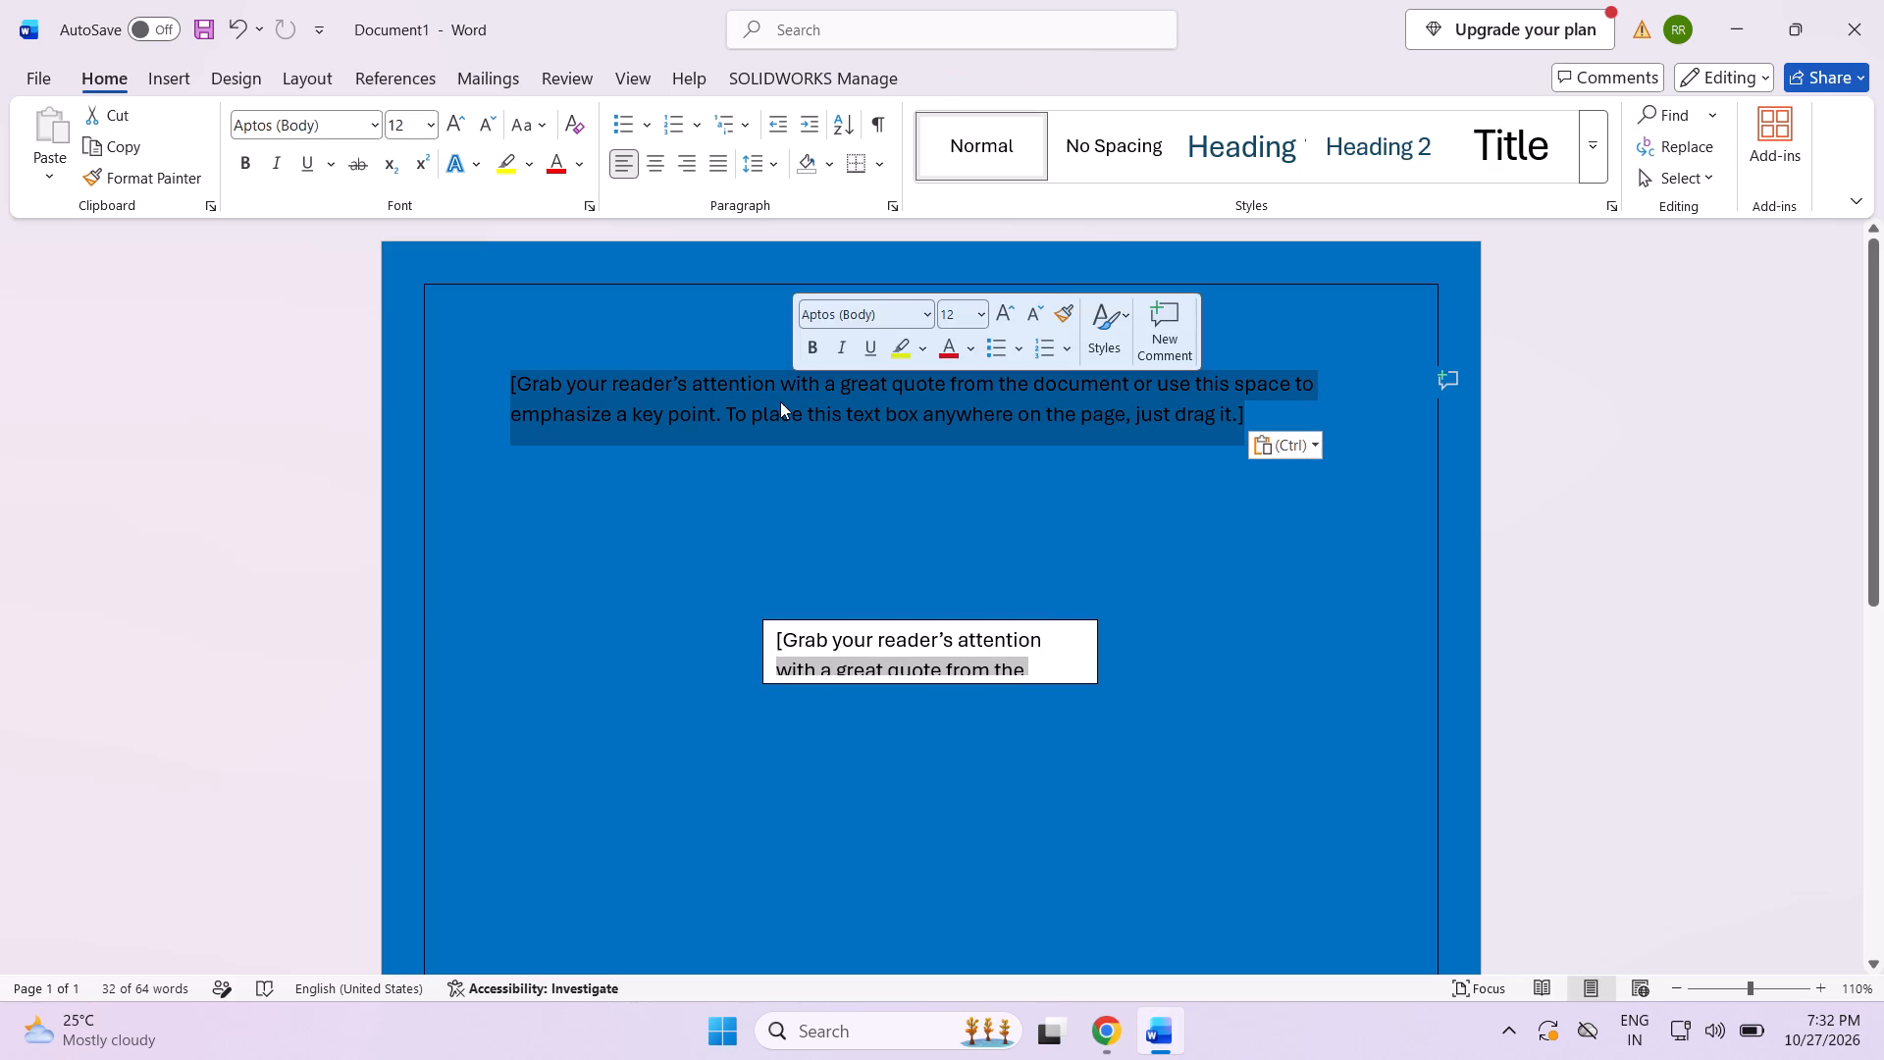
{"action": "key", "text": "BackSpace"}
Replace the placeholder quote in the text box with "TC".
{"action": "left_click", "coordinate": [996, 622]}
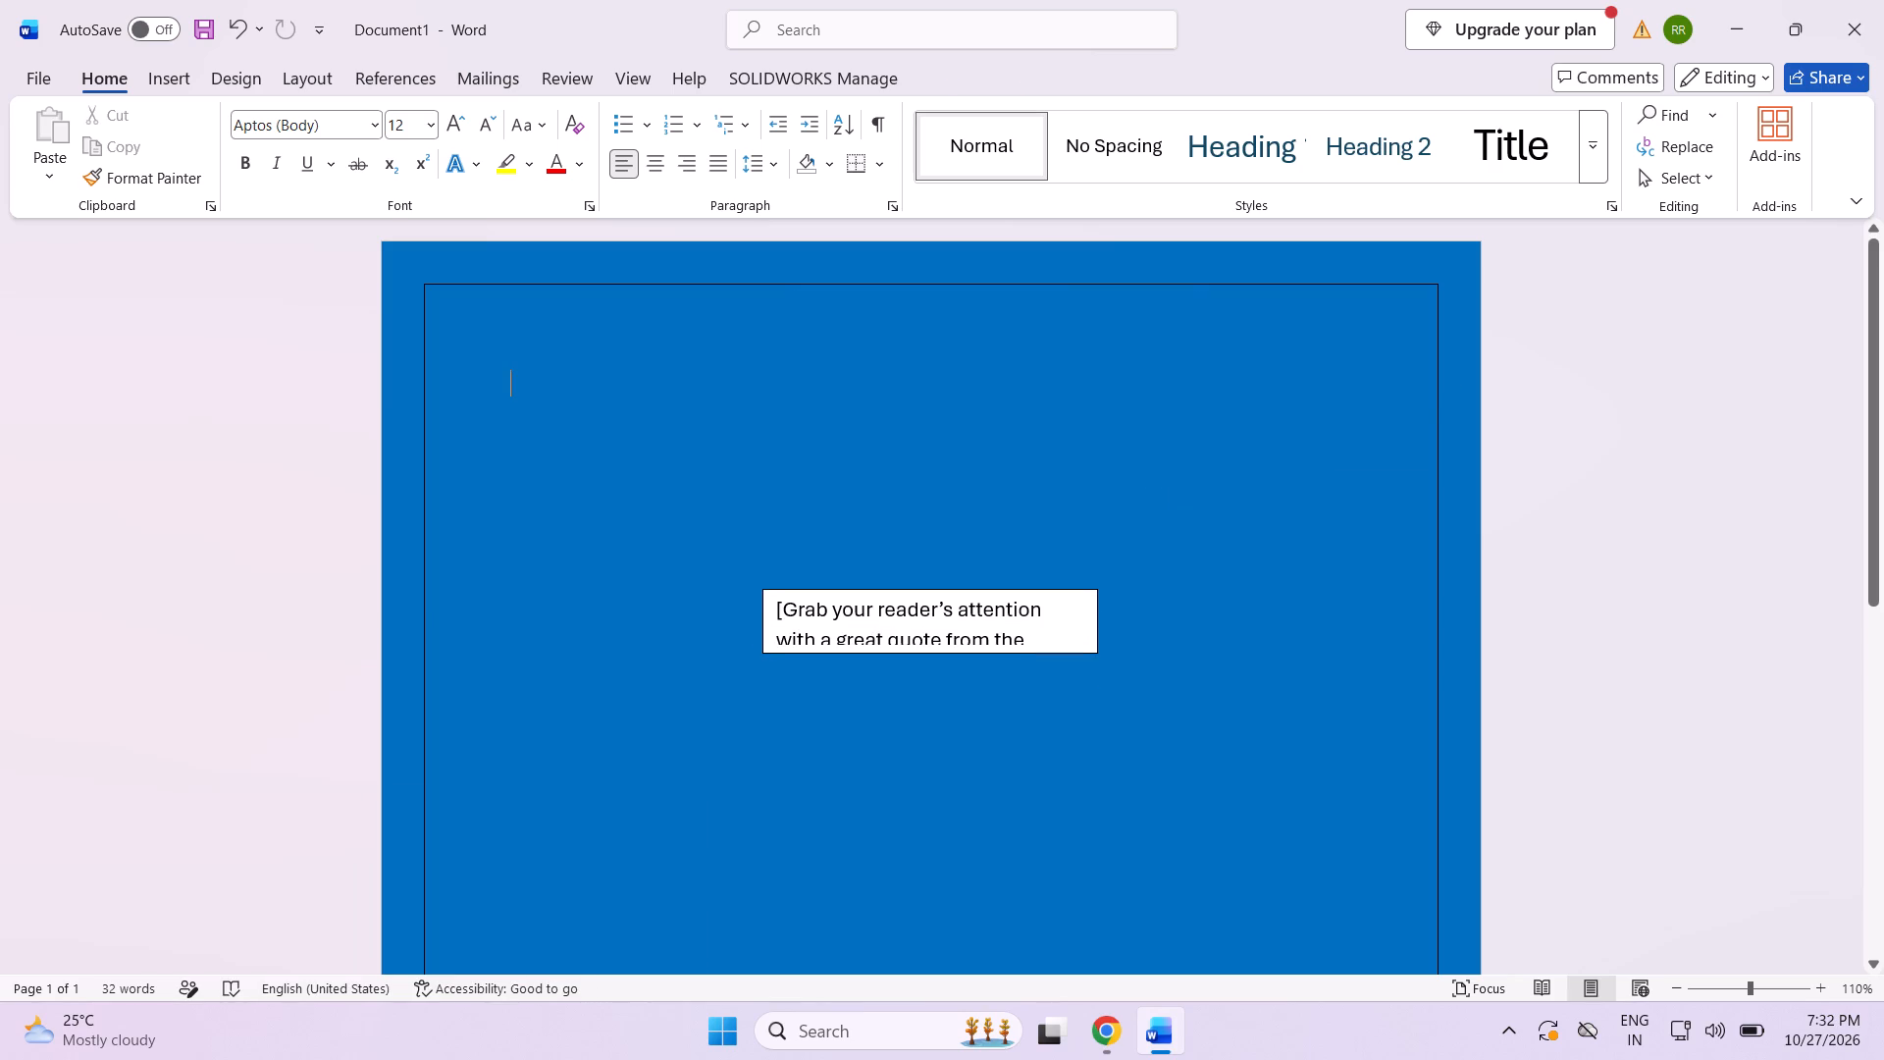
{"action": "key", "text": "BackSpace"}
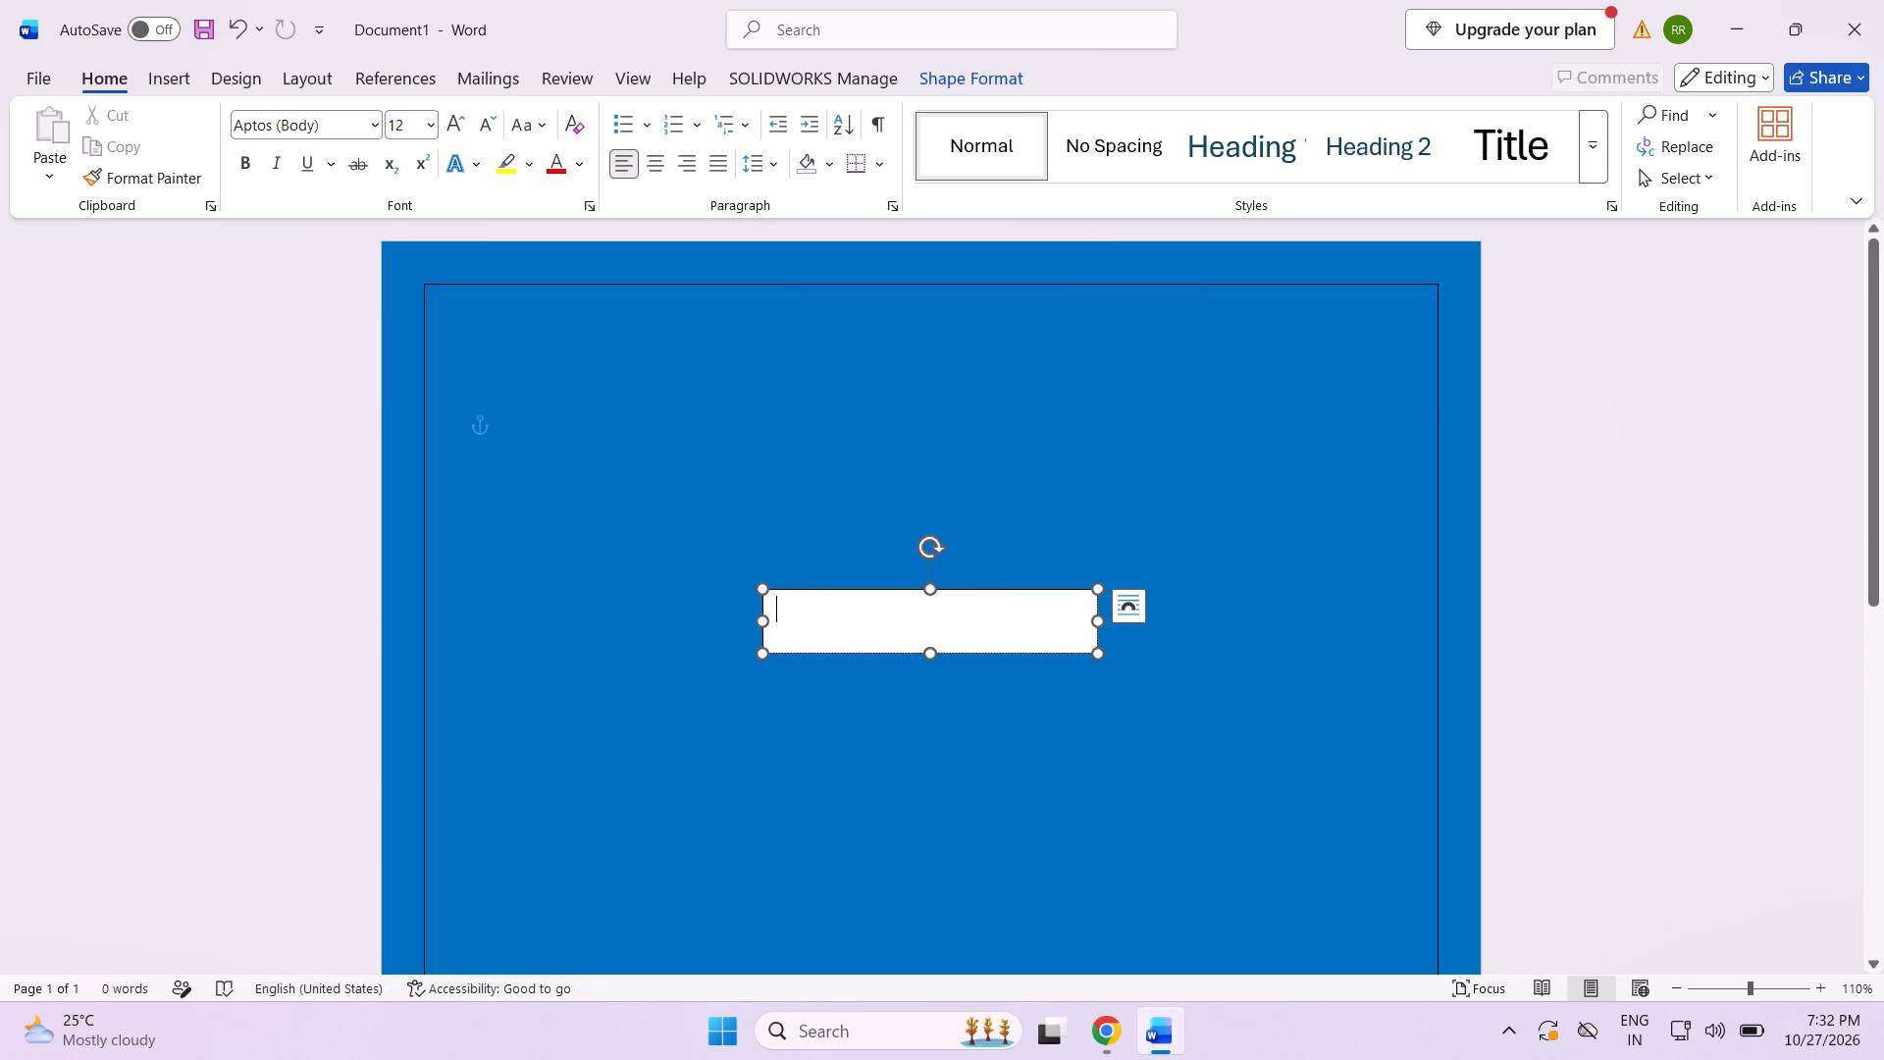
{"action": "key", "text": "t"}
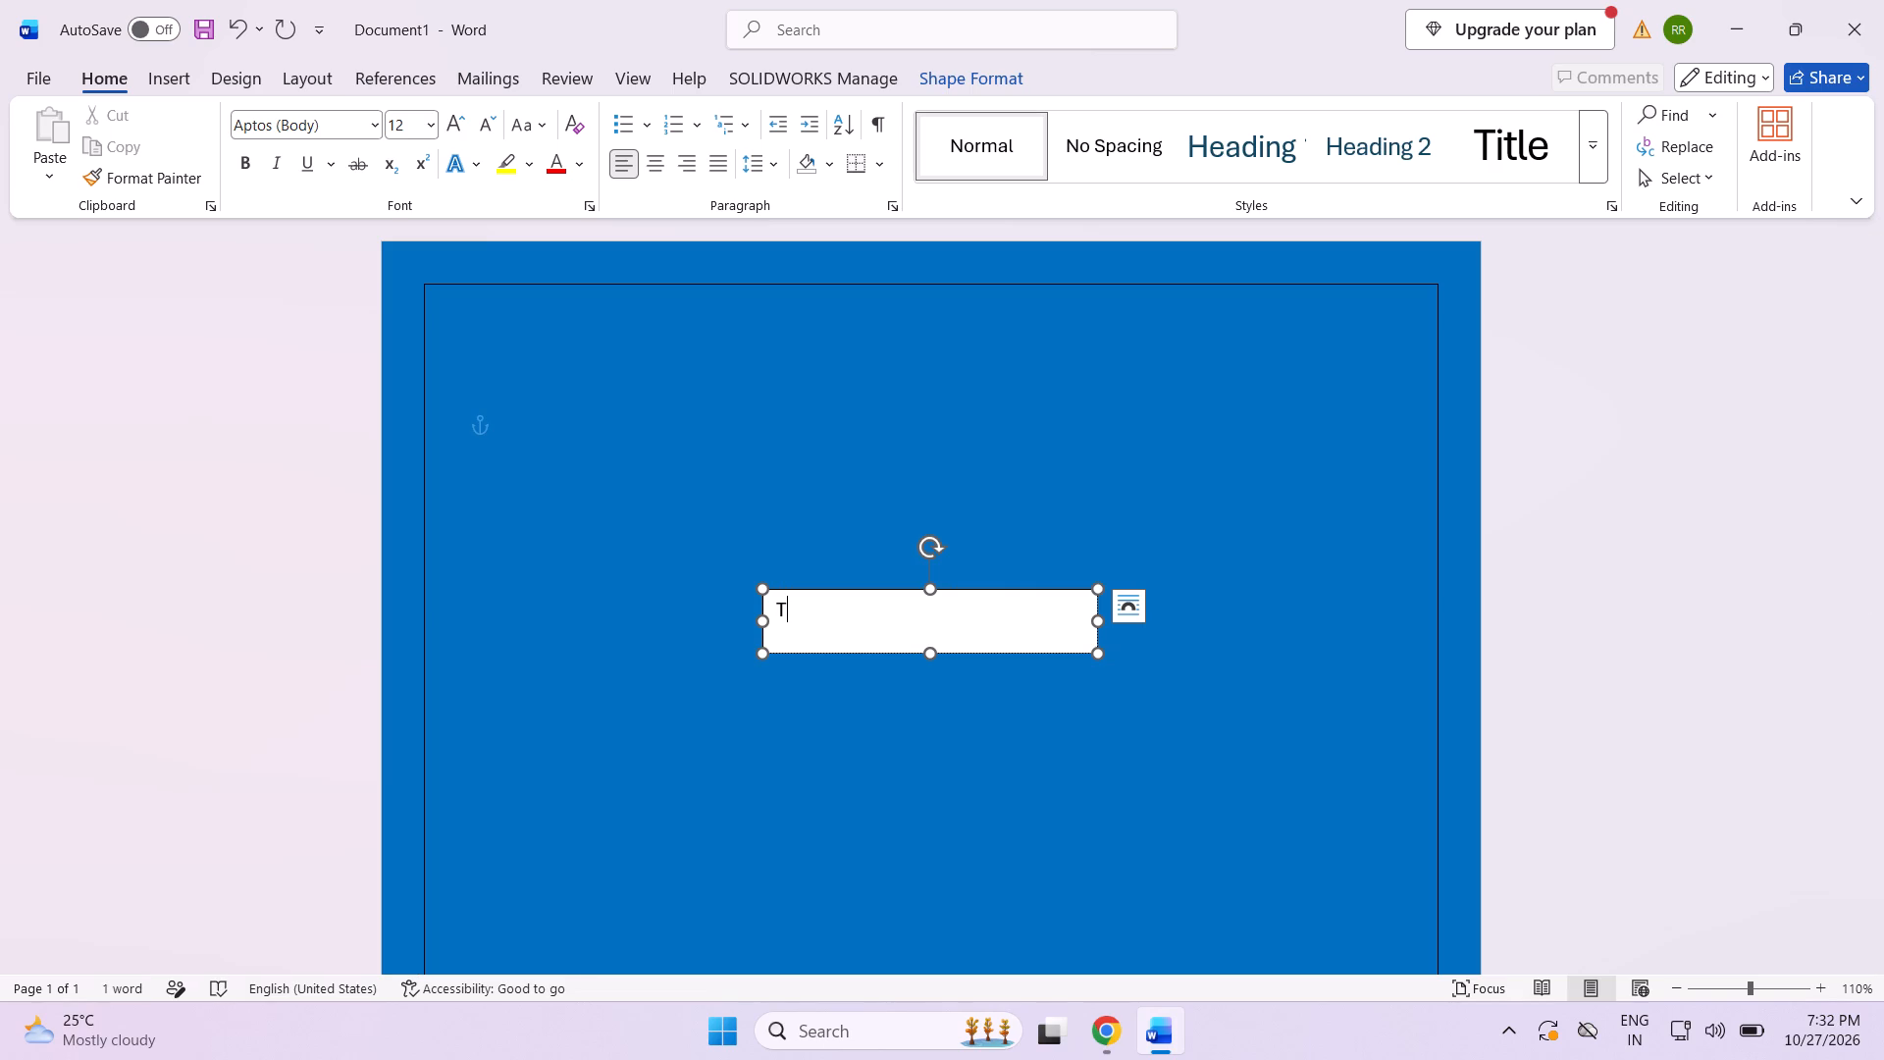
{"action": "key", "text": "c"}
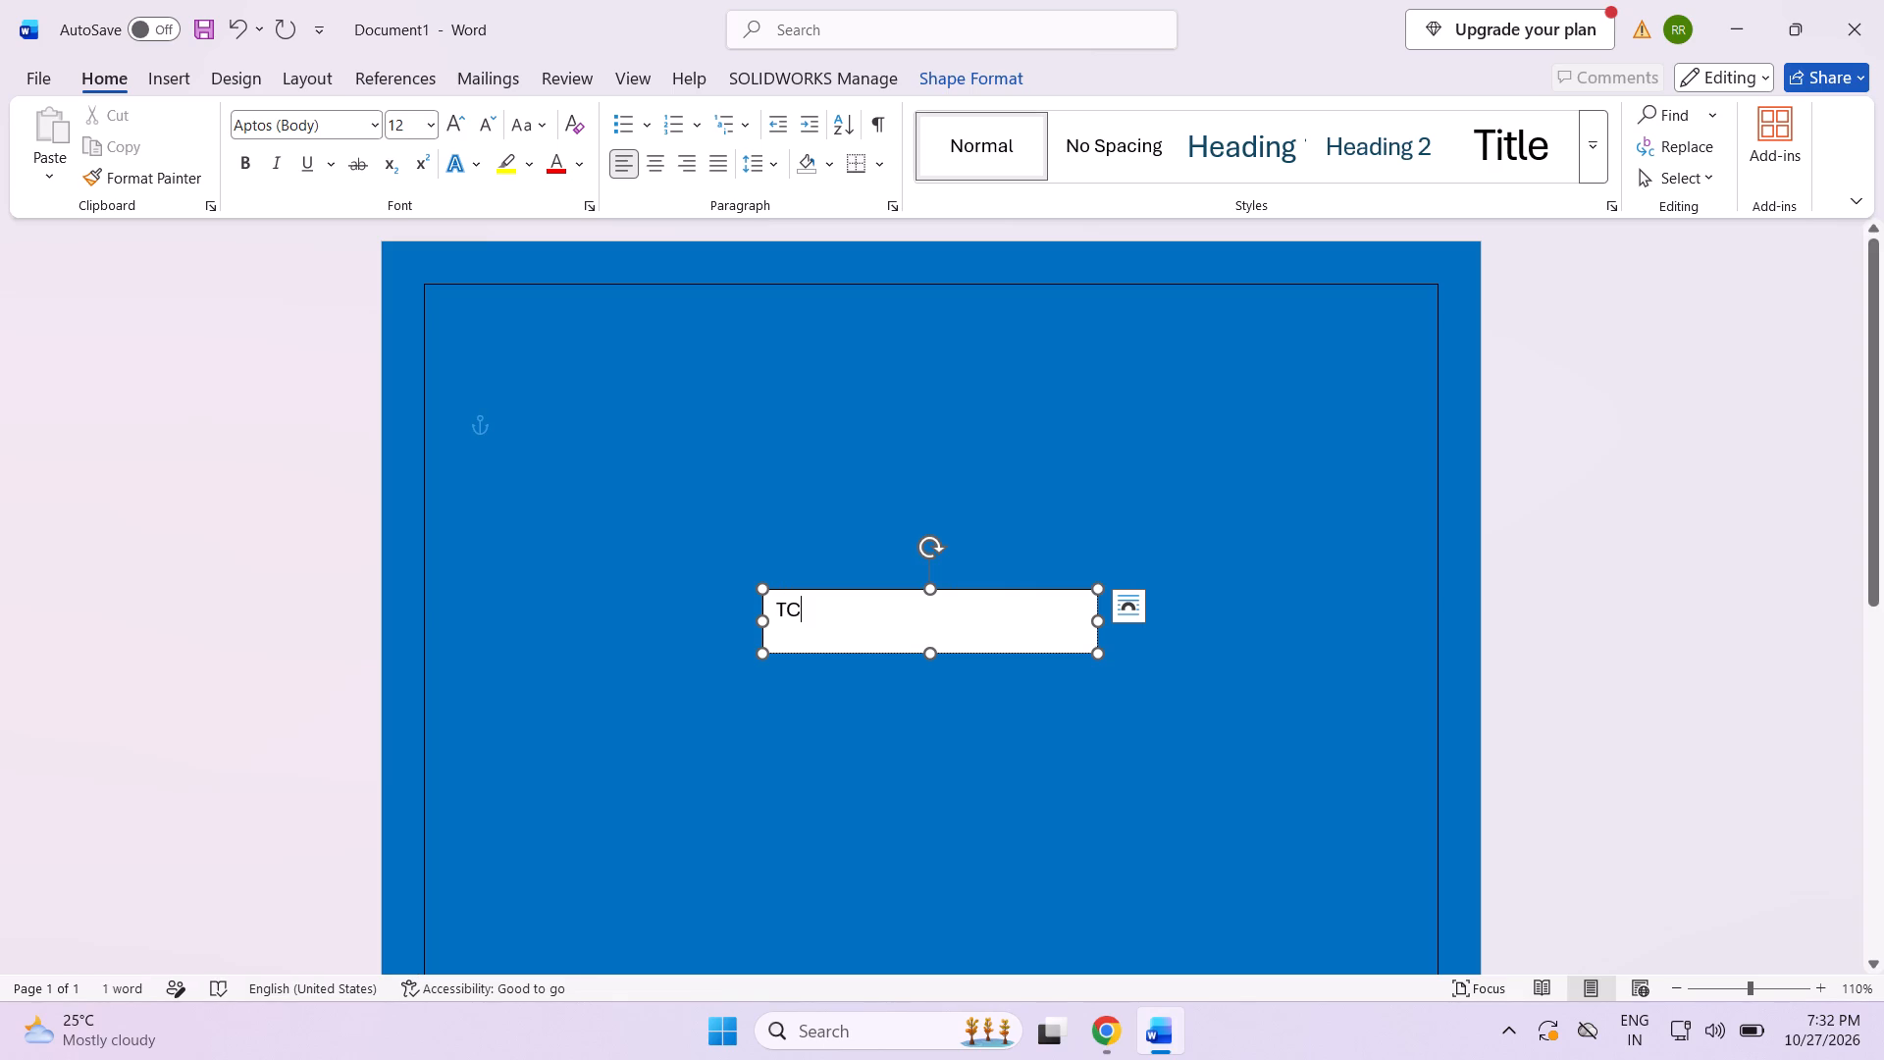
Shrink the TC text box to a single line in height and narrow it from its right edge.
{"action": "left_click_drag", "start_coordinate": [926, 651], "coordinate": [925, 634]}
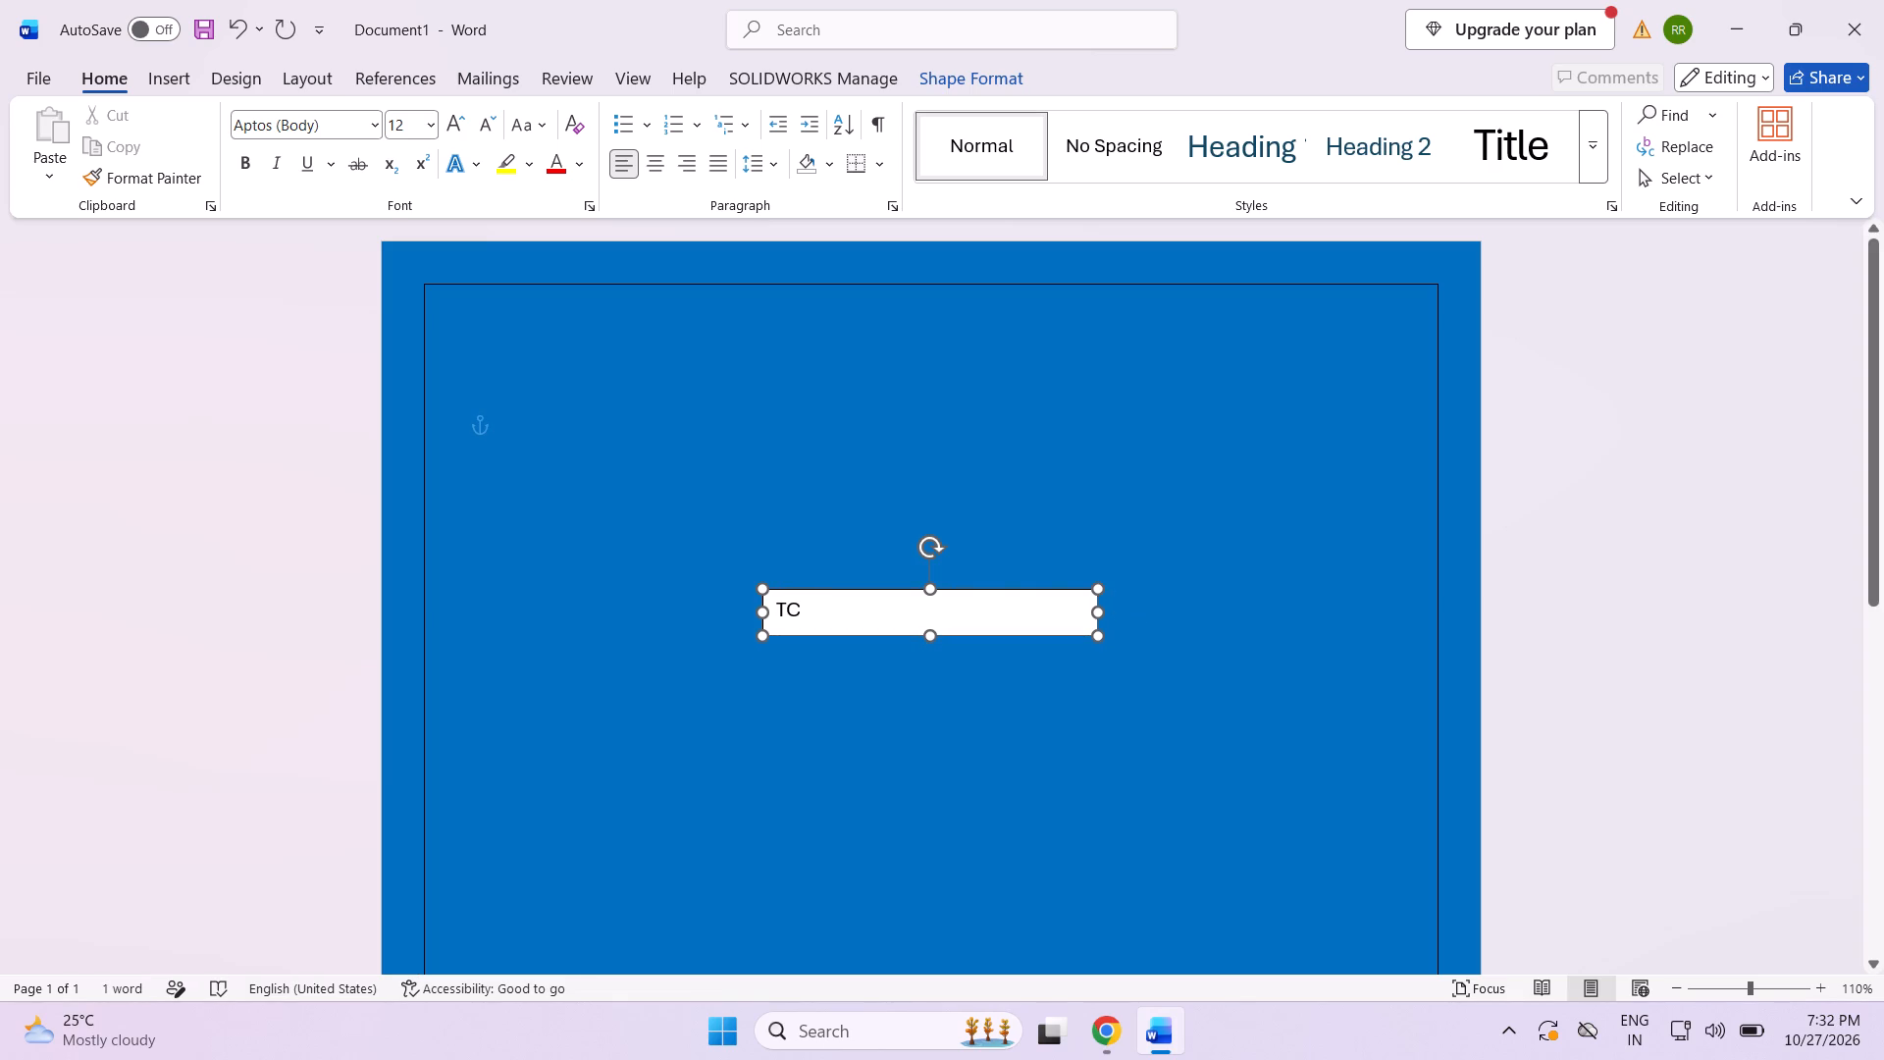
{"action": "left_click_drag", "start_coordinate": [925, 634], "coordinate": [925, 629]}
{"action": "left_click", "coordinate": [818, 612]}
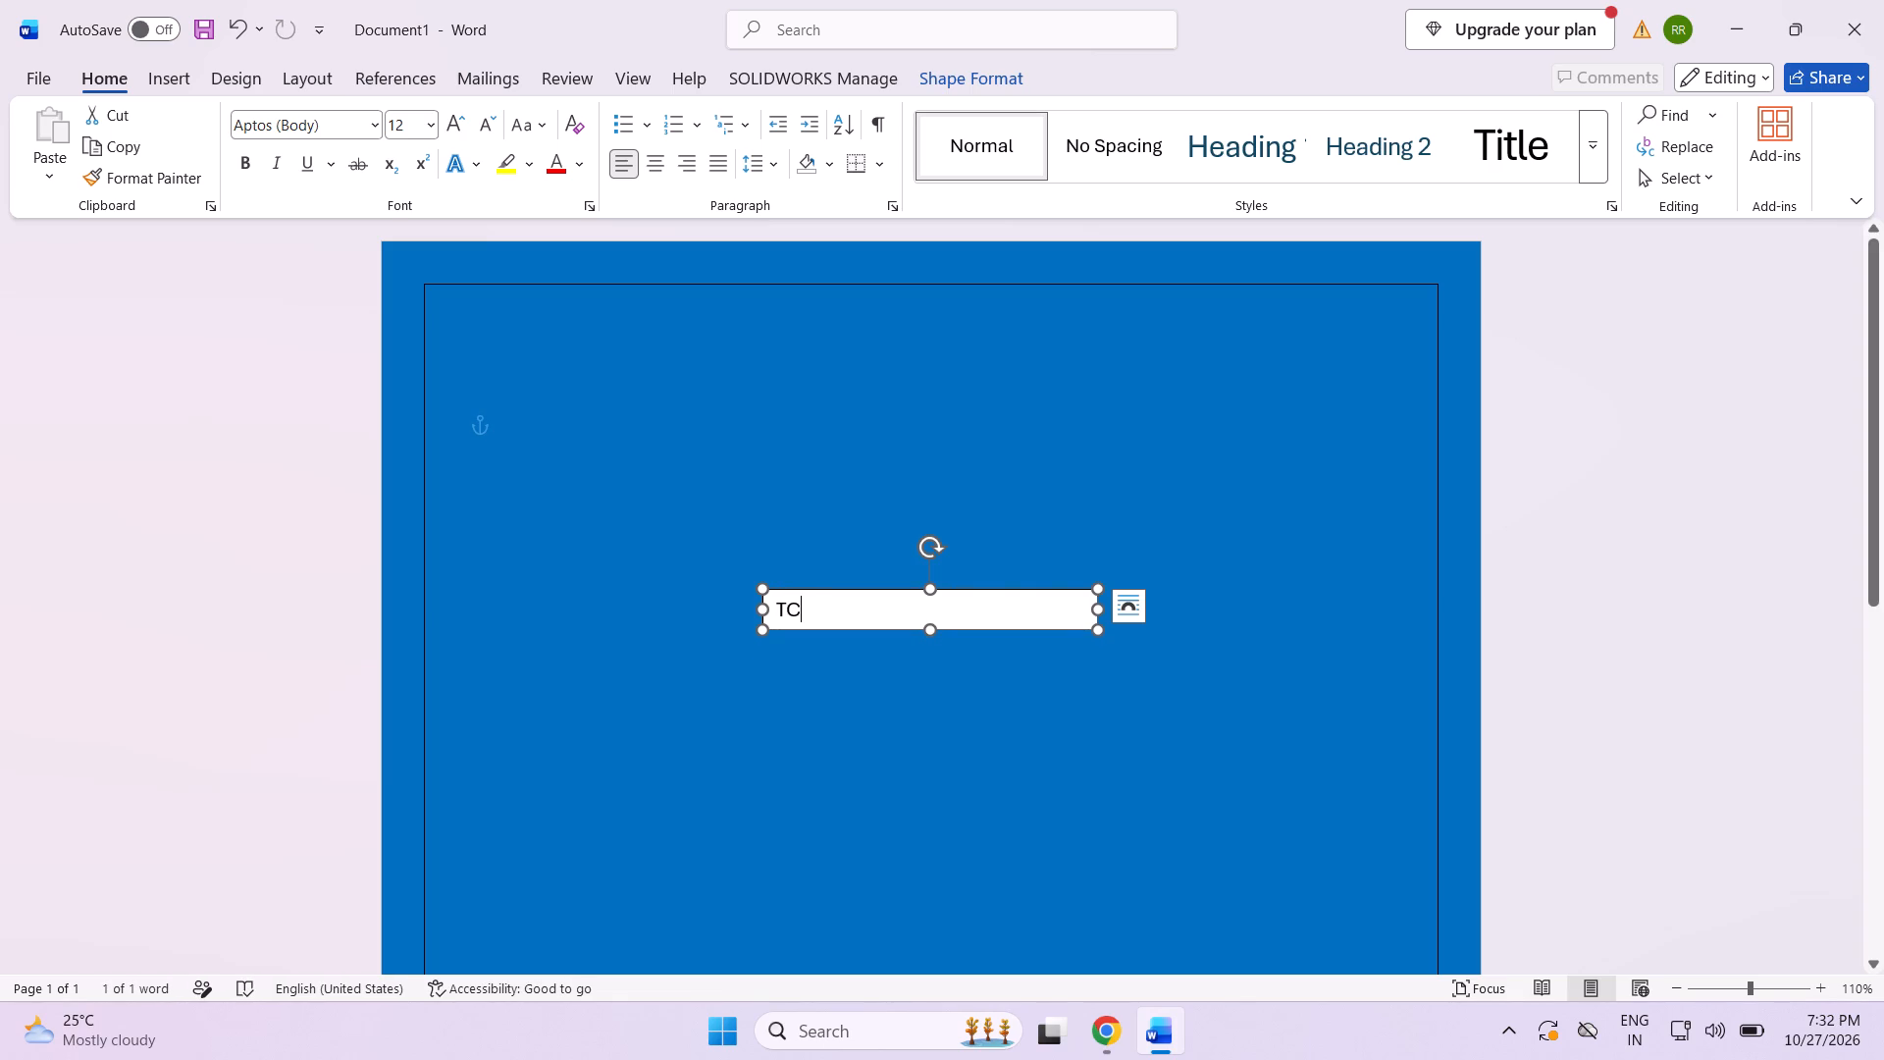
{"action": "left_click_drag", "start_coordinate": [1094, 611], "coordinate": [1065, 605]}
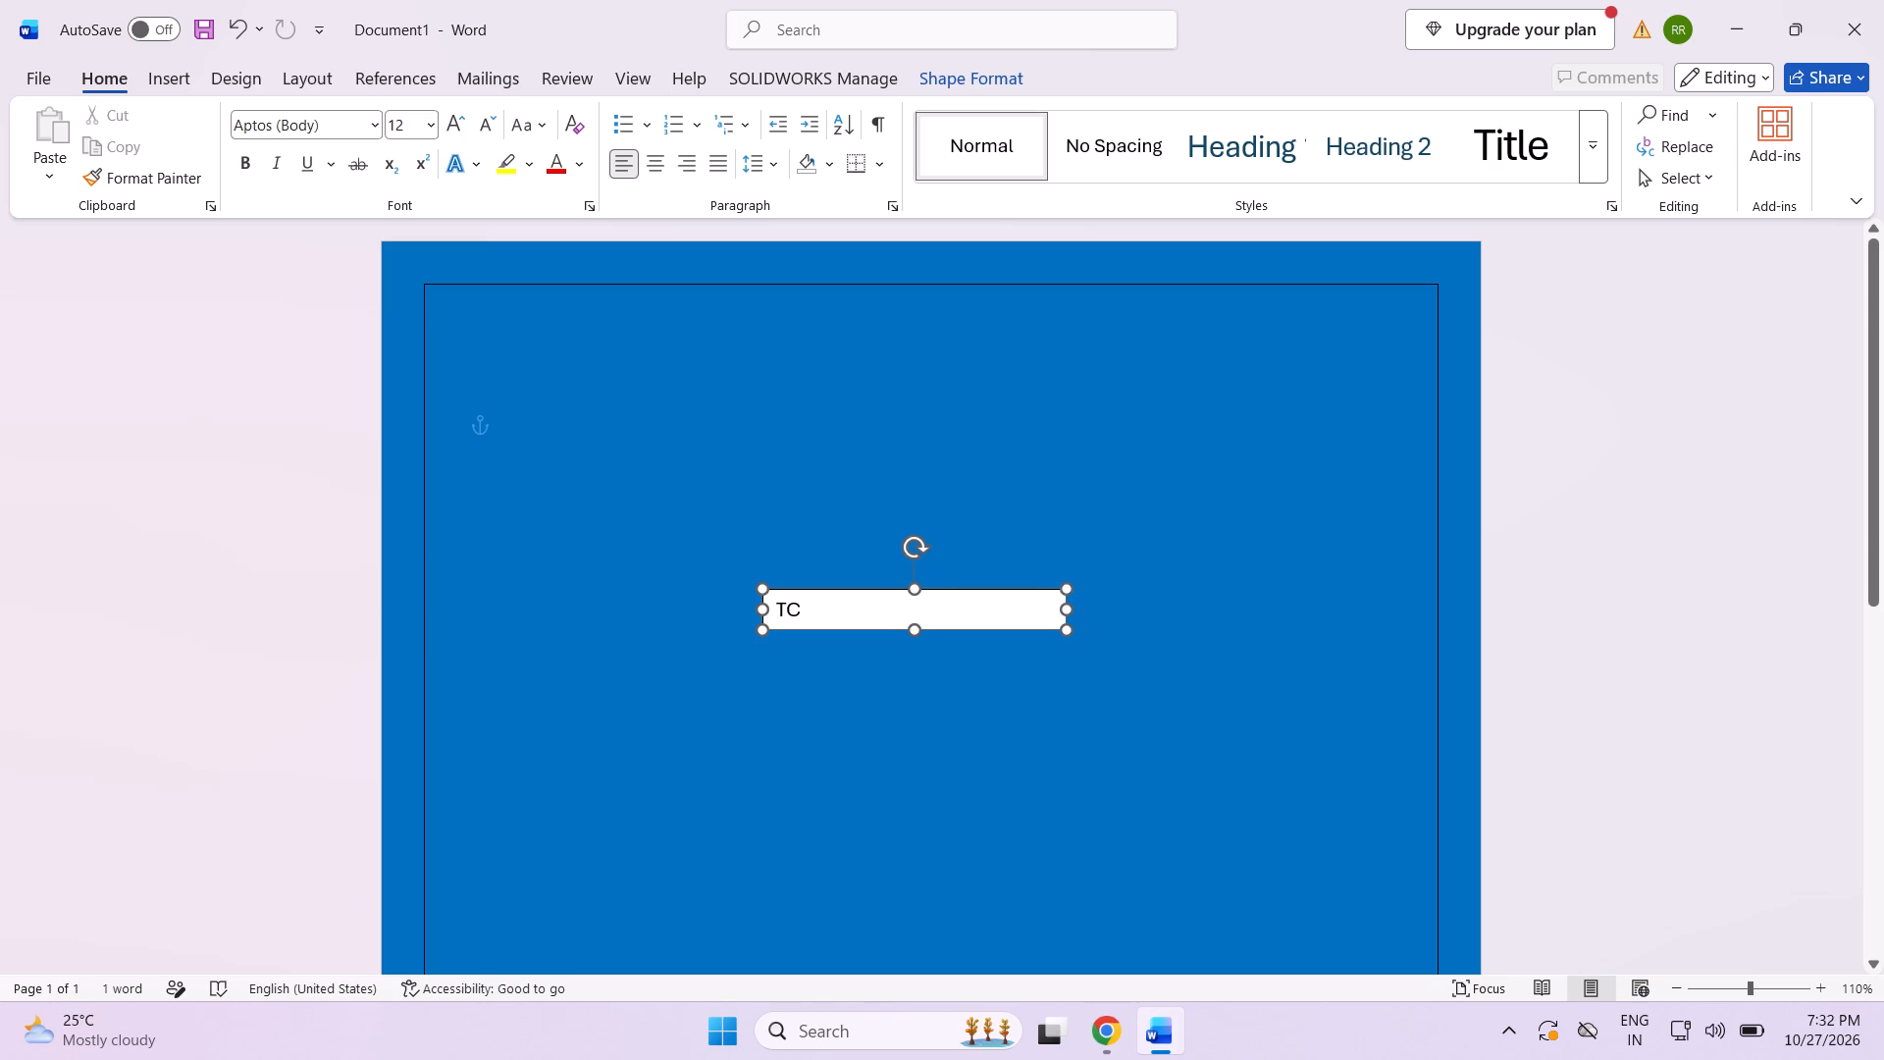
{"action": "left_click_drag", "start_coordinate": [1065, 605], "coordinate": [1012, 597]}
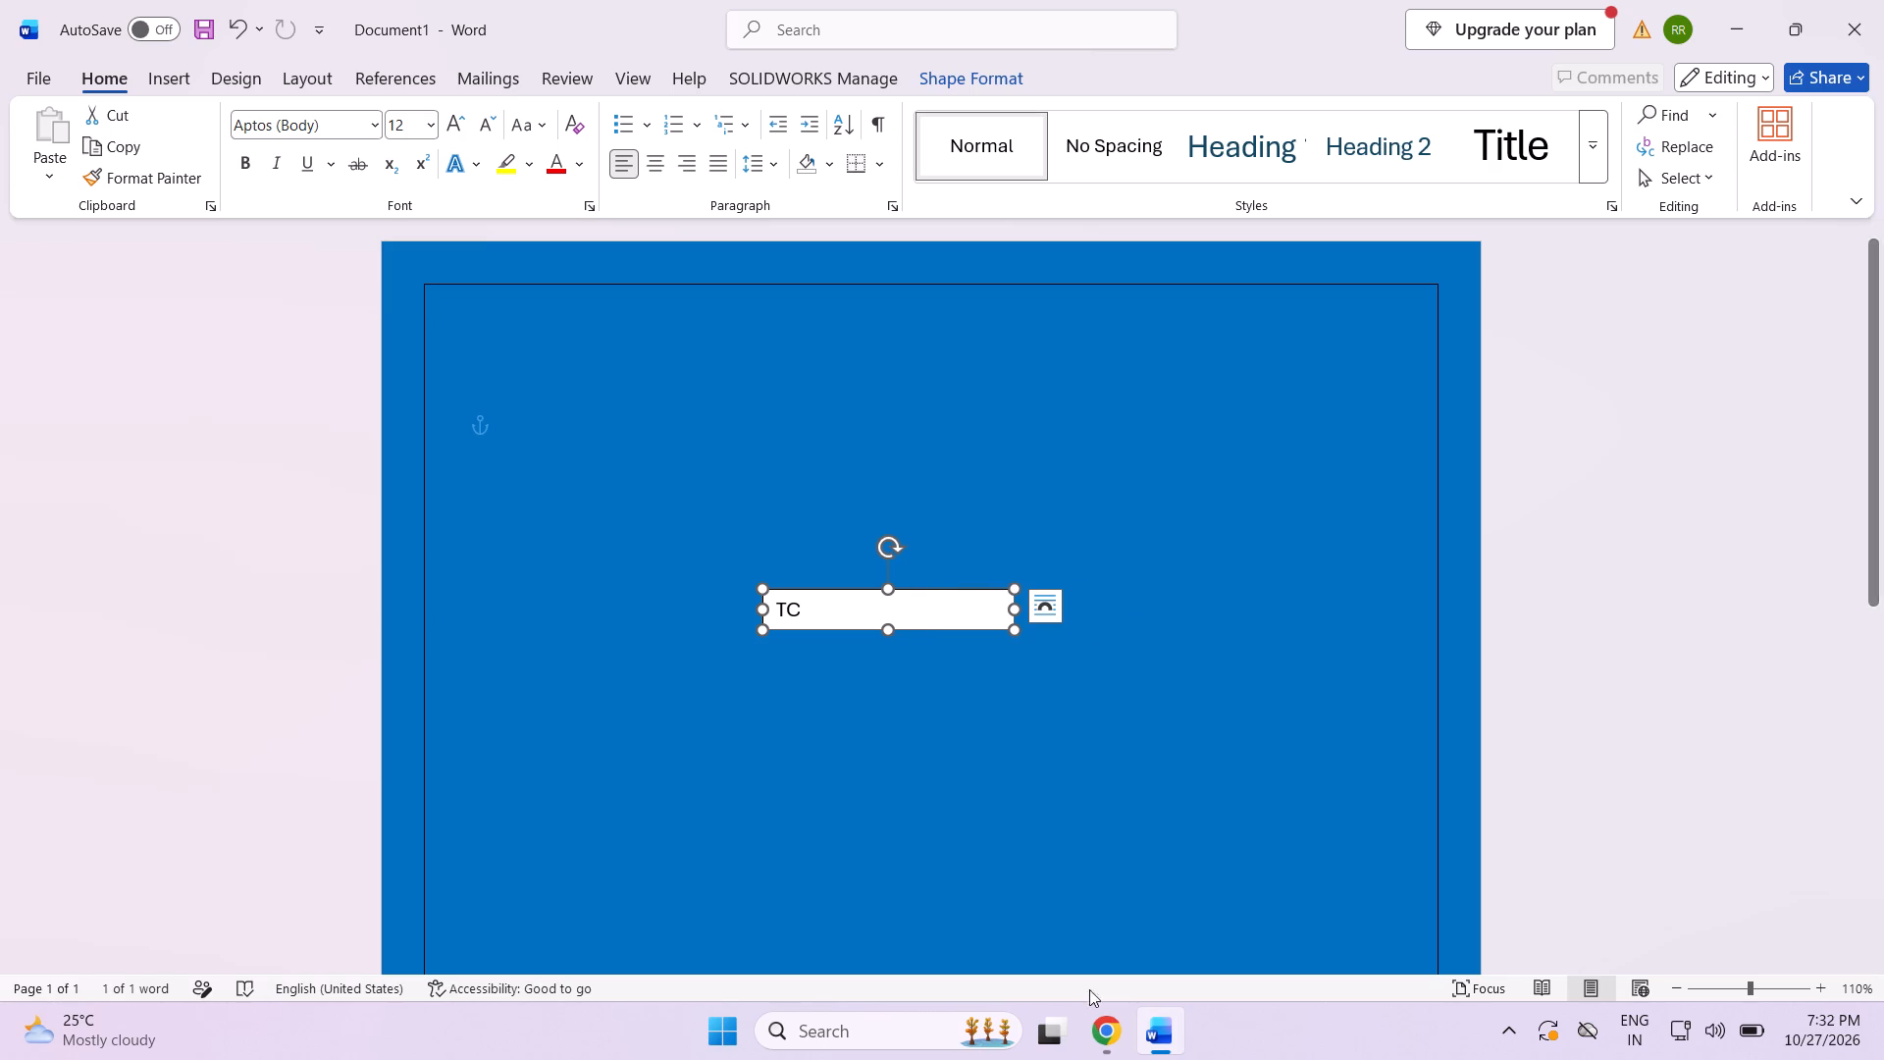
Switch to Chrome and play the tutorial on to 1:26 to check the TC box's size and placement.
{"action": "left_click", "coordinate": [1108, 1033]}
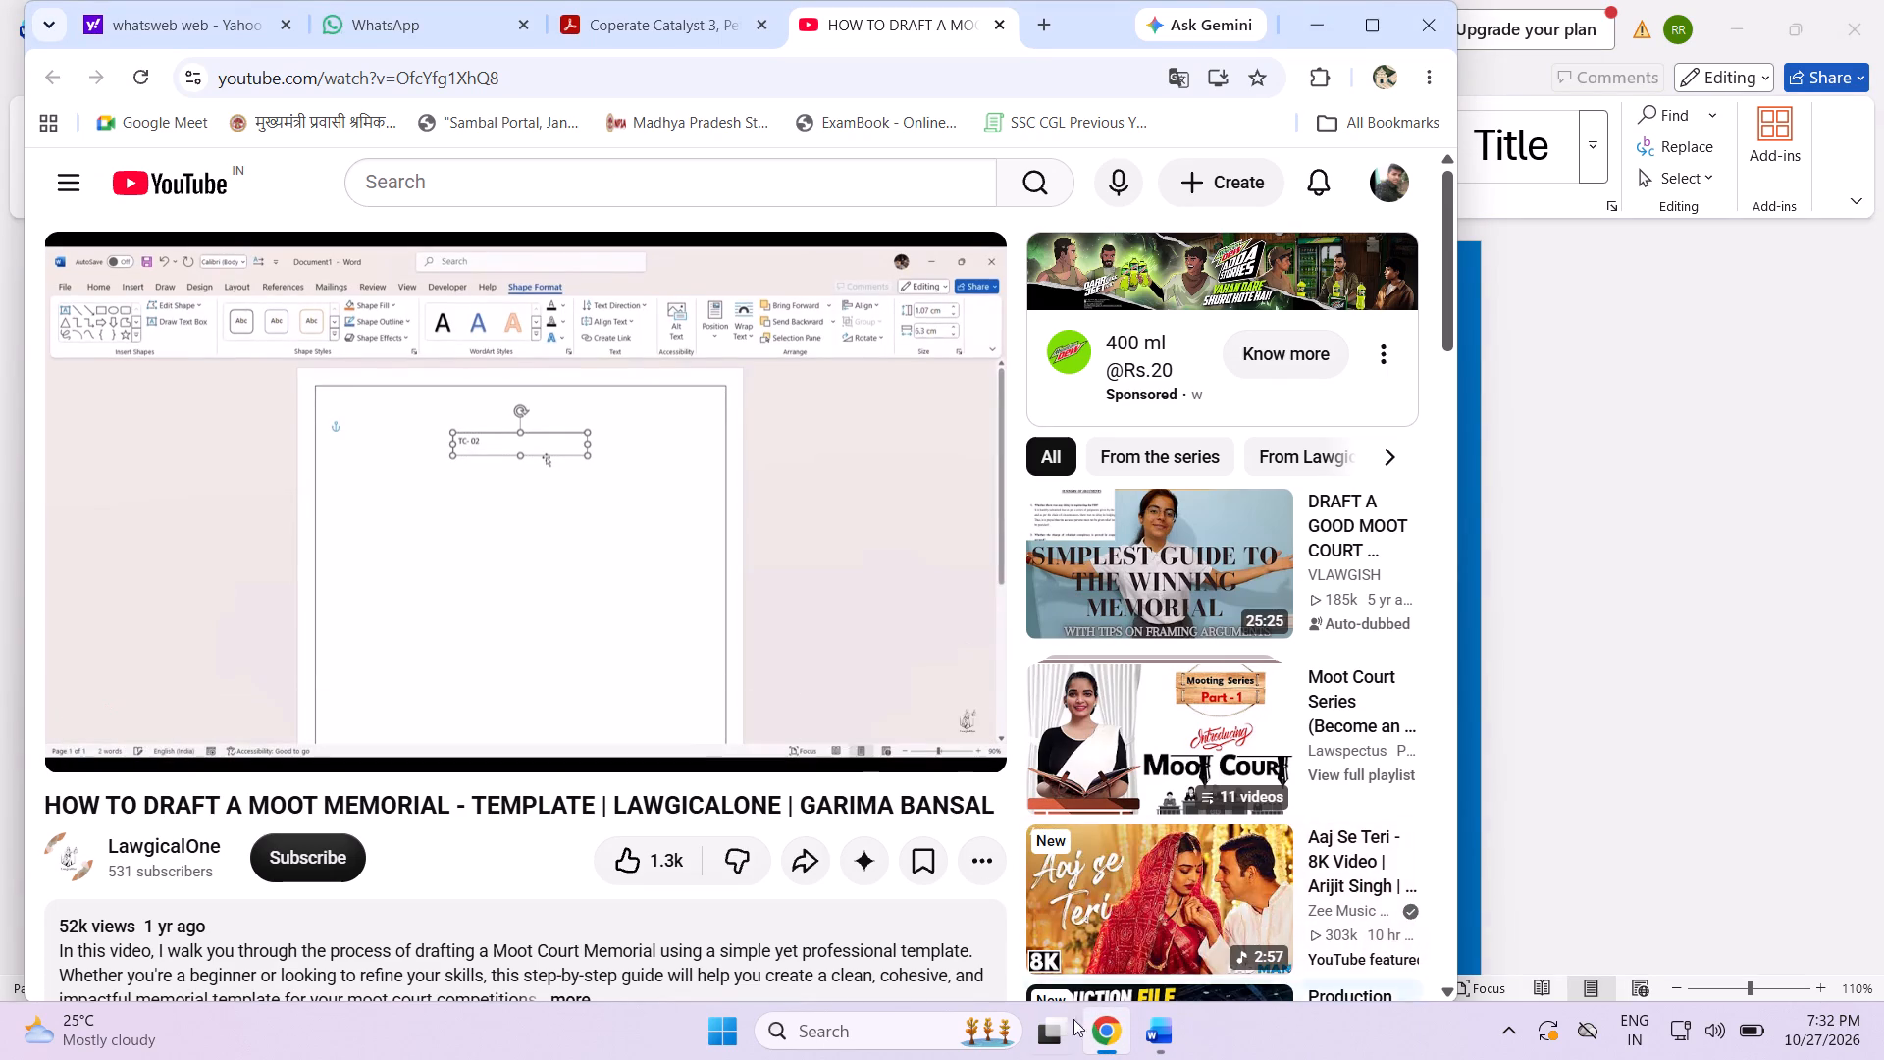
{"action": "left_click", "coordinate": [649, 515]}
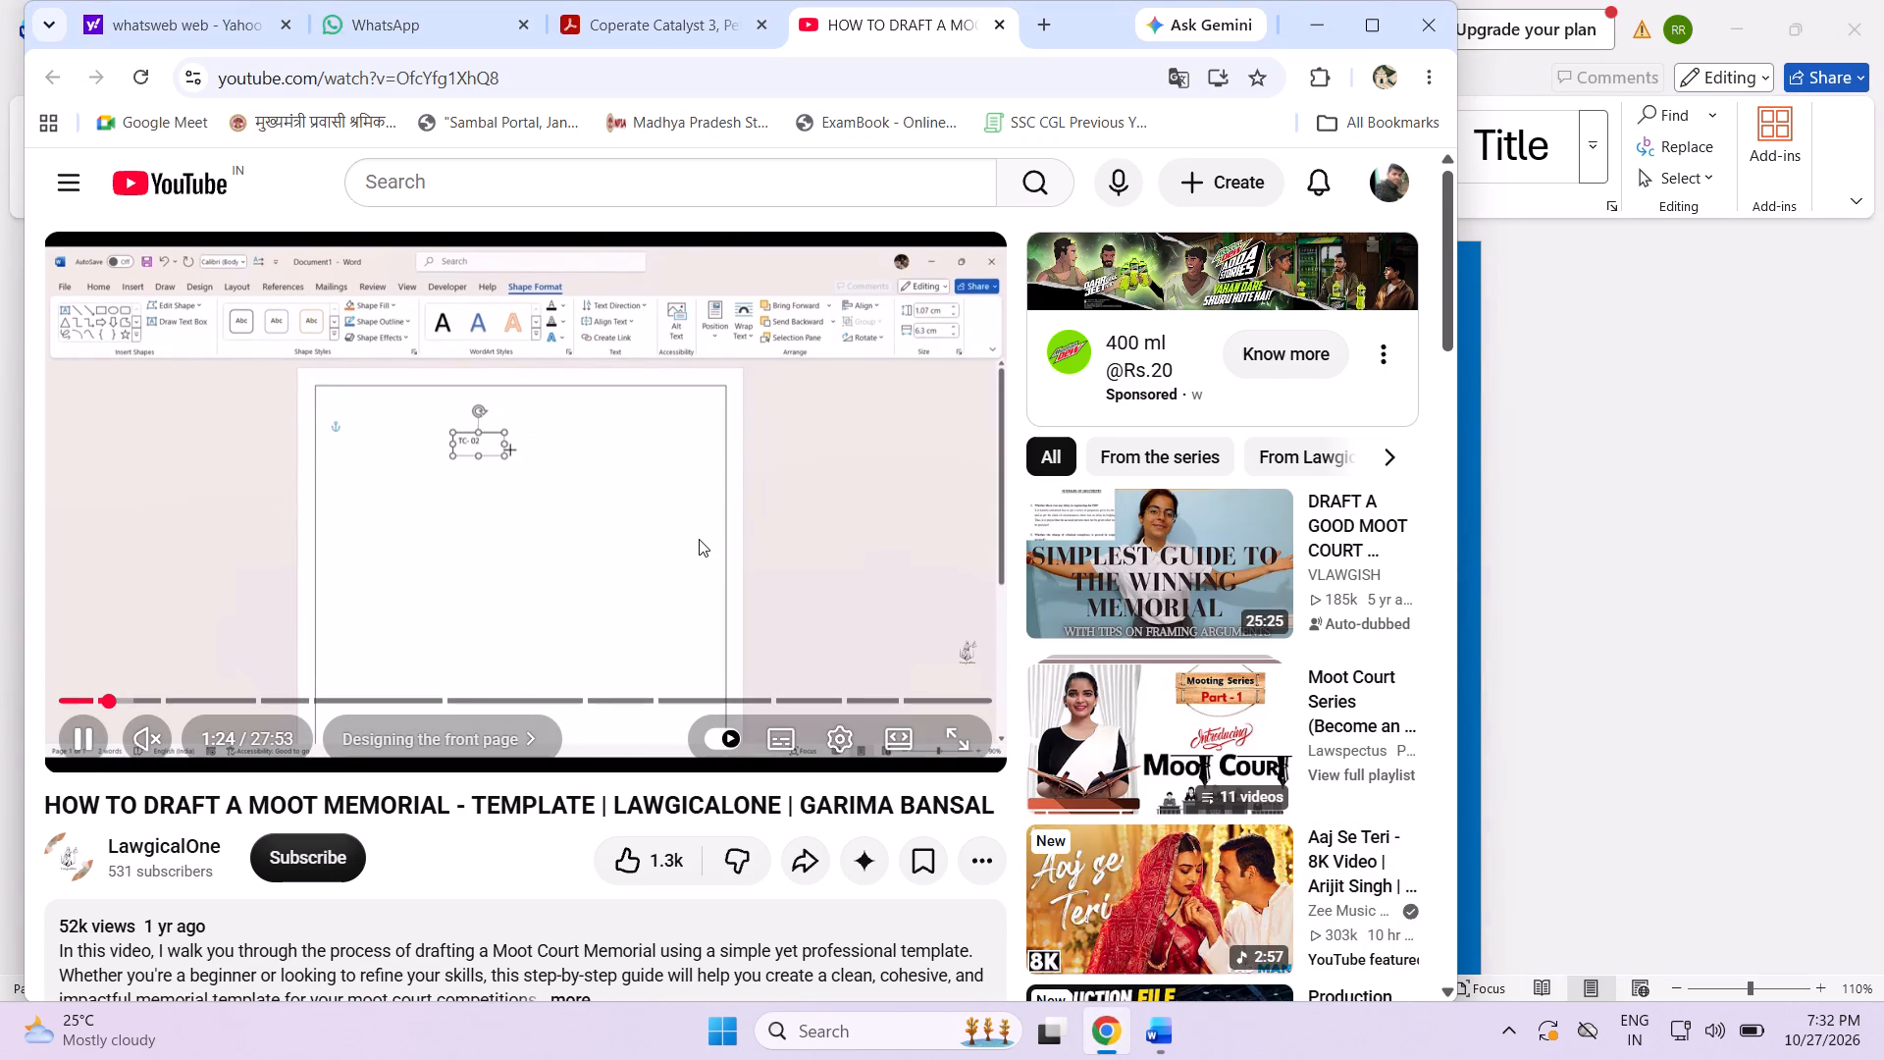
{"action": "left_click", "coordinate": [636, 558]}
Back in Word, move the TC text box near the upper-right corner of the page border and narrow it slightly.
{"action": "left_click", "coordinate": [1154, 1038]}
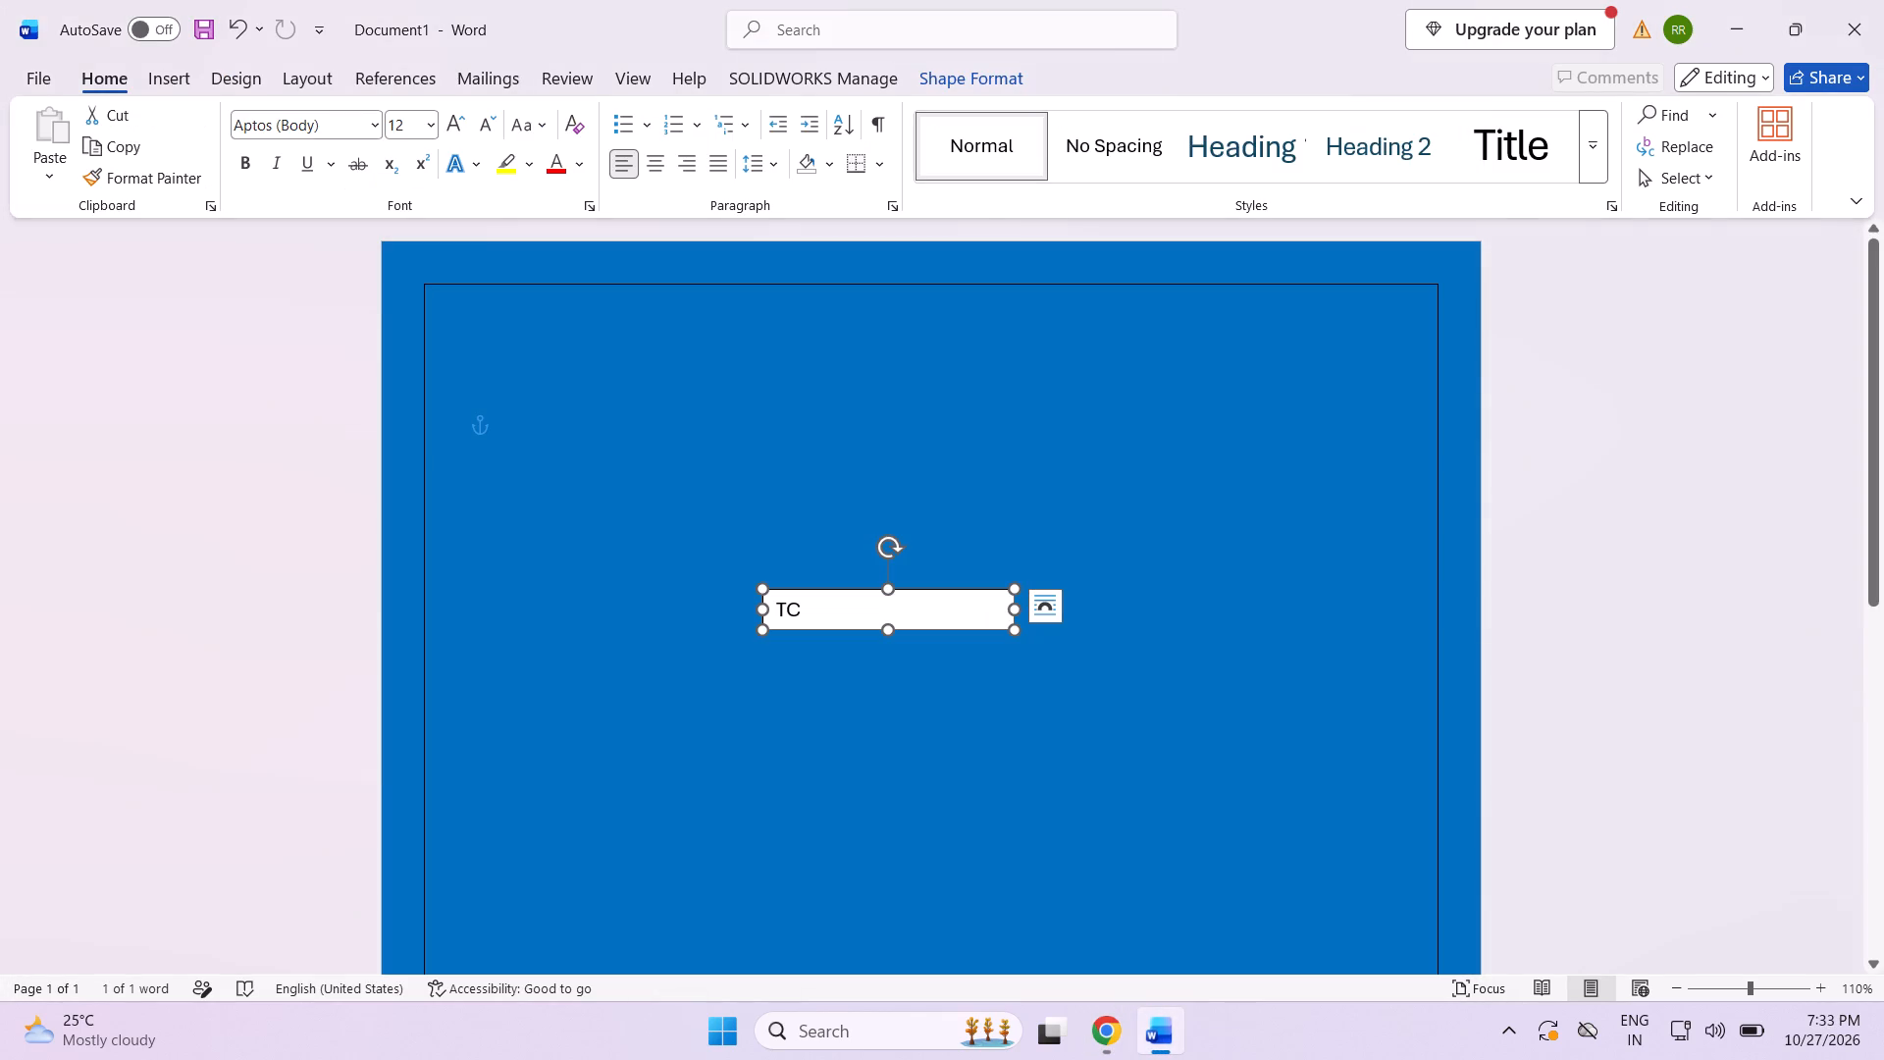
{"action": "left_click_drag", "start_coordinate": [929, 583], "coordinate": [1171, 391]}
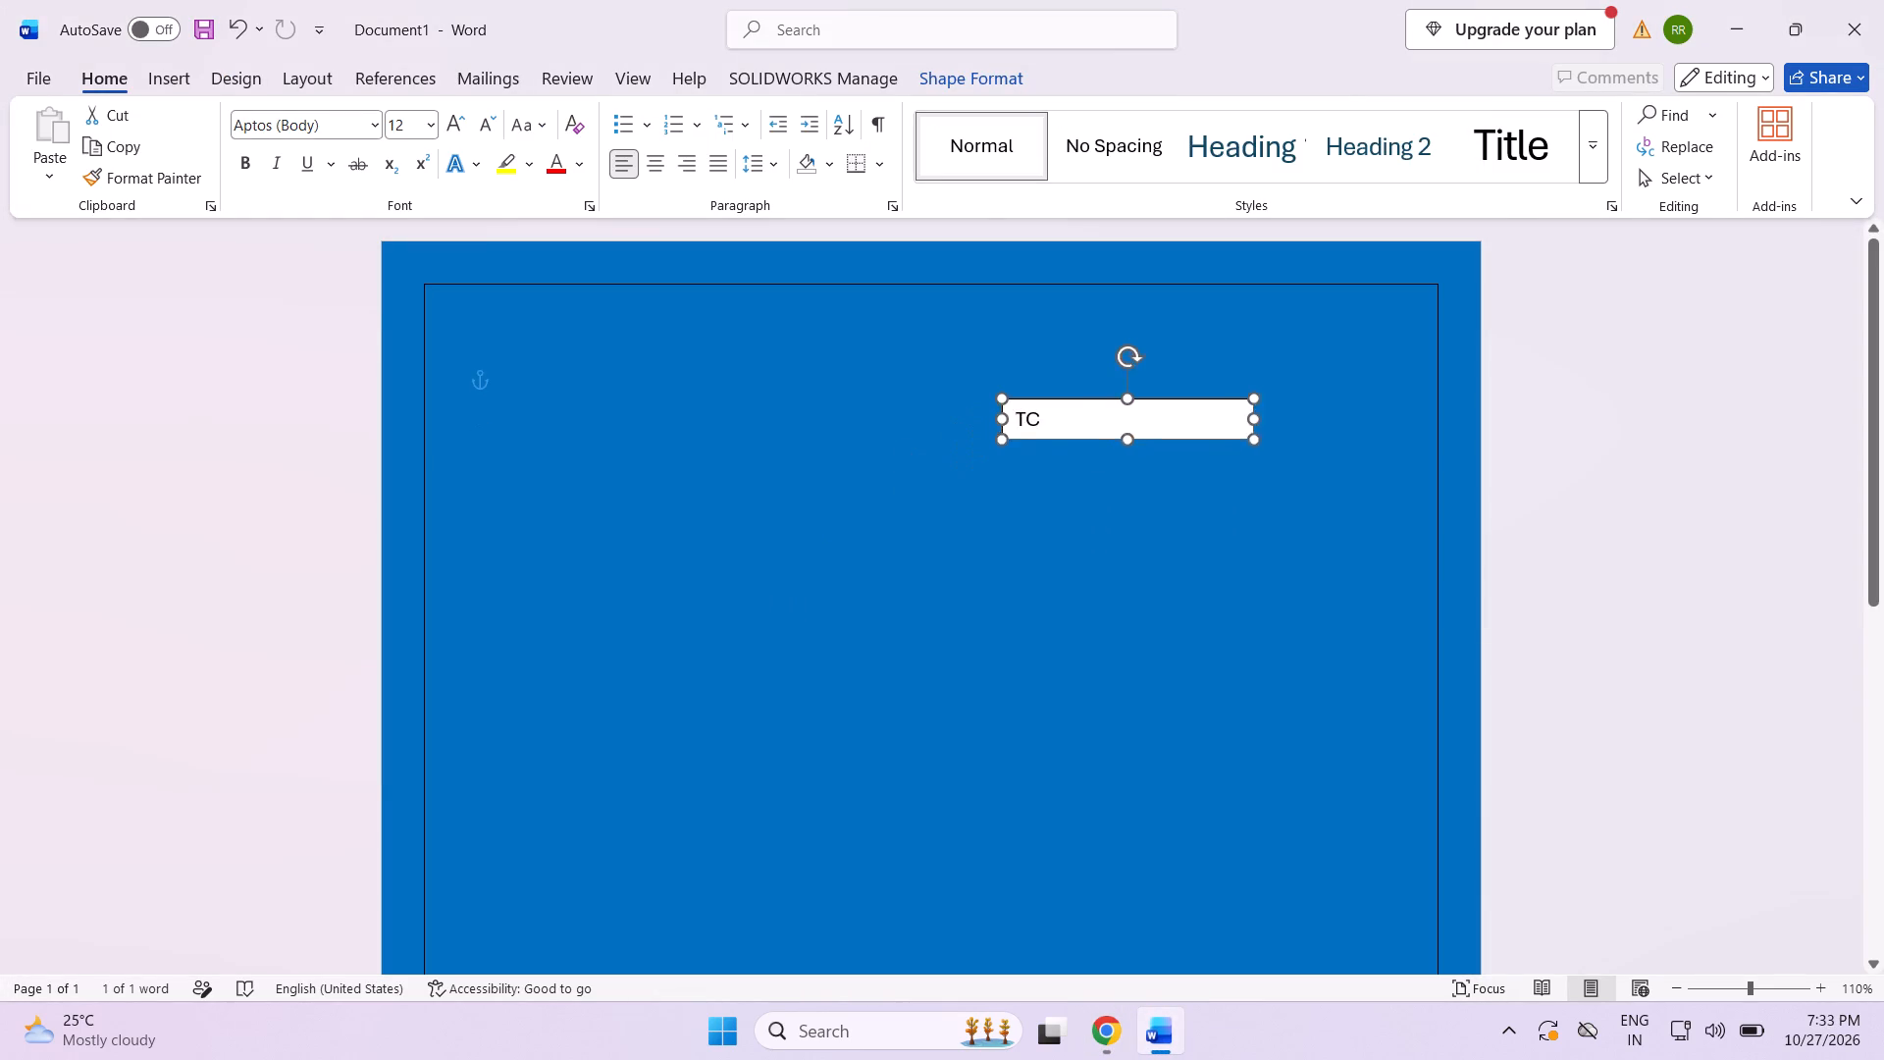
{"action": "left_click_drag", "start_coordinate": [1171, 391], "coordinate": [1284, 297]}
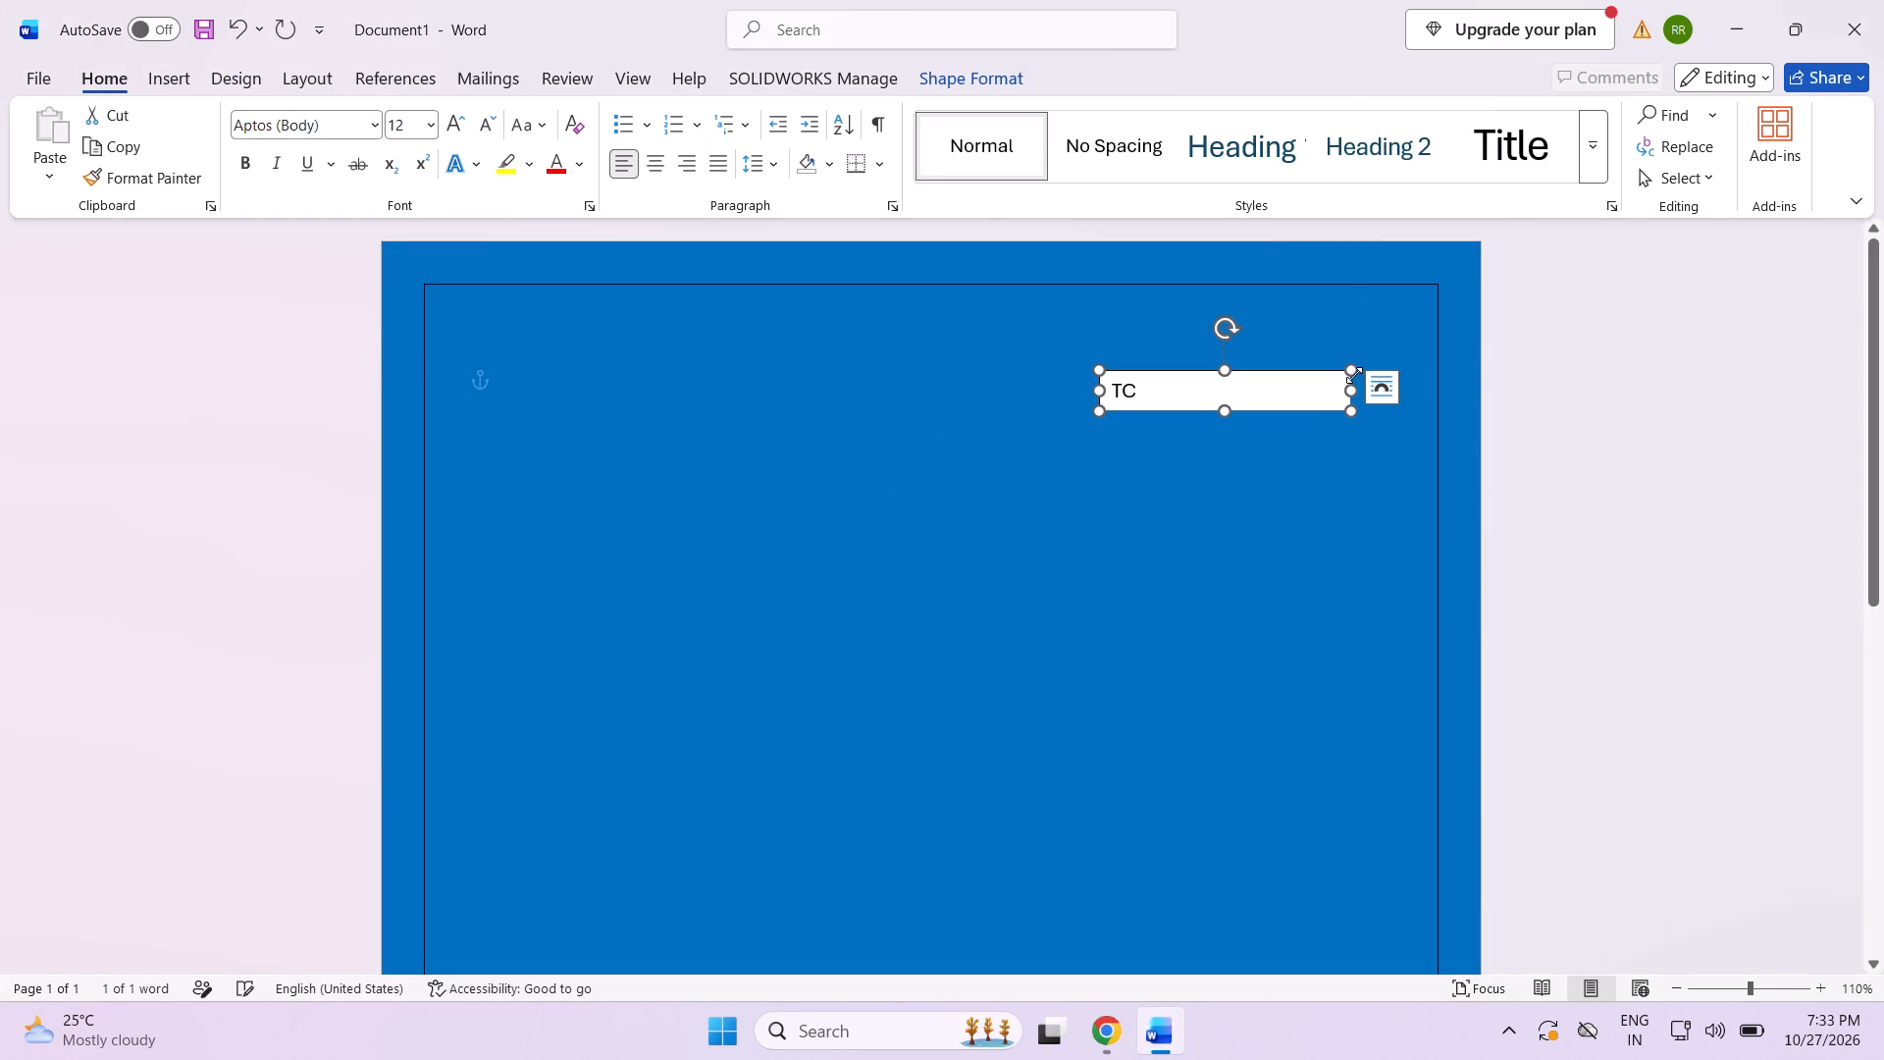
{"action": "left_click_drag", "start_coordinate": [1358, 392], "coordinate": [1324, 390]}
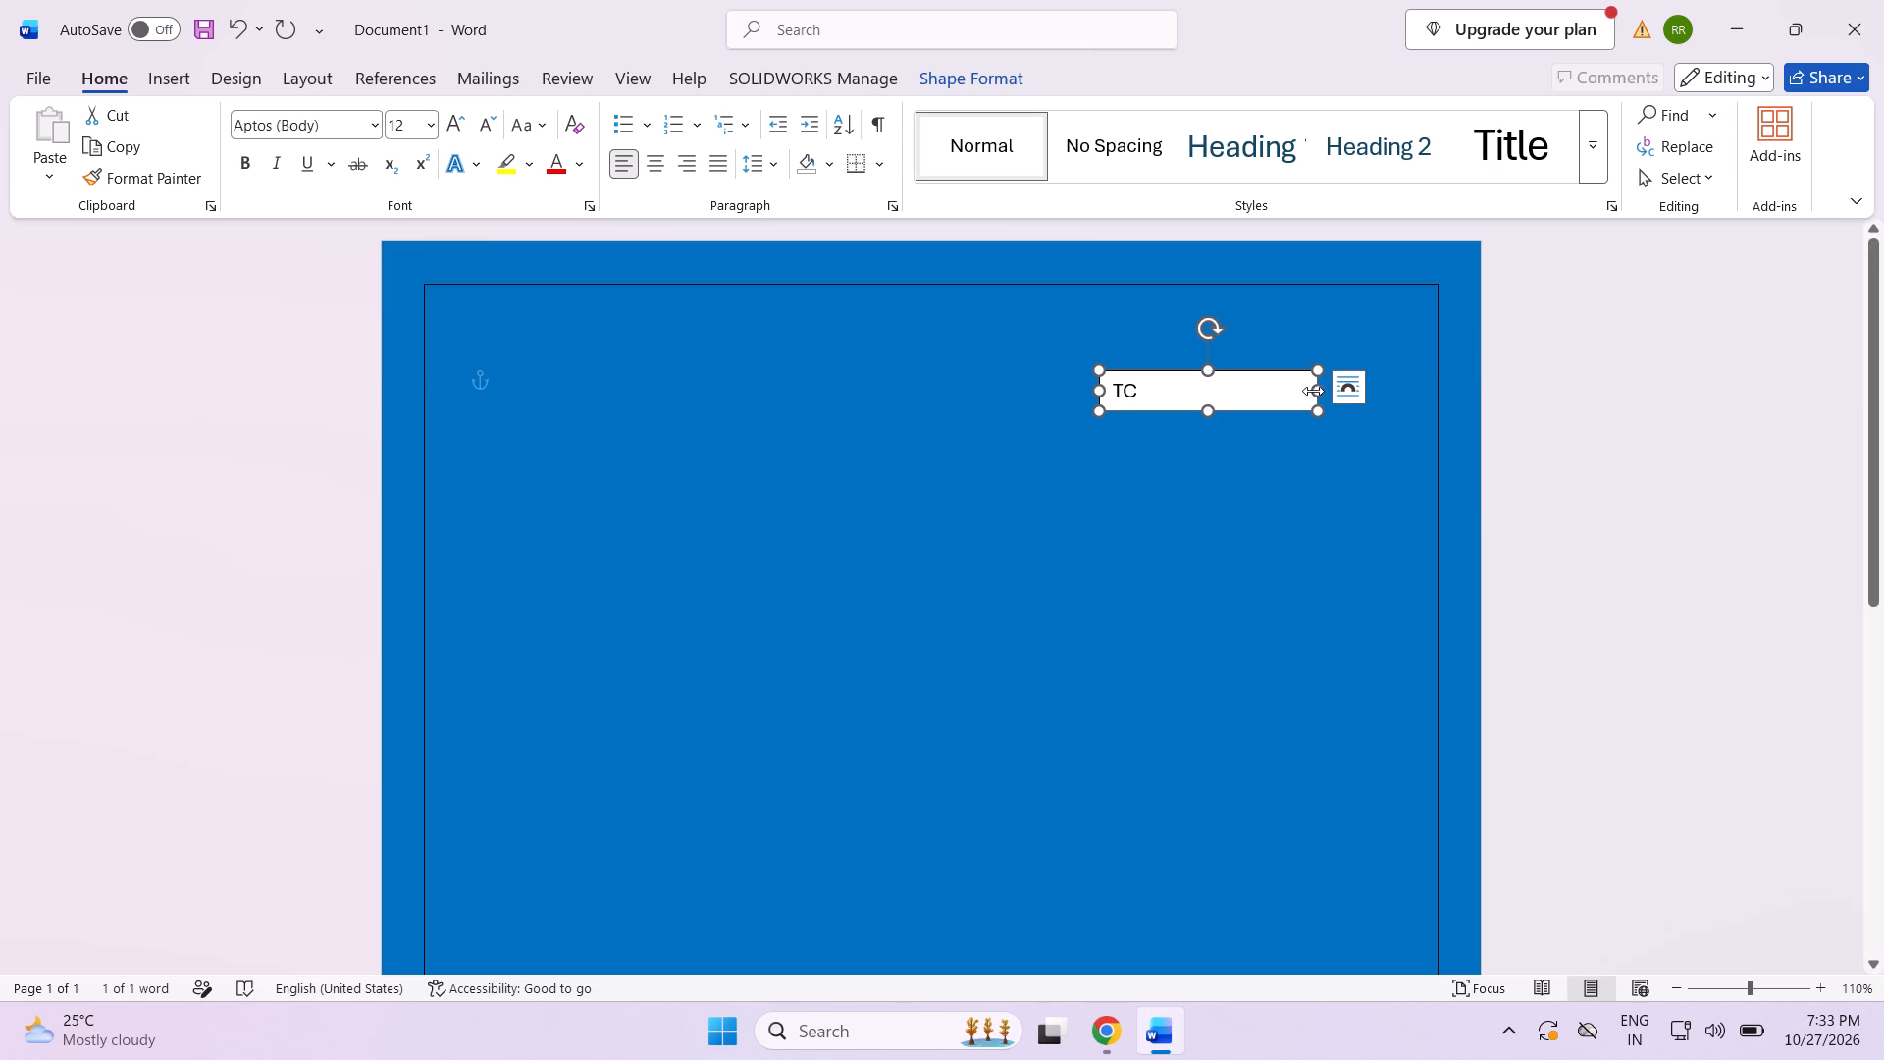
Add a space and a hyphen after "TC" in the text box so it reads "TC -".
{"action": "left_click", "coordinate": [1151, 393]}
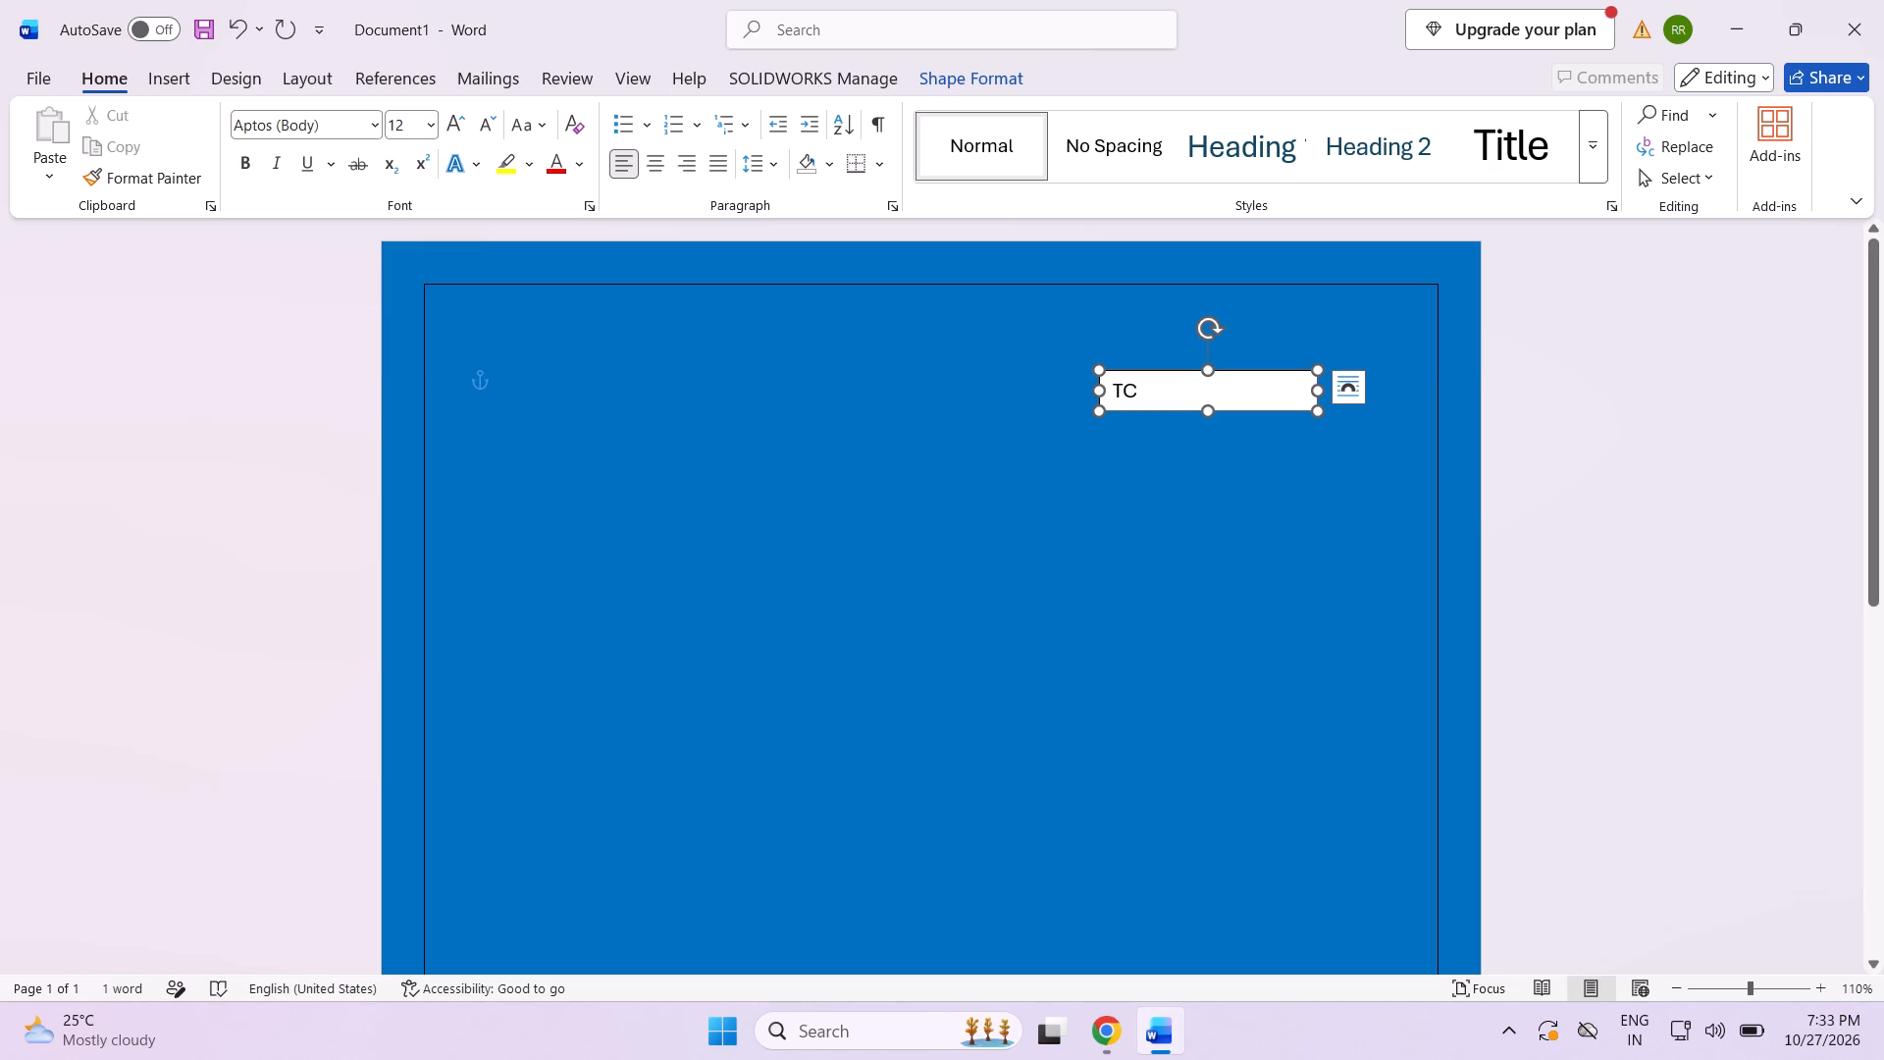
{"action": "key", "text": "space"}
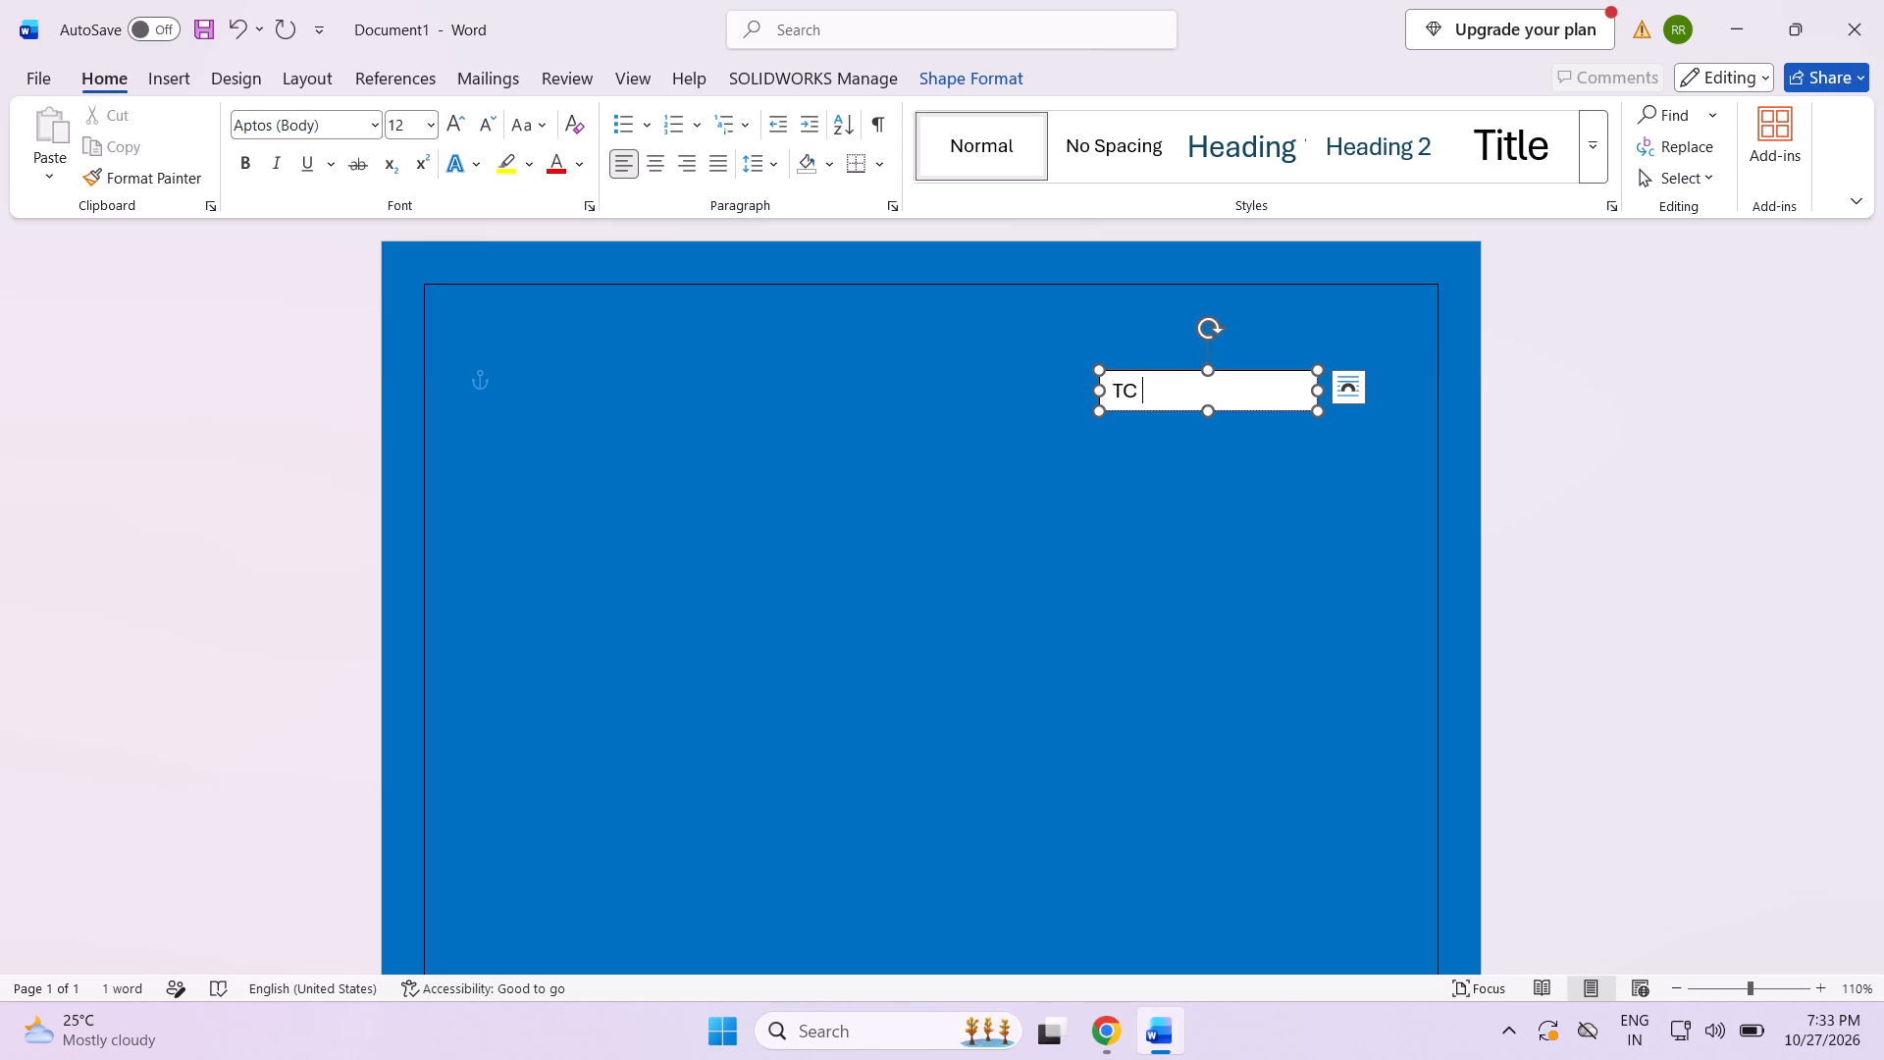
{"action": "key", "text": "minus"}
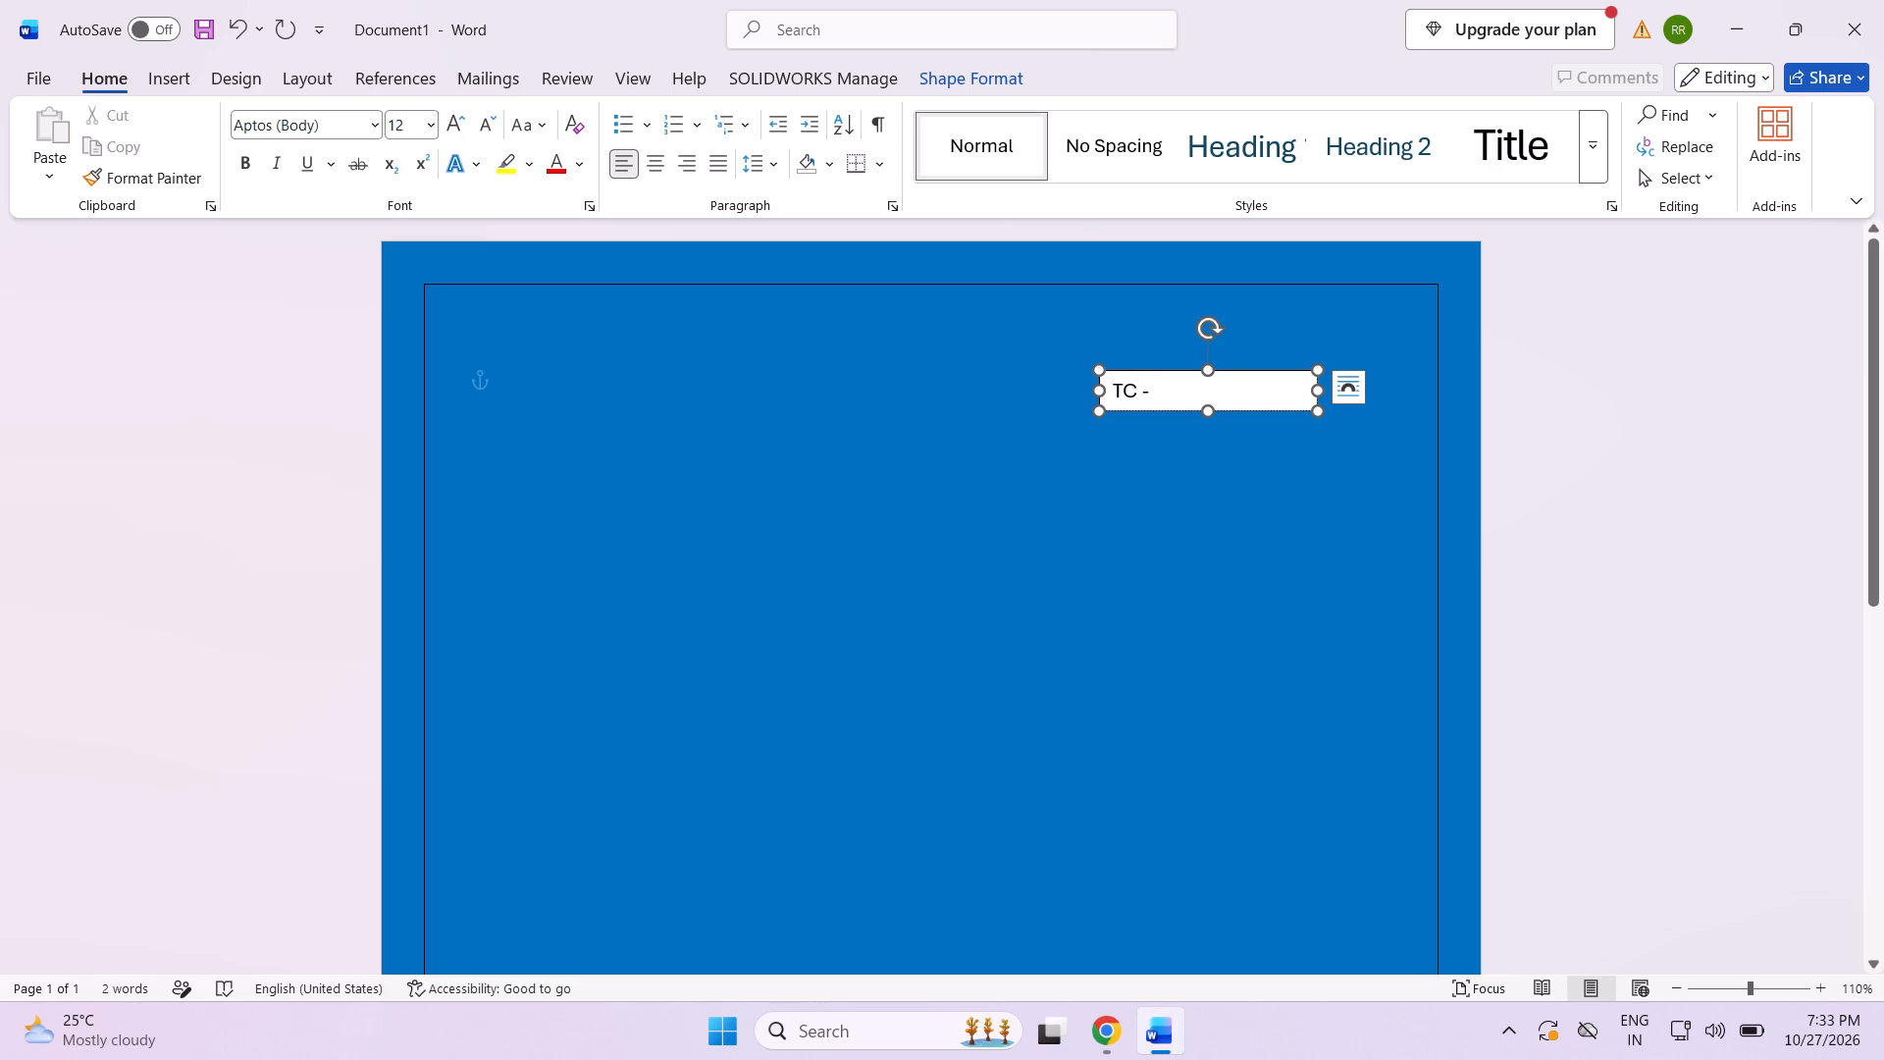
Open the Respondent_Memorial_30_Pages_11th_AUMP_2026 PDF from the desktop to view its cover page, and minimize it.
{"action": "left_click", "coordinate": [1154, 1022]}
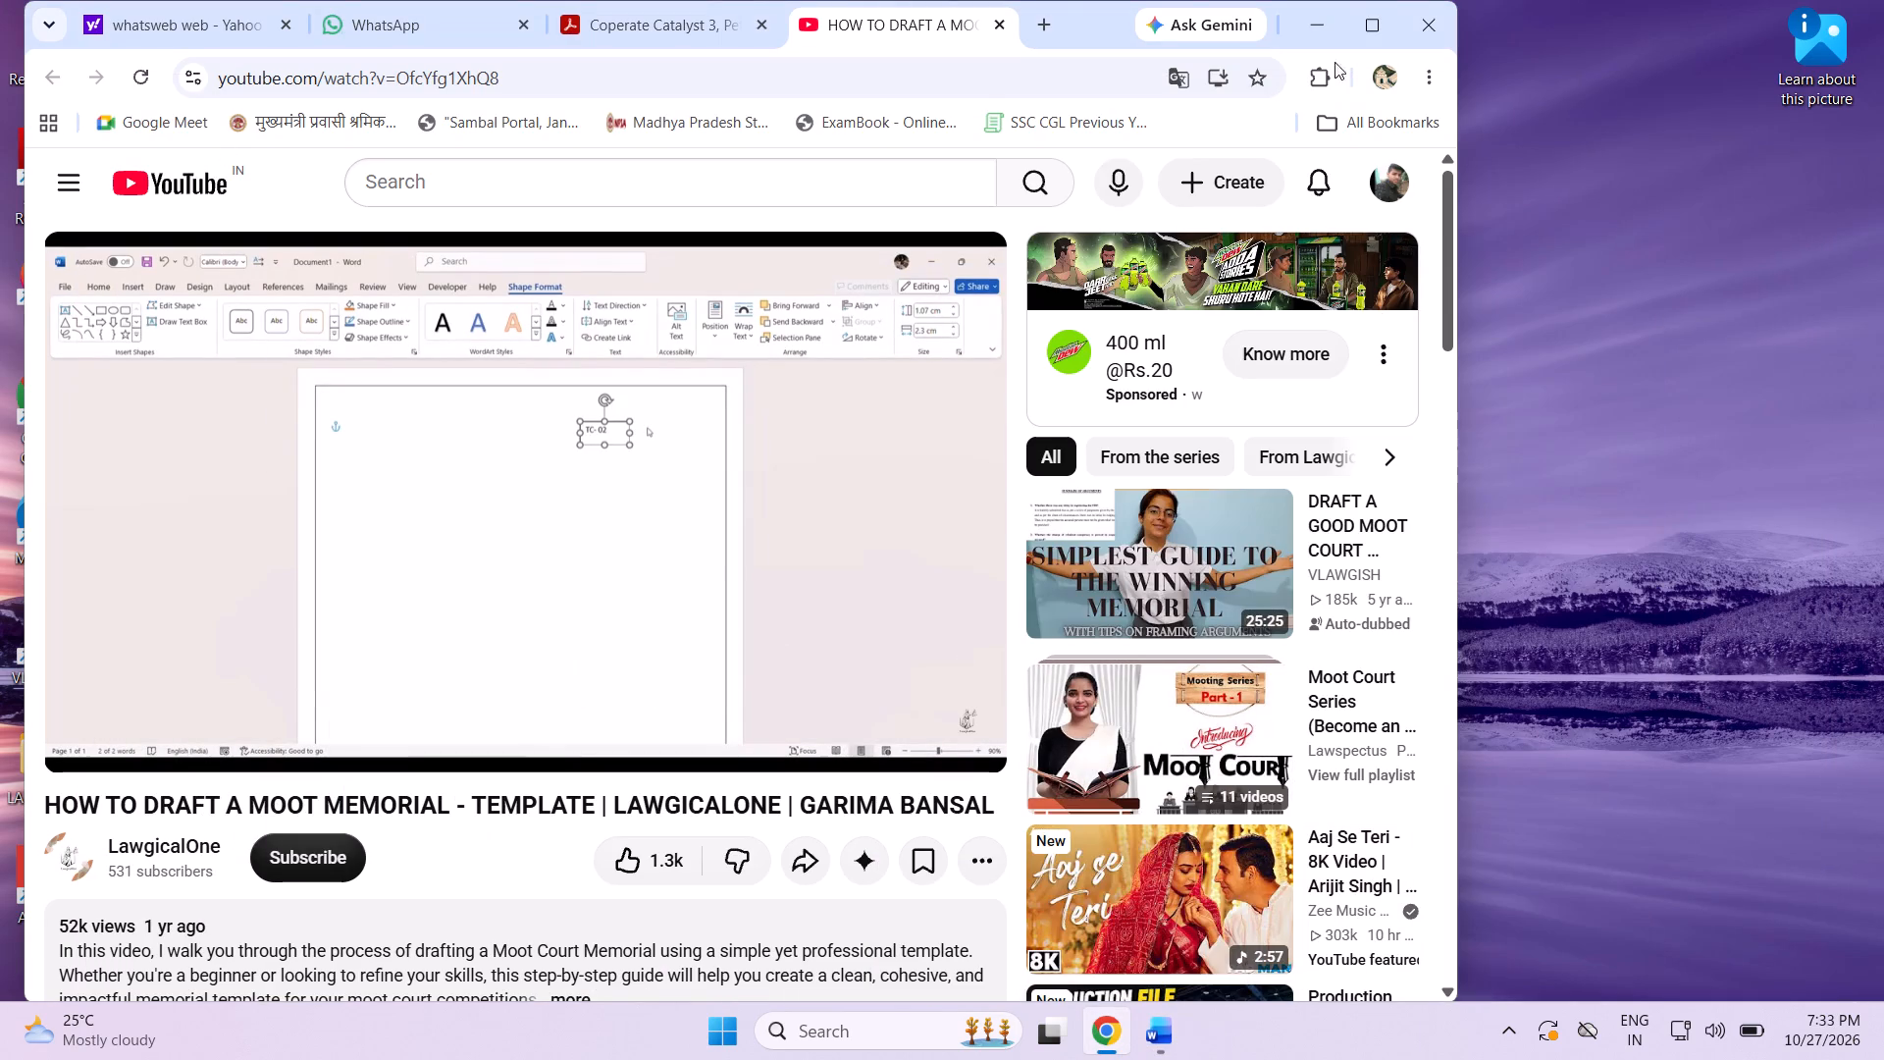
{"action": "left_click", "coordinate": [1305, 6]}
{"action": "double_click", "coordinate": [231, 284]}
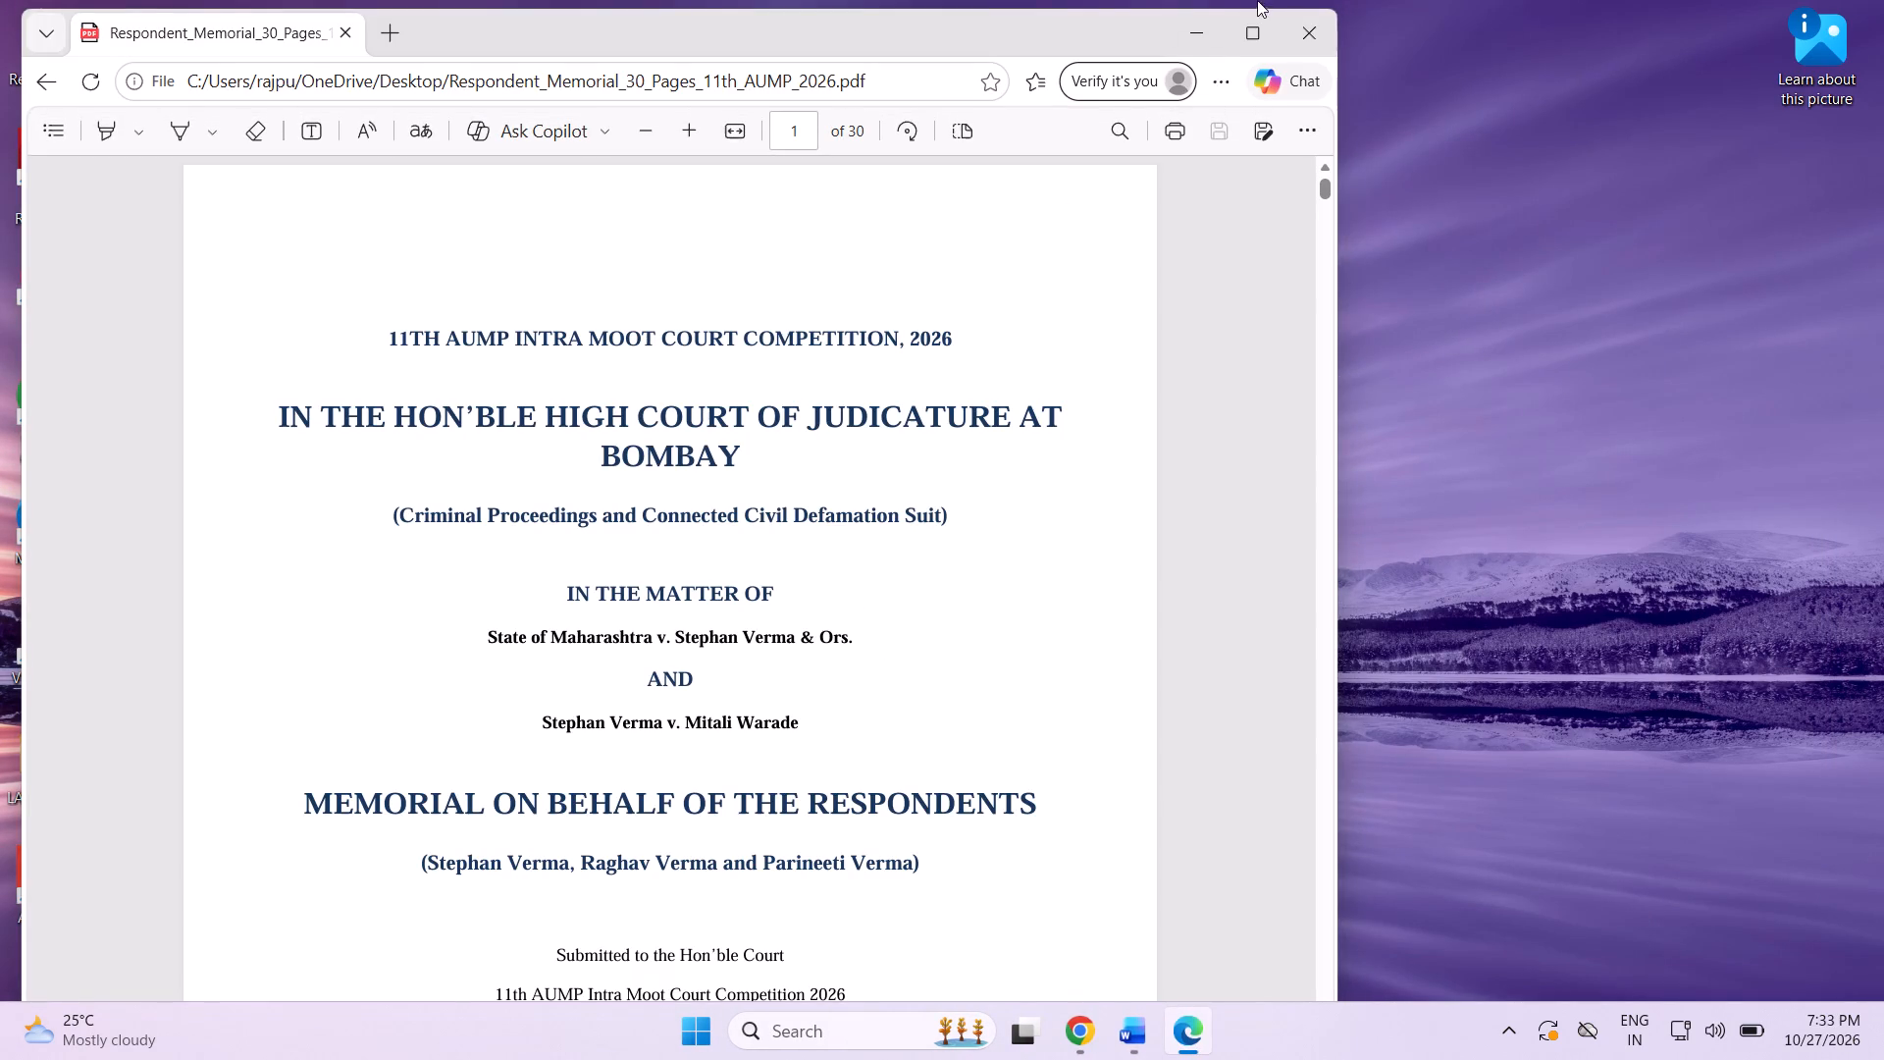
{"action": "left_click", "coordinate": [1225, 29]}
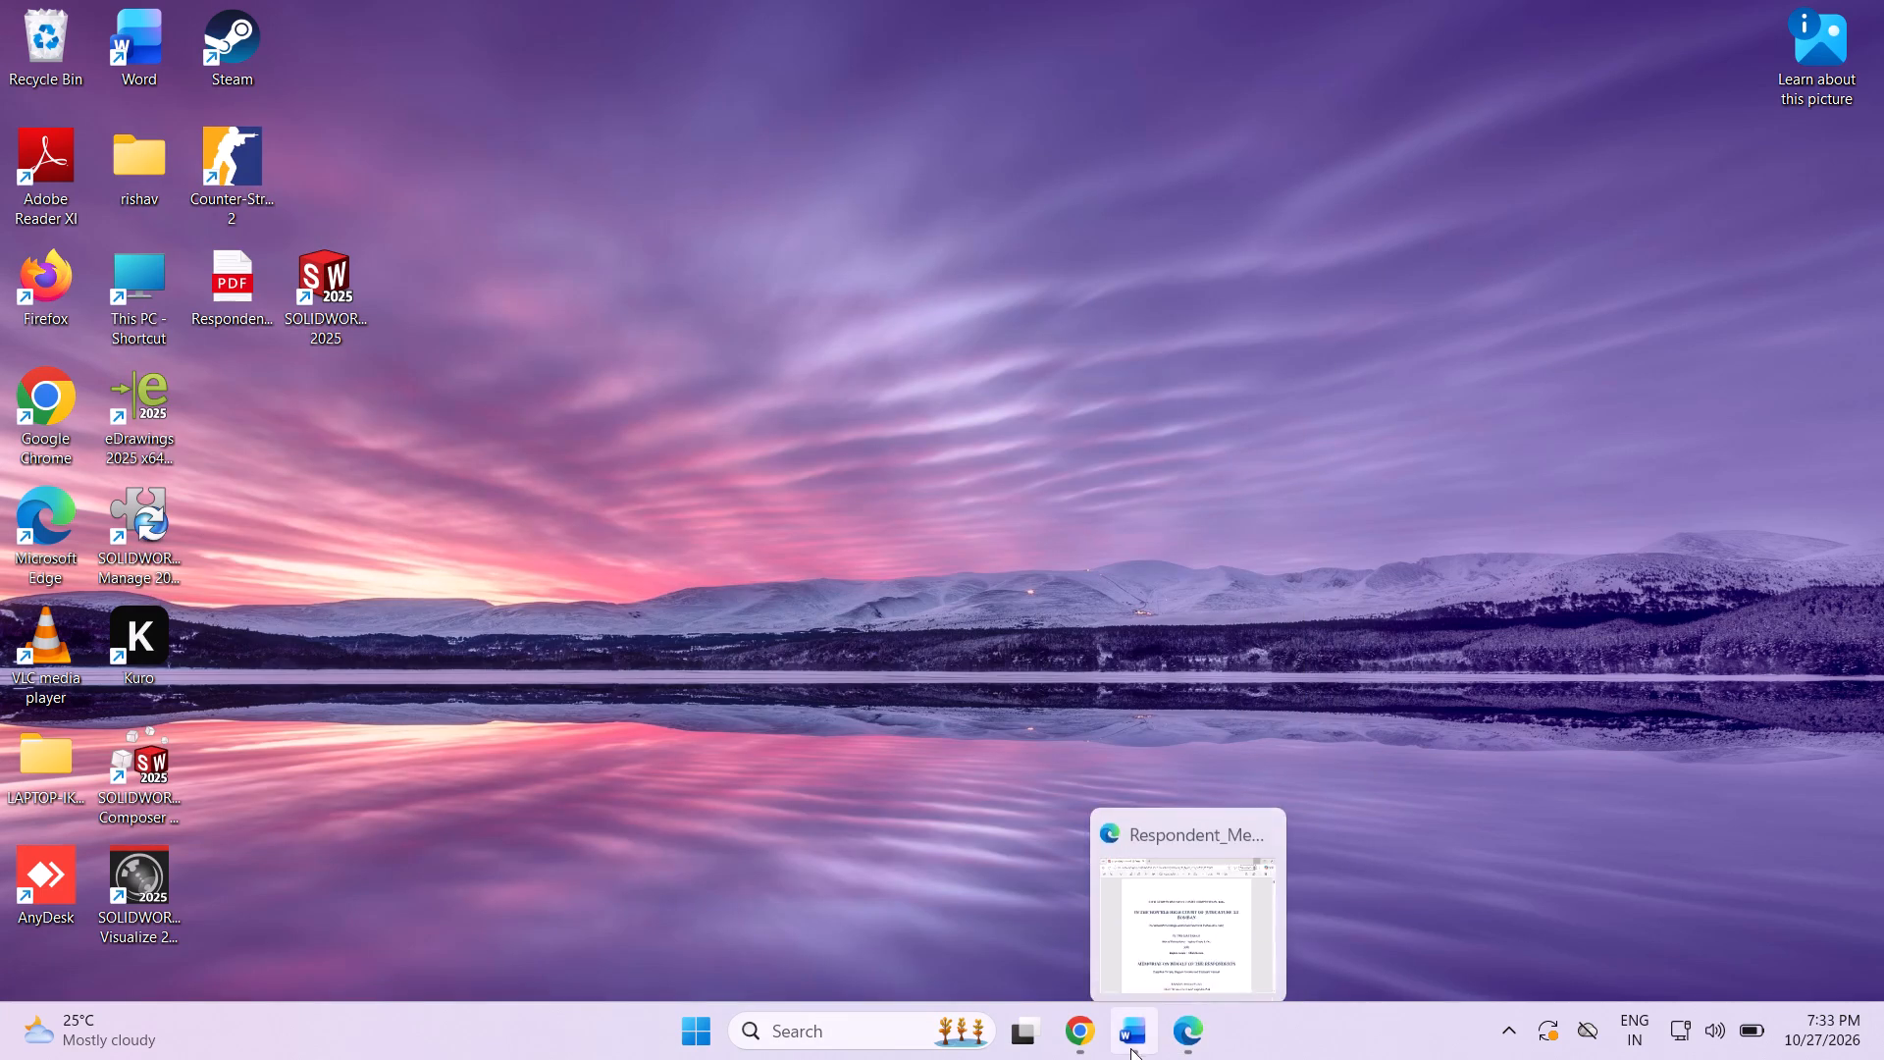
Switch back to the Word document, close the Respondent Memorial PDF window, and return to the TC text box.
{"action": "left_click", "coordinate": [1123, 1042]}
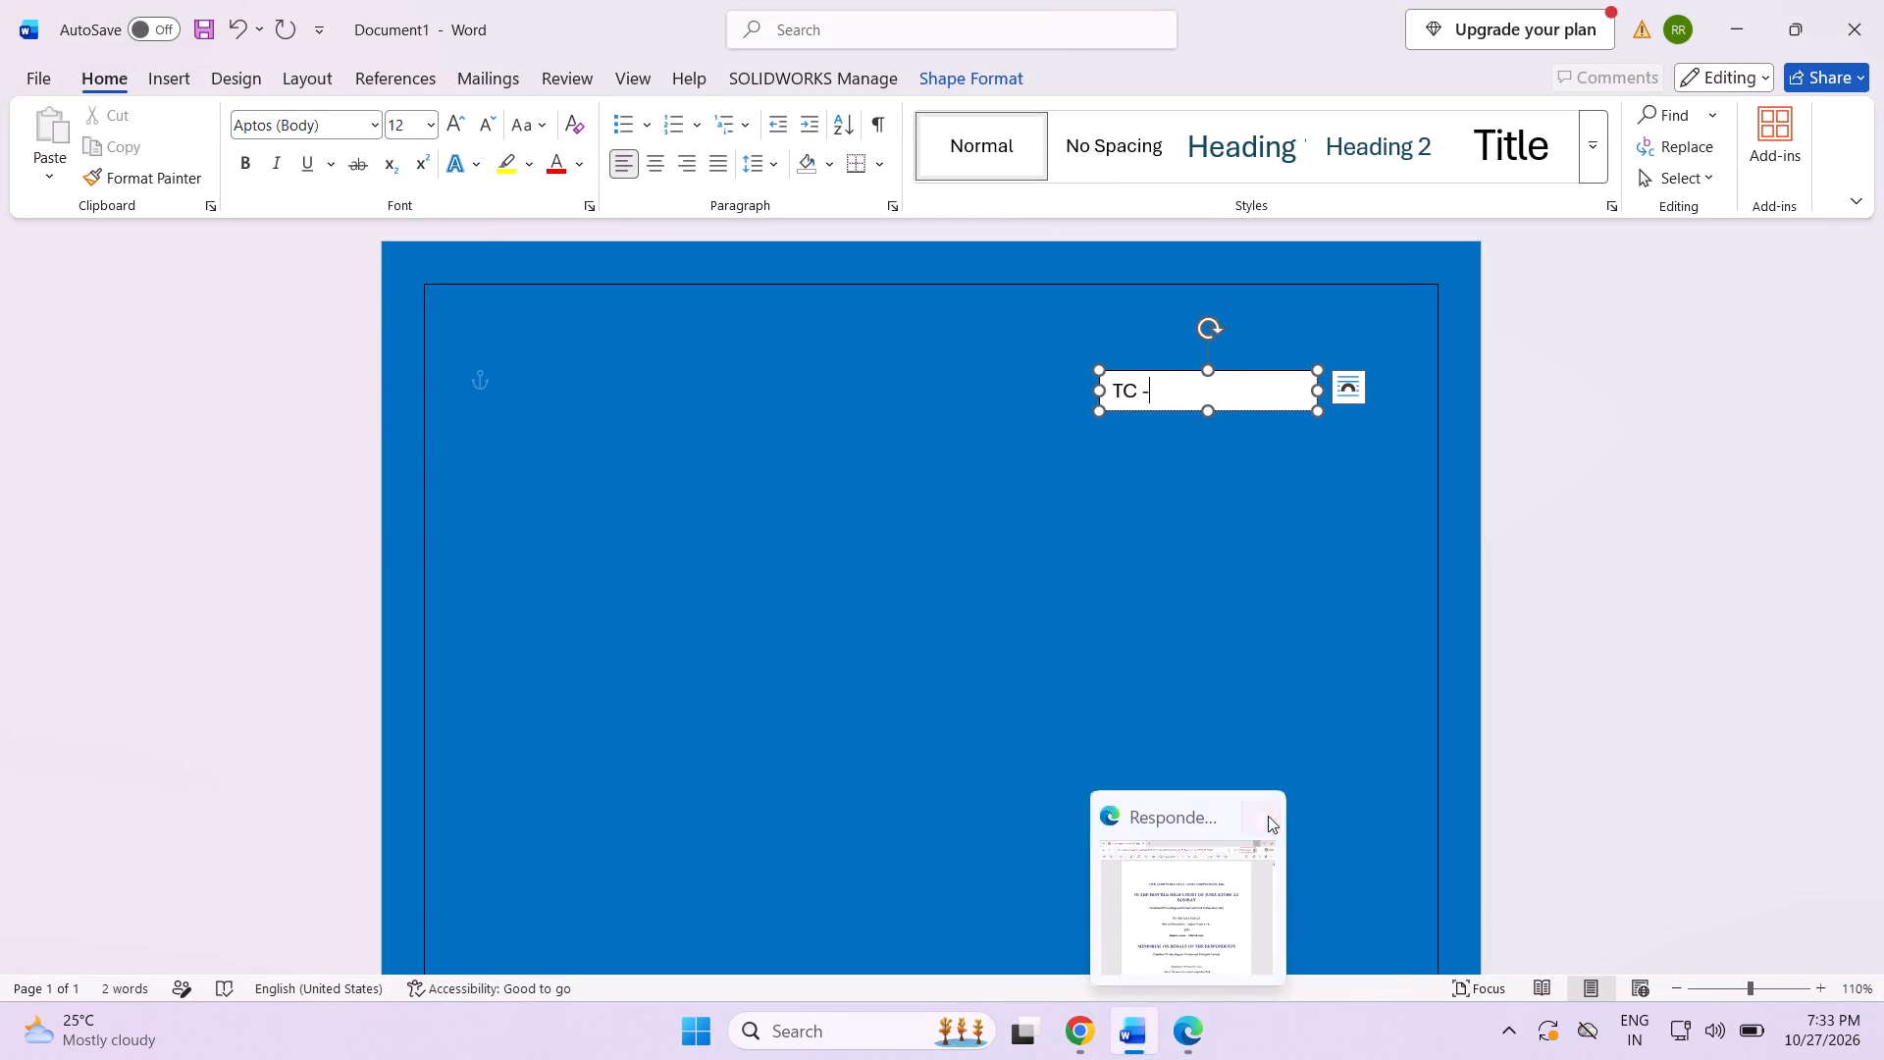
{"action": "left_click", "coordinate": [1268, 816]}
{"action": "left_click", "coordinate": [1169, 389]}
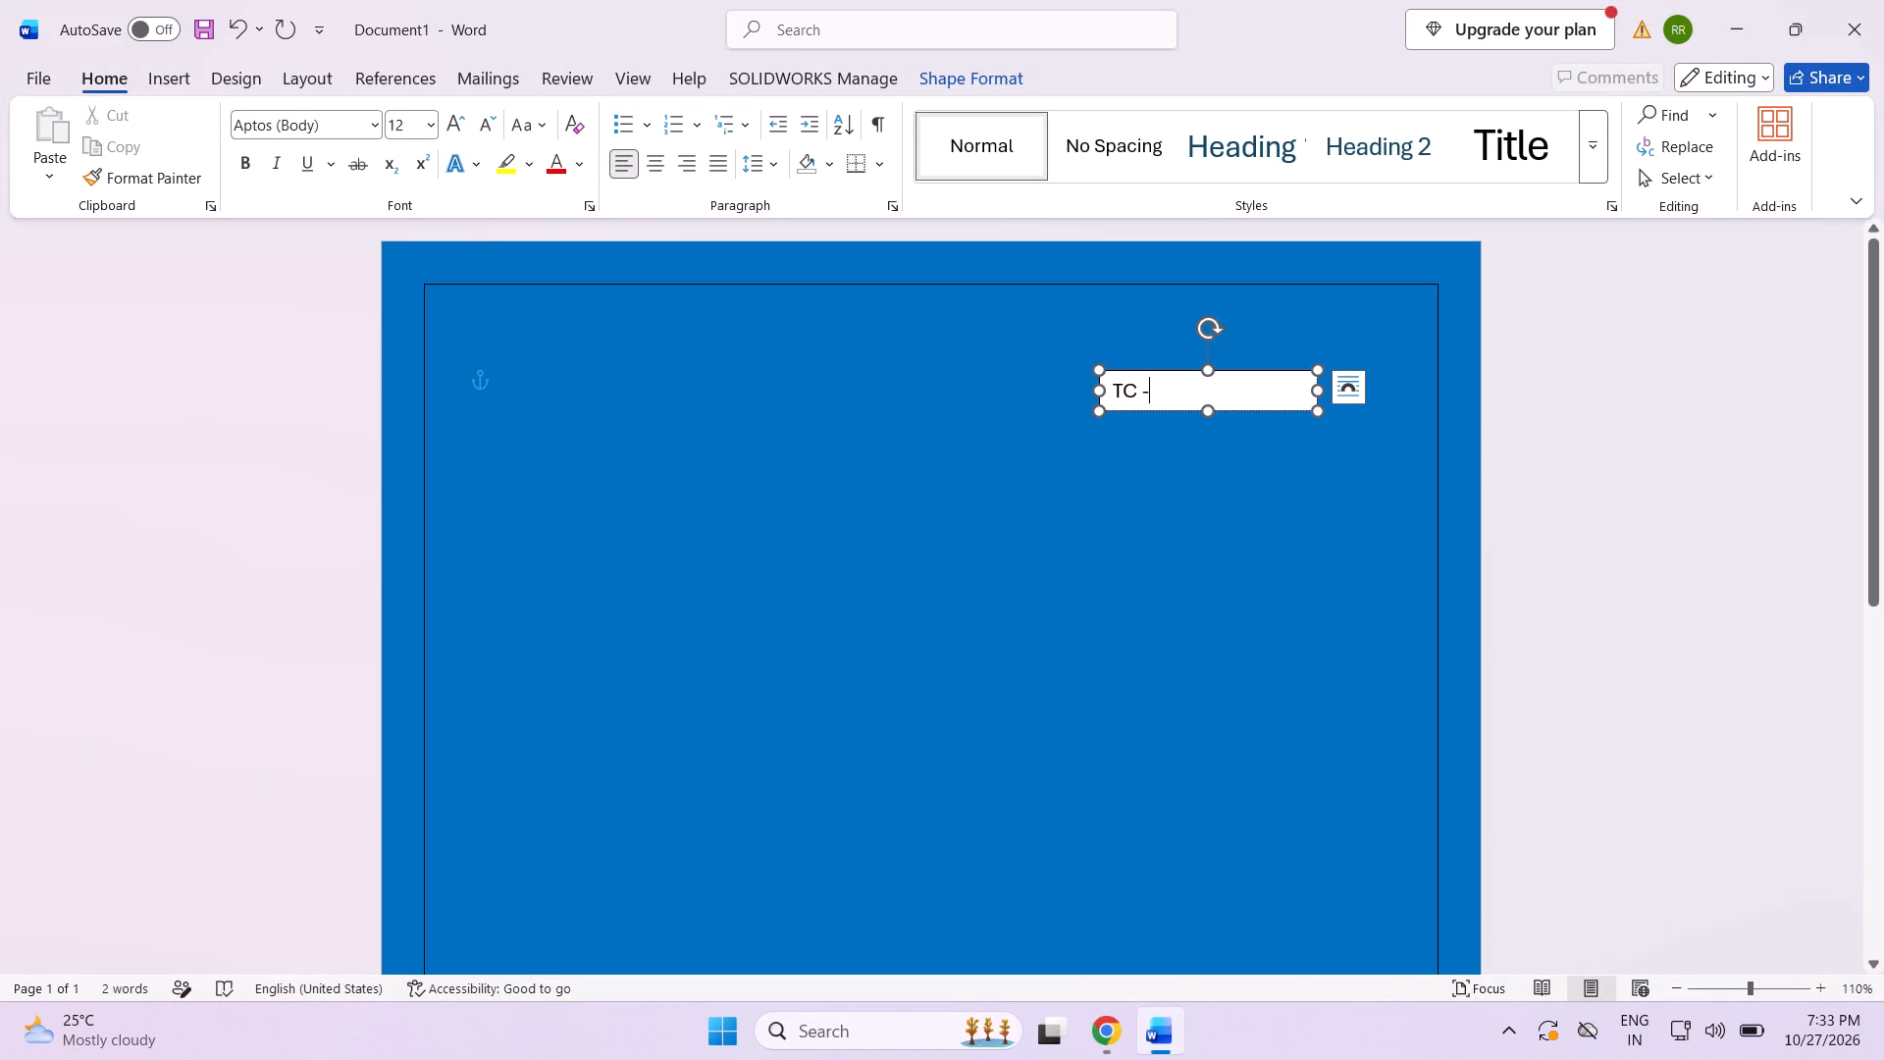
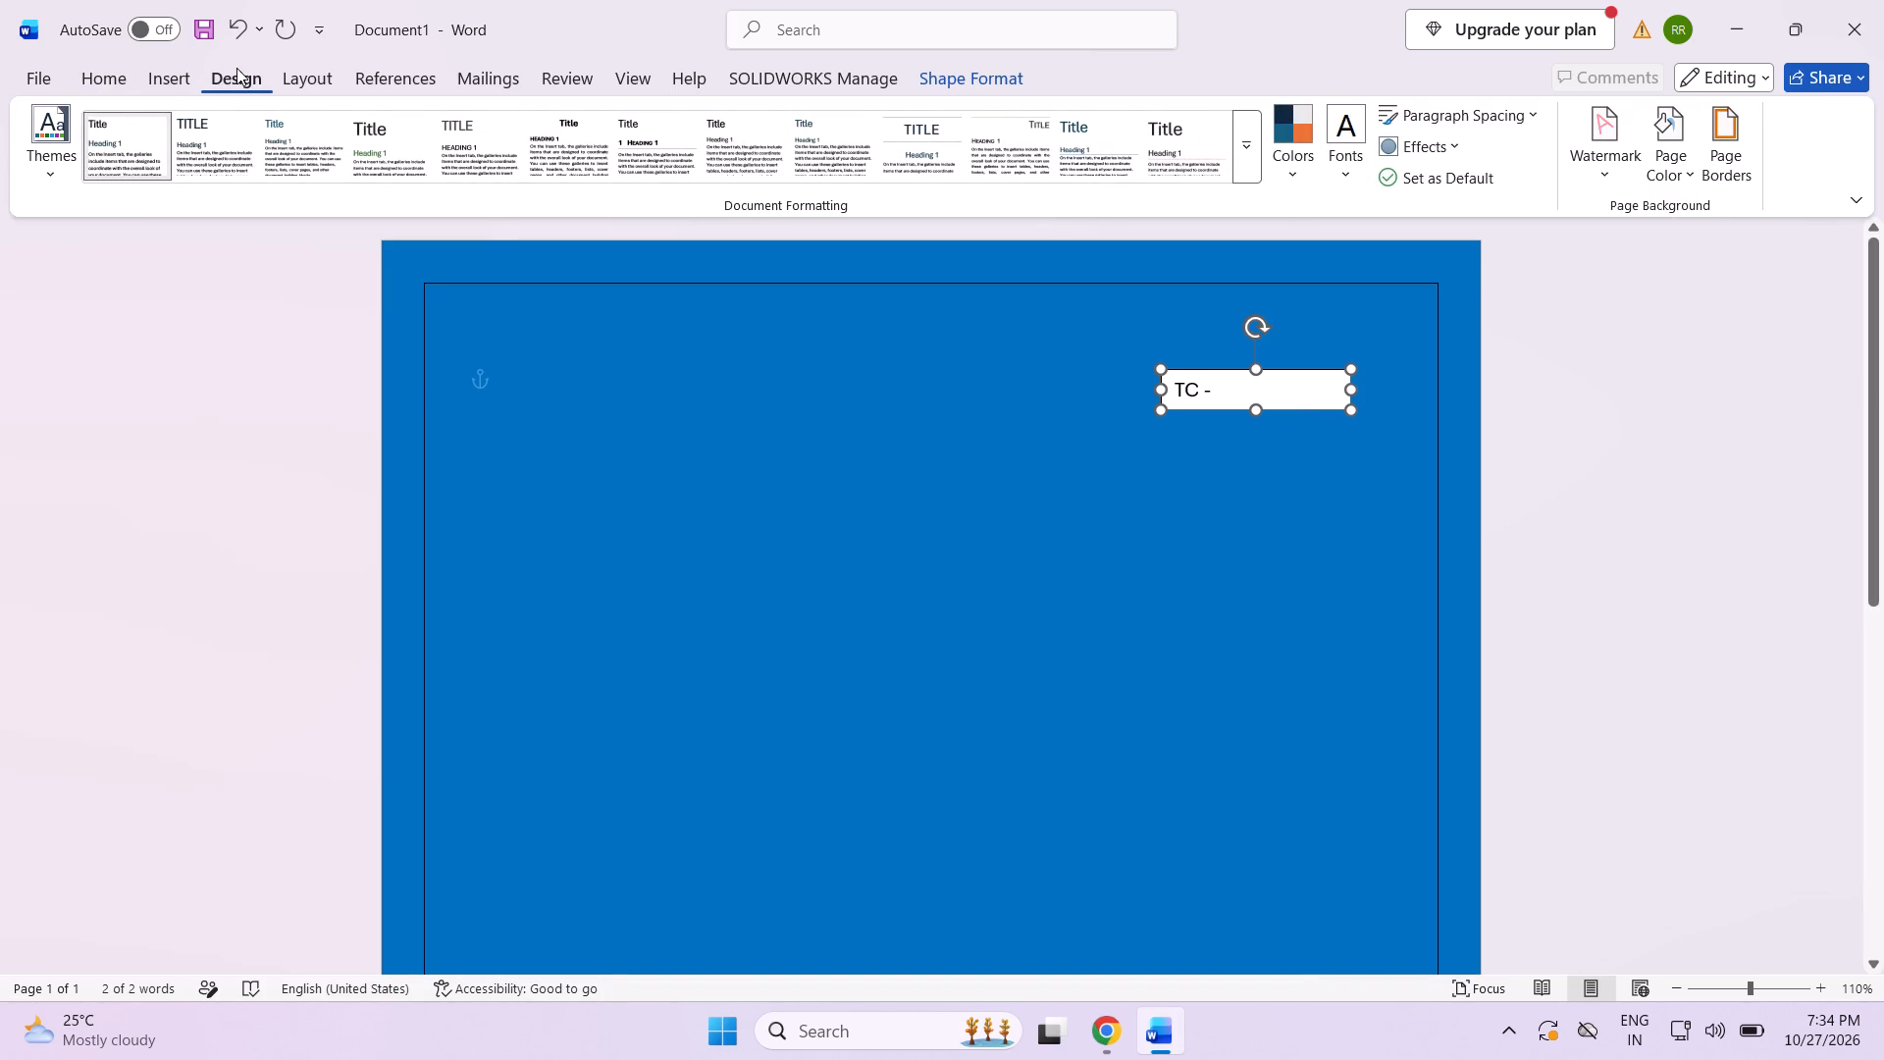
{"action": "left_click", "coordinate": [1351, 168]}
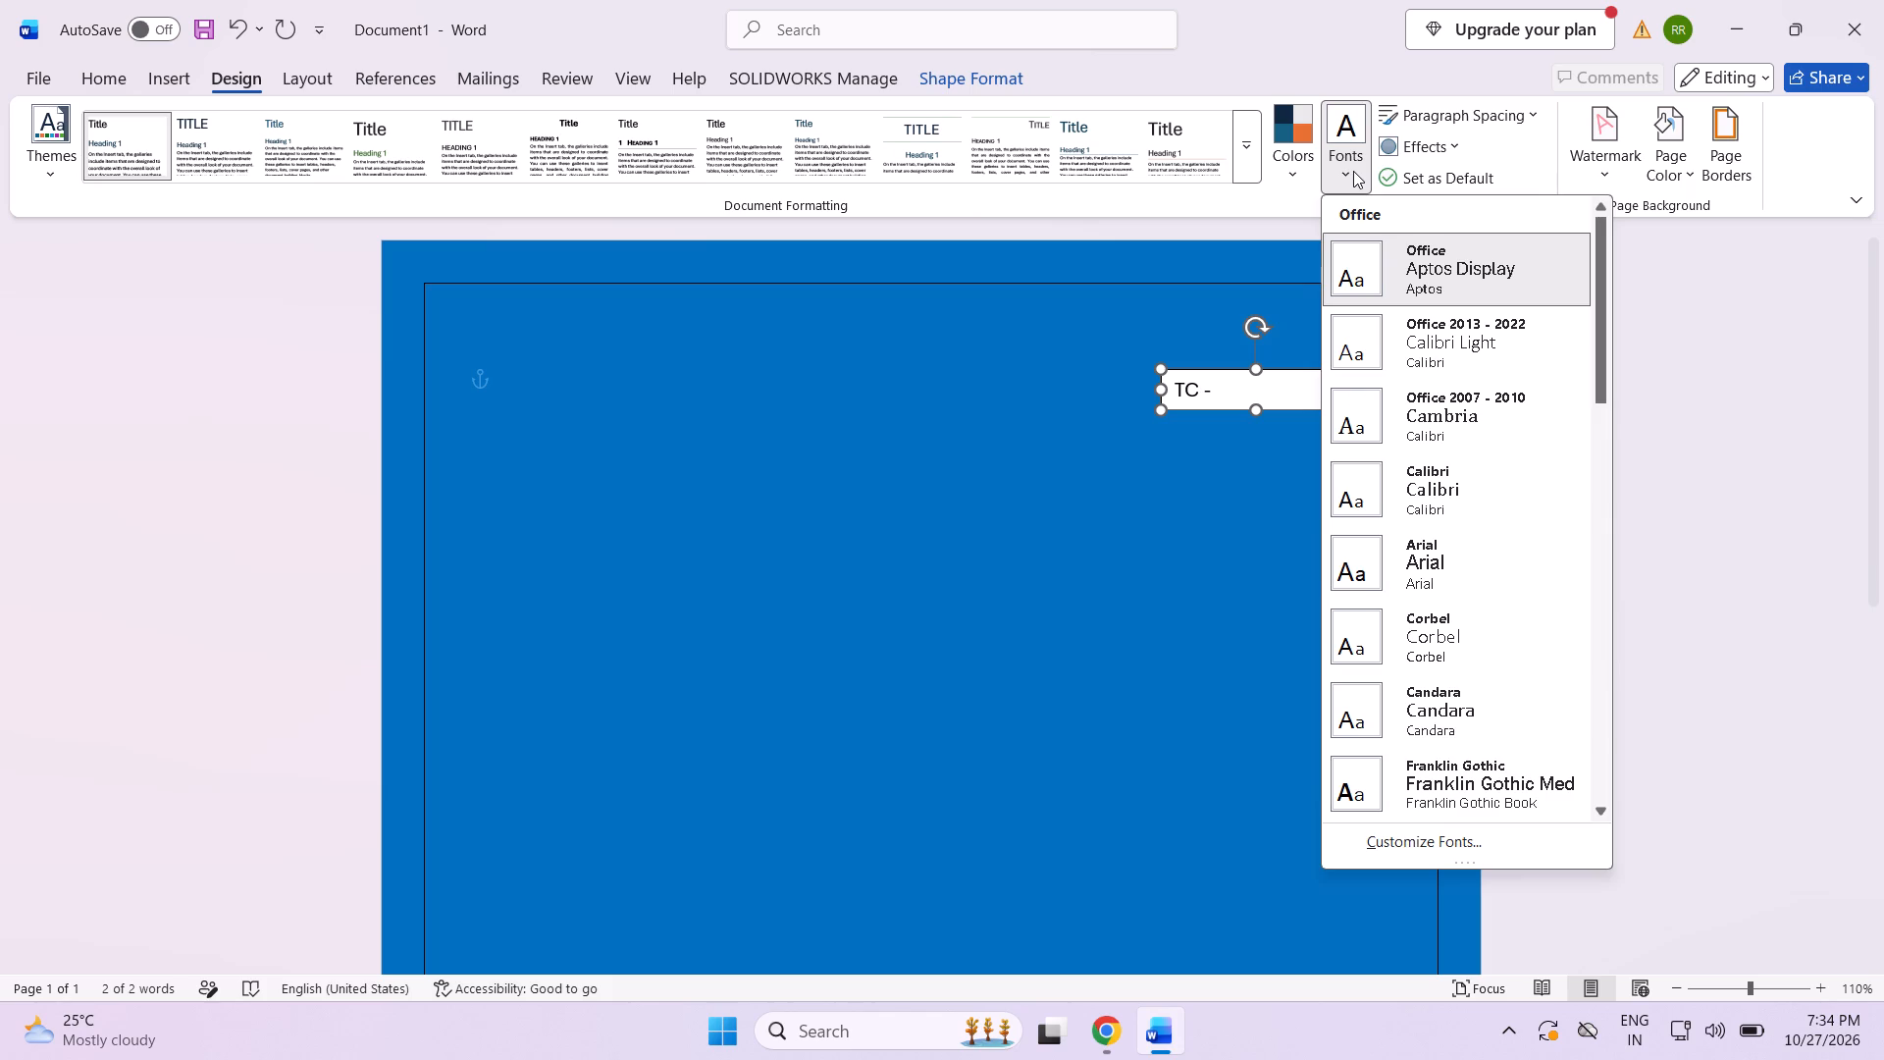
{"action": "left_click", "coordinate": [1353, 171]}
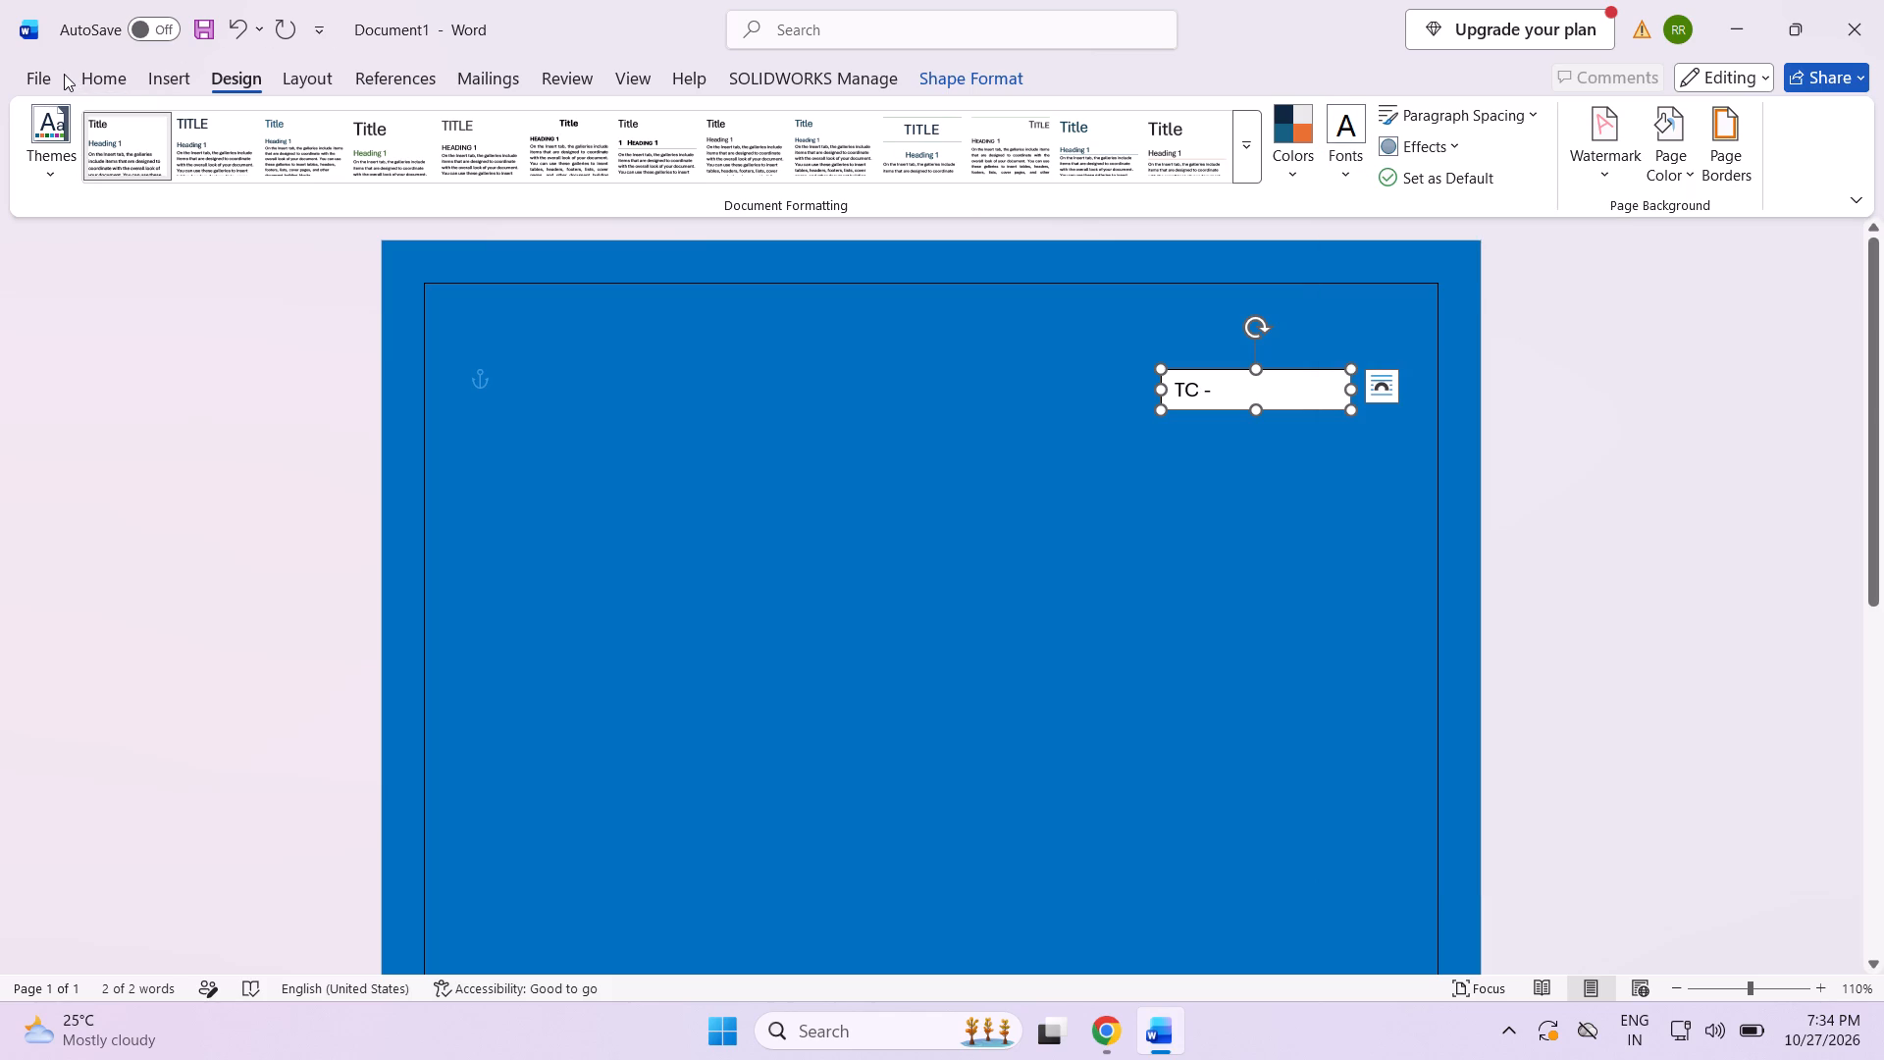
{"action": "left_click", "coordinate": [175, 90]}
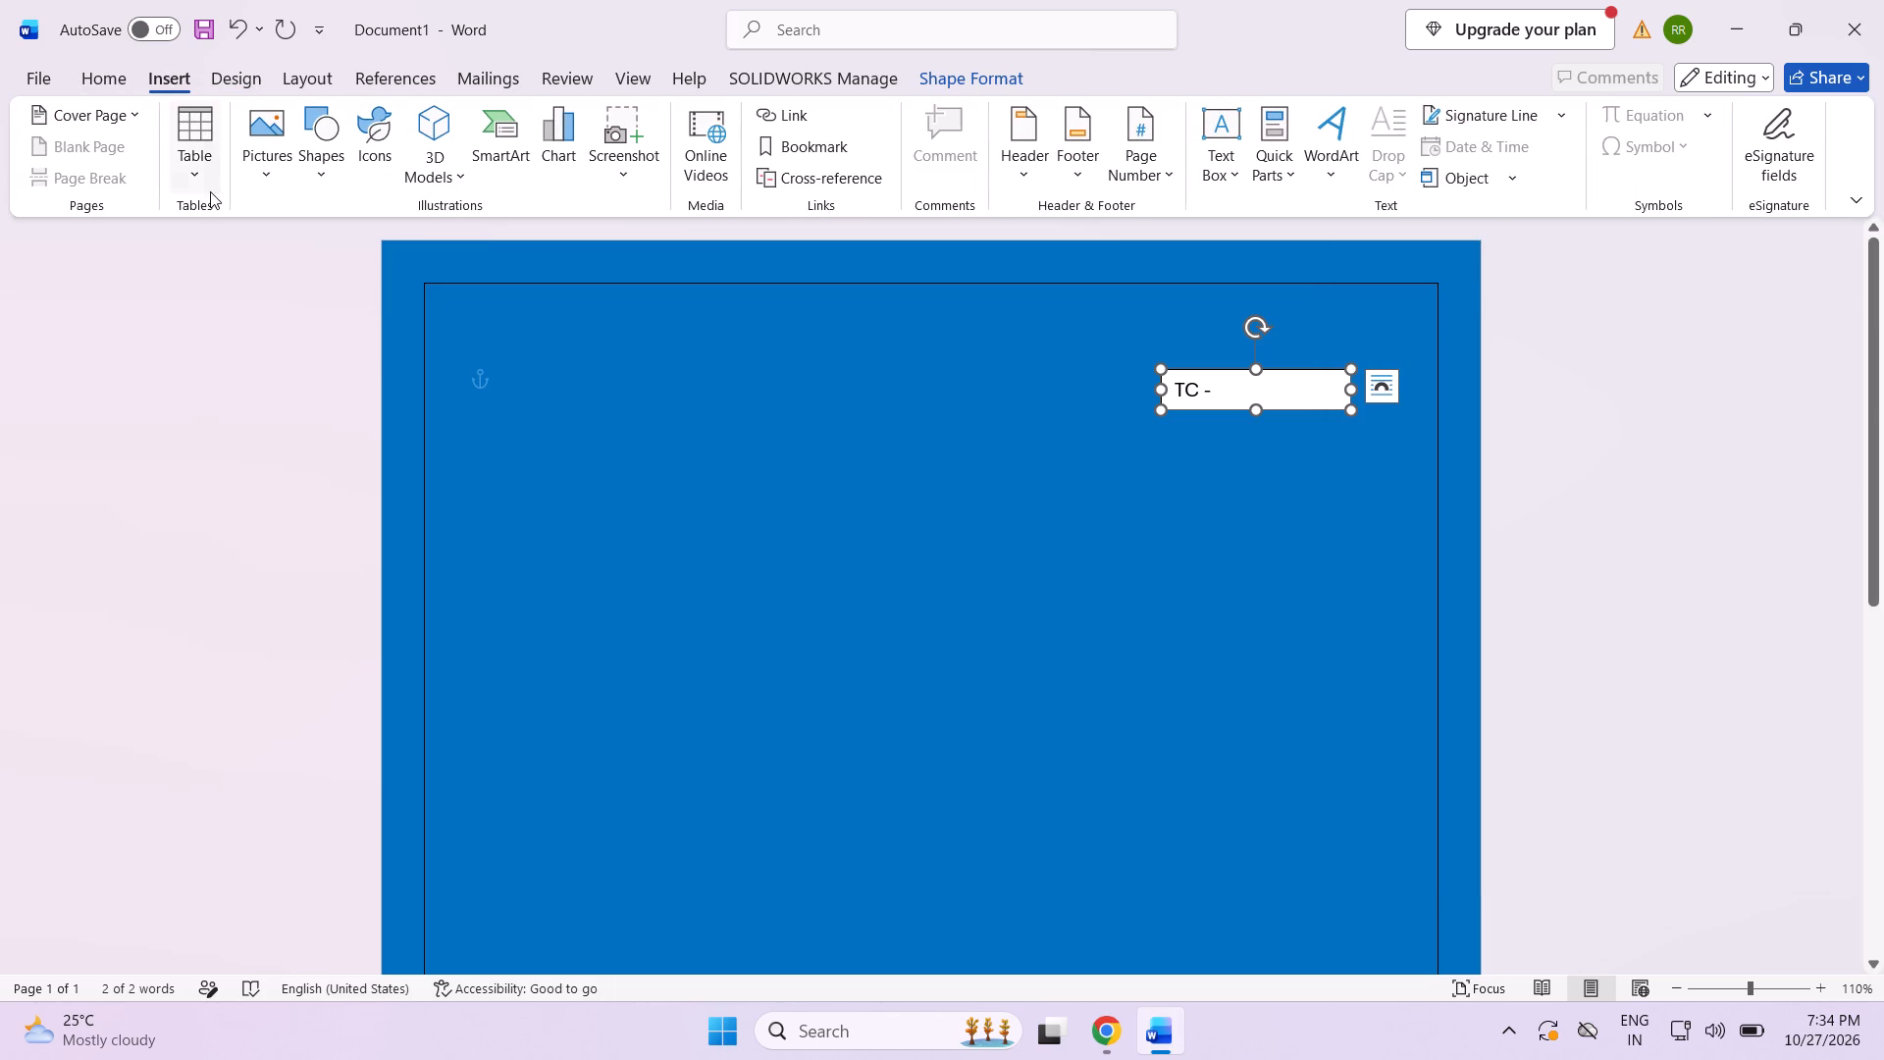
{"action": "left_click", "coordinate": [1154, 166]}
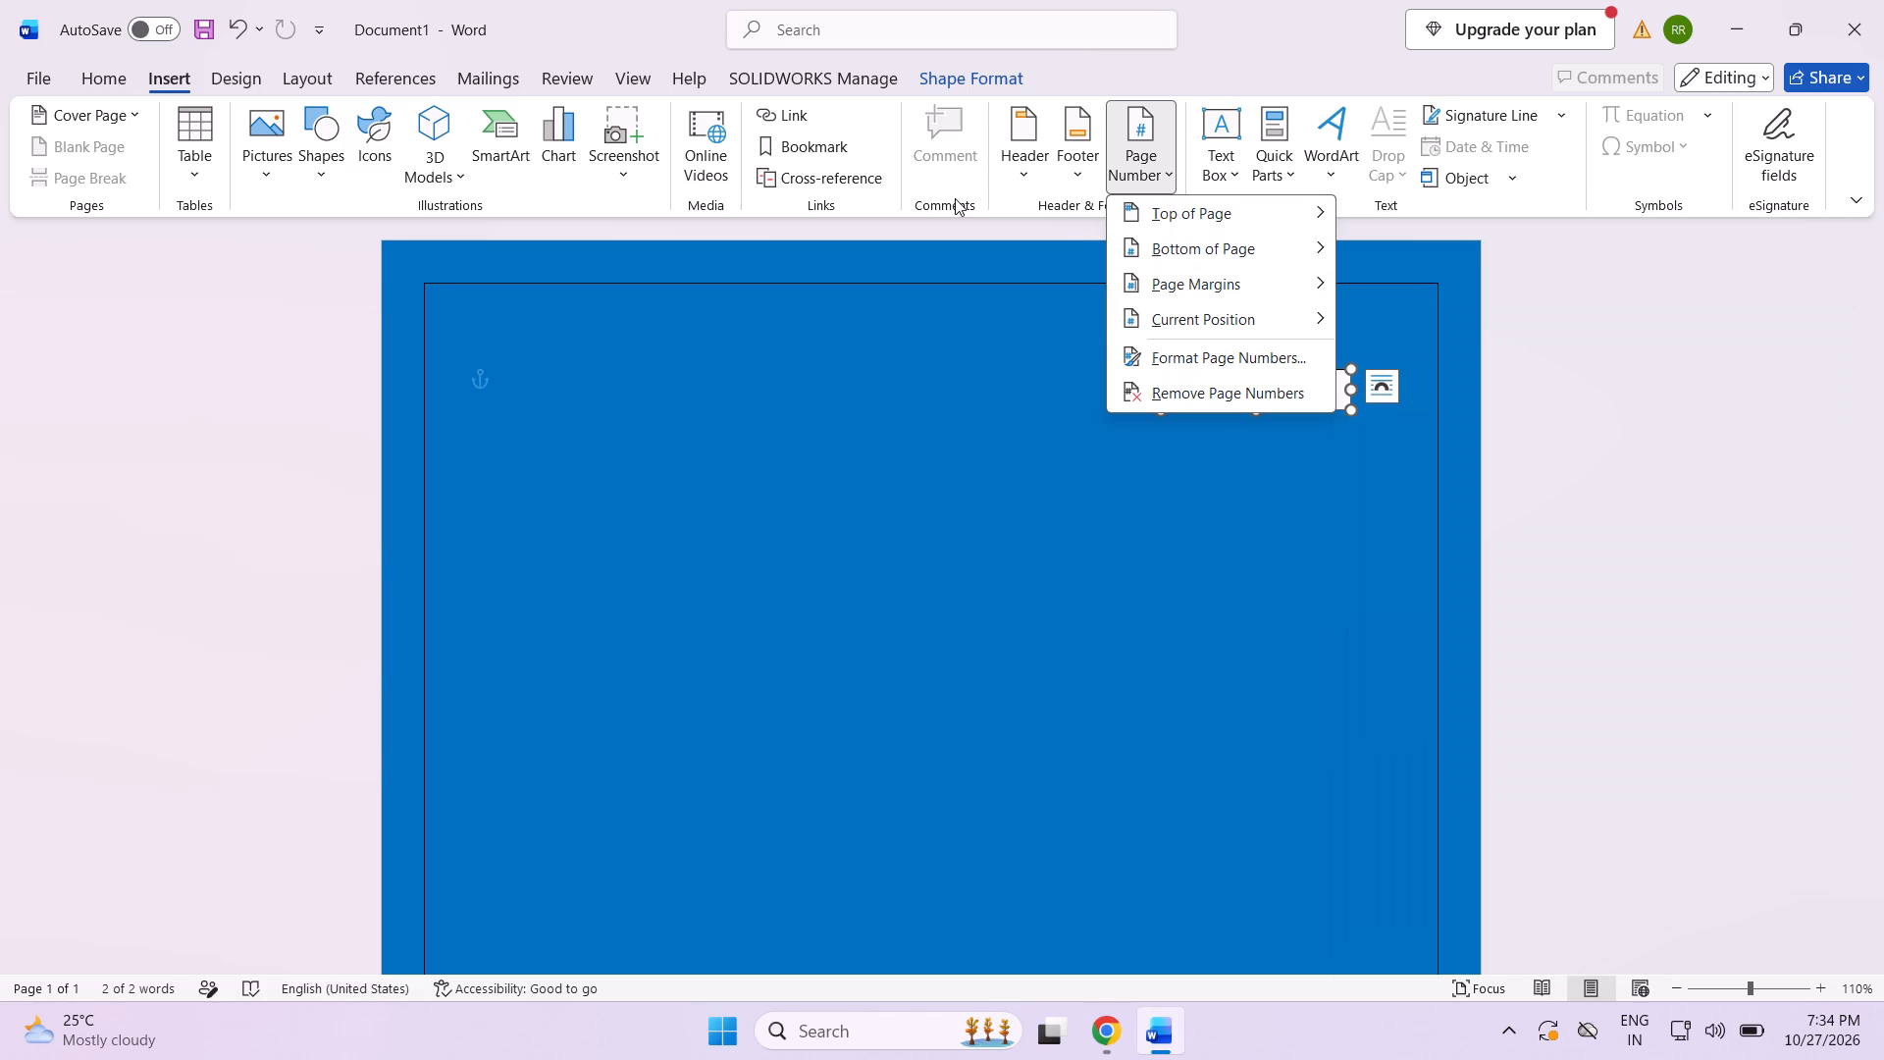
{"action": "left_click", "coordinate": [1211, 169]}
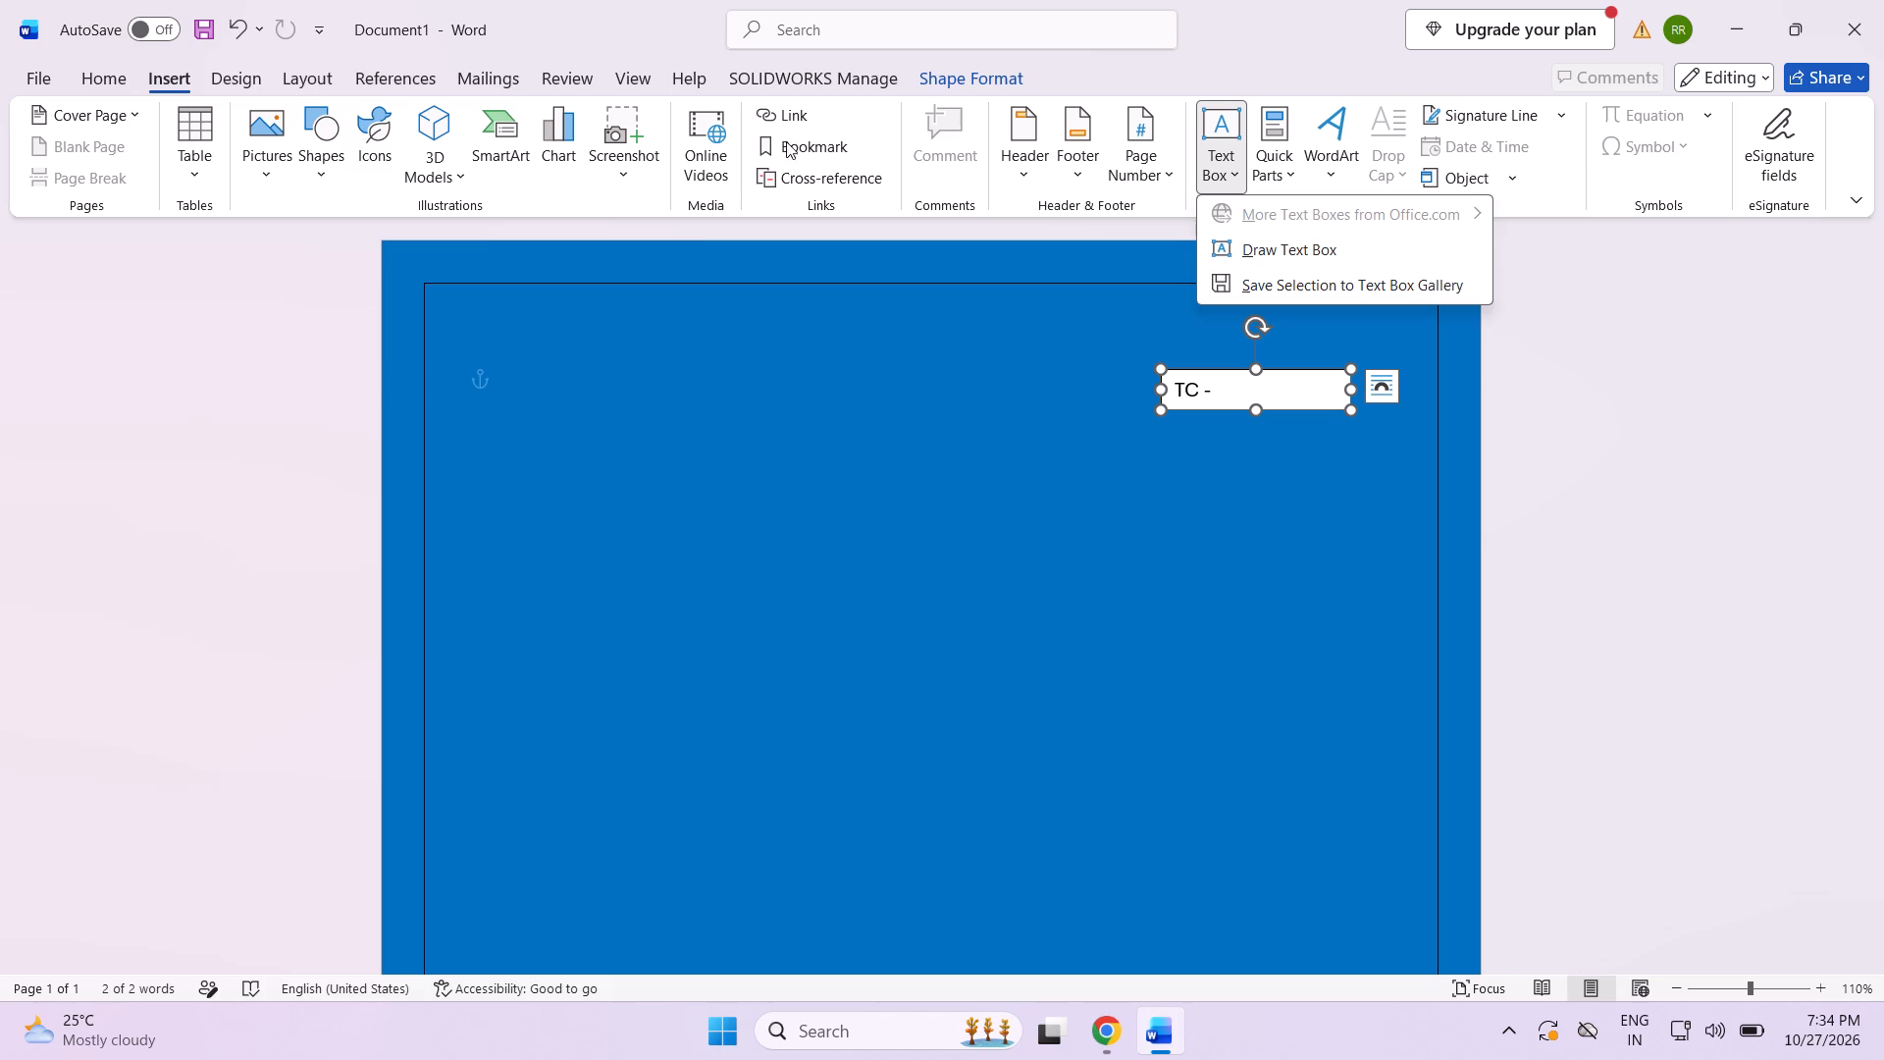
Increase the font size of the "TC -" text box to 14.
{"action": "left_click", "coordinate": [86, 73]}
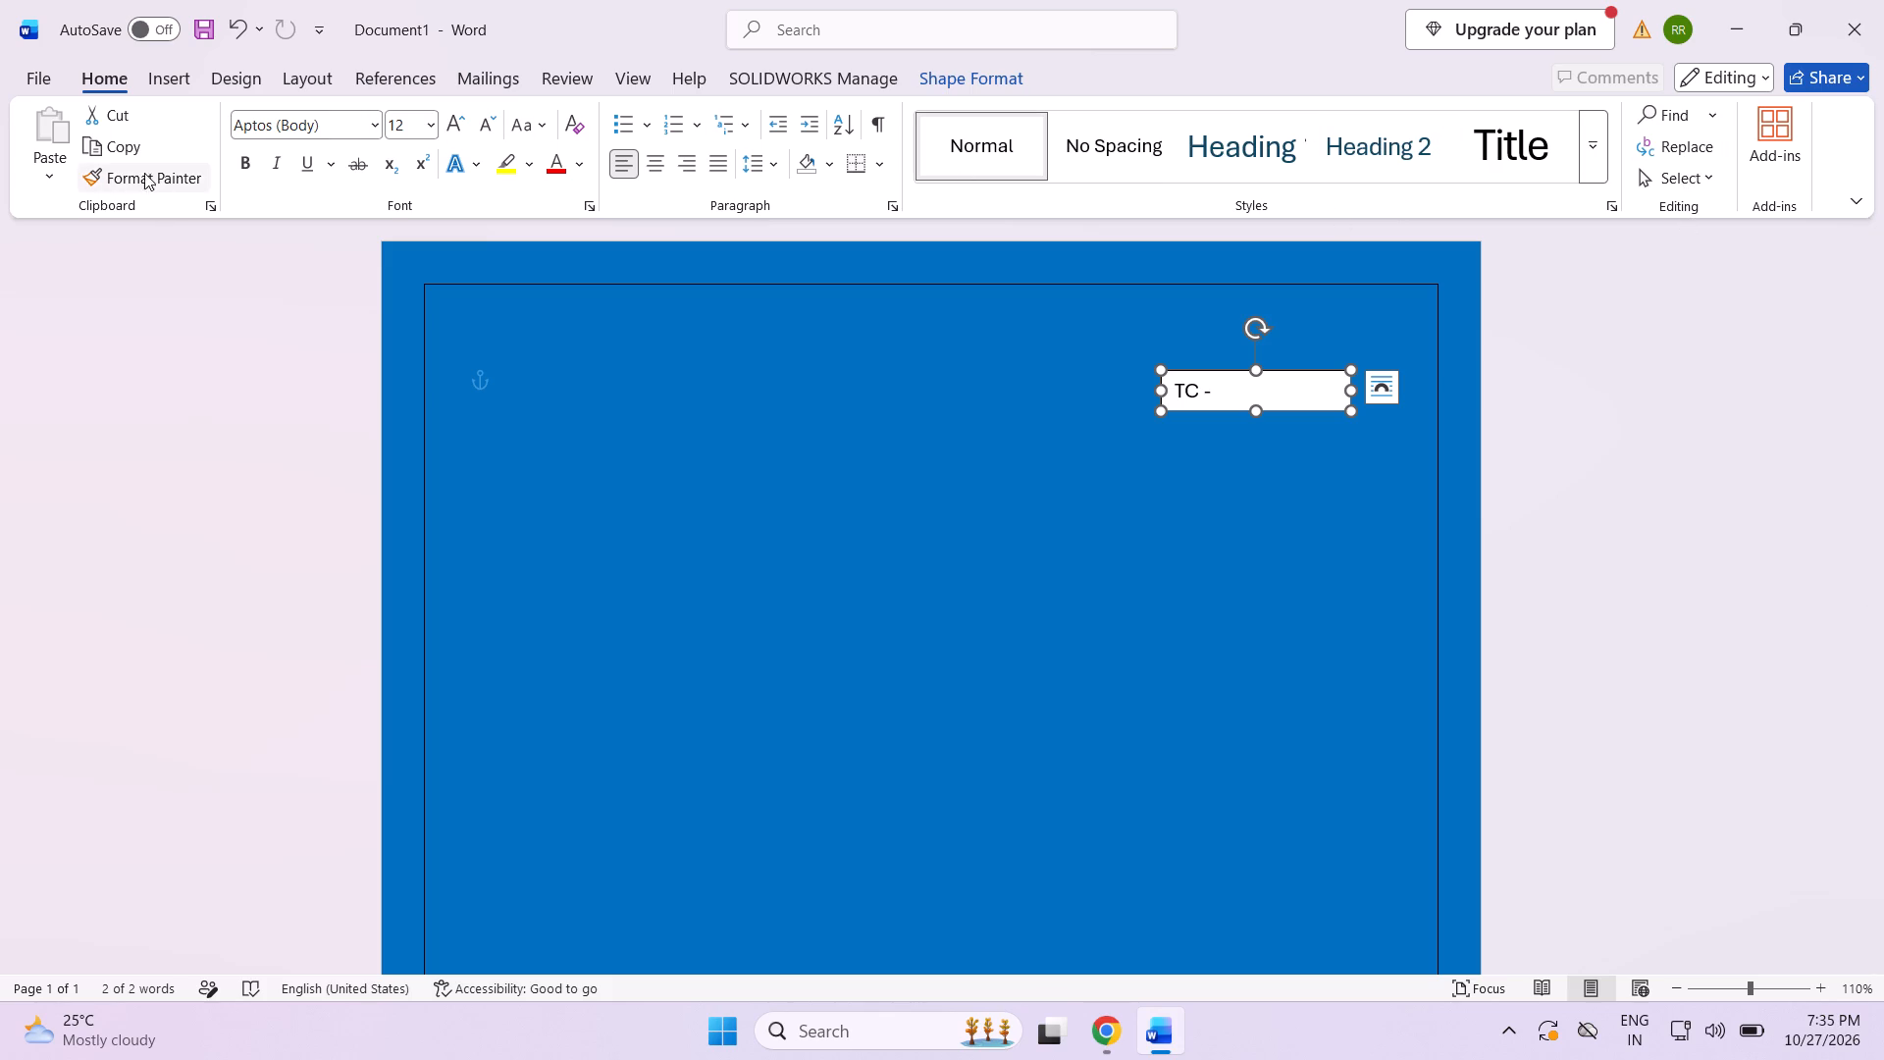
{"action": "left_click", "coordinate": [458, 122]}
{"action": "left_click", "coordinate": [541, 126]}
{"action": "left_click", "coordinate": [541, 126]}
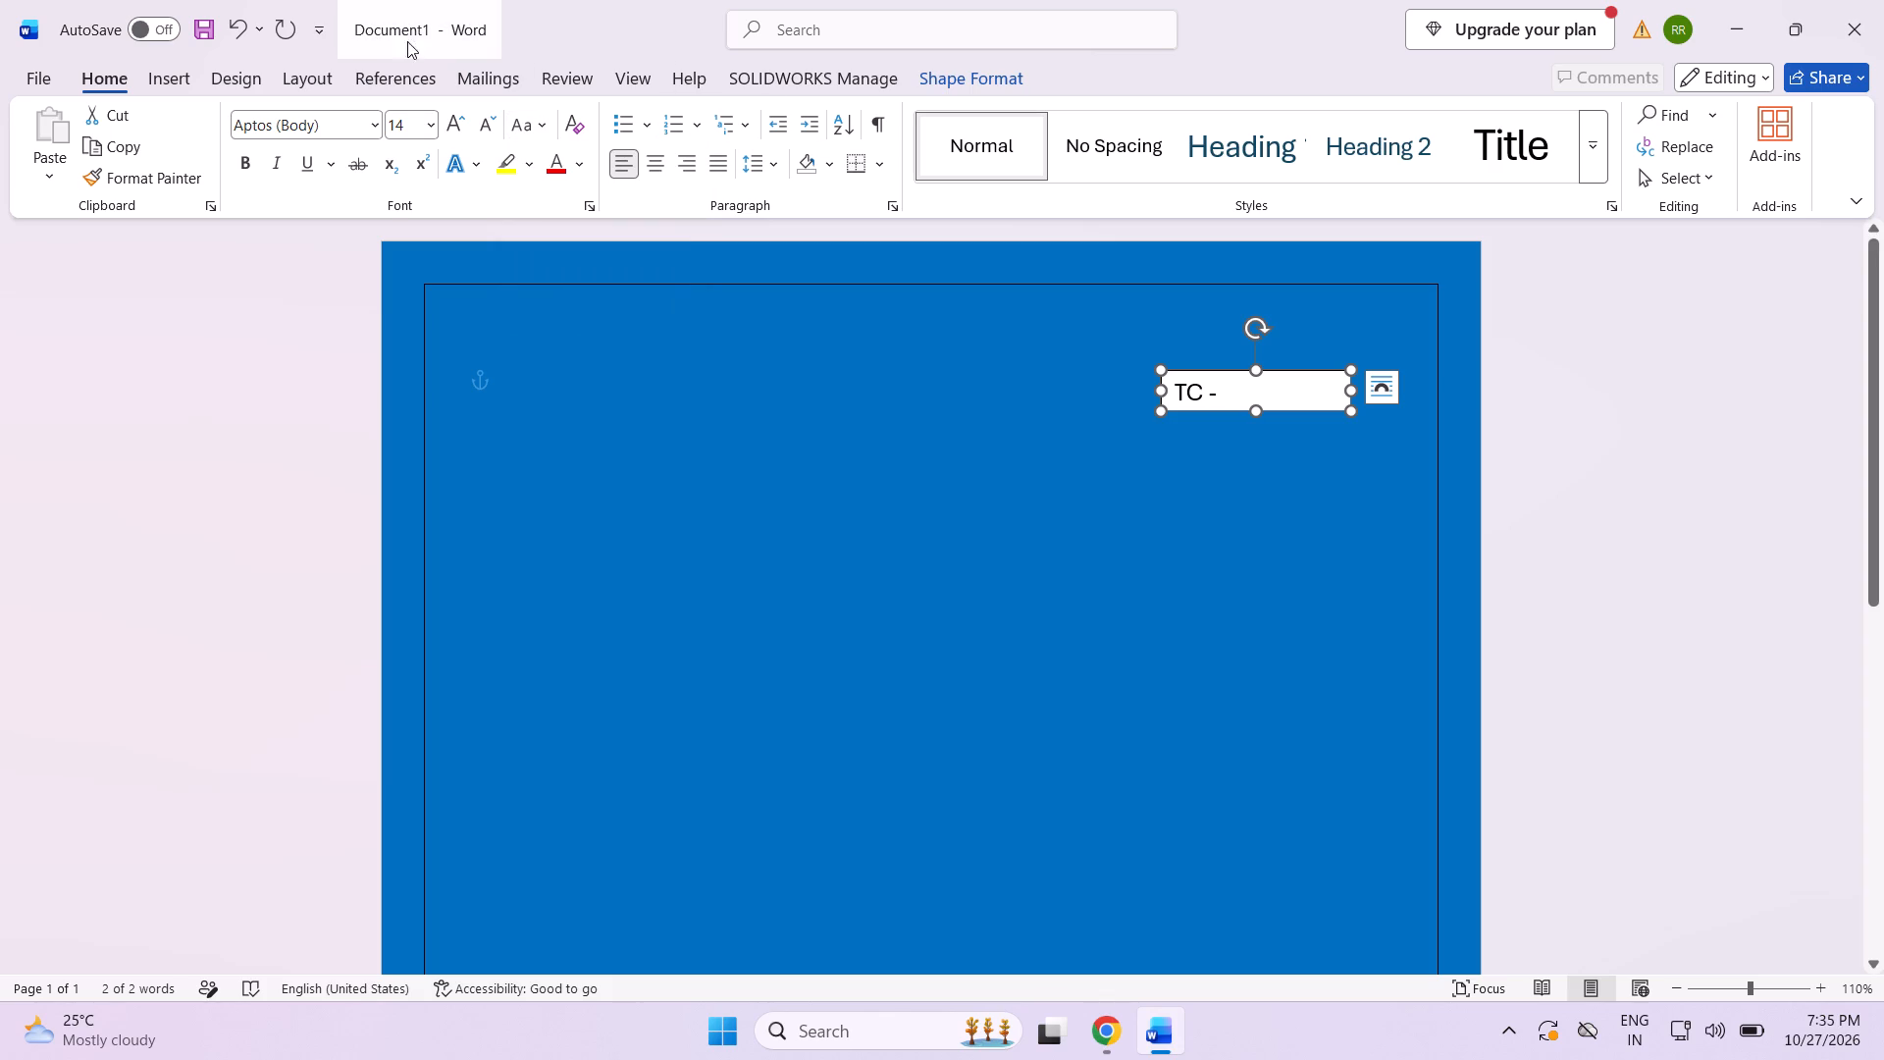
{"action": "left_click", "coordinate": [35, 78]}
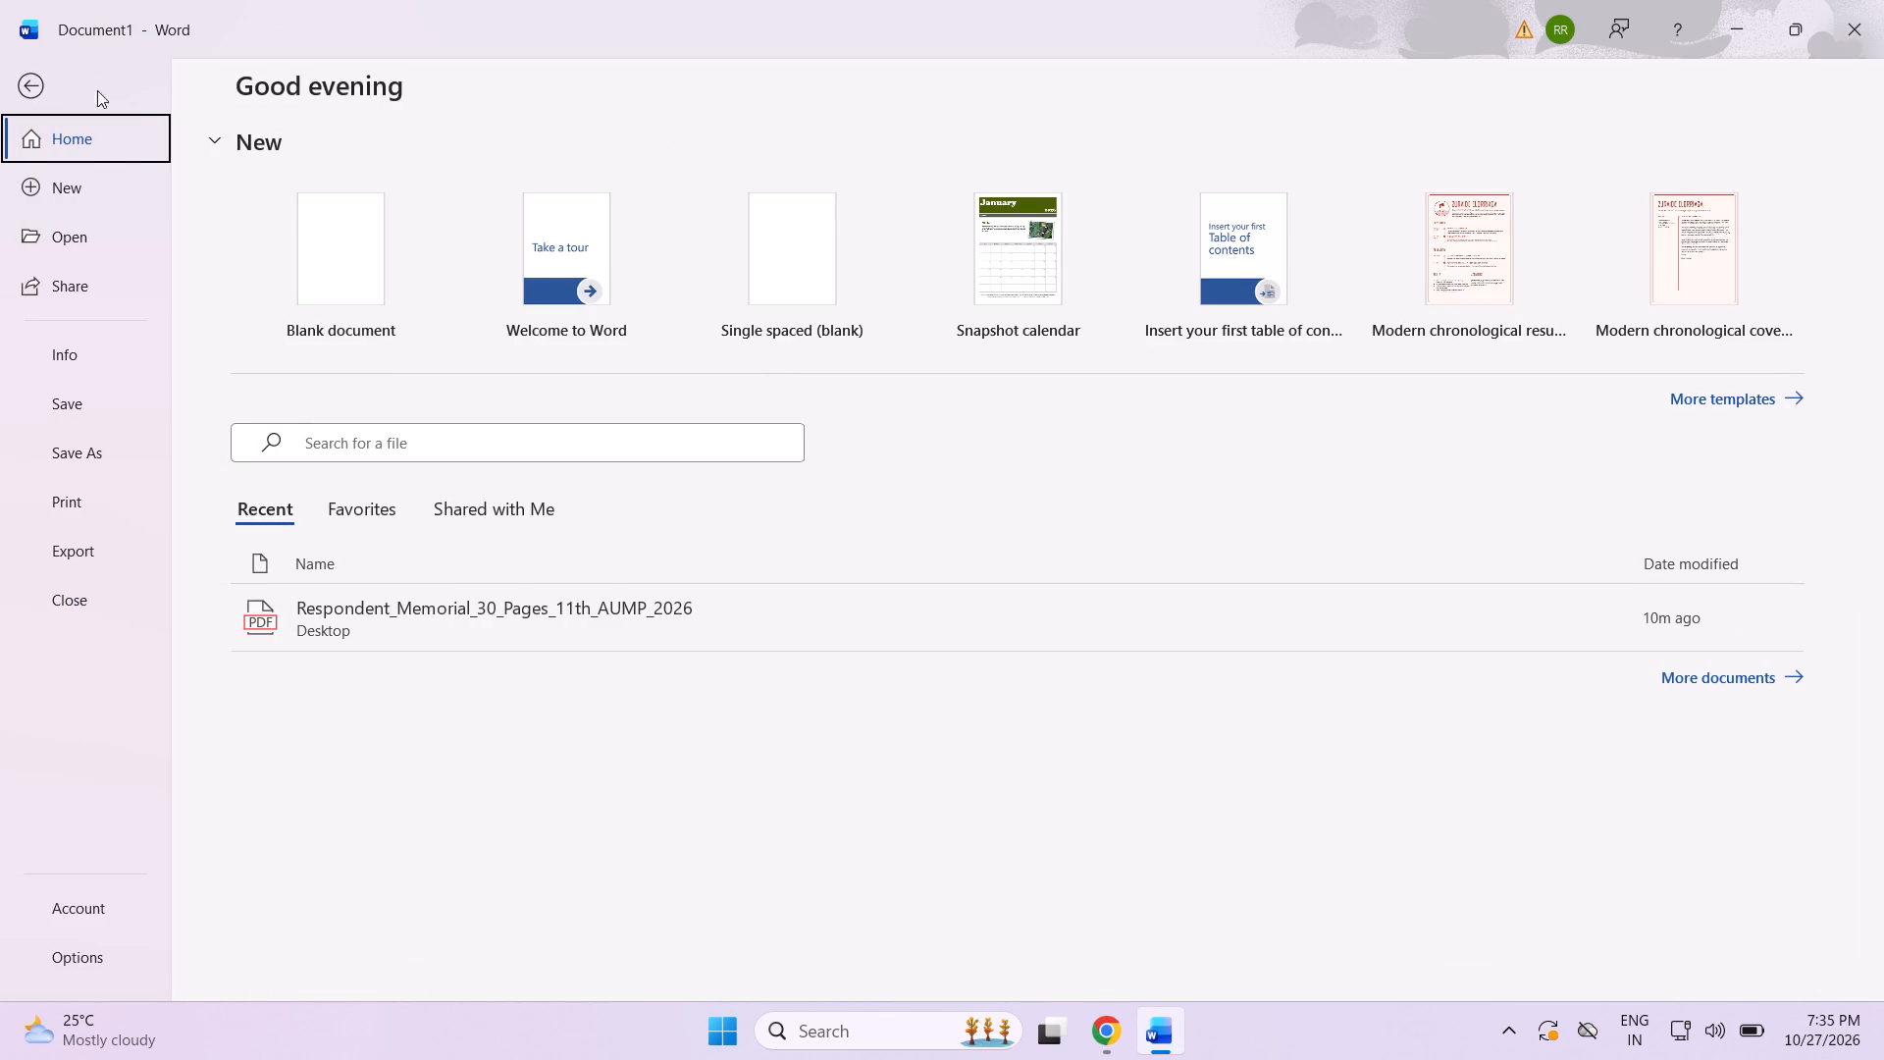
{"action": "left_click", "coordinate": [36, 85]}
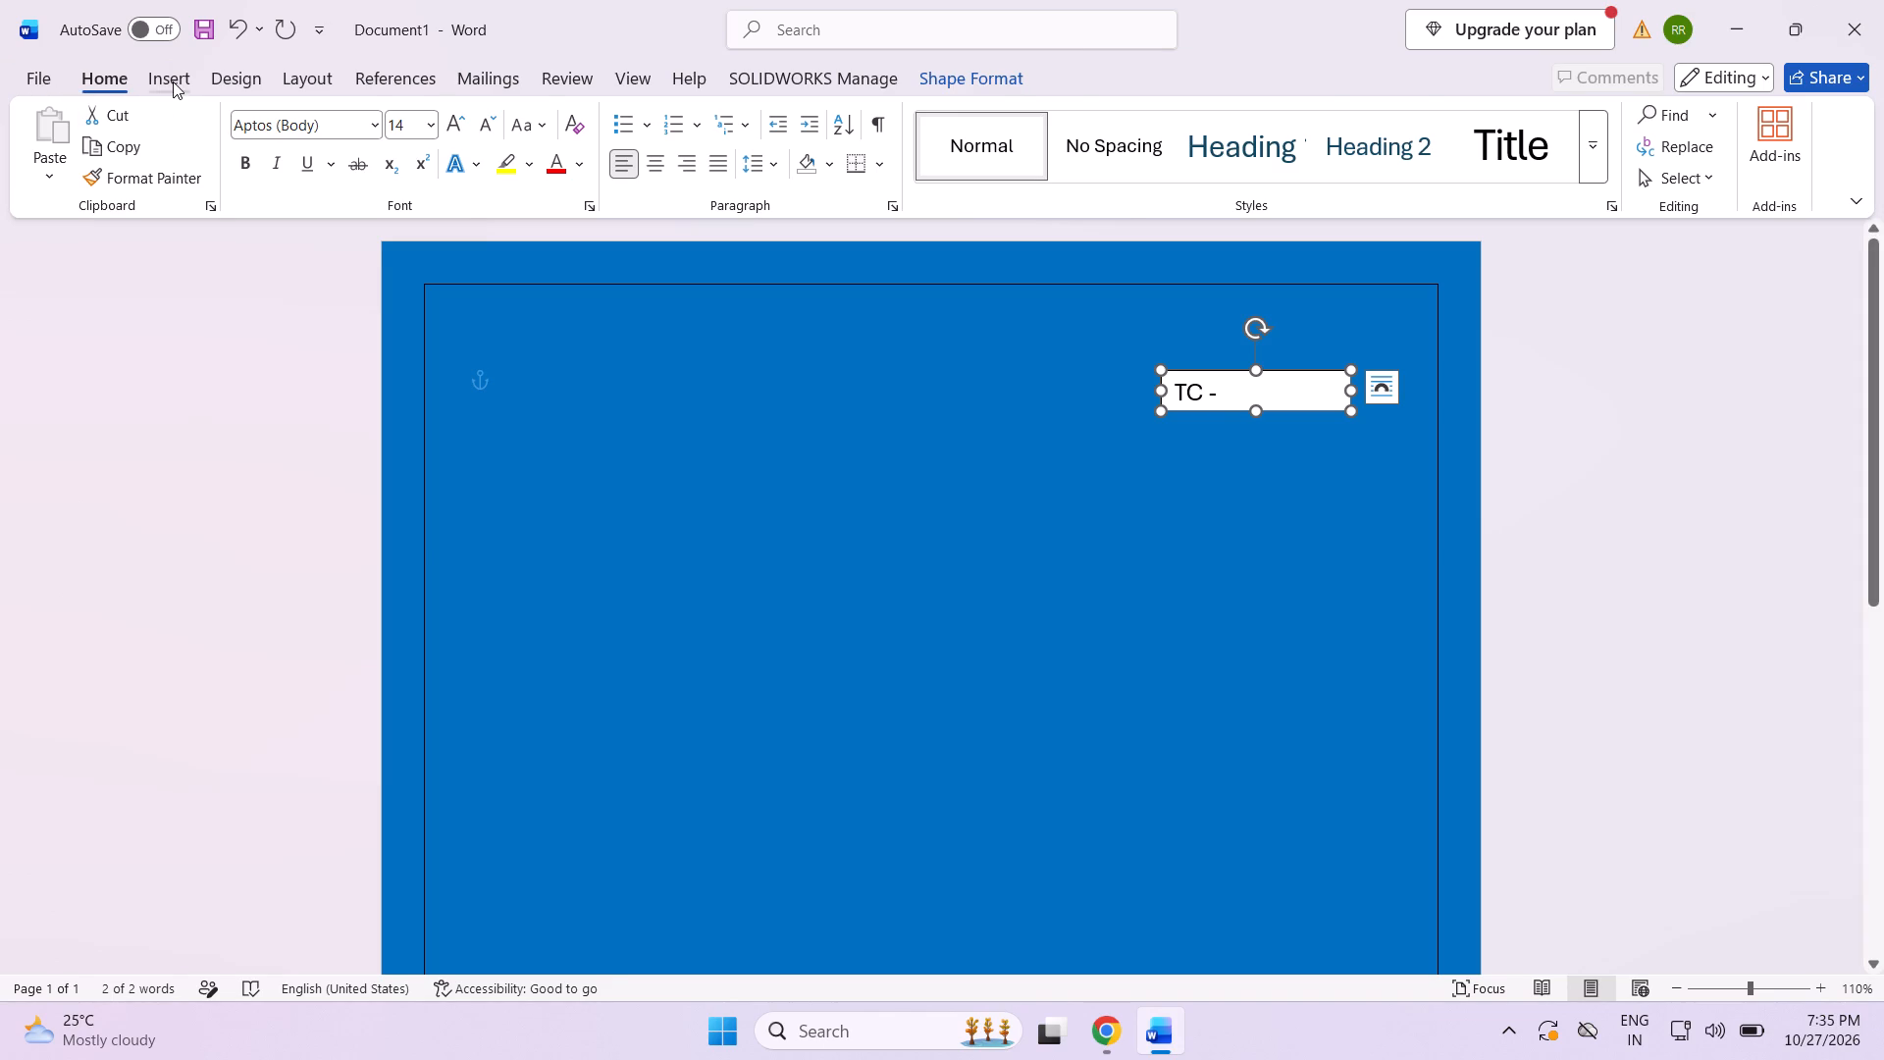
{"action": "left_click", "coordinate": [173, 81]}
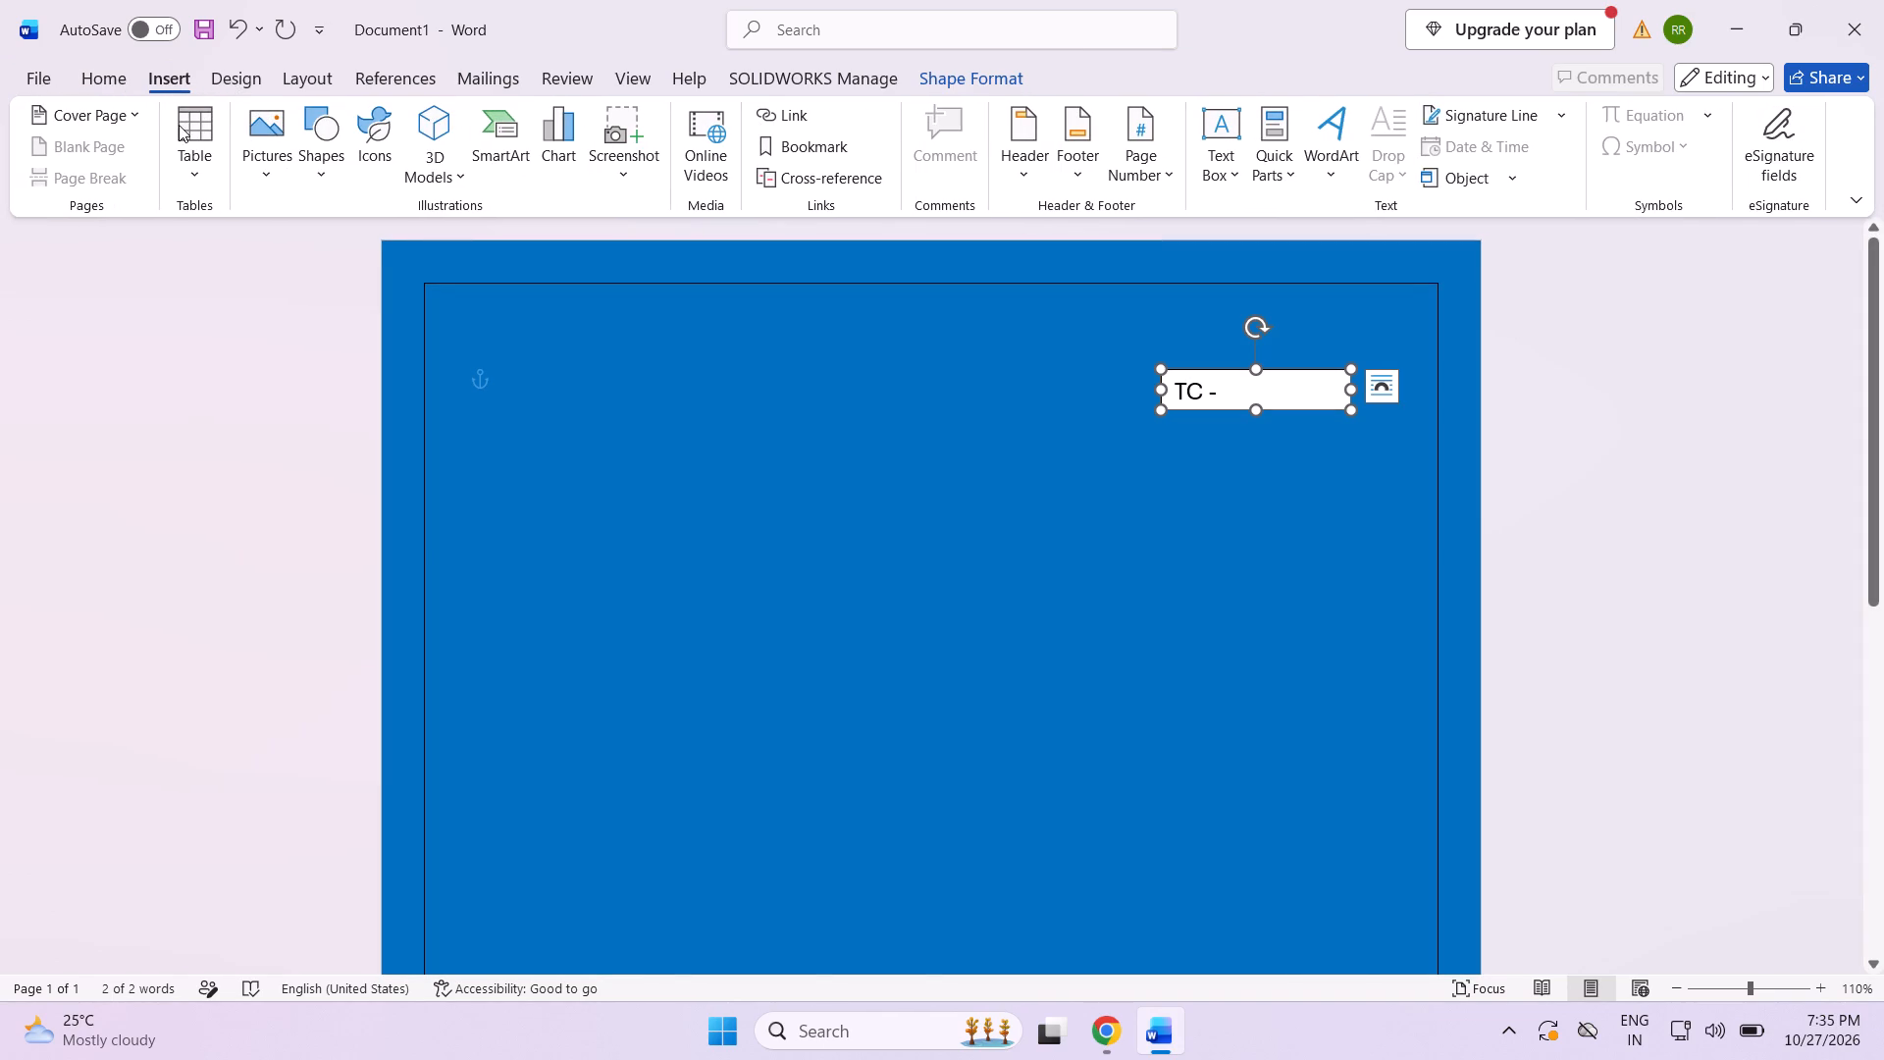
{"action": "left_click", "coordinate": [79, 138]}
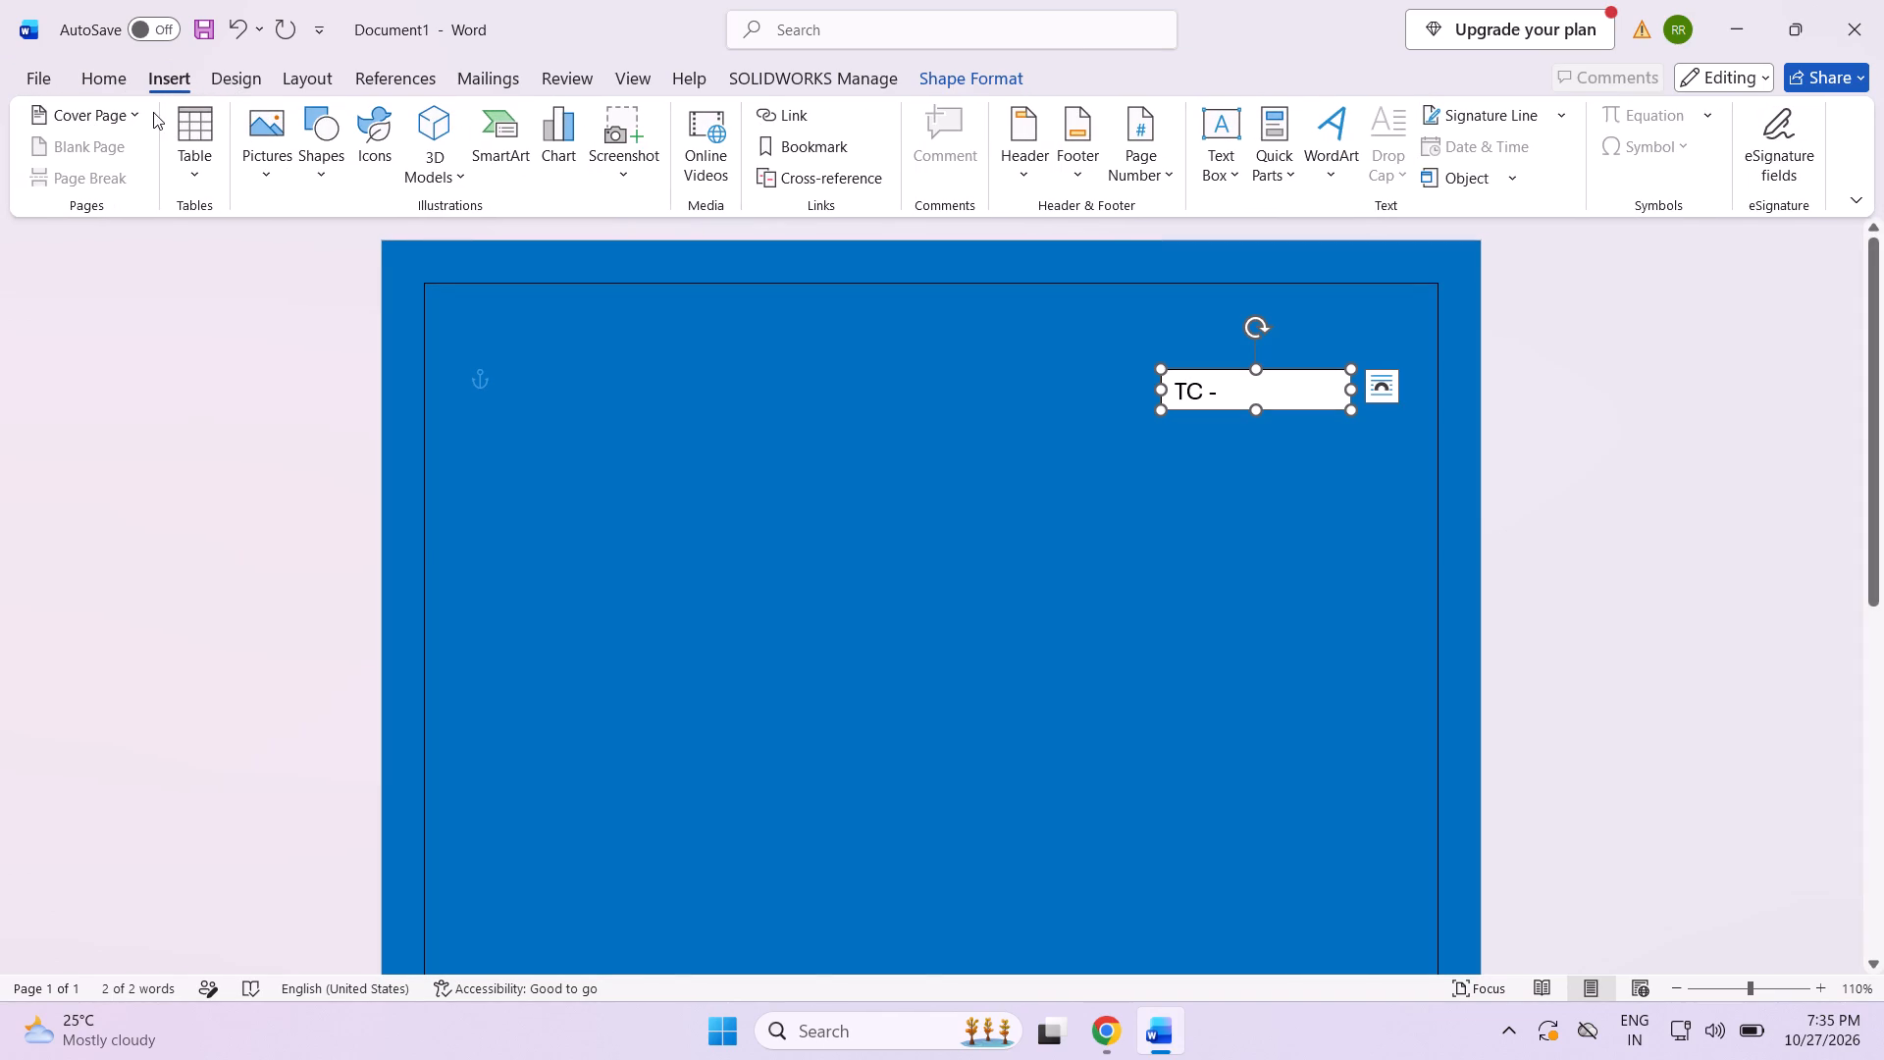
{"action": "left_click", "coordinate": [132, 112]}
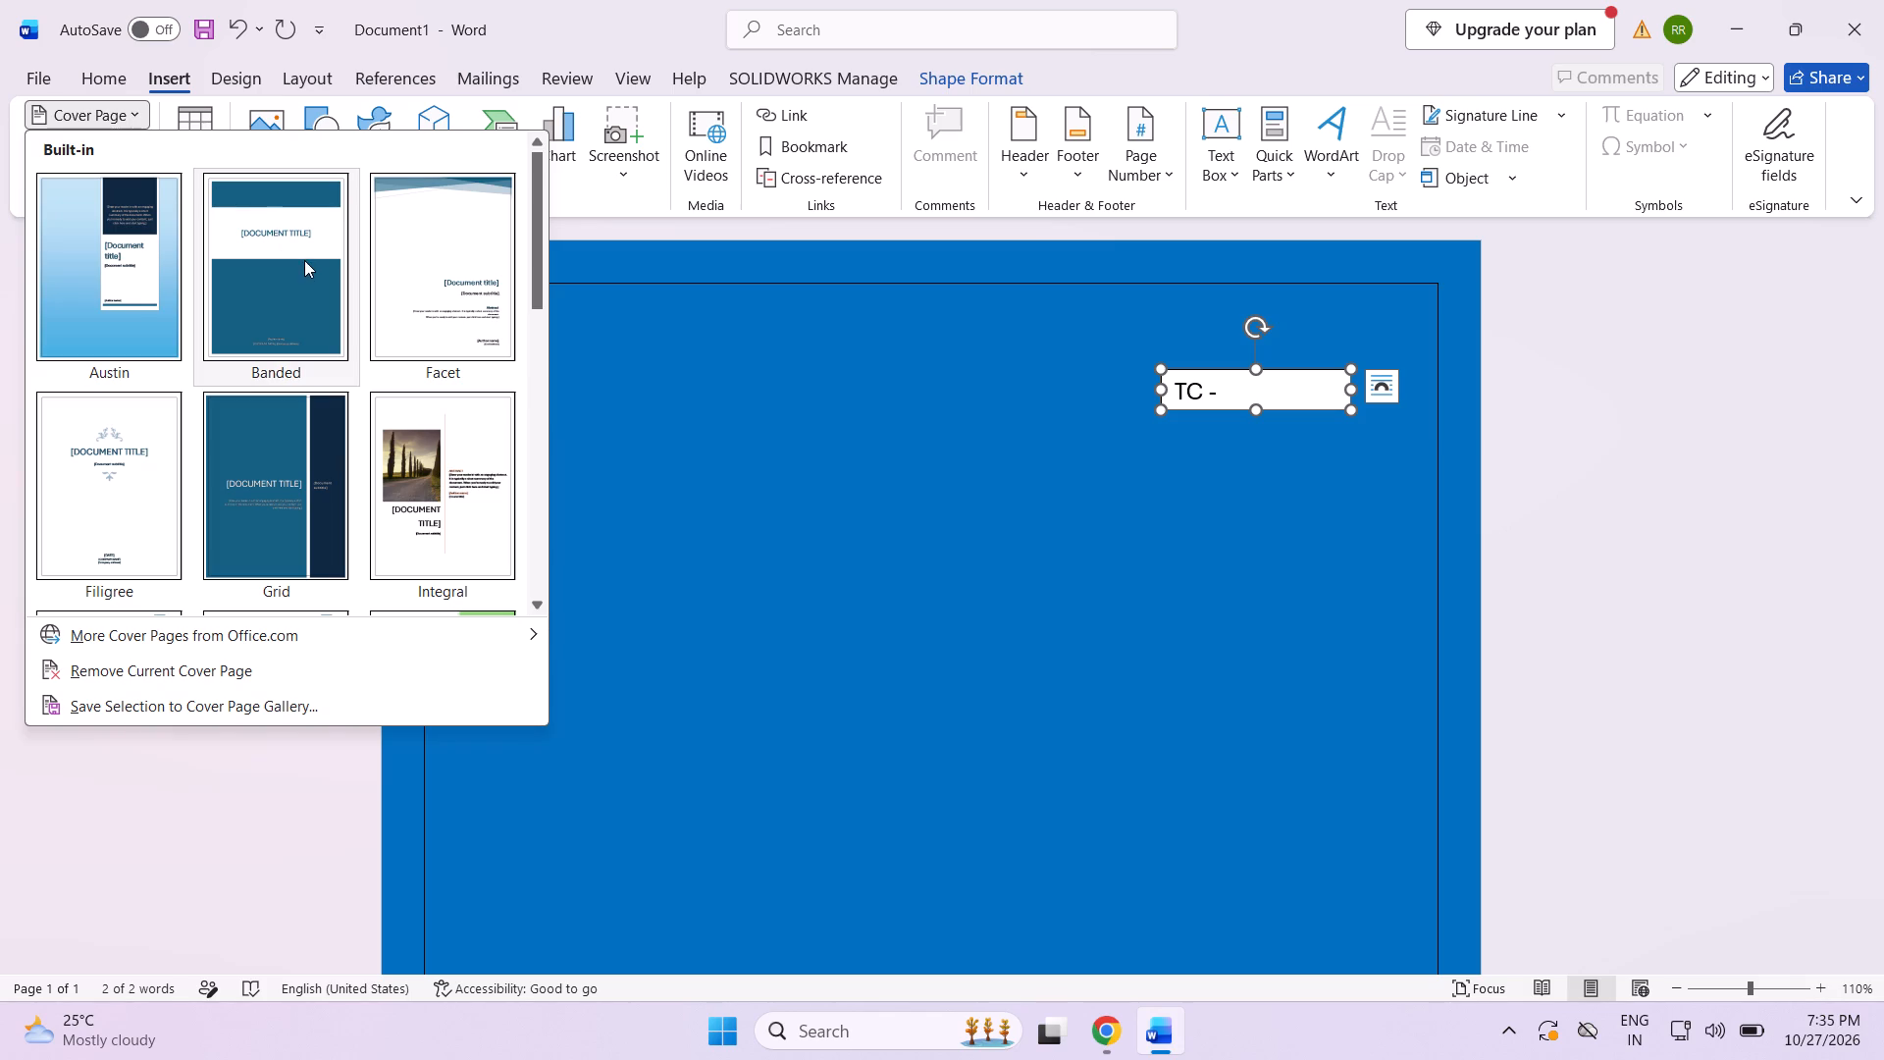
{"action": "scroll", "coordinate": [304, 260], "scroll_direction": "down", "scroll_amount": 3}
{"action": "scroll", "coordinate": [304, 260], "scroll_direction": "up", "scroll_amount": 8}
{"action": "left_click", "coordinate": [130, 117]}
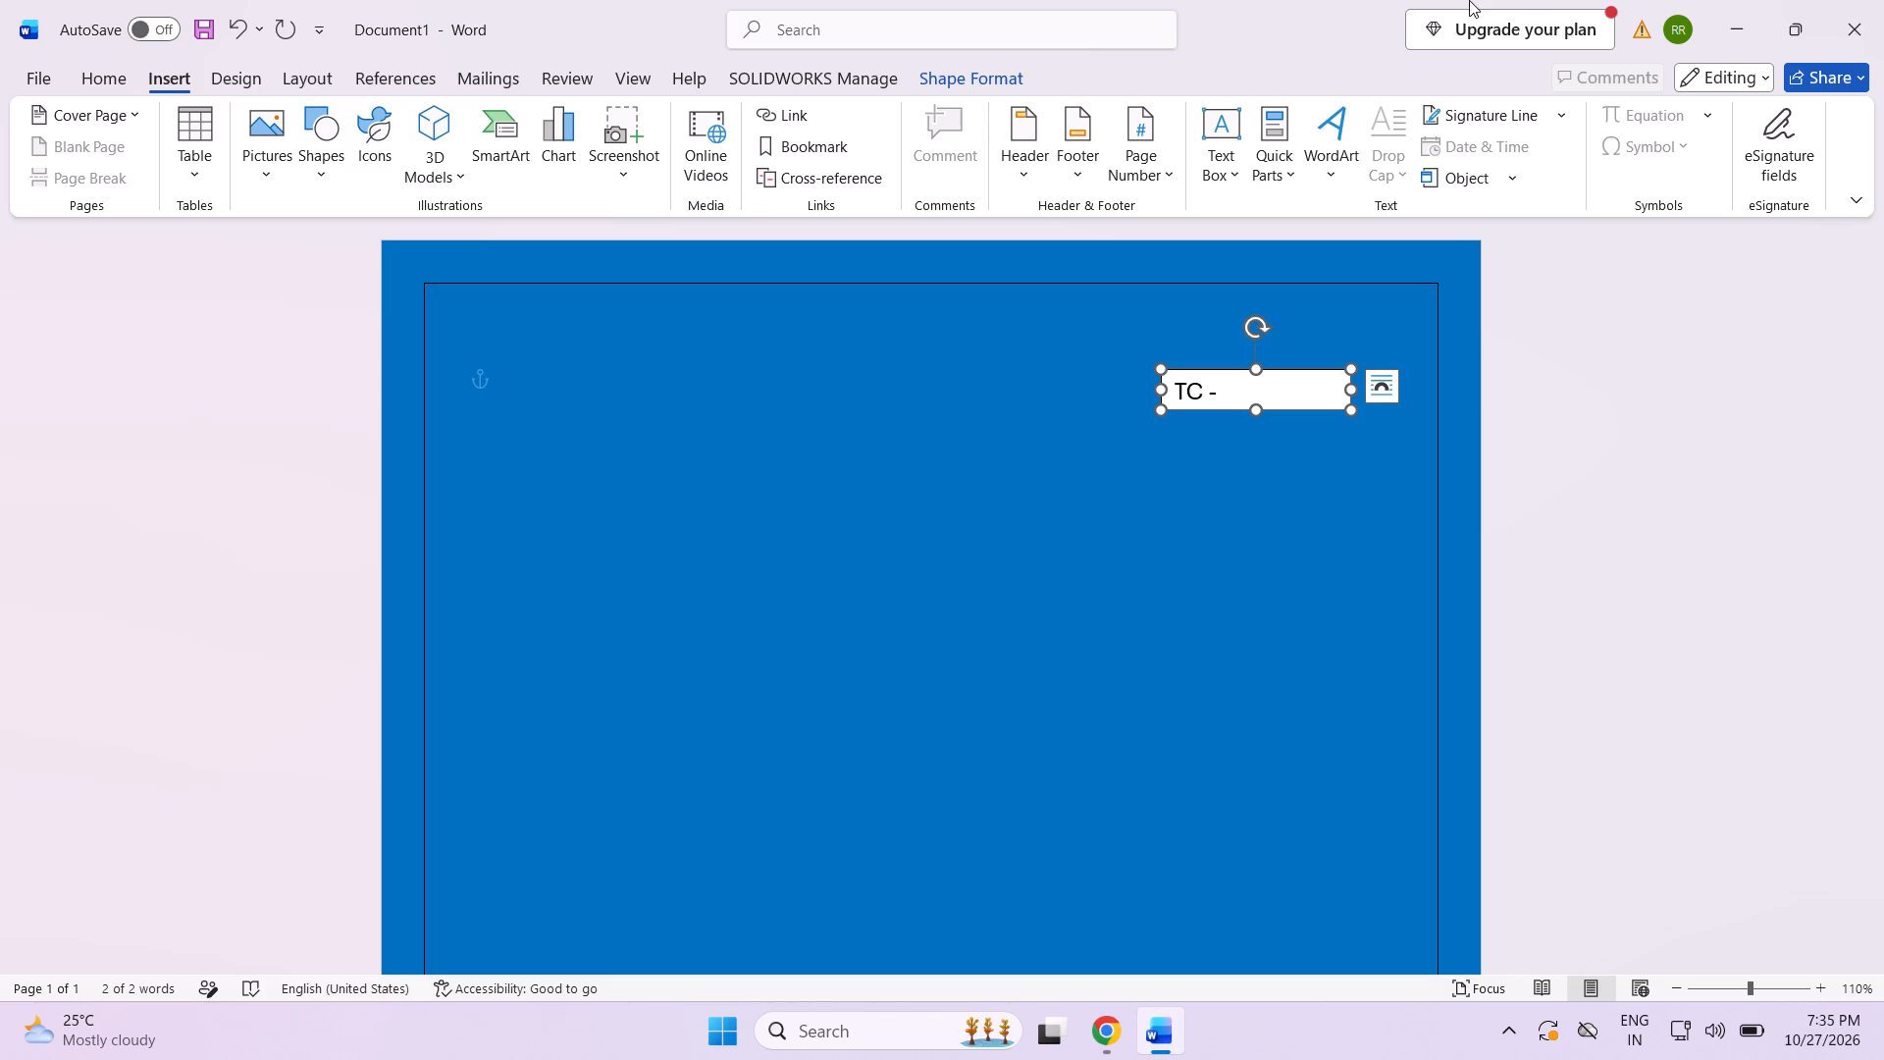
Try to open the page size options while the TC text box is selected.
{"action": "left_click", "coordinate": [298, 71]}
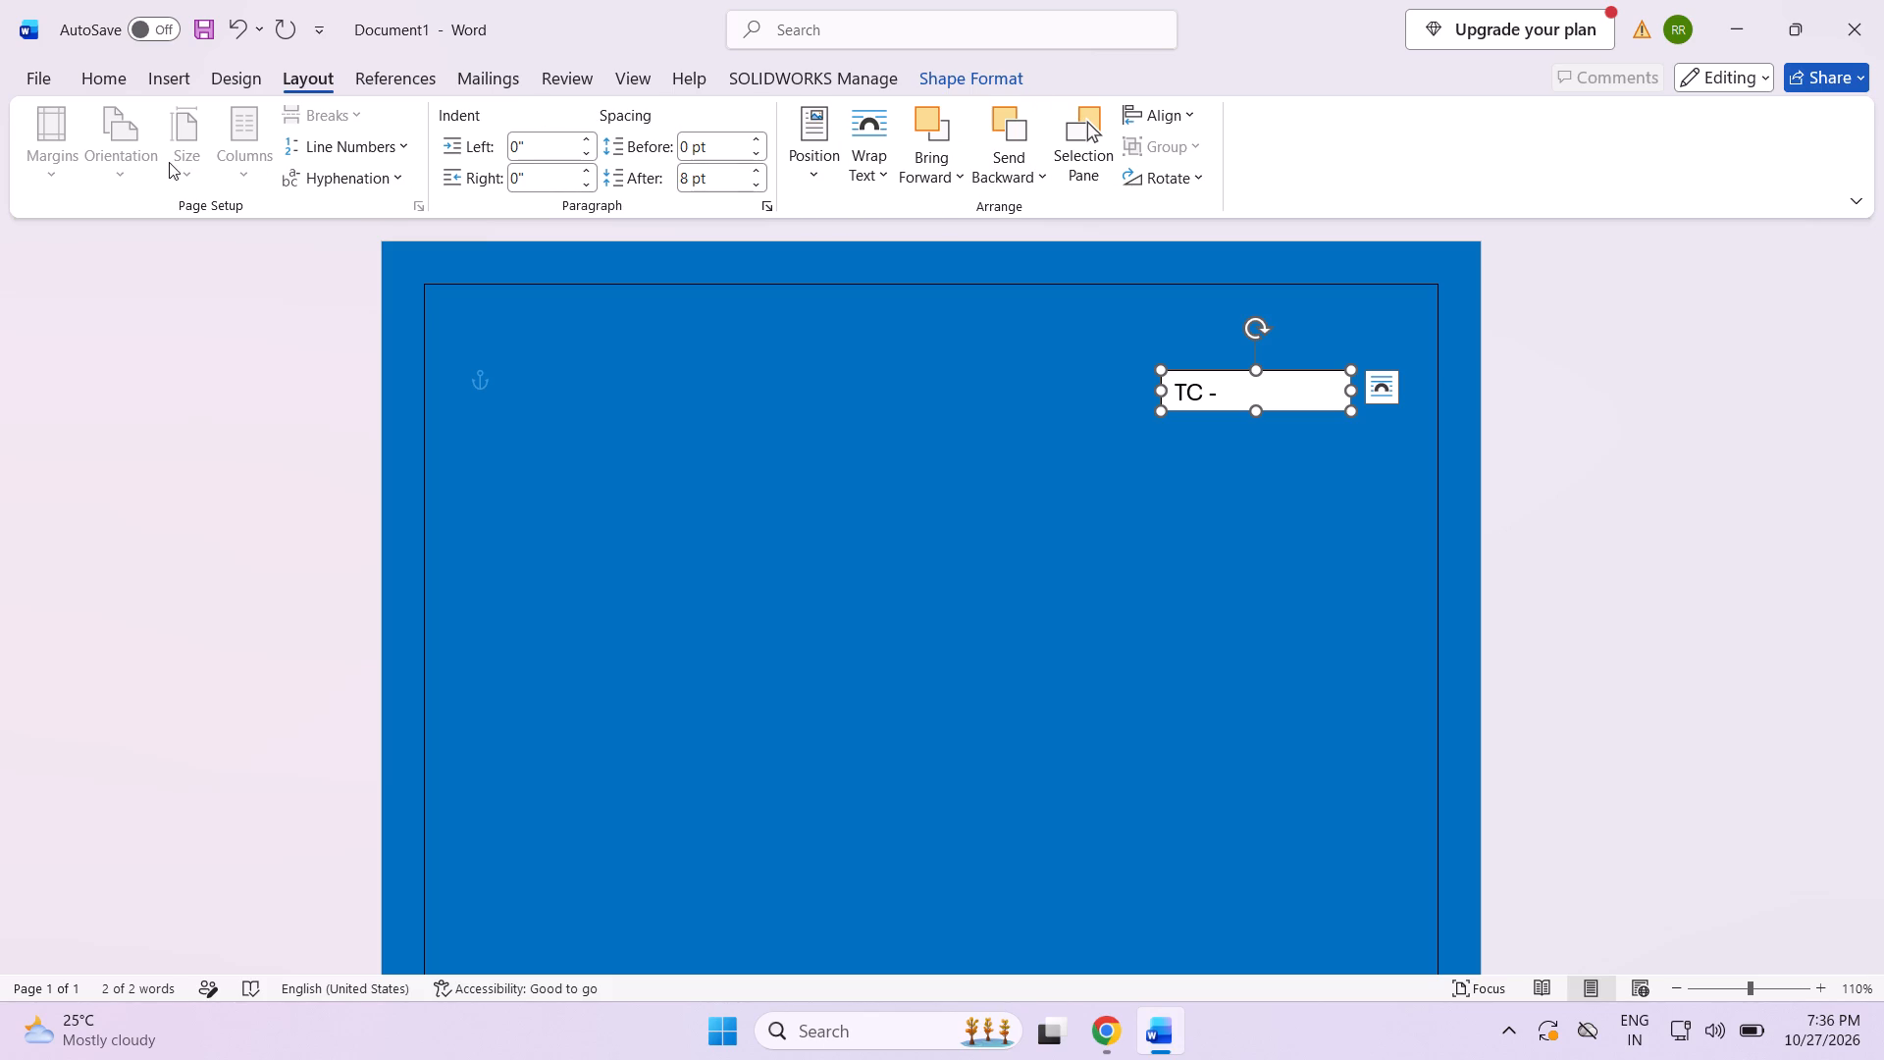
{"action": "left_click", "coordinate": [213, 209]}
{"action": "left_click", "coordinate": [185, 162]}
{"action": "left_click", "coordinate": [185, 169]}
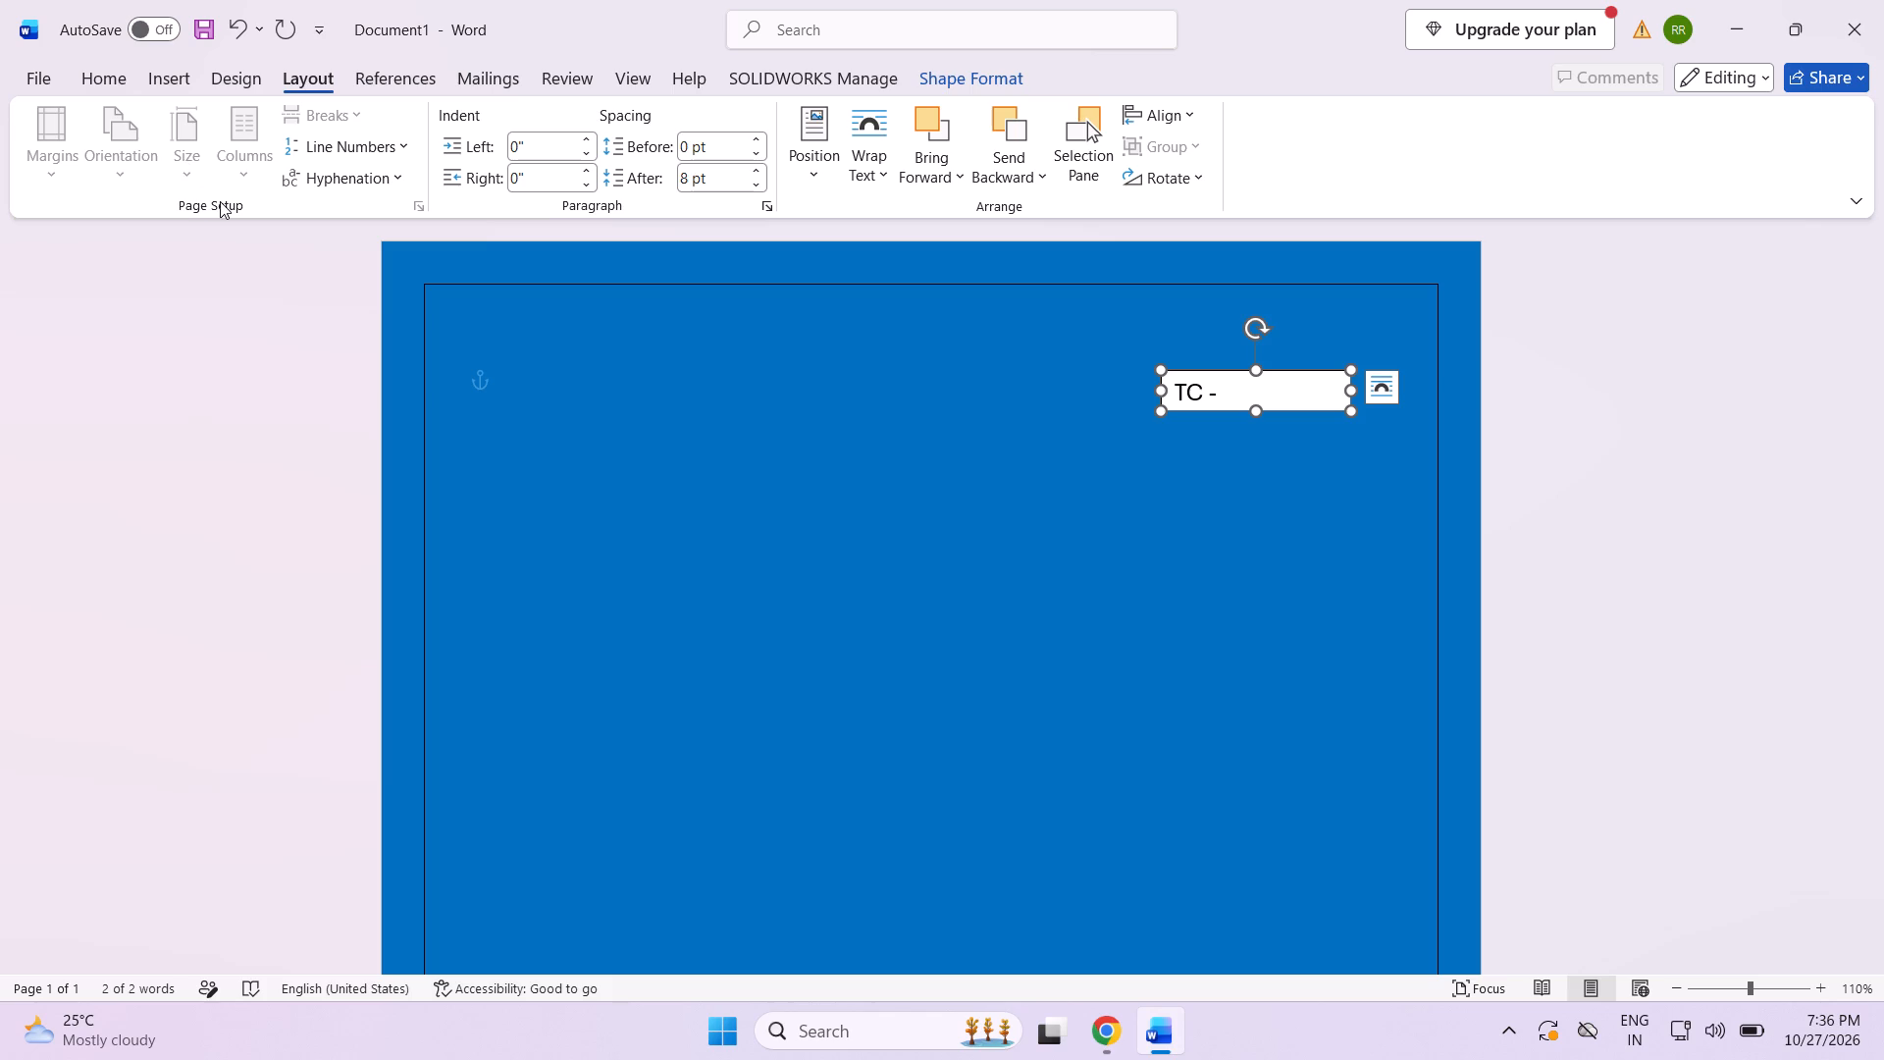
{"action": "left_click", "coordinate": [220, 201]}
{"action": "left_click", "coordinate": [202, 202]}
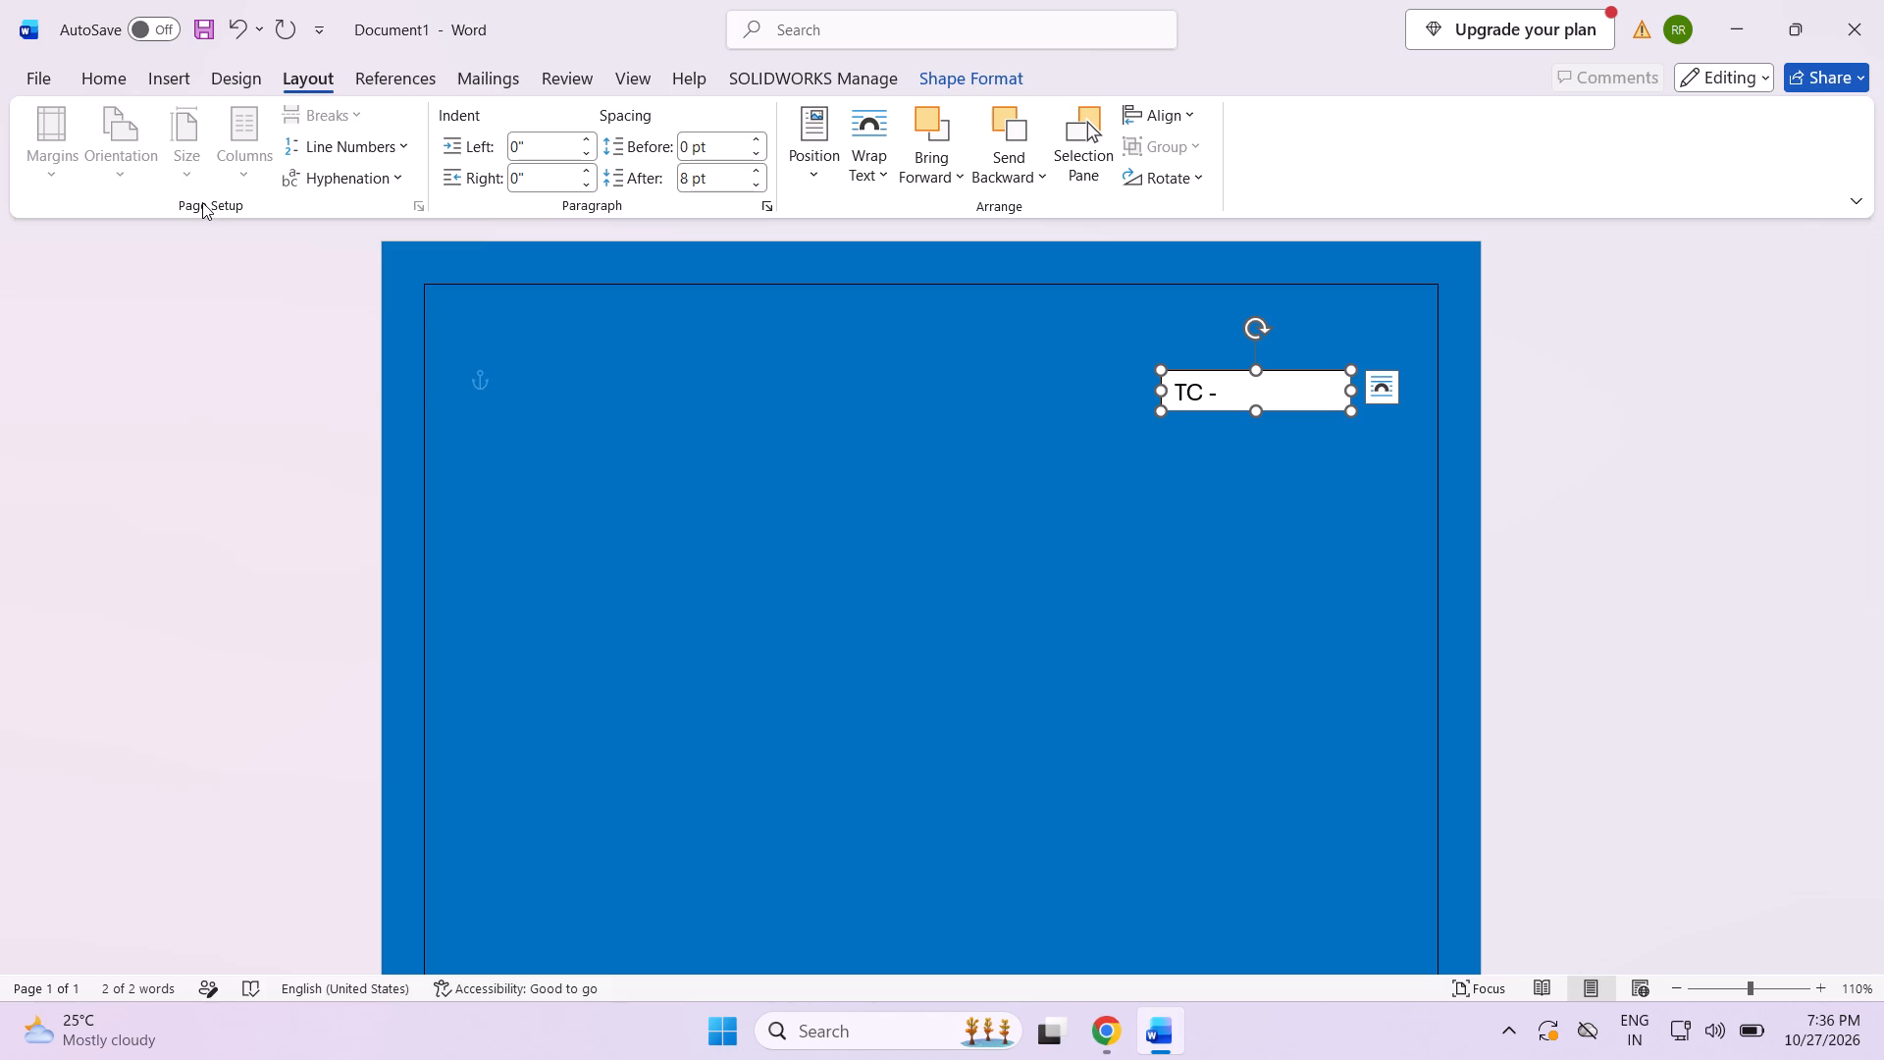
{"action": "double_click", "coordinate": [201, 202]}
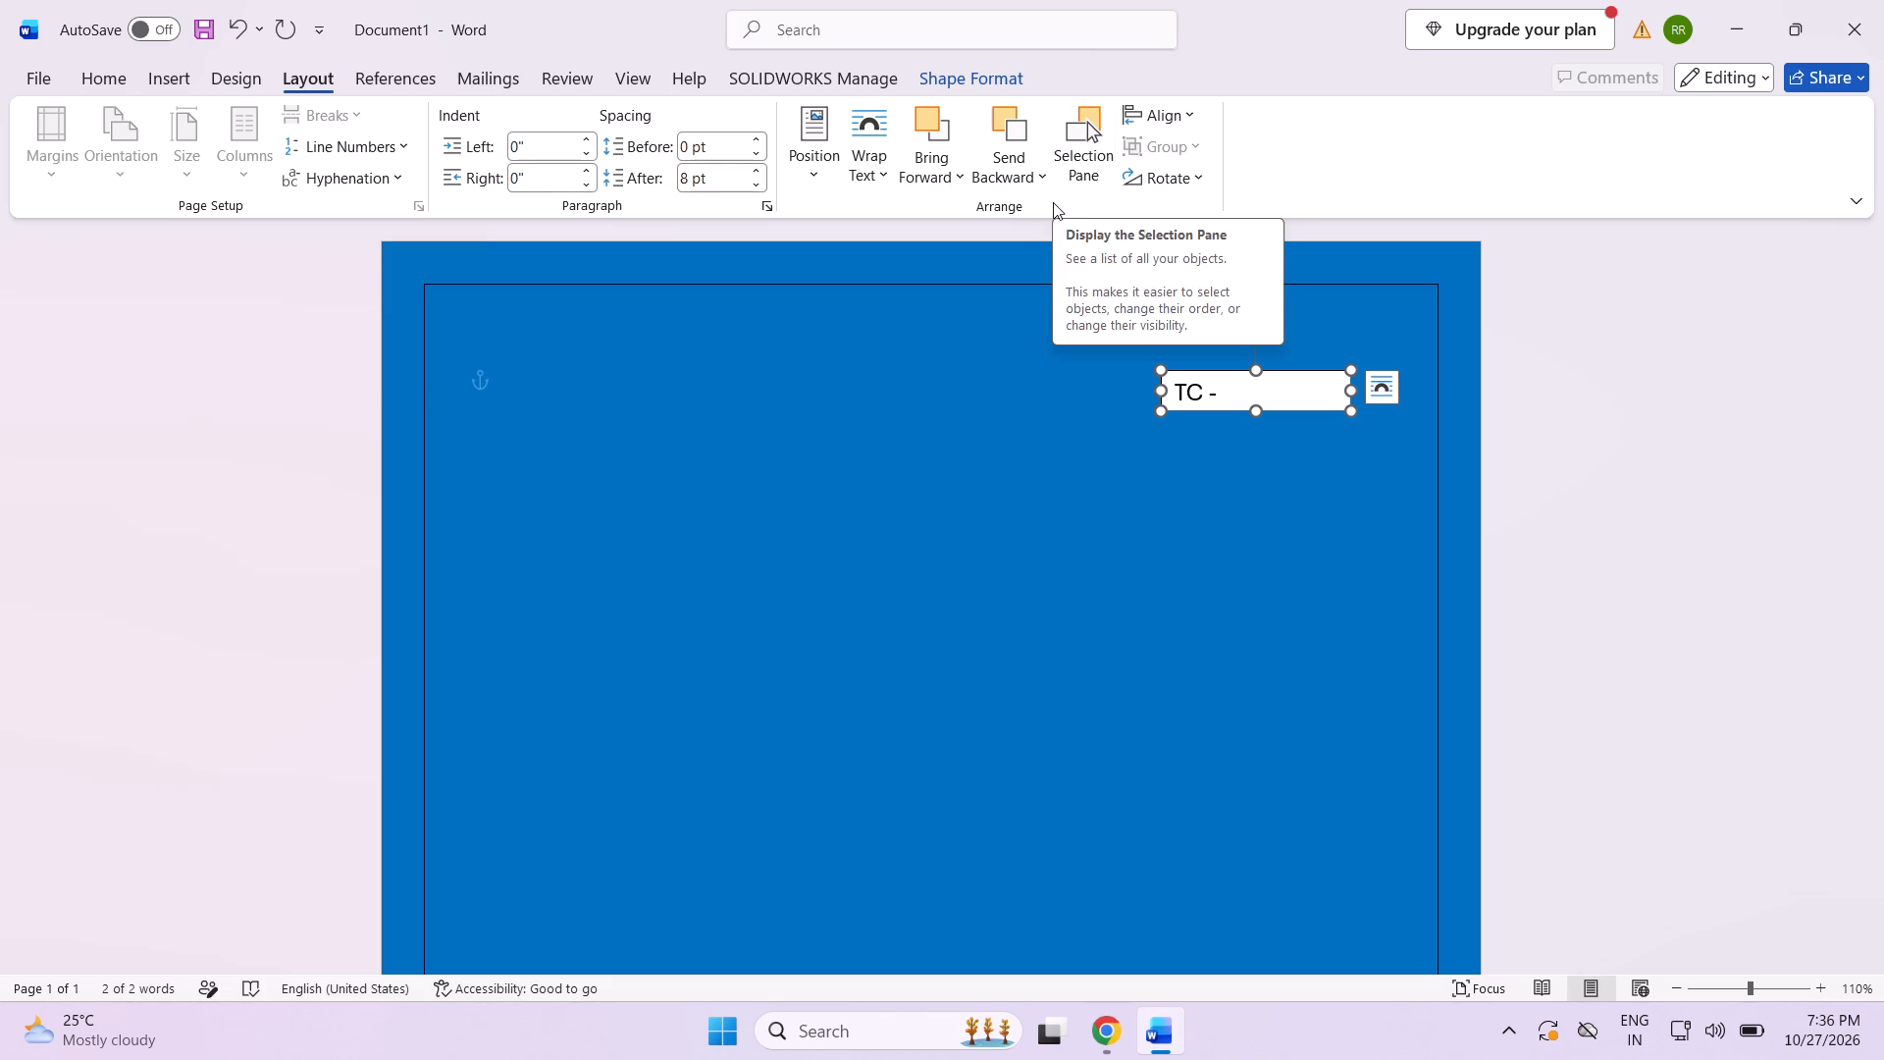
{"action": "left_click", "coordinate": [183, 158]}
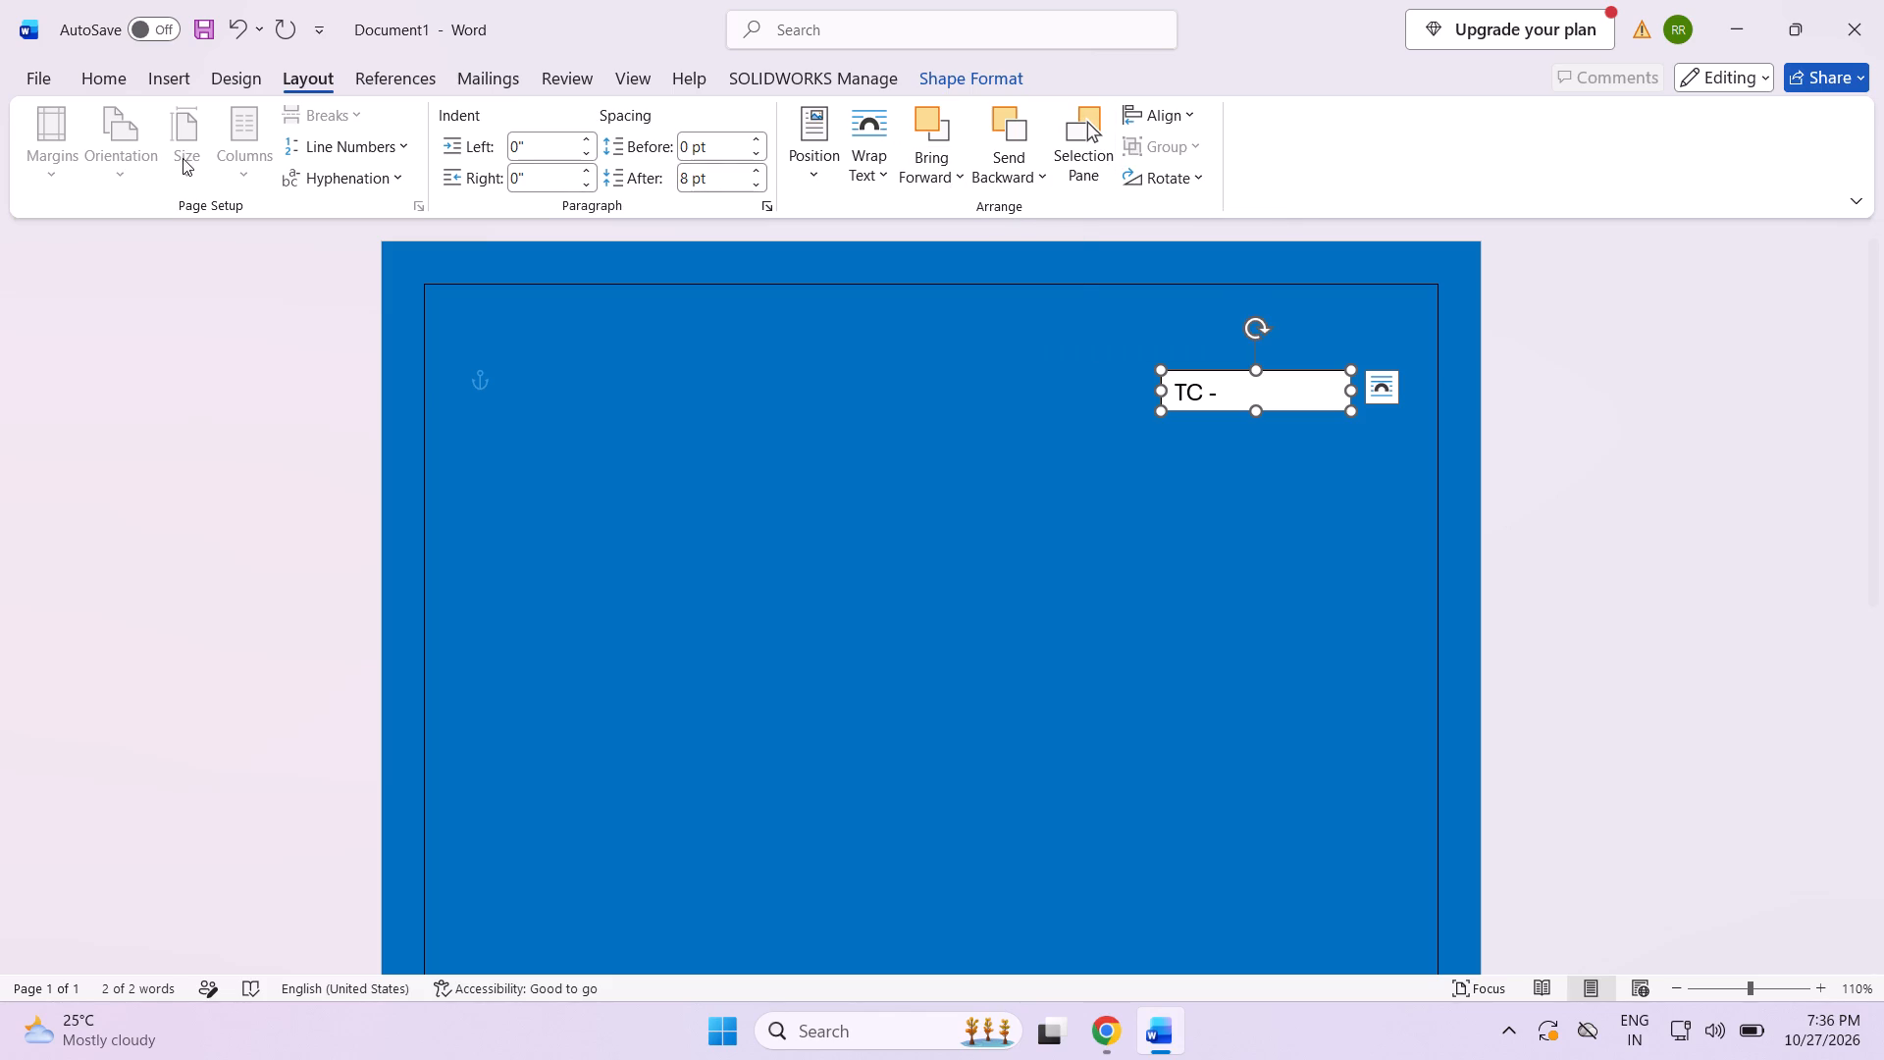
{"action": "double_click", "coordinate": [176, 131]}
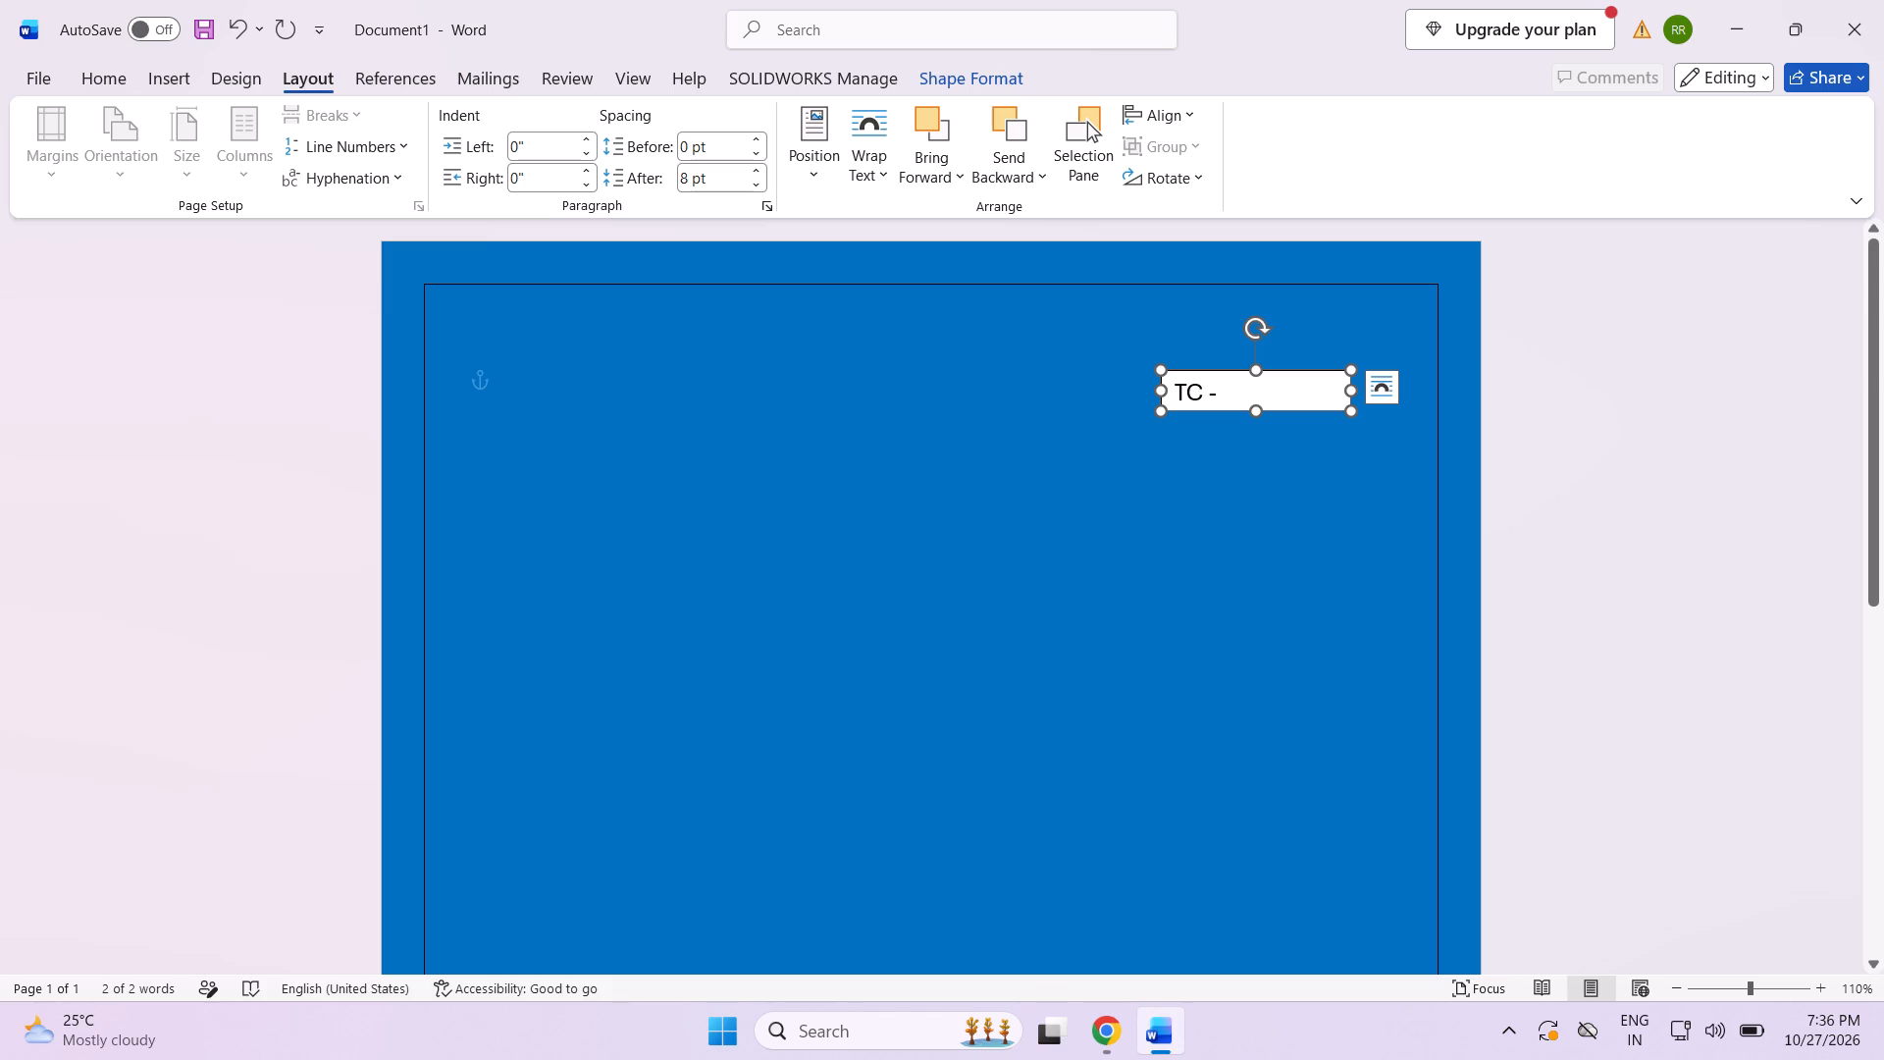
Undo all edits, including the TC text box, page color and page border, back to the blank document.
{"action": "key", "text": "ctrl+z"}
{"action": "key", "text": "ctrl+z"}
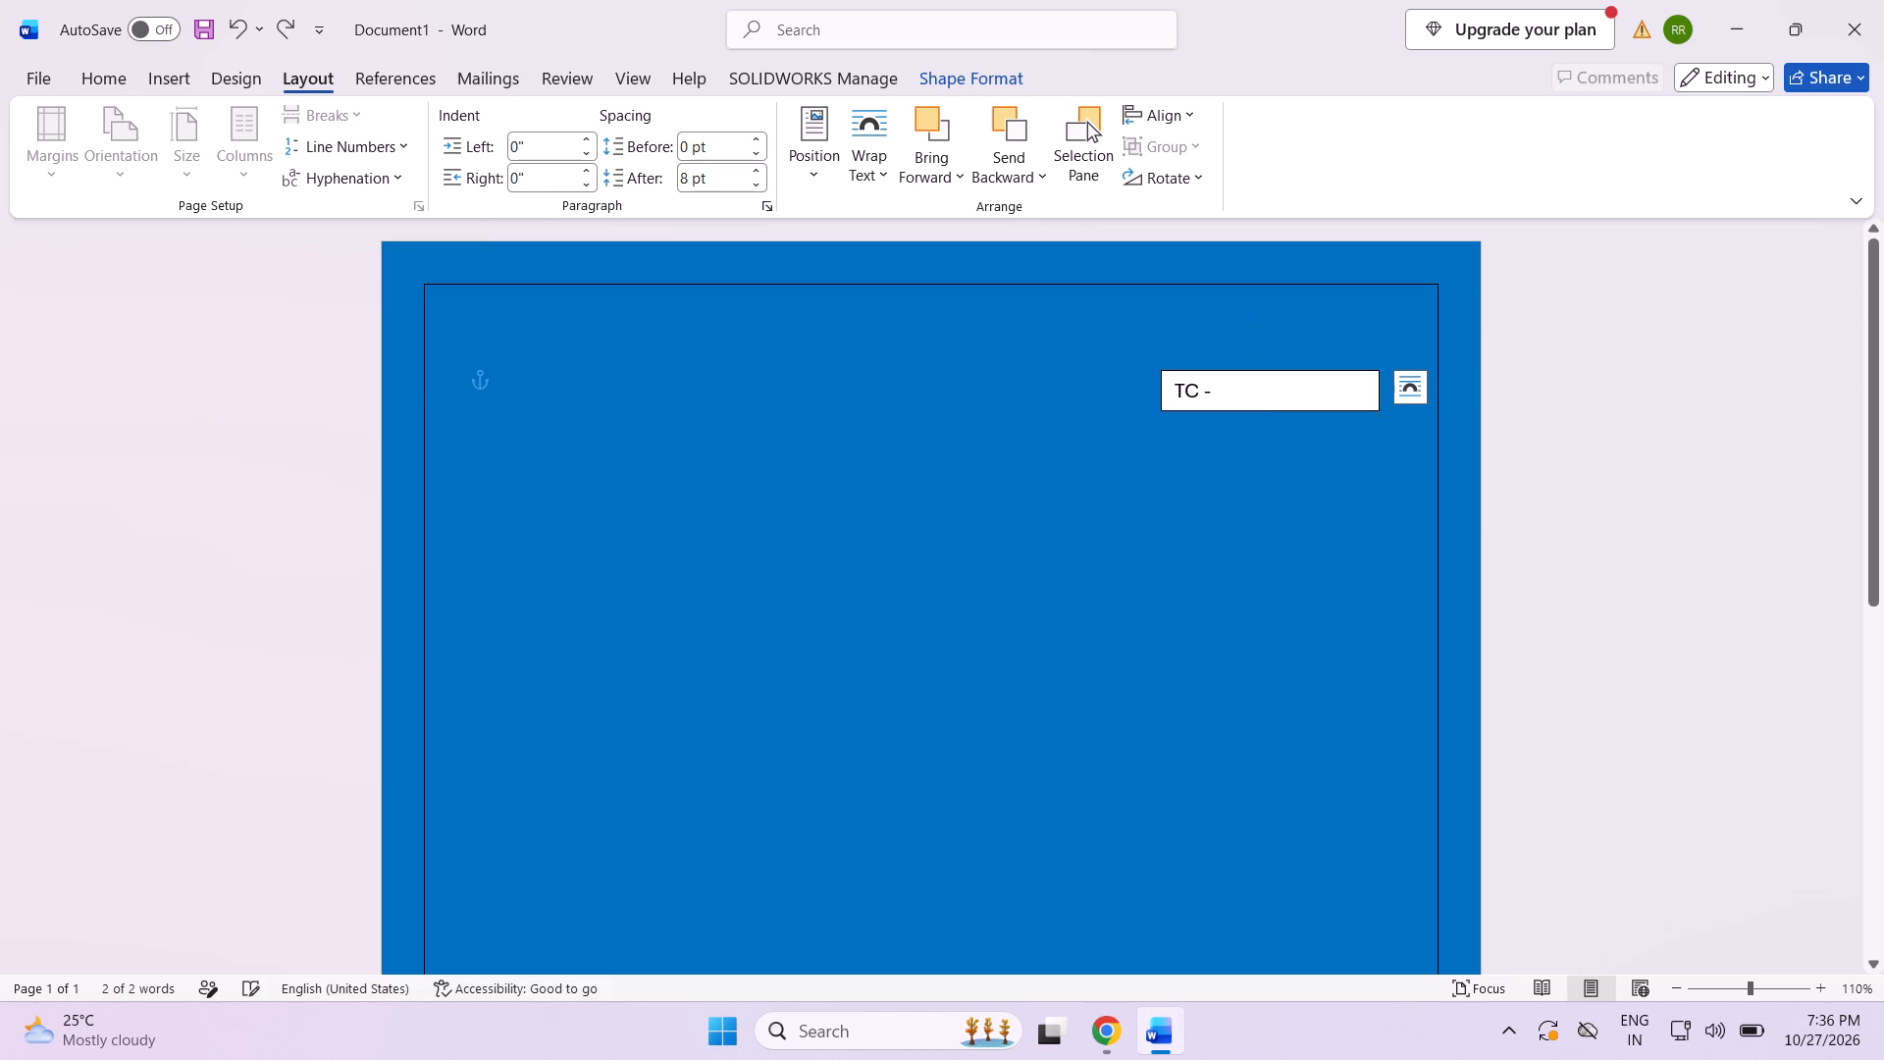
{"action": "key", "text": "ctrl+z"}
{"action": "key", "text": "ctrl+z"}
{"action": "key", "text": "ctrl+z"}
{"action": "key", "text": "ctrl+z"}
{"action": "key", "text": "ctrl+z"}
{"action": "key", "text": "ctrl+z"}
{"action": "key", "text": "ctrl+z"}
{"action": "key", "text": "ctrl+z"}
{"action": "key", "text": "ctrl+z"}
{"action": "key", "text": "ctrl+z"}
{"action": "key", "text": "ctrl+z"}
{"action": "key", "text": "ctrl+z"}
{"action": "key", "text": "ctrl+z"}
{"action": "key", "text": "ctrl+z"}
{"action": "key", "text": "ctrl+z"}
{"action": "key", "text": "ctrl+z"}
{"action": "key", "text": "ctrl+z"}
{"action": "key", "text": "ctrl+z"}
{"action": "key", "text": "ctrl+z"}
{"action": "key", "text": "ctrl+z"}
{"action": "key", "text": "ctrl+z"}
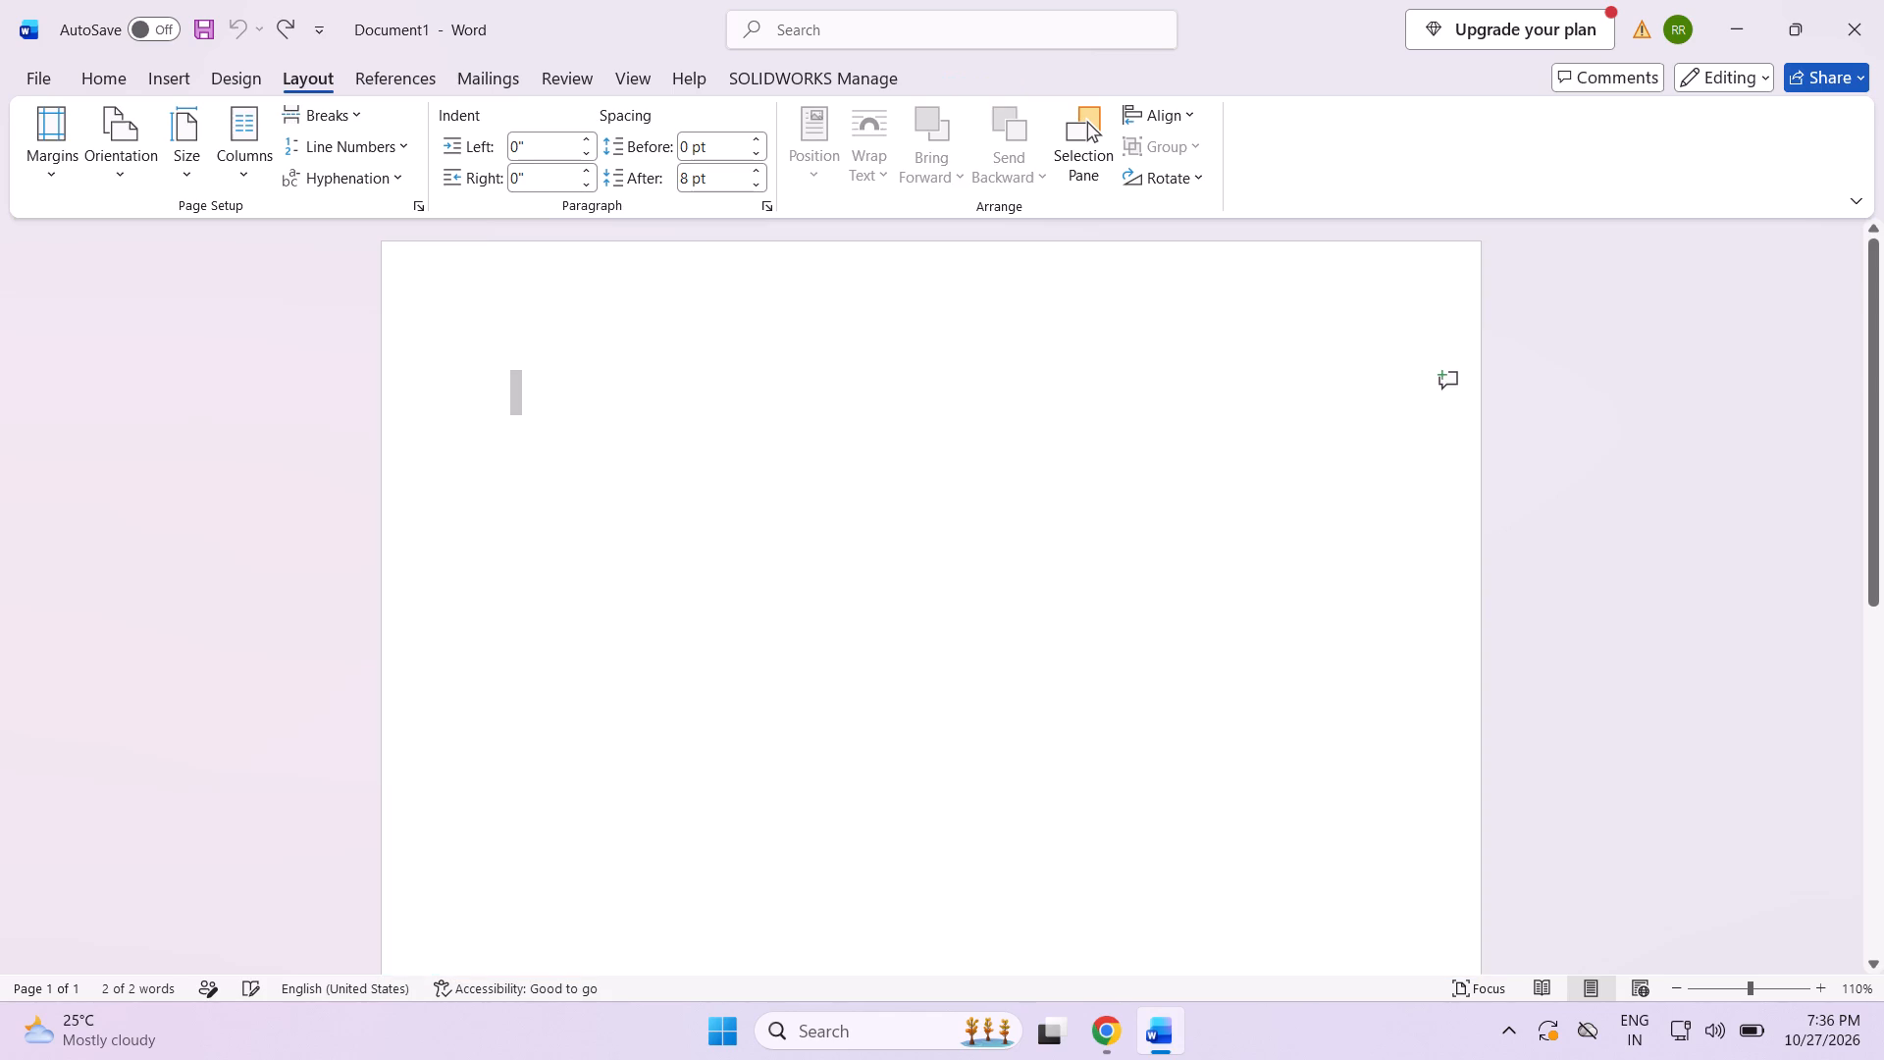
{"action": "key", "text": "ctrl+z"}
Set the page size to A4 (8.27" x 11.69").
{"action": "left_click", "coordinate": [186, 174]}
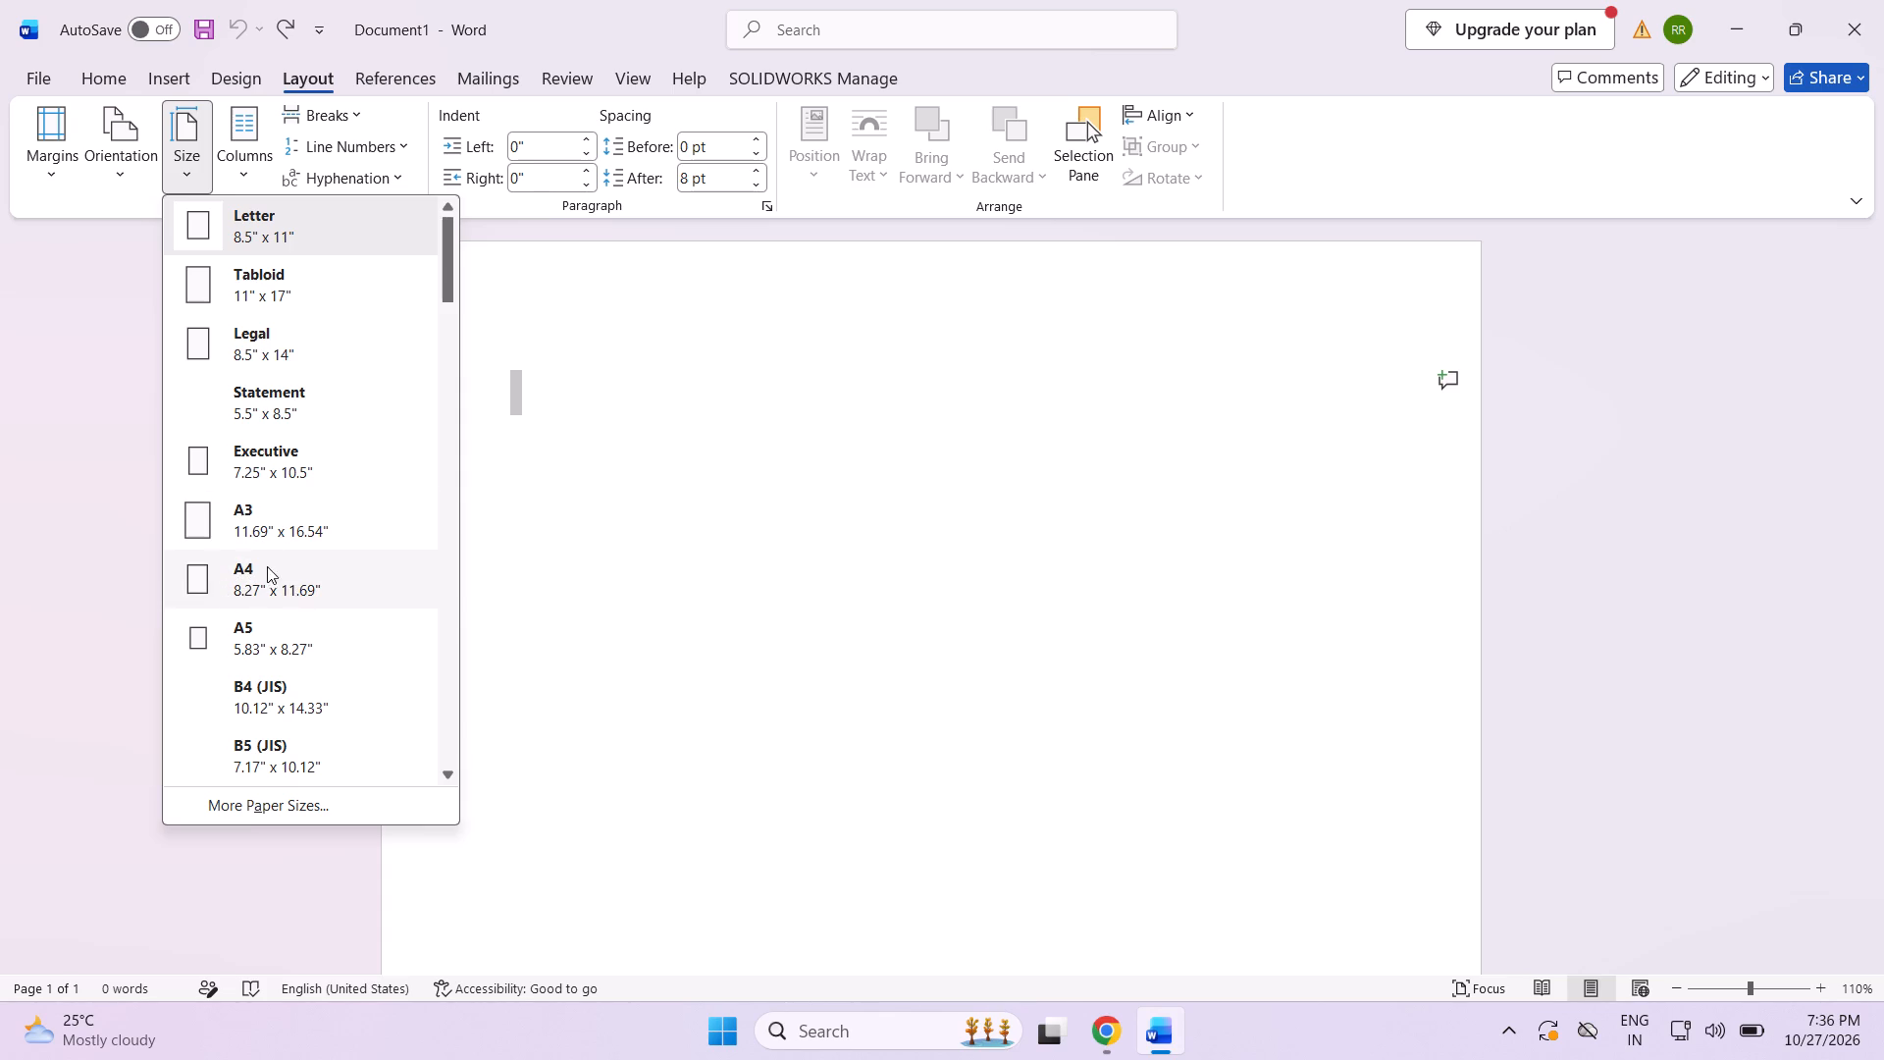
{"action": "scroll", "coordinate": [267, 574], "scroll_direction": "down", "scroll_amount": 16}
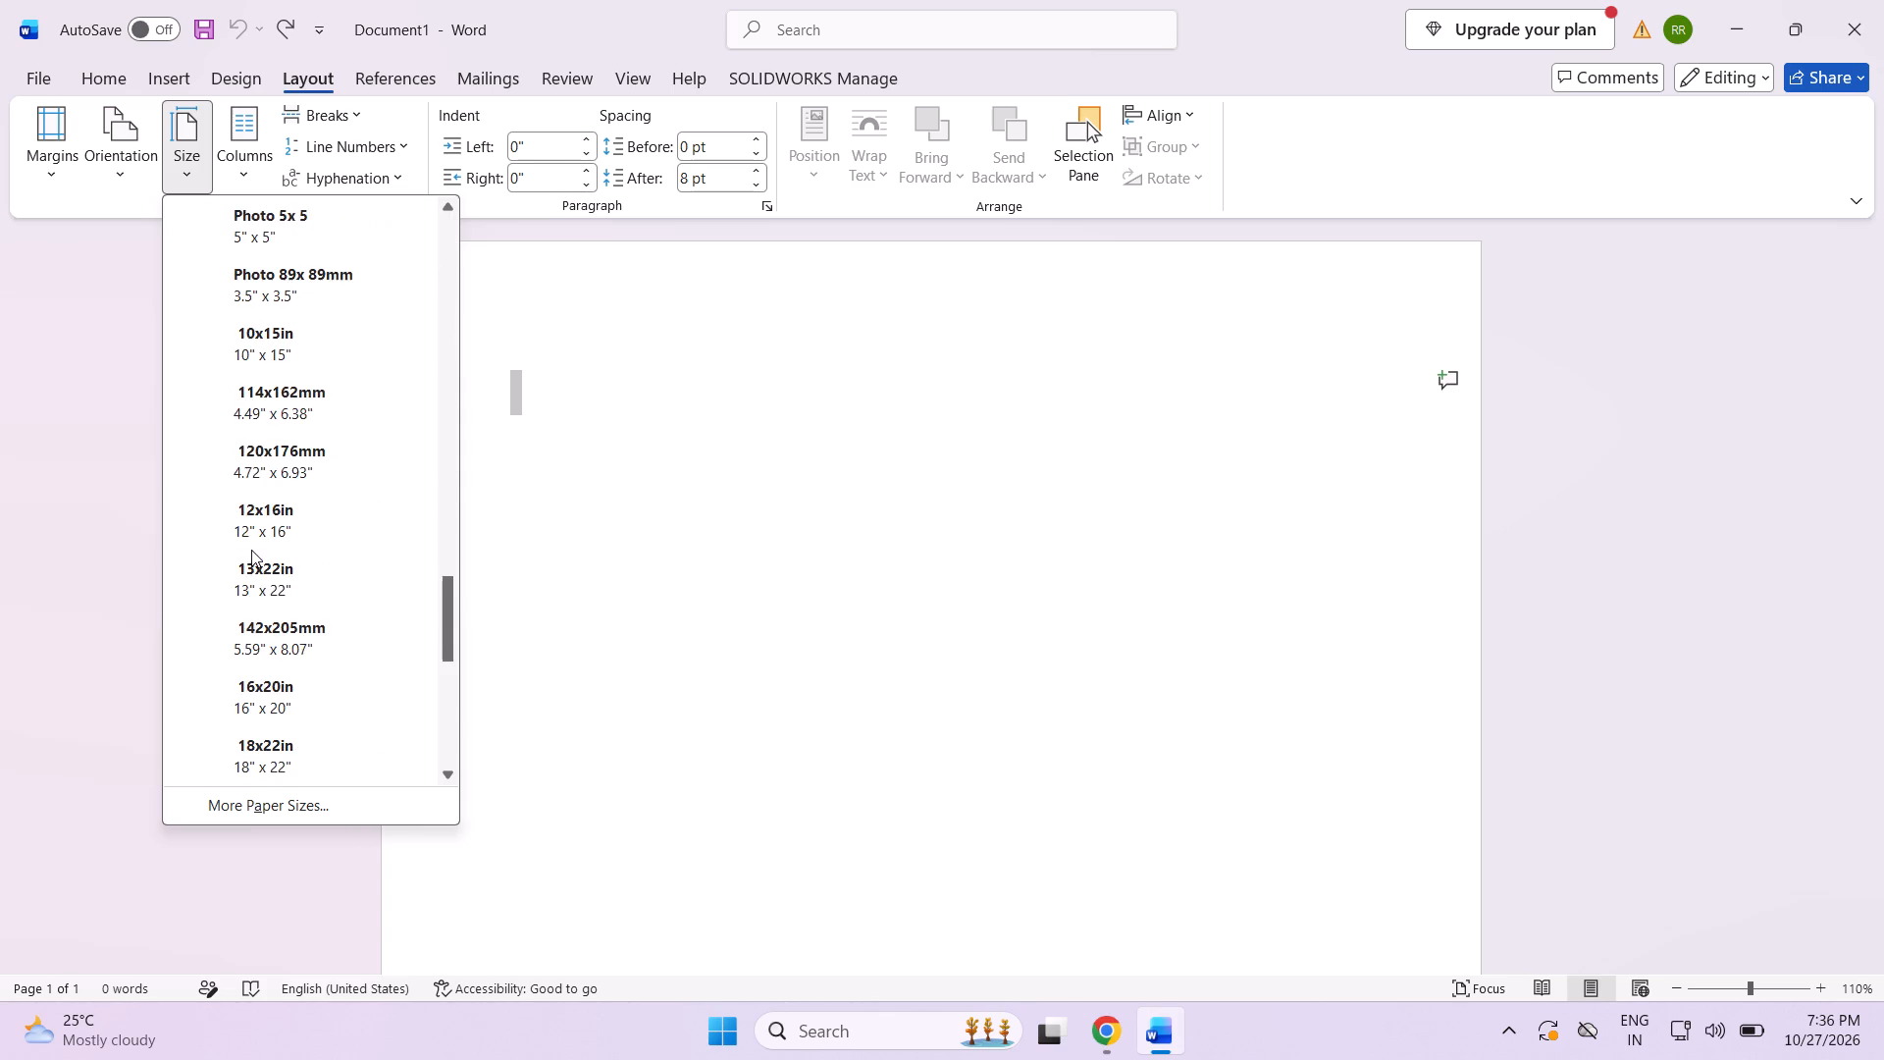
{"action": "scroll", "coordinate": [251, 550], "scroll_direction": "down", "scroll_amount": 3}
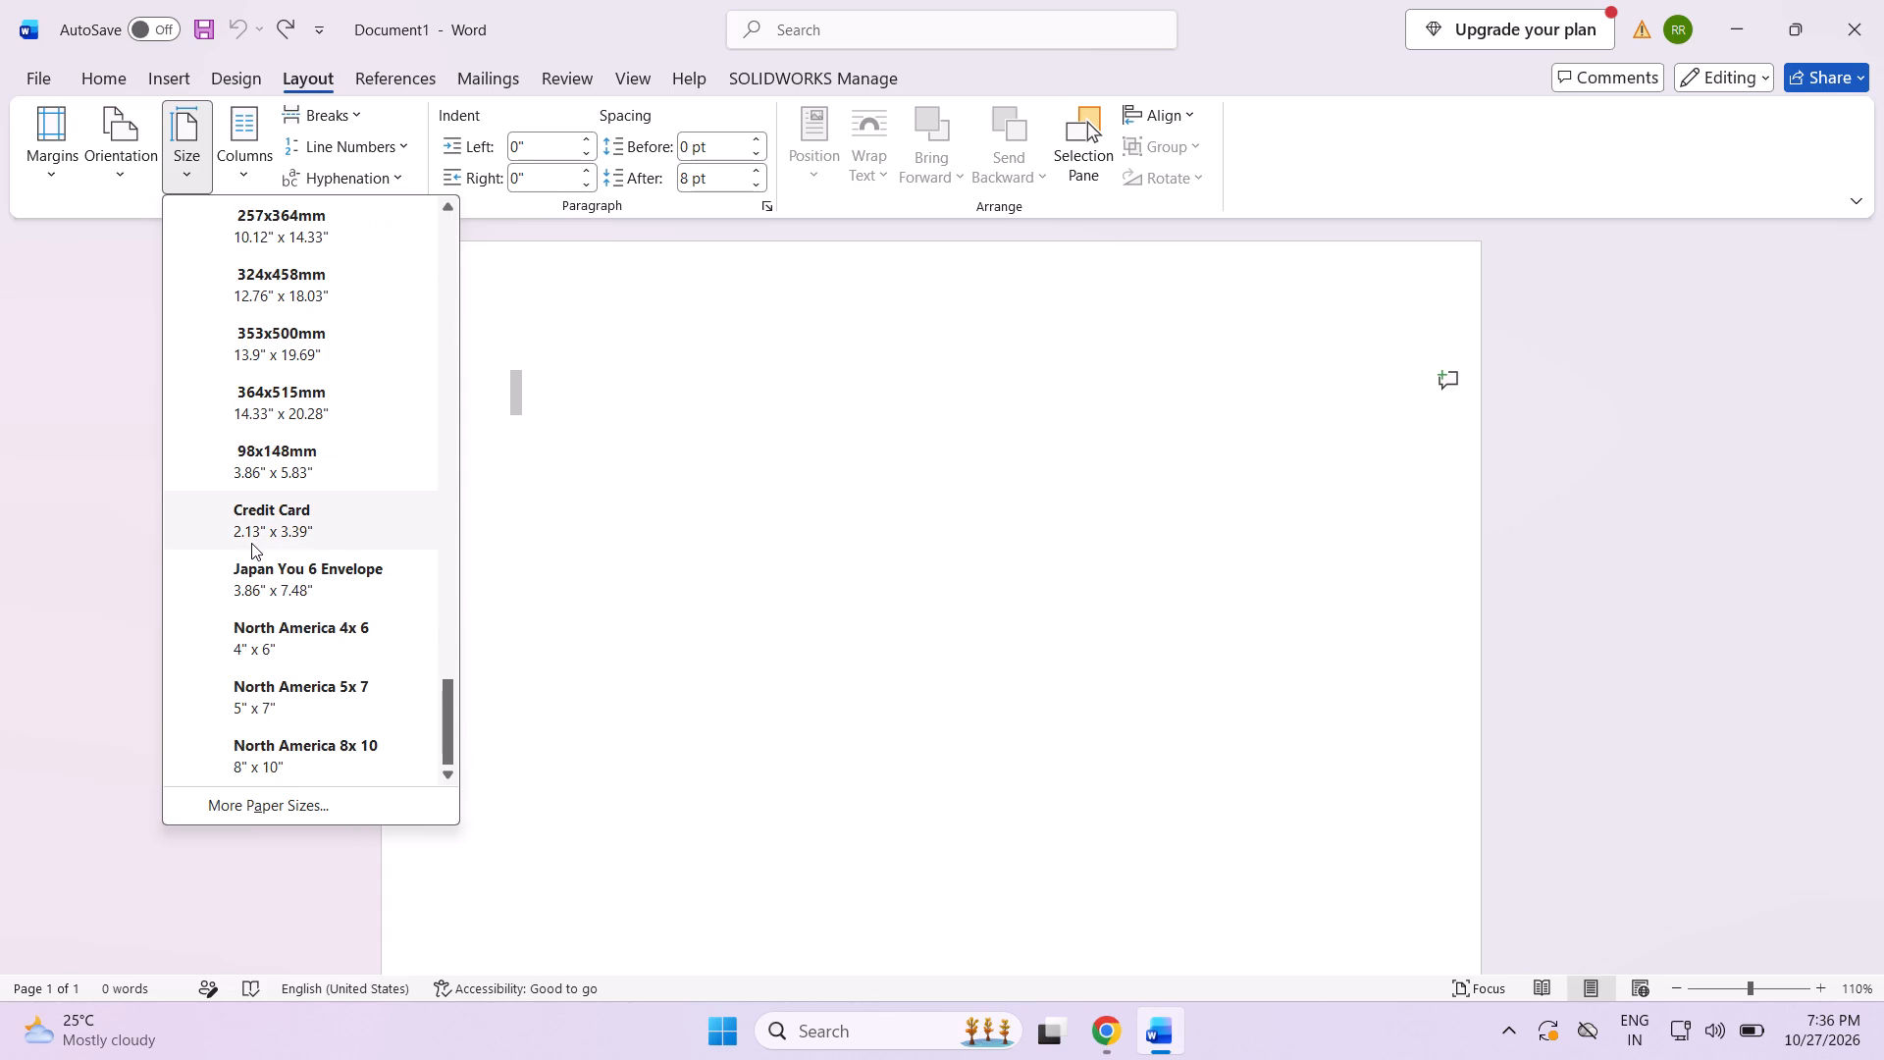
{"action": "scroll", "coordinate": [251, 543], "scroll_direction": "down", "scroll_amount": 1}
{"action": "scroll", "coordinate": [251, 543], "scroll_direction": "up", "scroll_amount": 2}
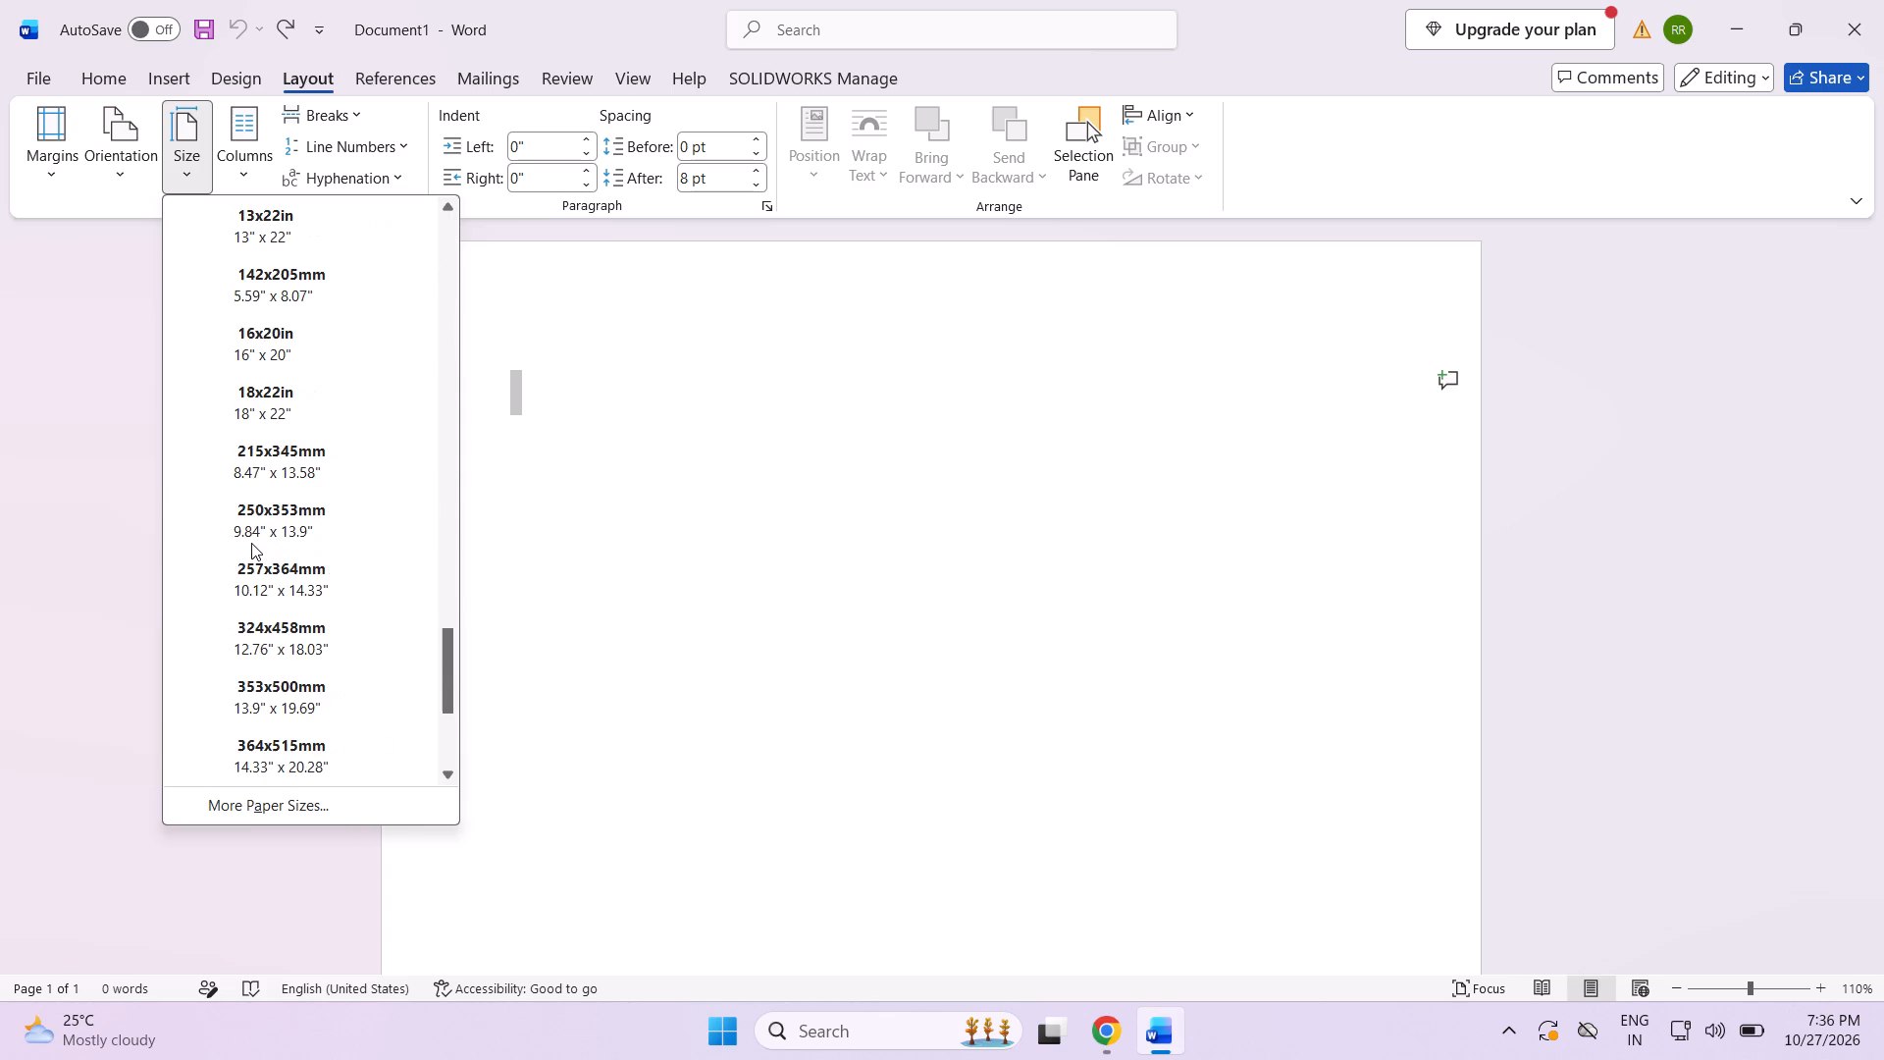
{"action": "scroll", "coordinate": [251, 543], "scroll_direction": "up", "scroll_amount": 4}
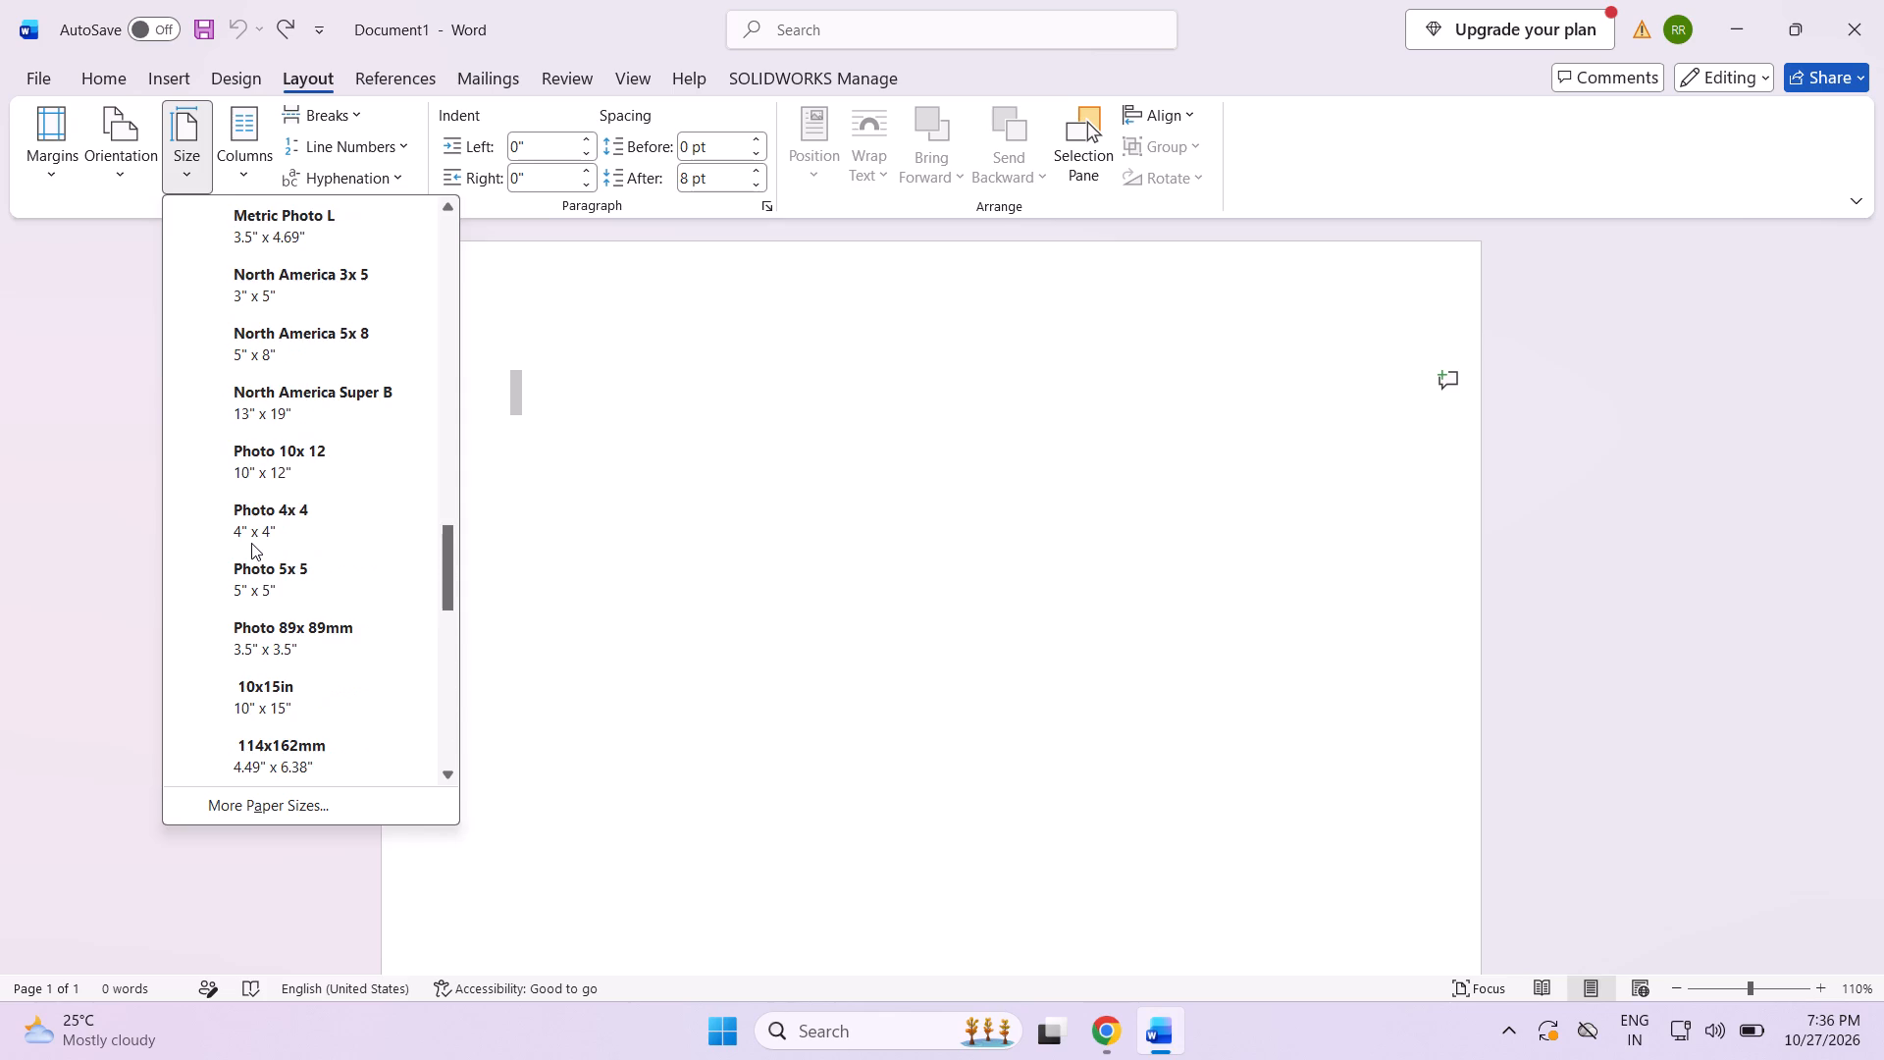
{"action": "scroll", "coordinate": [251, 543], "scroll_direction": "up", "scroll_amount": 9}
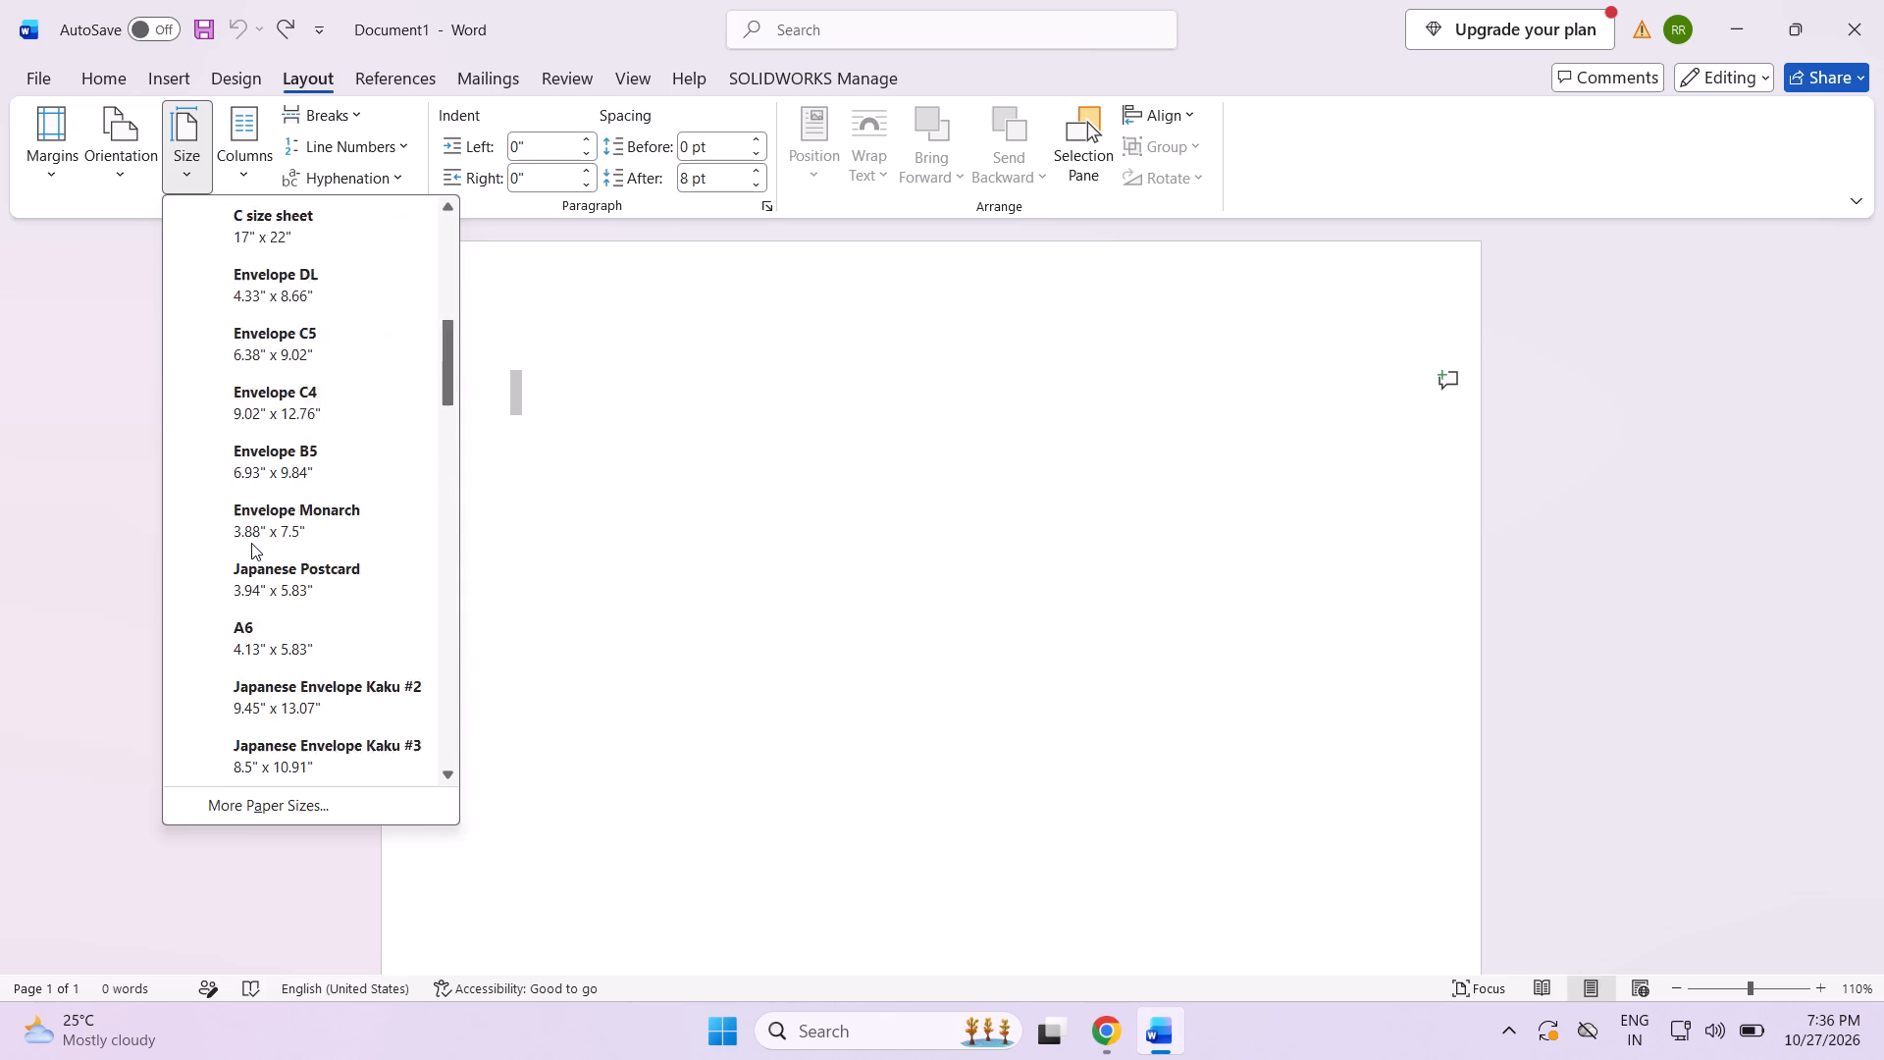
{"action": "scroll", "coordinate": [251, 543], "scroll_direction": "up", "scroll_amount": 5}
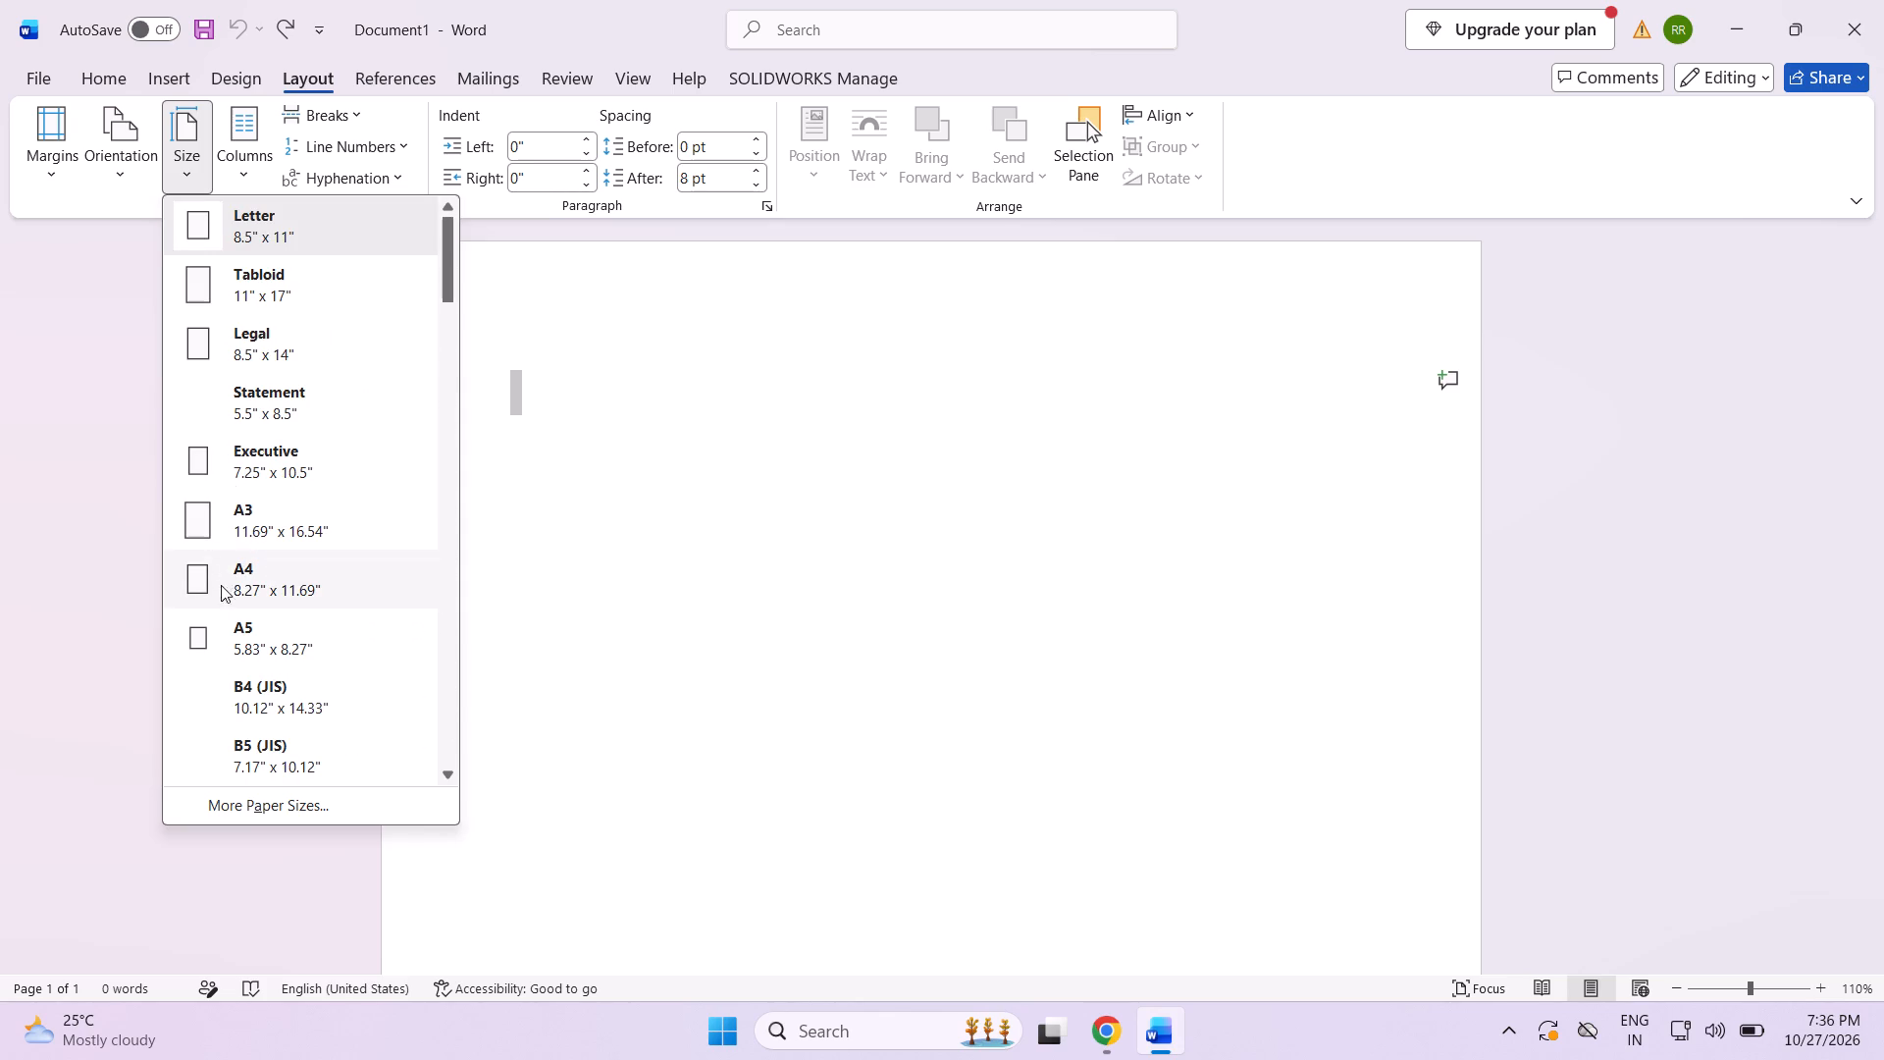
{"action": "left_click", "coordinate": [191, 578]}
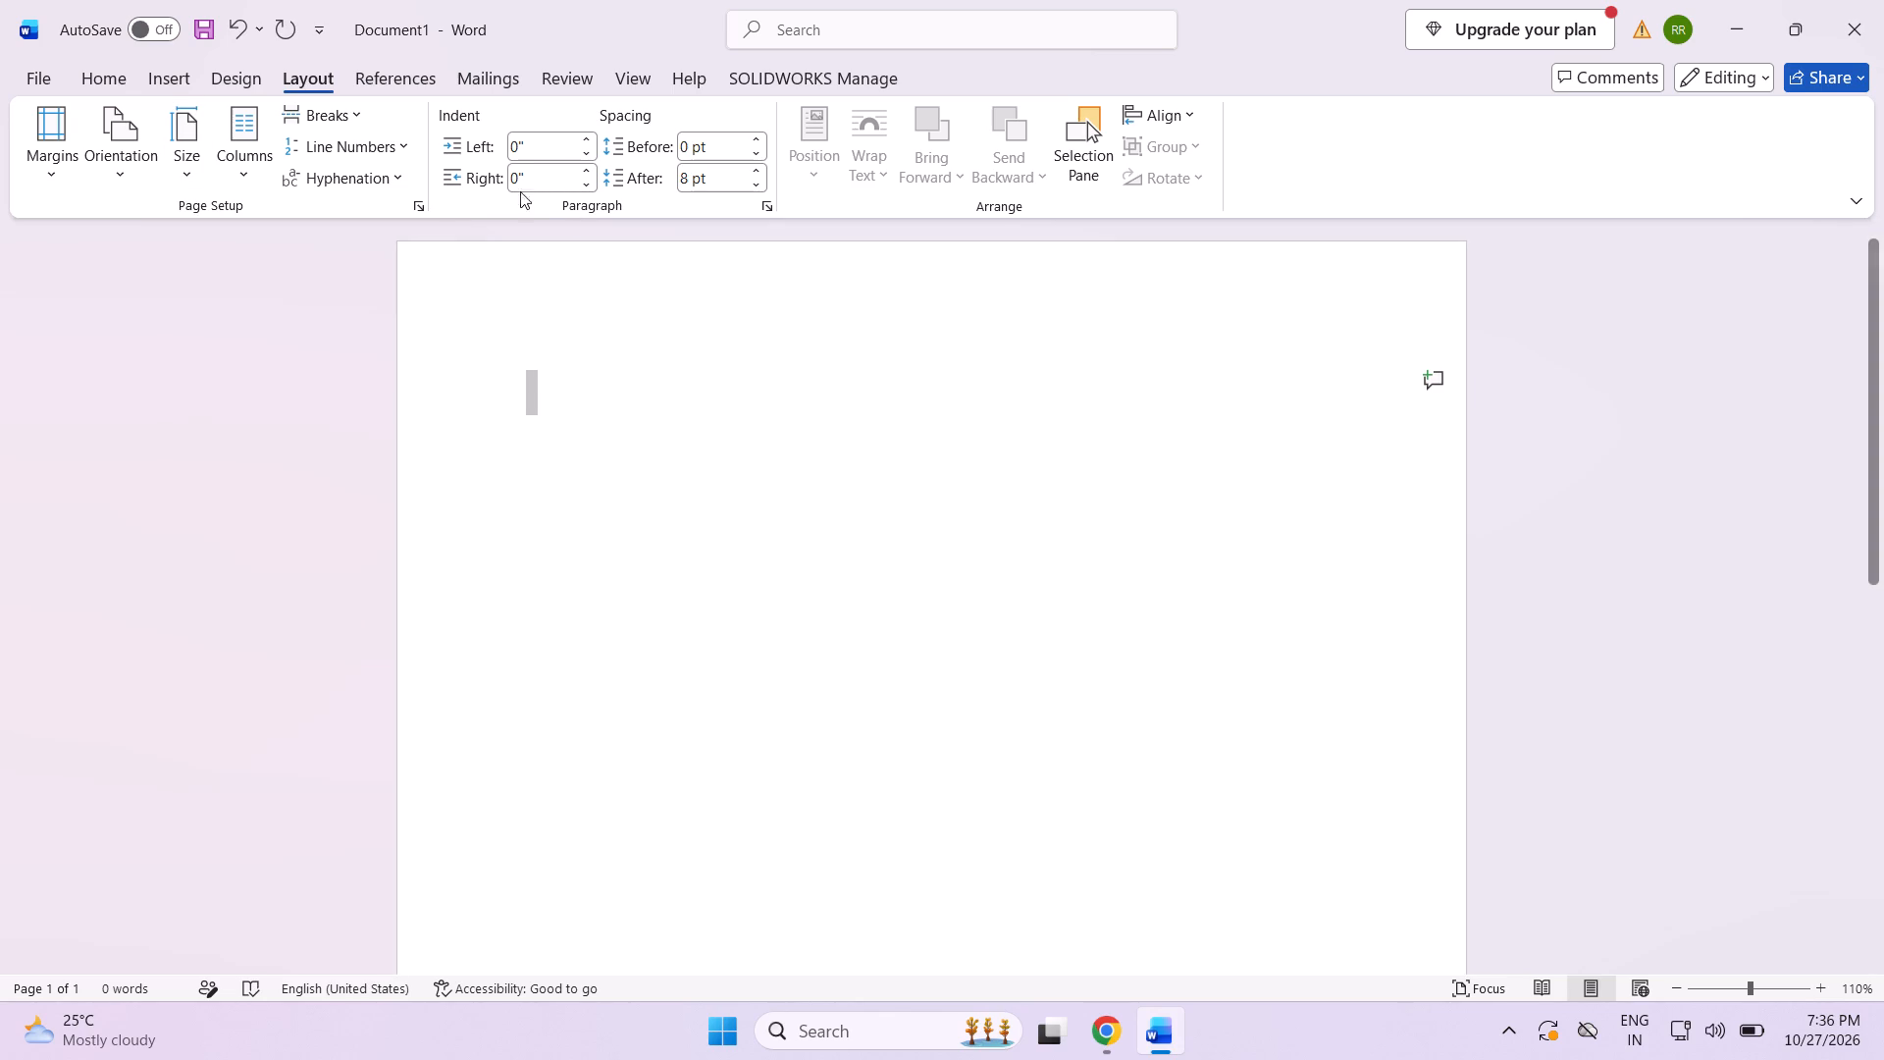
Apply a Box page border with a ½ pt solid line in automatic color to the whole document.
{"action": "left_click", "coordinate": [234, 79]}
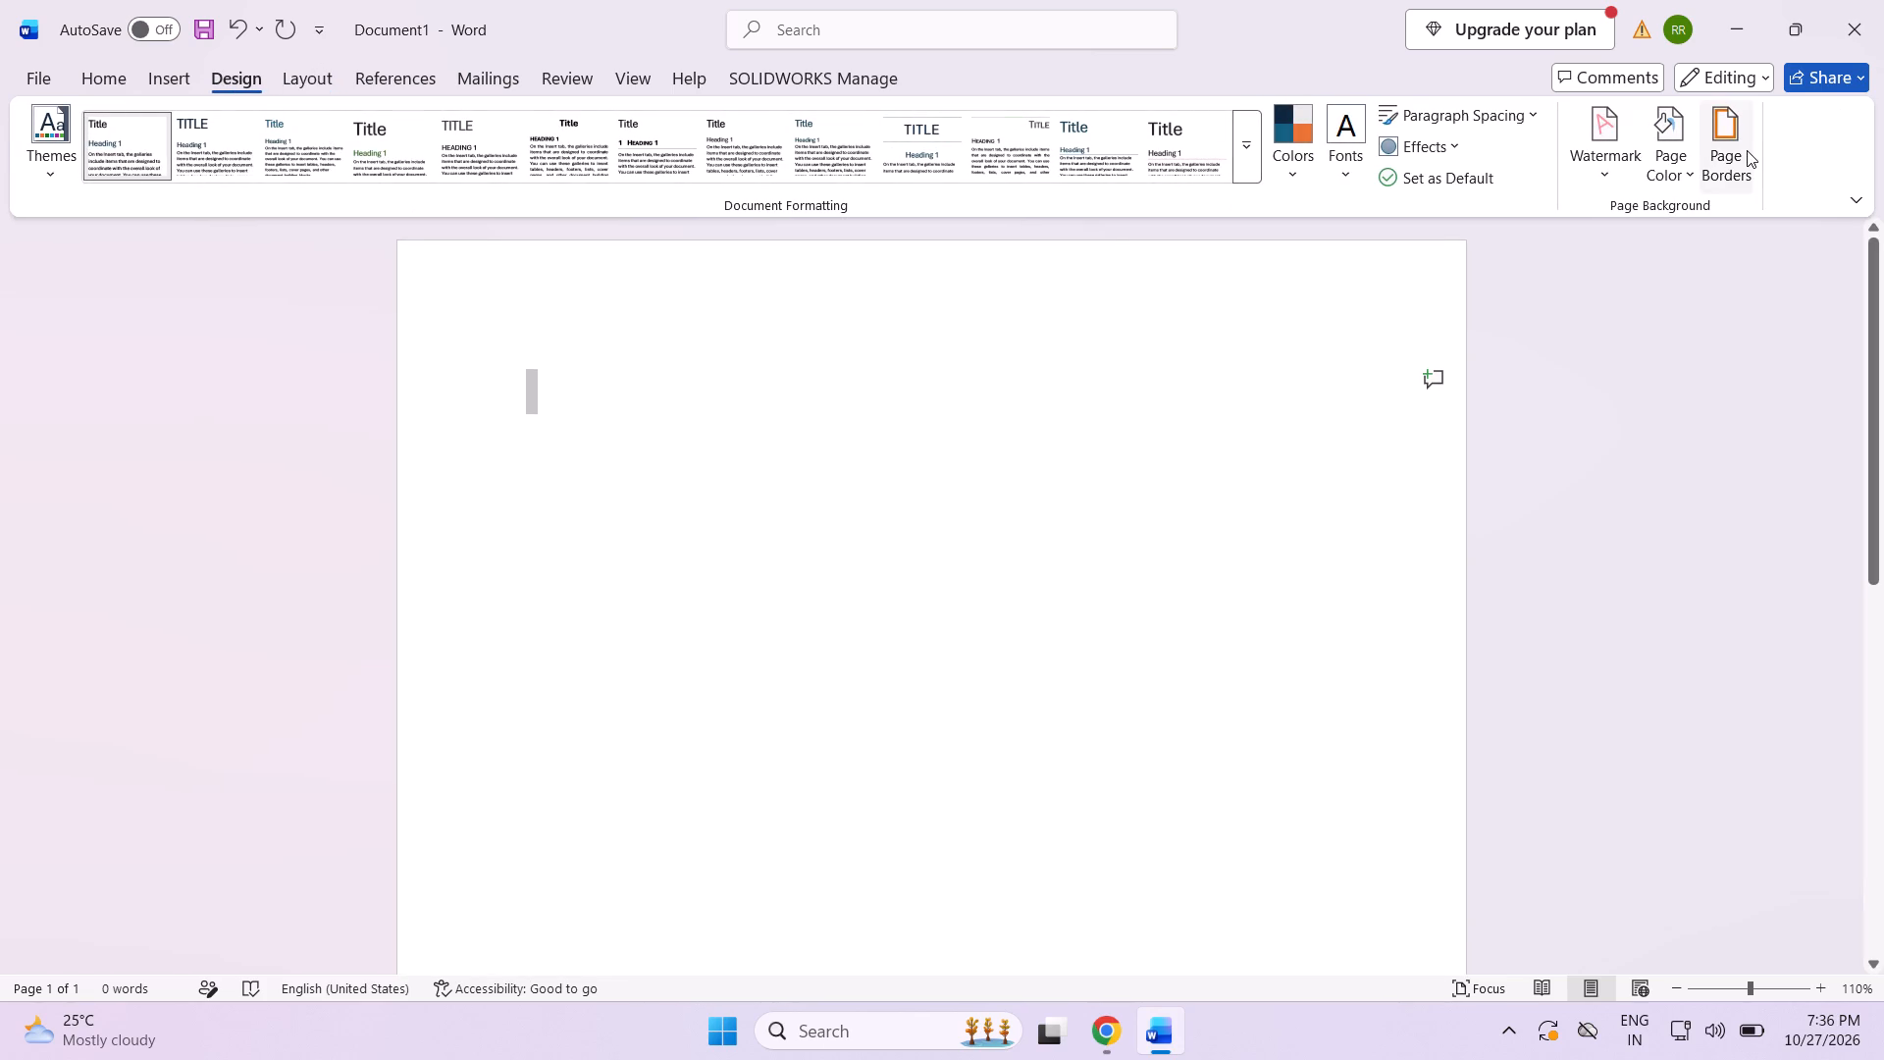
{"action": "left_click", "coordinate": [1738, 152]}
{"action": "left_click", "coordinate": [623, 404]}
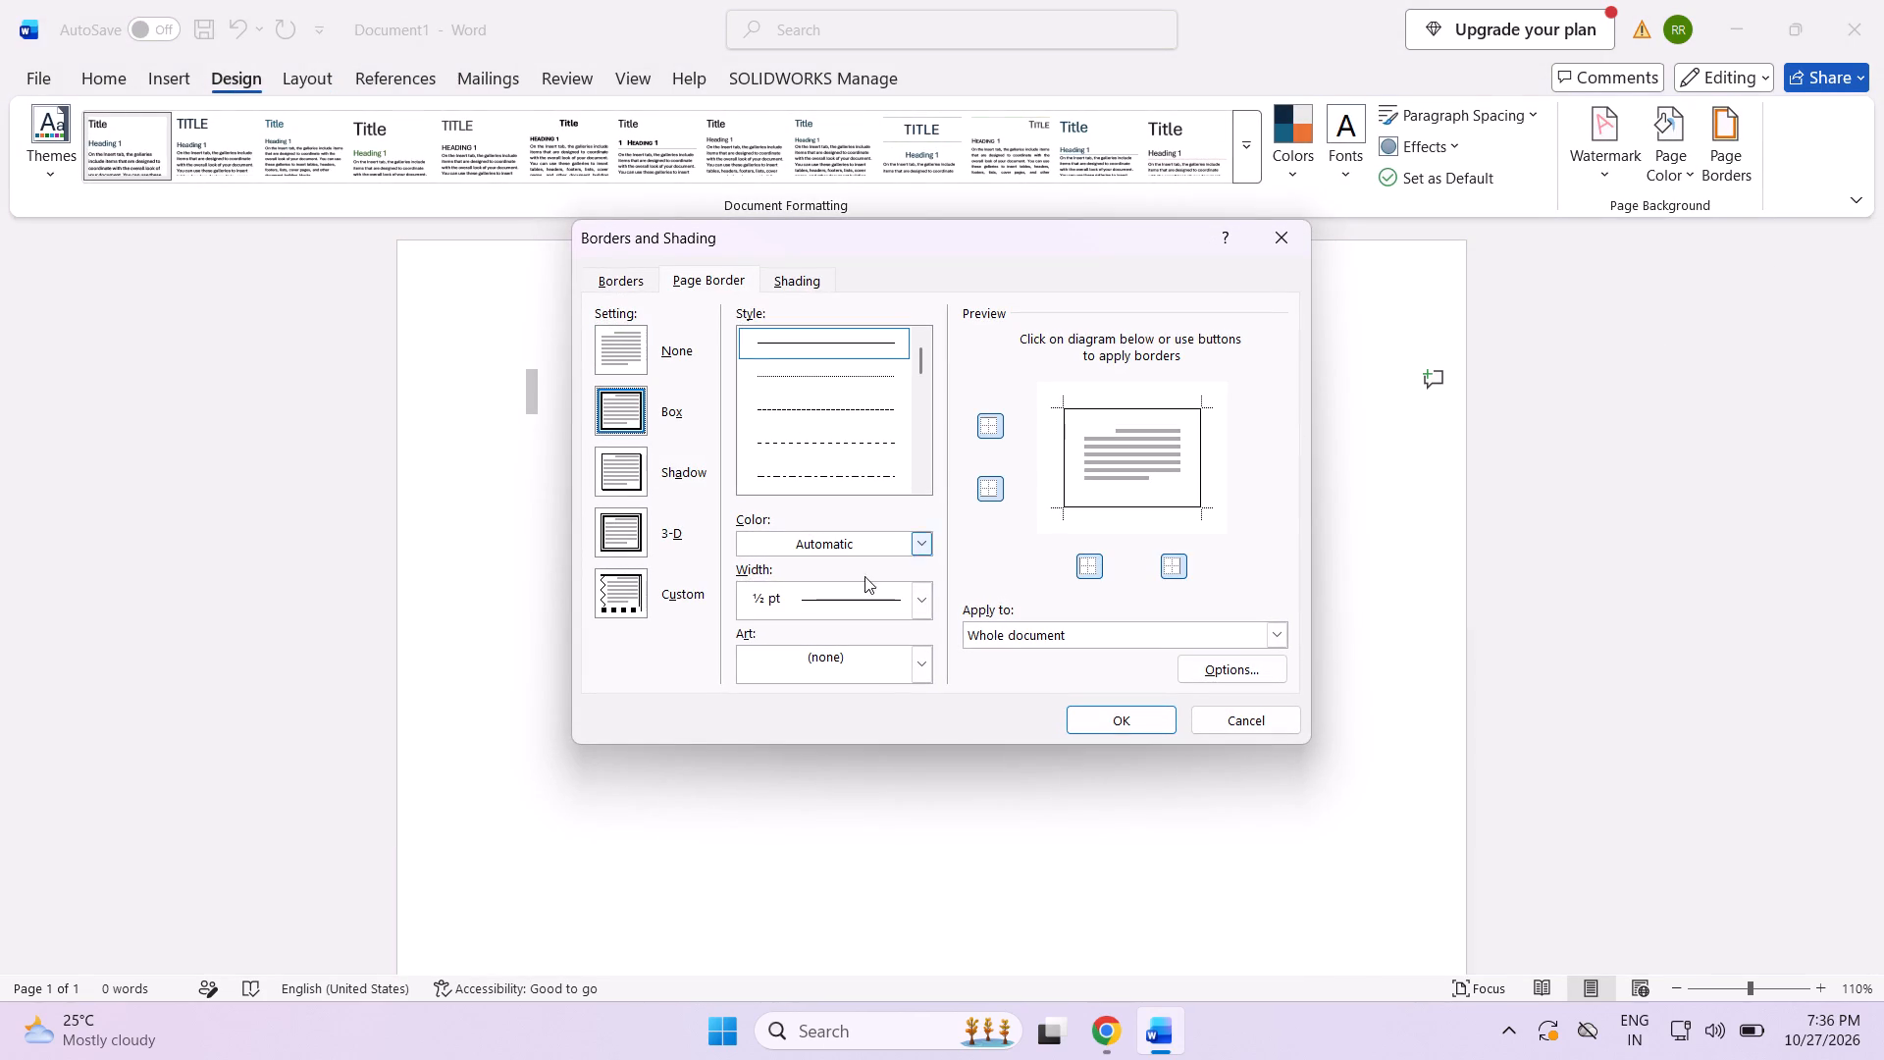
{"action": "left_click", "coordinate": [1139, 720]}
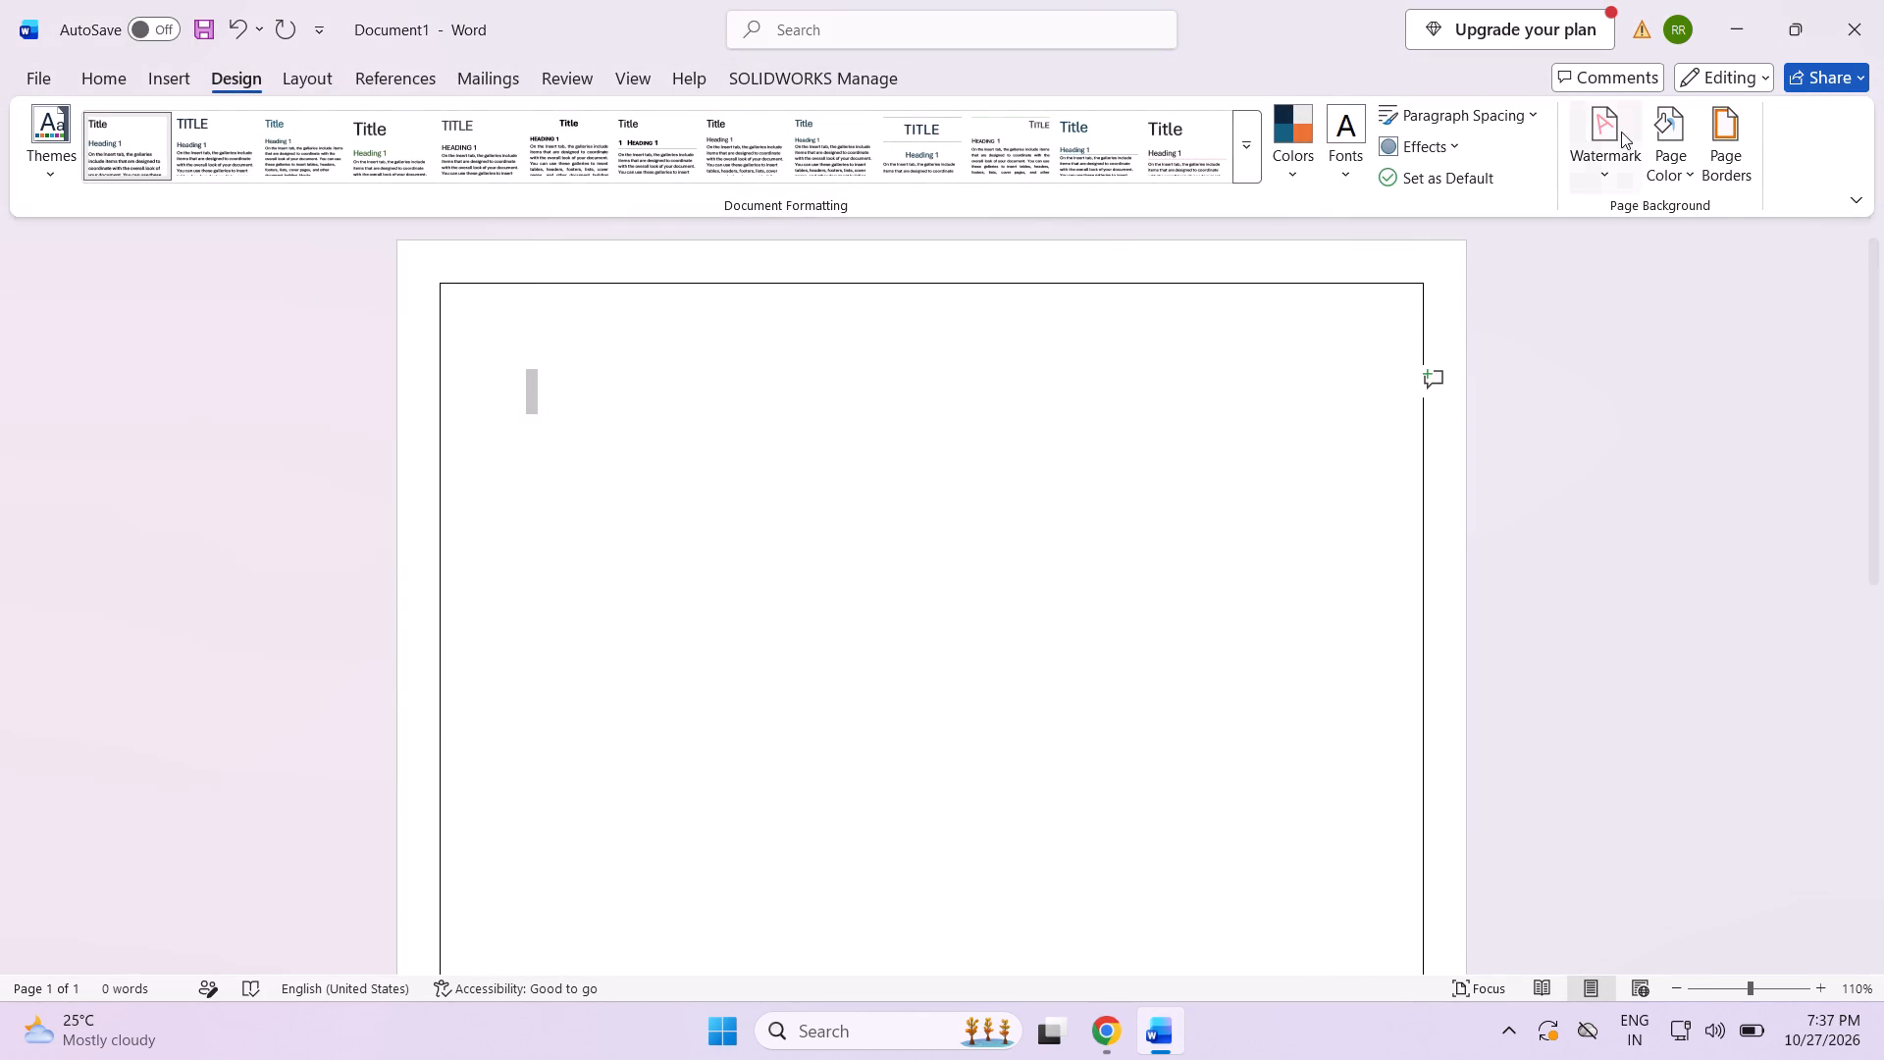
Set the page color to the standard Blue.
{"action": "left_click", "coordinate": [1651, 157]}
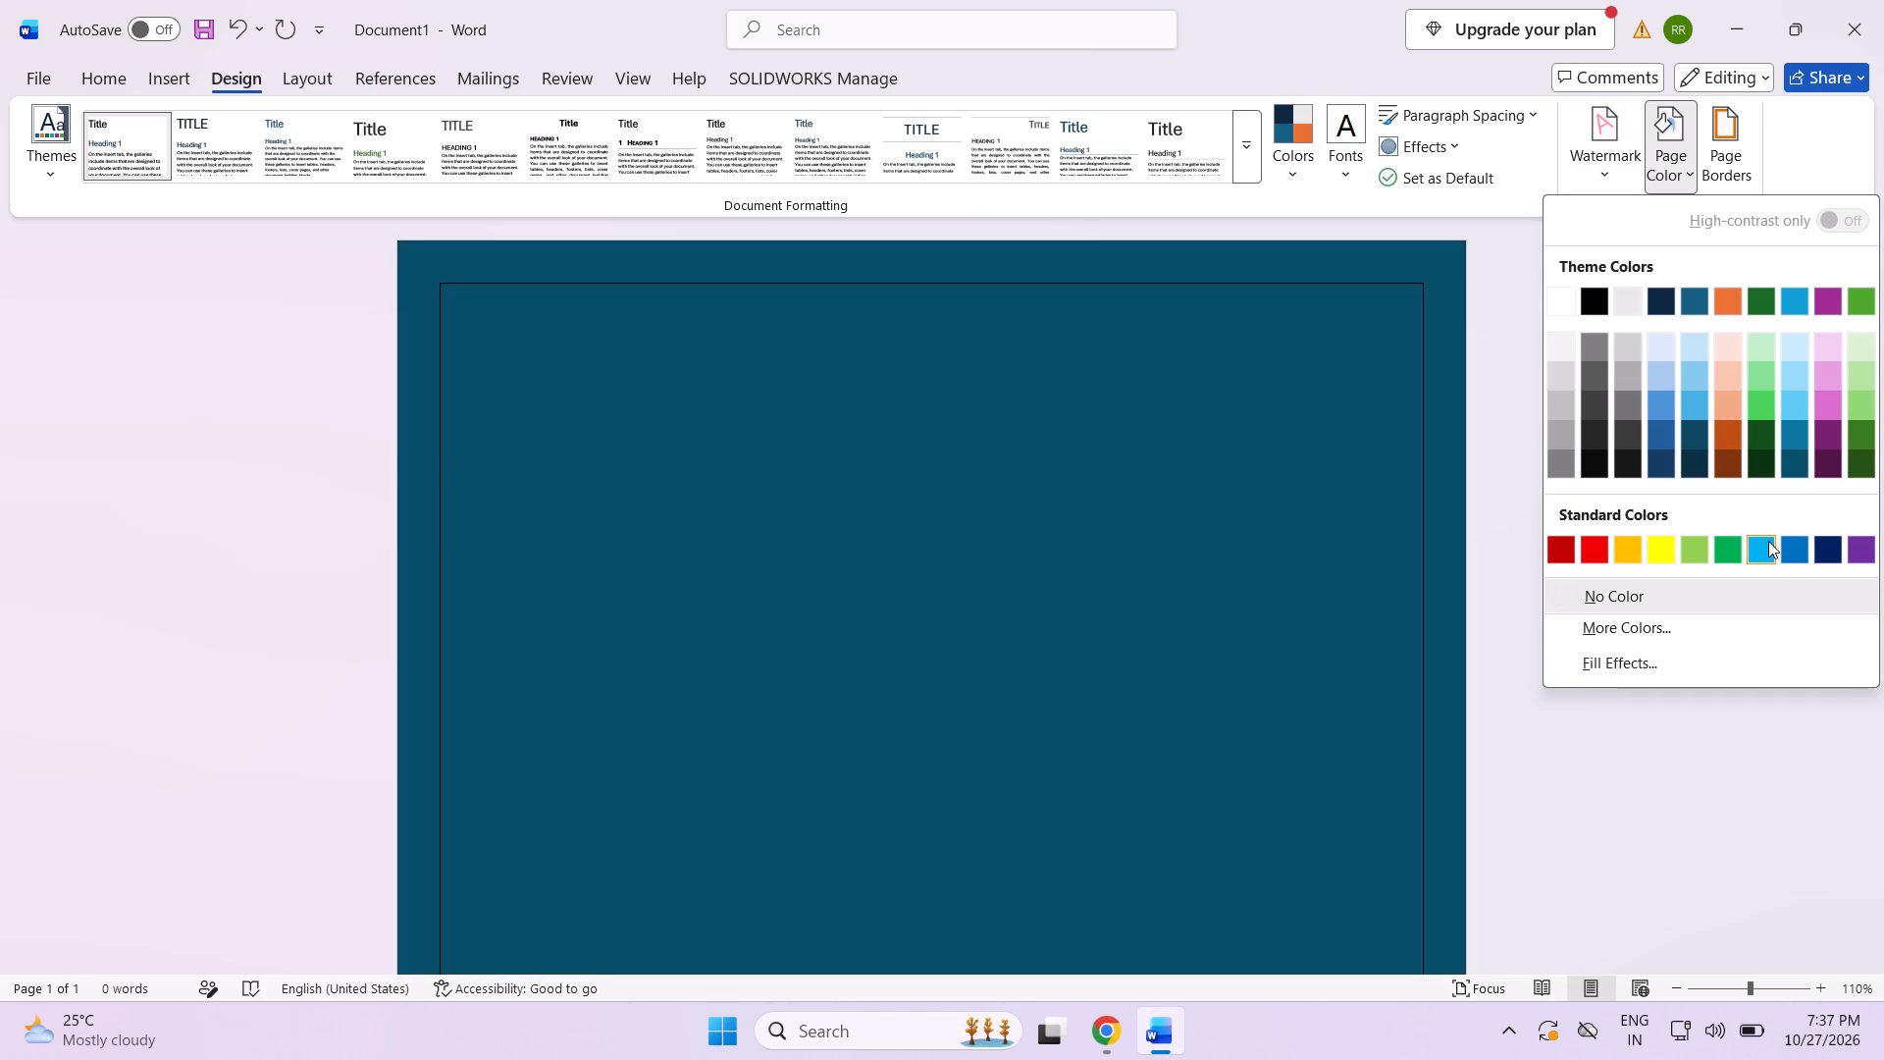
{"action": "left_click", "coordinate": [1798, 551]}
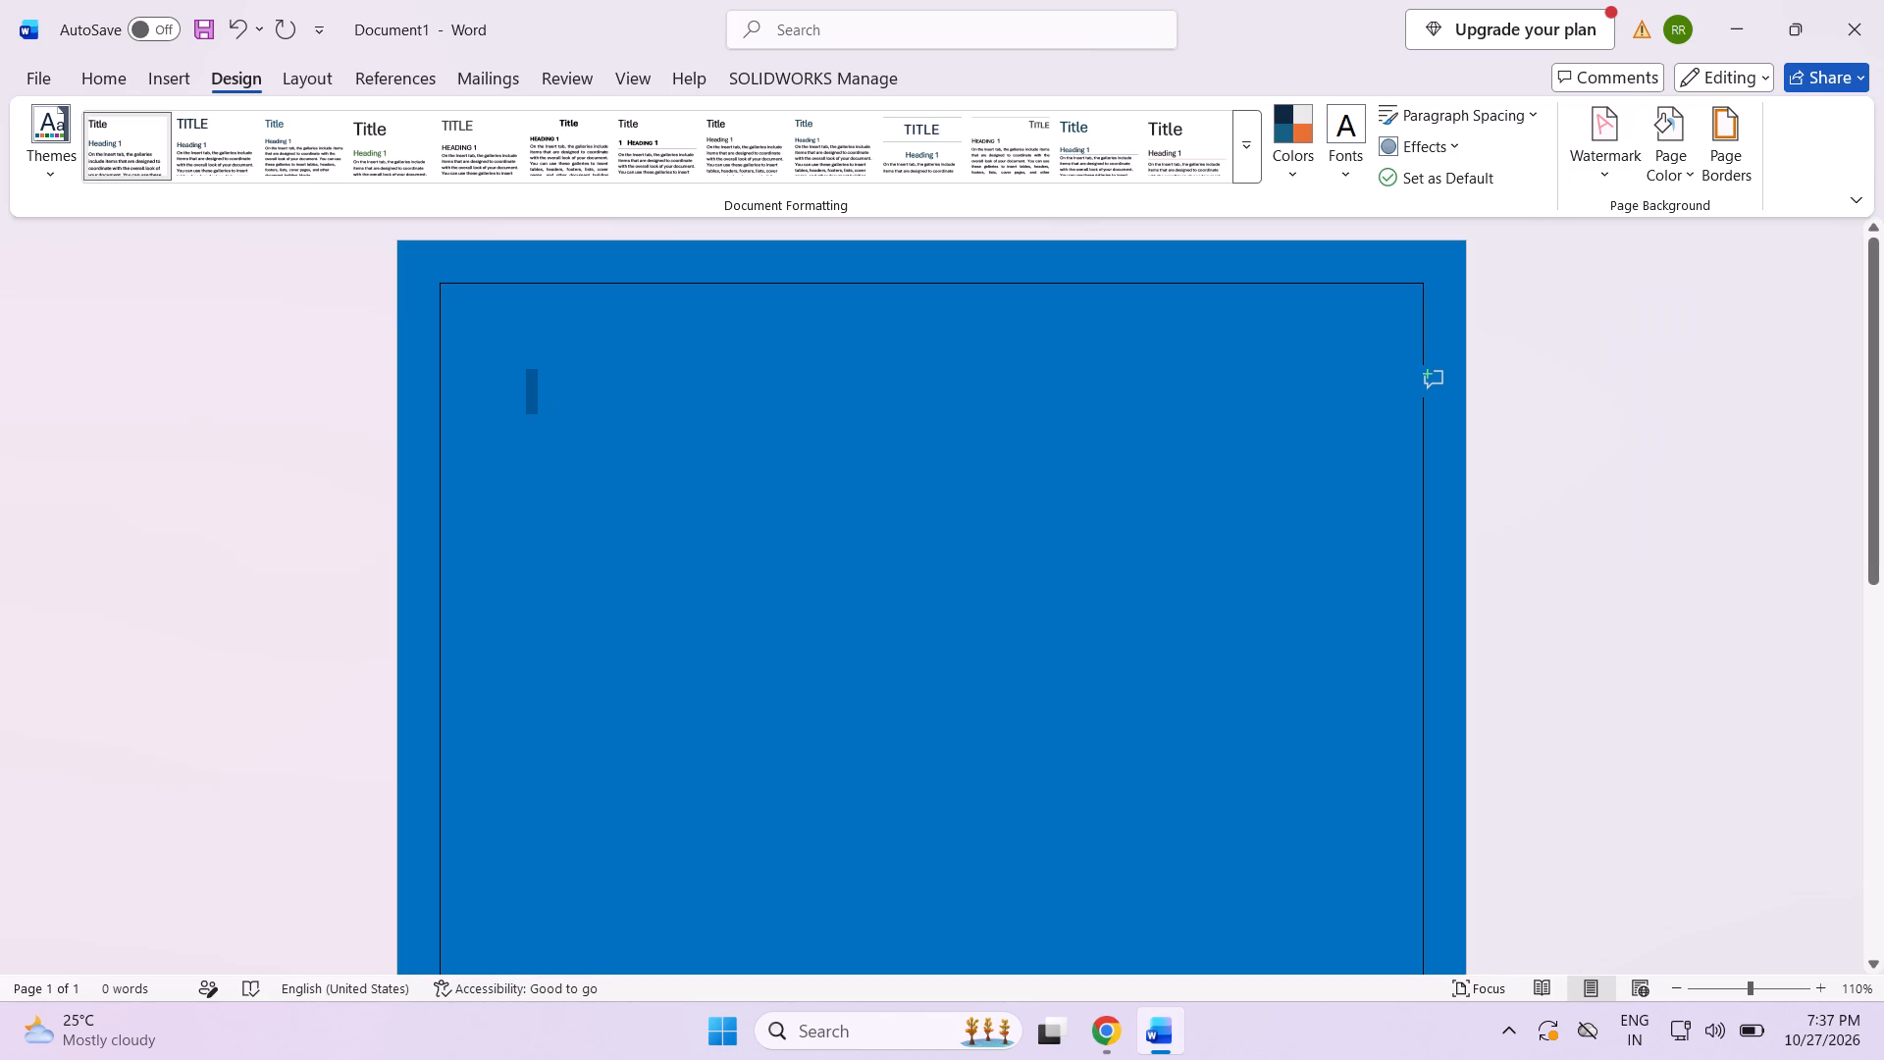
Insert a Simple Text Box near the top of the page and replace its placeholder text with "TC-".
{"action": "left_click", "coordinate": [148, 79]}
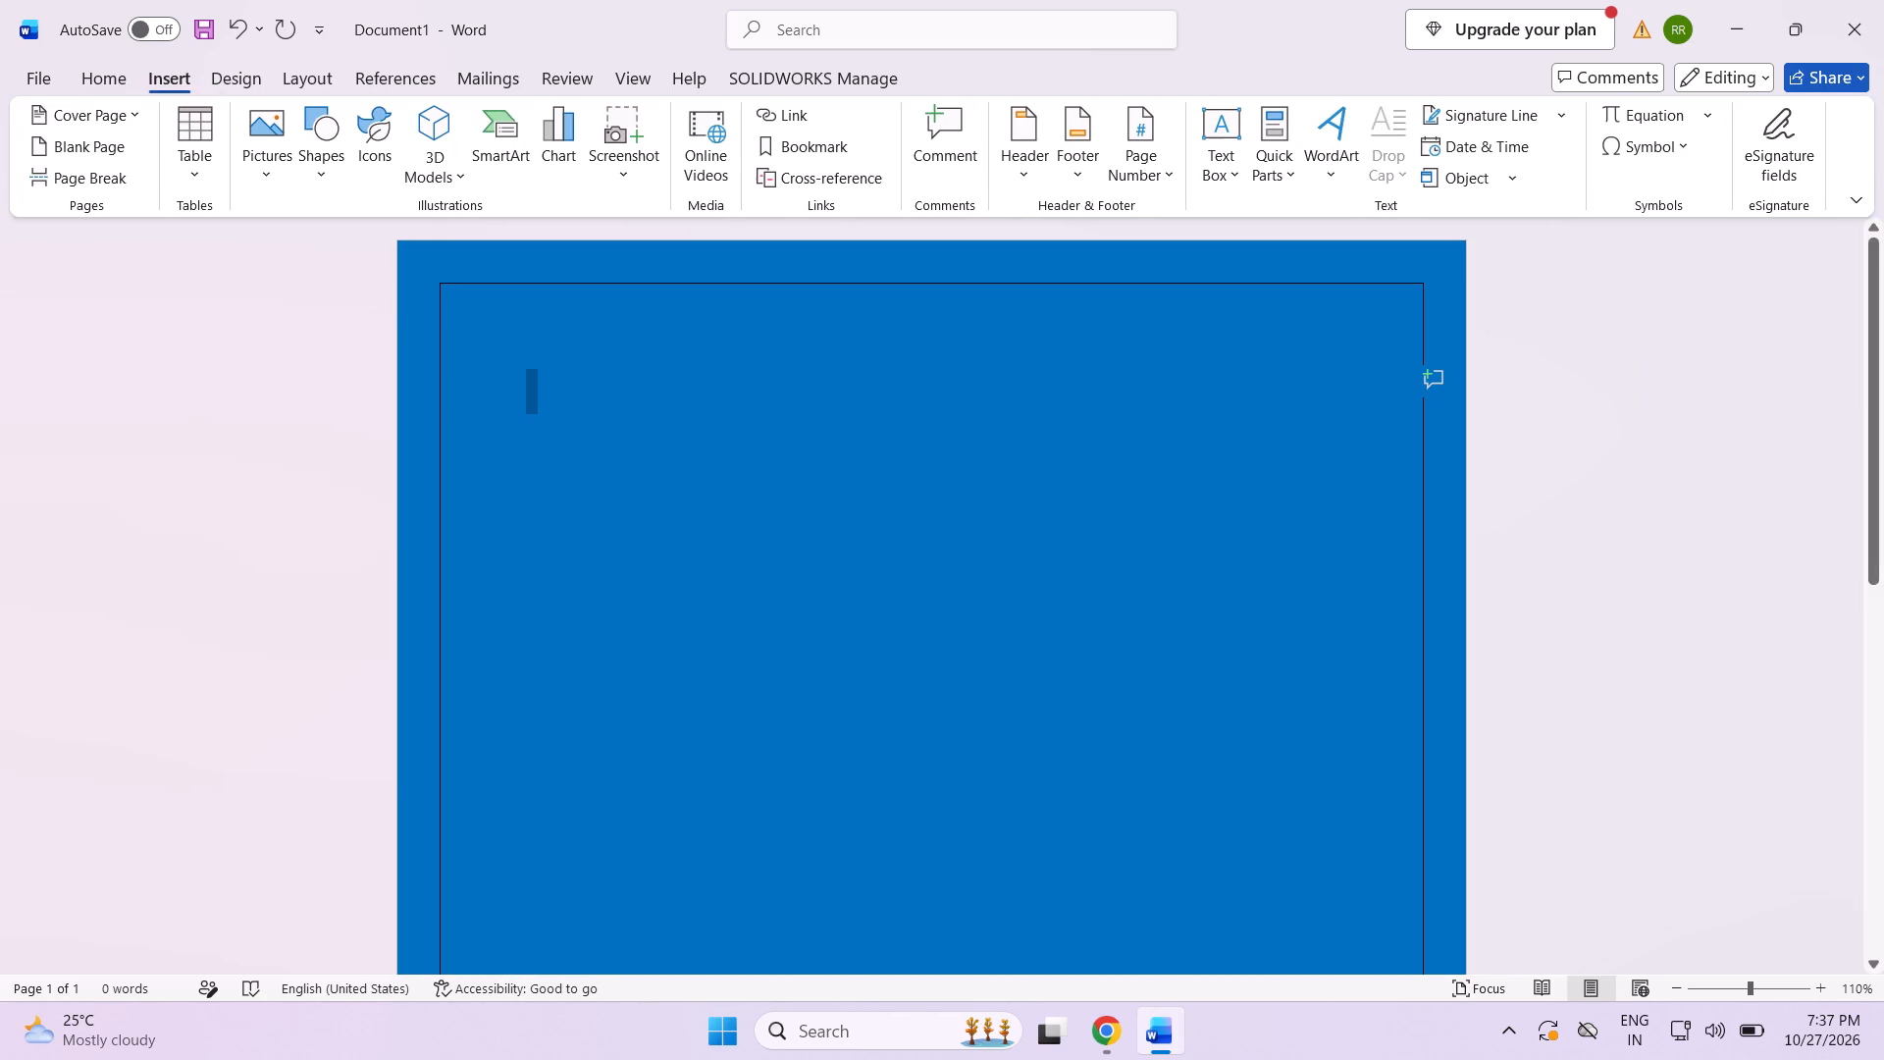
{"action": "left_click", "coordinate": [1232, 137]}
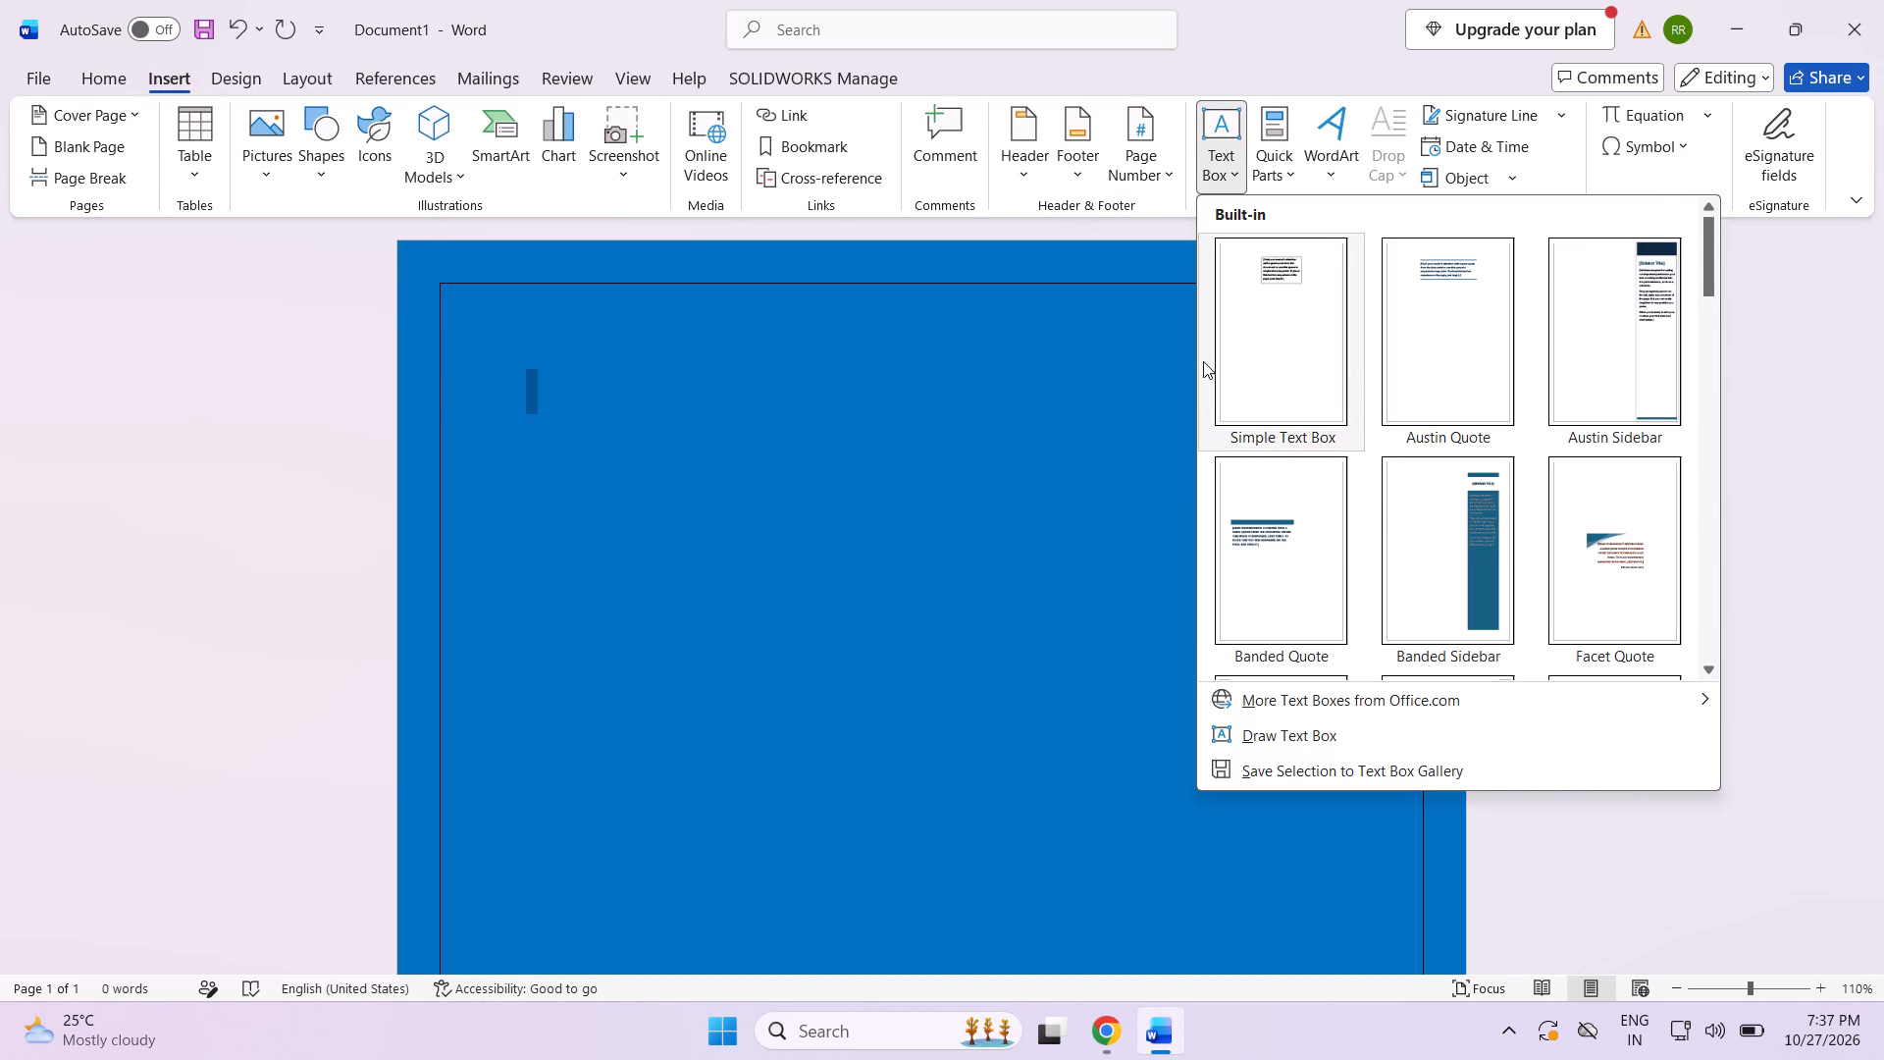
{"action": "left_click", "coordinate": [1255, 345]}
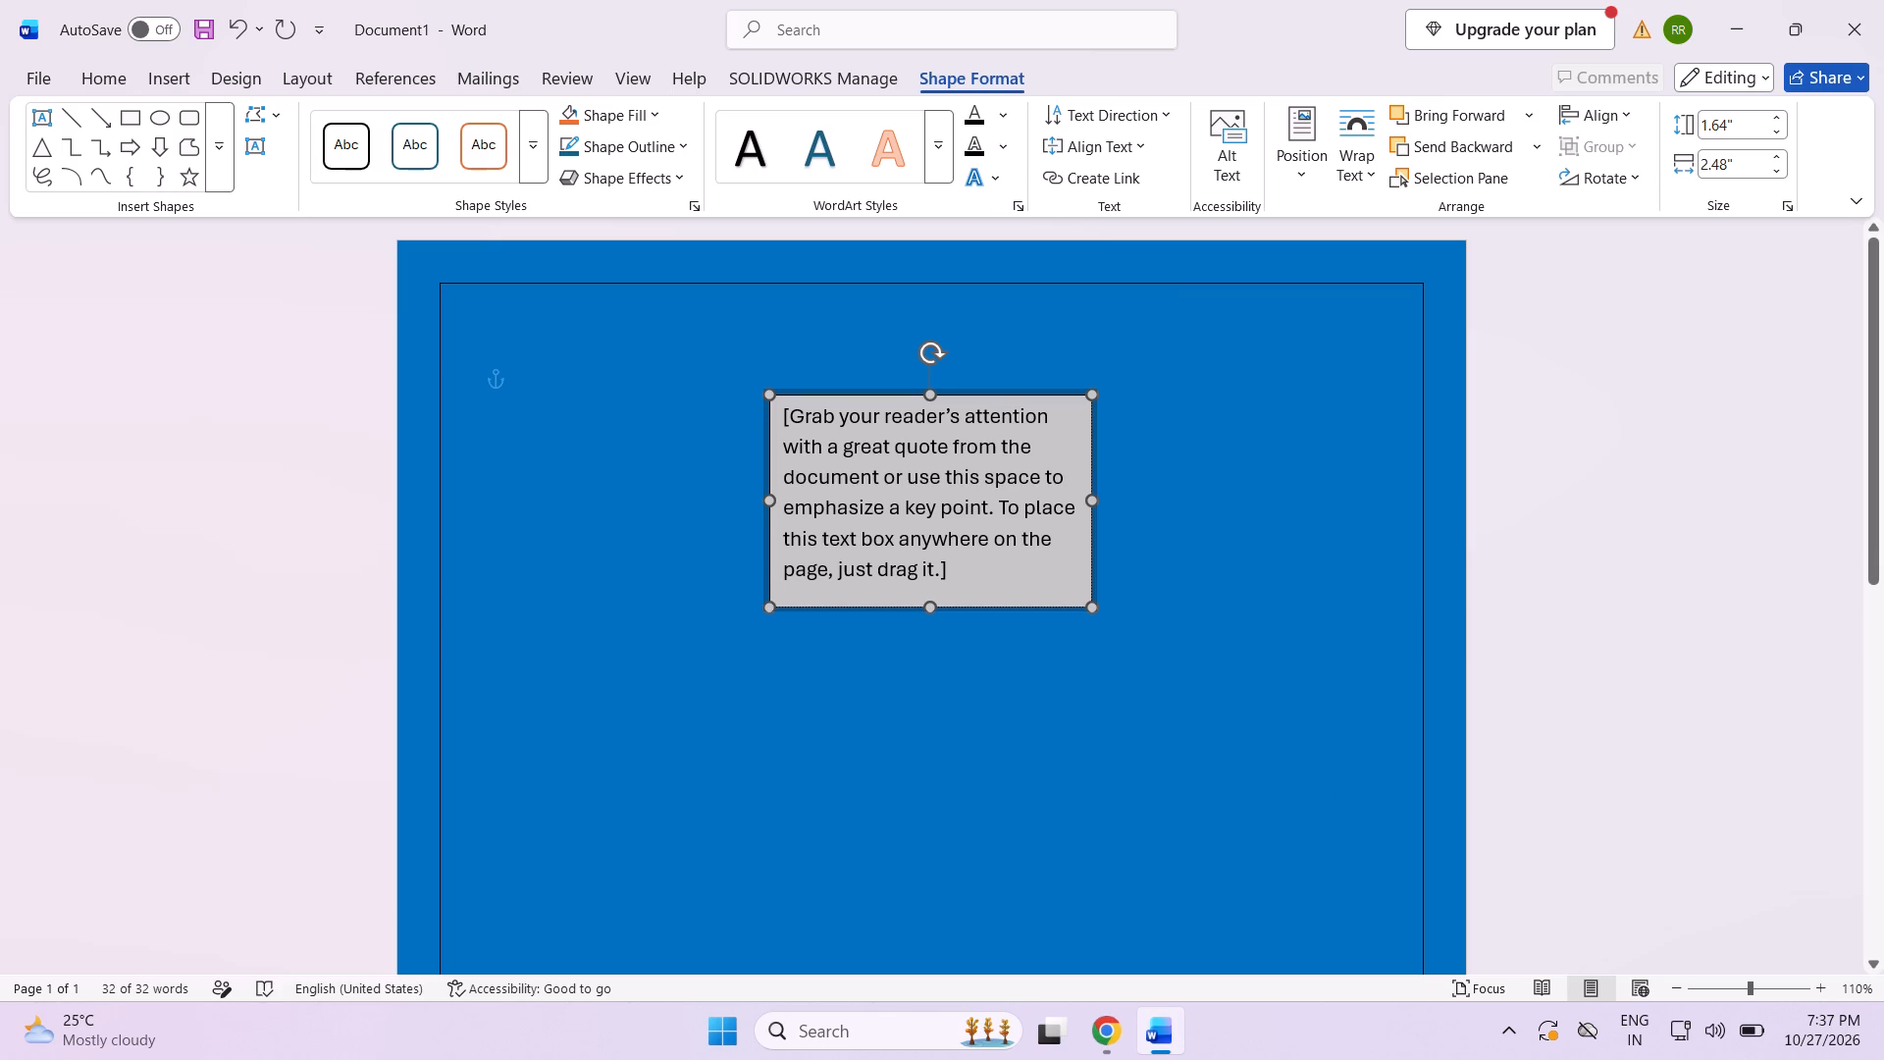
{"action": "left_click_drag", "start_coordinate": [940, 604], "coordinate": [923, 502]}
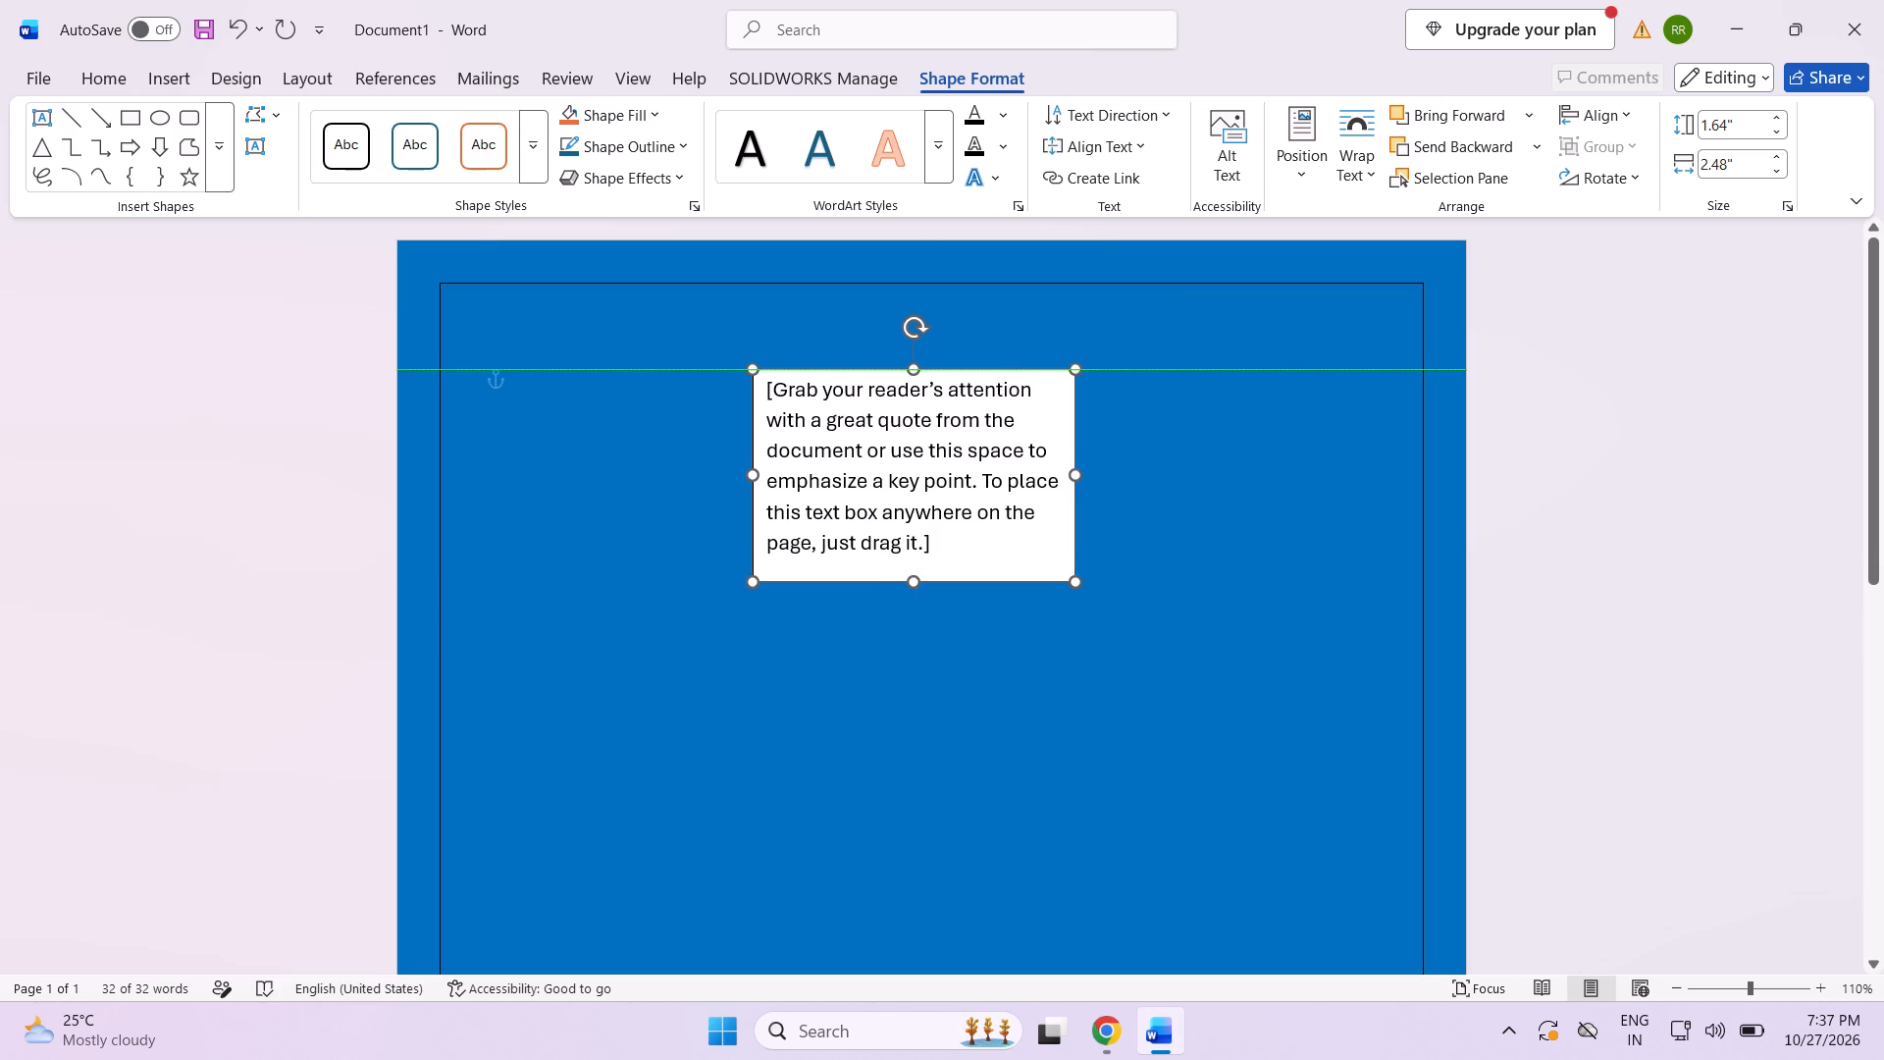
{"action": "left_click_drag", "start_coordinate": [923, 502], "coordinate": [923, 501]}
{"action": "left_click", "coordinate": [961, 532]}
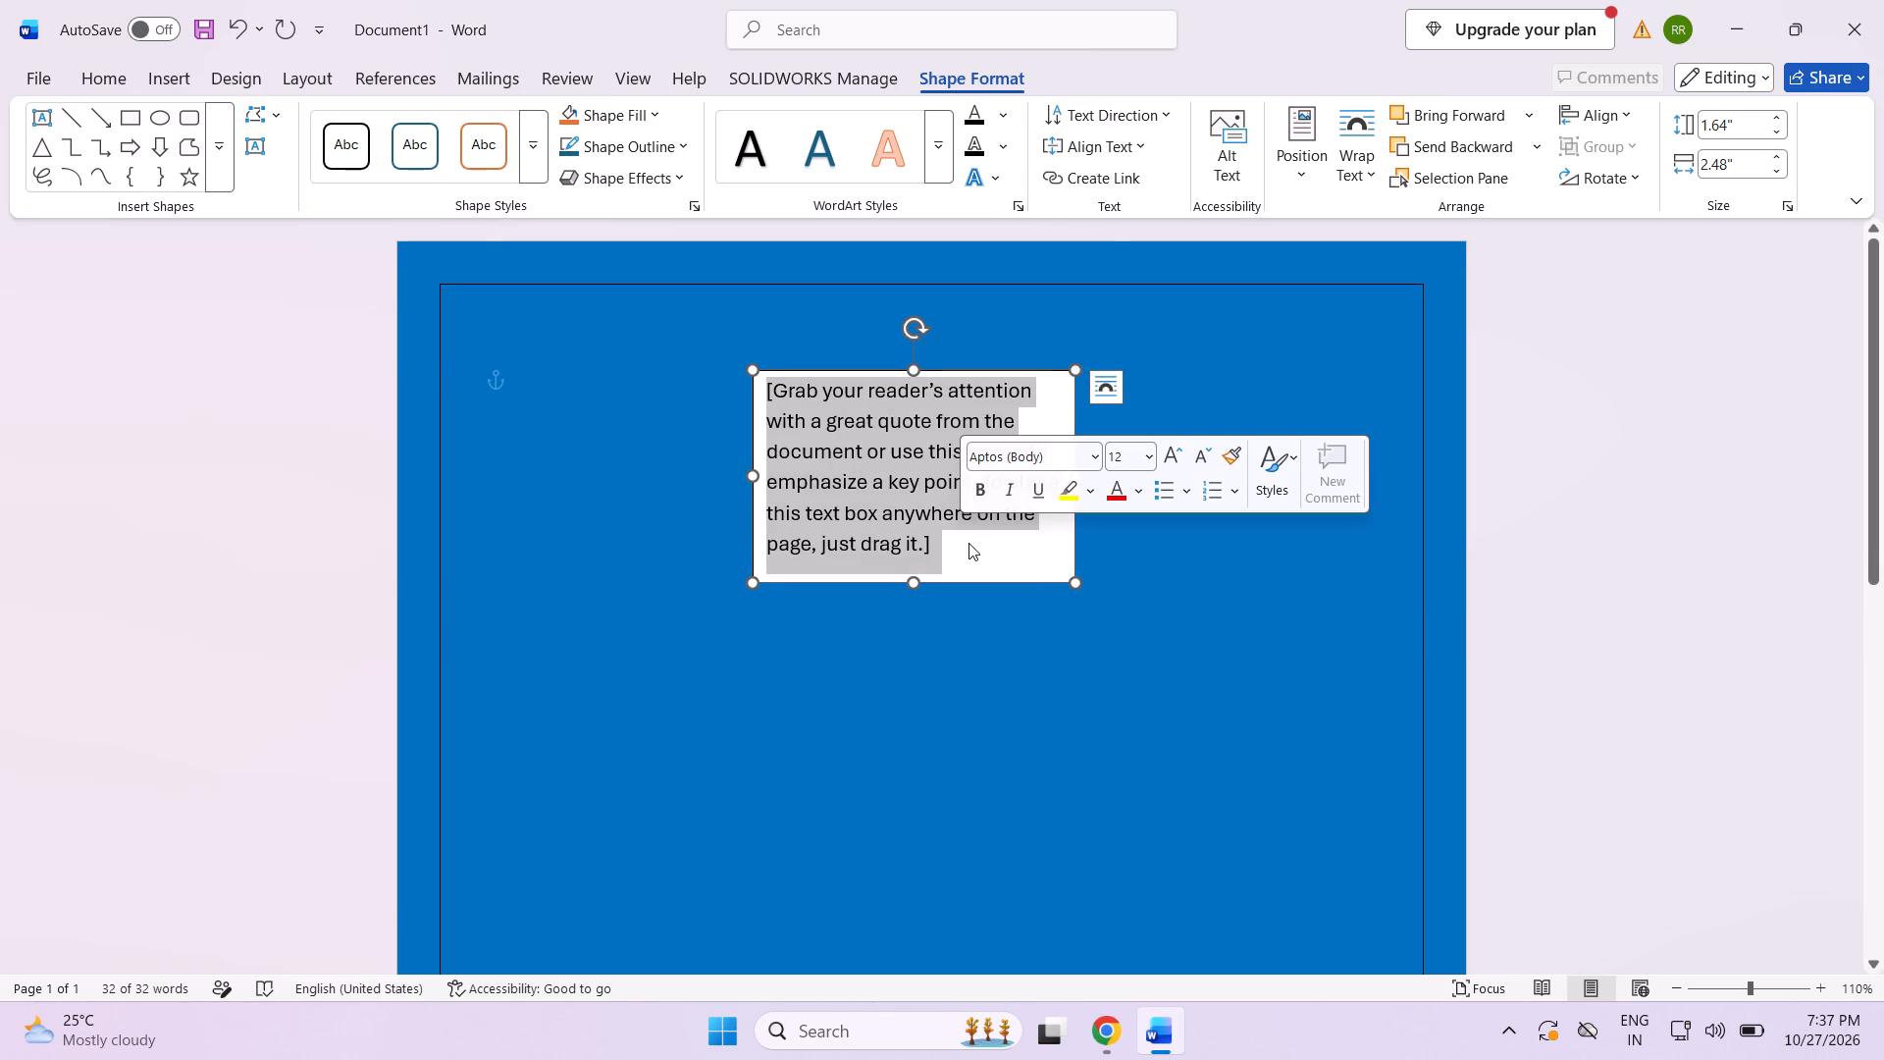
{"action": "key", "text": "BackSpace"}
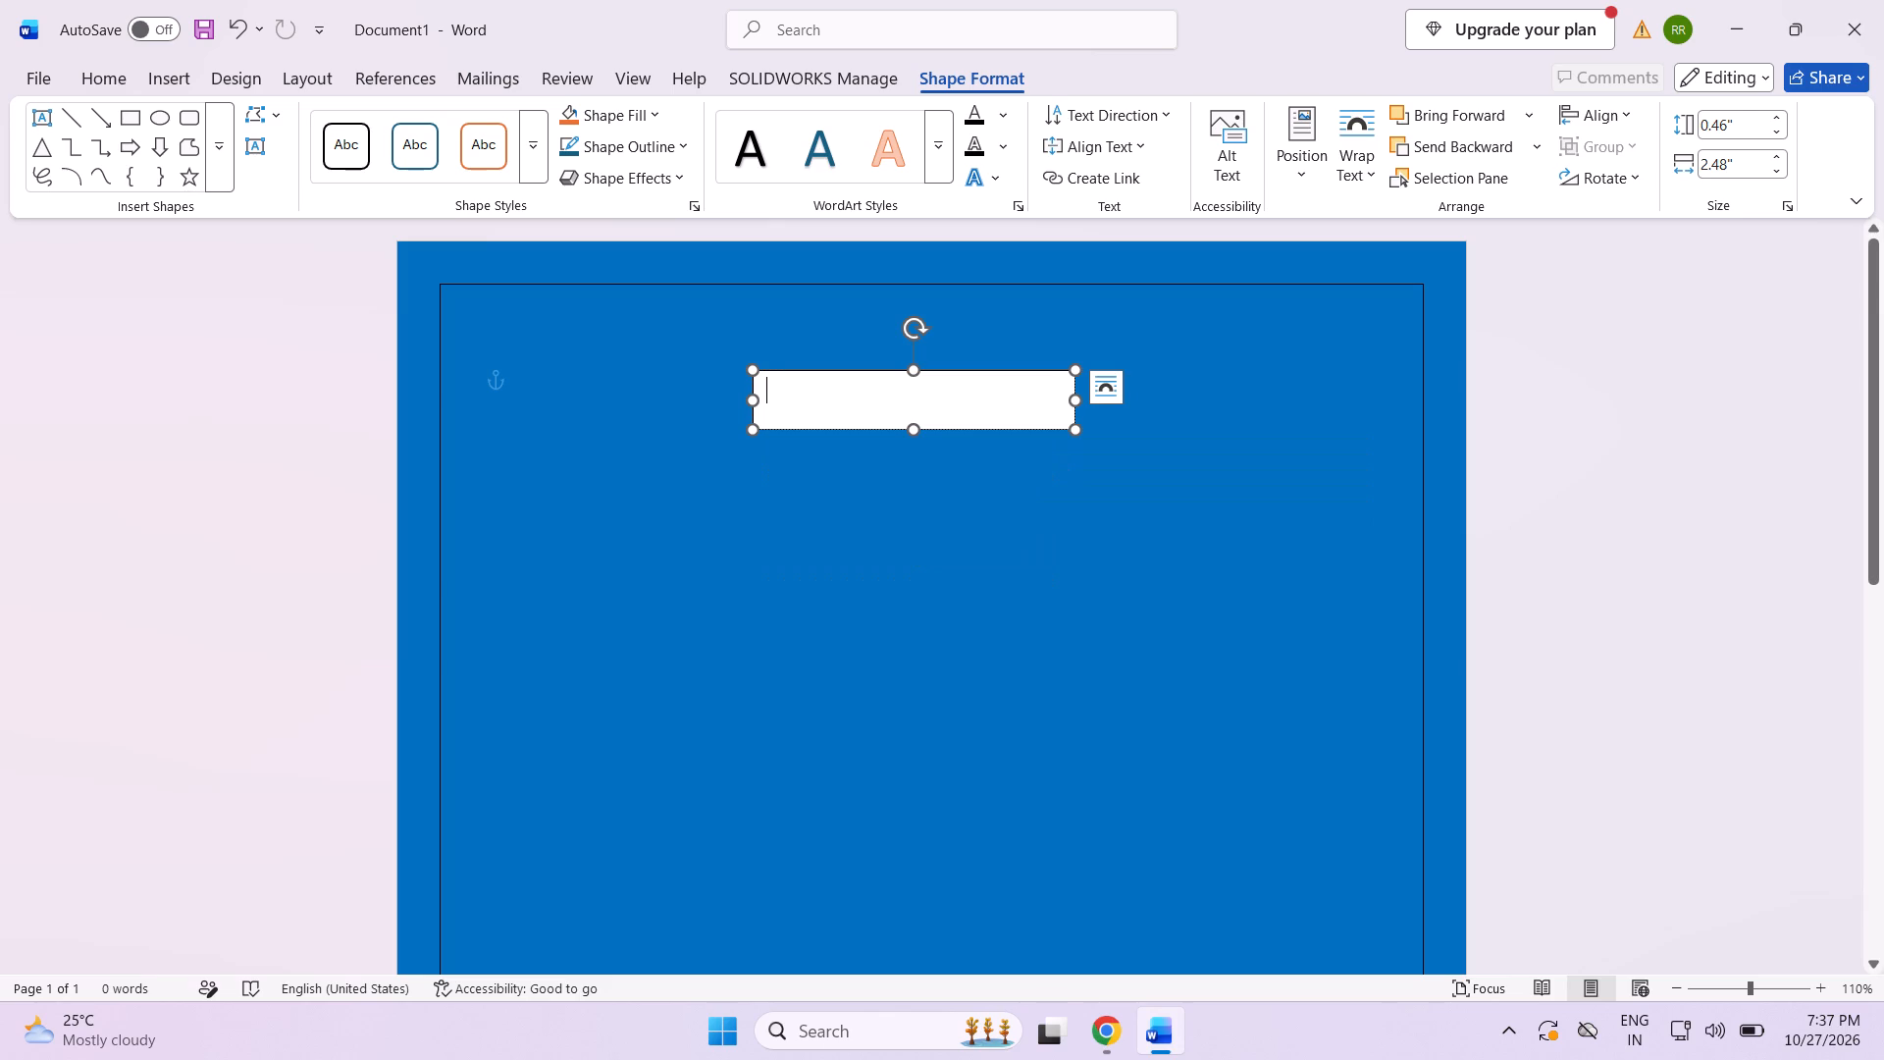
{"action": "key", "text": "t"}
{"action": "key", "text": "c"}
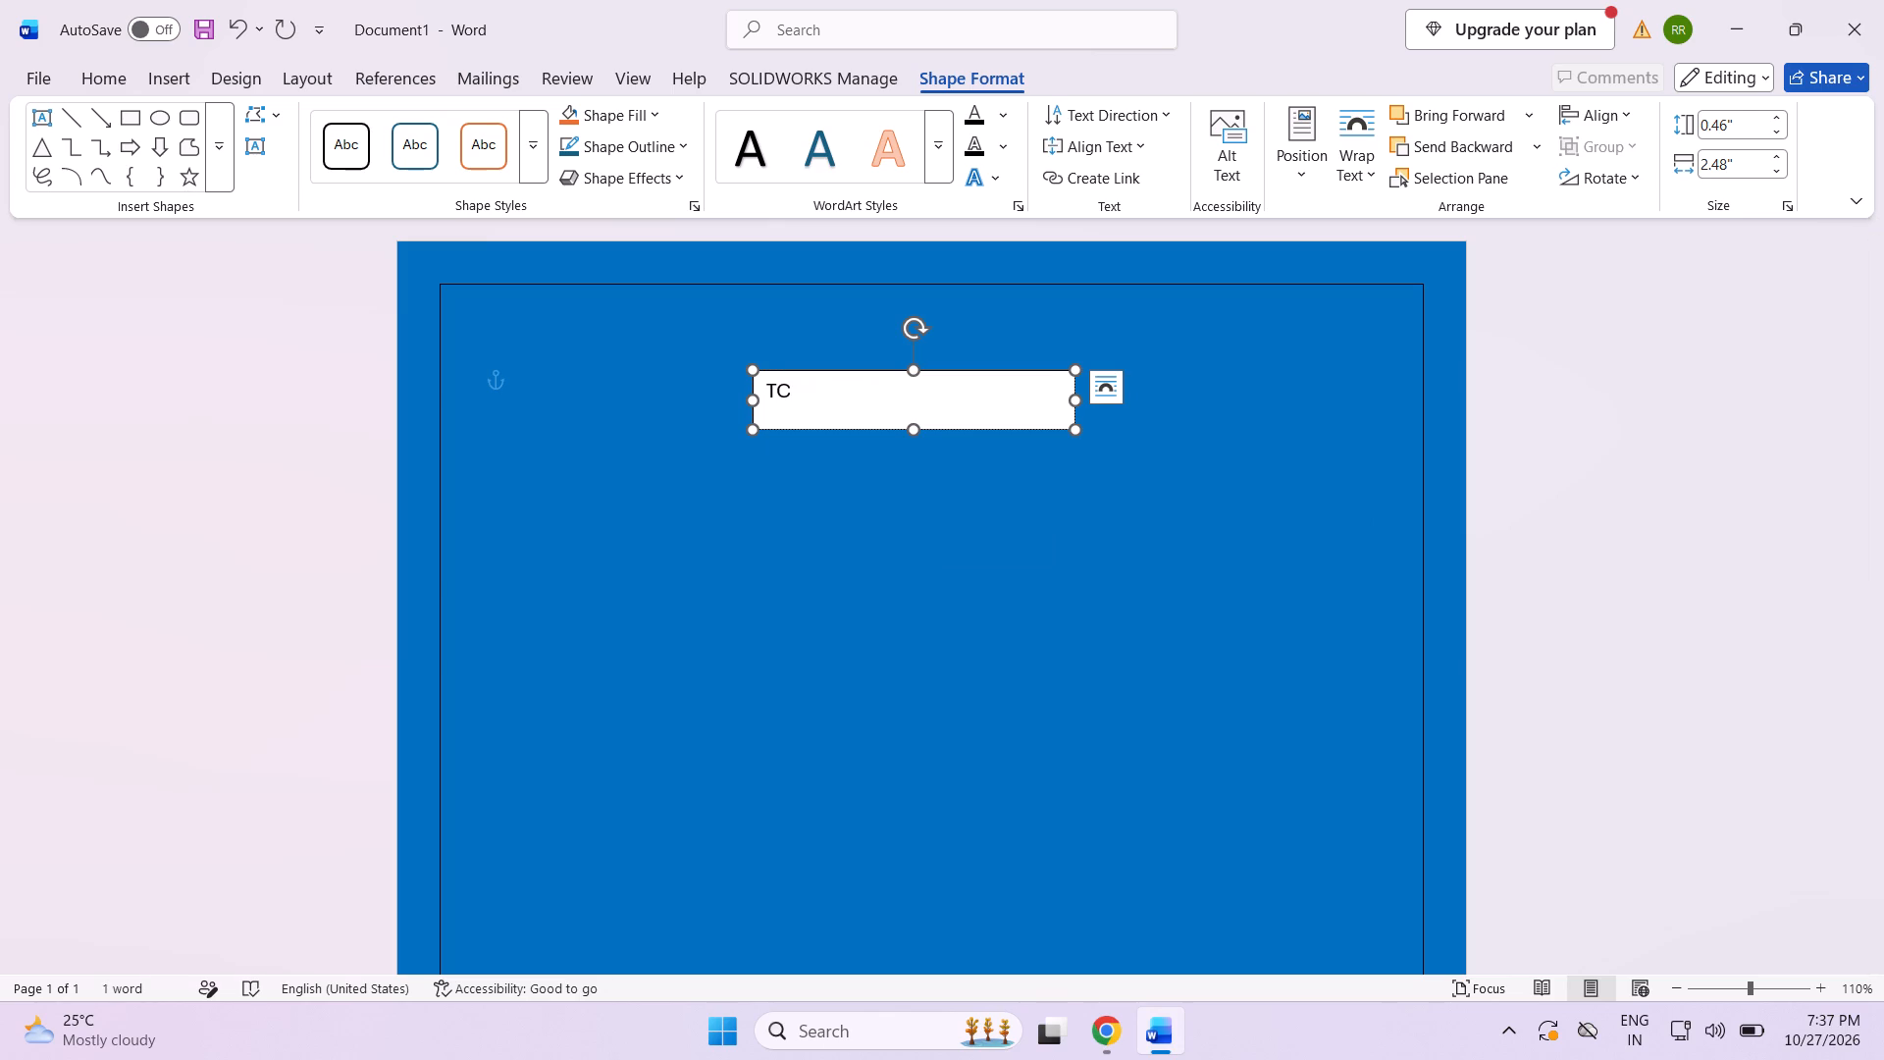
{"action": "key", "text": "minus"}
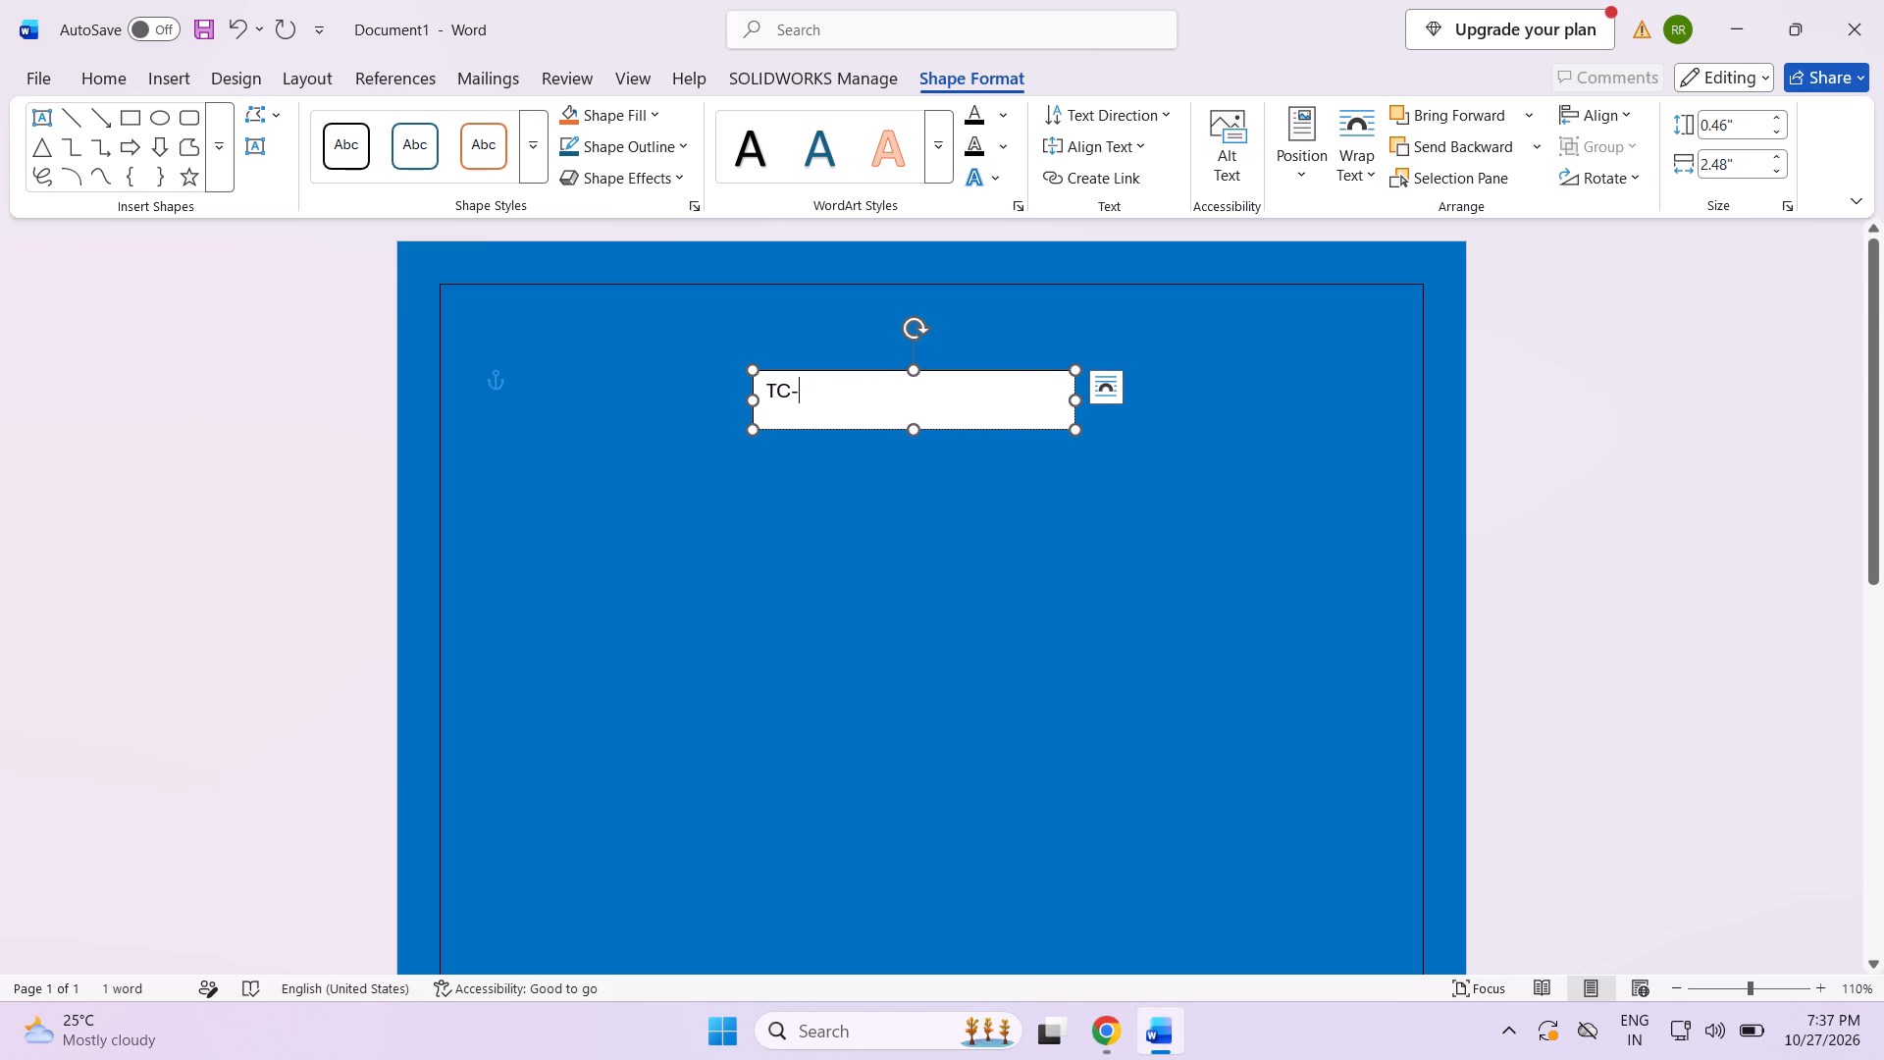
Shrink the "TC-" text box to about 0.34" high and 1.51" wide.
{"action": "left_click_drag", "start_coordinate": [948, 428], "coordinate": [948, 407]}
{"action": "left_click_drag", "start_coordinate": [917, 426], "coordinate": [917, 408]}
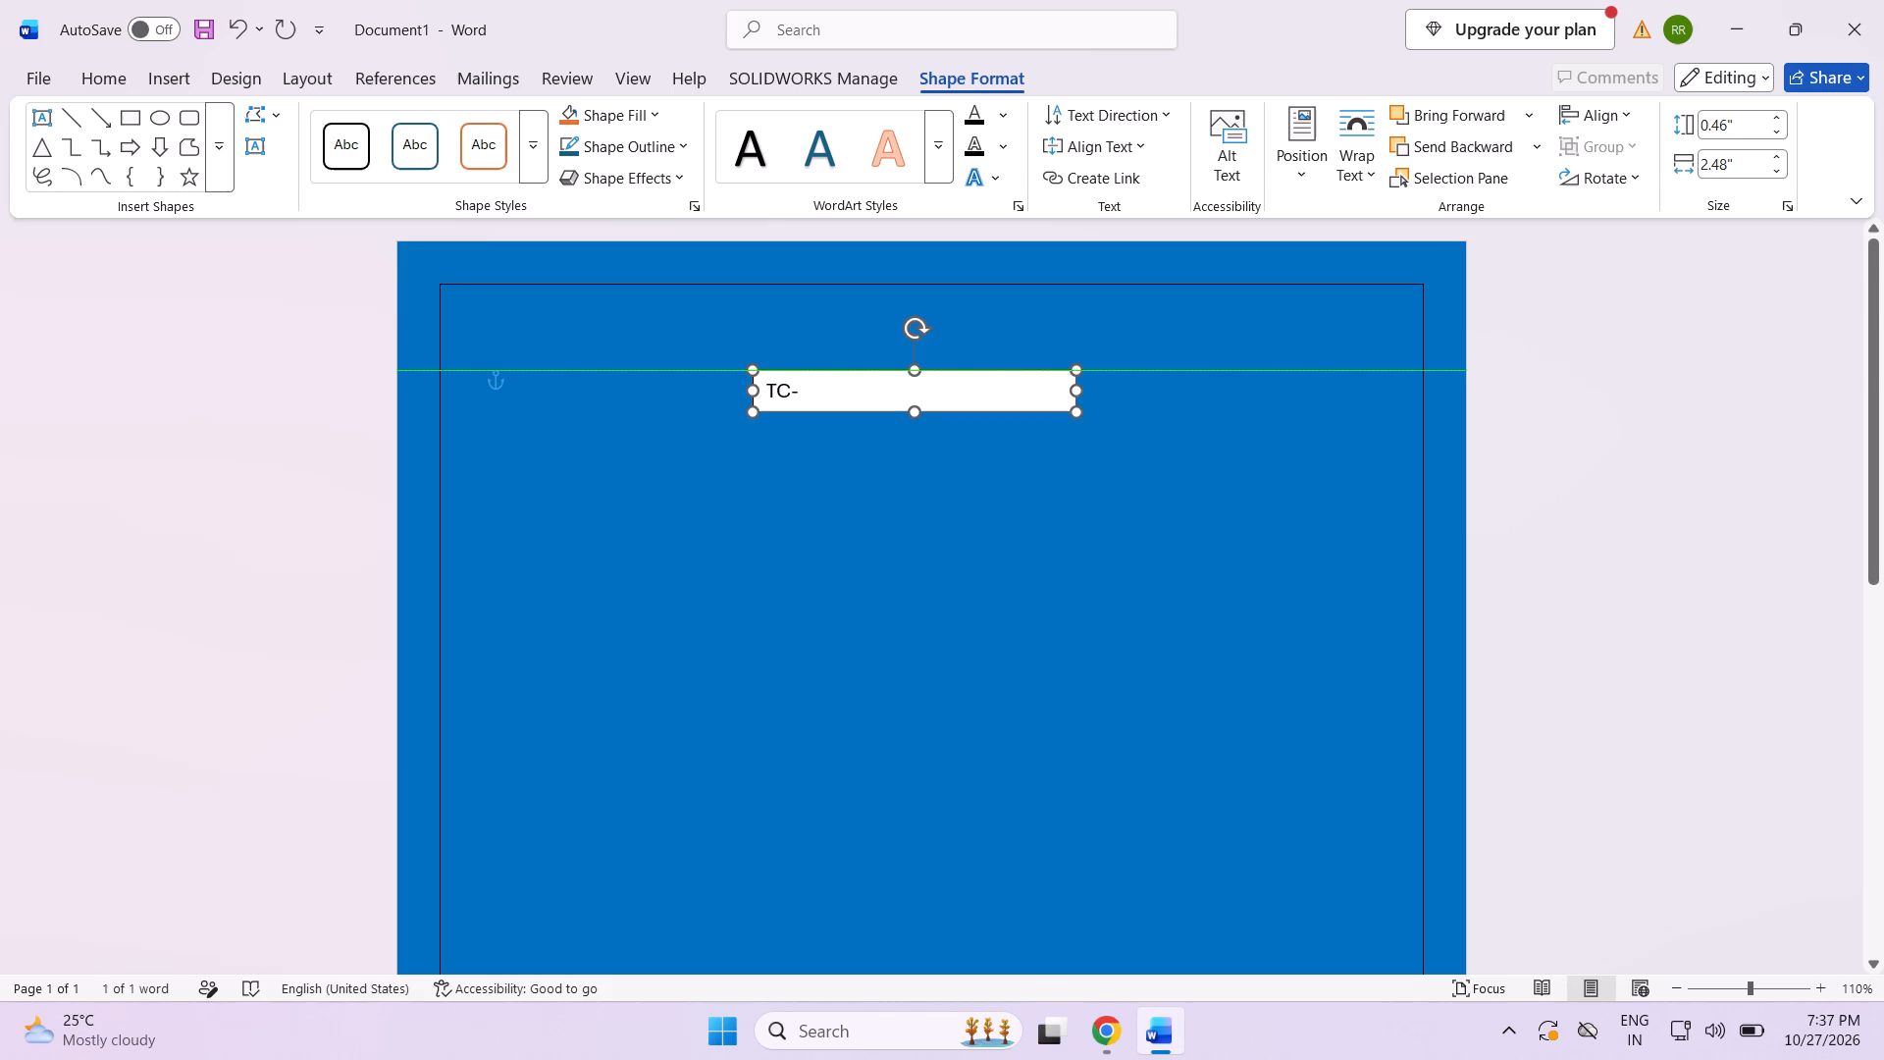
{"action": "left_click_drag", "start_coordinate": [917, 408], "coordinate": [917, 414]}
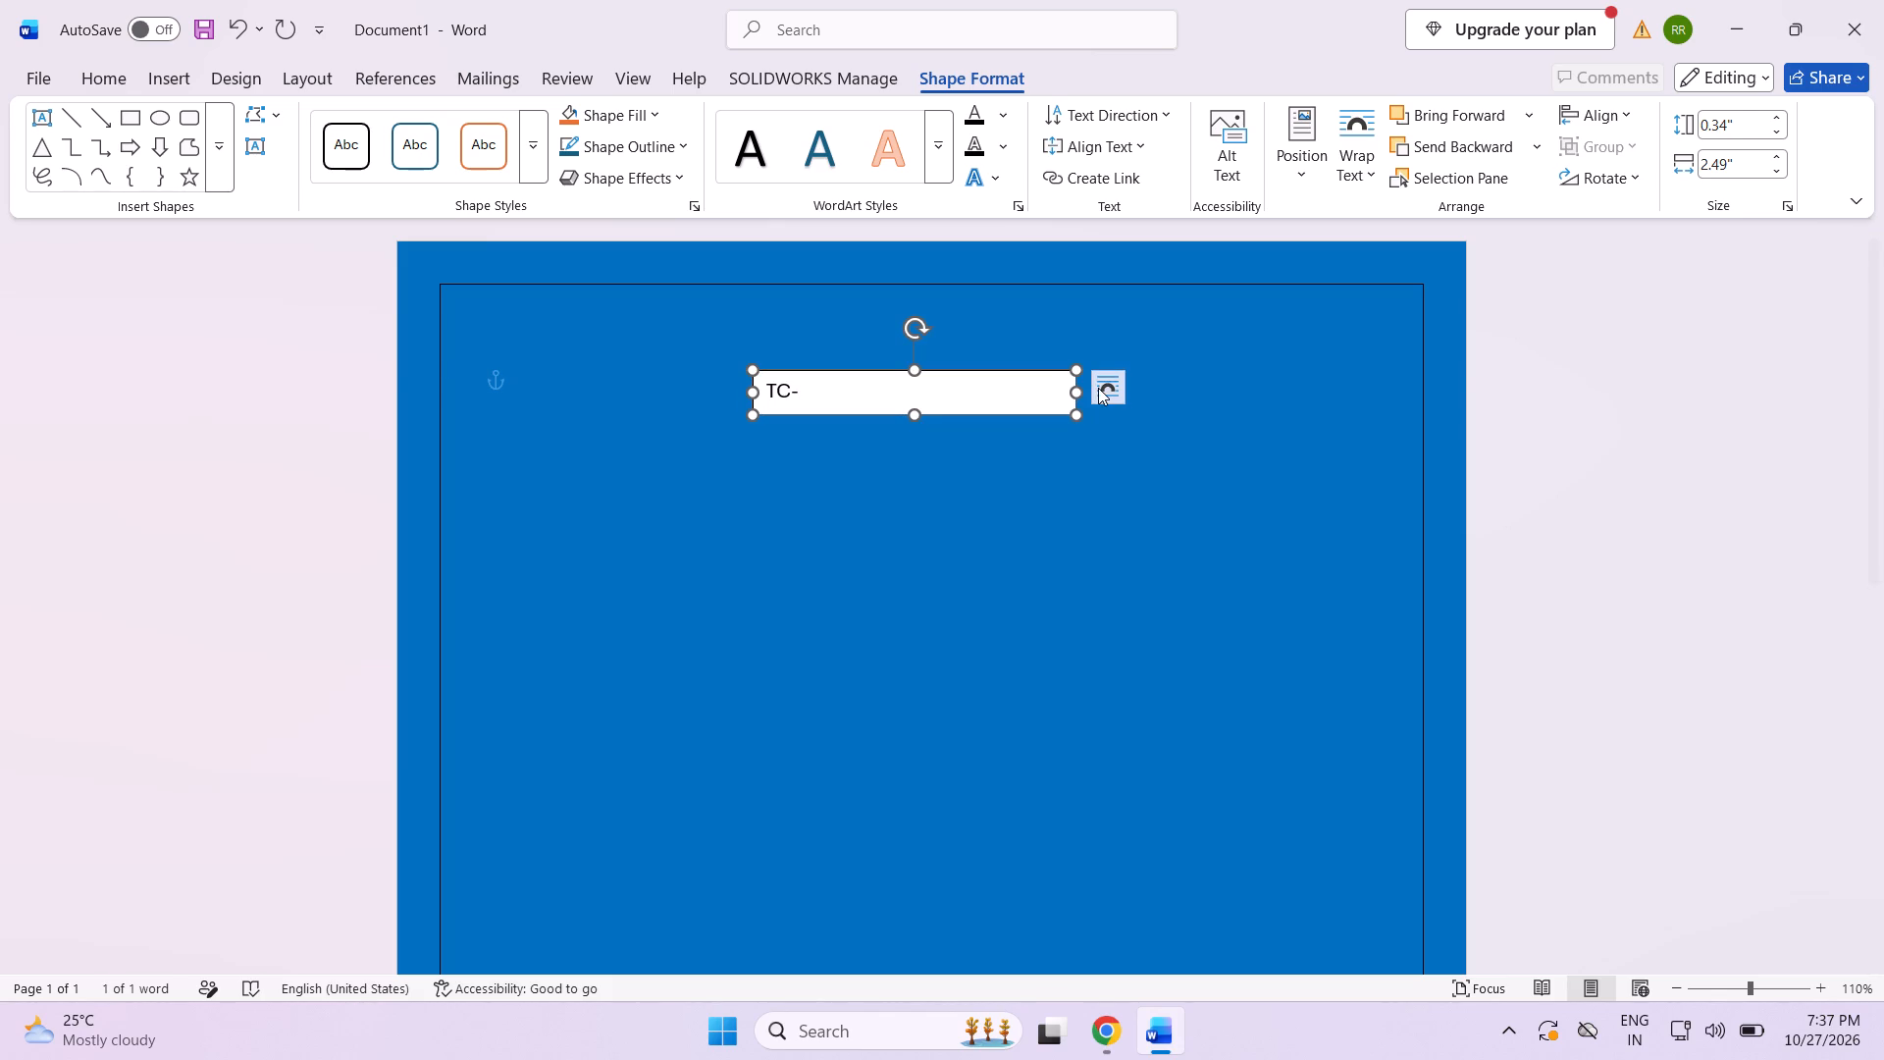
{"action": "left_click_drag", "start_coordinate": [1080, 388], "coordinate": [988, 392]}
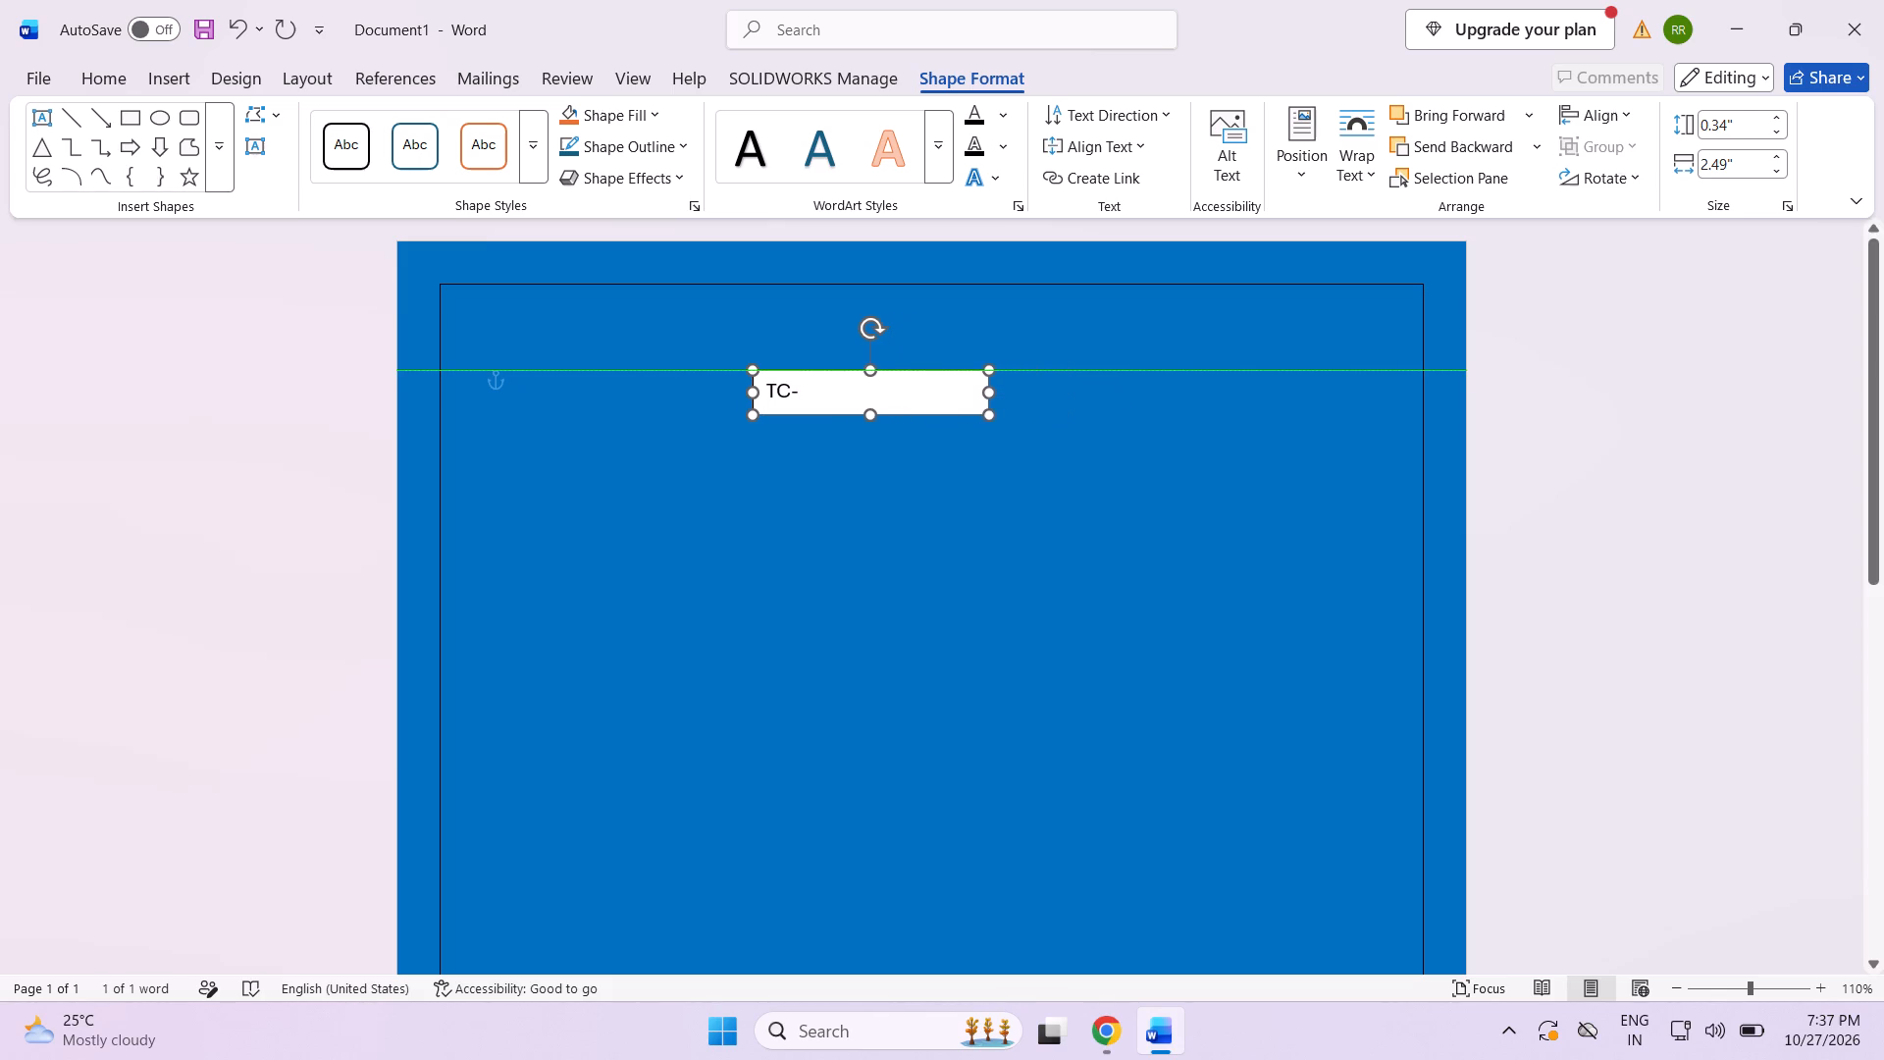
{"action": "left_click_drag", "start_coordinate": [988, 392], "coordinate": [948, 392]}
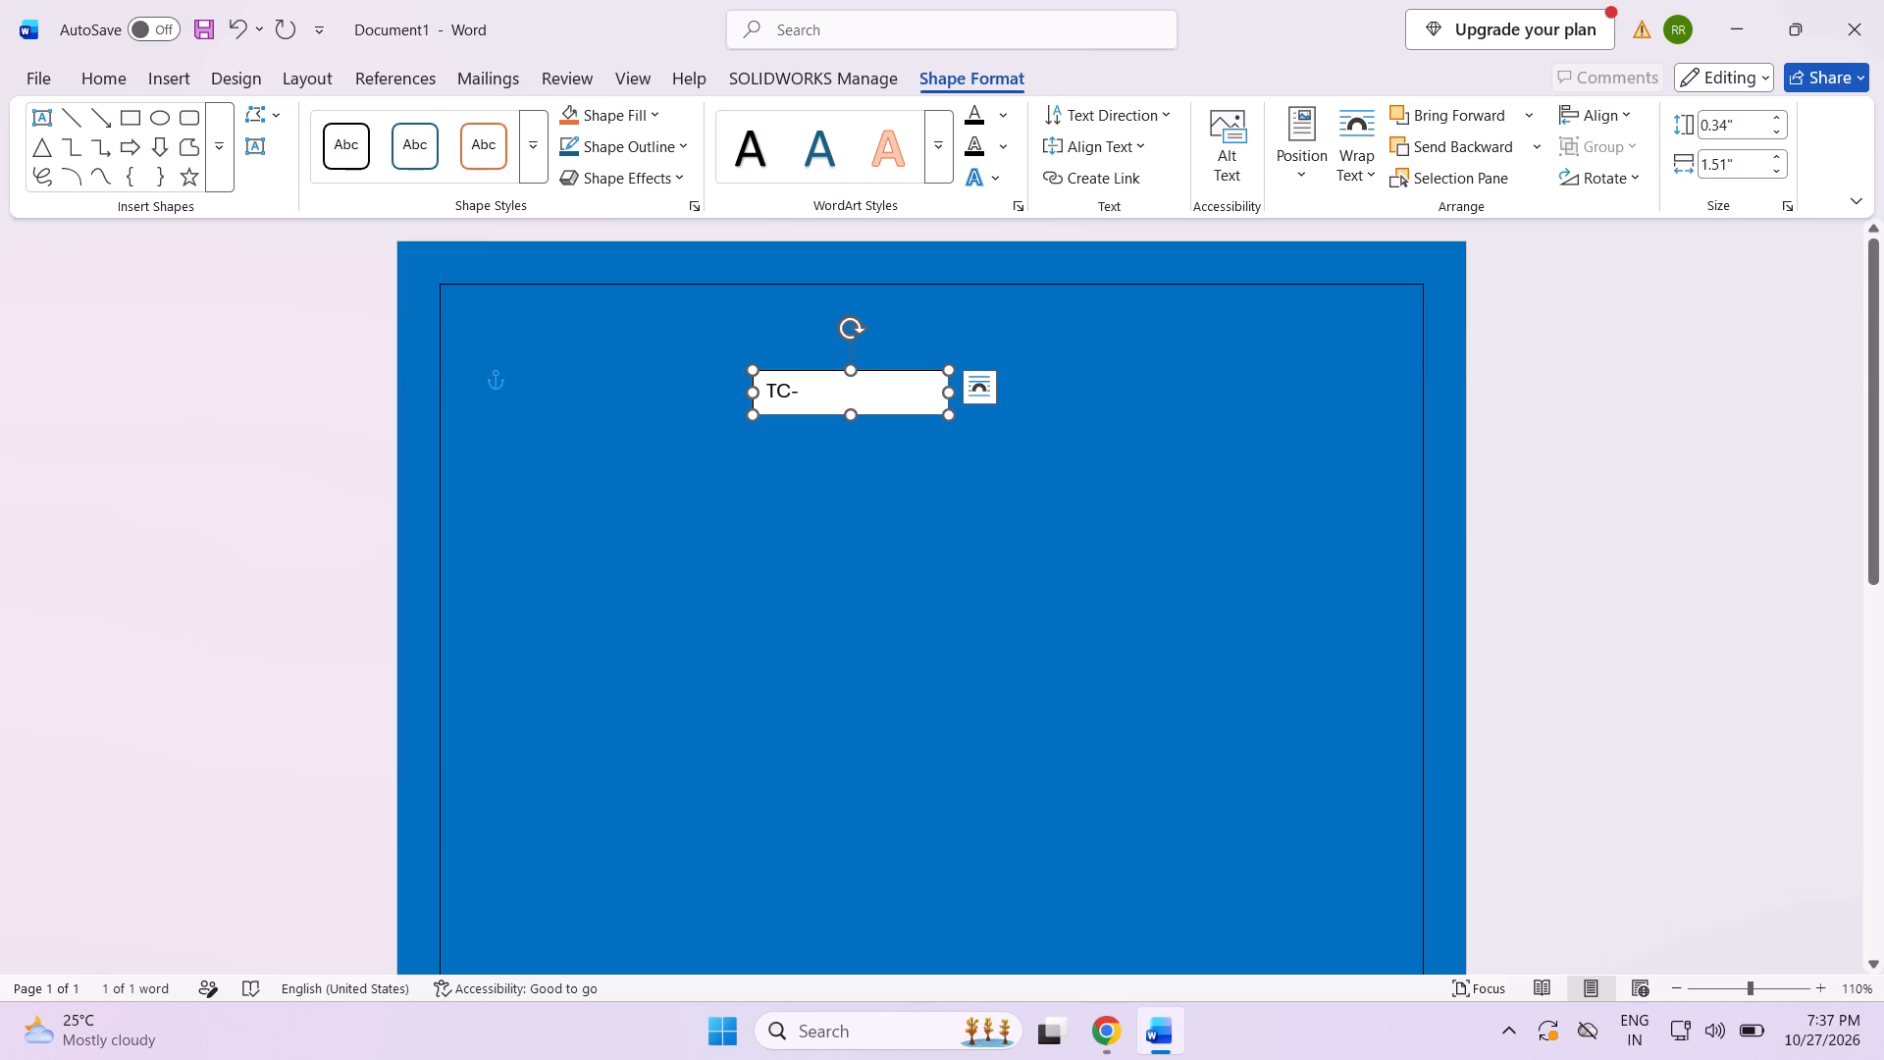
Move the "TC-" text box to the page's upper-right corner, just inside the page border.
{"action": "left_click_drag", "start_coordinate": [860, 375], "coordinate": [1305, 318]}
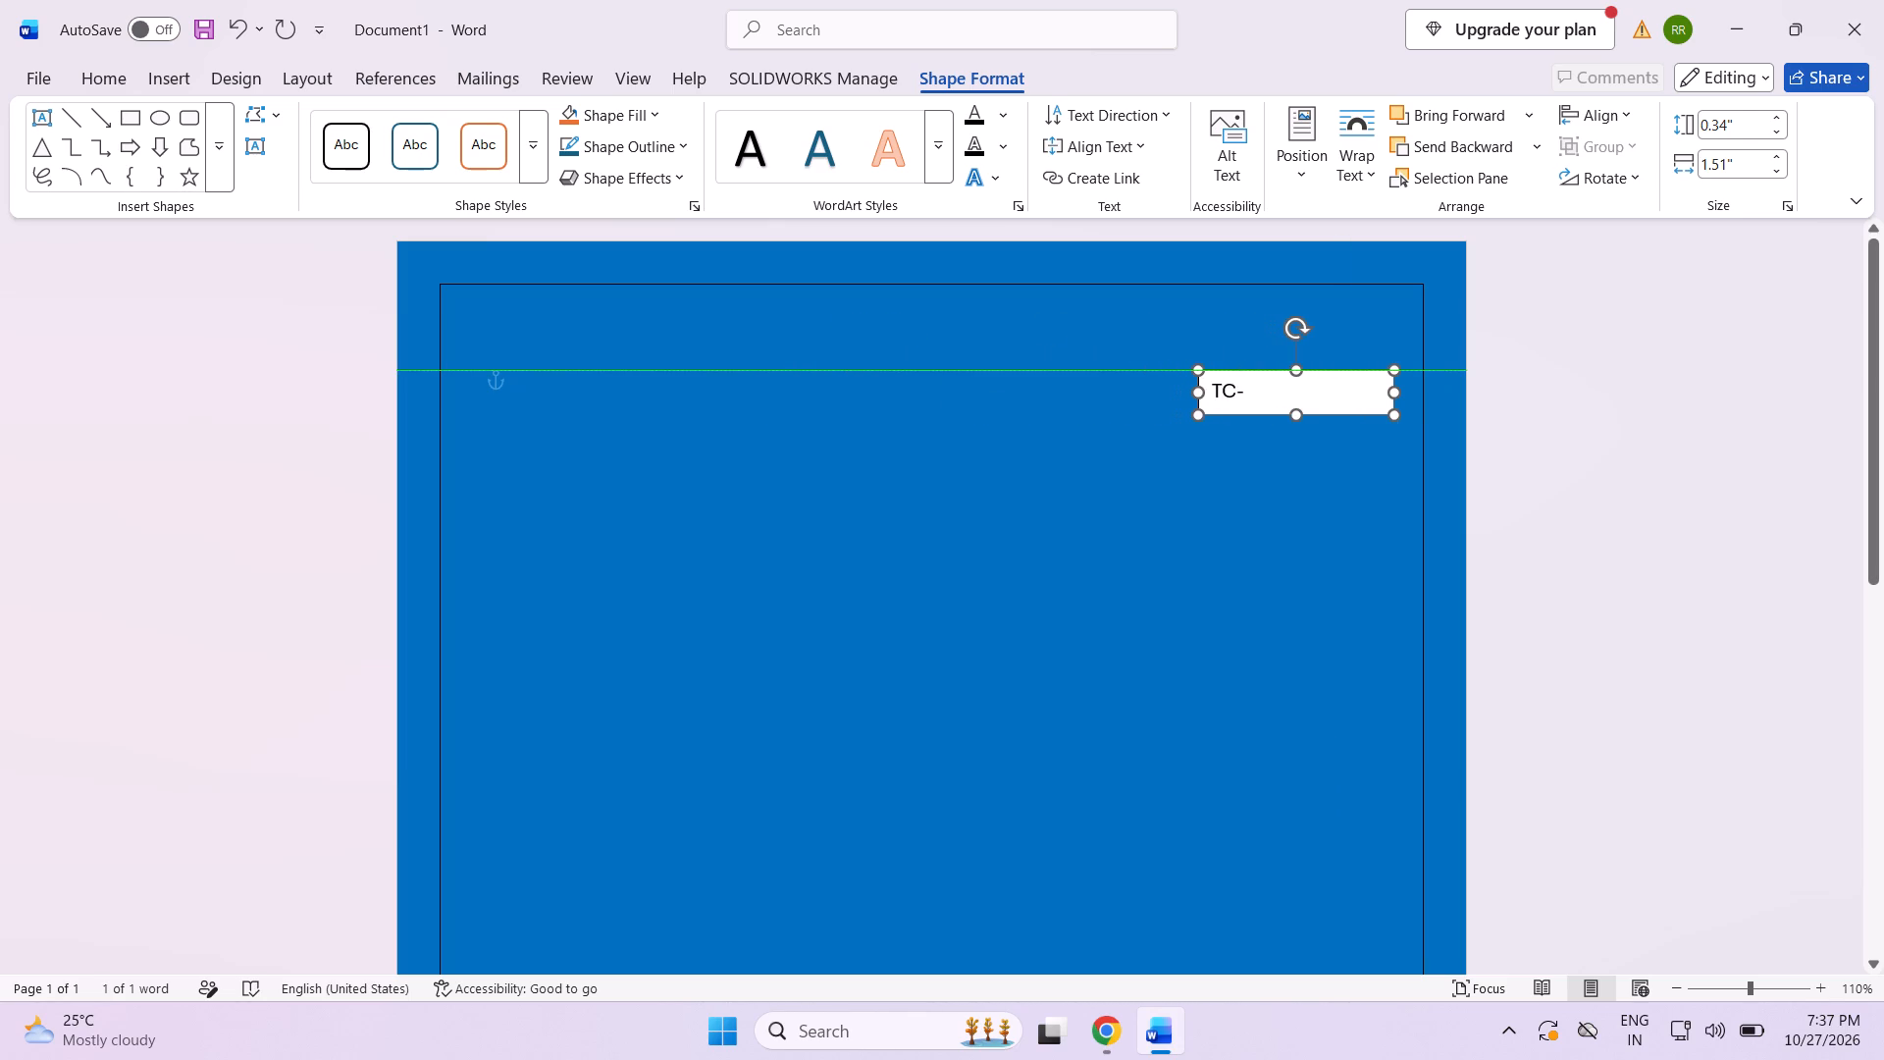
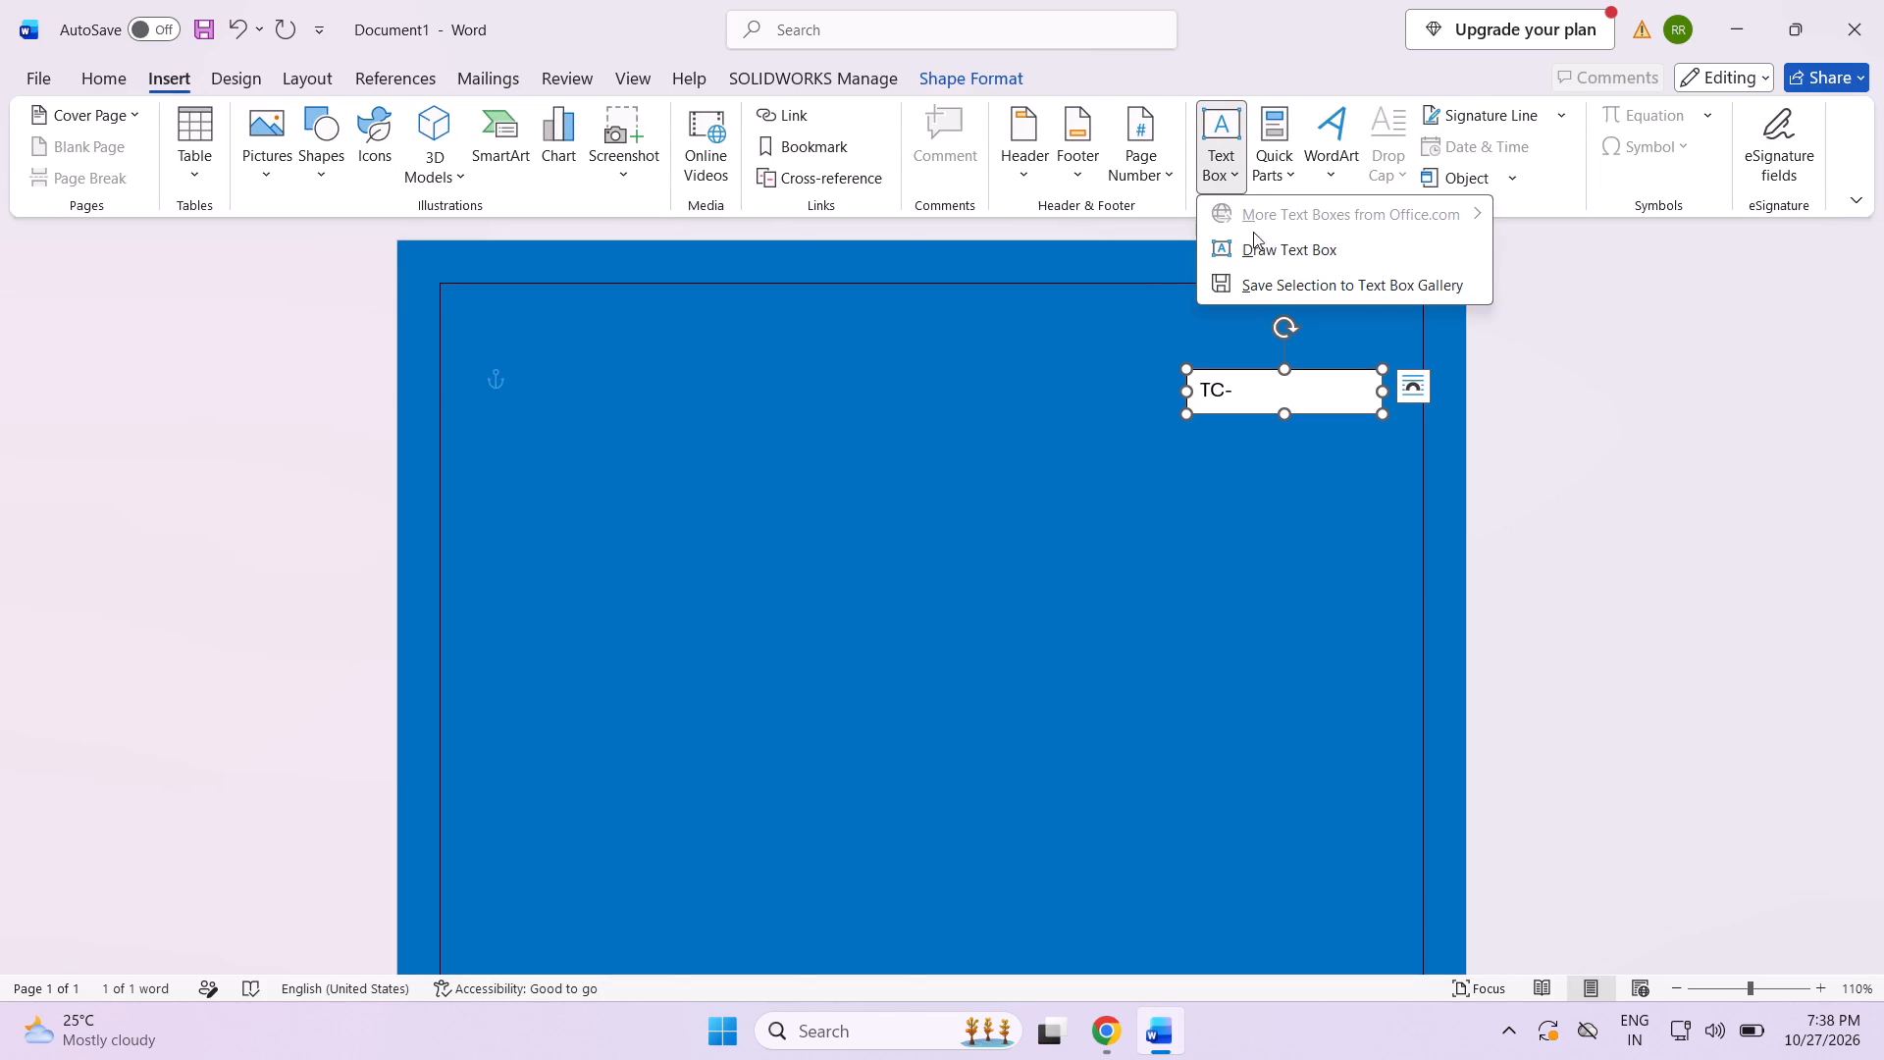
Insert a second Simple Text Box on the front page, outside the "TC-" box.
{"action": "left_click", "coordinate": [1243, 174]}
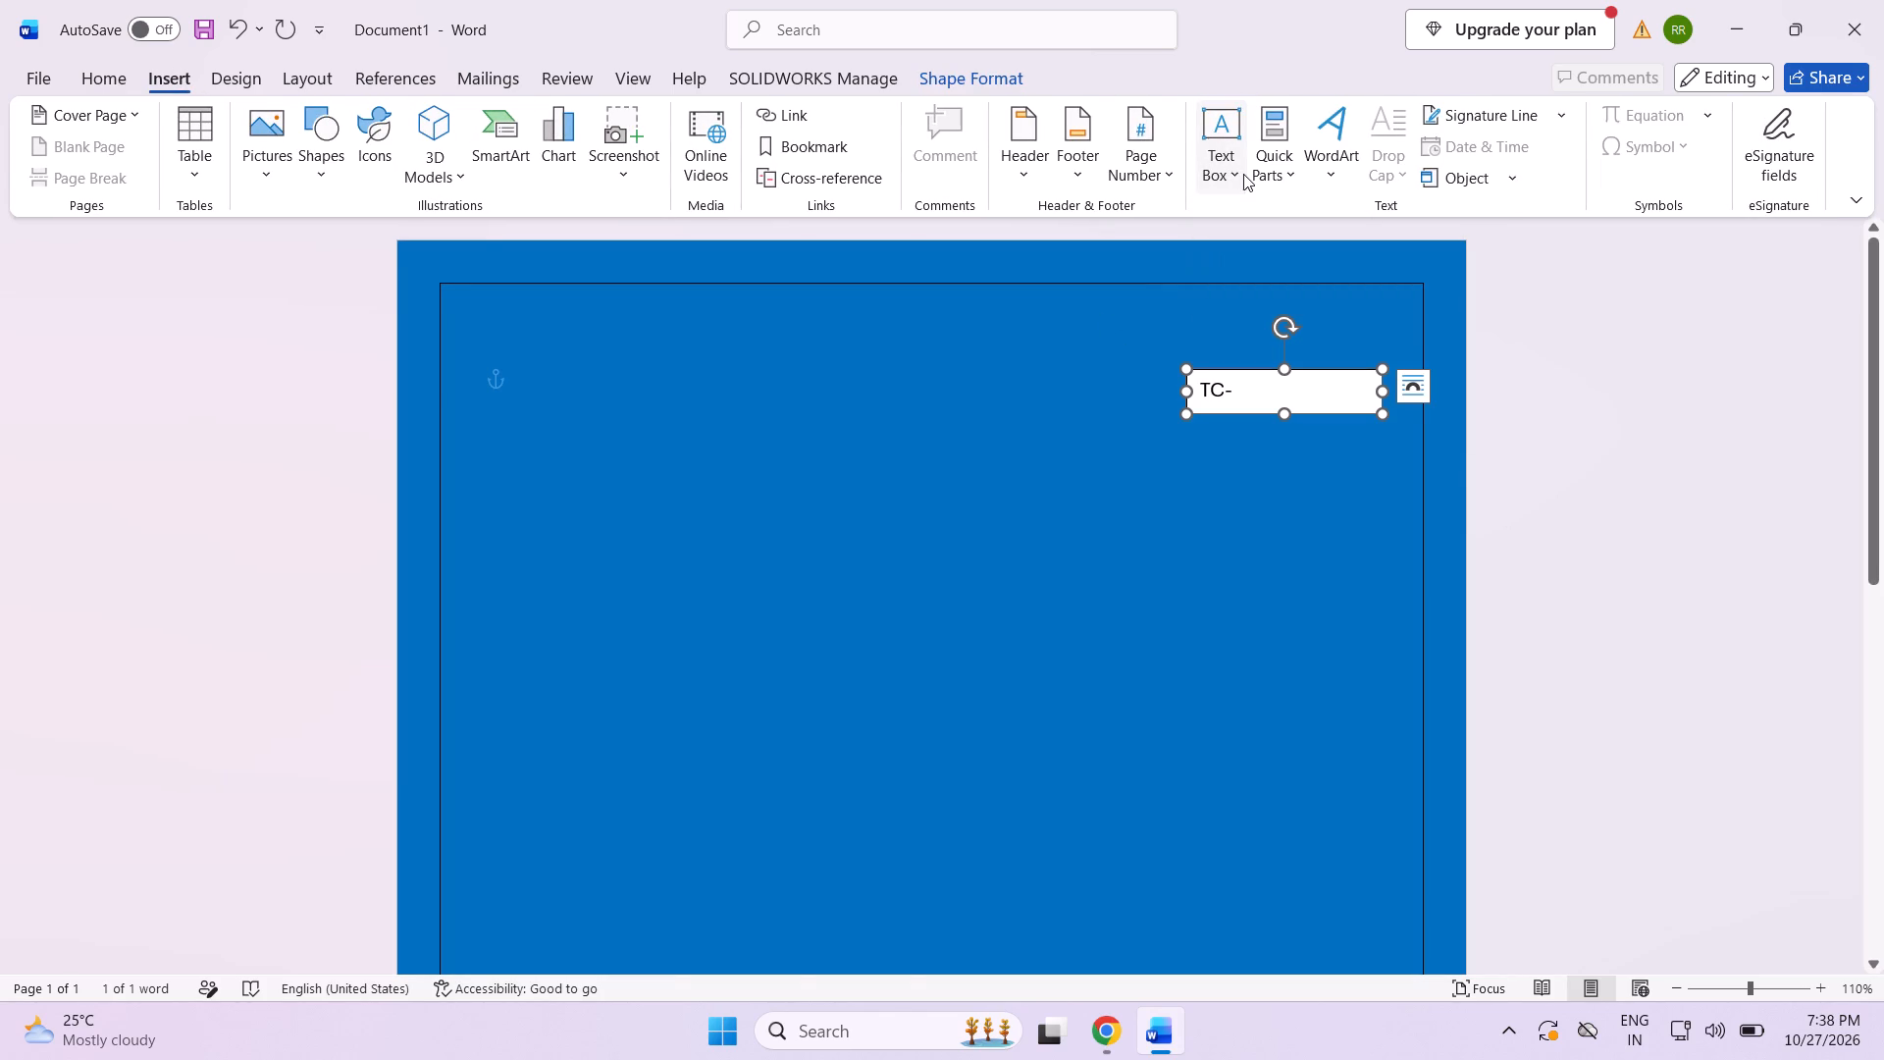
{"action": "left_click", "coordinate": [821, 540]}
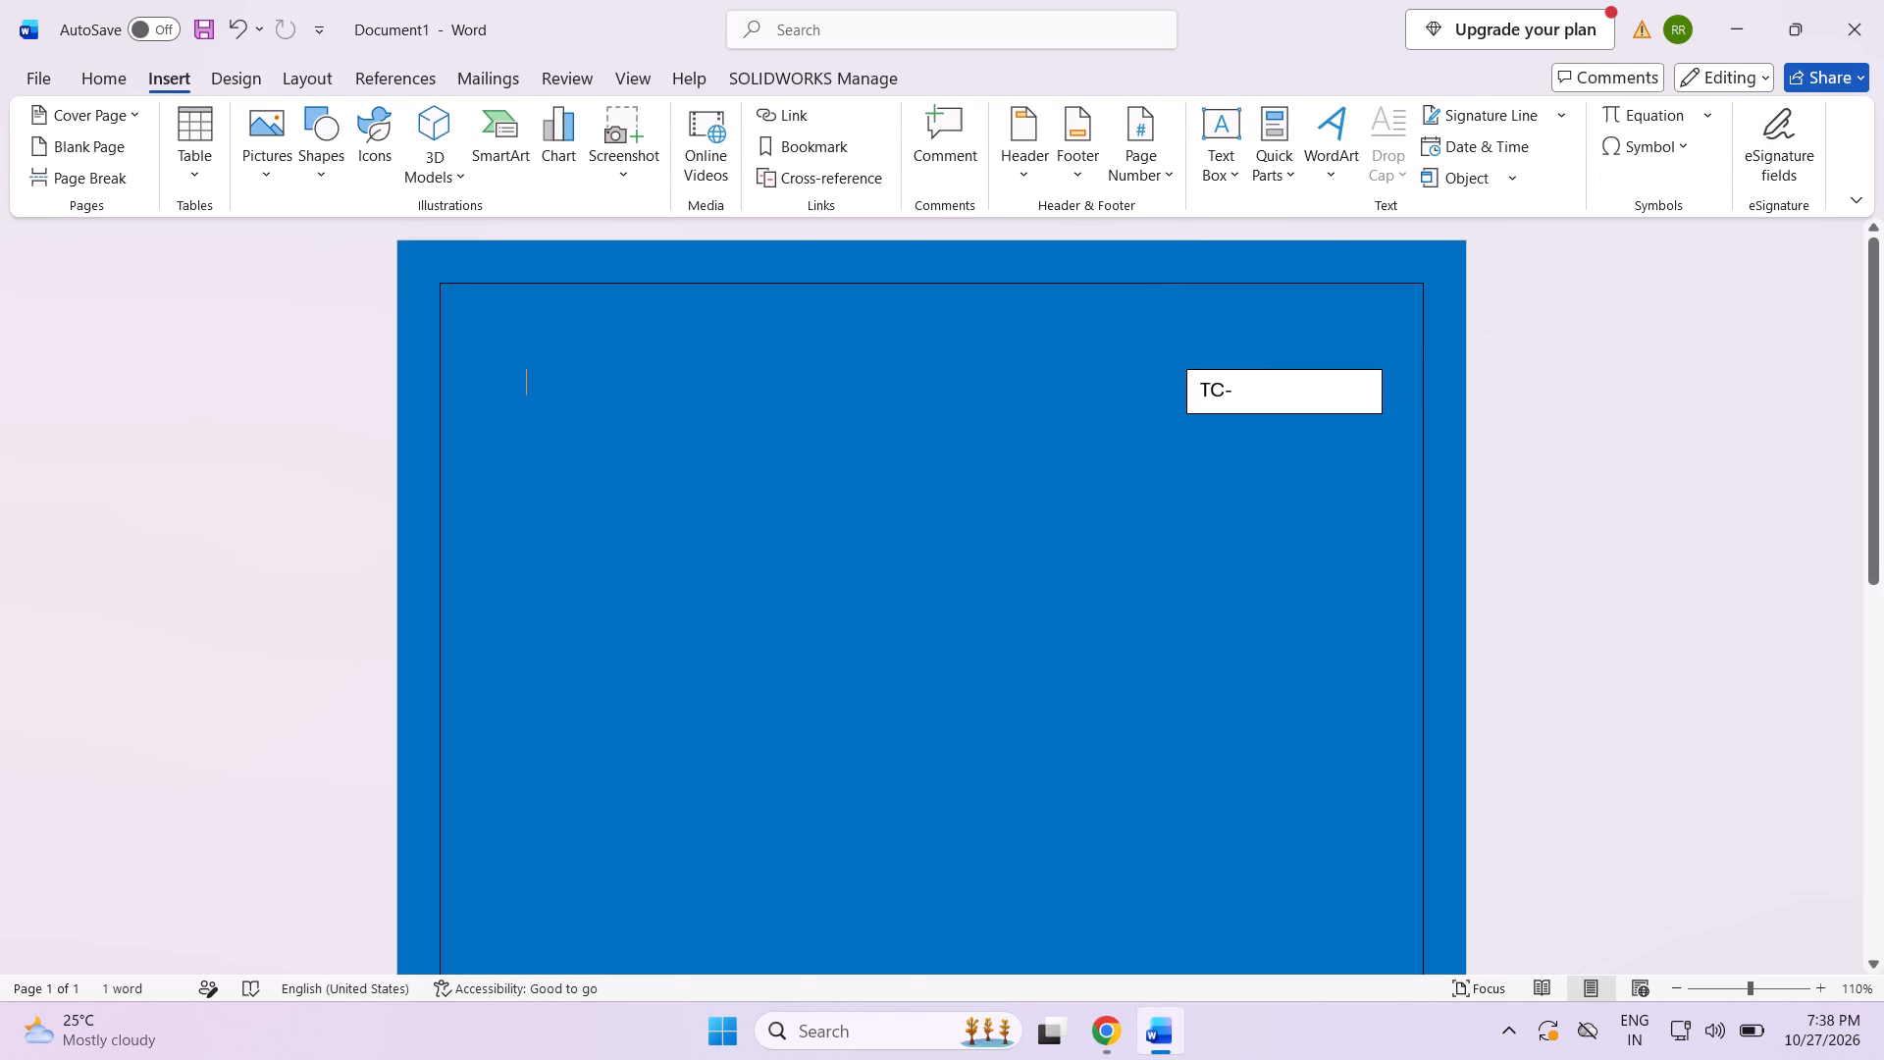
{"action": "left_click", "coordinate": [1231, 166]}
{"action": "left_click", "coordinate": [1271, 329]}
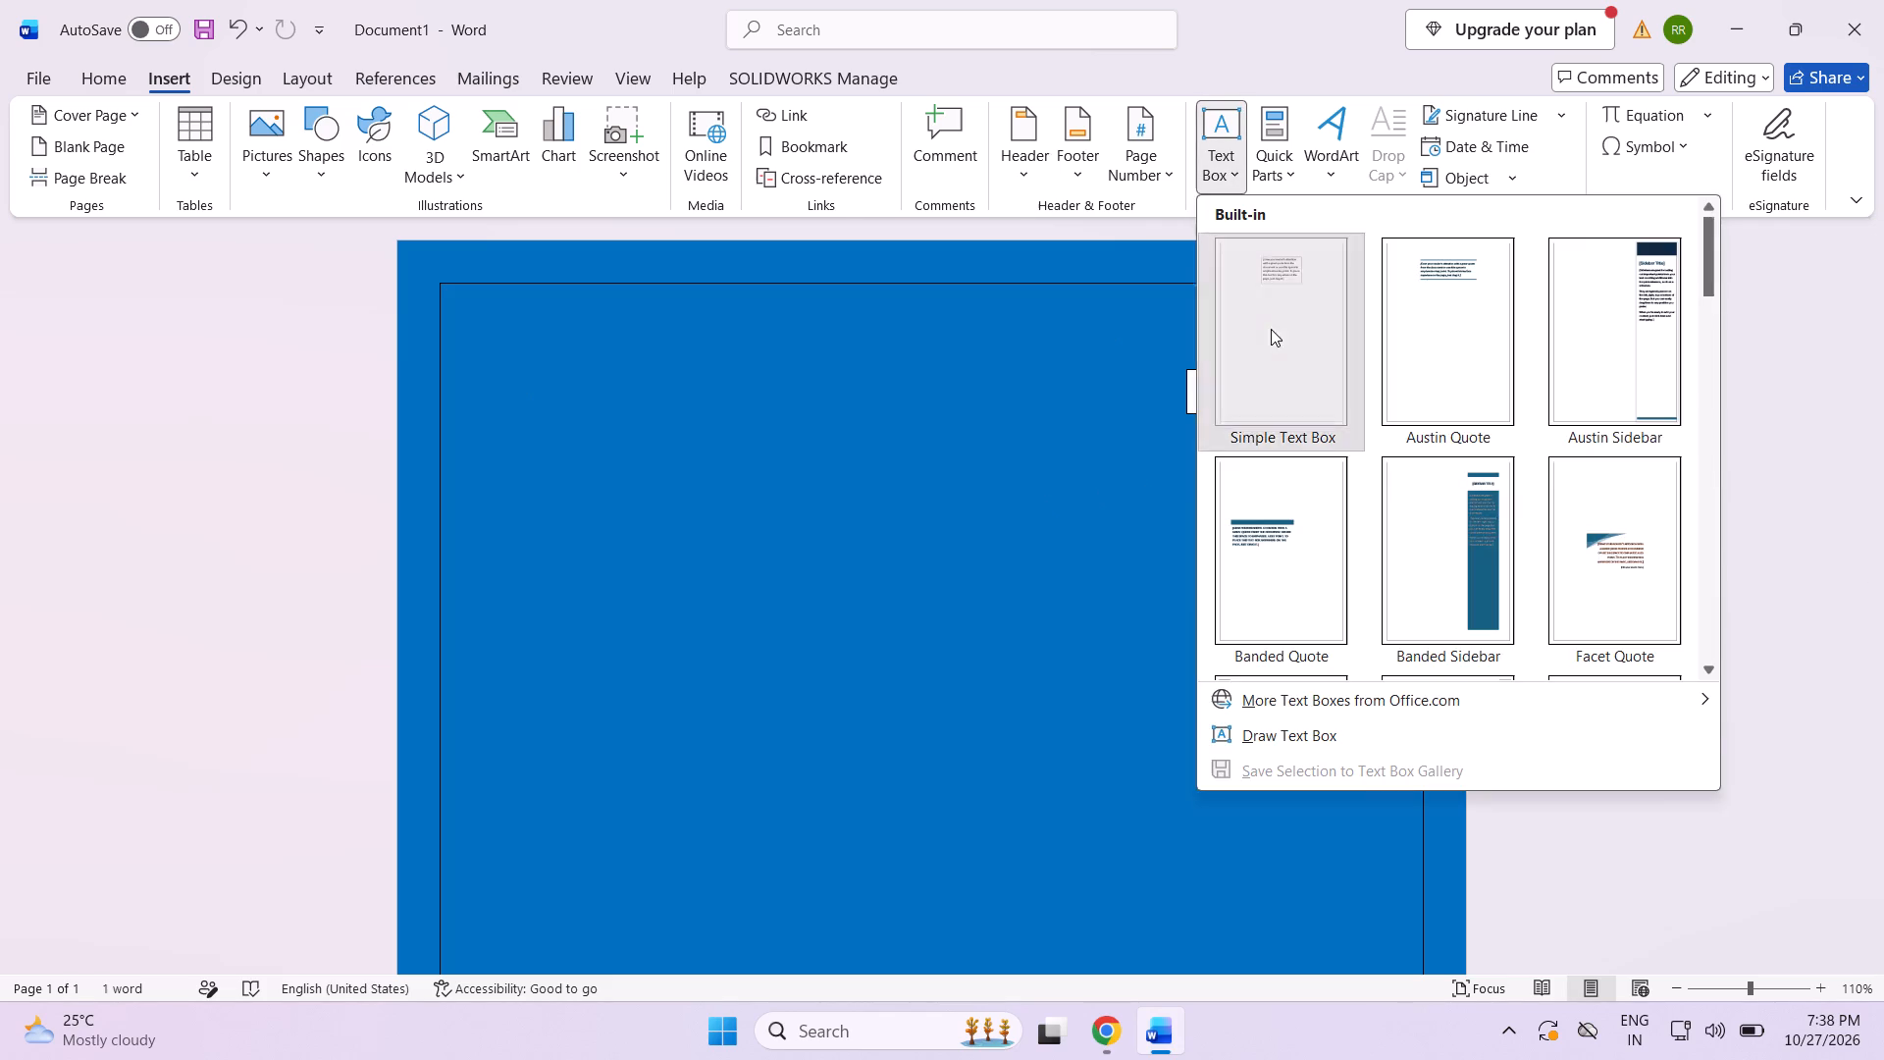
Resize the new text box to about 0.77" high and 6.1" wide, placing it centrally below the "TC-" box.
{"action": "left_click_drag", "start_coordinate": [764, 492], "coordinate": [521, 558]}
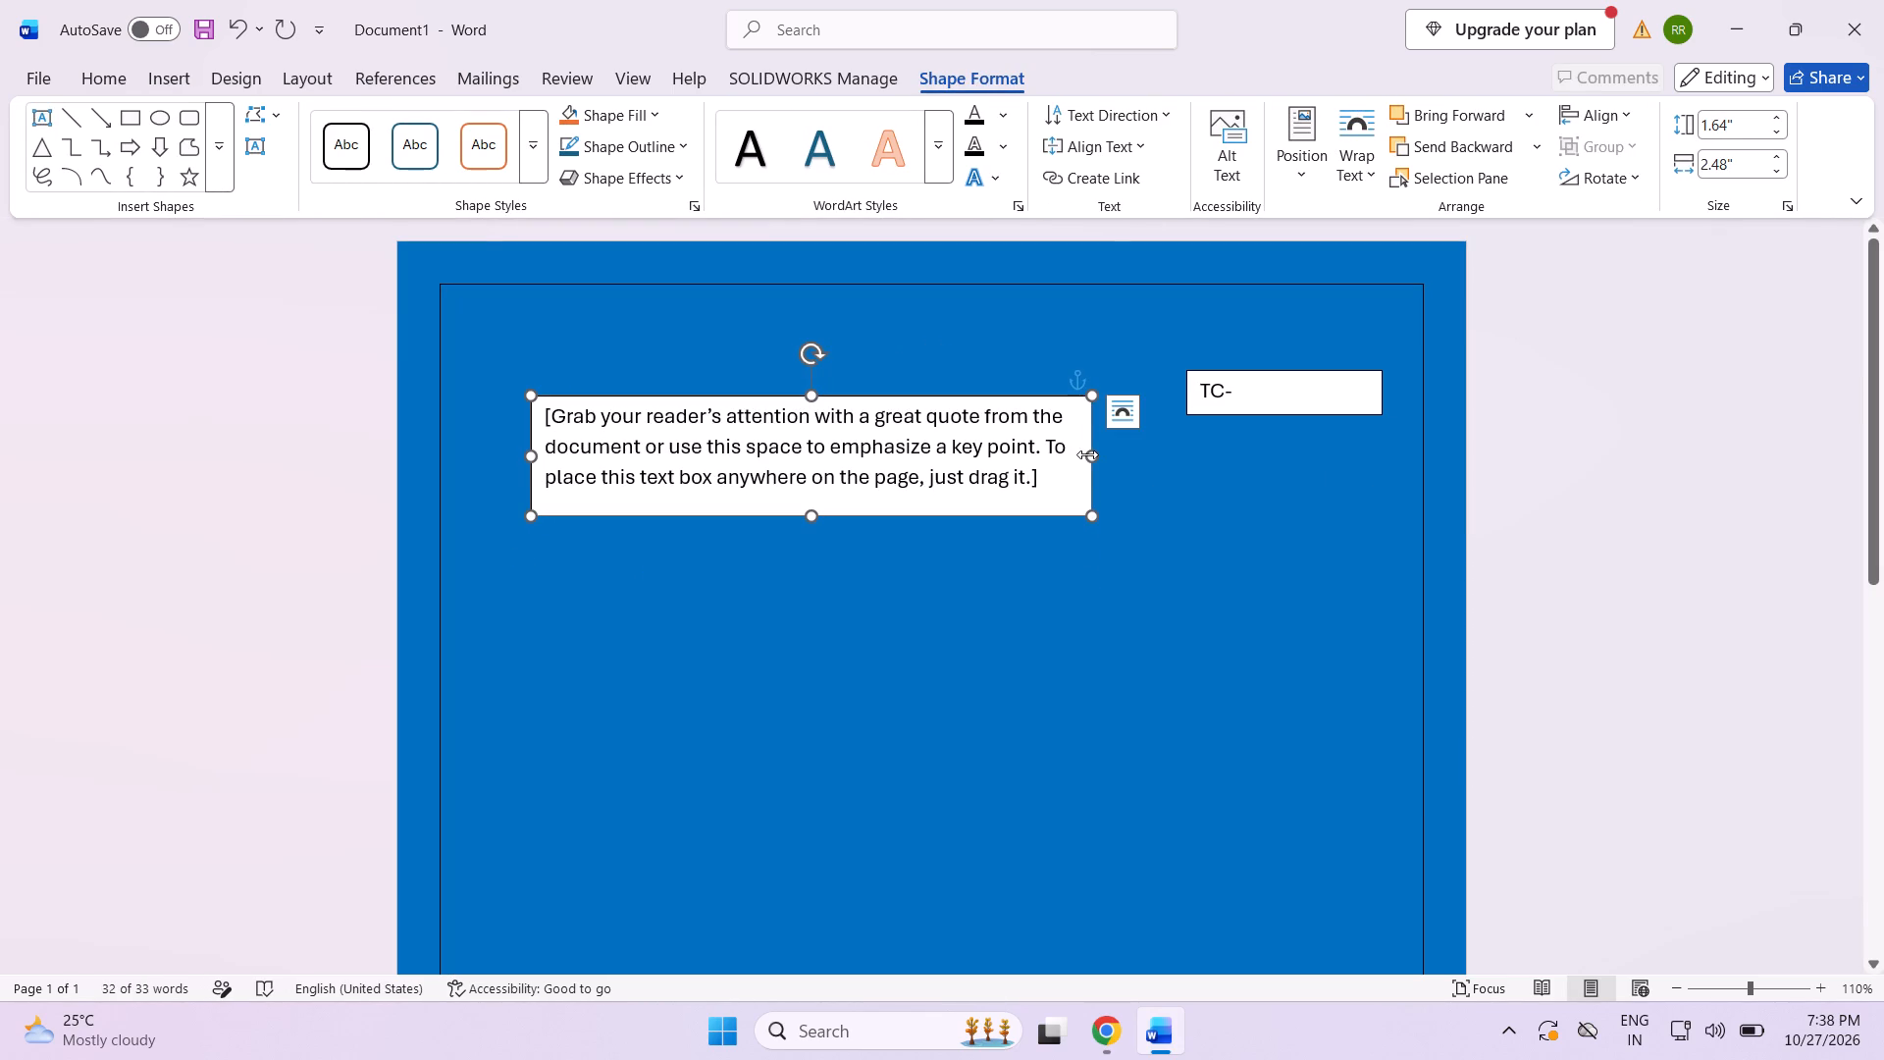
{"action": "left_click_drag", "start_coordinate": [830, 393], "coordinate": [872, 487]}
{"action": "left_click_drag", "start_coordinate": [1132, 551], "coordinate": [1277, 537]}
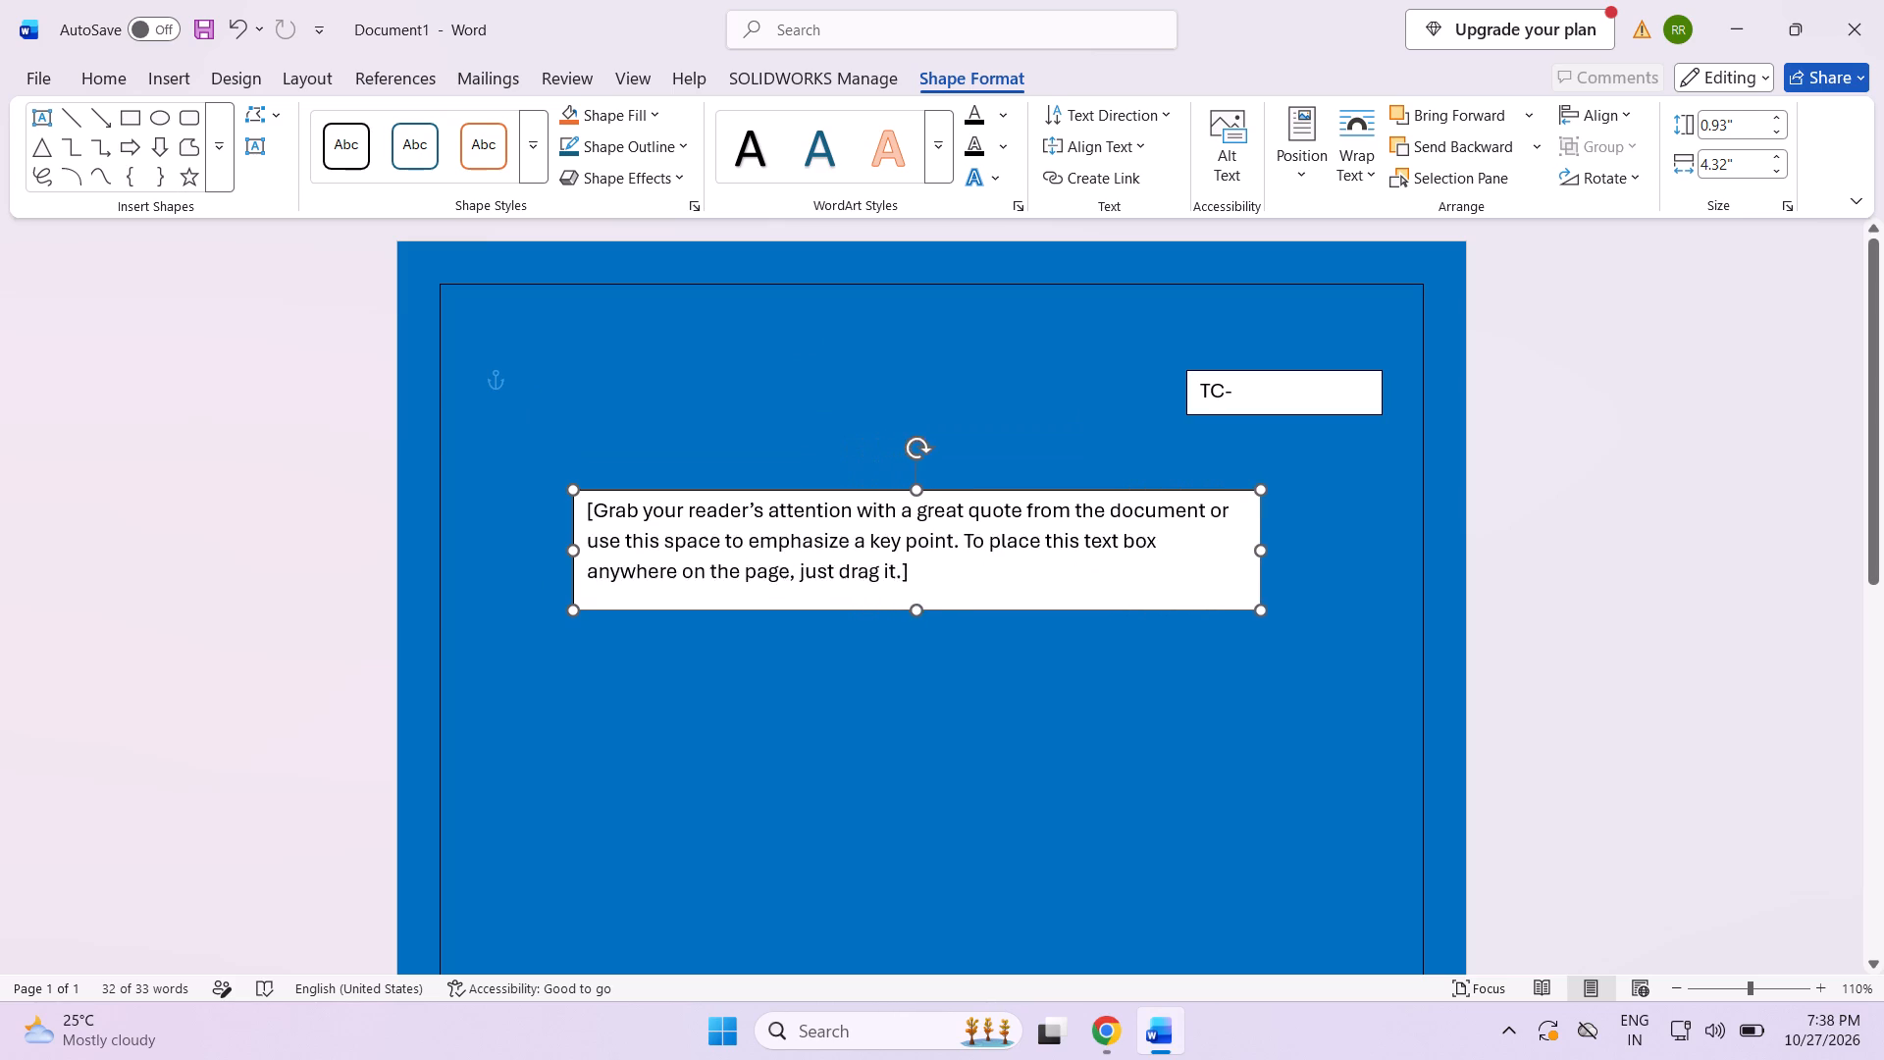
{"action": "left_click_drag", "start_coordinate": [1277, 537], "coordinate": [1363, 528]}
{"action": "left_click_drag", "start_coordinate": [946, 609], "coordinate": [928, 589]}
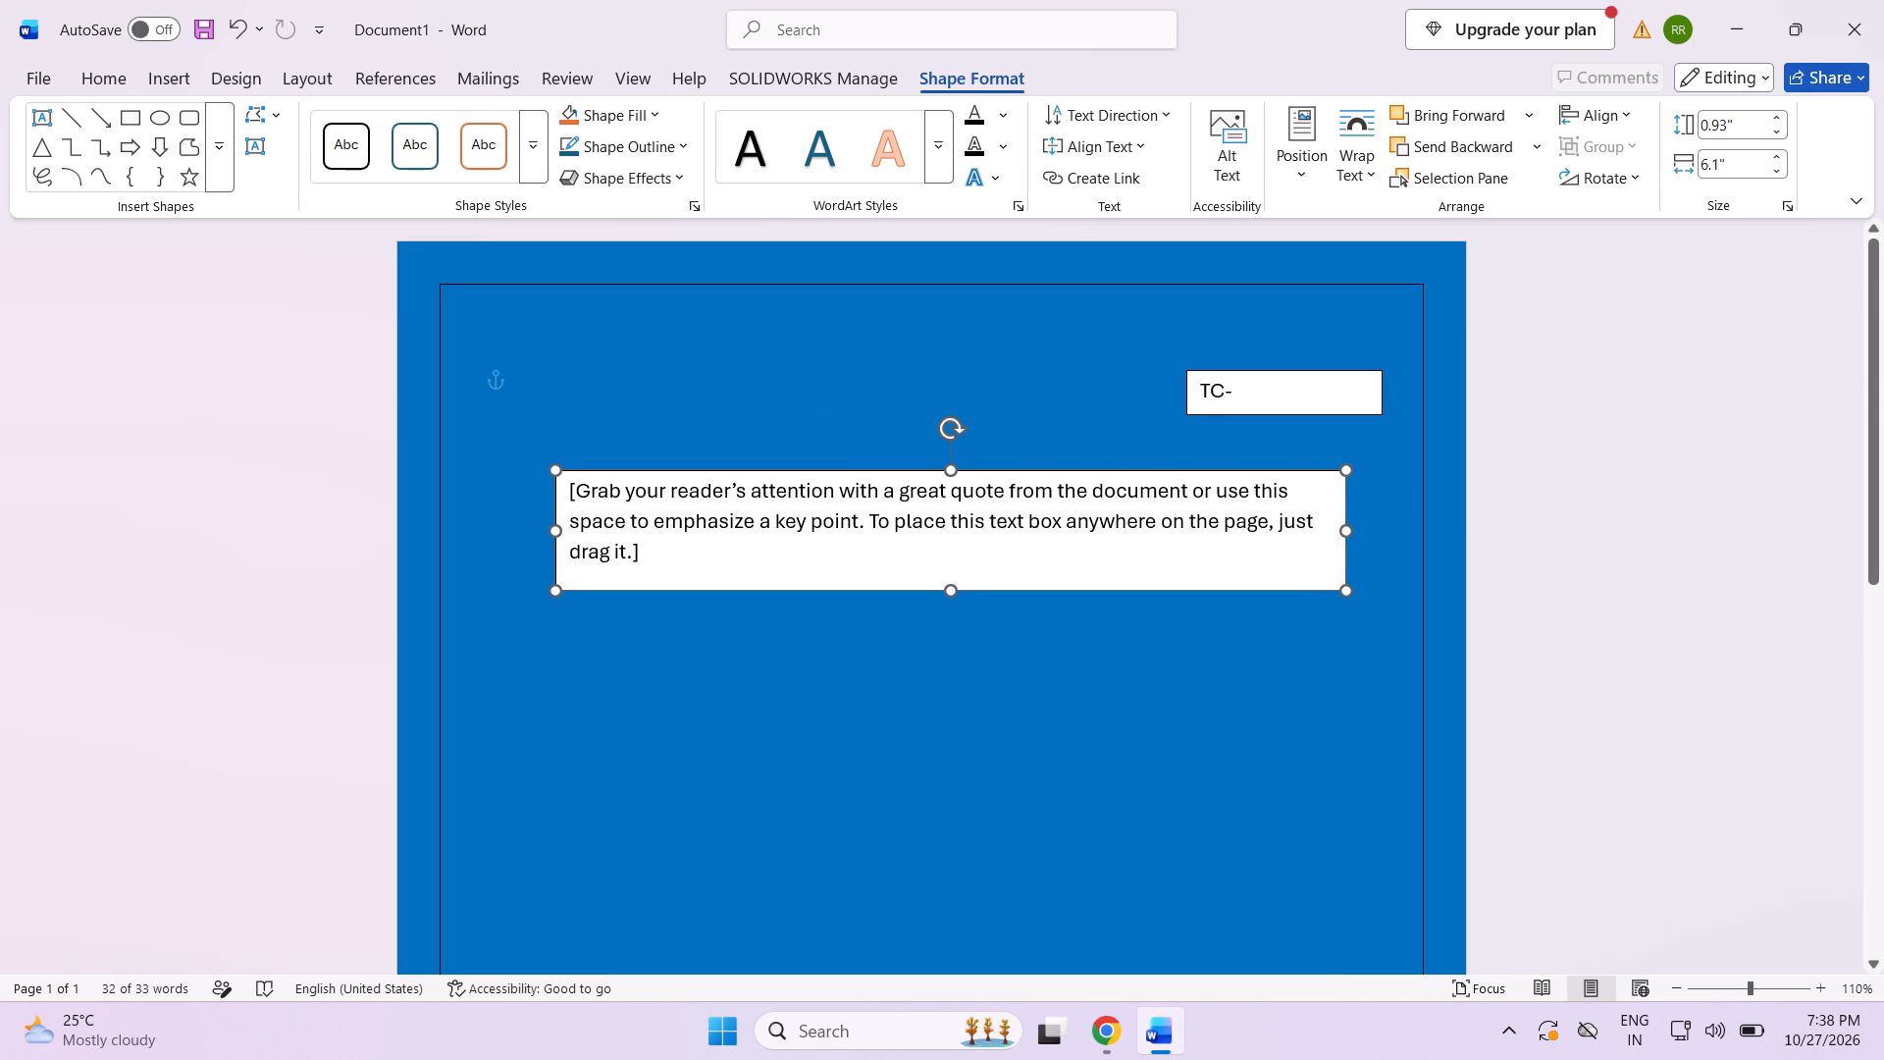
{"action": "left_click_drag", "start_coordinate": [928, 589], "coordinate": [915, 591]}
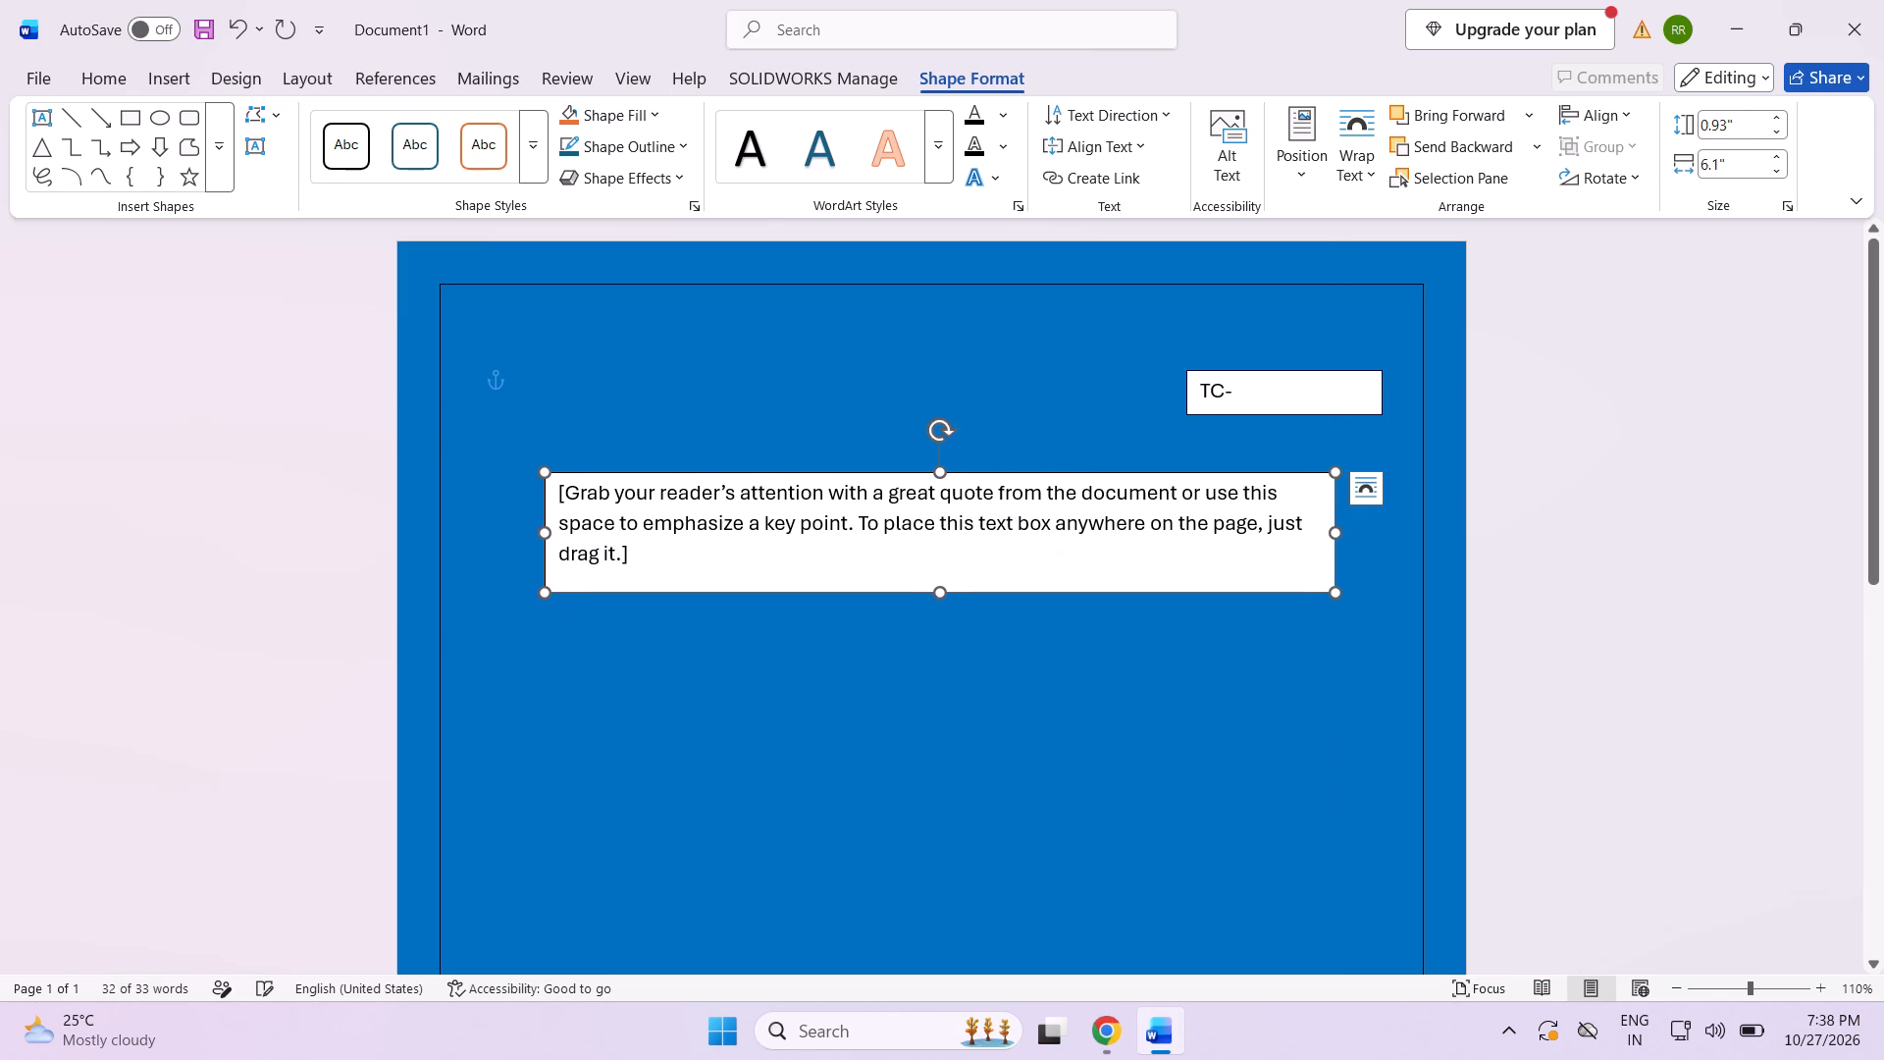
{"action": "left_click", "coordinate": [991, 591]}
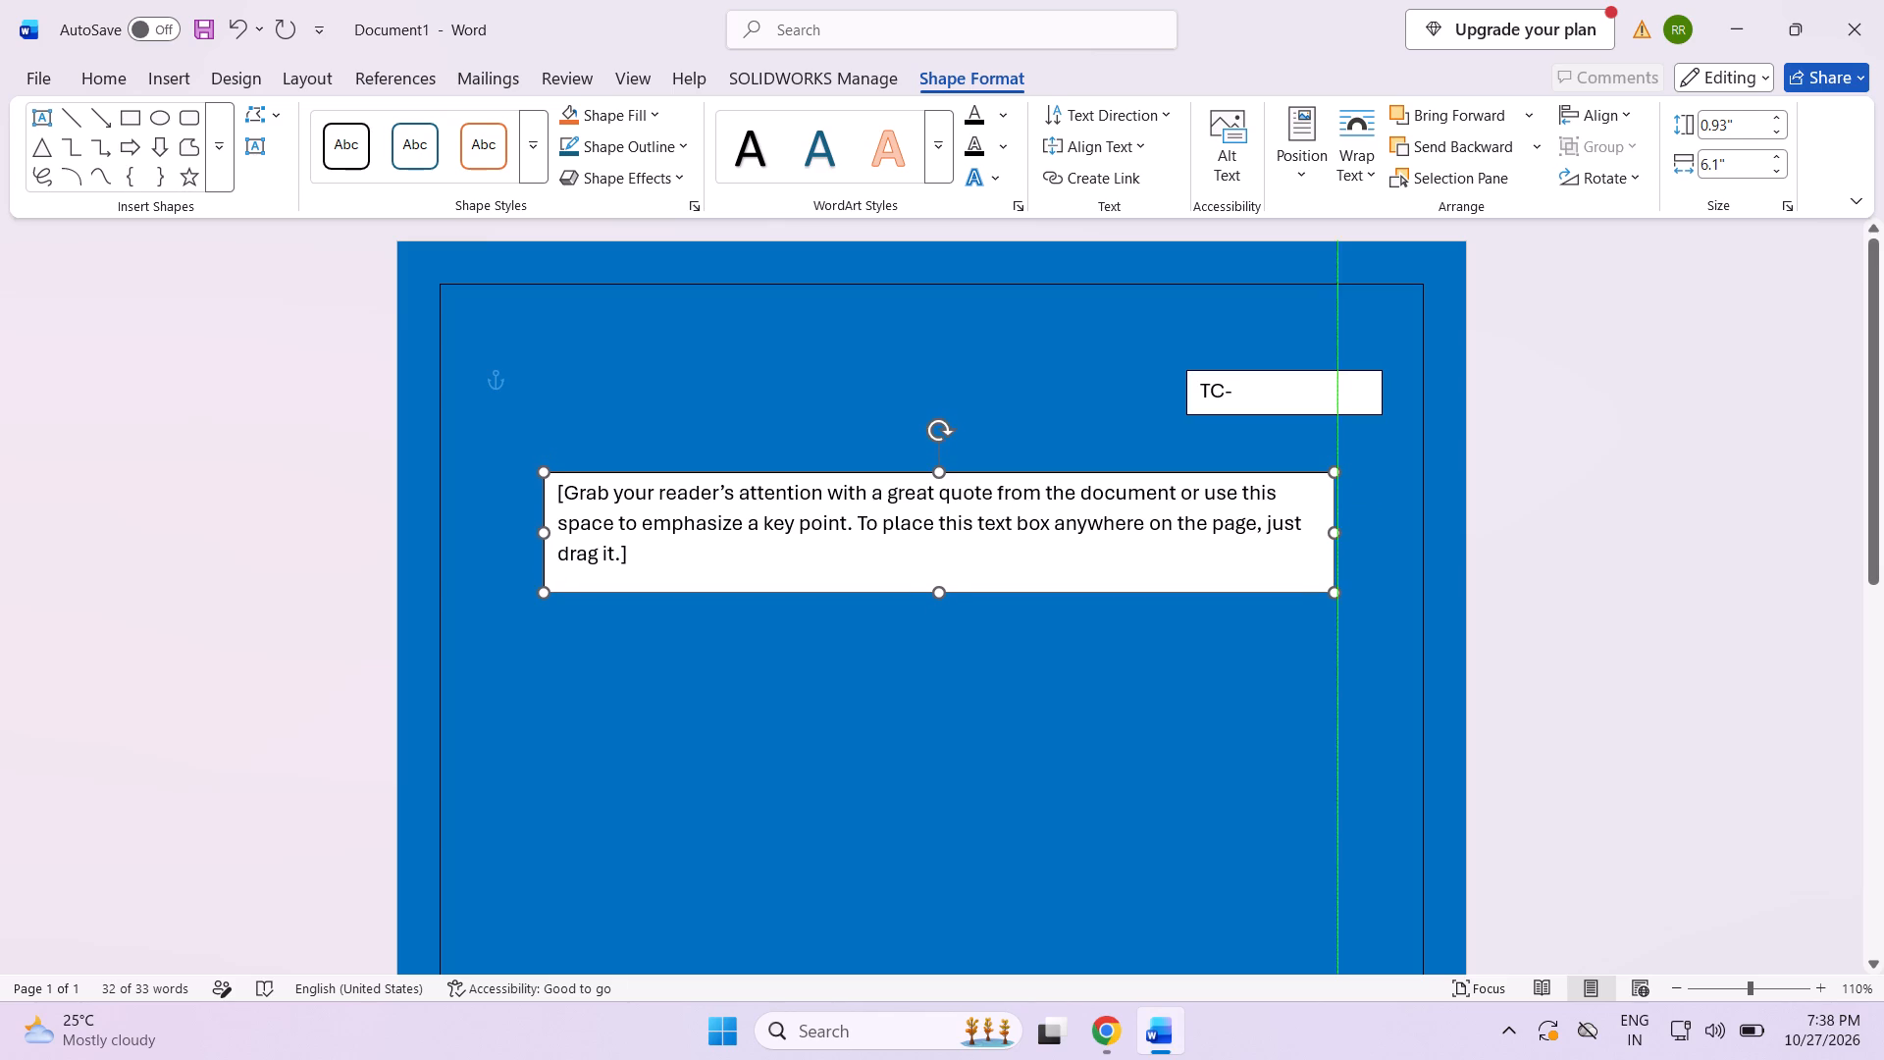
{"action": "left_click_drag", "start_coordinate": [940, 590], "coordinate": [933, 579]}
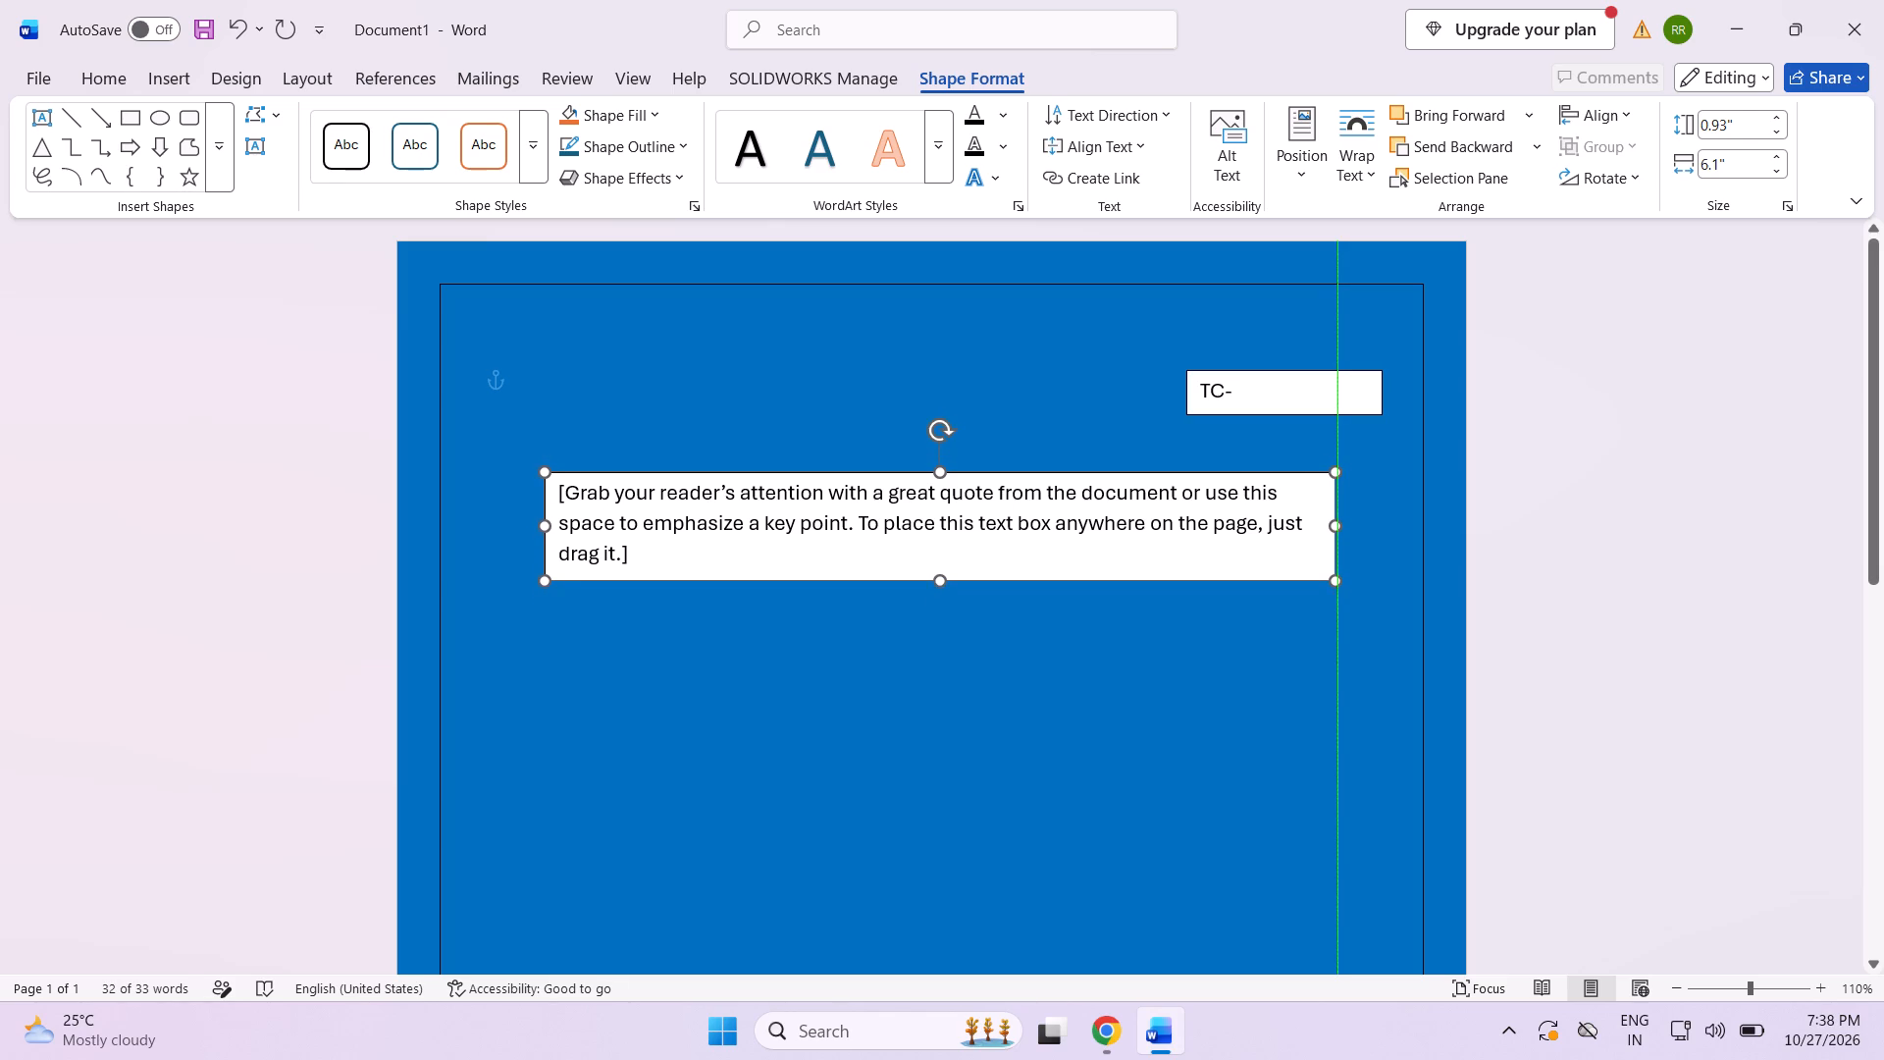
{"action": "left_click_drag", "start_coordinate": [933, 579], "coordinate": [932, 571]}
Select the placeholder text in the wide text box below the "TC-" box.
{"action": "left_click", "coordinate": [871, 546]}
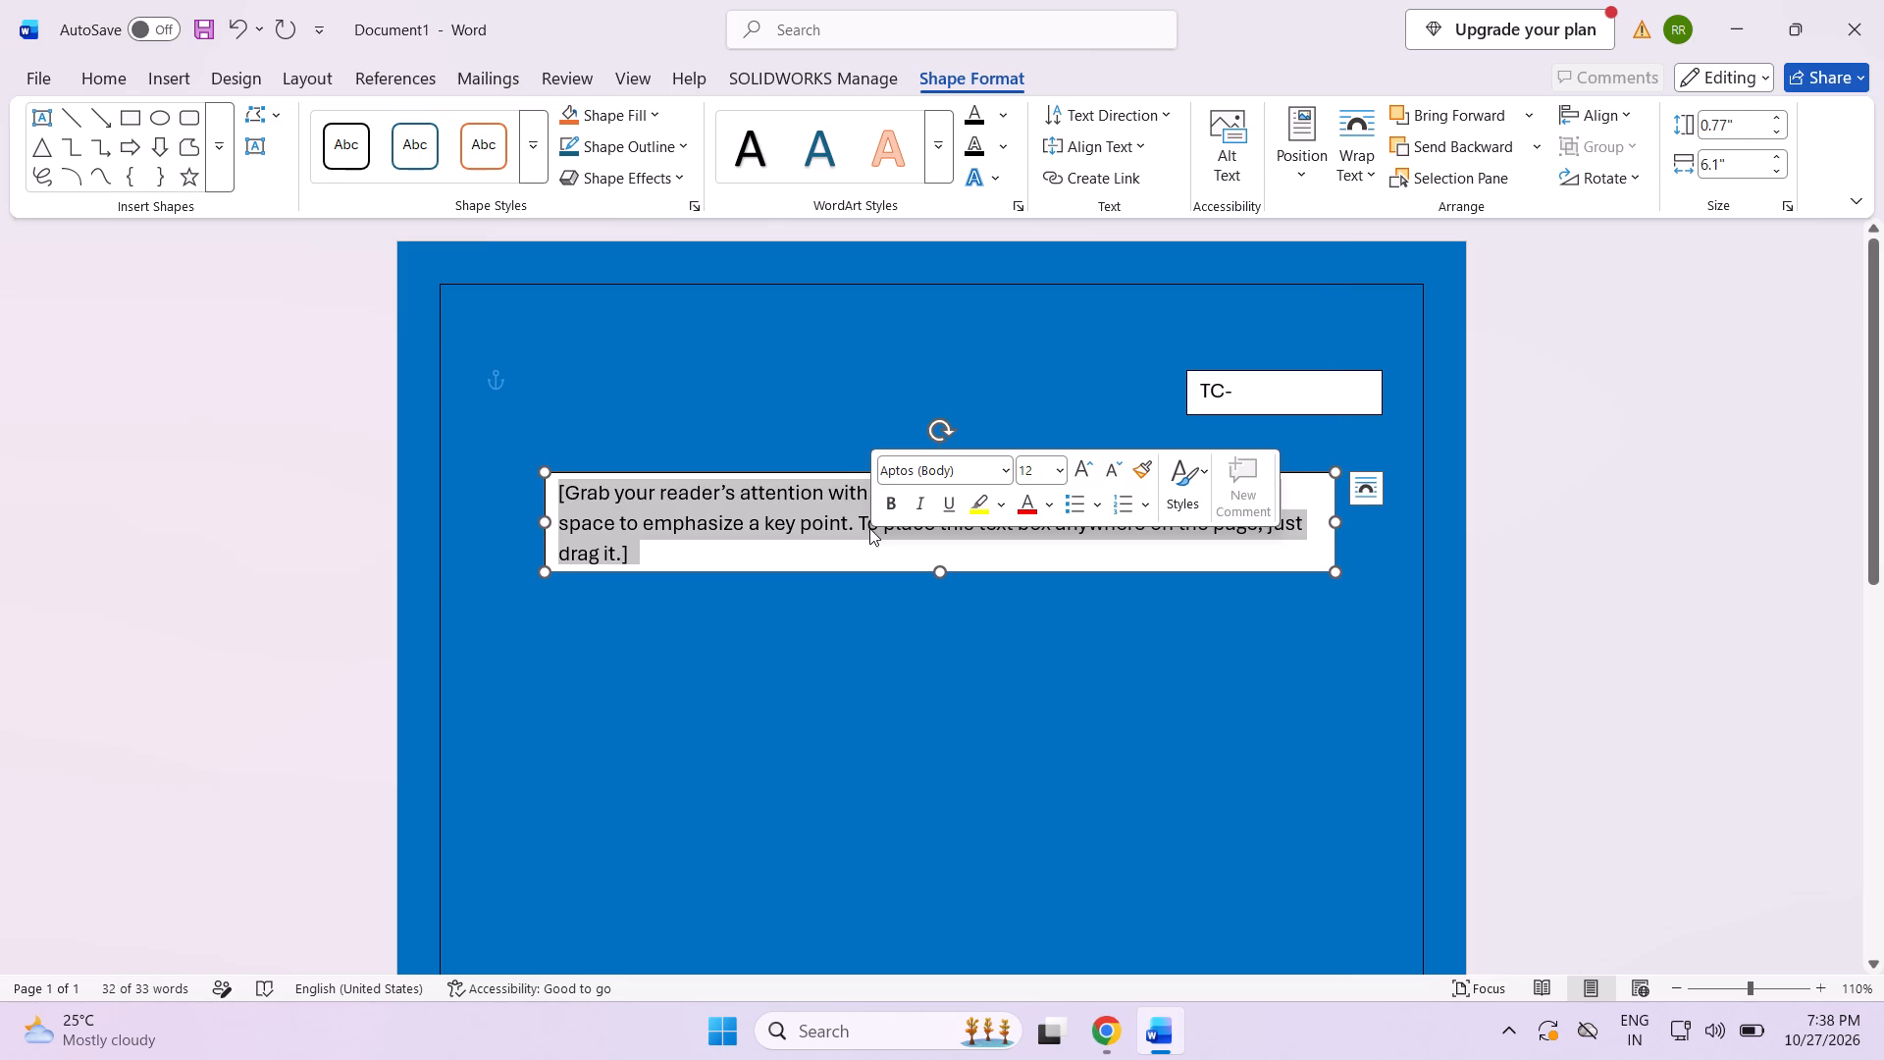
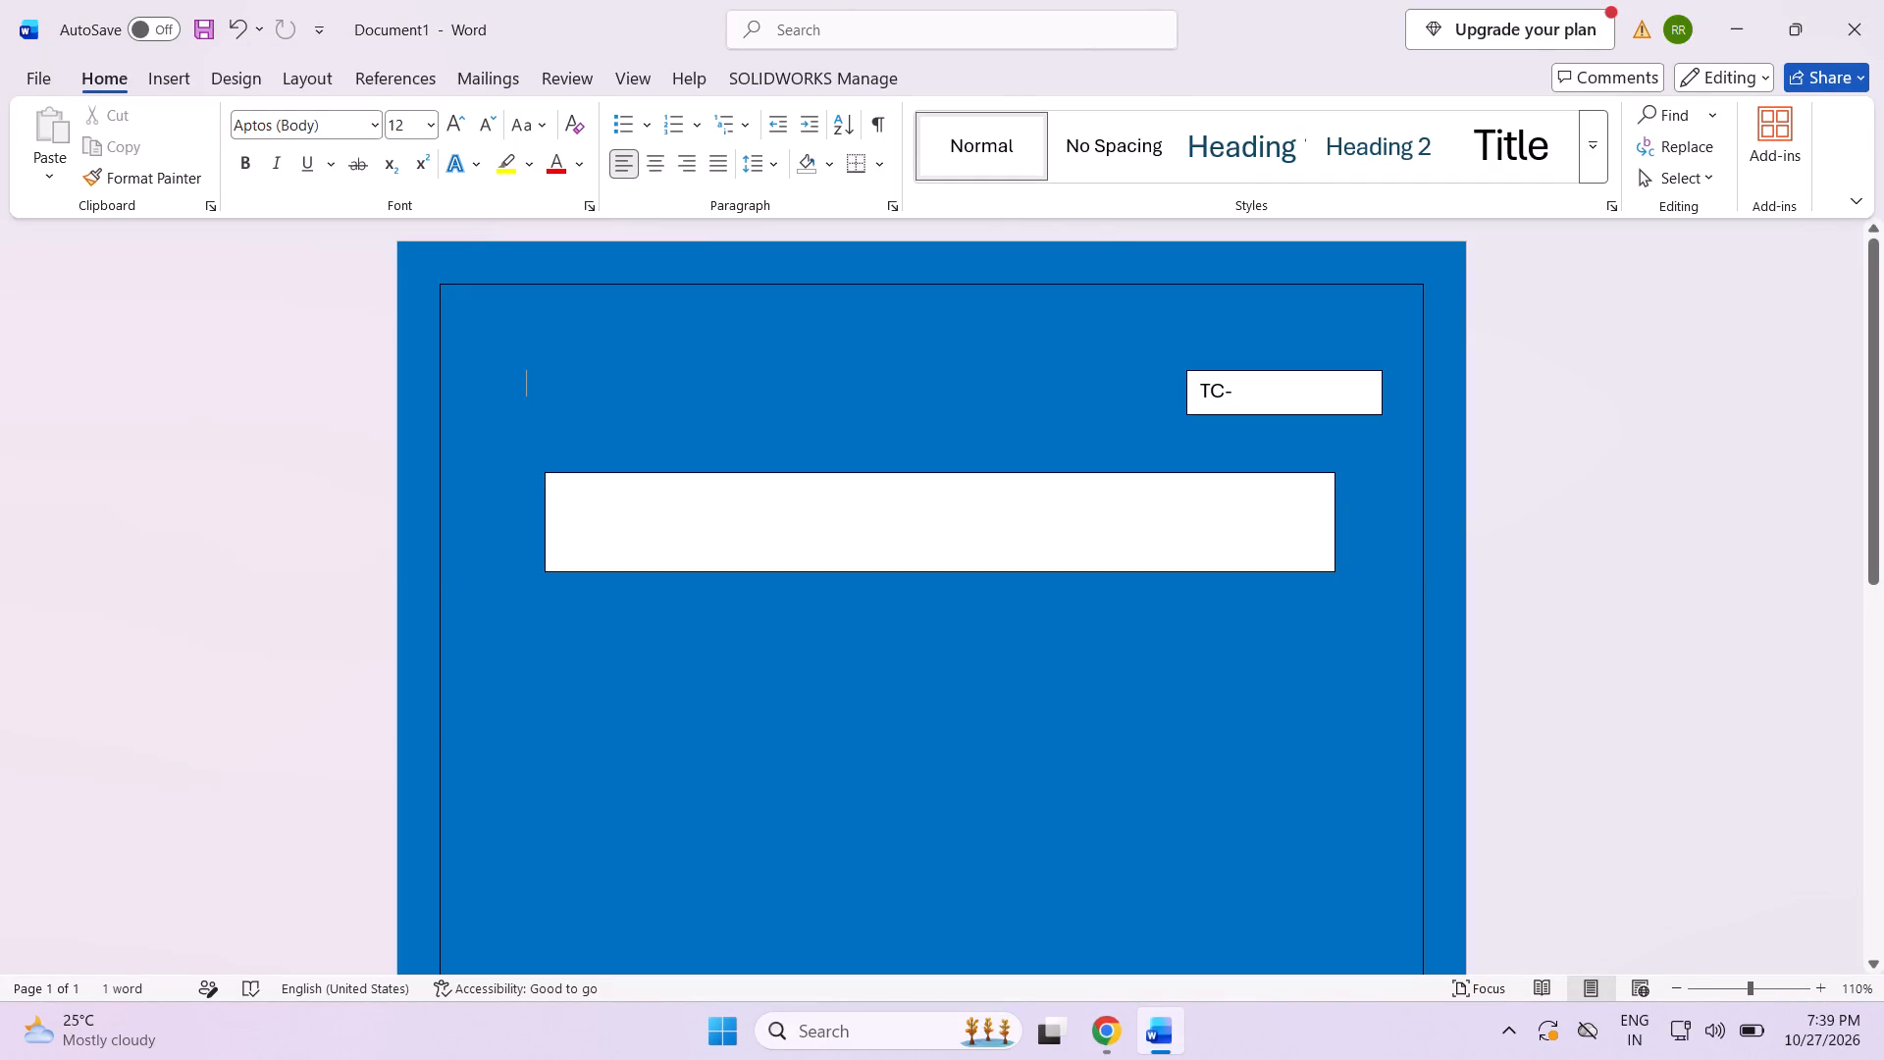
Move the wide empty text box further down the page, leaving room for a heading line above it.
{"action": "double_click", "coordinate": [603, 443]}
{"action": "left_click", "coordinate": [830, 490]}
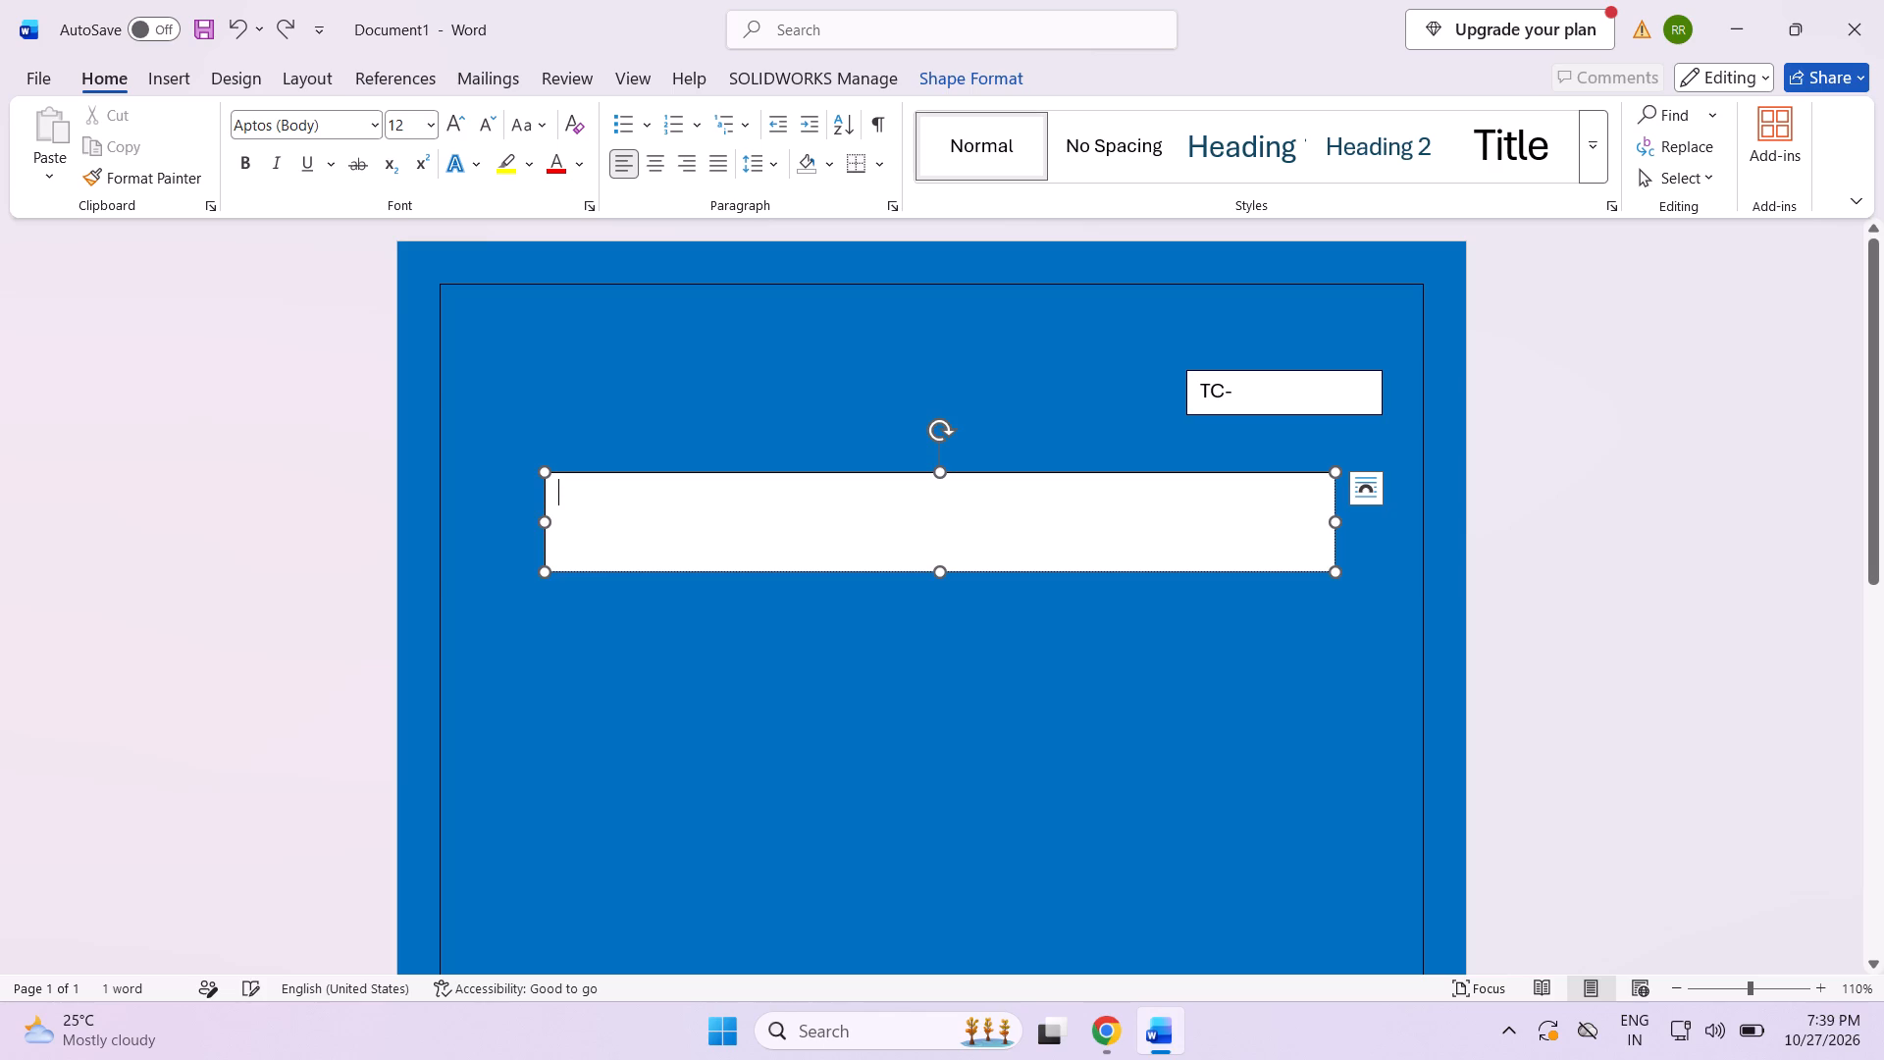
{"action": "left_click_drag", "start_coordinate": [911, 568], "coordinate": [940, 701]}
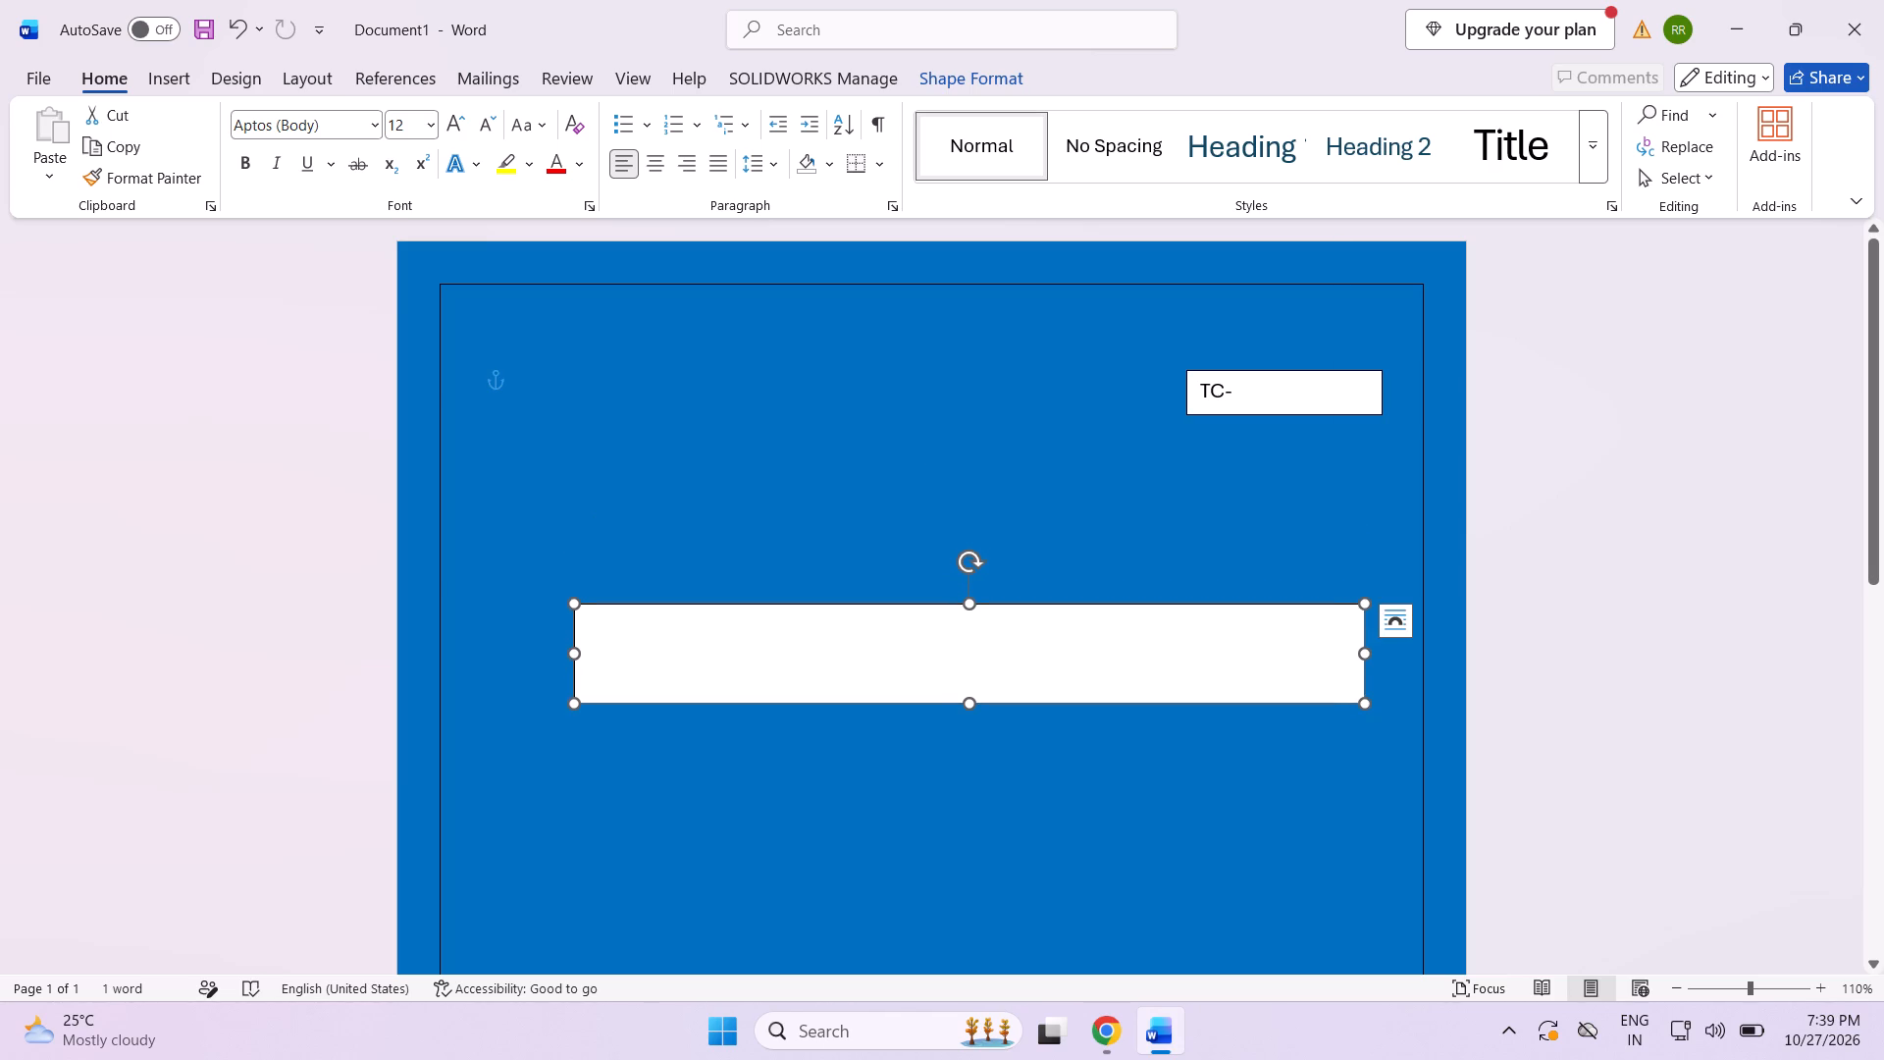
Start a heading line on the page above the wide text box with "11th", keeping the "th" superscript.
{"action": "left_click", "coordinate": [613, 468]}
{"action": "double_click", "coordinate": [611, 477]}
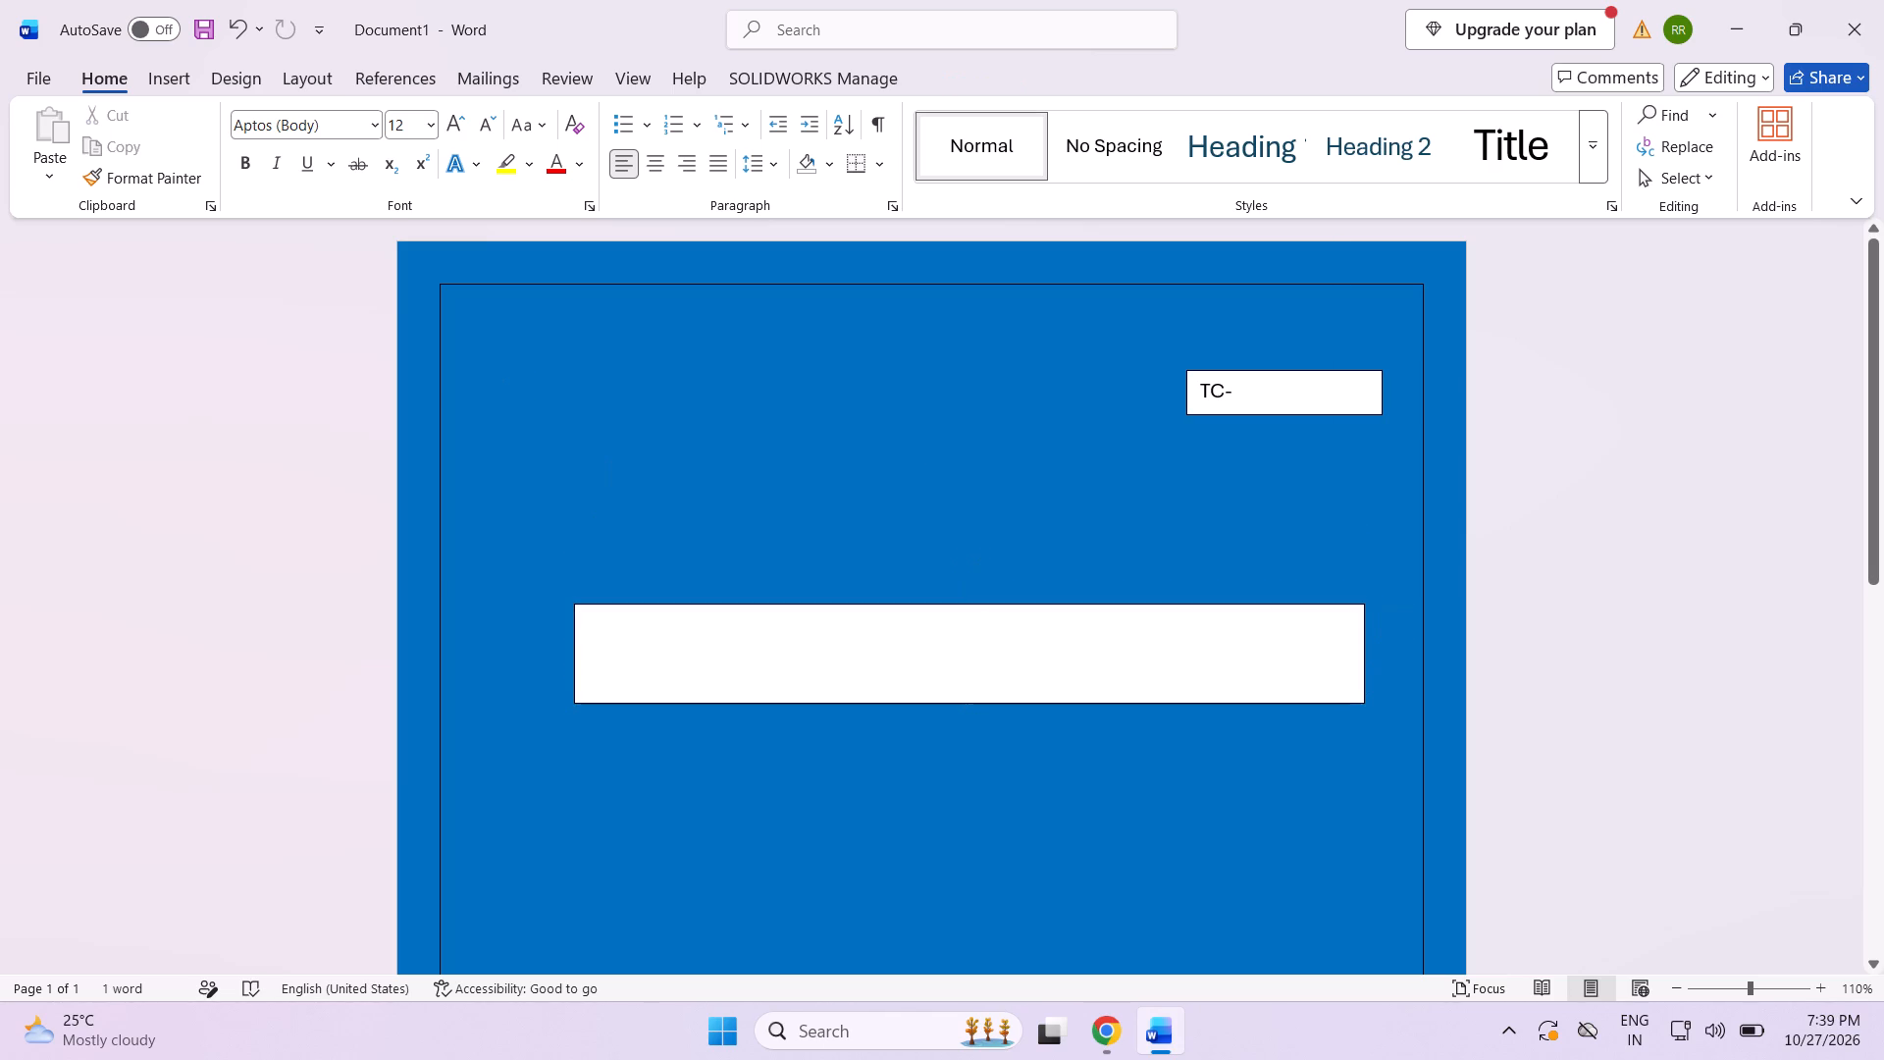
{"action": "double_click", "coordinate": [606, 517]}
{"action": "type", "text": "11"}
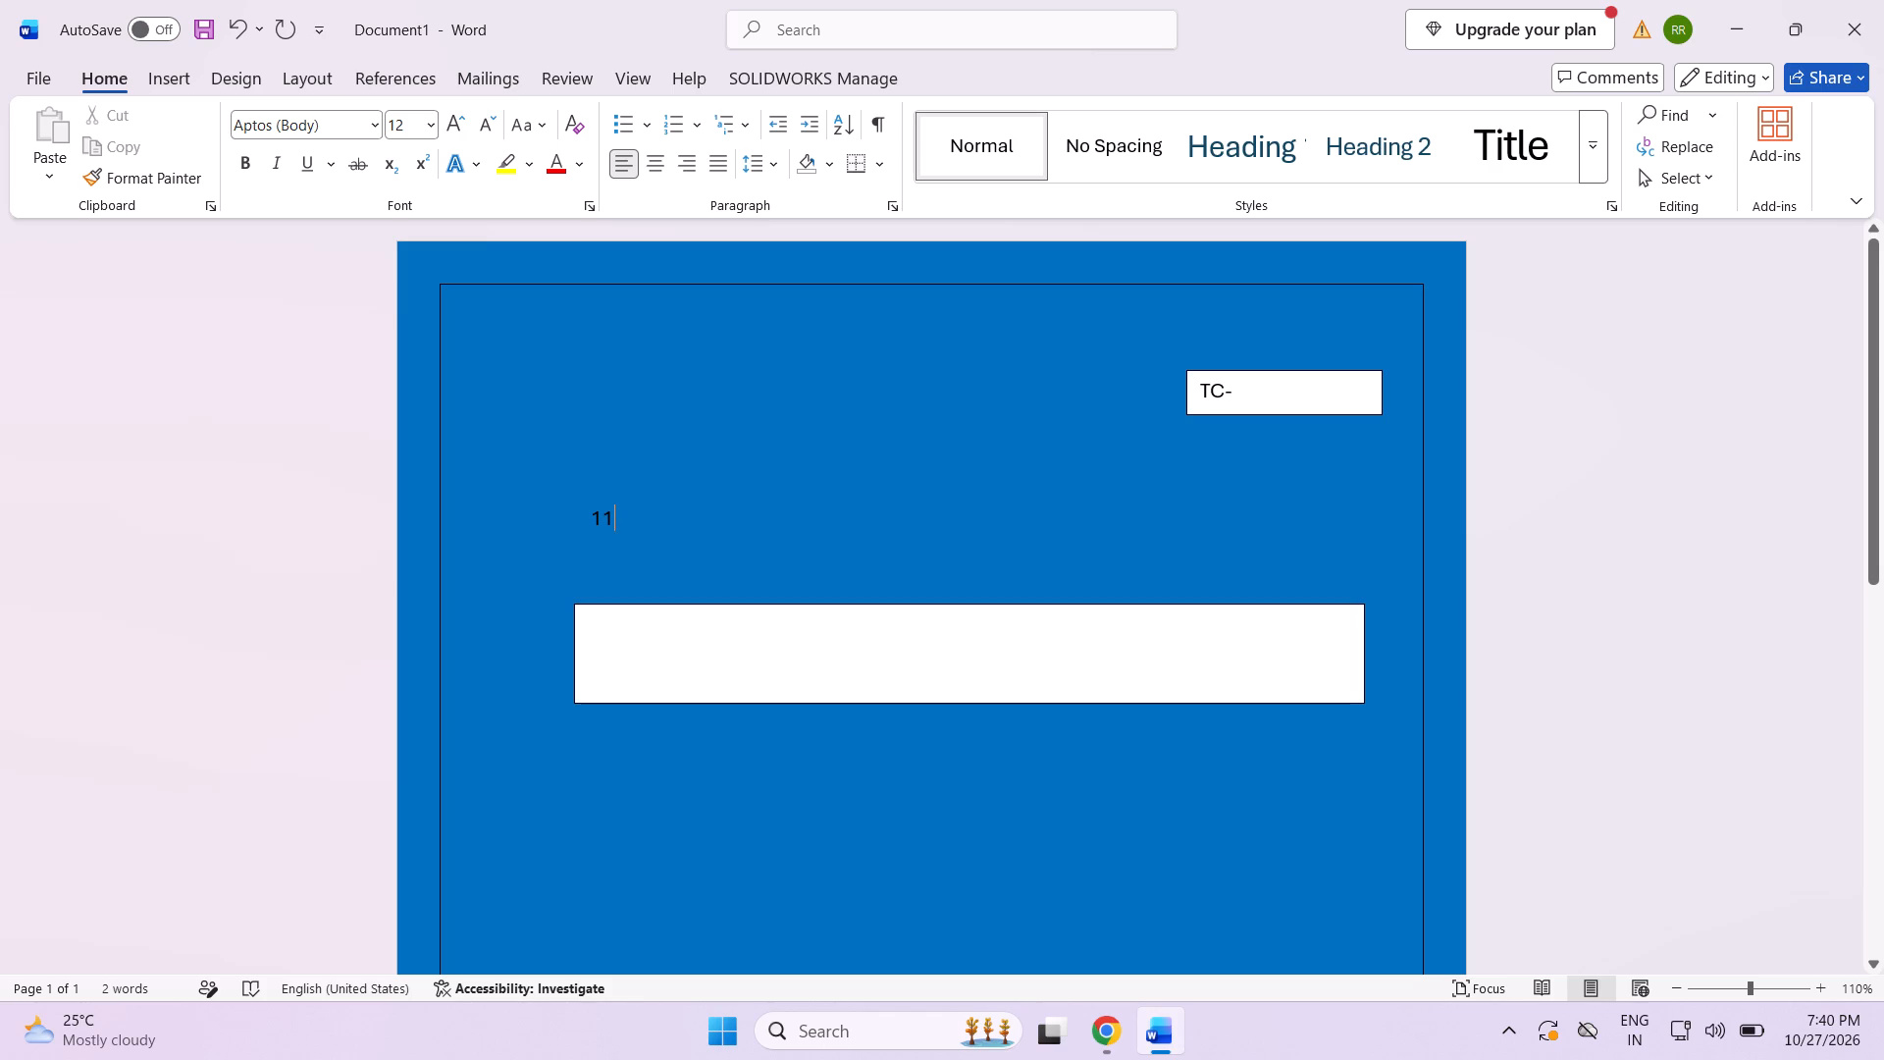
{"action": "type", "text": "th"}
{"action": "key", "text": "space"}
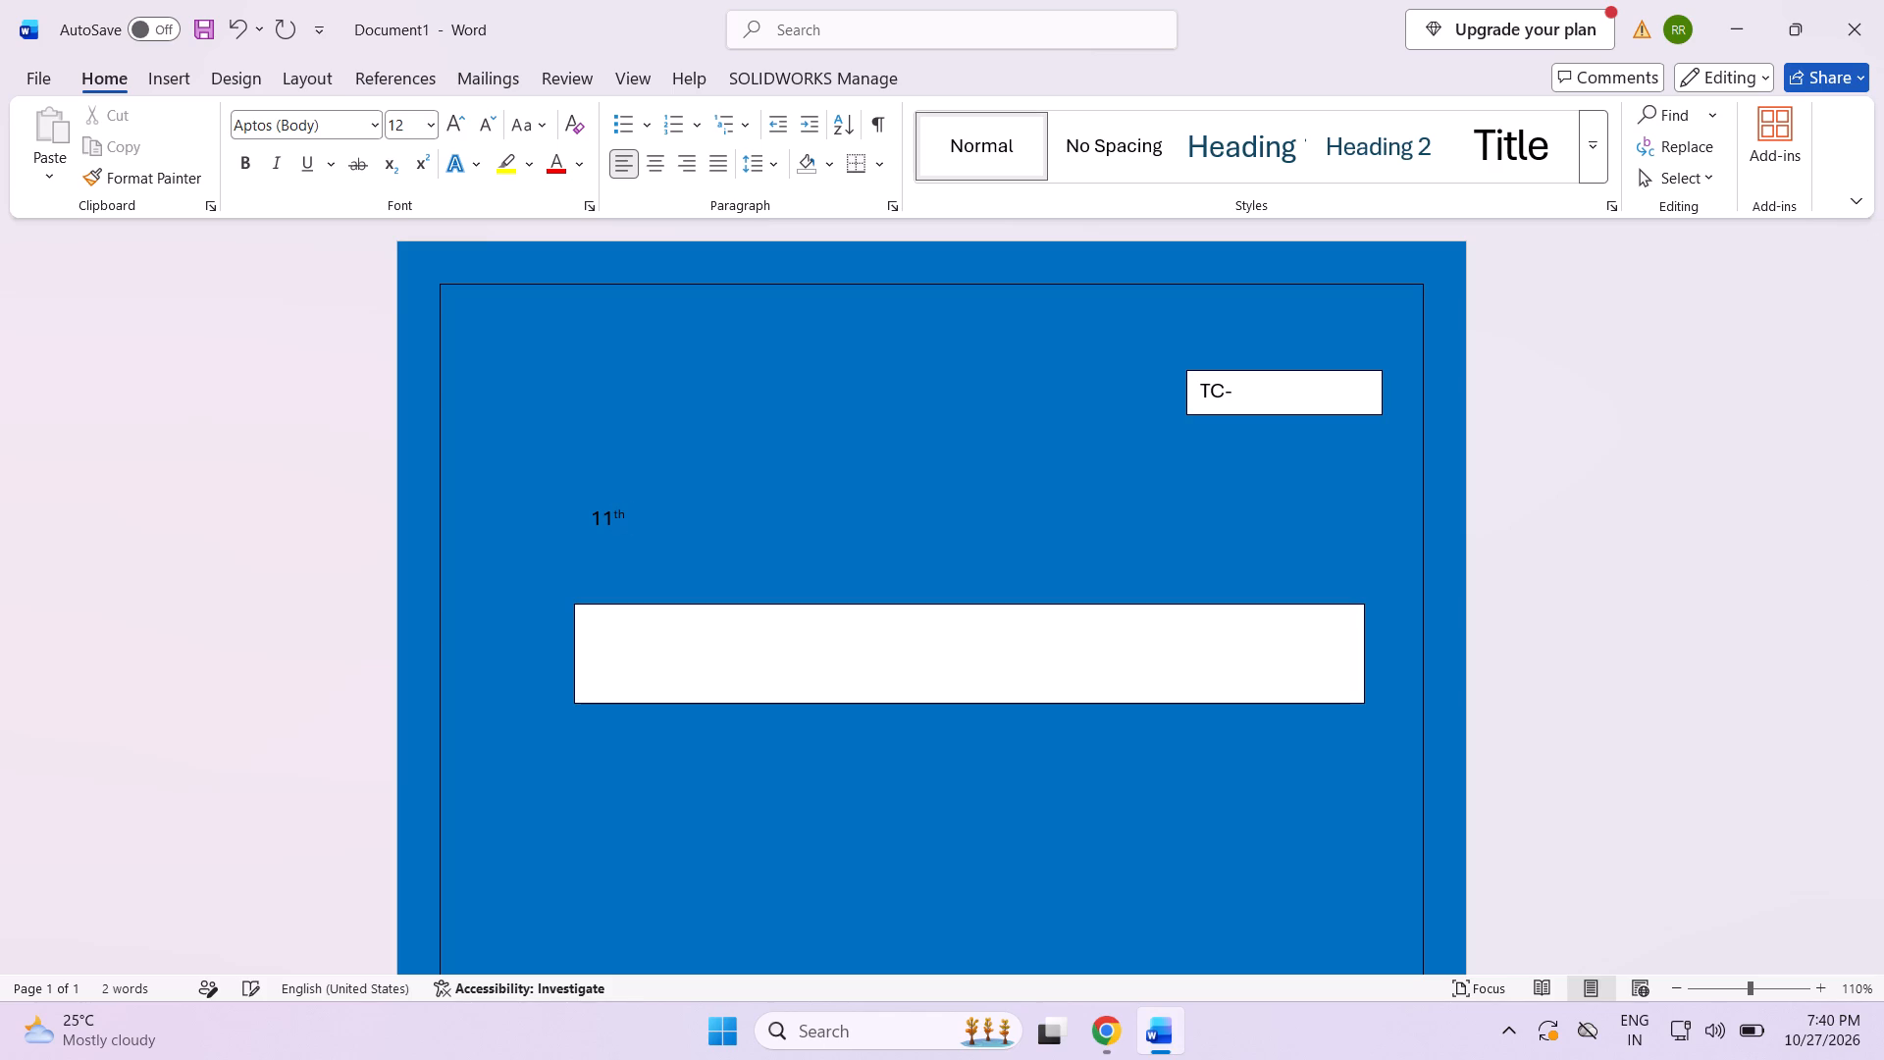
{"action": "key", "text": "BackSpace"}
{"action": "key", "text": "BackSpace"}
{"action": "key", "text": "BackSpace"}
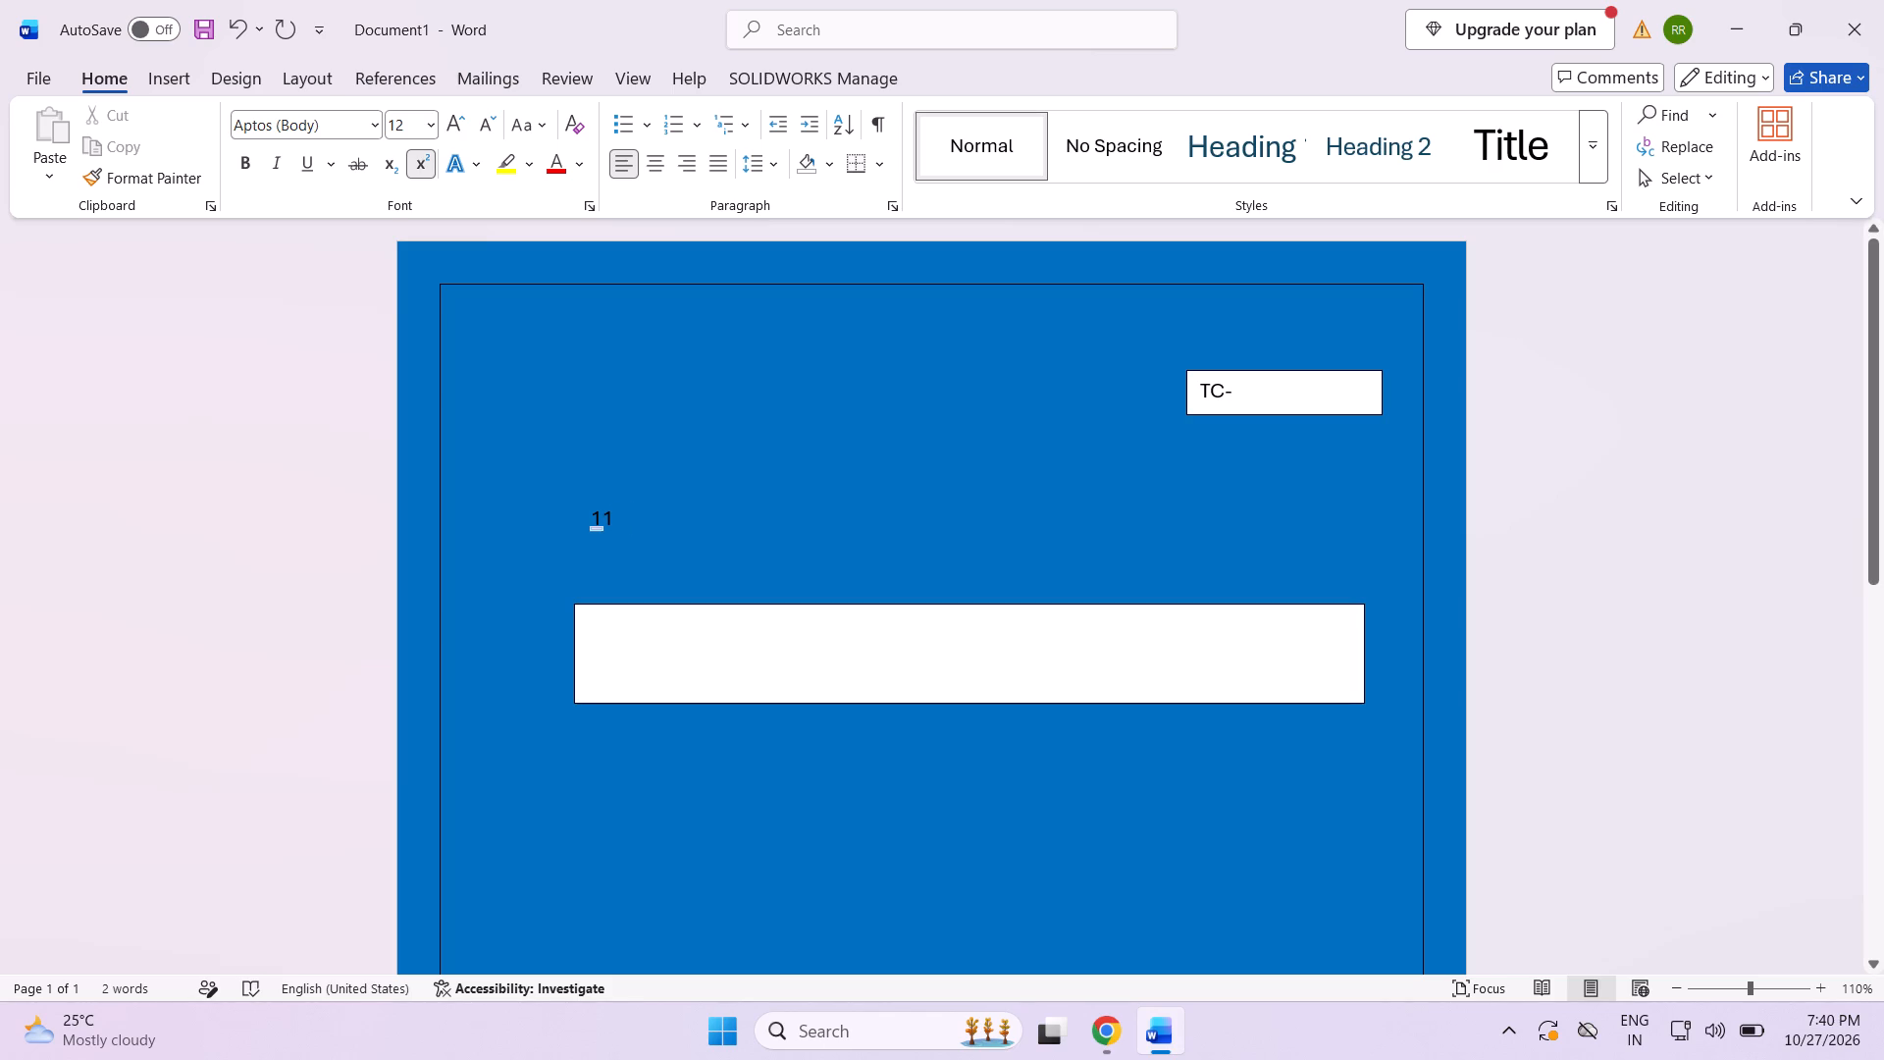
{"action": "key", "text": "Right"}
{"action": "key", "text": "Right"}
{"action": "key", "text": "Right"}
{"action": "key", "text": "Right"}
{"action": "key", "text": "Right"}
{"action": "key", "text": "Right"}
{"action": "key", "text": "Right"}
{"action": "type", "text": "th"}
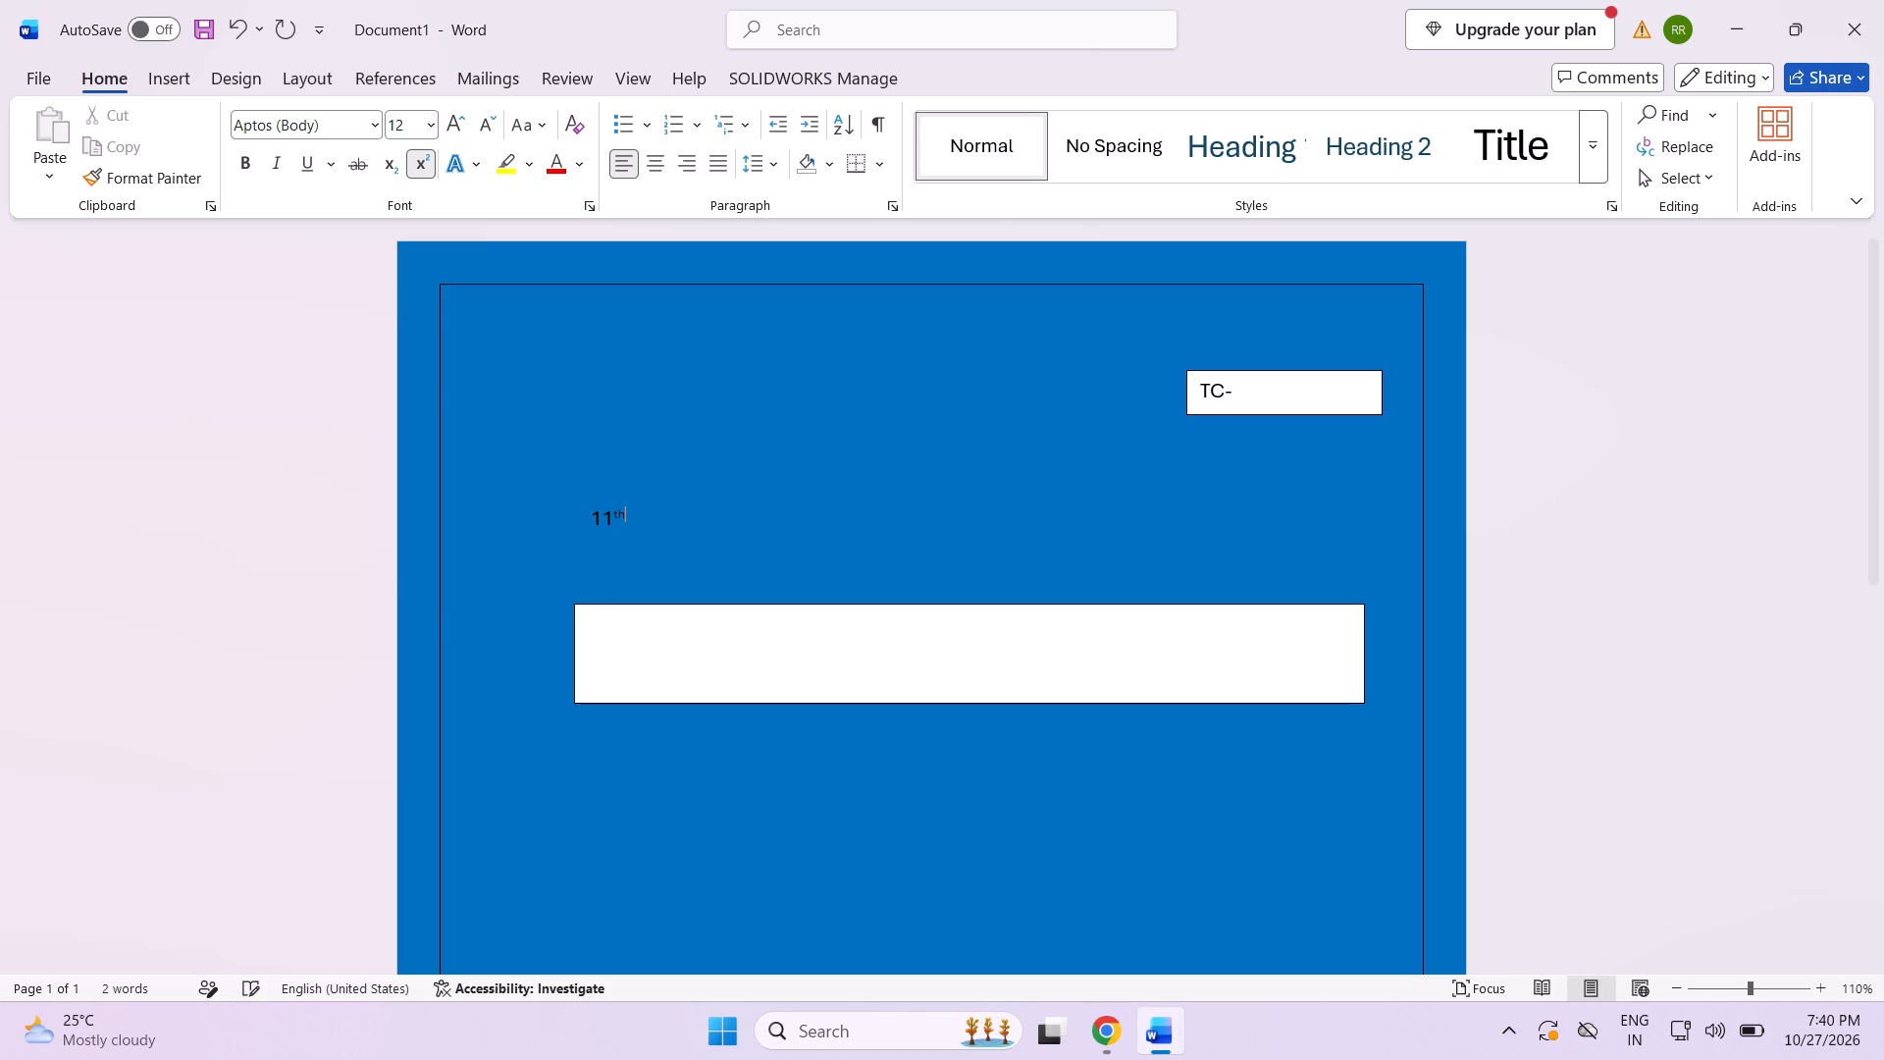
{"action": "key", "text": "space"}
Continue the heading line after "11th" with "AUMP INTRA MOOT COURT COMP", spacing the words apart.
{"action": "type", "text": "AUMP"}
{"action": "key", "text": "space"}
{"action": "type", "text": "INTRA"}
{"action": "key", "text": "space"}
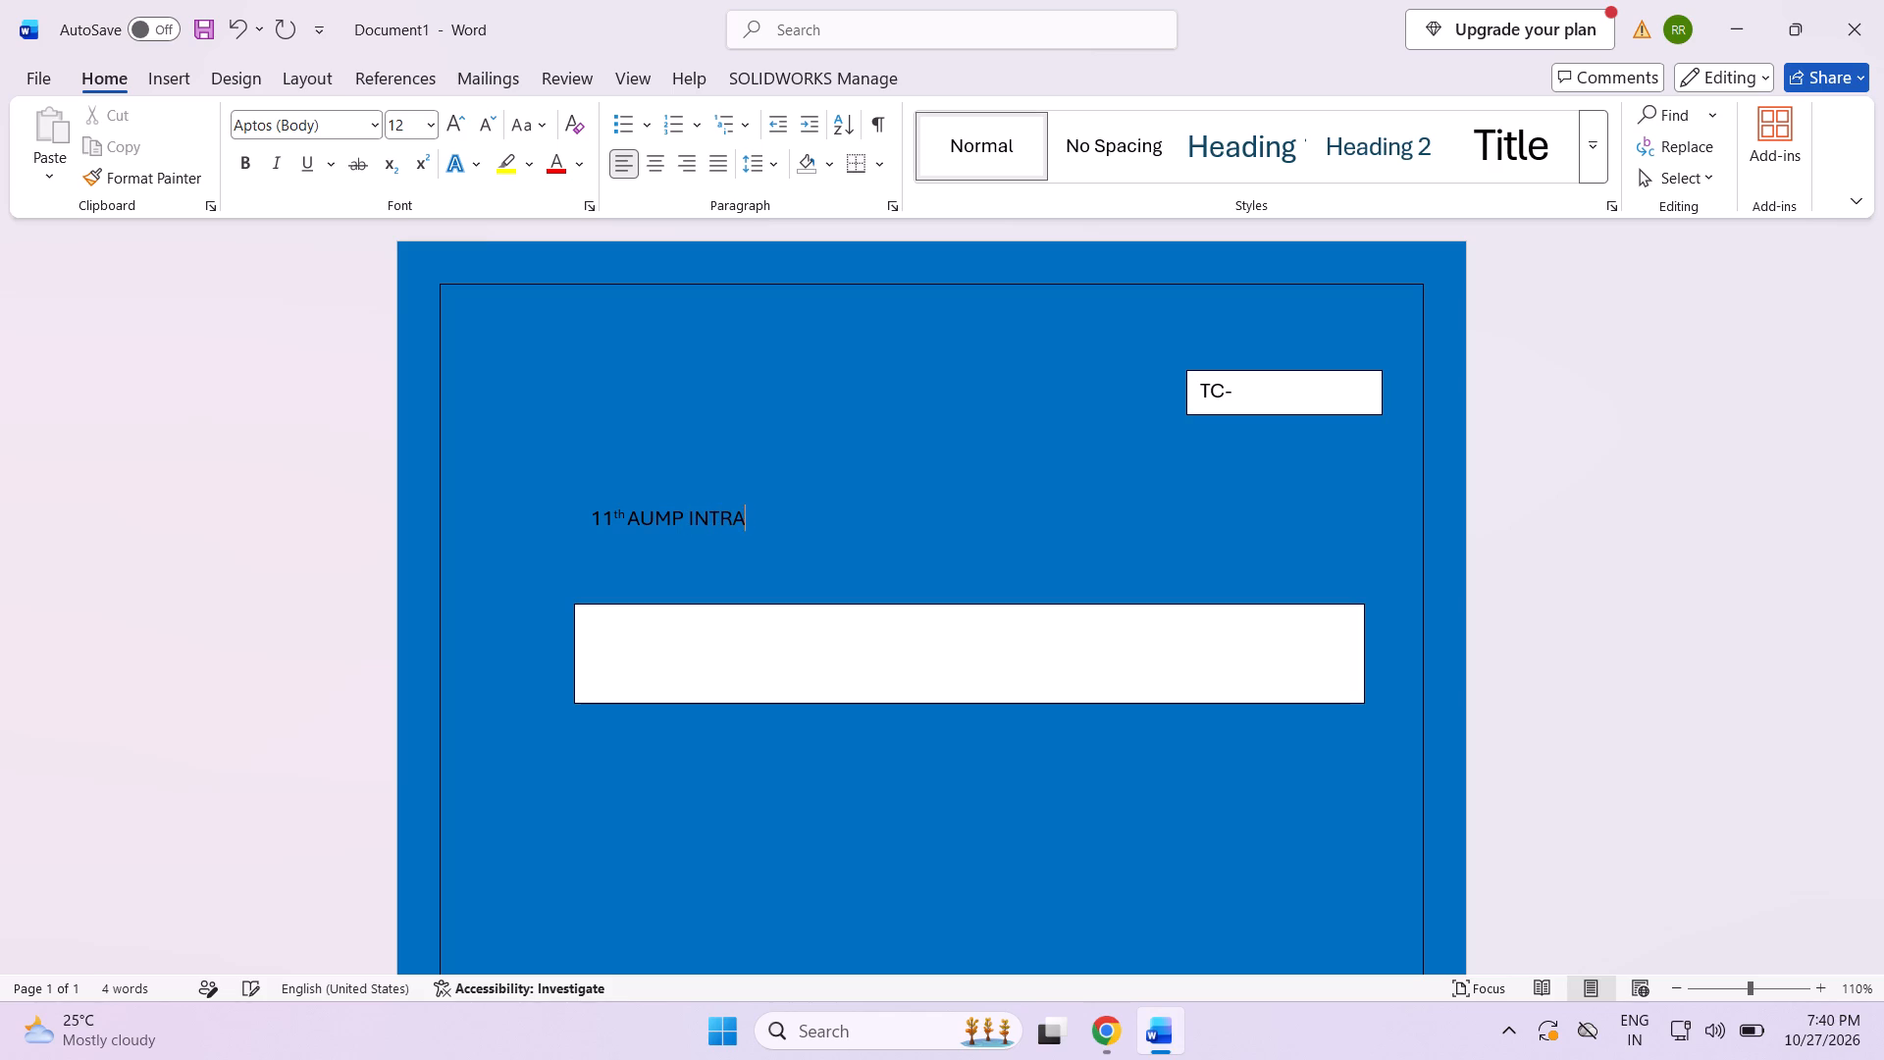
{"action": "type", "text": "MOOT"}
{"action": "key", "text": "space"}
{"action": "type", "text": "COURT"}
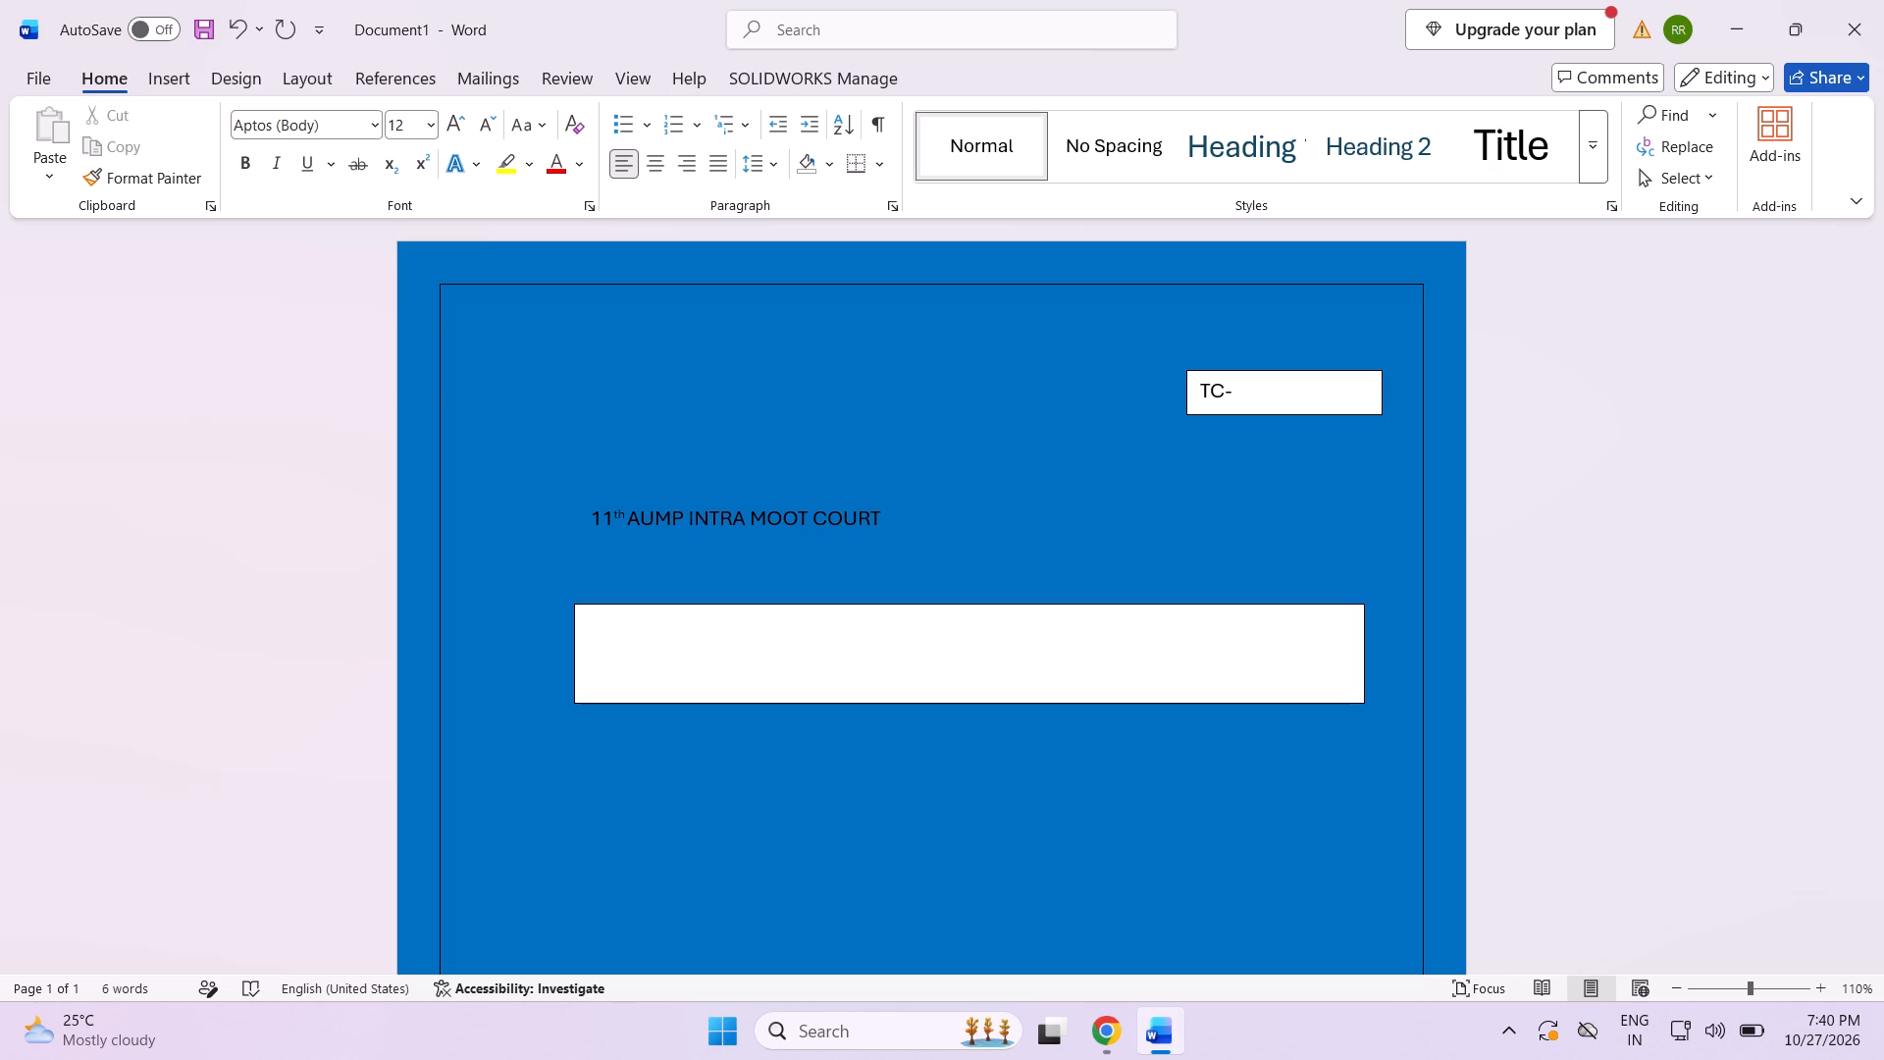
{"action": "type", "text": "COMP"}
{"action": "key", "text": "Left"}
{"action": "key", "text": "Left"}
{"action": "key", "text": "Left"}
{"action": "key", "text": "Left"}
{"action": "key", "text": "space"}
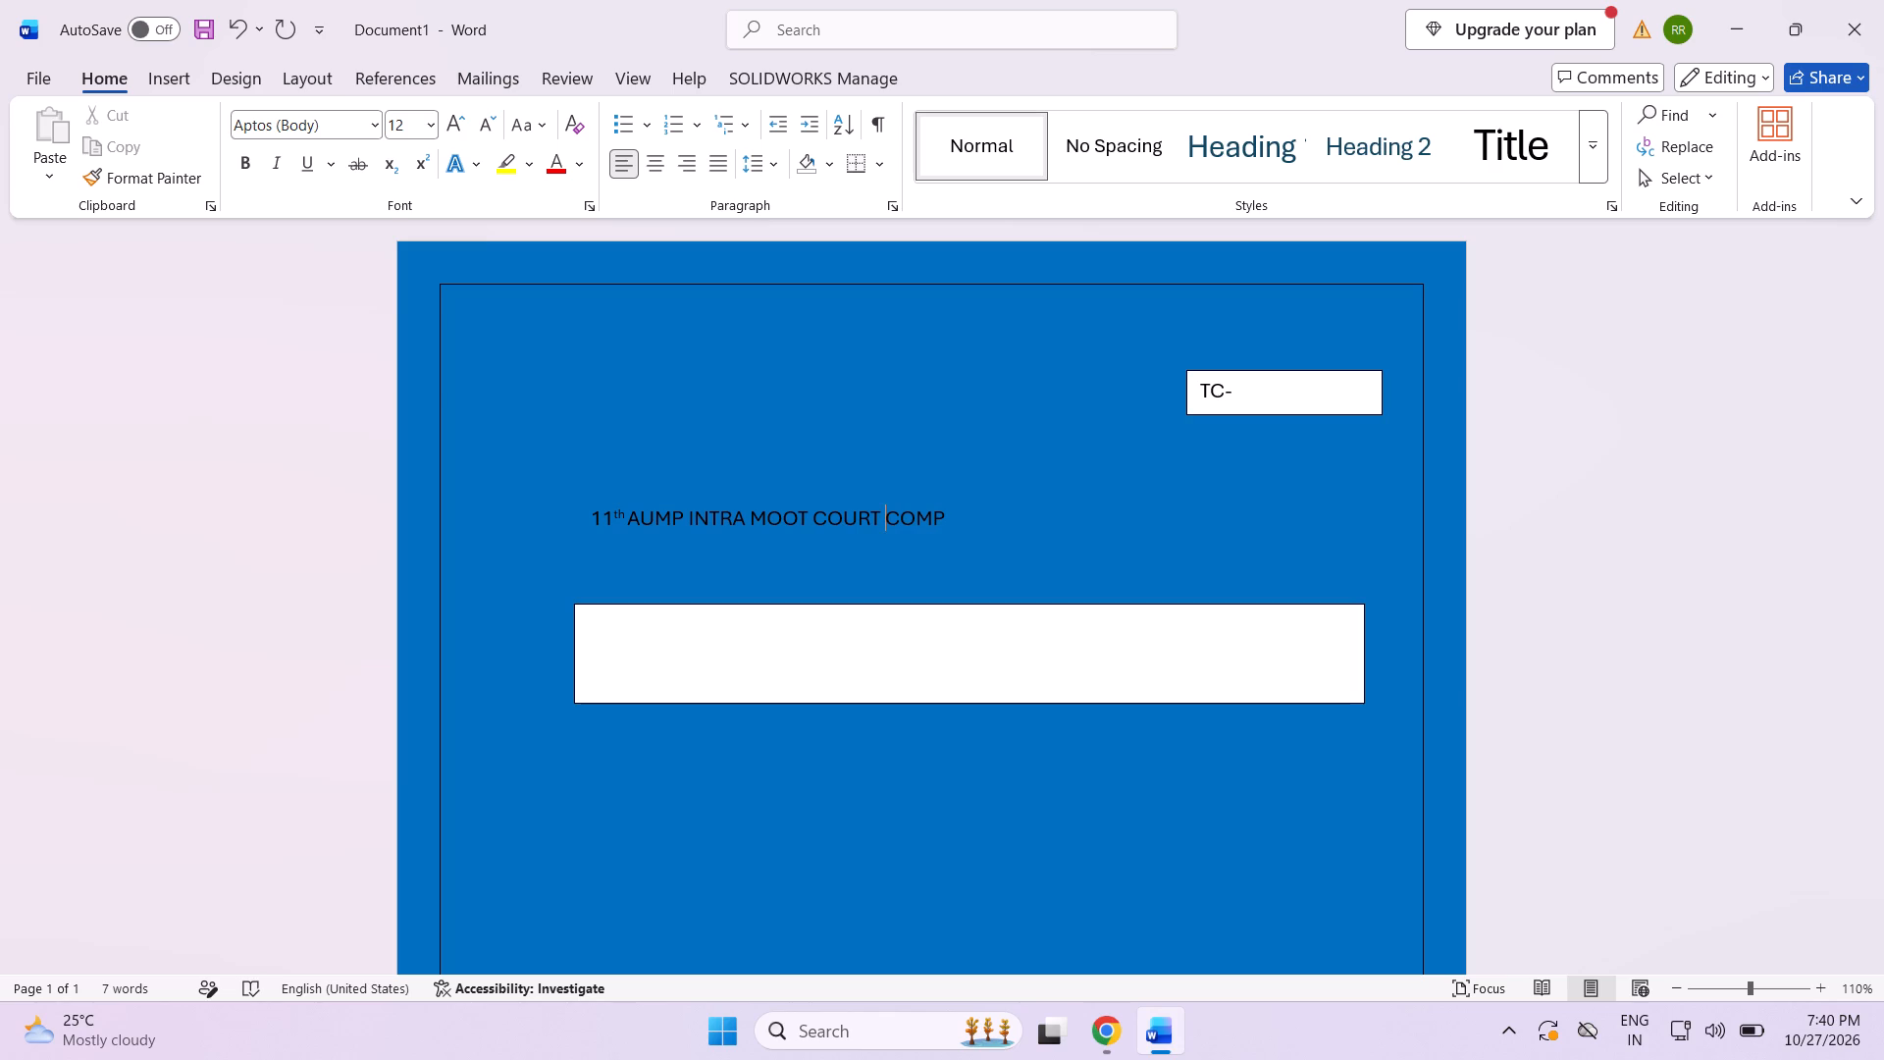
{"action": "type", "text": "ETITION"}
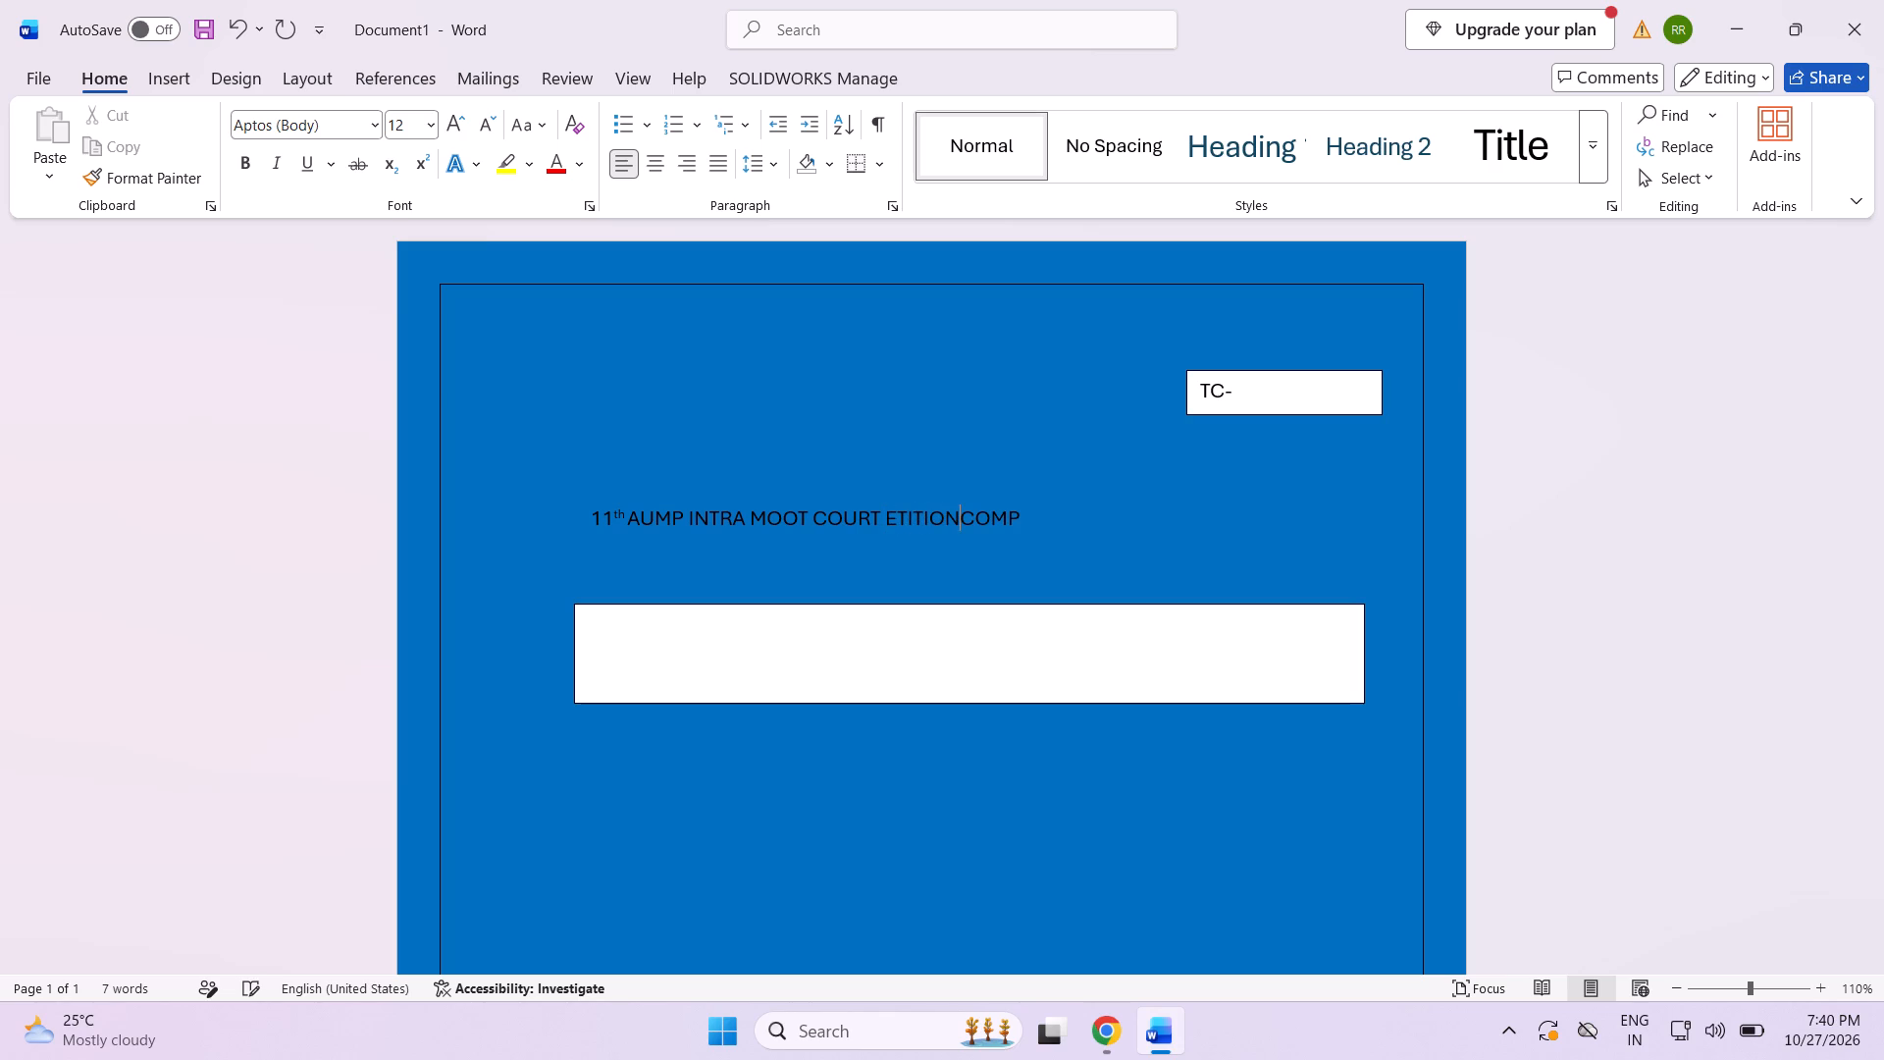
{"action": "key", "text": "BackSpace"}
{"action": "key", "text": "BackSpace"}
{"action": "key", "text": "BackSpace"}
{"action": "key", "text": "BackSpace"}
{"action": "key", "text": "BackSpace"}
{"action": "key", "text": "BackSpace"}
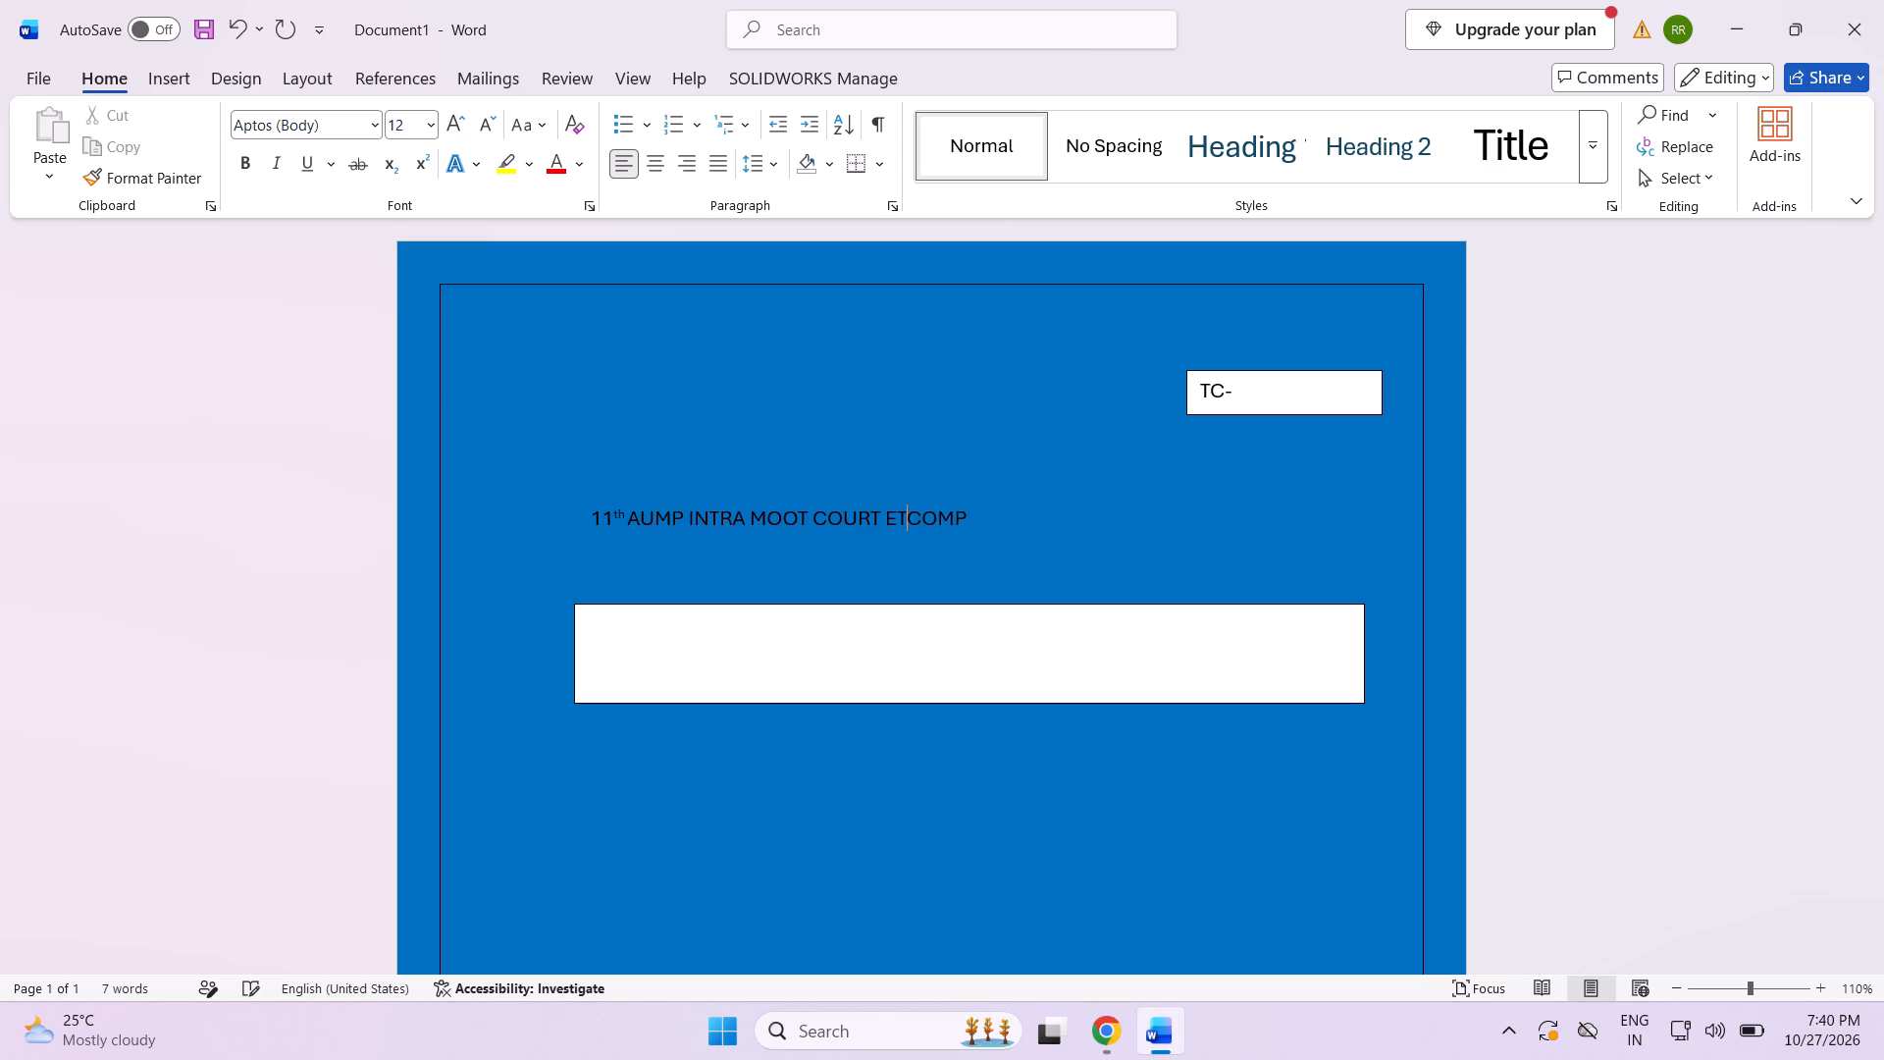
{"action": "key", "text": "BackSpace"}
Add "ION" after "COMP" at the end of the heading line.
{"action": "key", "text": "Right"}
{"action": "key", "text": "Right"}
{"action": "key", "text": "Right"}
{"action": "key", "text": "Right"}
{"action": "type", "text": "ION"}
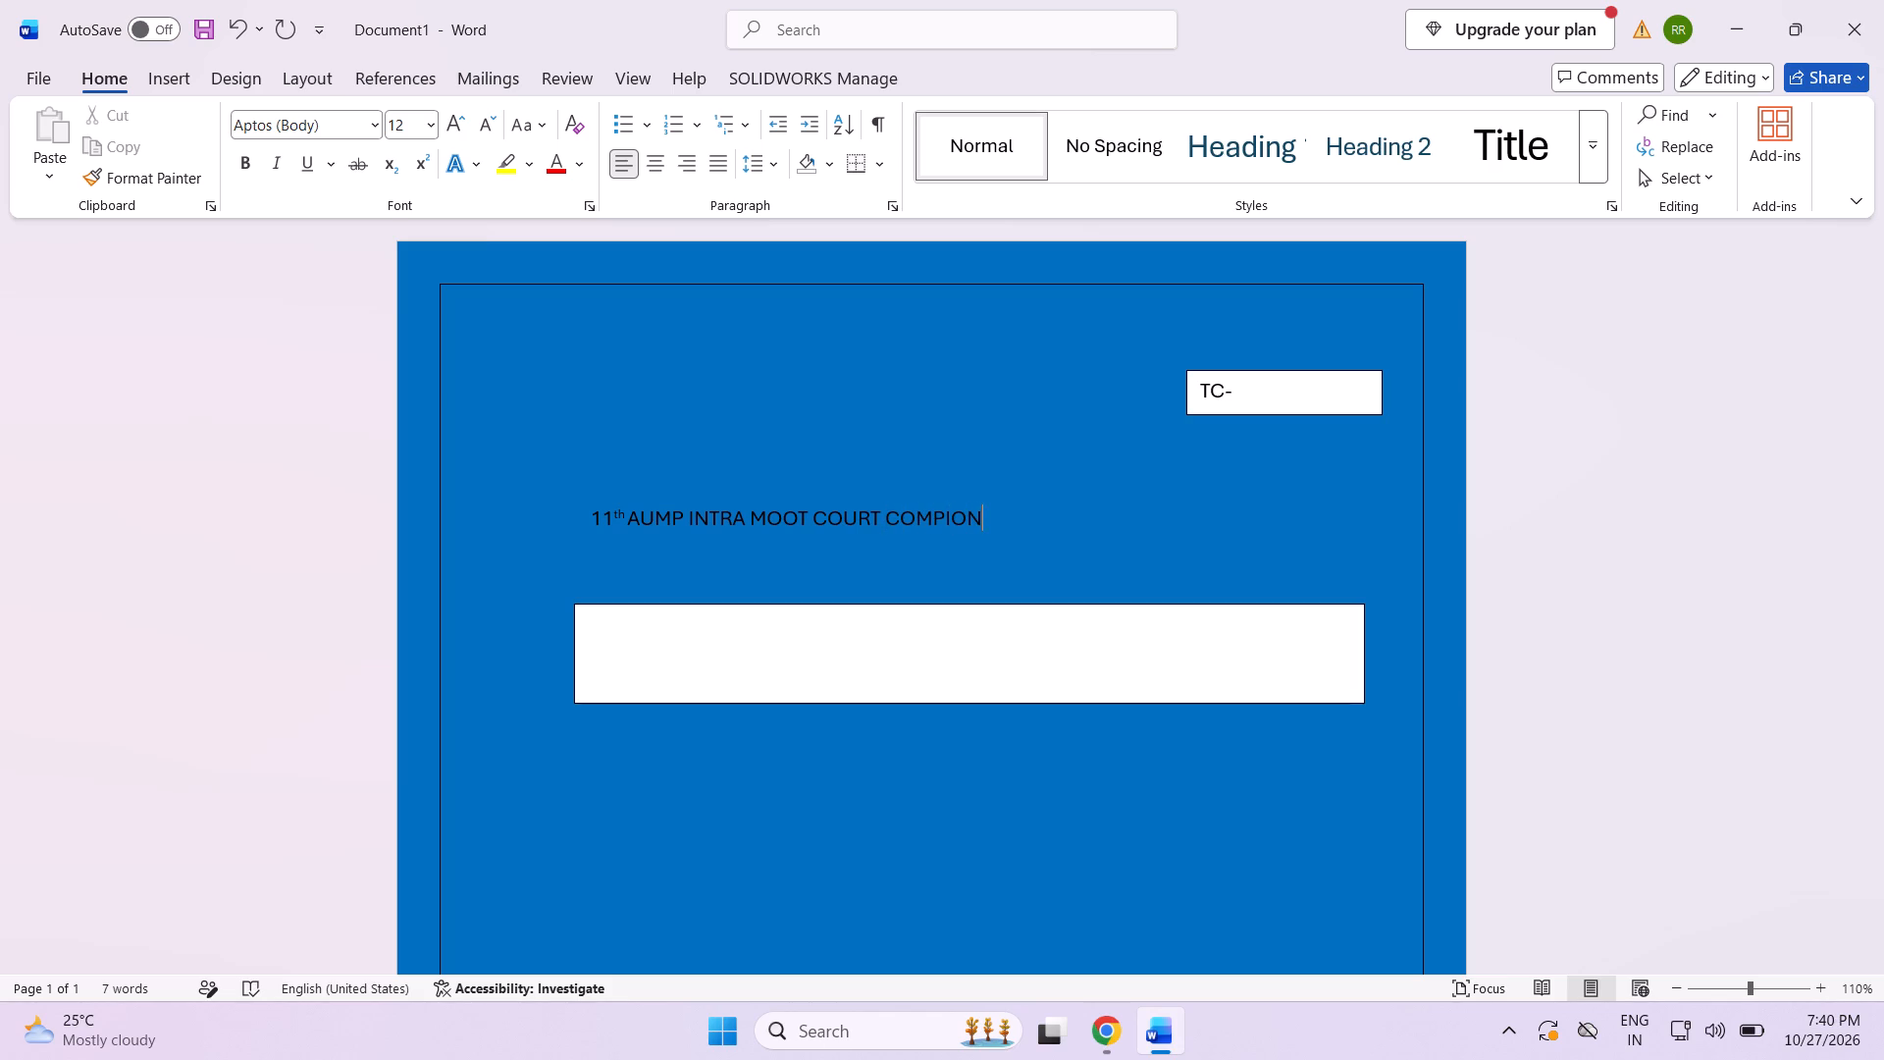
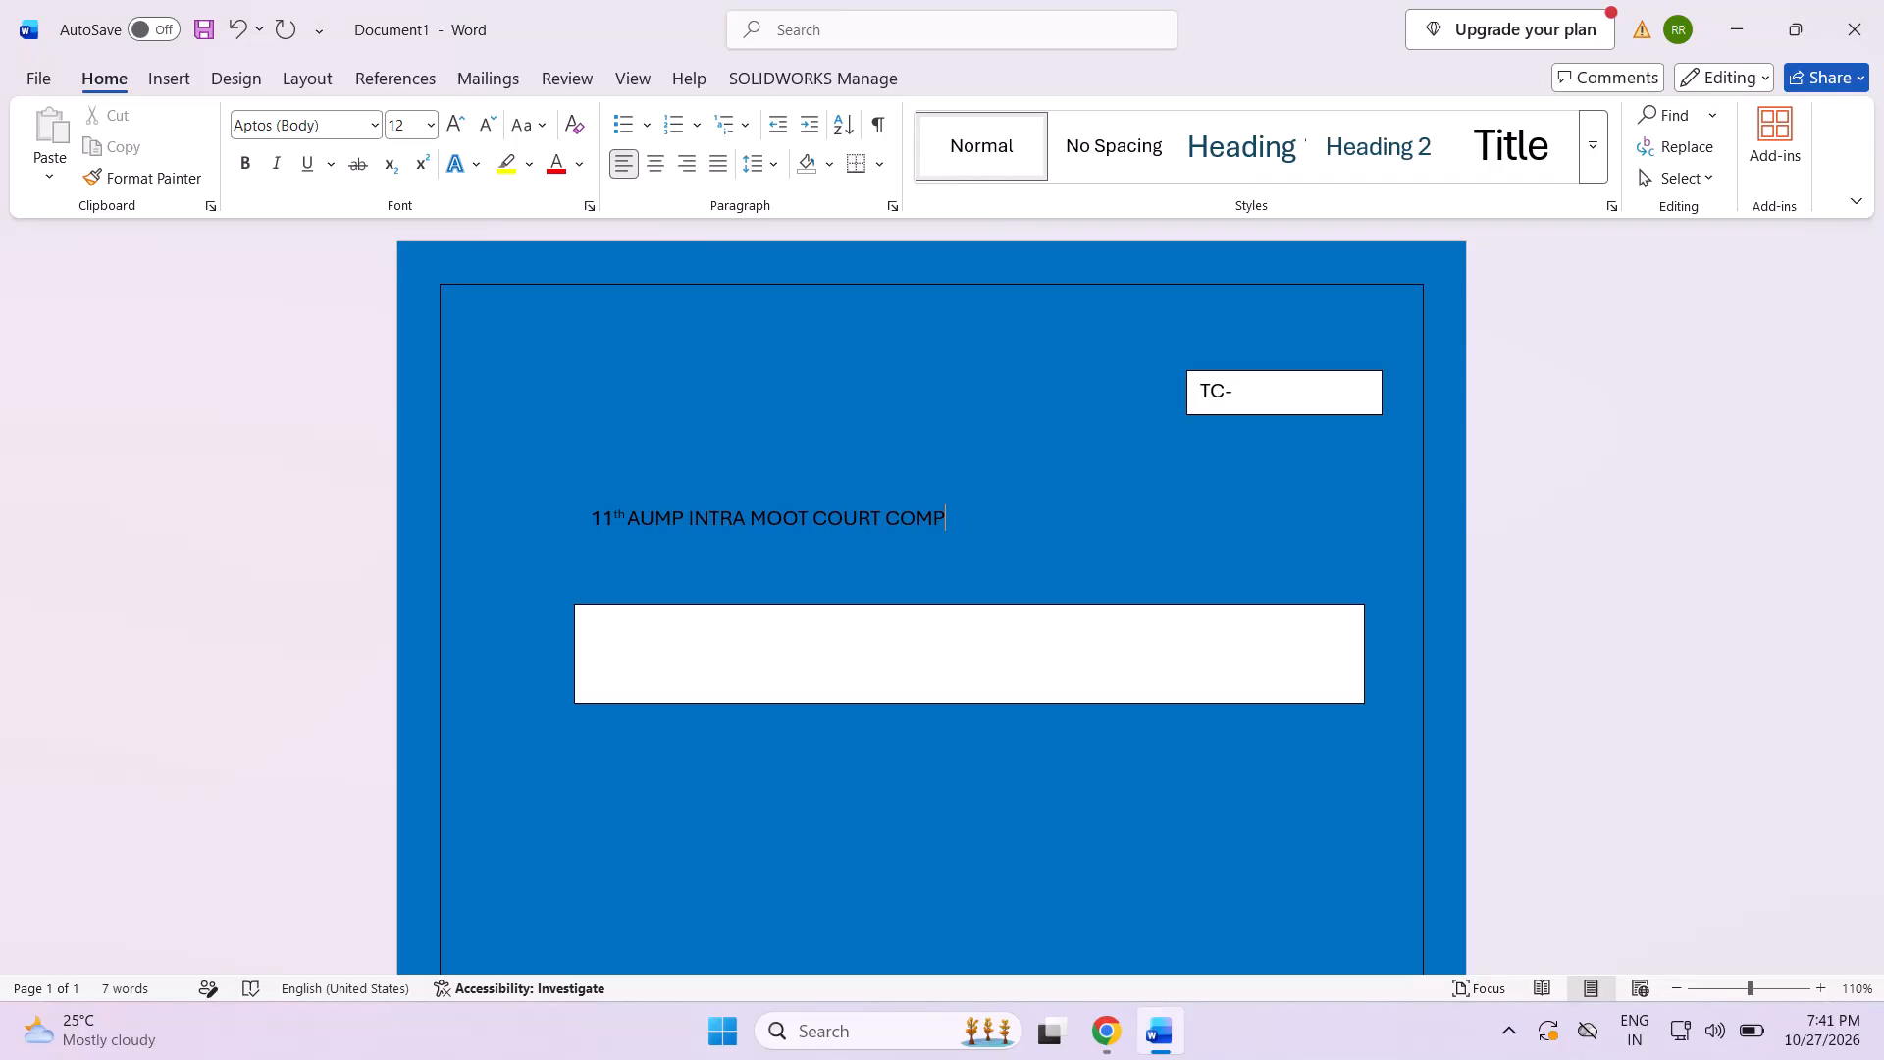
Complete the heading's last word as "COMPETITION" and add the year "2026" after it.
{"action": "type", "text": "ETION"}
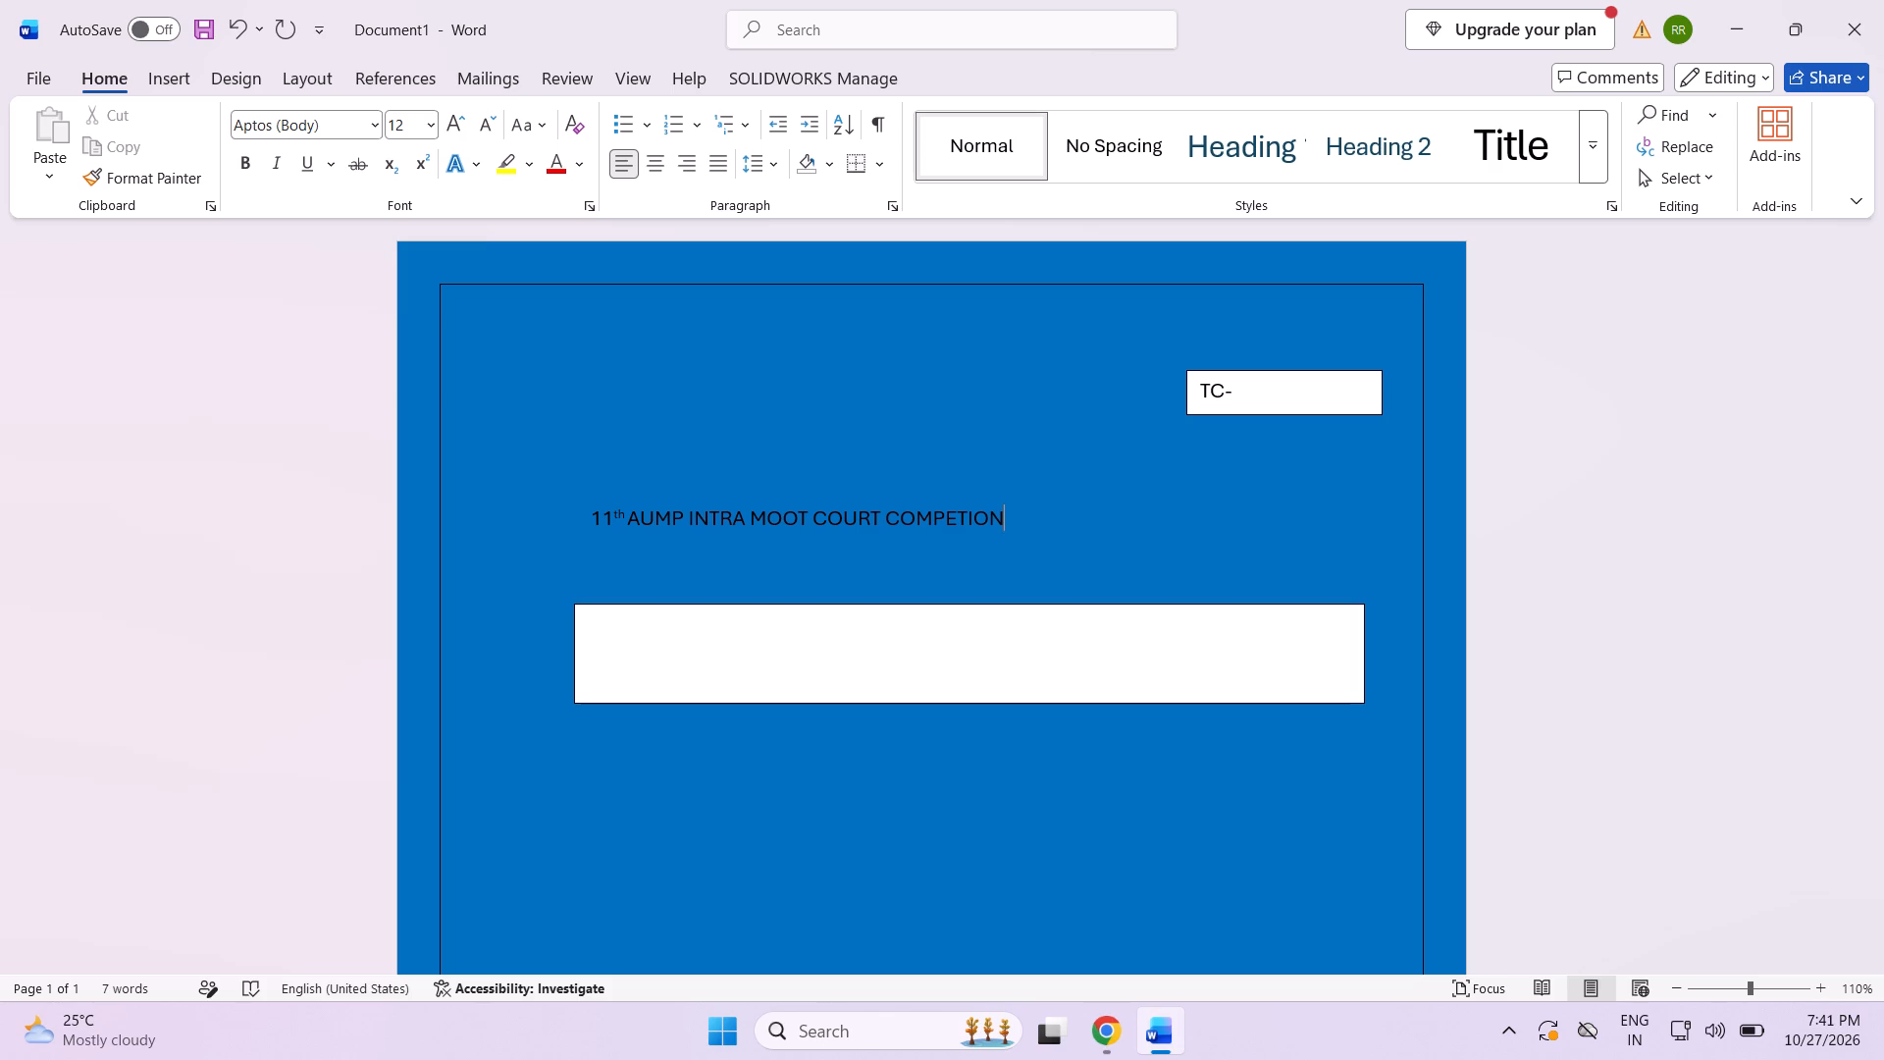
{"action": "key", "text": "BackSpace"}
{"action": "key", "text": "BackSpace"}
{"action": "type", "text": "TION"}
{"action": "key", "text": "space"}
{"action": "type", "text": "20"}
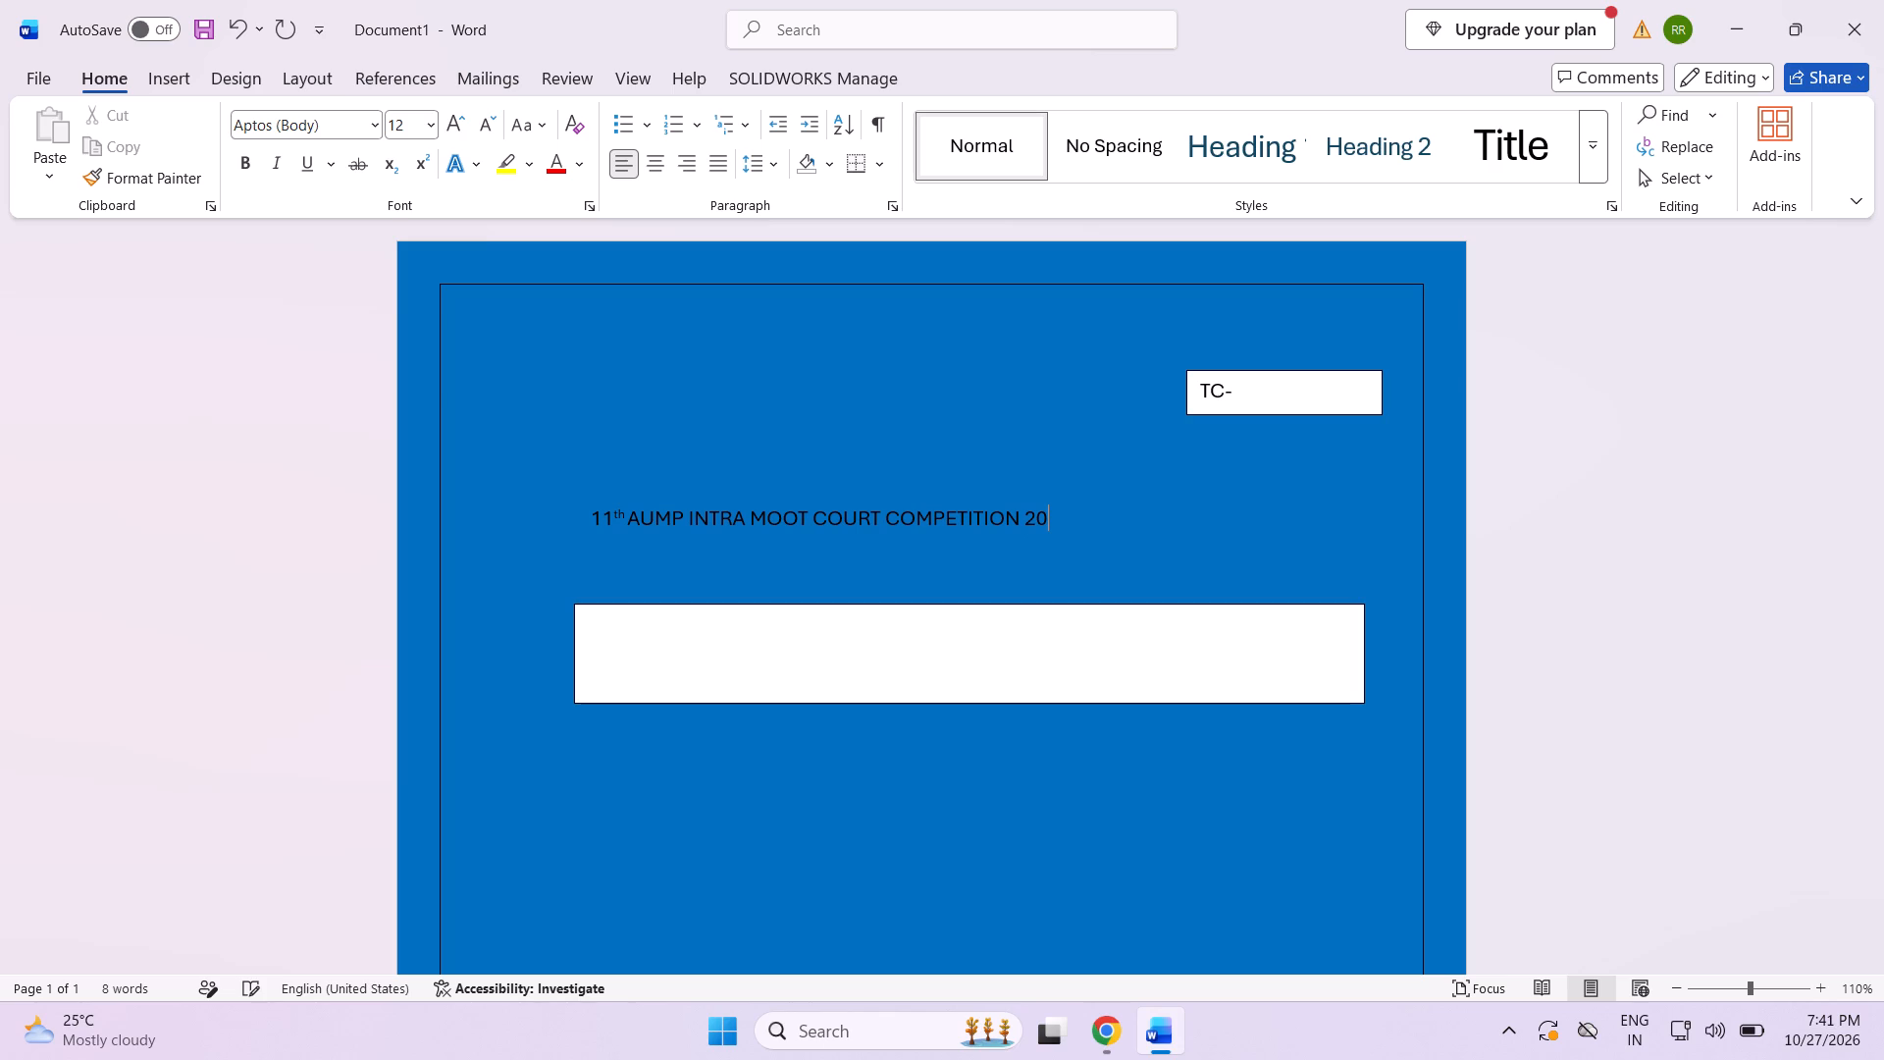
{"action": "type", "text": "26"}
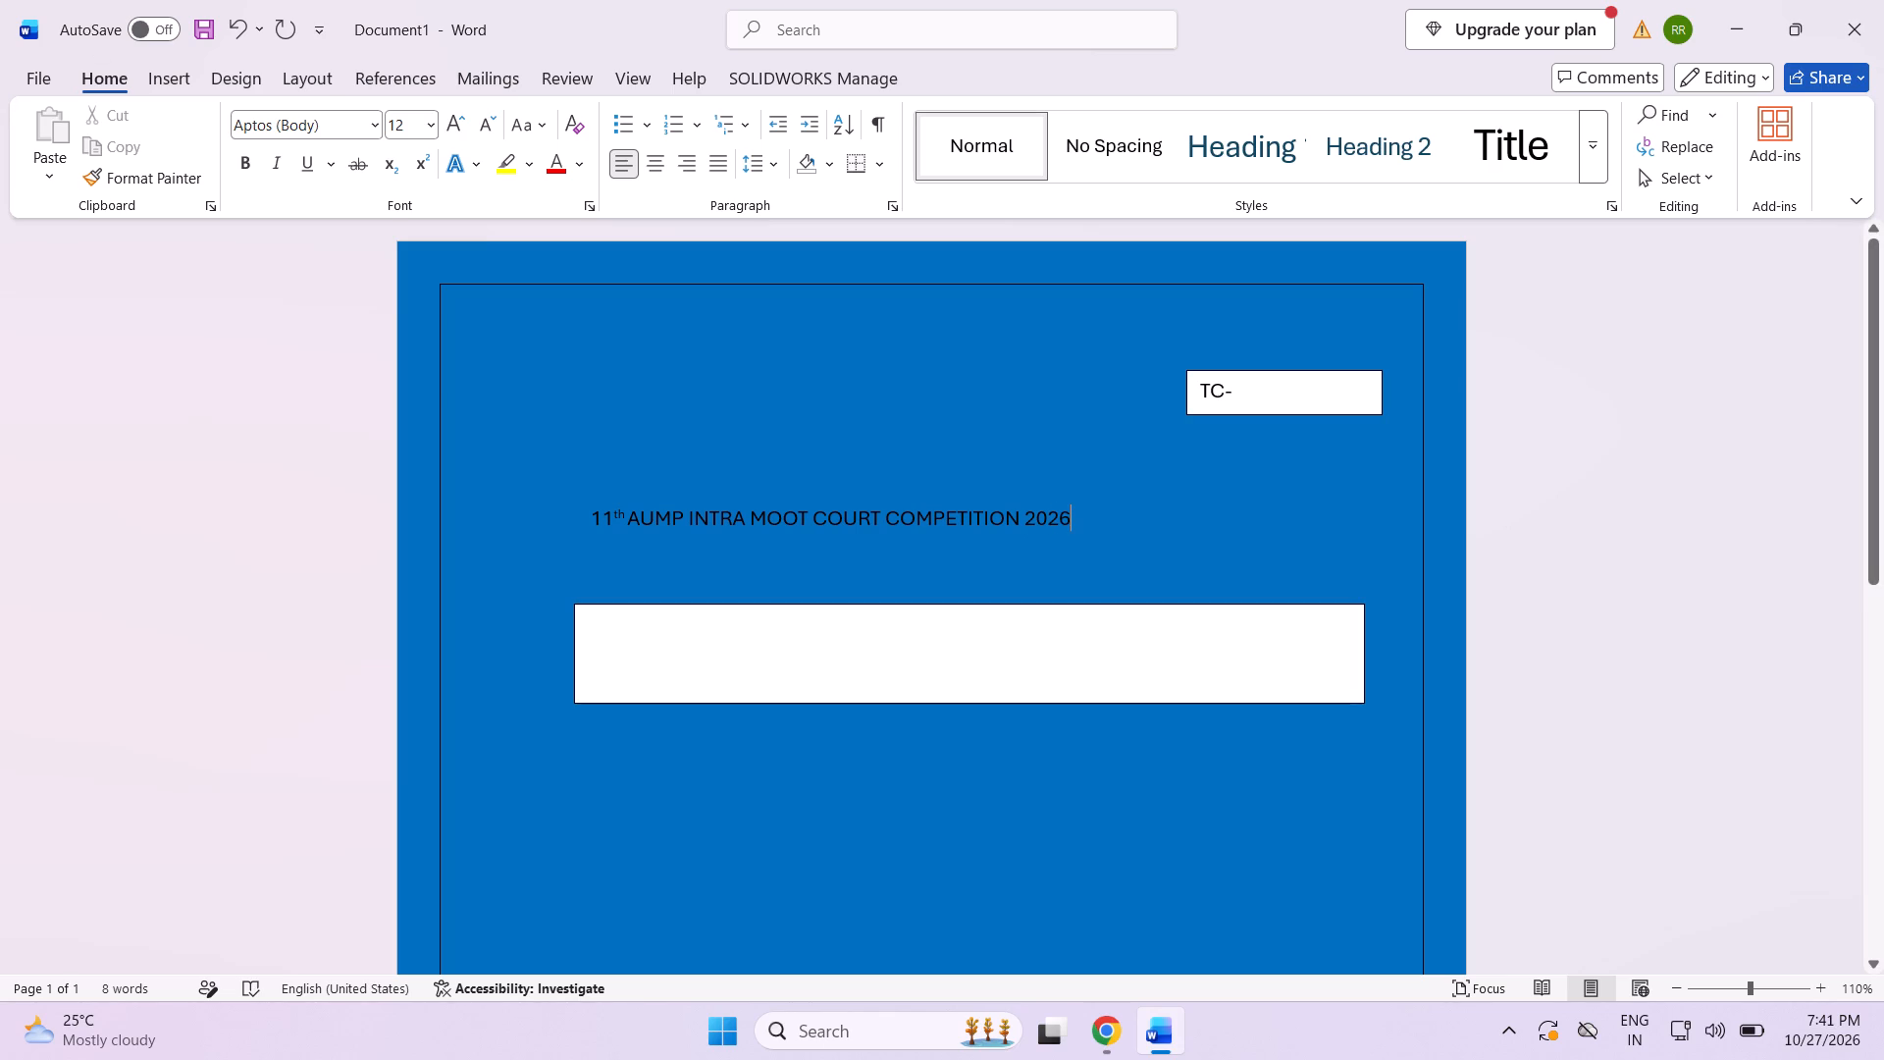
Indent the heading line towards the page's centre by inserting 23 spaces before "11th".
{"action": "left_click_drag", "start_coordinate": [585, 520], "coordinate": [1087, 494]}
{"action": "left_click_drag", "start_coordinate": [575, 518], "coordinate": [964, 511]}
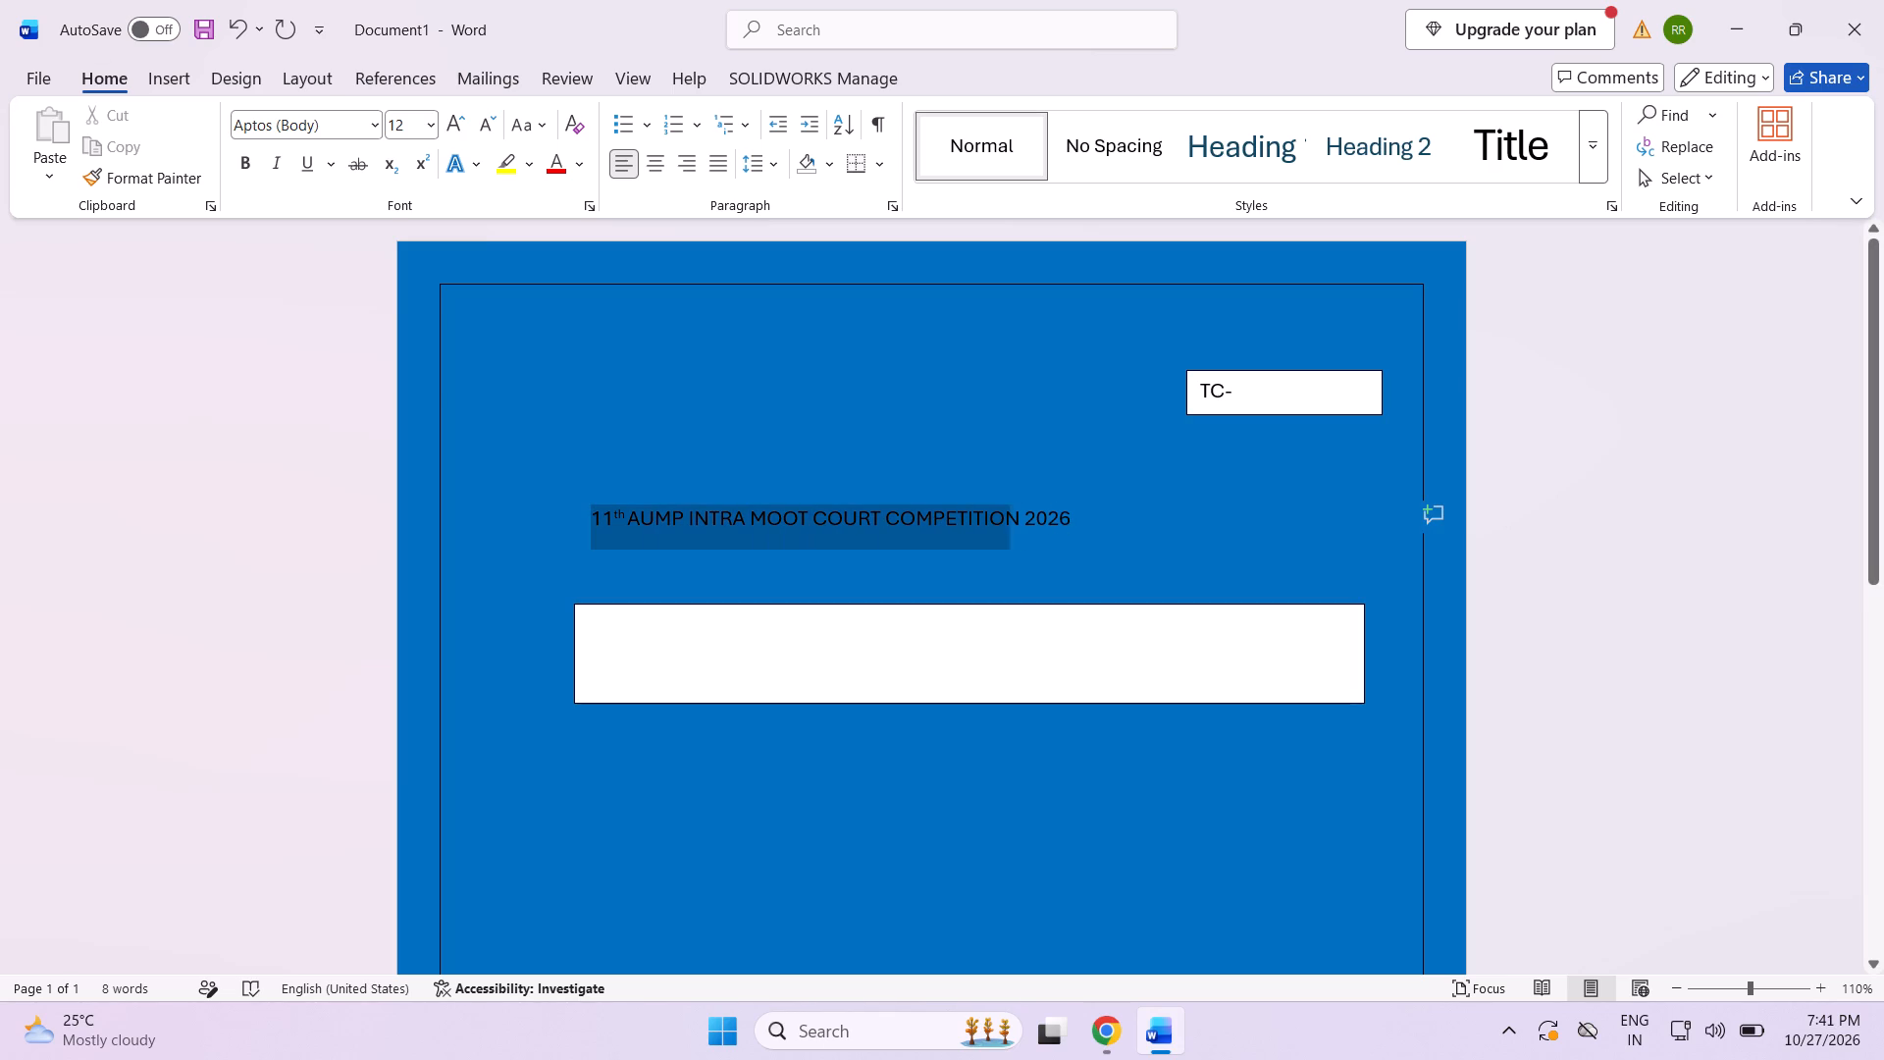
{"action": "left_click_drag", "start_coordinate": [964, 511], "coordinate": [1091, 503]}
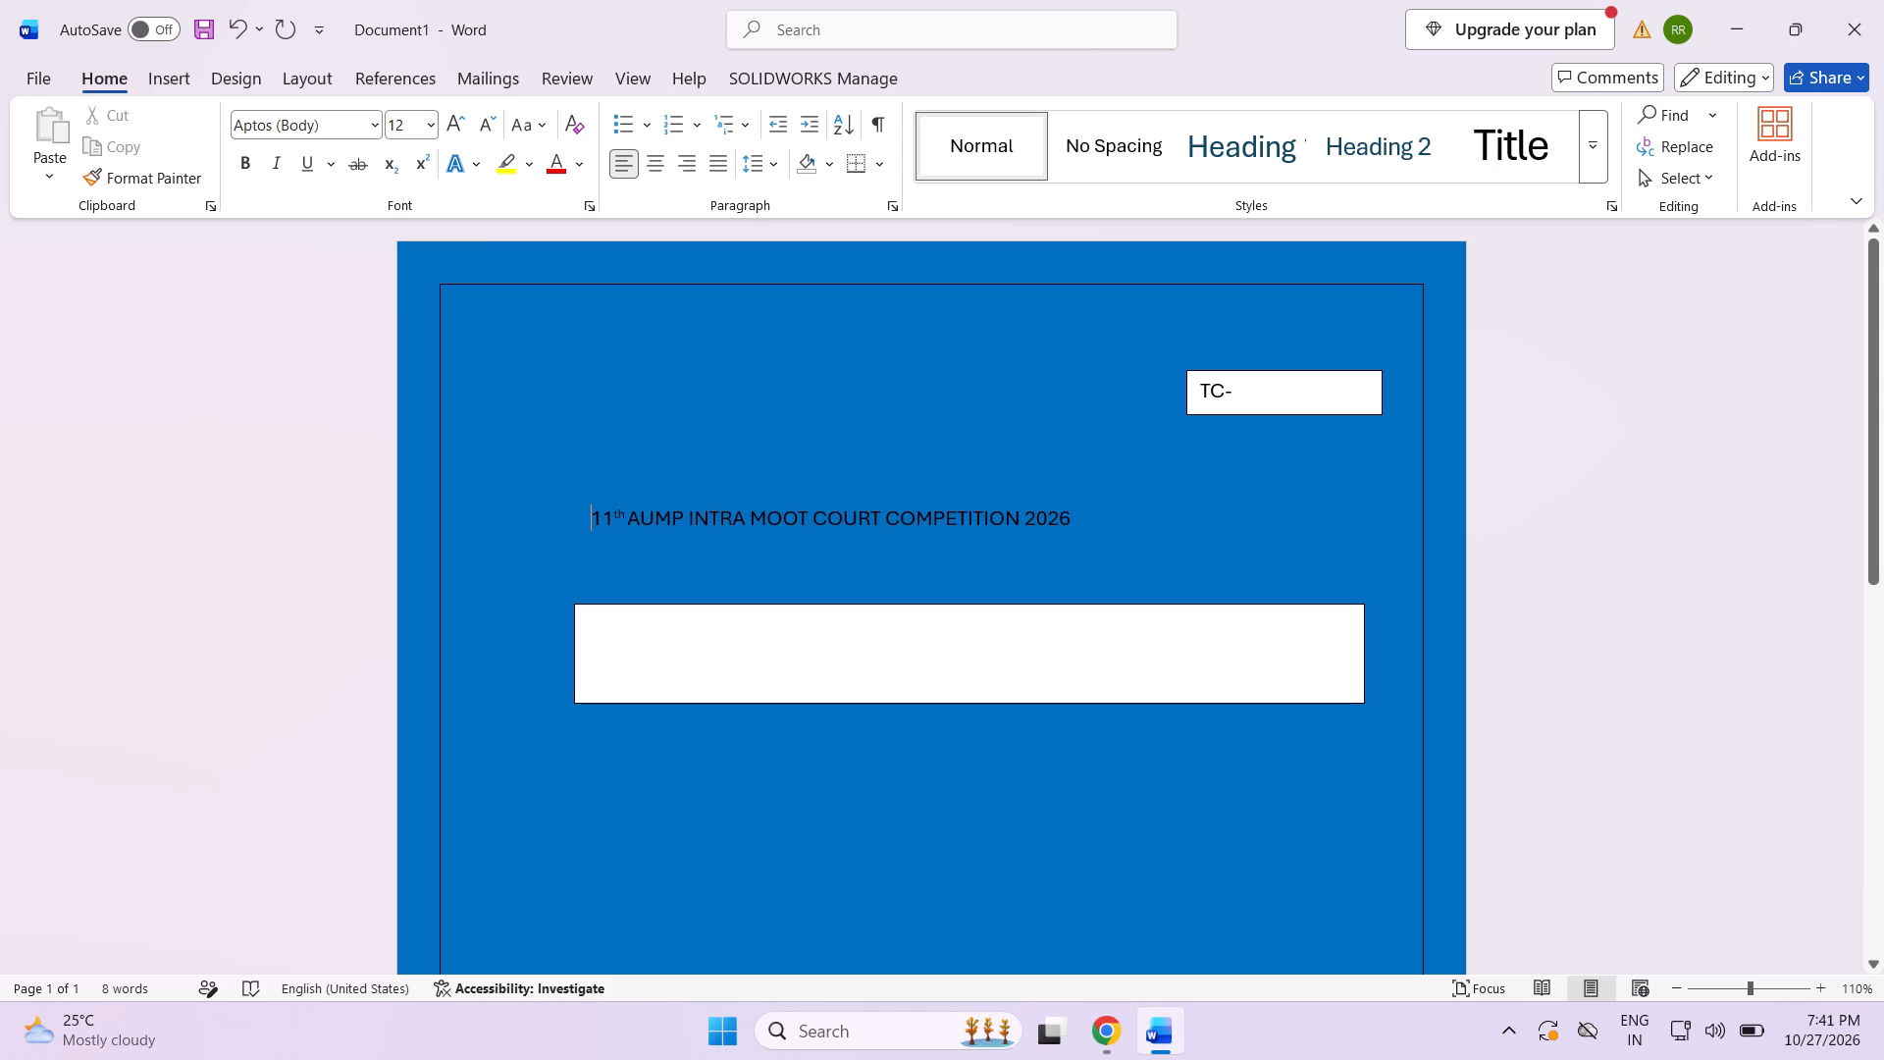
{"action": "key", "text": "space"}
{"action": "key", "text": "space"}
{"action": "key", "text": "space"}
{"action": "key", "text": "space"}
{"action": "key", "text": "space"}
{"action": "key", "text": "space"}
{"action": "key", "text": "space"}
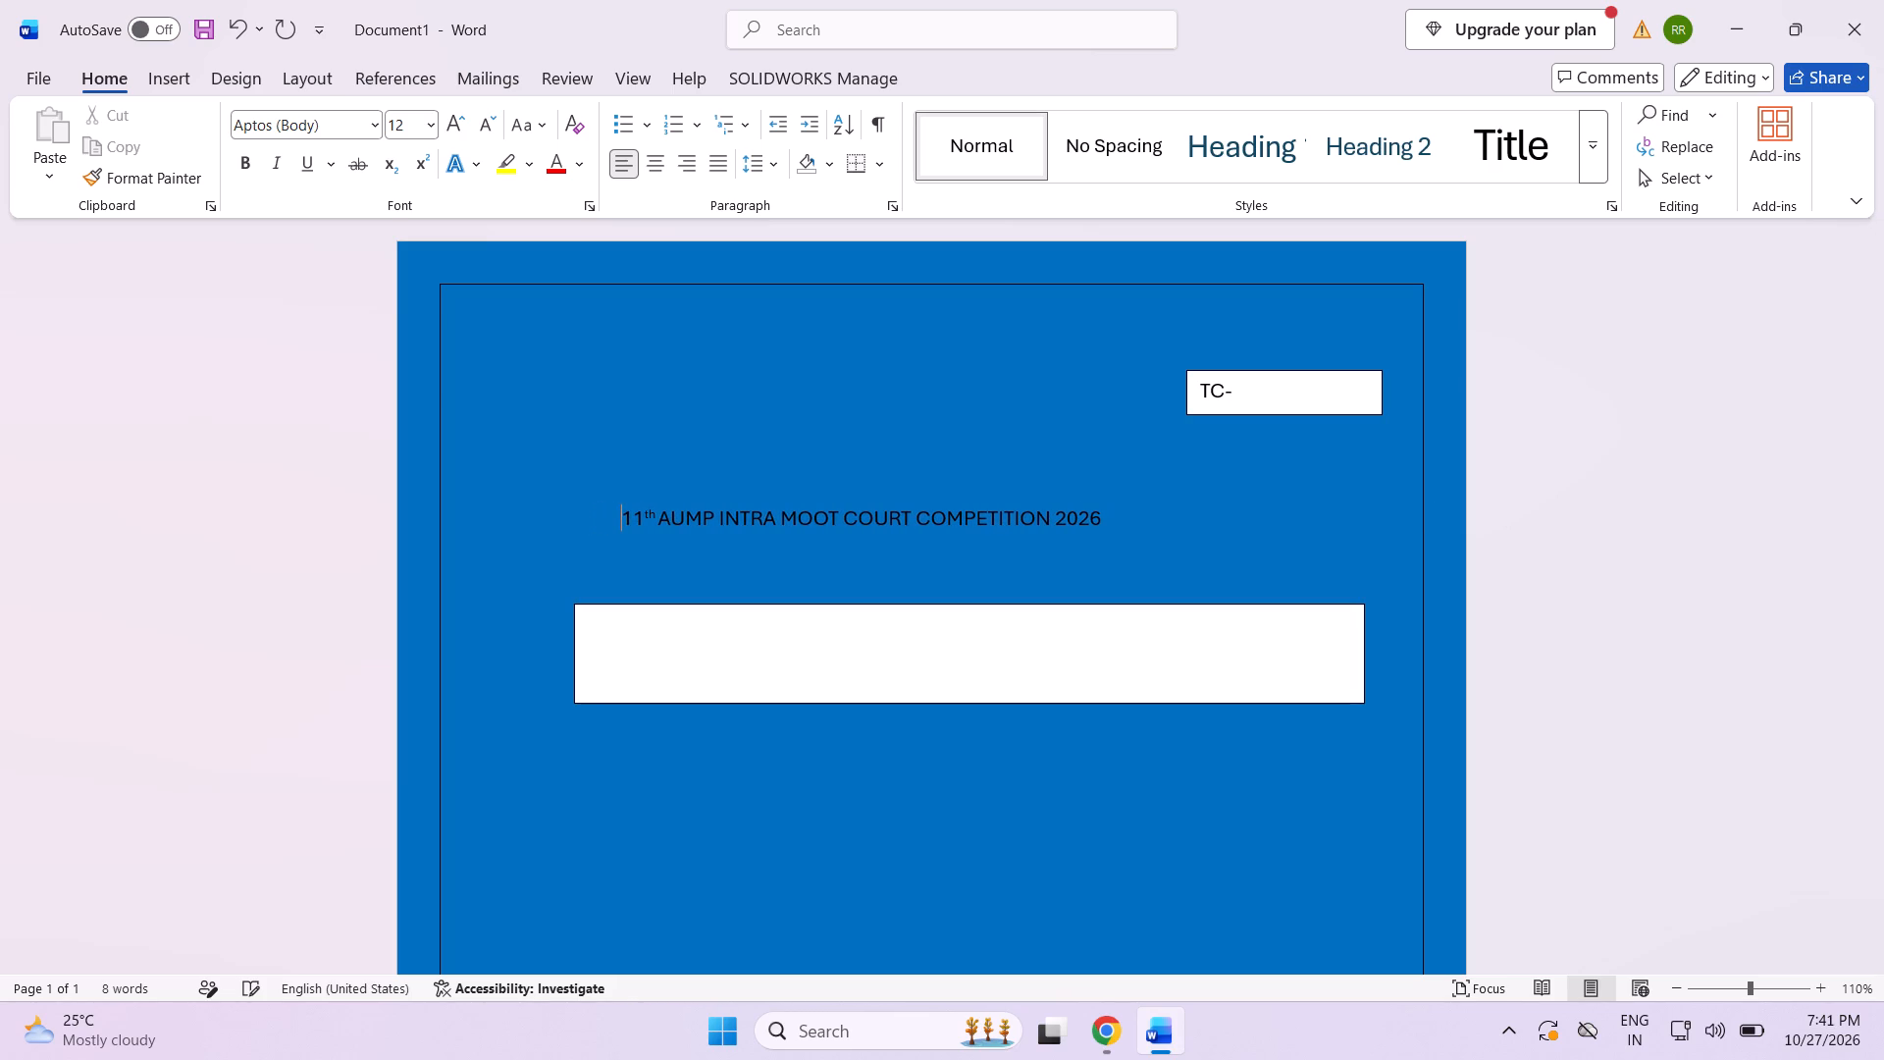
{"action": "key", "text": "space"}
{"action": "key", "text": "space"}
{"action": "key", "text": "space"}
{"action": "key", "text": "space"}
{"action": "key", "text": "space"}
{"action": "key", "text": "space"}
{"action": "key", "text": "space"}
{"action": "key", "text": "space"}
{"action": "key", "text": "space"}
{"action": "key", "text": "space"}
{"action": "key", "text": "space"}
{"action": "key", "text": "space"}
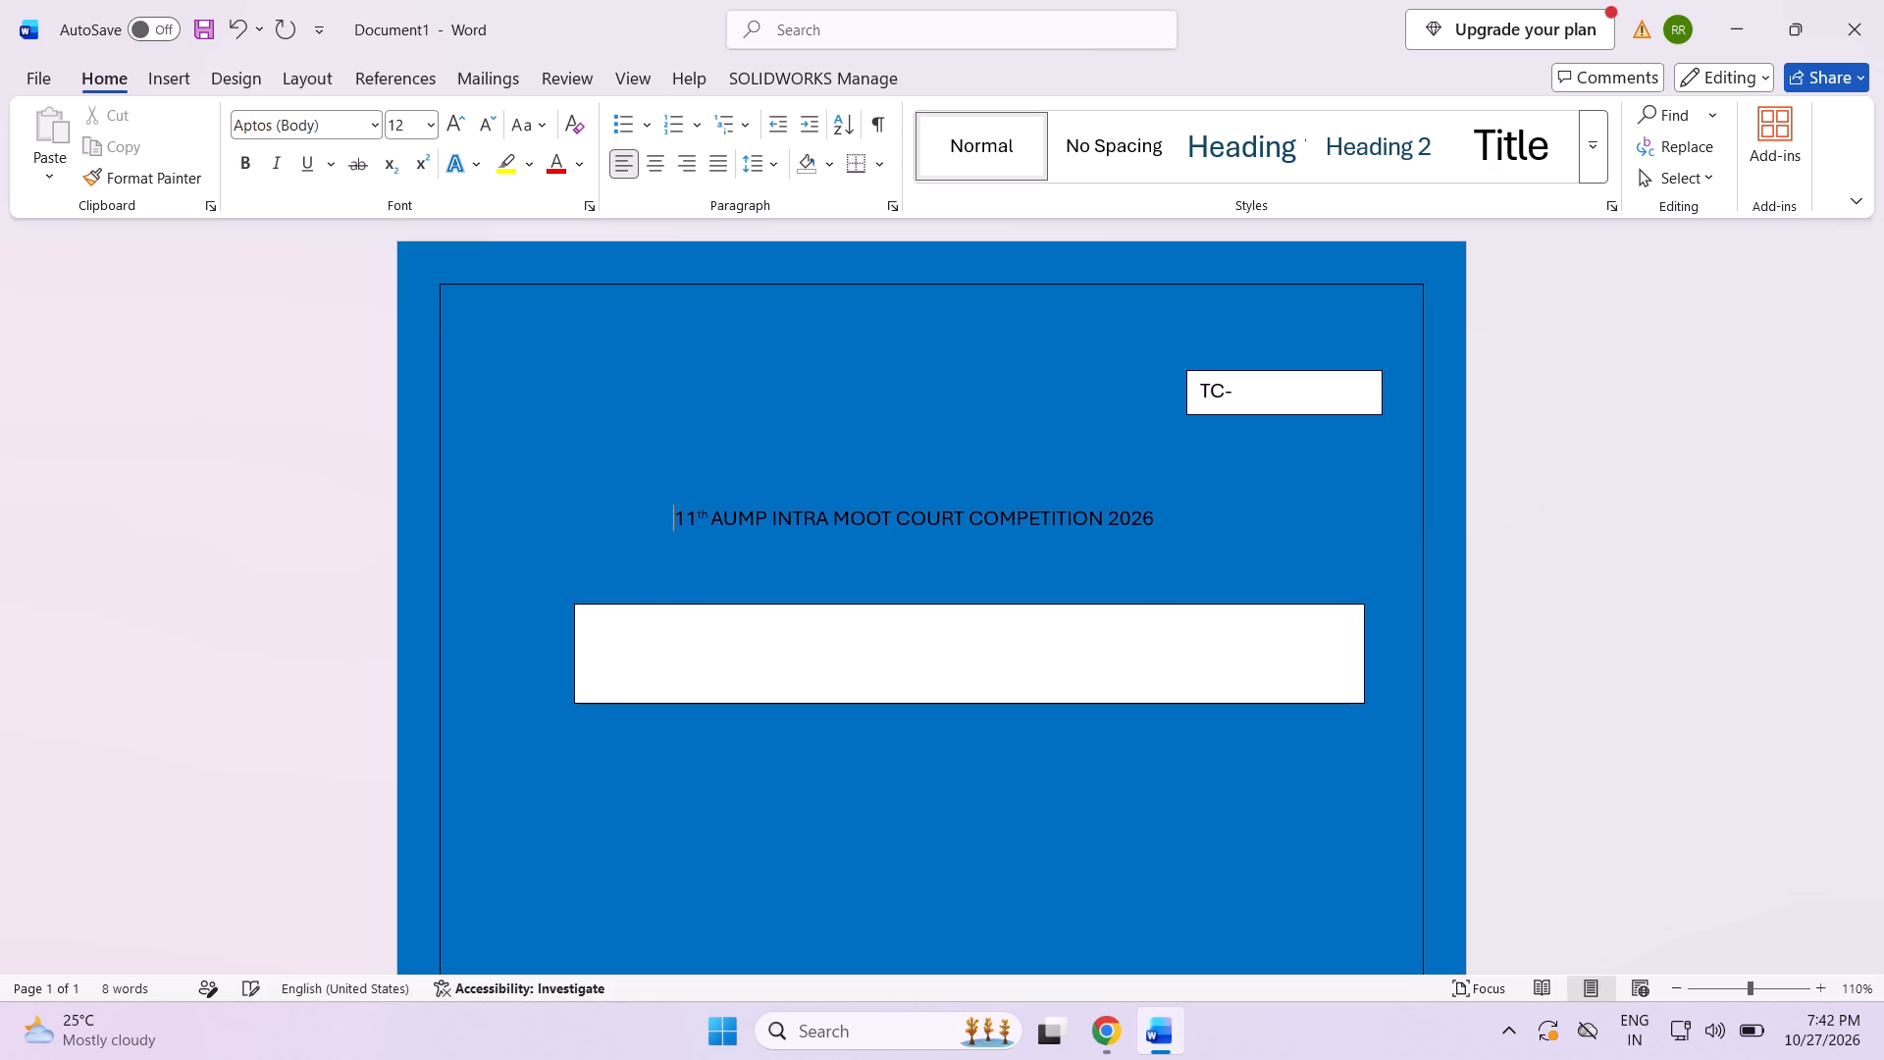
{"action": "key", "text": "space"}
{"action": "key", "text": "space"}
{"action": "key", "text": "space"}
{"action": "key", "text": "space"}
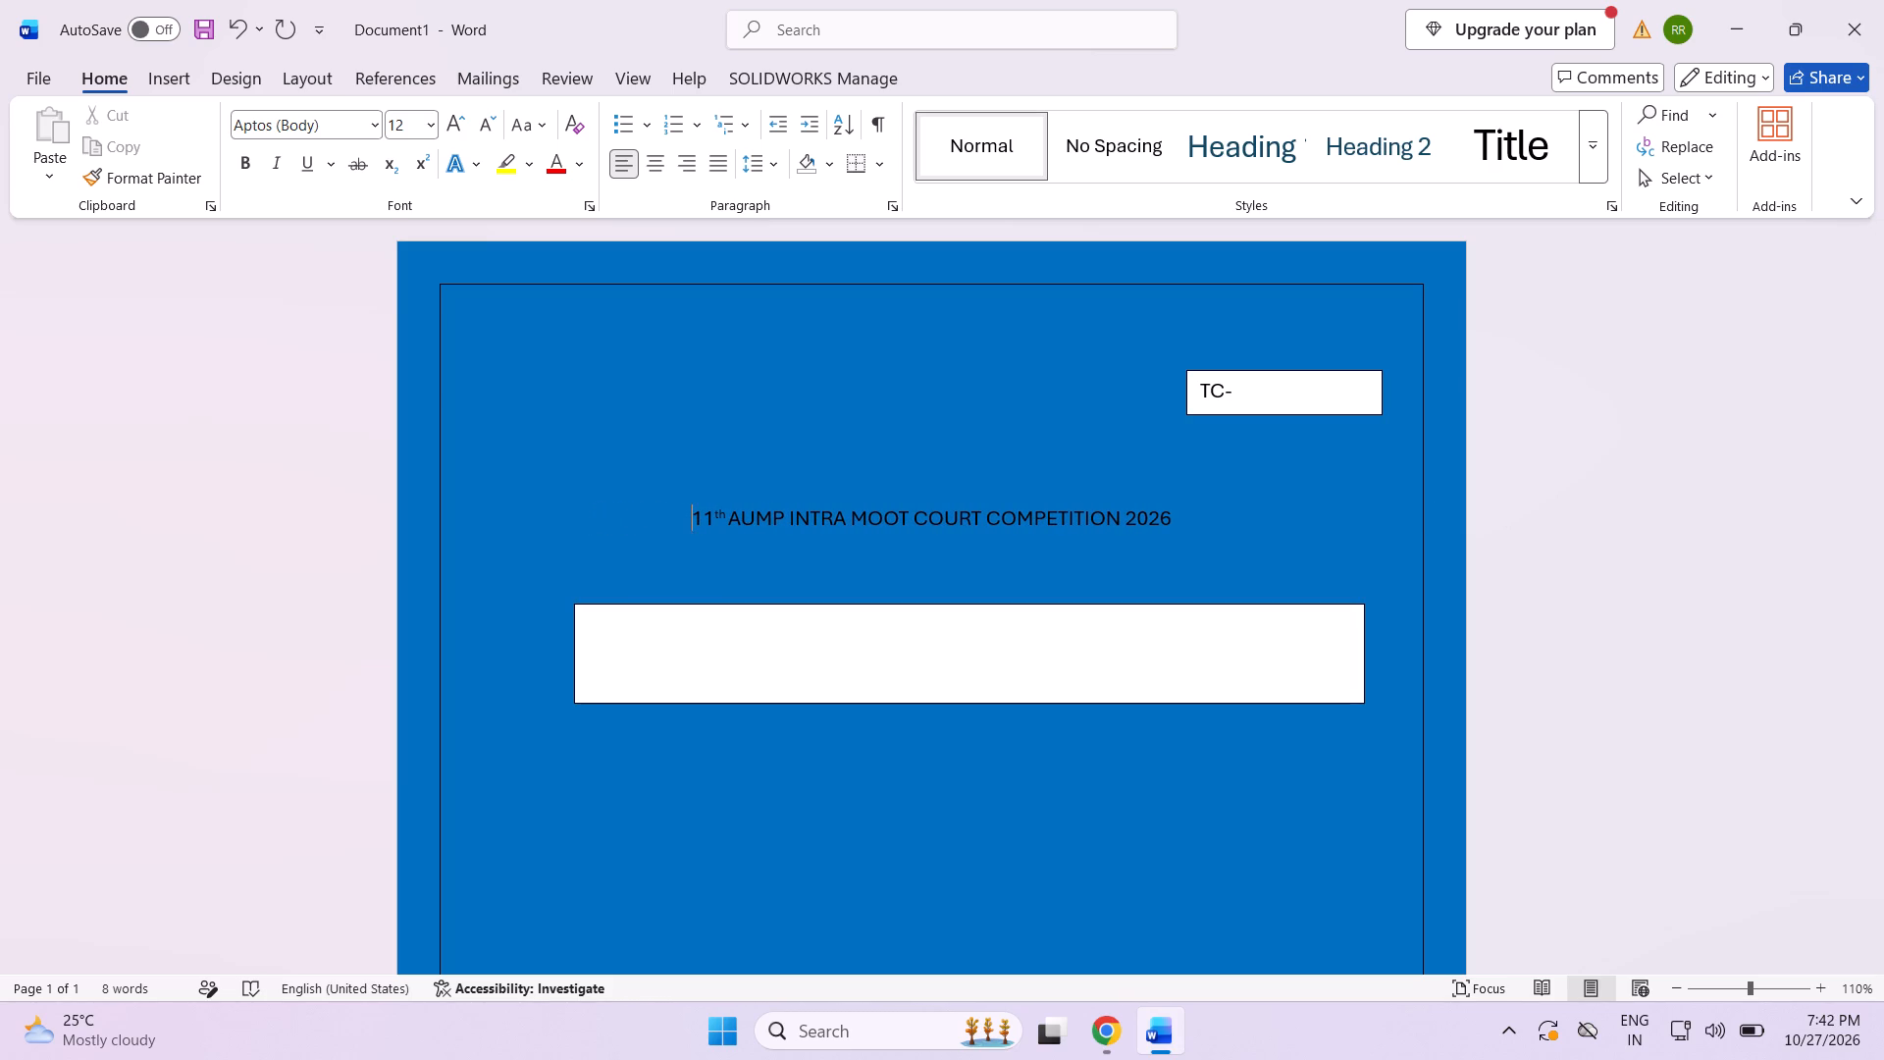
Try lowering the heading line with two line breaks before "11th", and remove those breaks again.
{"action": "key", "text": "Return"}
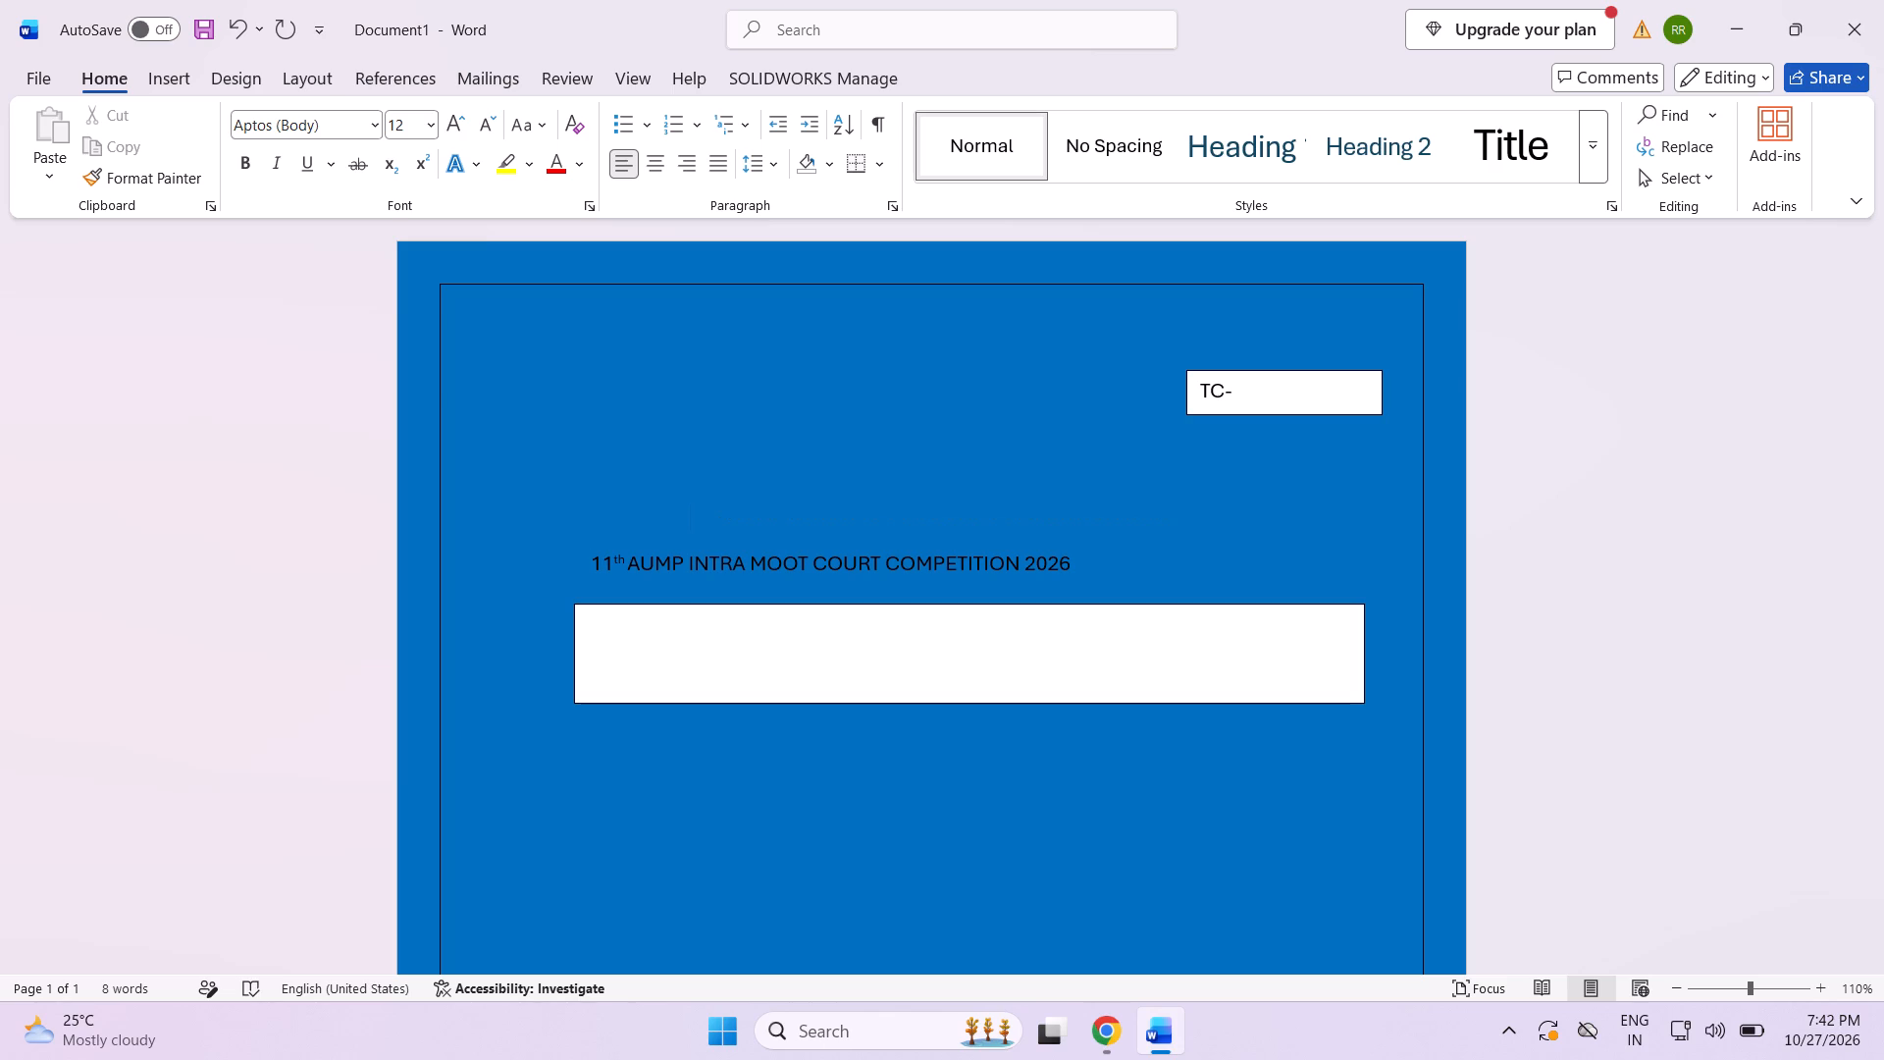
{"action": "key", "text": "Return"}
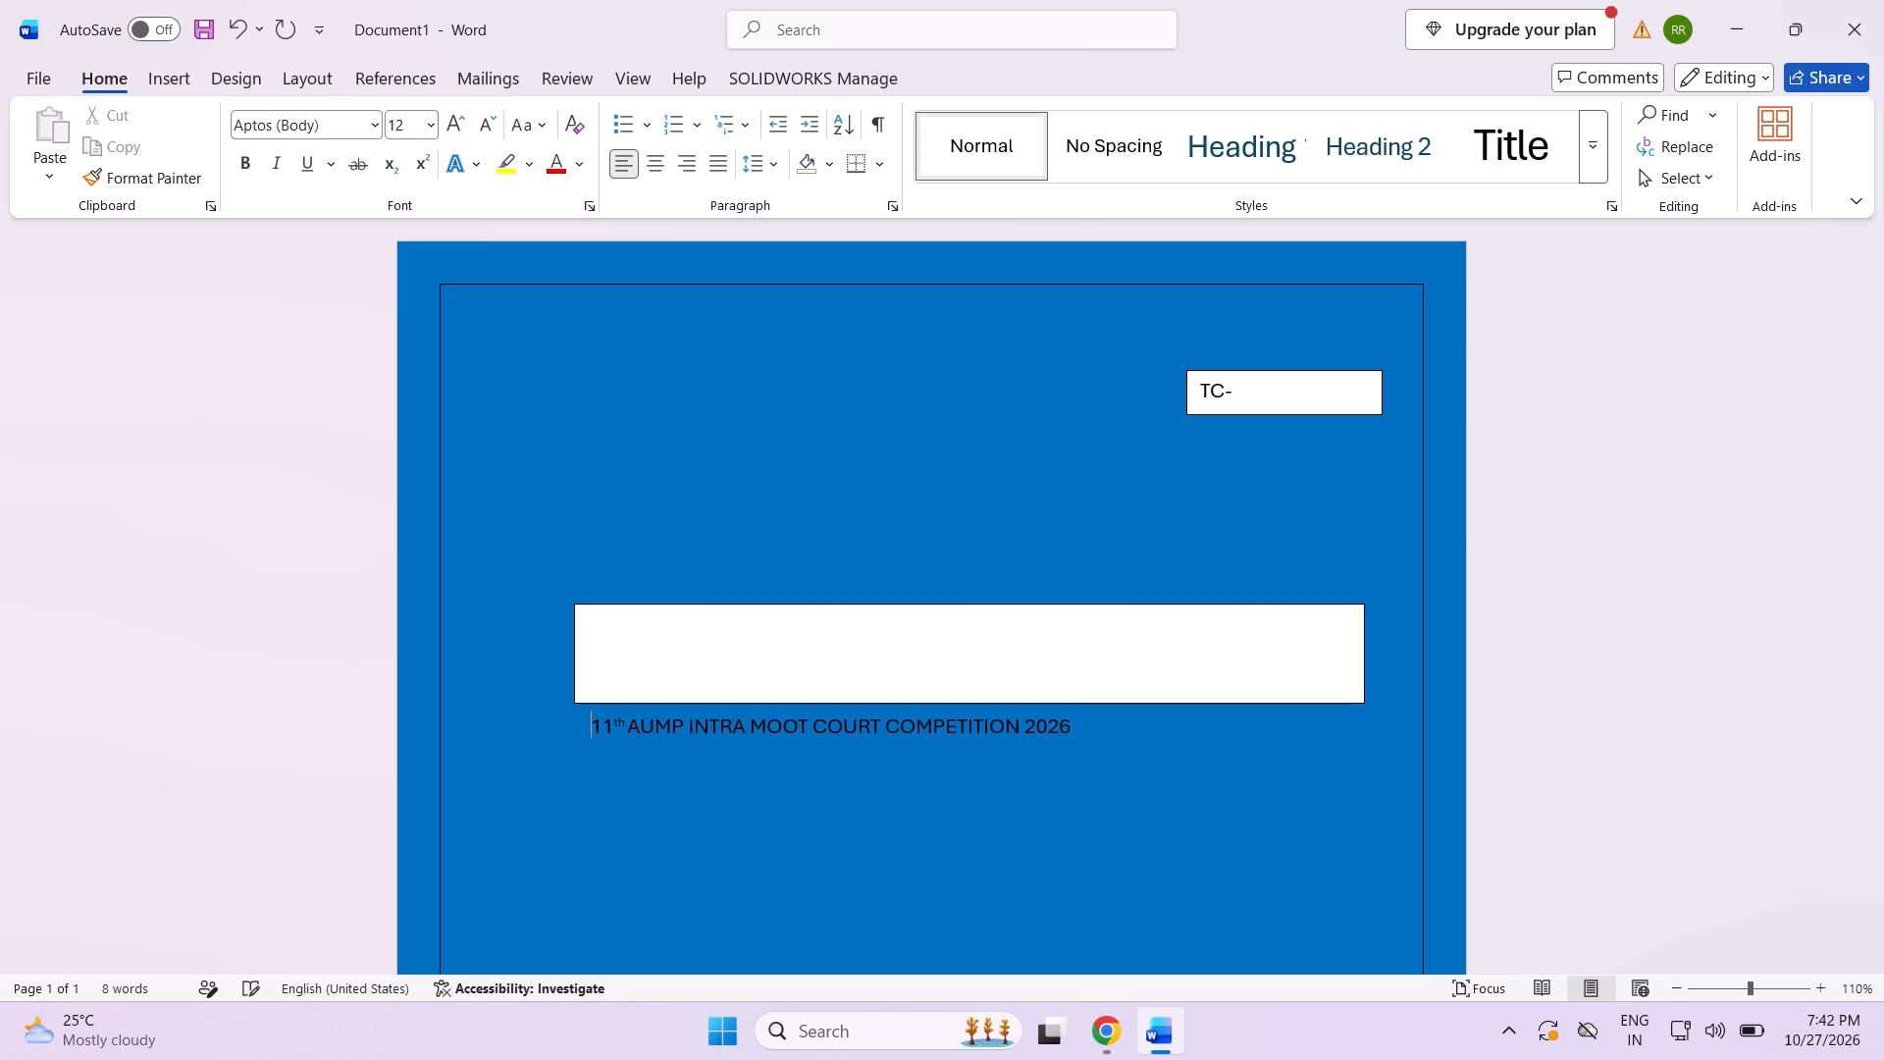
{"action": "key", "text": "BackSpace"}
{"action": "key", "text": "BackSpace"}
Reduce the heading line's indent by deleting about ten of the spaces before "11th".
{"action": "key", "text": "BackSpace"}
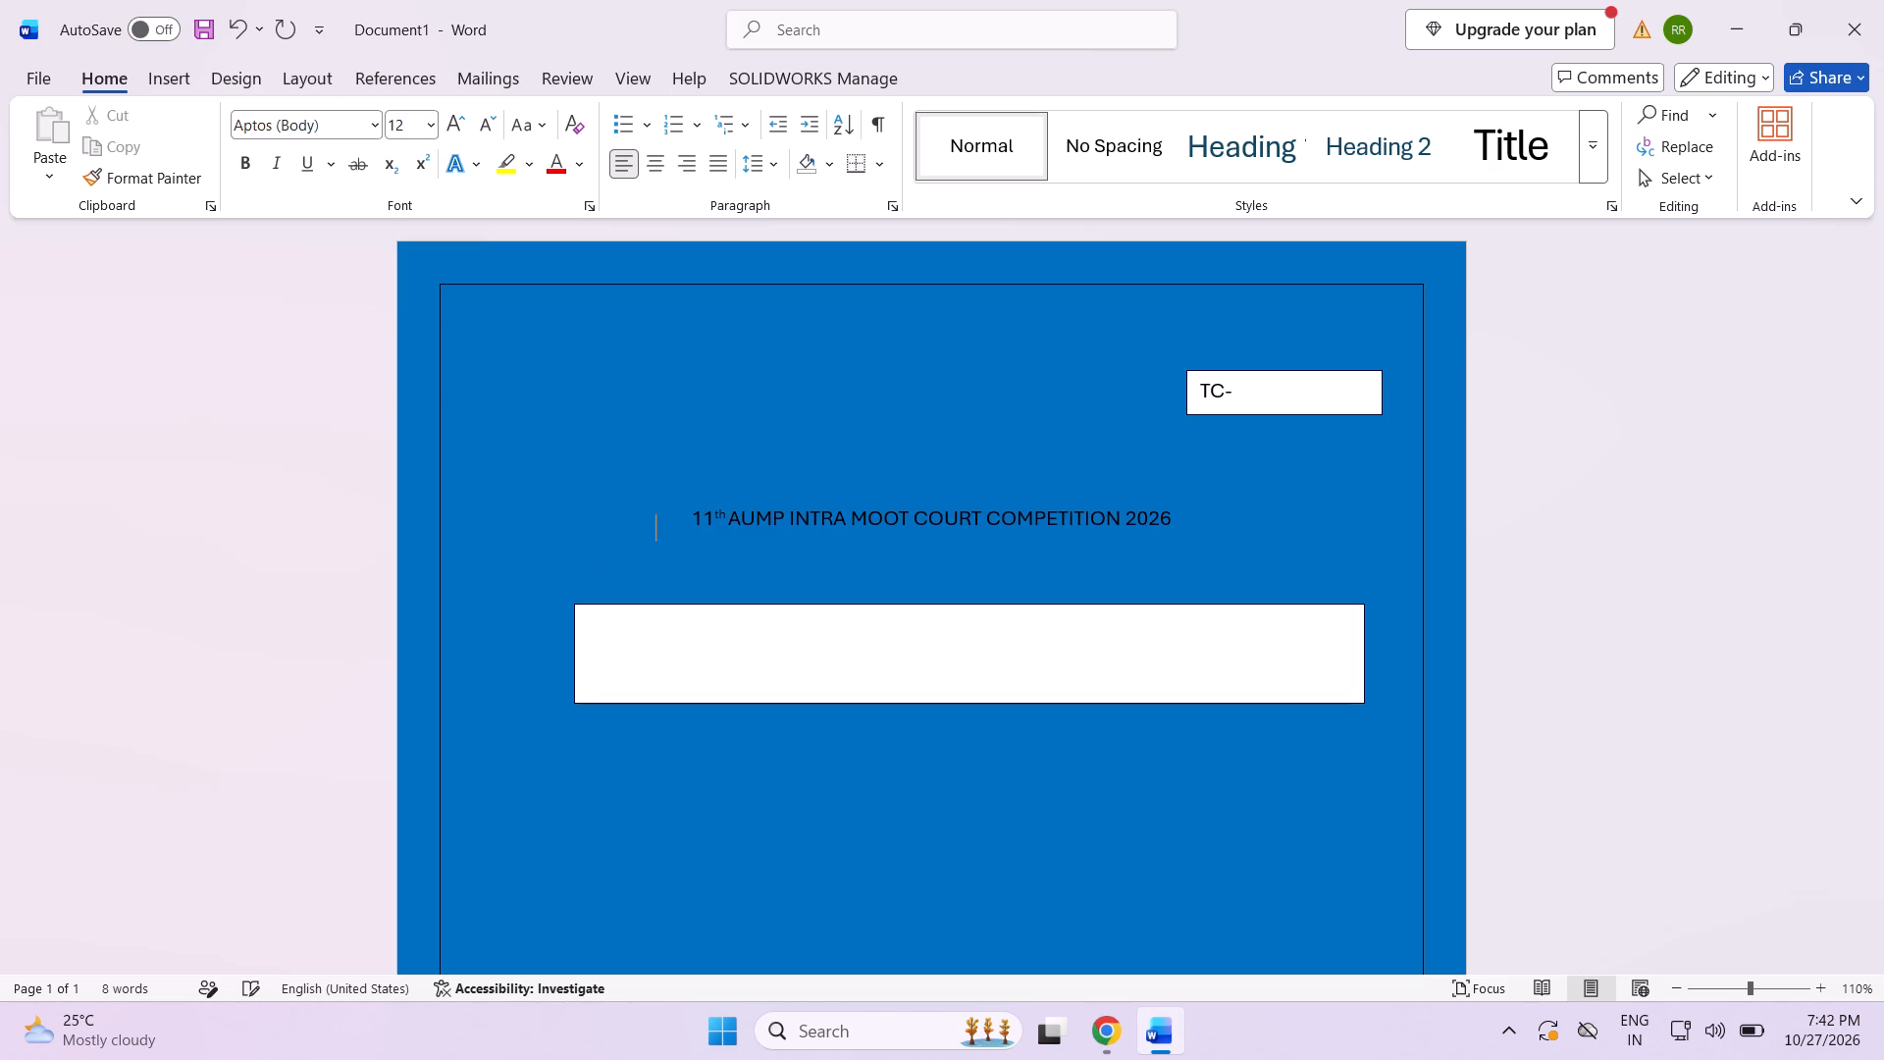
{"action": "key", "text": "BackSpace"}
{"action": "key", "text": "BackSpace"}
{"action": "key", "text": "BackSpace"}
{"action": "key", "text": "BackSpace"}
{"action": "key", "text": "BackSpace"}
{"action": "key", "text": "BackSpace"}
{"action": "key", "text": "BackSpace"}
{"action": "key", "text": "BackSpace"}
{"action": "key", "text": "BackSpace"}
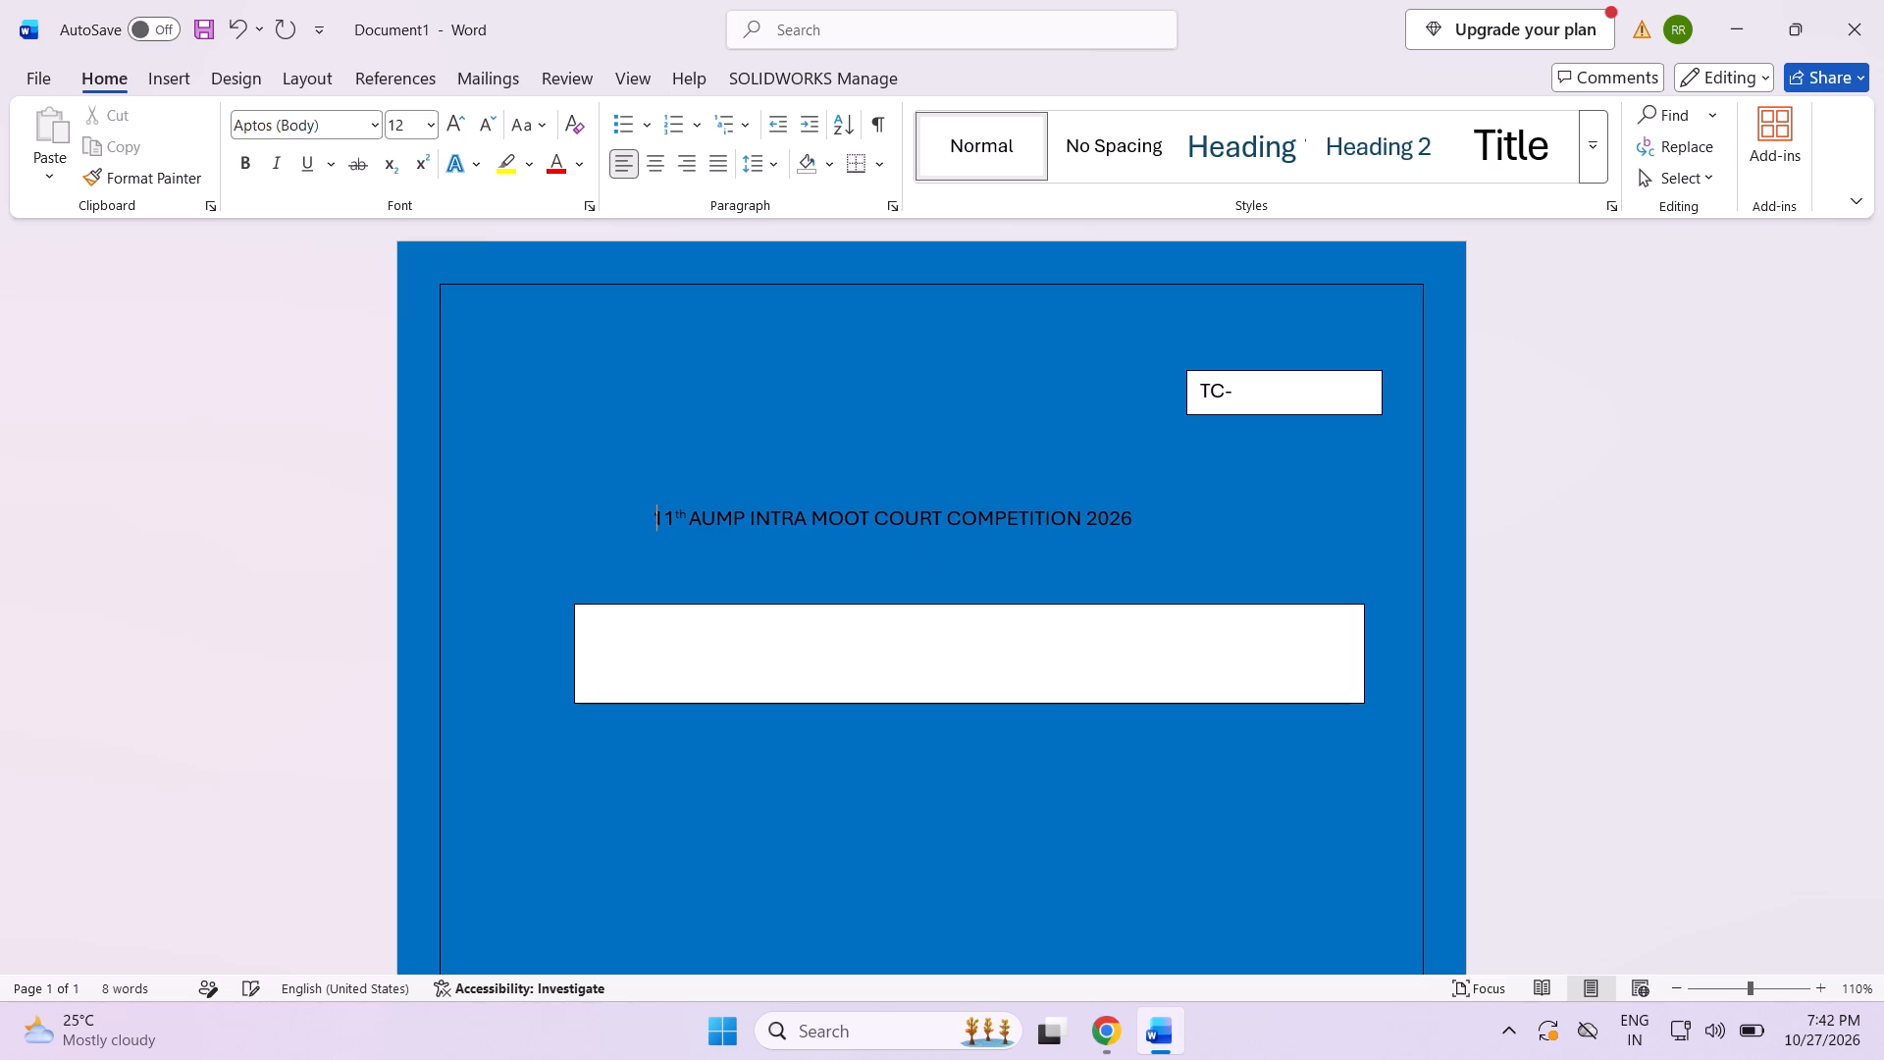
Remove the spaces and blank lines before "11th" so the heading starts at the margin on the page's first line.
{"action": "key", "text": "BackSpace"}
{"action": "key", "text": "BackSpace"}
{"action": "key", "text": "BackSpace"}
{"action": "key", "text": "BackSpace"}
{"action": "key", "text": "BackSpace"}
{"action": "key", "text": "BackSpace"}
{"action": "key", "text": "BackSpace"}
{"action": "key", "text": "BackSpace"}
{"action": "key", "text": "BackSpace"}
{"action": "key", "text": "BackSpace"}
{"action": "key", "text": "BackSpace"}
{"action": "key", "text": "BackSpace"}
{"action": "key", "text": "BackSpace"}
{"action": "key", "text": "BackSpace"}
{"action": "key", "text": "BackSpace"}
{"action": "key", "text": "BackSpace"}
{"action": "key", "text": "BackSpace"}
{"action": "key", "text": "BackSpace"}
{"action": "key", "text": "BackSpace"}
{"action": "key", "text": "BackSpace"}
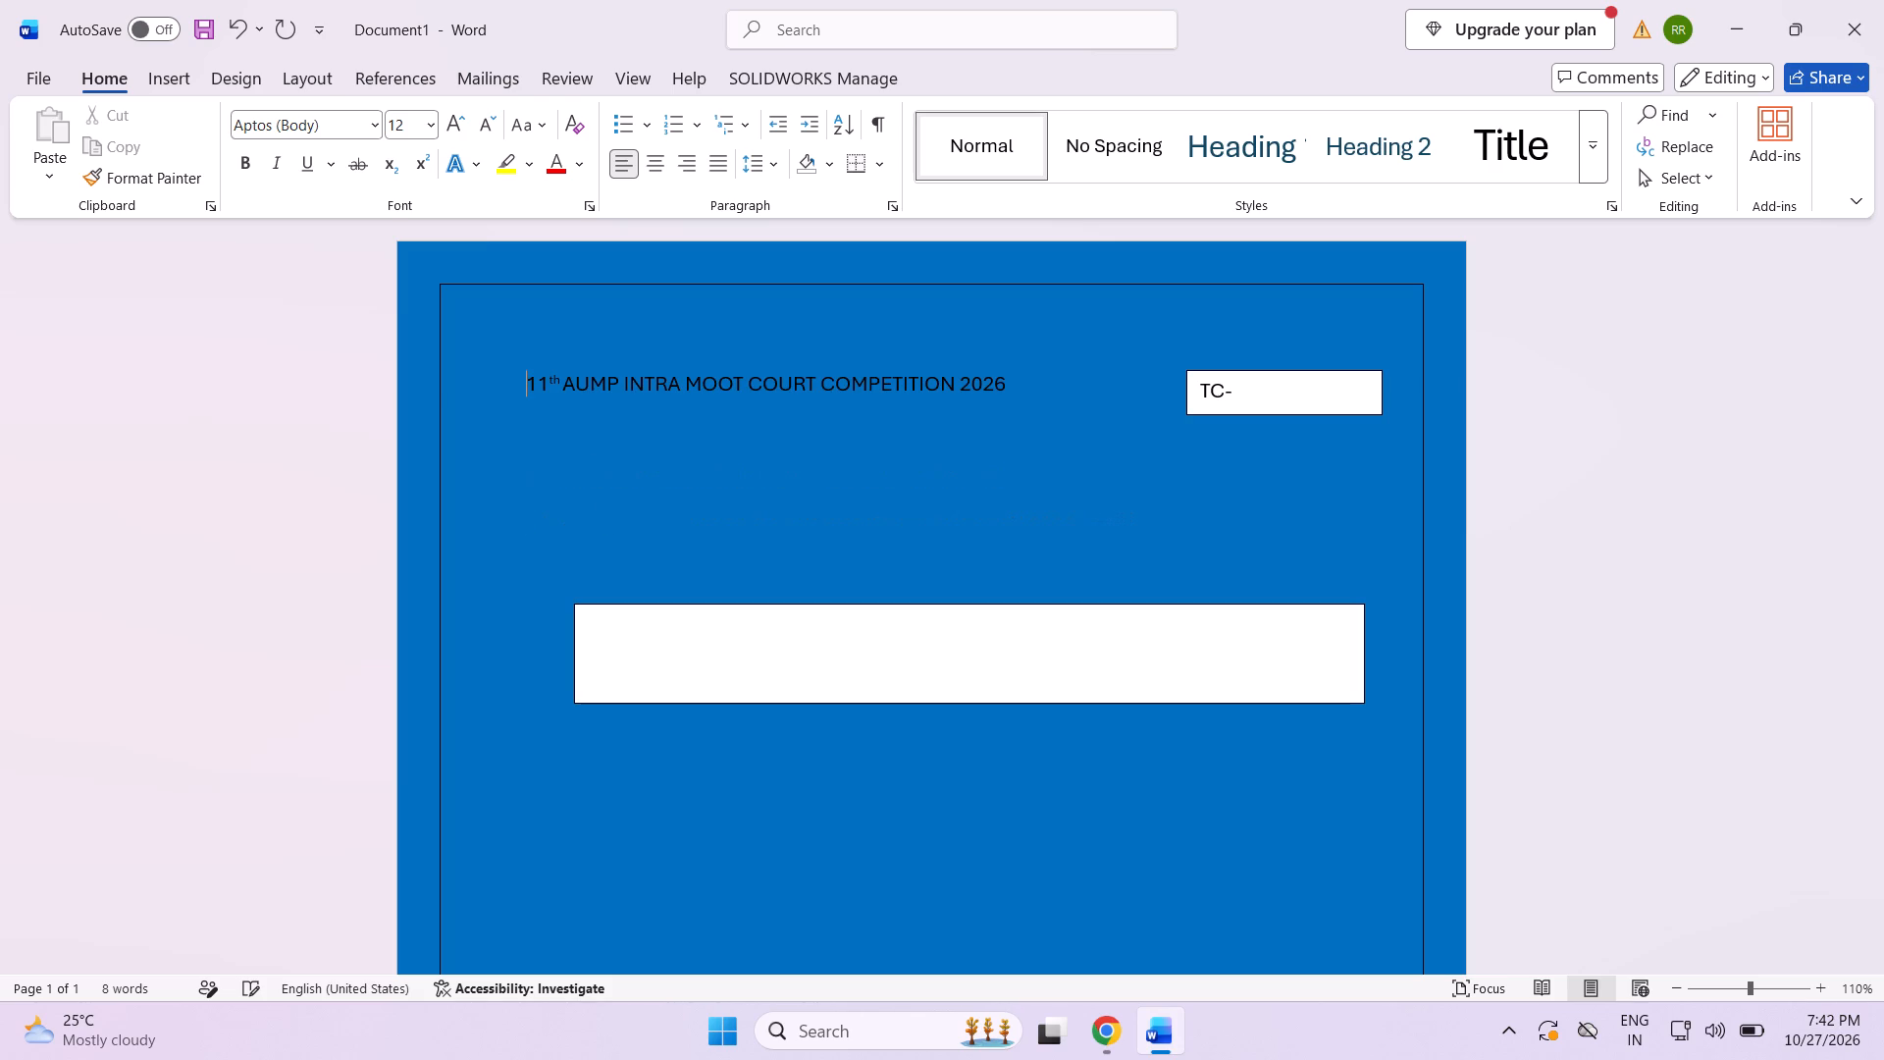
Lower the heading line by inserting two line breaks before "11th".
{"action": "key", "text": "Return"}
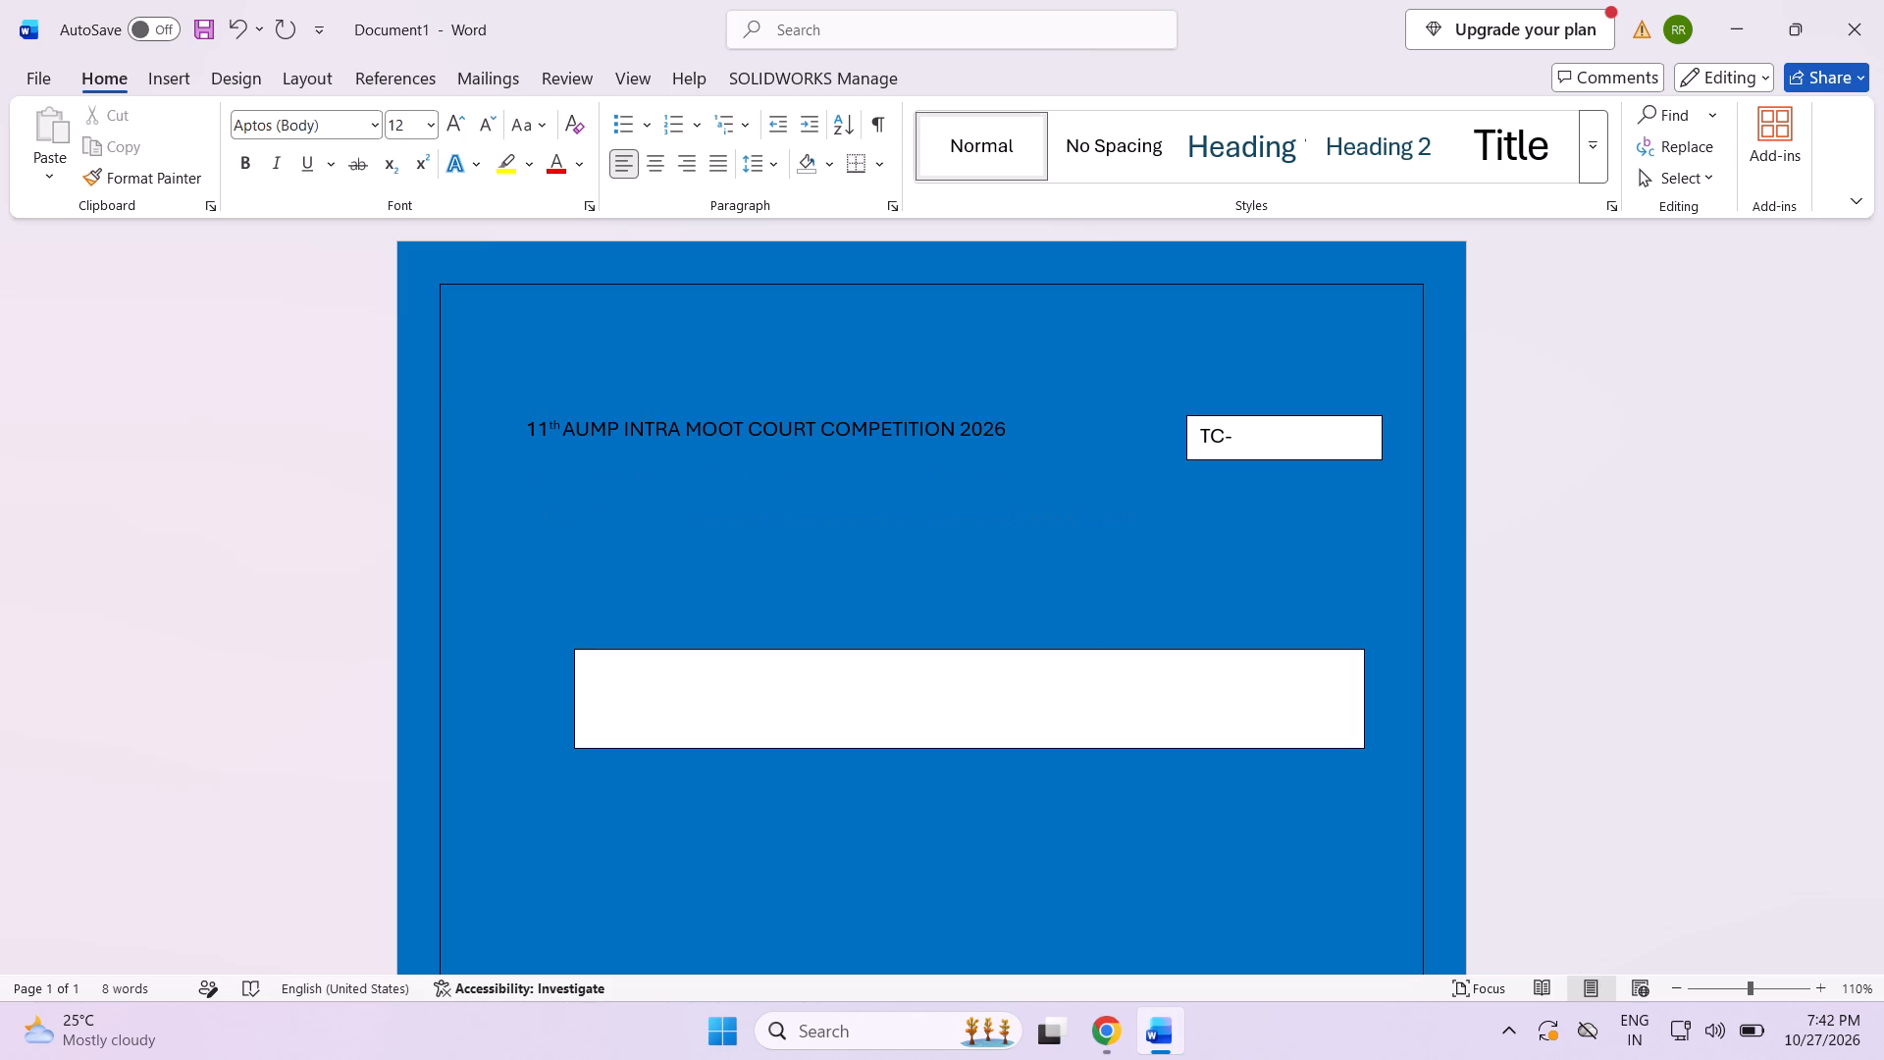
{"action": "key", "text": "Return"}
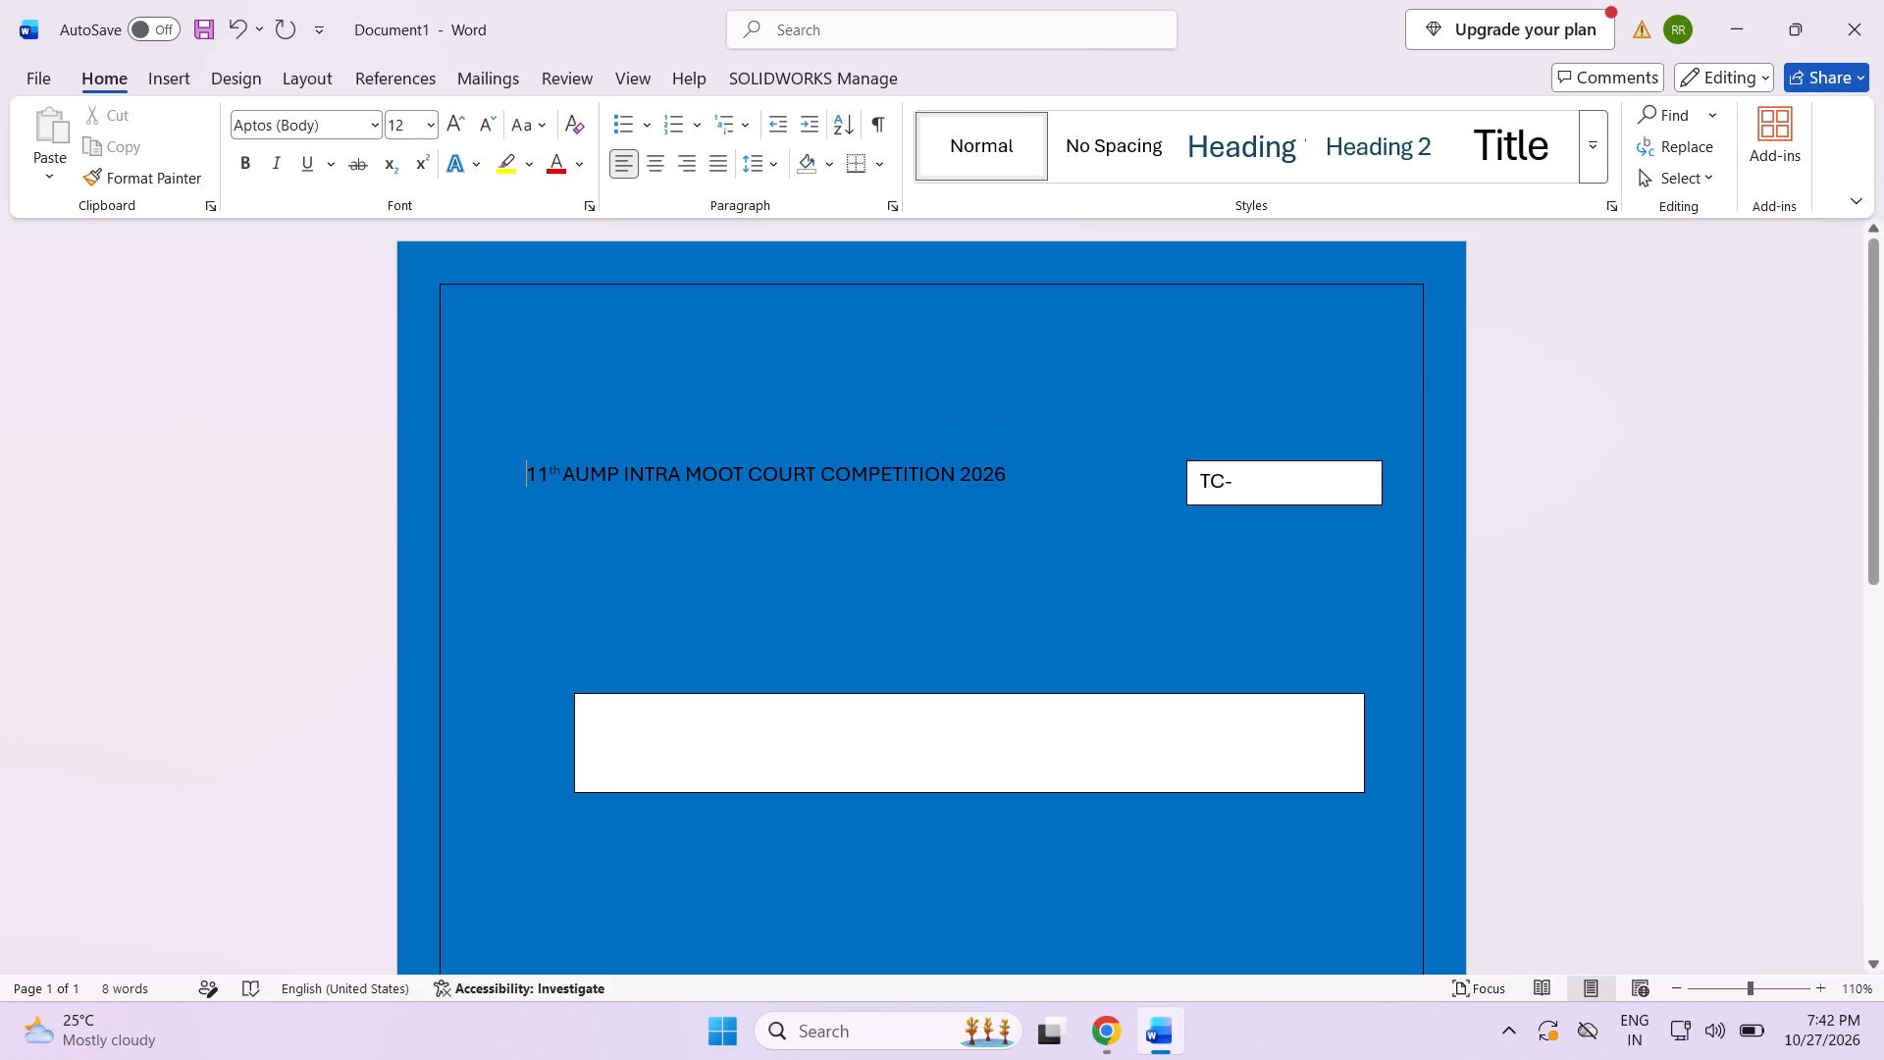
Indent the heading line towards the page's centre by inserting 30 spaces before "11th".
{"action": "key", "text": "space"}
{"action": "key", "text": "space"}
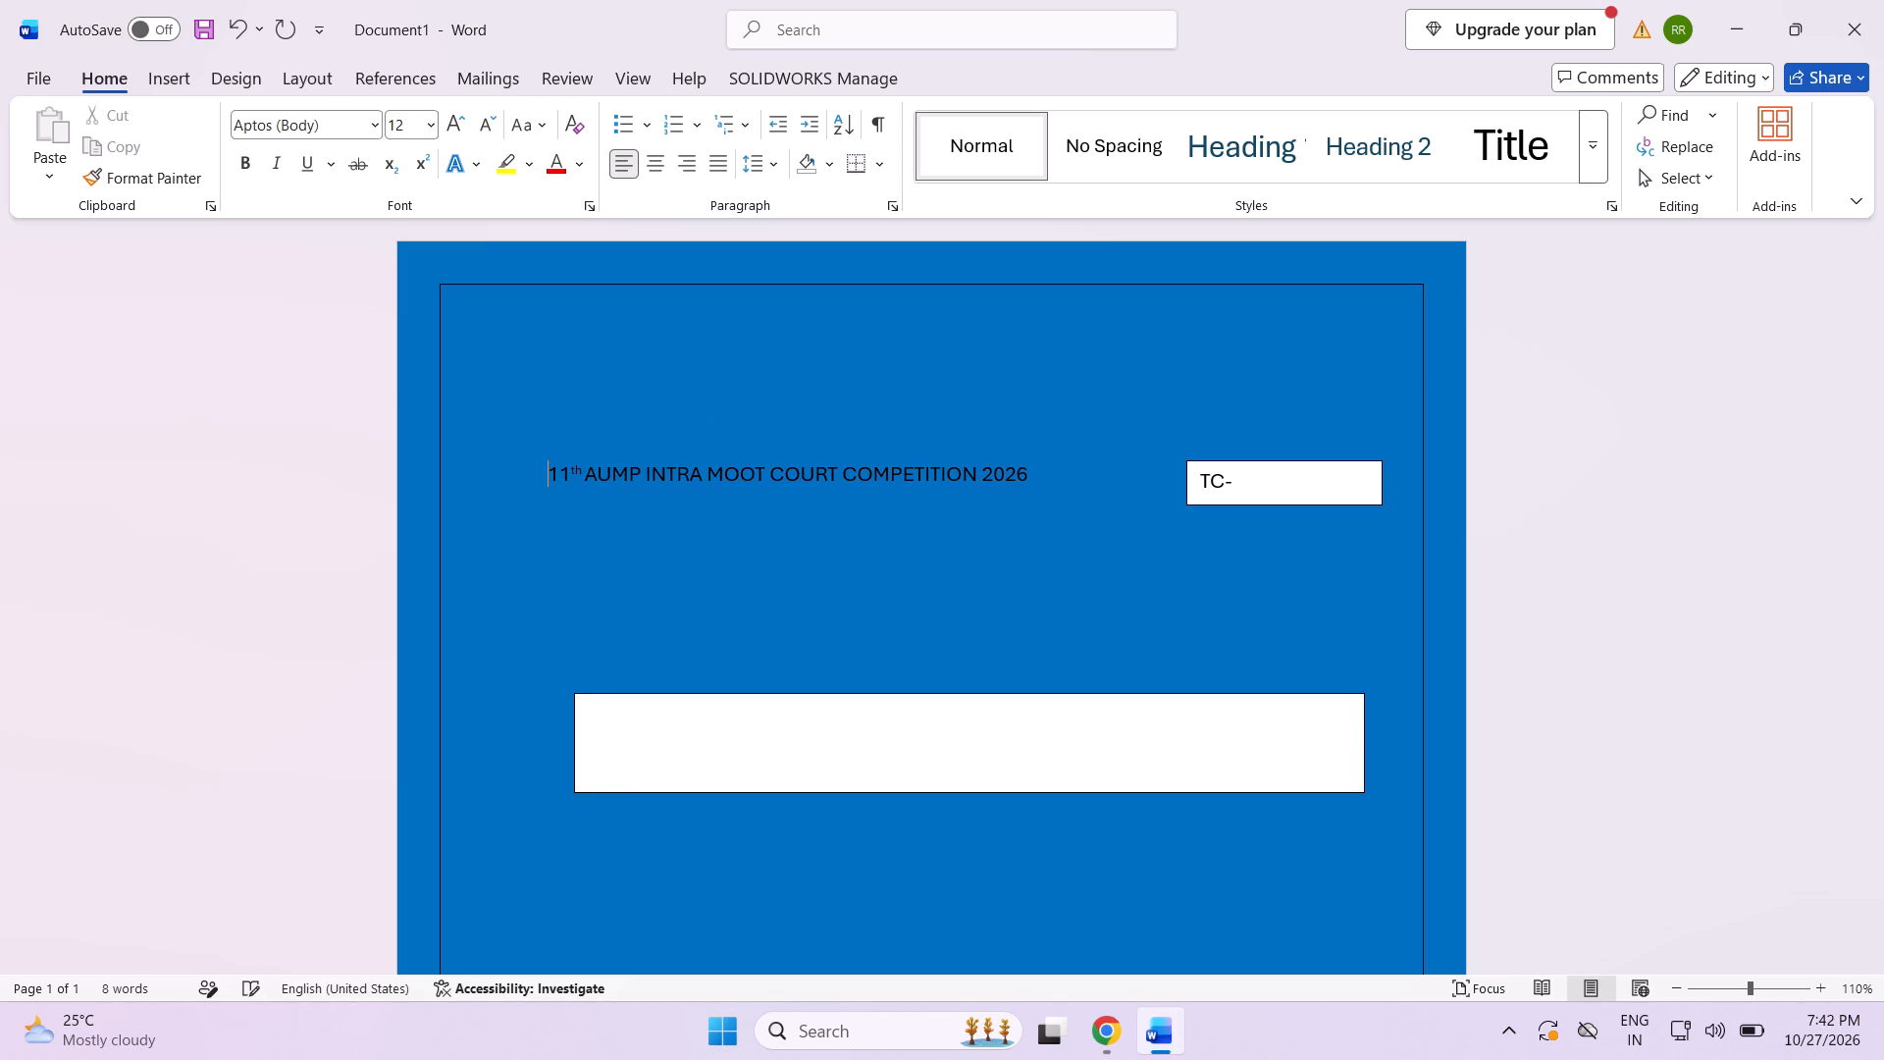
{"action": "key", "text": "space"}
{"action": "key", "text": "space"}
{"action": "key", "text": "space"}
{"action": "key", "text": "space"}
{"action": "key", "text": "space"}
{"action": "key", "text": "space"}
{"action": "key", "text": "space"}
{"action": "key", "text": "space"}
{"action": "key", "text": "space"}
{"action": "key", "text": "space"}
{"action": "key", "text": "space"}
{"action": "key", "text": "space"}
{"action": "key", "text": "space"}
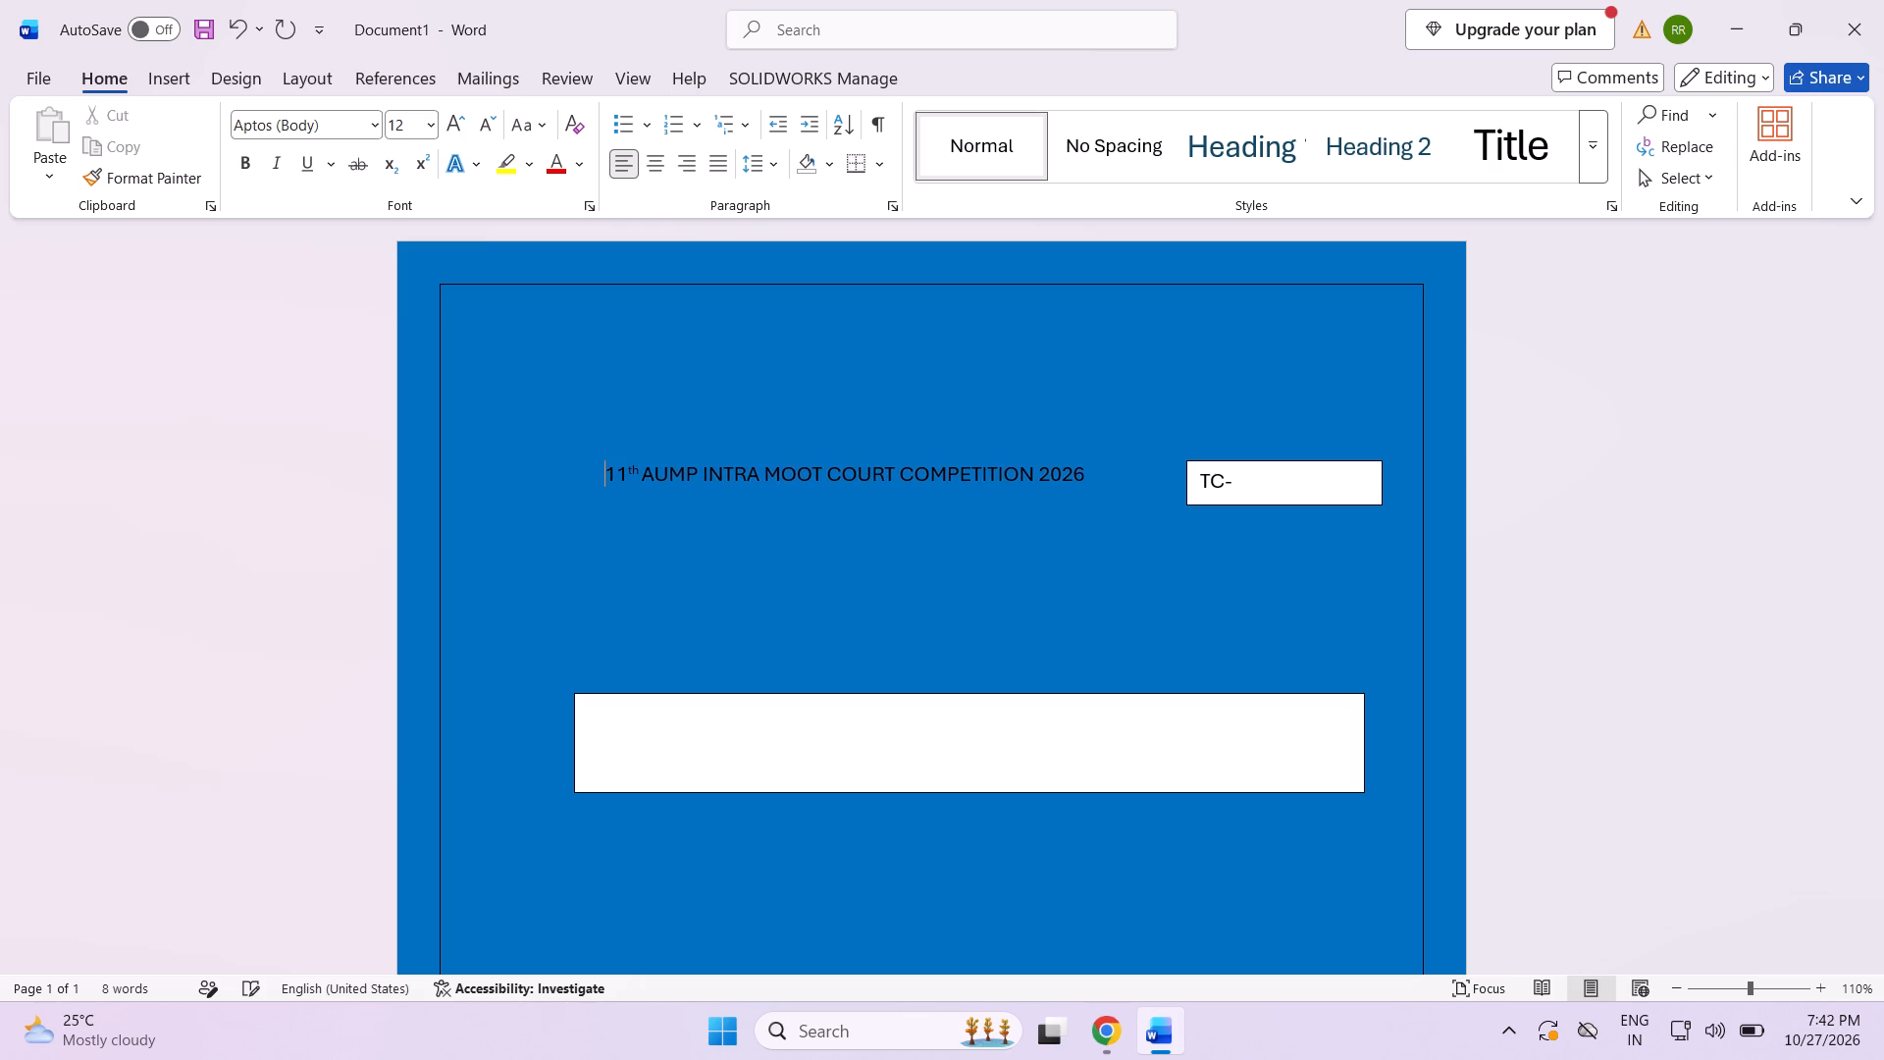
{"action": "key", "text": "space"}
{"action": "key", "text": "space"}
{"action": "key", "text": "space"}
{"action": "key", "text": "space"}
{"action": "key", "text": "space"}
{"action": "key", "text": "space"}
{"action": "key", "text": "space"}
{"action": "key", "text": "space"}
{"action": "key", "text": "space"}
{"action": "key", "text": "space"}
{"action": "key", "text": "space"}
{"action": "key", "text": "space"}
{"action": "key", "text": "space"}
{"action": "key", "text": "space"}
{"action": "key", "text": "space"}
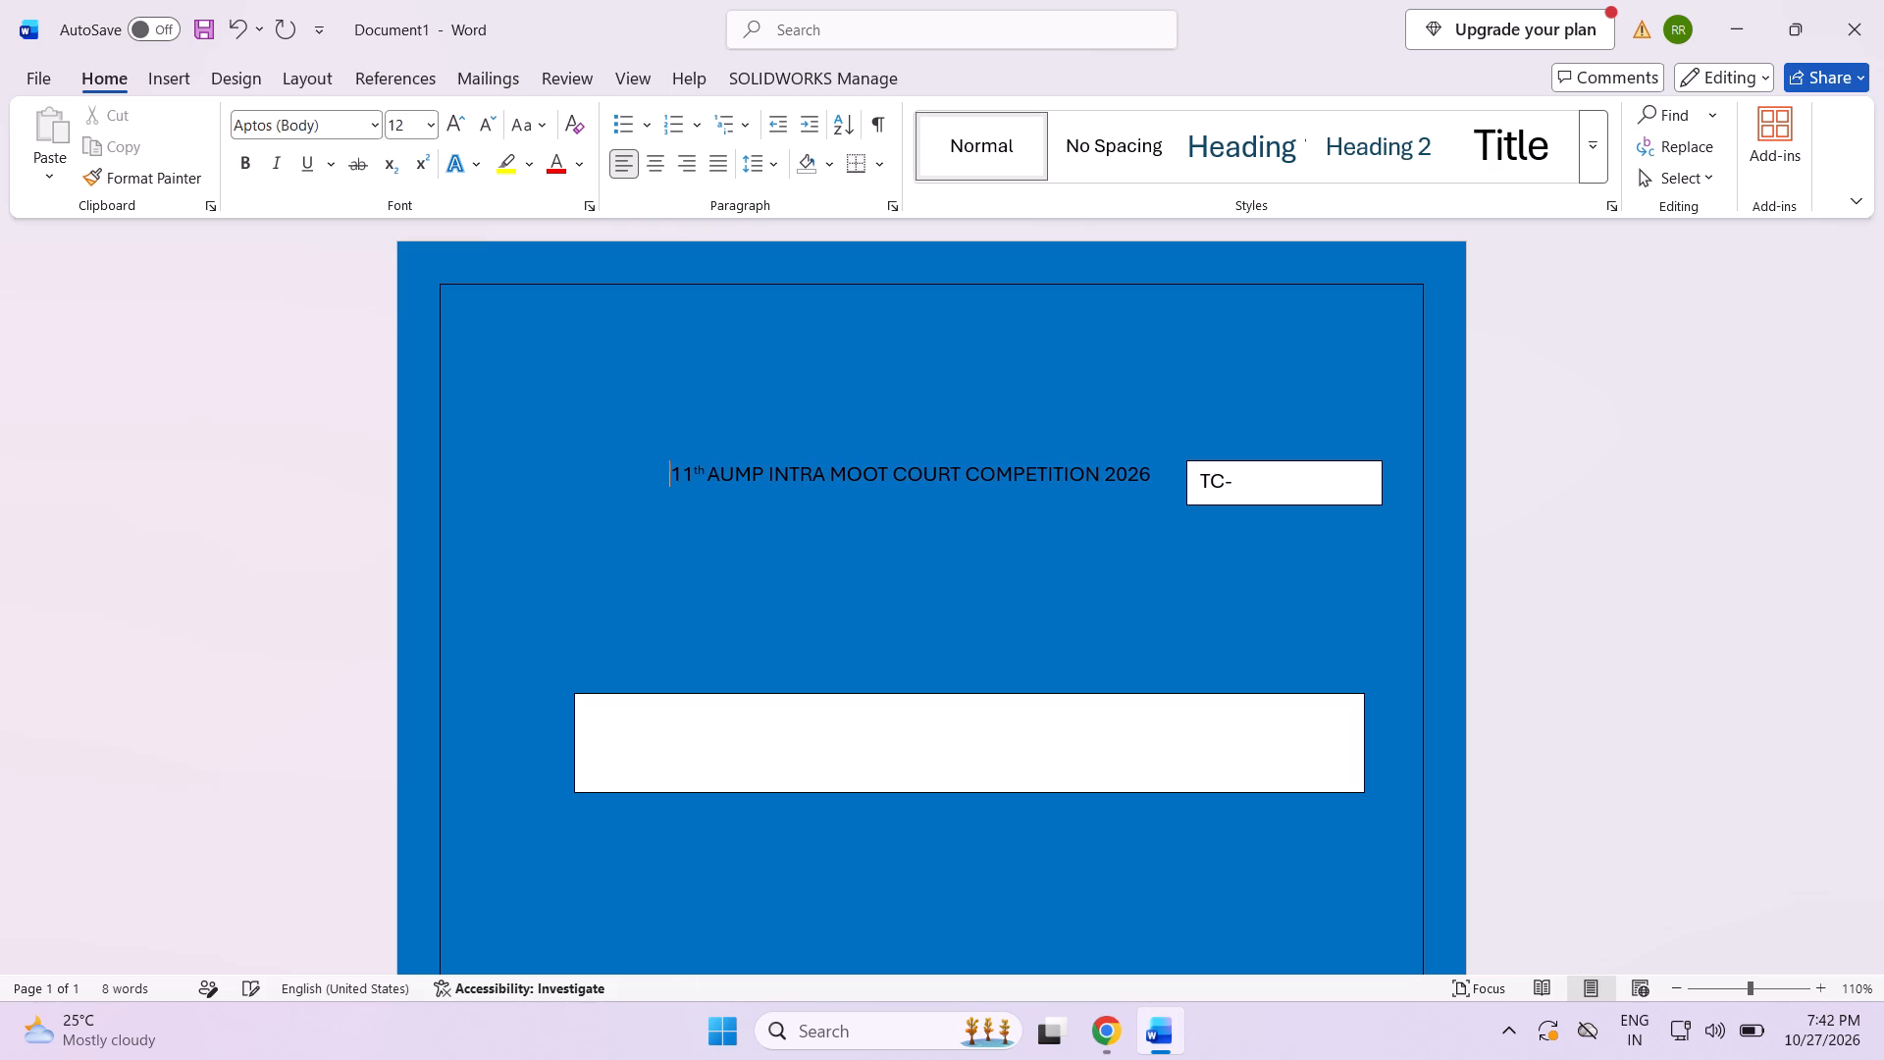
Move the "TC-" text box up above the heading line, near the page border's upper right corner.
{"action": "left_click", "coordinate": [1279, 470]}
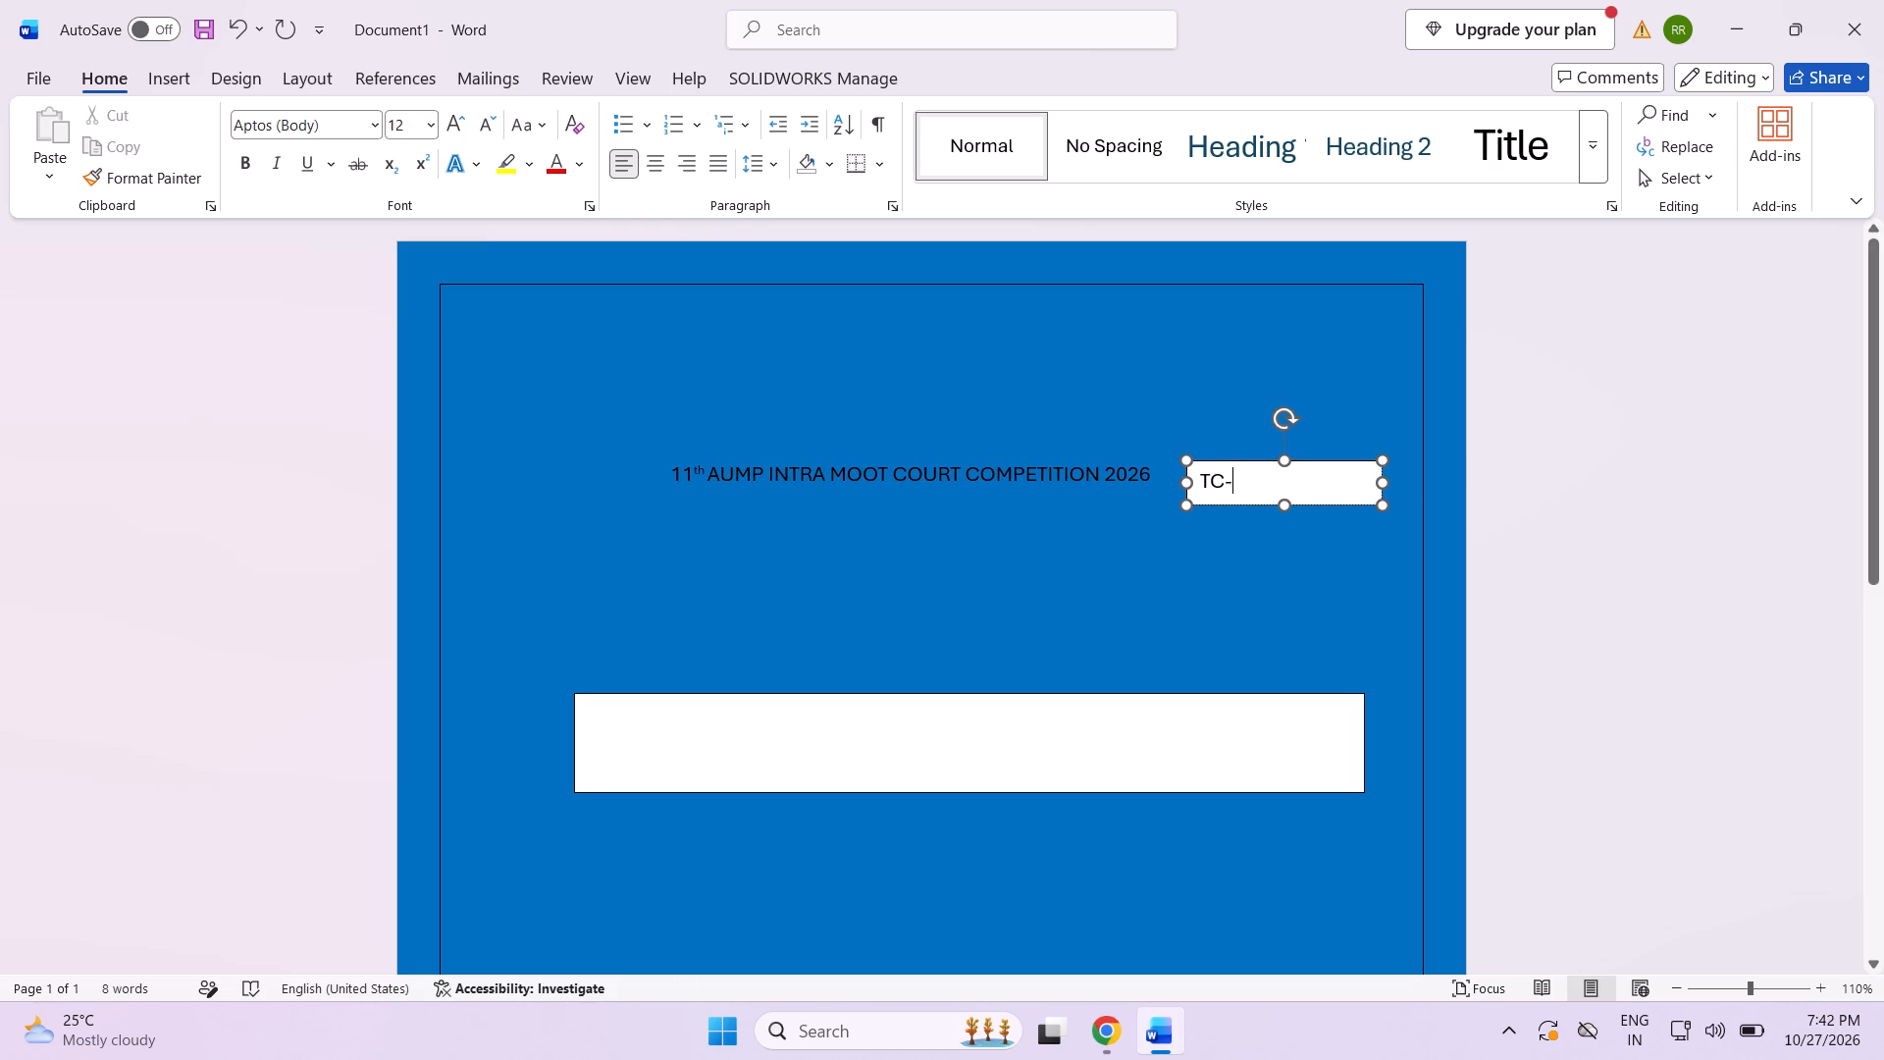
{"action": "left_click_drag", "start_coordinate": [1307, 459], "coordinate": [1321, 373]}
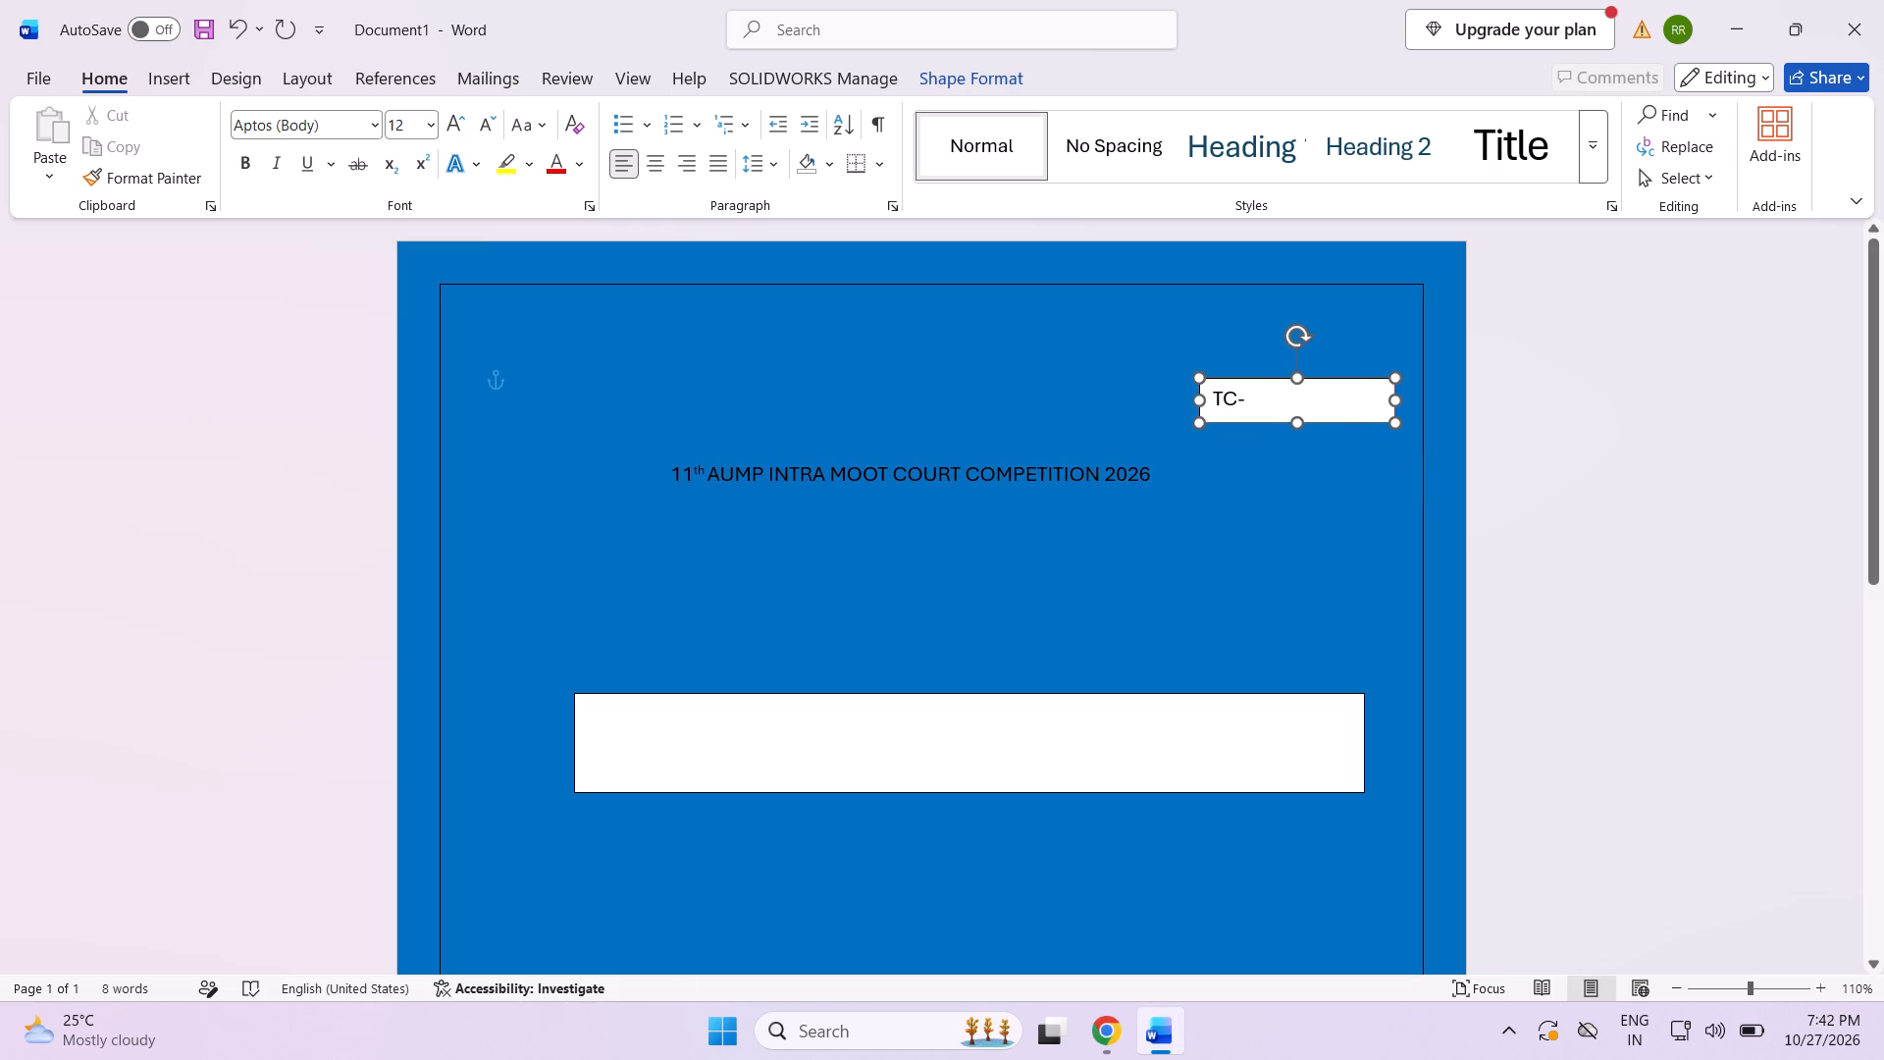
{"action": "left_click_drag", "start_coordinate": [1321, 373], "coordinate": [1322, 370]}
Move the large empty text box up and slightly left, roughly centred on the page just below the heading.
{"action": "left_click_drag", "start_coordinate": [1009, 704], "coordinate": [1008, 690]}
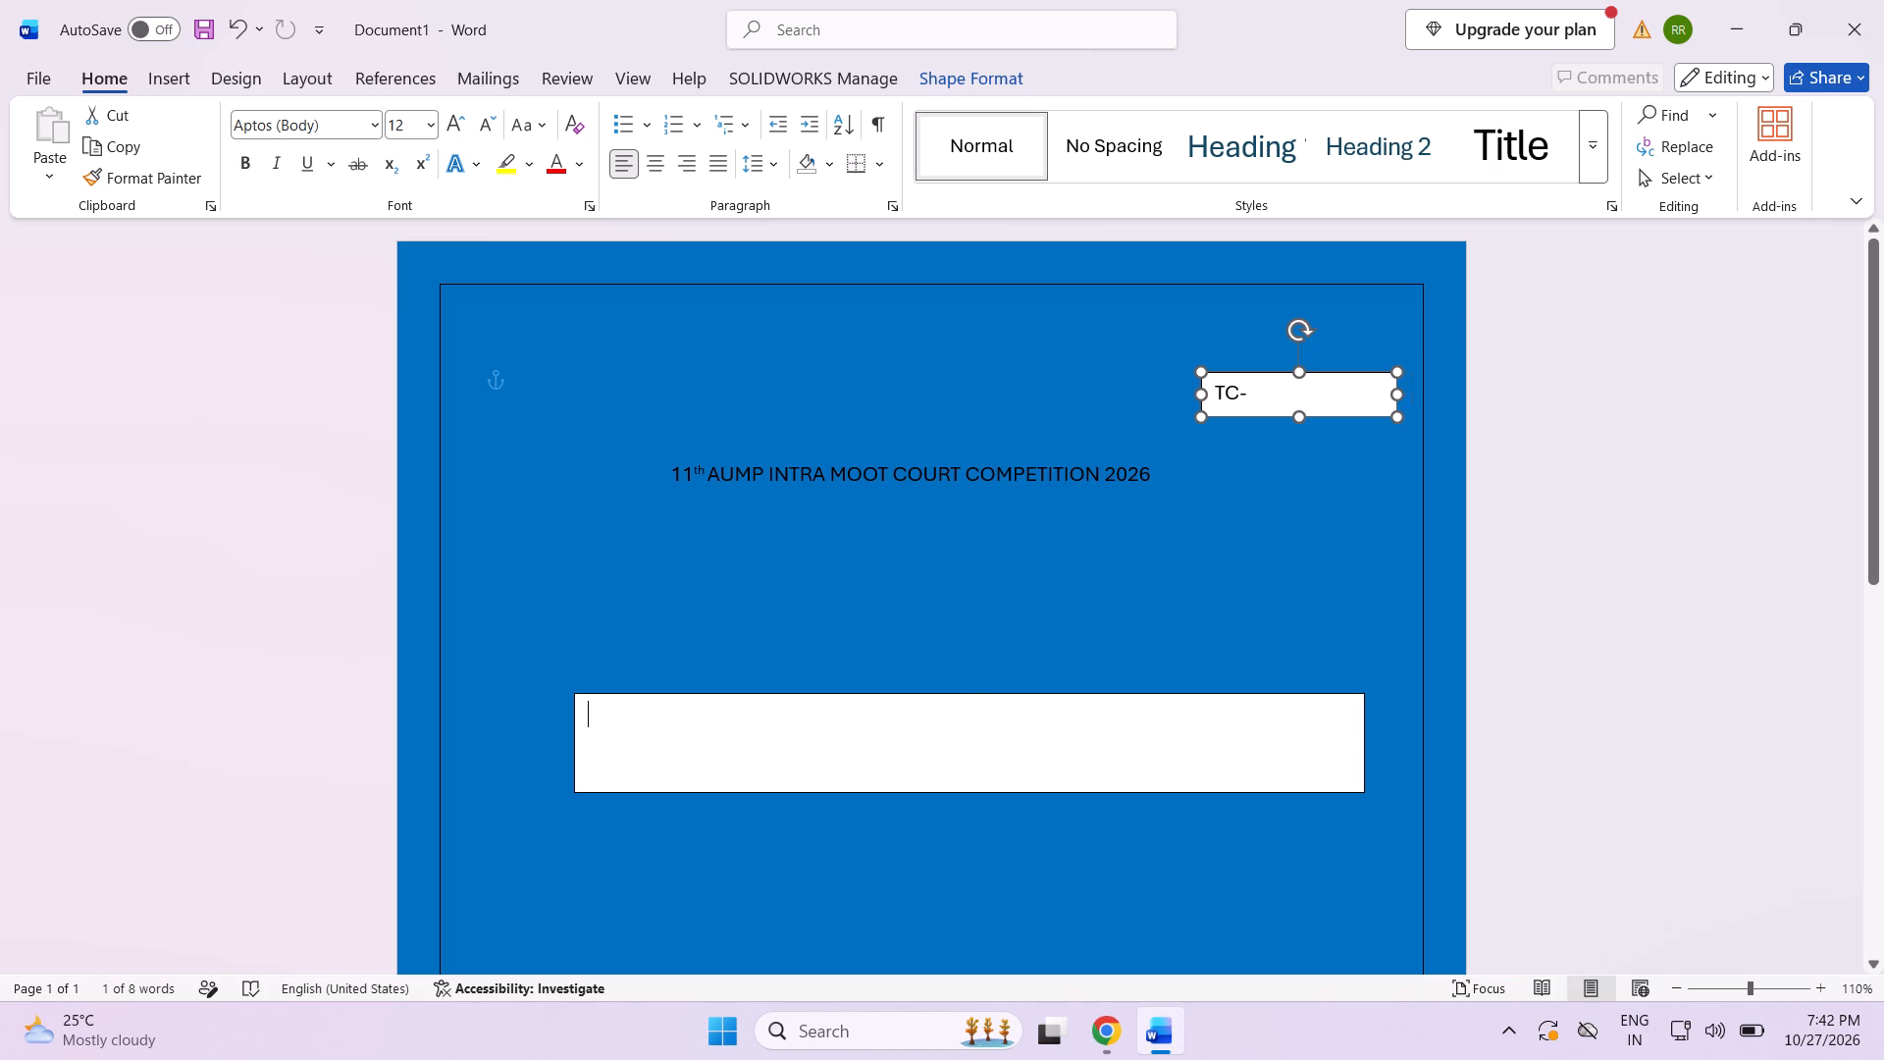
{"action": "left_click_drag", "start_coordinate": [1008, 690], "coordinate": [1008, 597]}
{"action": "left_click_drag", "start_coordinate": [1008, 693], "coordinate": [972, 565]}
{"action": "right_click_drag", "start_coordinate": [982, 603], "coordinate": [972, 565]}
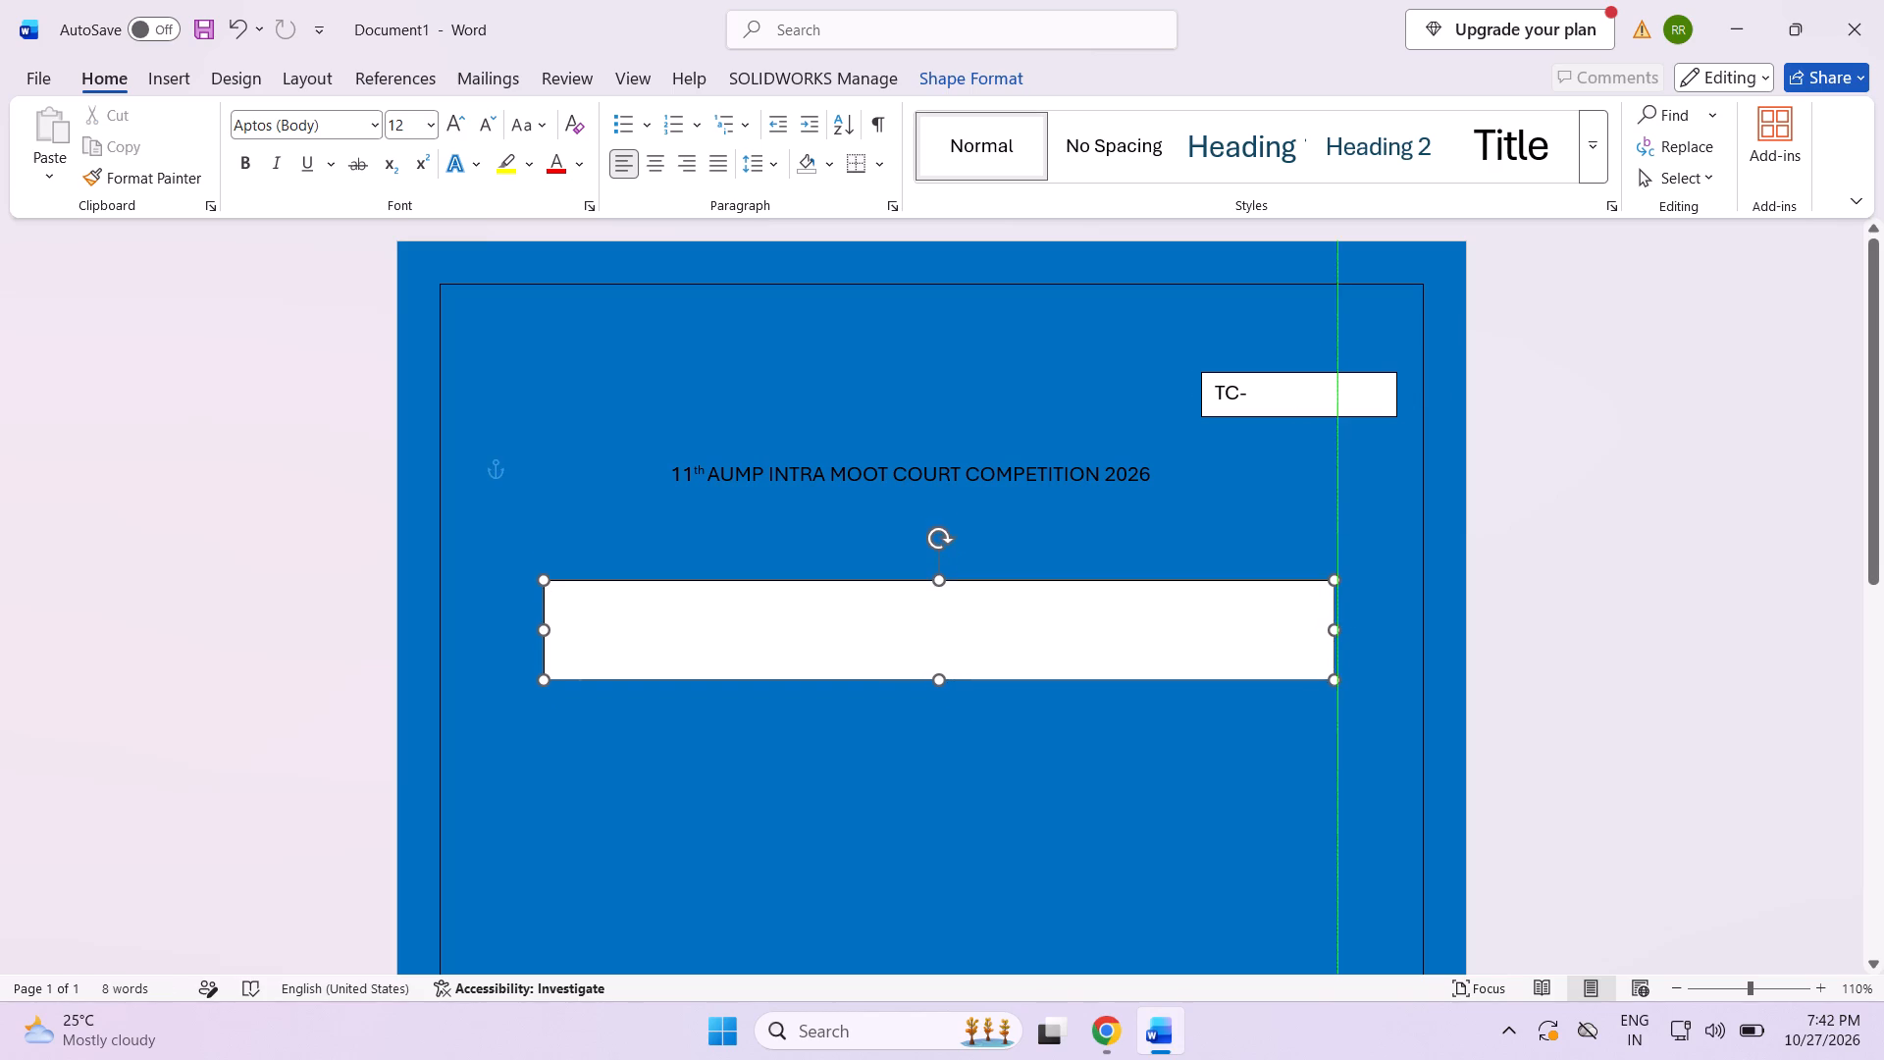
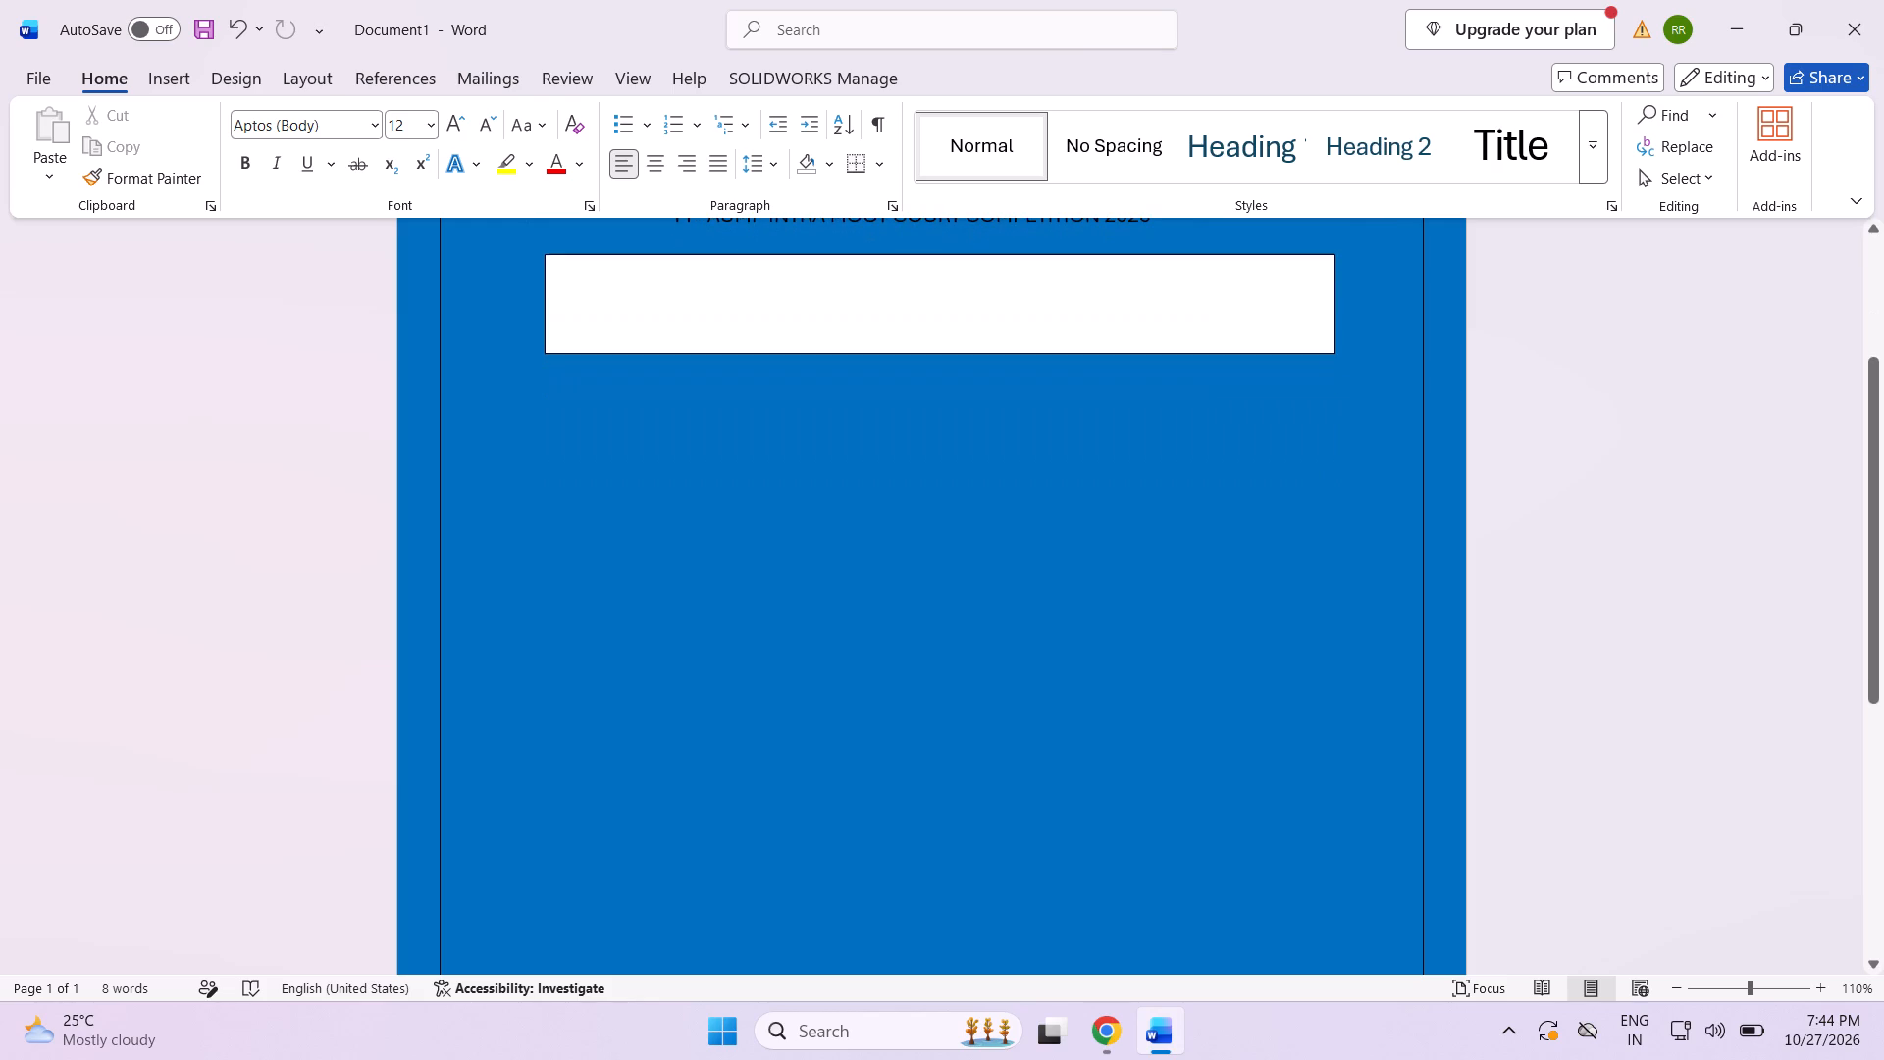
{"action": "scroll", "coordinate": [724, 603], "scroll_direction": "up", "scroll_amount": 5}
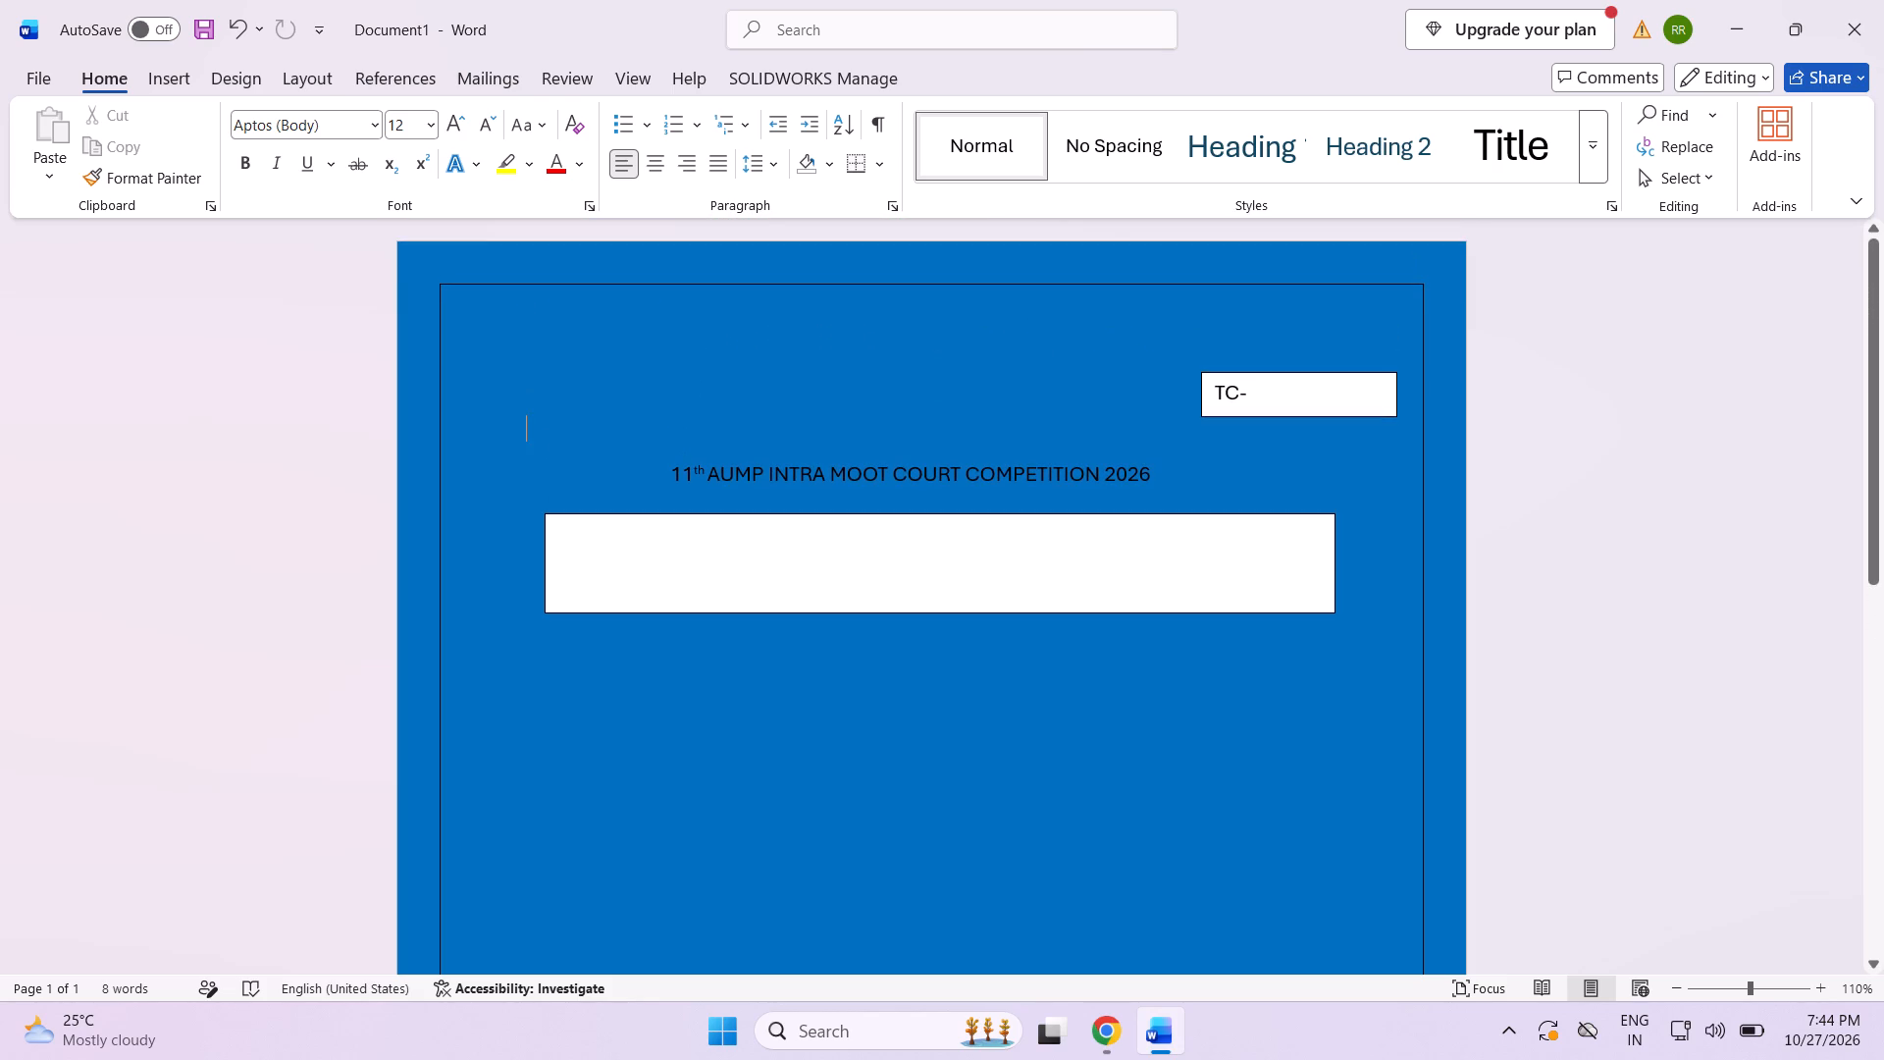
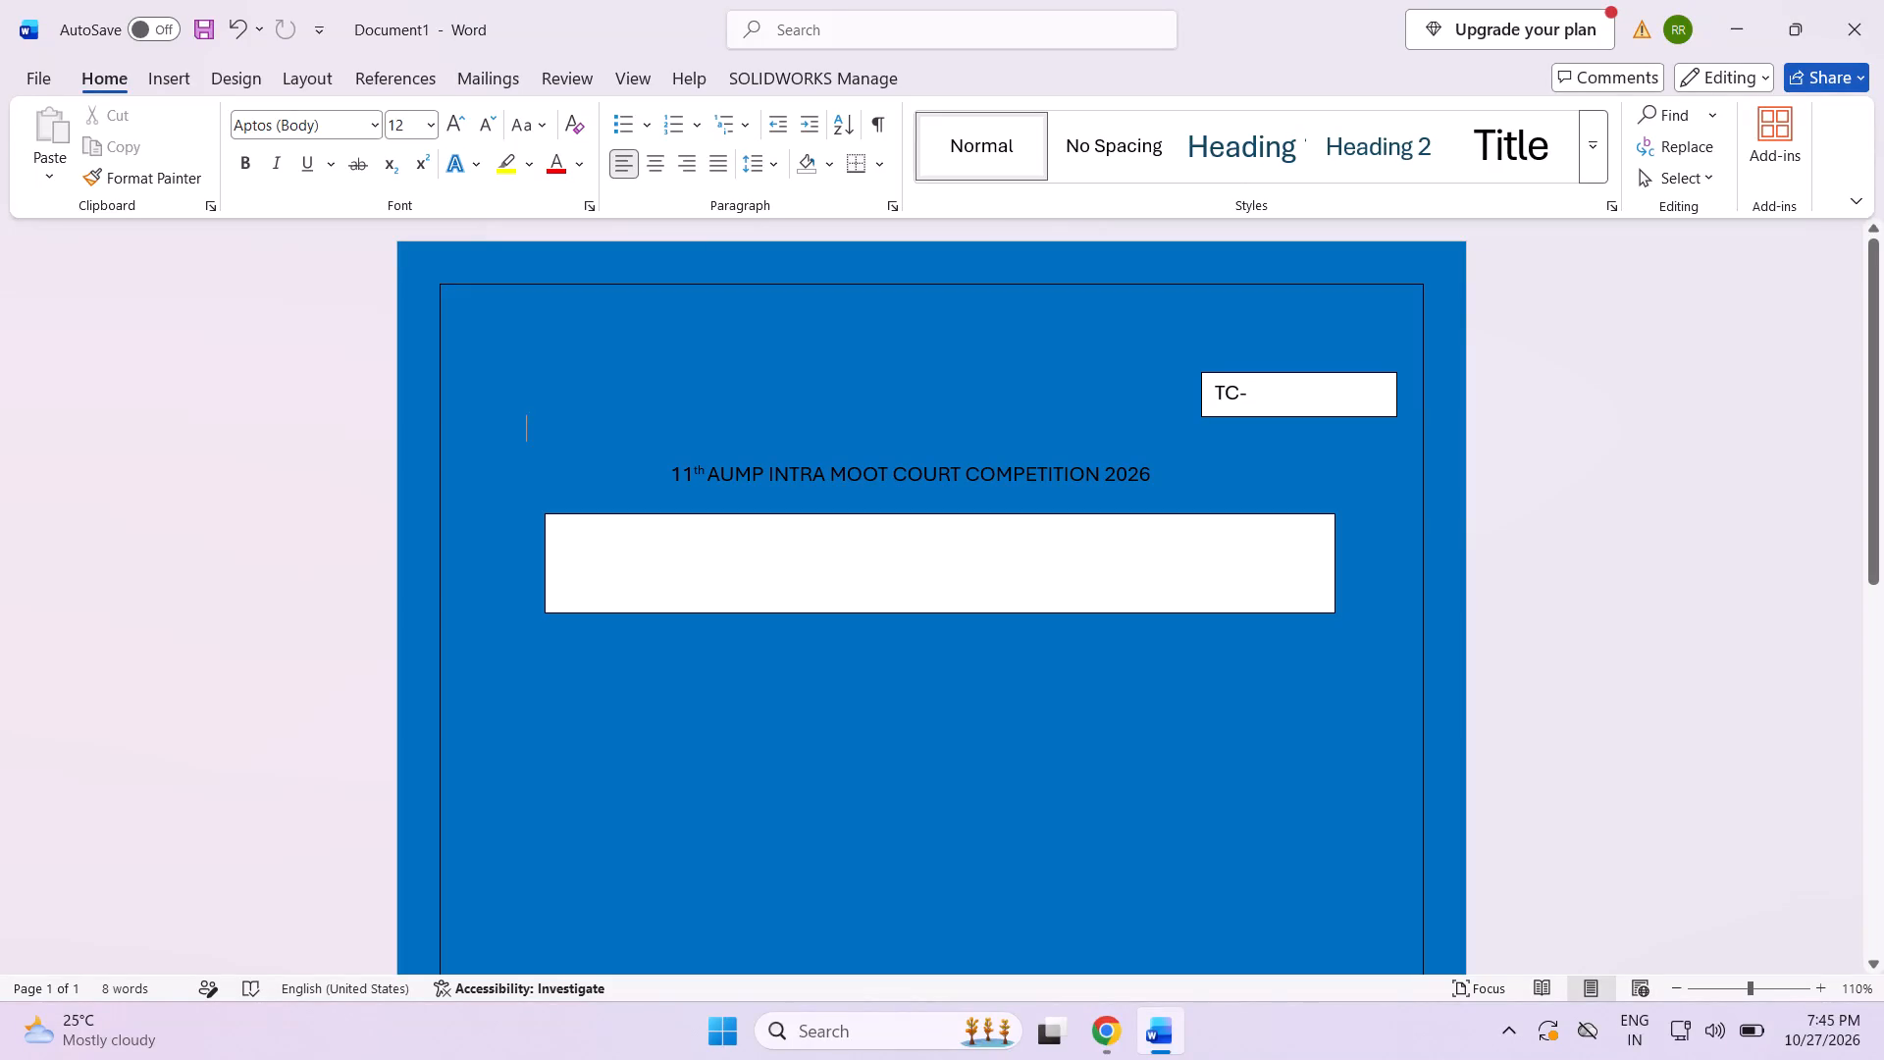
Apply bold formatting to the blank first line level with the TC- box, including its anchored box.
{"action": "left_click", "coordinate": [512, 285]}
{"action": "left_click", "coordinate": [512, 285]}
{"action": "left_click", "coordinate": [441, 334]}
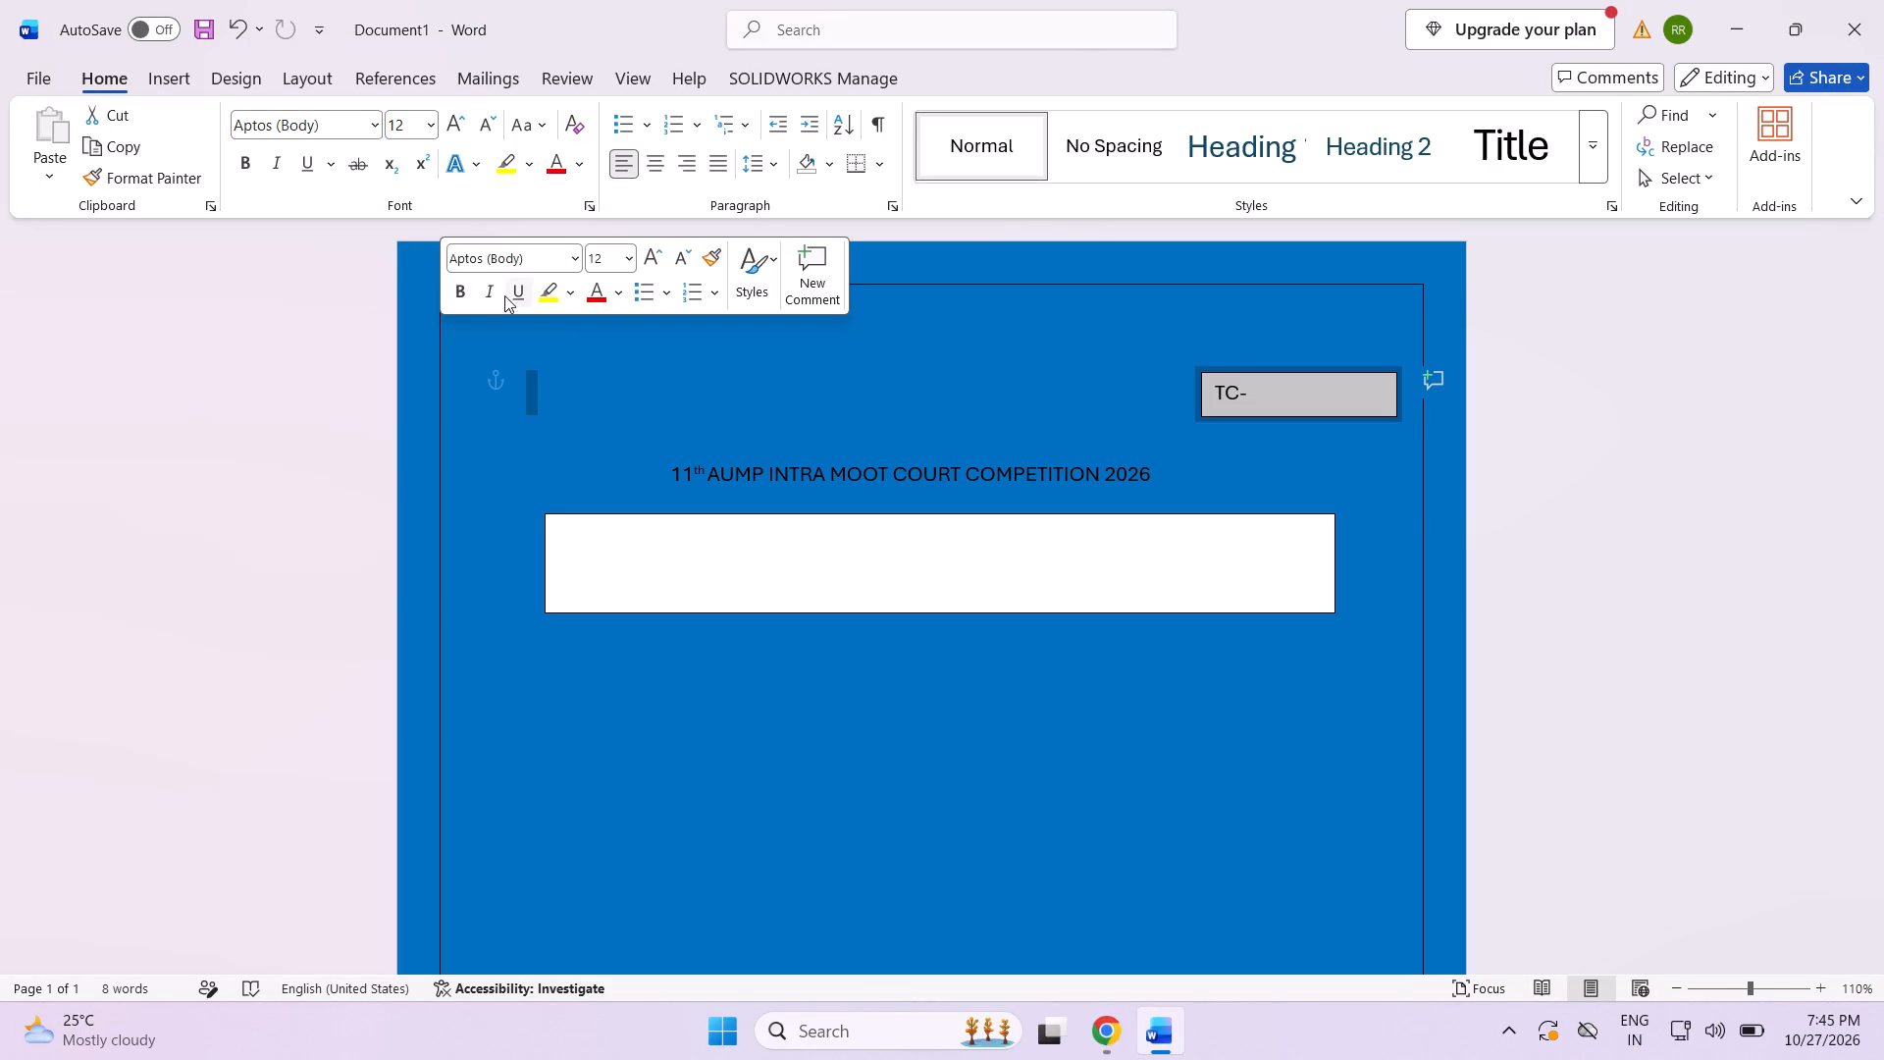
{"action": "left_click", "coordinate": [450, 290]}
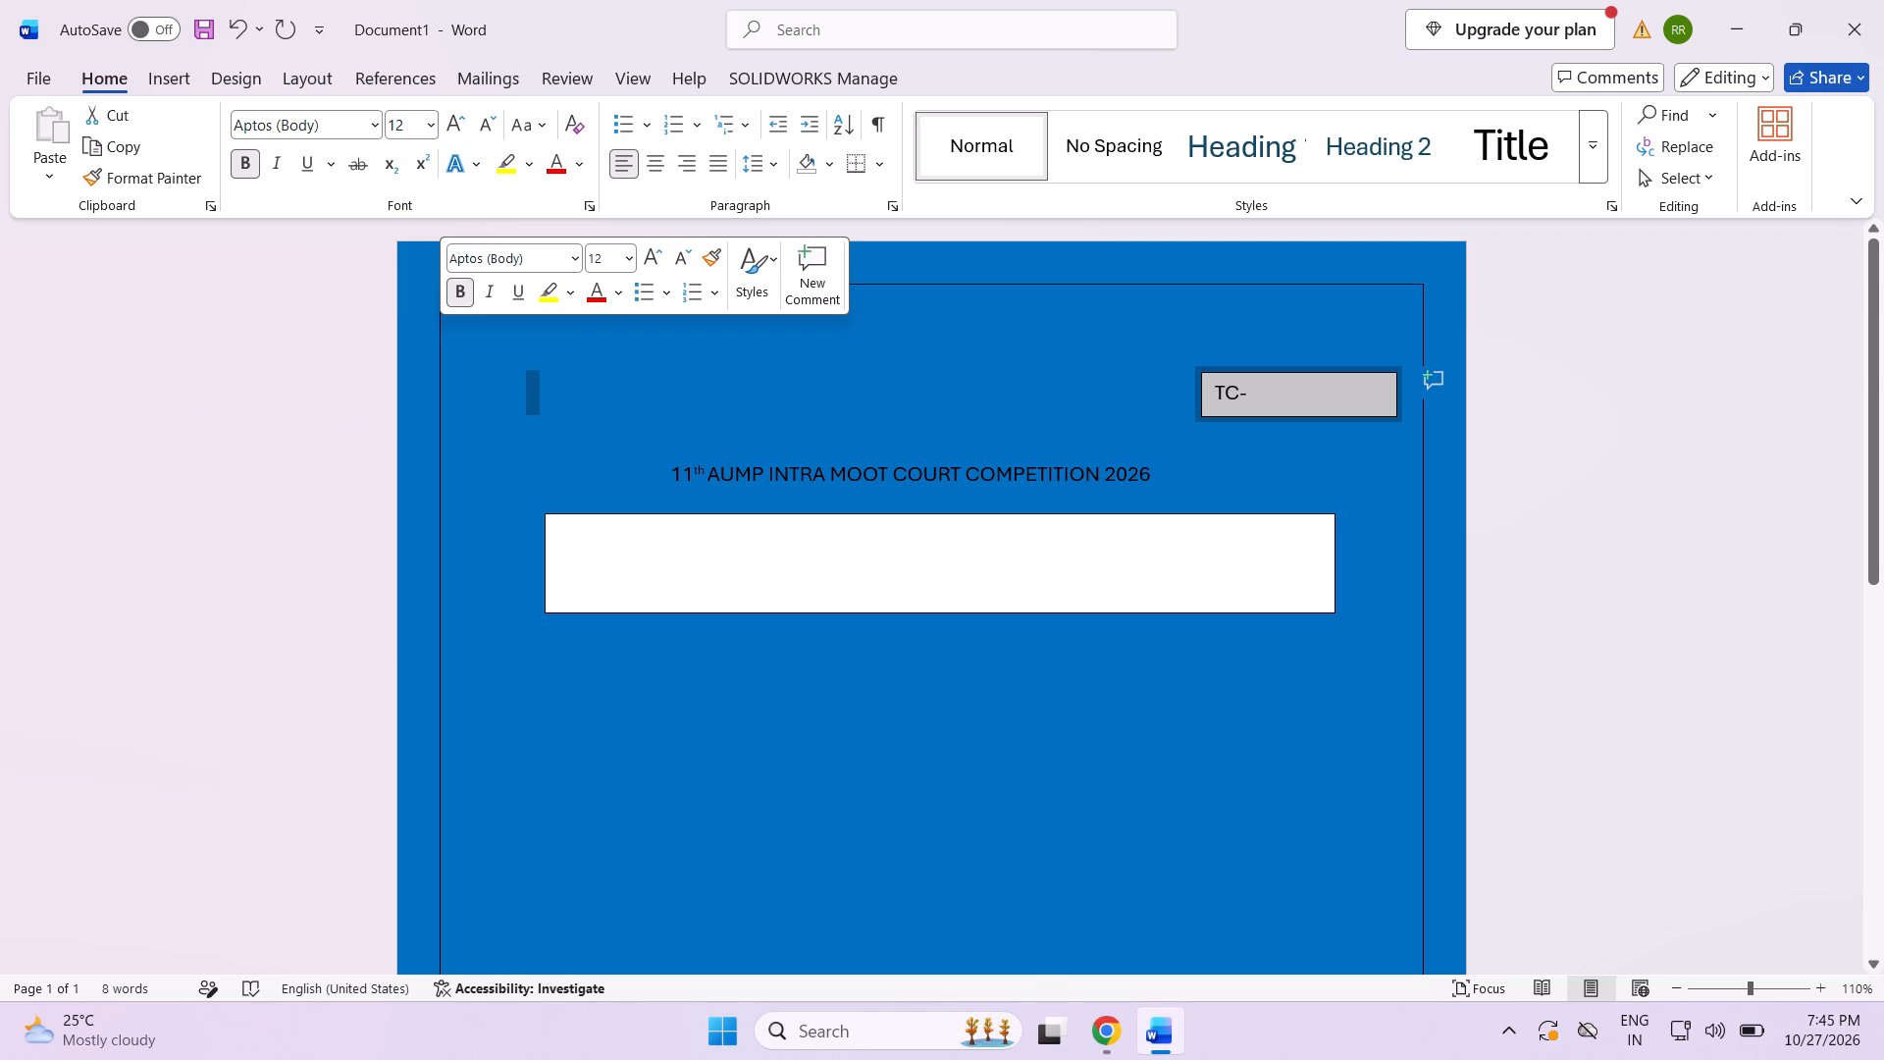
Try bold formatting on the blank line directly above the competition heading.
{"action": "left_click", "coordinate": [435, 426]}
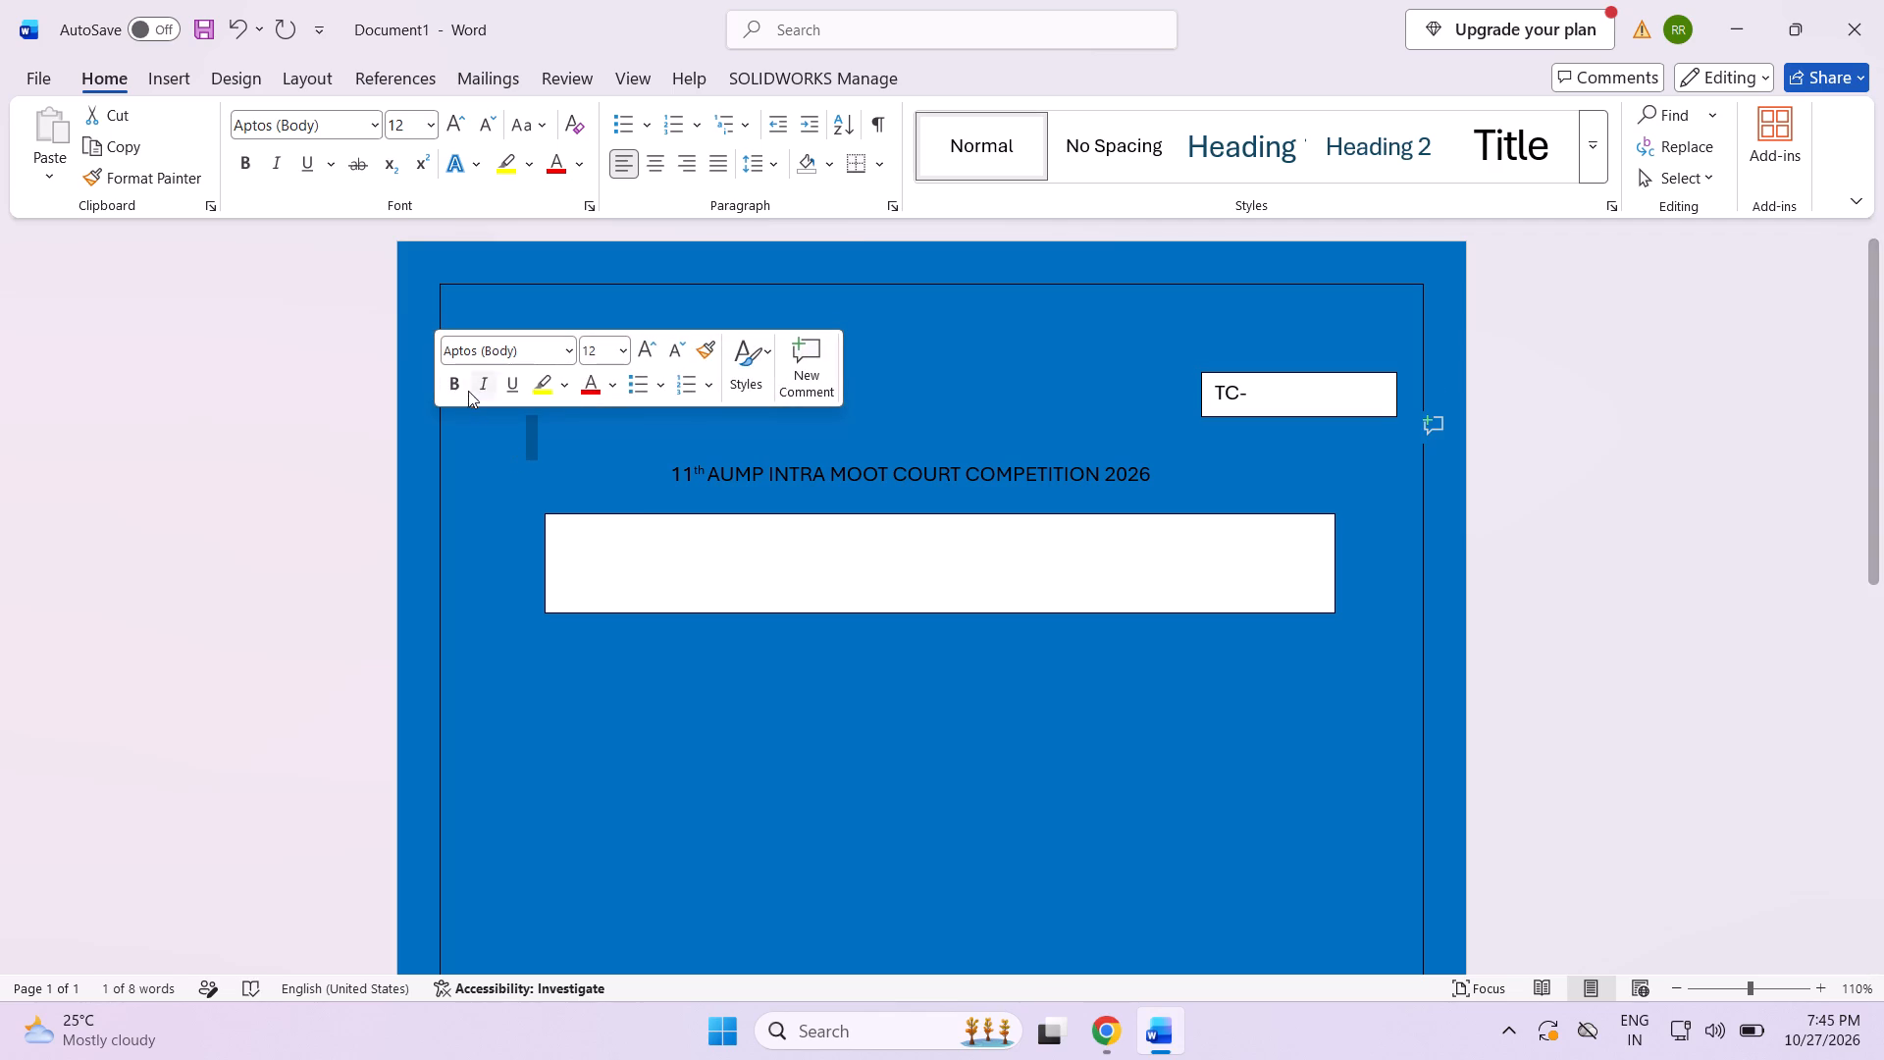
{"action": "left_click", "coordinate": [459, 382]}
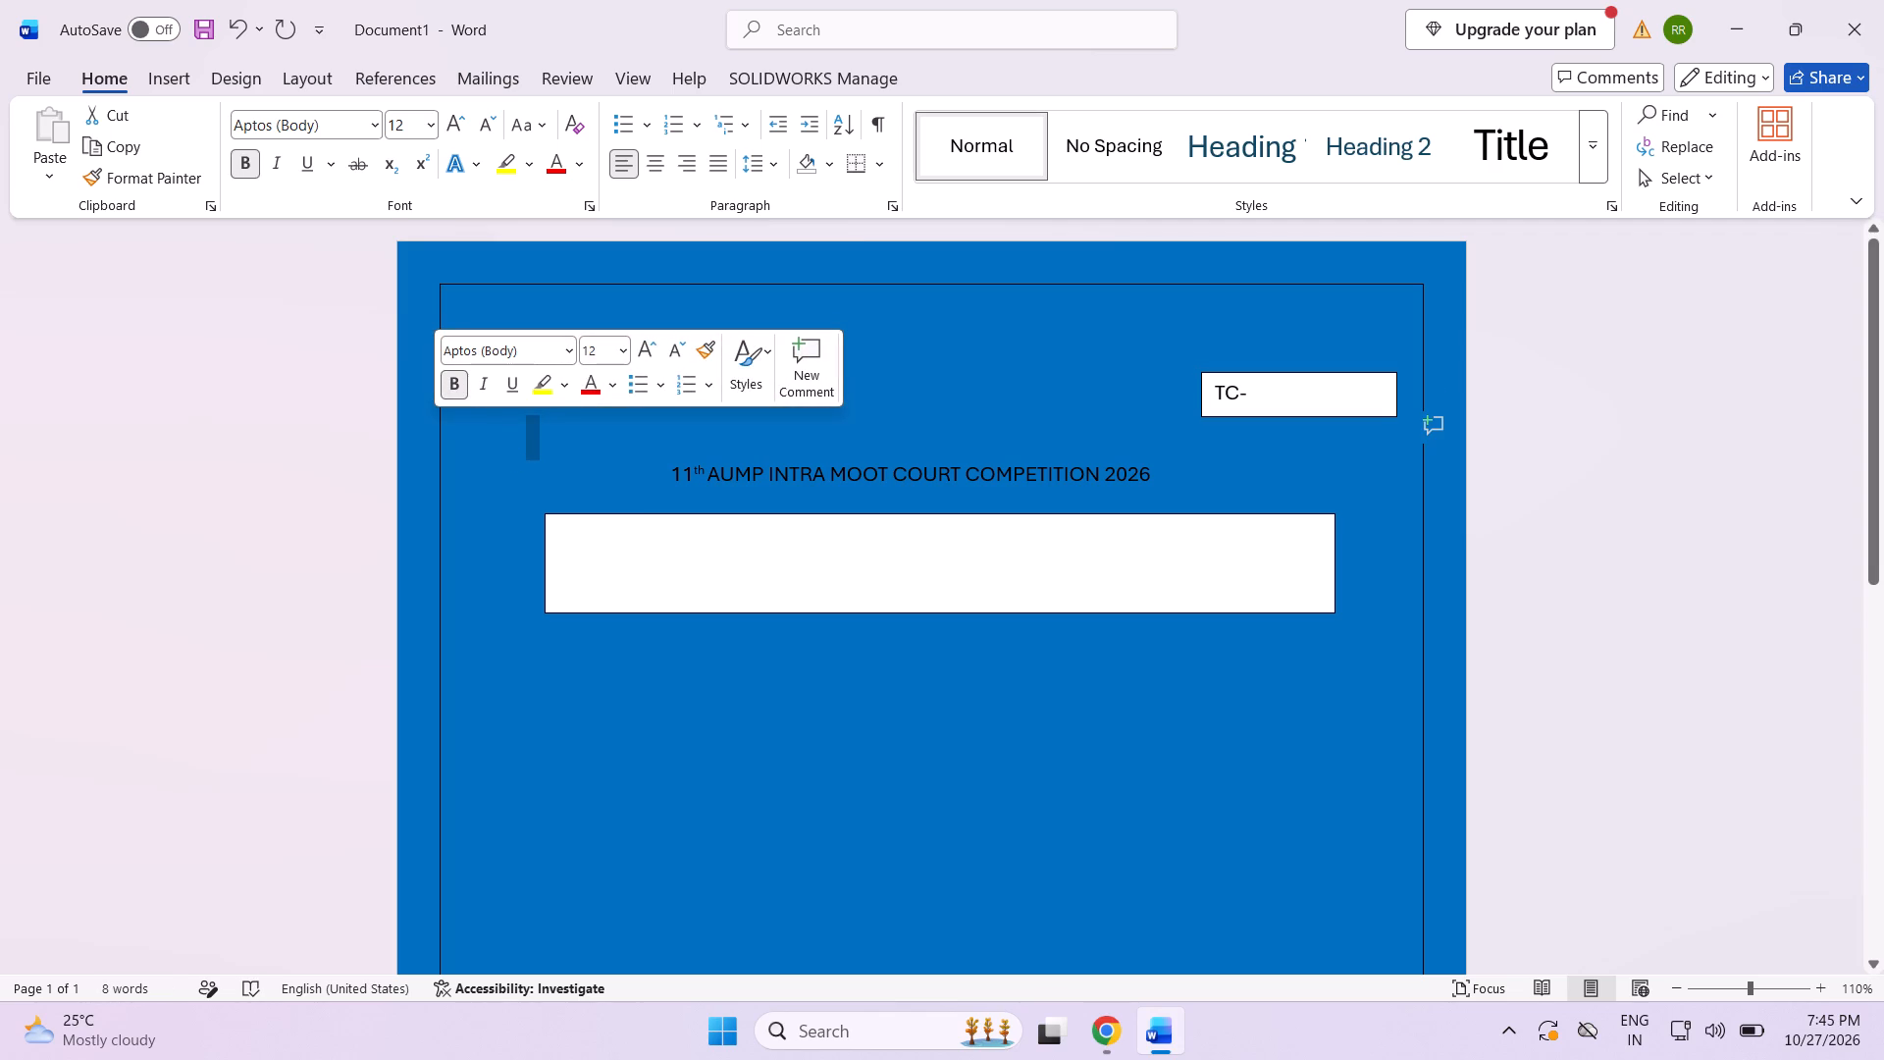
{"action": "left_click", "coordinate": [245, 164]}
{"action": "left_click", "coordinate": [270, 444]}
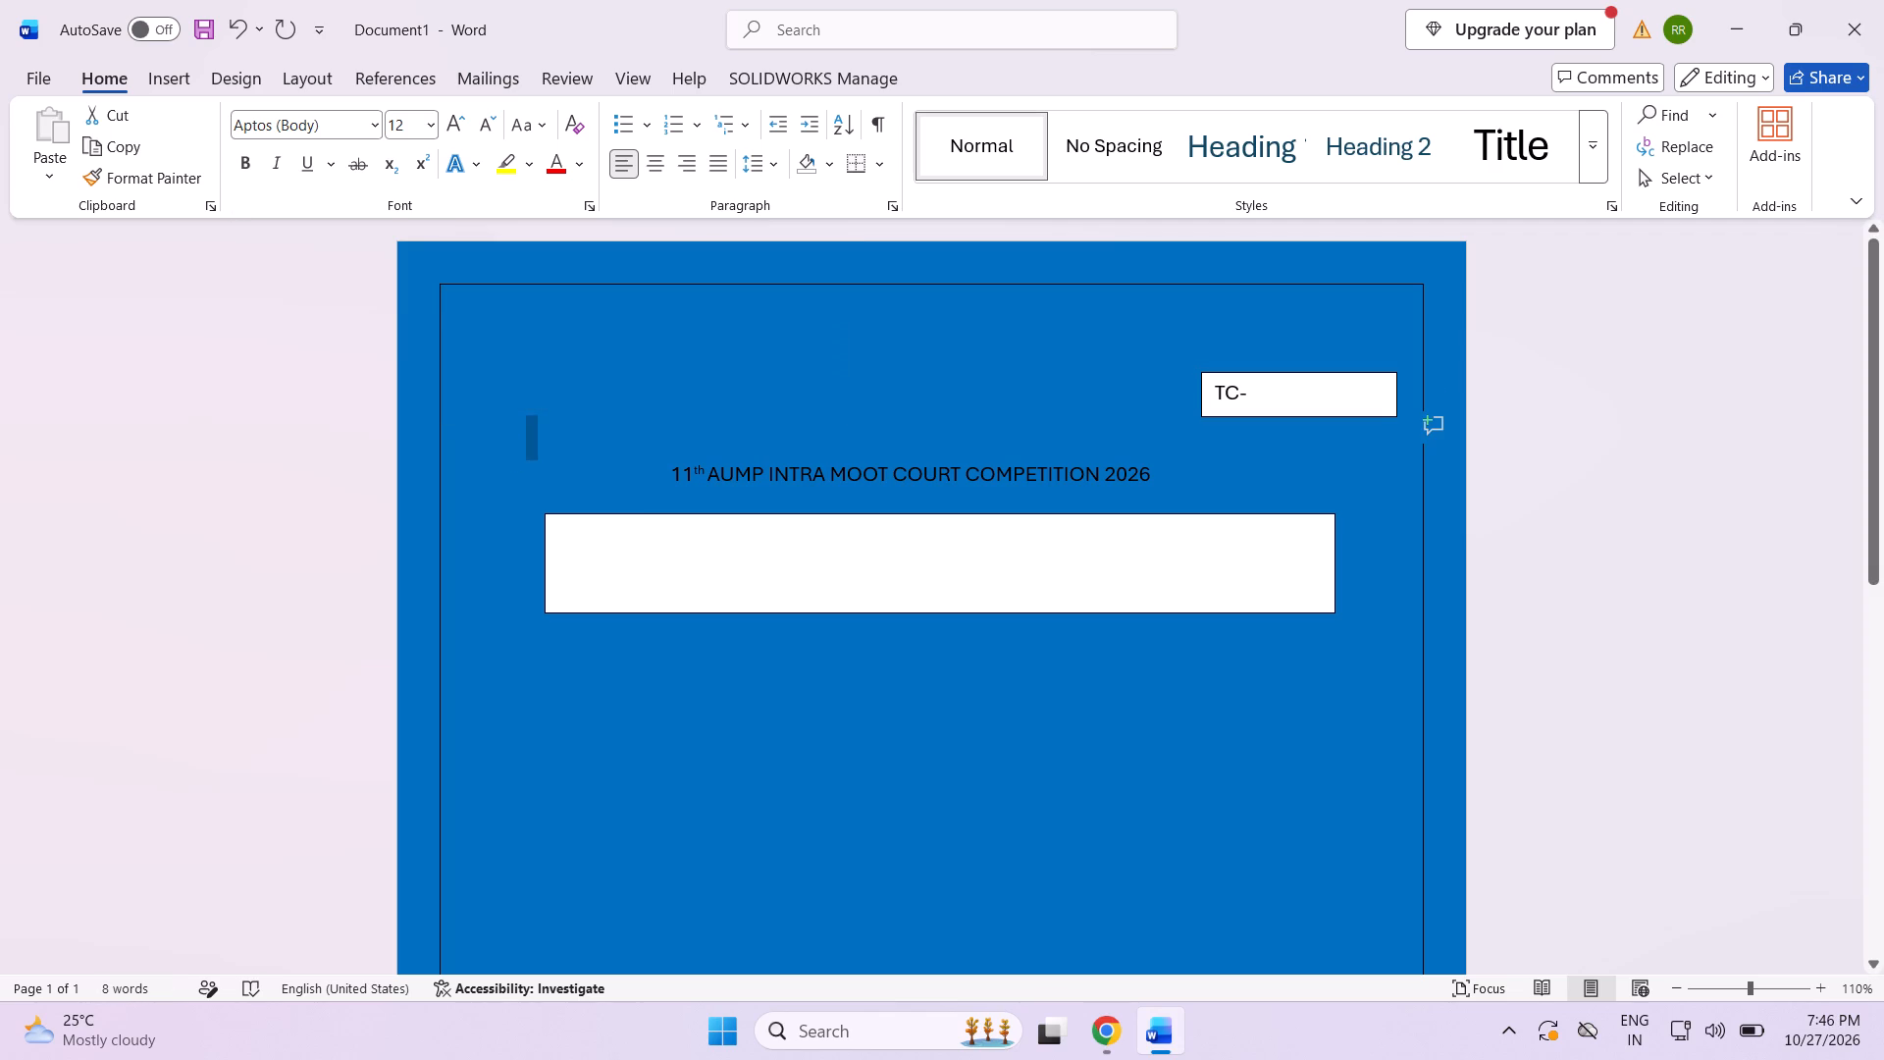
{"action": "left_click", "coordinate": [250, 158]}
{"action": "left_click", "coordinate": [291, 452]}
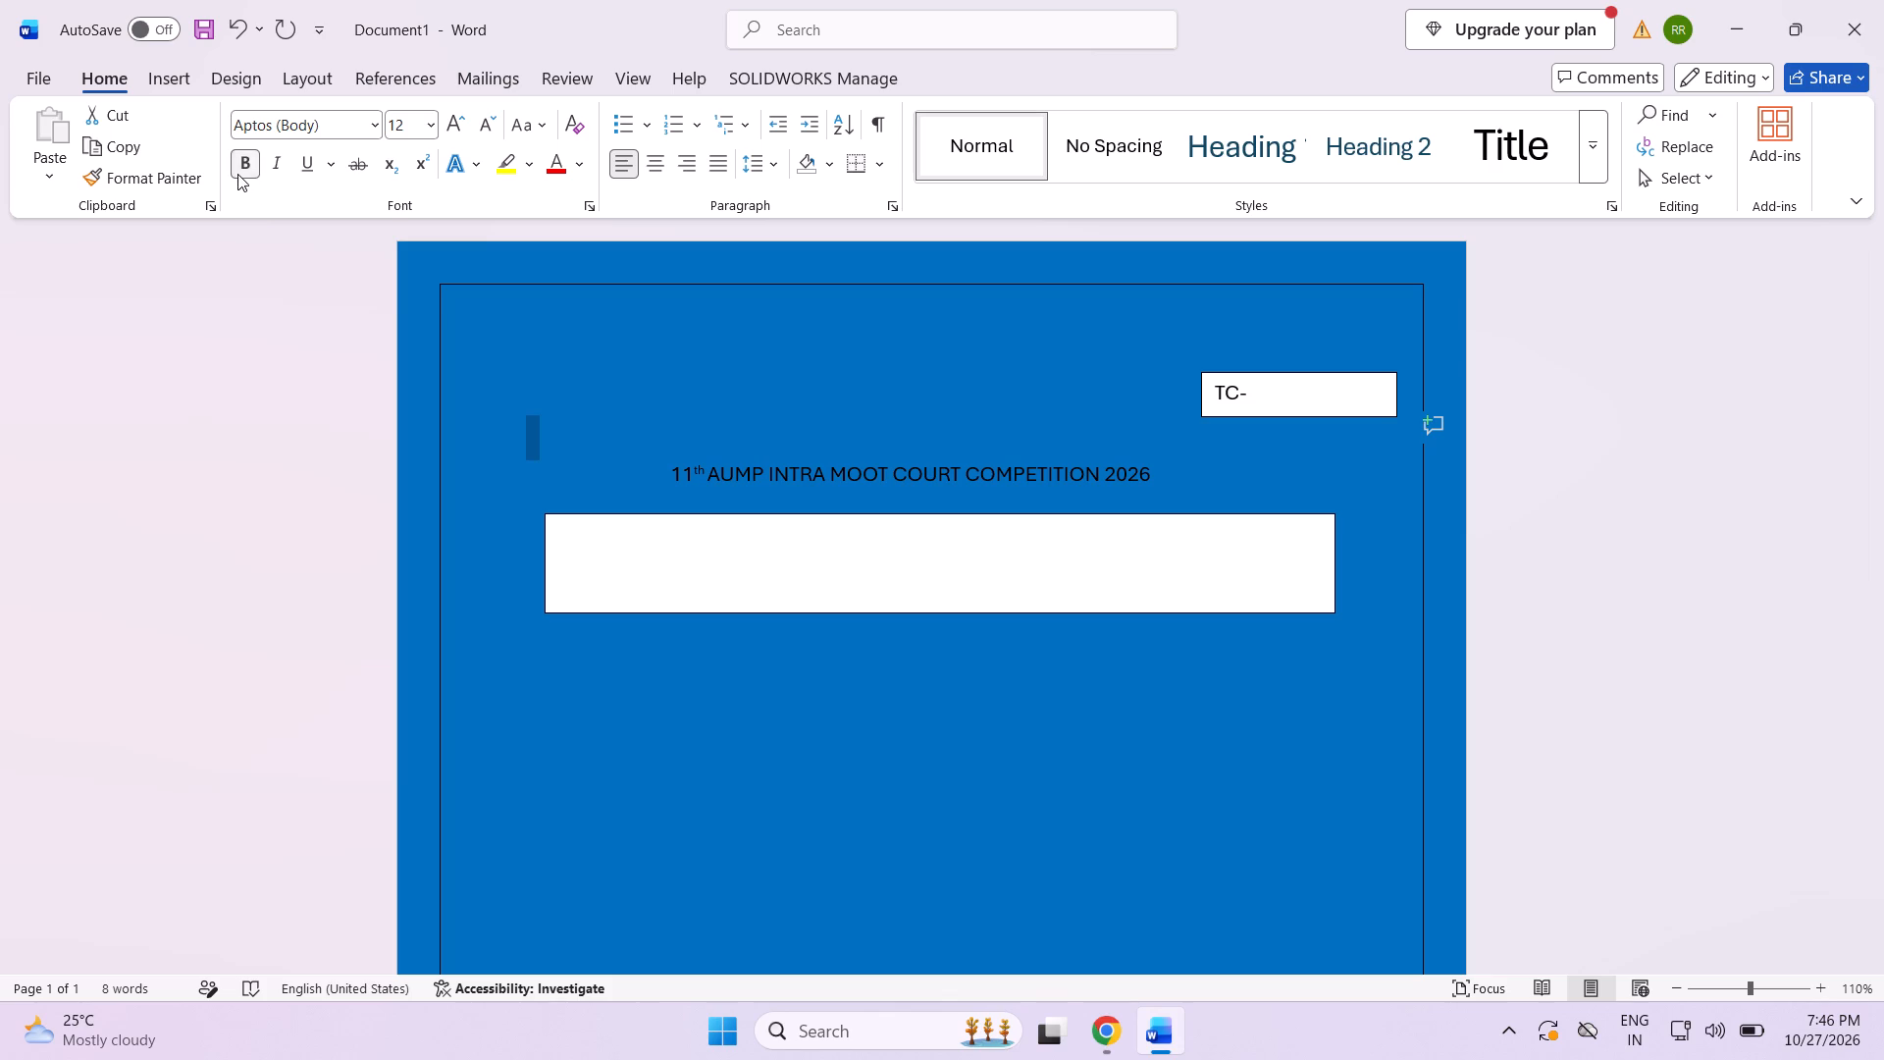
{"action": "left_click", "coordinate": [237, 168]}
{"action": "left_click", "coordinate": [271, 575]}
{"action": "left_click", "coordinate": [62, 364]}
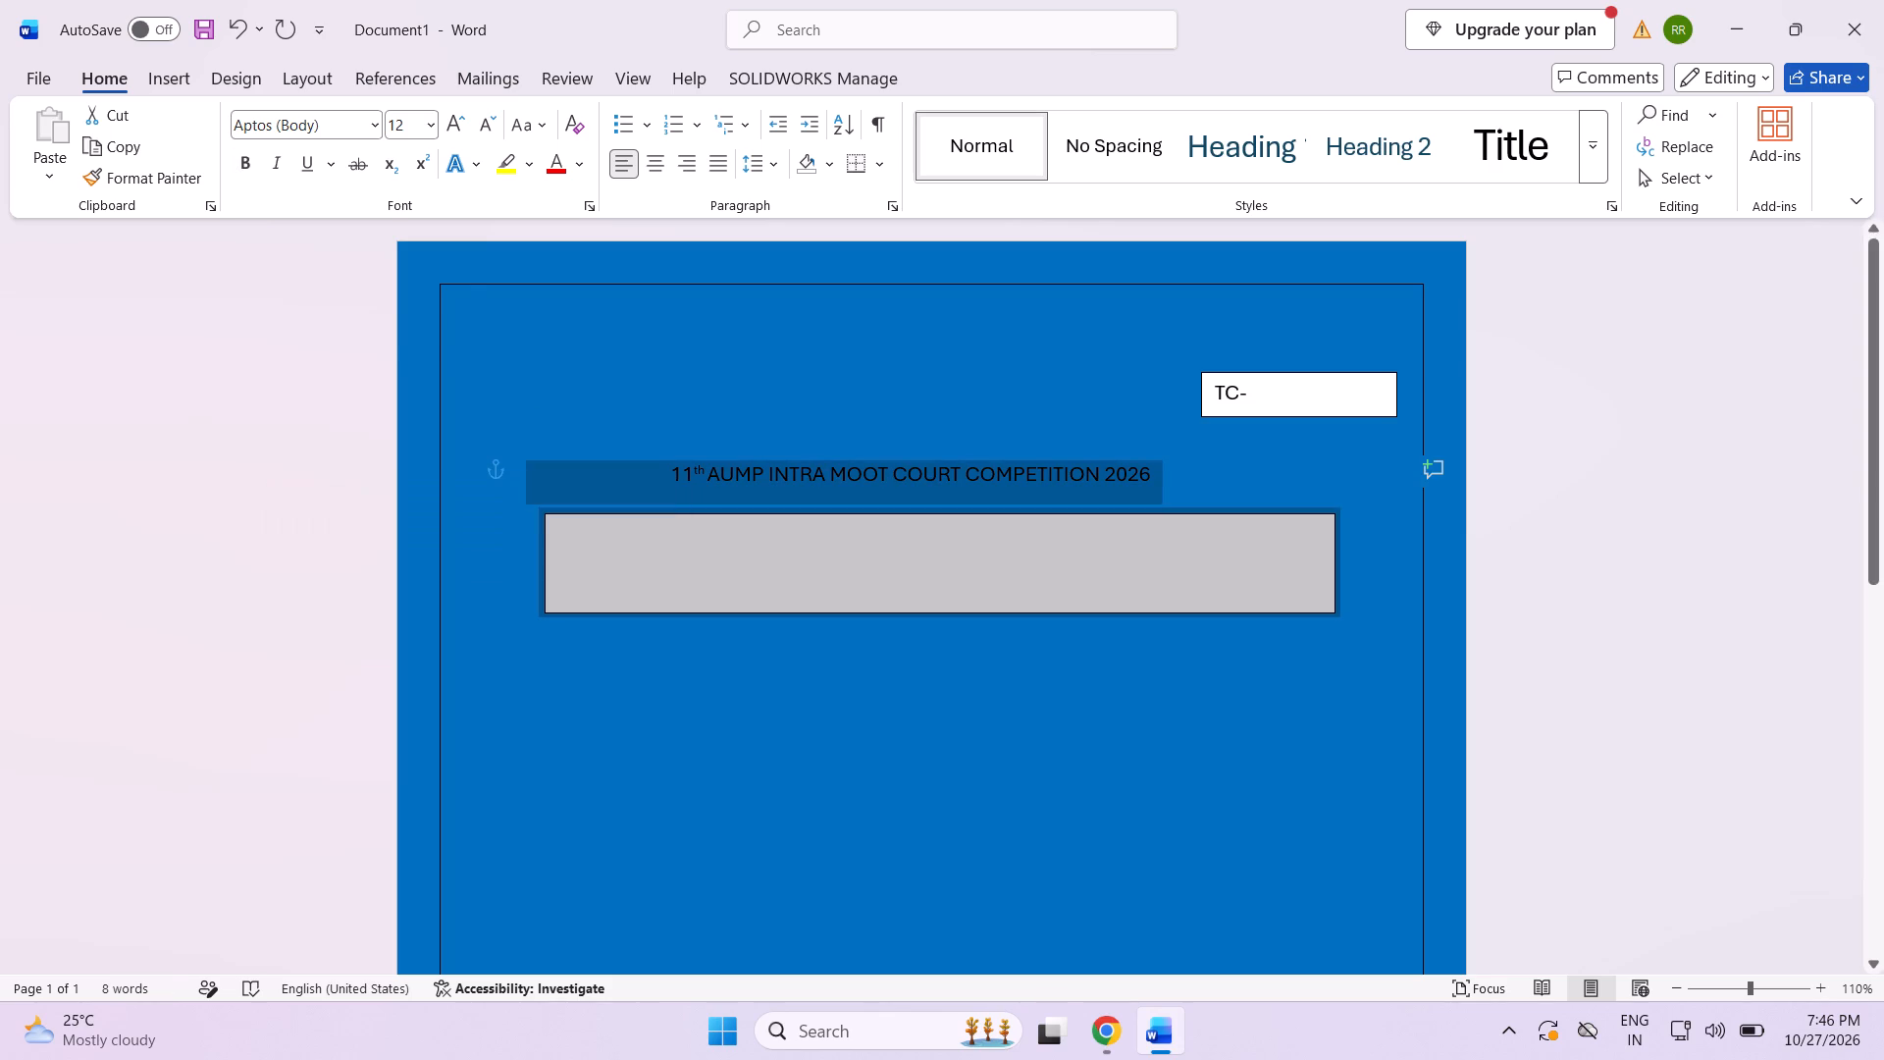
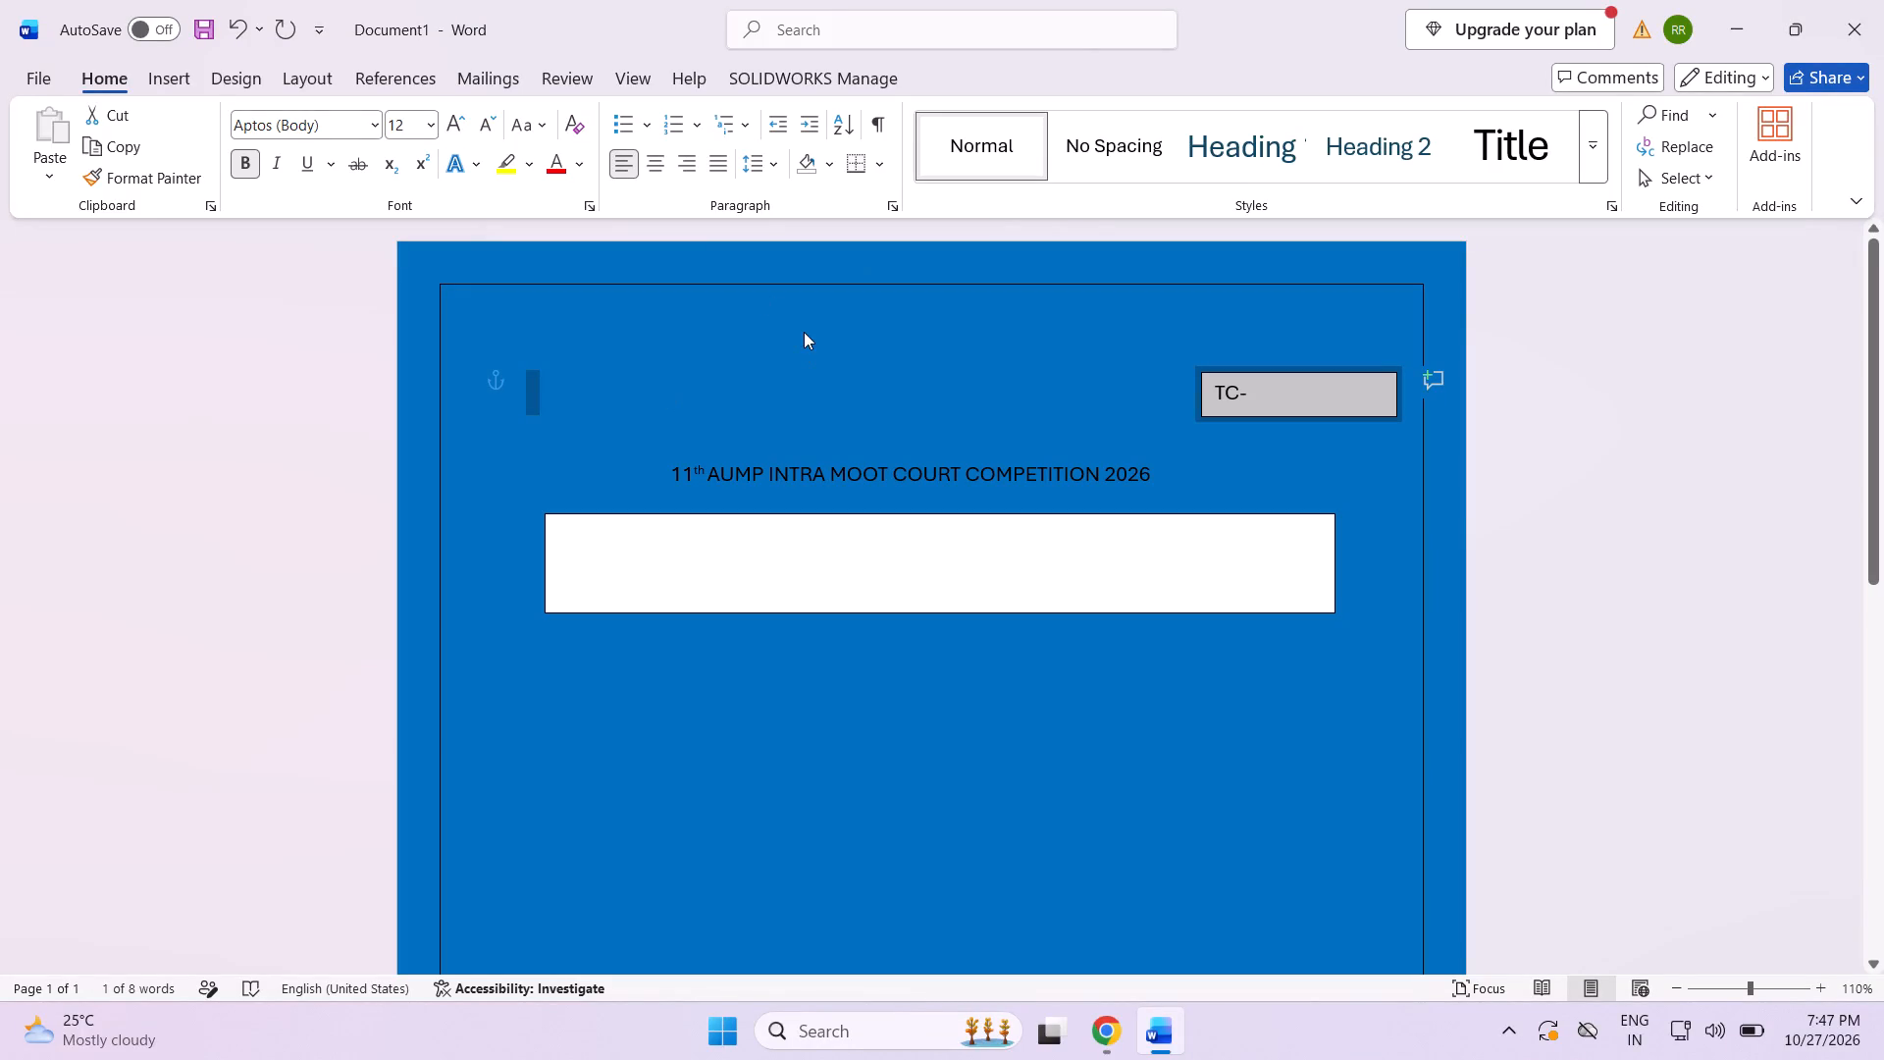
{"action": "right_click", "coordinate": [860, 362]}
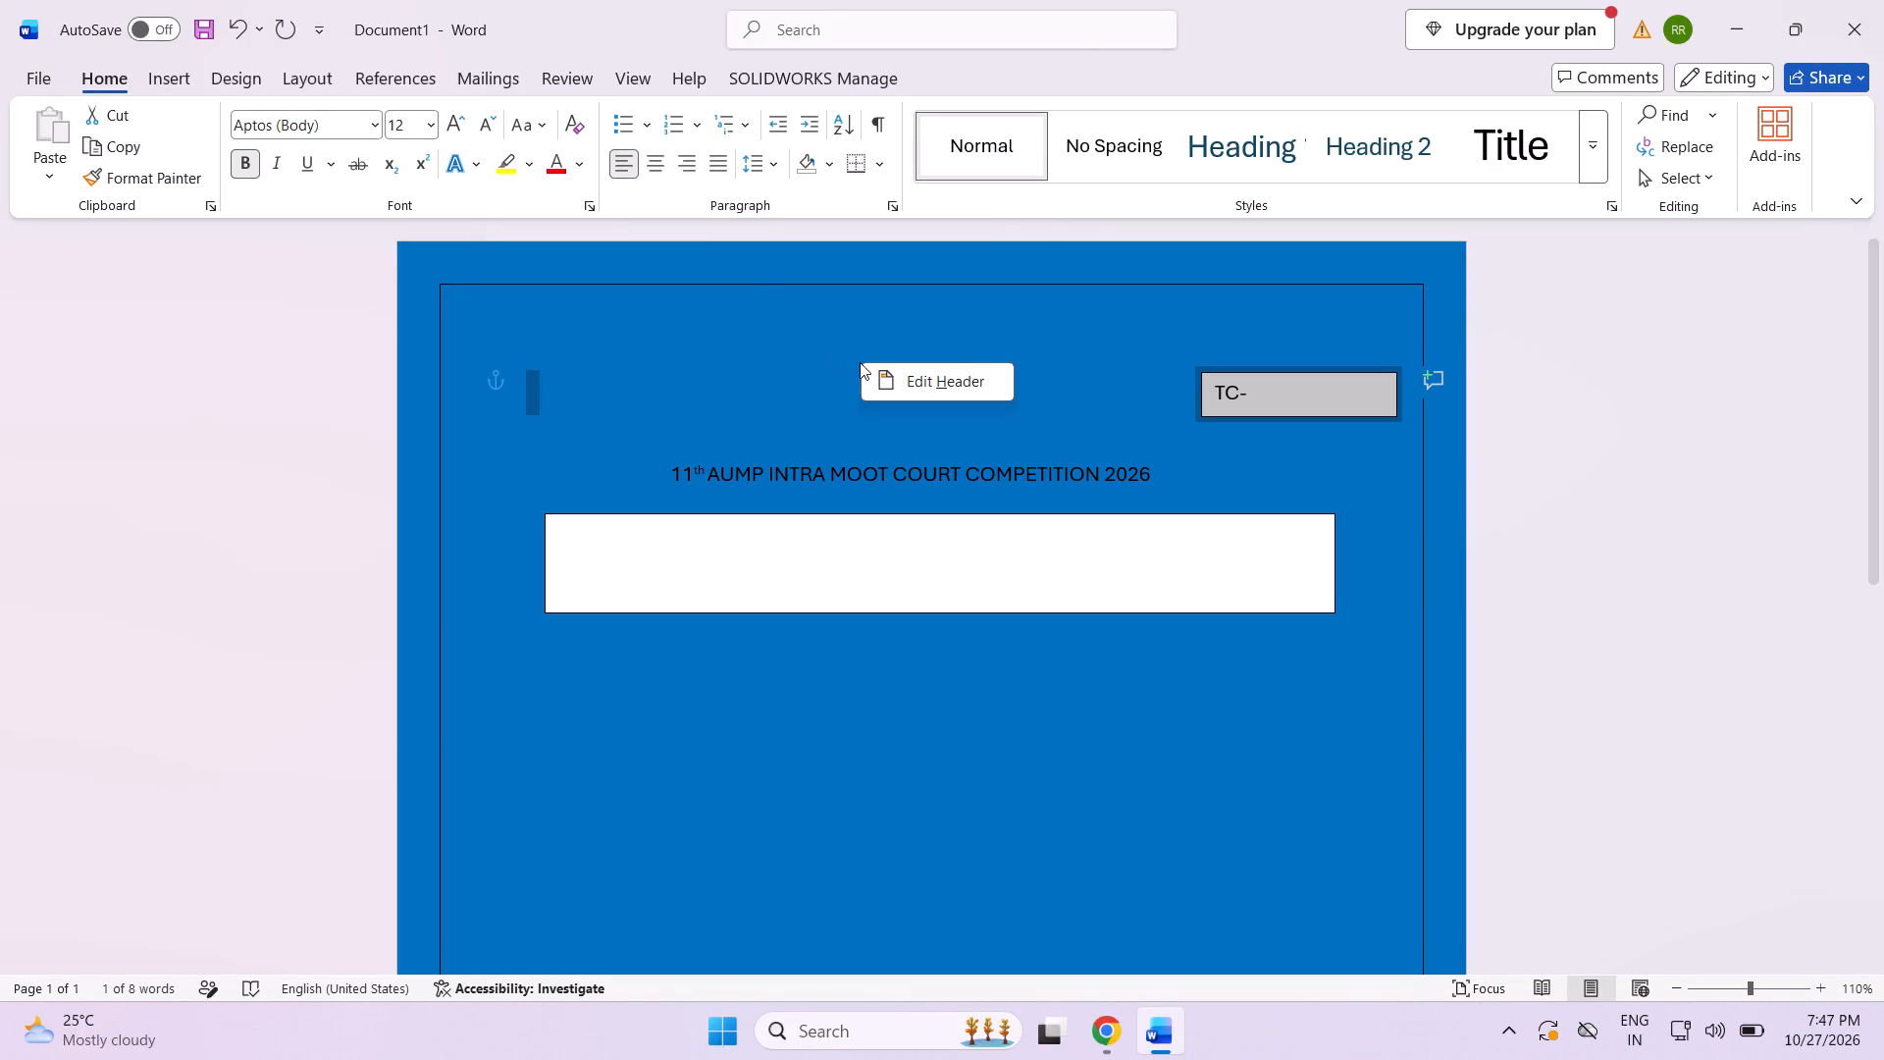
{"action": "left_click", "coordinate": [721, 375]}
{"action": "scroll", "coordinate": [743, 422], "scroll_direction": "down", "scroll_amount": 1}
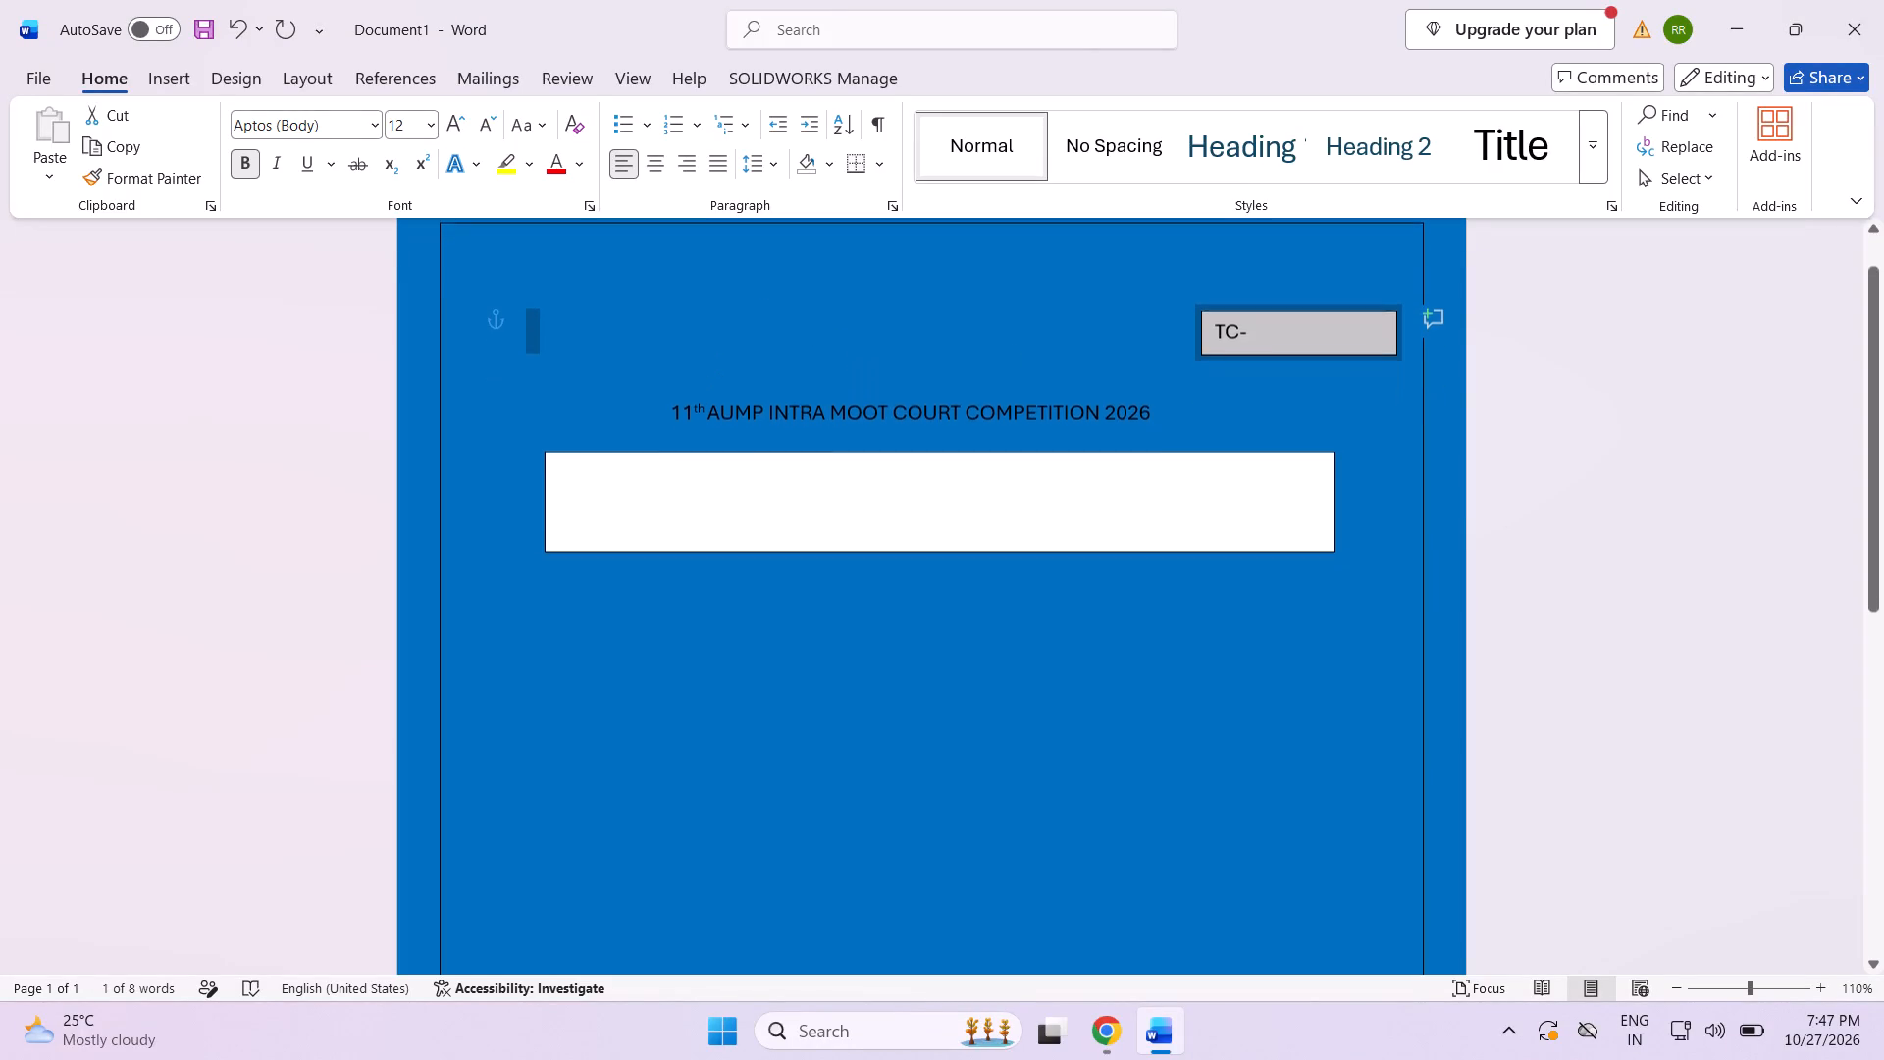
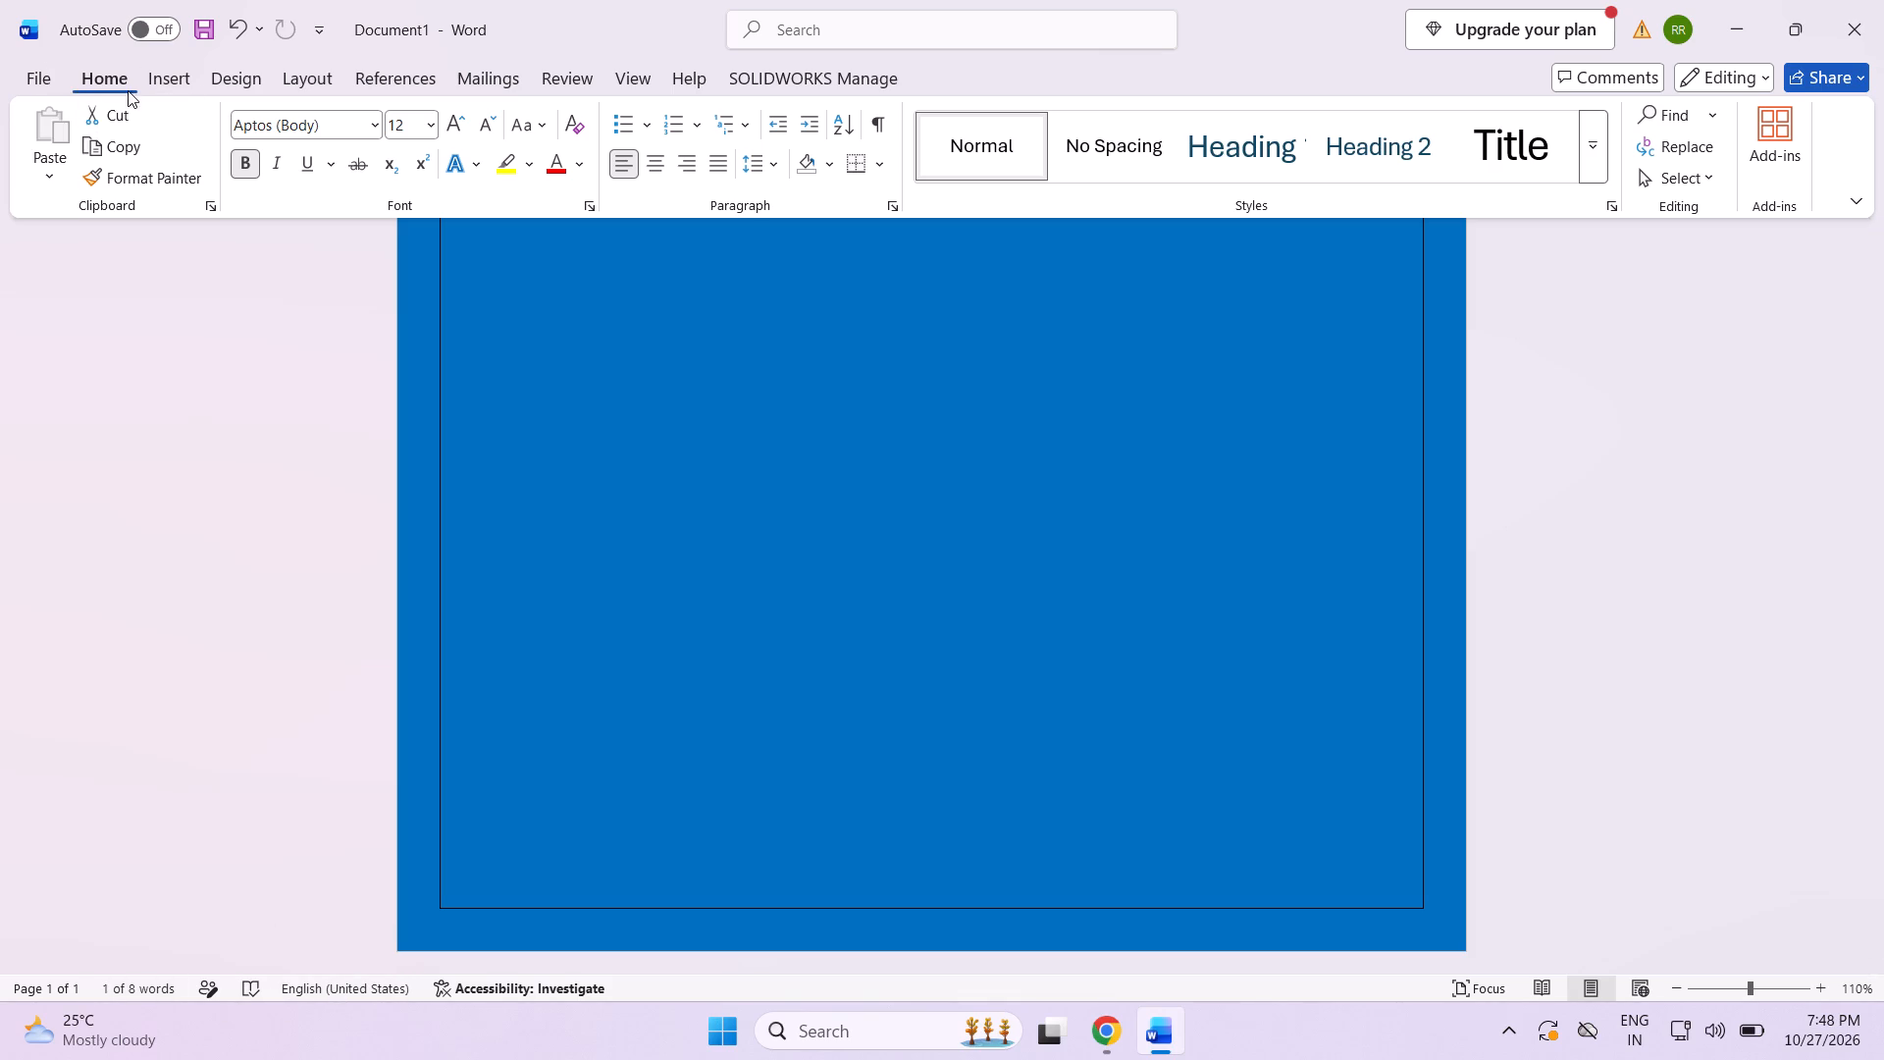
Bring up the commands for inserting an element on the cover page.
{"action": "left_click", "coordinate": [190, 85]}
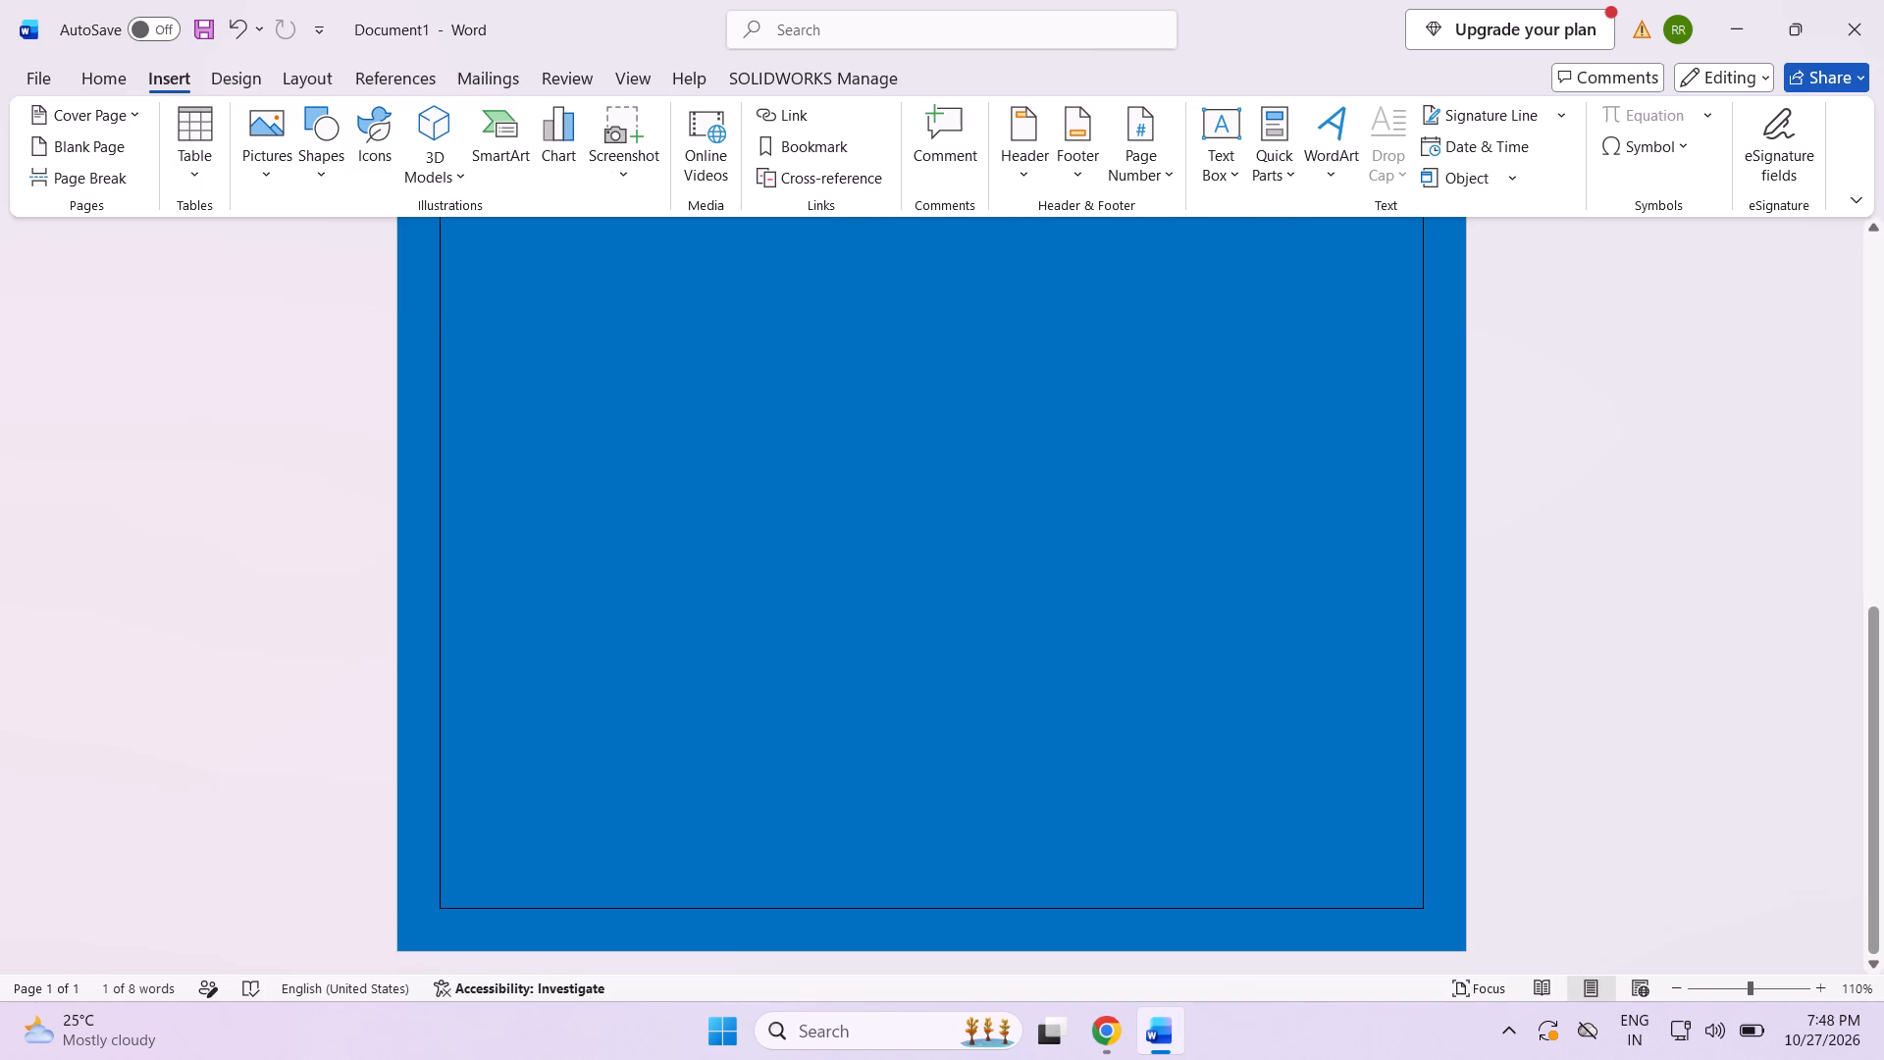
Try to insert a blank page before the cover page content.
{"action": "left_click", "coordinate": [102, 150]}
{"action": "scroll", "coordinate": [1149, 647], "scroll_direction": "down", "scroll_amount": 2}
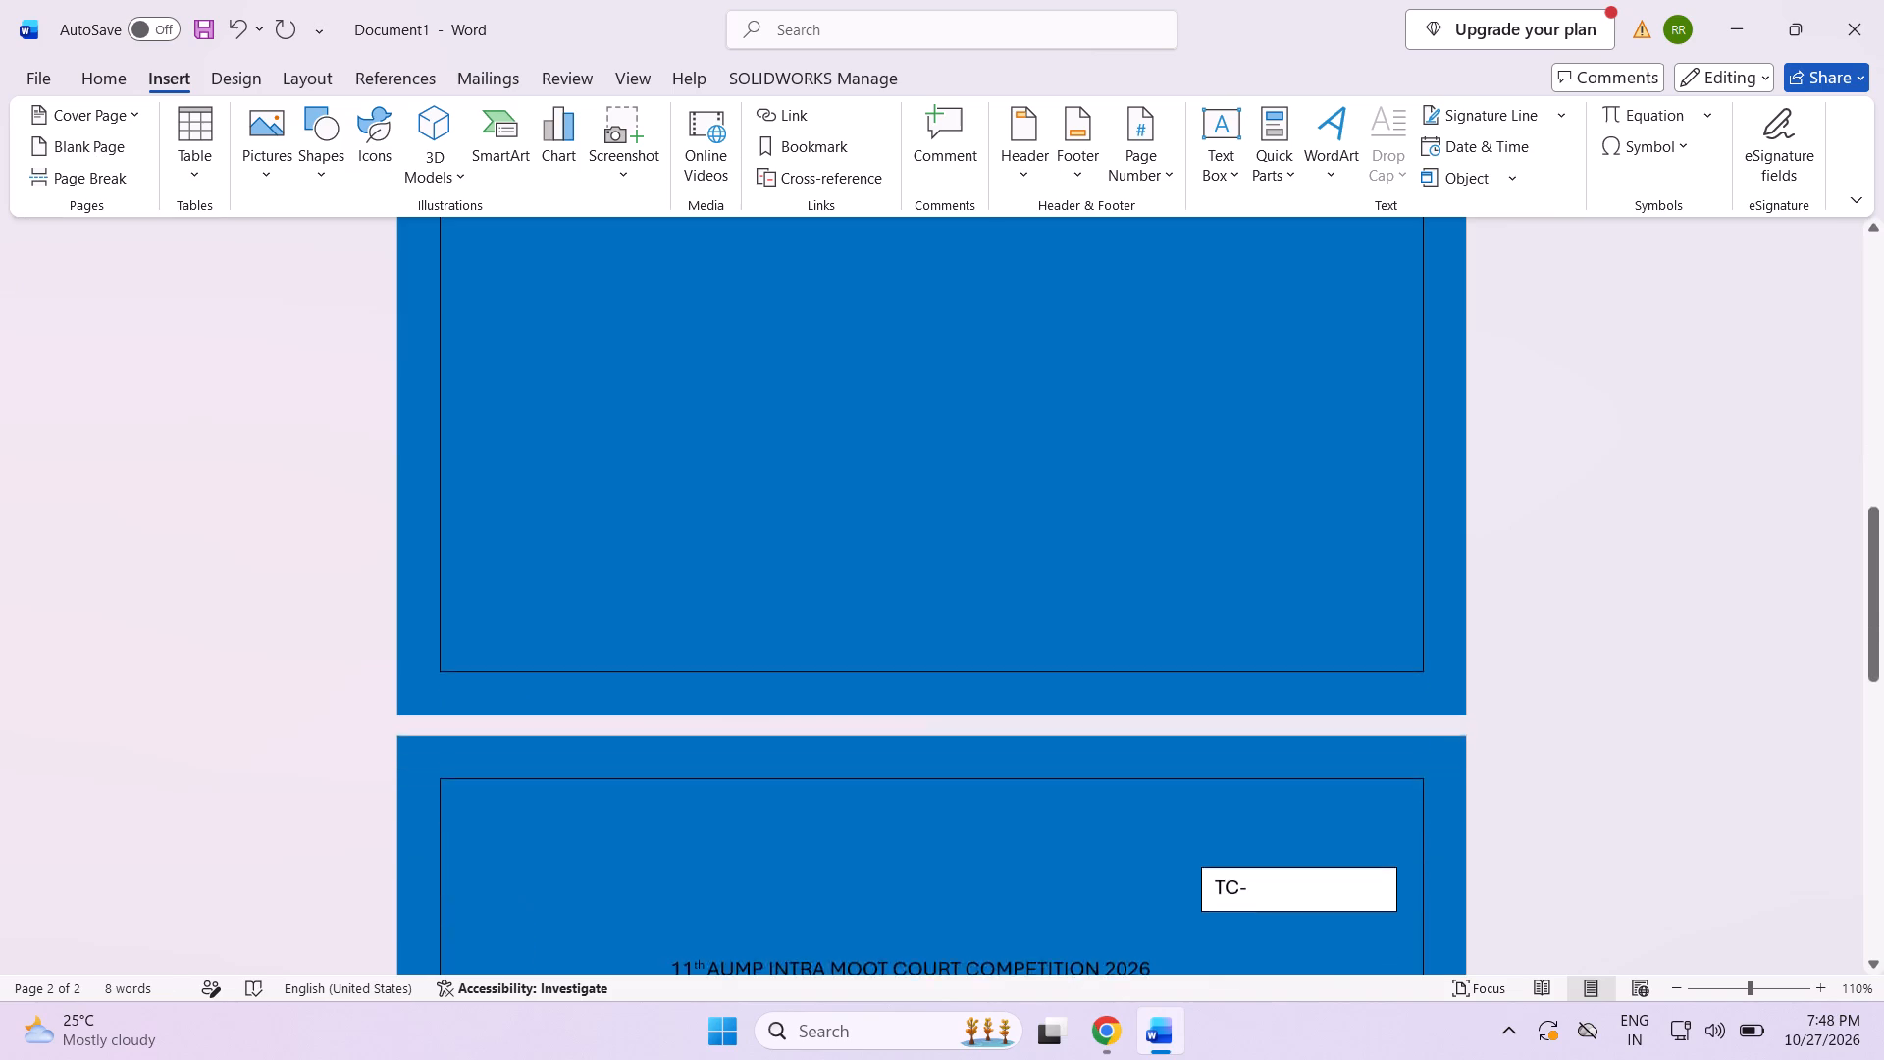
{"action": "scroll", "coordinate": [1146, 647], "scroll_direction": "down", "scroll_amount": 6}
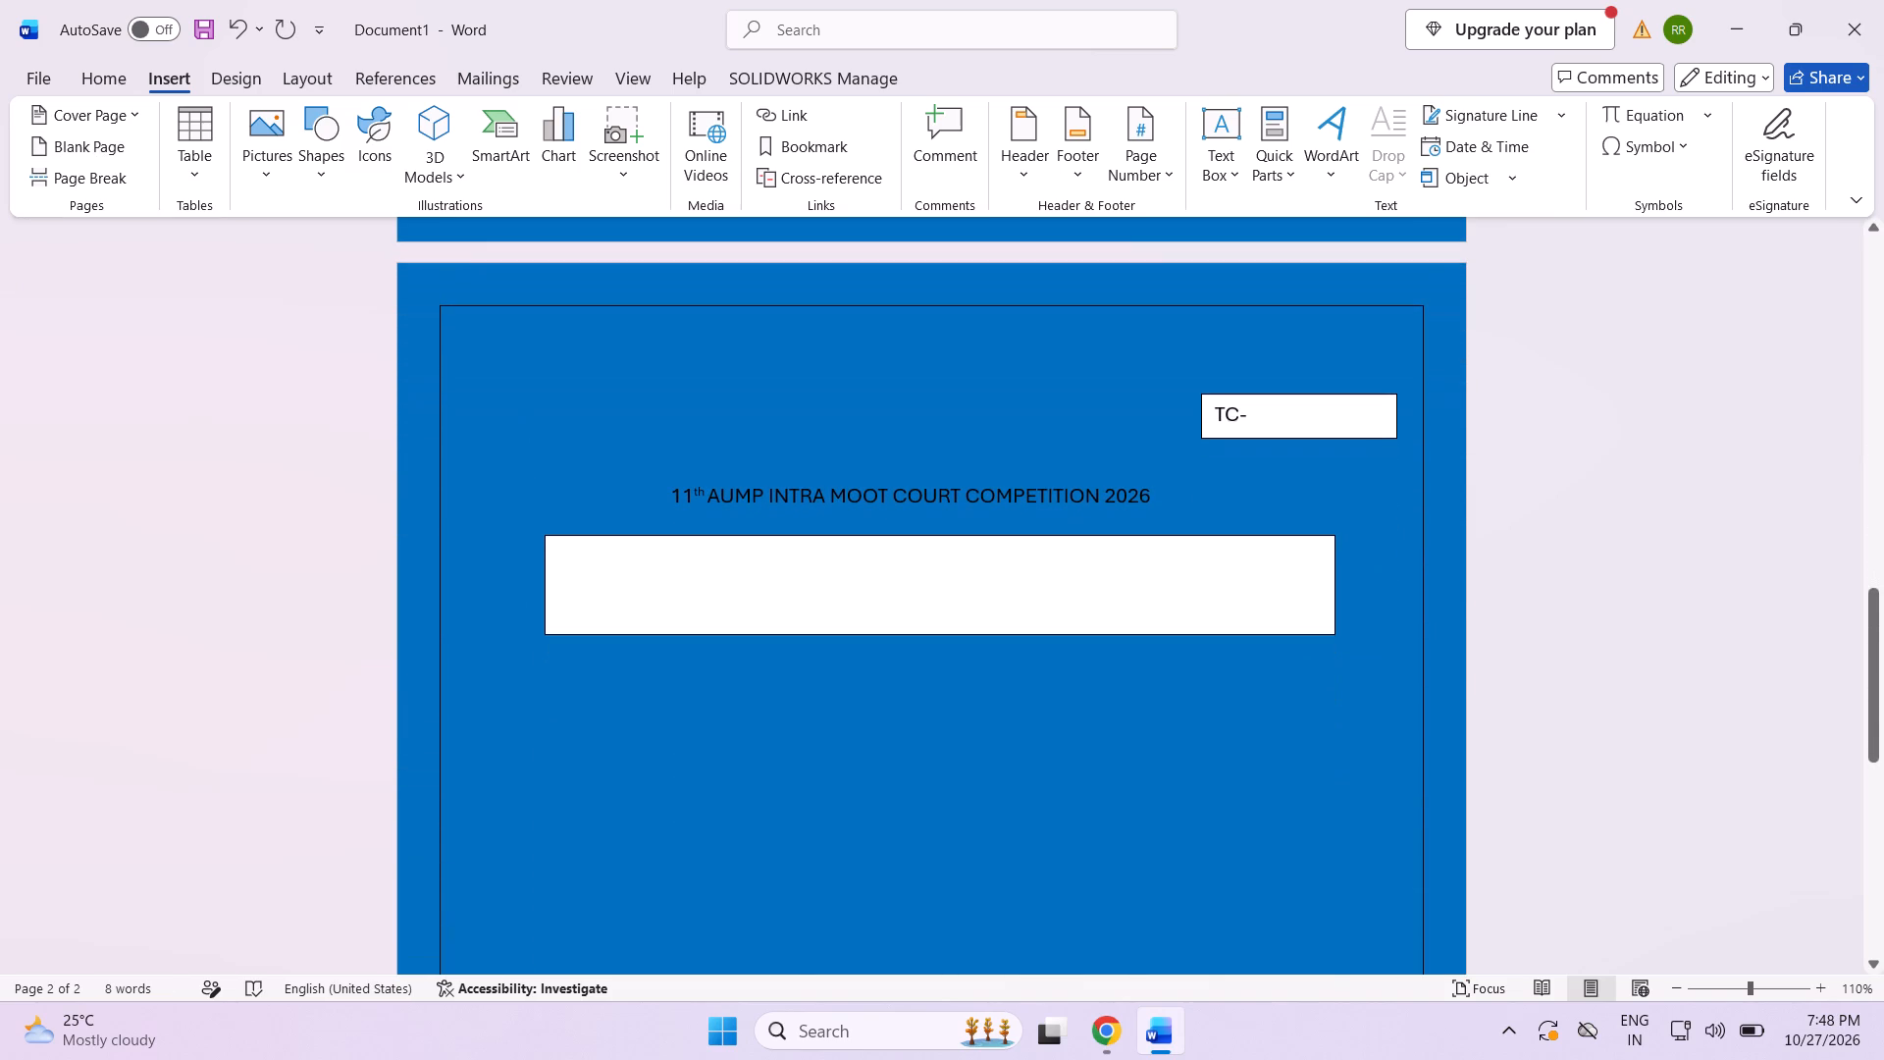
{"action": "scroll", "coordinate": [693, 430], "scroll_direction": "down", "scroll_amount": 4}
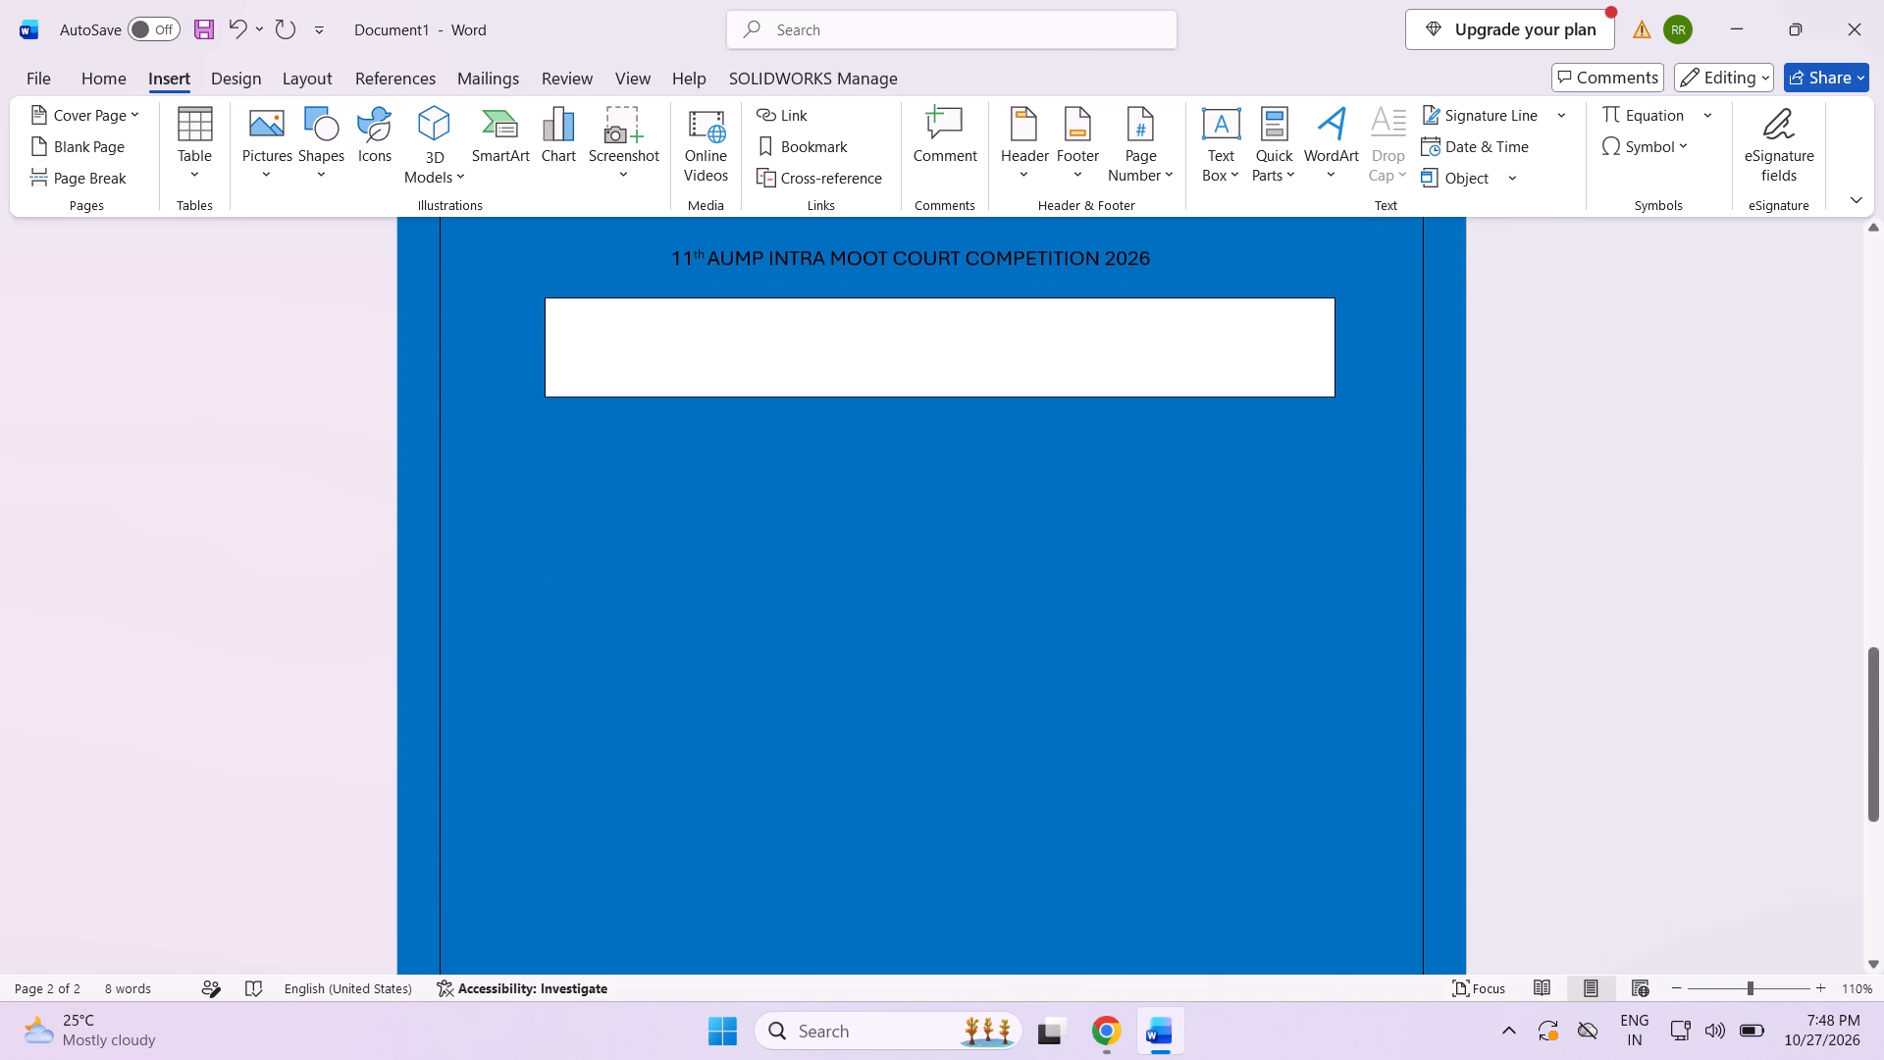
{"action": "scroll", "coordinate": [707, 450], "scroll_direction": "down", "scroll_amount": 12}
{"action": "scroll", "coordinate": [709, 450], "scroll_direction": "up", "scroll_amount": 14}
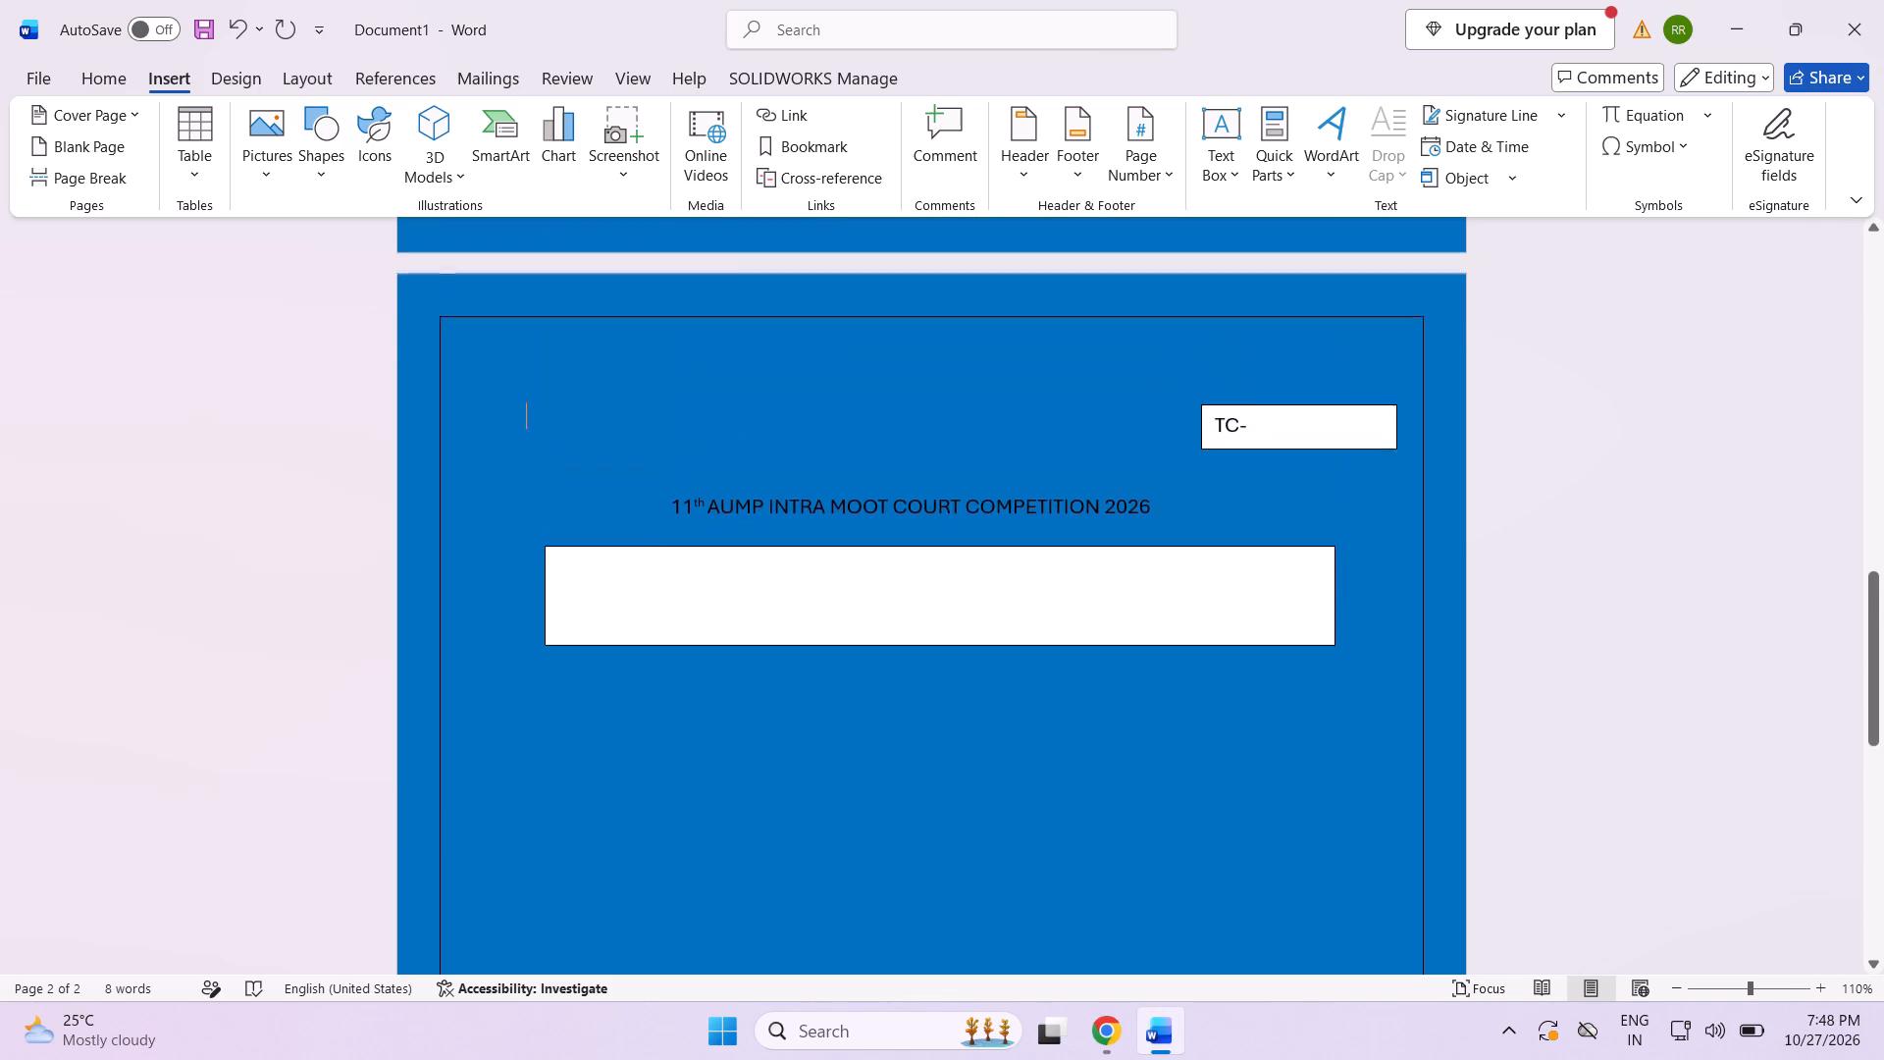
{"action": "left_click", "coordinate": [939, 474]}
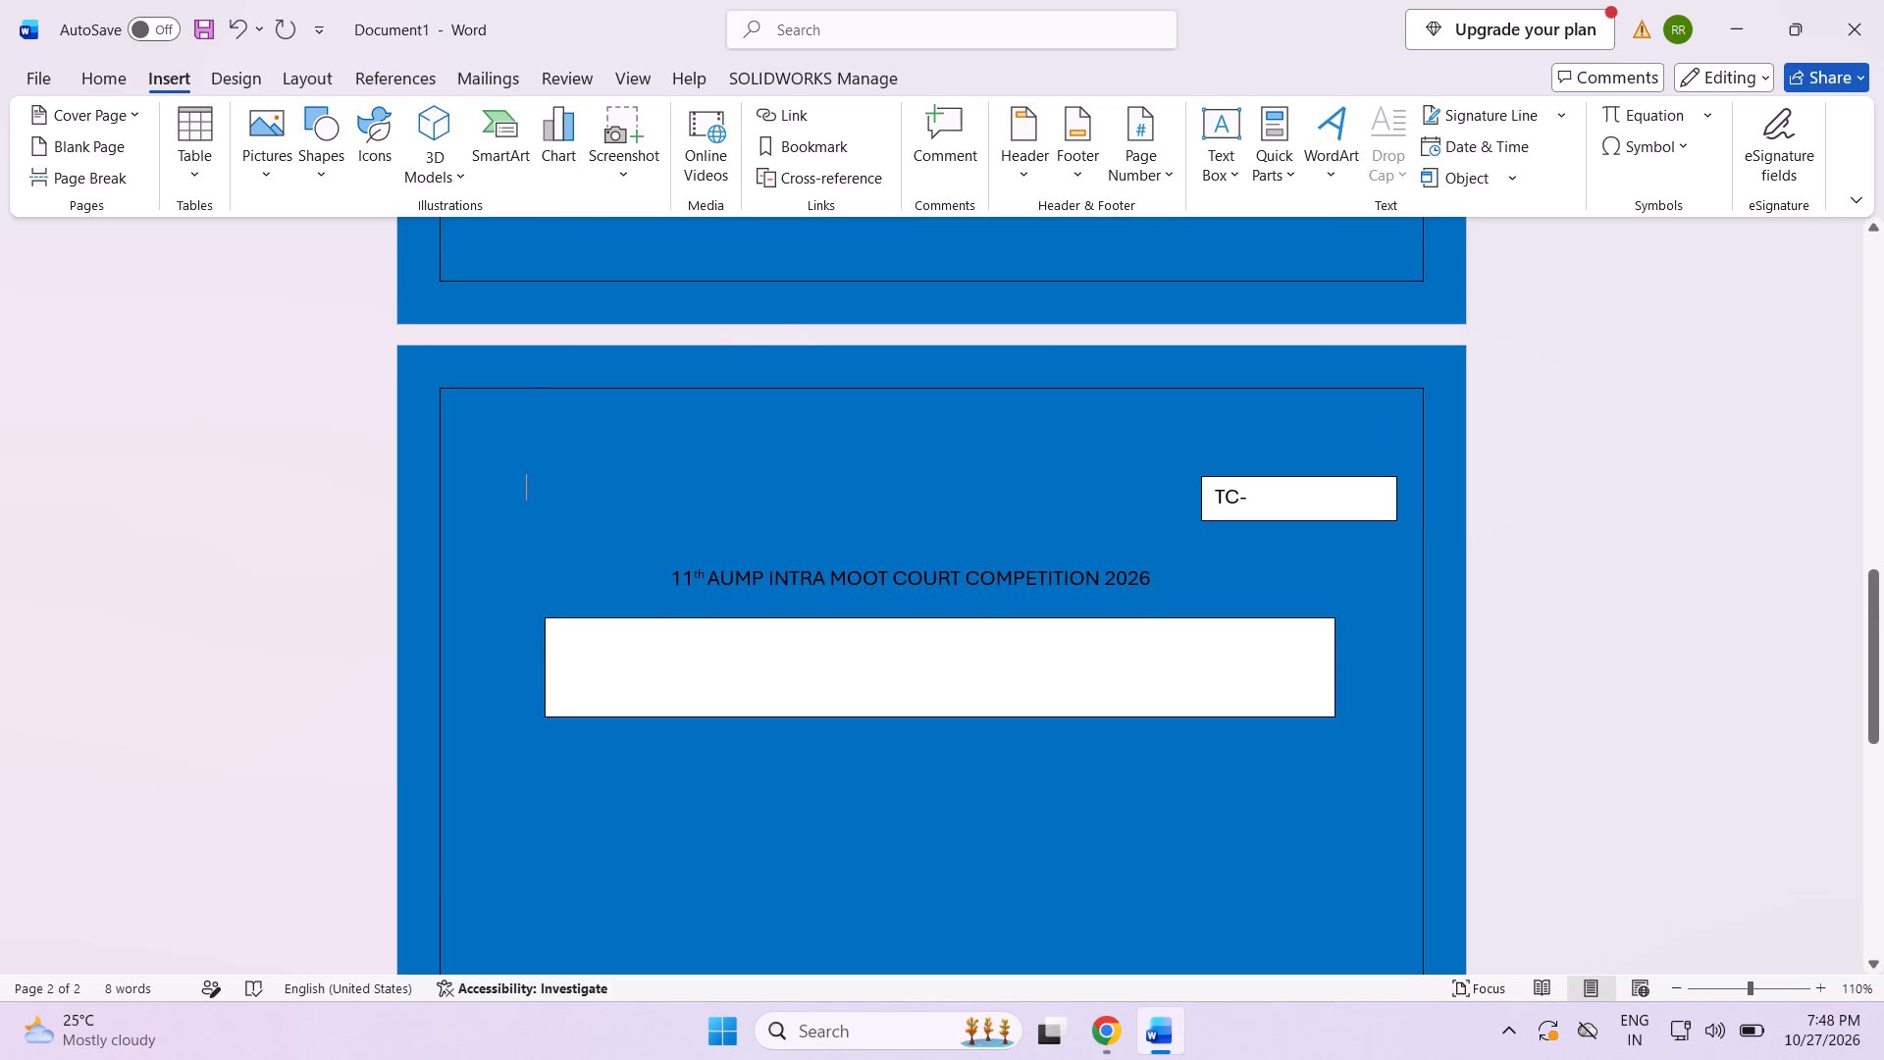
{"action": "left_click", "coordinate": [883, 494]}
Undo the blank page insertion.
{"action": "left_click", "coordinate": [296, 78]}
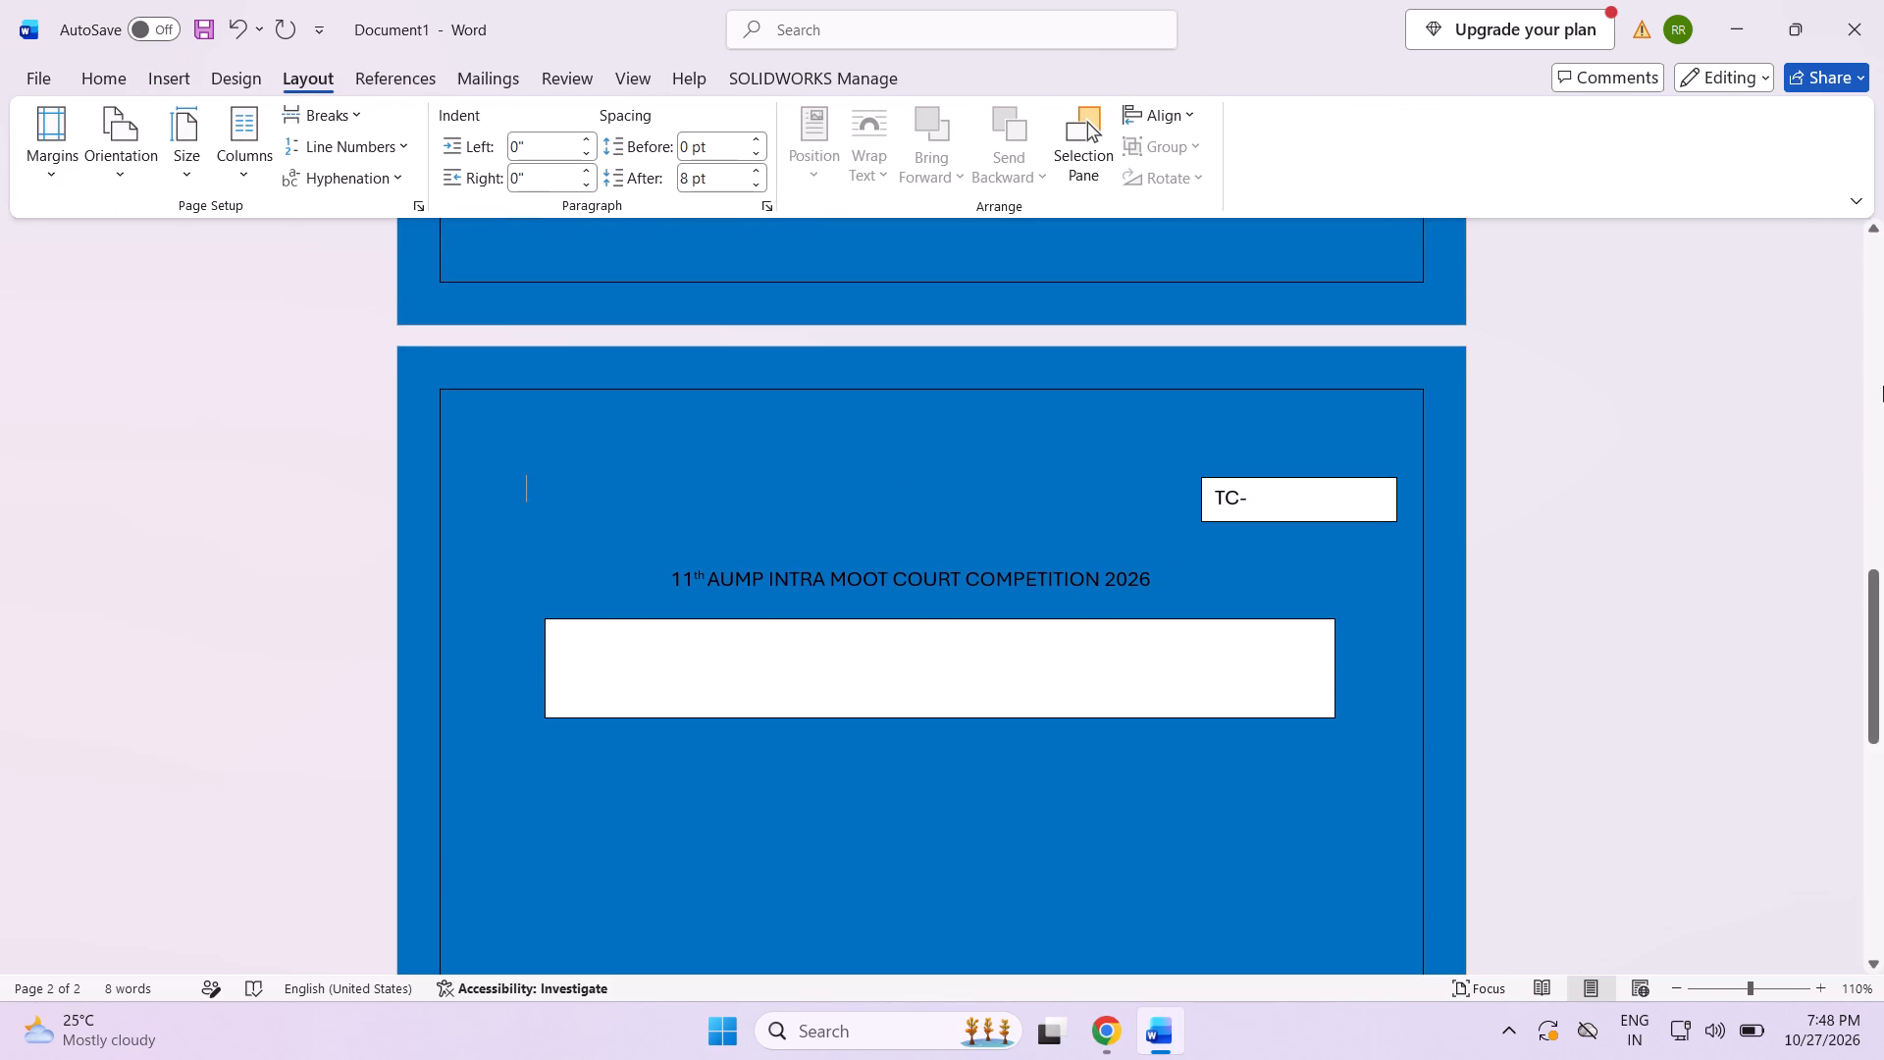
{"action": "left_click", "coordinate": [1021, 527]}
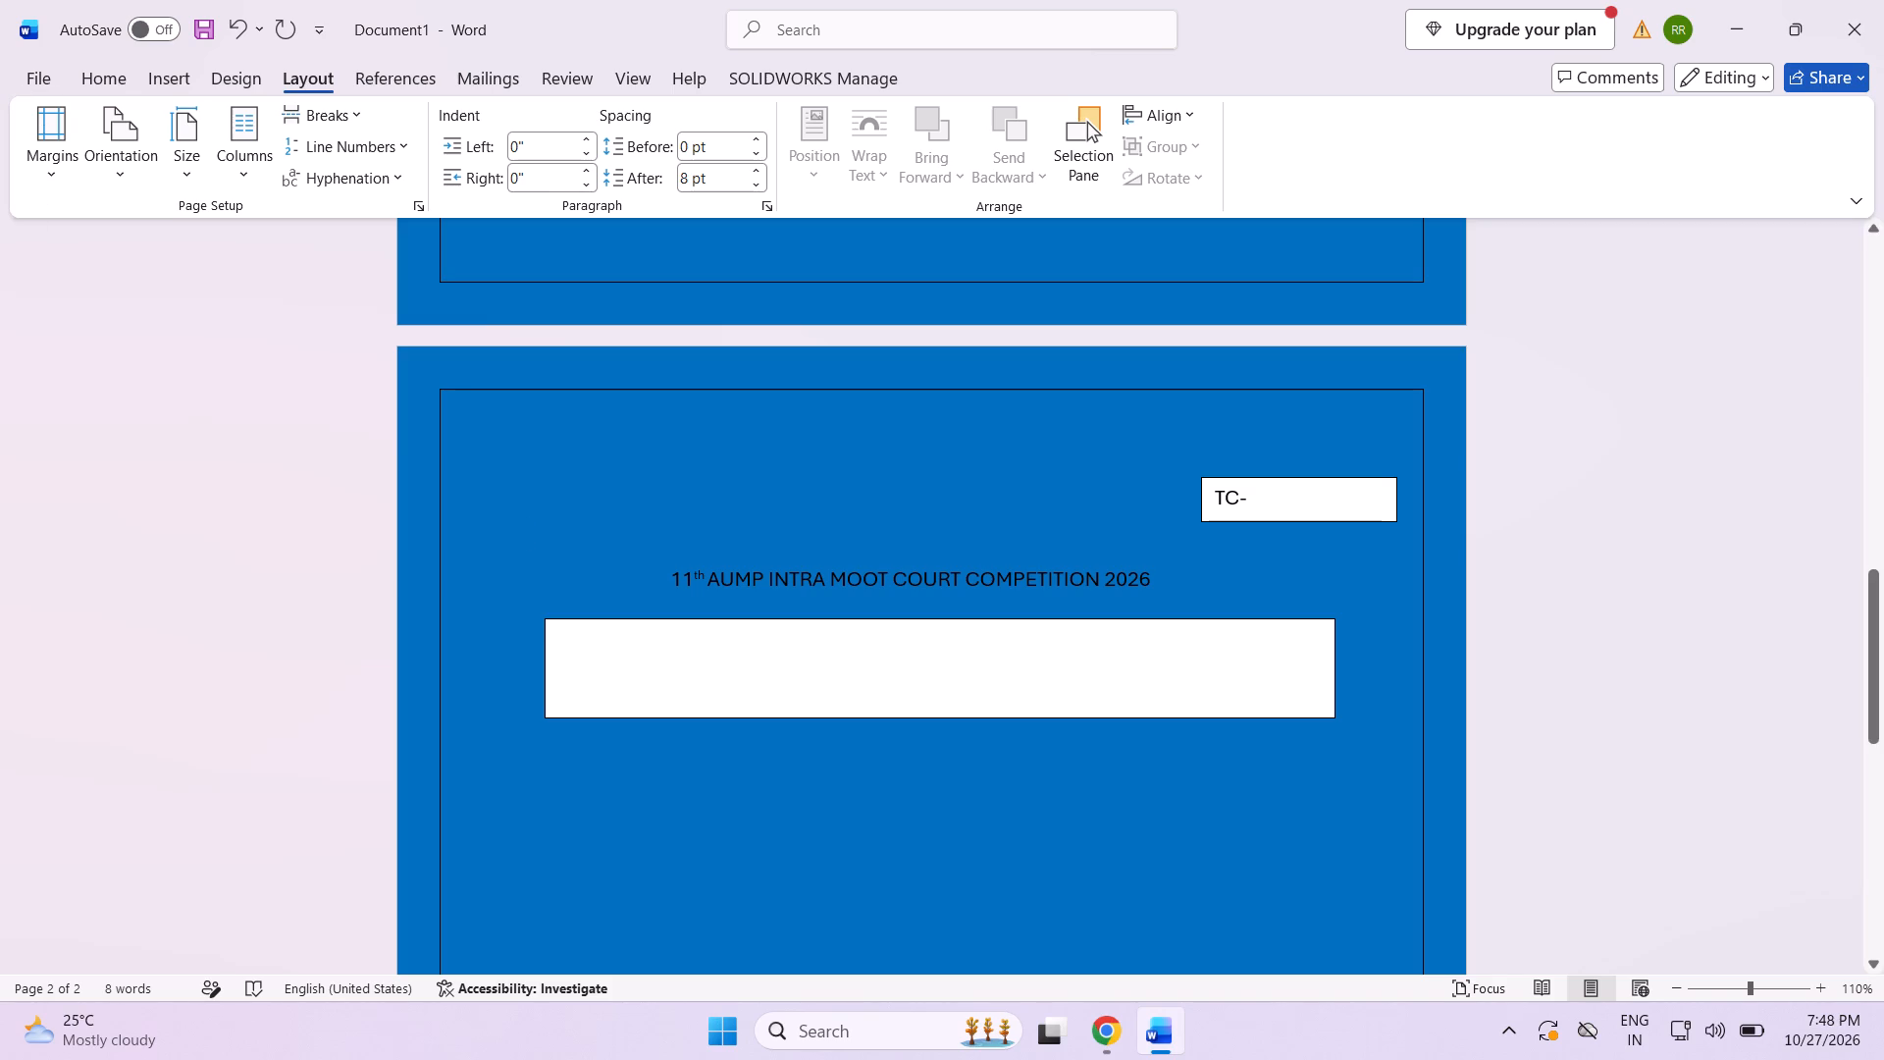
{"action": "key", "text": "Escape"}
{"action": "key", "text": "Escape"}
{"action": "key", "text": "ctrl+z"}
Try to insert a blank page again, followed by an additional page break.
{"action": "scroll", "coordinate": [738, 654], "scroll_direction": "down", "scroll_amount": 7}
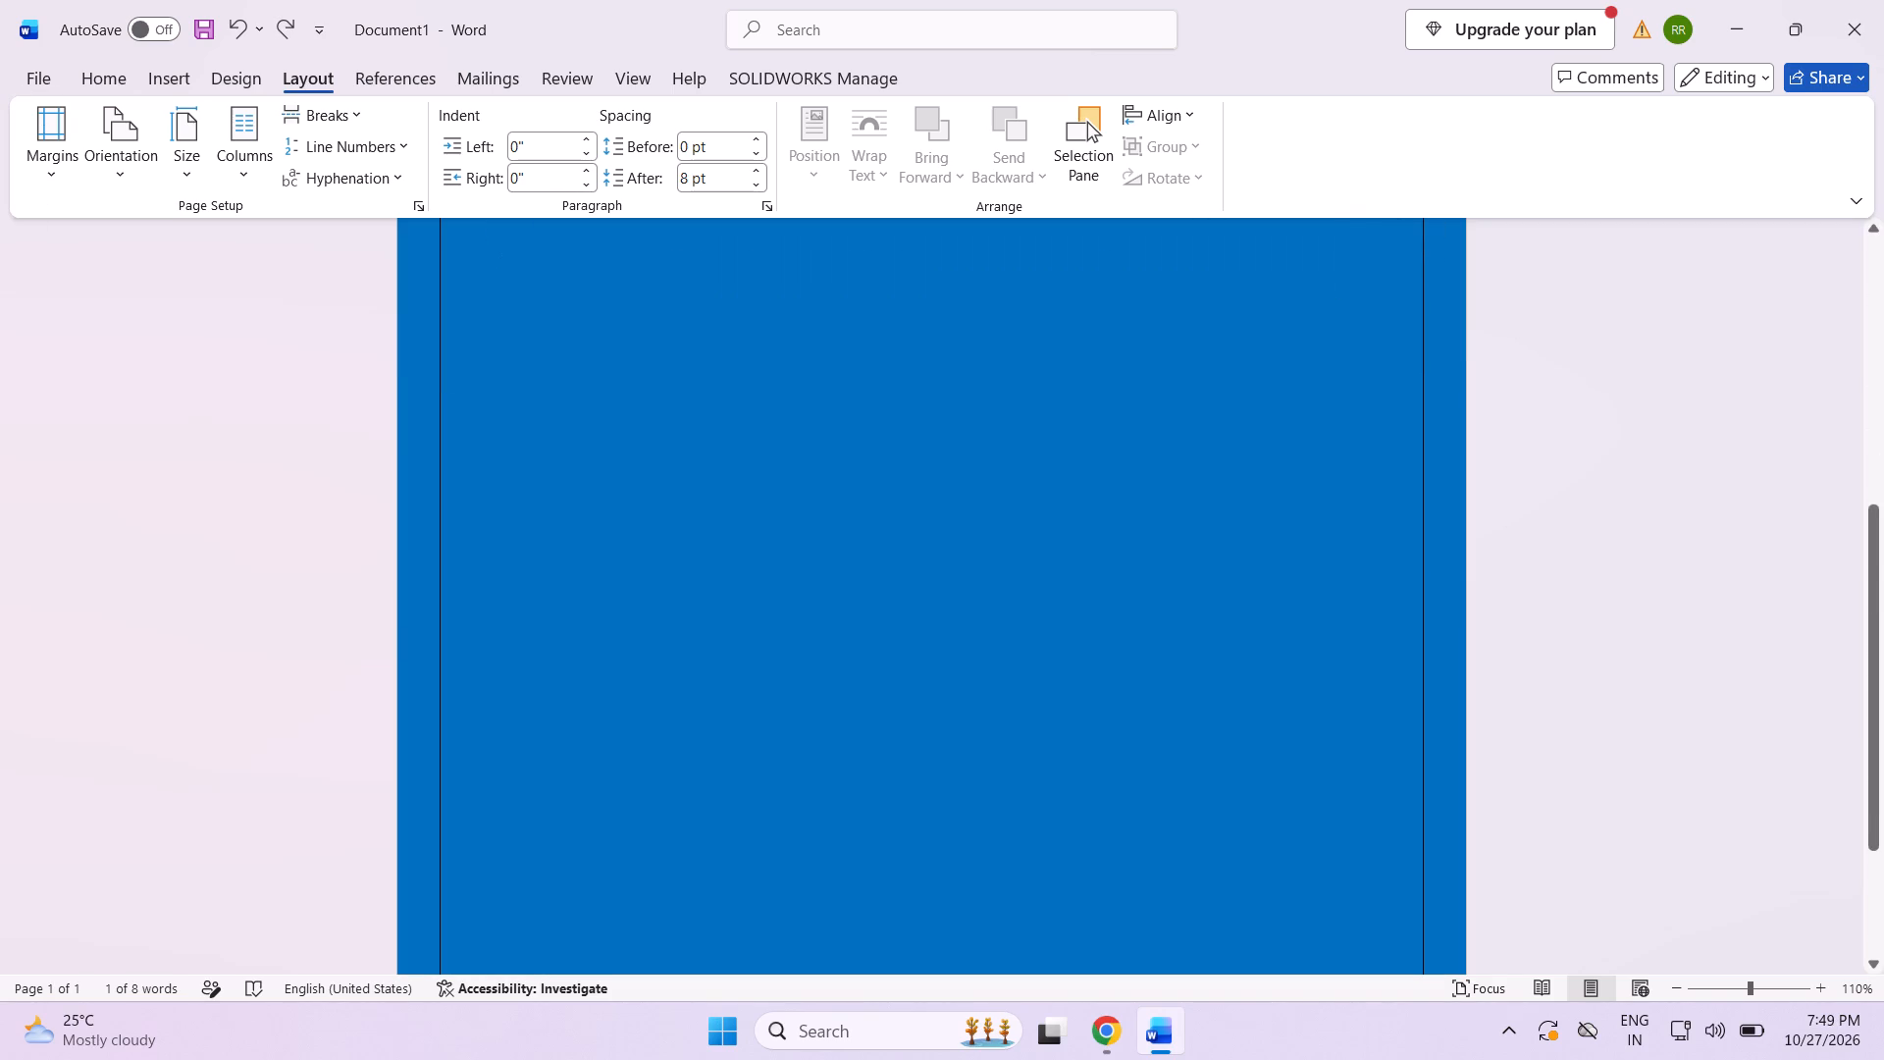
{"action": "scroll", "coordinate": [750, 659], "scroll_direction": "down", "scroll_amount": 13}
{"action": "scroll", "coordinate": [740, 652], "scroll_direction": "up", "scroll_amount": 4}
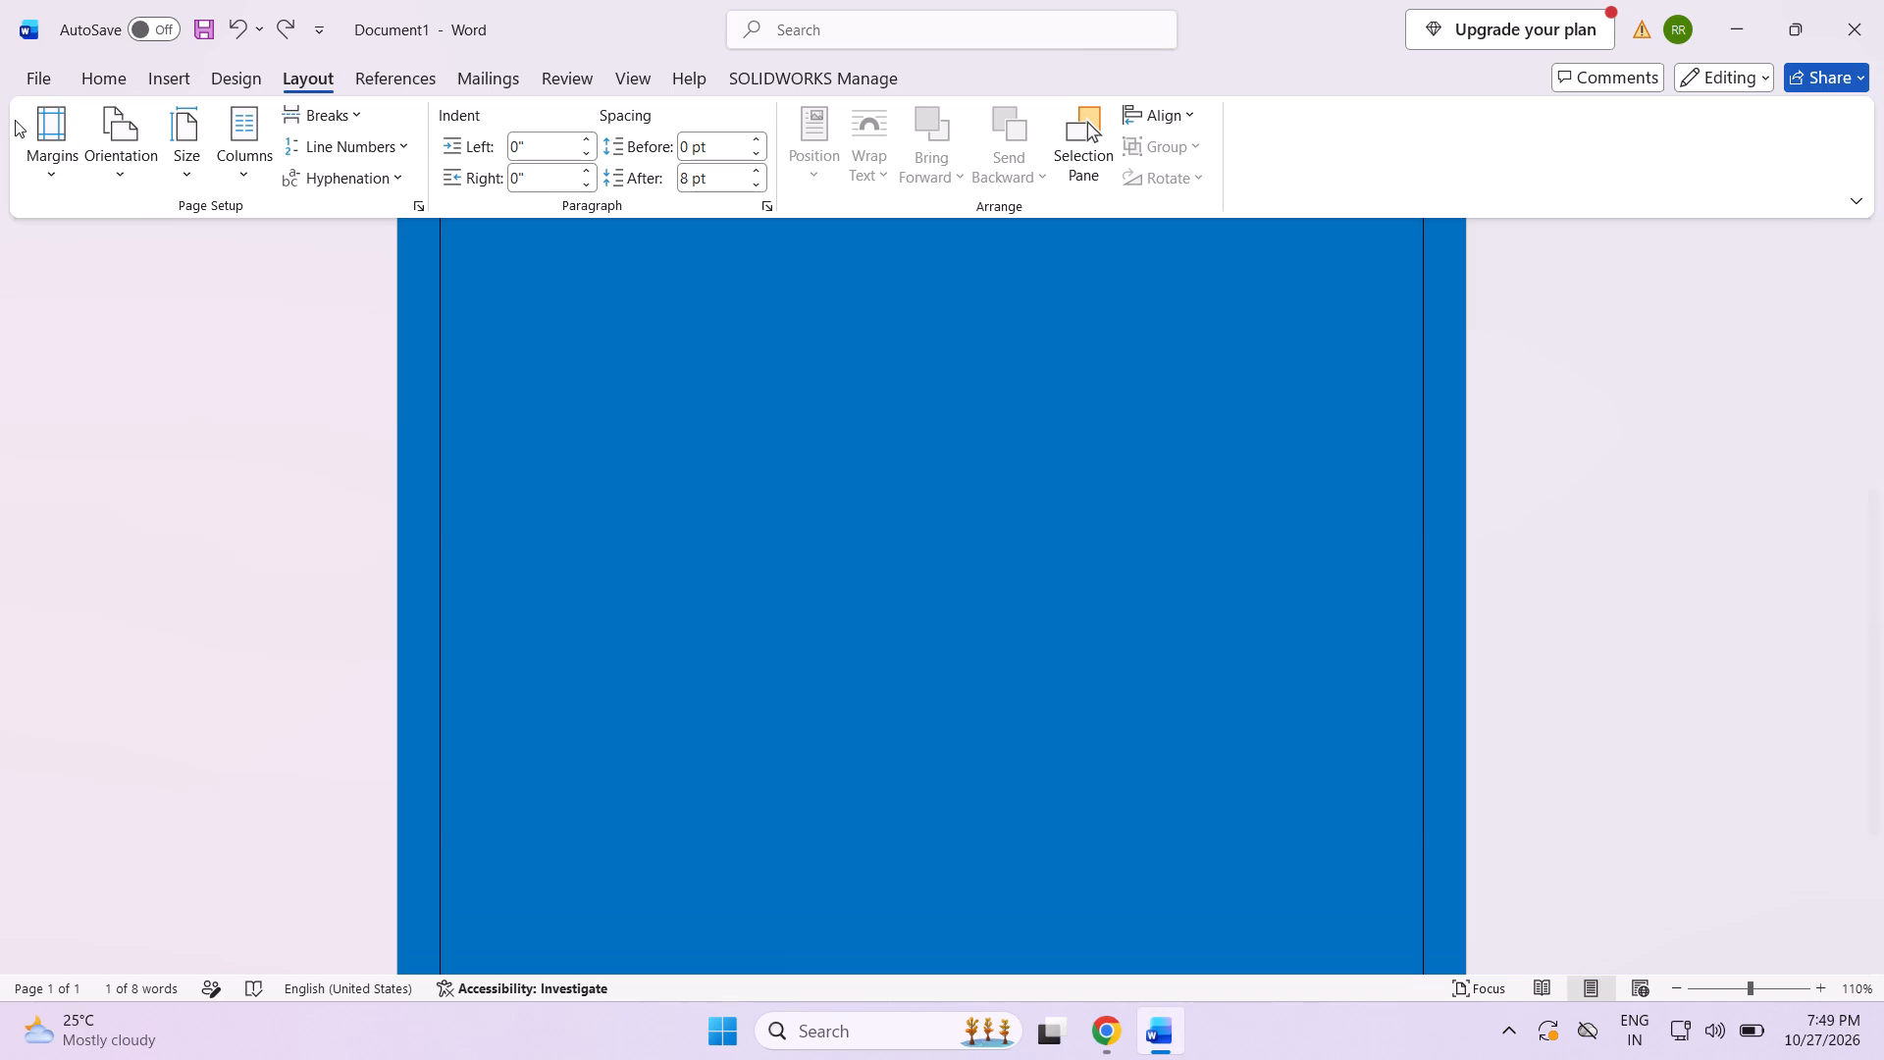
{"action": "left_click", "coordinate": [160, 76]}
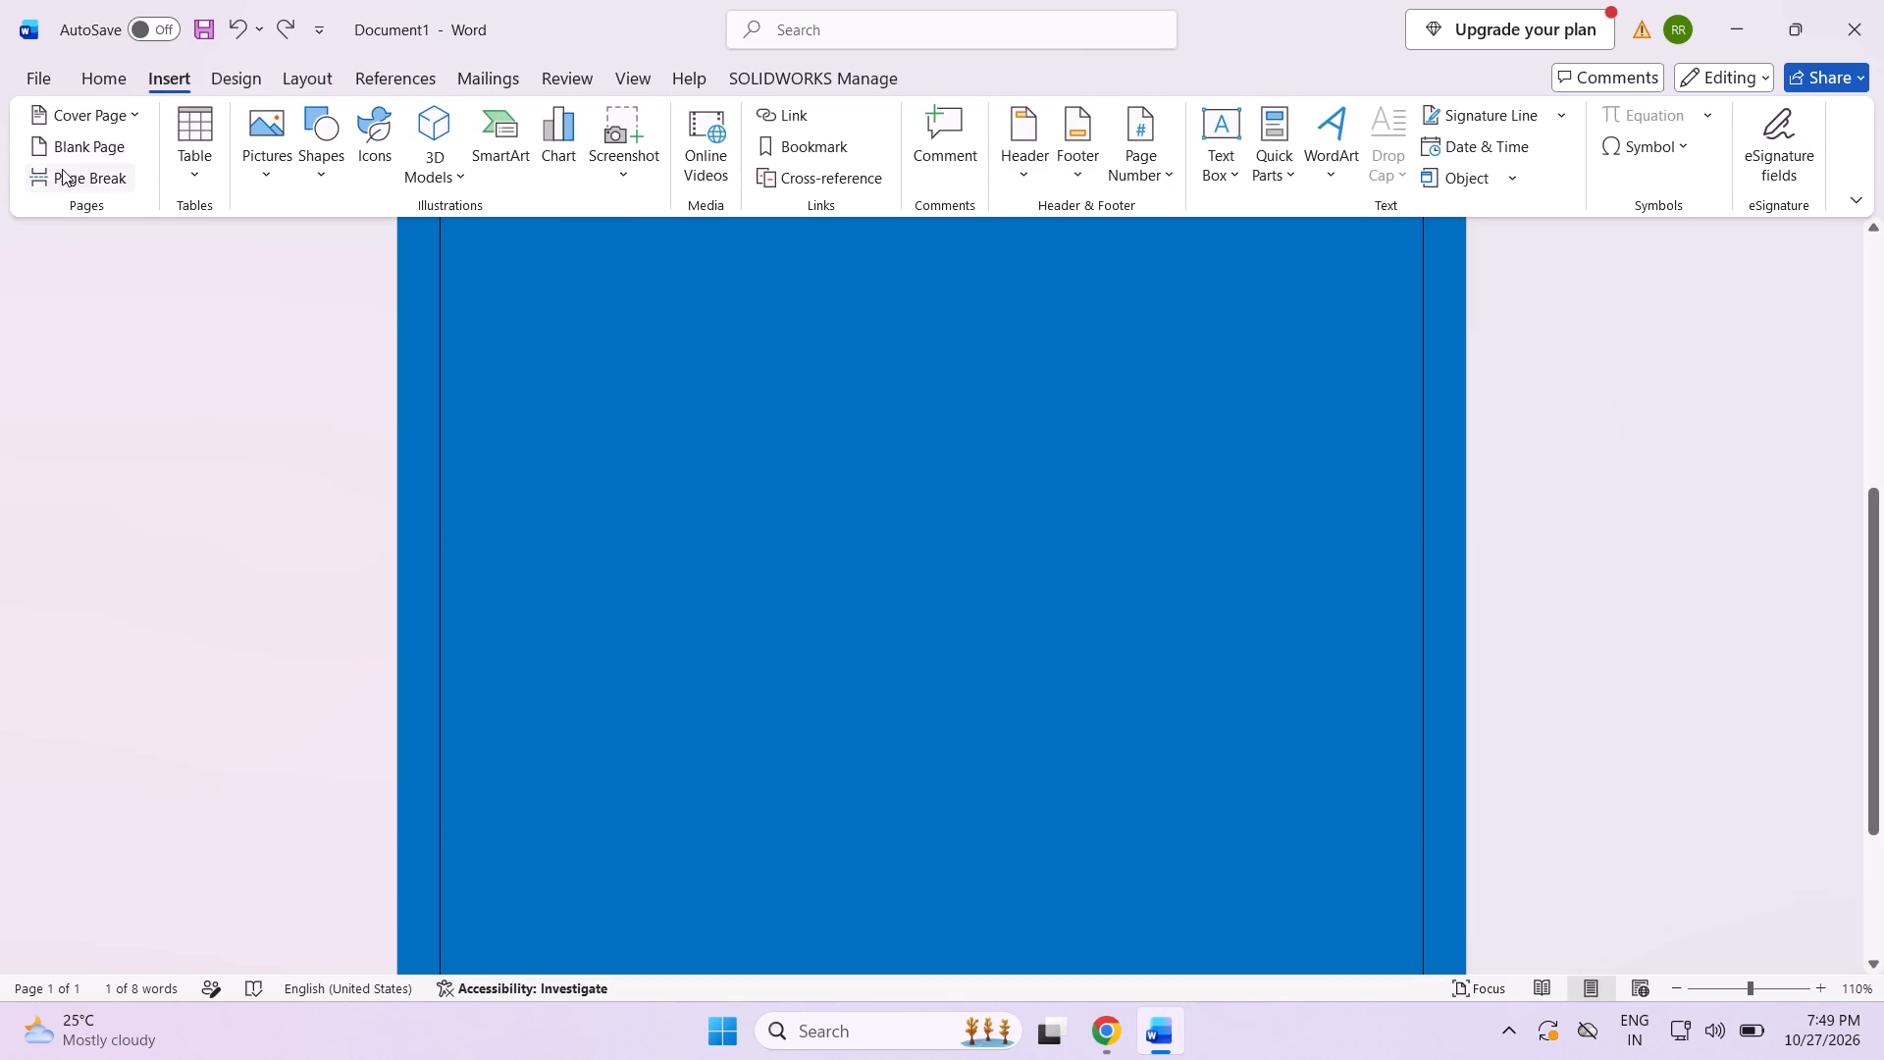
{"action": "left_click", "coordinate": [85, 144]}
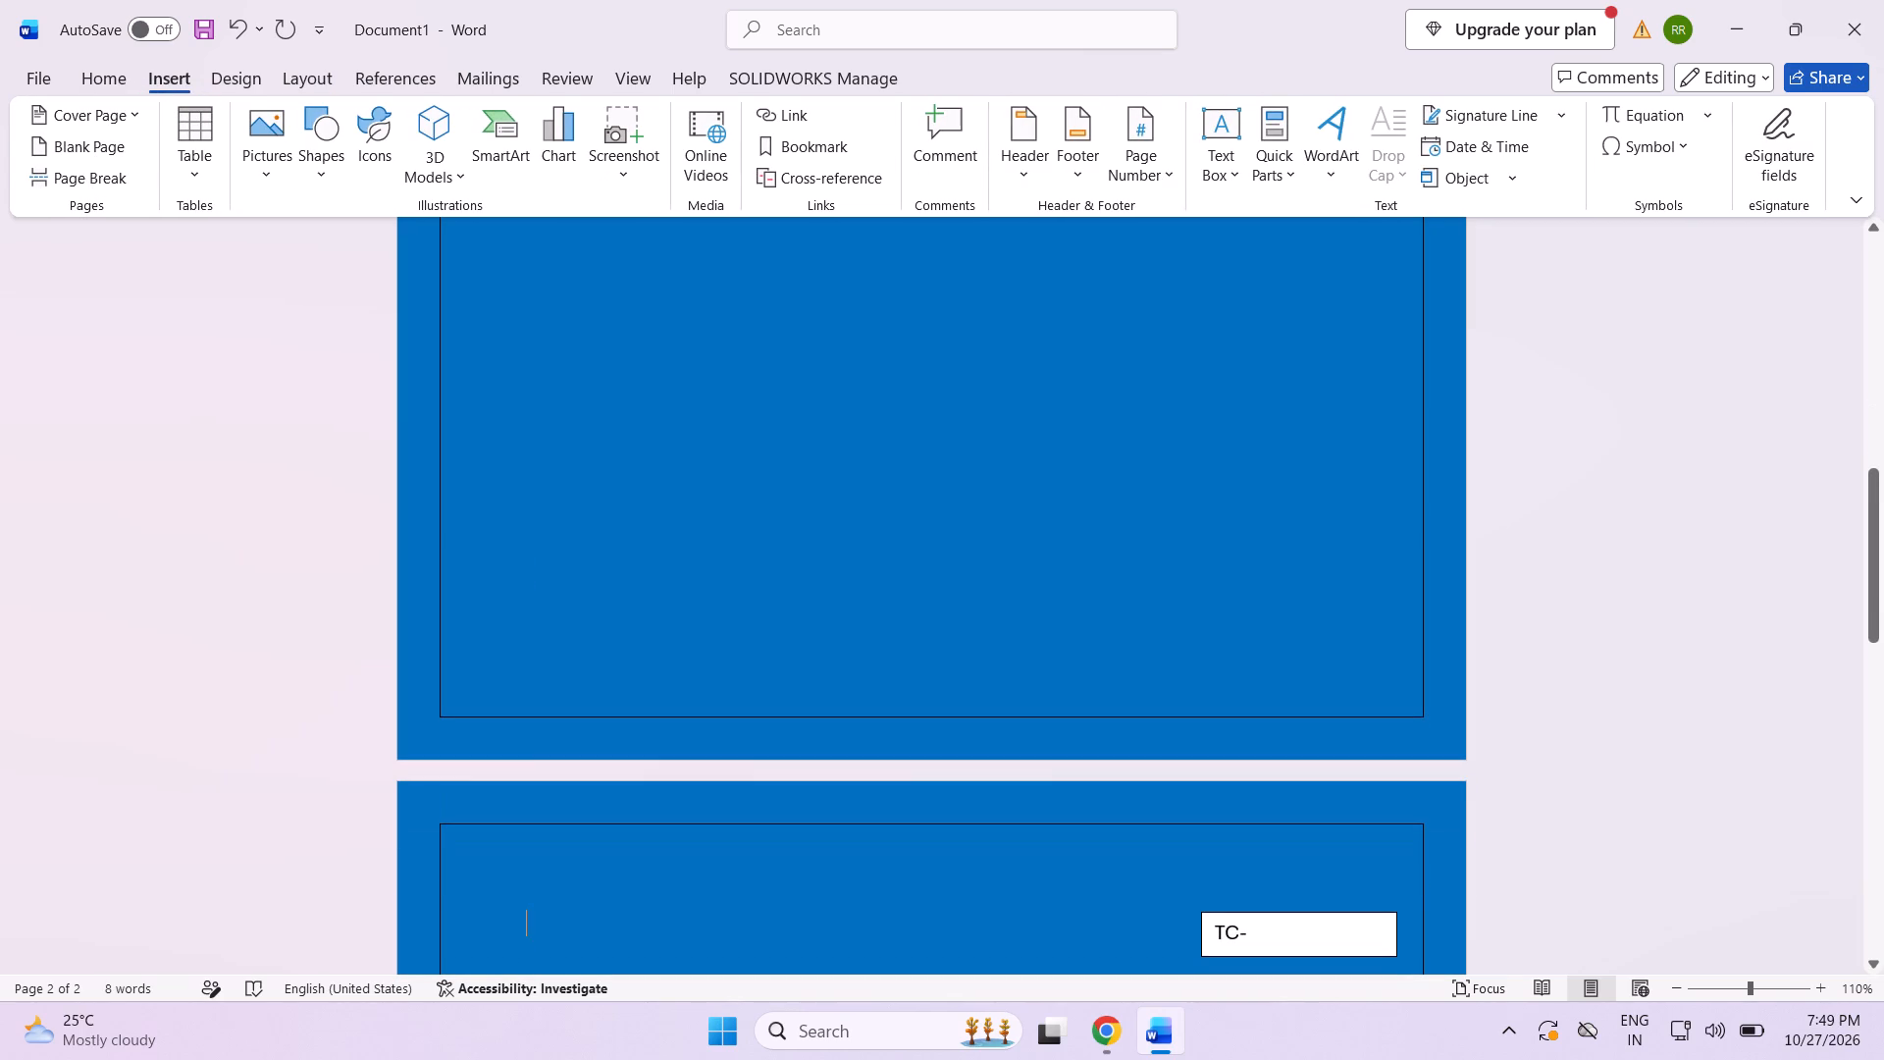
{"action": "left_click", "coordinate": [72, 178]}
Examine the page order and where the cover page content sits after the page insertions.
{"action": "scroll", "coordinate": [427, 447], "scroll_direction": "down", "scroll_amount": 12}
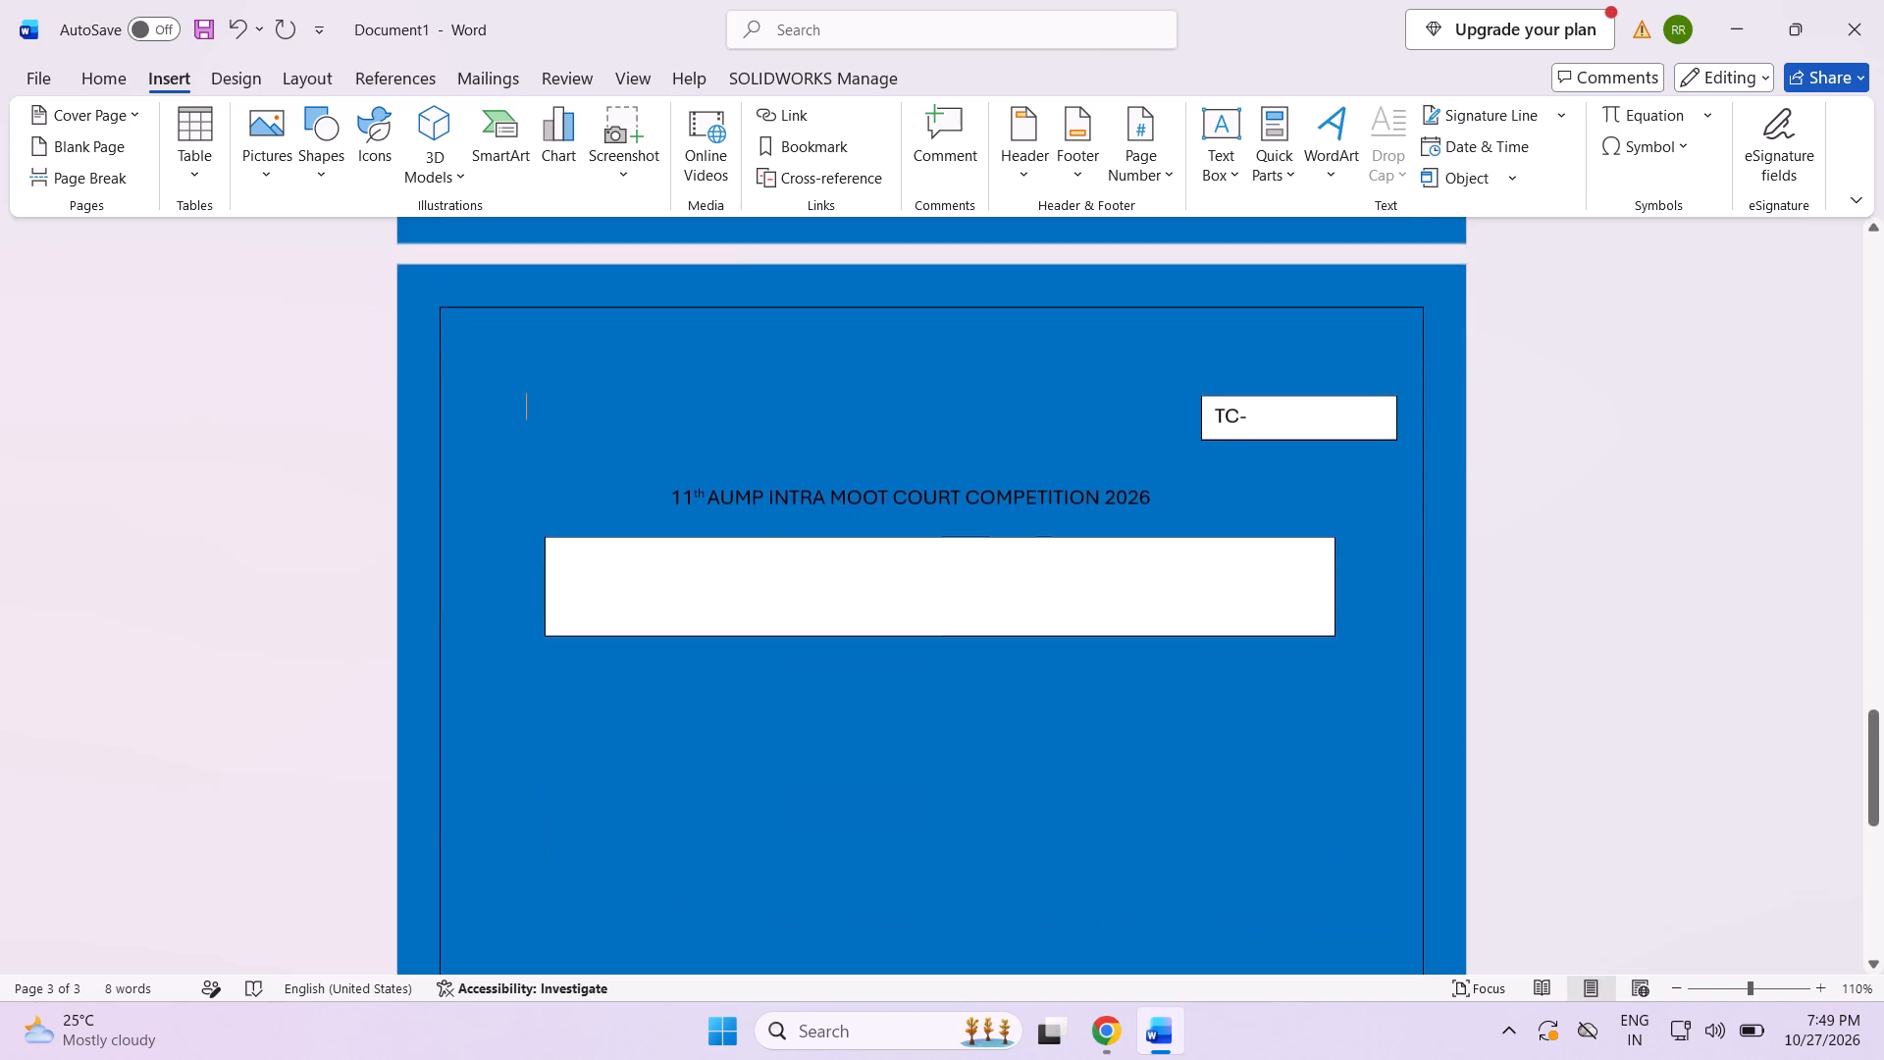
{"action": "scroll", "coordinate": [441, 460], "scroll_direction": "down", "scroll_amount": 8}
{"action": "scroll", "coordinate": [444, 468], "scroll_direction": "up", "scroll_amount": 20}
{"action": "scroll", "coordinate": [444, 468], "scroll_direction": "up", "scroll_amount": 5}
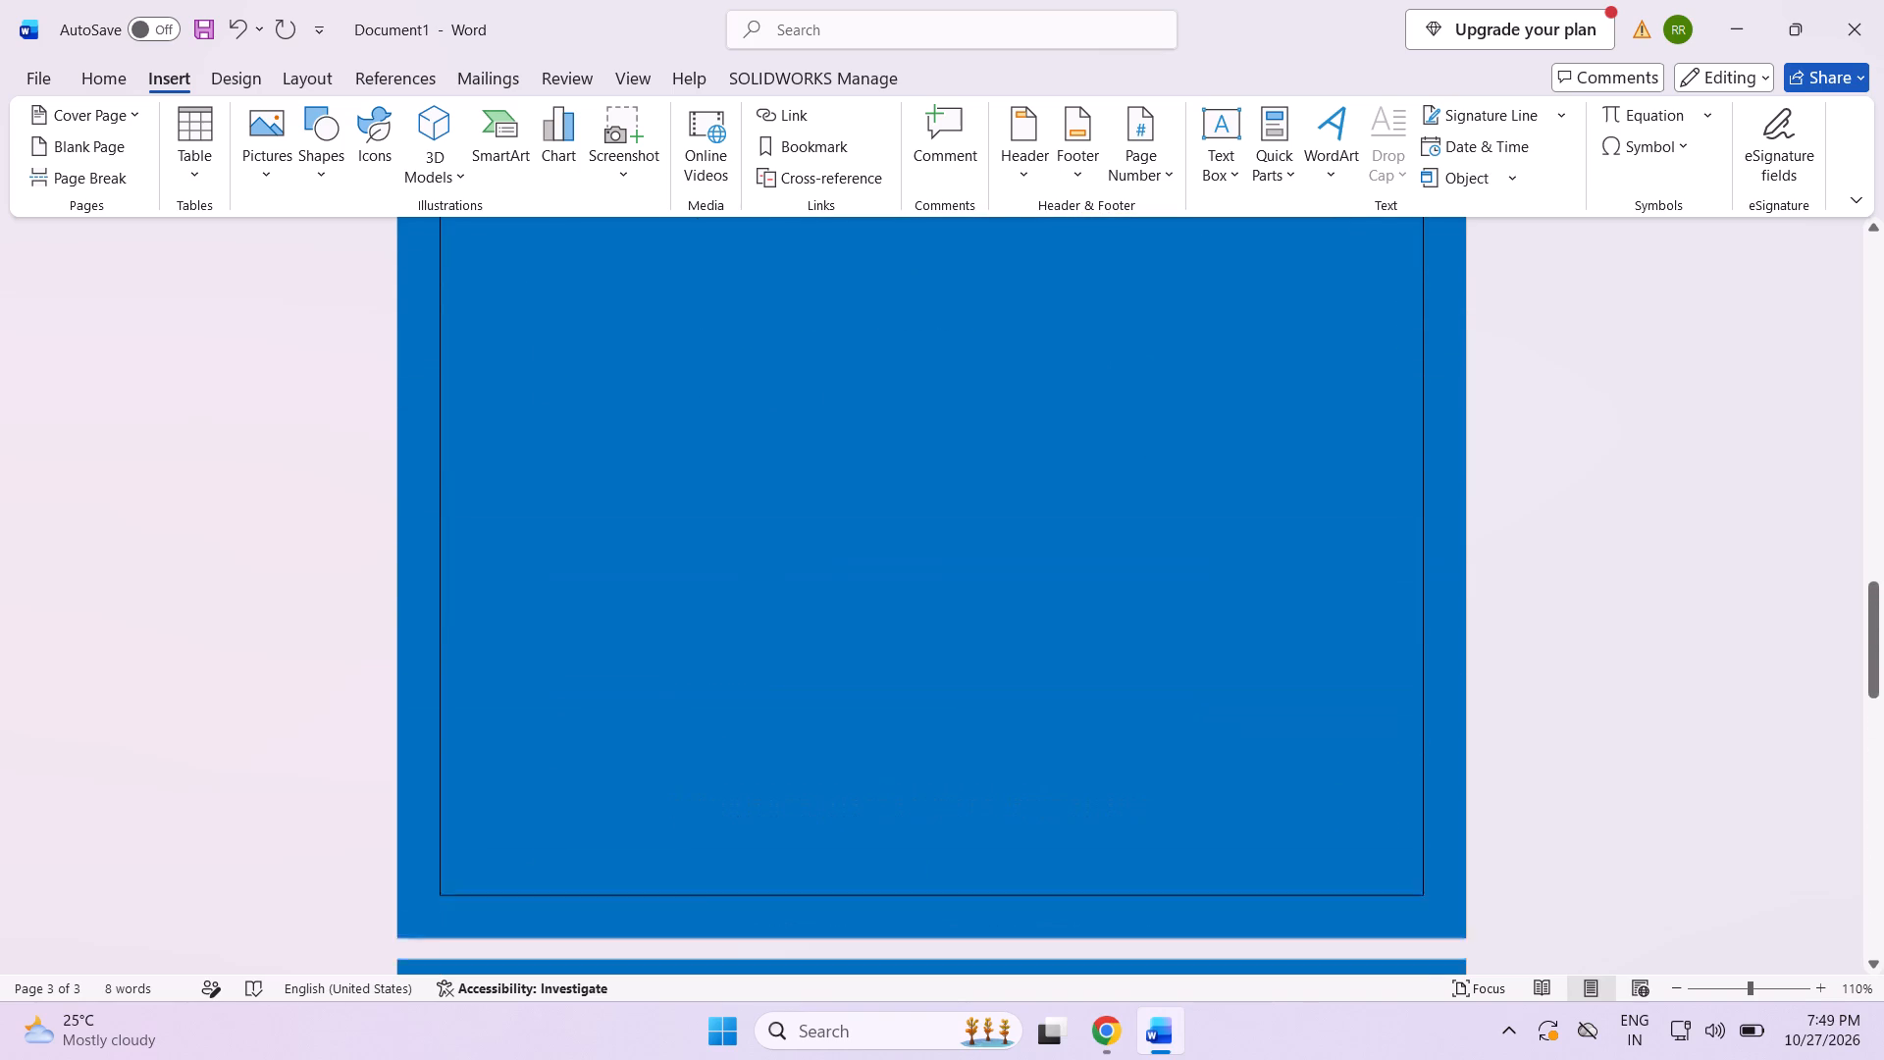
{"action": "scroll", "coordinate": [465, 468], "scroll_direction": "up", "scroll_amount": 20}
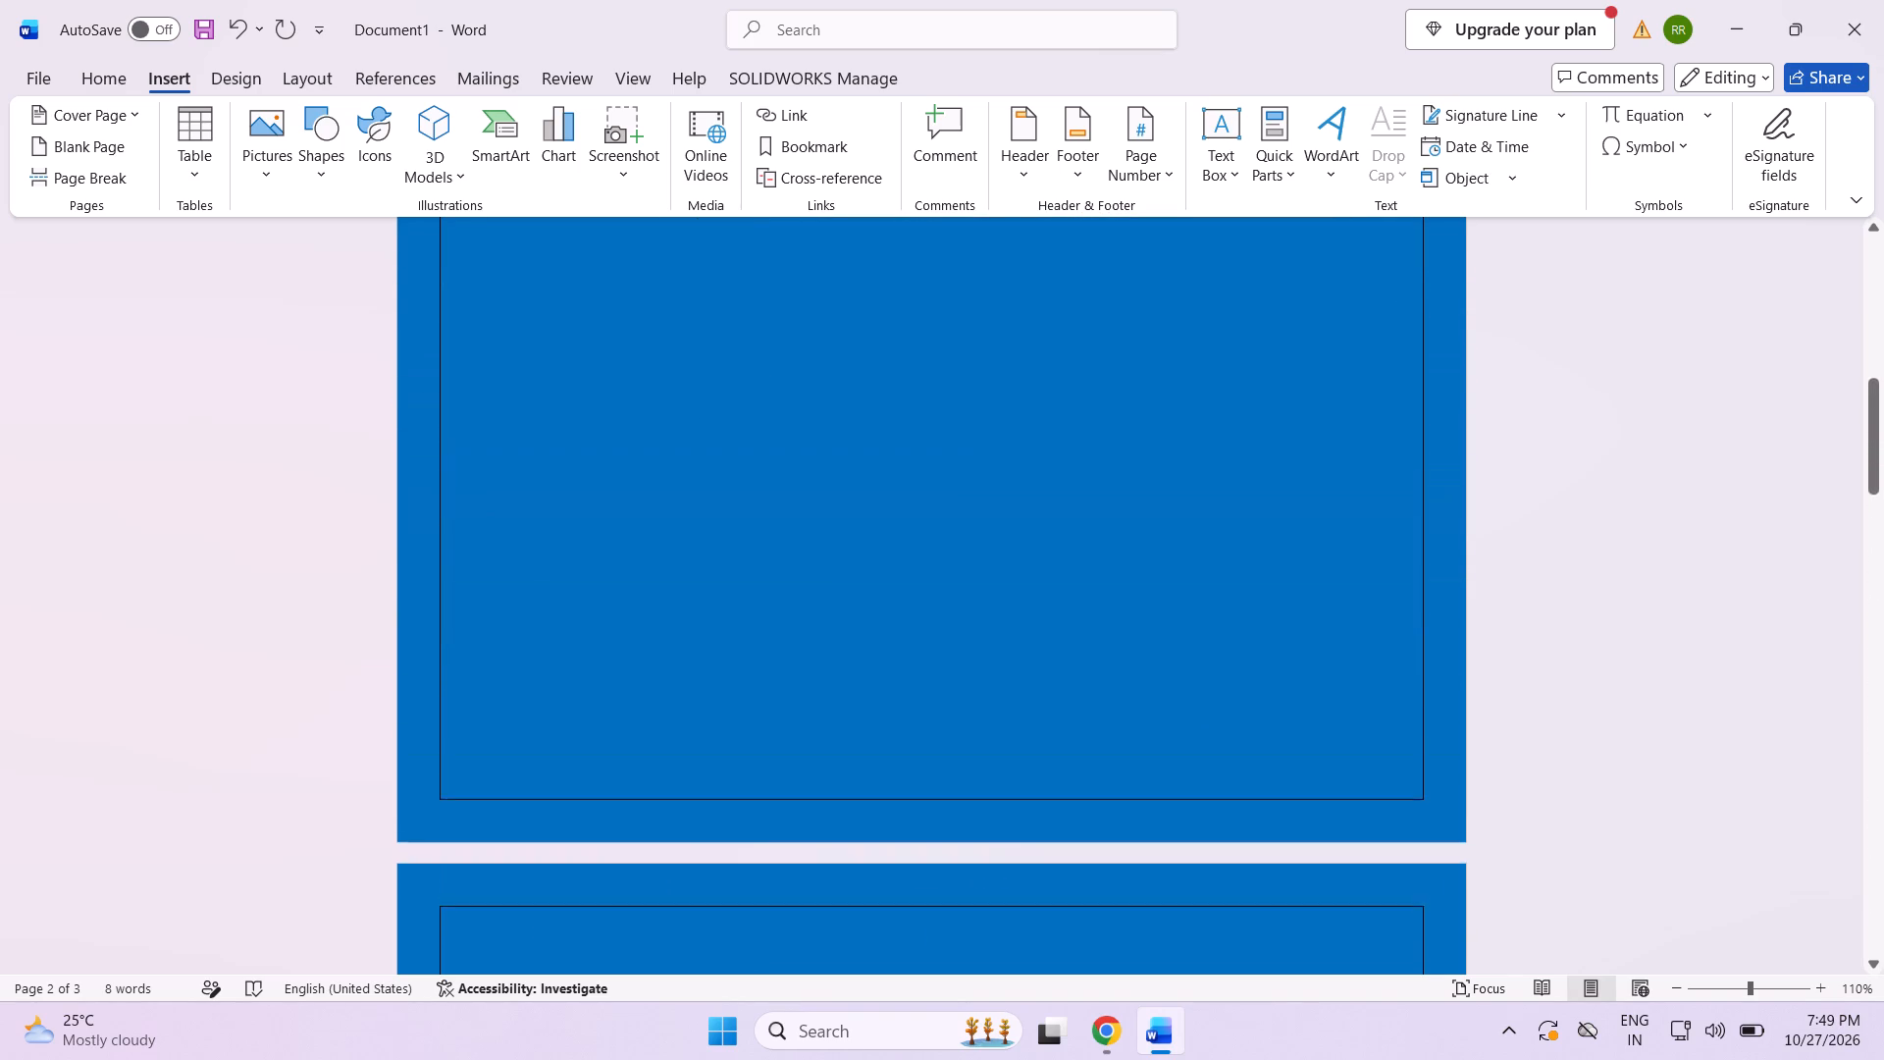
{"action": "scroll", "coordinate": [461, 466], "scroll_direction": "down", "scroll_amount": 20}
{"action": "scroll", "coordinate": [461, 466], "scroll_direction": "down", "scroll_amount": 13}
{"action": "scroll", "coordinate": [470, 504], "scroll_direction": "up", "scroll_amount": 4}
{"action": "scroll", "coordinate": [470, 504], "scroll_direction": "down", "scroll_amount": 15}
{"action": "scroll", "coordinate": [479, 508], "scroll_direction": "up", "scroll_amount": 4}
{"action": "scroll", "coordinate": [487, 506], "scroll_direction": "up", "scroll_amount": 17}
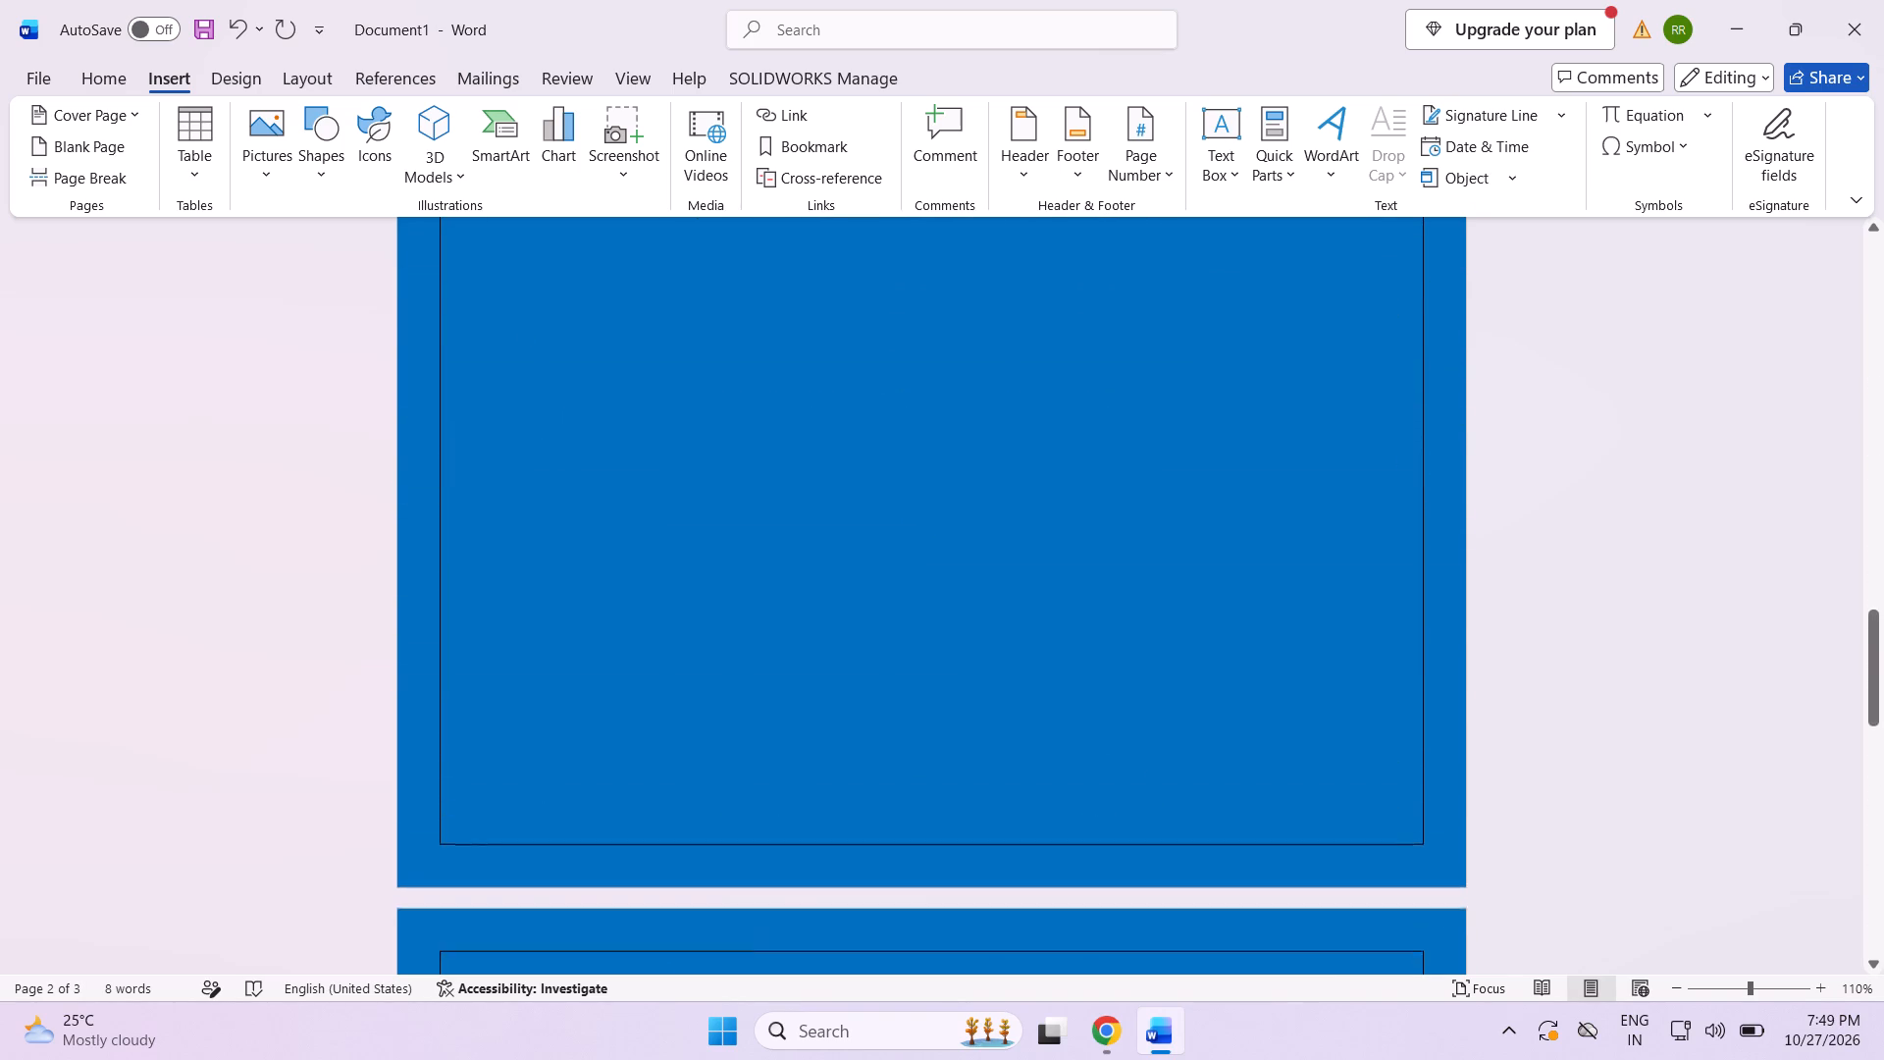
{"action": "scroll", "coordinate": [484, 499], "scroll_direction": "up", "scroll_amount": 20}
{"action": "scroll", "coordinate": [484, 499], "scroll_direction": "up", "scroll_amount": 15}
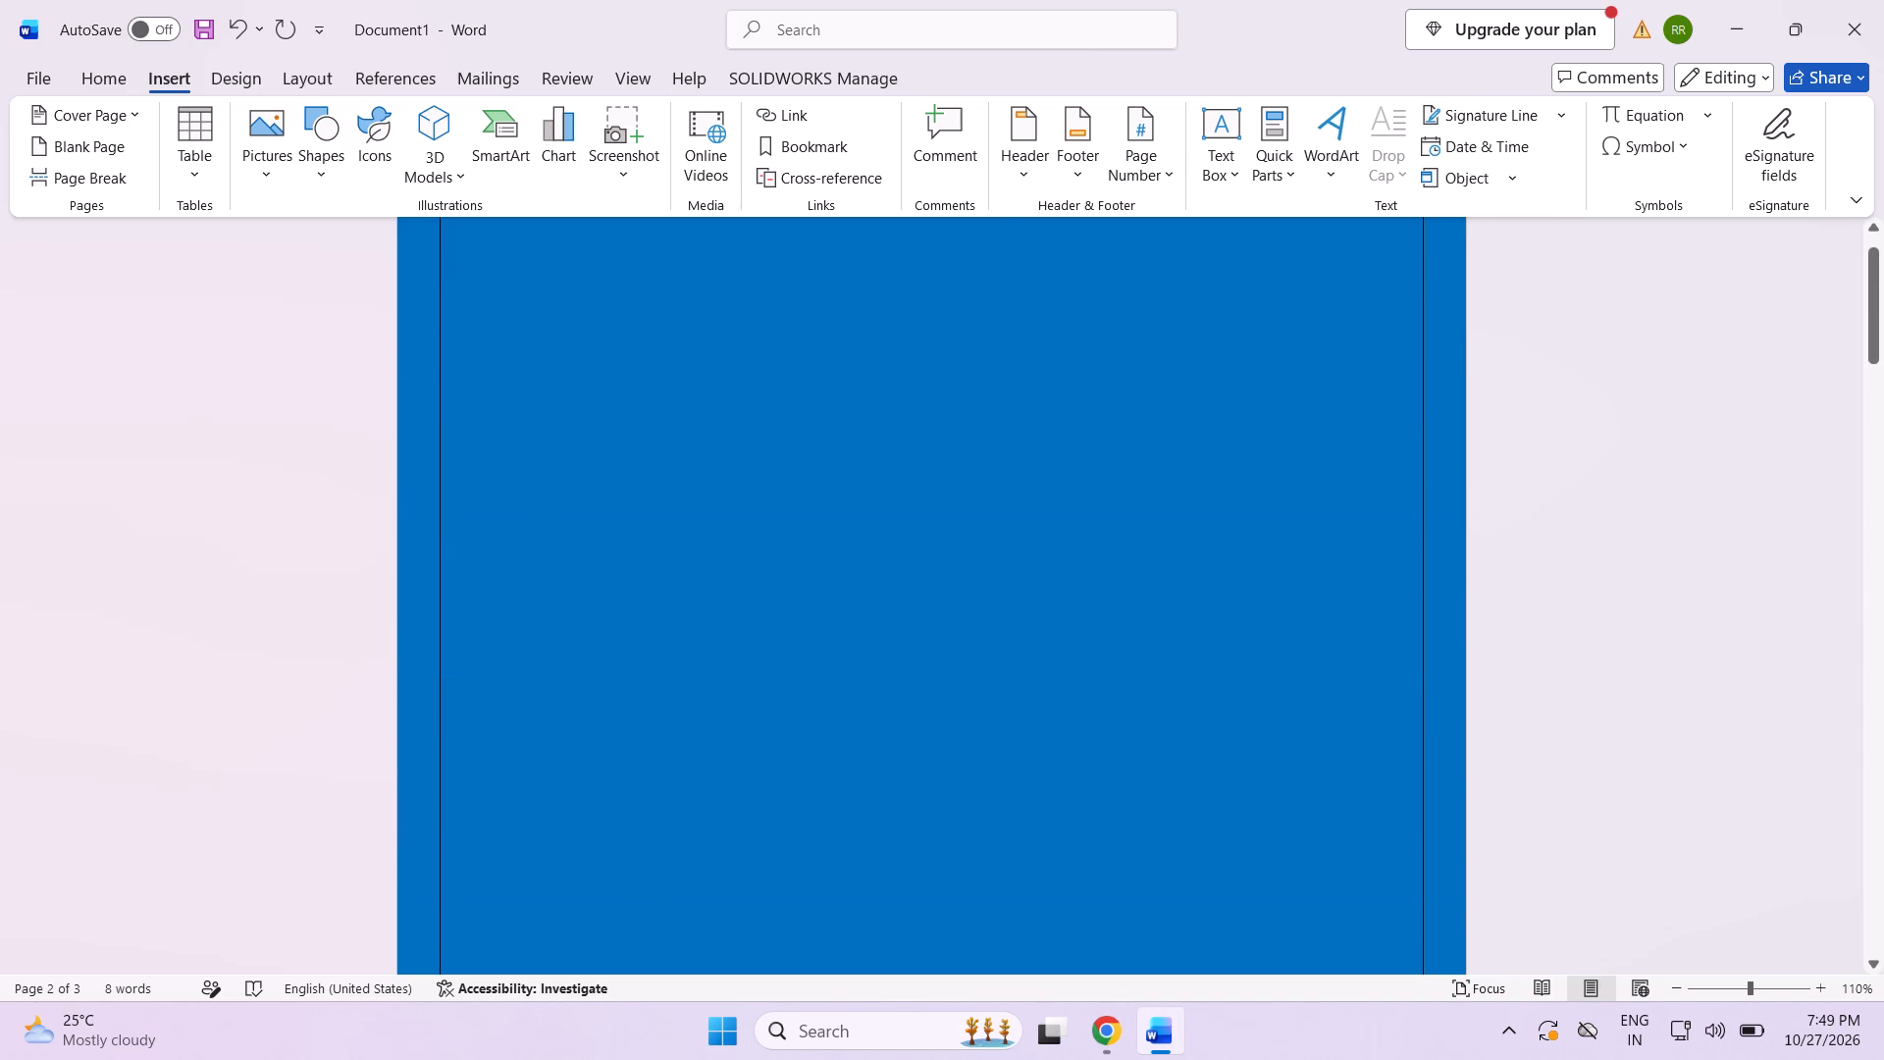
{"action": "scroll", "coordinate": [491, 500], "scroll_direction": "up", "scroll_amount": 14}
{"action": "scroll", "coordinate": [500, 490], "scroll_direction": "down", "scroll_amount": 3}
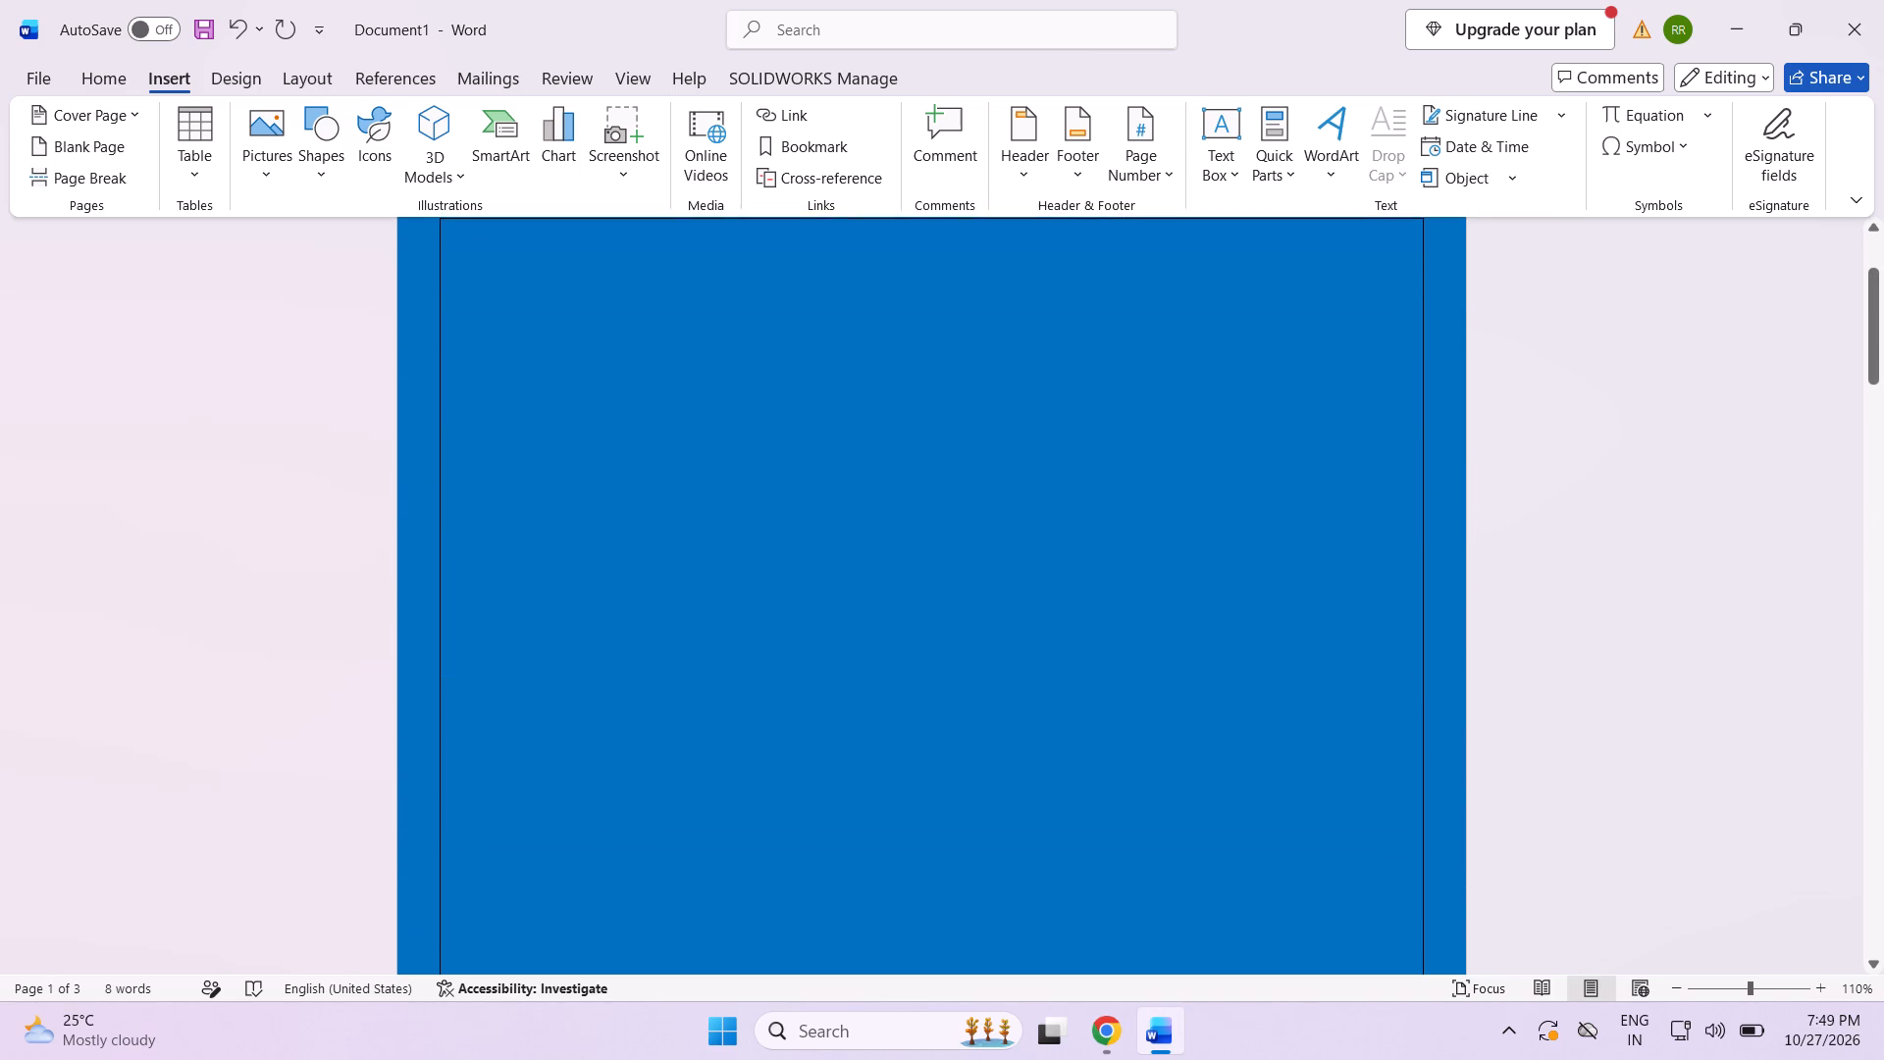
{"action": "scroll", "coordinate": [497, 494], "scroll_direction": "up", "scroll_amount": 12}
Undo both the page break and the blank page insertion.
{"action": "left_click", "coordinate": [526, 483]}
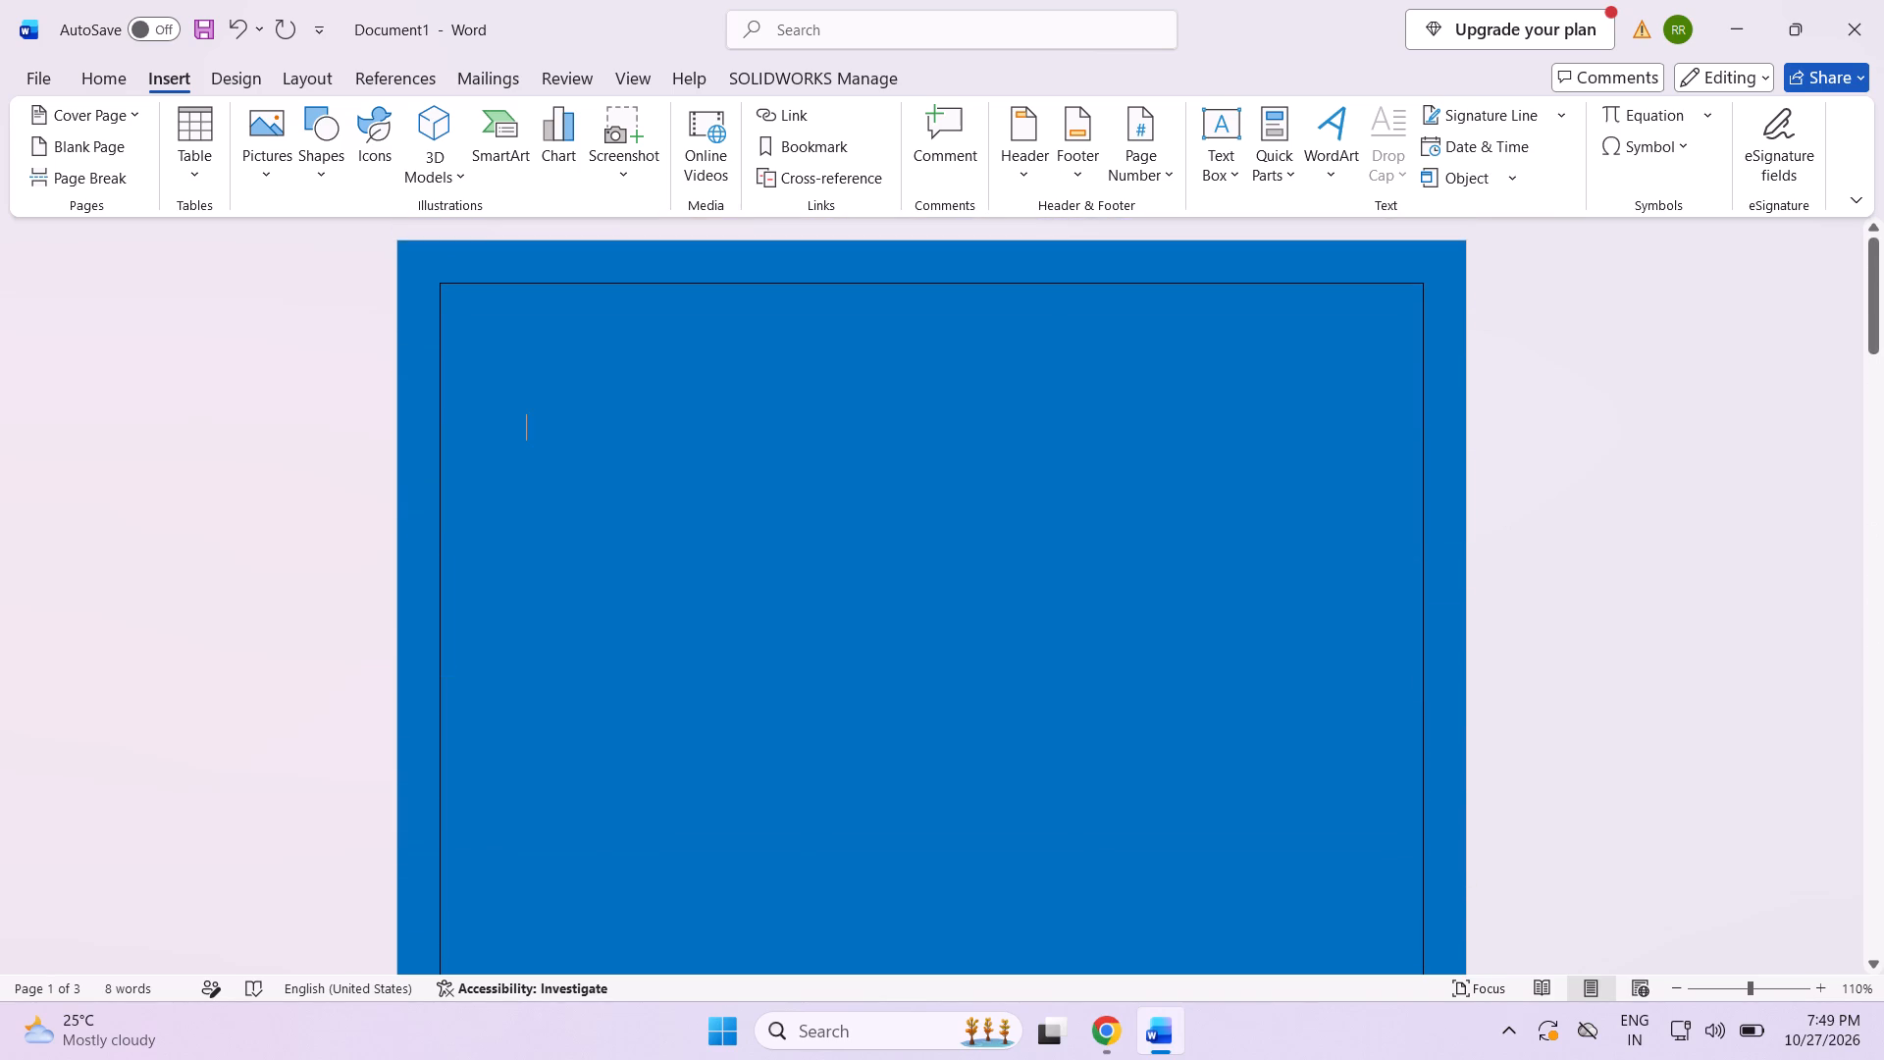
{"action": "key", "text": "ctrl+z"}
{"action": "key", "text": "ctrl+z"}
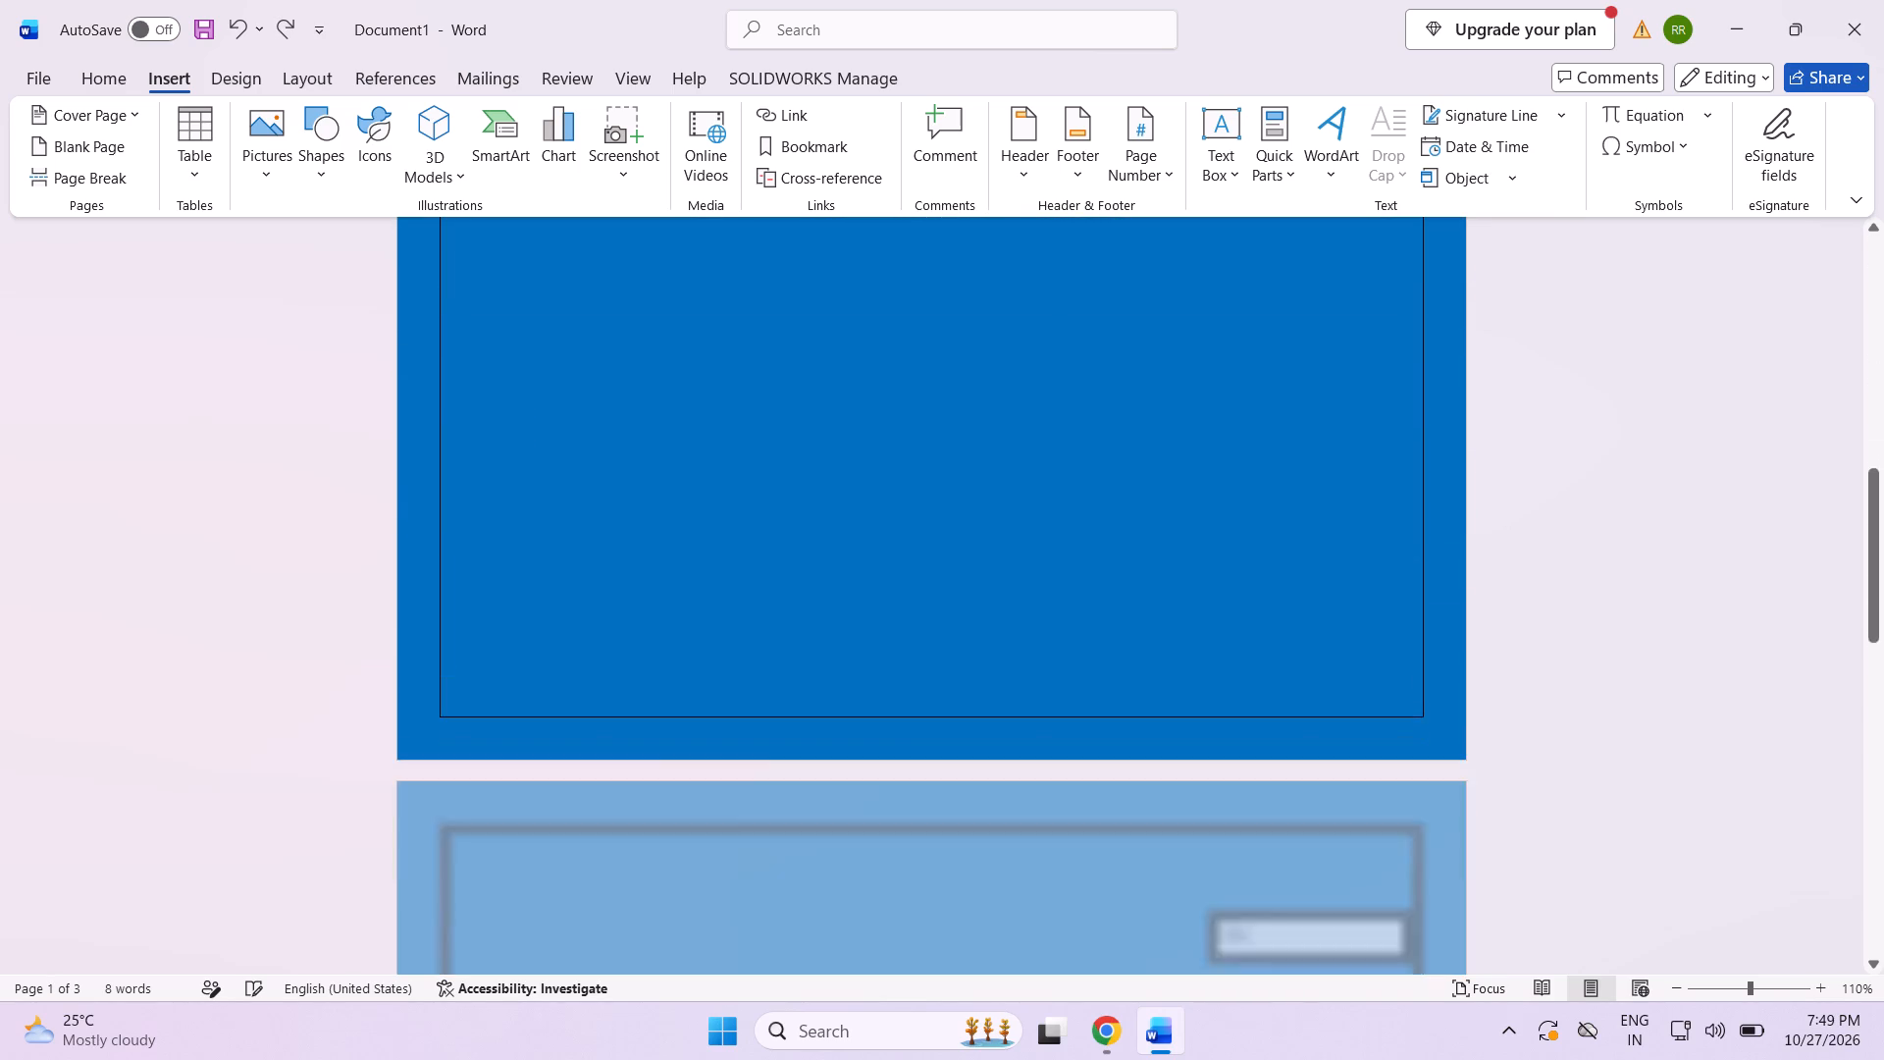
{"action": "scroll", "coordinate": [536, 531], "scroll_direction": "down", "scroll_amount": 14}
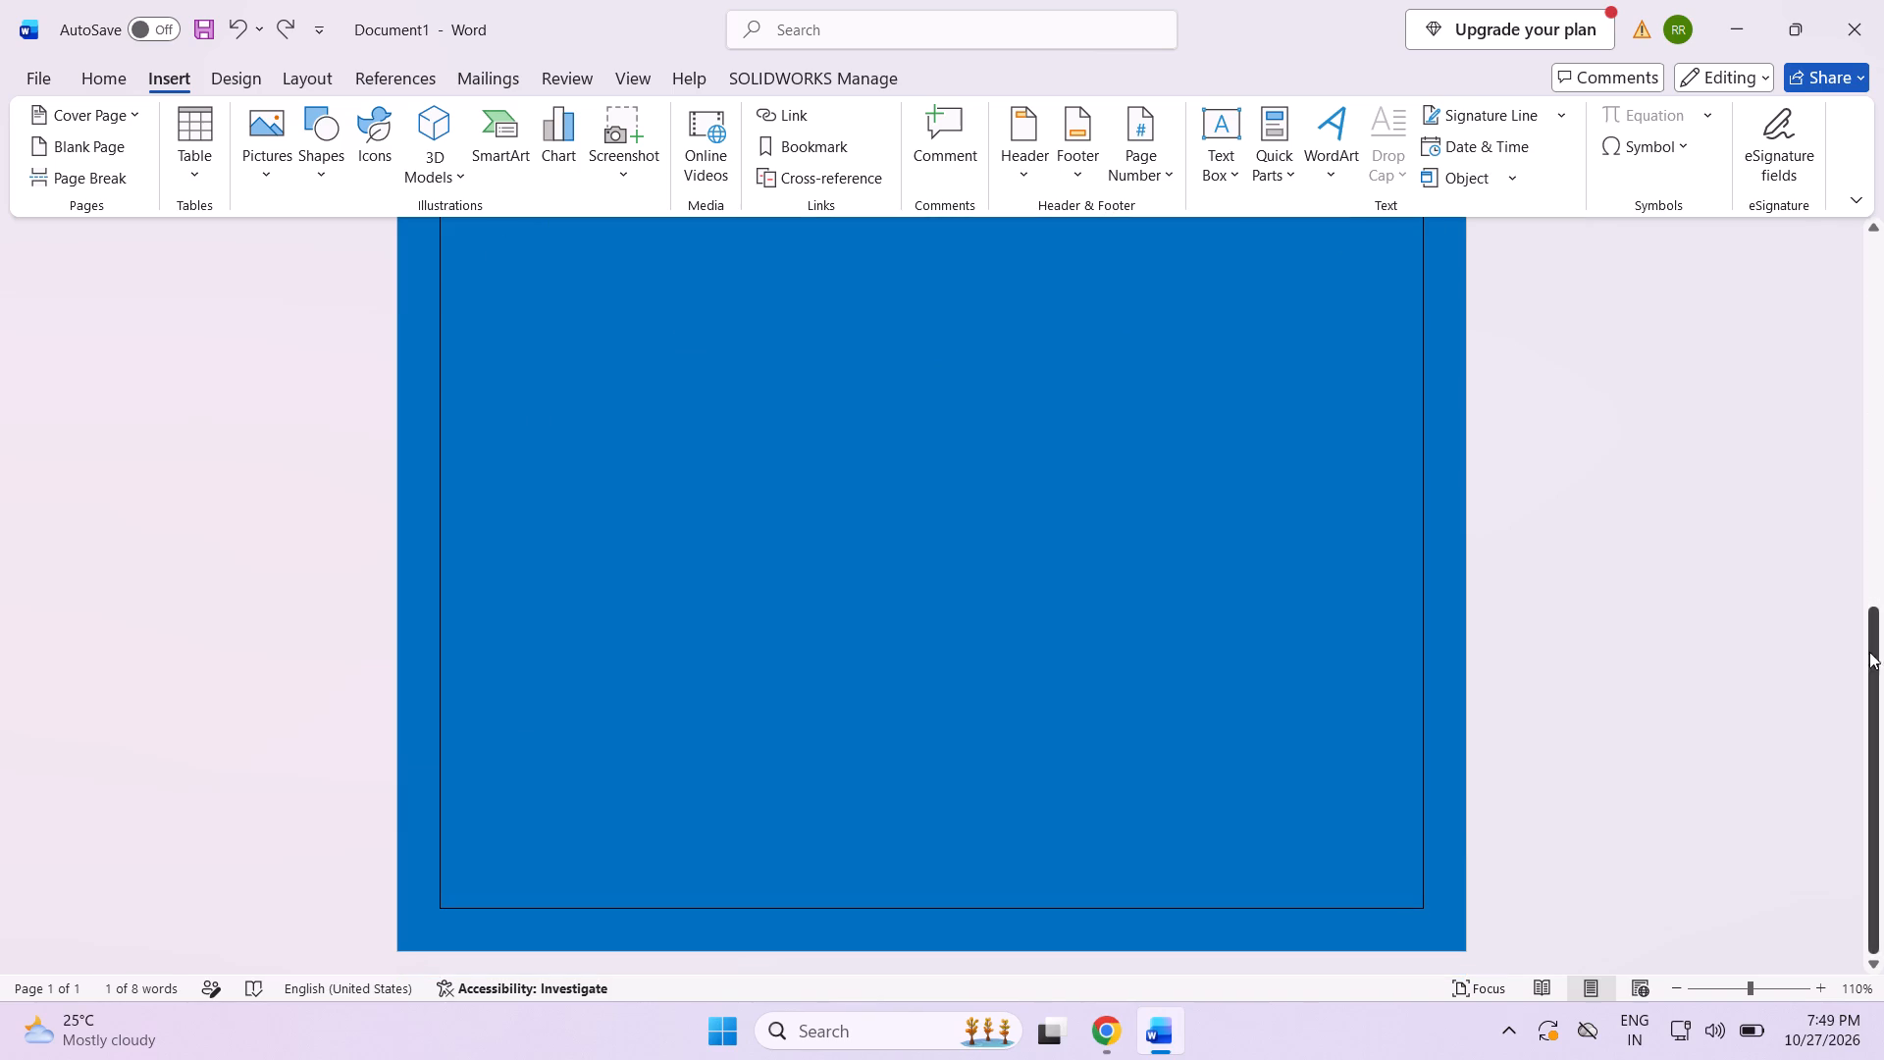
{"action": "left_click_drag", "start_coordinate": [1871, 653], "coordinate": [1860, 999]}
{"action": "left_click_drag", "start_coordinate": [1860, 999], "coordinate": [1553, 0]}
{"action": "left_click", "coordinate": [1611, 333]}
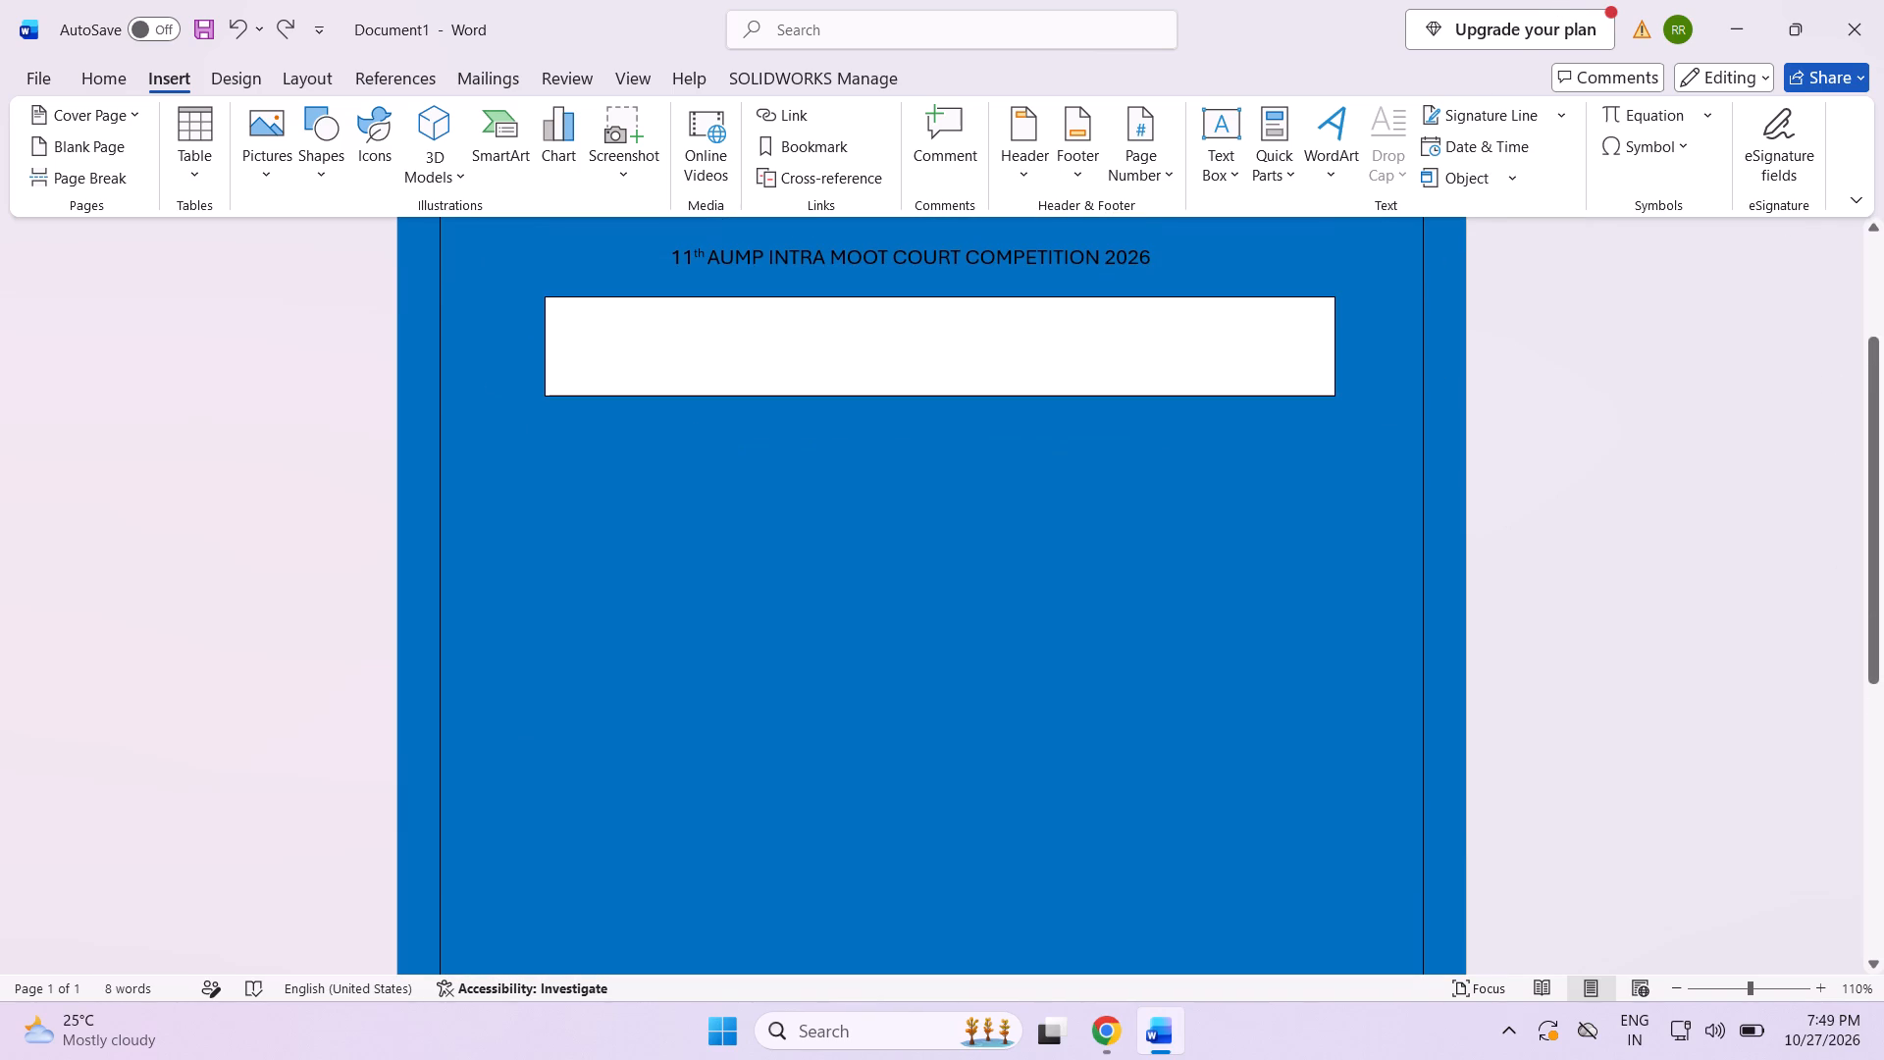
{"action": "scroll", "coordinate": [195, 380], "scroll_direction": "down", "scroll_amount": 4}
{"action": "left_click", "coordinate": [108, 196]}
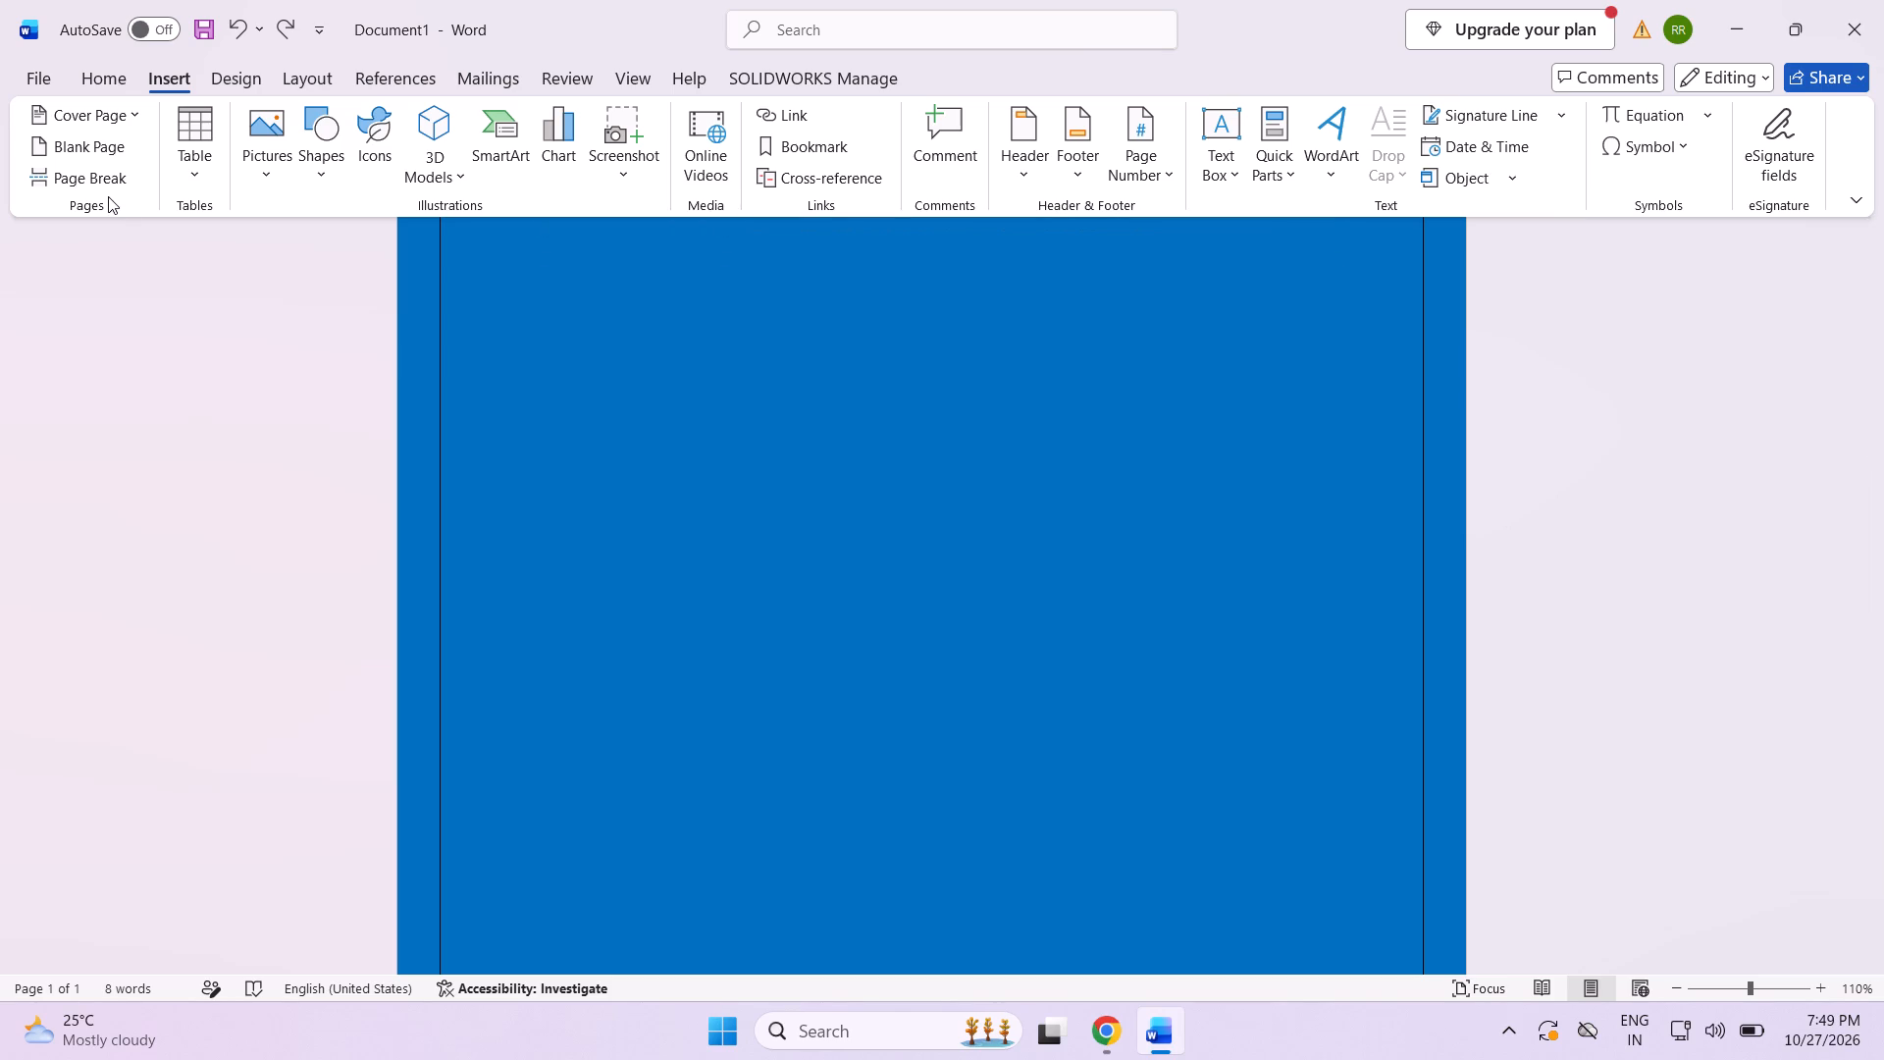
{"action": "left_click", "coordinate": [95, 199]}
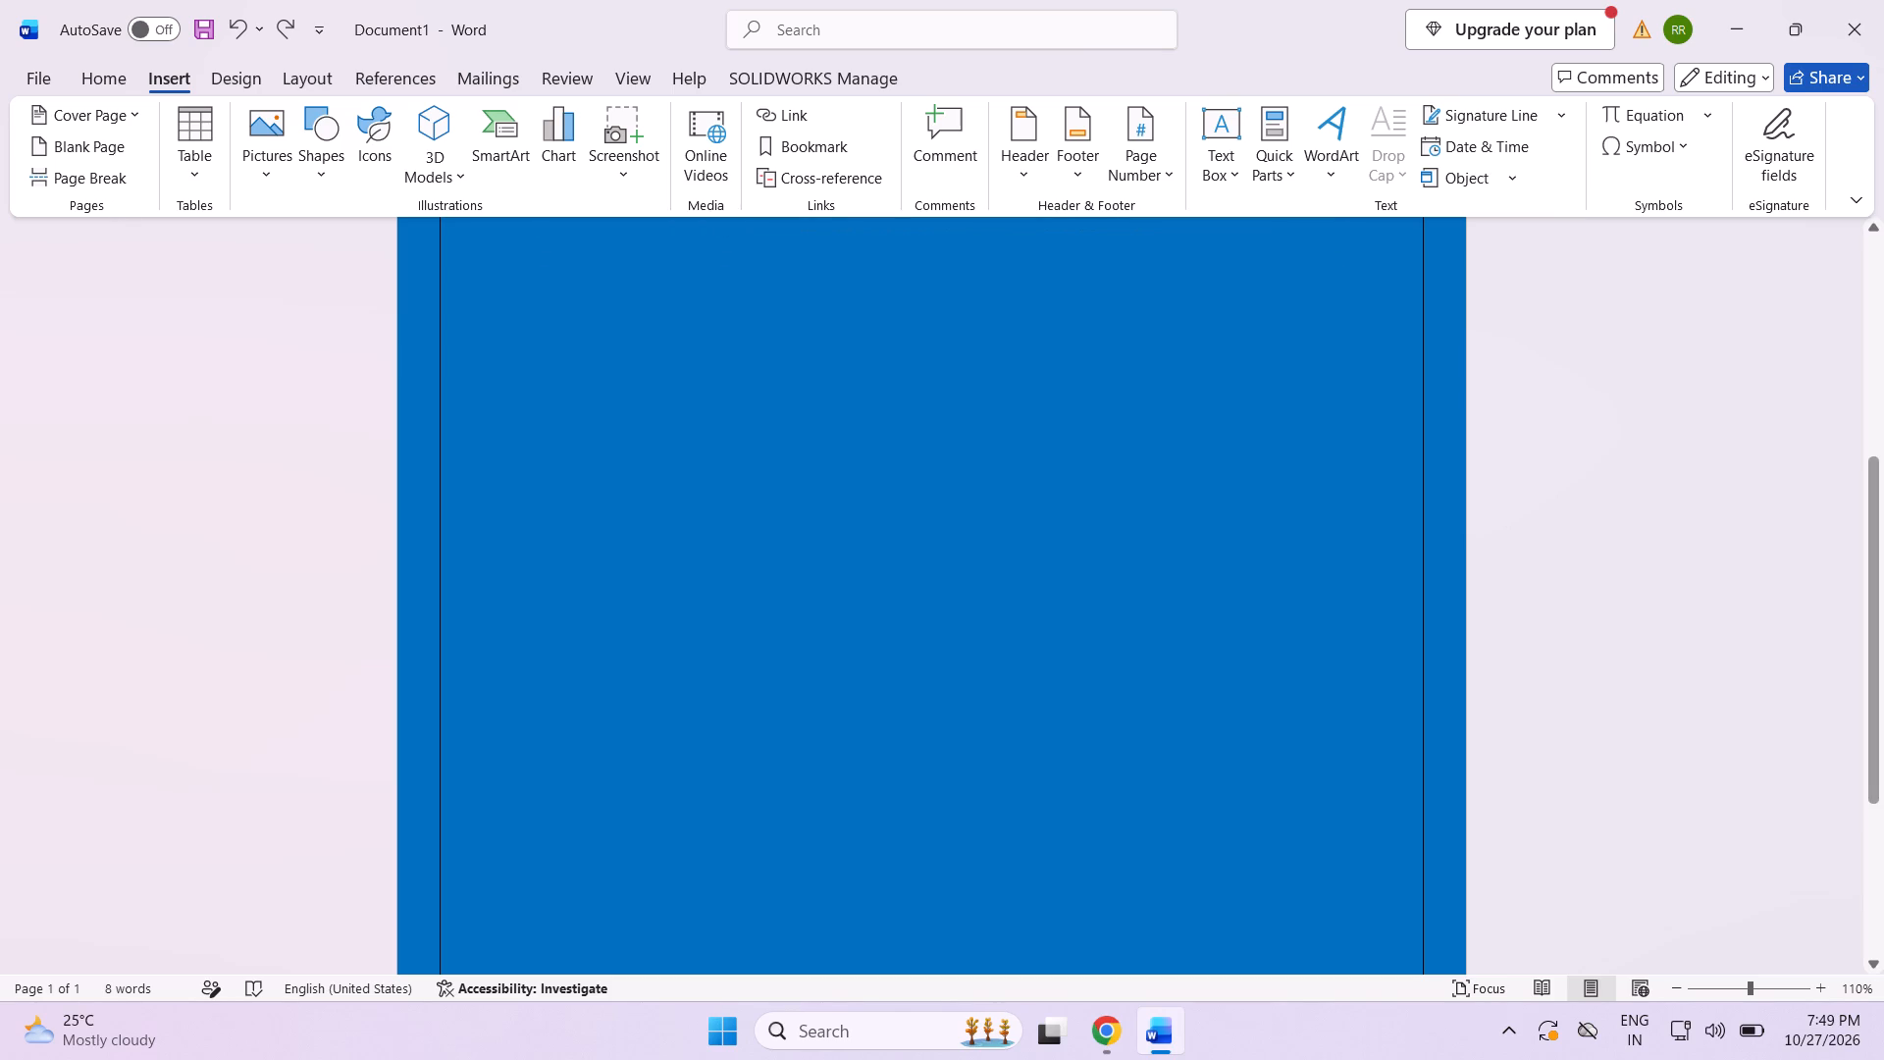
Create a new blank document.
{"action": "key", "text": "ctrl+n"}
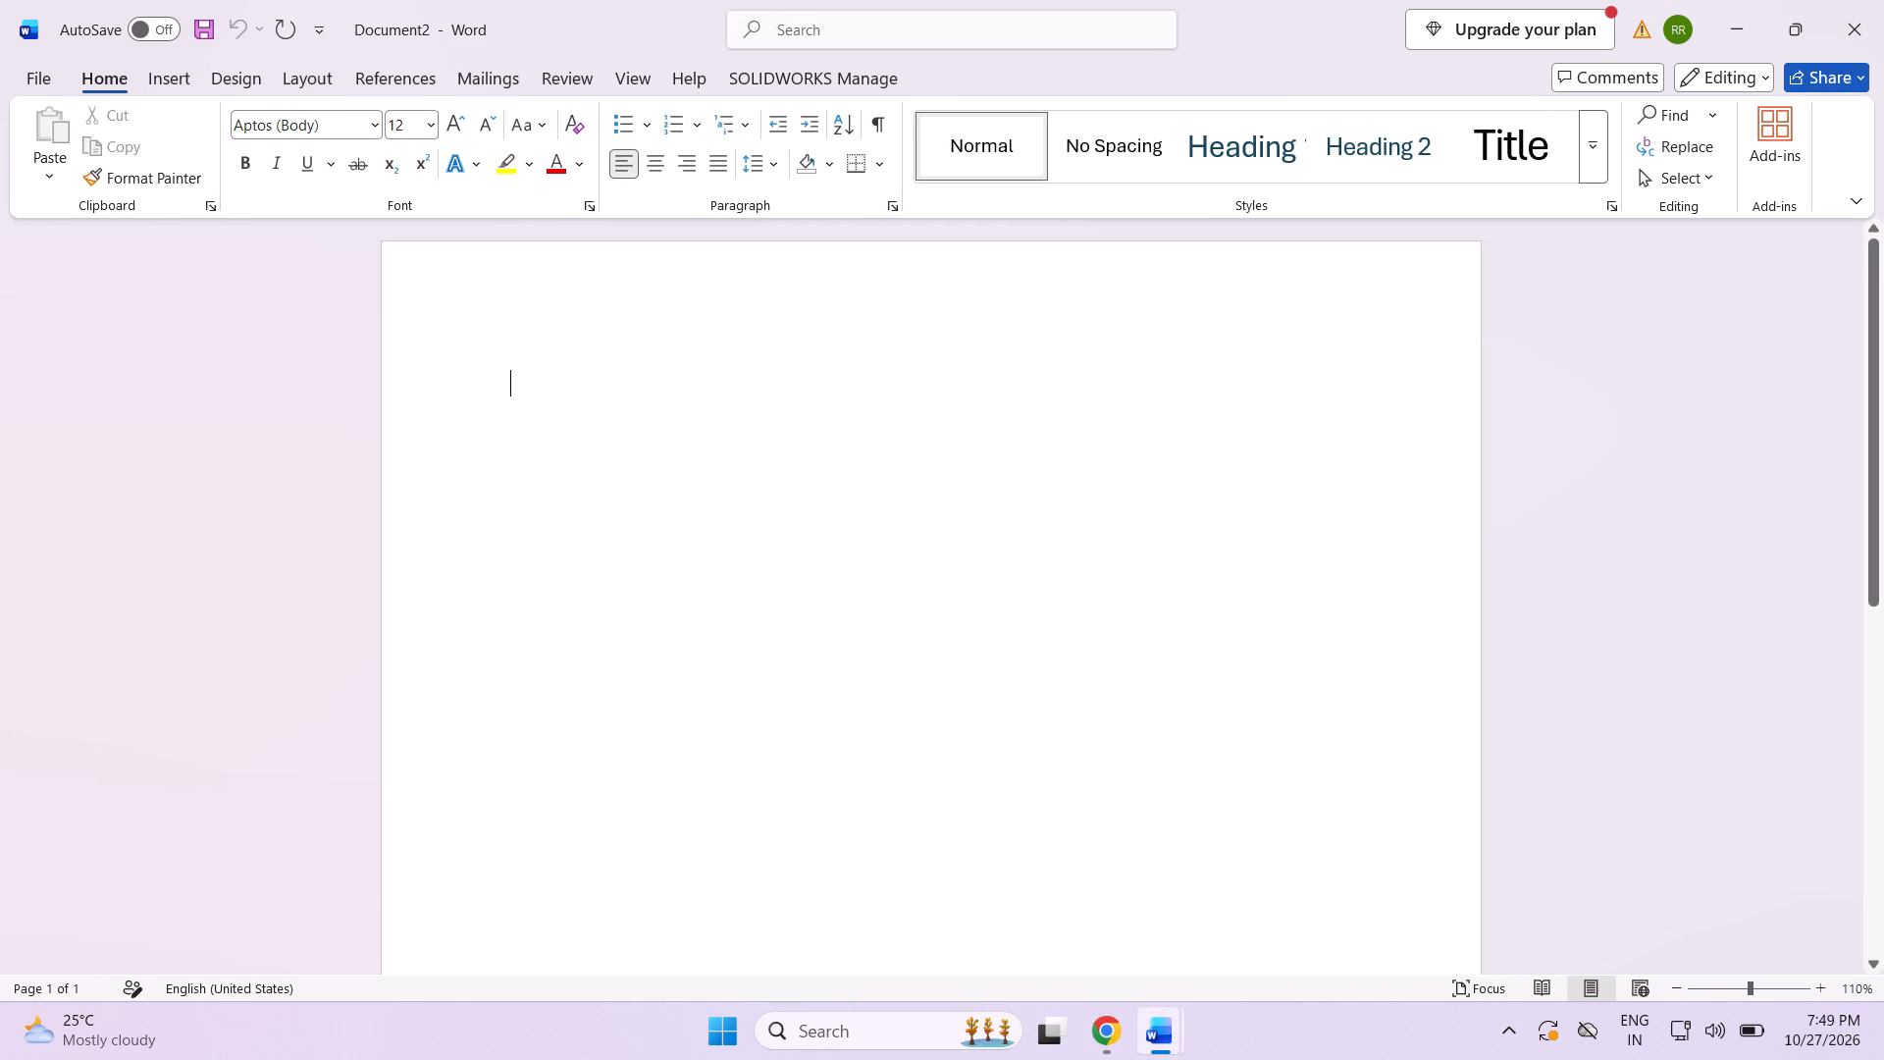
{"action": "scroll", "coordinate": [682, 686], "scroll_direction": "up", "scroll_amount": 9}
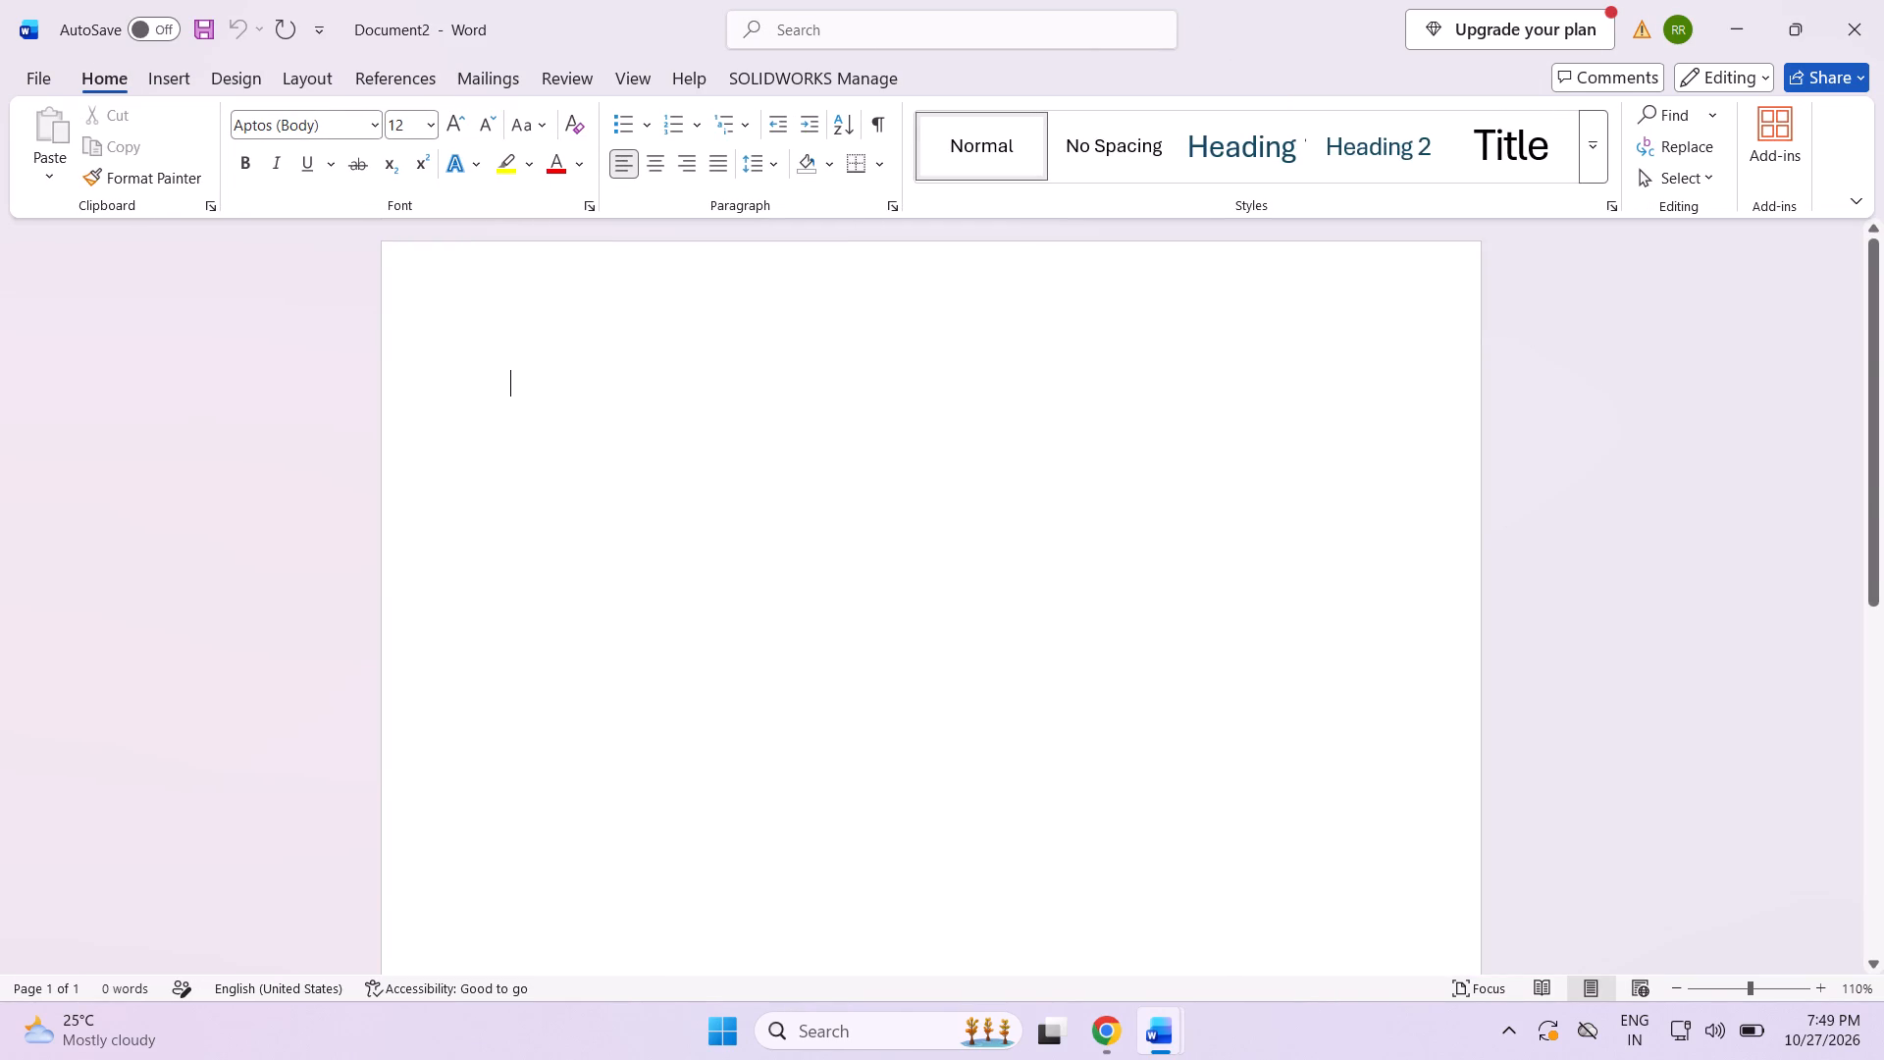
{"action": "scroll", "coordinate": [686, 744], "scroll_direction": "down", "scroll_amount": 16}
{"action": "scroll", "coordinate": [683, 775], "scroll_direction": "down", "scroll_amount": 16}
{"action": "scroll", "coordinate": [649, 784], "scroll_direction": "up", "scroll_amount": 3}
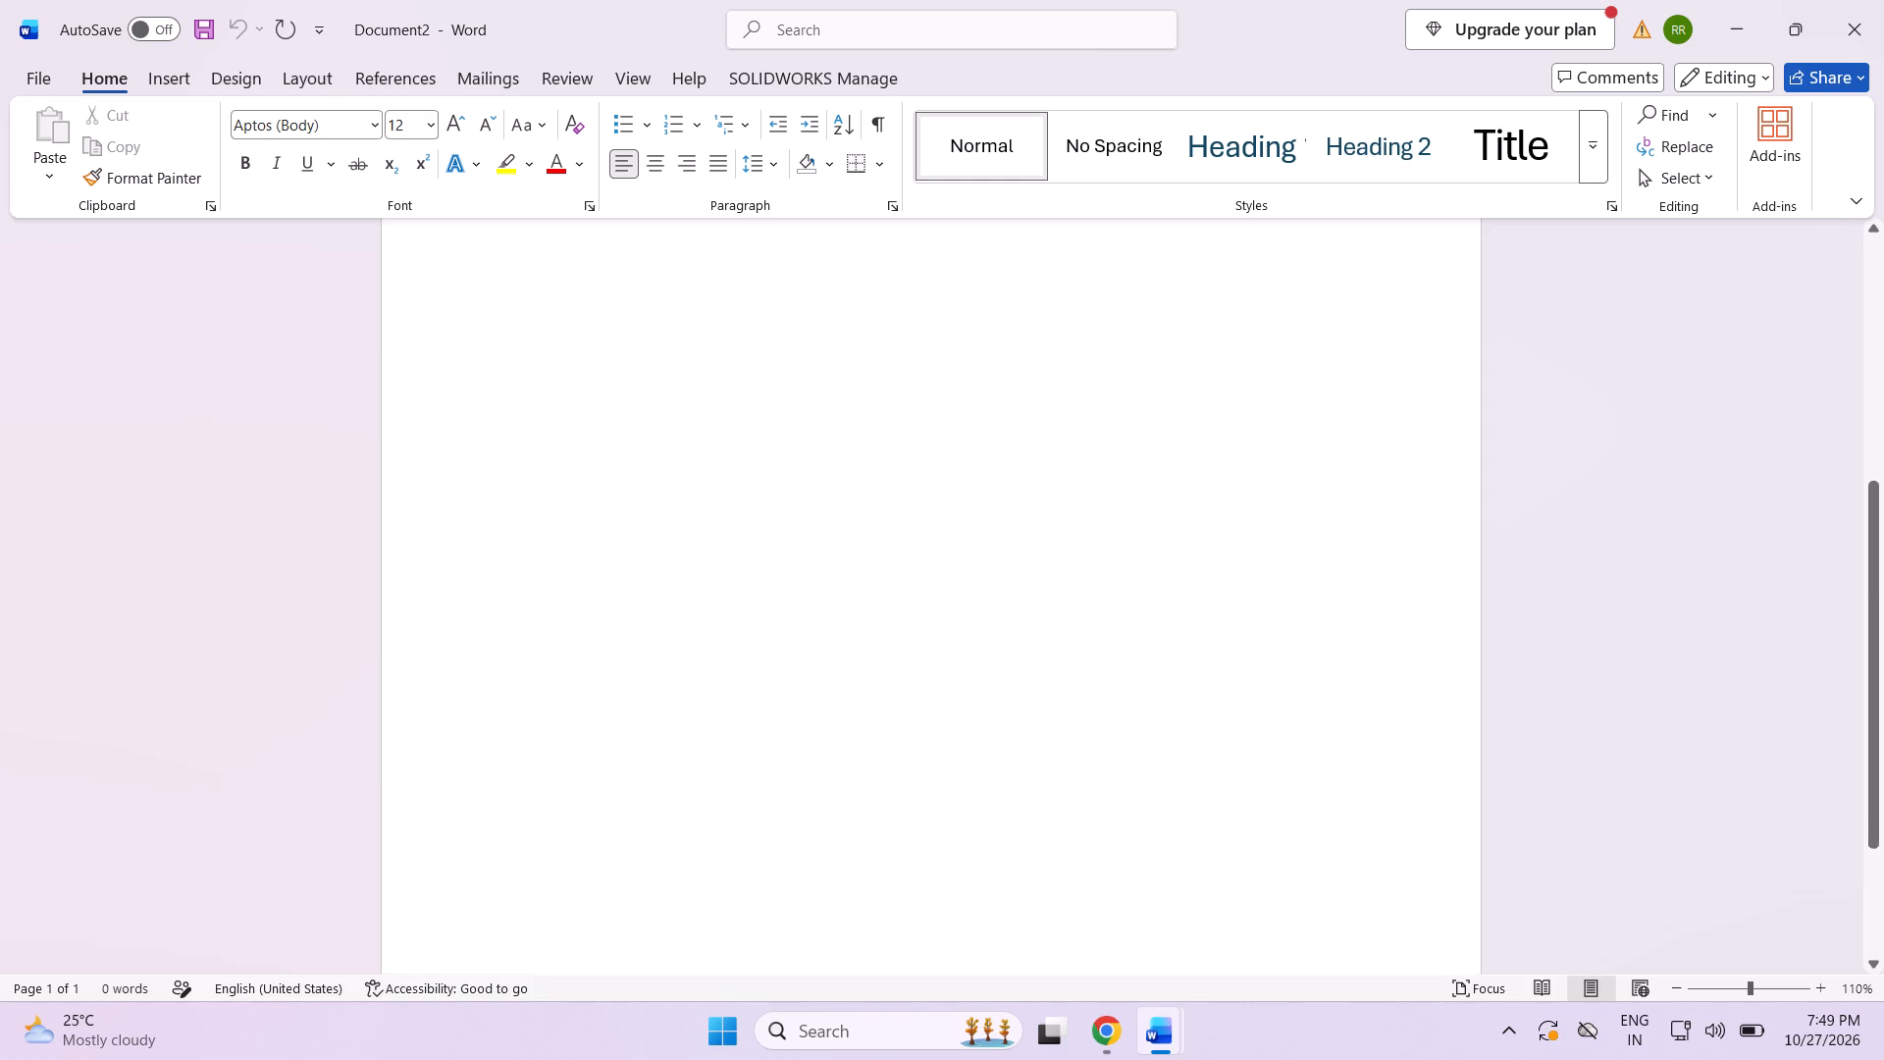
{"action": "scroll", "coordinate": [649, 784], "scroll_direction": "up", "scroll_amount": 18}
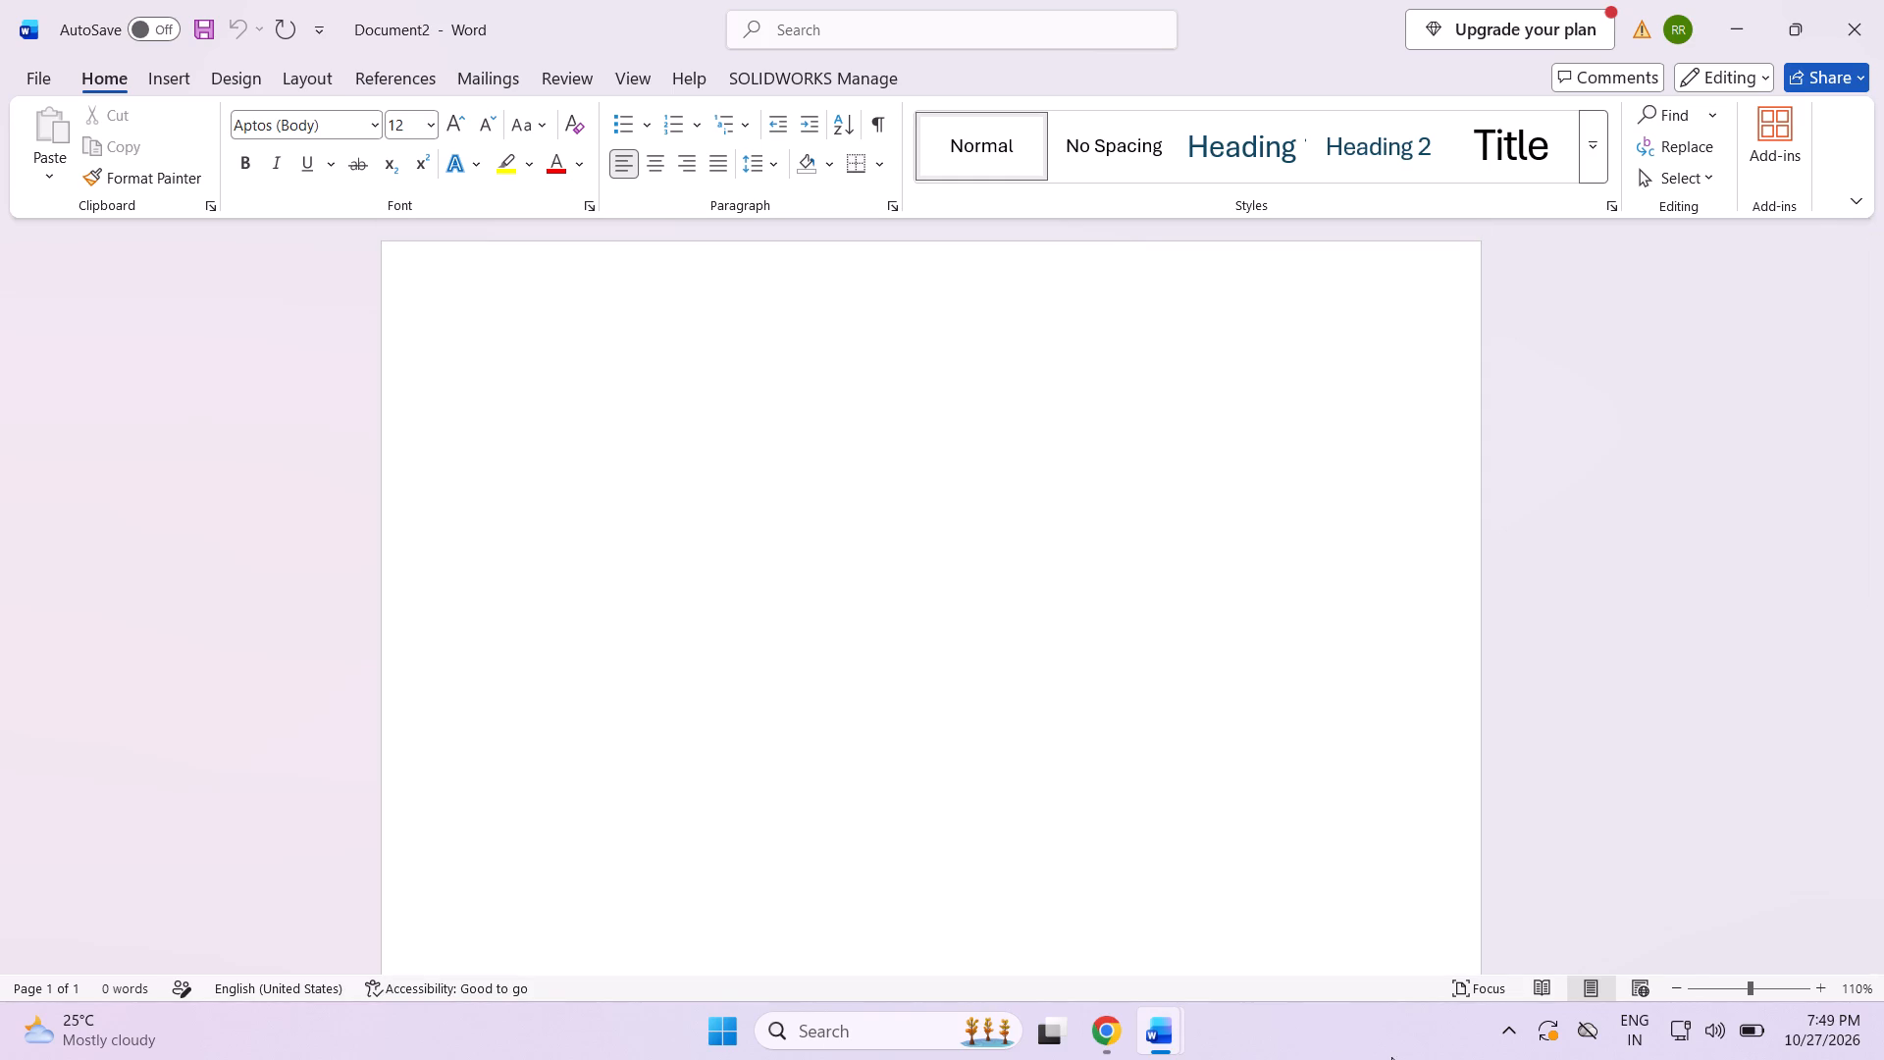
Switch back to Document1, which holds the blue memorial cover page.
{"action": "left_click", "coordinate": [1163, 1031]}
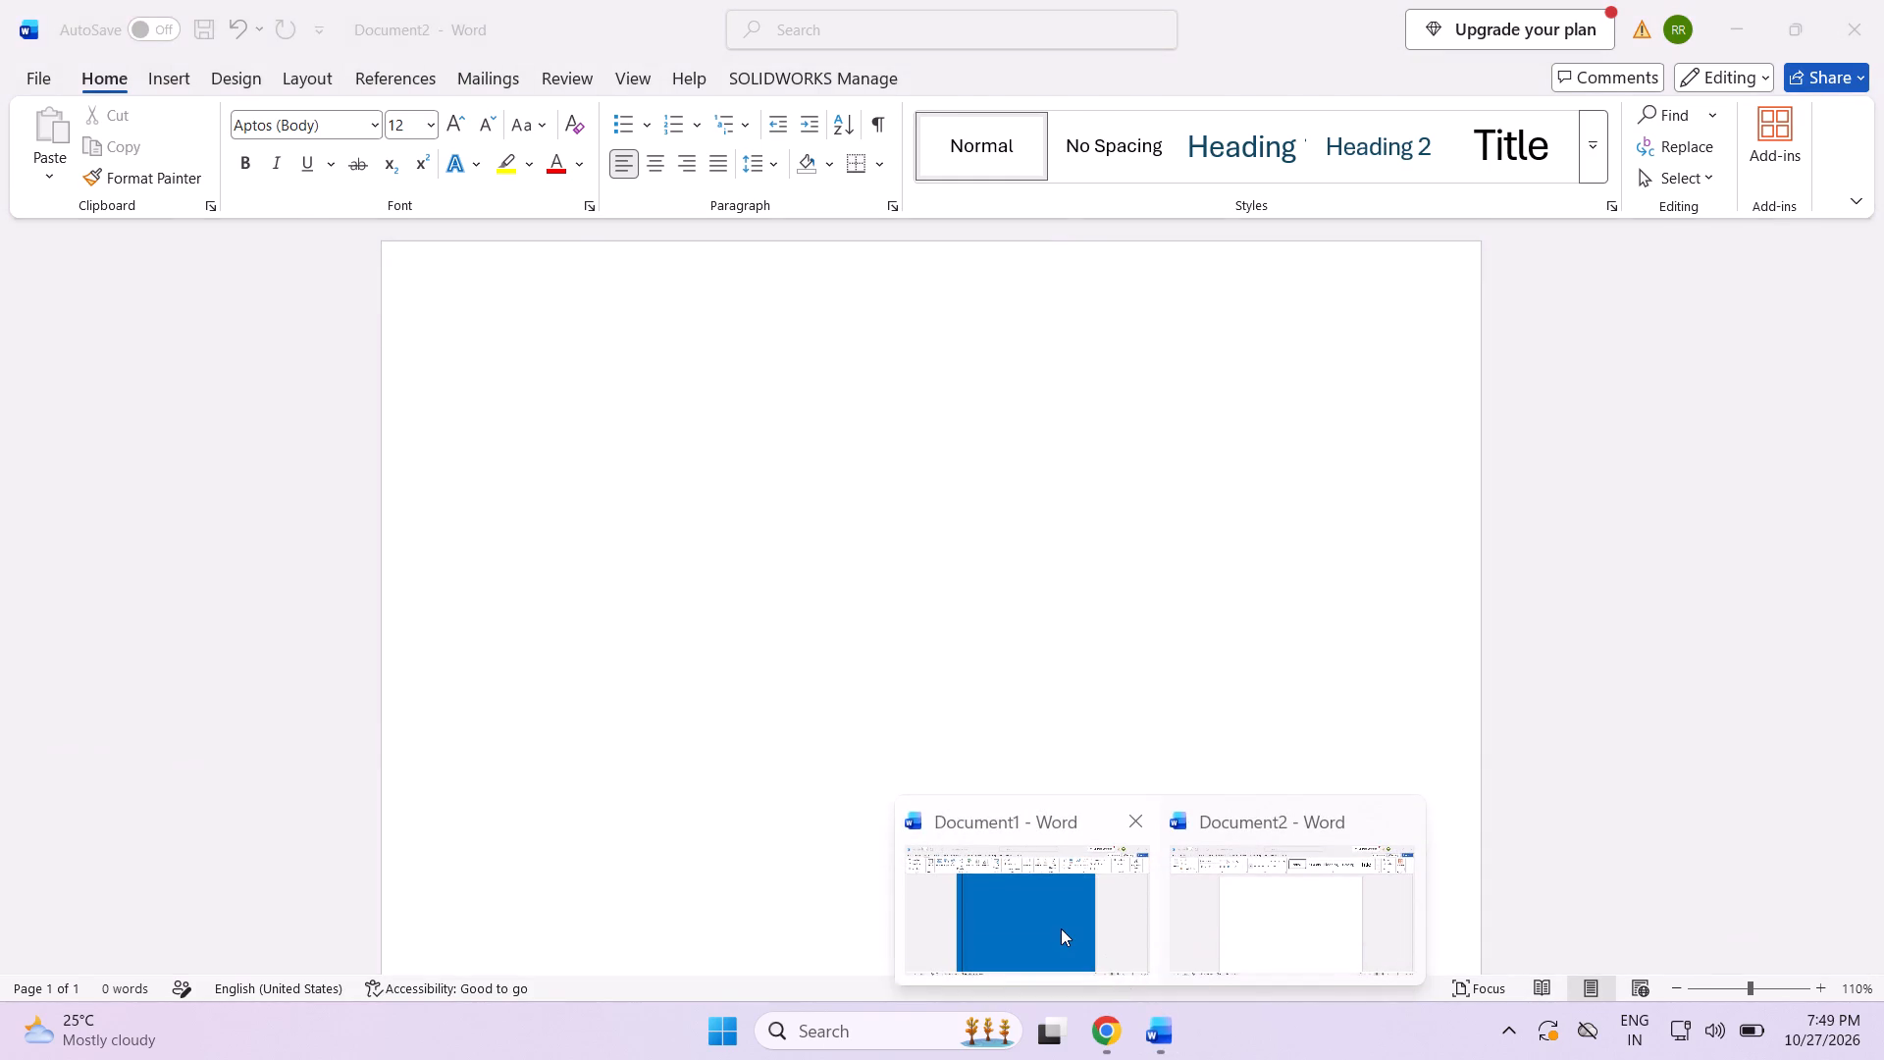
{"action": "left_click", "coordinate": [1061, 924]}
{"action": "scroll", "coordinate": [822, 734], "scroll_direction": "up", "scroll_amount": 13}
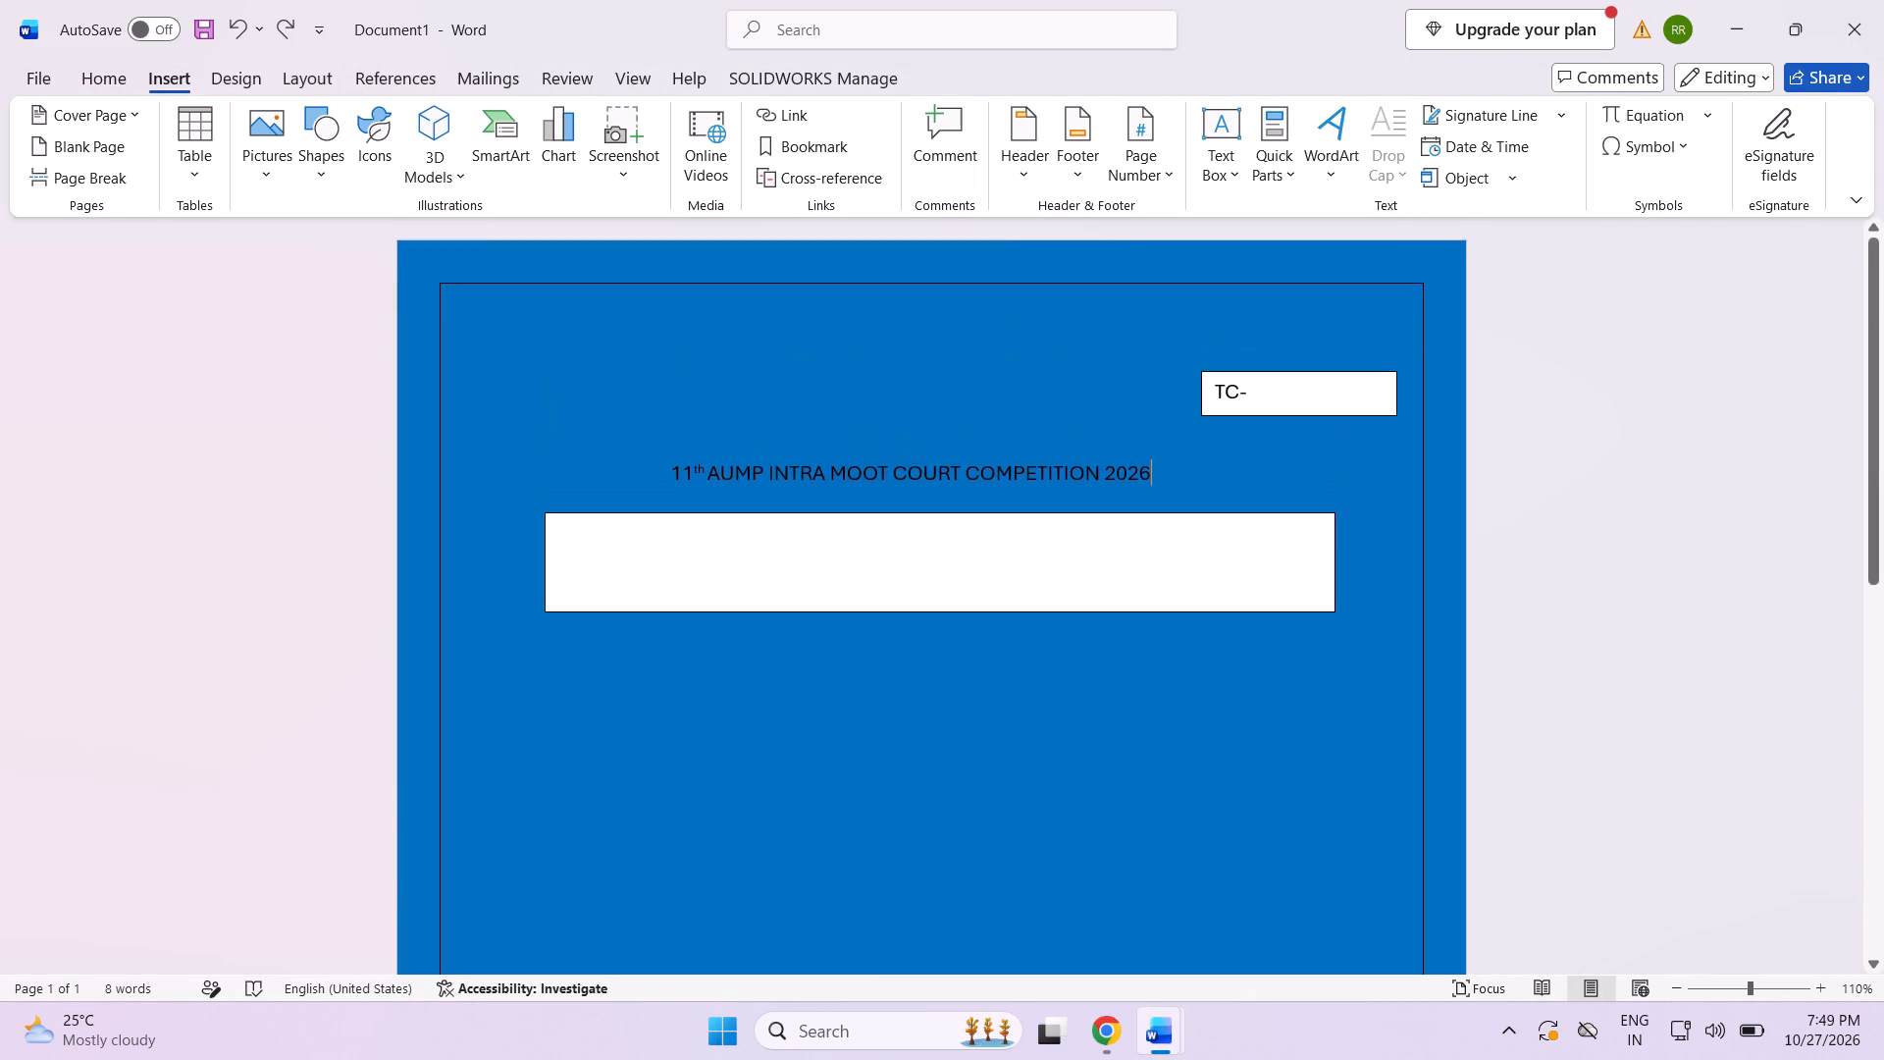
{"action": "scroll", "coordinate": [838, 745], "scroll_direction": "down", "scroll_amount": 6}
{"action": "scroll", "coordinate": [837, 754], "scroll_direction": "down", "scroll_amount": 20}
{"action": "scroll", "coordinate": [837, 754], "scroll_direction": "down", "scroll_amount": 4}
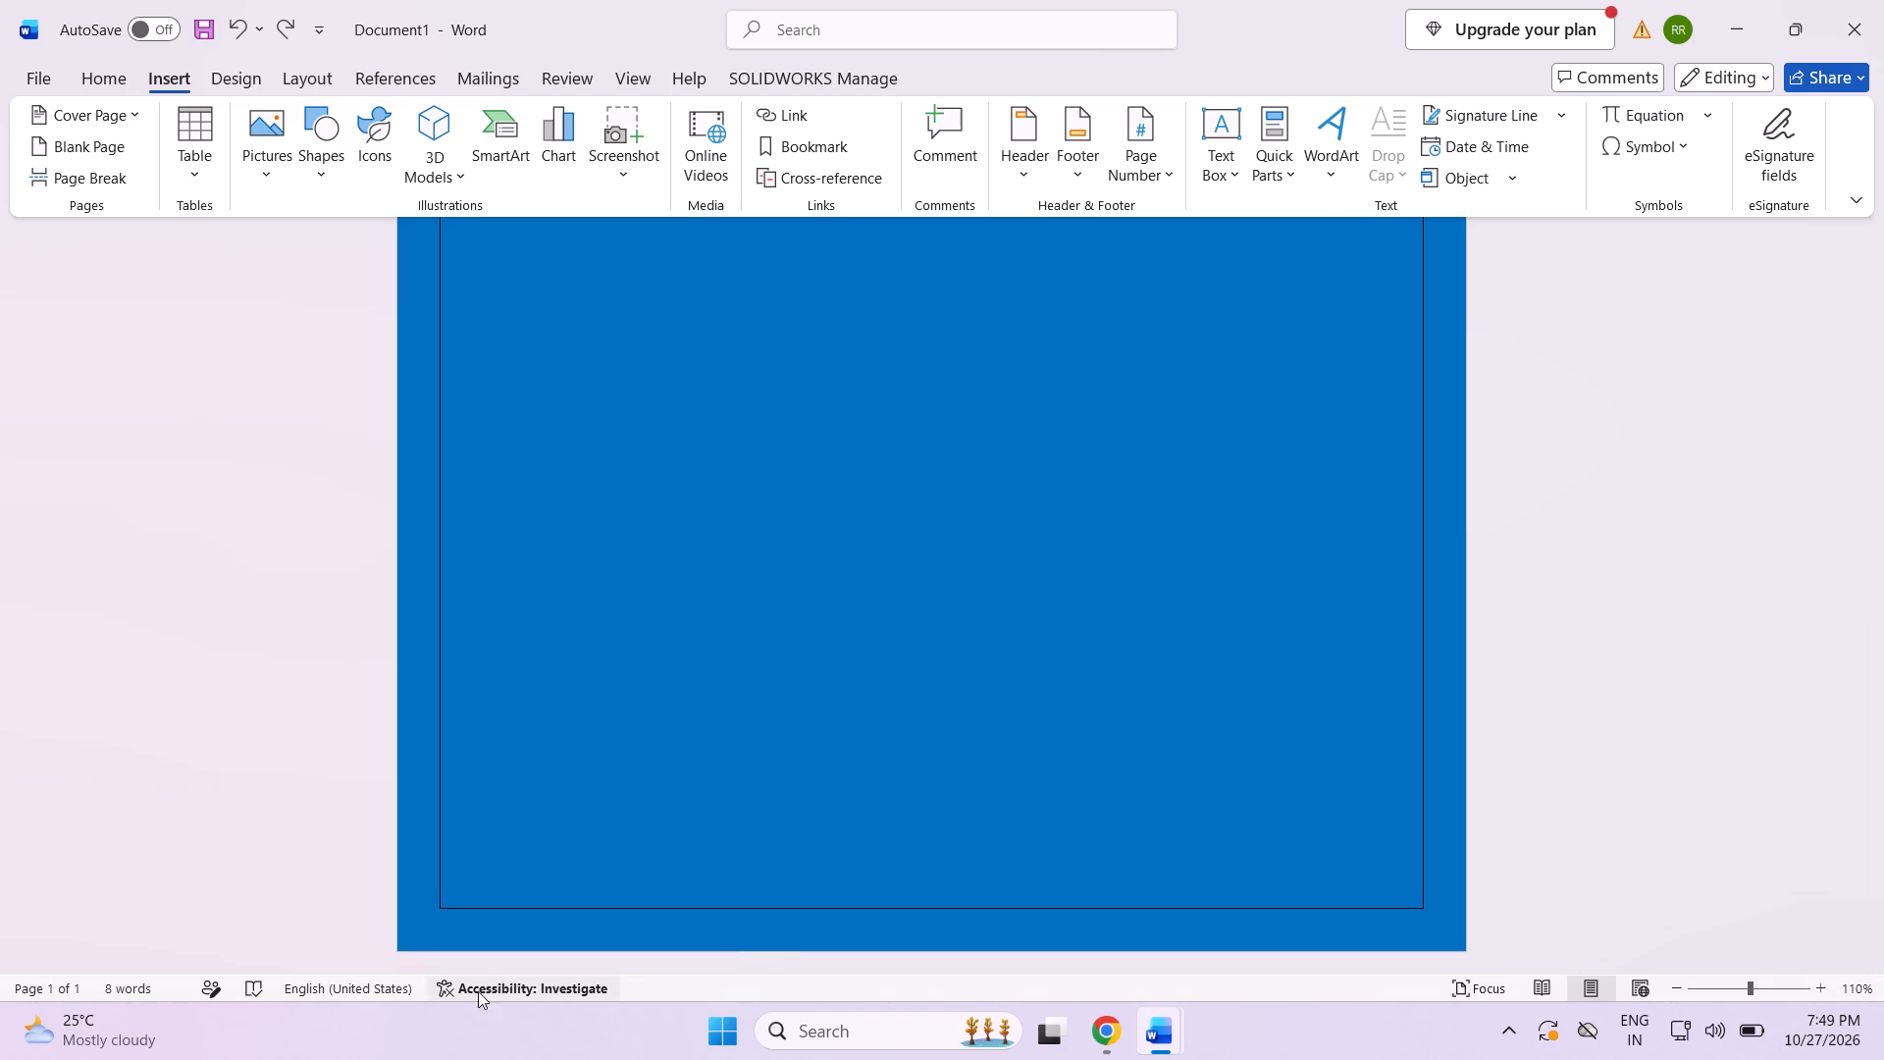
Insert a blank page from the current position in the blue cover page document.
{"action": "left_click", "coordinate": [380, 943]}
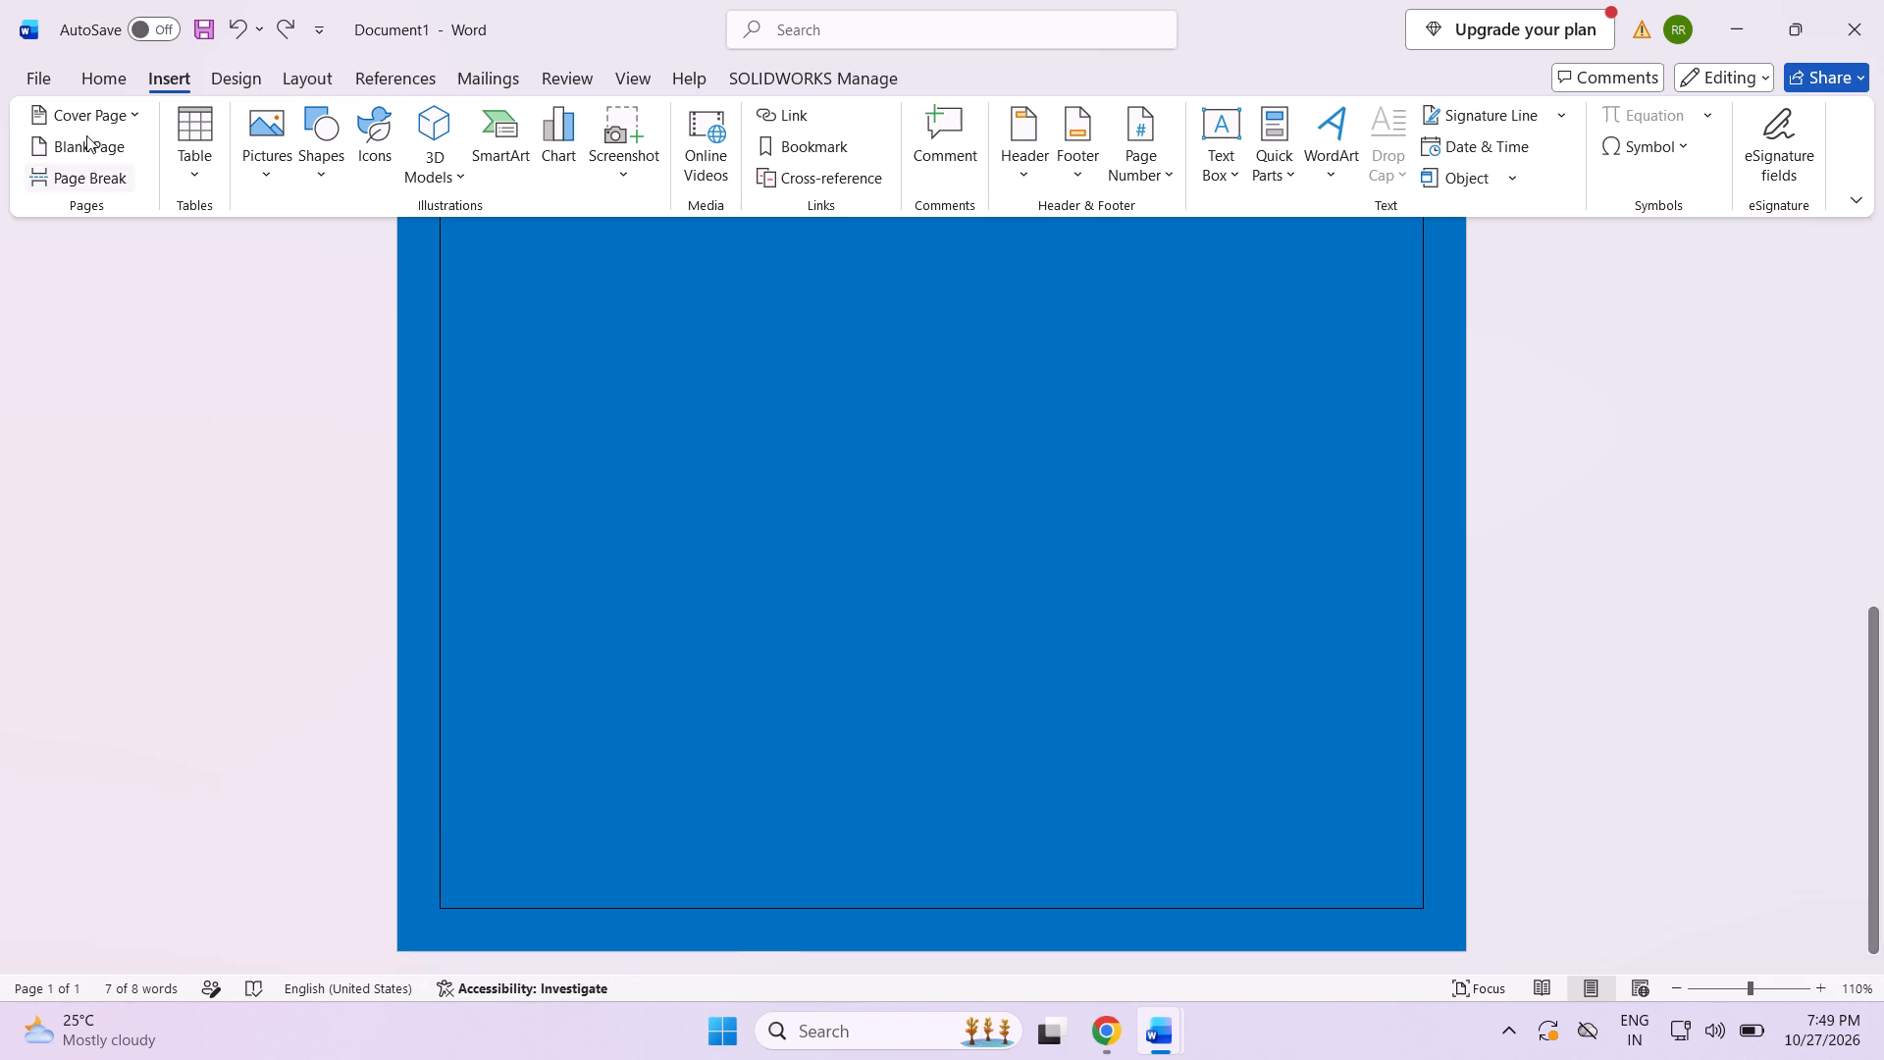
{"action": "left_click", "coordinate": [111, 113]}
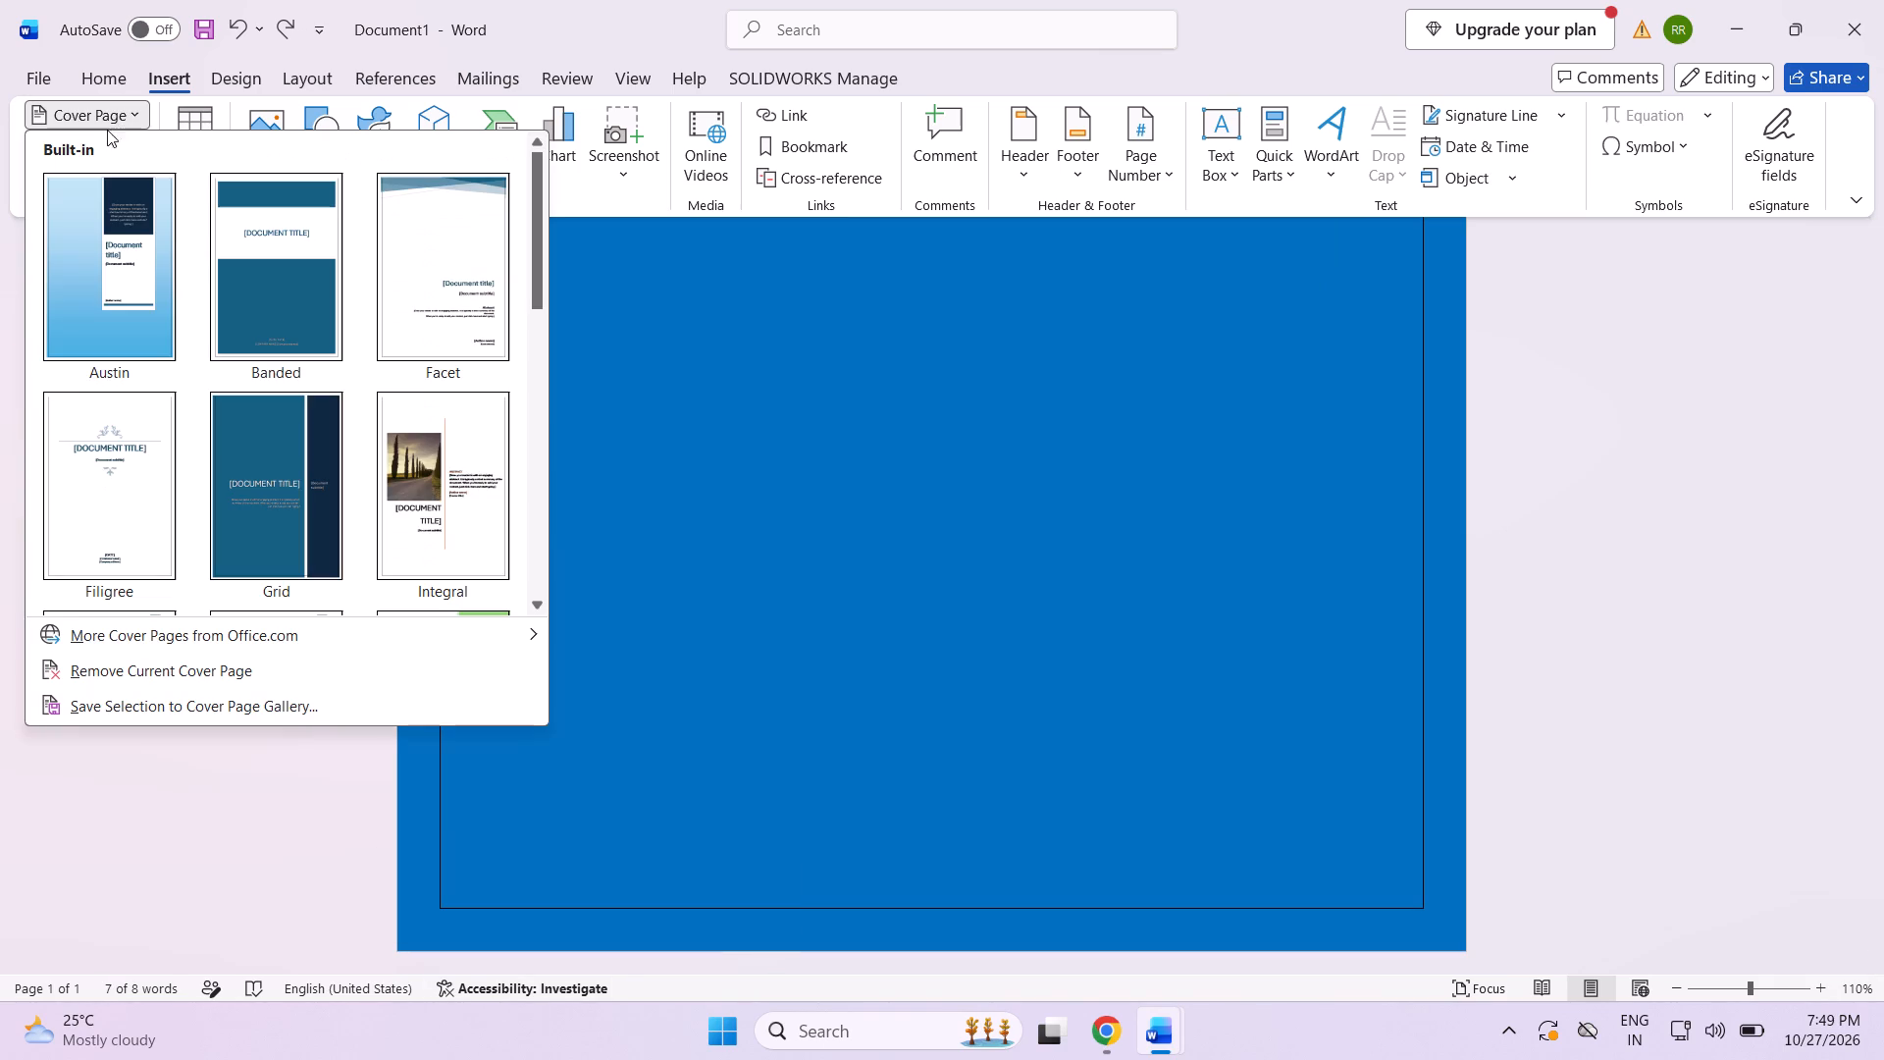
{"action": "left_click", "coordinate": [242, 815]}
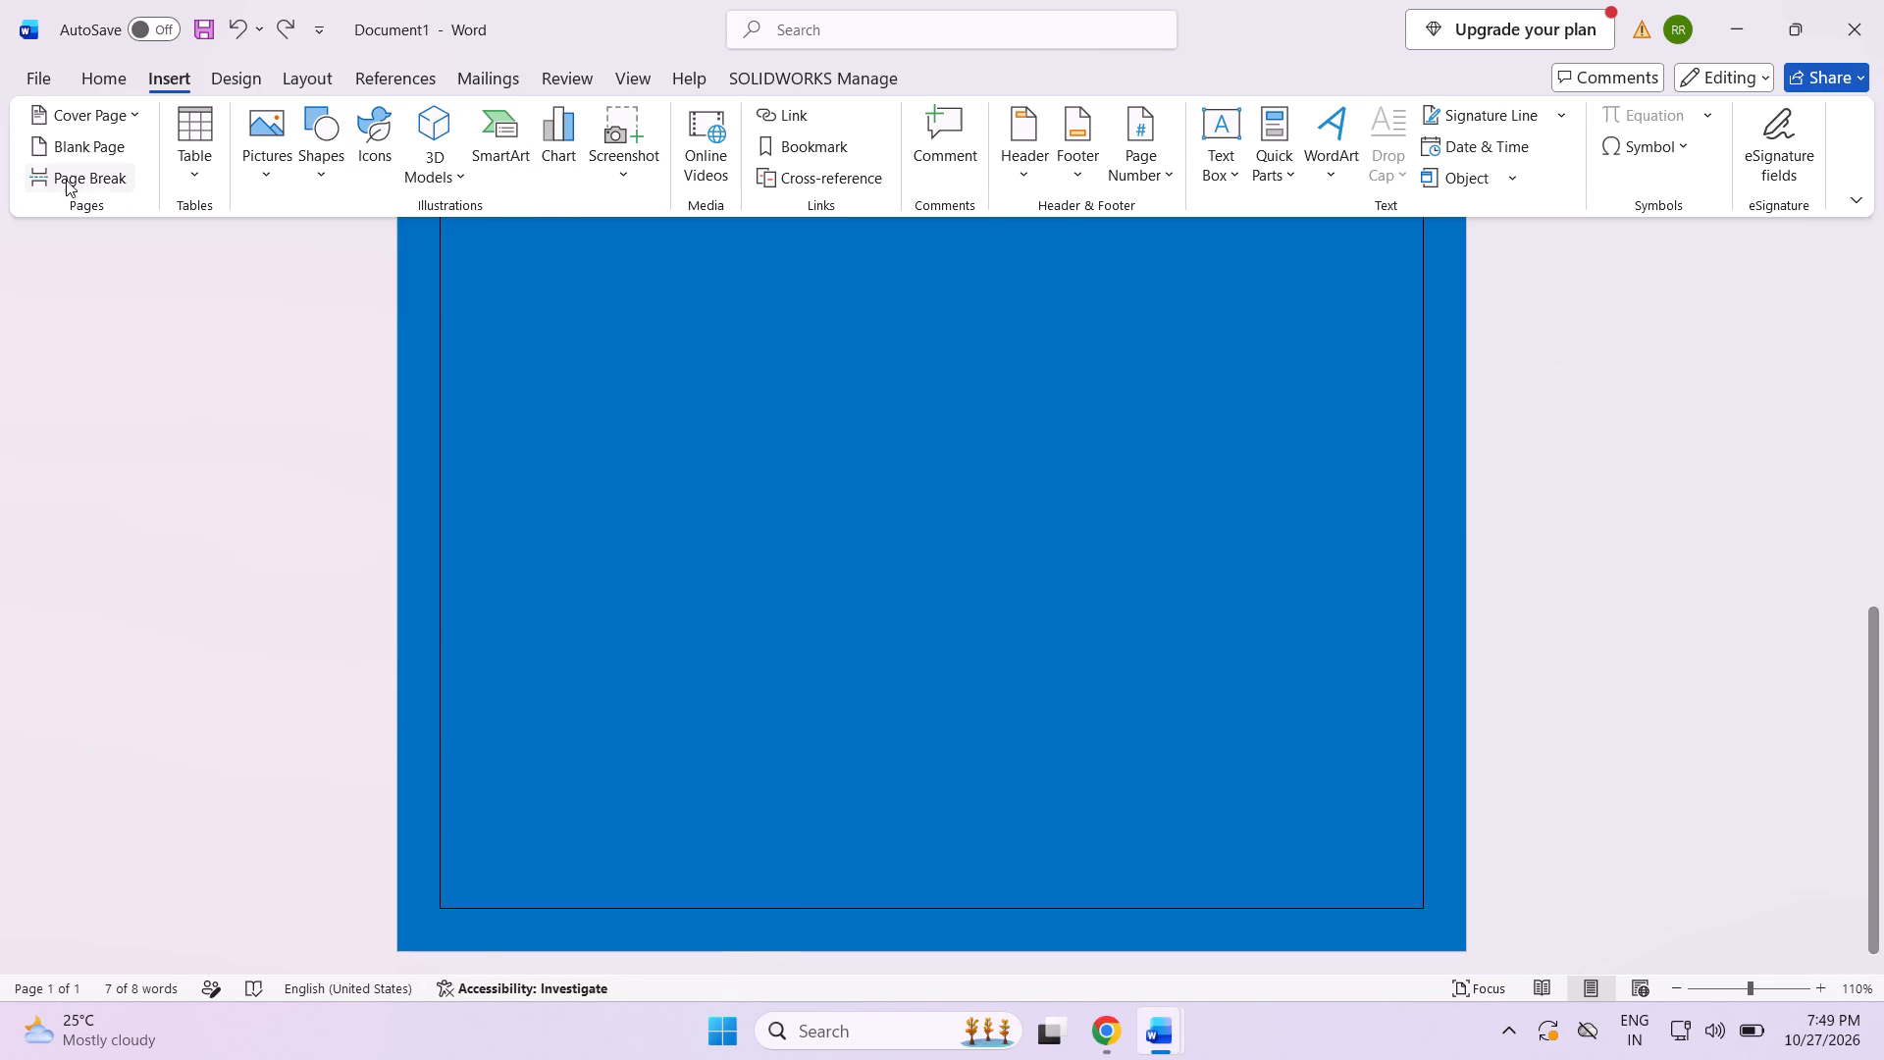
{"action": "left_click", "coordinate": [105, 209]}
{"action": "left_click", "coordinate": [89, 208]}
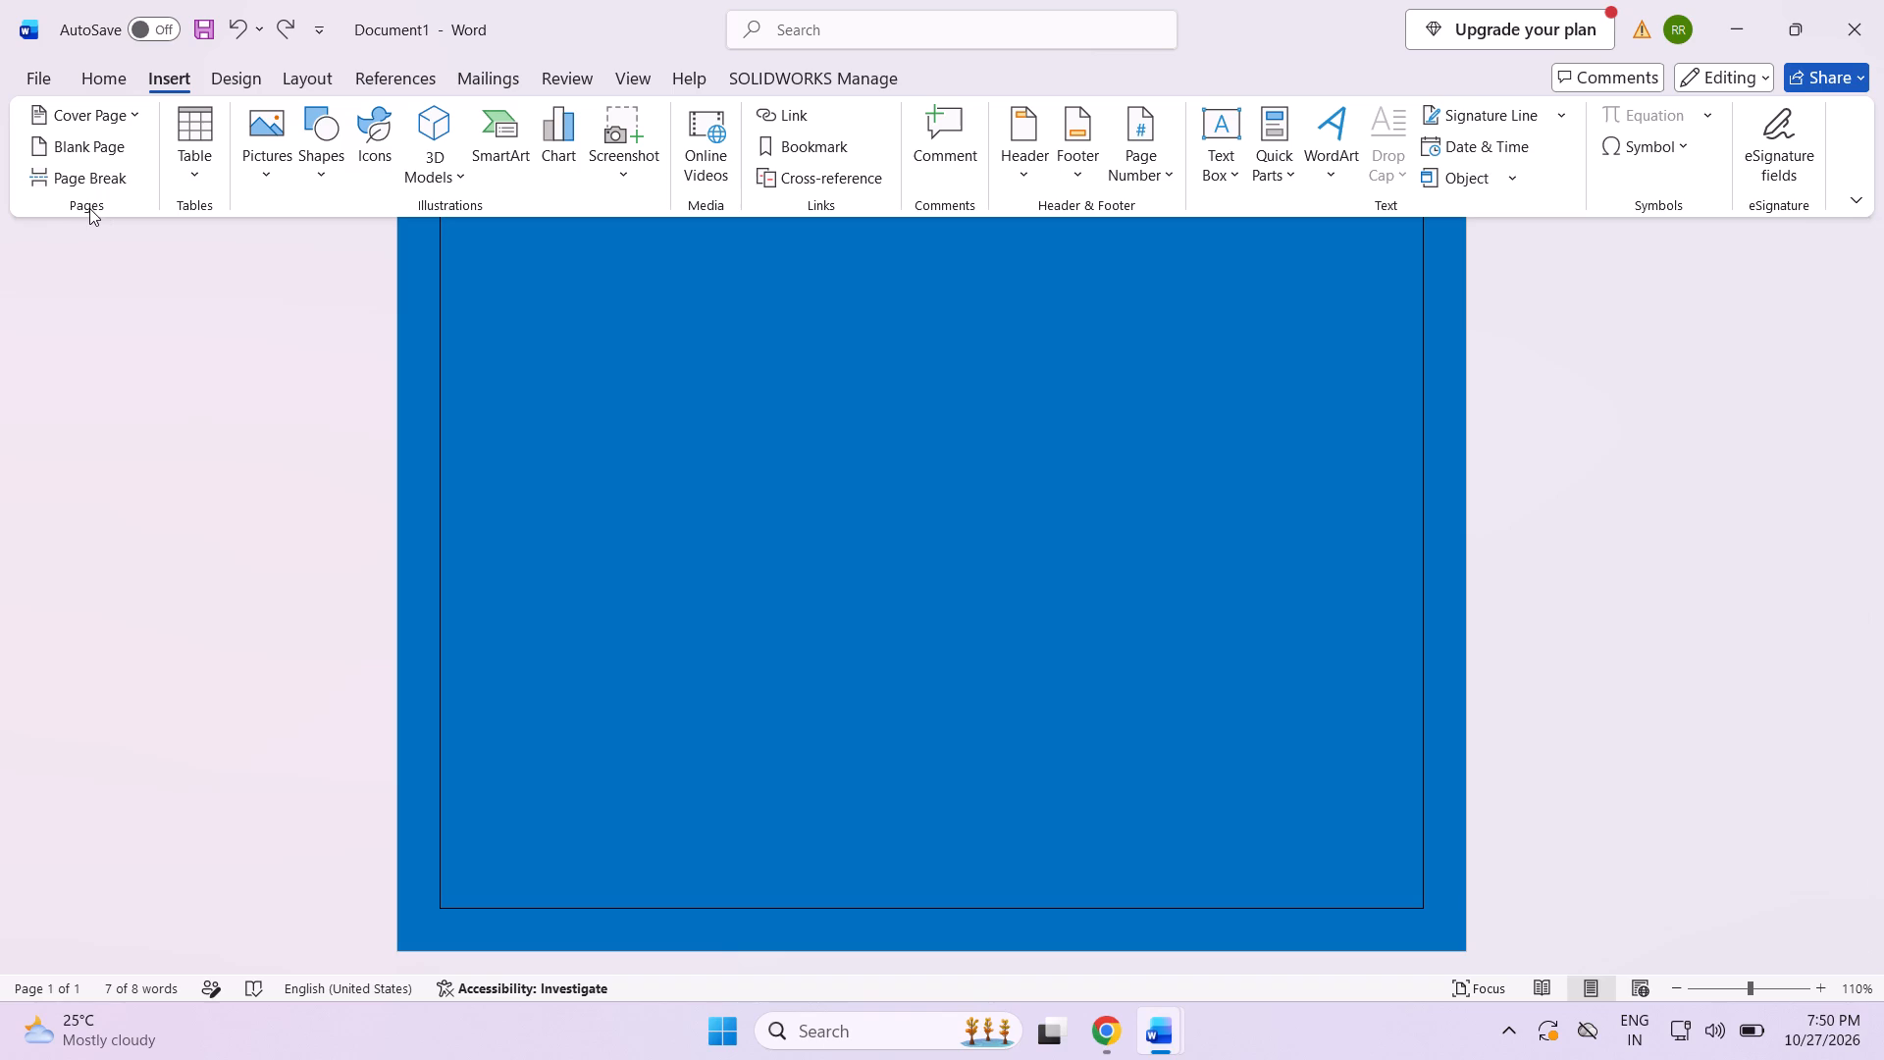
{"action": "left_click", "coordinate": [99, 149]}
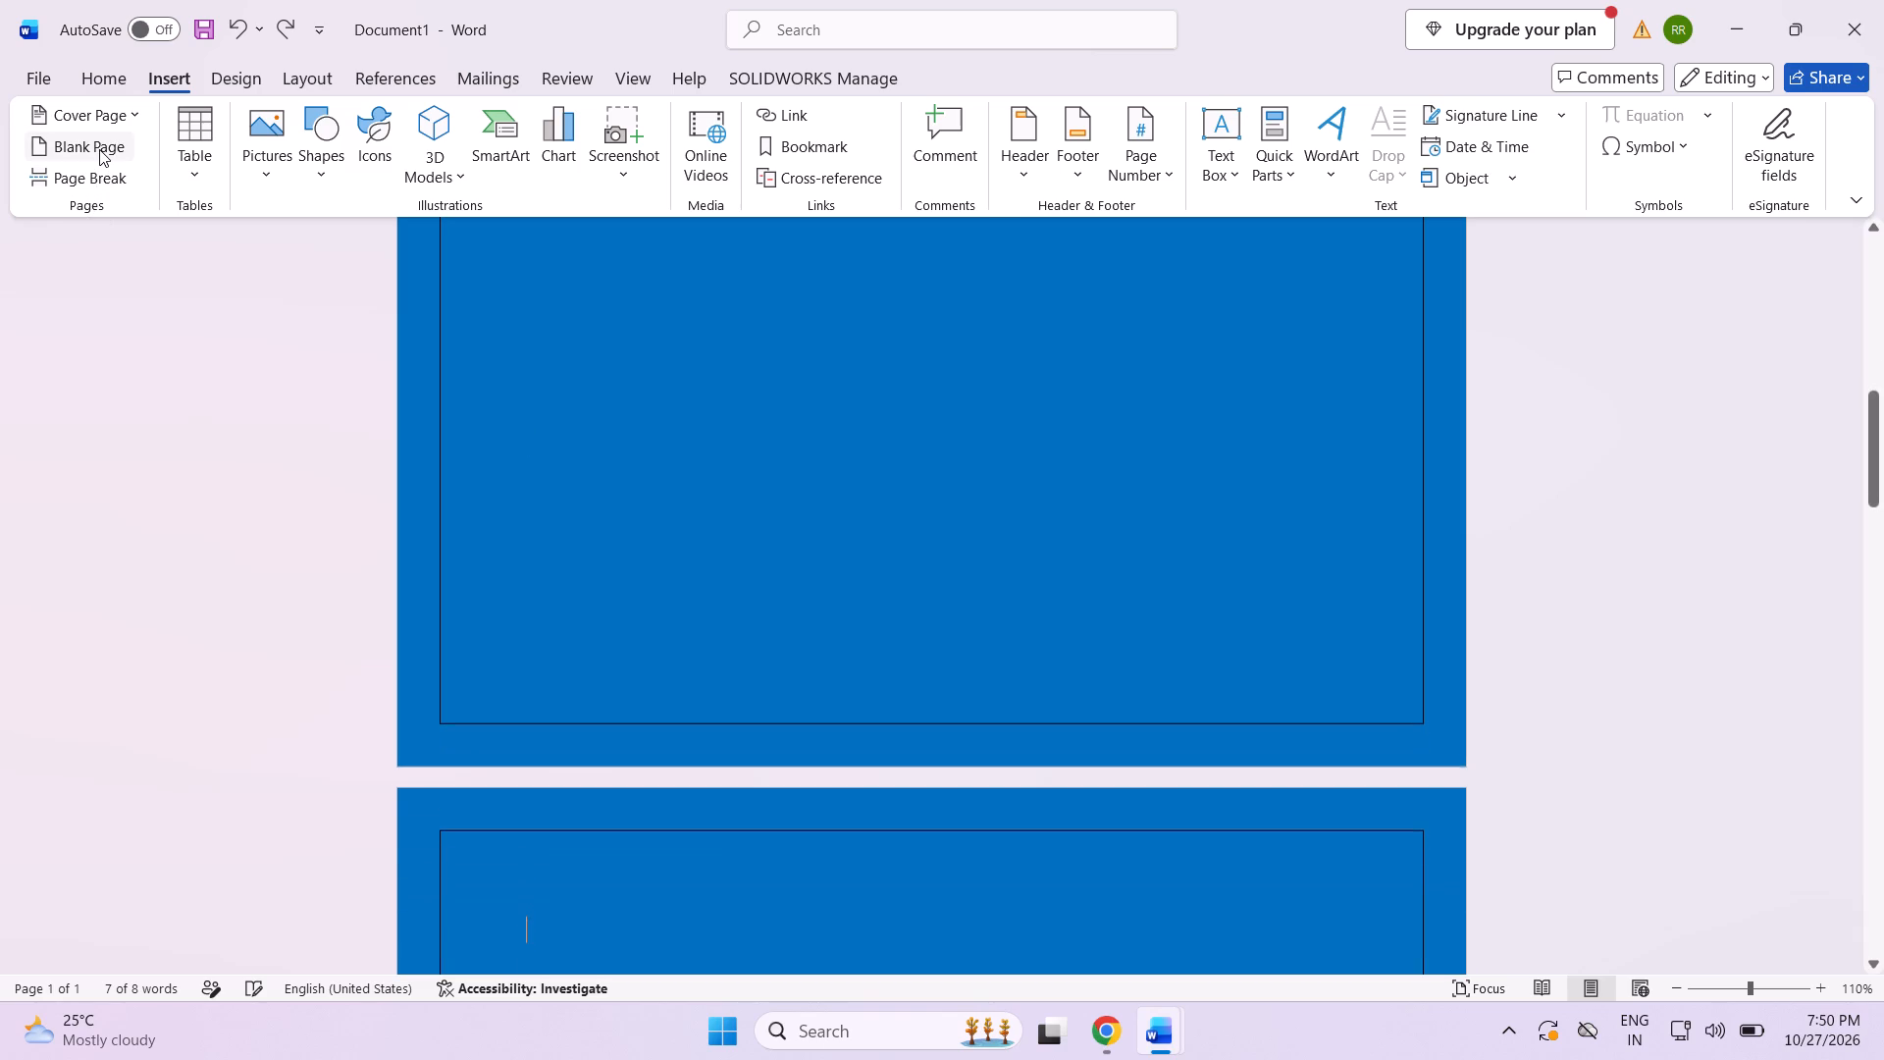
Examine the page order and where the competition title sits relative to the inserted blank page.
{"action": "scroll", "coordinate": [774, 483], "scroll_direction": "down", "scroll_amount": 9}
{"action": "scroll", "coordinate": [794, 486], "scroll_direction": "down", "scroll_amount": 15}
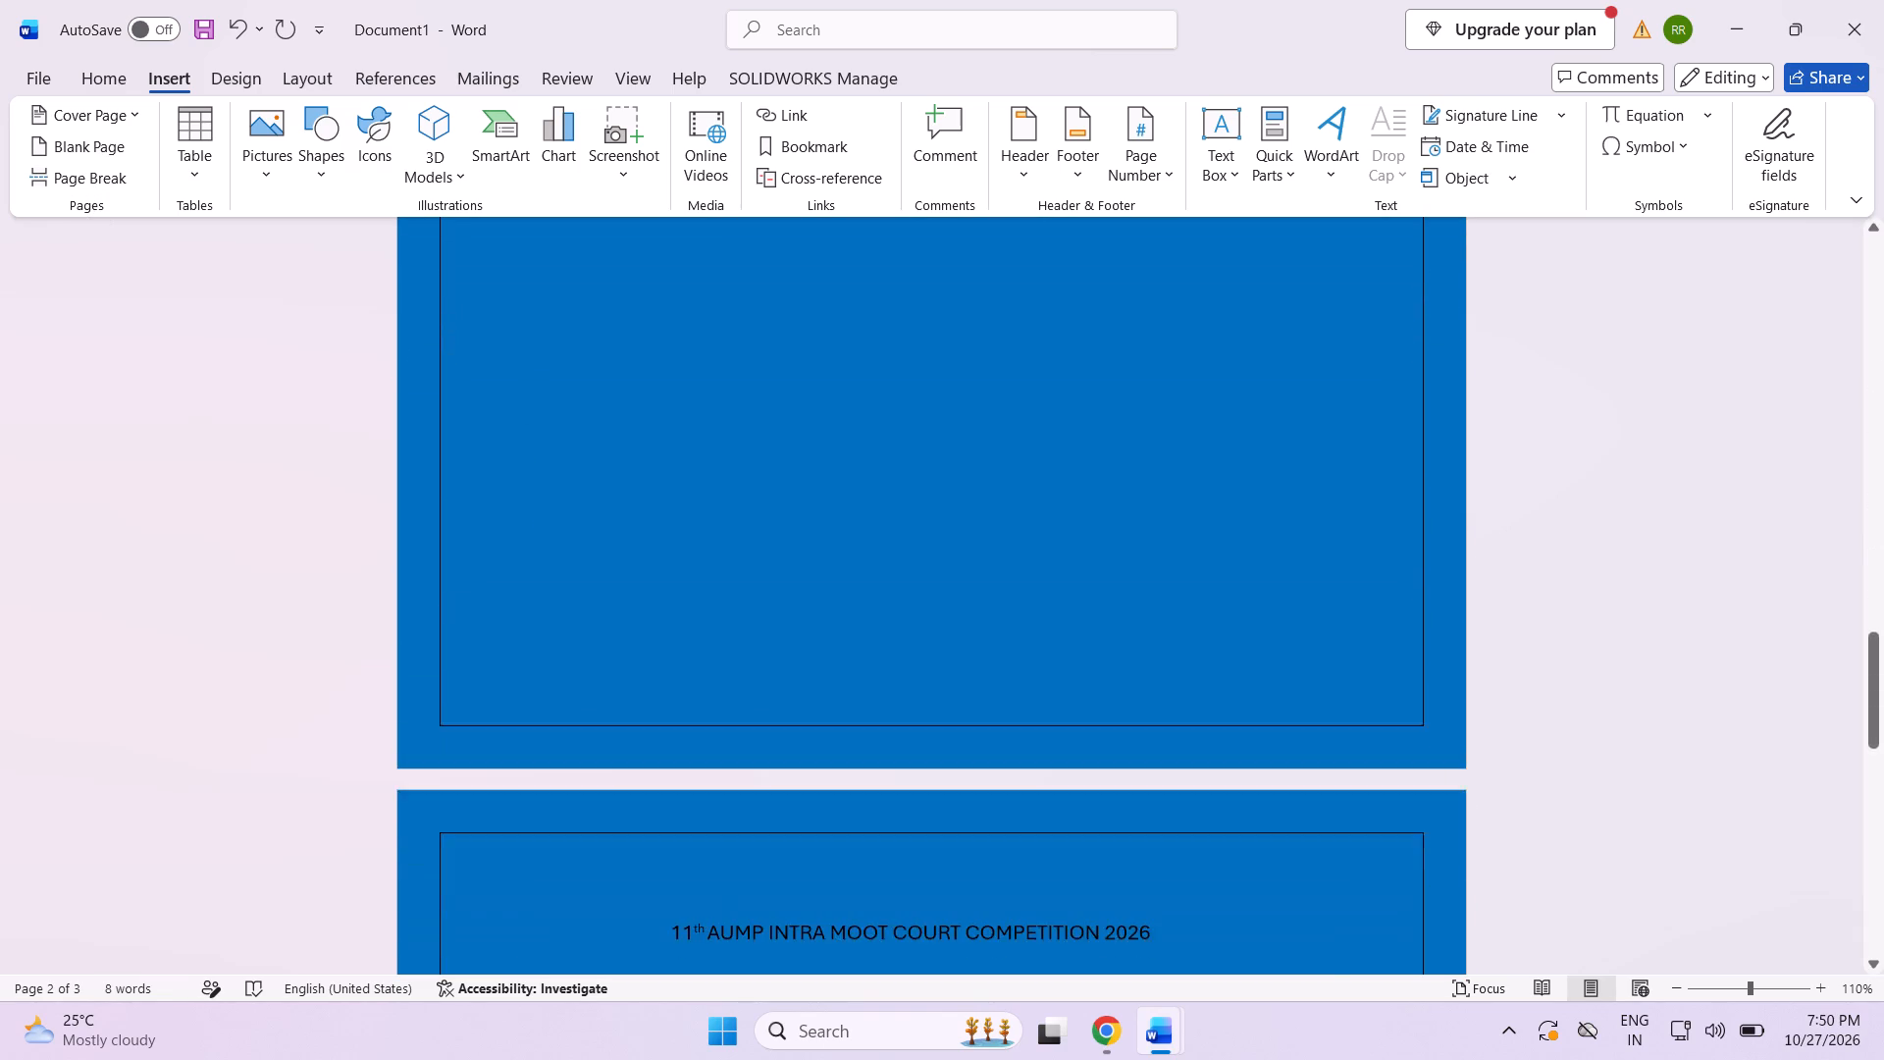
{"action": "scroll", "coordinate": [879, 565], "scroll_direction": "down", "scroll_amount": 19}
{"action": "scroll", "coordinate": [876, 550], "scroll_direction": "down", "scroll_amount": 8}
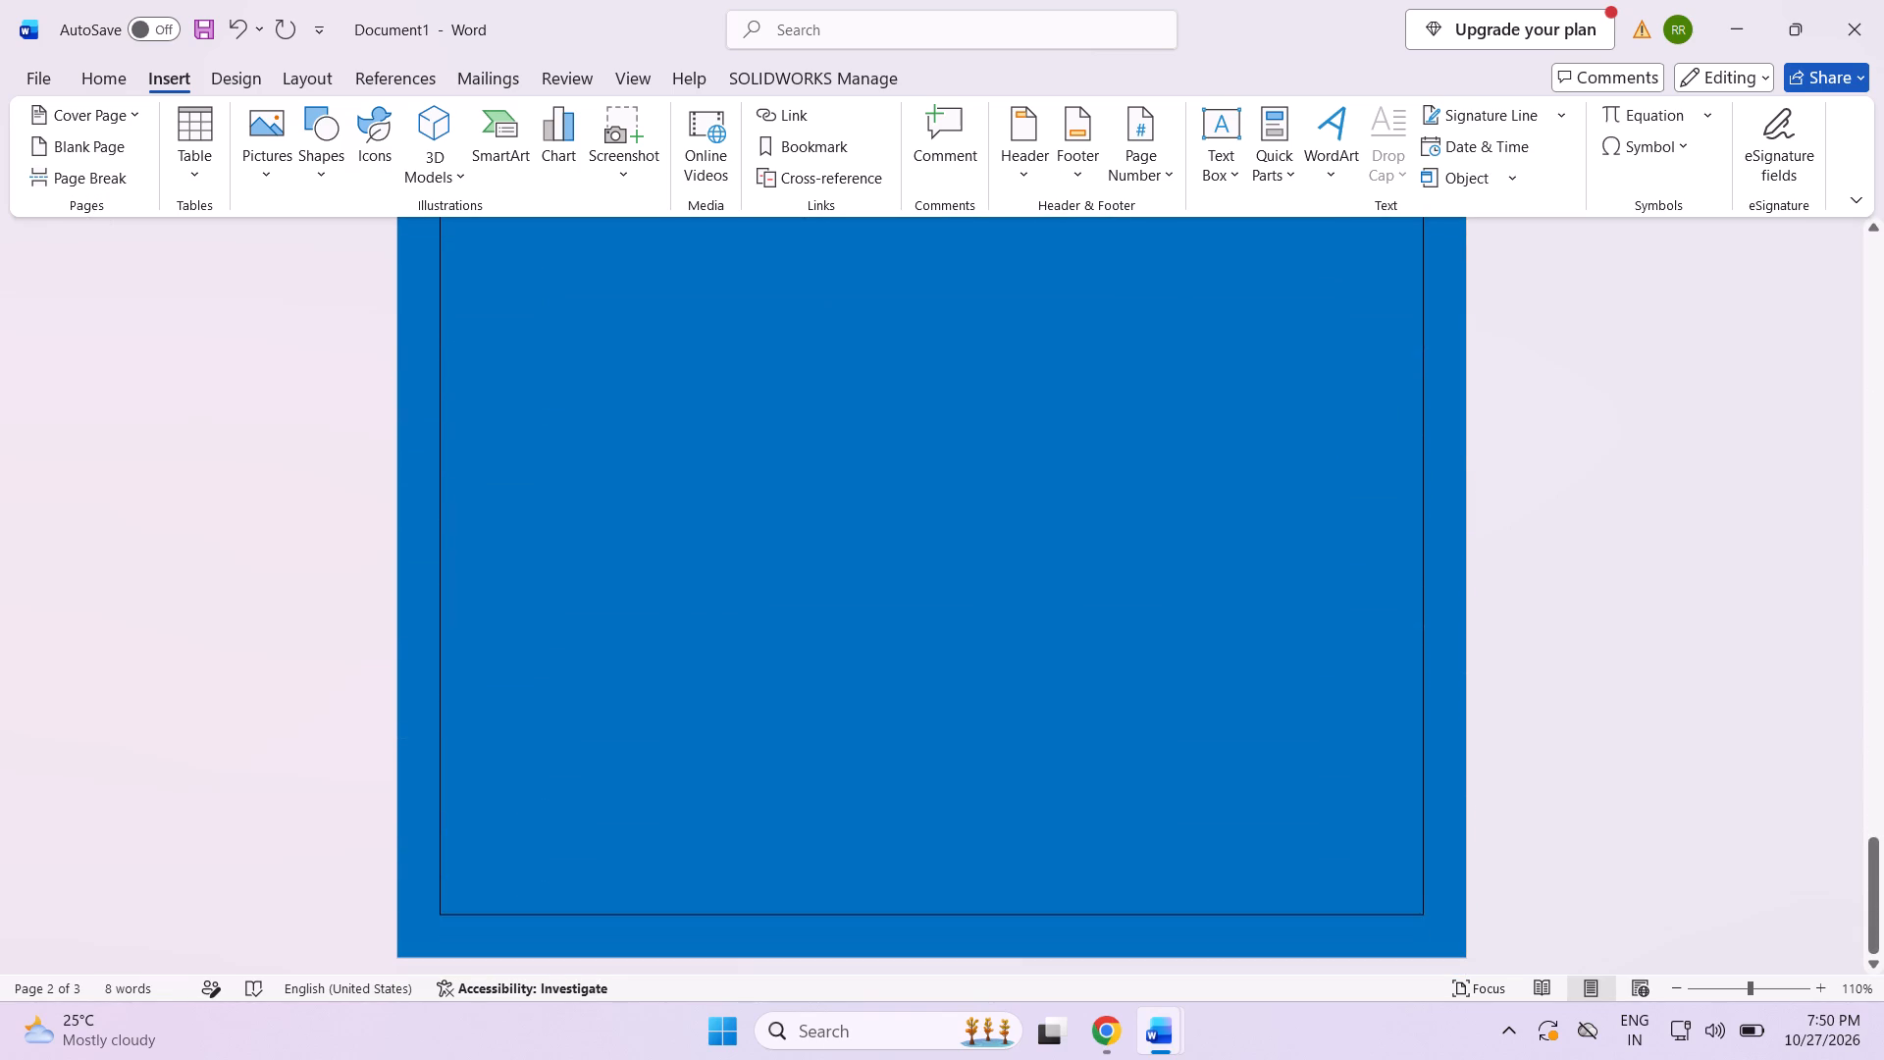
{"action": "scroll", "coordinate": [1765, 310], "scroll_direction": "up", "scroll_amount": 10}
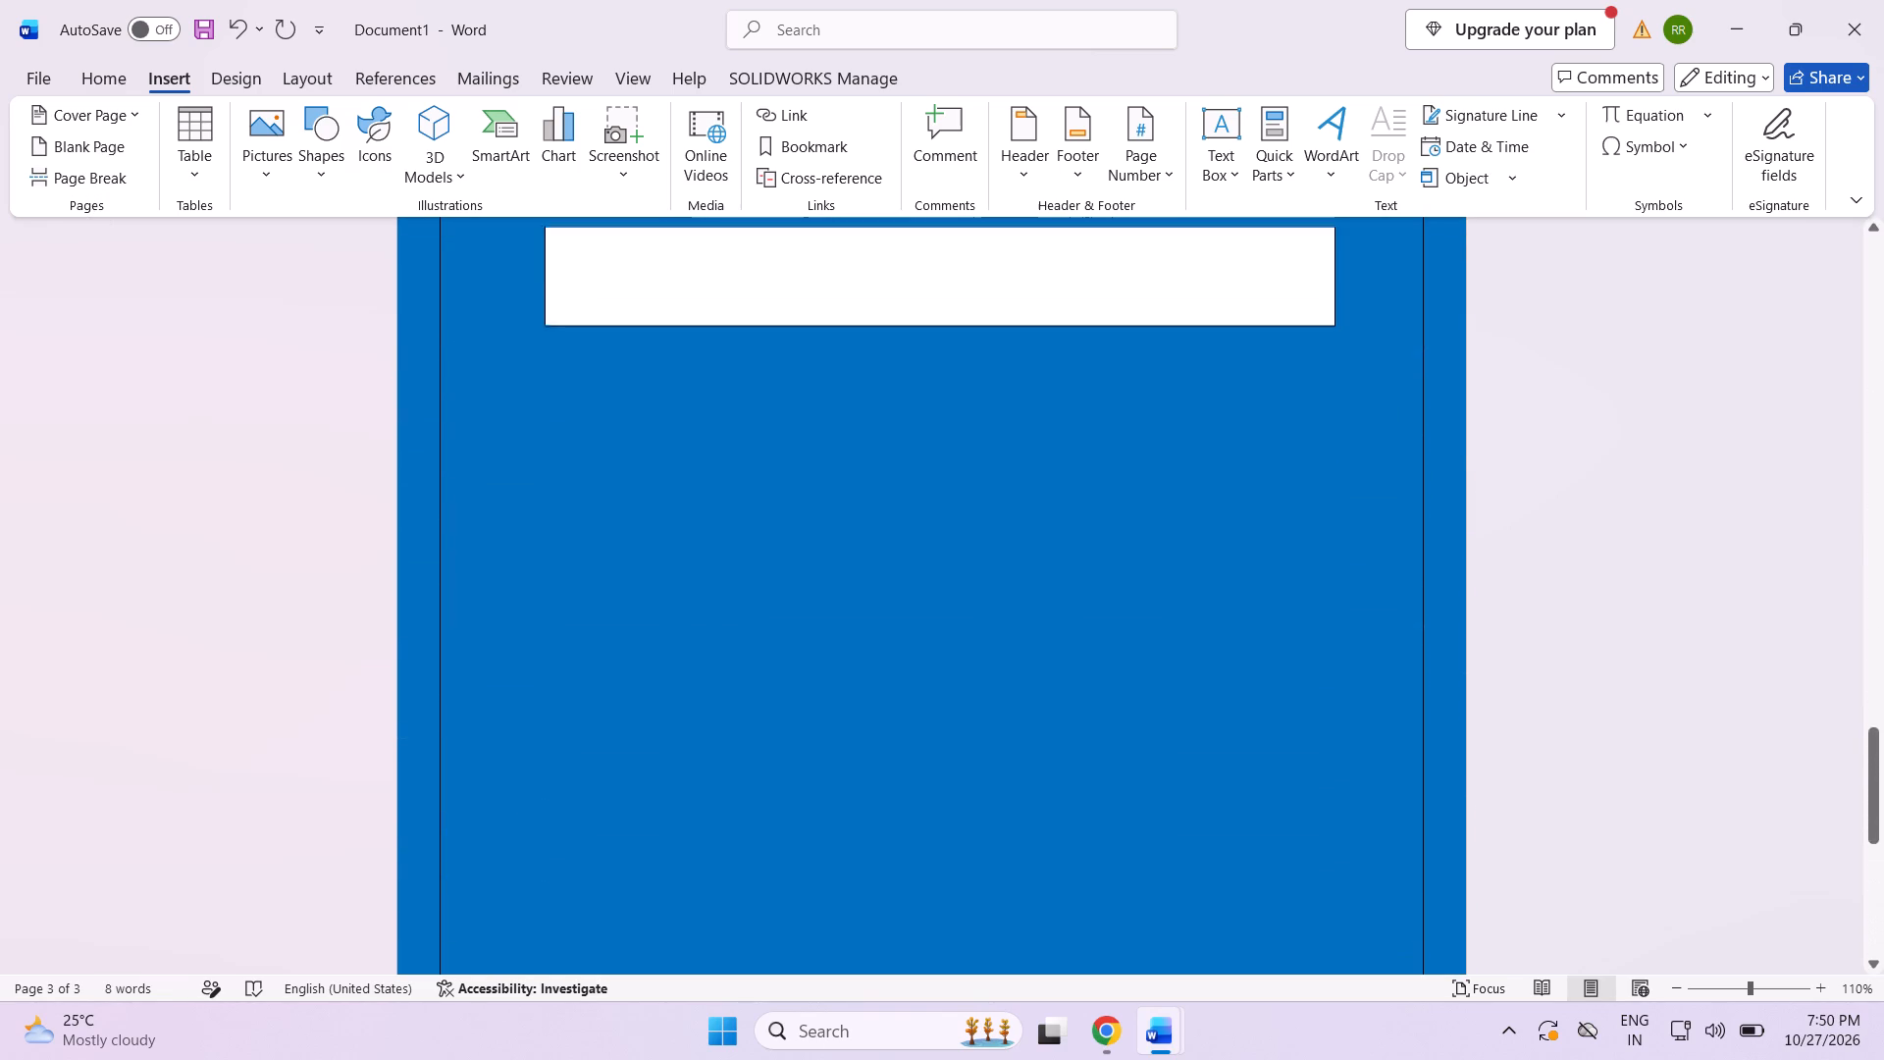
{"action": "scroll", "coordinate": [1702, 315], "scroll_direction": "up", "scroll_amount": 6}
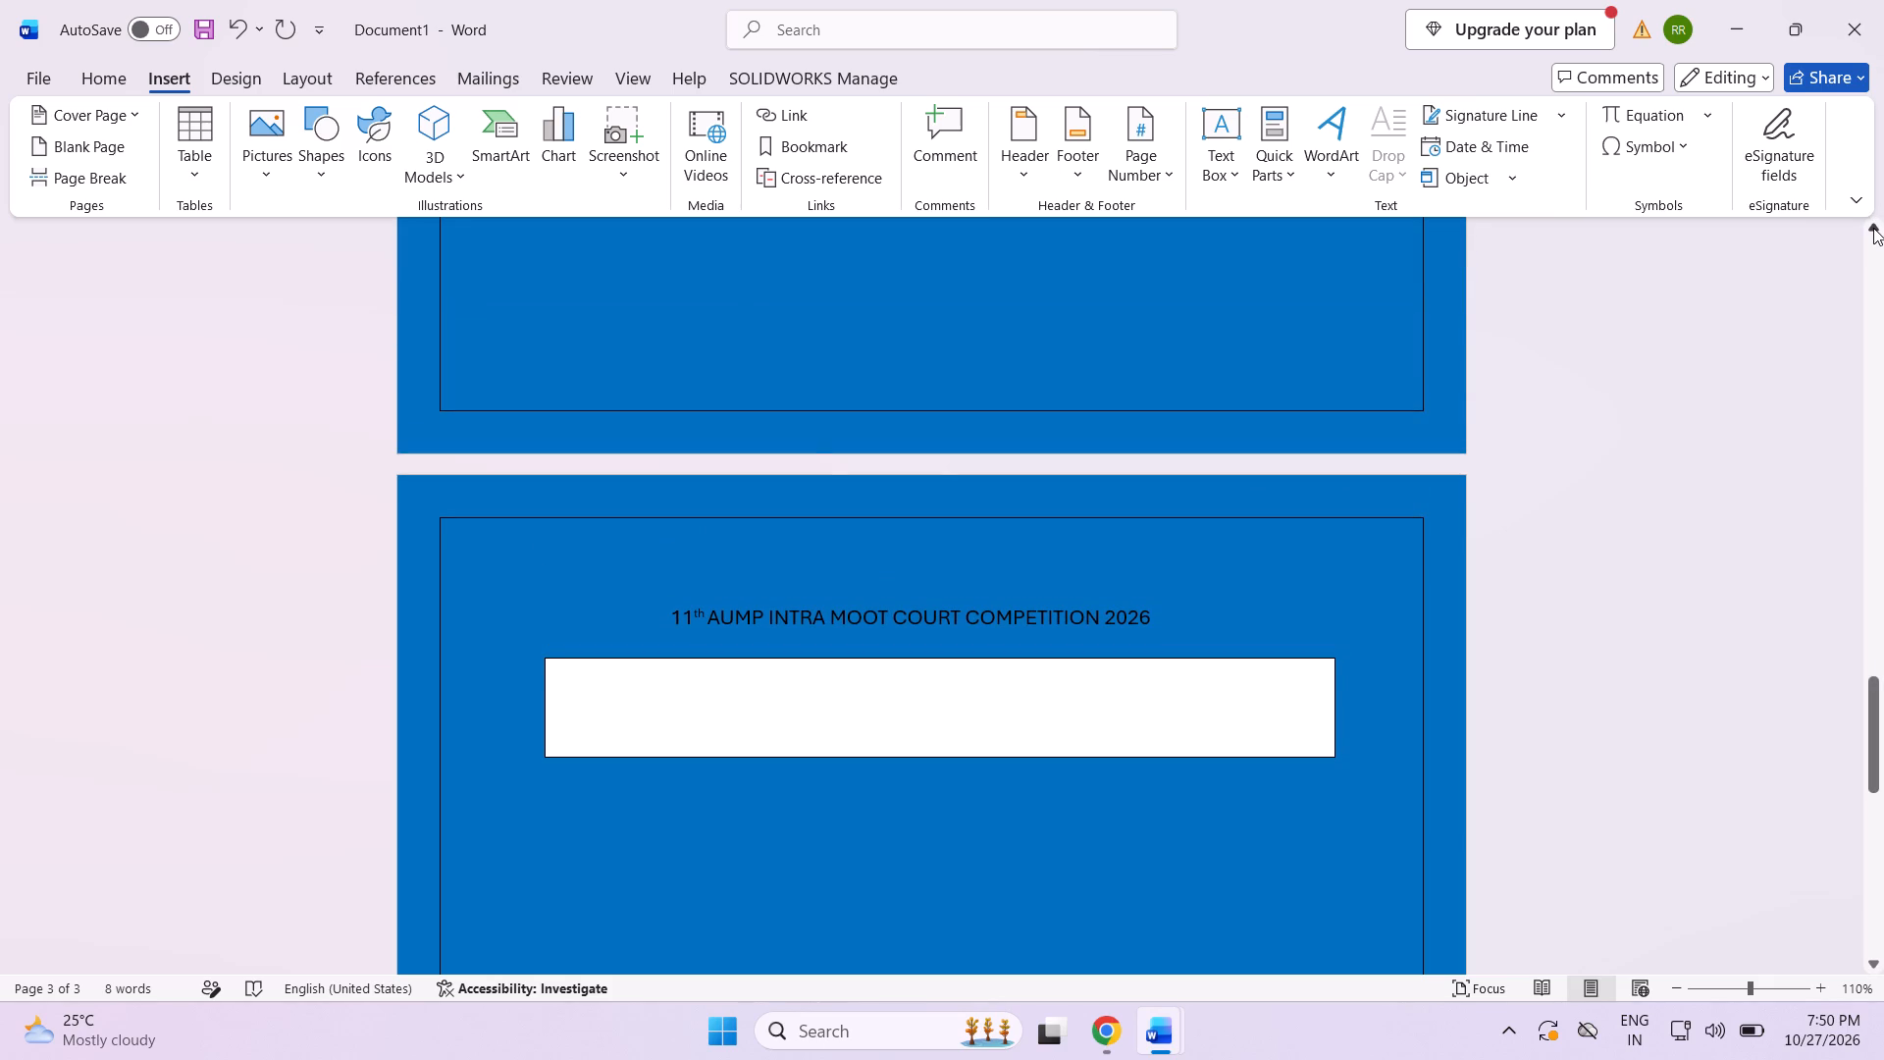
{"action": "left_click", "coordinate": [1873, 228]}
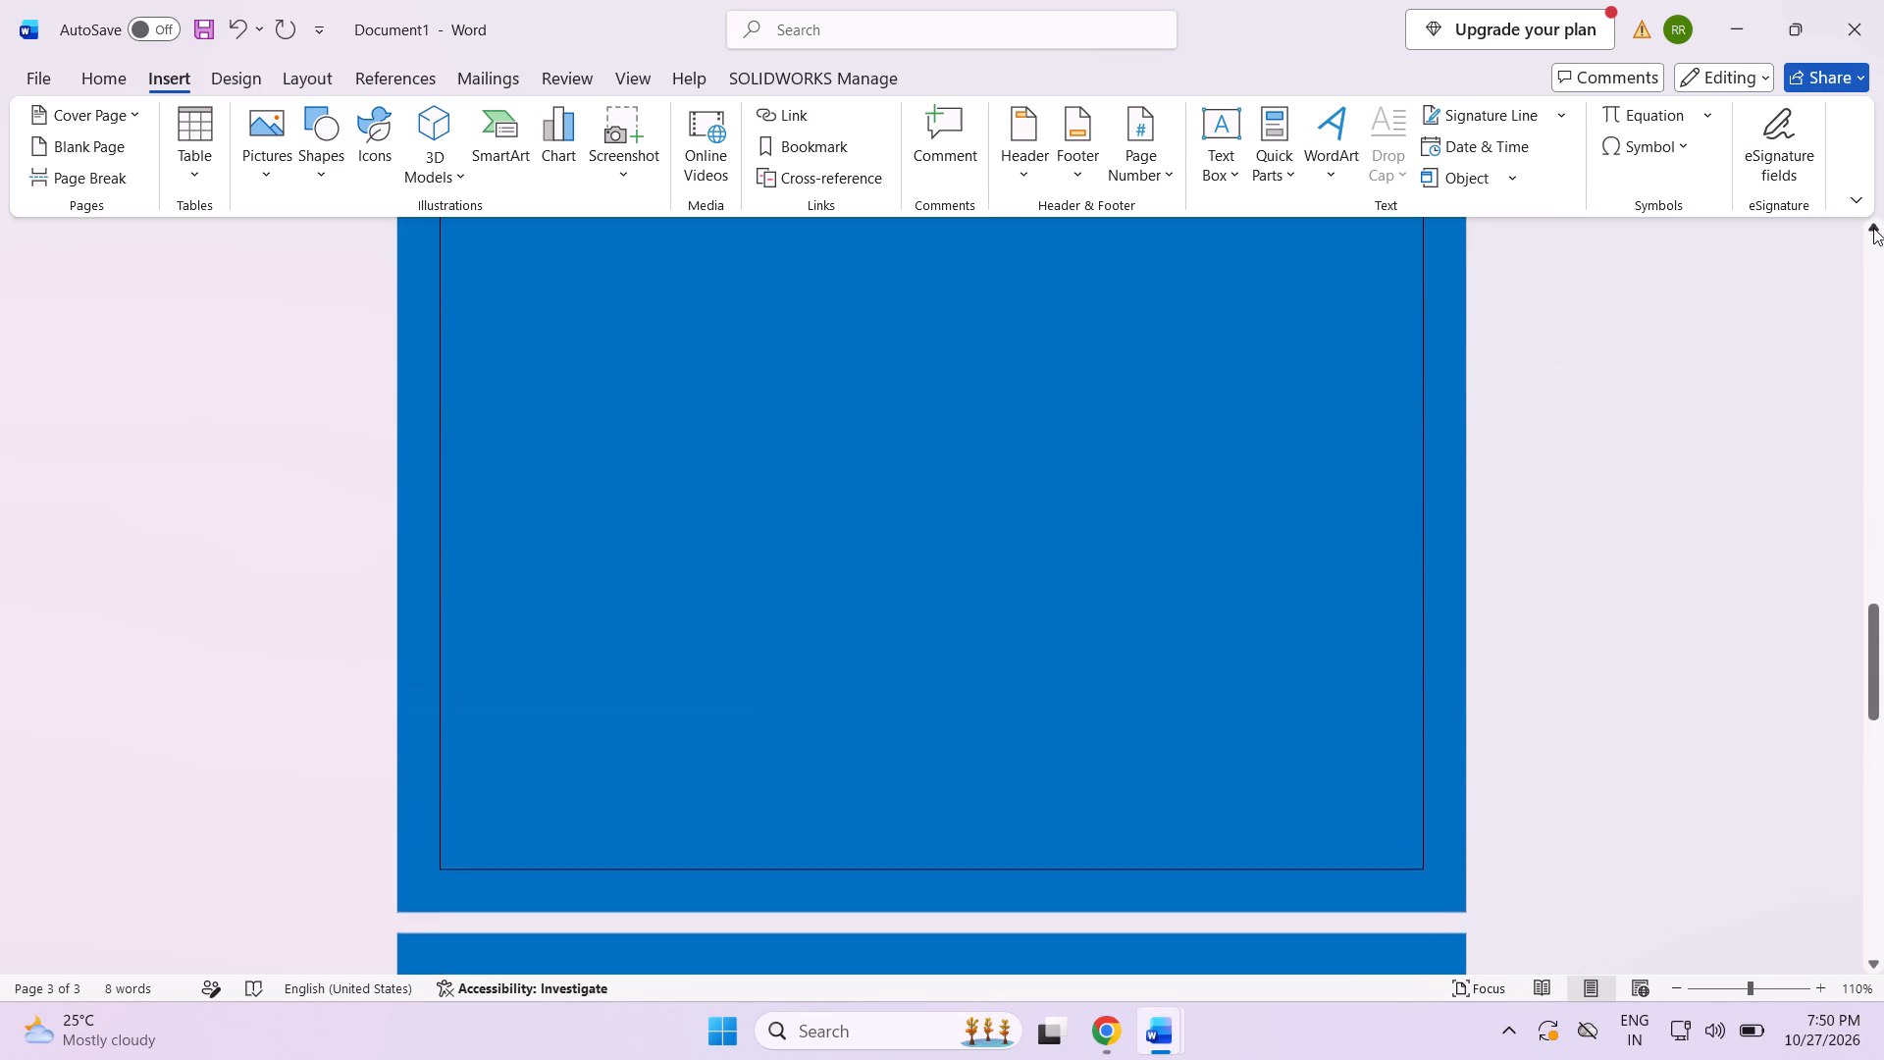
{"action": "left_click", "coordinate": [1873, 228]}
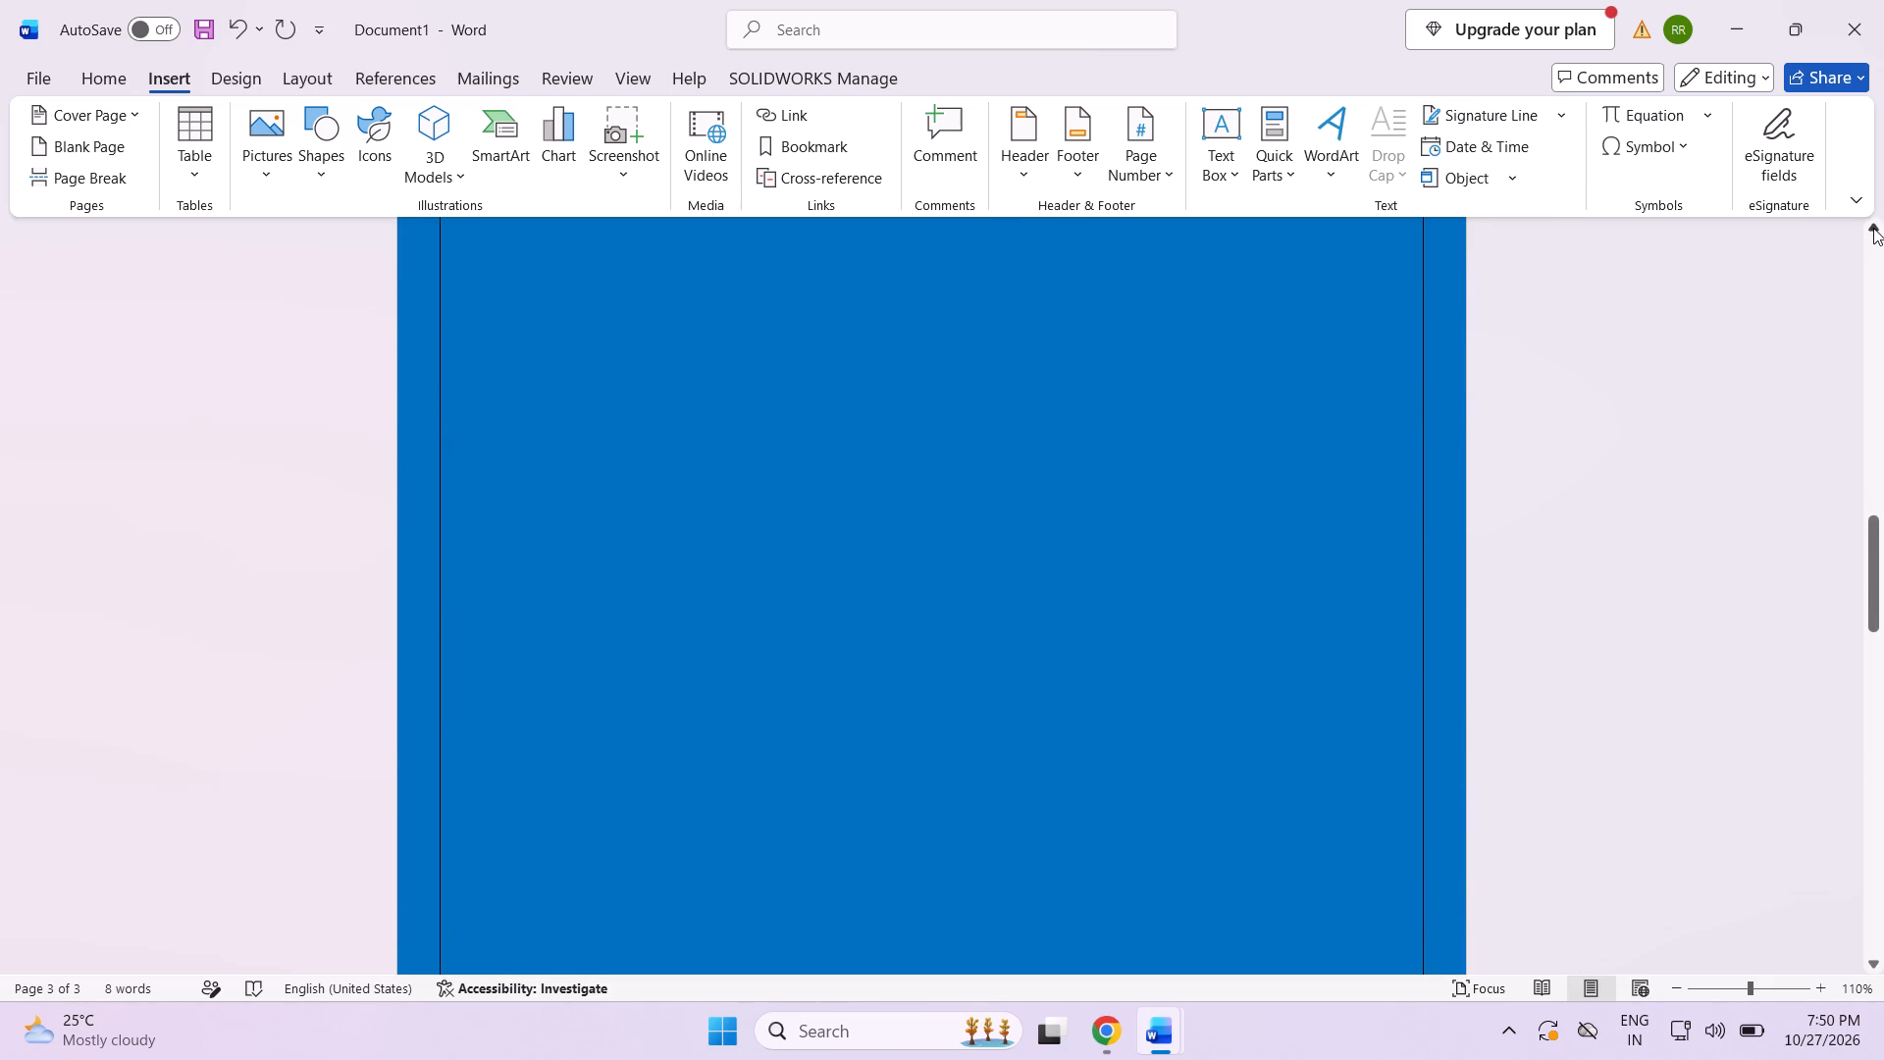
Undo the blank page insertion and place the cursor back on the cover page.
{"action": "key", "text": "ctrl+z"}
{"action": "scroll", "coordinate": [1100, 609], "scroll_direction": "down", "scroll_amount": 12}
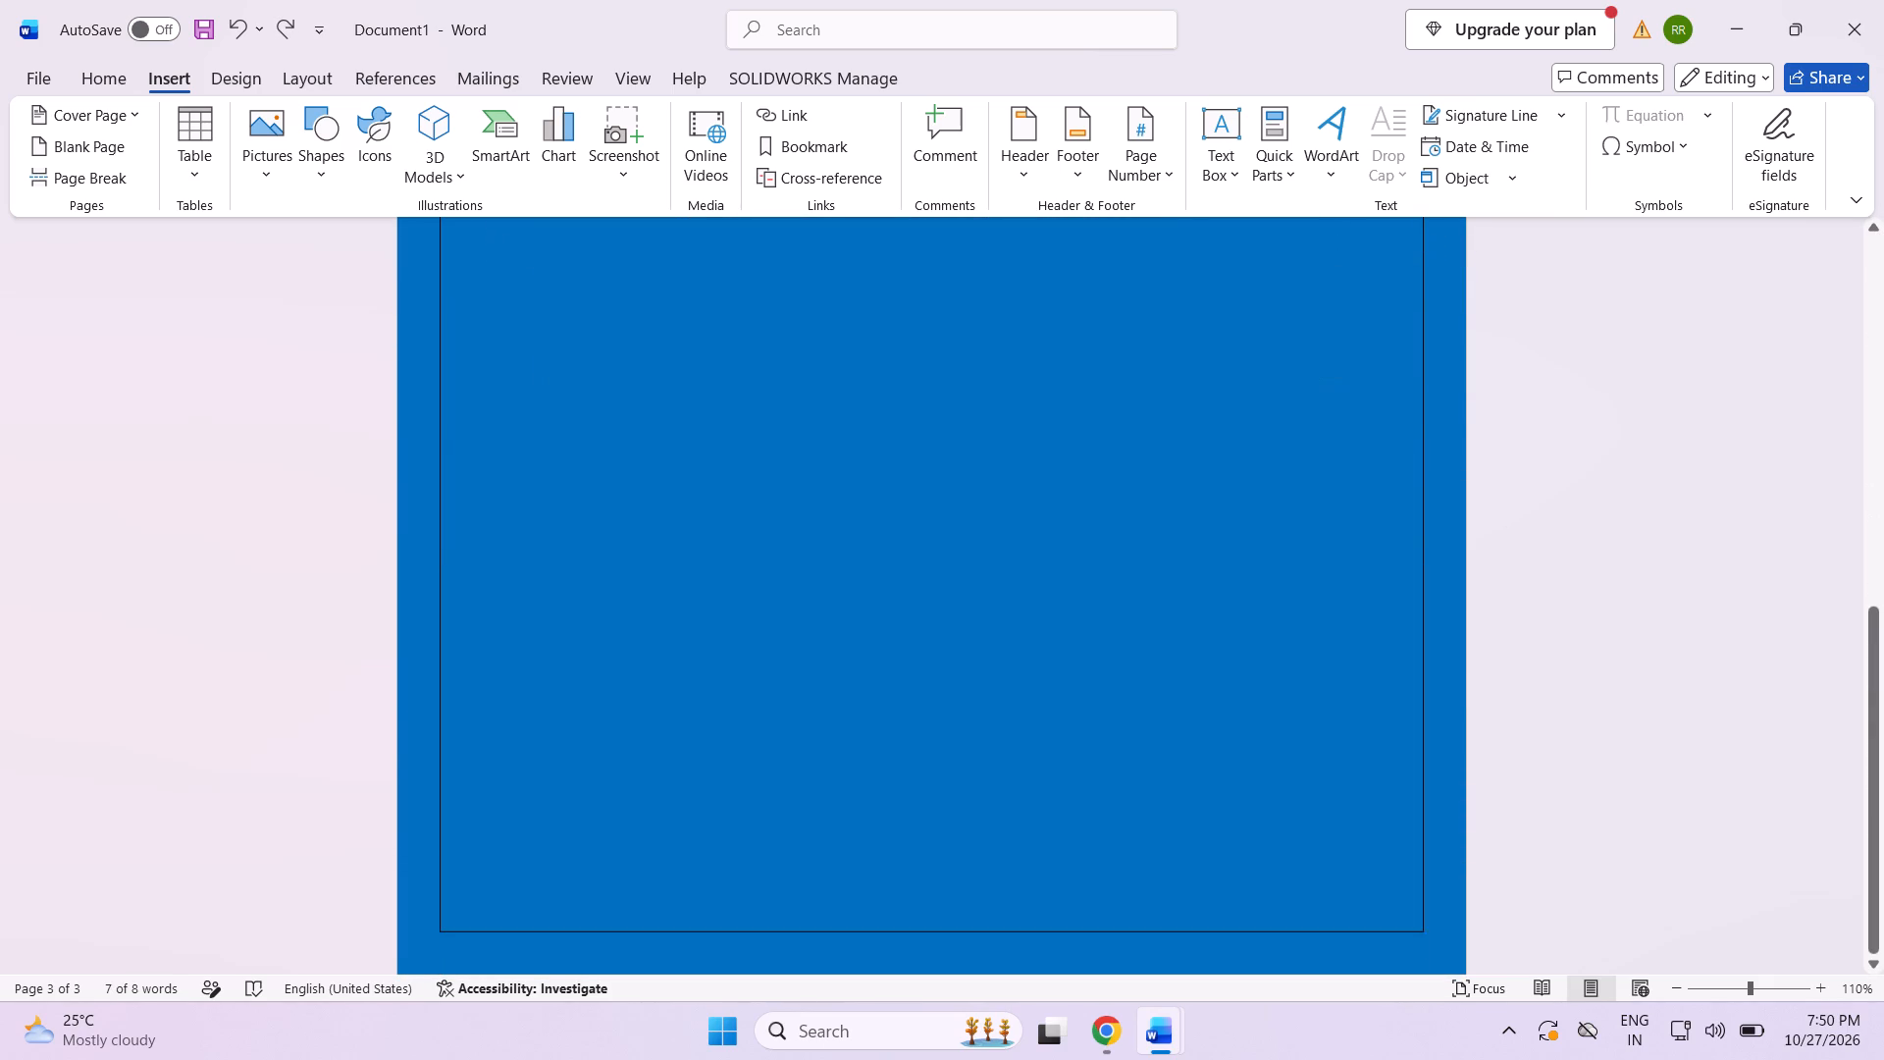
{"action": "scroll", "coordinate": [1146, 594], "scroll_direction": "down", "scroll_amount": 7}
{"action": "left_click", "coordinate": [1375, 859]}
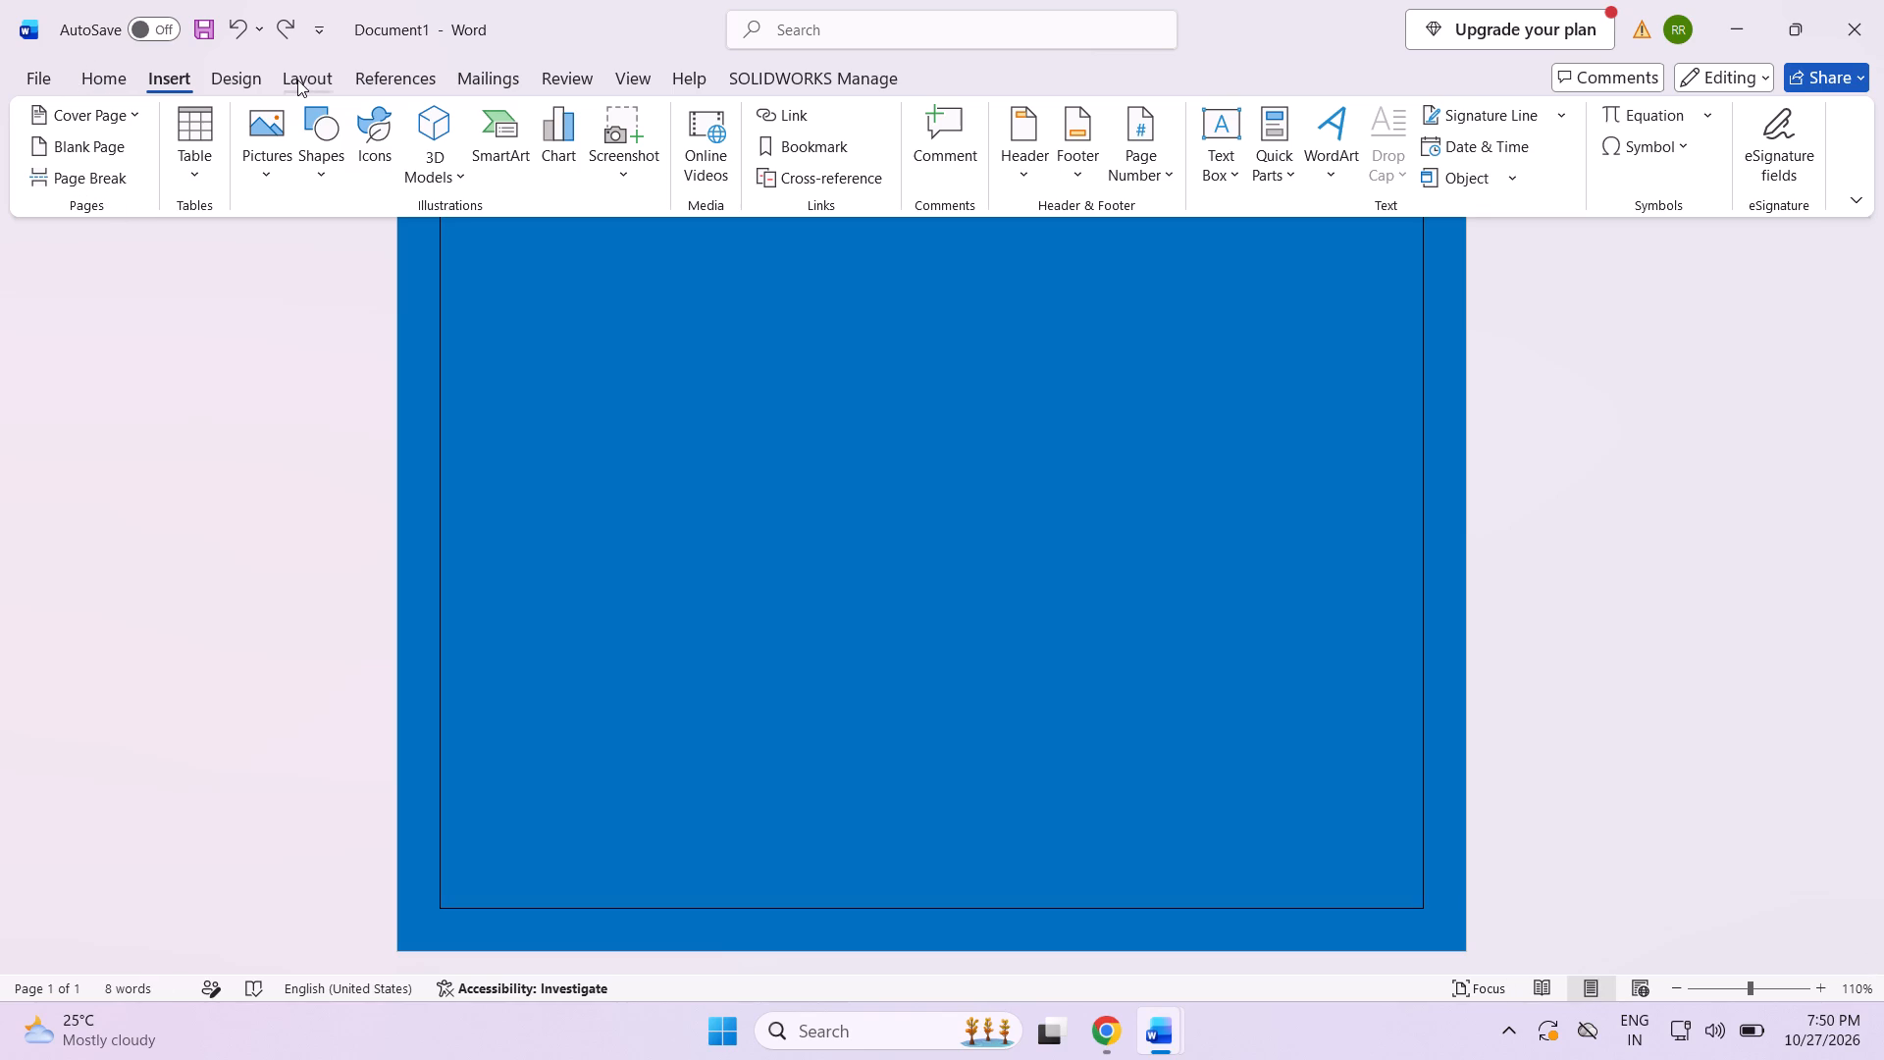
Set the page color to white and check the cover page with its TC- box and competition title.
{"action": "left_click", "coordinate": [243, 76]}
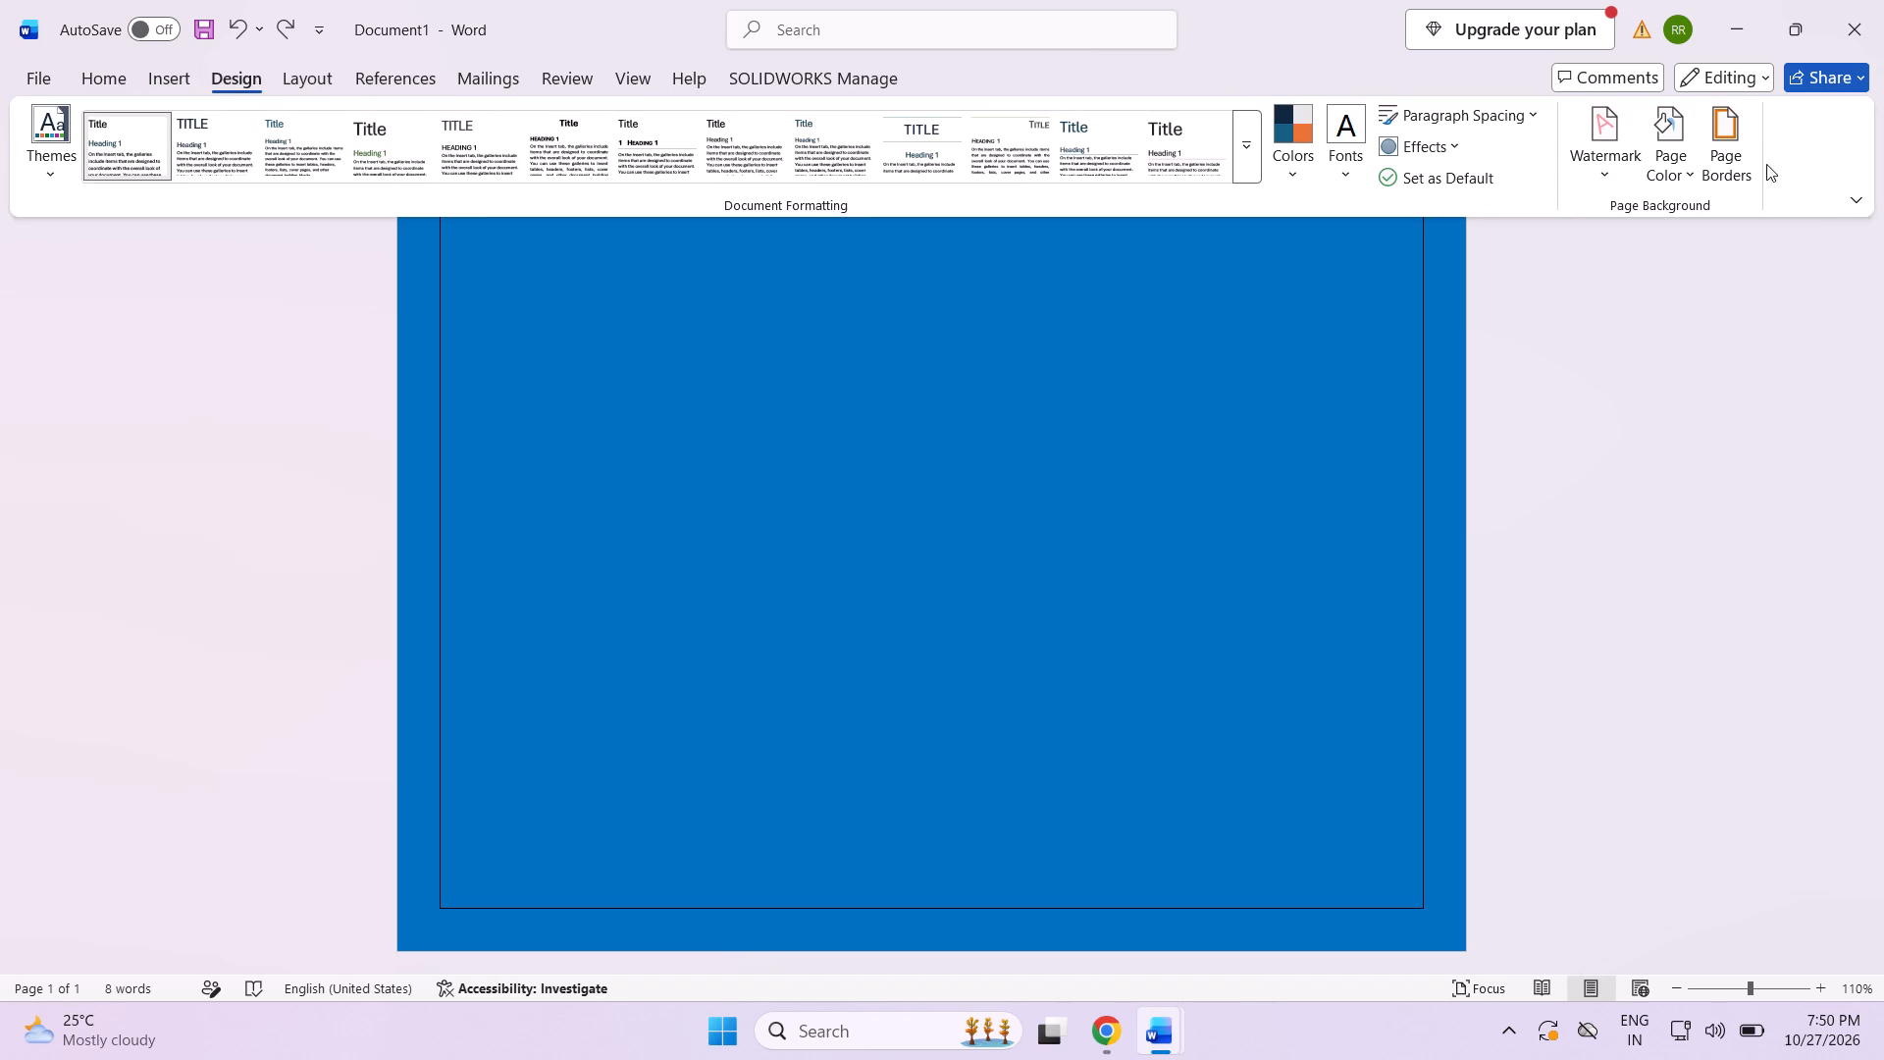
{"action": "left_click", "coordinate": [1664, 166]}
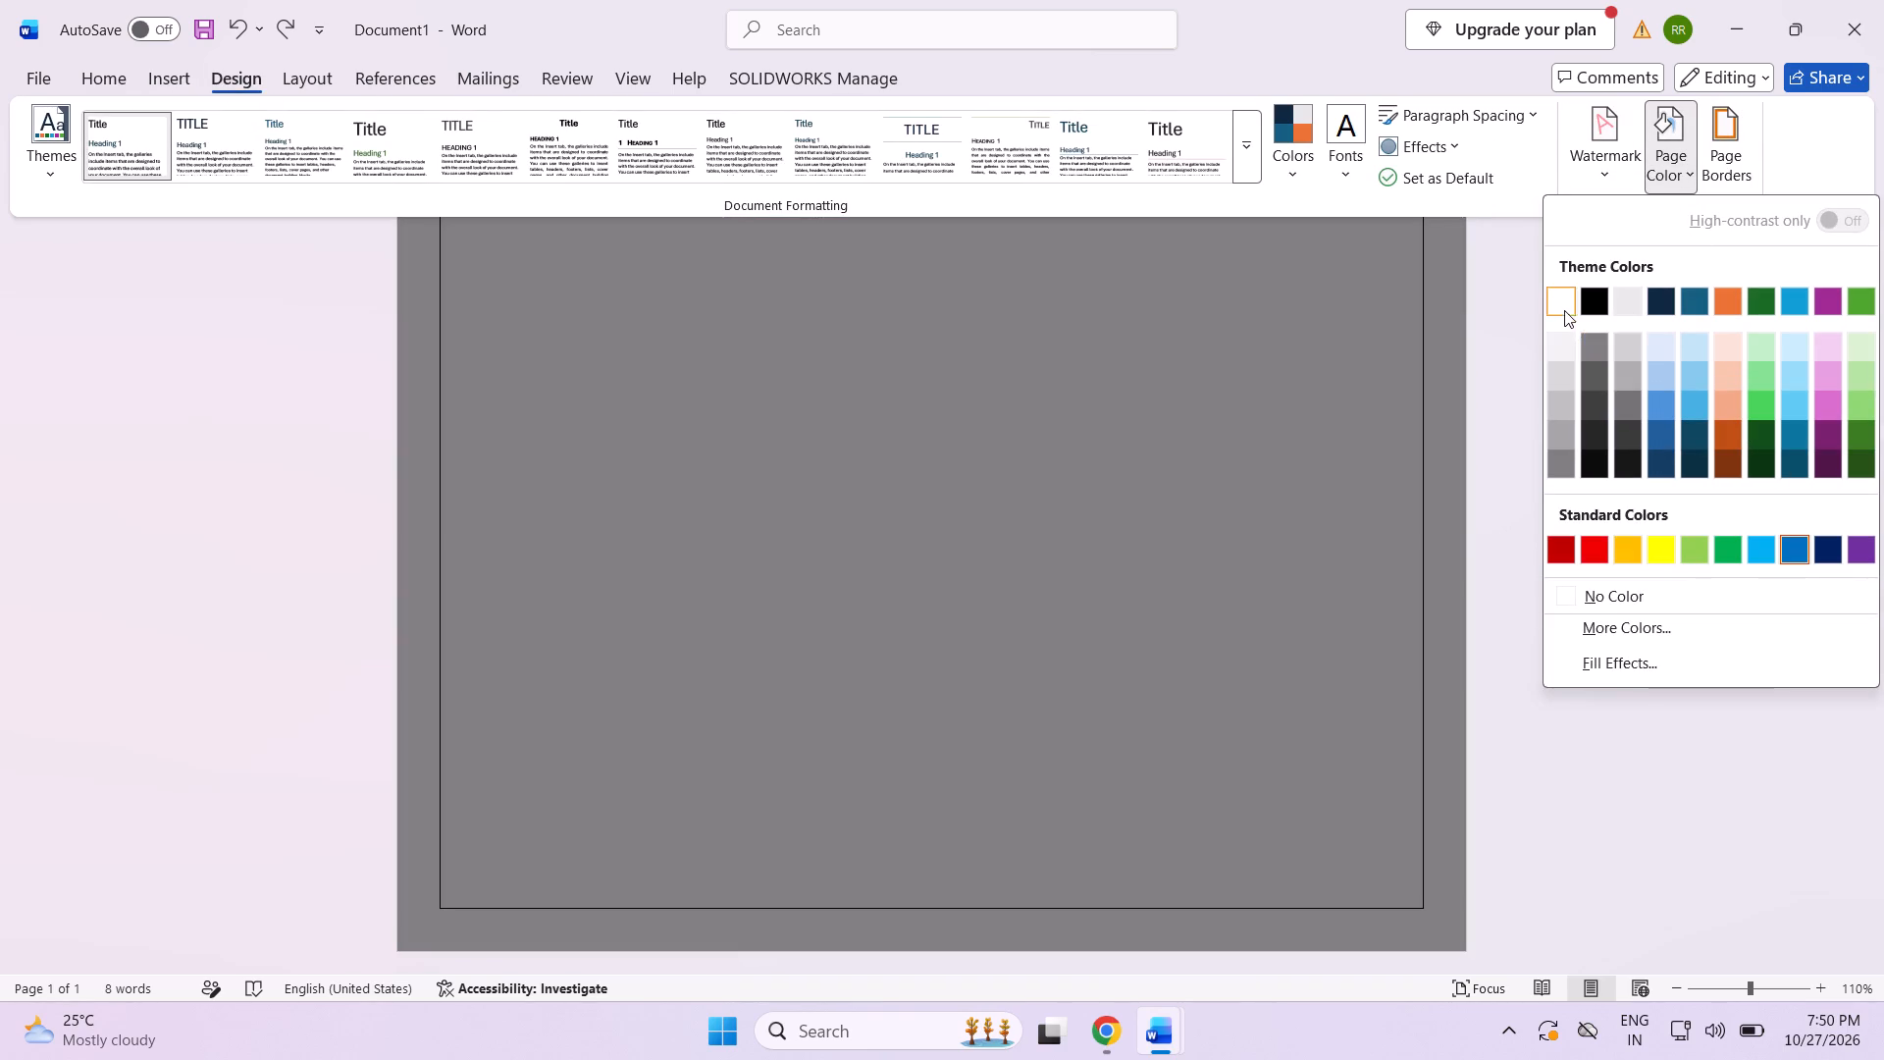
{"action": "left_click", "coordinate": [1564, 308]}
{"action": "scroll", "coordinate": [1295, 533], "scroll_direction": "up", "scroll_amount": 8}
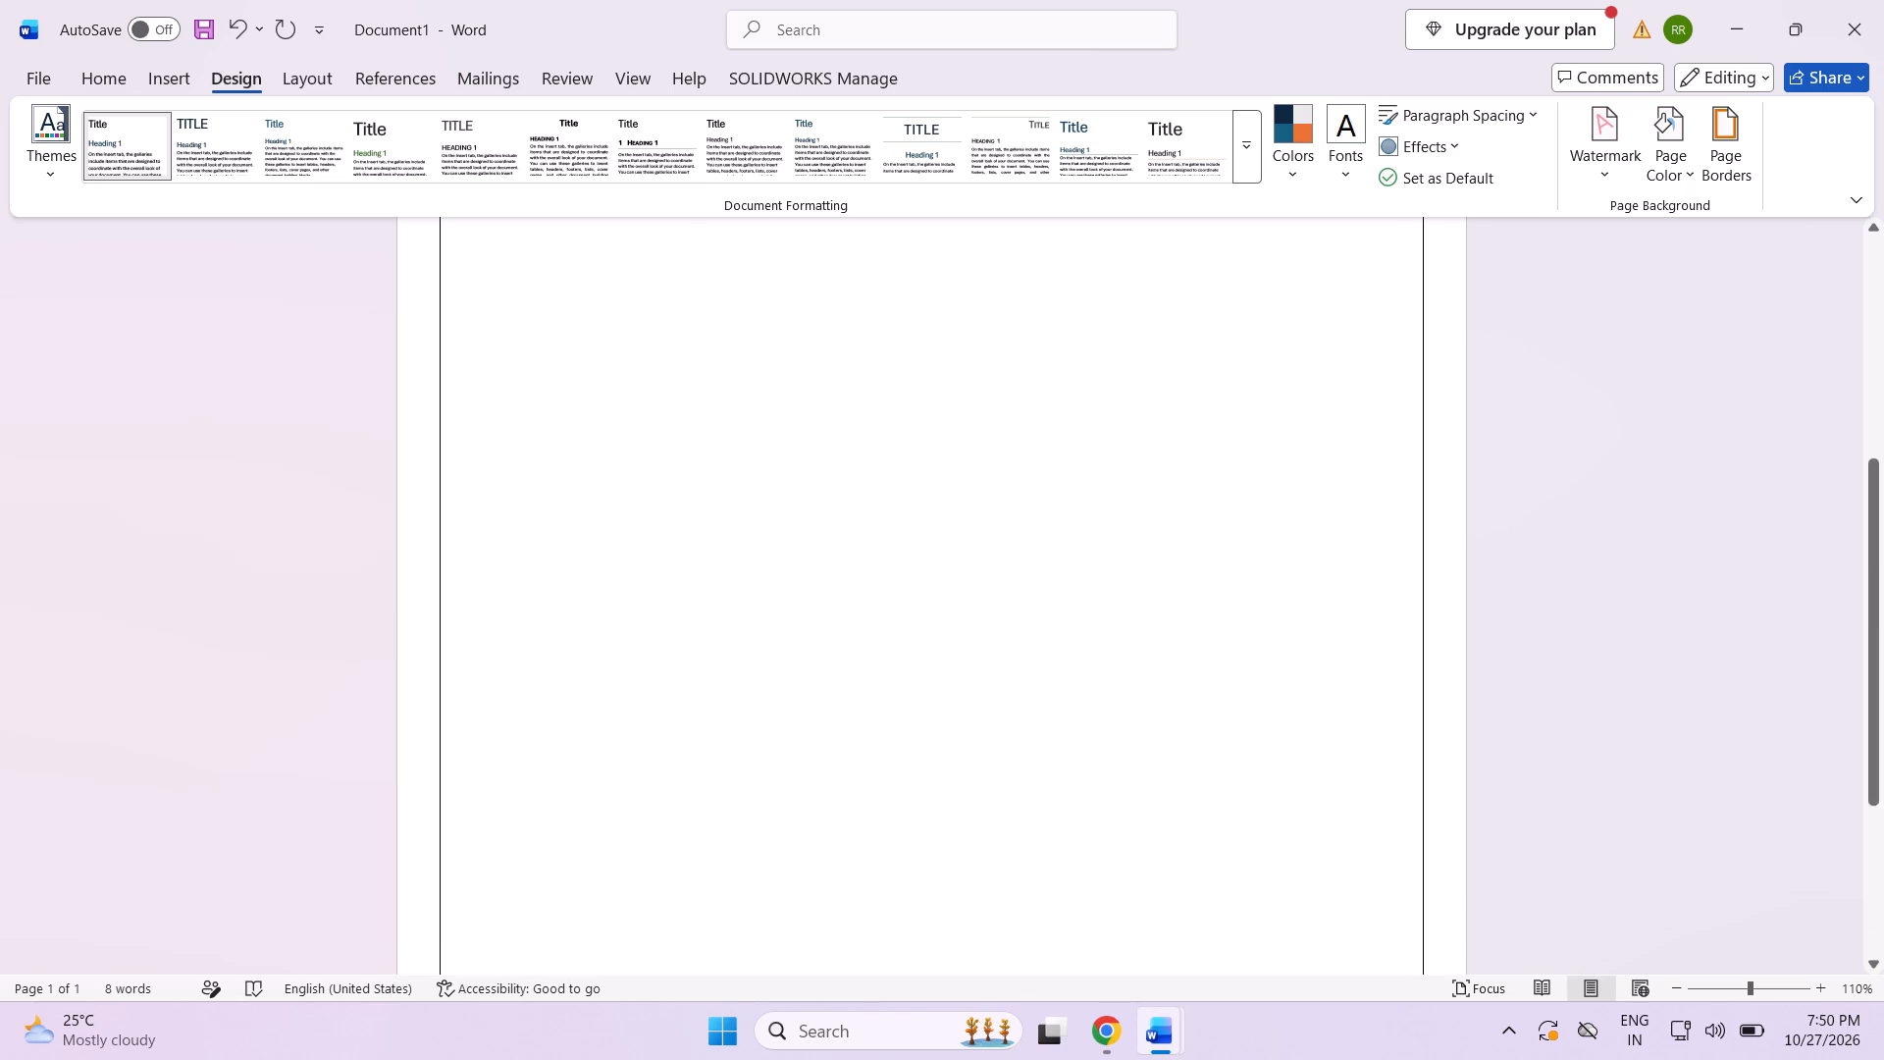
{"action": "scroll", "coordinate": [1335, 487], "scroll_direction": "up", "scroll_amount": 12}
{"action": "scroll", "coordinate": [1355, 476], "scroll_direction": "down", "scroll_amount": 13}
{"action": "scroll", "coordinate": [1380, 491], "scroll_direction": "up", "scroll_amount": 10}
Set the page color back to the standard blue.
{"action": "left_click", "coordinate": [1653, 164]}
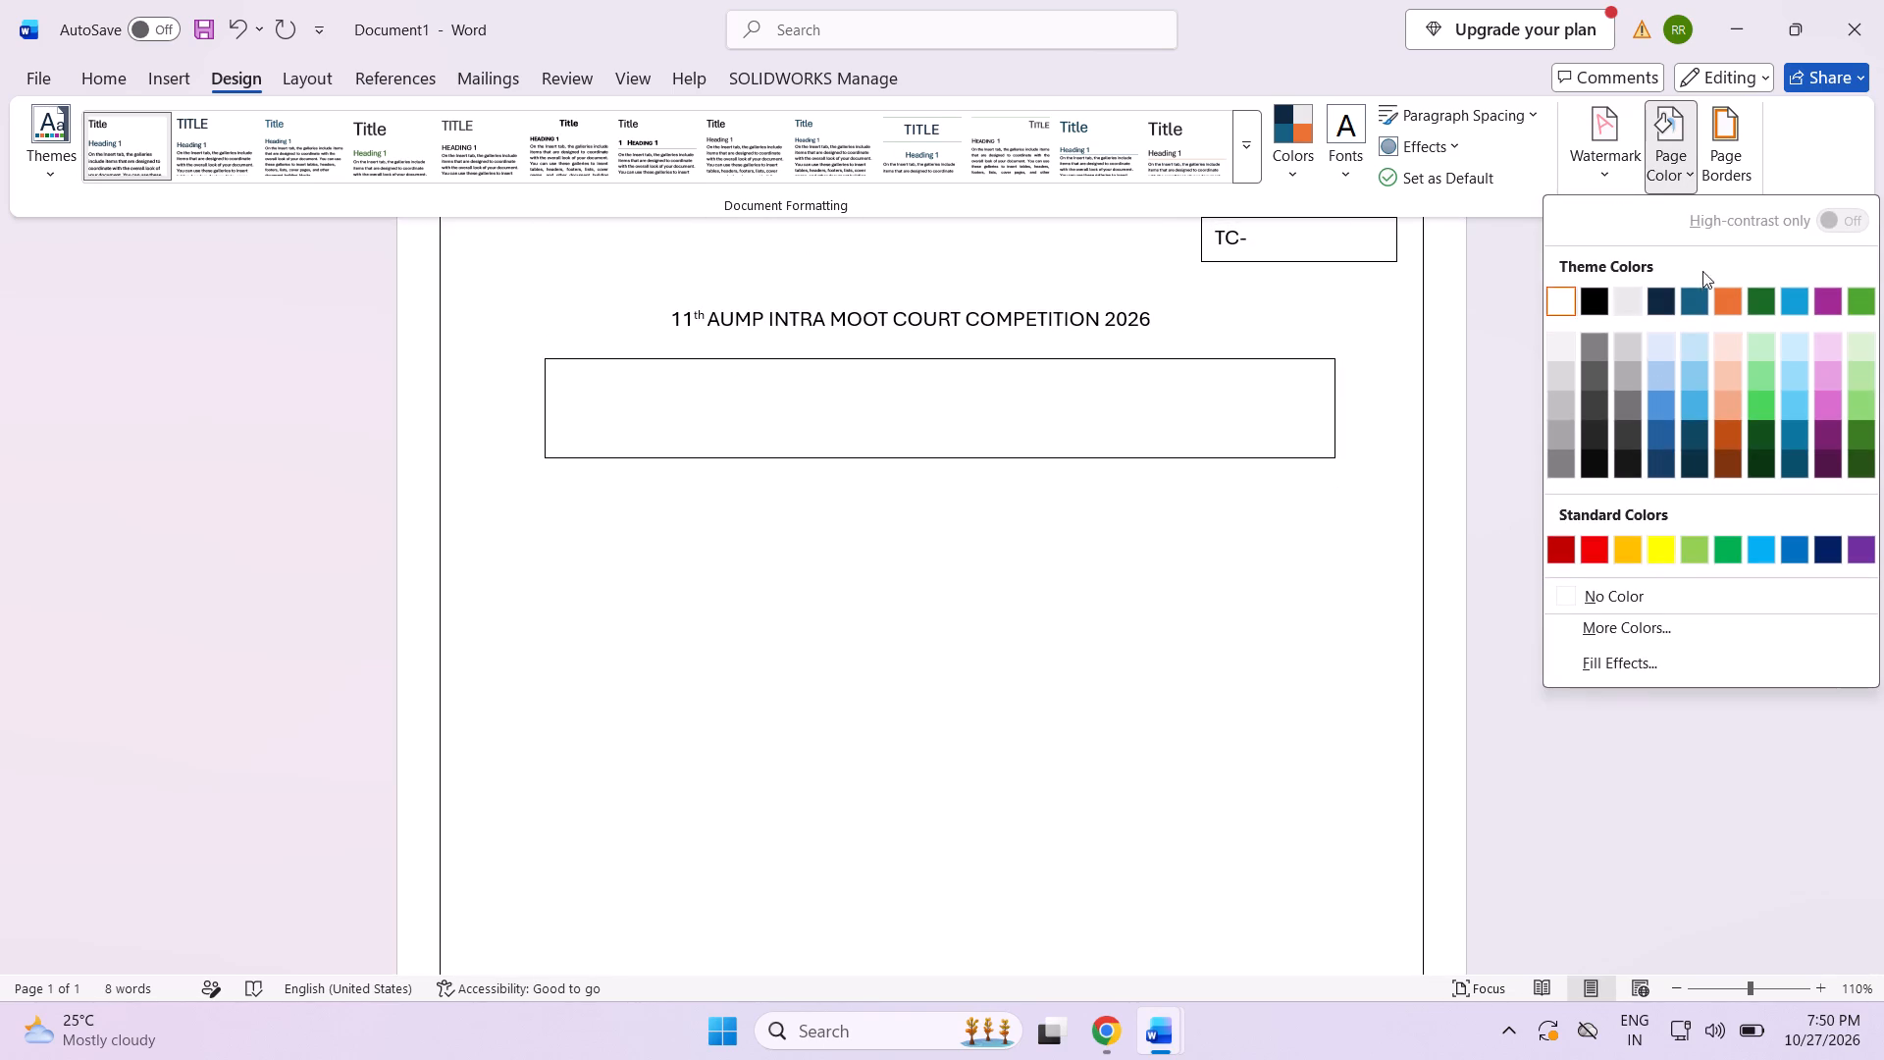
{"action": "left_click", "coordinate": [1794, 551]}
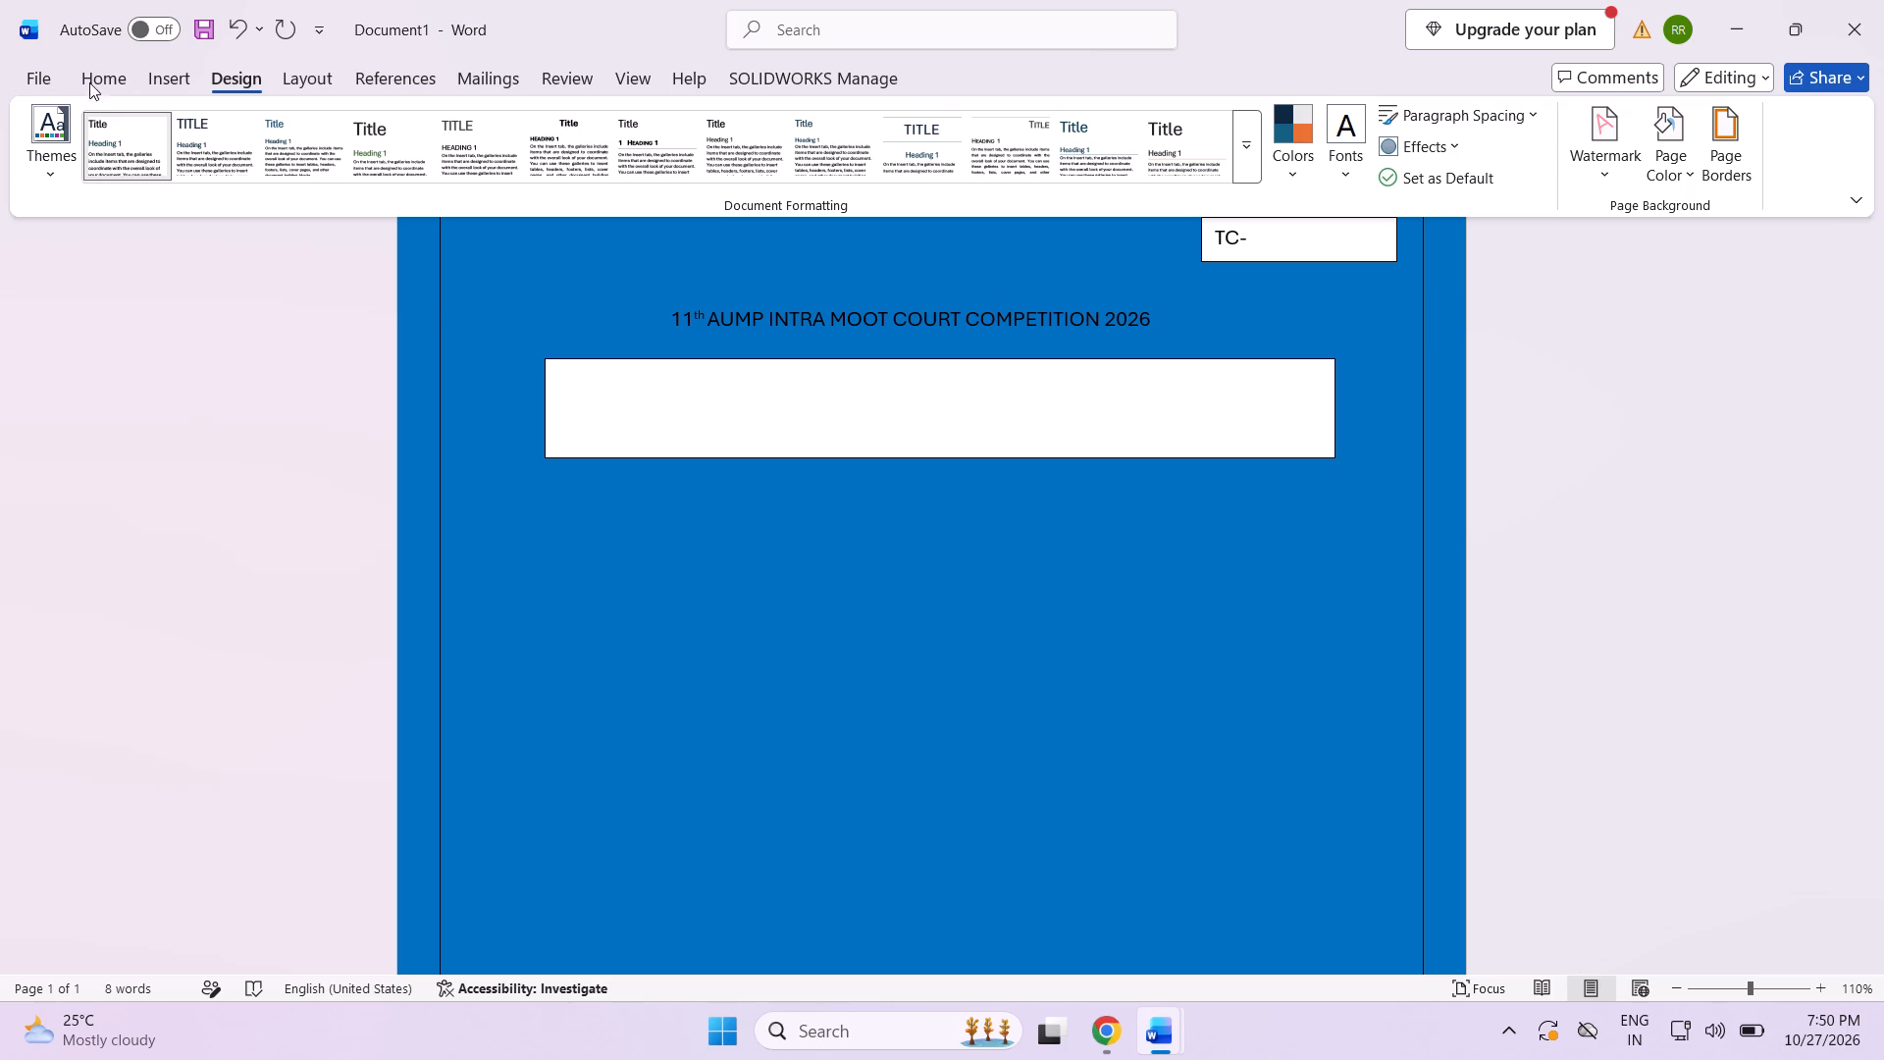
Insert a blank page after the cover page content and place the cursor on it.
{"action": "left_click", "coordinate": [215, 69]}
{"action": "left_click", "coordinate": [177, 70]}
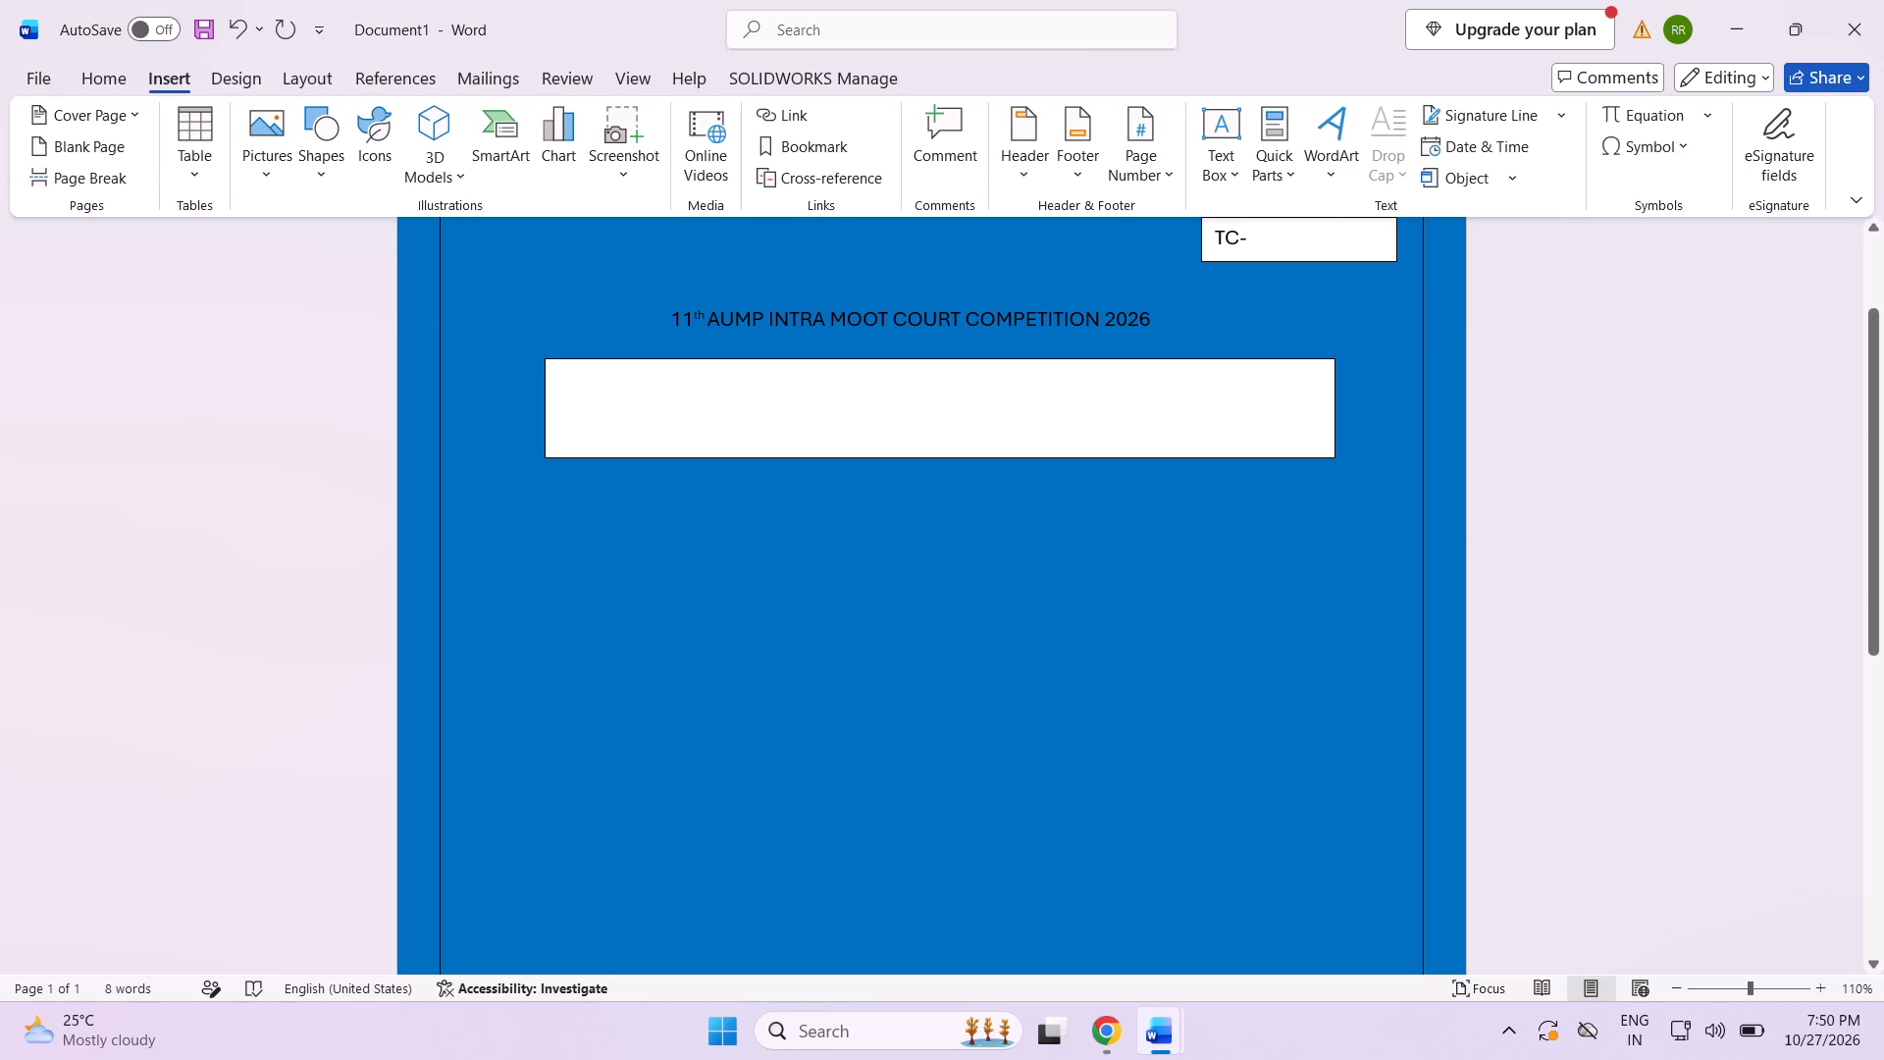
{"action": "scroll", "coordinate": [796, 750], "scroll_direction": "down", "scroll_amount": 9}
{"action": "scroll", "coordinate": [877, 752], "scroll_direction": "down", "scroll_amount": 8}
{"action": "left_click", "coordinate": [1300, 824]}
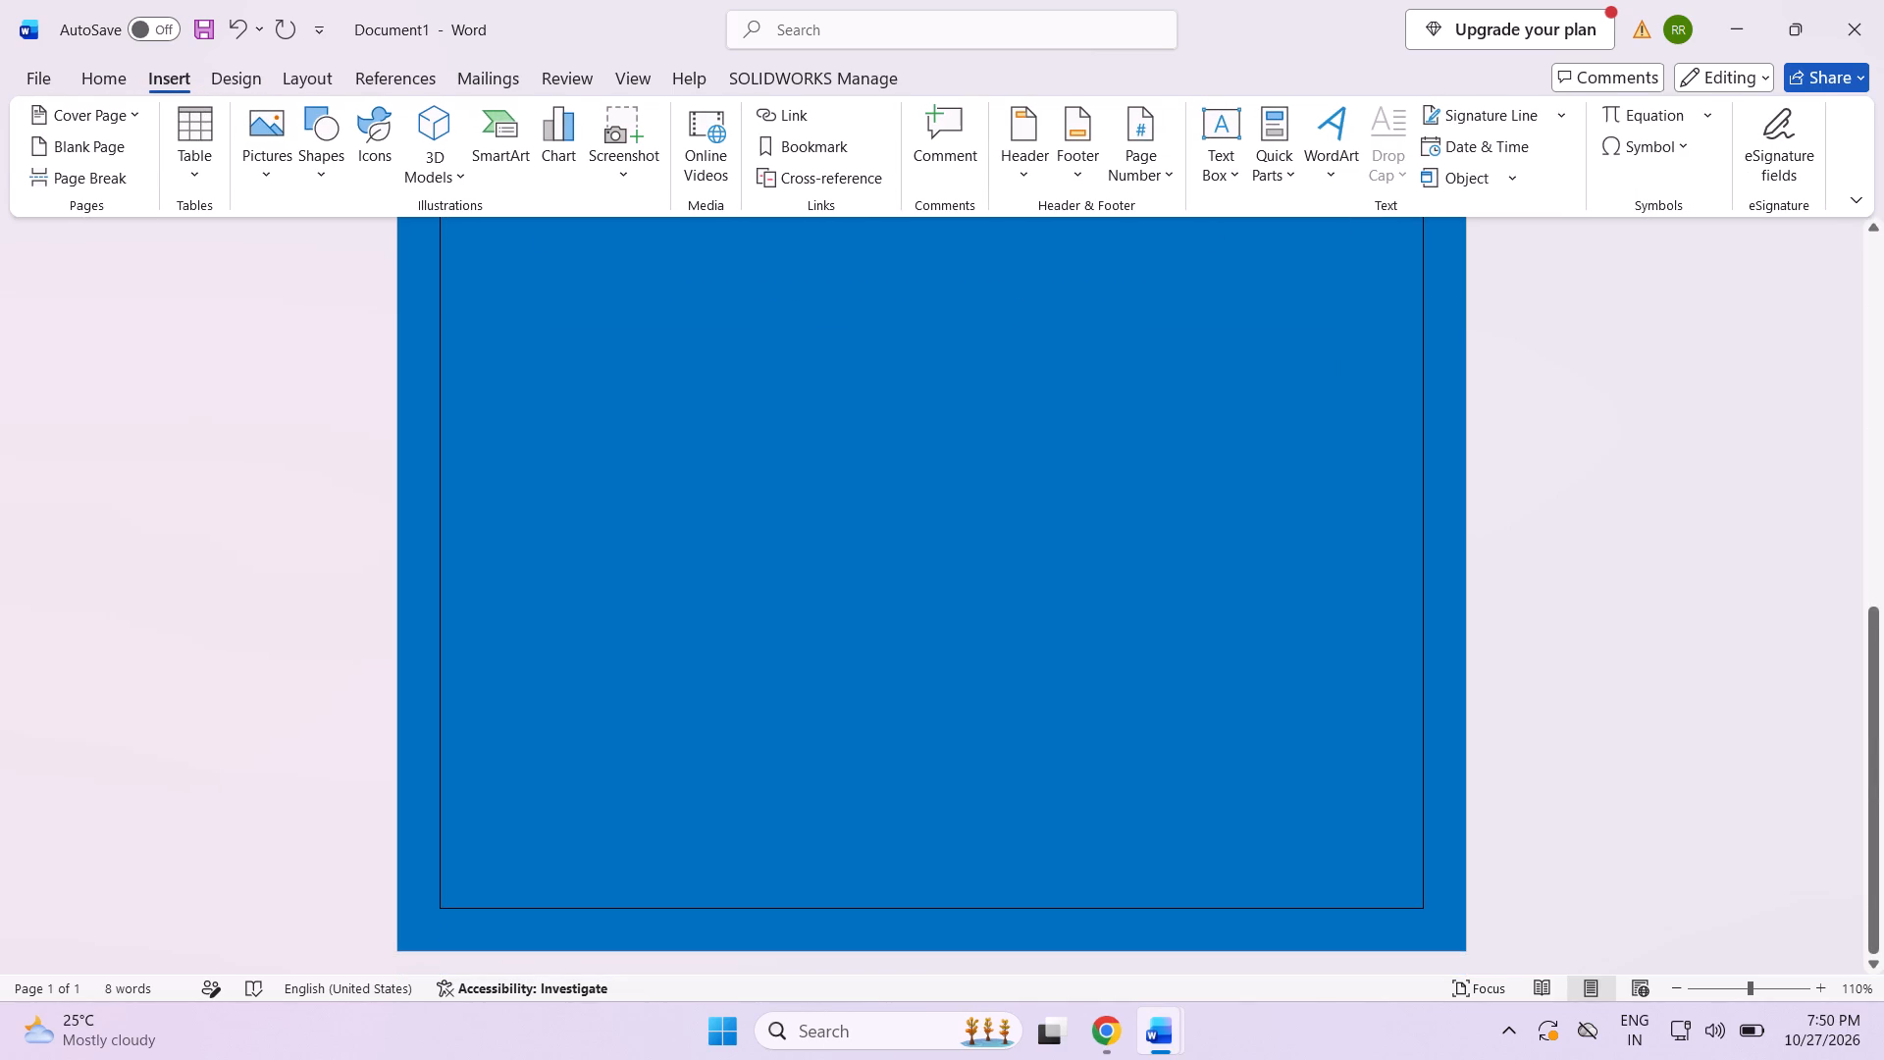
{"action": "left_click", "coordinate": [72, 149]}
{"action": "scroll", "coordinate": [1031, 912], "scroll_direction": "down", "scroll_amount": 8}
{"action": "left_click", "coordinate": [1068, 725]}
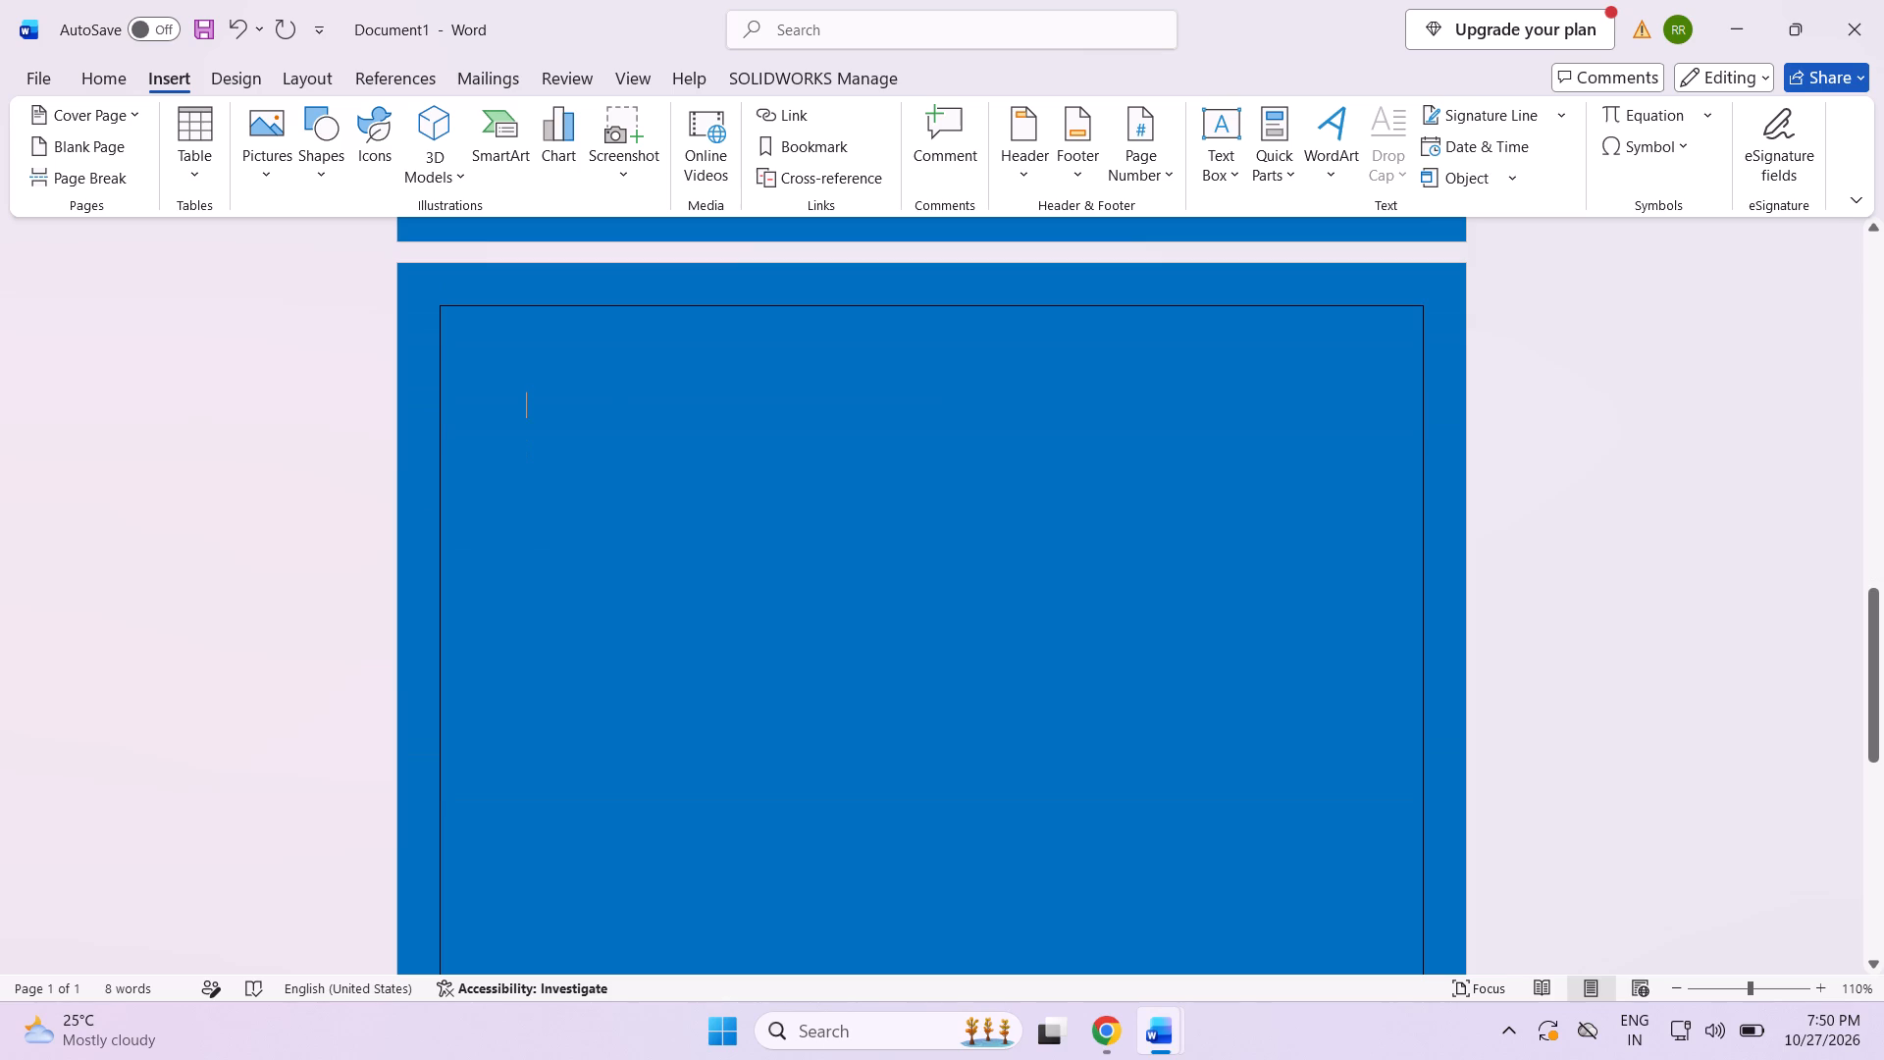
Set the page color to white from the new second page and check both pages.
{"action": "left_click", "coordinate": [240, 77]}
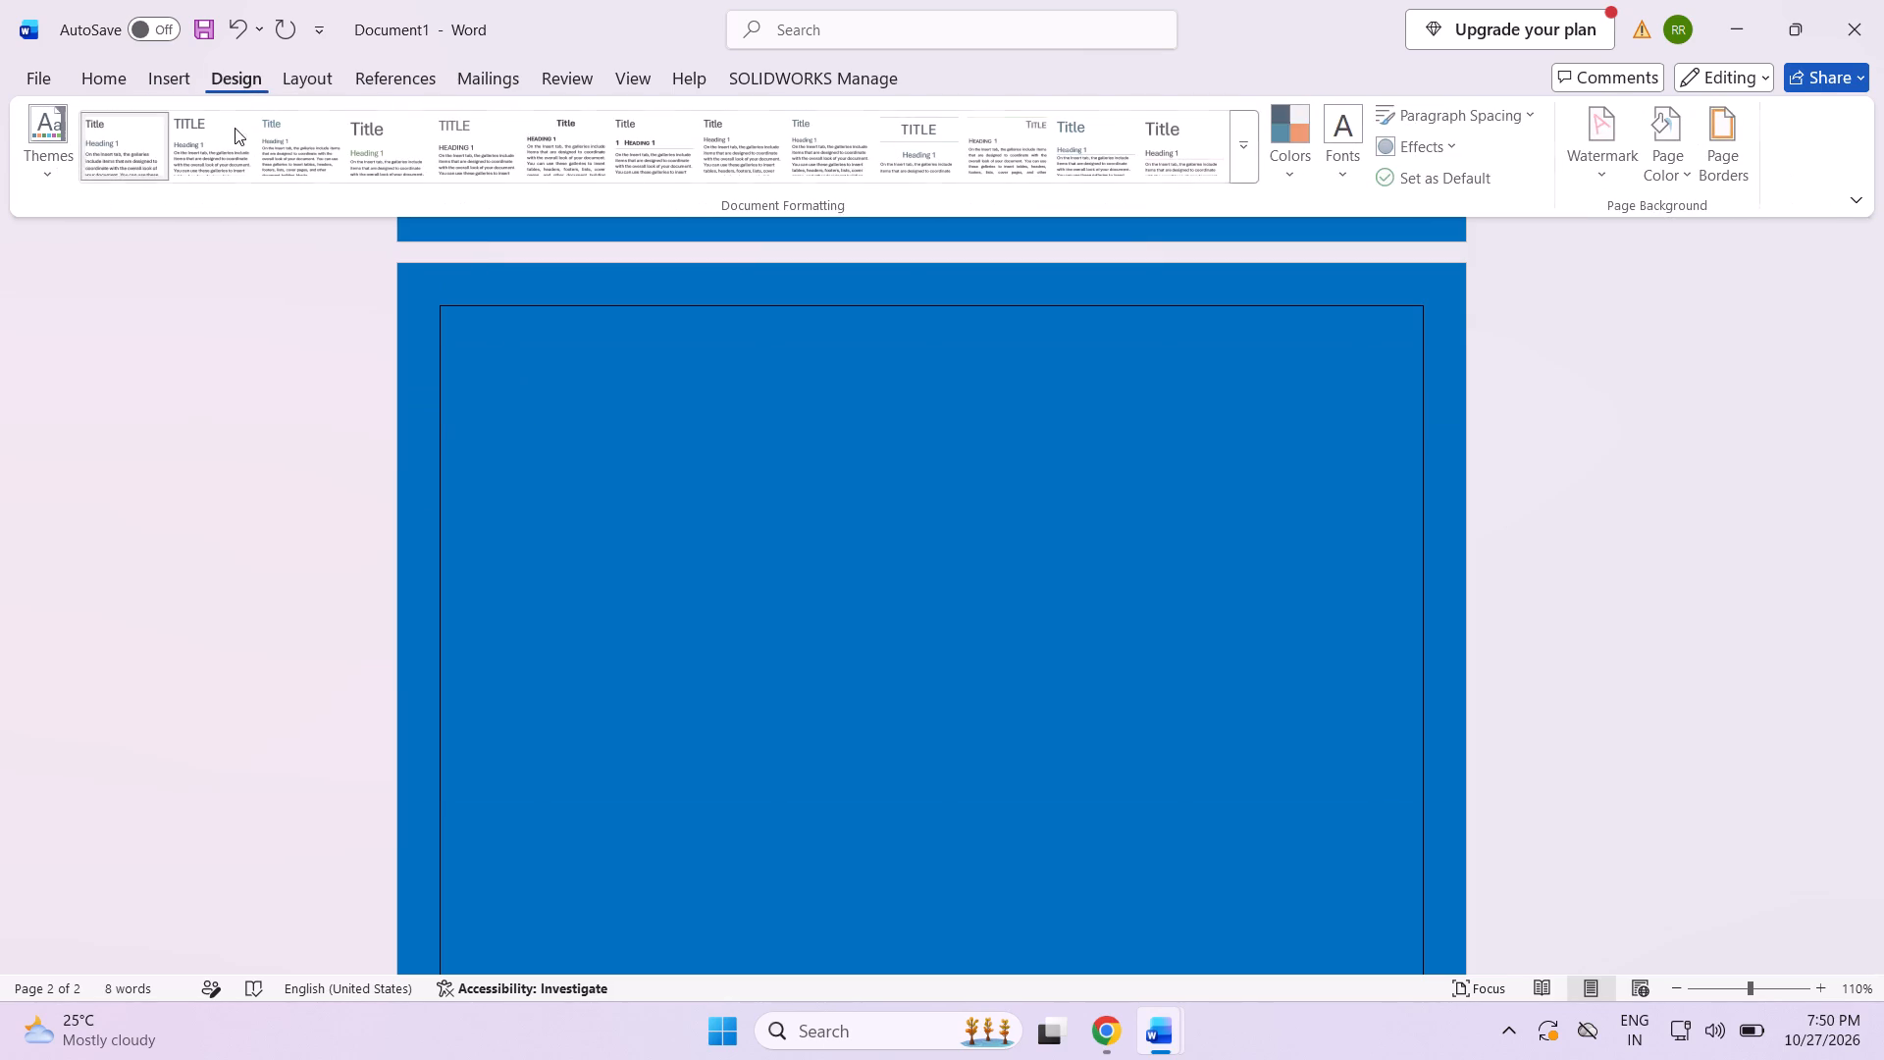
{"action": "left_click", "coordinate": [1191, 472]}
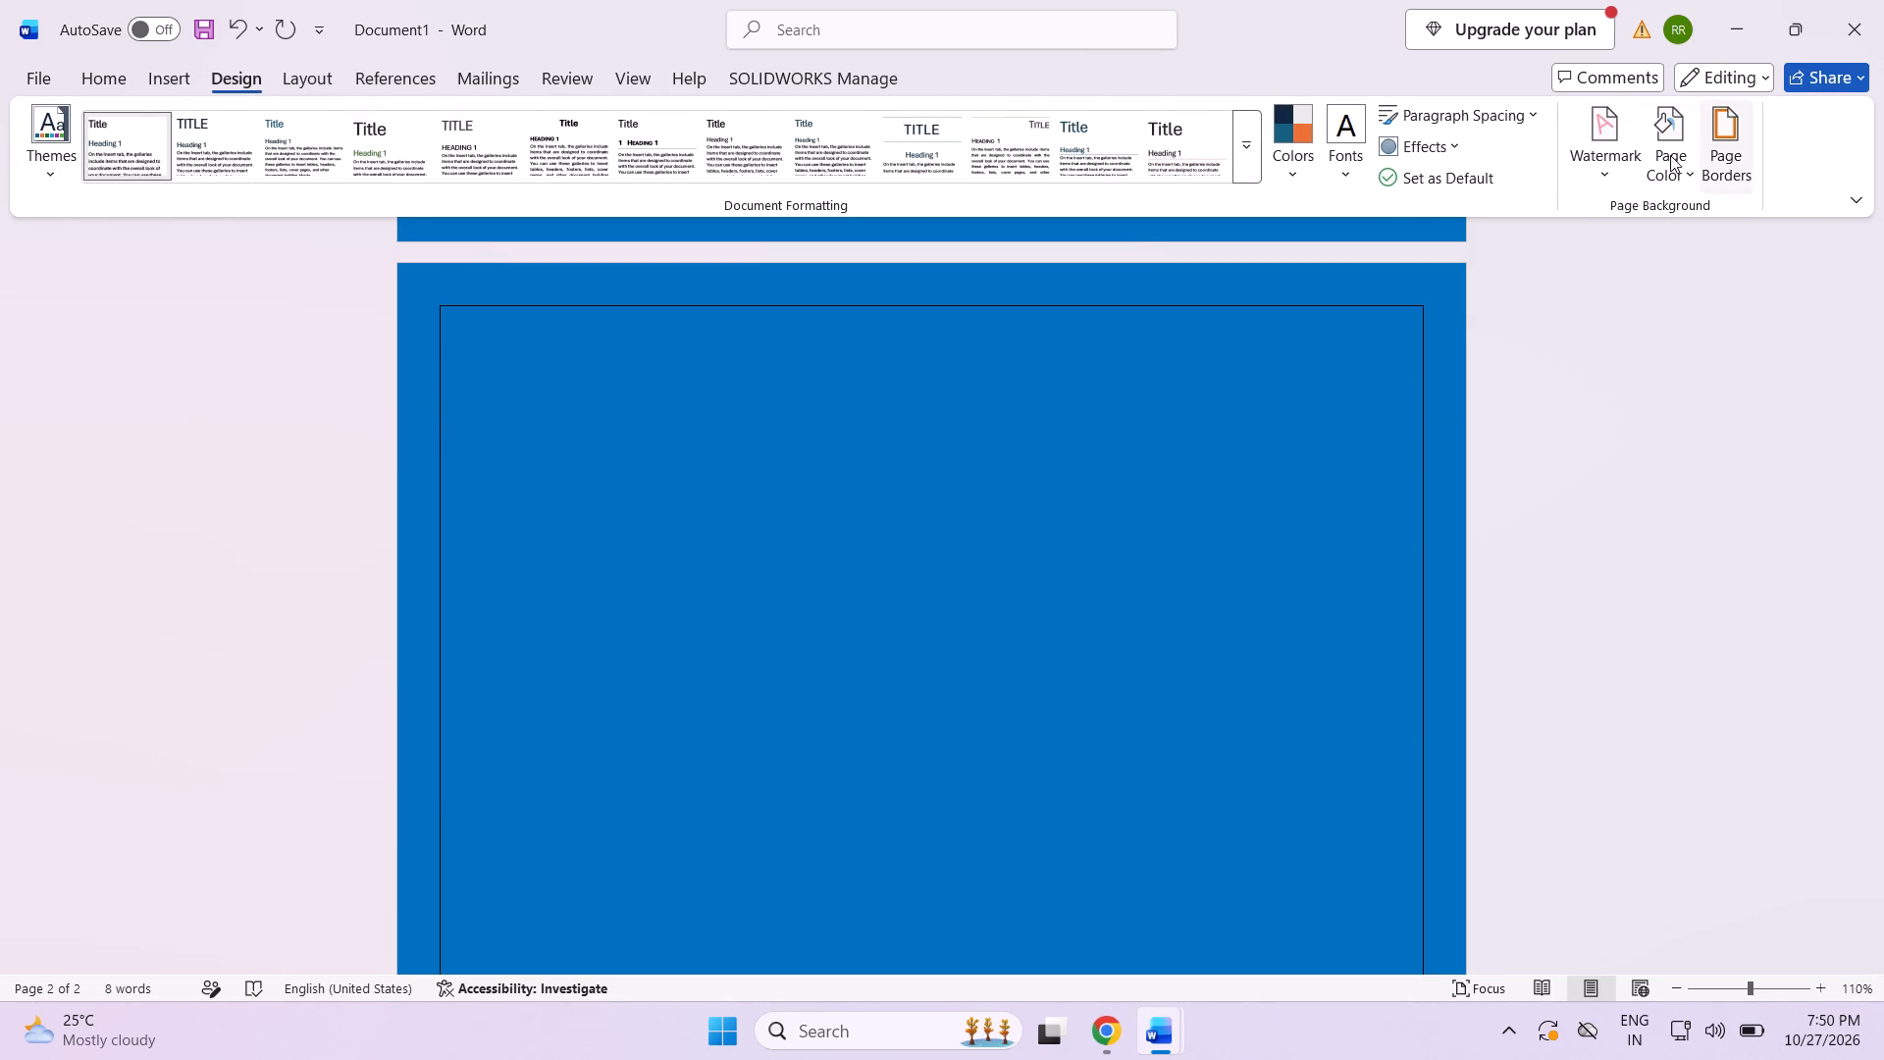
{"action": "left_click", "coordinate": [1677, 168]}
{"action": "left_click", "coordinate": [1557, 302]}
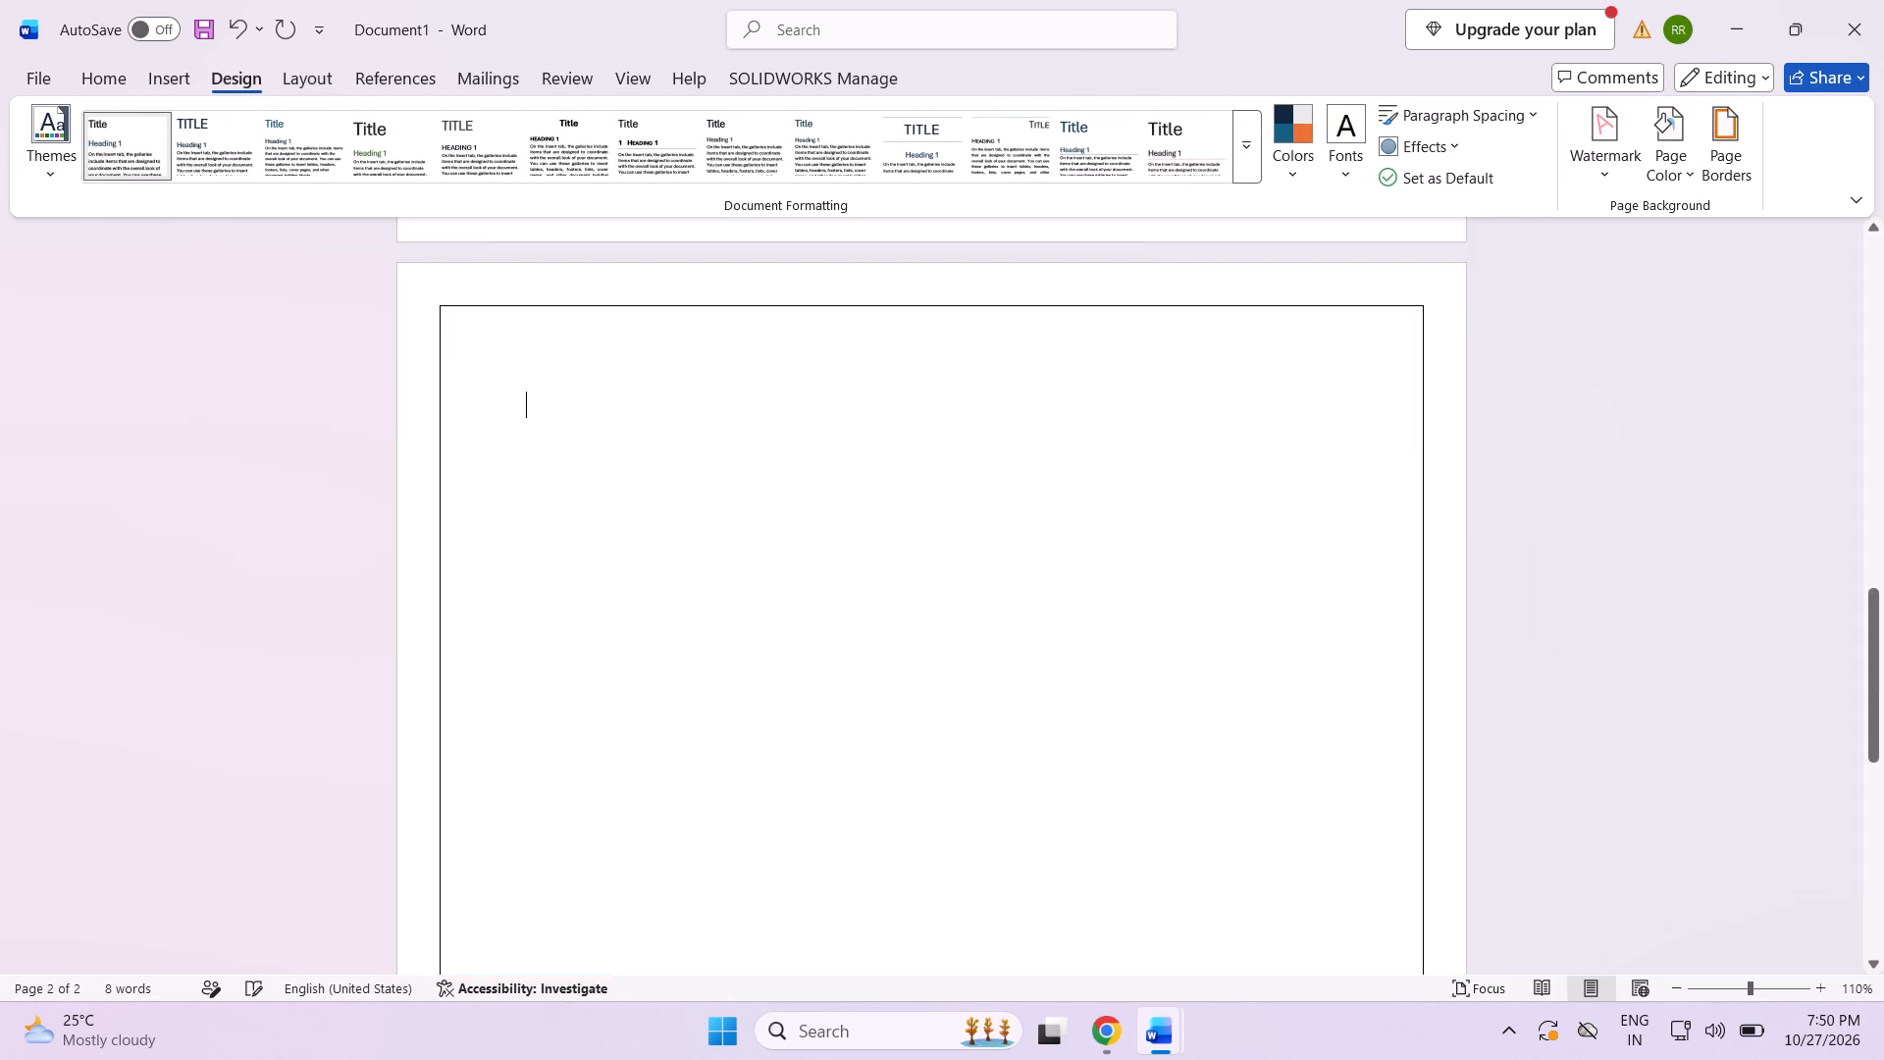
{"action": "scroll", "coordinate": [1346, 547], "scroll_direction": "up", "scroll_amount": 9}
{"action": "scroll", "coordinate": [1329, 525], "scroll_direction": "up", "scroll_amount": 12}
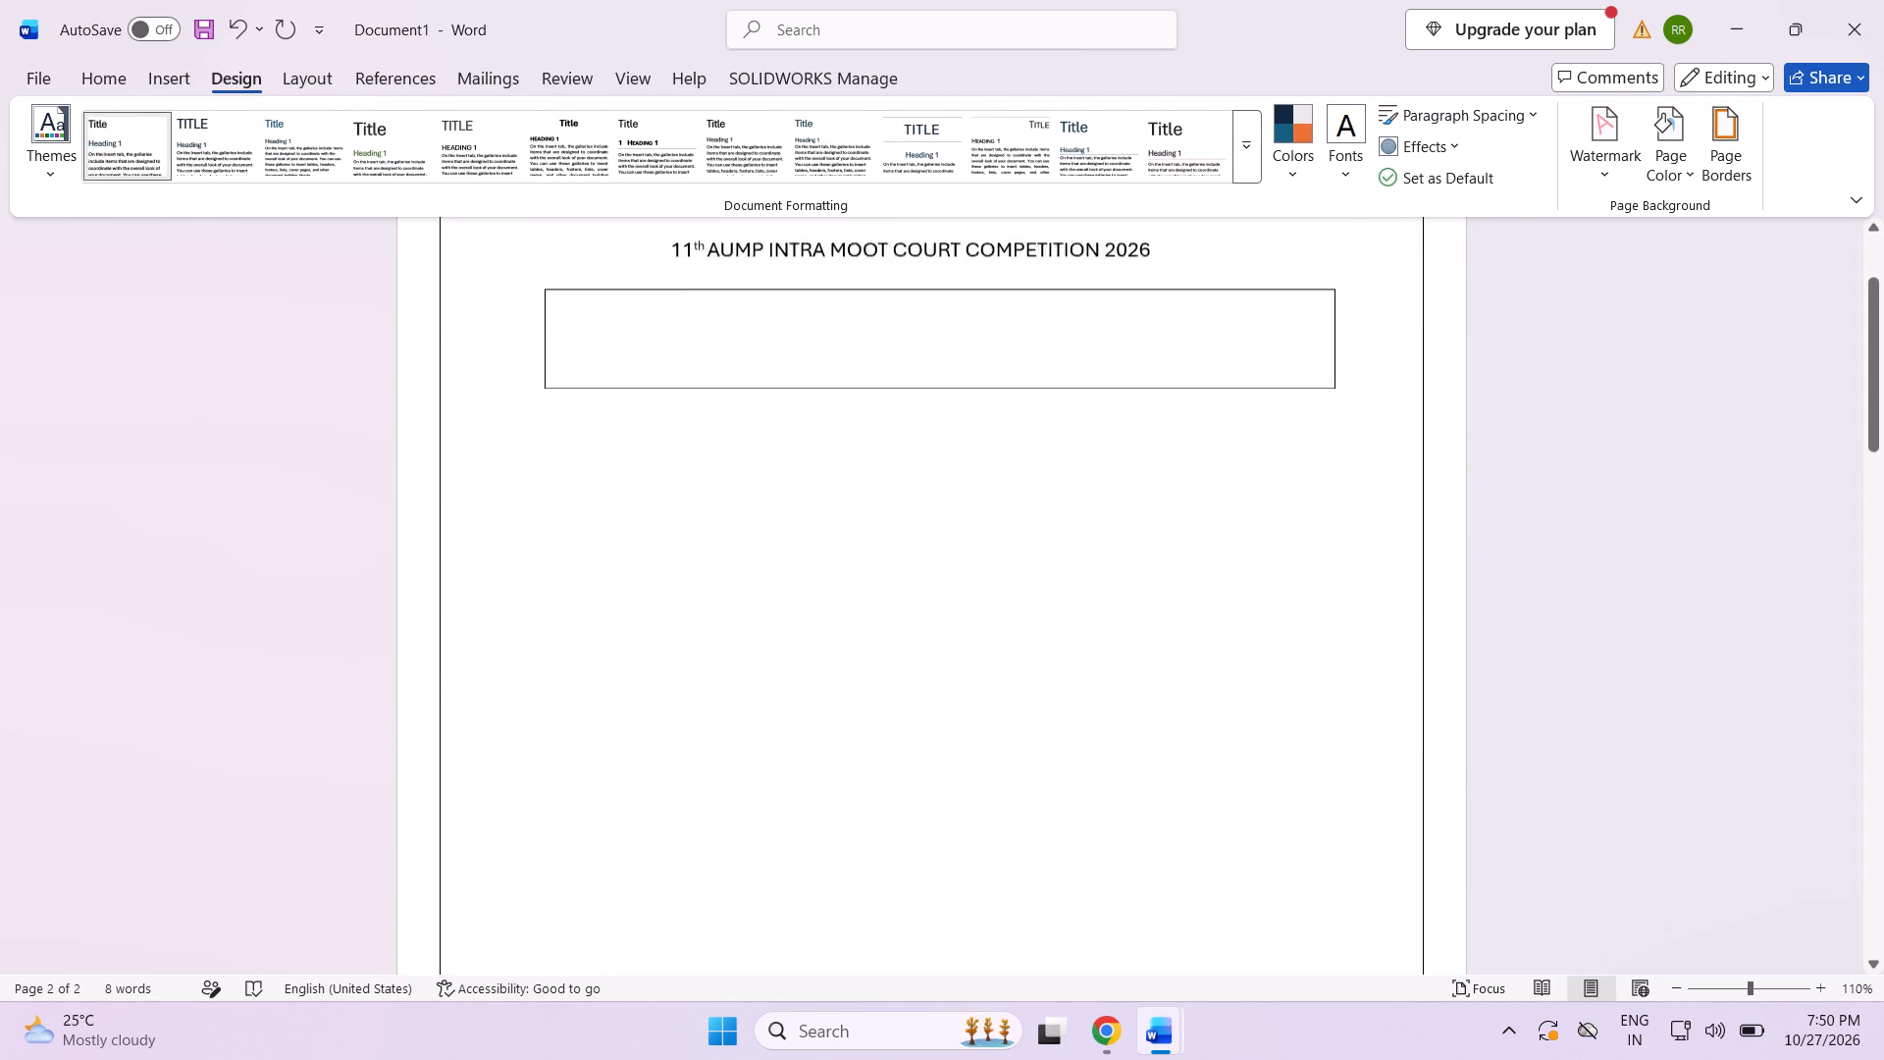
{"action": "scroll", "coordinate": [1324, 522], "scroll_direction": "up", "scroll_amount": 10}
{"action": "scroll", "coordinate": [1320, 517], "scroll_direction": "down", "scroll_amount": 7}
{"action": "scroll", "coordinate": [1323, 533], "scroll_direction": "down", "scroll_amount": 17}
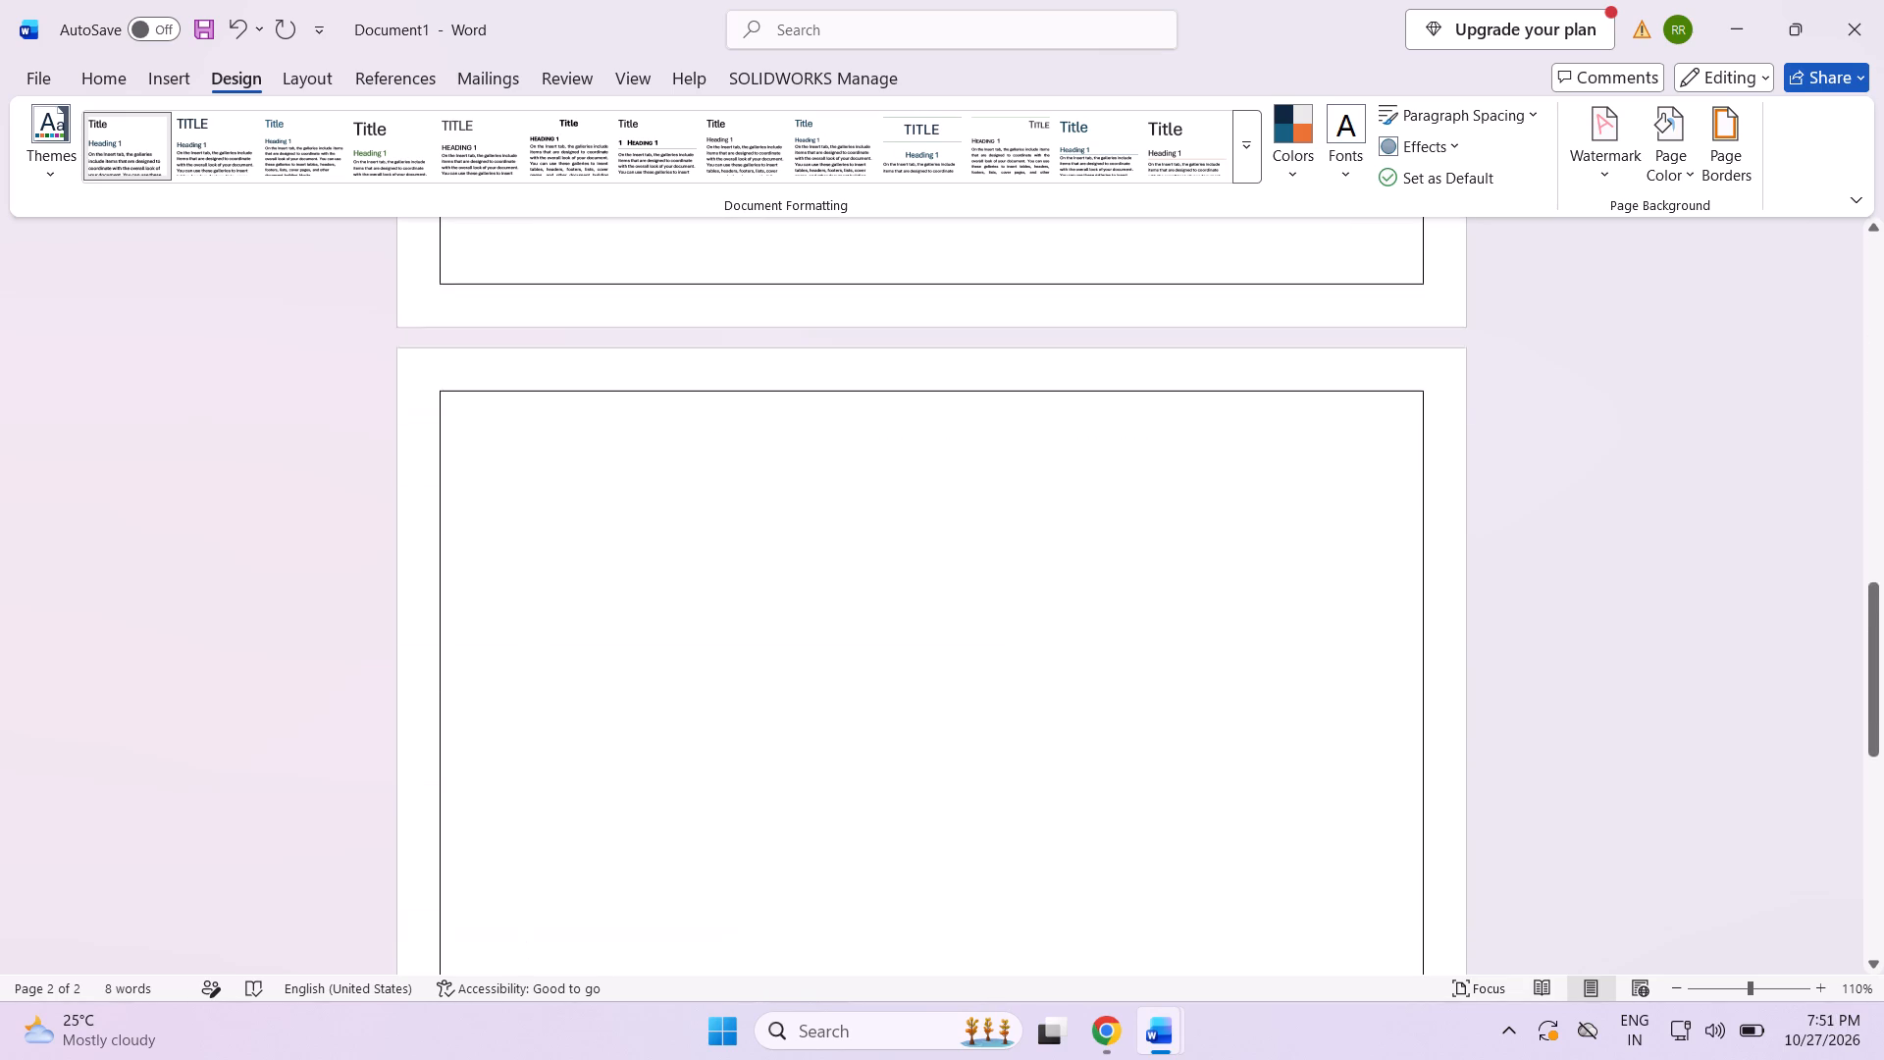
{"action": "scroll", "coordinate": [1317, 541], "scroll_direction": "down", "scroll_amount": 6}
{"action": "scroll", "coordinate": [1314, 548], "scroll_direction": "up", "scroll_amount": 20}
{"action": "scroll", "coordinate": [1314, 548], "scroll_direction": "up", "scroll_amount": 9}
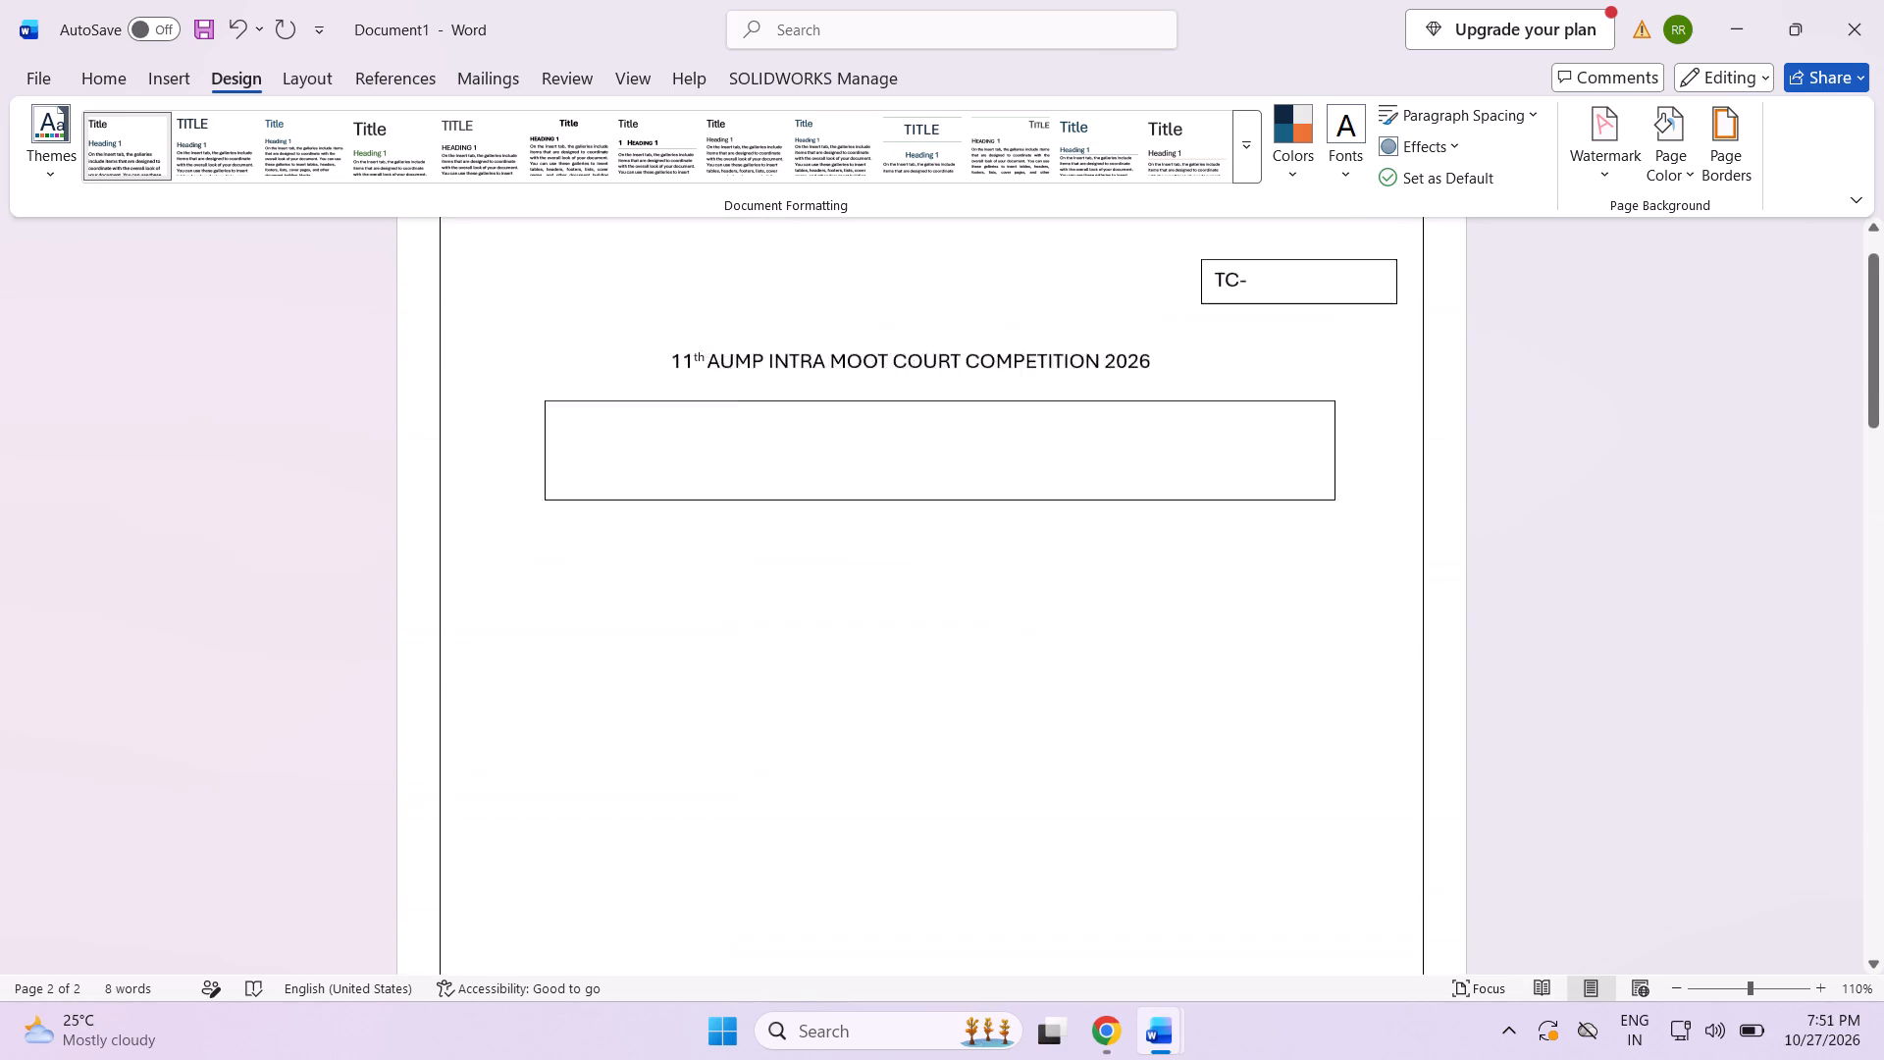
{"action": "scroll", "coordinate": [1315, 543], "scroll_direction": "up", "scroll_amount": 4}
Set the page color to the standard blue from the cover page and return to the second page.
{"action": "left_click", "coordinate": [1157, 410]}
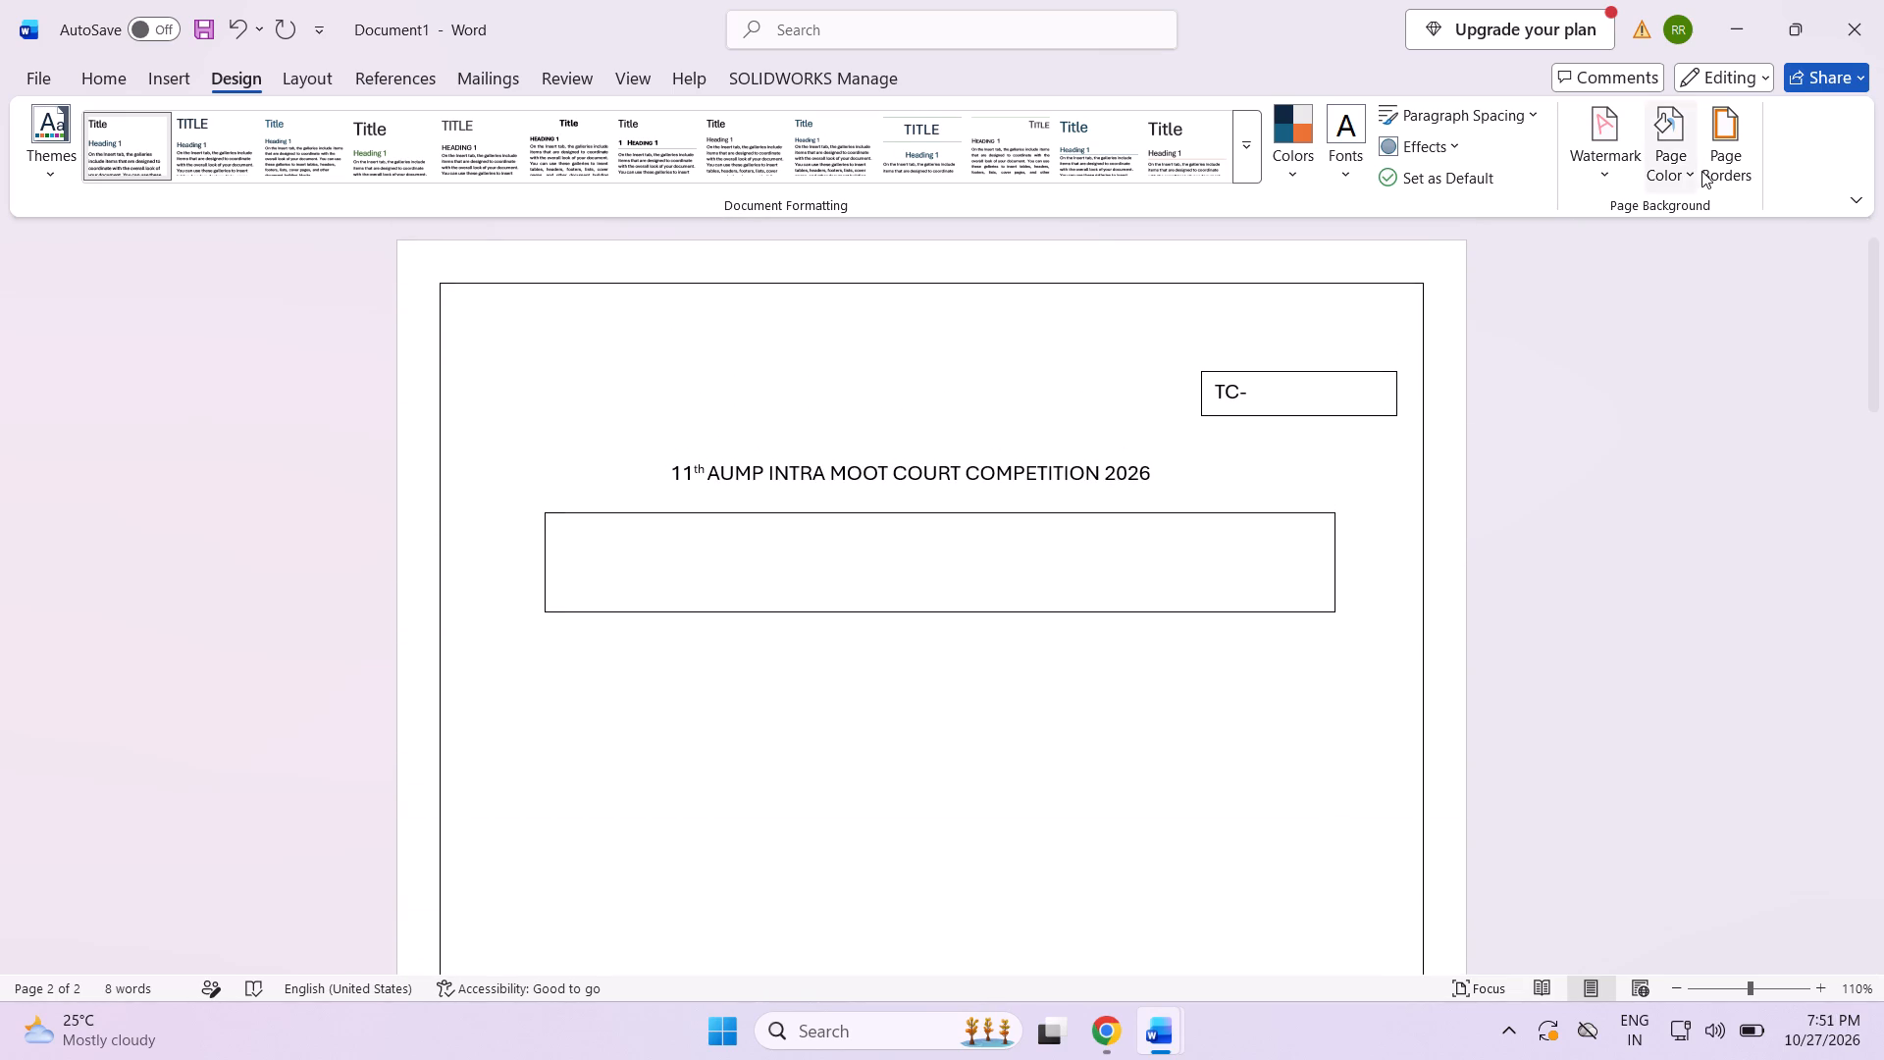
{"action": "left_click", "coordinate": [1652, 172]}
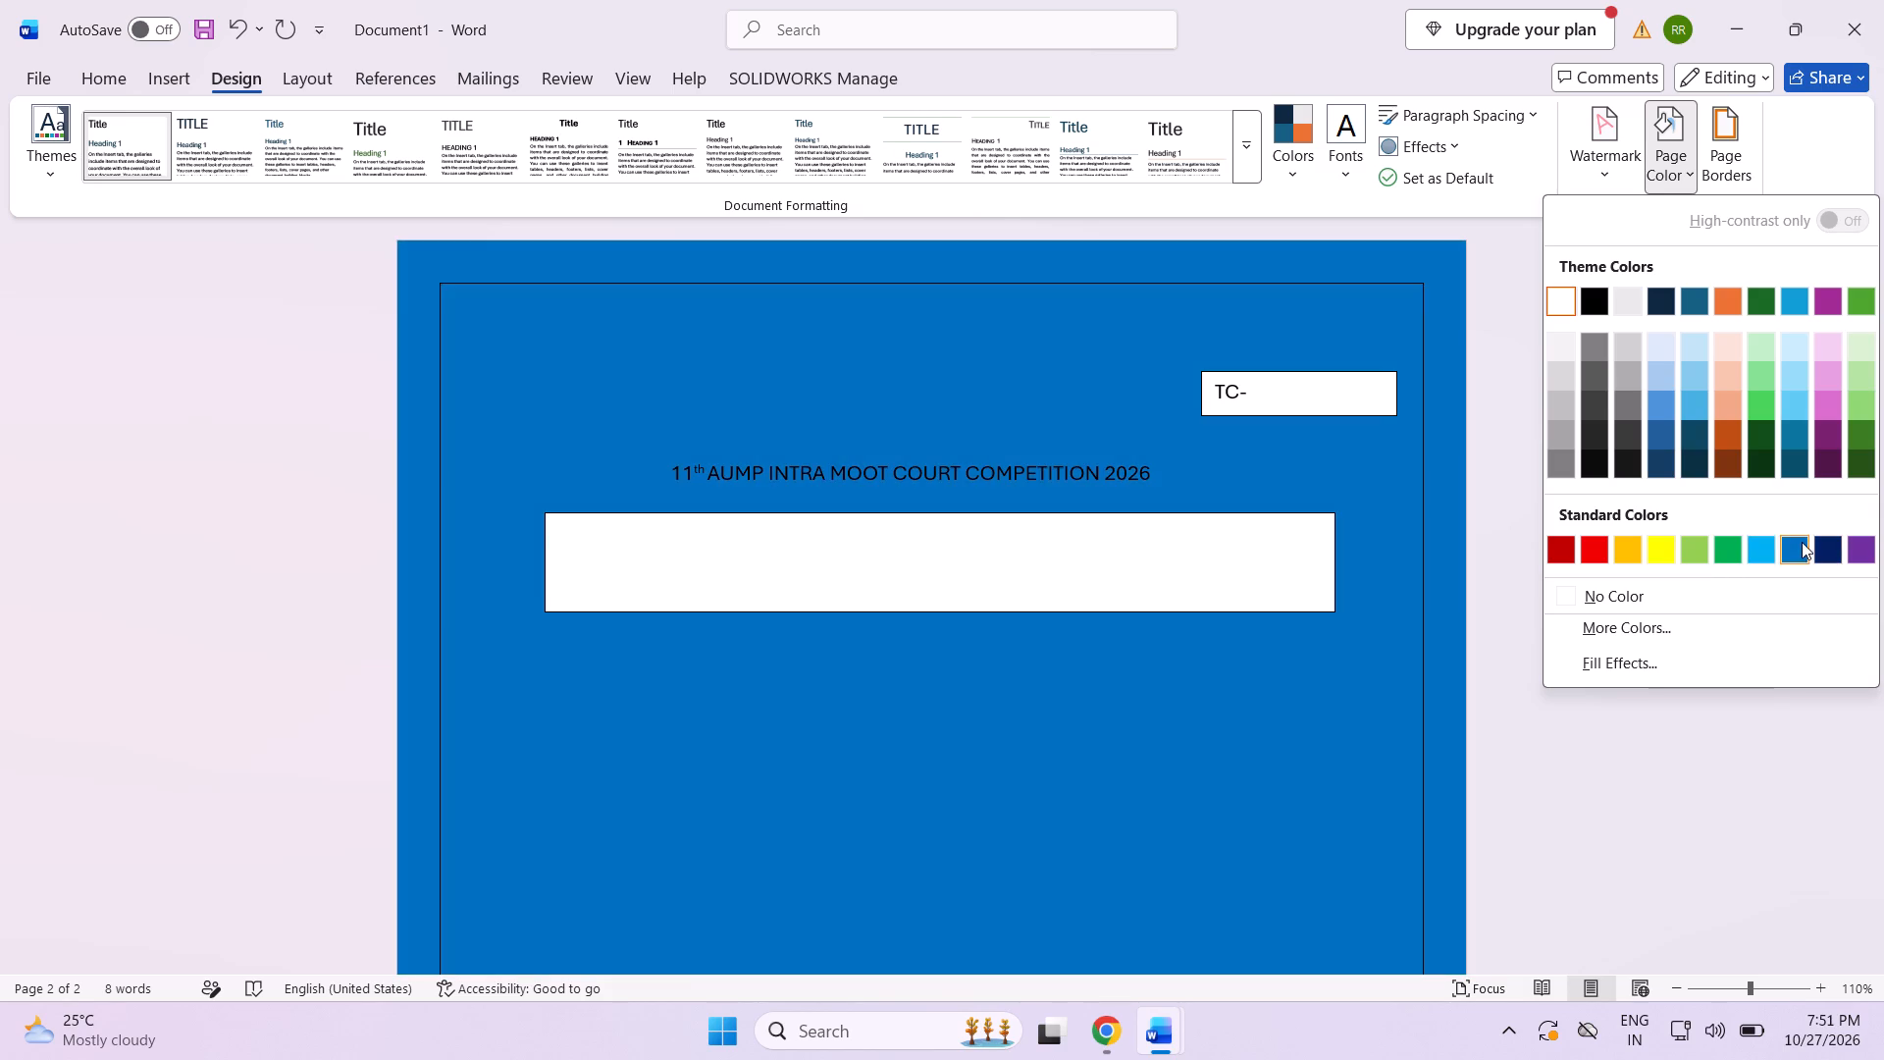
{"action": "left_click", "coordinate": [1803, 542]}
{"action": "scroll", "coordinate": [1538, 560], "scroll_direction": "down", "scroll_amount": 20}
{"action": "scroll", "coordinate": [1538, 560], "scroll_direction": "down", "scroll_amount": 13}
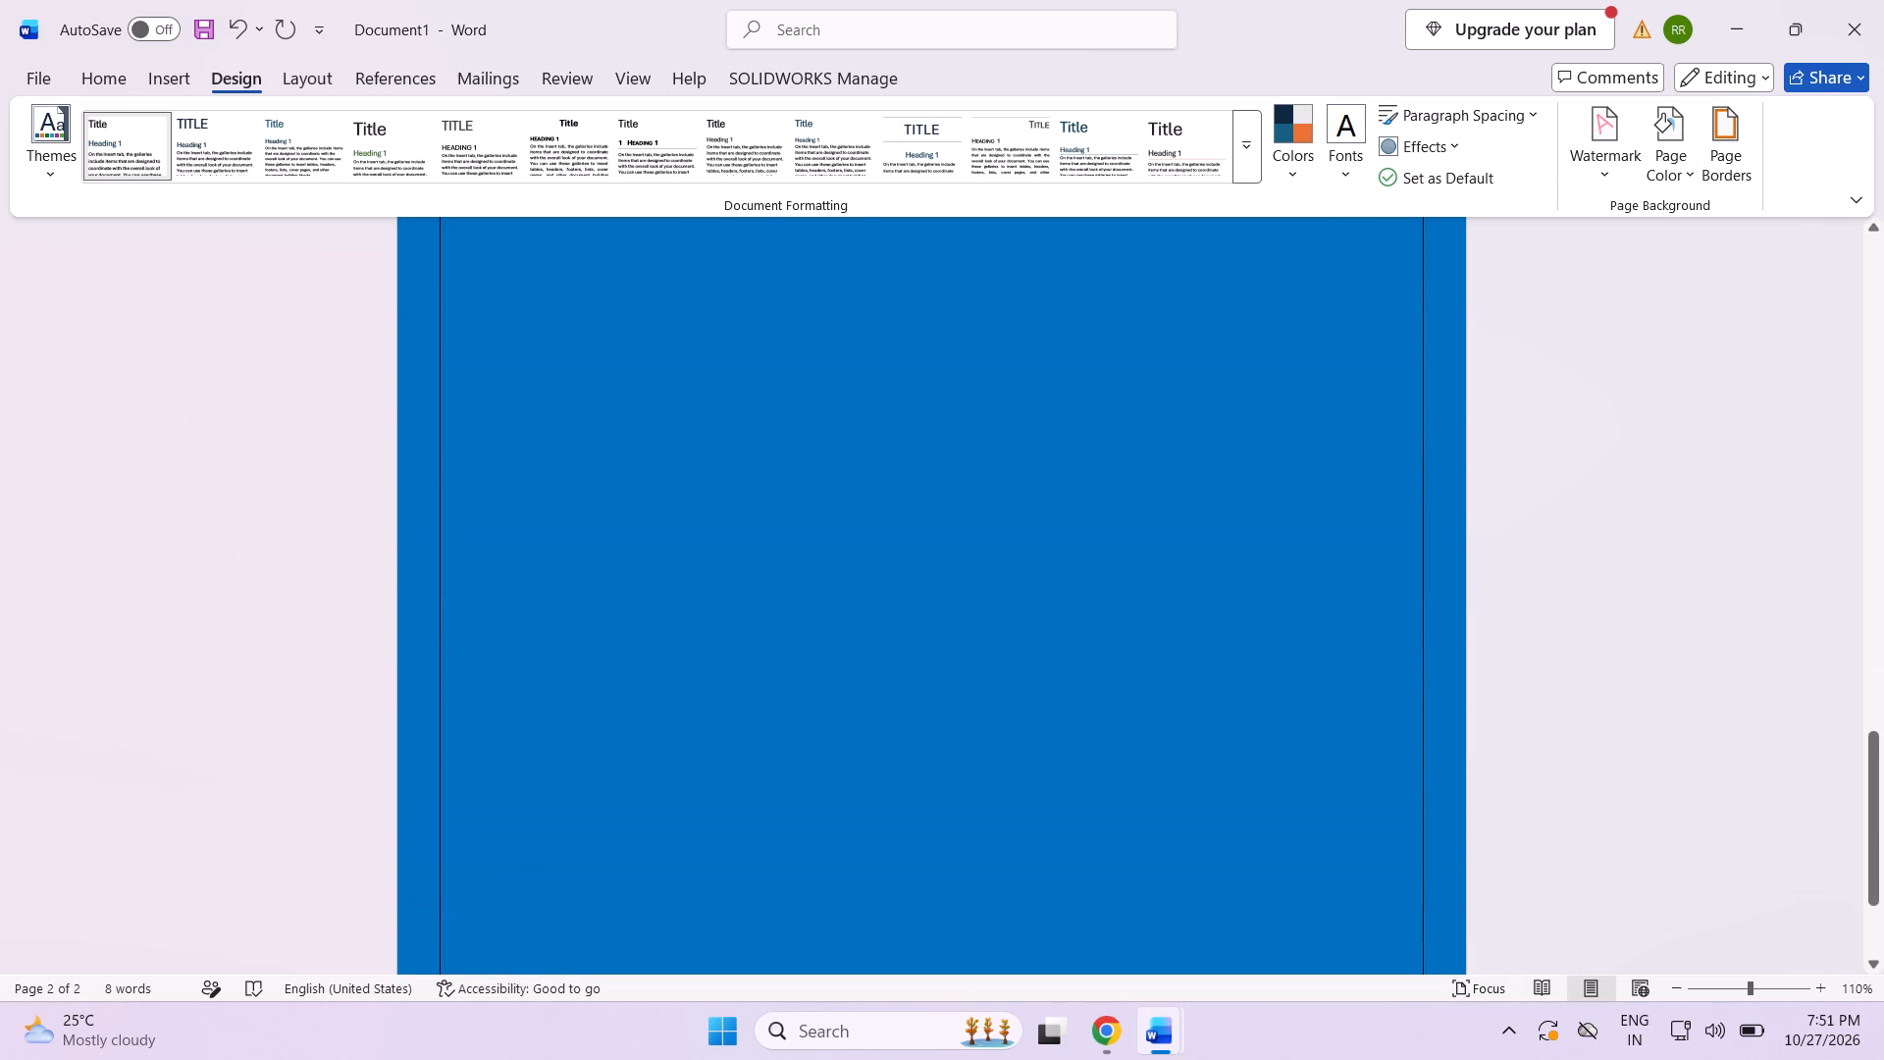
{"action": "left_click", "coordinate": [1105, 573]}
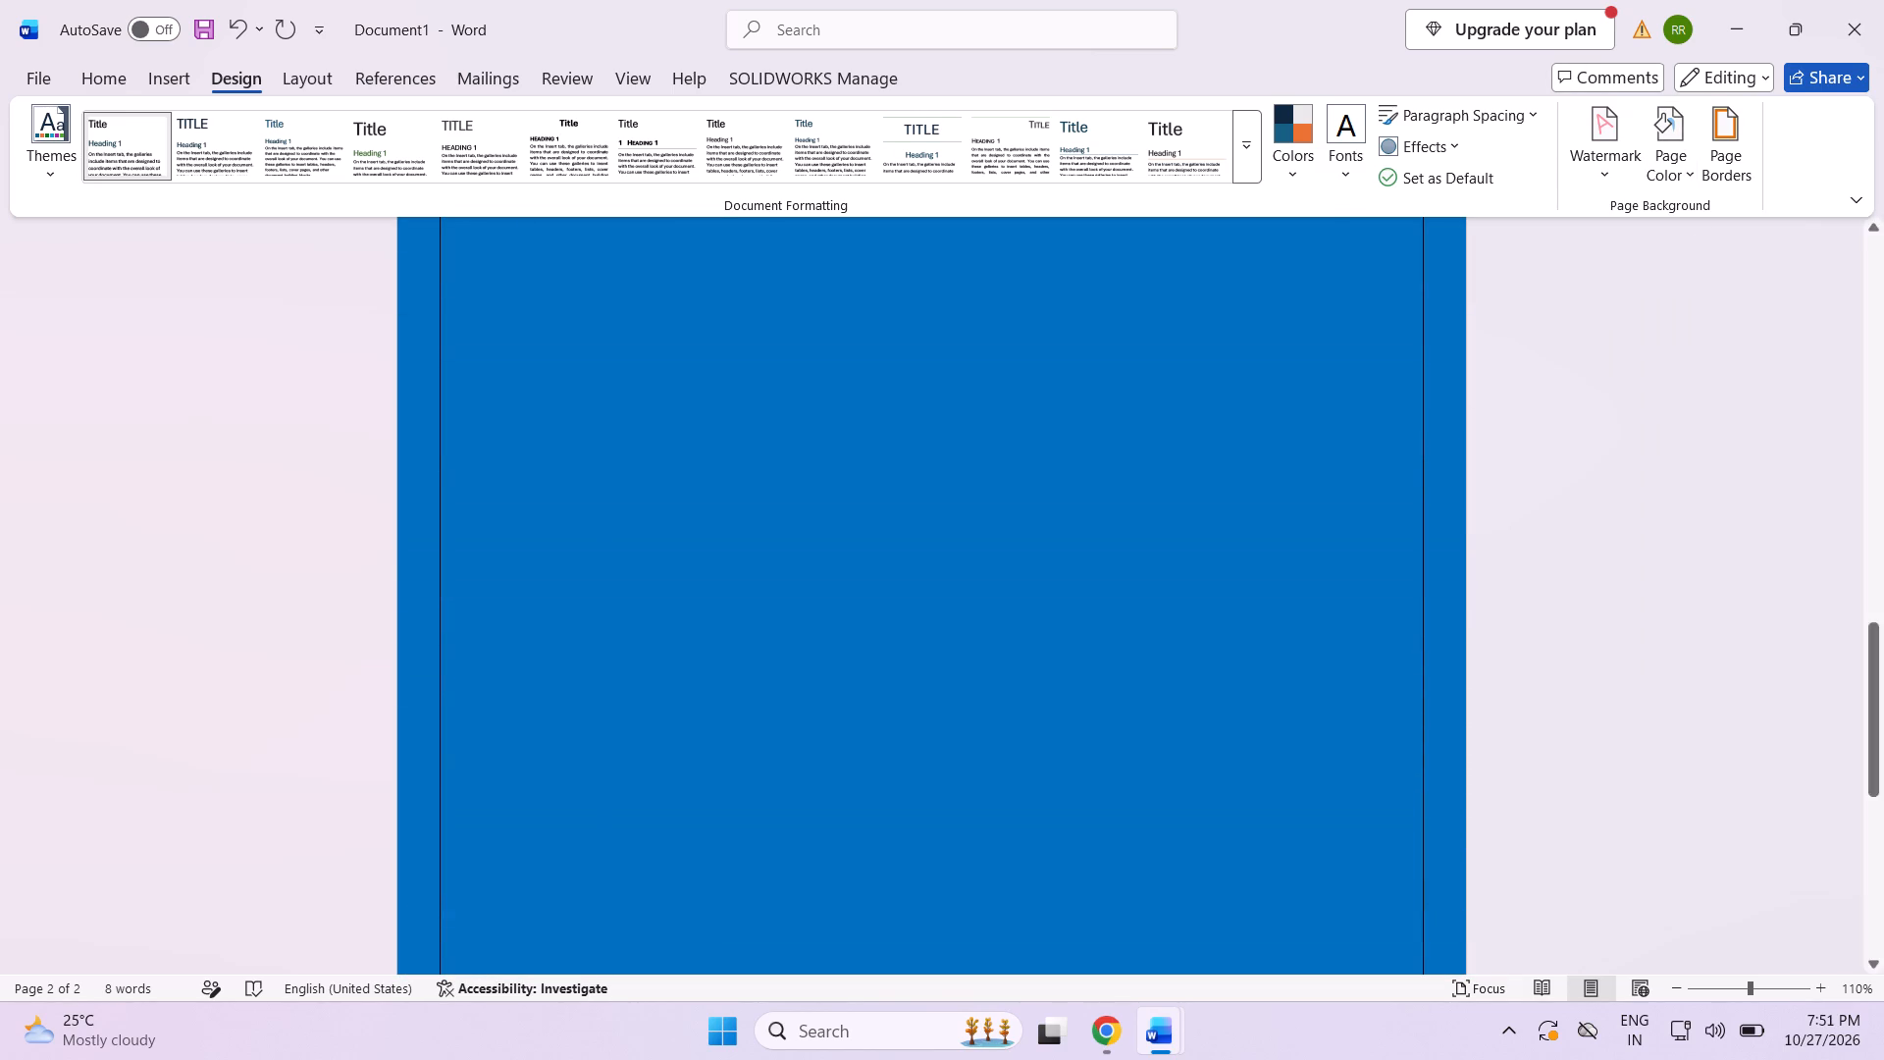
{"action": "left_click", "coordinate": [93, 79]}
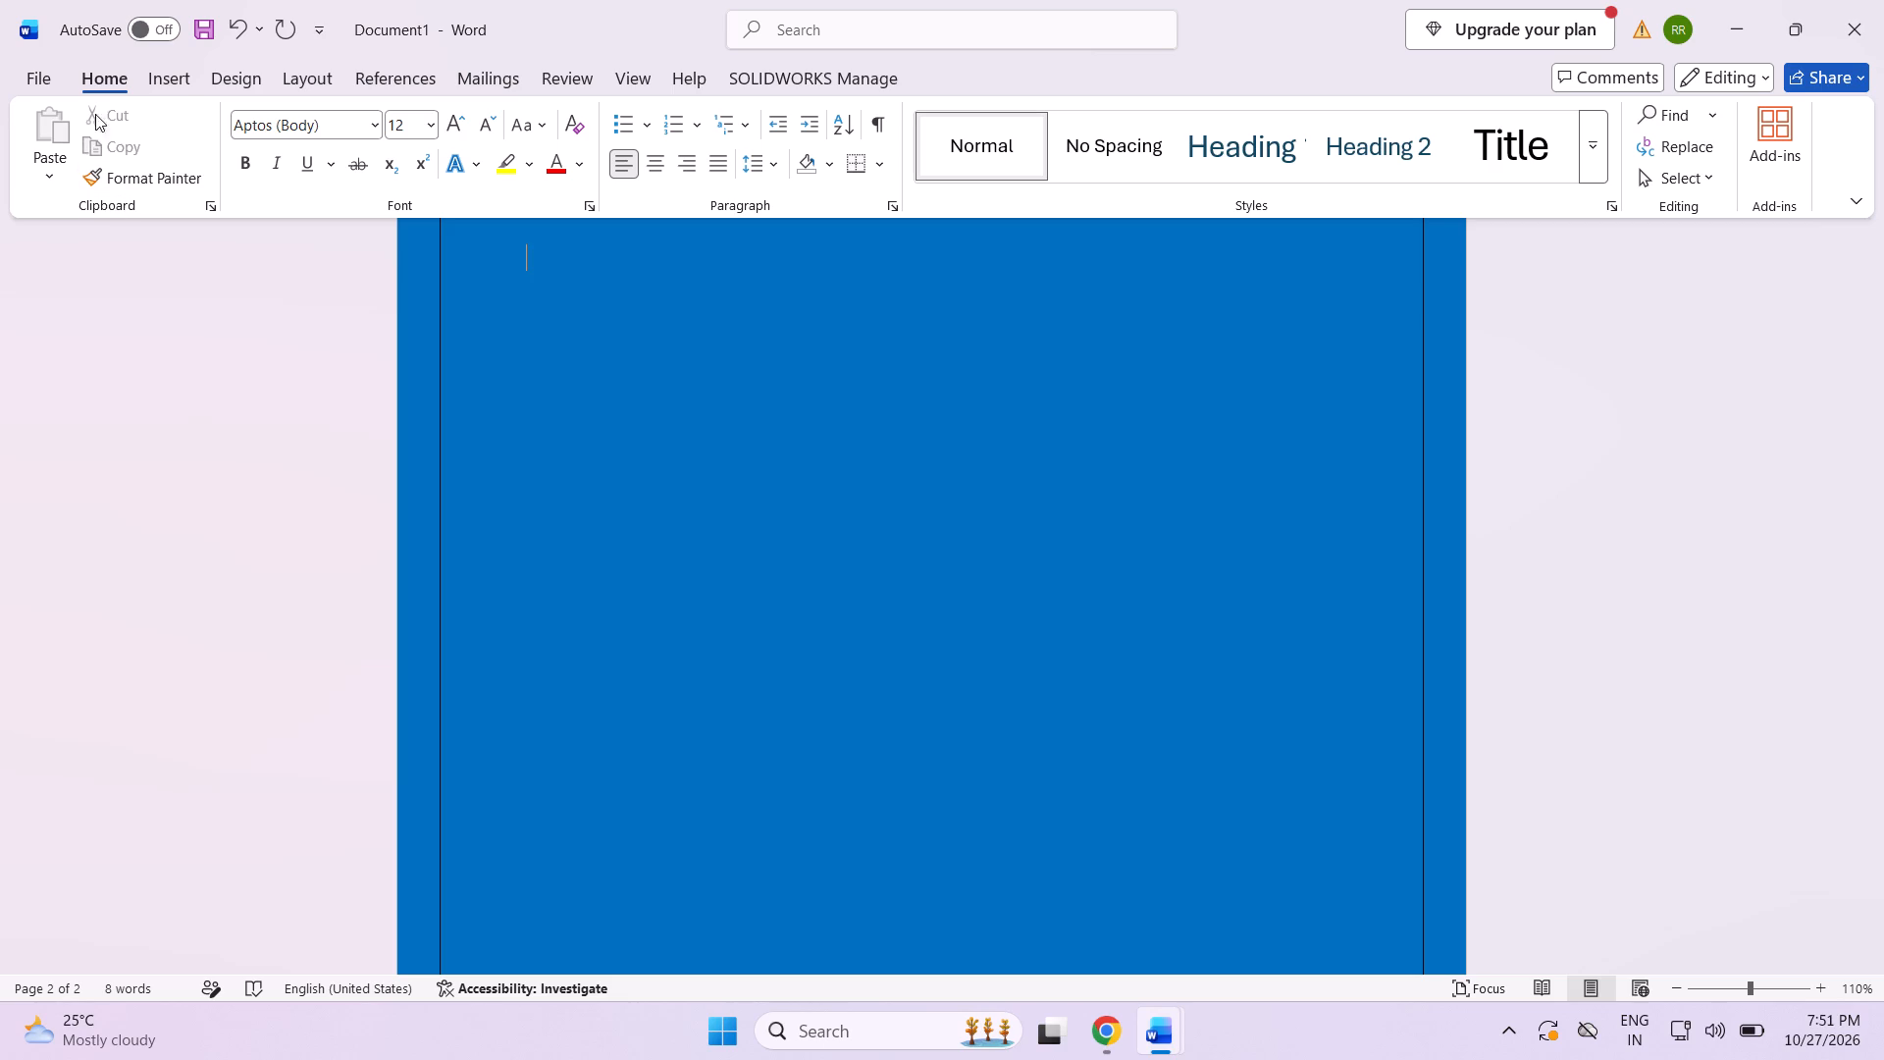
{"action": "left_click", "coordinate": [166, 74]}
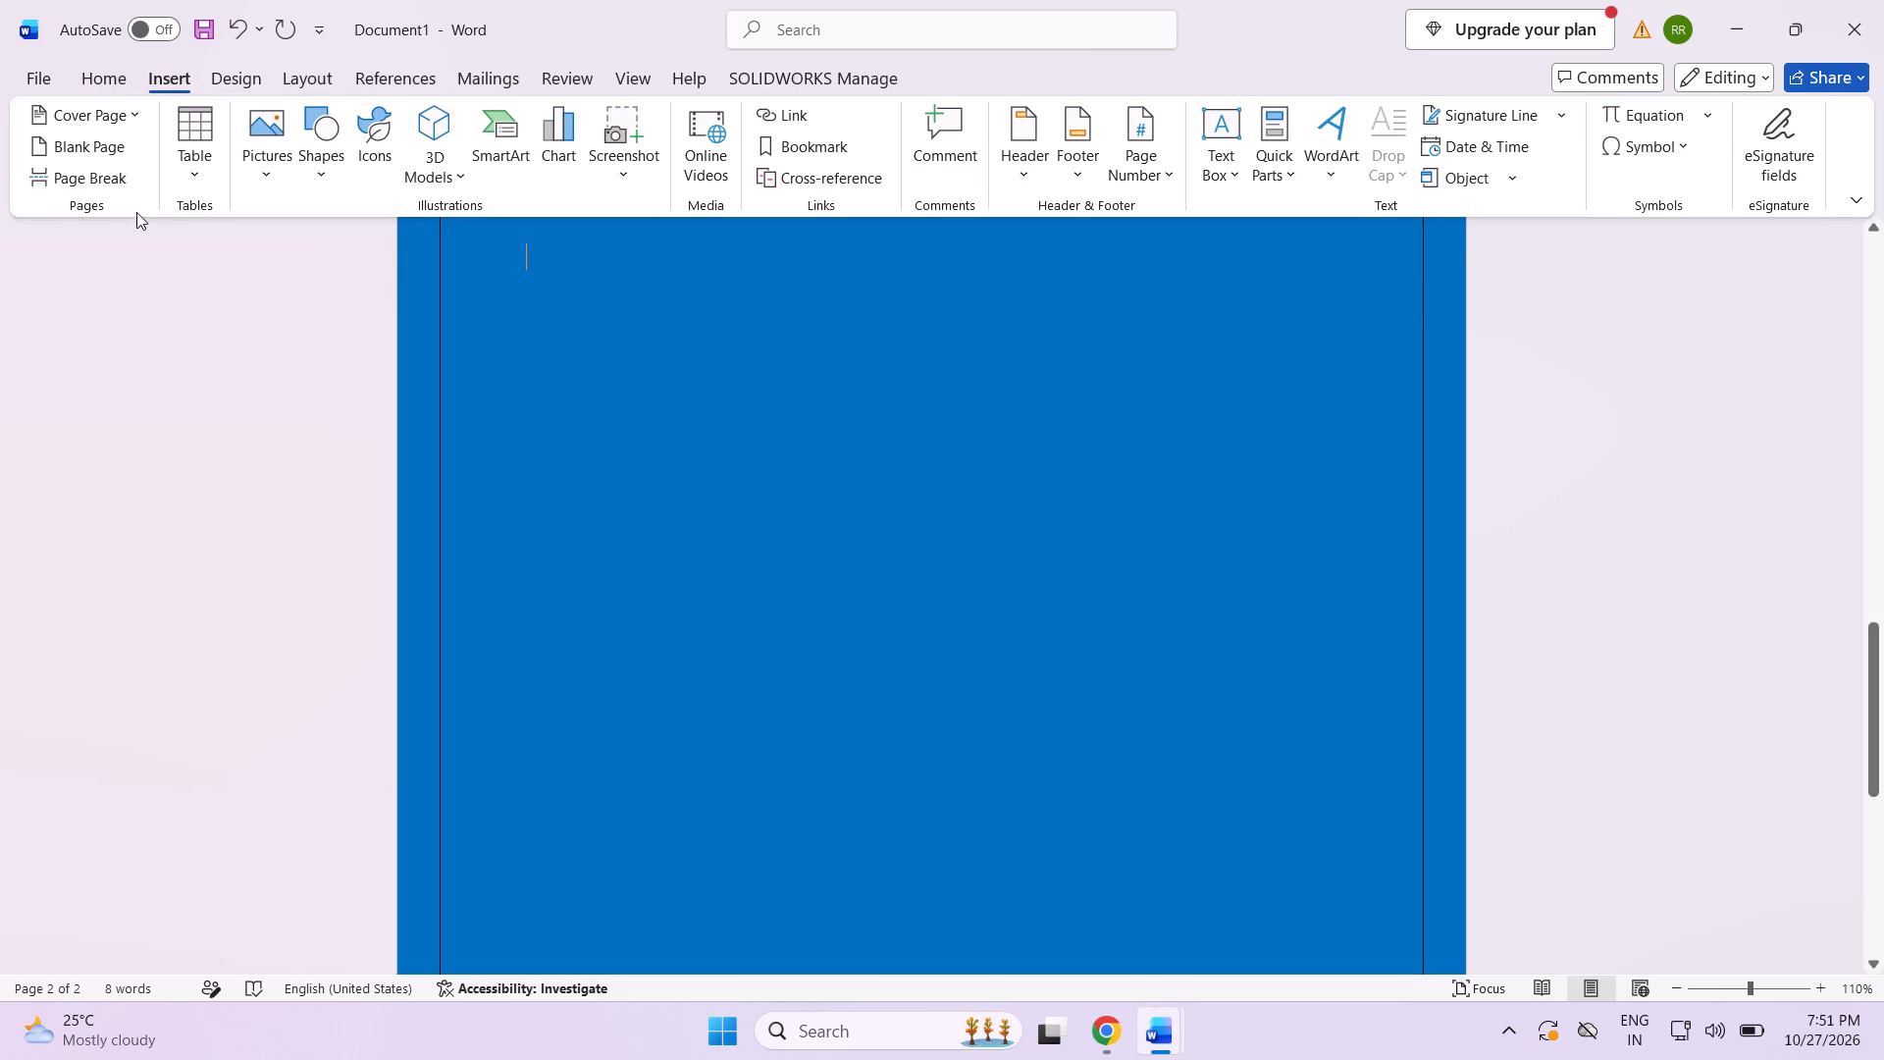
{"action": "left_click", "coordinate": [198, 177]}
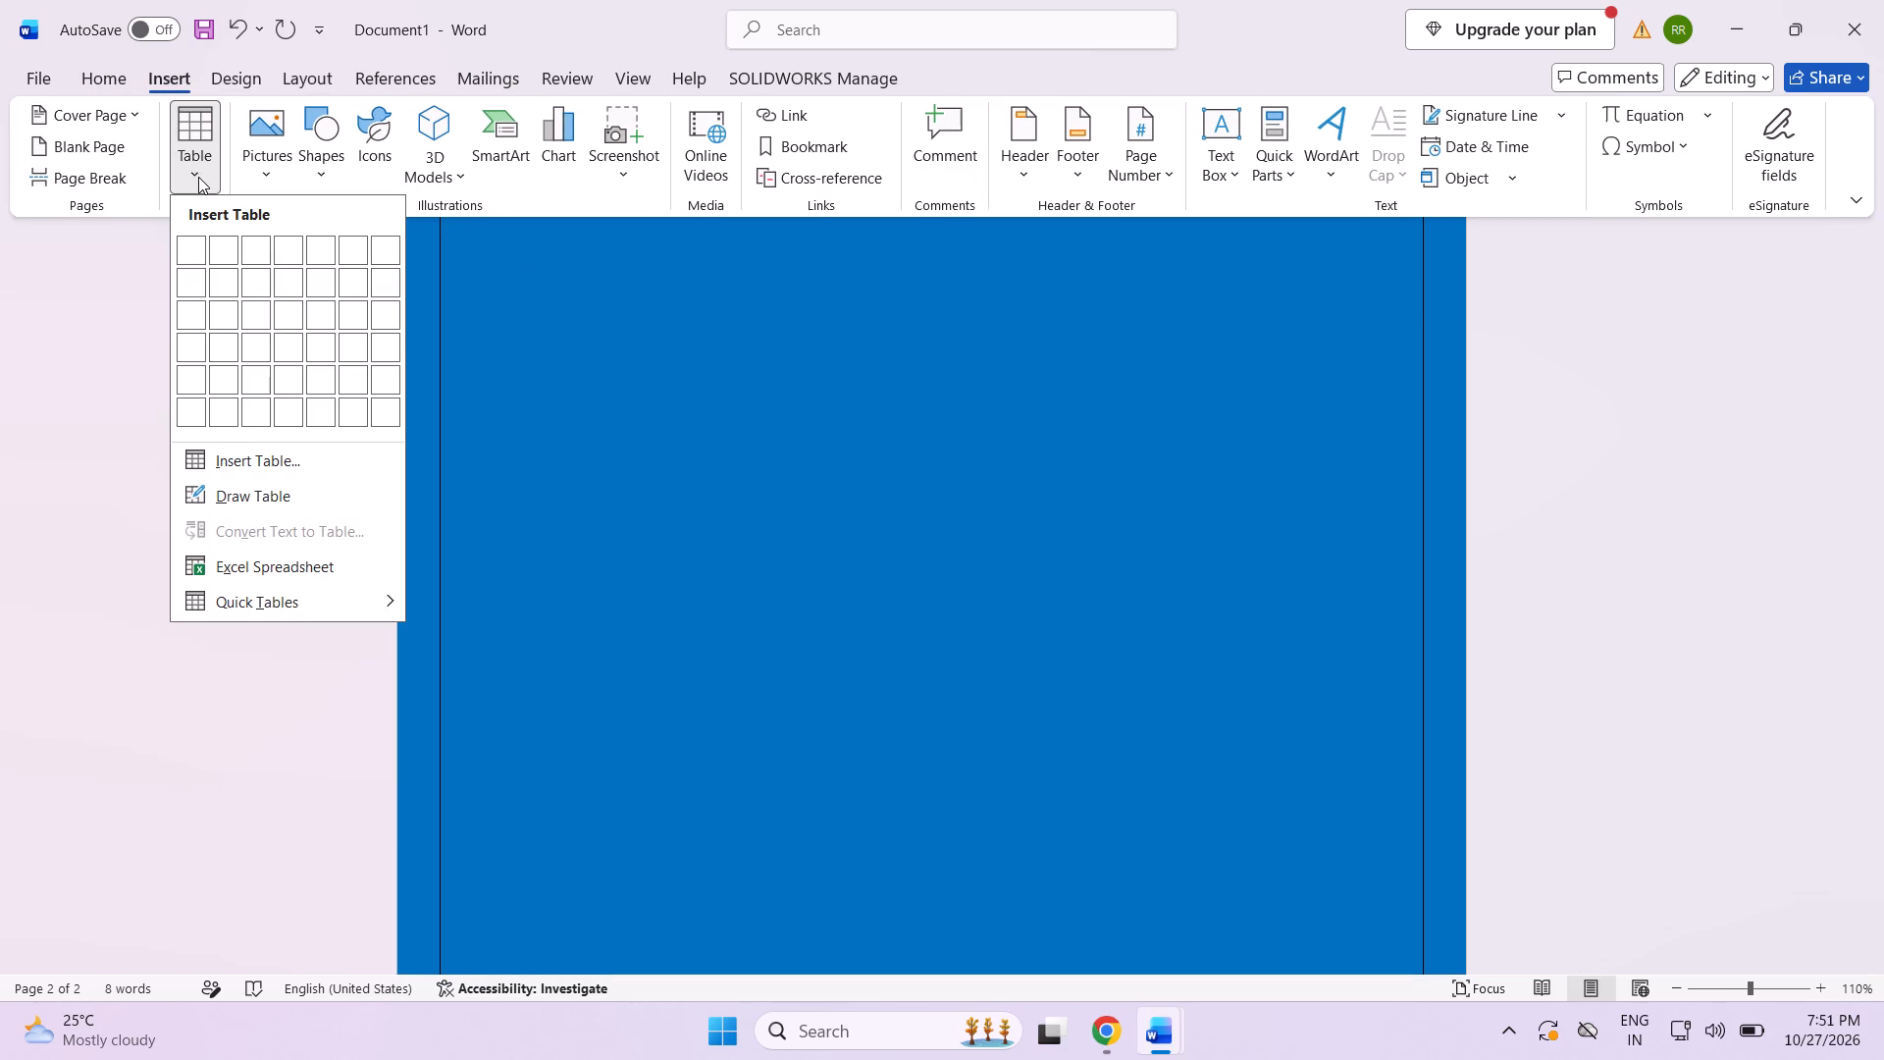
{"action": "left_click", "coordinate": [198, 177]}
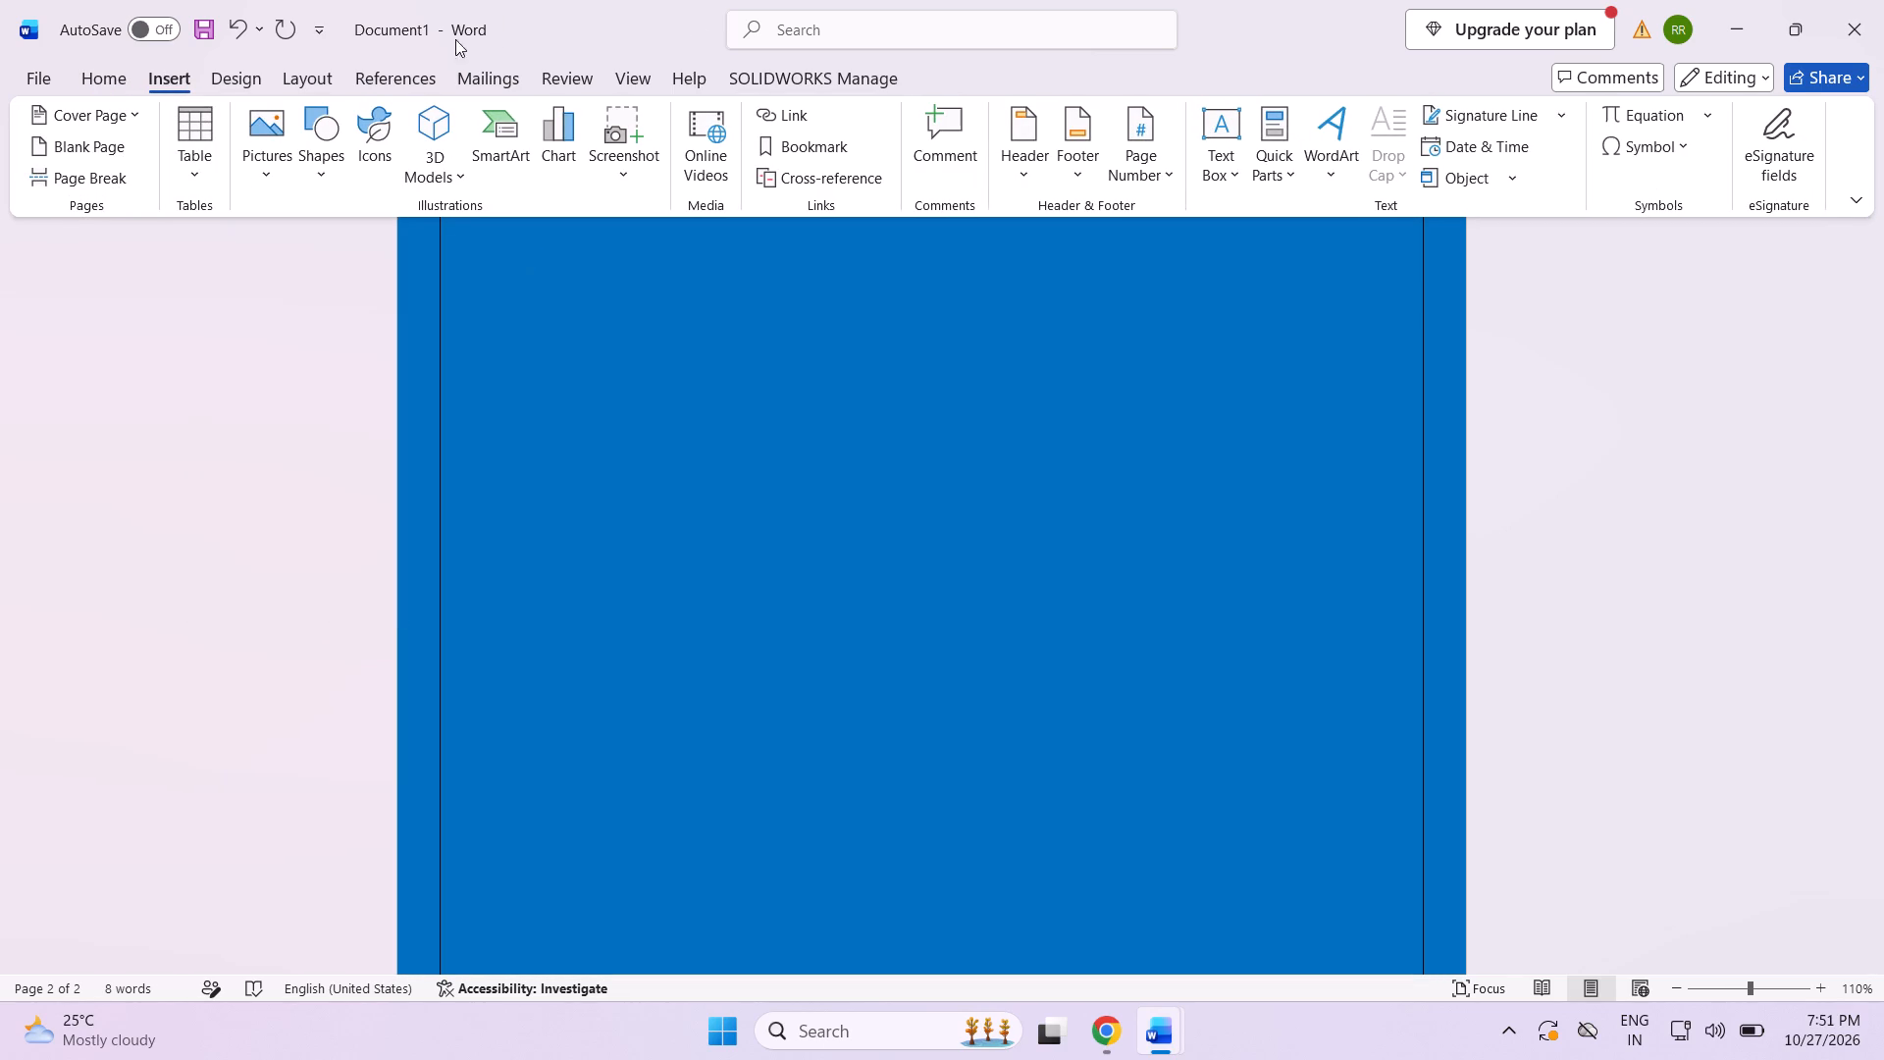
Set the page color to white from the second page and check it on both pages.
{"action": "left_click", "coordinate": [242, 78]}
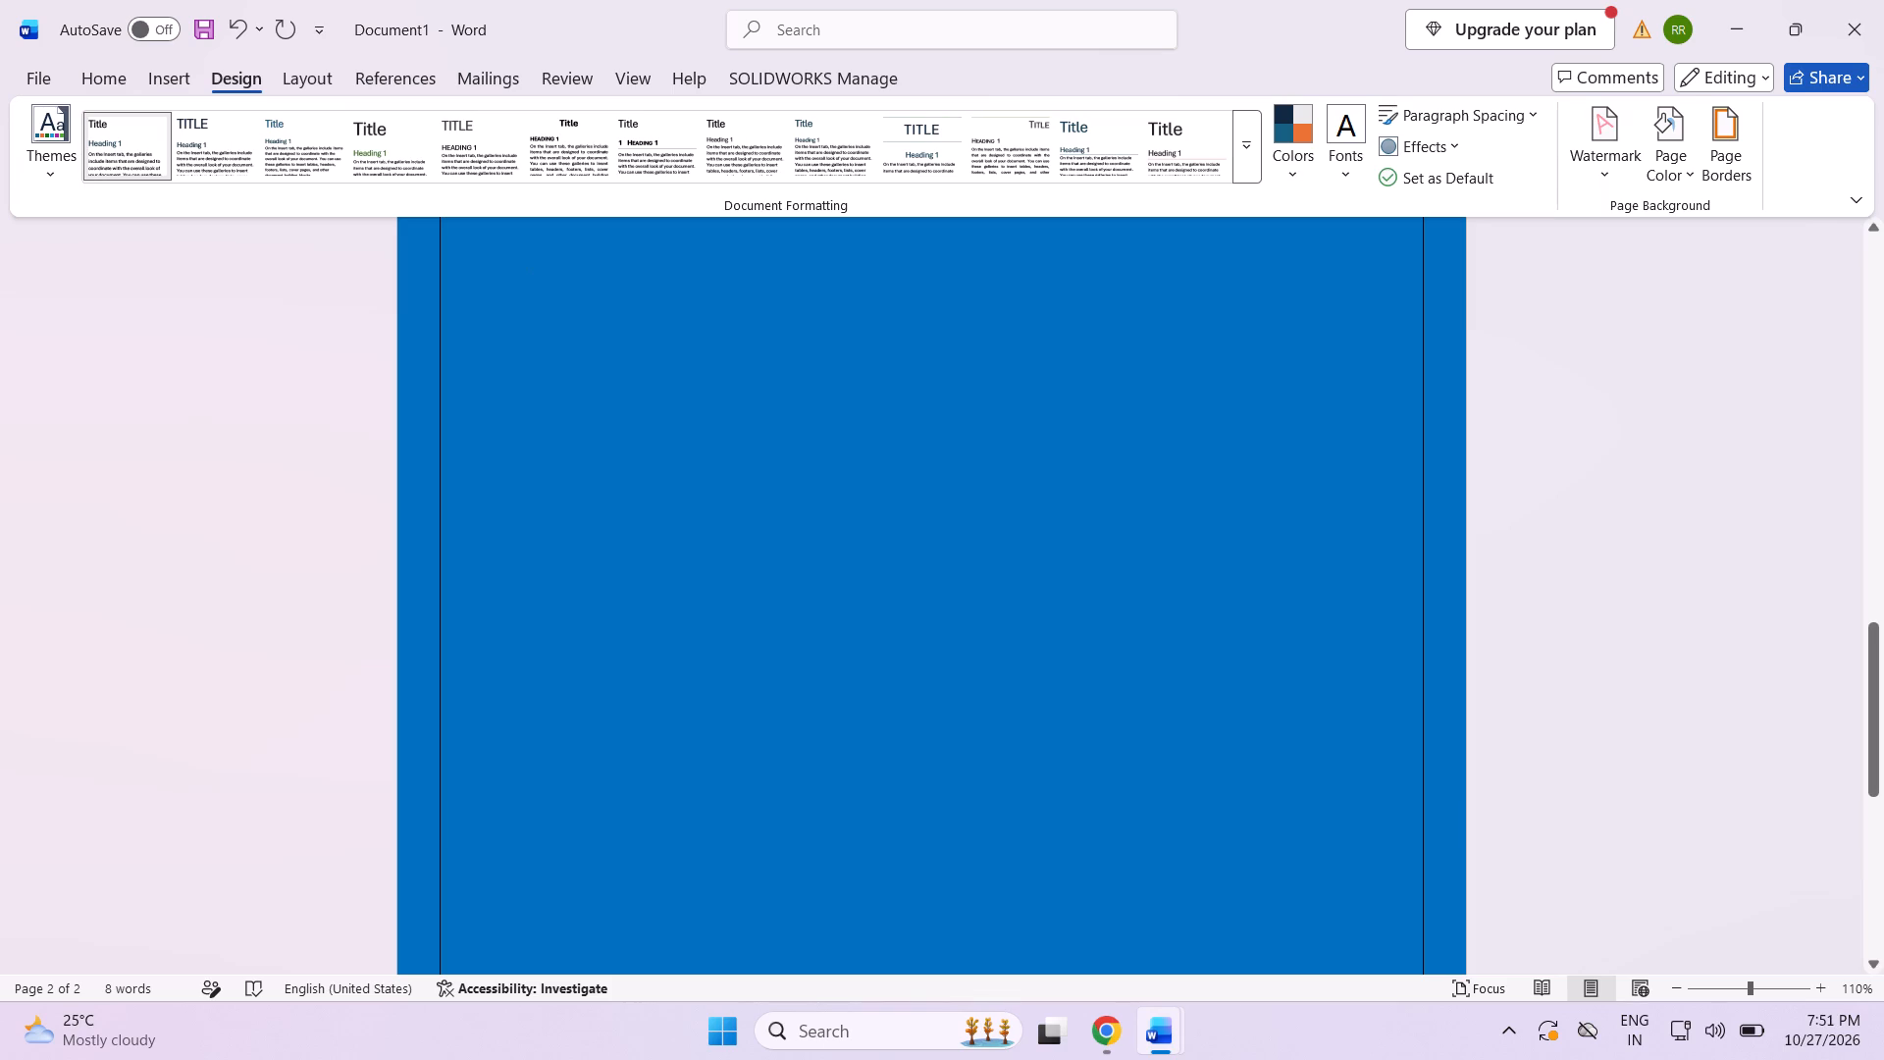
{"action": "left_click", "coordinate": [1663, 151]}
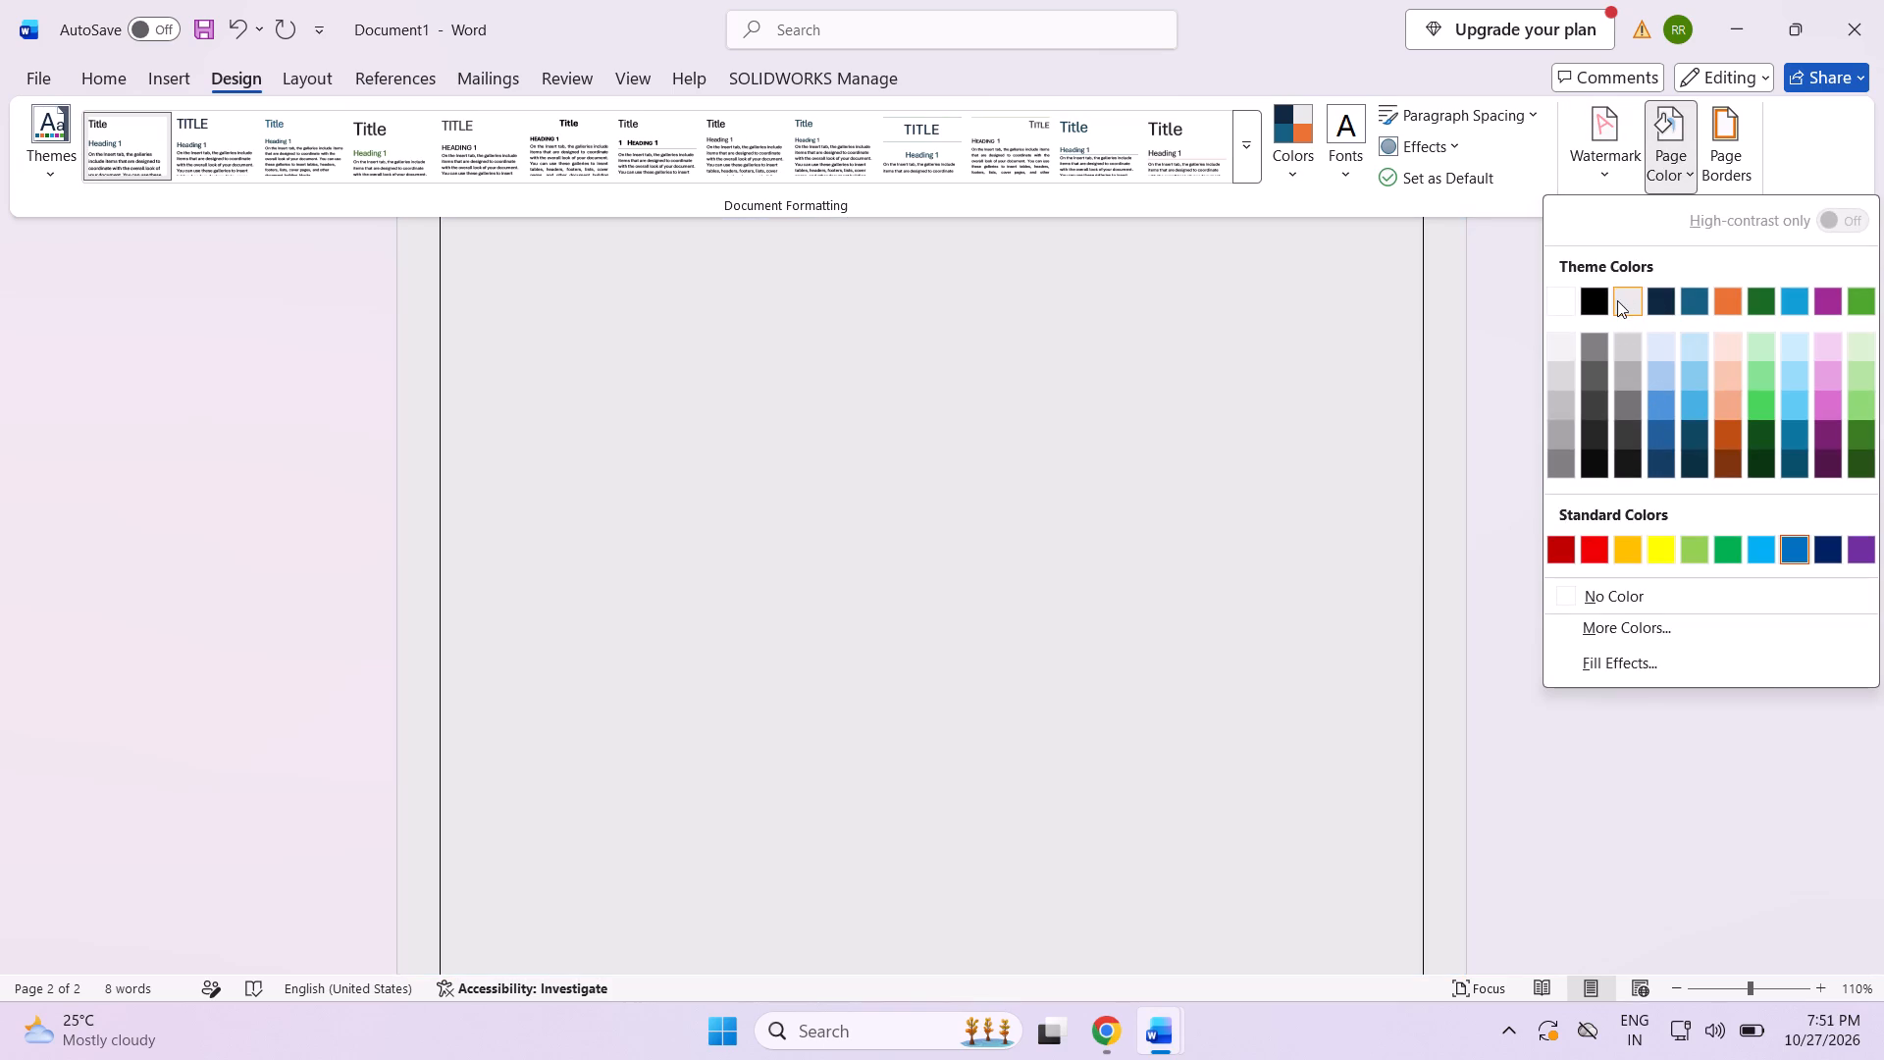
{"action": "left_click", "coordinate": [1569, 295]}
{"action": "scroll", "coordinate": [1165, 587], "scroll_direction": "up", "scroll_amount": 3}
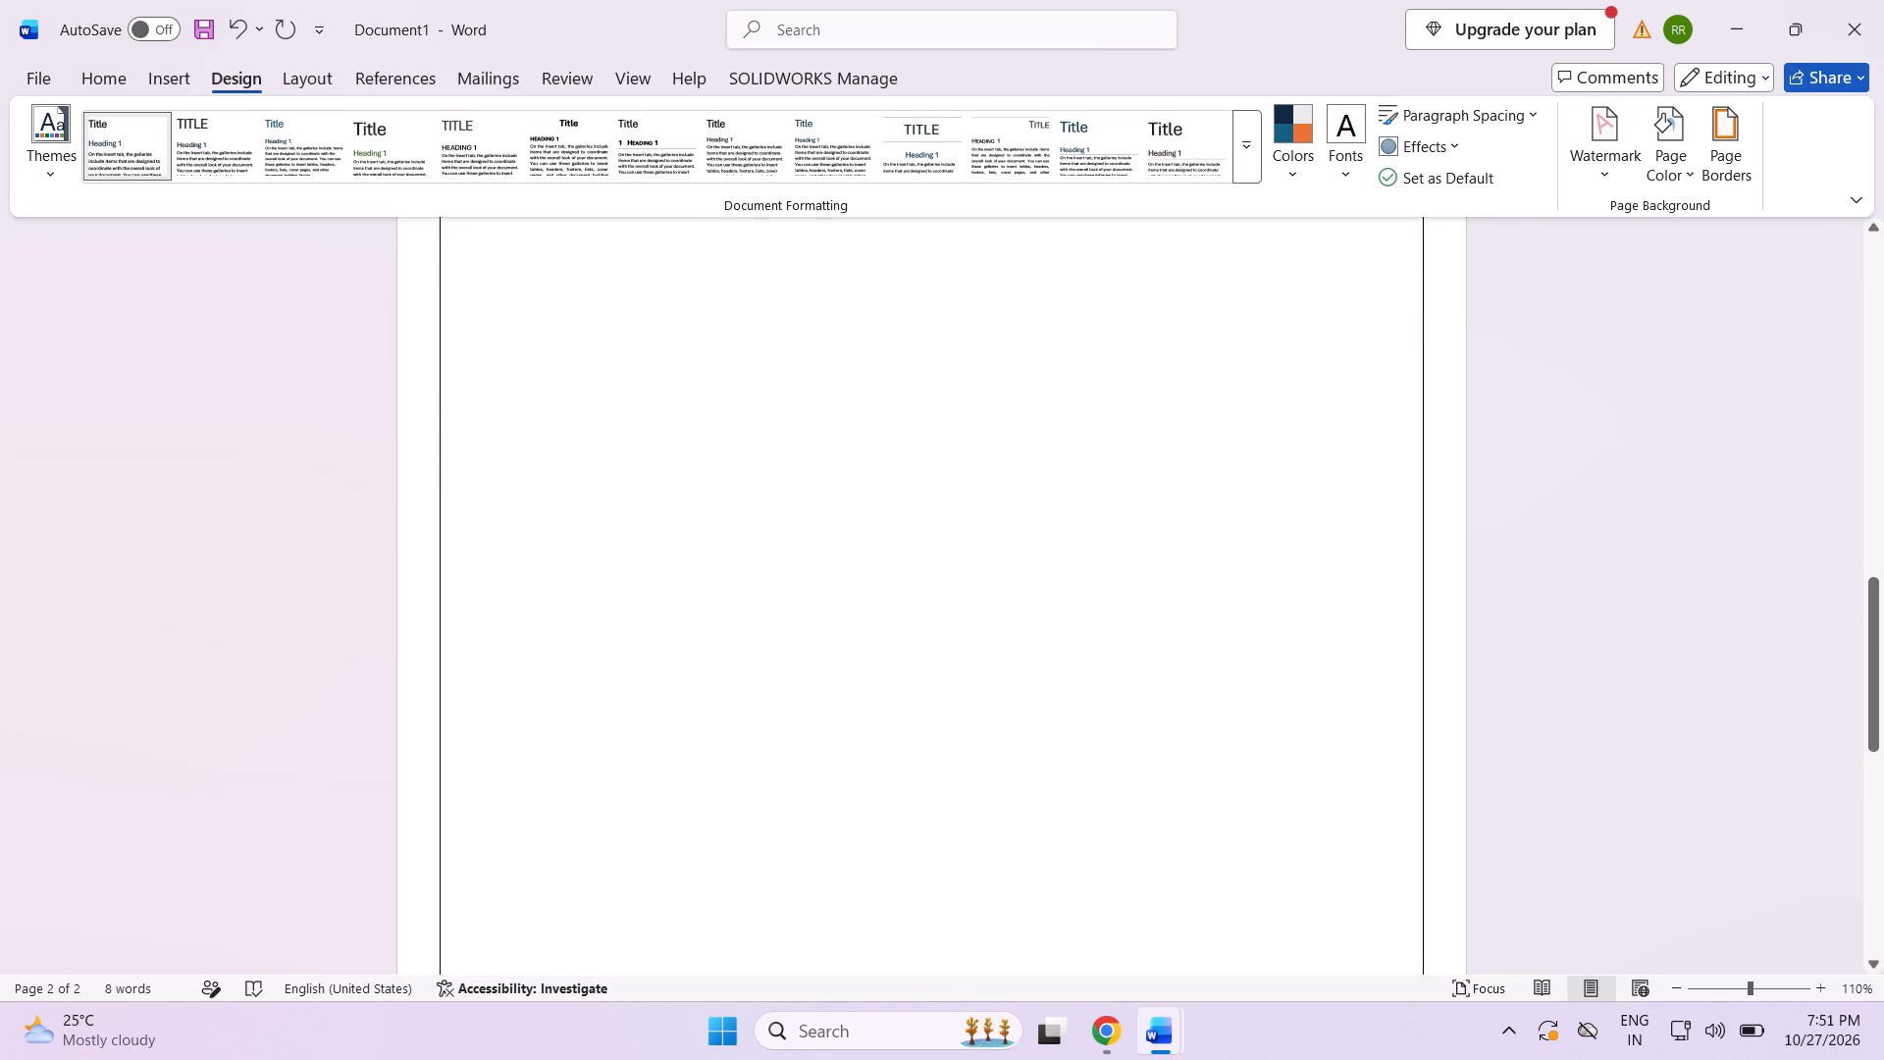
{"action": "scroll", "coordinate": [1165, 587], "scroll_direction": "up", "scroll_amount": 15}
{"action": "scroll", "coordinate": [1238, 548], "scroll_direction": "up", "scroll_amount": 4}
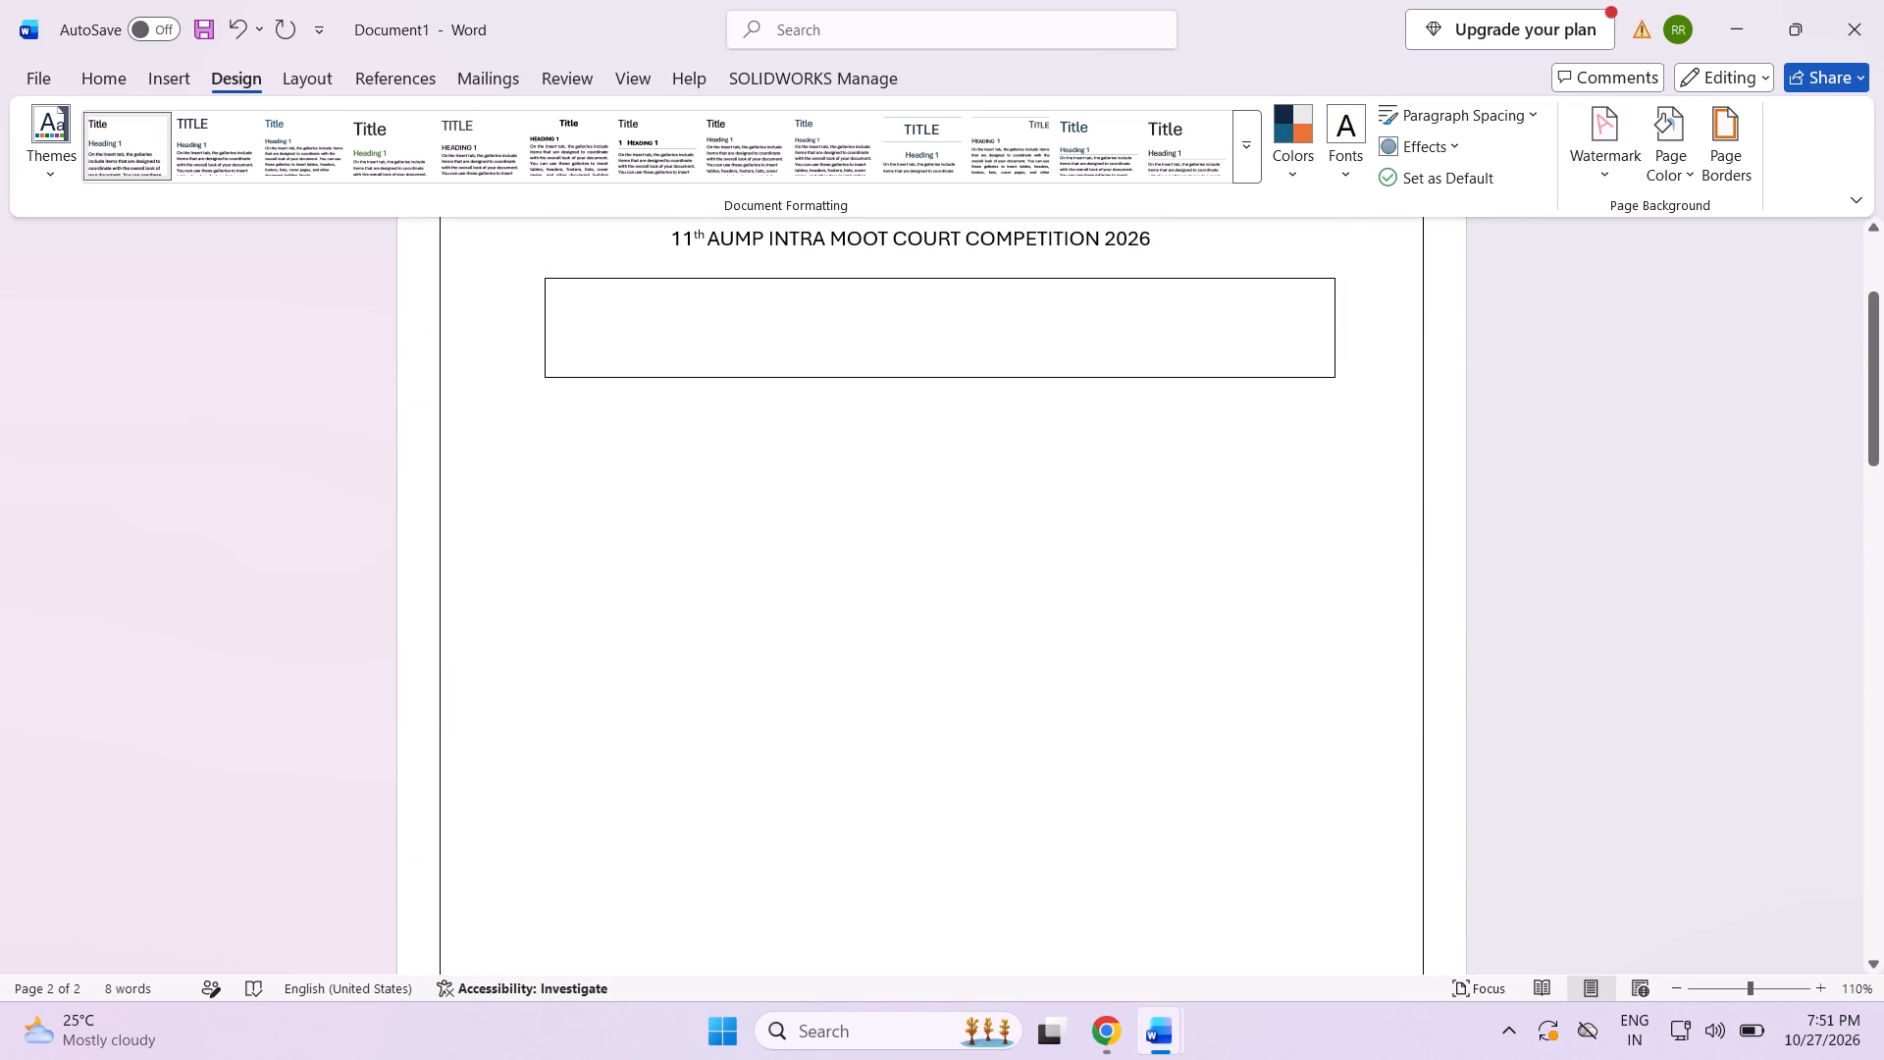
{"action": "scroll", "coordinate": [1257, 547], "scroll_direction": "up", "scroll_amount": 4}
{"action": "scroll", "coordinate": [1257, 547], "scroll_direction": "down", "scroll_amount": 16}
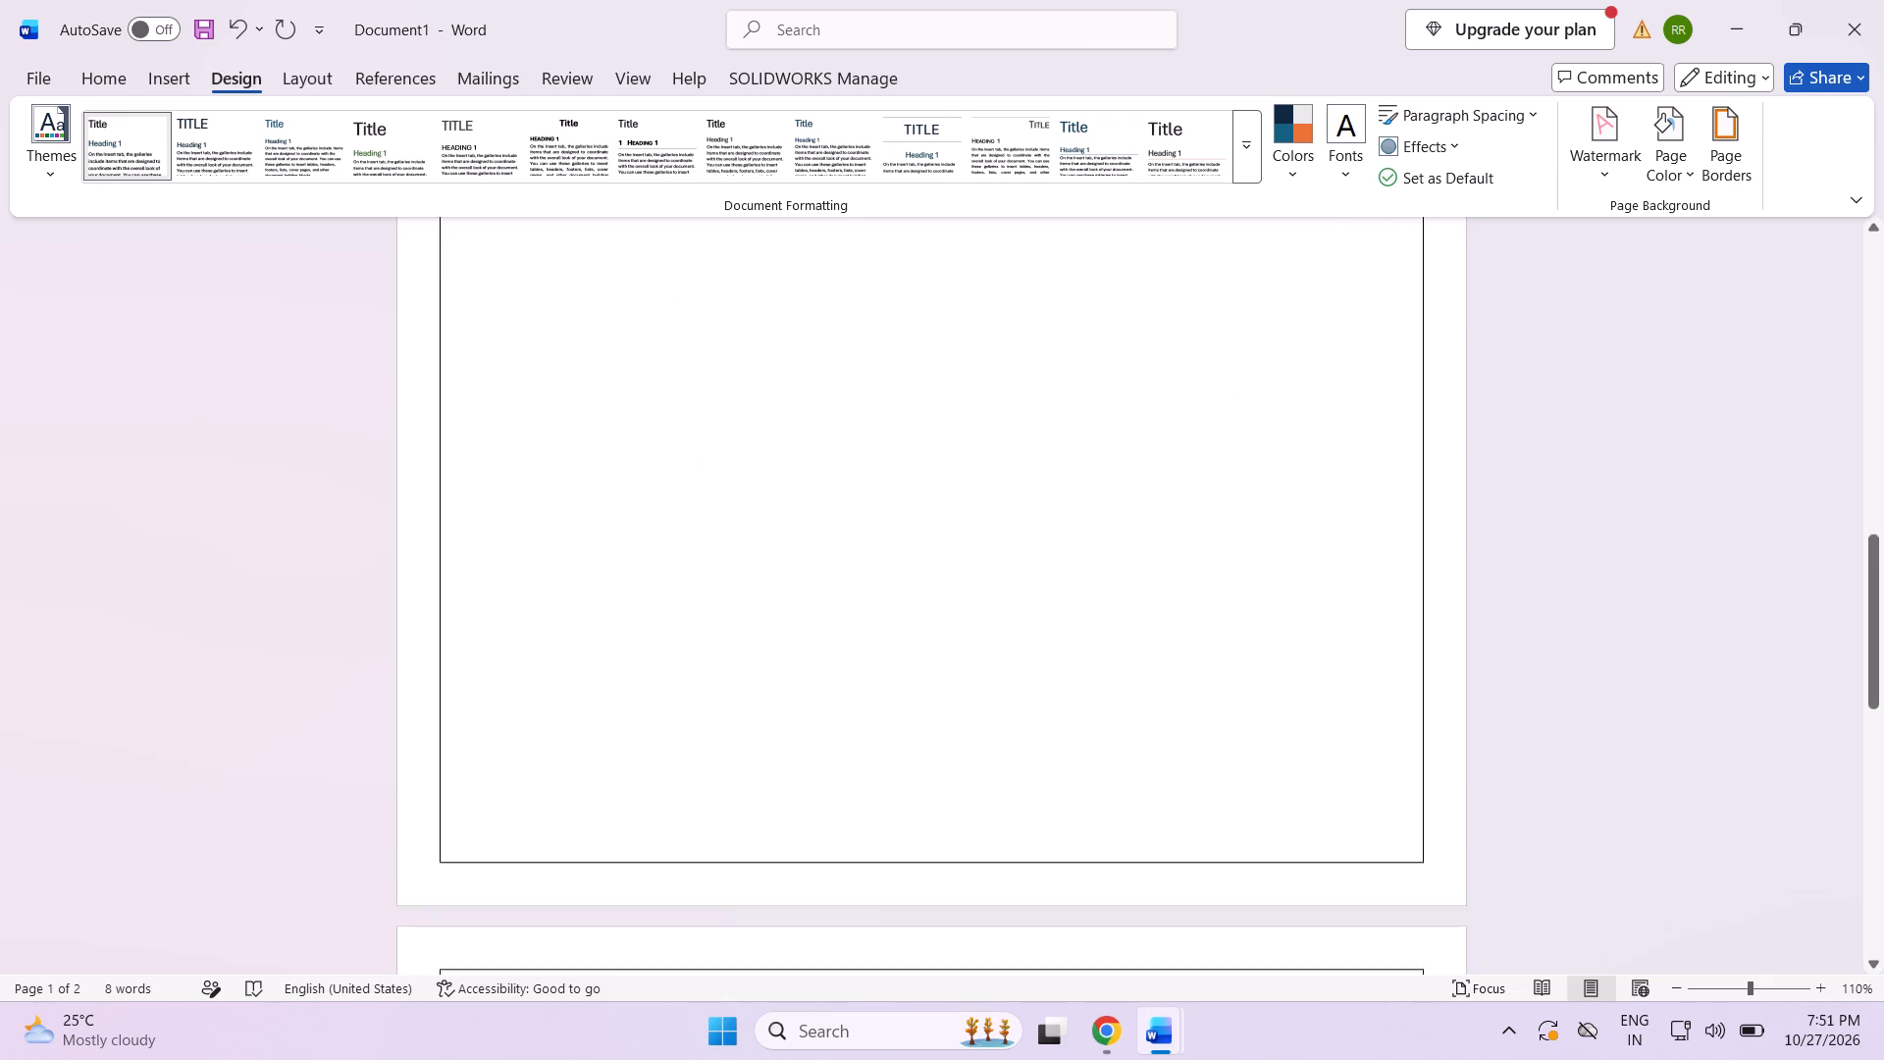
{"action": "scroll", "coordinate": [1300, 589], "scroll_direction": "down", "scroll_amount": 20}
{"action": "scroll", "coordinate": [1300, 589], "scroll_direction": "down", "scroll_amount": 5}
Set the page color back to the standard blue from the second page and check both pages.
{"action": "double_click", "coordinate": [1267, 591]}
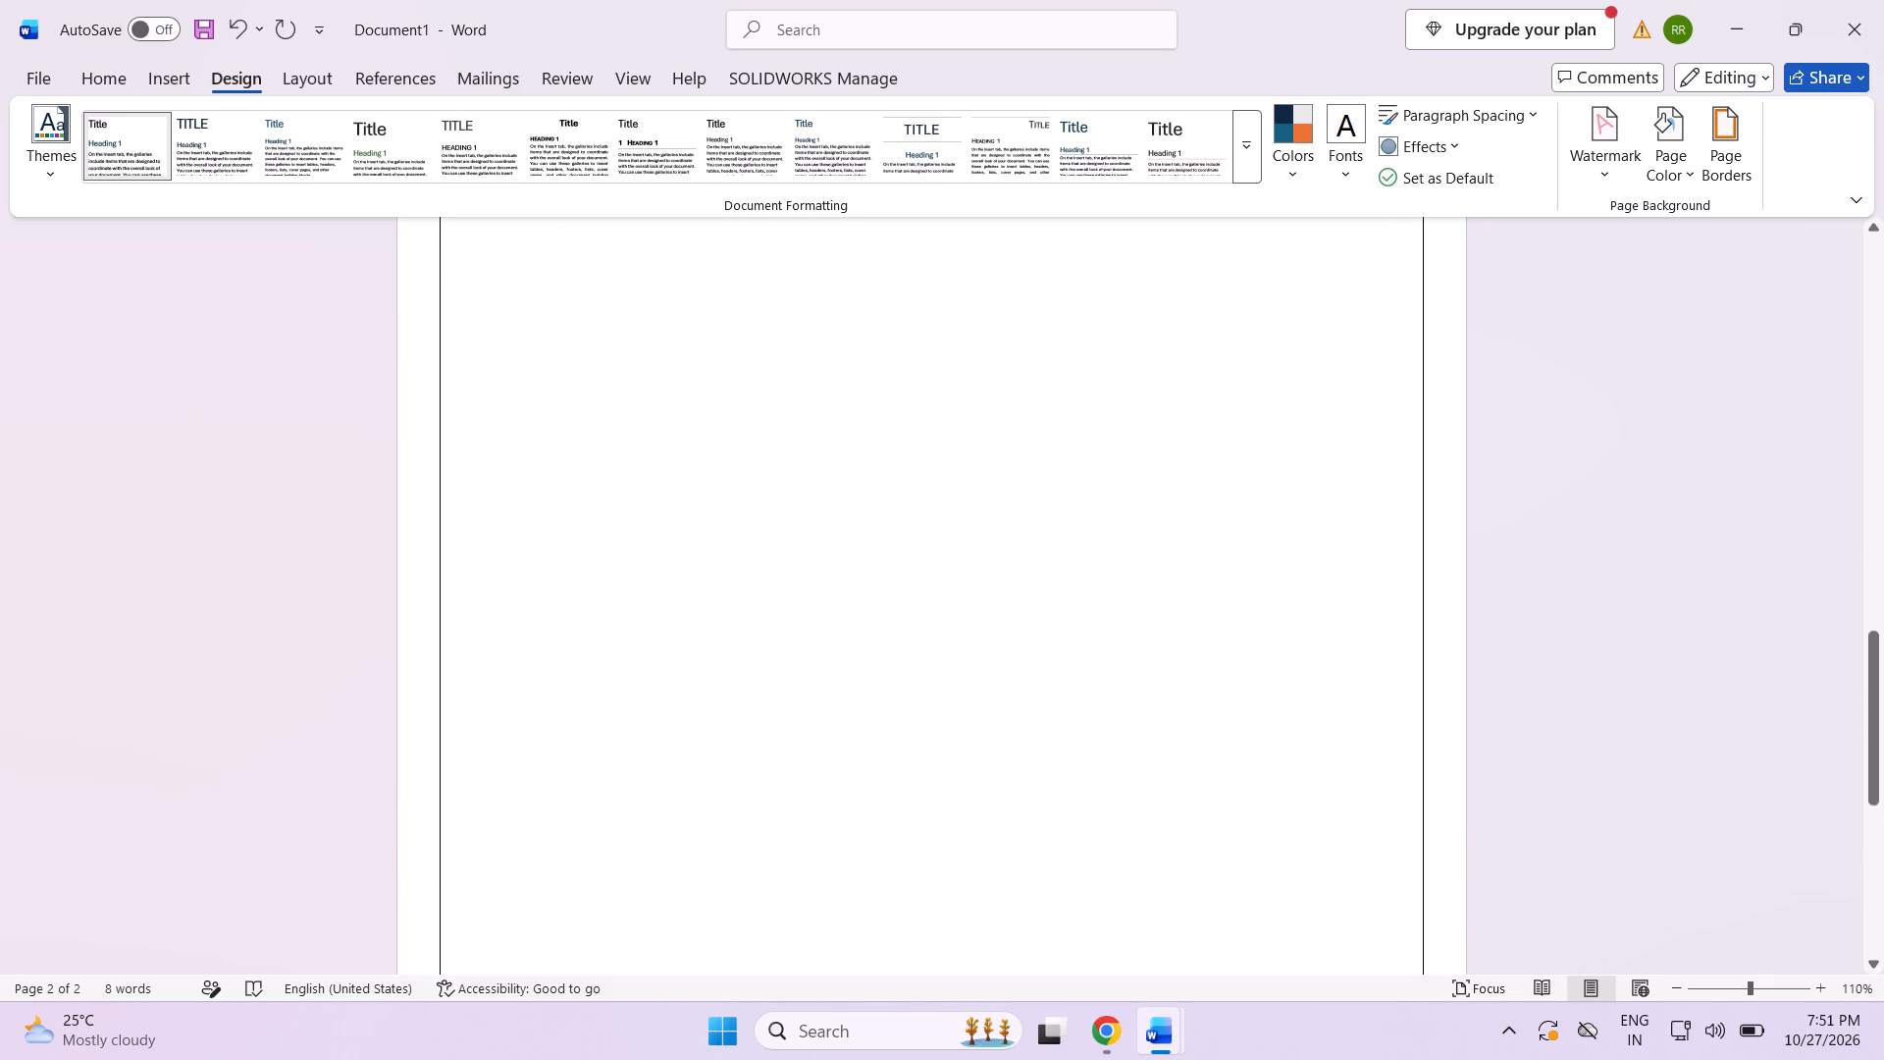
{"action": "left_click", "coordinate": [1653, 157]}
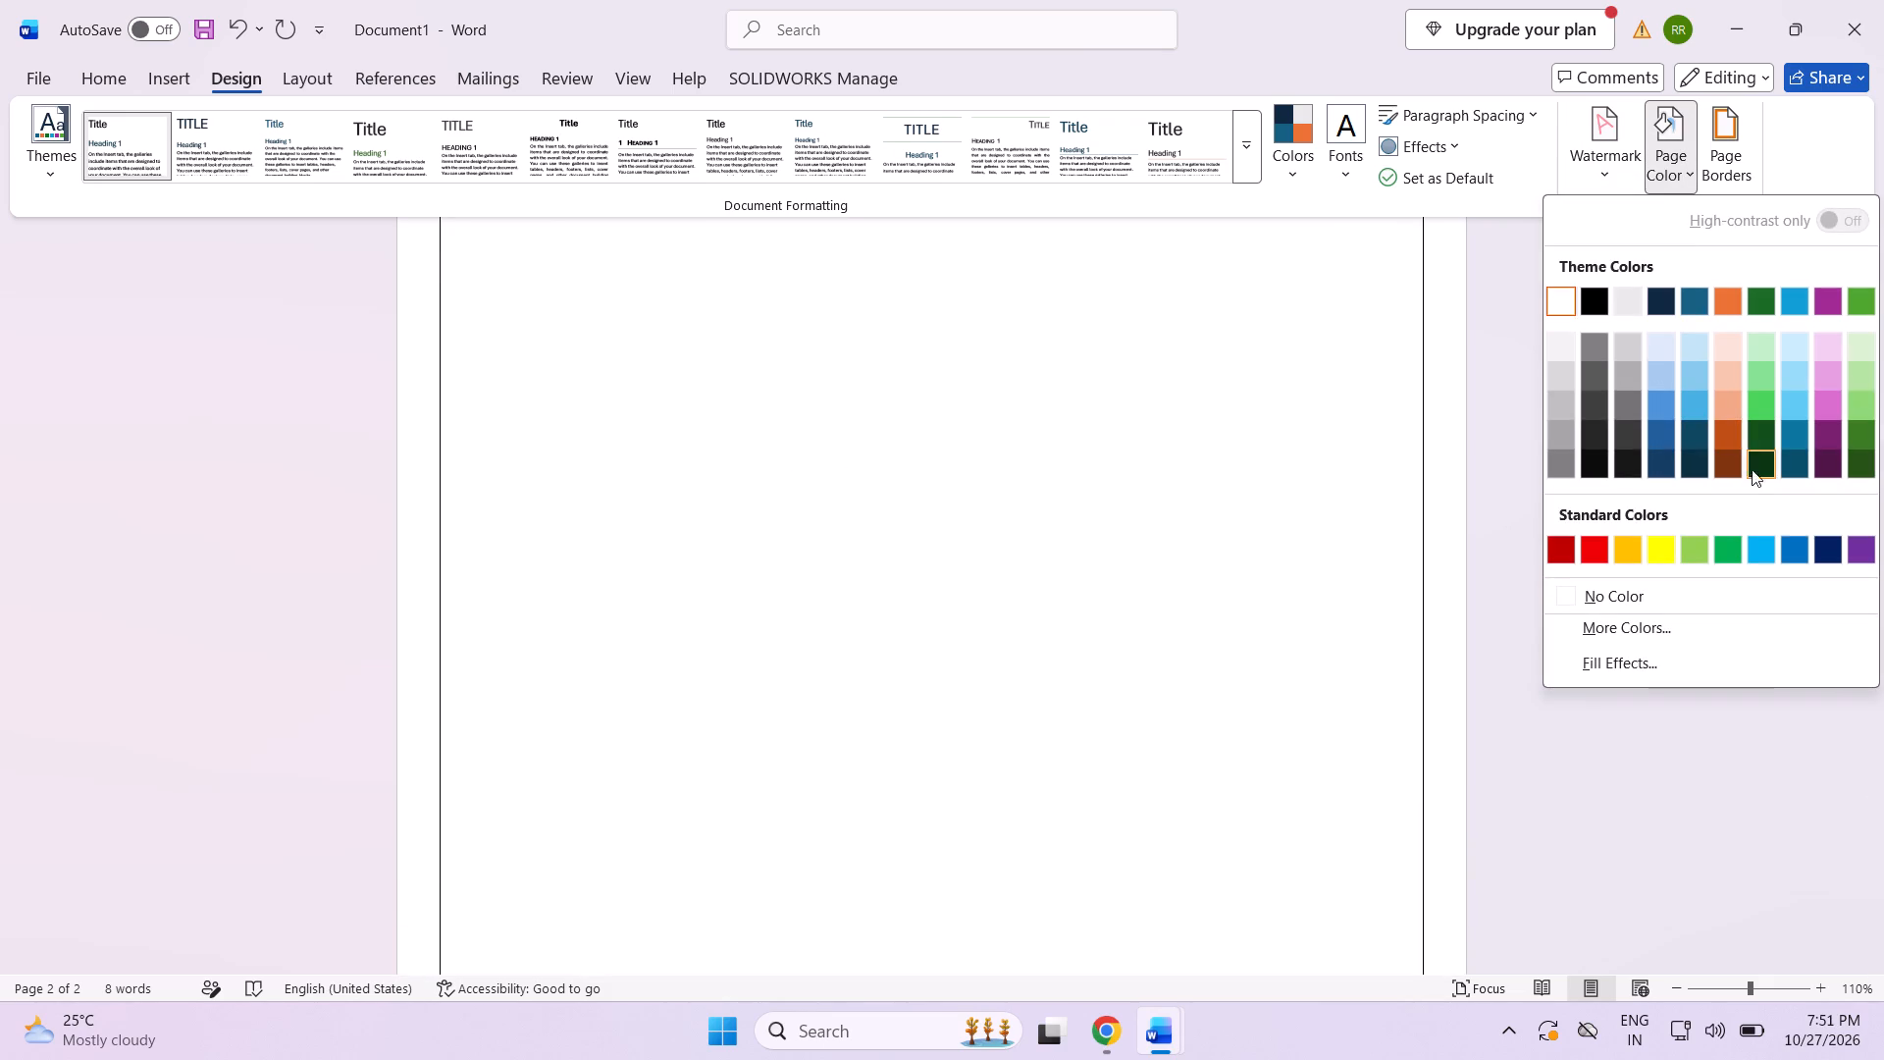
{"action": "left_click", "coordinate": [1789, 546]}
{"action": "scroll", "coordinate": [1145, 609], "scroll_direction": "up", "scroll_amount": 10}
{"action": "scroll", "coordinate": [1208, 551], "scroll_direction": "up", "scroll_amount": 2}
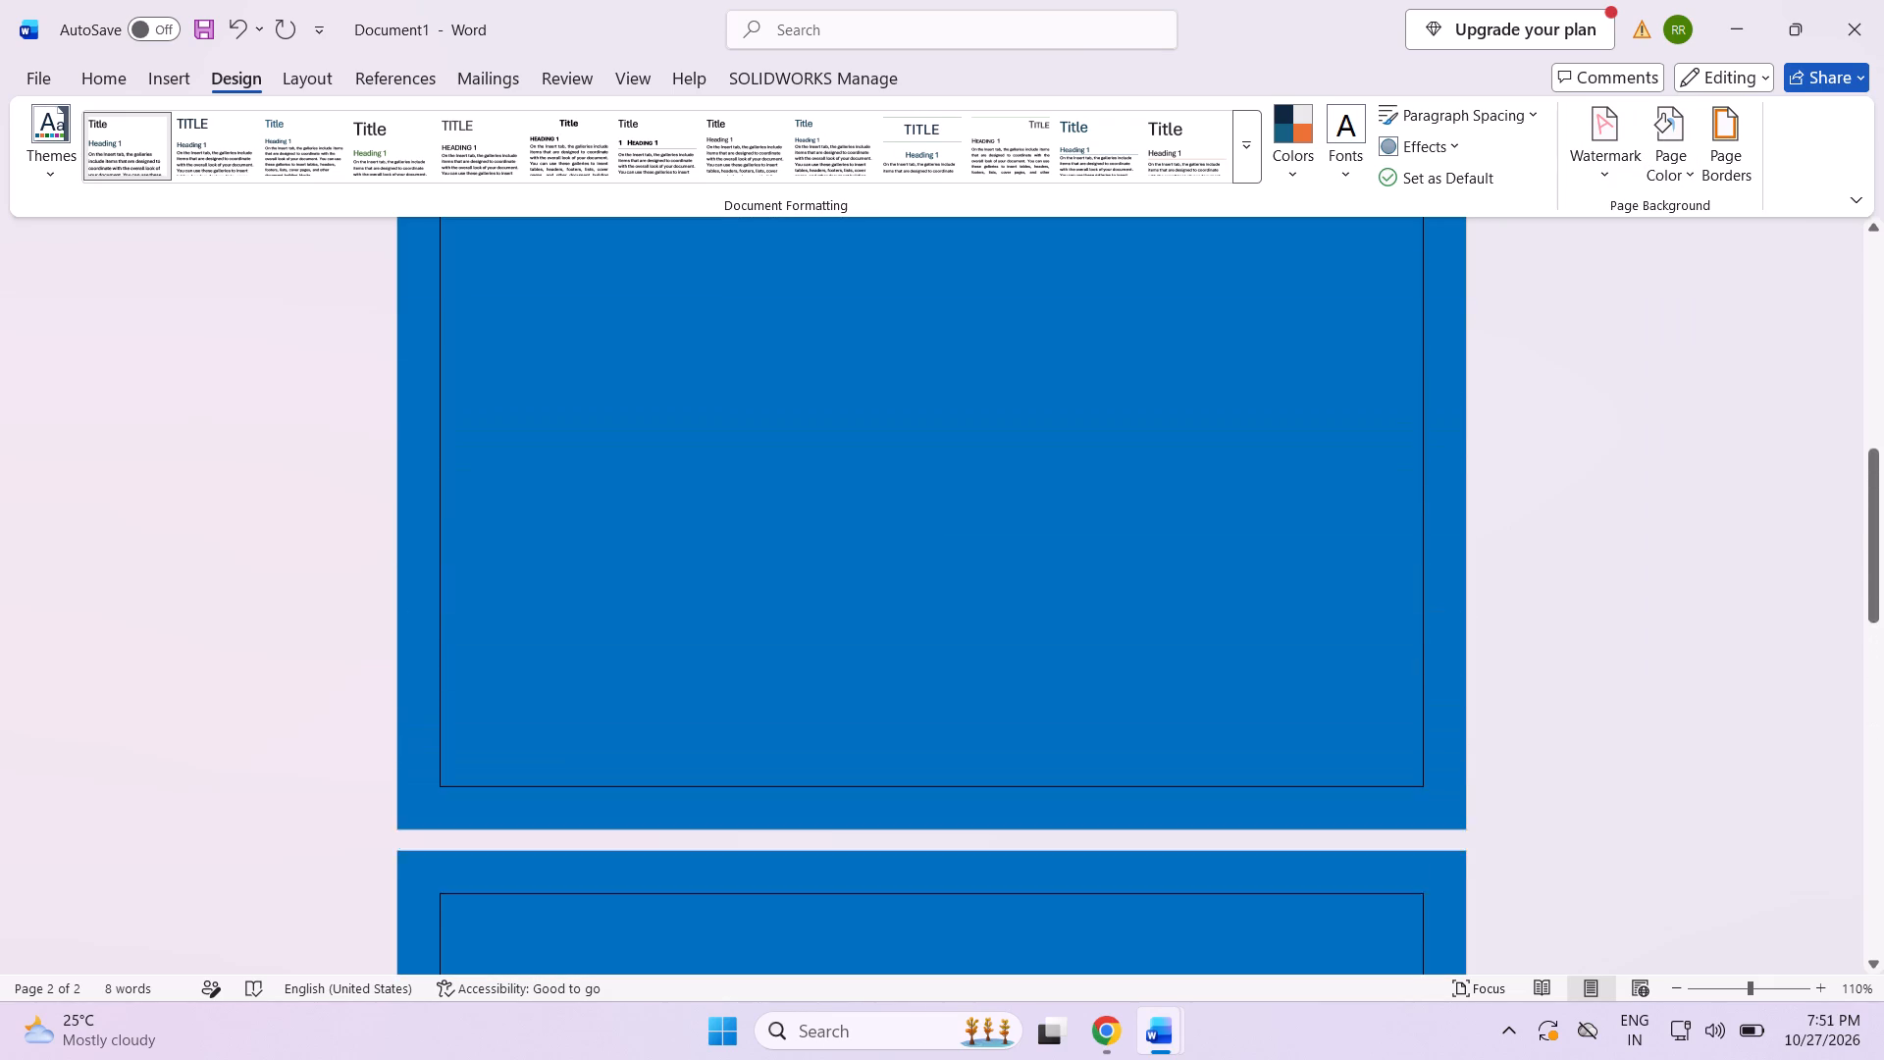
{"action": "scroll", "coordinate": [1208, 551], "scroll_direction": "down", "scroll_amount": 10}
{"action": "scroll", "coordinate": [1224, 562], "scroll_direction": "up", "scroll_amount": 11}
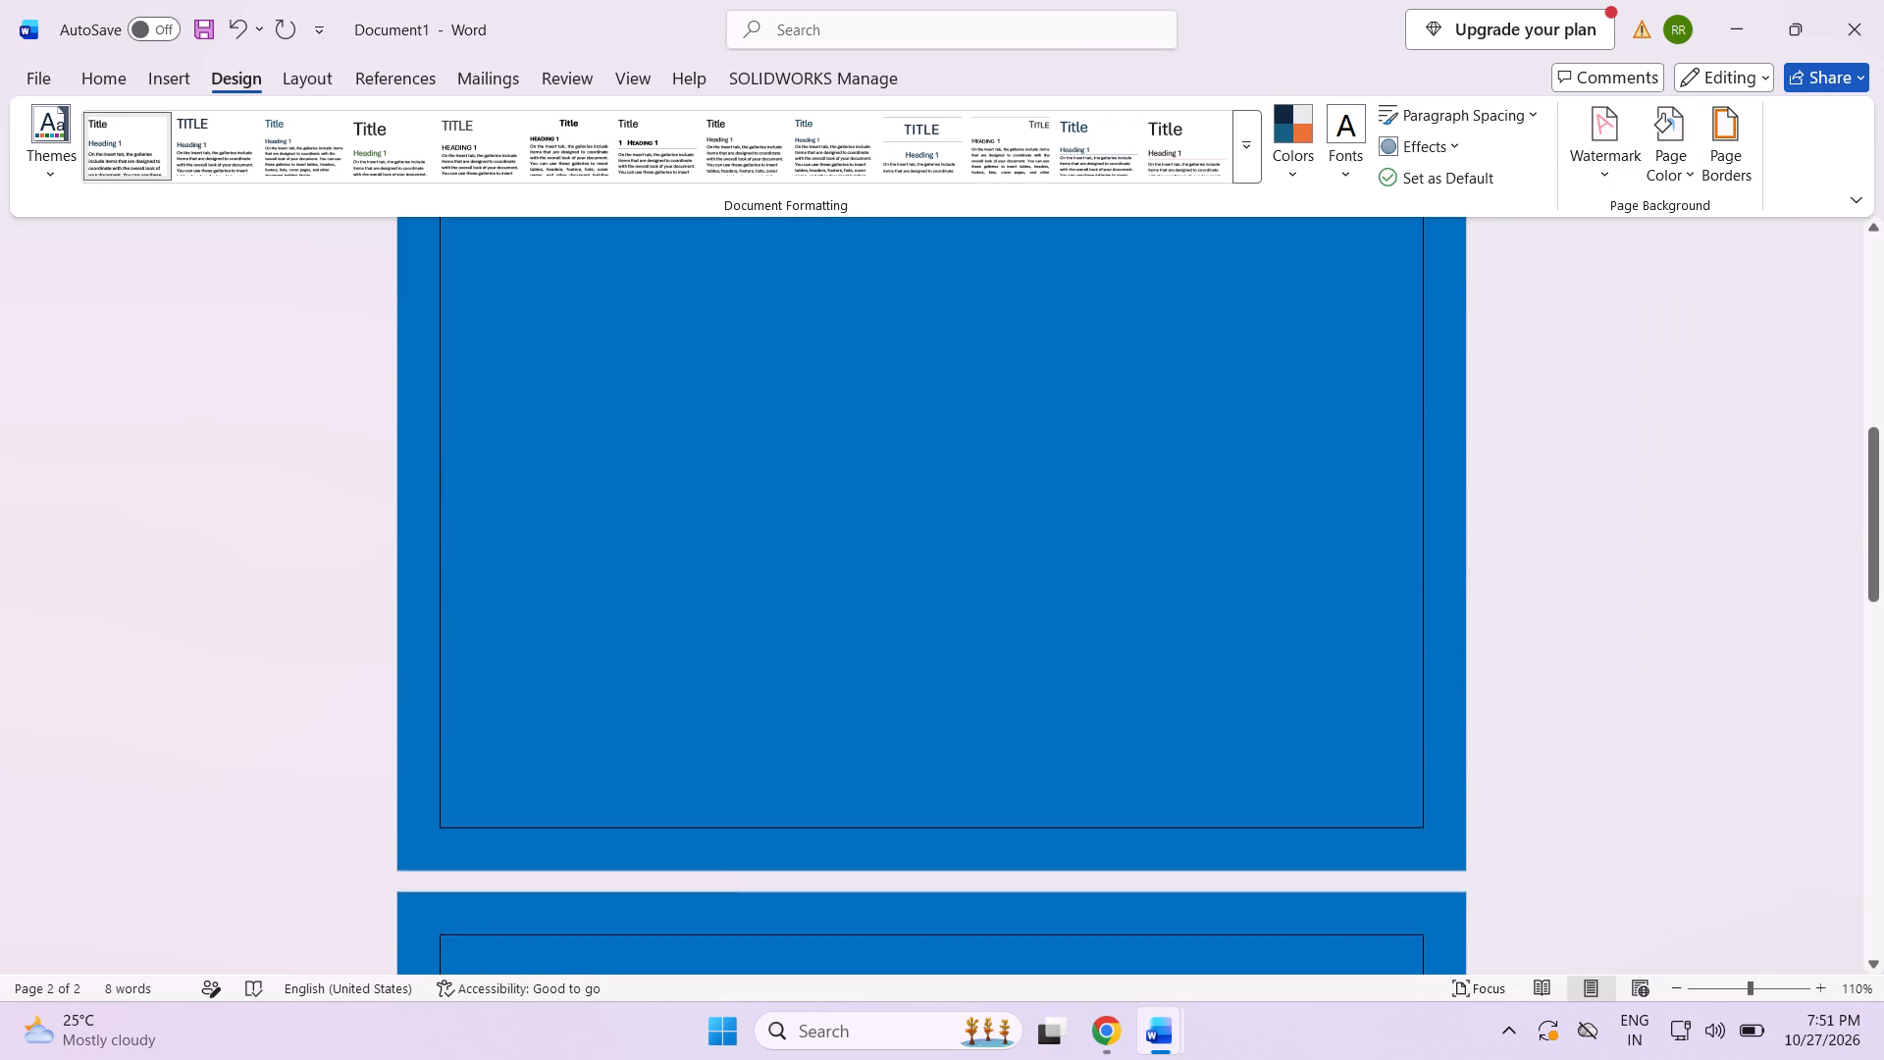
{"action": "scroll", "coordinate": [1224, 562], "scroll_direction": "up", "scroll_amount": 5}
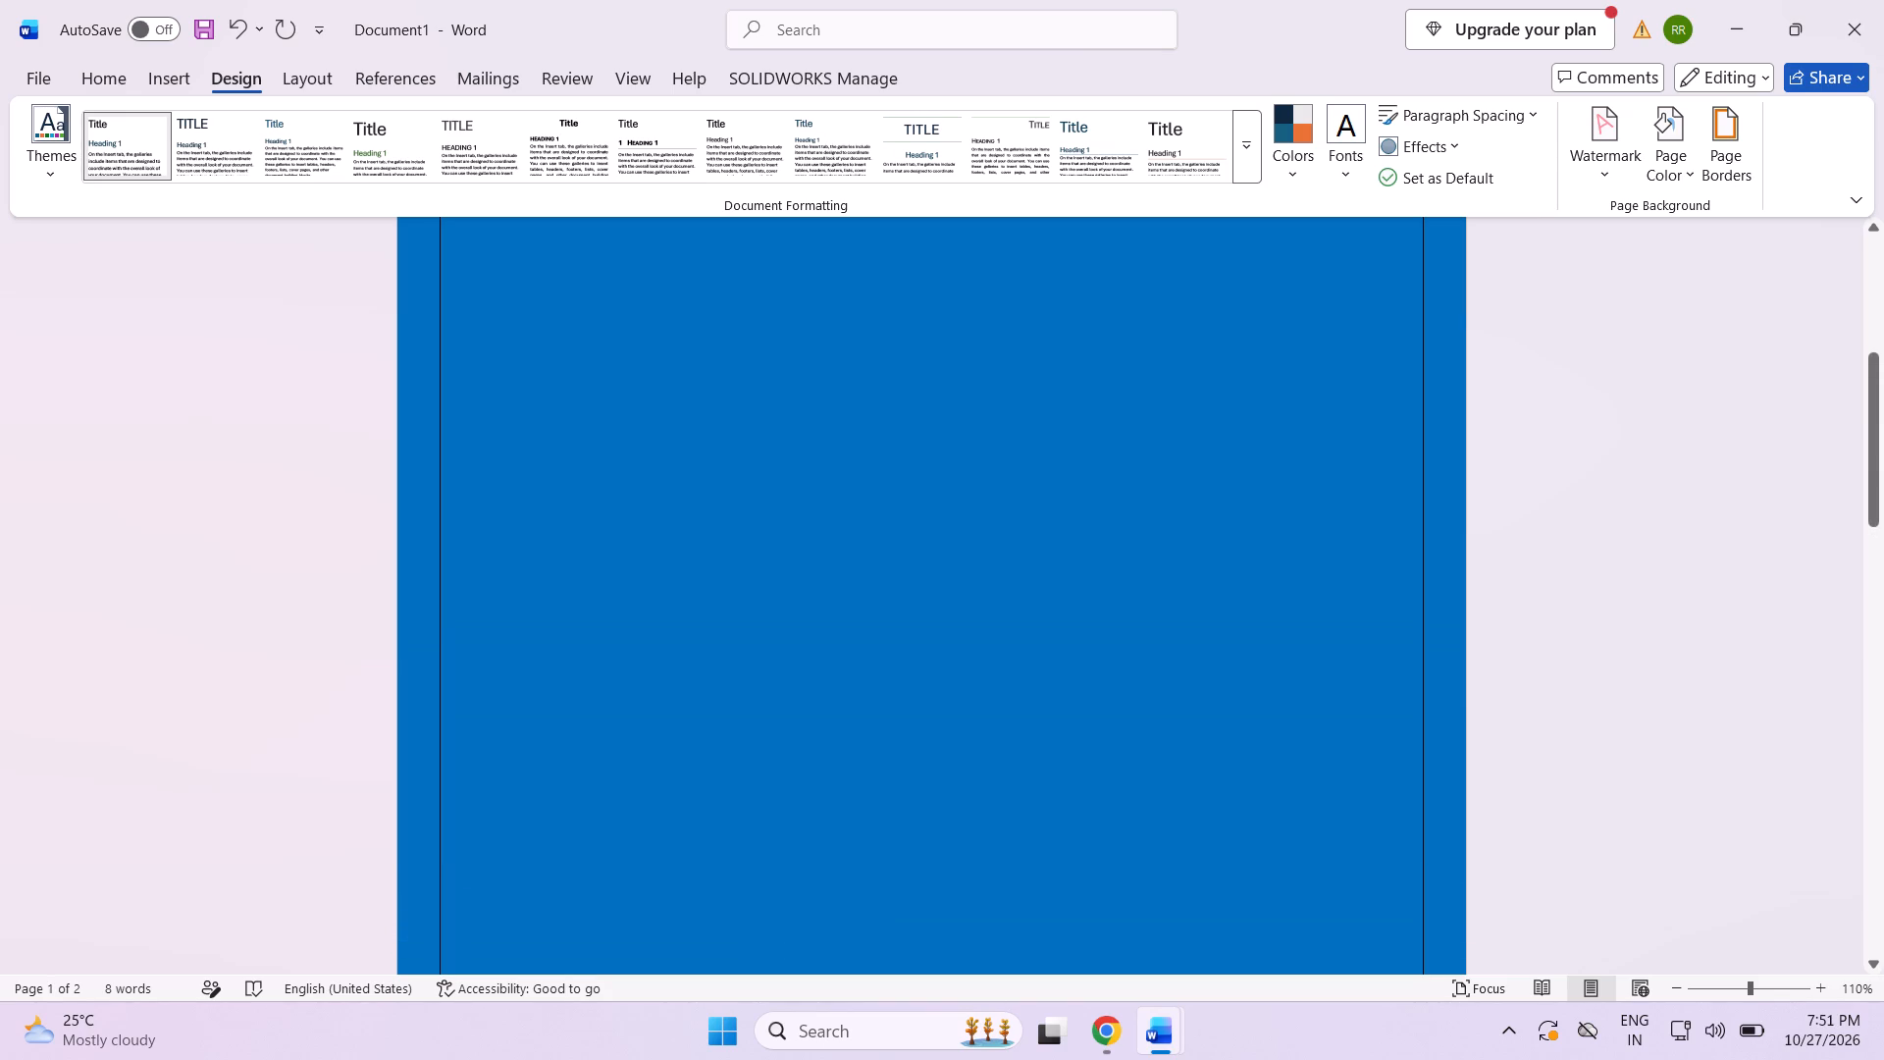
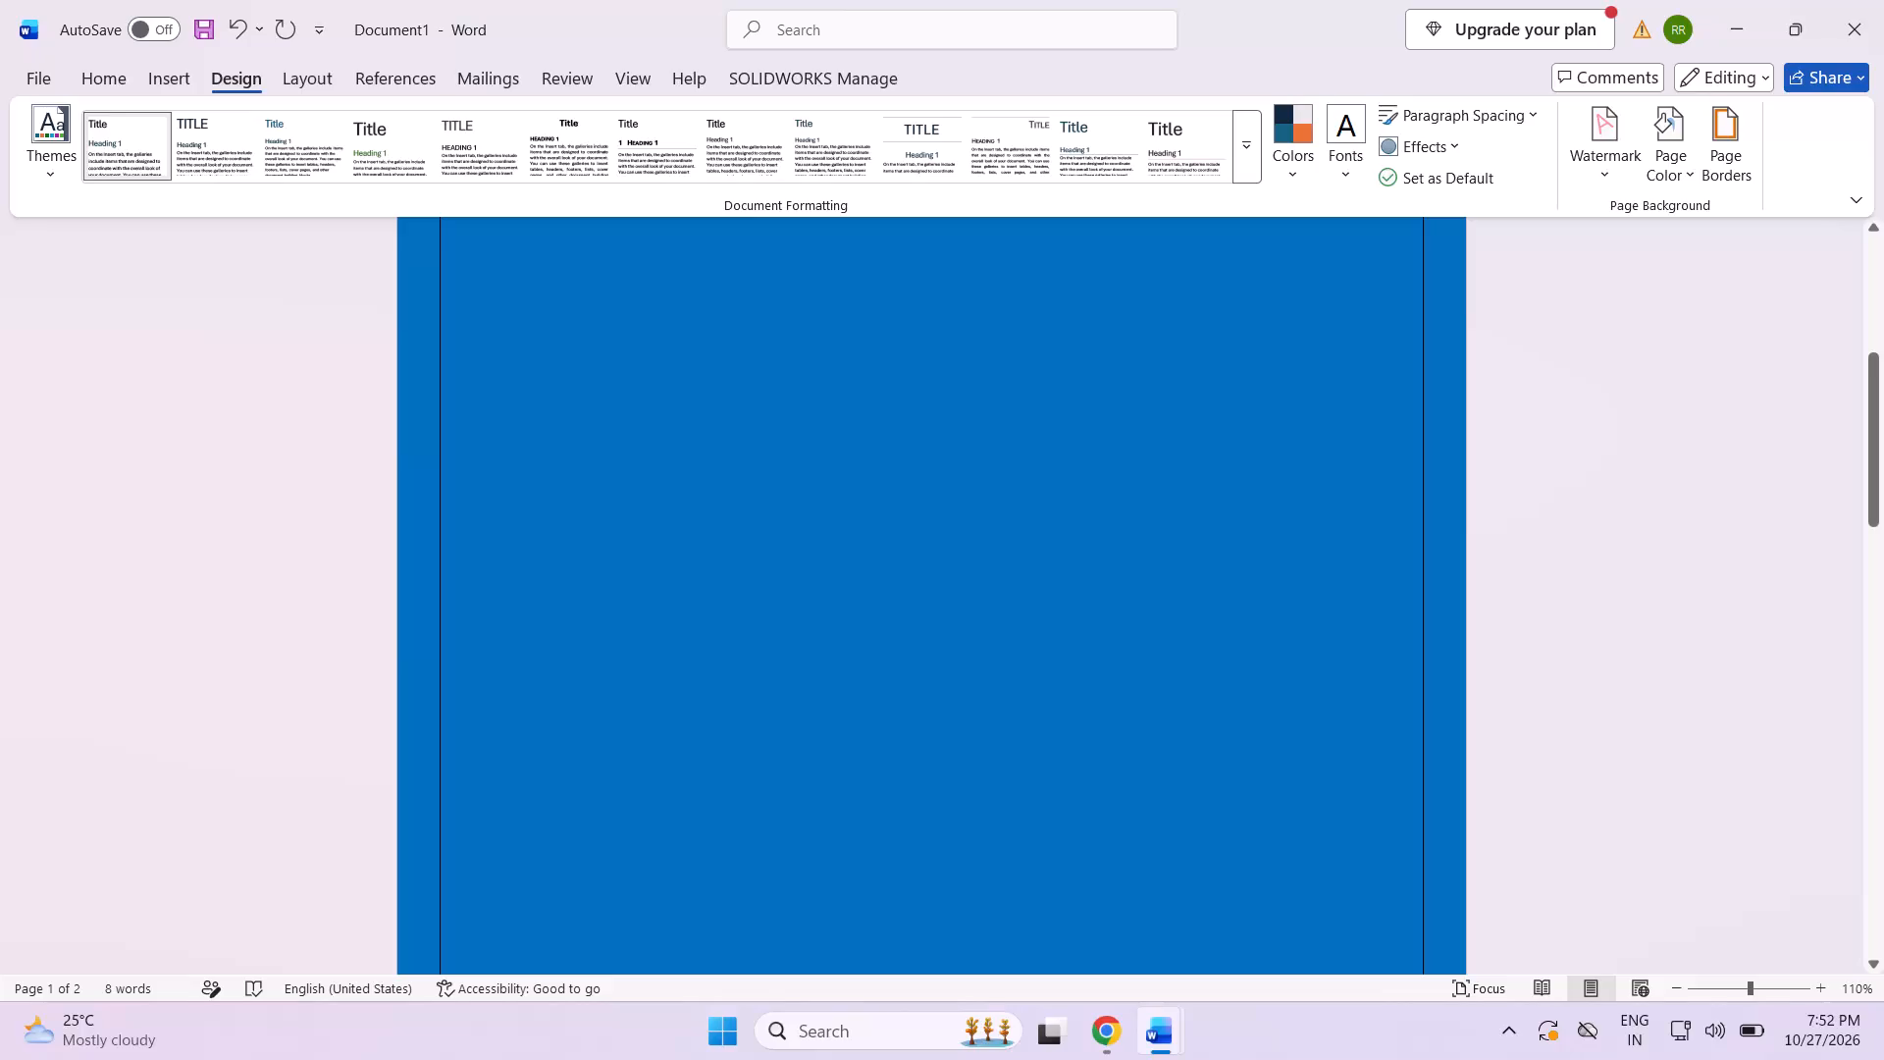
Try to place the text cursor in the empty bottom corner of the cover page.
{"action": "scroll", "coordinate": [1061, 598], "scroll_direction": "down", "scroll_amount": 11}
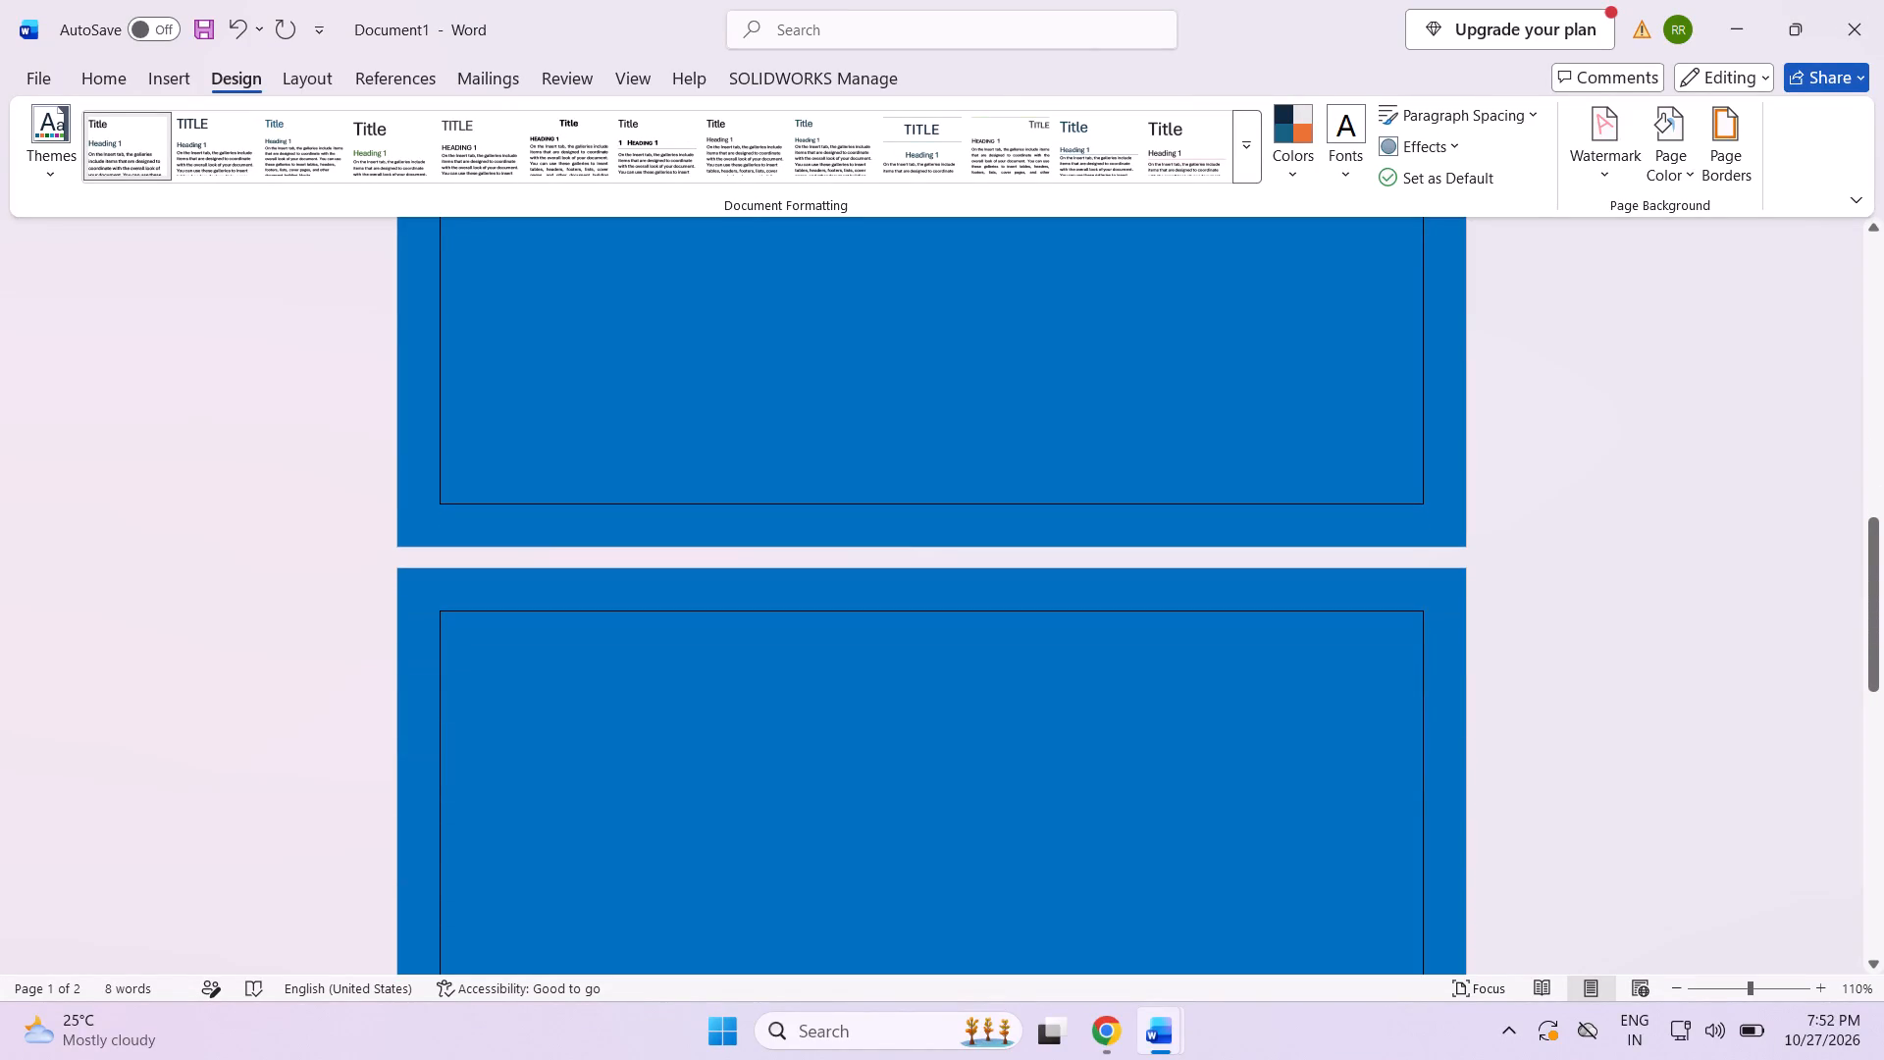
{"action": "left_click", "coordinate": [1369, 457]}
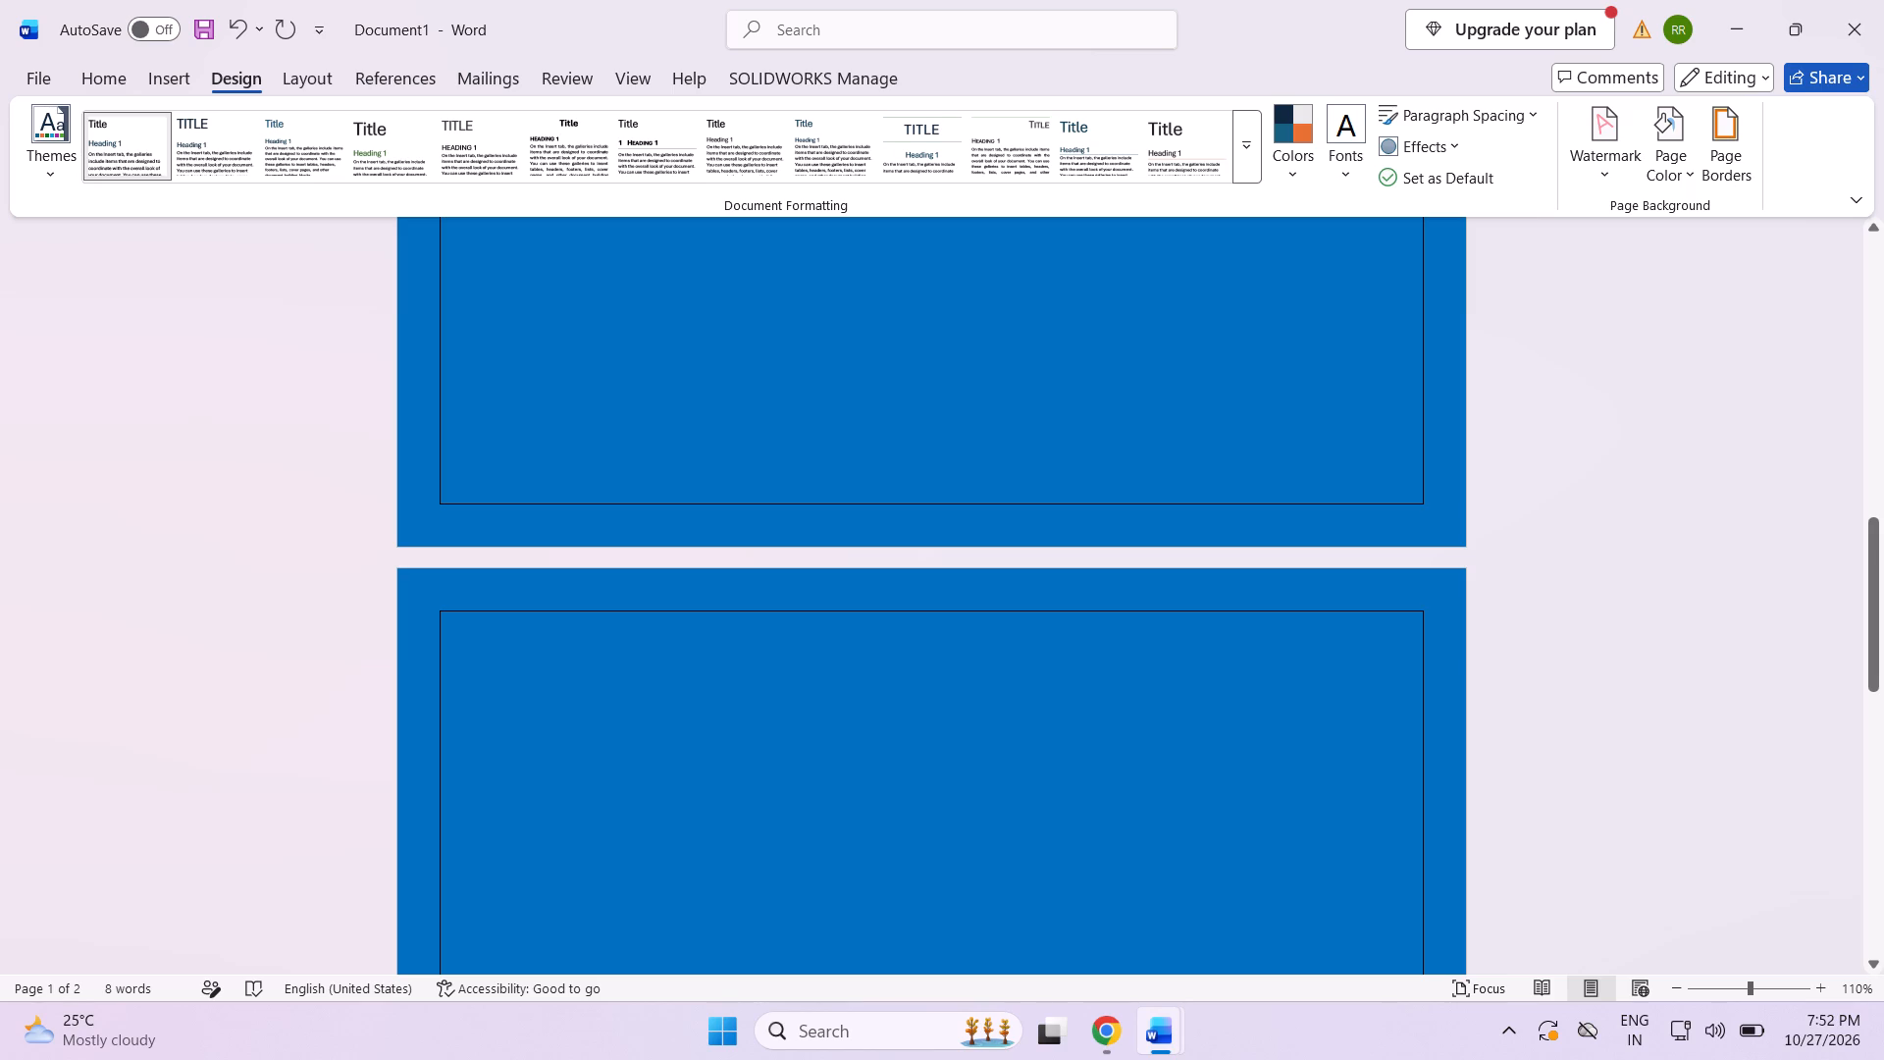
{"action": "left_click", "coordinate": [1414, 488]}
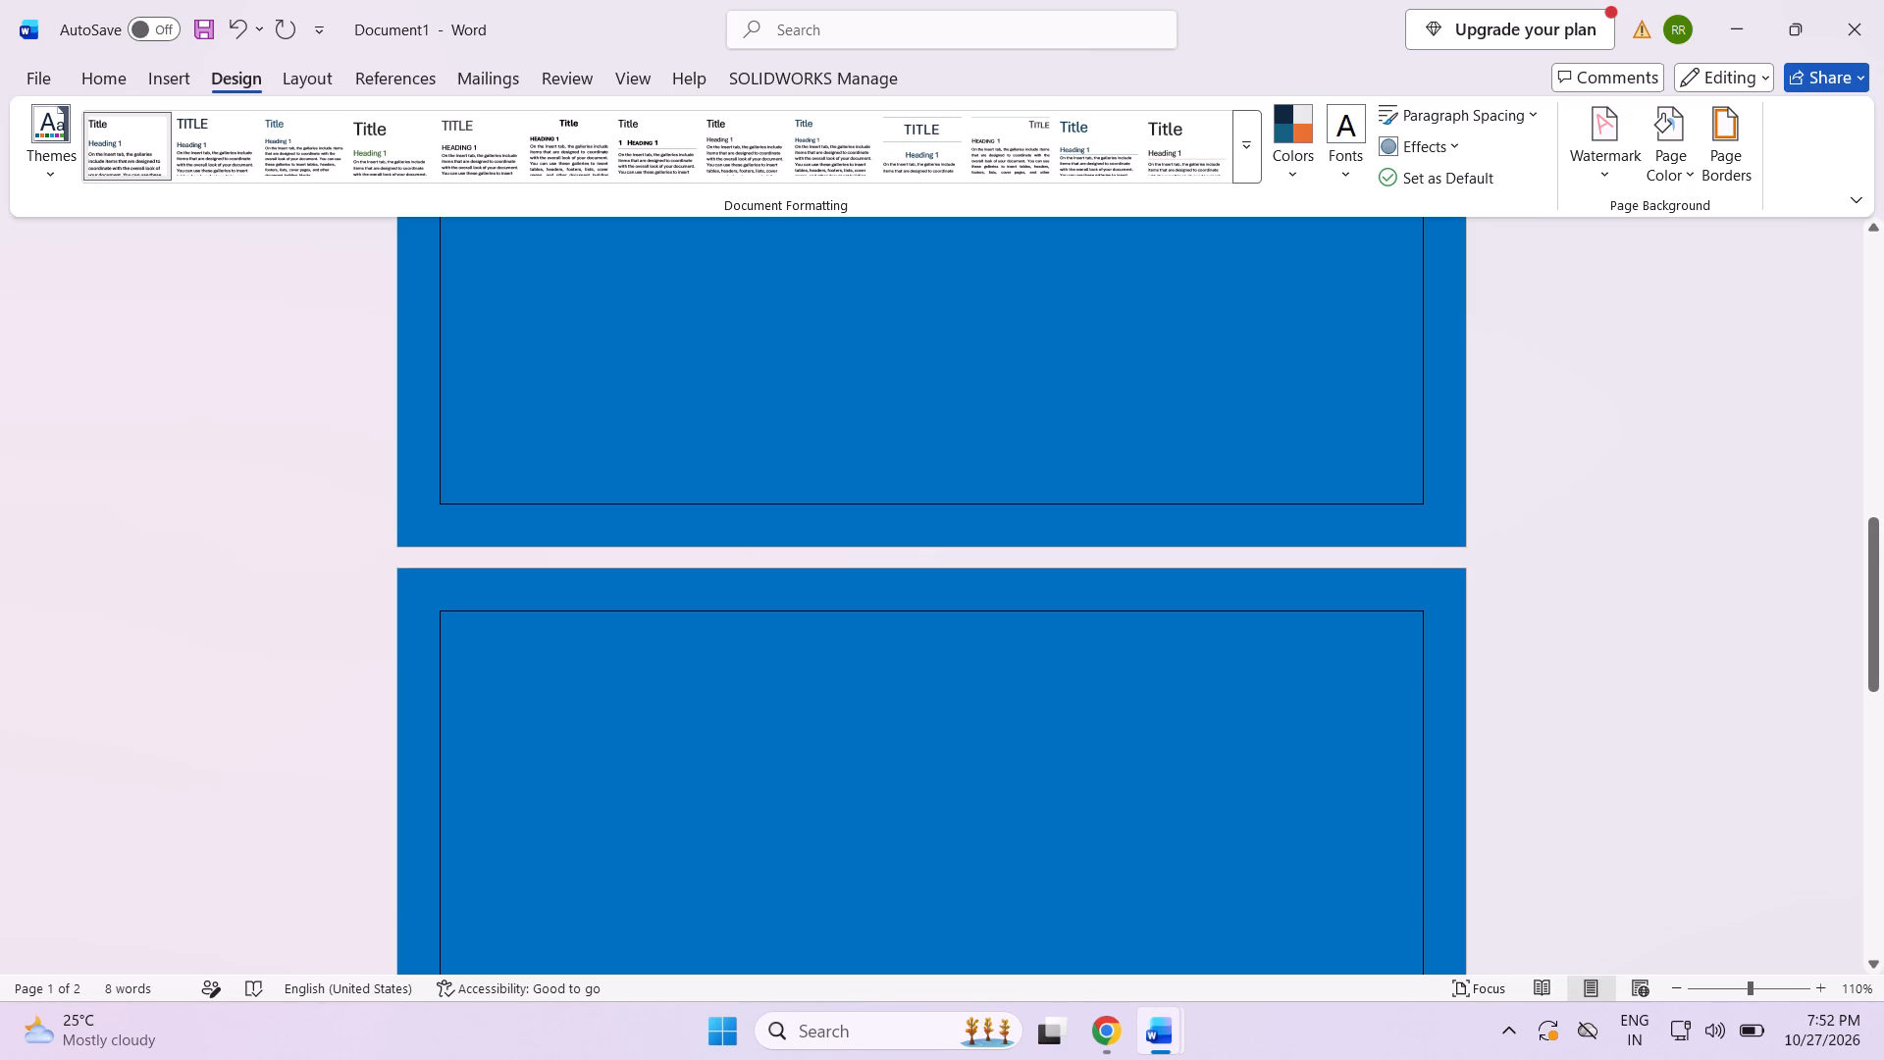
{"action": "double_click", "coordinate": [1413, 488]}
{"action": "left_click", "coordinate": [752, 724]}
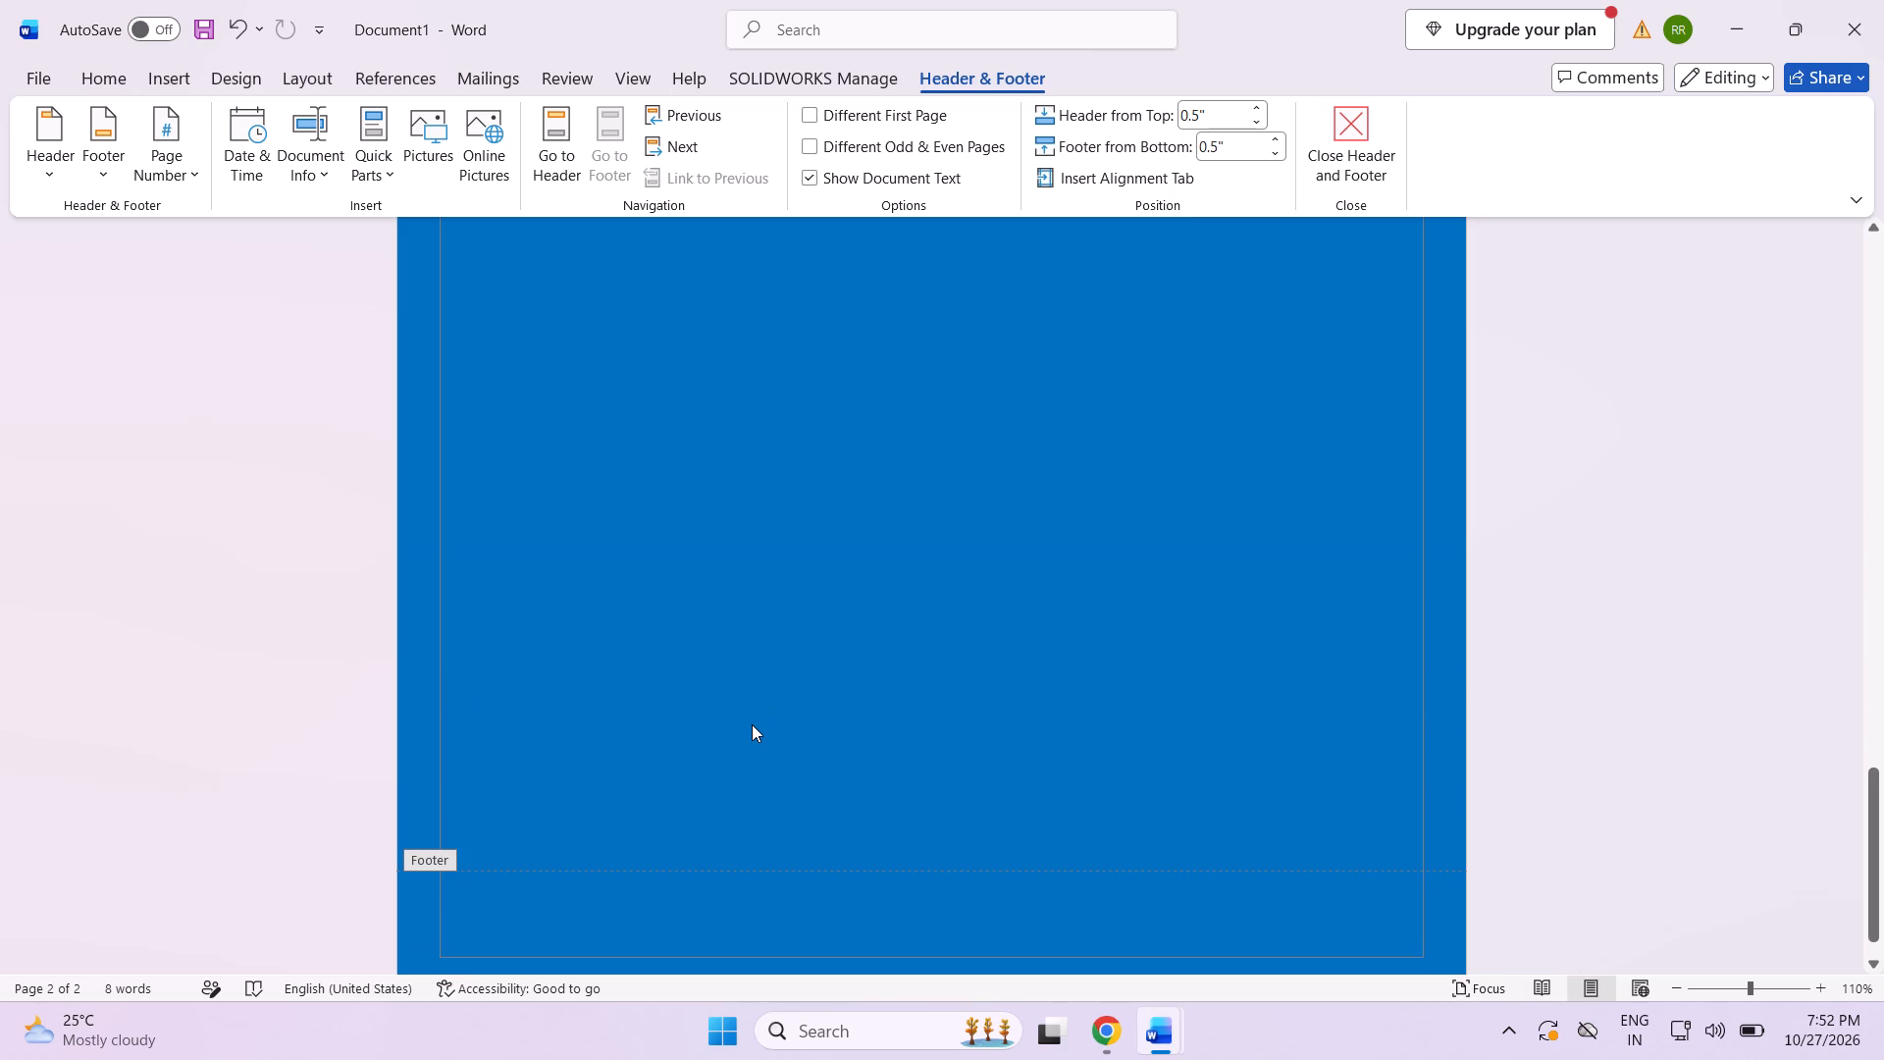
Undo the recent series of page color changes and the insertion of the second page.
{"action": "key", "text": "ctrl+z"}
{"action": "scroll", "coordinate": [781, 724], "scroll_direction": "up", "scroll_amount": 9}
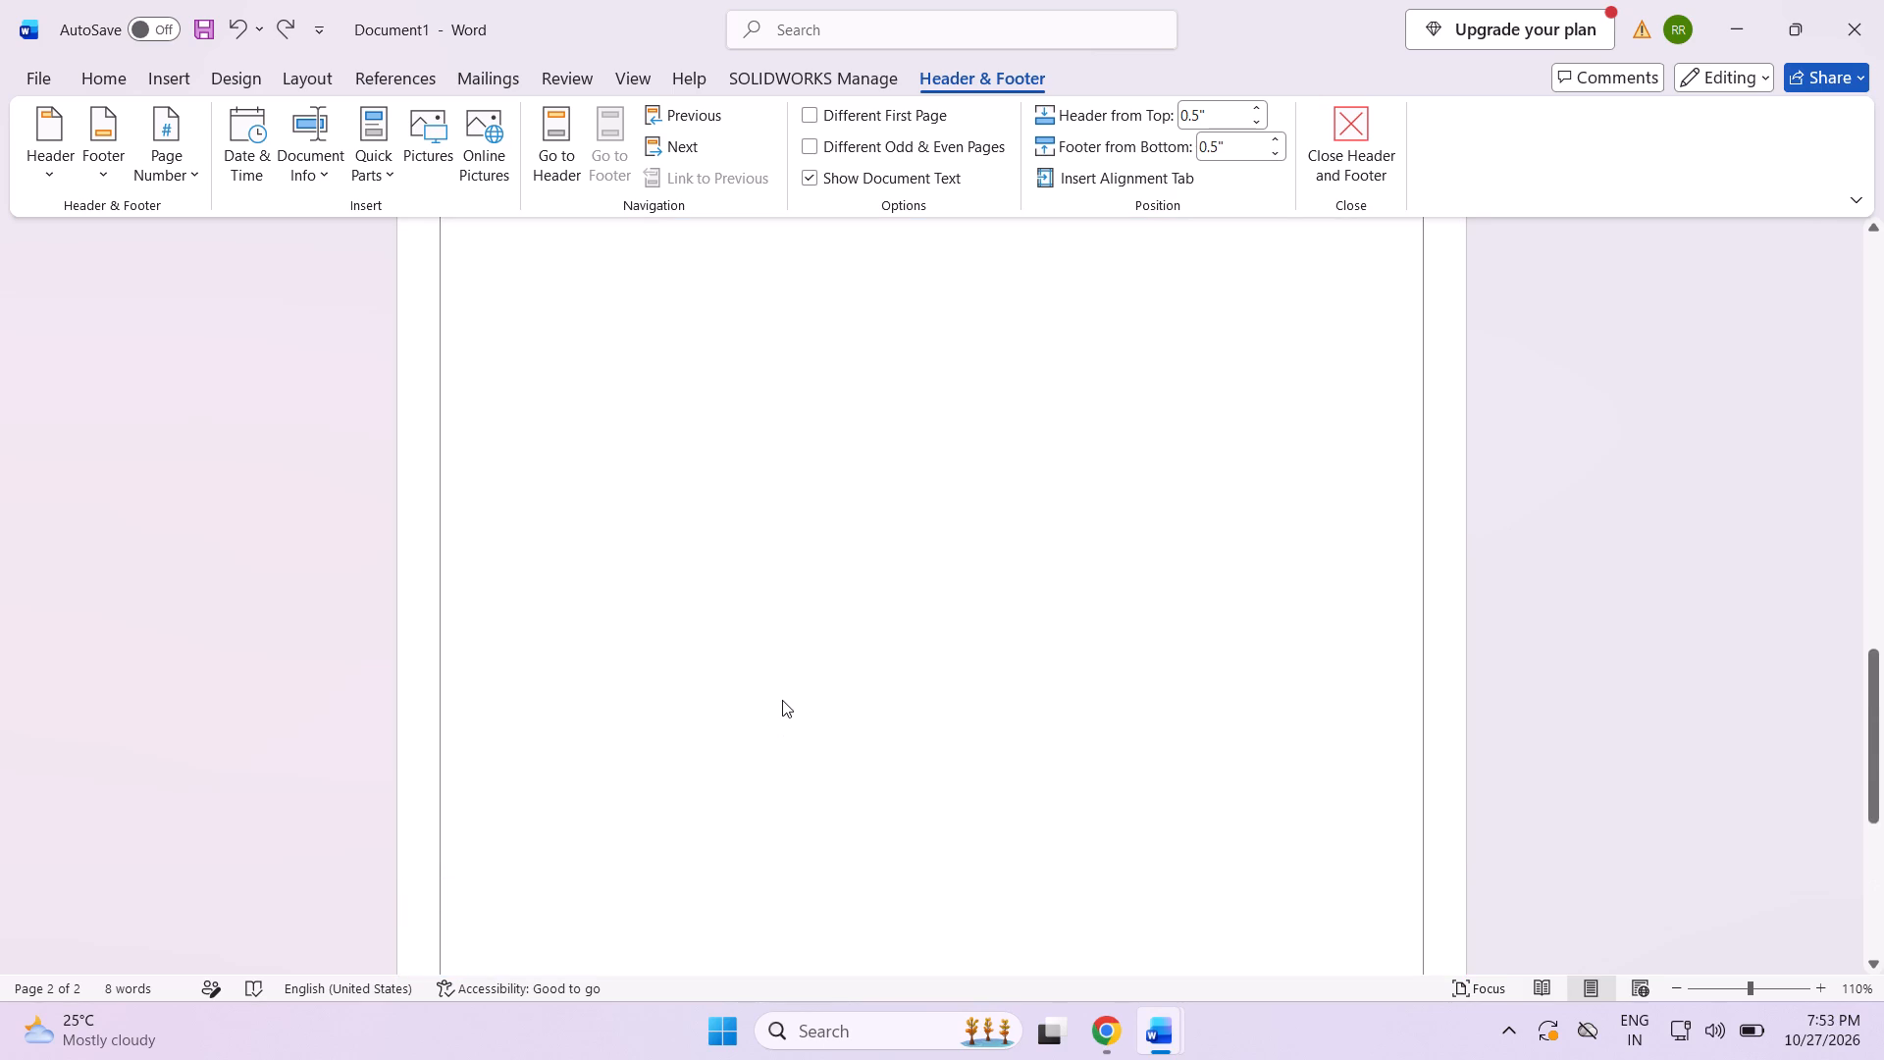
{"action": "scroll", "coordinate": [782, 700], "scroll_direction": "up", "scroll_amount": 12}
{"action": "scroll", "coordinate": [755, 975], "scroll_direction": "down", "scroll_amount": 3}
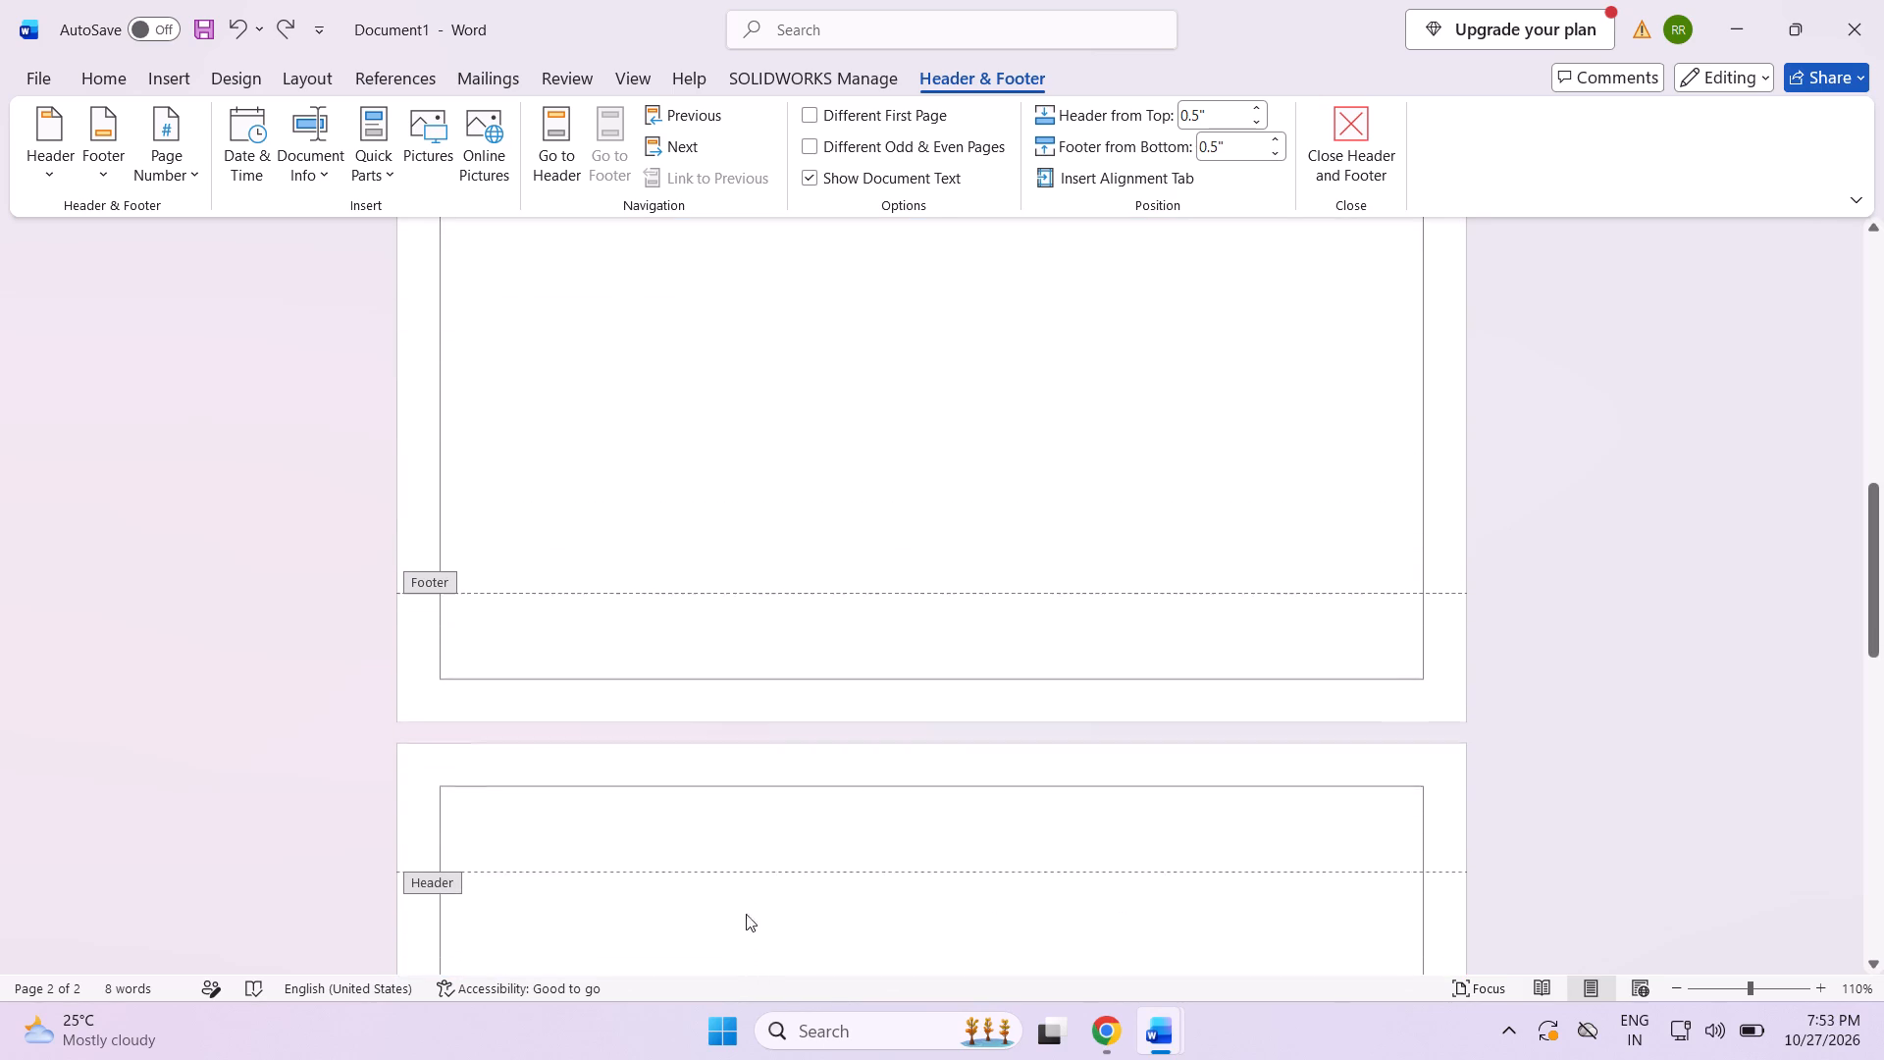
{"action": "left_click", "coordinate": [682, 863]}
{"action": "key", "text": "ctrl+z"}
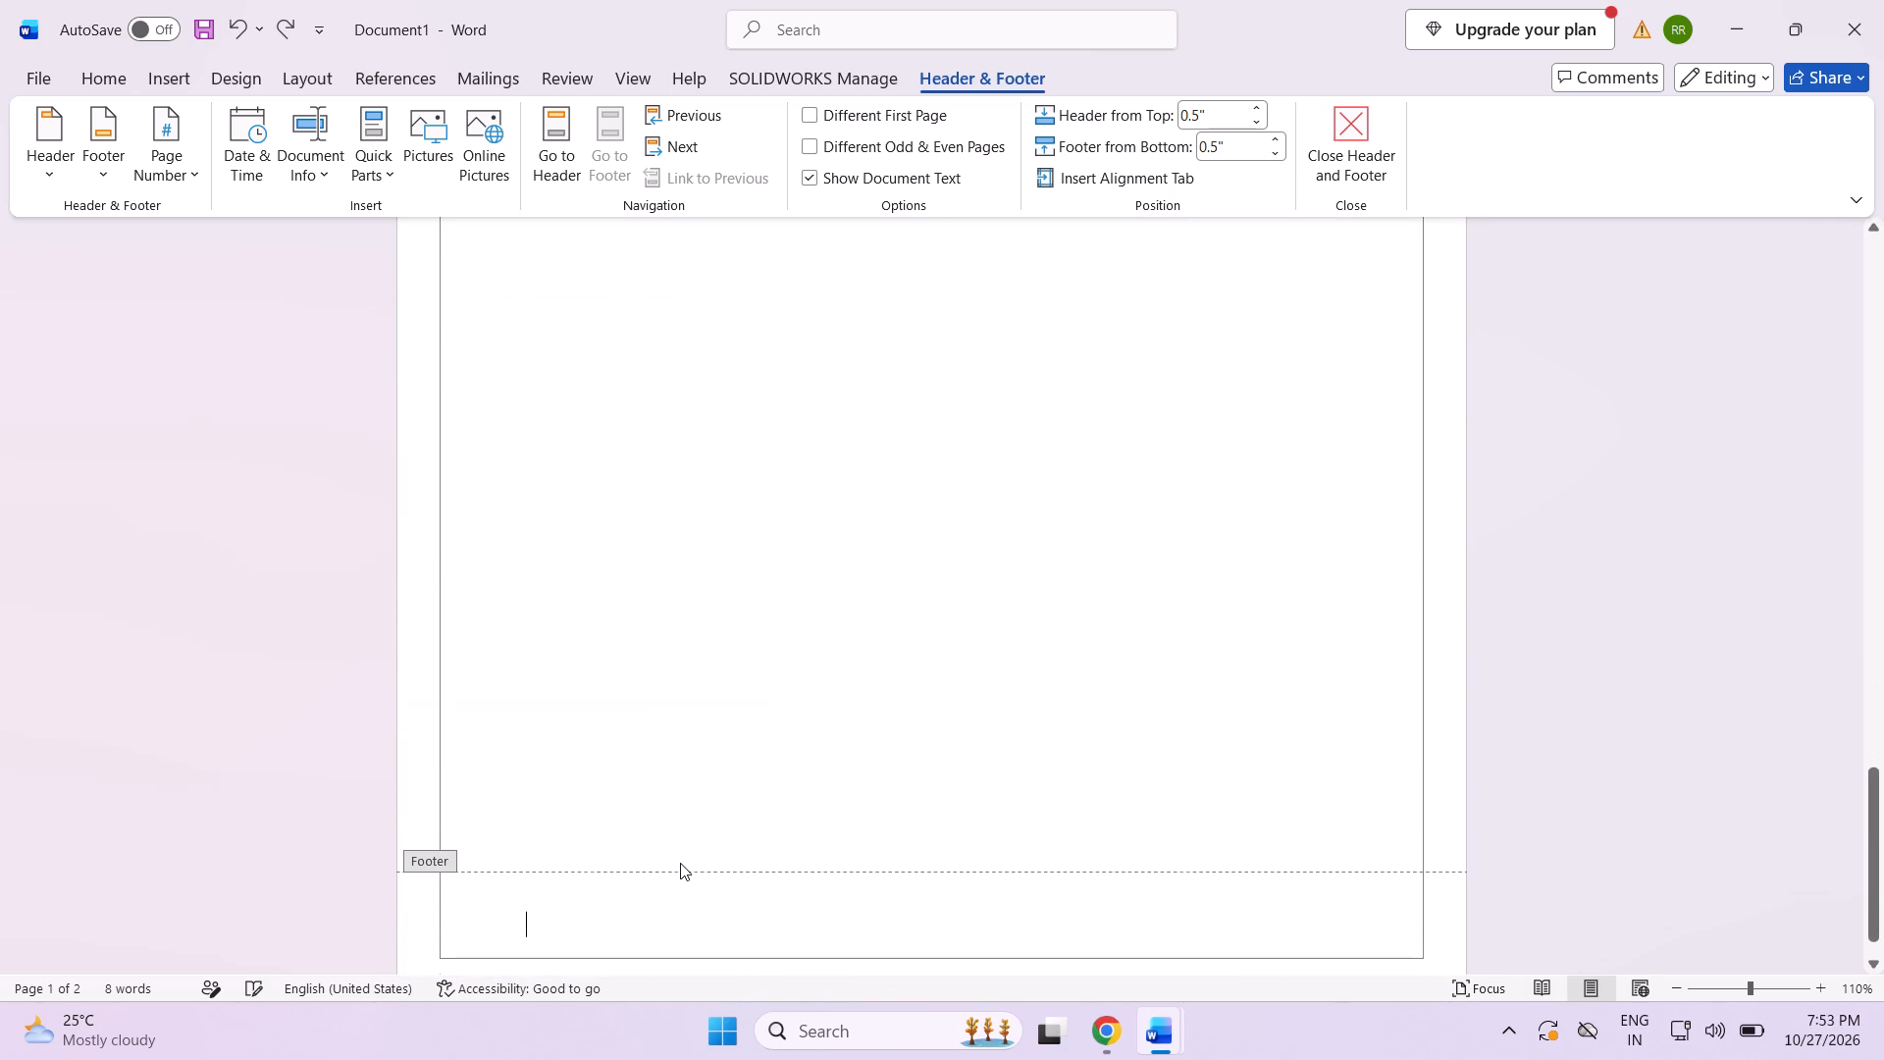
{"action": "scroll", "coordinate": [680, 863], "scroll_direction": "up", "scroll_amount": 3, "text": "ctrl"}
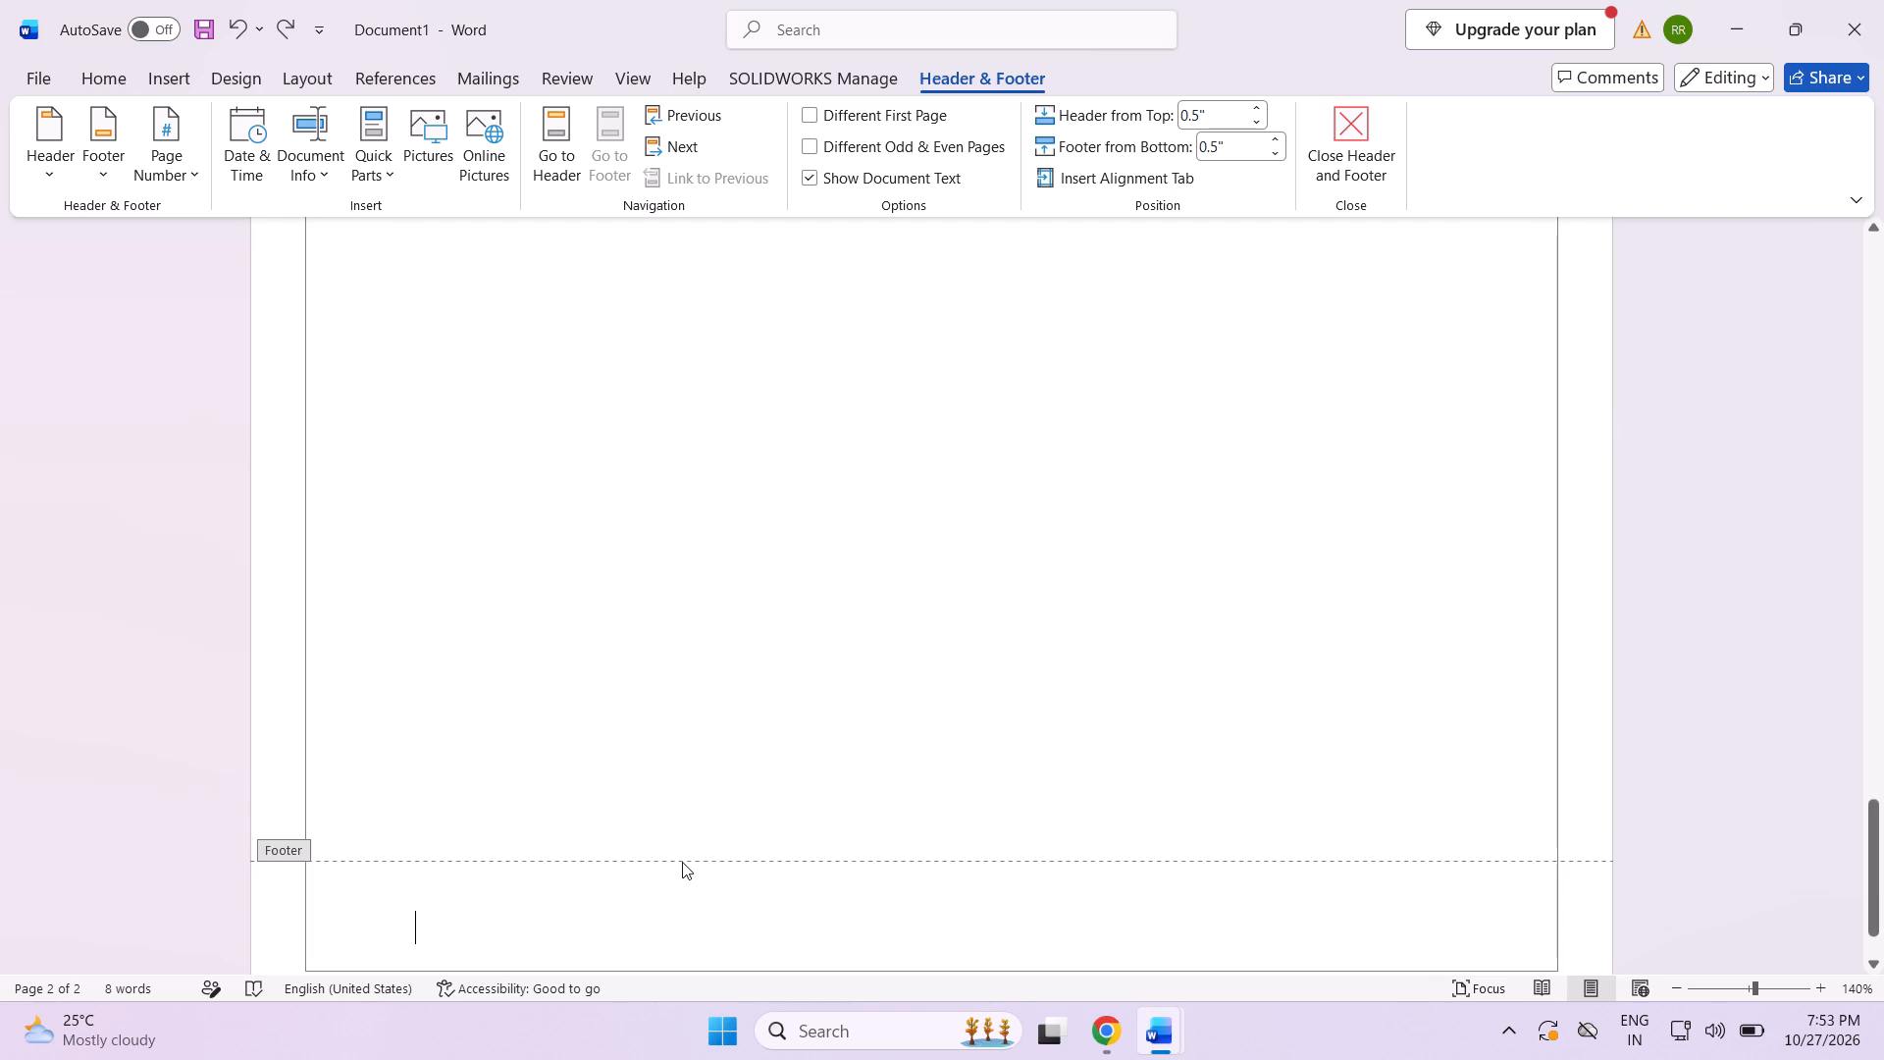
{"action": "key", "text": "ctrl+z"}
{"action": "key", "text": "ctrl+z"}
{"action": "key", "text": "ctrl+z"}
{"action": "key", "text": "ctrl+z"}
{"action": "key", "text": "ctrl+z"}
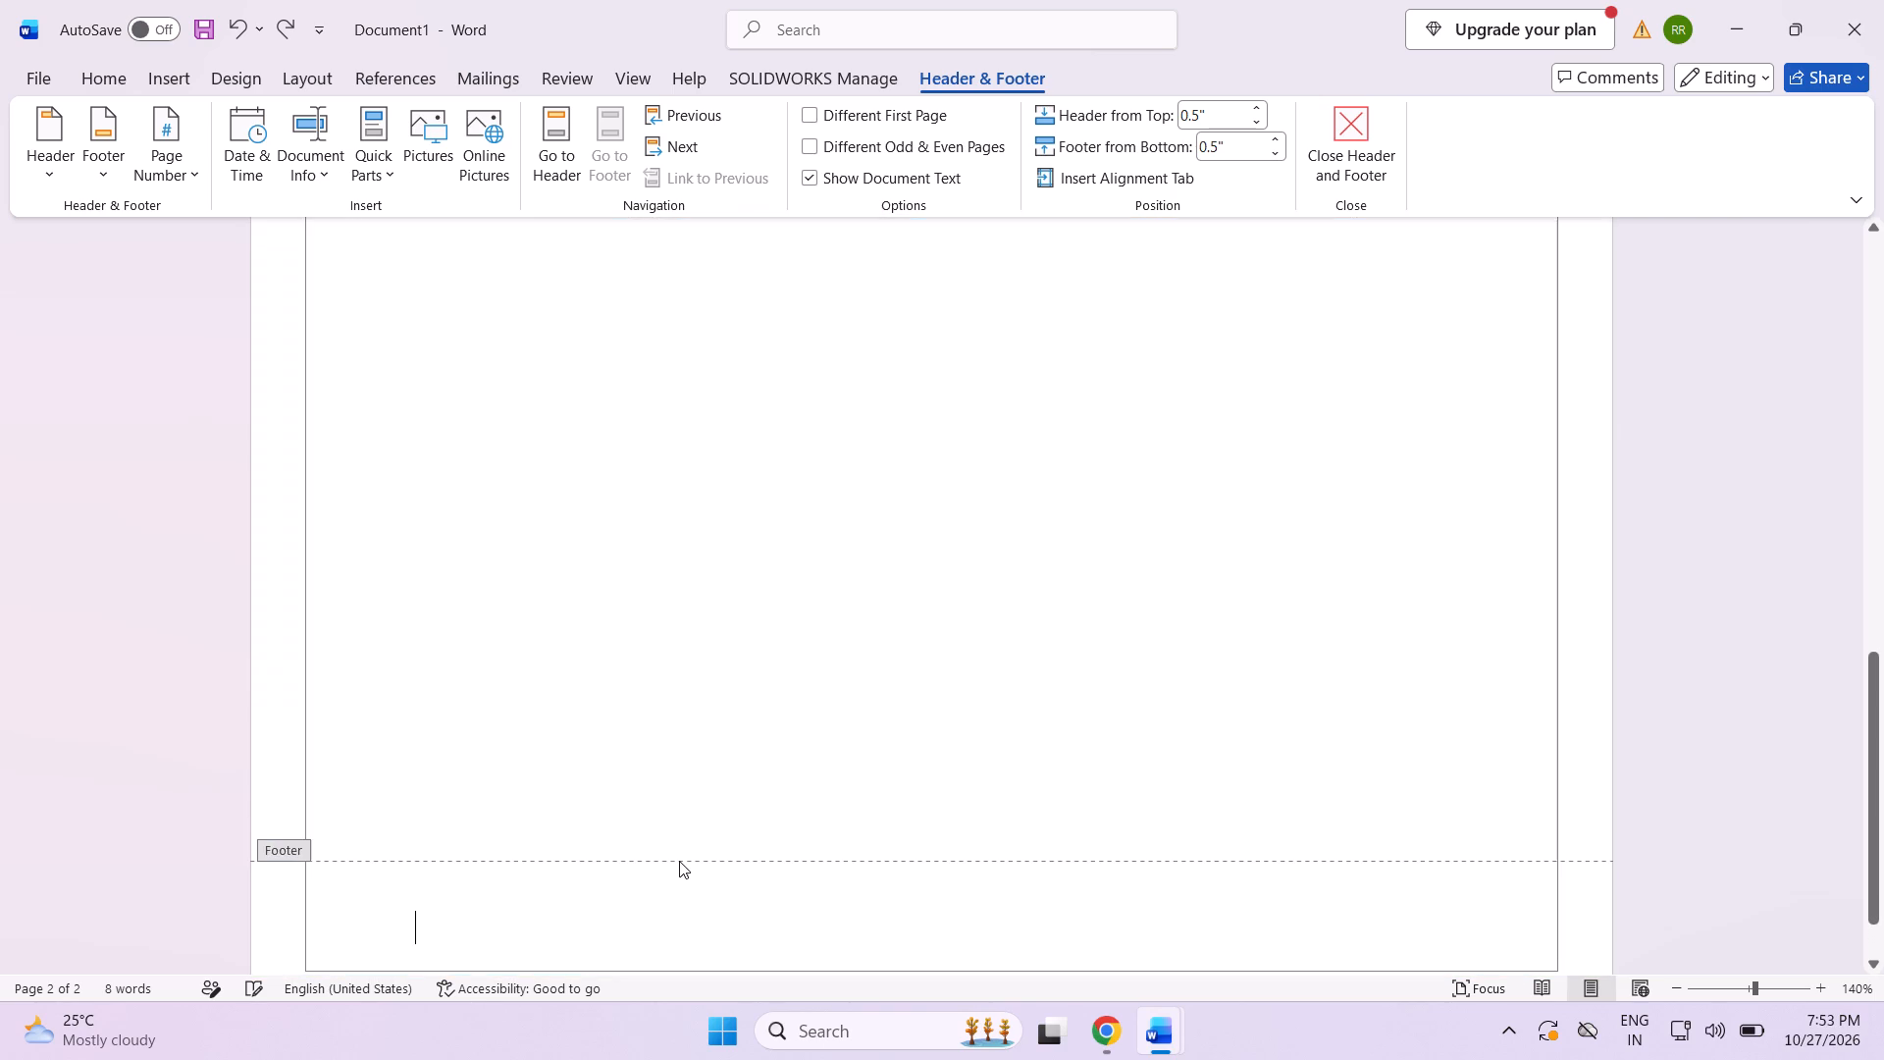
{"action": "key", "text": "ctrl+z"}
{"action": "key", "text": "ctrl+z"}
{"action": "key", "text": "ctrl+z"}
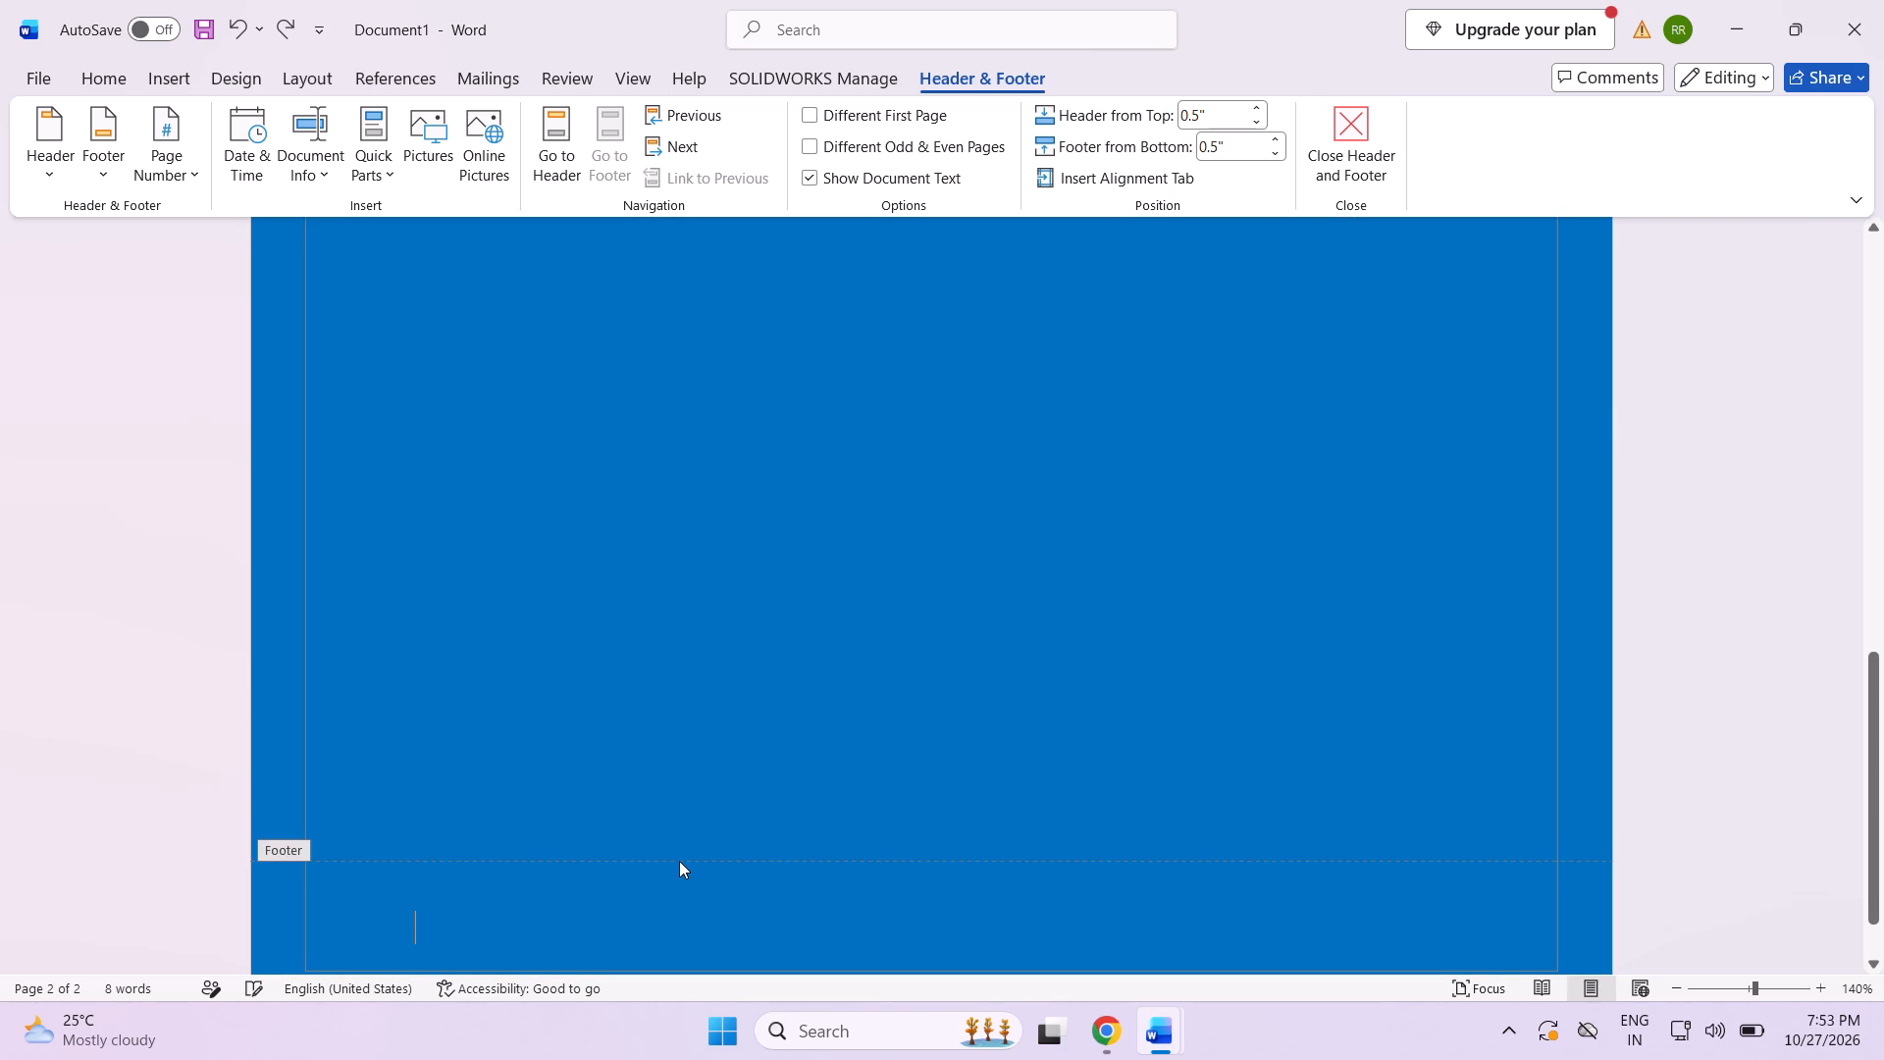
{"action": "key", "text": "ctrl+z"}
{"action": "scroll", "coordinate": [678, 861], "scroll_direction": "up", "scroll_amount": 7}
{"action": "scroll", "coordinate": [678, 861], "scroll_direction": "down", "scroll_amount": 6}
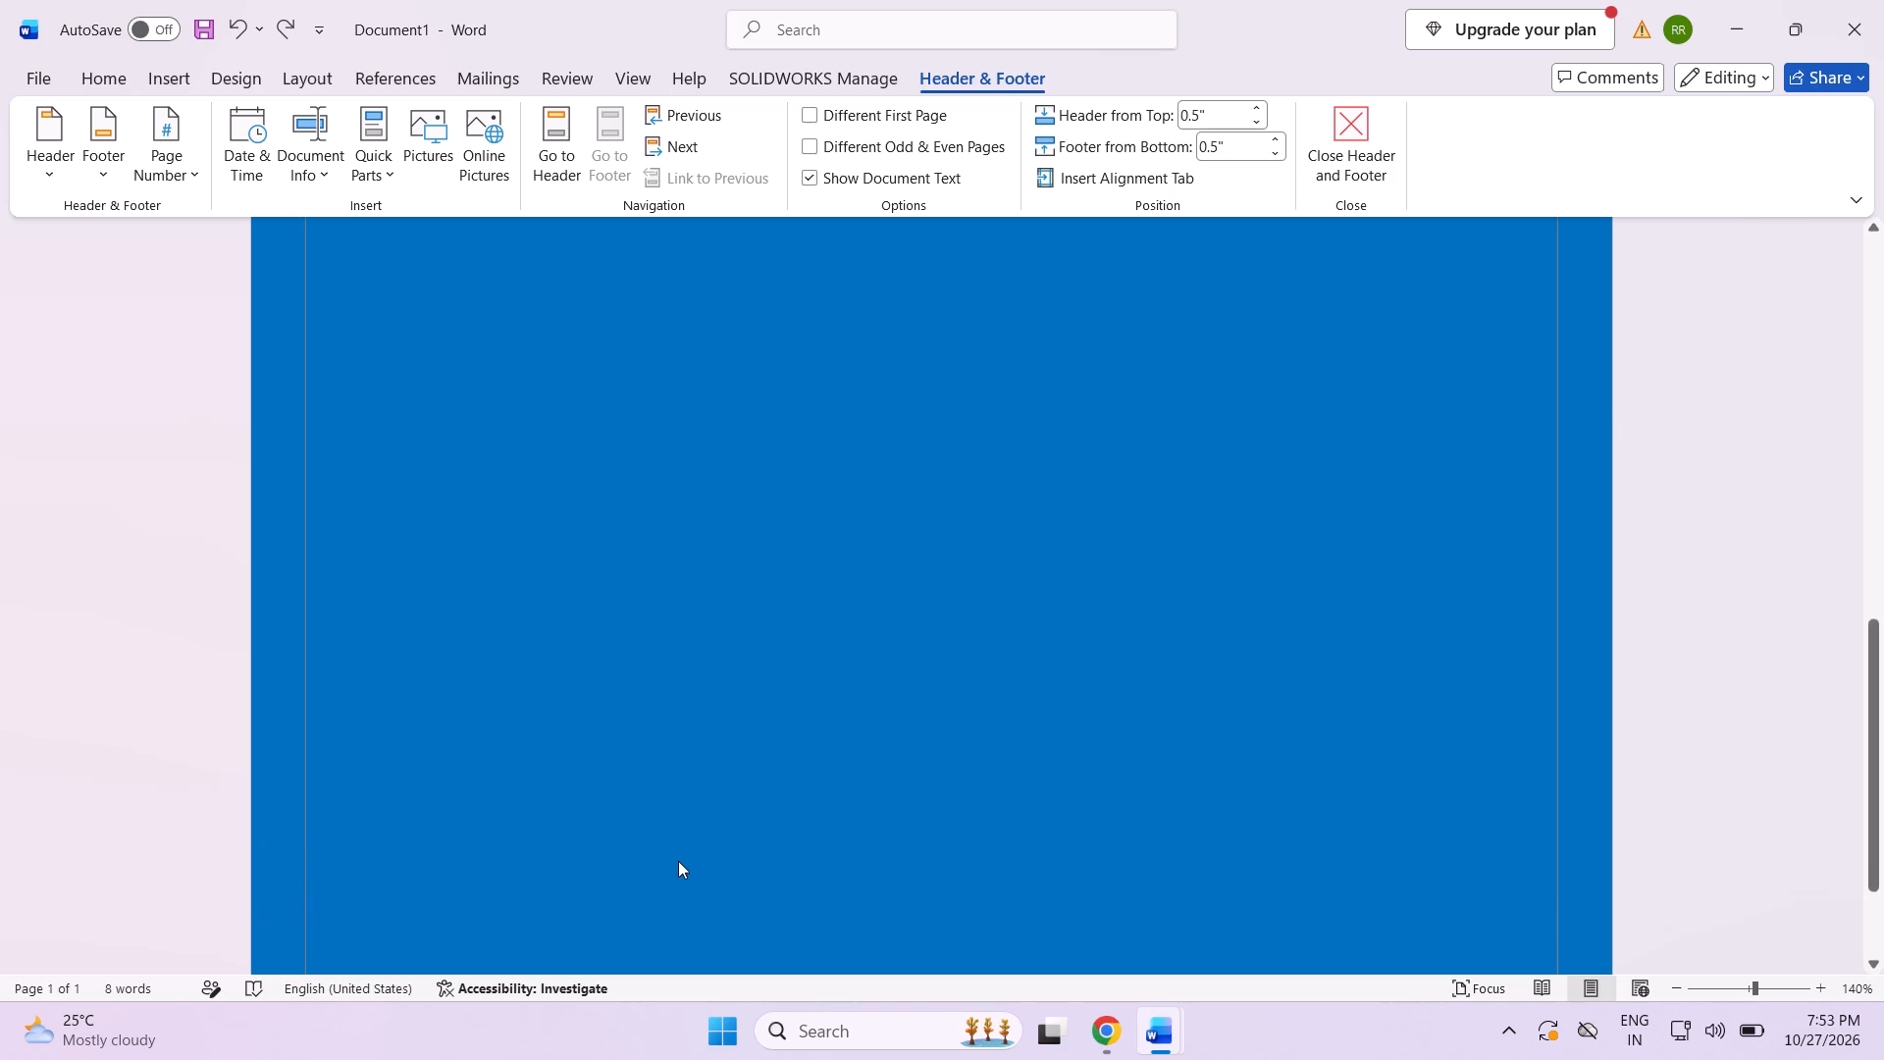
{"action": "scroll", "coordinate": [678, 861], "scroll_direction": "down", "scroll_amount": 2}
Undo four more cover edits, redo the last two text box layout changes, and return to the cover's body text.
{"action": "key", "text": "ctrl+z"}
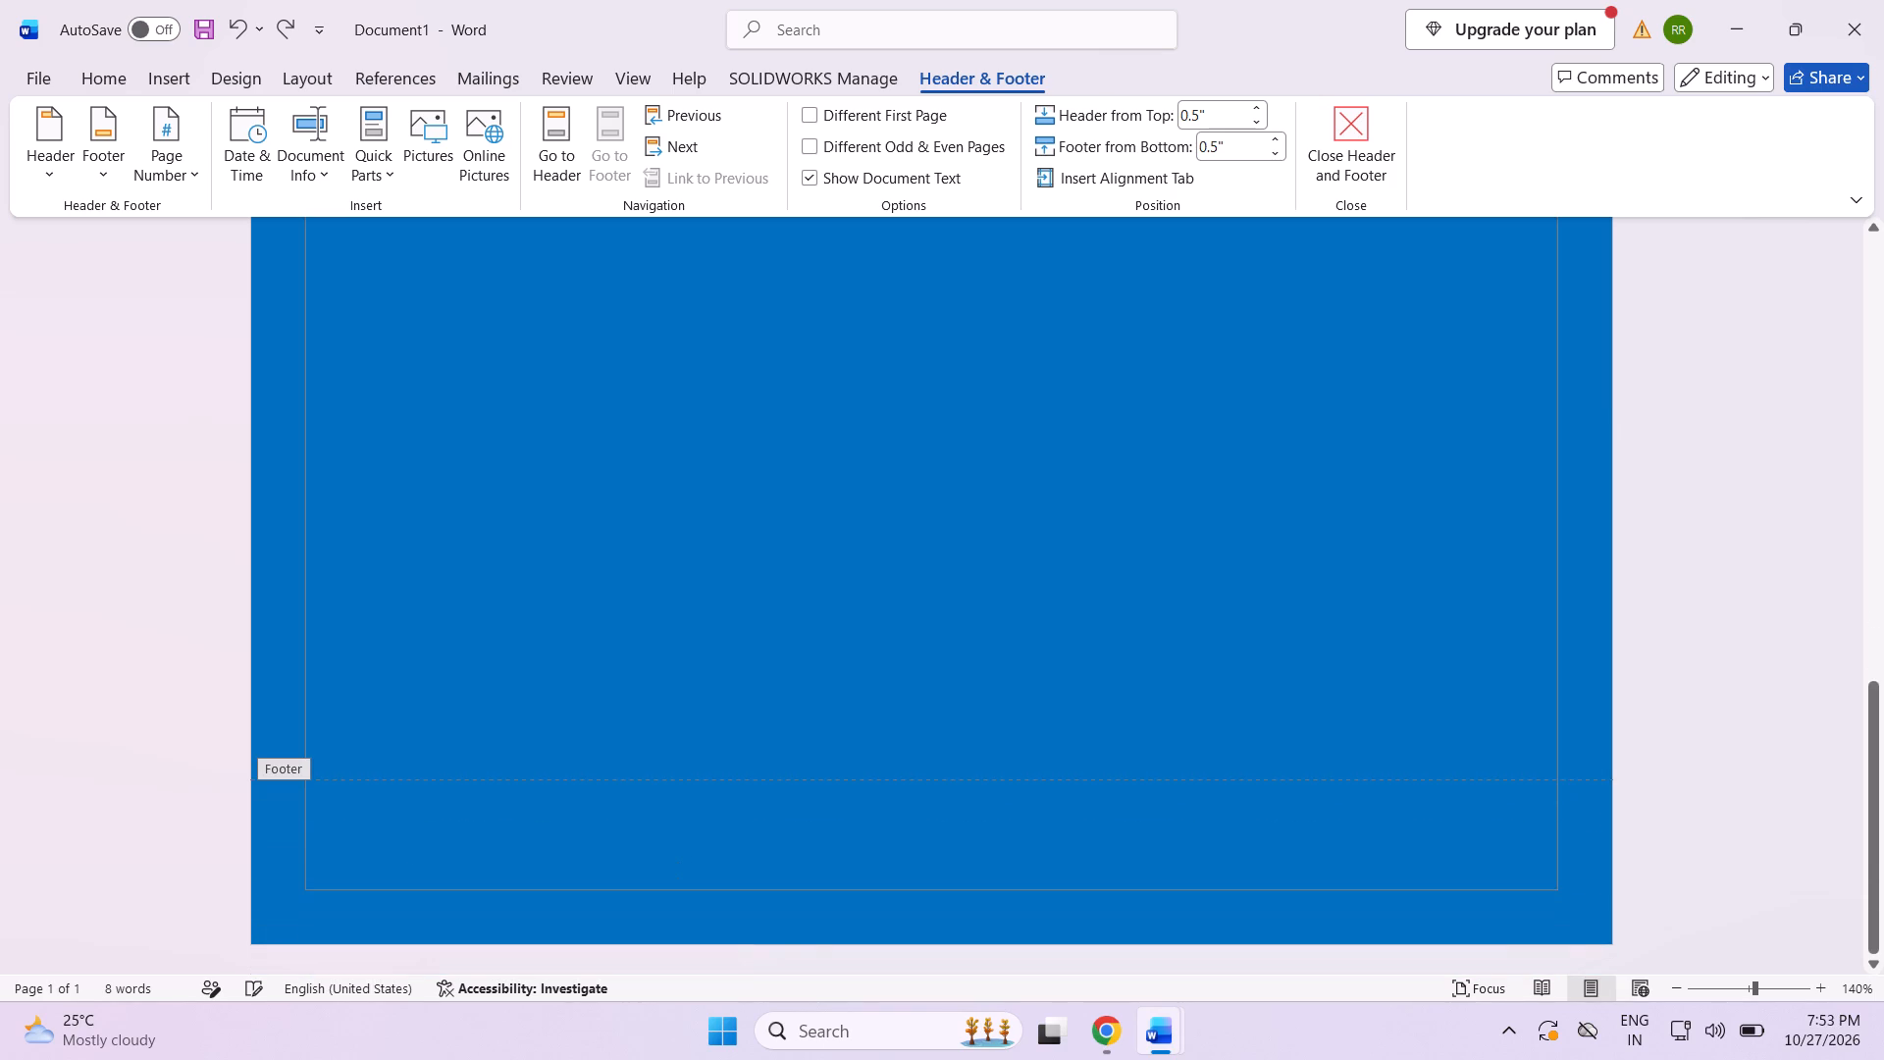
{"action": "key", "text": "ctrl+z"}
{"action": "key", "text": "ctrl+z"}
{"action": "key", "text": "ctrl+z"}
{"action": "scroll", "coordinate": [674, 860], "scroll_direction": "up", "scroll_amount": 3}
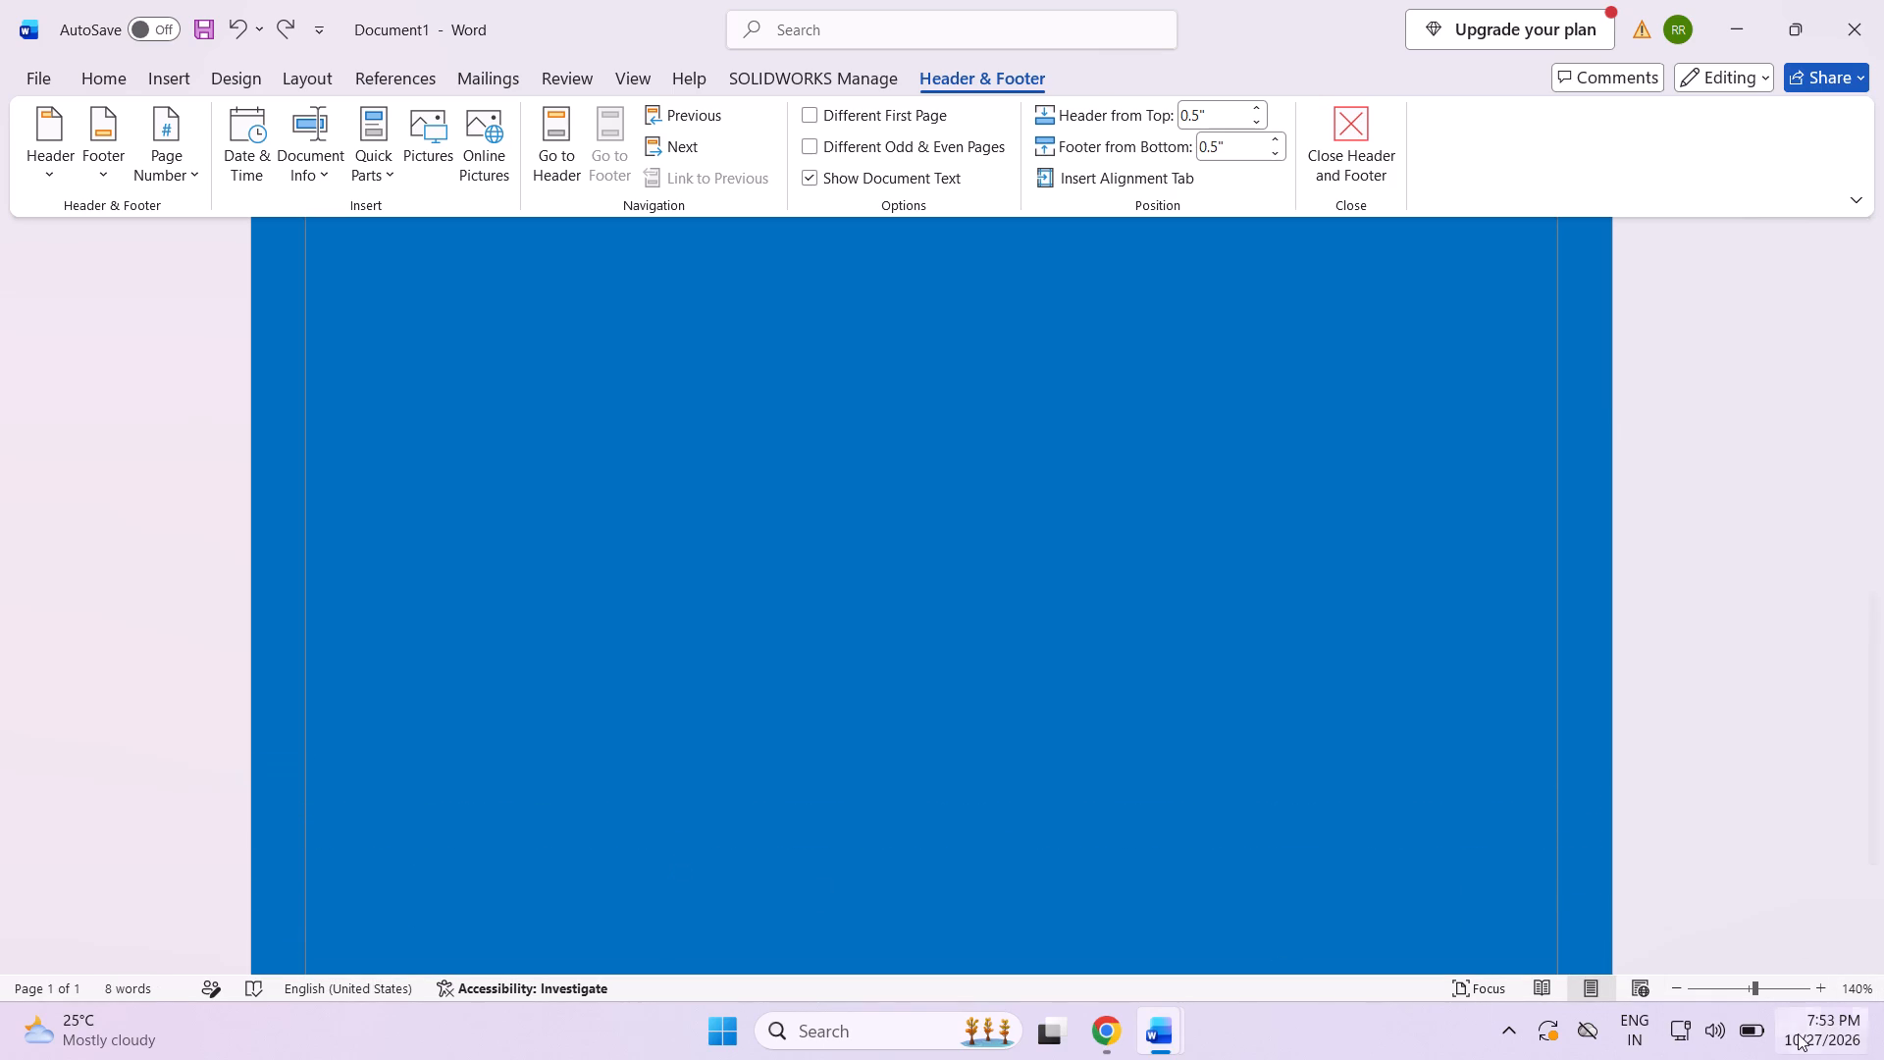
{"action": "left_click", "coordinate": [1748, 989]}
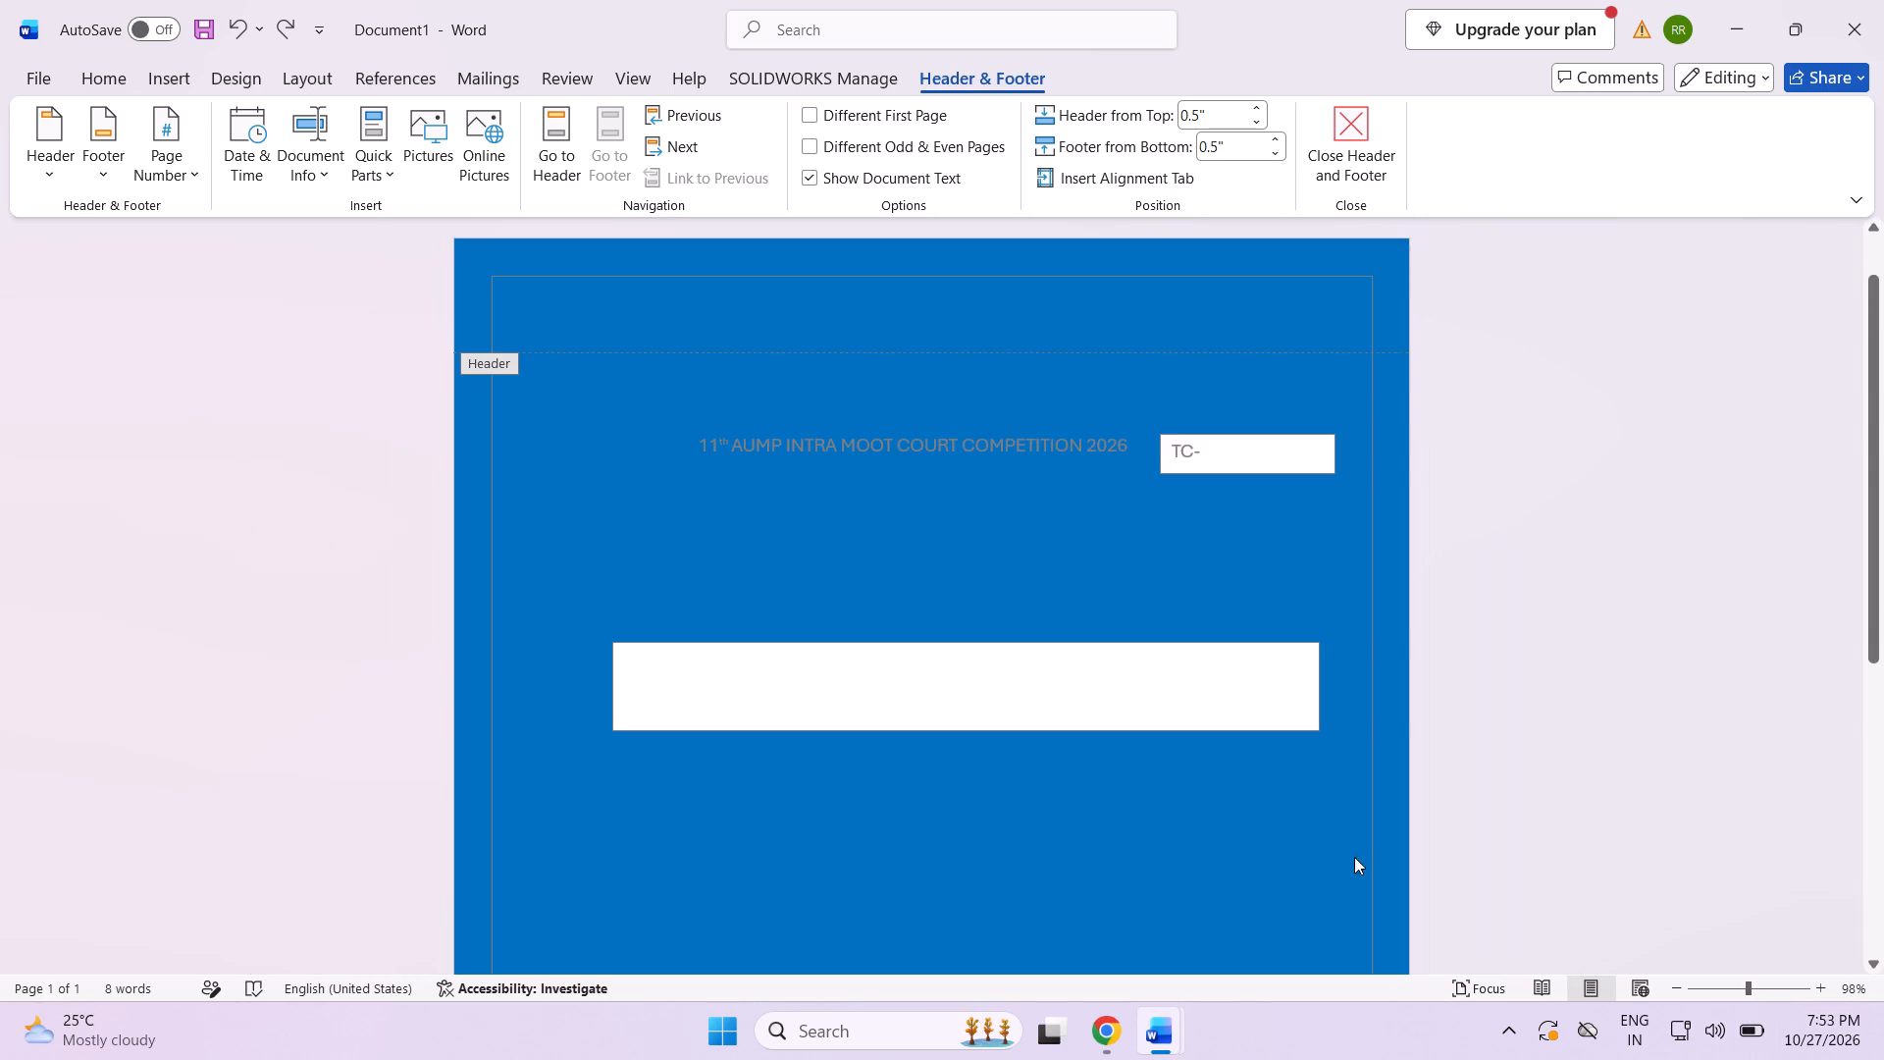
{"action": "scroll", "coordinate": [1230, 804], "scroll_direction": "down", "scroll_amount": 3}
{"action": "scroll", "coordinate": [1232, 821], "scroll_direction": "up", "scroll_amount": 1}
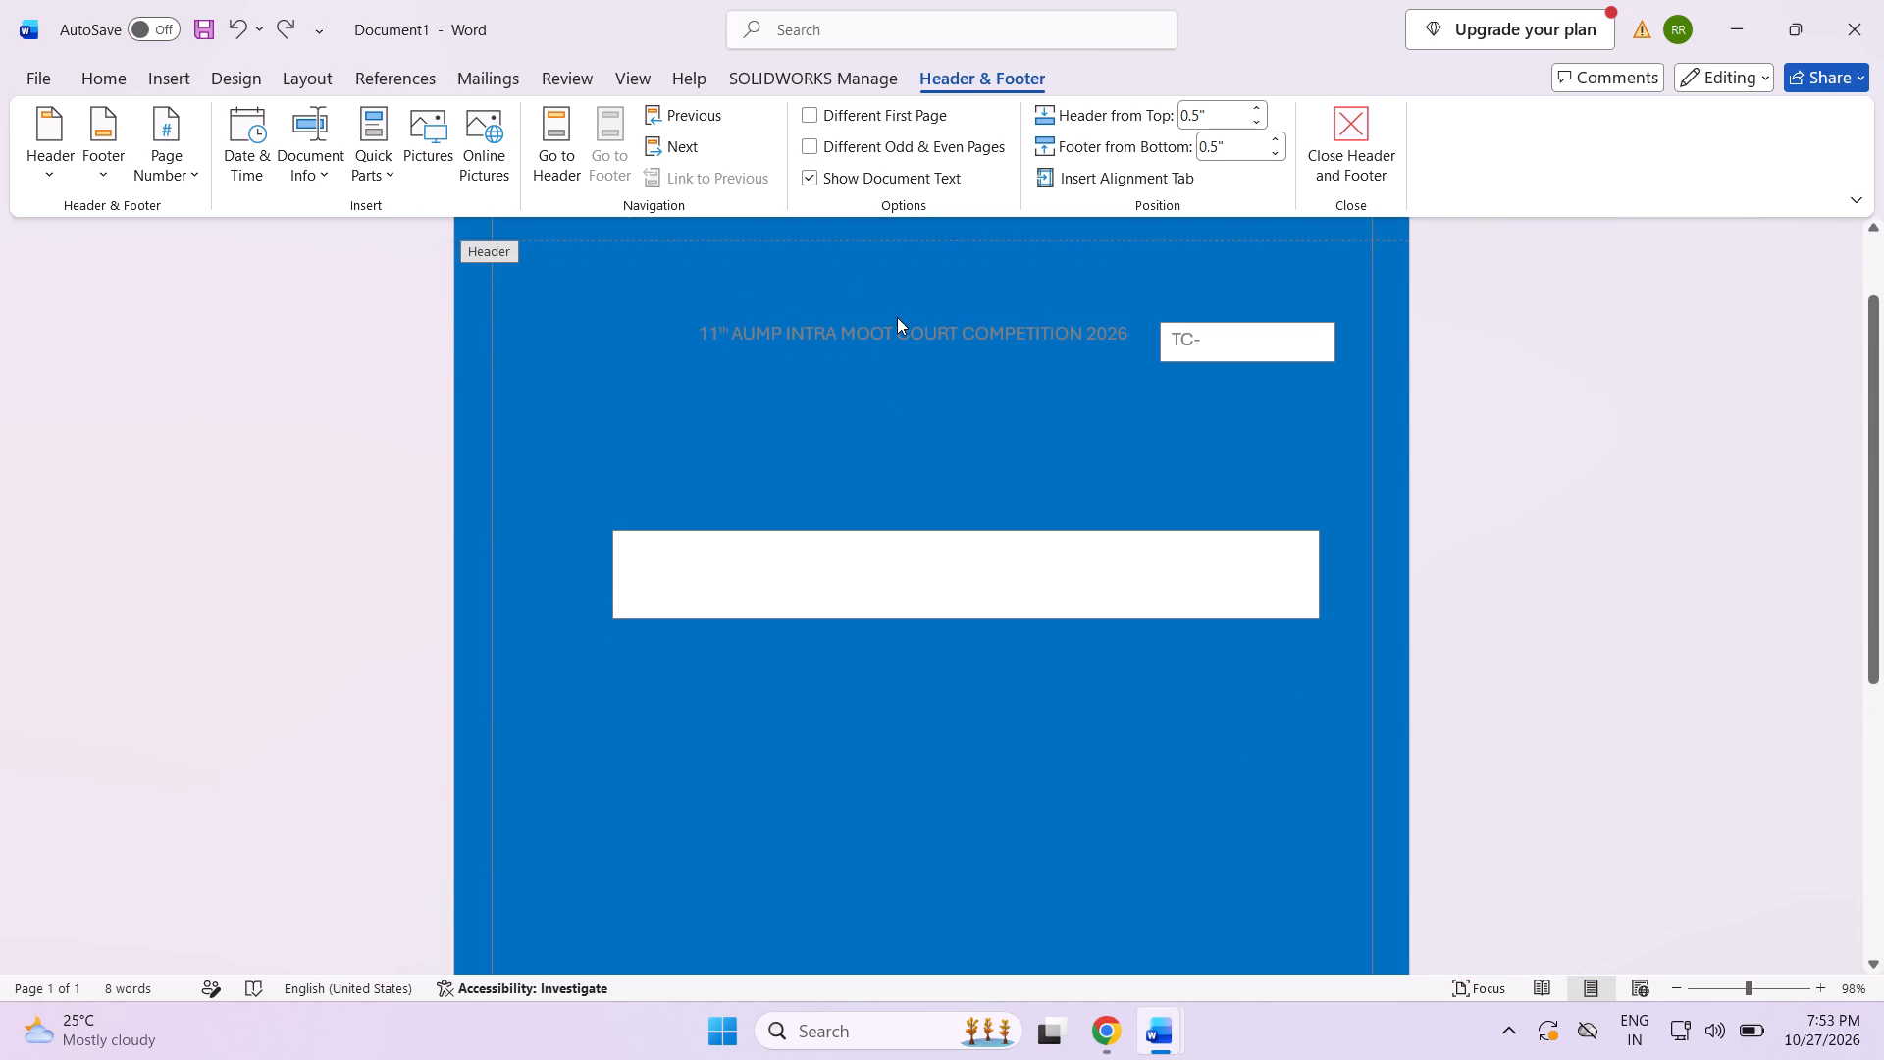
{"action": "key", "text": "ctrl+y"}
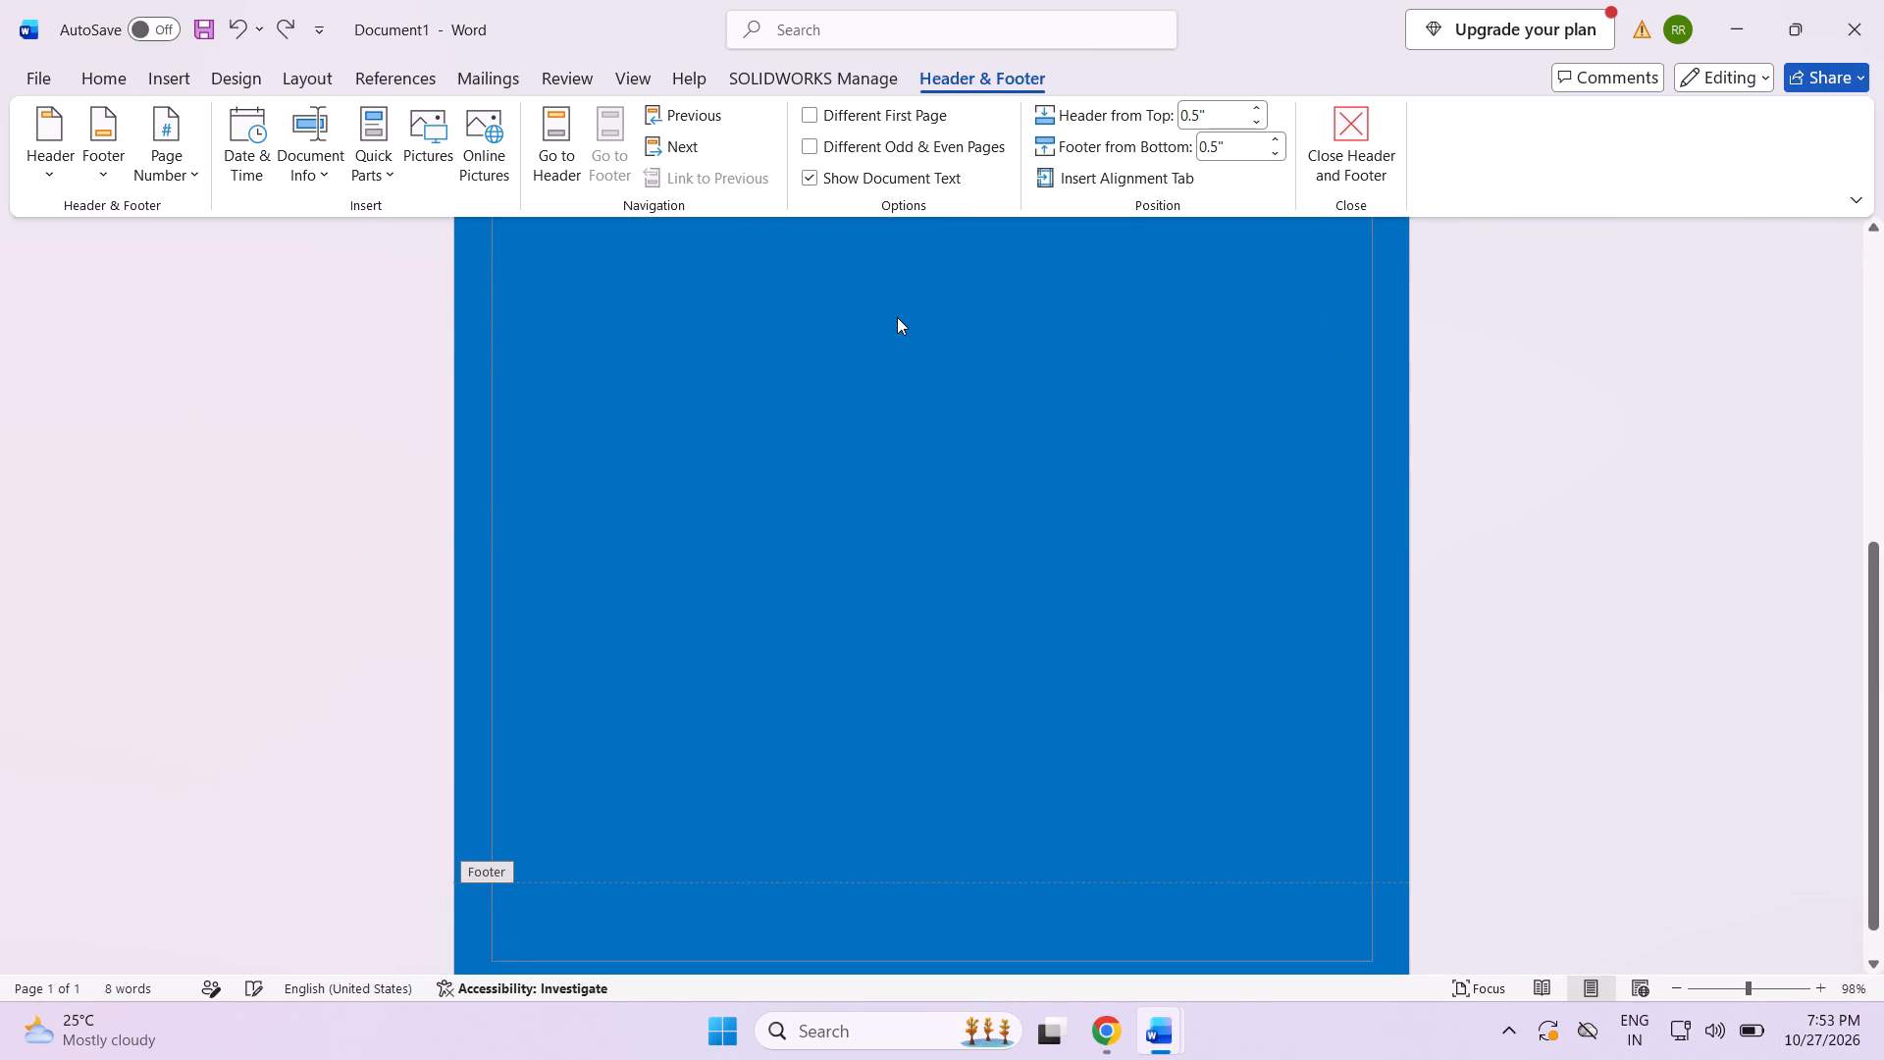
{"action": "key", "text": "ctrl+y"}
{"action": "scroll", "coordinate": [693, 622], "scroll_direction": "up", "scroll_amount": 4}
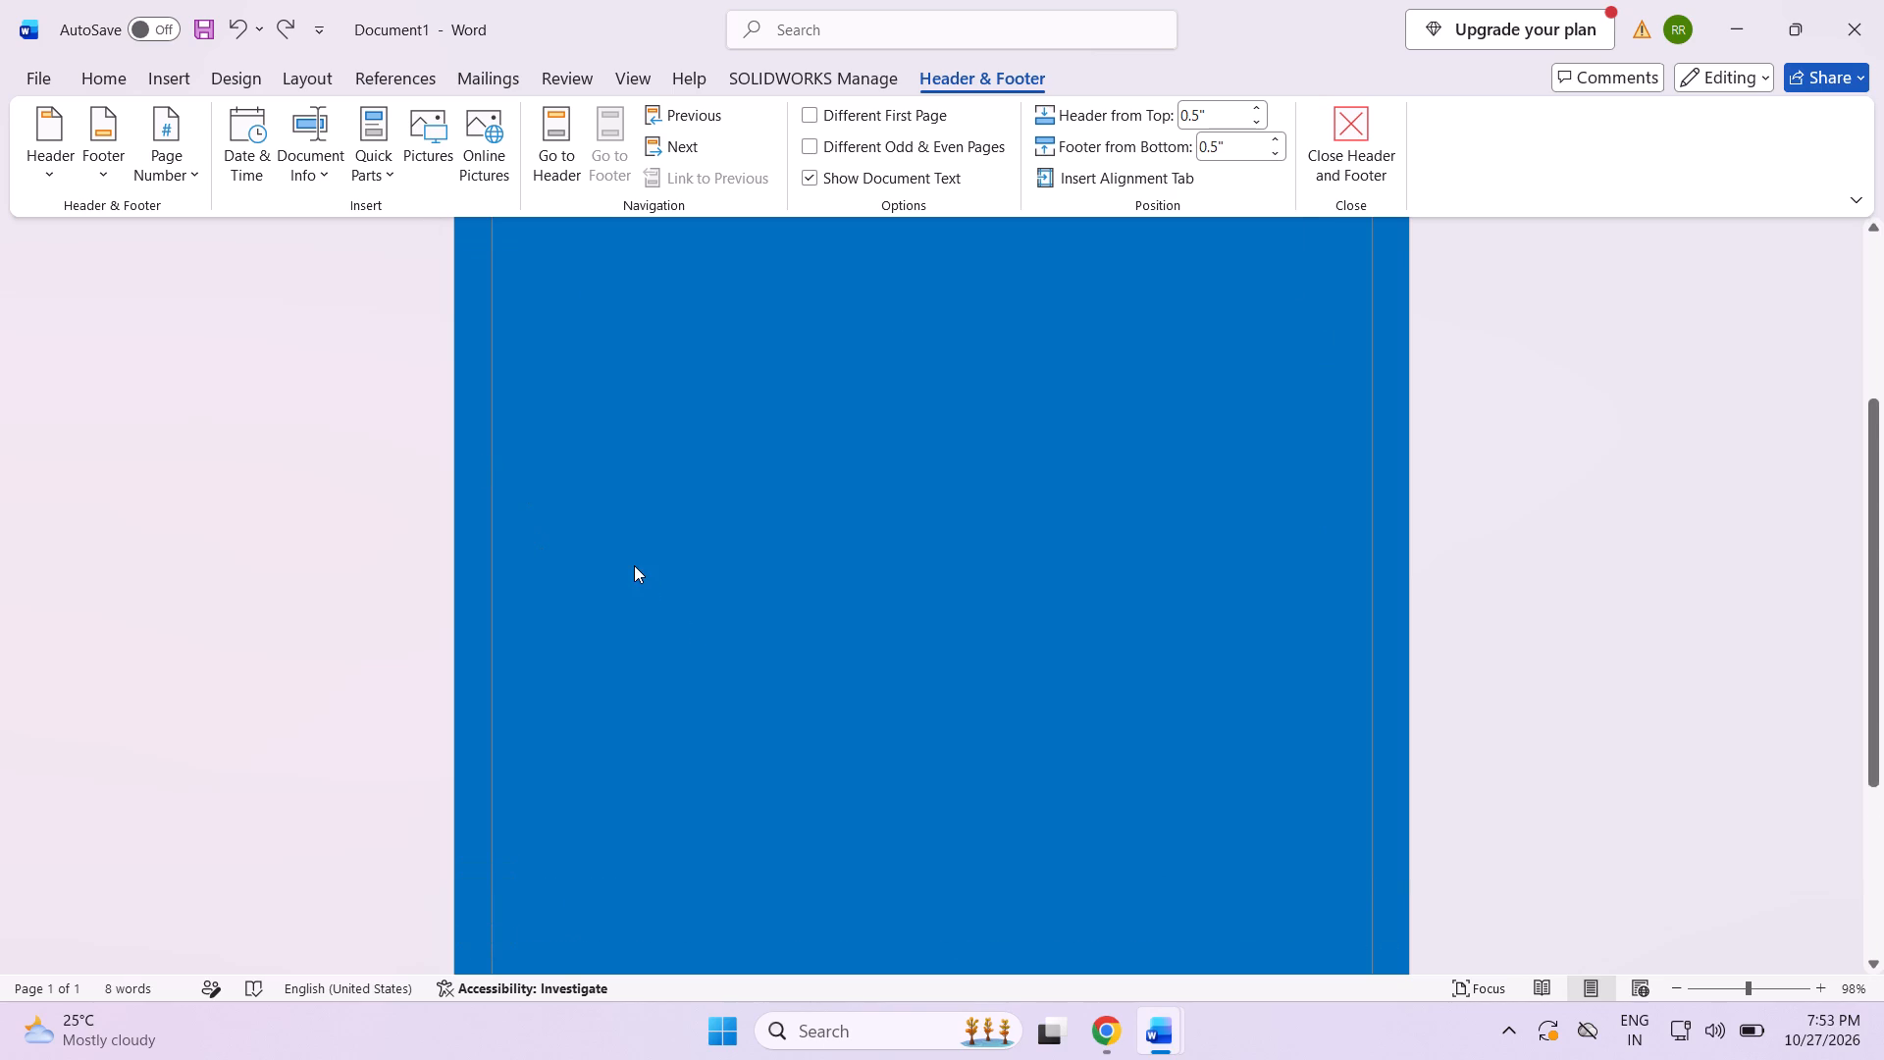
{"action": "scroll", "coordinate": [634, 565], "scroll_direction": "up", "scroll_amount": 4}
{"action": "left_click", "coordinate": [830, 291]}
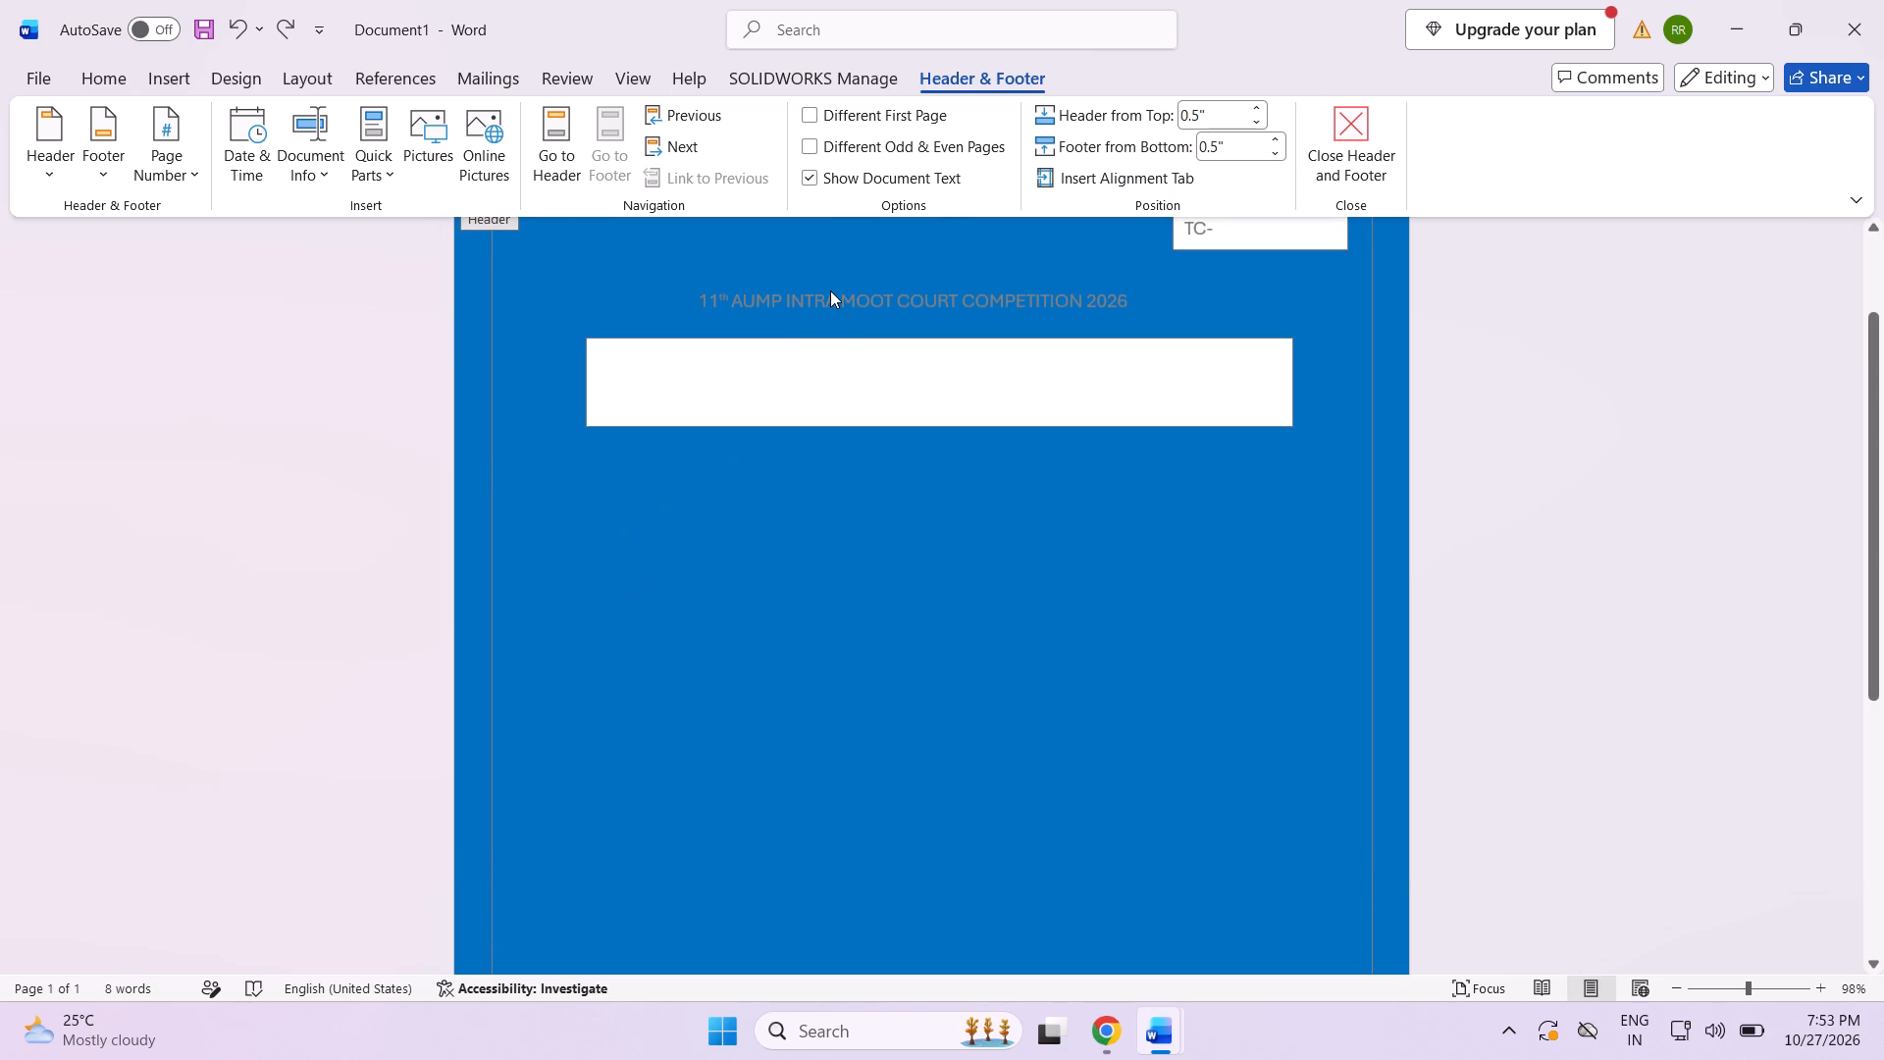
{"action": "double_click", "coordinate": [805, 291]}
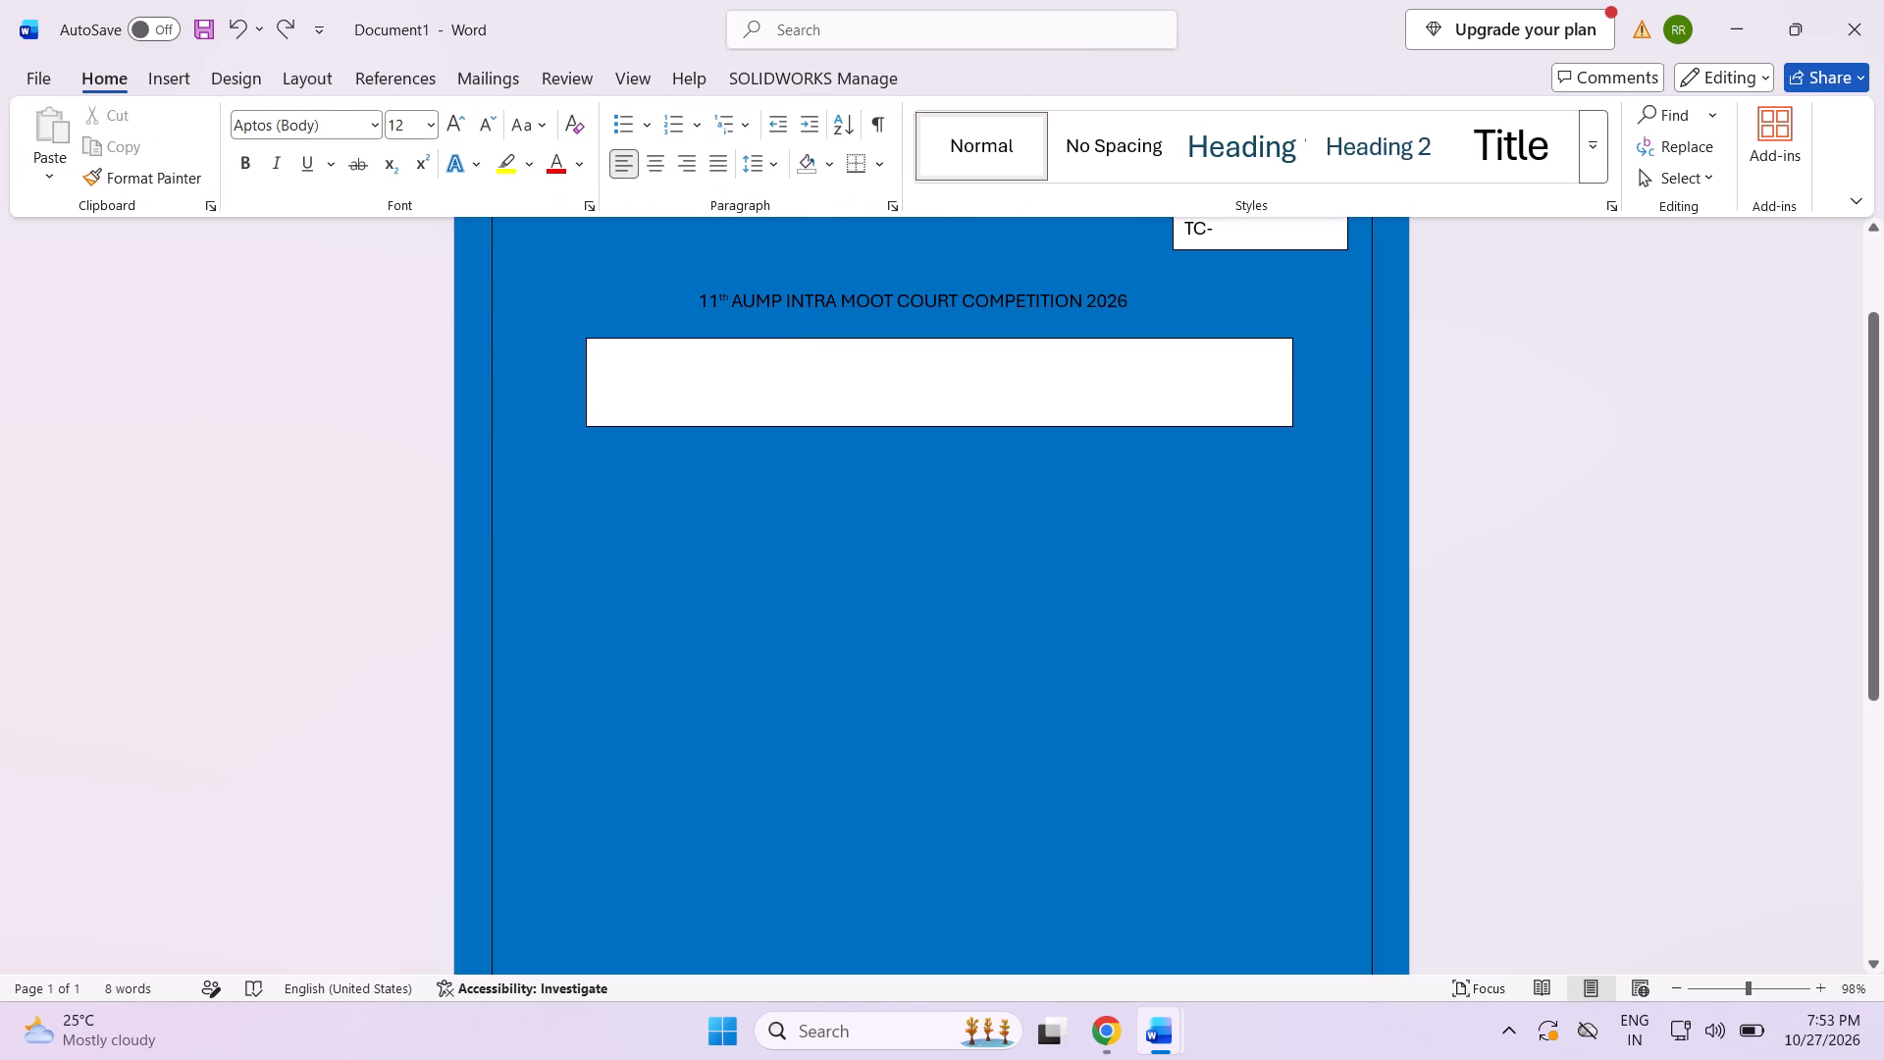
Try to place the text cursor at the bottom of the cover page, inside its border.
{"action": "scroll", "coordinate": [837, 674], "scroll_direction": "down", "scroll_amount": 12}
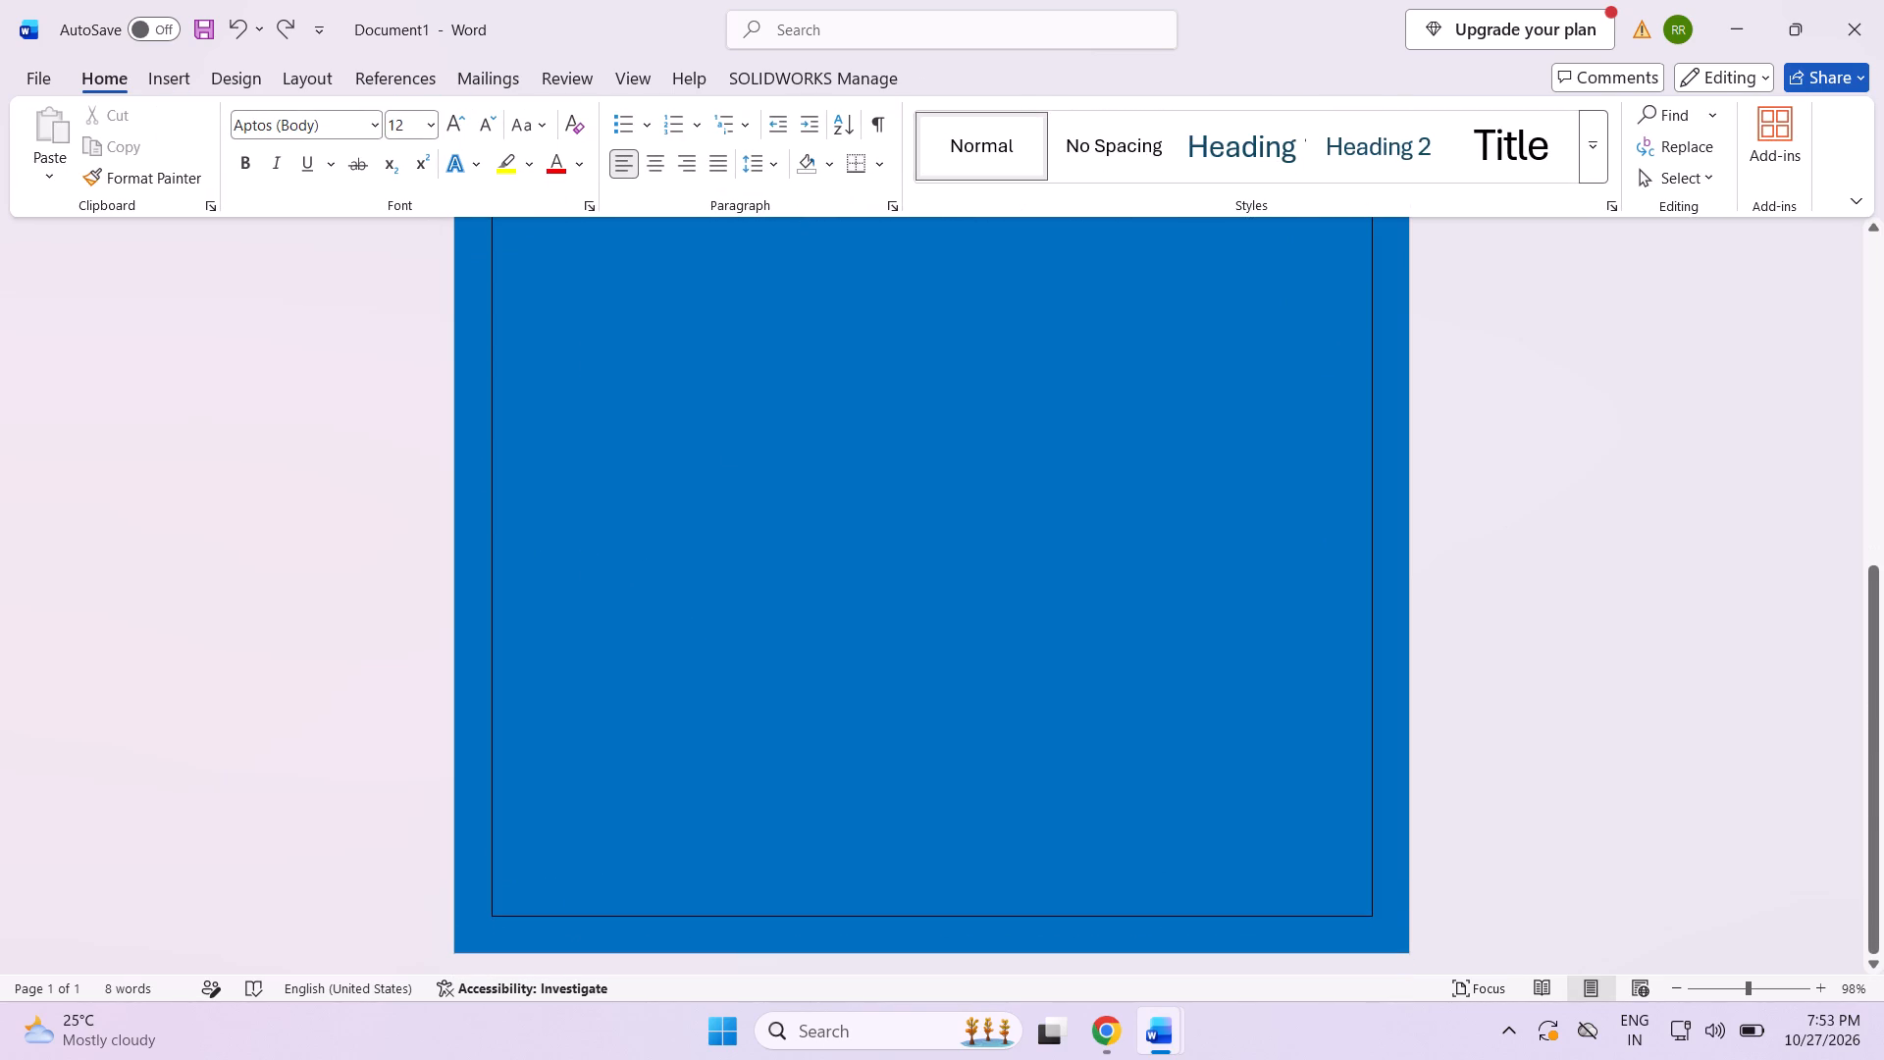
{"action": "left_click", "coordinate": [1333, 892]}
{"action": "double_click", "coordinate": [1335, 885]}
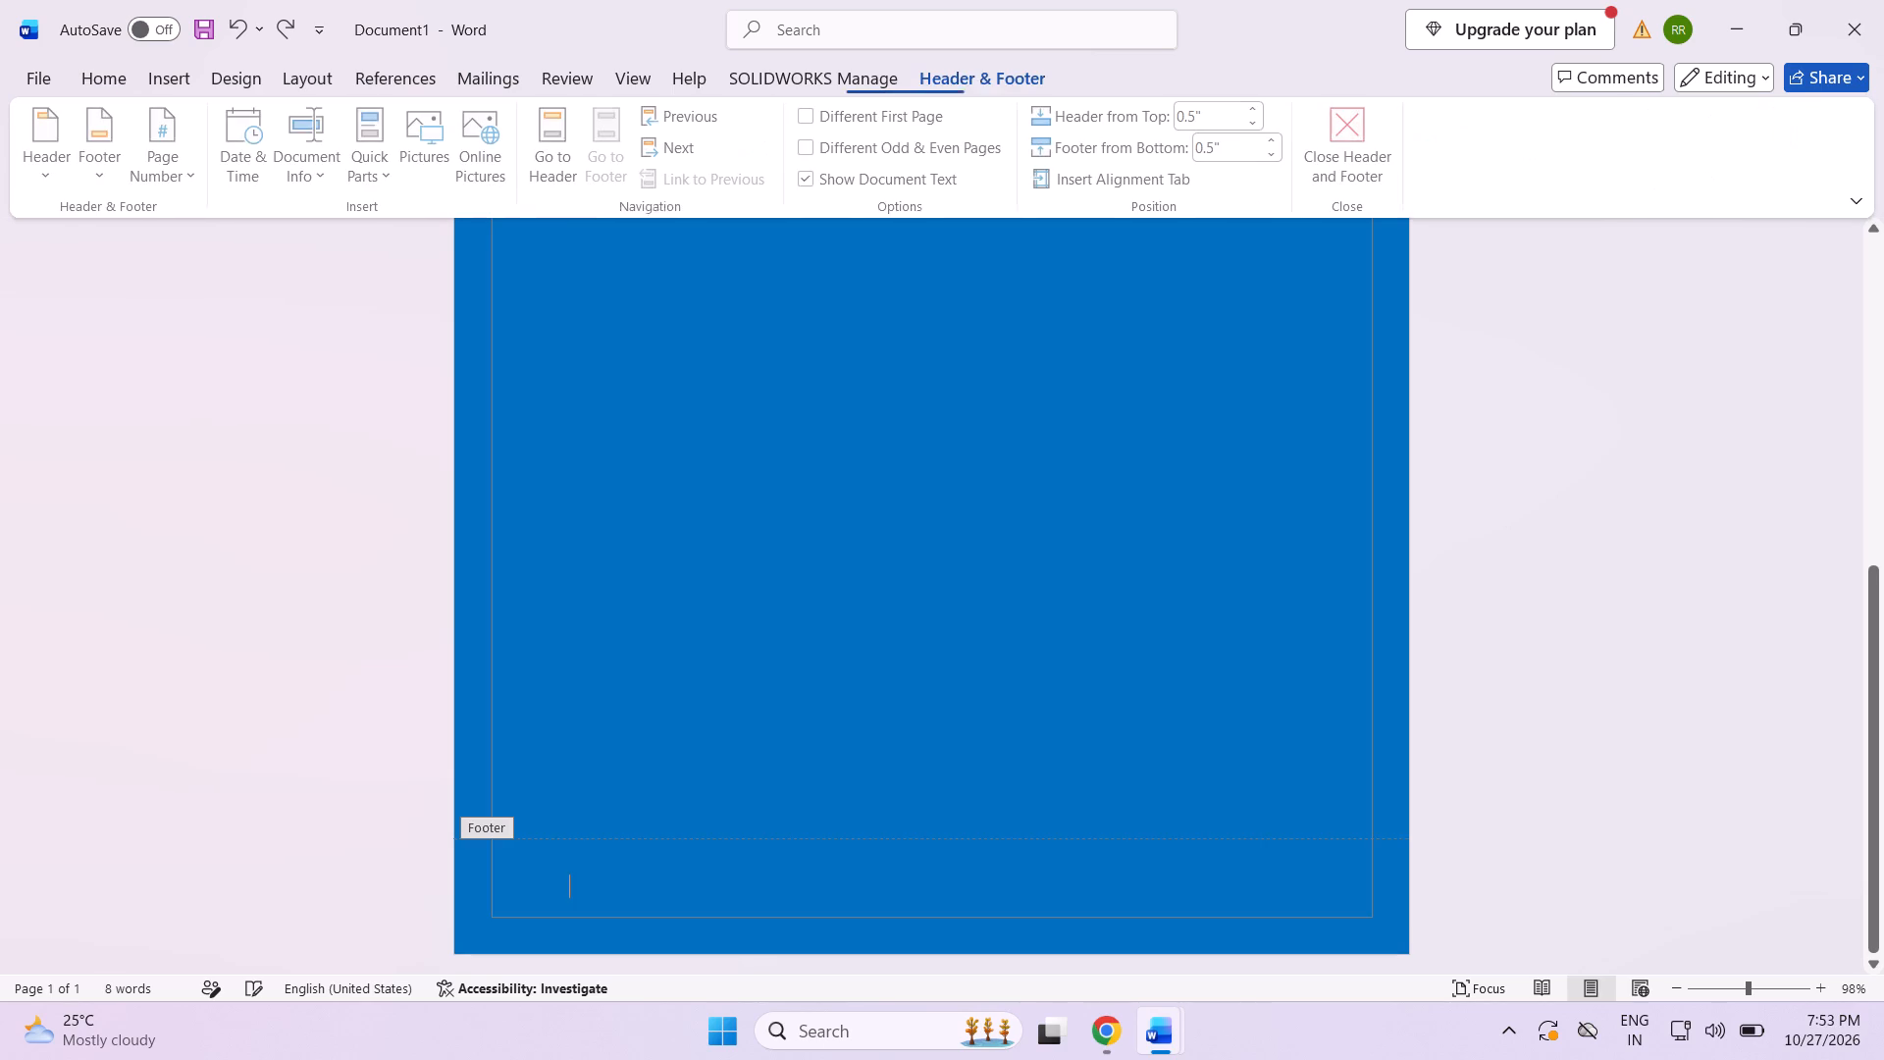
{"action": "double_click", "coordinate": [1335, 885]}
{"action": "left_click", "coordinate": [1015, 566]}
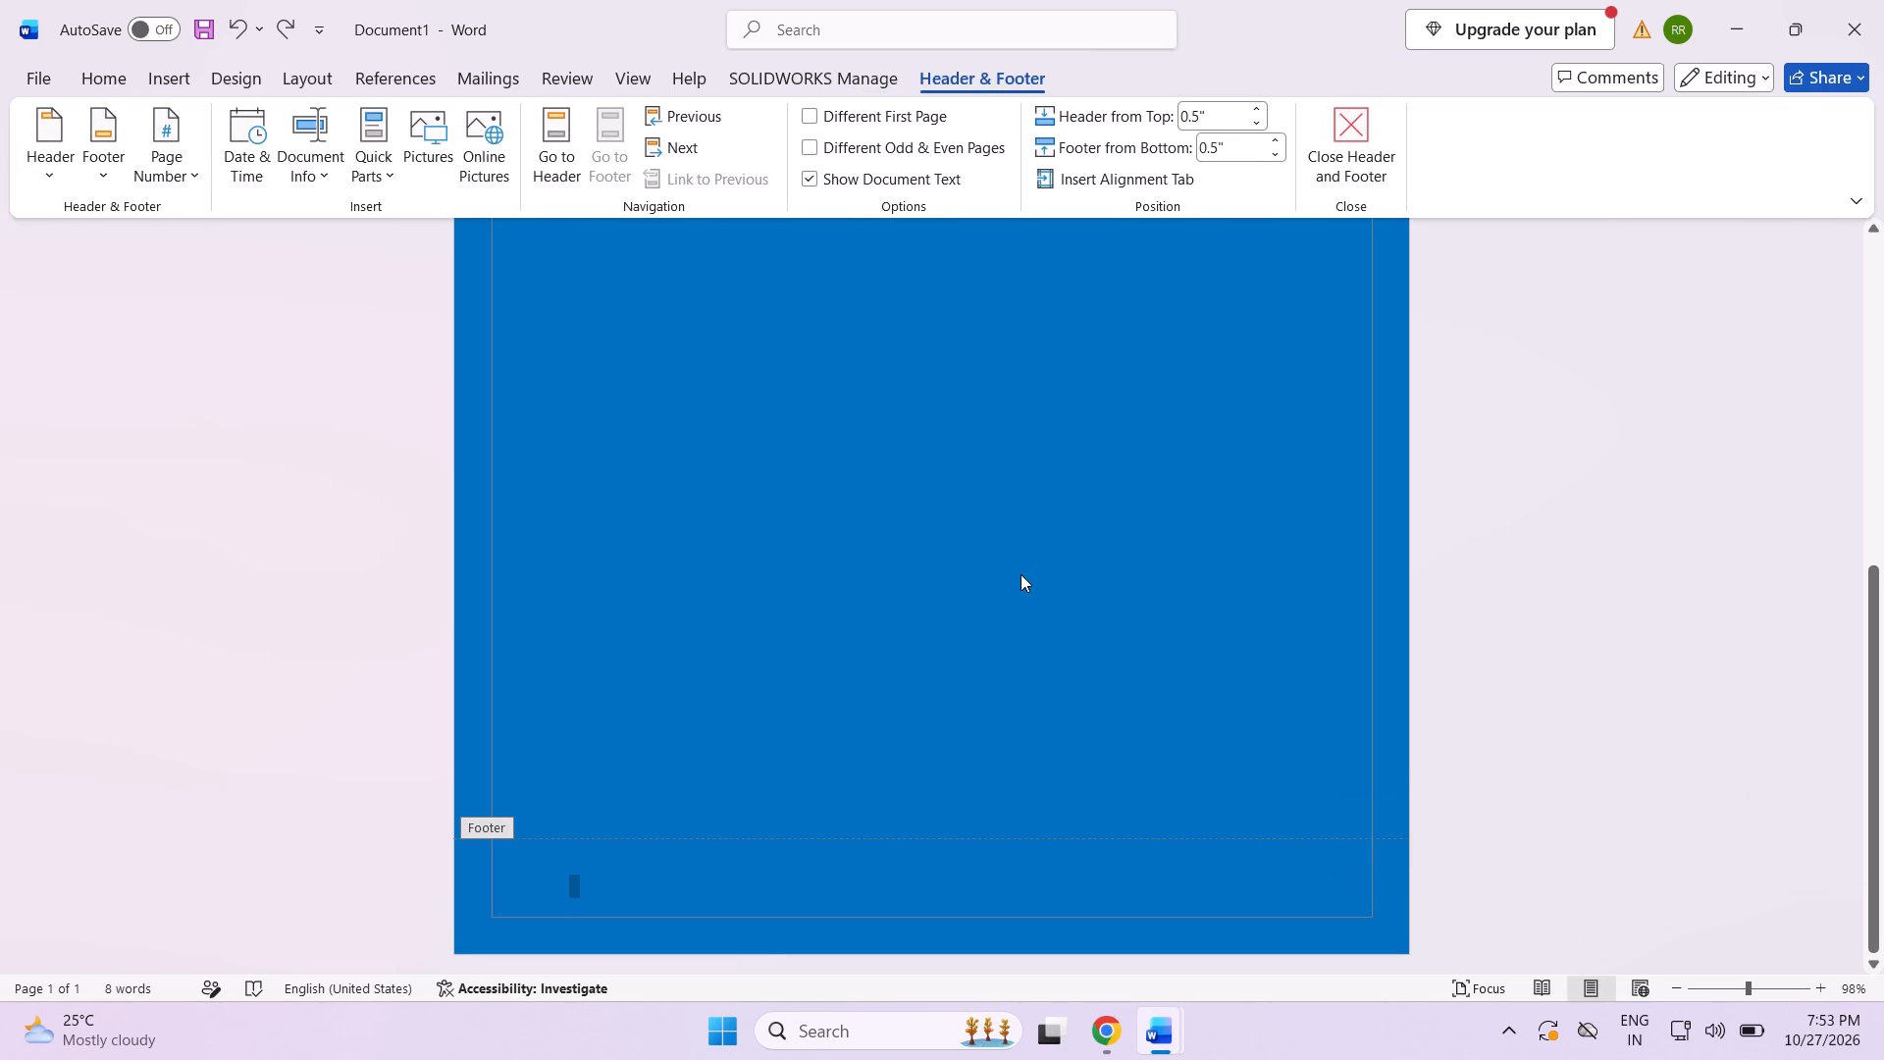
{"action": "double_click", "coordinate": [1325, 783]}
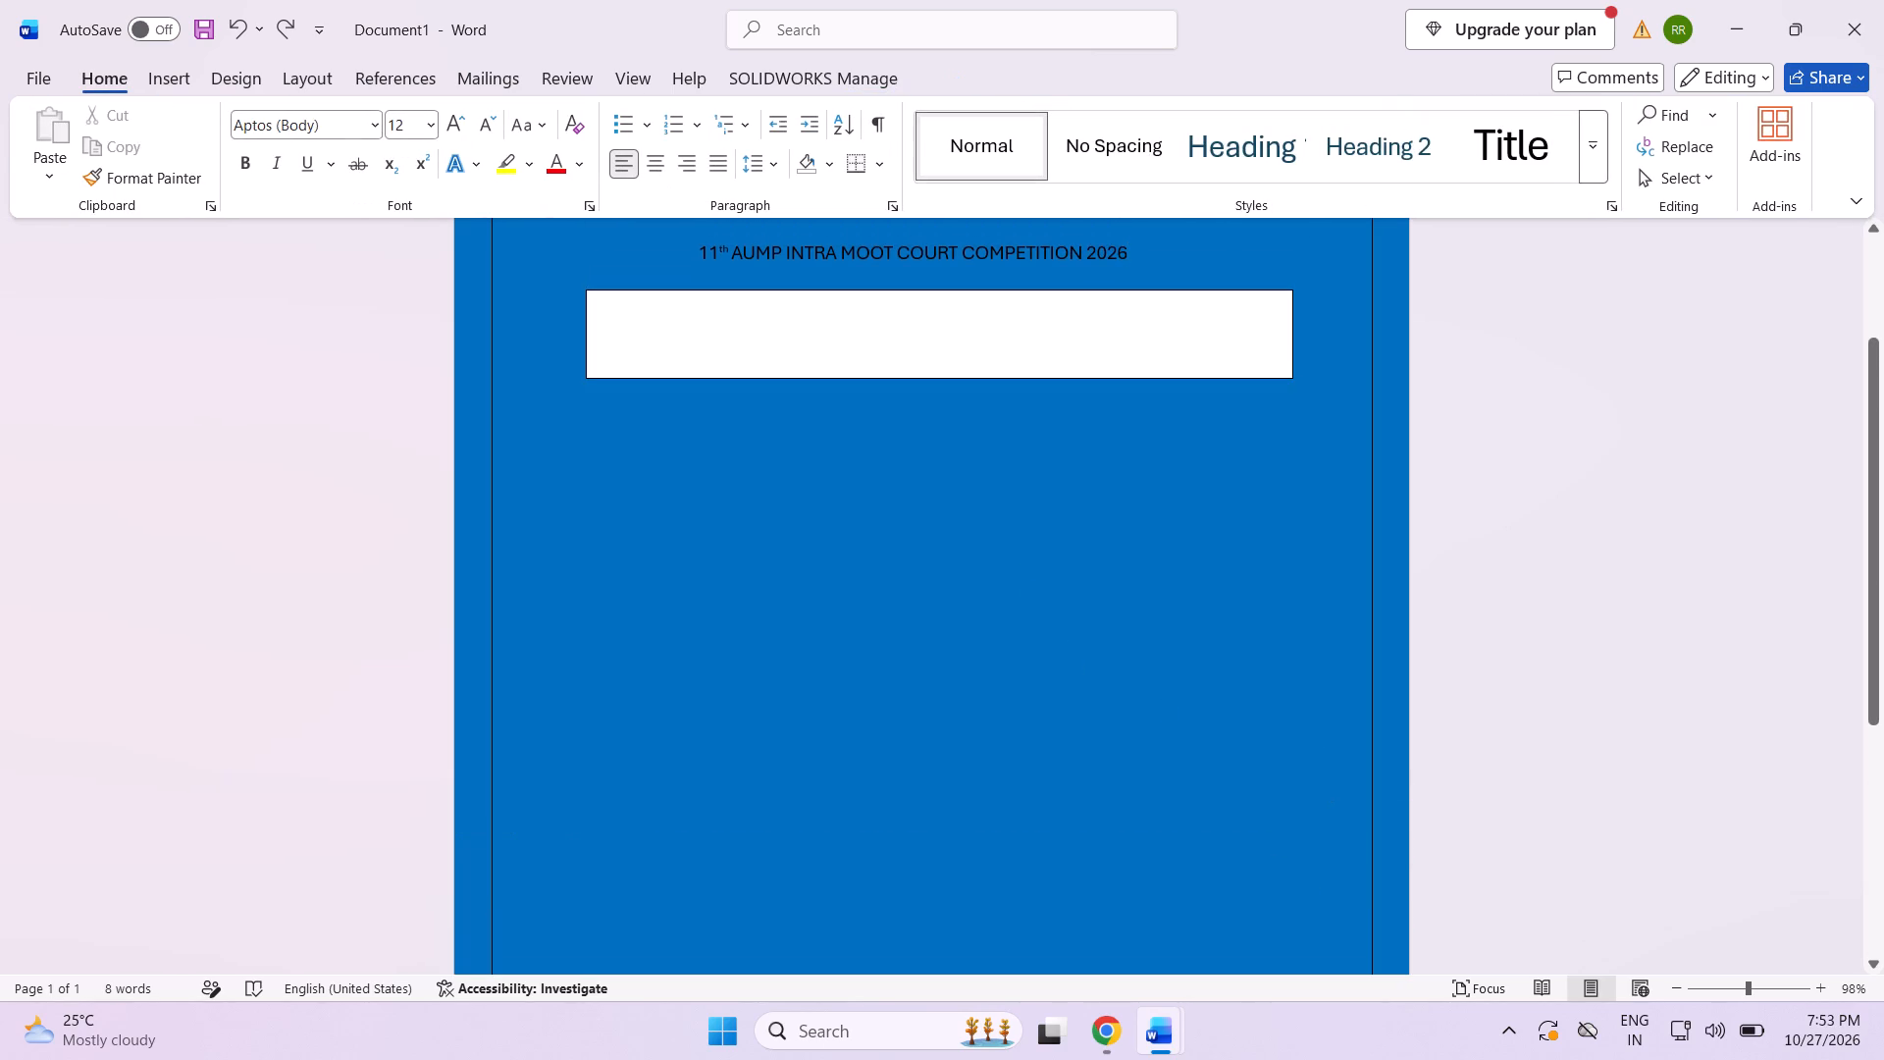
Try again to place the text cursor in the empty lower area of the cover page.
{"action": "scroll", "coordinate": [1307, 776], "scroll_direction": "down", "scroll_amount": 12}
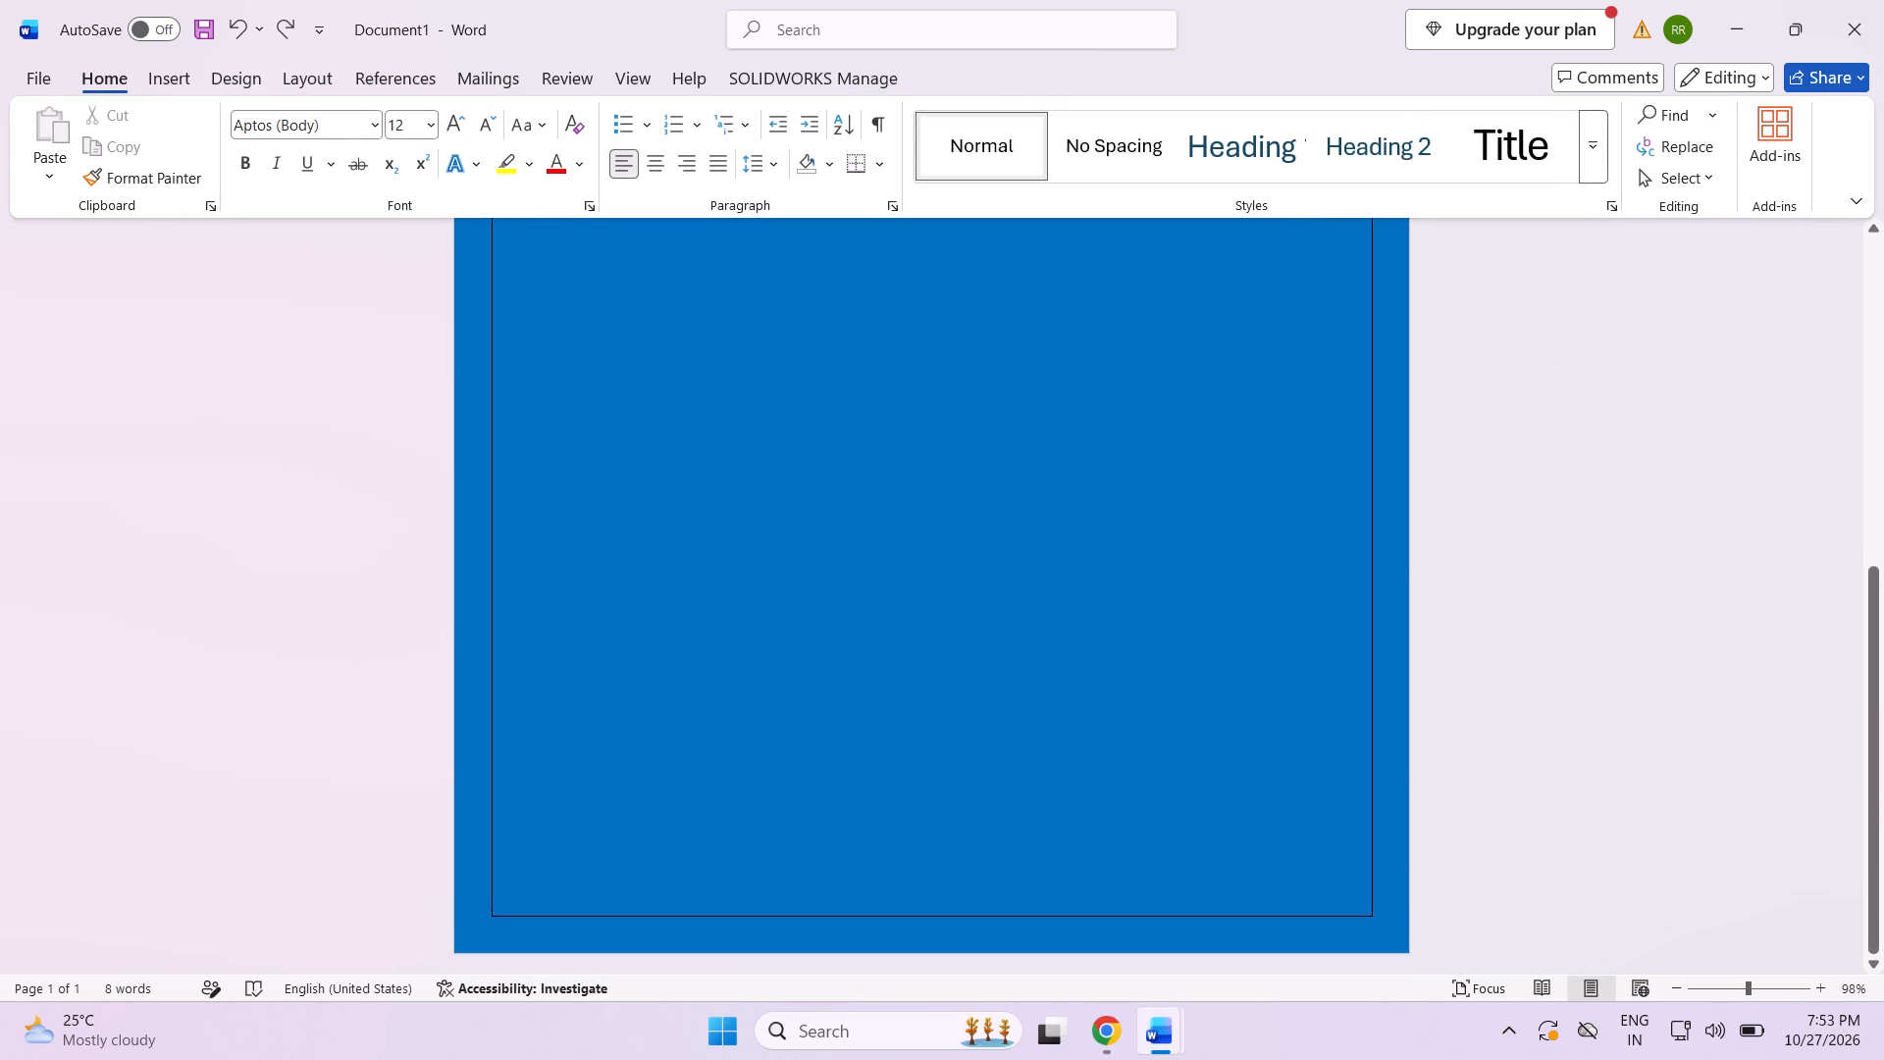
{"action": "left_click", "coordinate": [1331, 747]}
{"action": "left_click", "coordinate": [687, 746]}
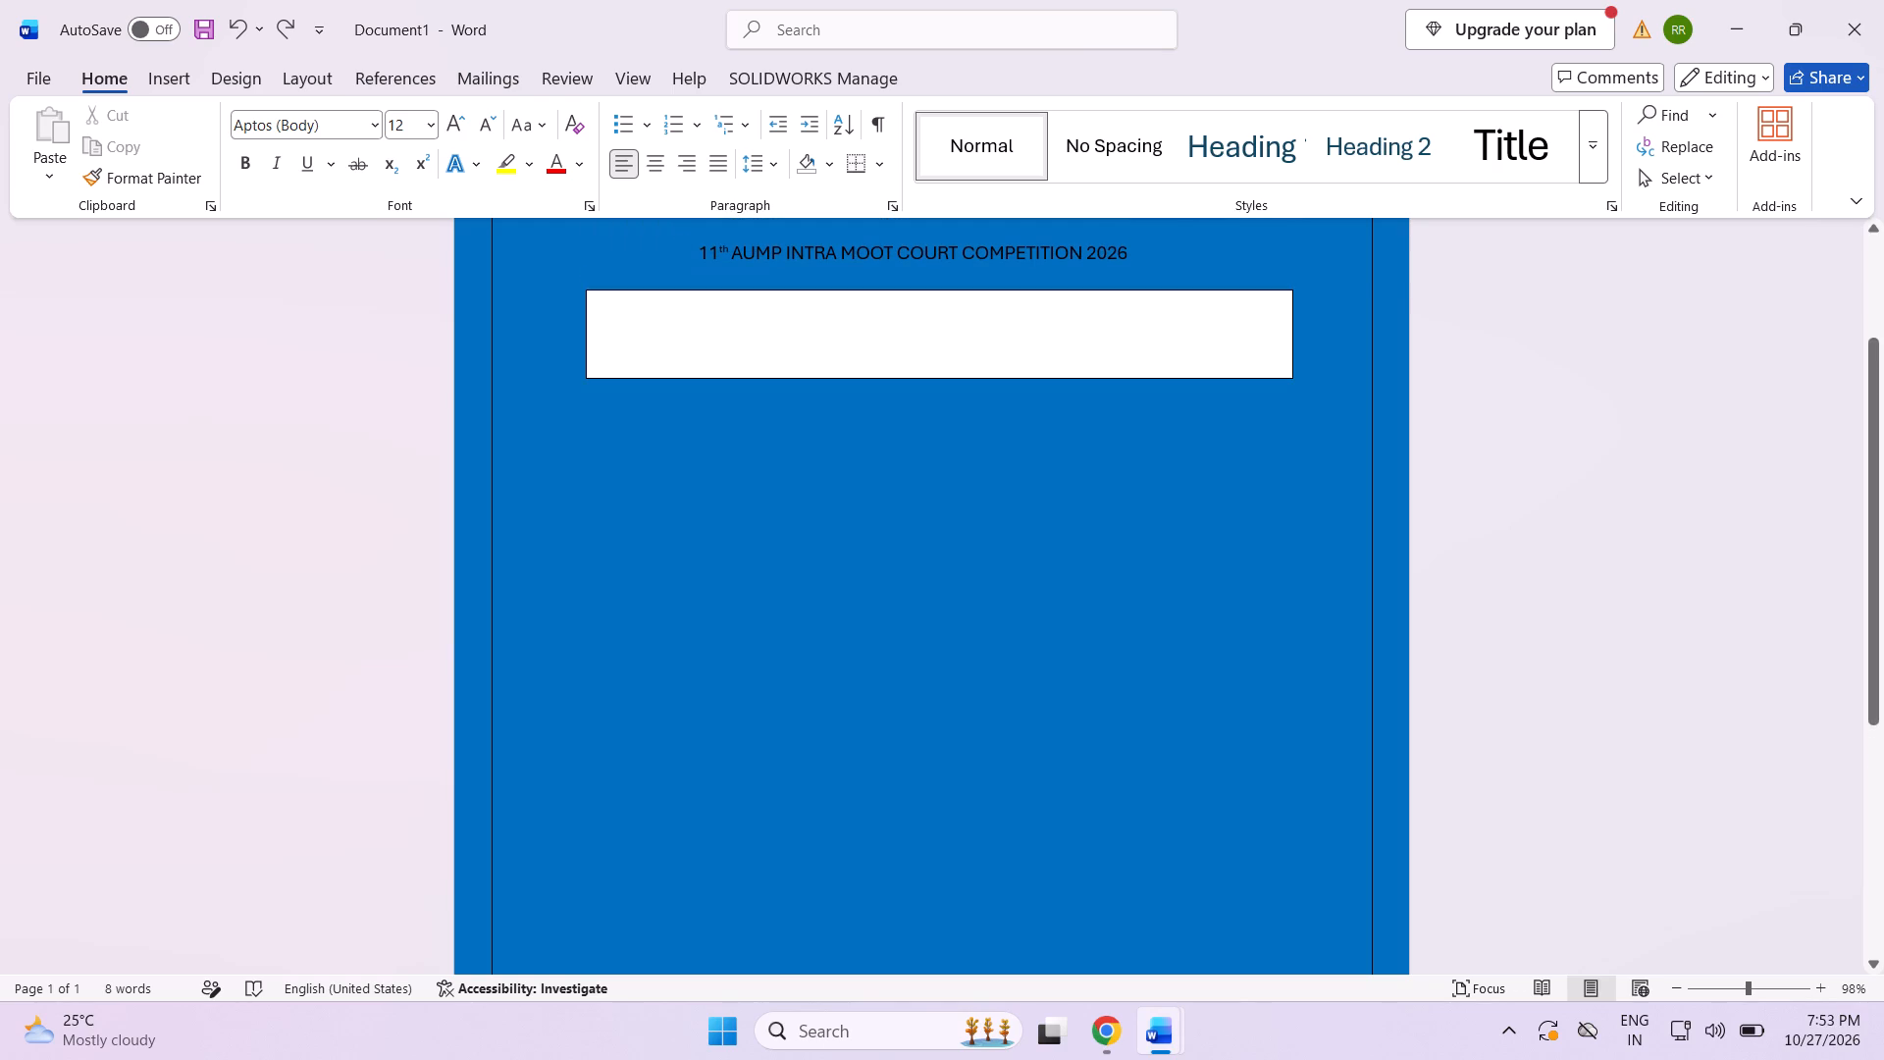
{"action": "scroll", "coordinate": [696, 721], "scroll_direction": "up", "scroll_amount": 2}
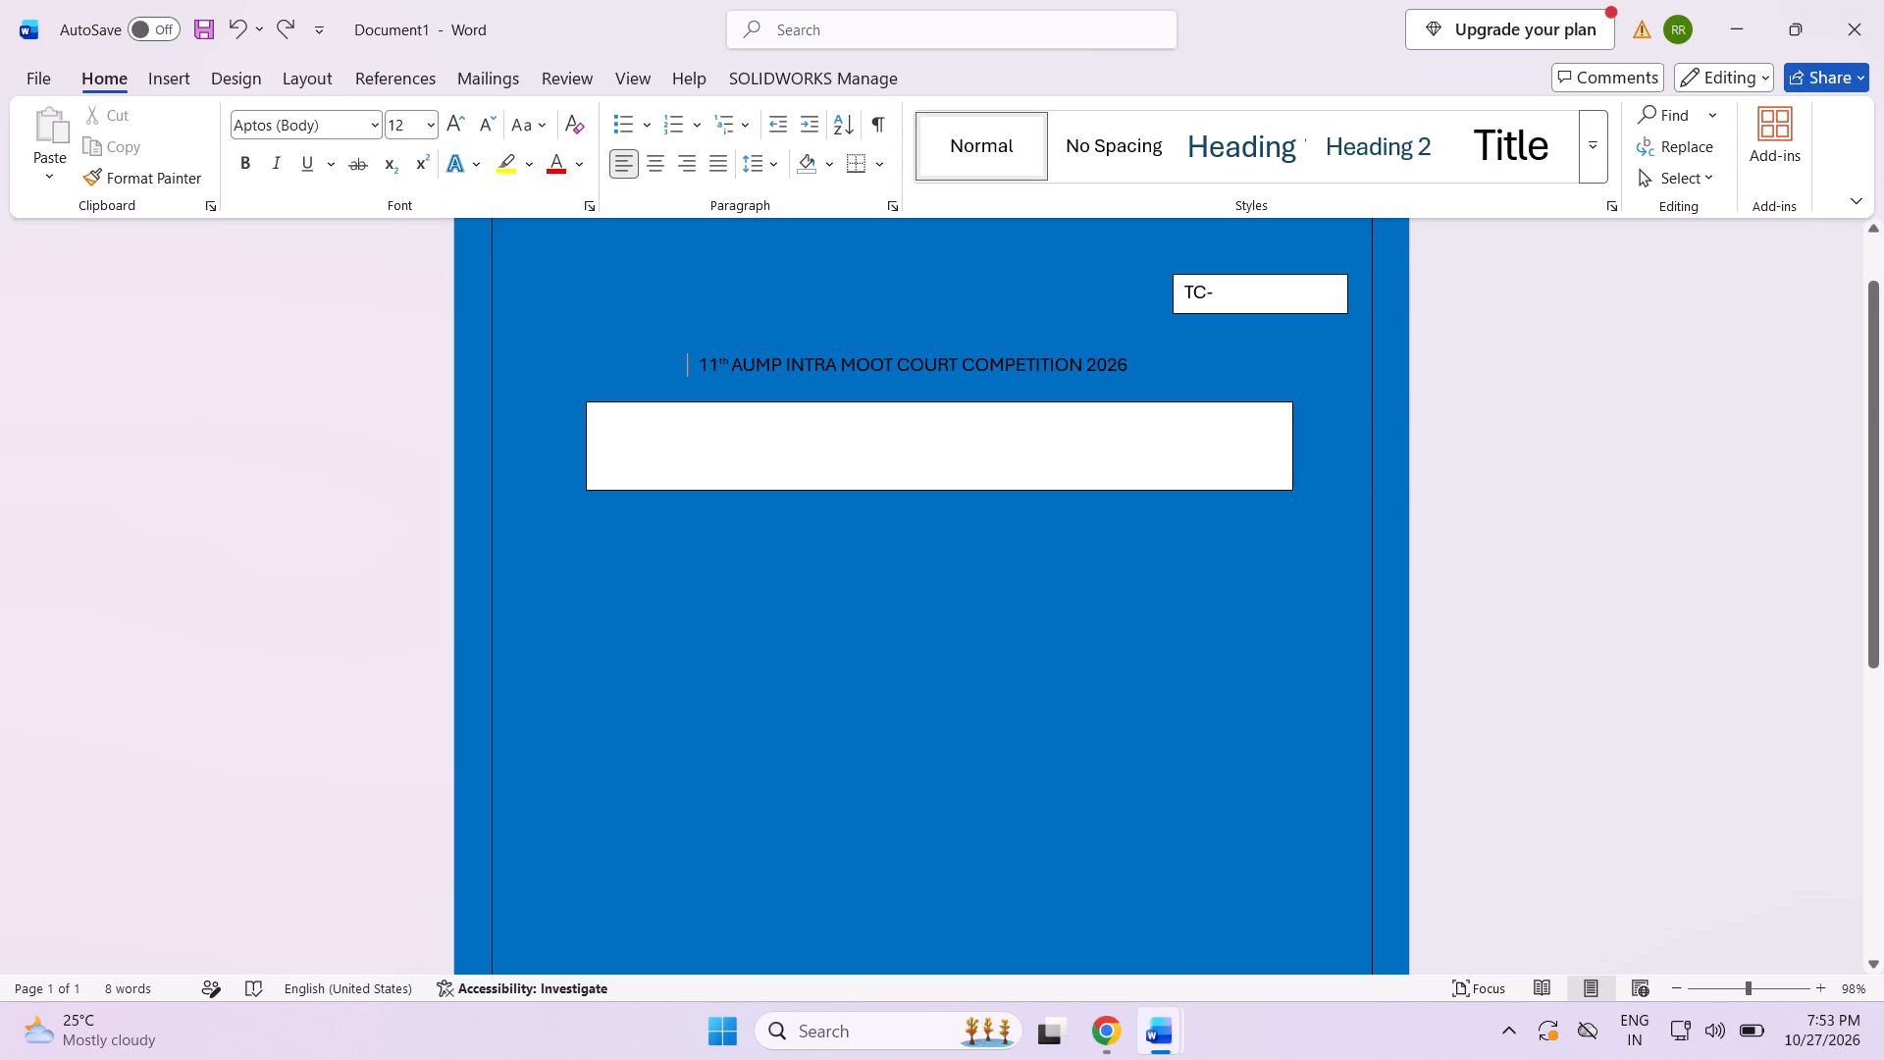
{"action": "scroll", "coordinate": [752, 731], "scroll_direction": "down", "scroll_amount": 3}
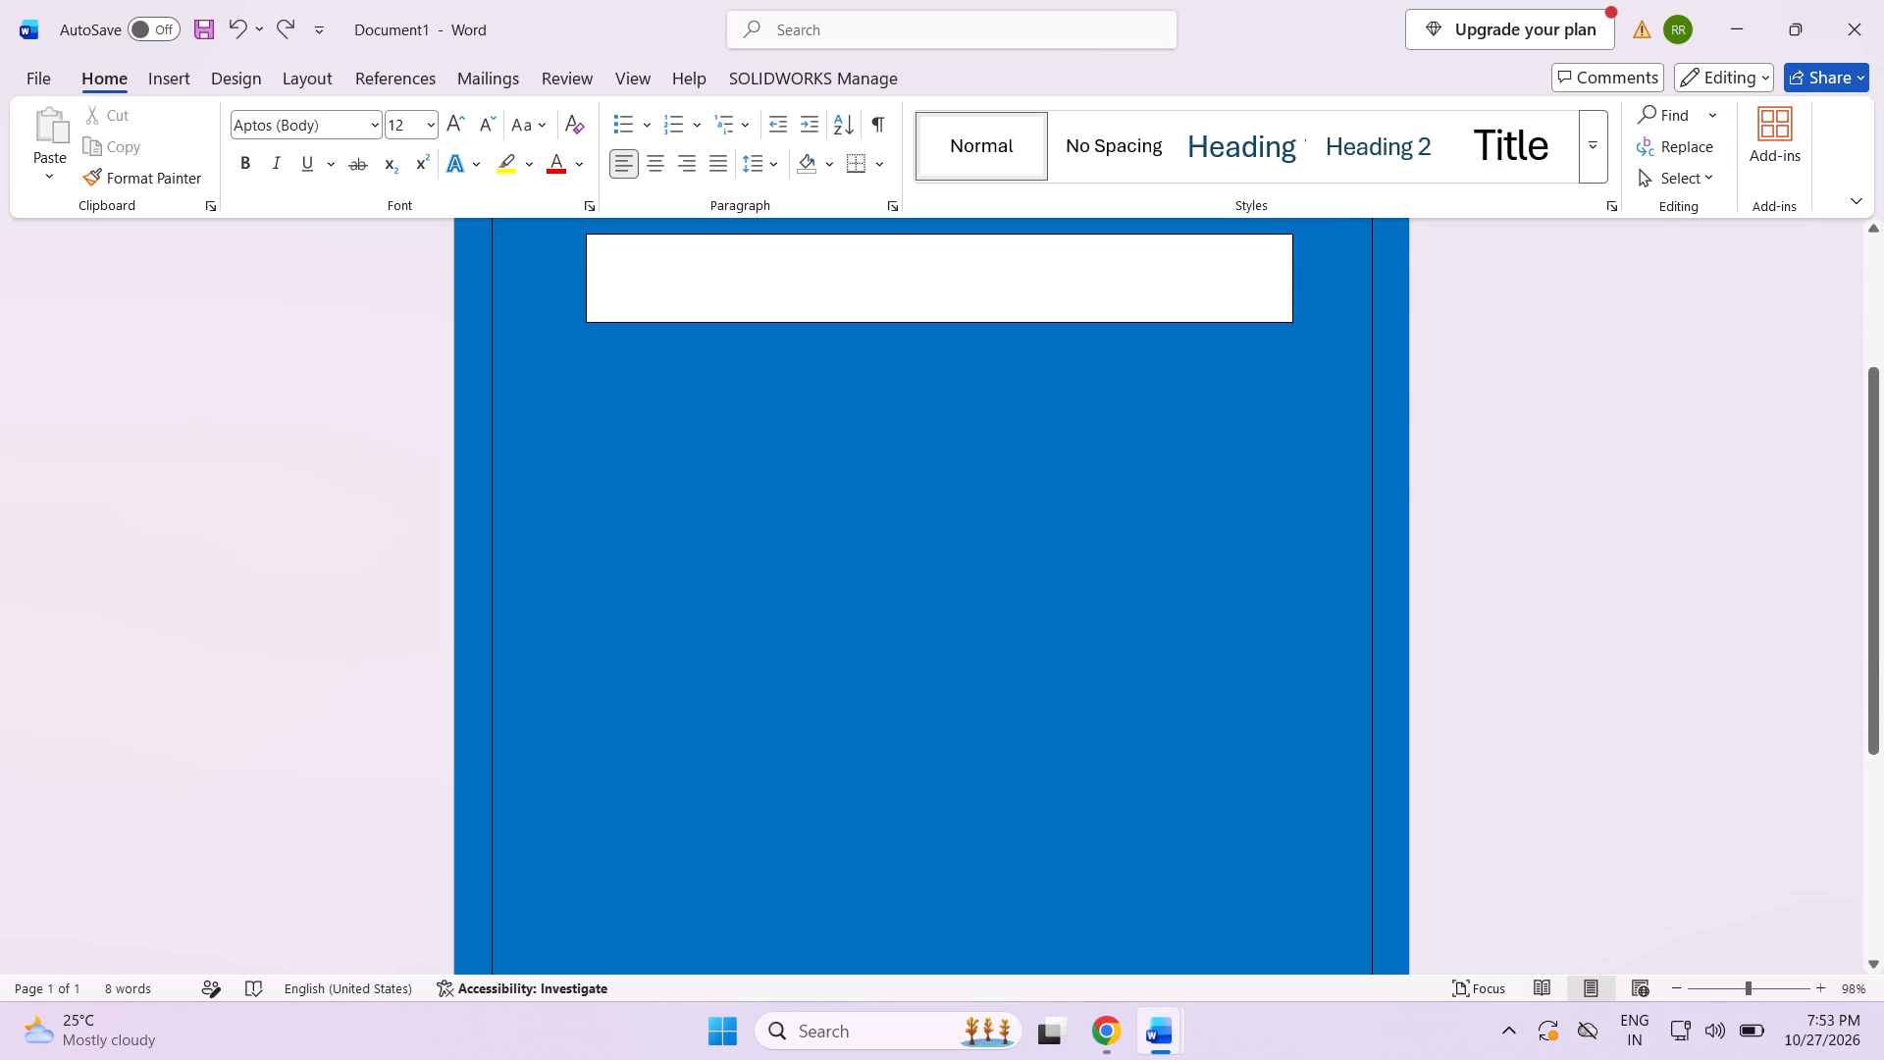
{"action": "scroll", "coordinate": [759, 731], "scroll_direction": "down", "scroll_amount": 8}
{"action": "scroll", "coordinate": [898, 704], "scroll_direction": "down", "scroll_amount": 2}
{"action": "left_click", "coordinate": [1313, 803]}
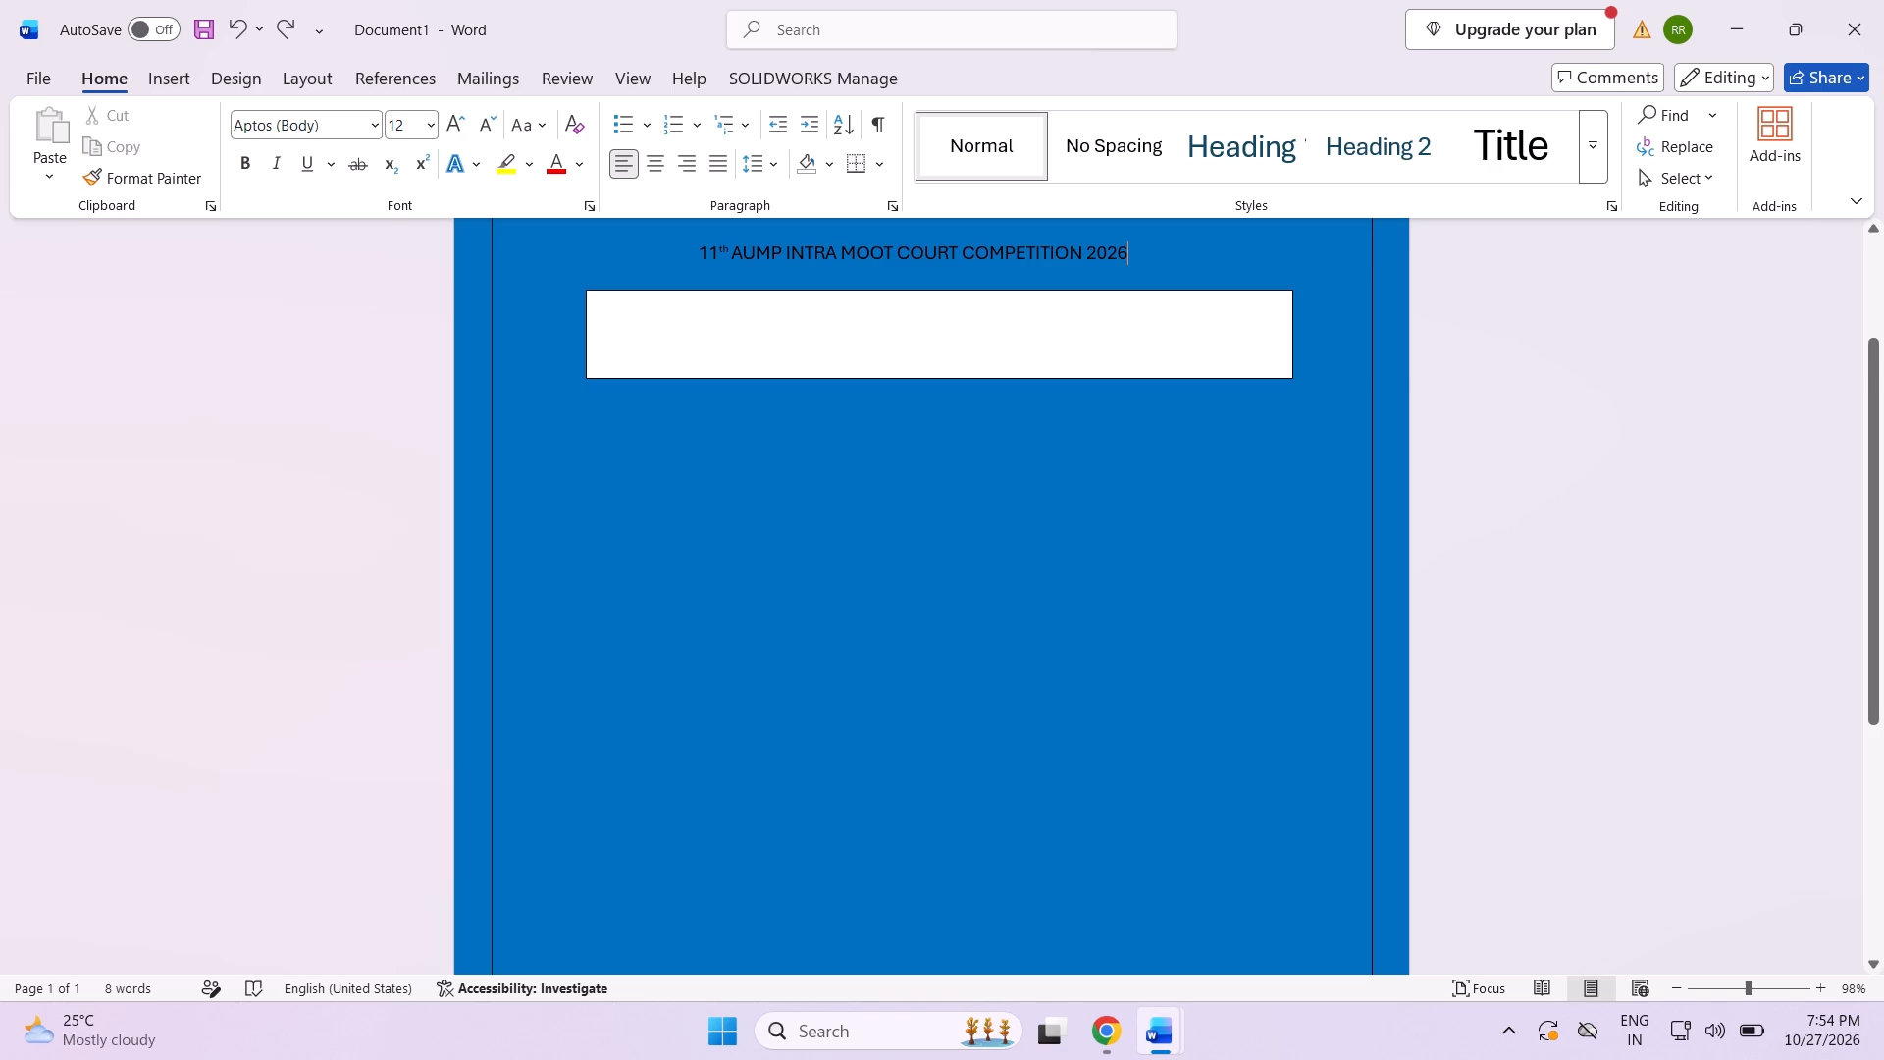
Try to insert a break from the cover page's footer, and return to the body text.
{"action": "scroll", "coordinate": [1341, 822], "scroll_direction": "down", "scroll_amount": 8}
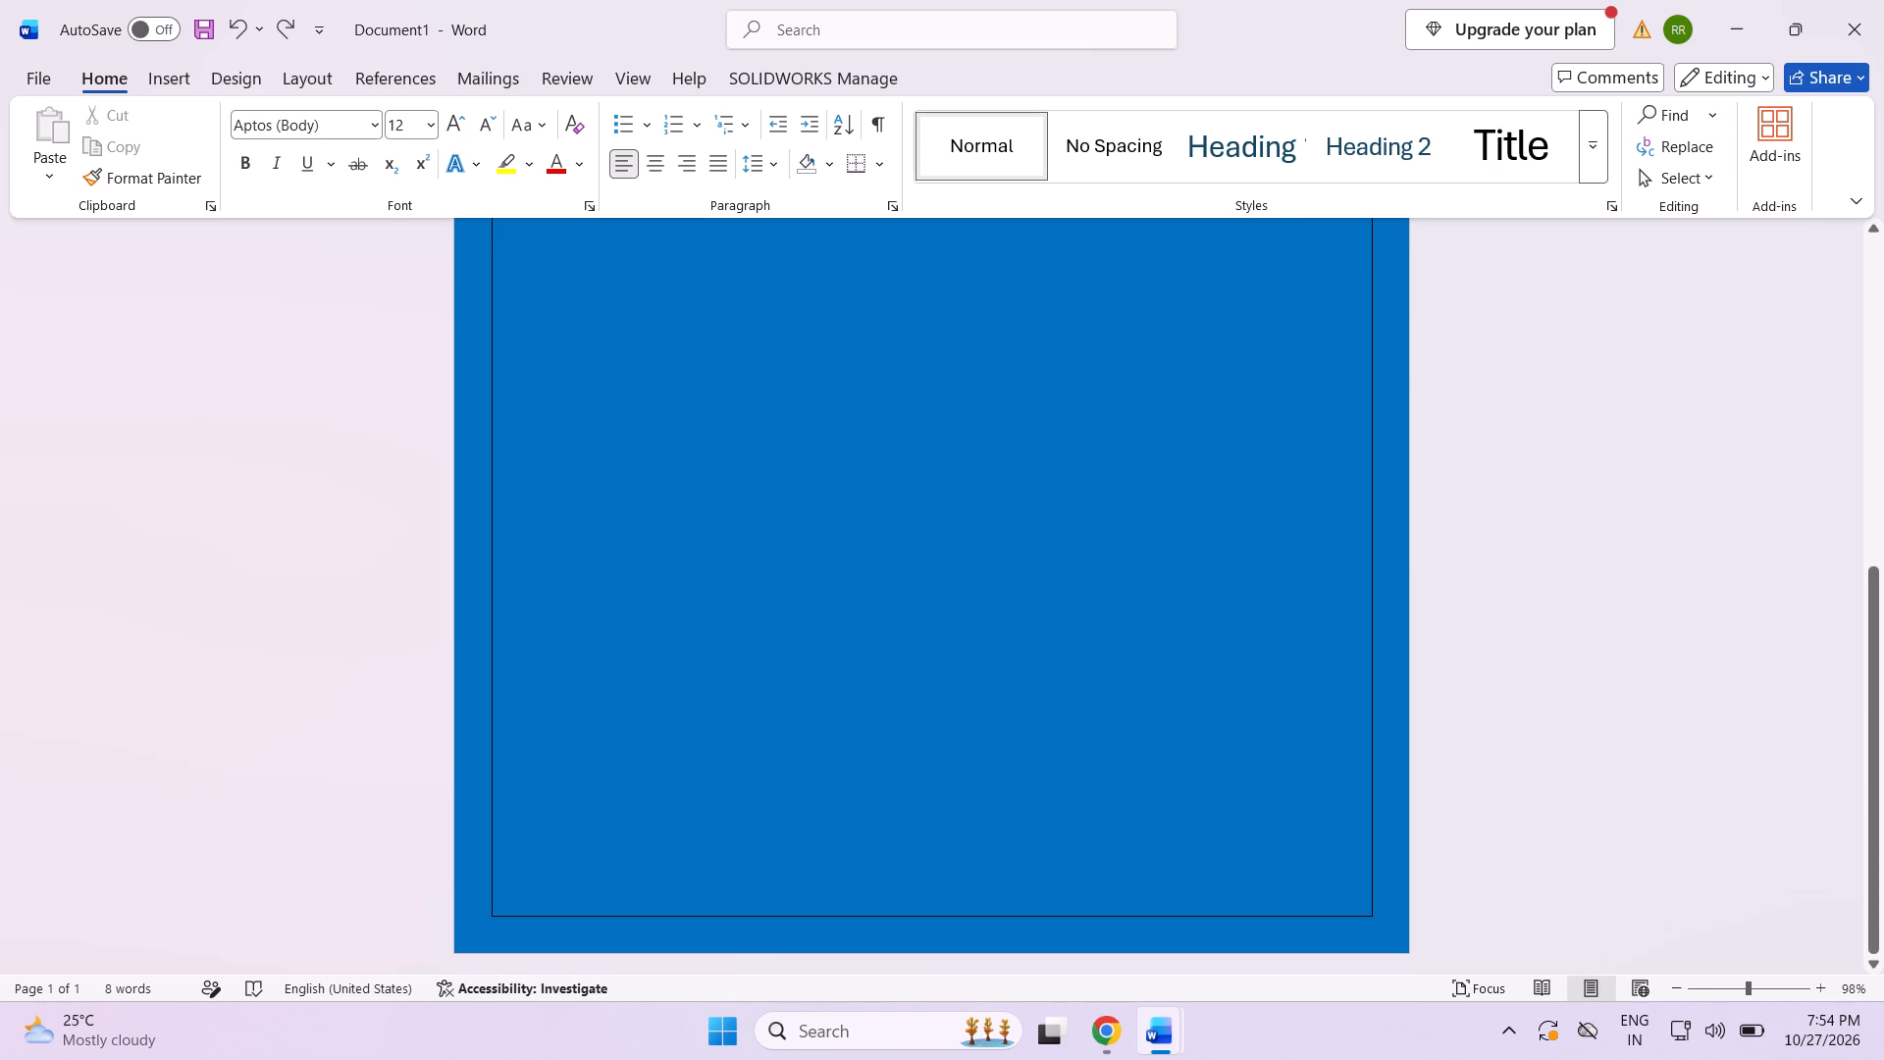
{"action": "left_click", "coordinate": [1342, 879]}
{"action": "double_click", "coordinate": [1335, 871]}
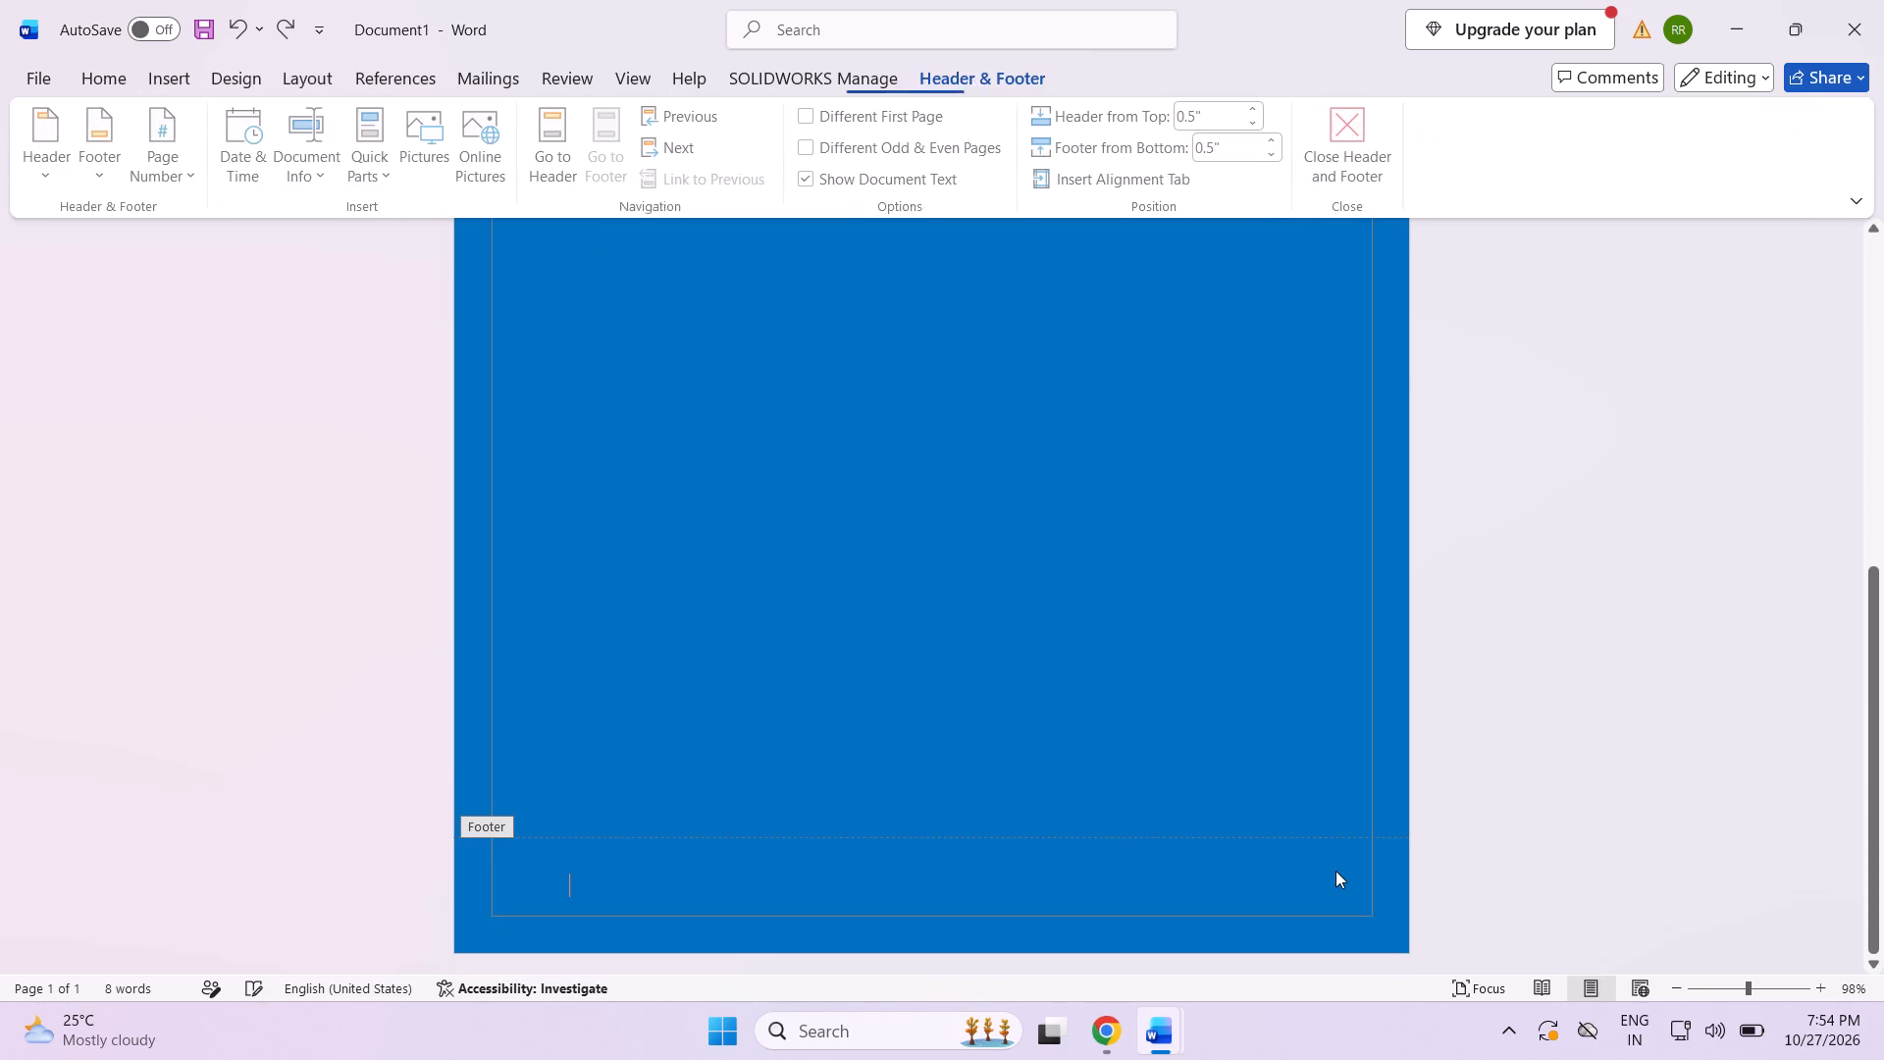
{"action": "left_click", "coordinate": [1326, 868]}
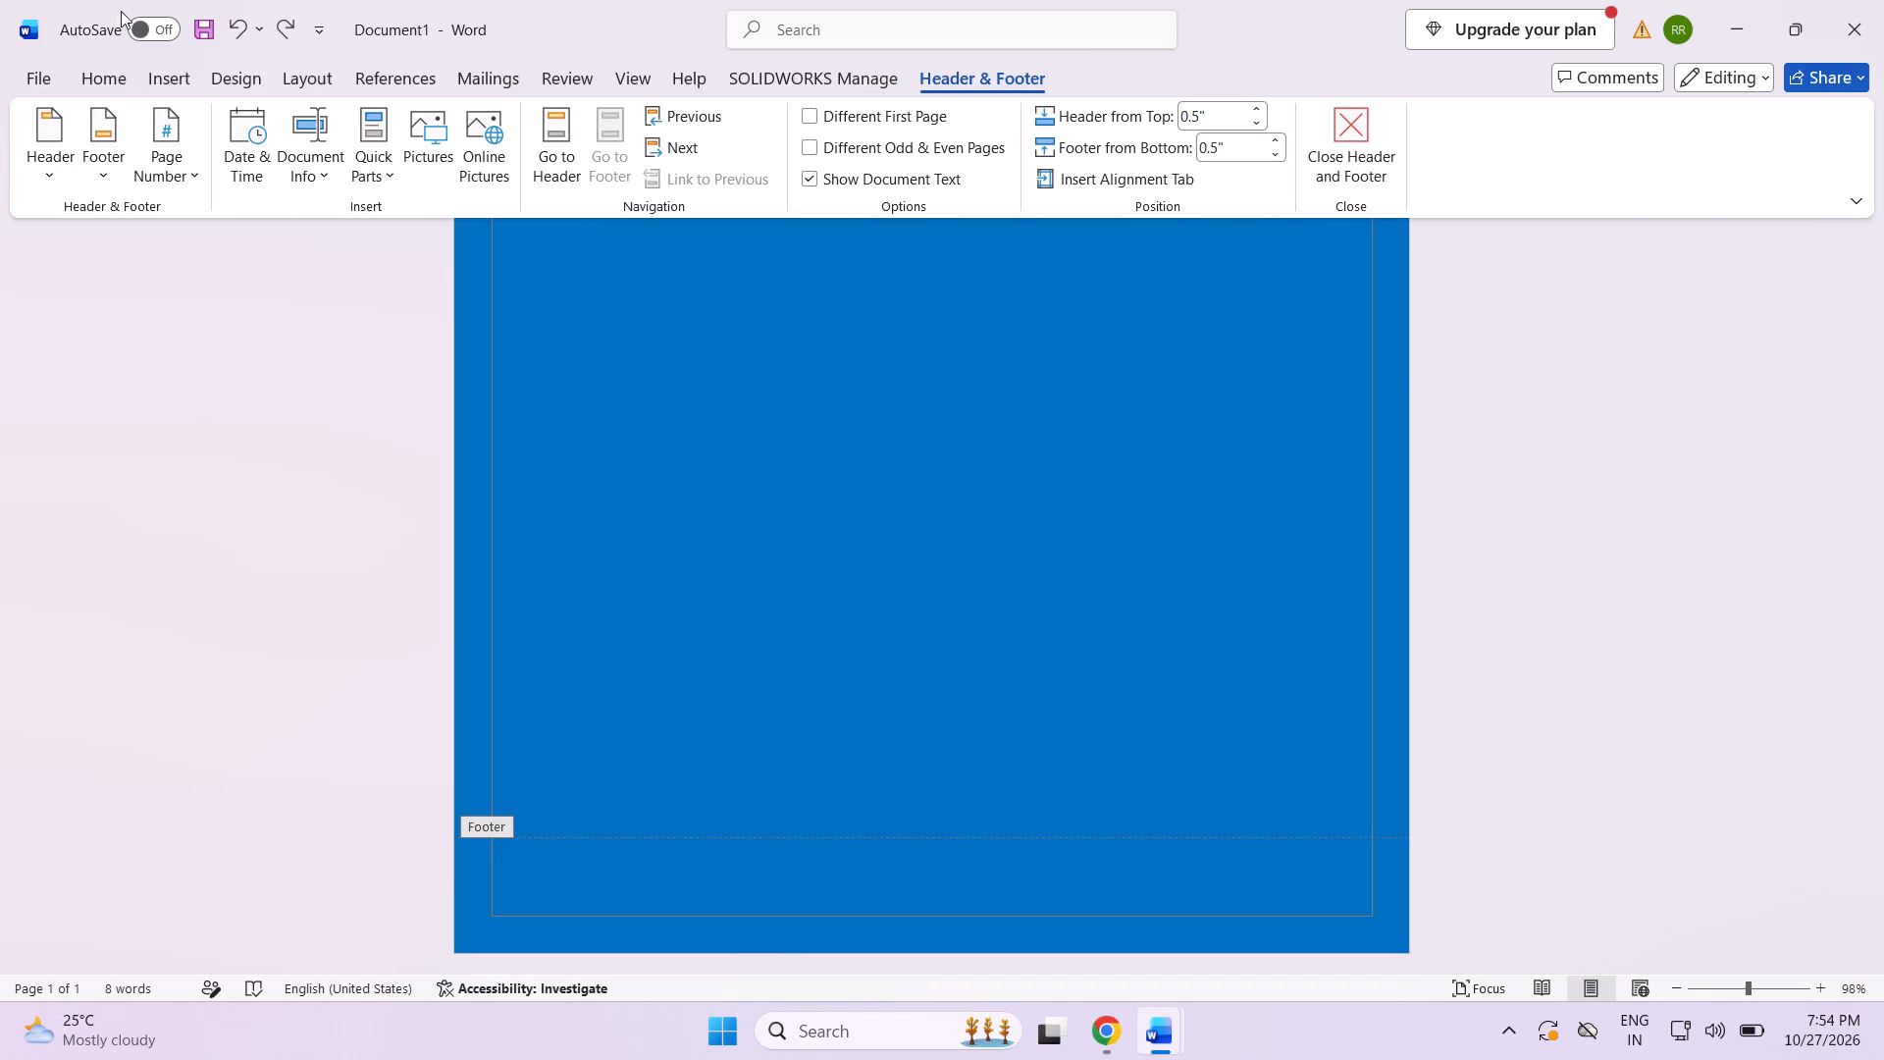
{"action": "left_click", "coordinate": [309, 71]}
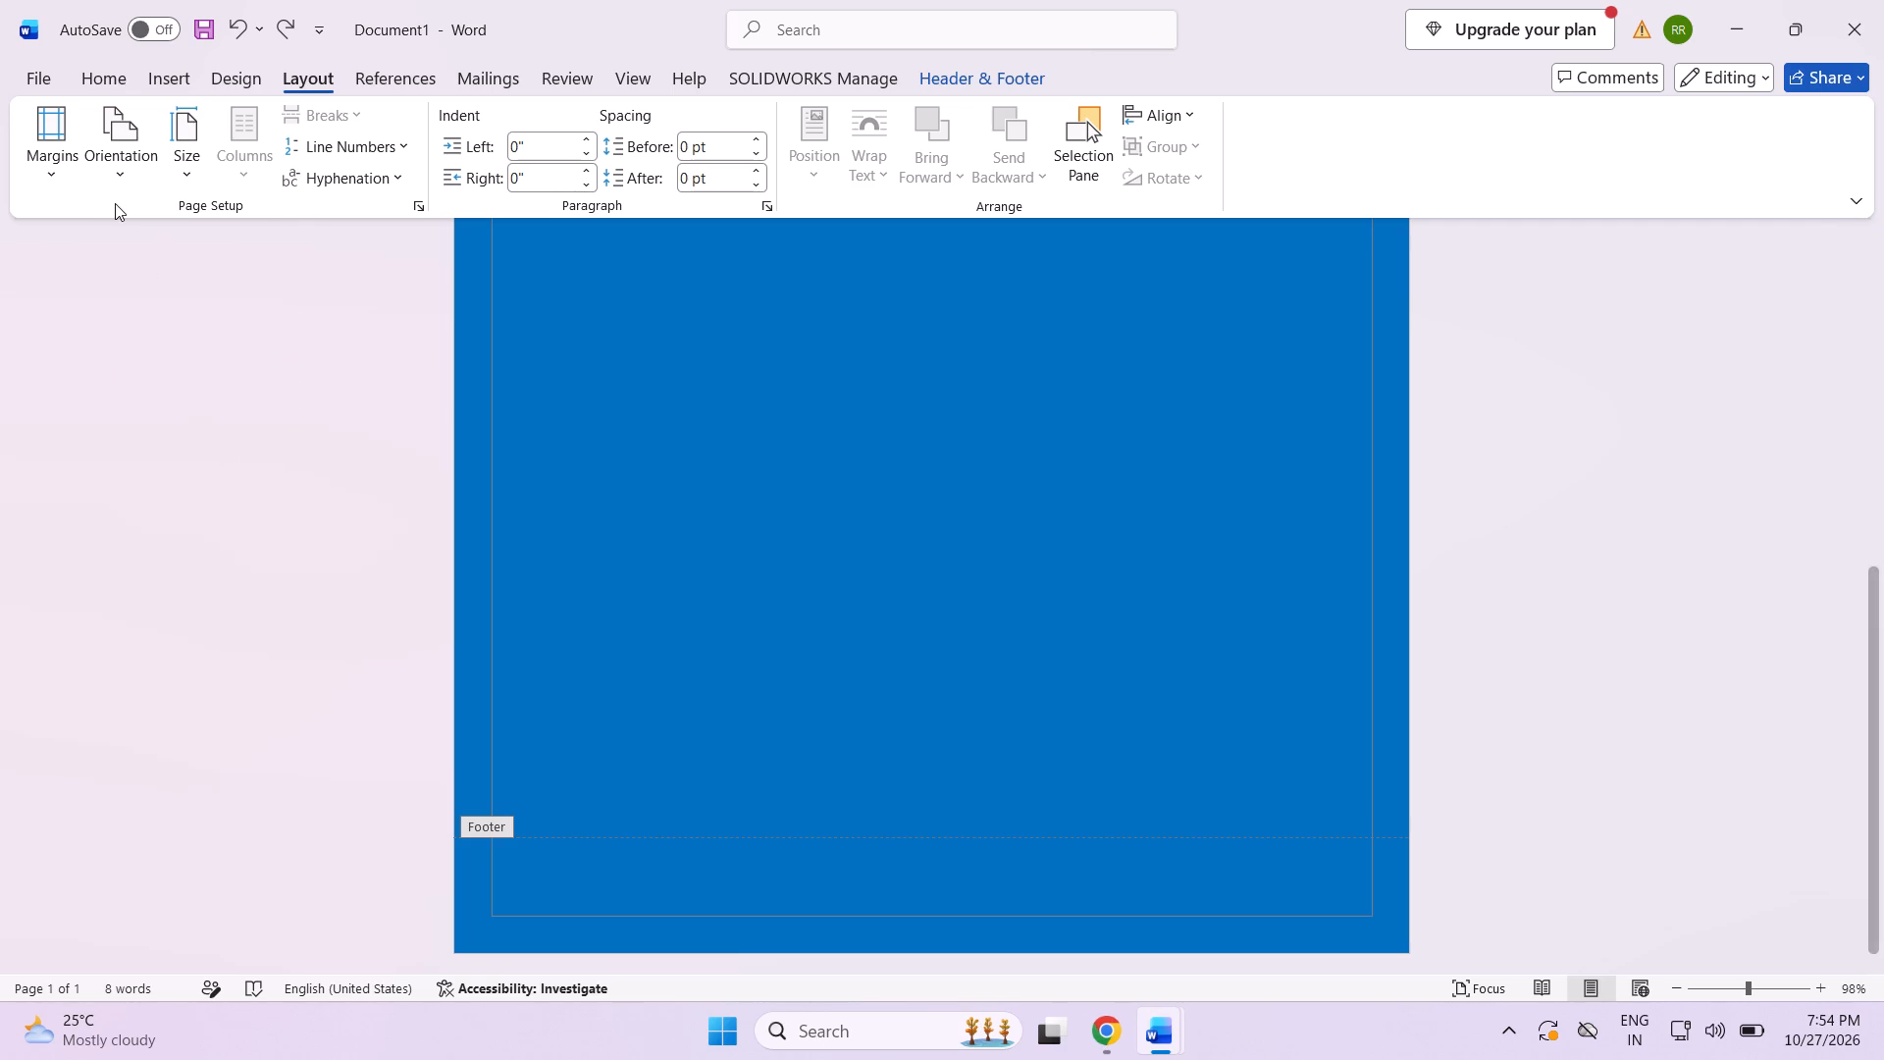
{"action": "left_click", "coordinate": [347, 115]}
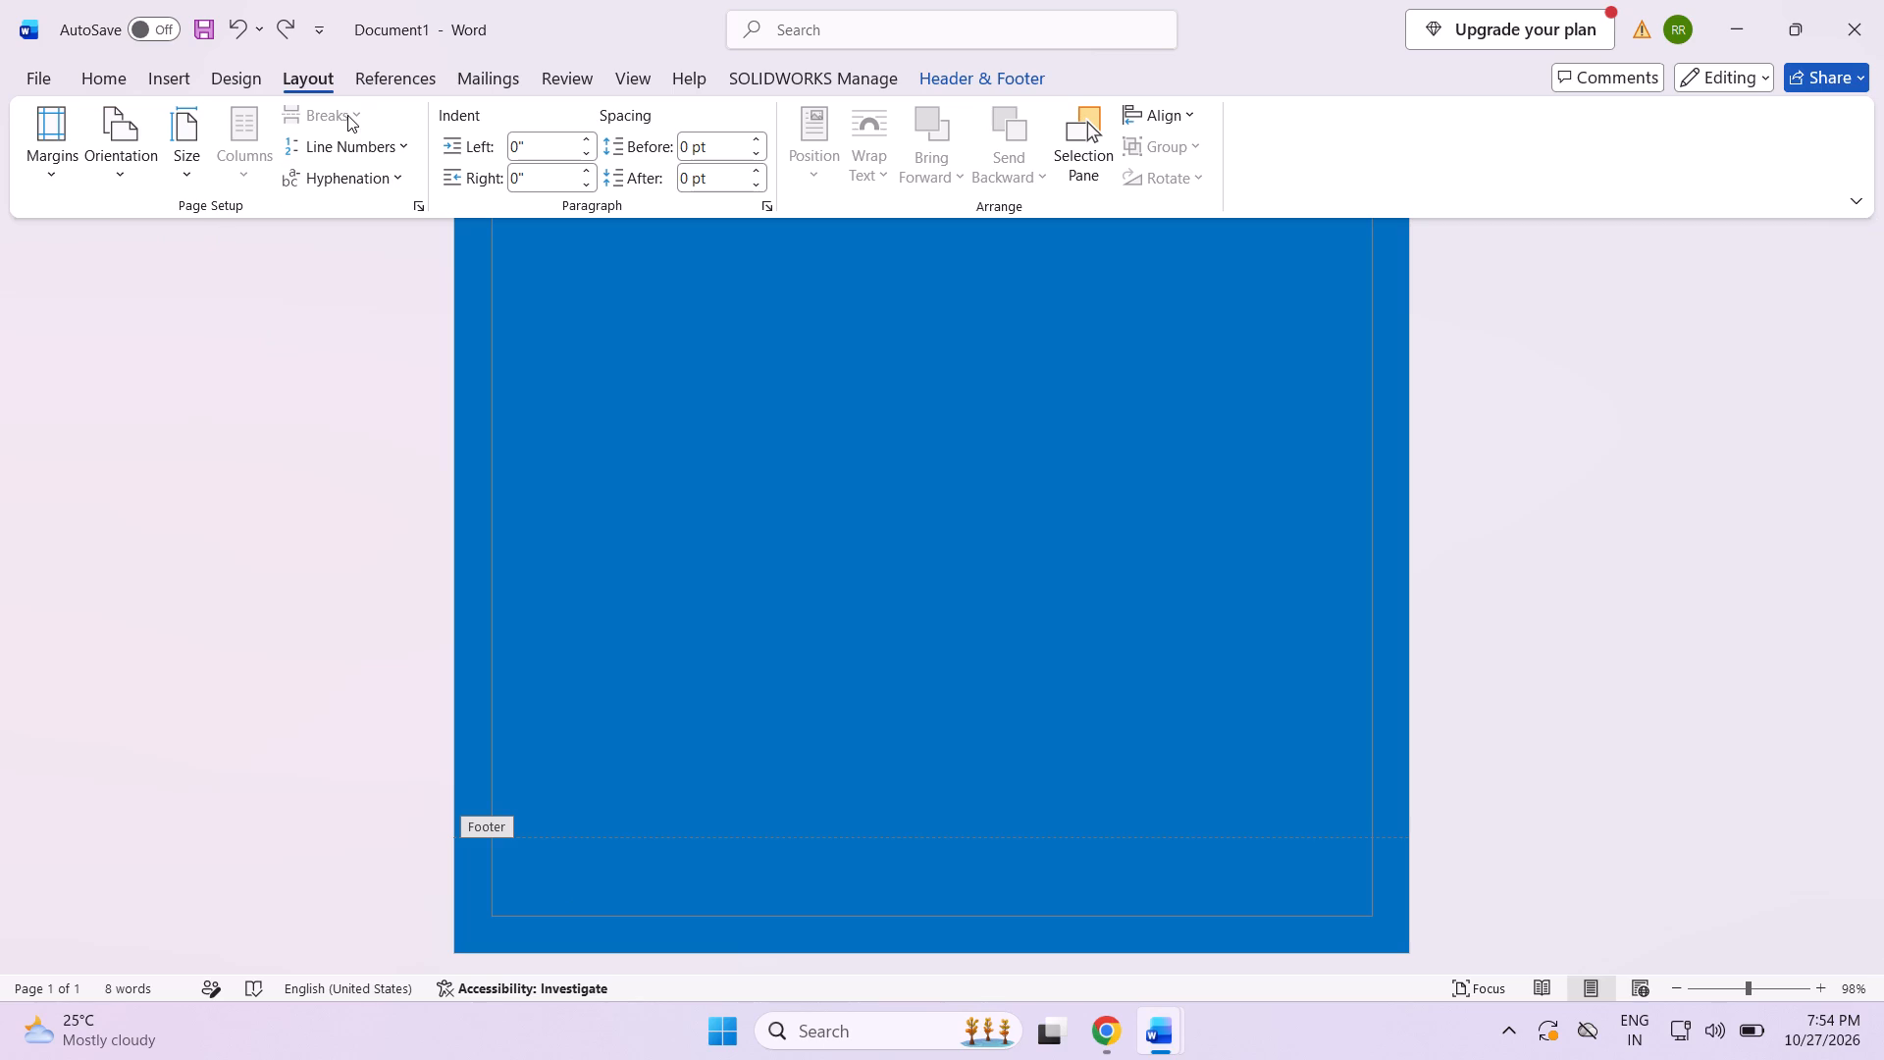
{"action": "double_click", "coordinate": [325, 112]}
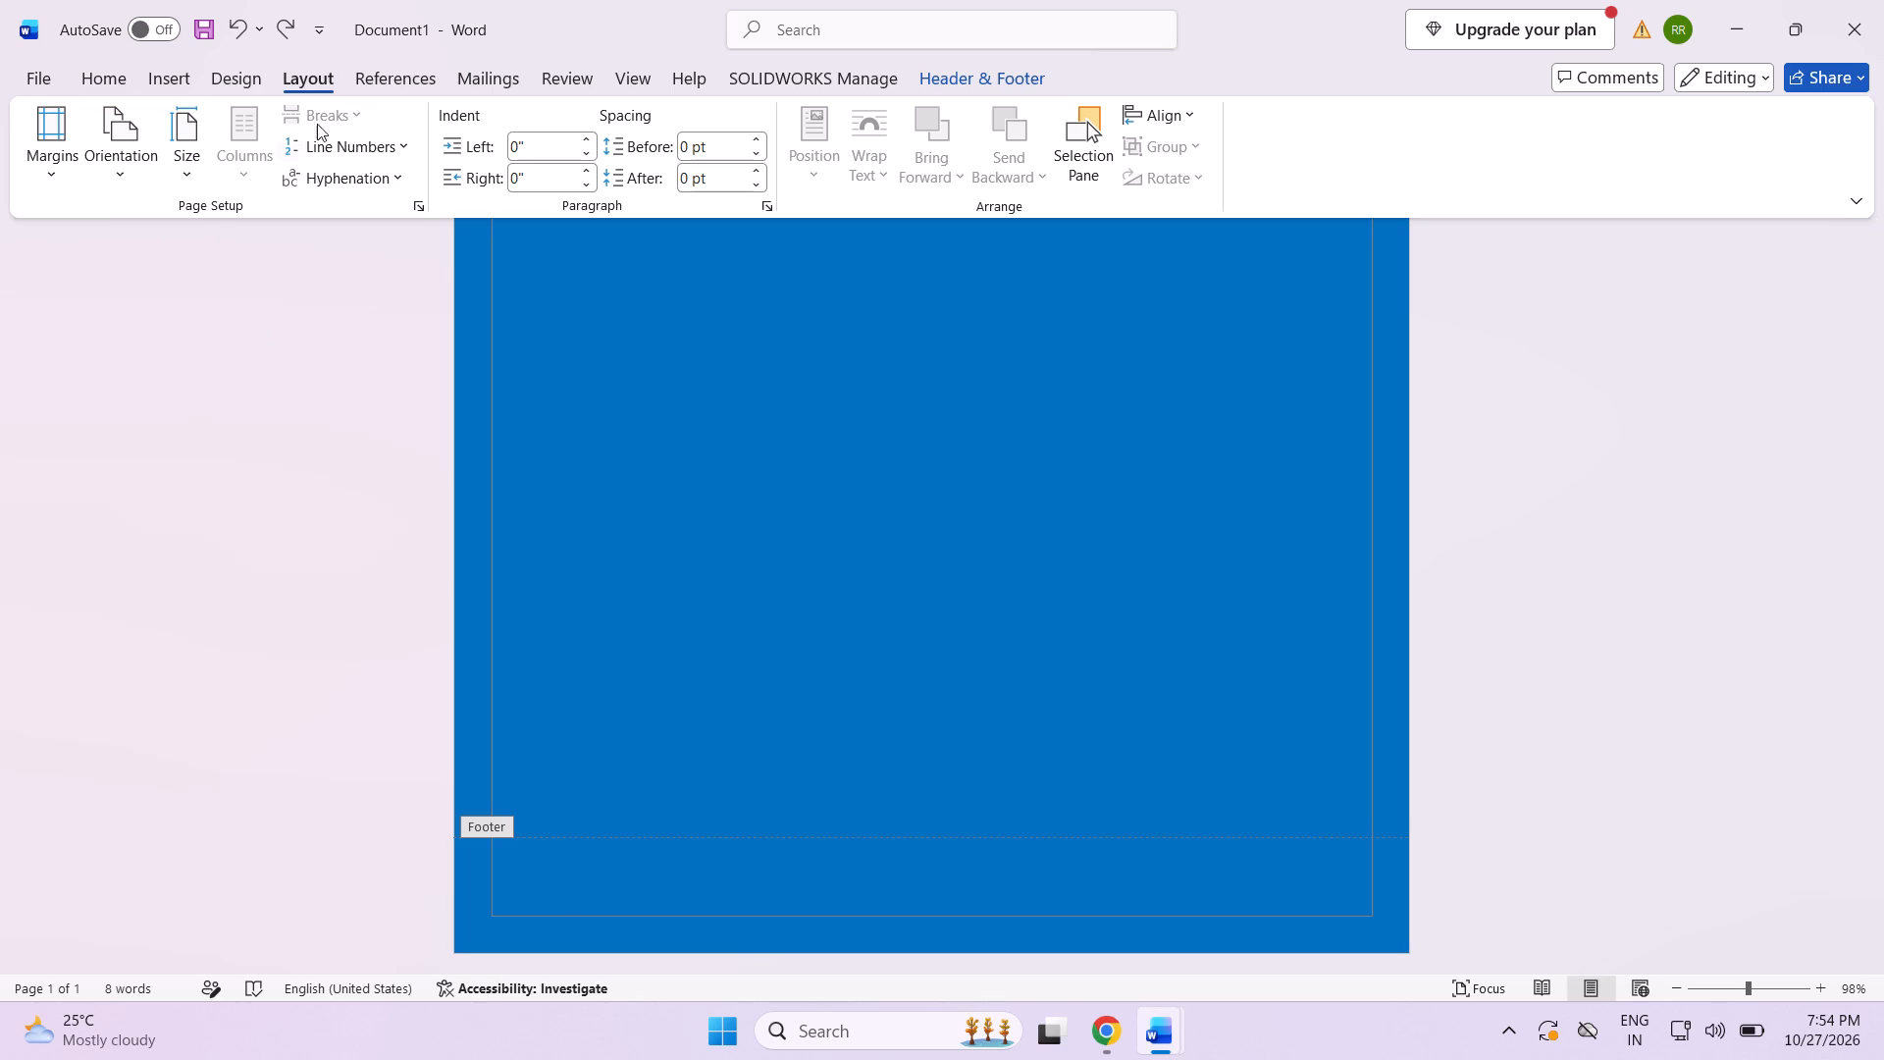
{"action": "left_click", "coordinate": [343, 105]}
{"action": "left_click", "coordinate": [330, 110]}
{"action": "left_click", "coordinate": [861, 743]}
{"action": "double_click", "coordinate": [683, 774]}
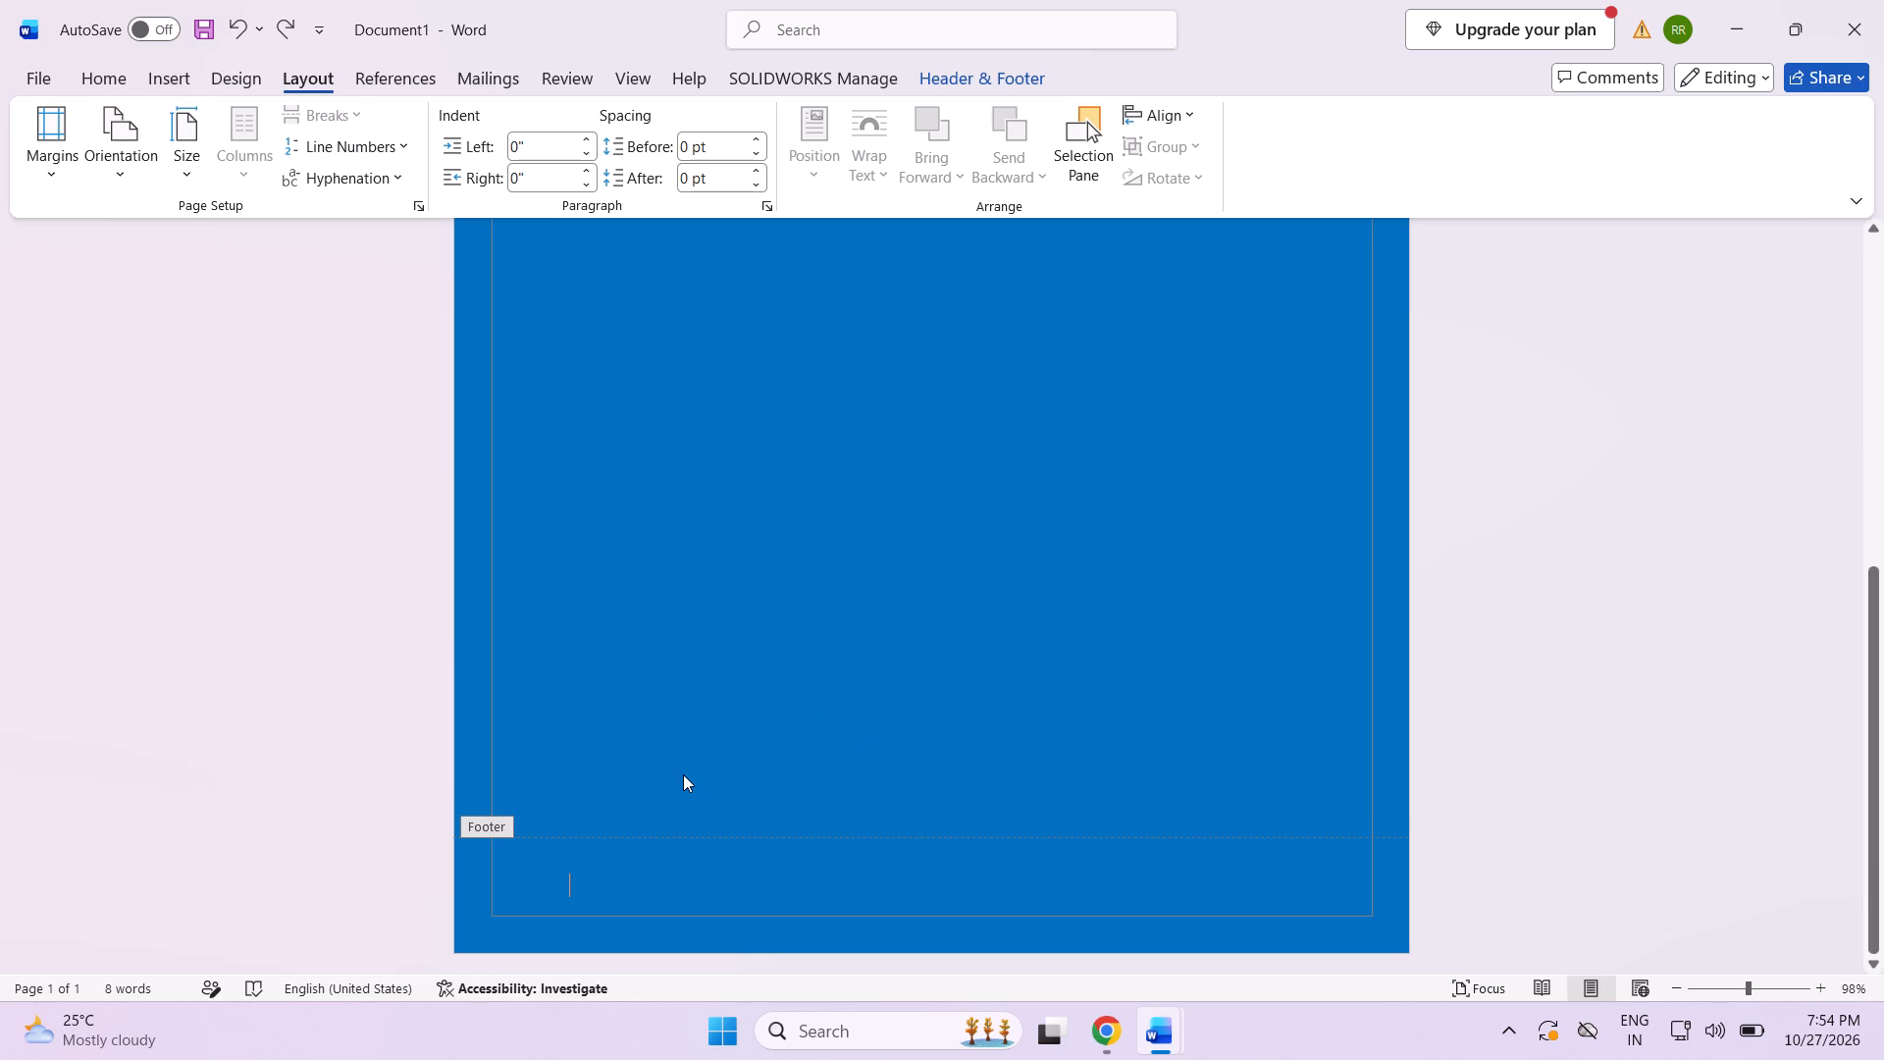
Insert a Next Page section break in the cover page's body text.
{"action": "scroll", "coordinate": [685, 733], "scroll_direction": "down", "scroll_amount": 6}
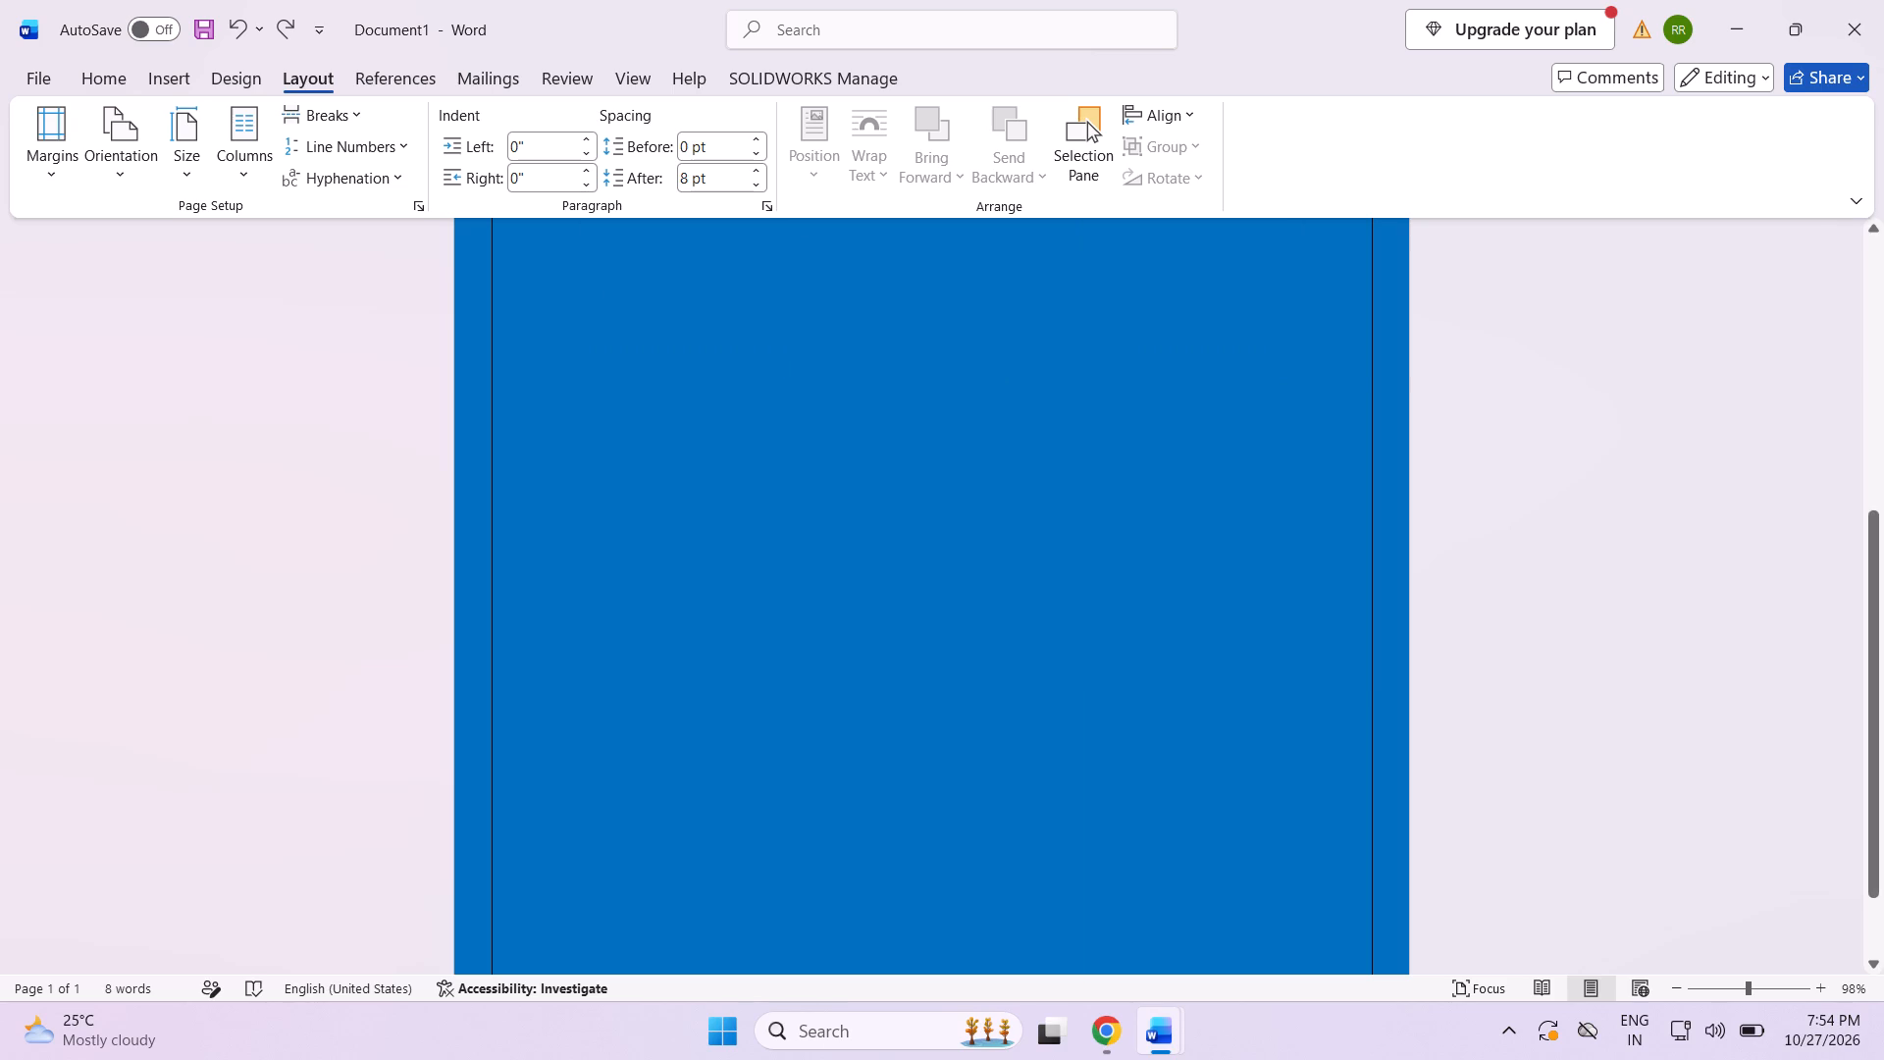
{"action": "scroll", "coordinate": [675, 700], "scroll_direction": "down", "scroll_amount": 11}
{"action": "left_click", "coordinate": [326, 117]}
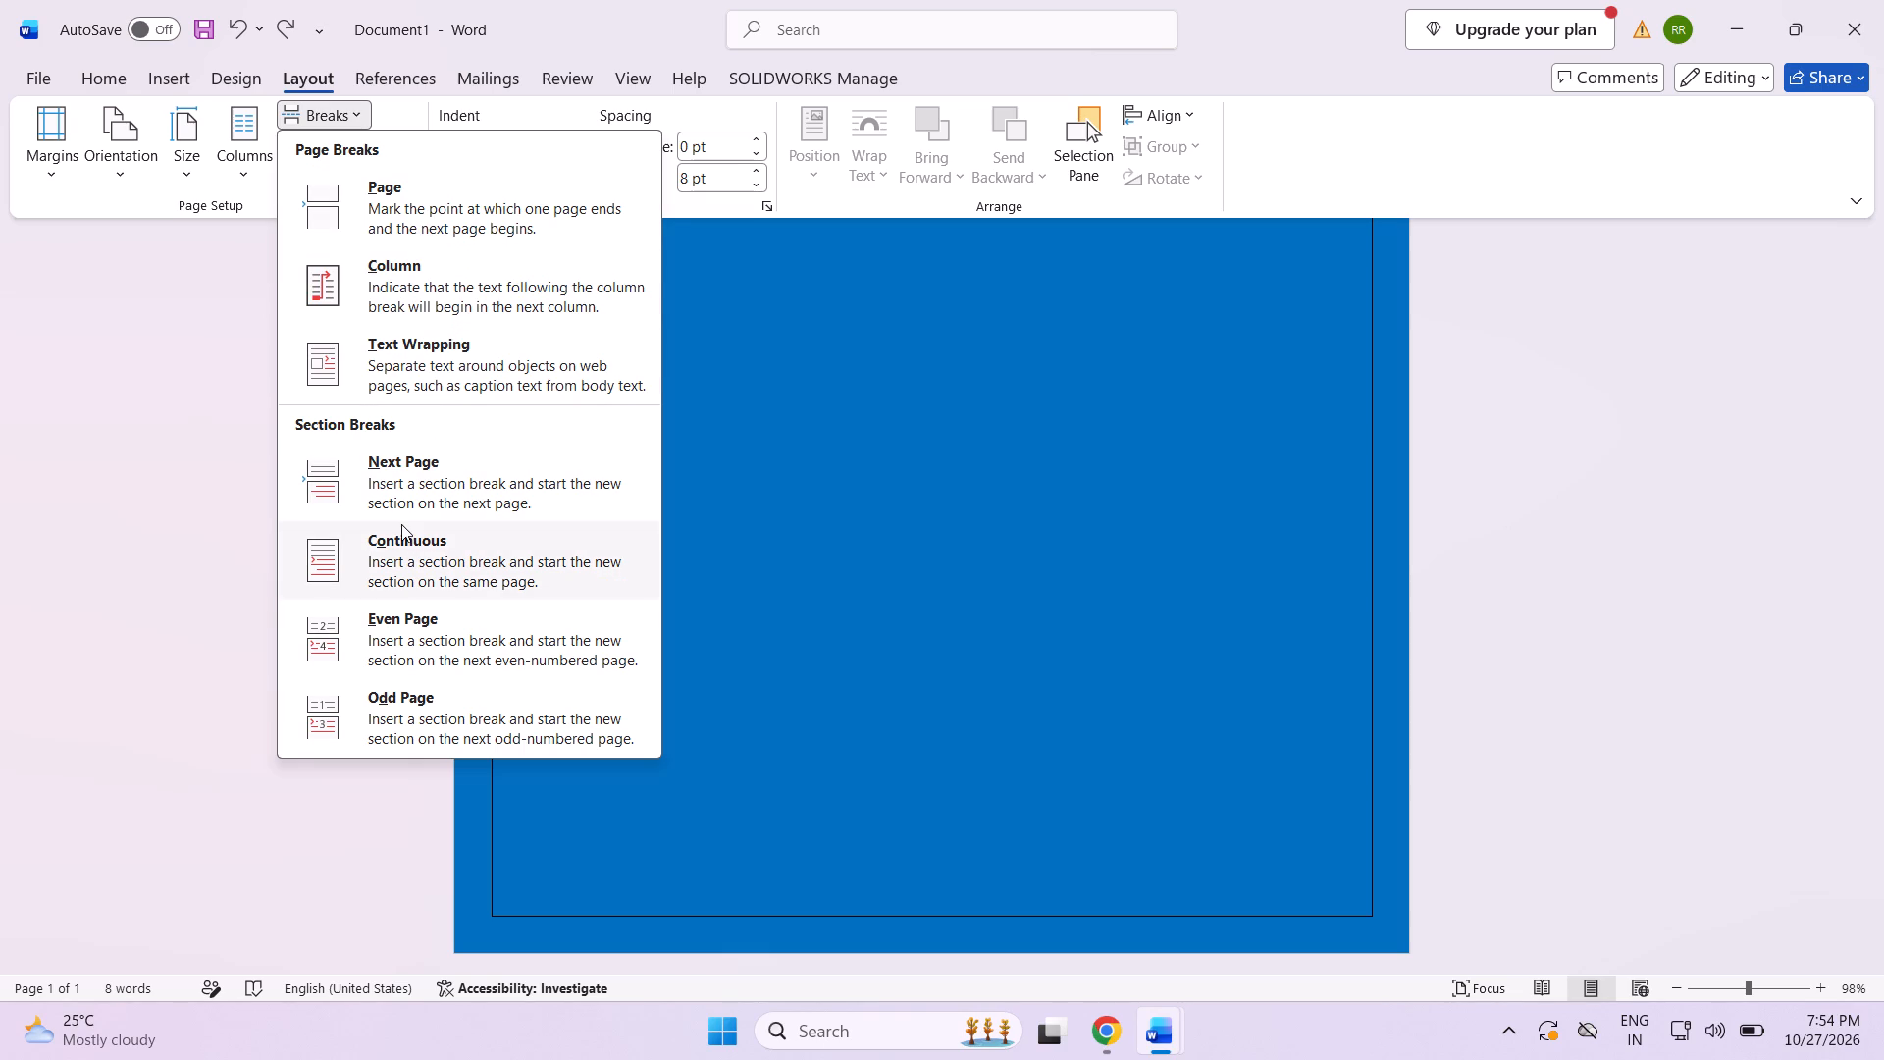
{"action": "left_click", "coordinate": [402, 494]}
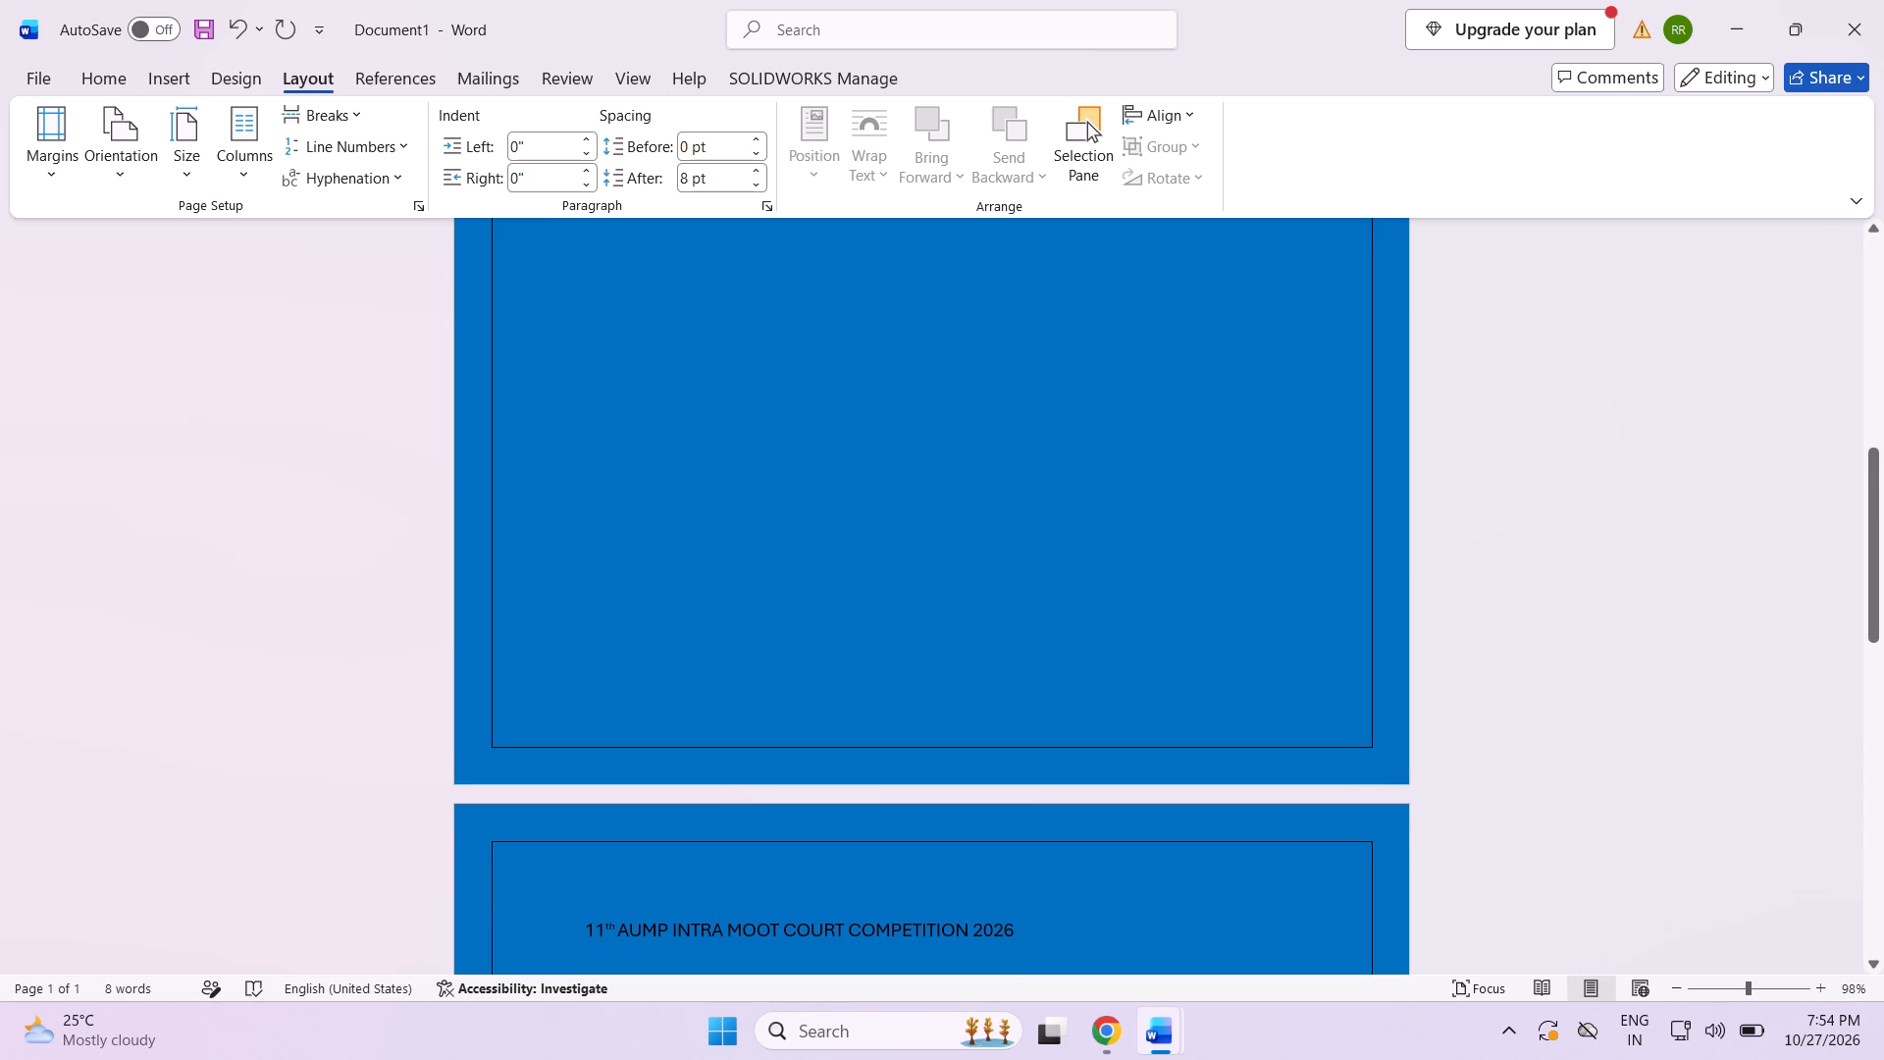
Place the text cursor in the second page's competition title line and set the page color to white.
{"action": "scroll", "coordinate": [290, 682], "scroll_direction": "down", "scroll_amount": 9}
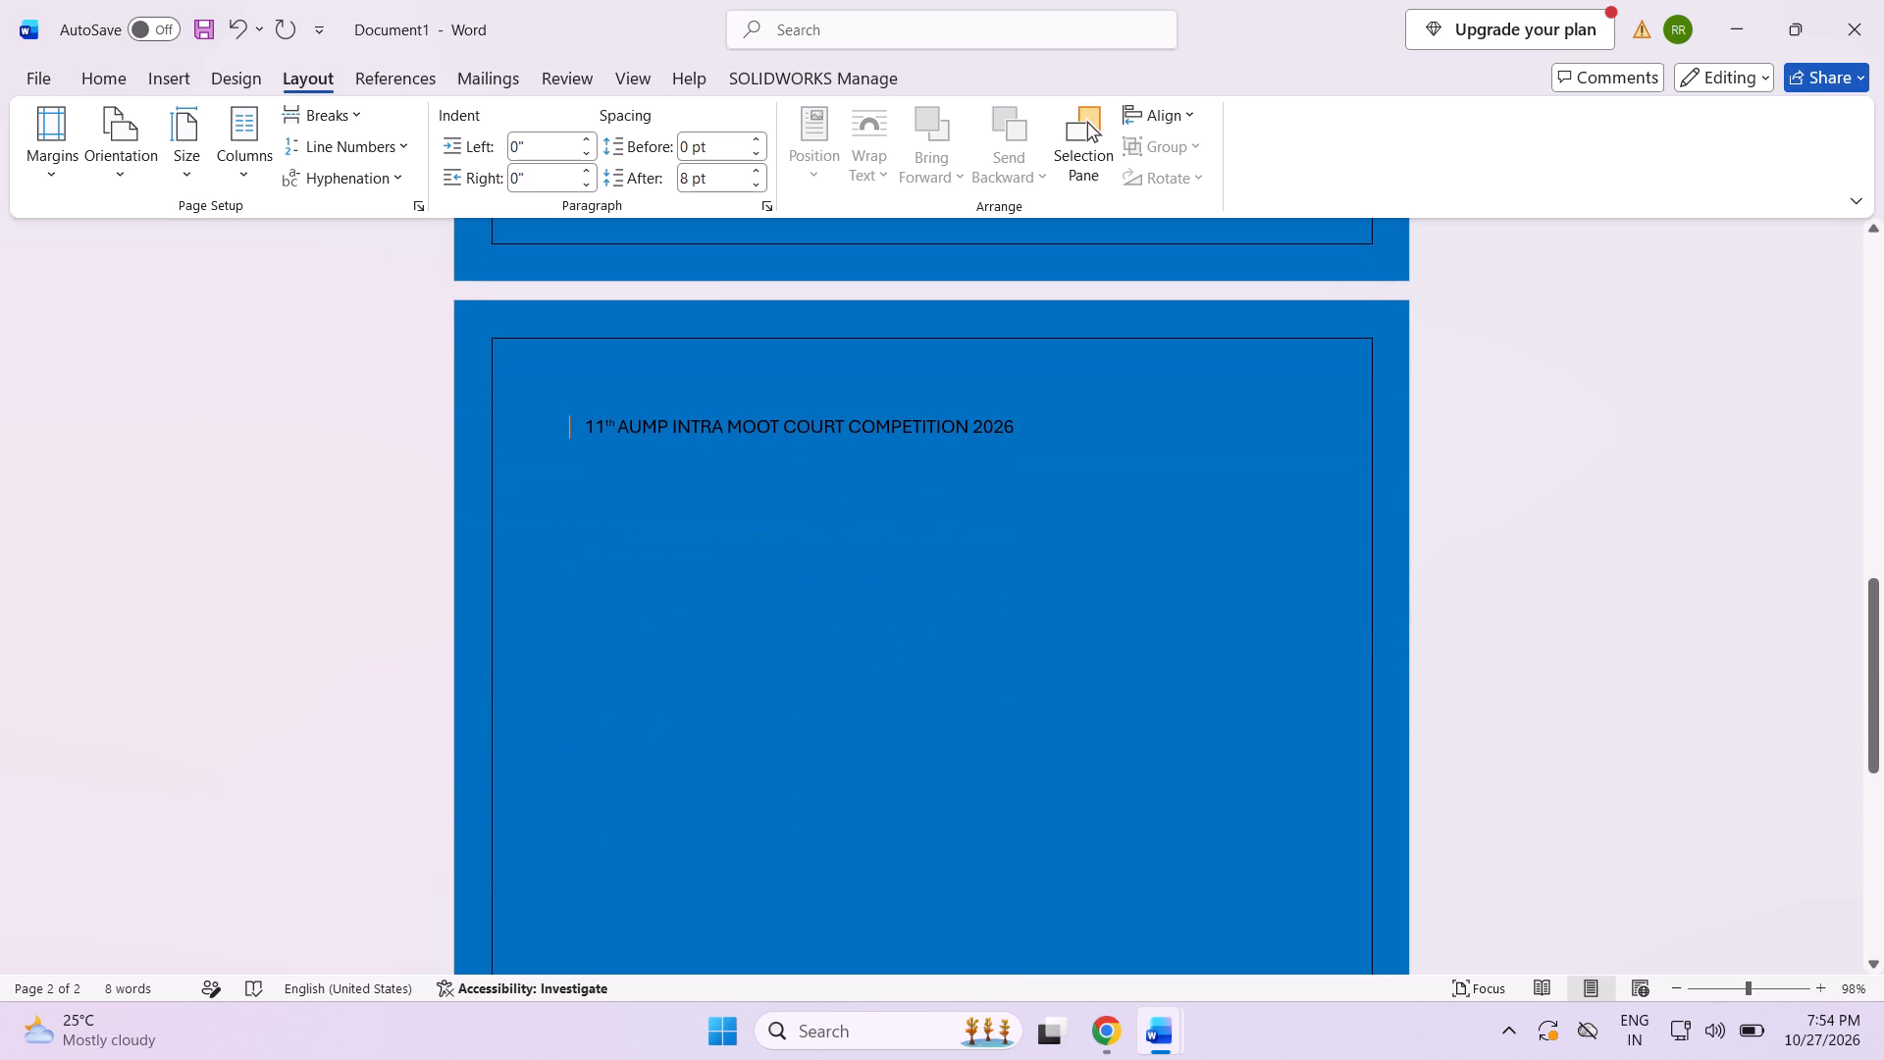
{"action": "scroll", "coordinate": [287, 671], "scroll_direction": "down", "scroll_amount": 1}
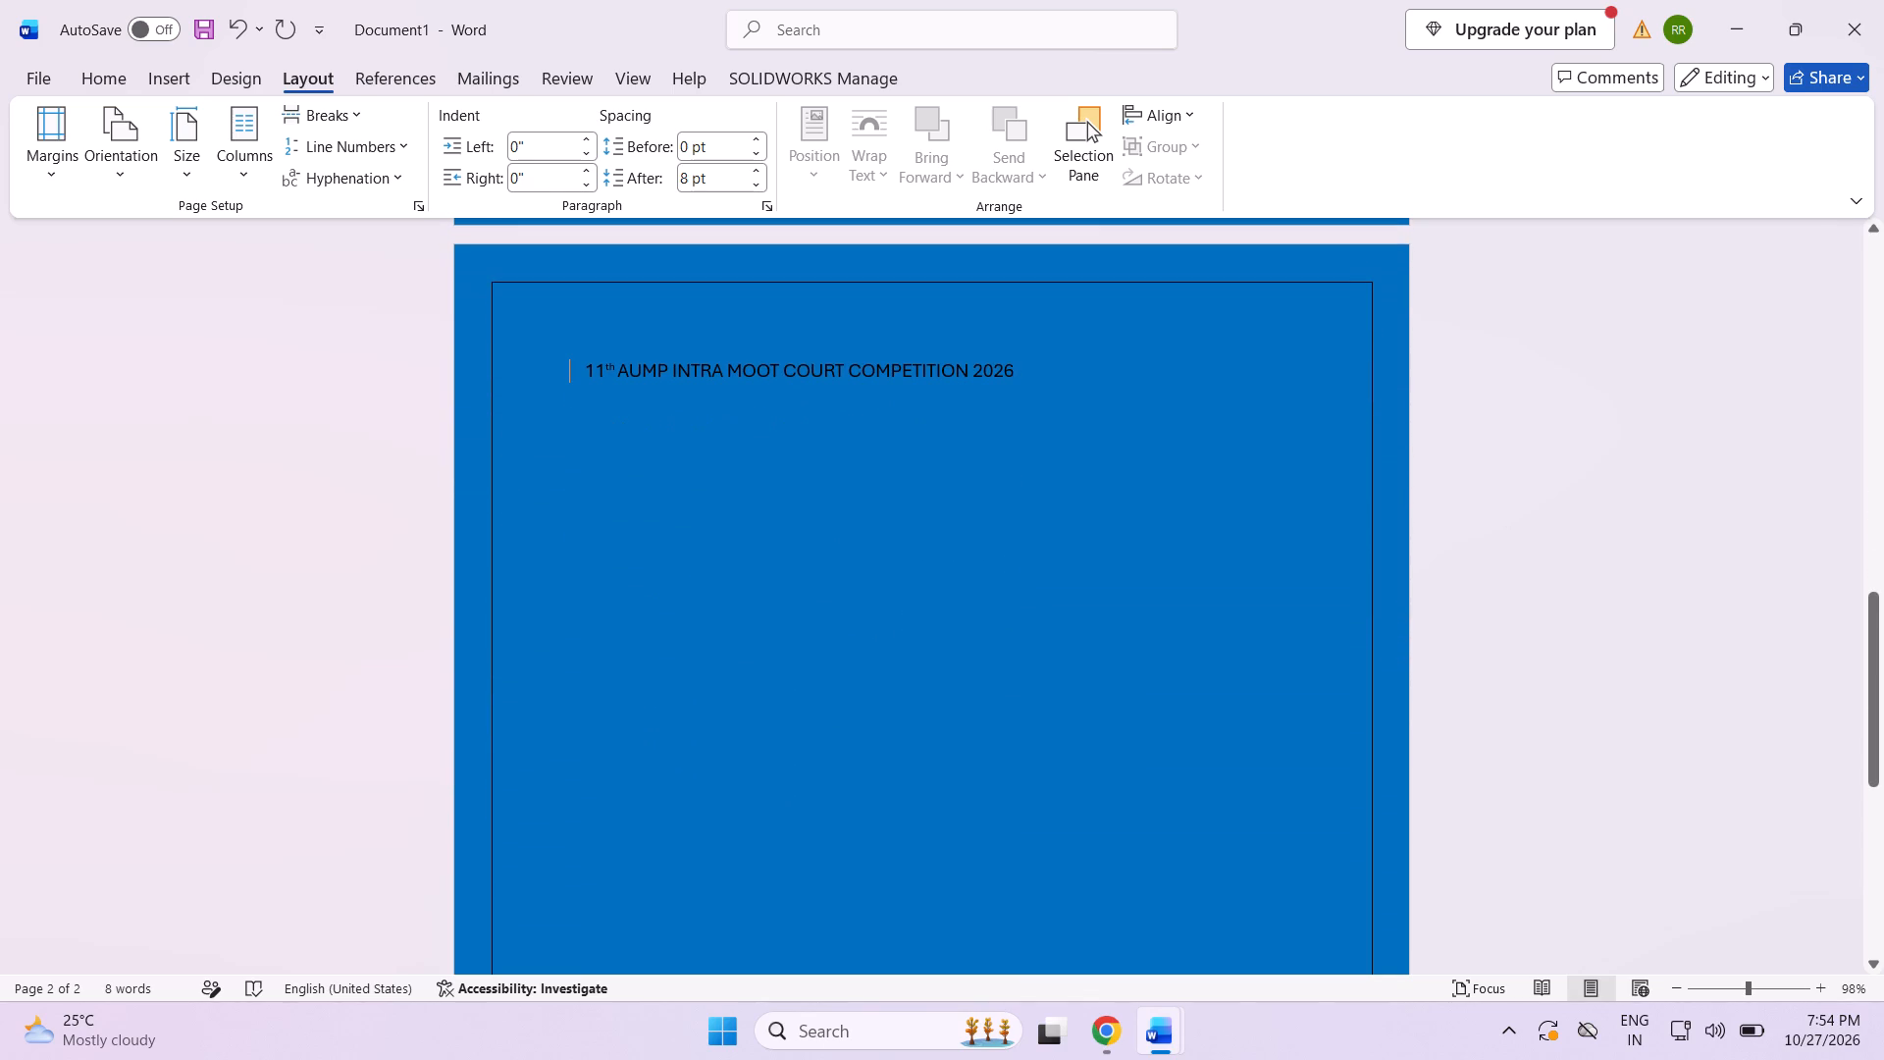
{"action": "left_click", "coordinate": [730, 599]}
{"action": "left_click", "coordinate": [225, 76]}
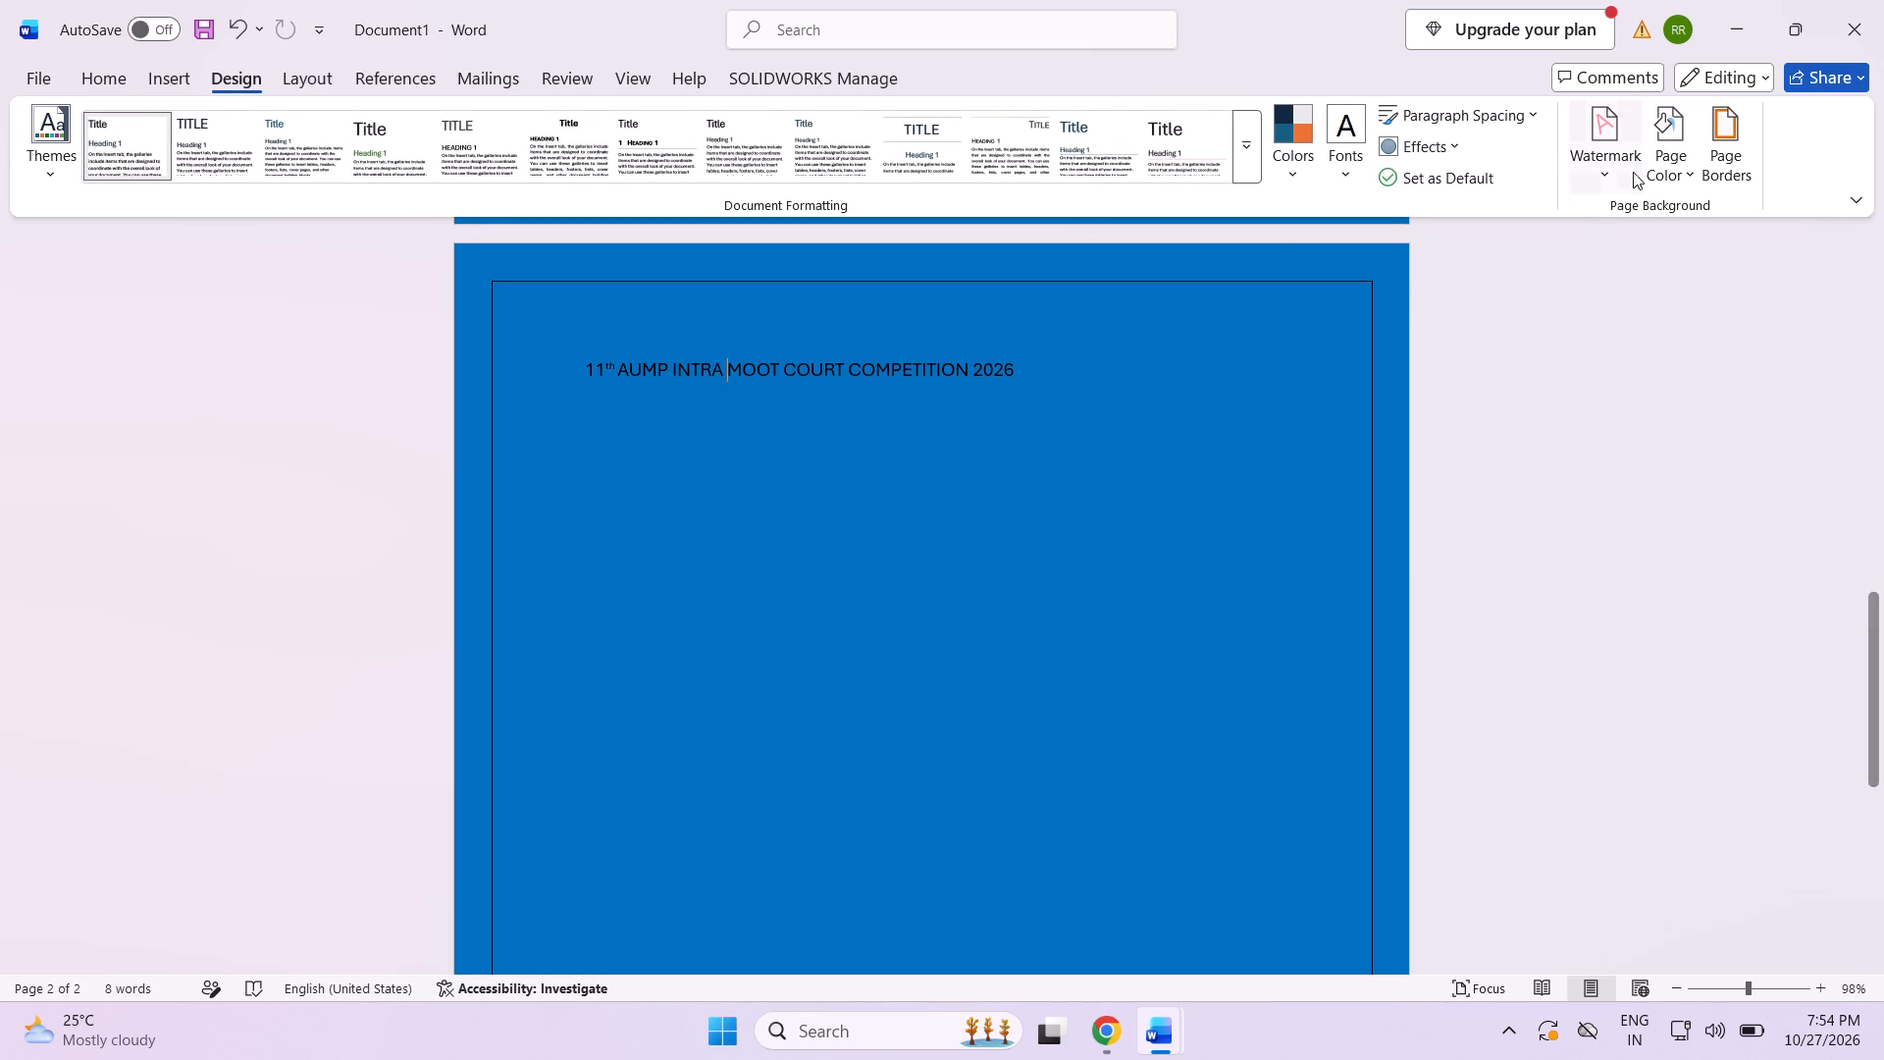
{"action": "left_click", "coordinate": [1747, 136]}
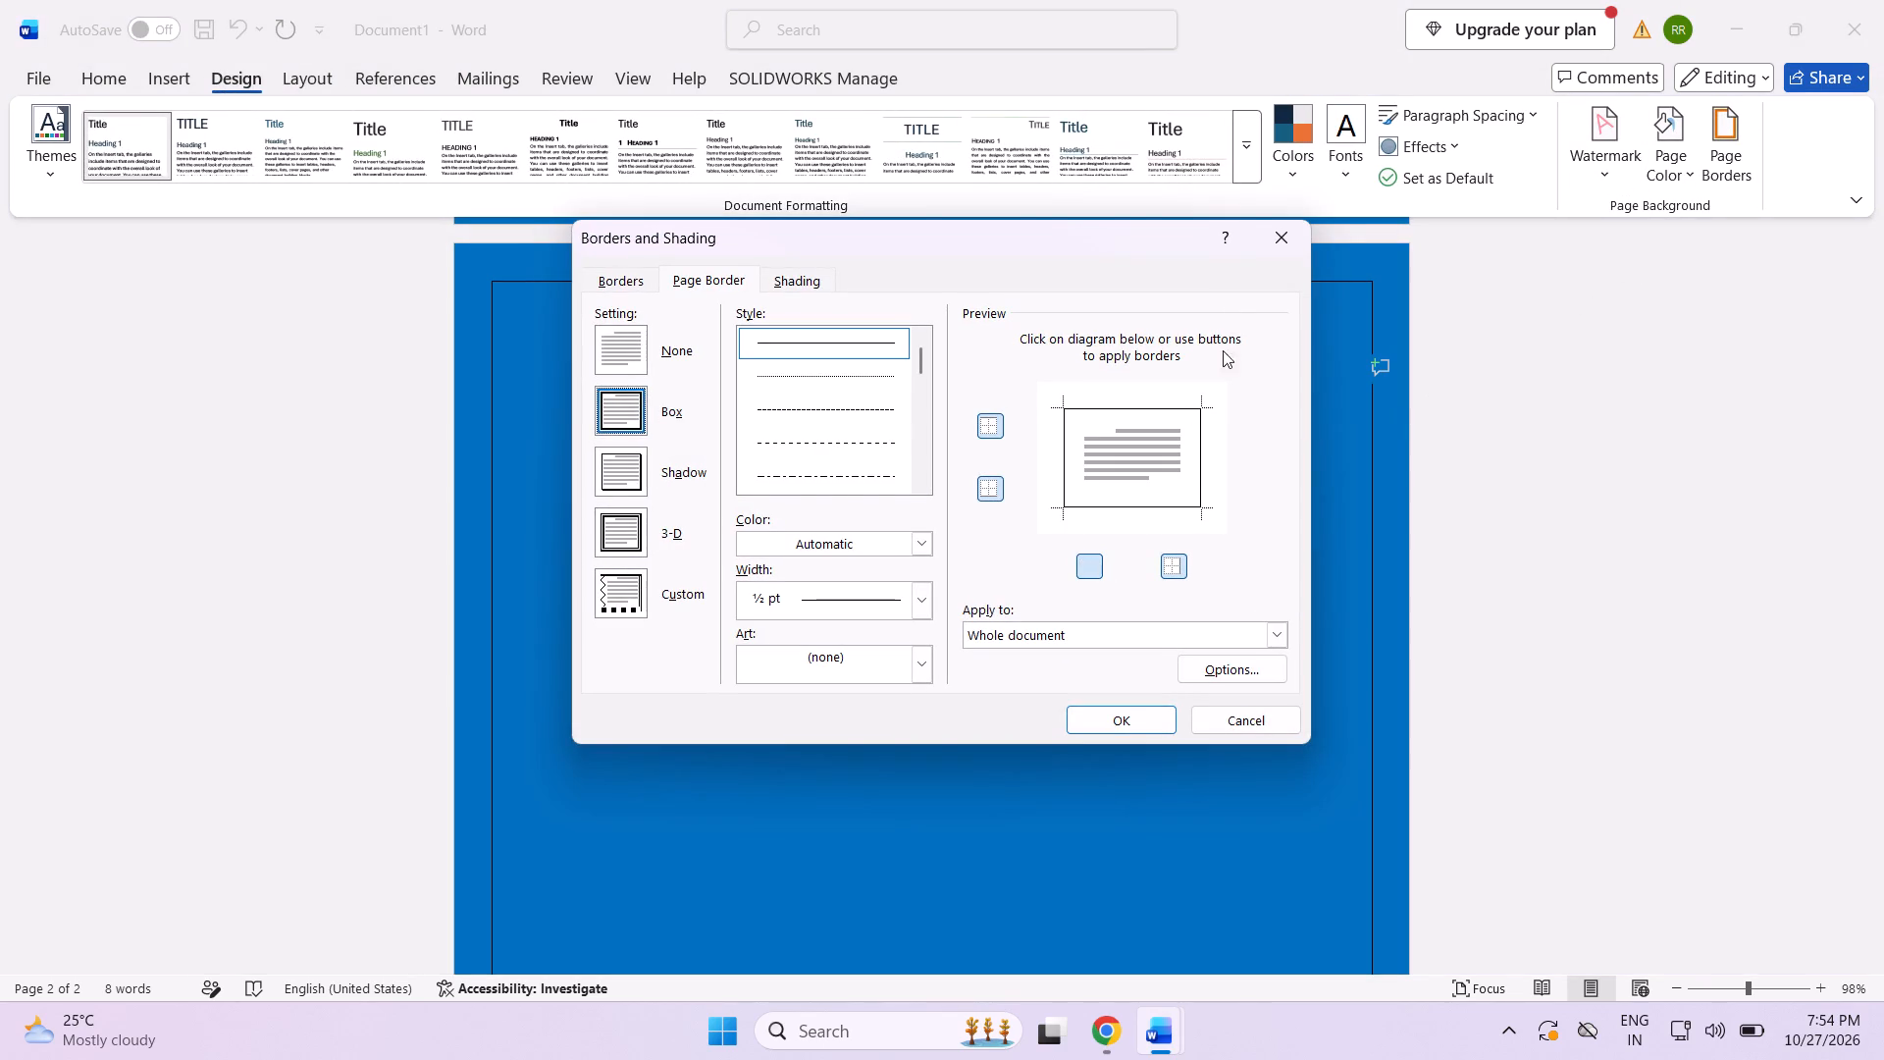
{"action": "left_click", "coordinate": [1295, 233]}
{"action": "left_click", "coordinate": [1689, 149]}
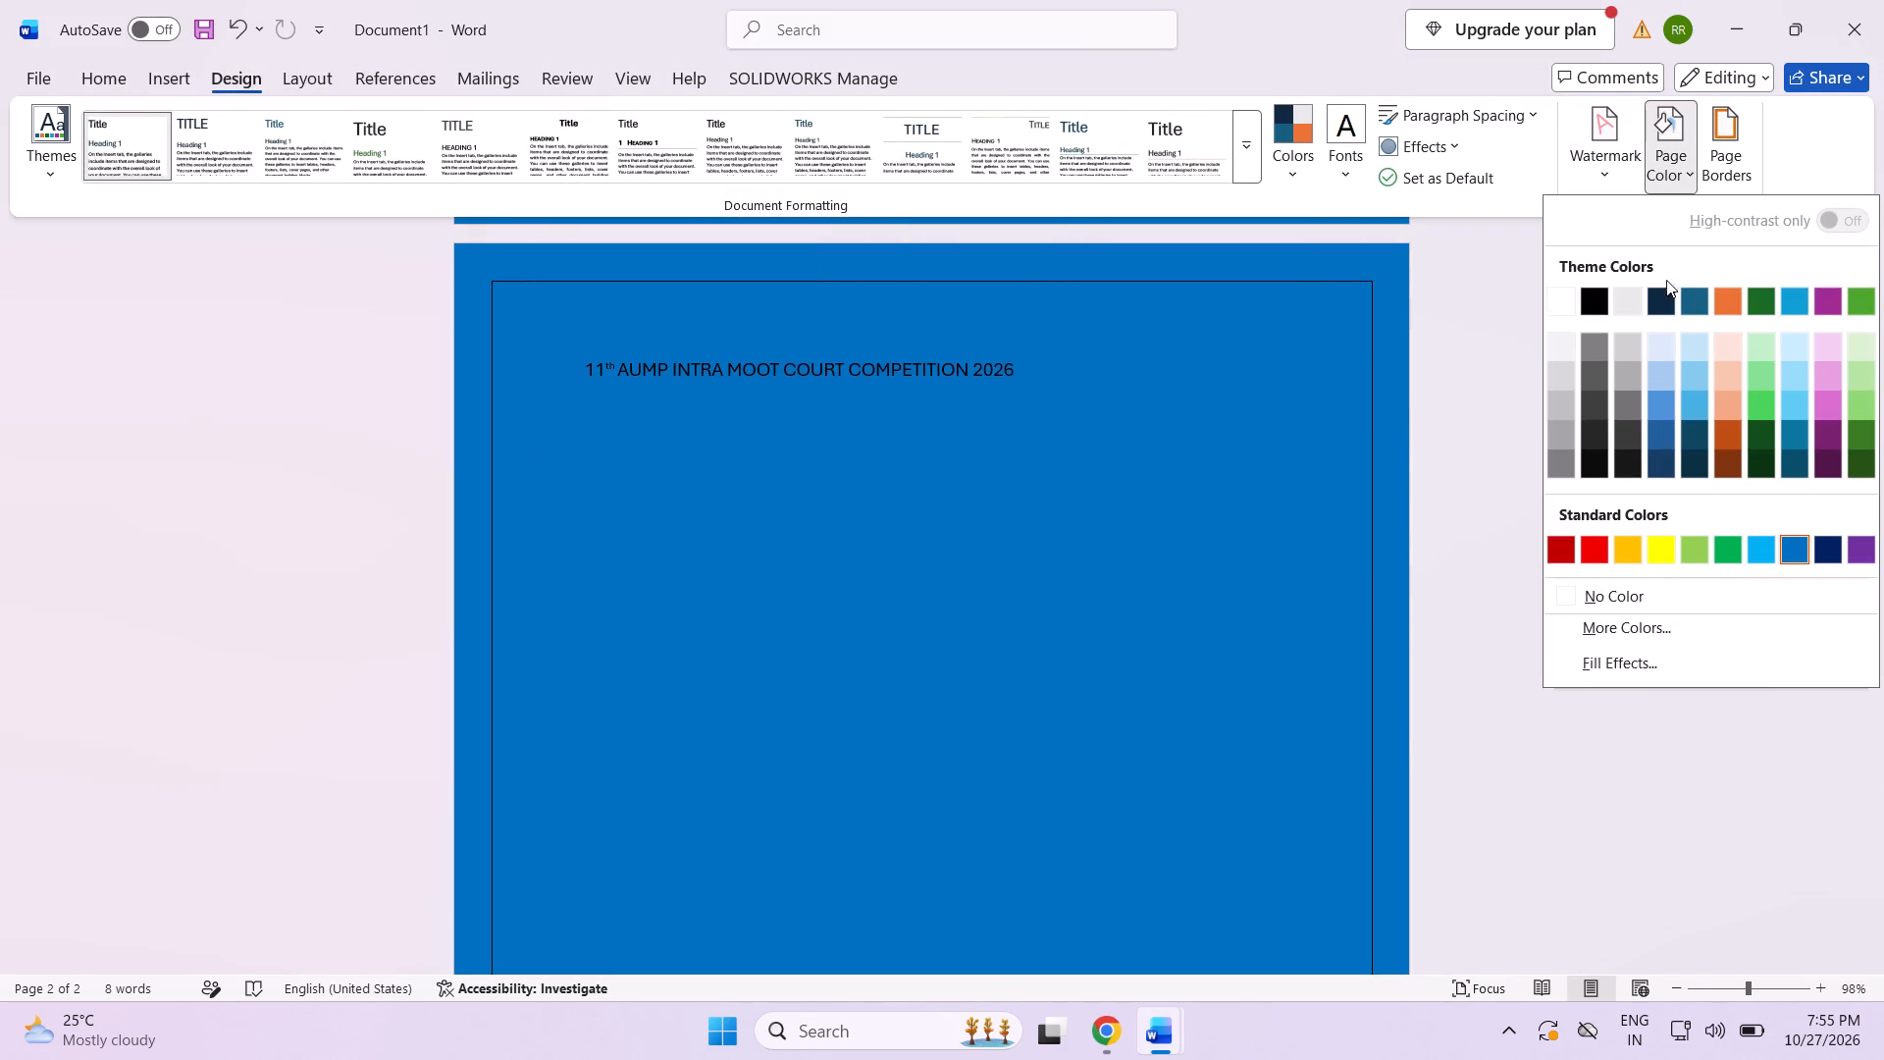
{"action": "left_click", "coordinate": [1561, 306]}
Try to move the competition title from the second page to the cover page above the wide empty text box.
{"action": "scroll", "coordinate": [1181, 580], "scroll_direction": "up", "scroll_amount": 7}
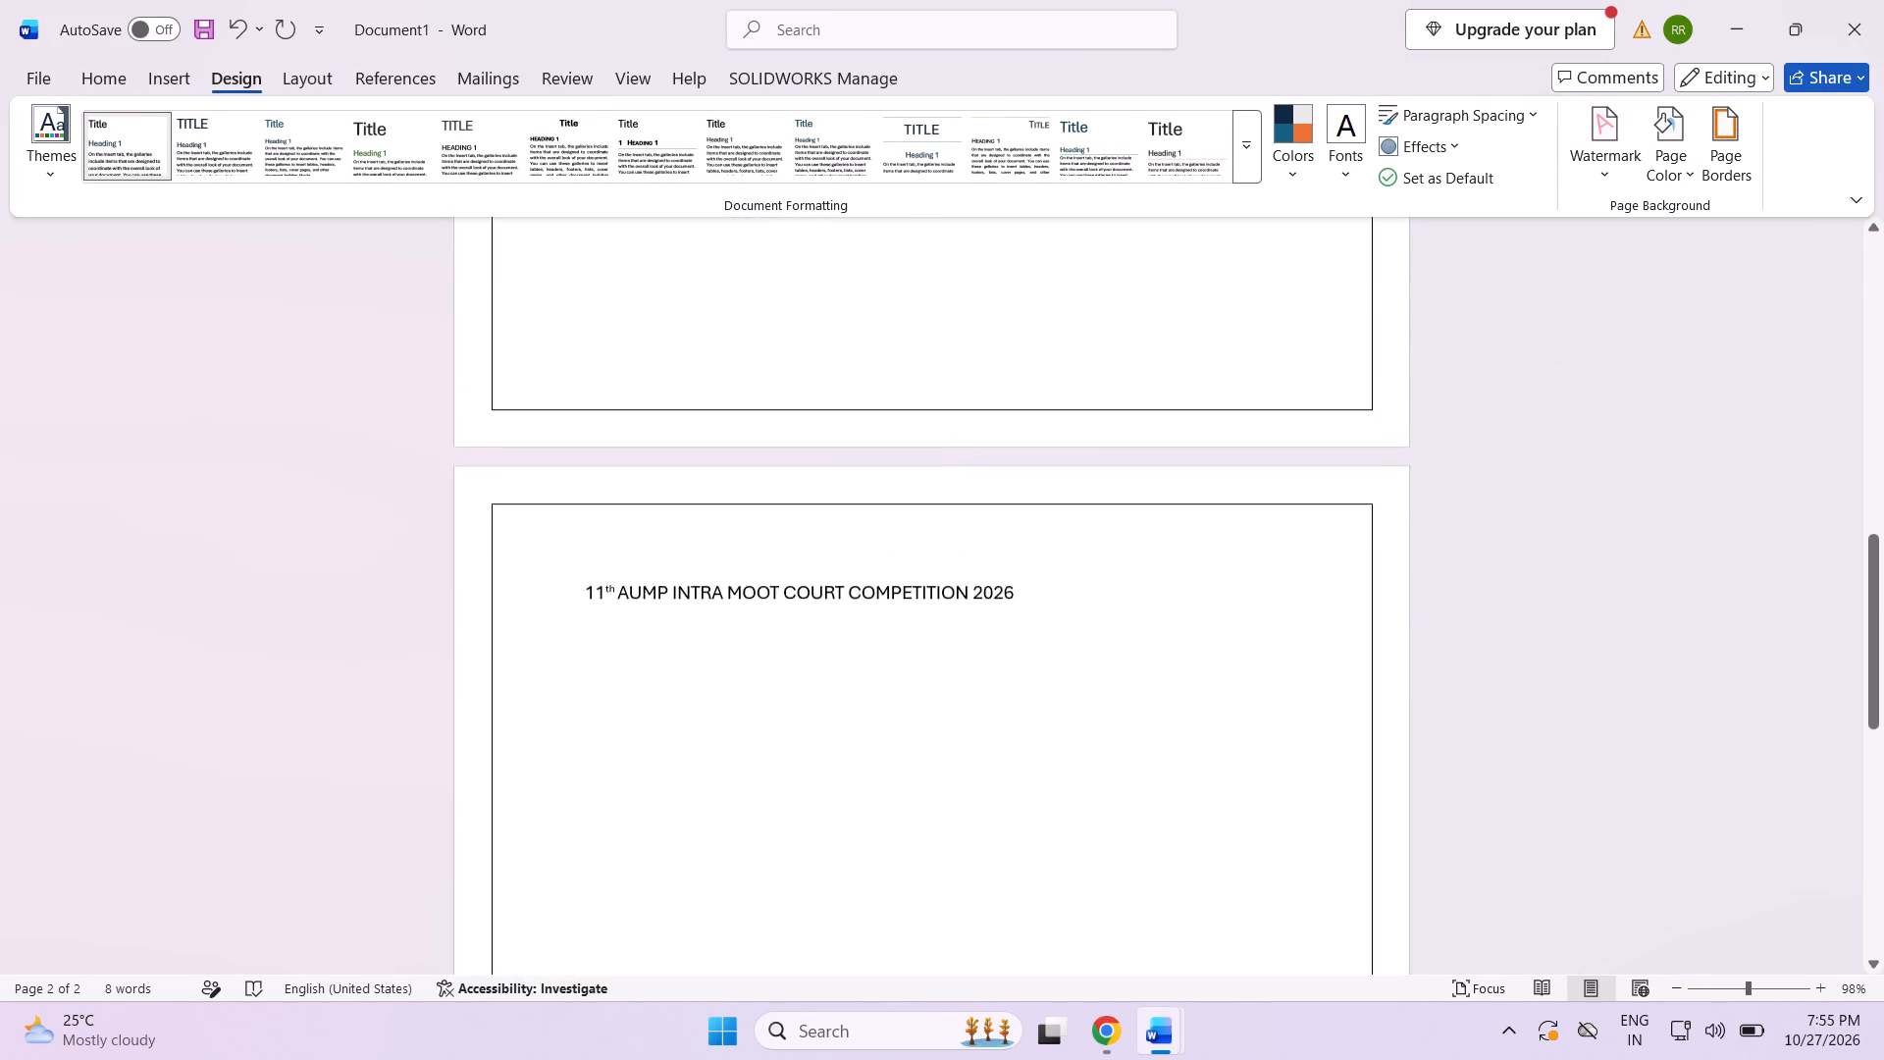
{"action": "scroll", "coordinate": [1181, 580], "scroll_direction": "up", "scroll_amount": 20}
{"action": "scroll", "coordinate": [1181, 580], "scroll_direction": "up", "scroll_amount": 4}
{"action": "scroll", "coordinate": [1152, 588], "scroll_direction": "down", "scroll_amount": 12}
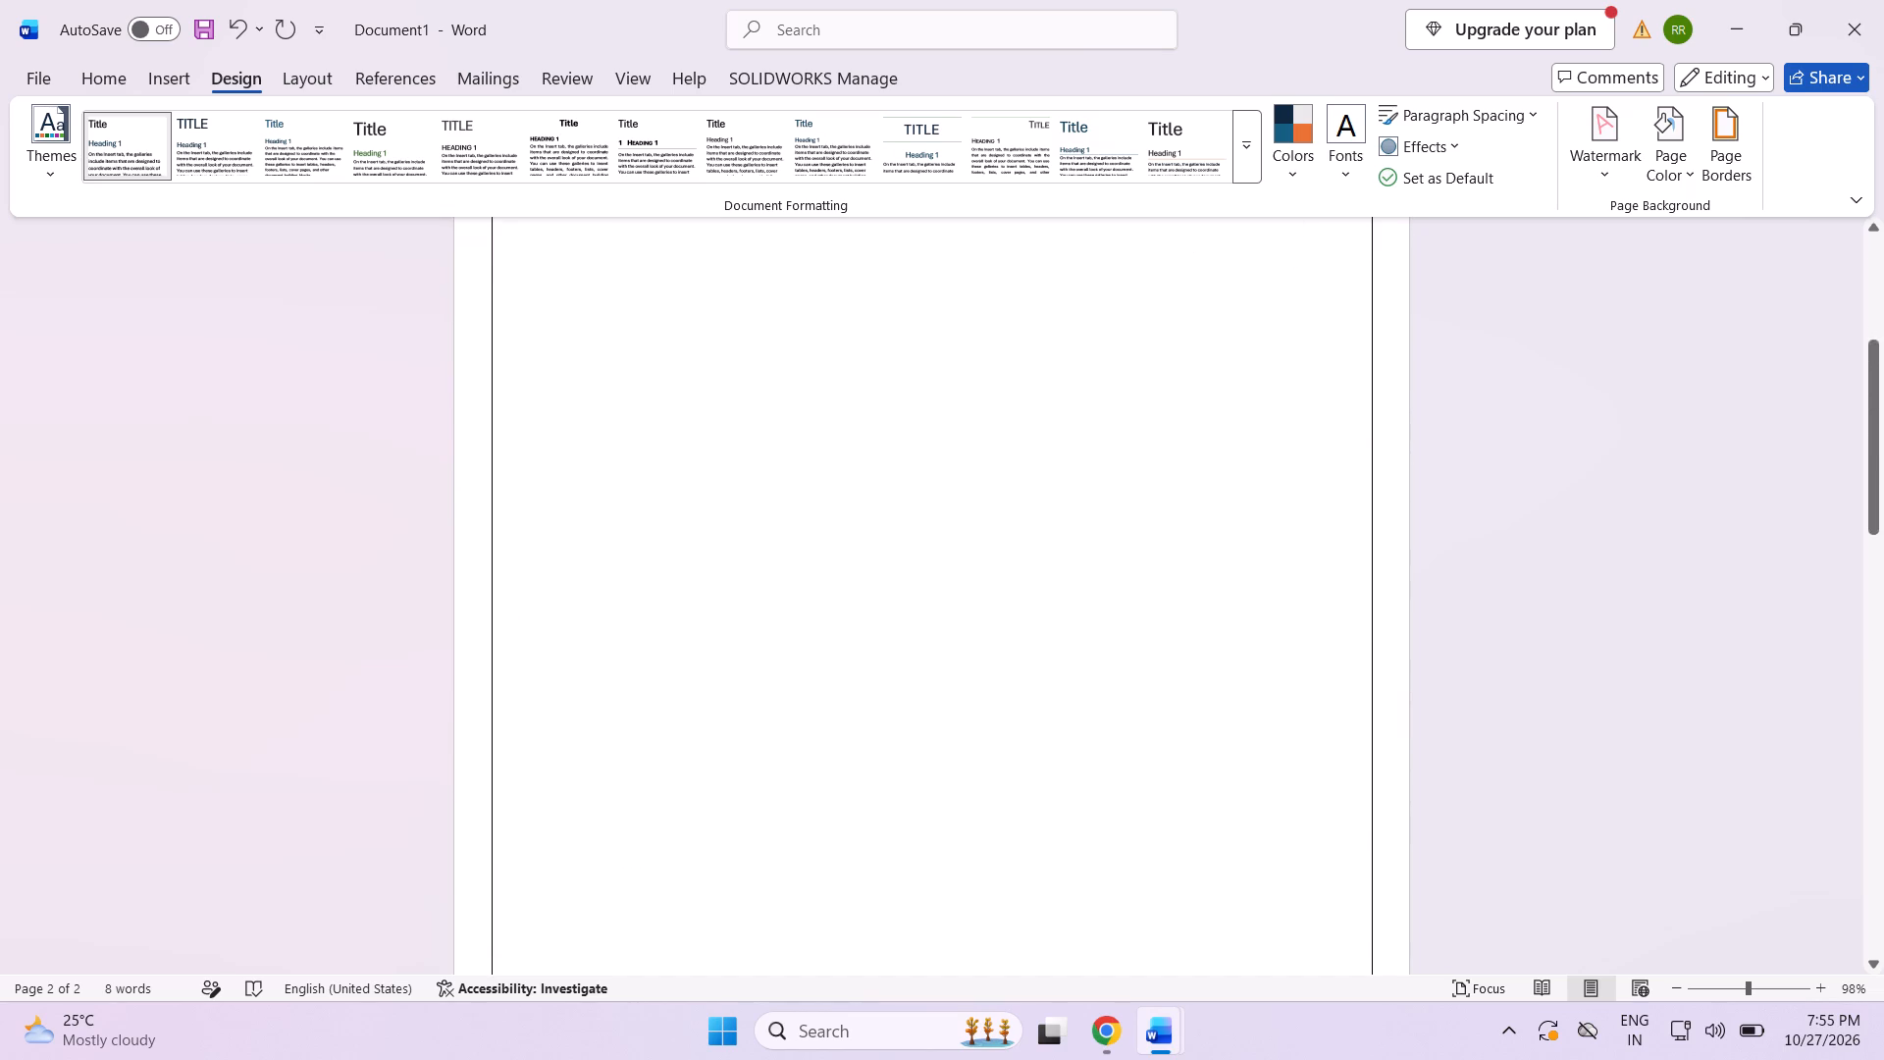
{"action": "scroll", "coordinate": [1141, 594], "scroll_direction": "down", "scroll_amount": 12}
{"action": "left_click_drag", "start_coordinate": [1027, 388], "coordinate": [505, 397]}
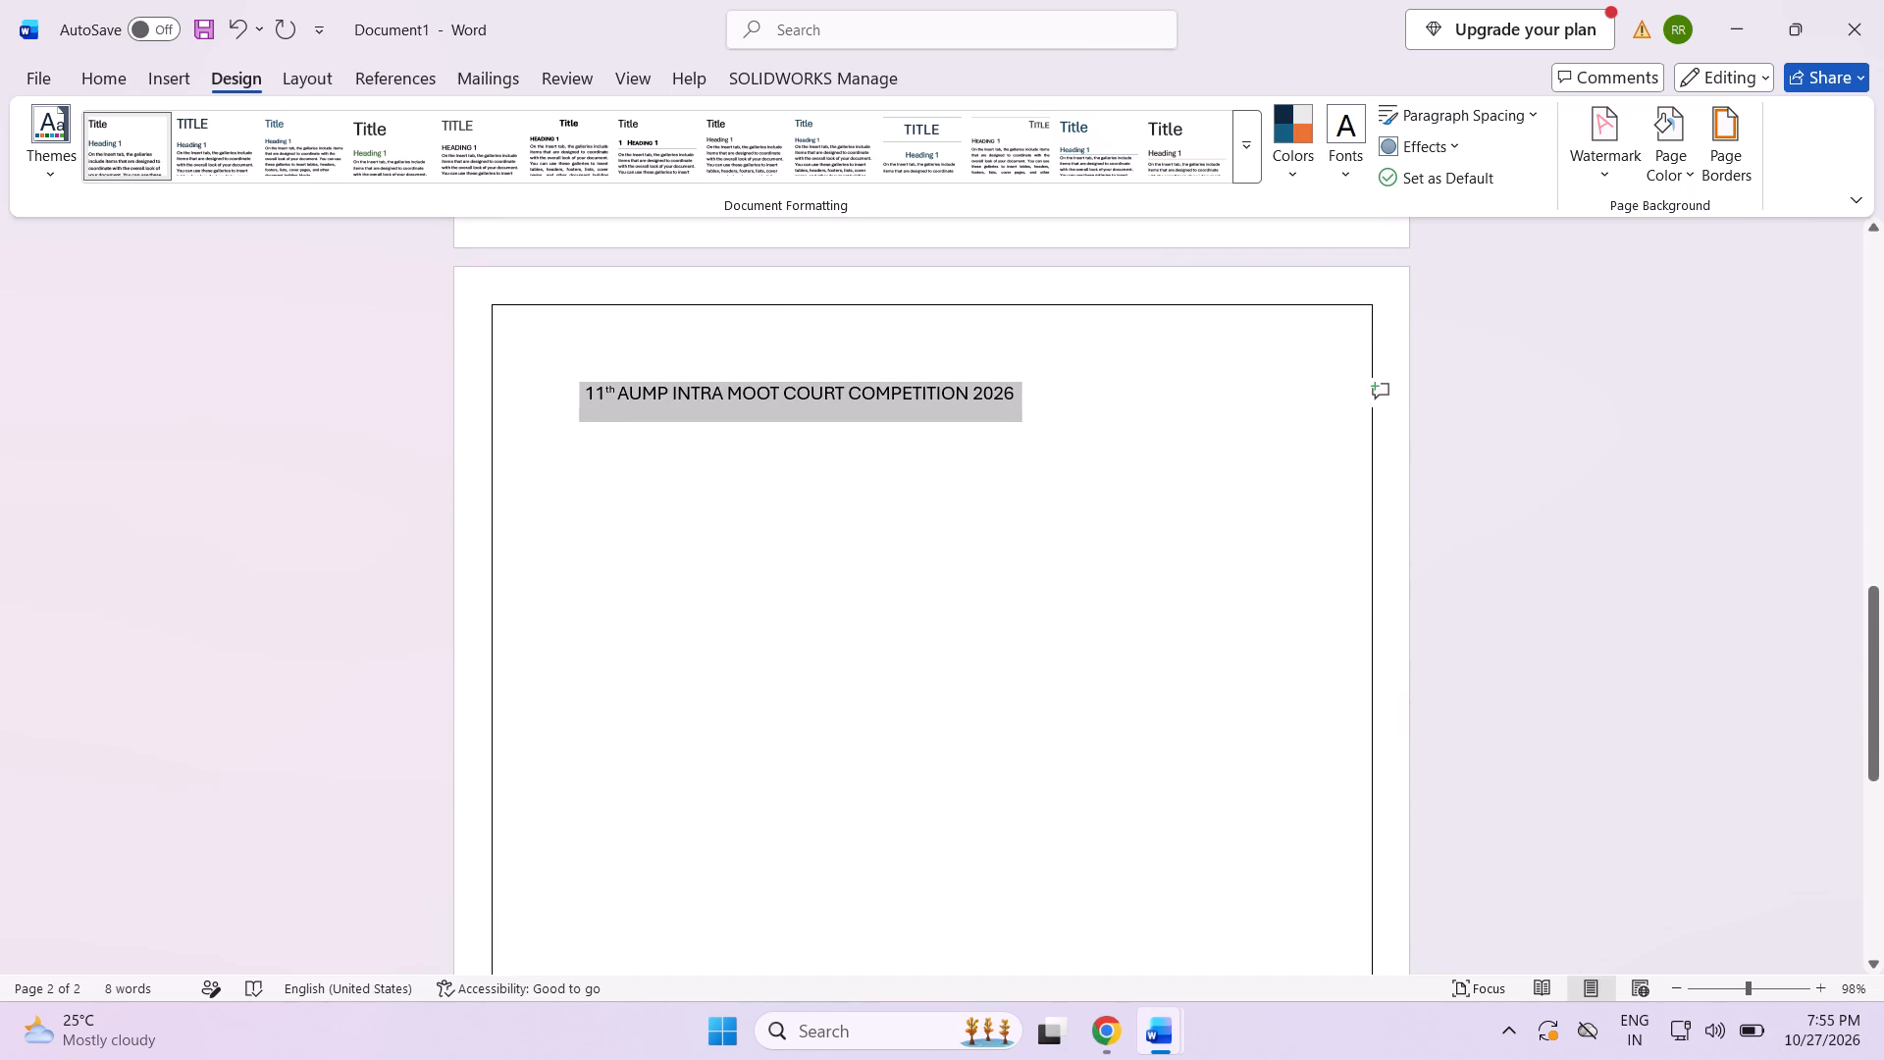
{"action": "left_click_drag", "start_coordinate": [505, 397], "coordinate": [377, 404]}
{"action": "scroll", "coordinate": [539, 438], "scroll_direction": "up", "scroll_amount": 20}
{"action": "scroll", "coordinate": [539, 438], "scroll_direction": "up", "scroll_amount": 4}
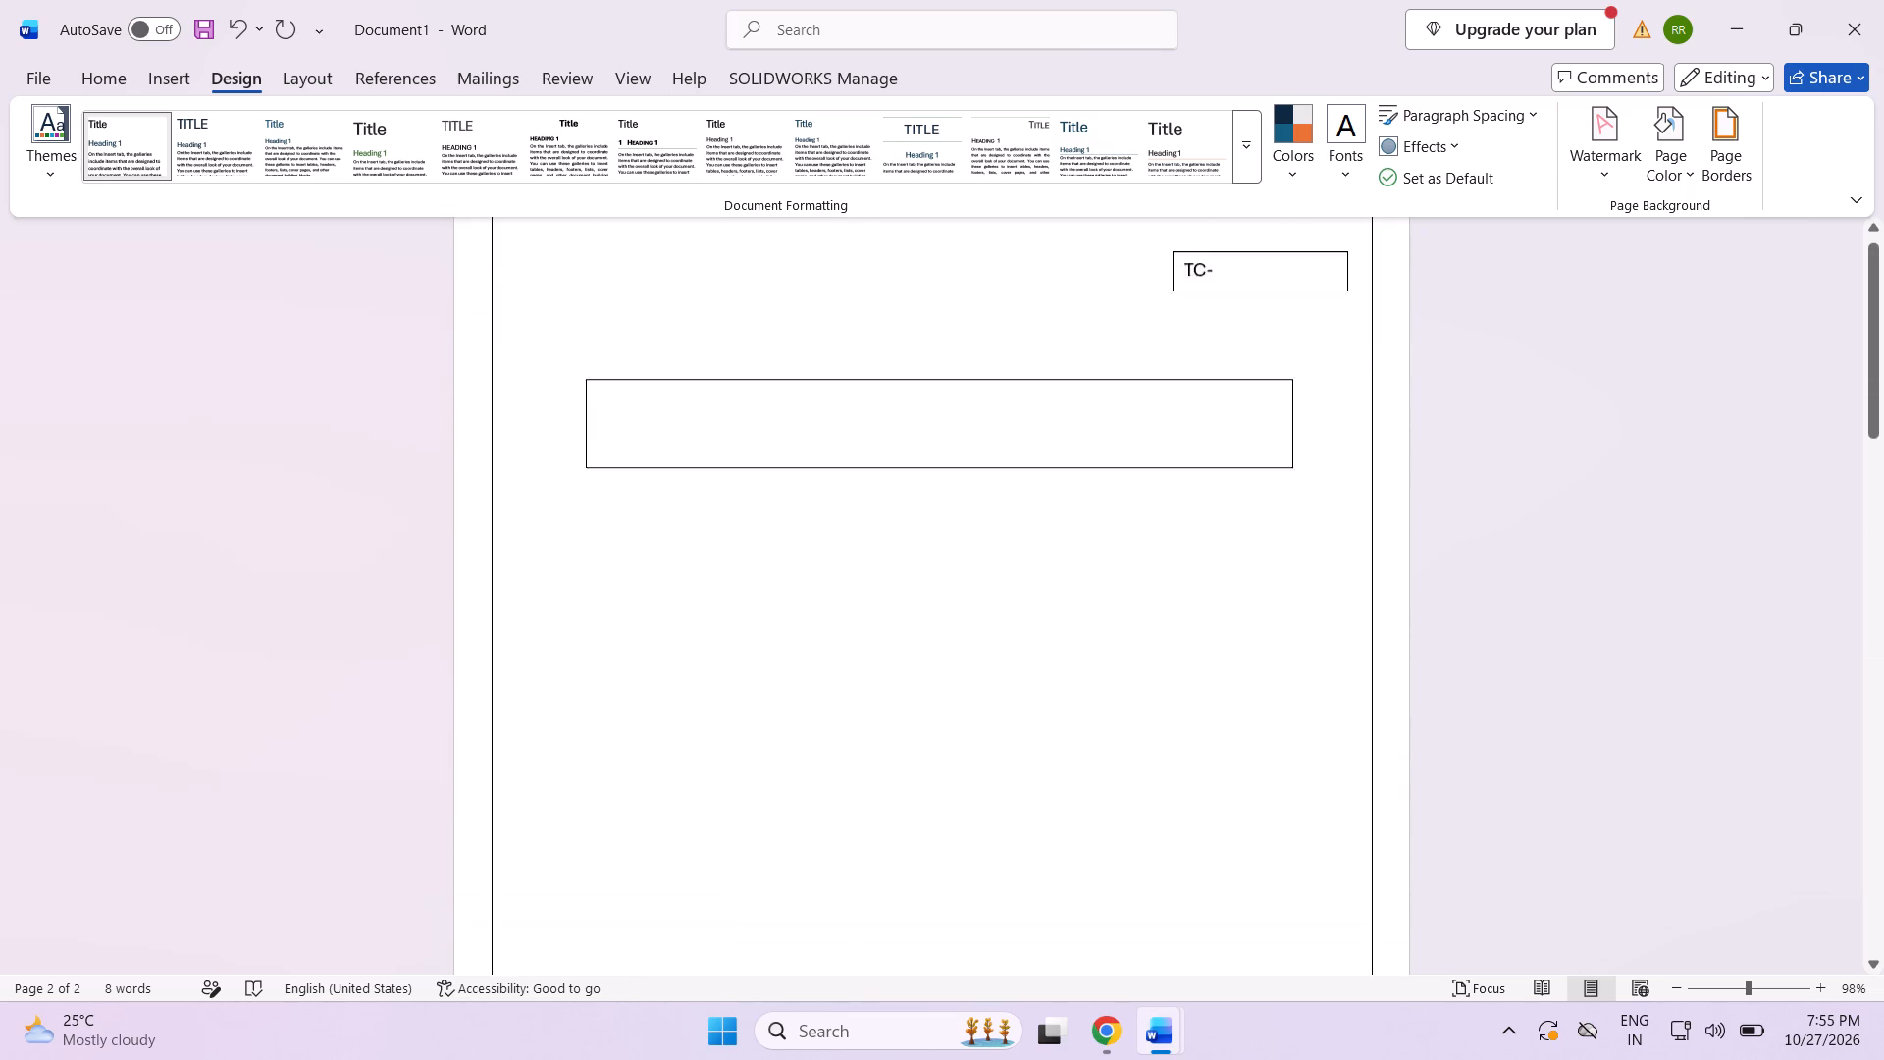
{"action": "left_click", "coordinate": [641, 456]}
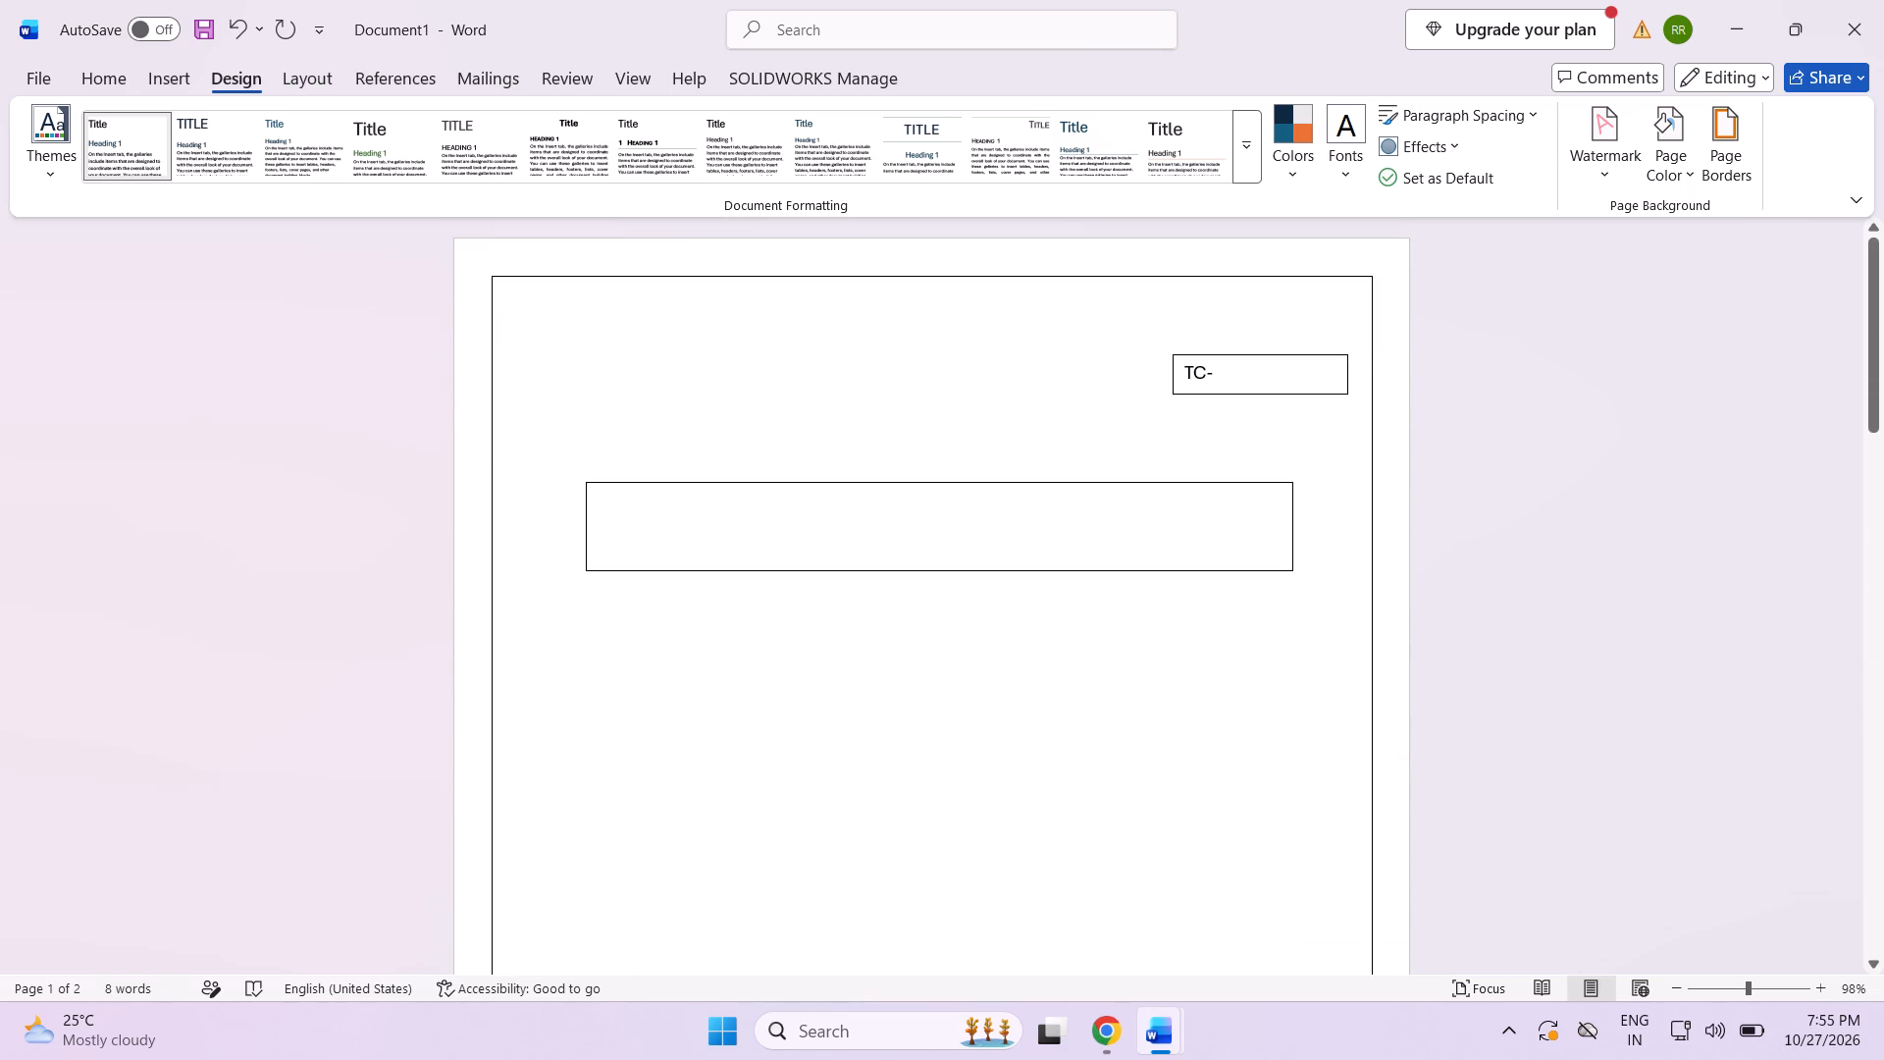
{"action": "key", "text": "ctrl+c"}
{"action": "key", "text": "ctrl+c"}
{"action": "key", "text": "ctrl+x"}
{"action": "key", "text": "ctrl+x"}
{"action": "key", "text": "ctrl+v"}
Copy the "11th AUMP INTRA MOOT COURT COMPETITION 2026" title from the second page to the cover, above the wide text box.
{"action": "scroll", "coordinate": [1420, 549], "scroll_direction": "down", "scroll_amount": 20}
{"action": "scroll", "coordinate": [1420, 549], "scroll_direction": "down", "scroll_amount": 2}
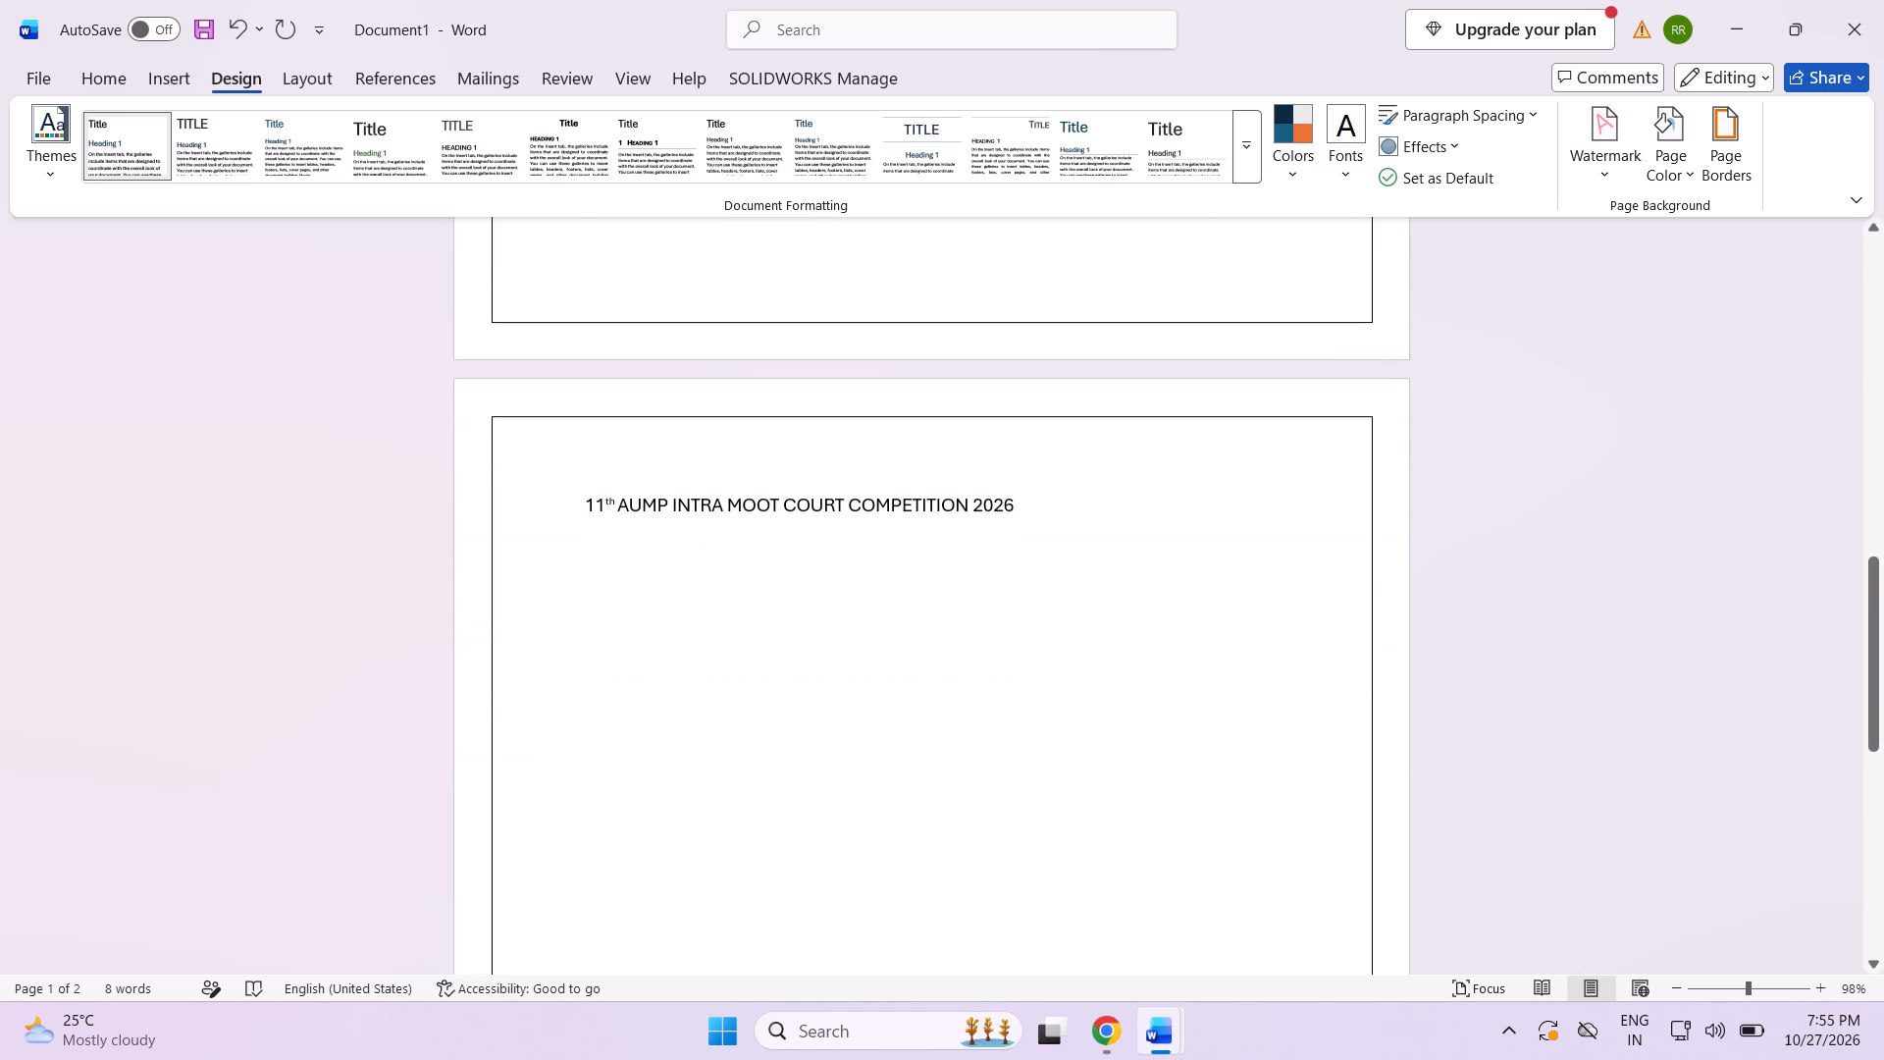
{"action": "left_click_drag", "start_coordinate": [558, 500], "coordinate": [1153, 492]}
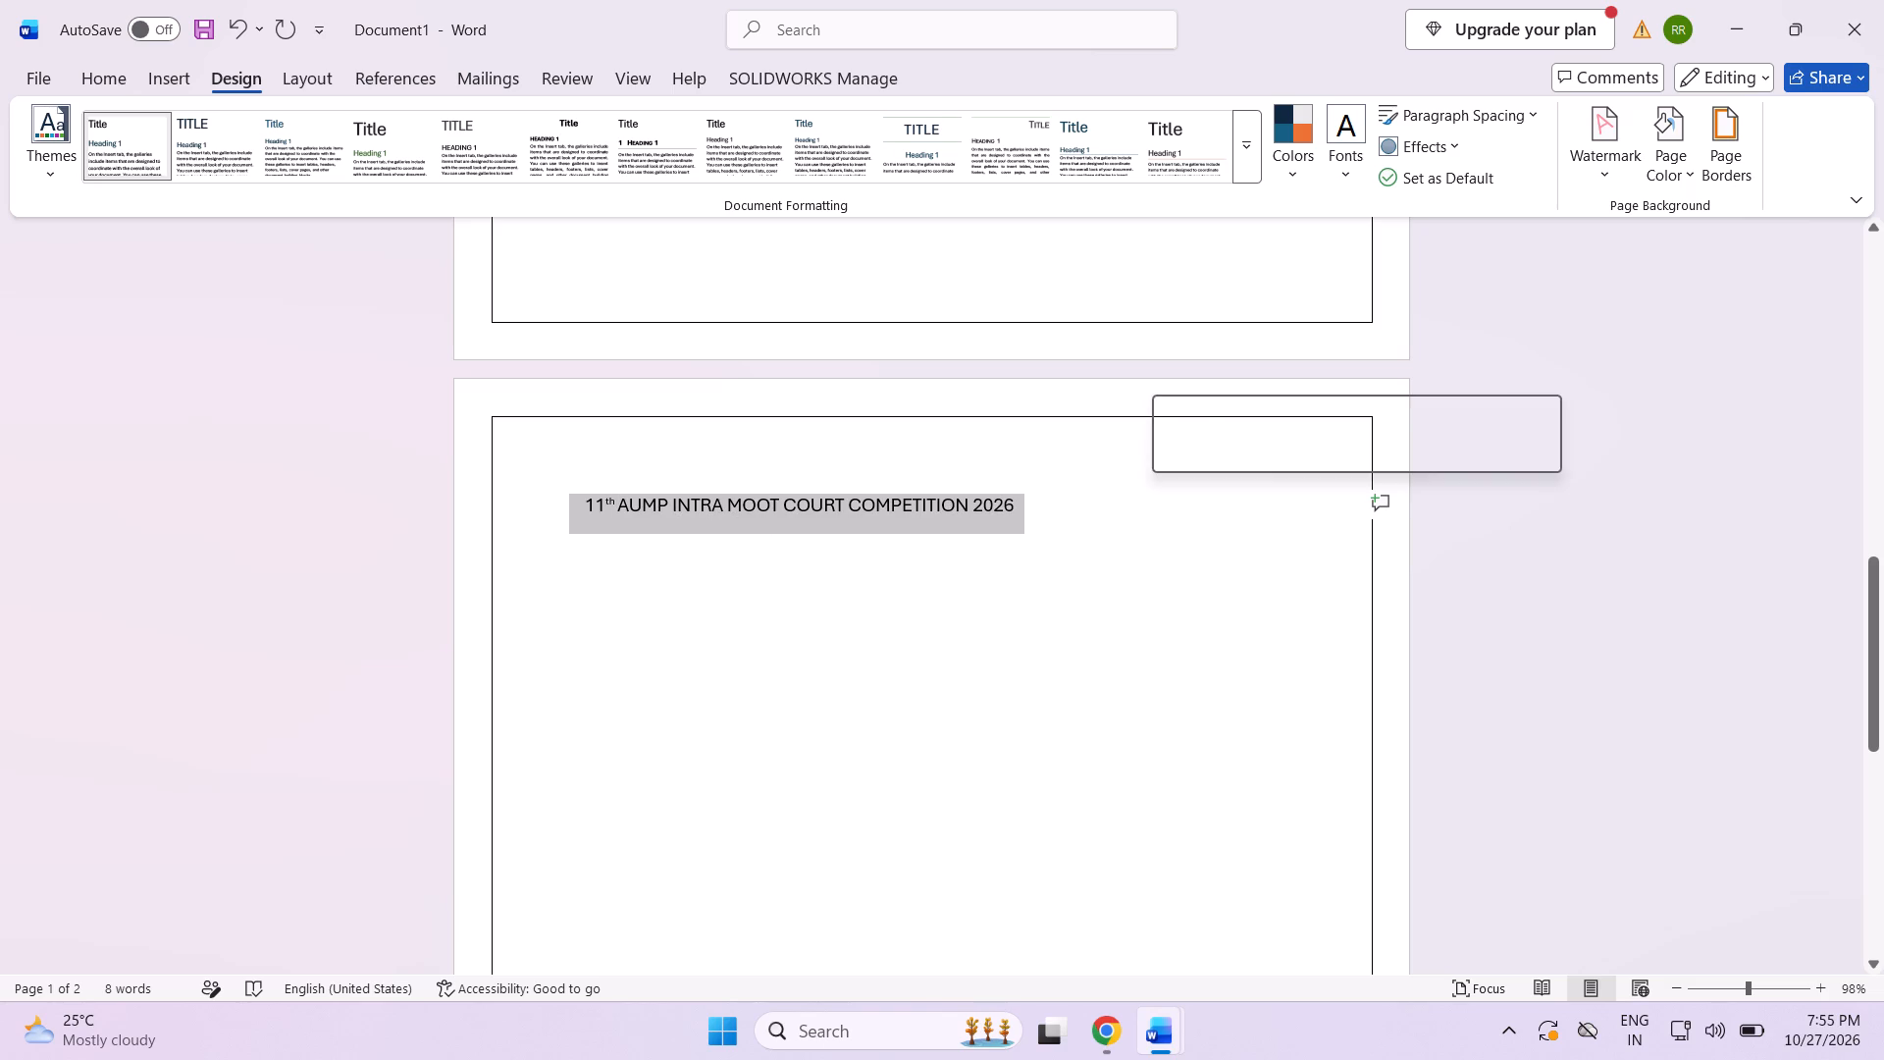
{"action": "key", "text": "ctrl+c"}
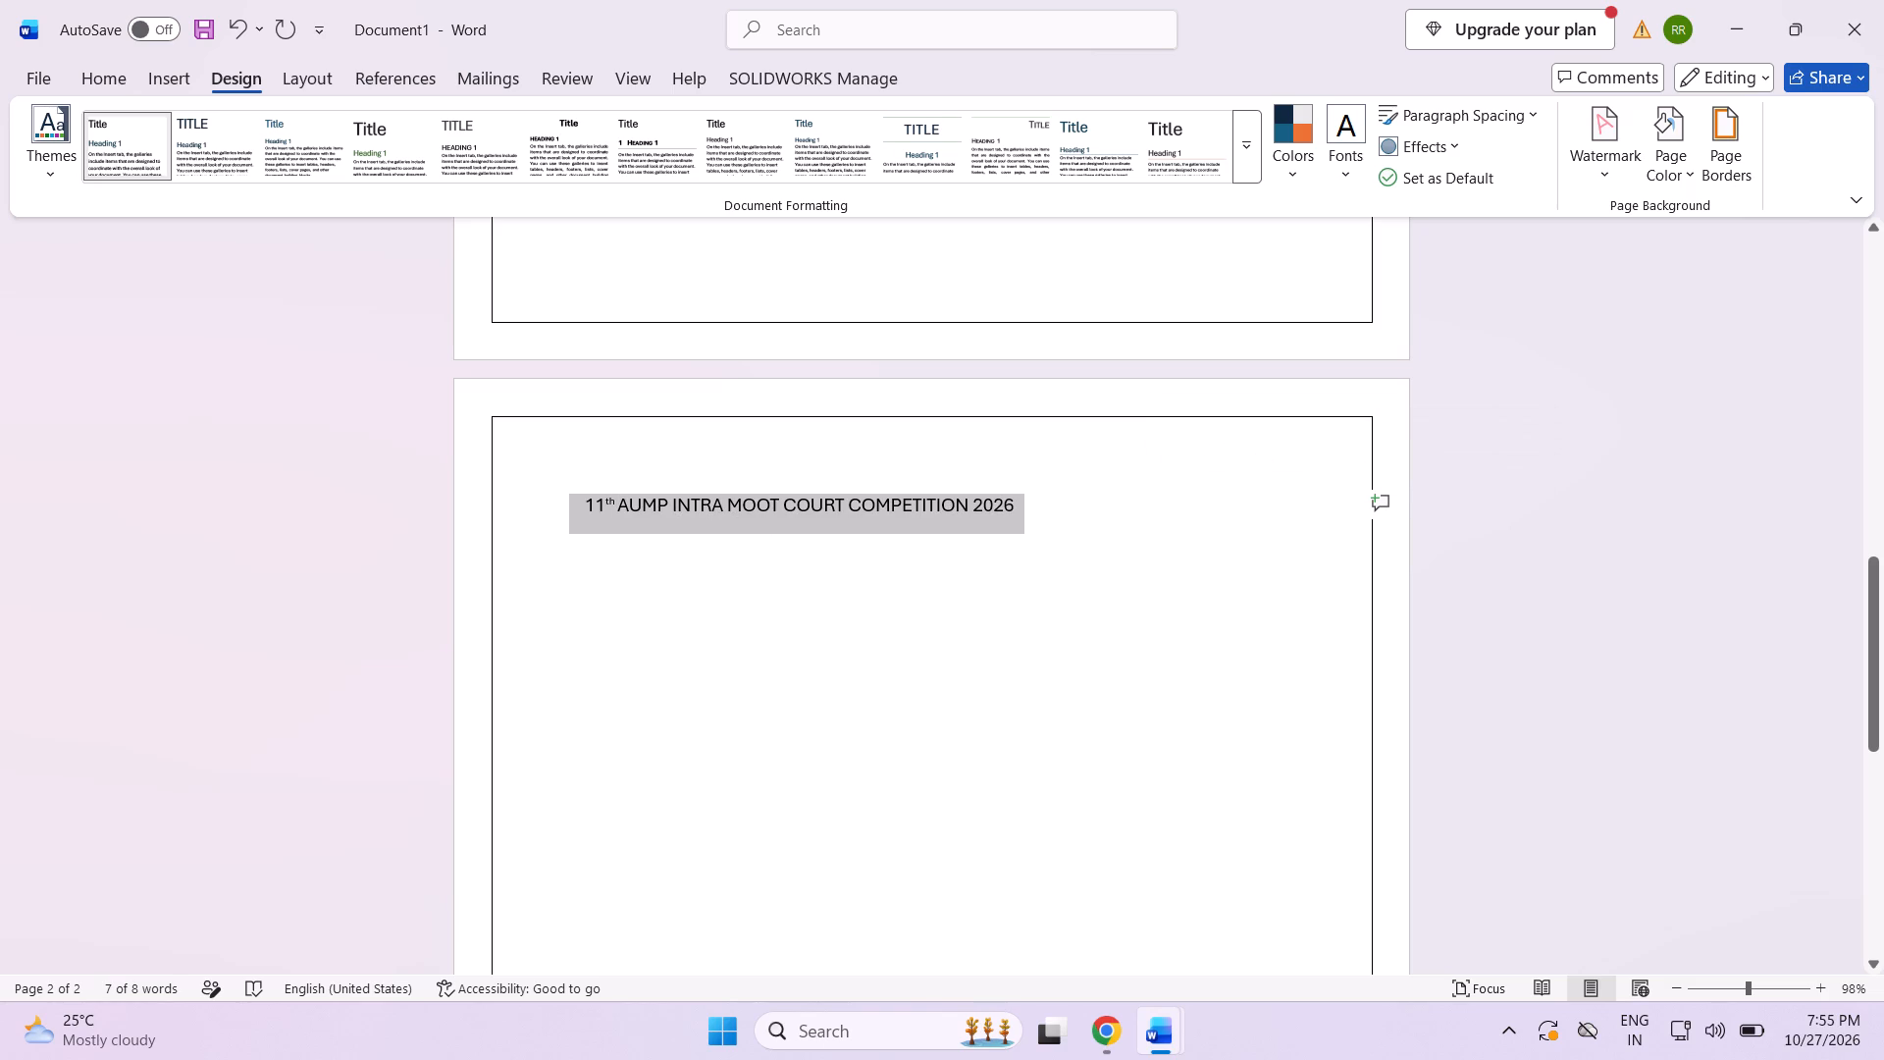
{"action": "scroll", "coordinate": [1070, 524], "scroll_direction": "up", "scroll_amount": 18}
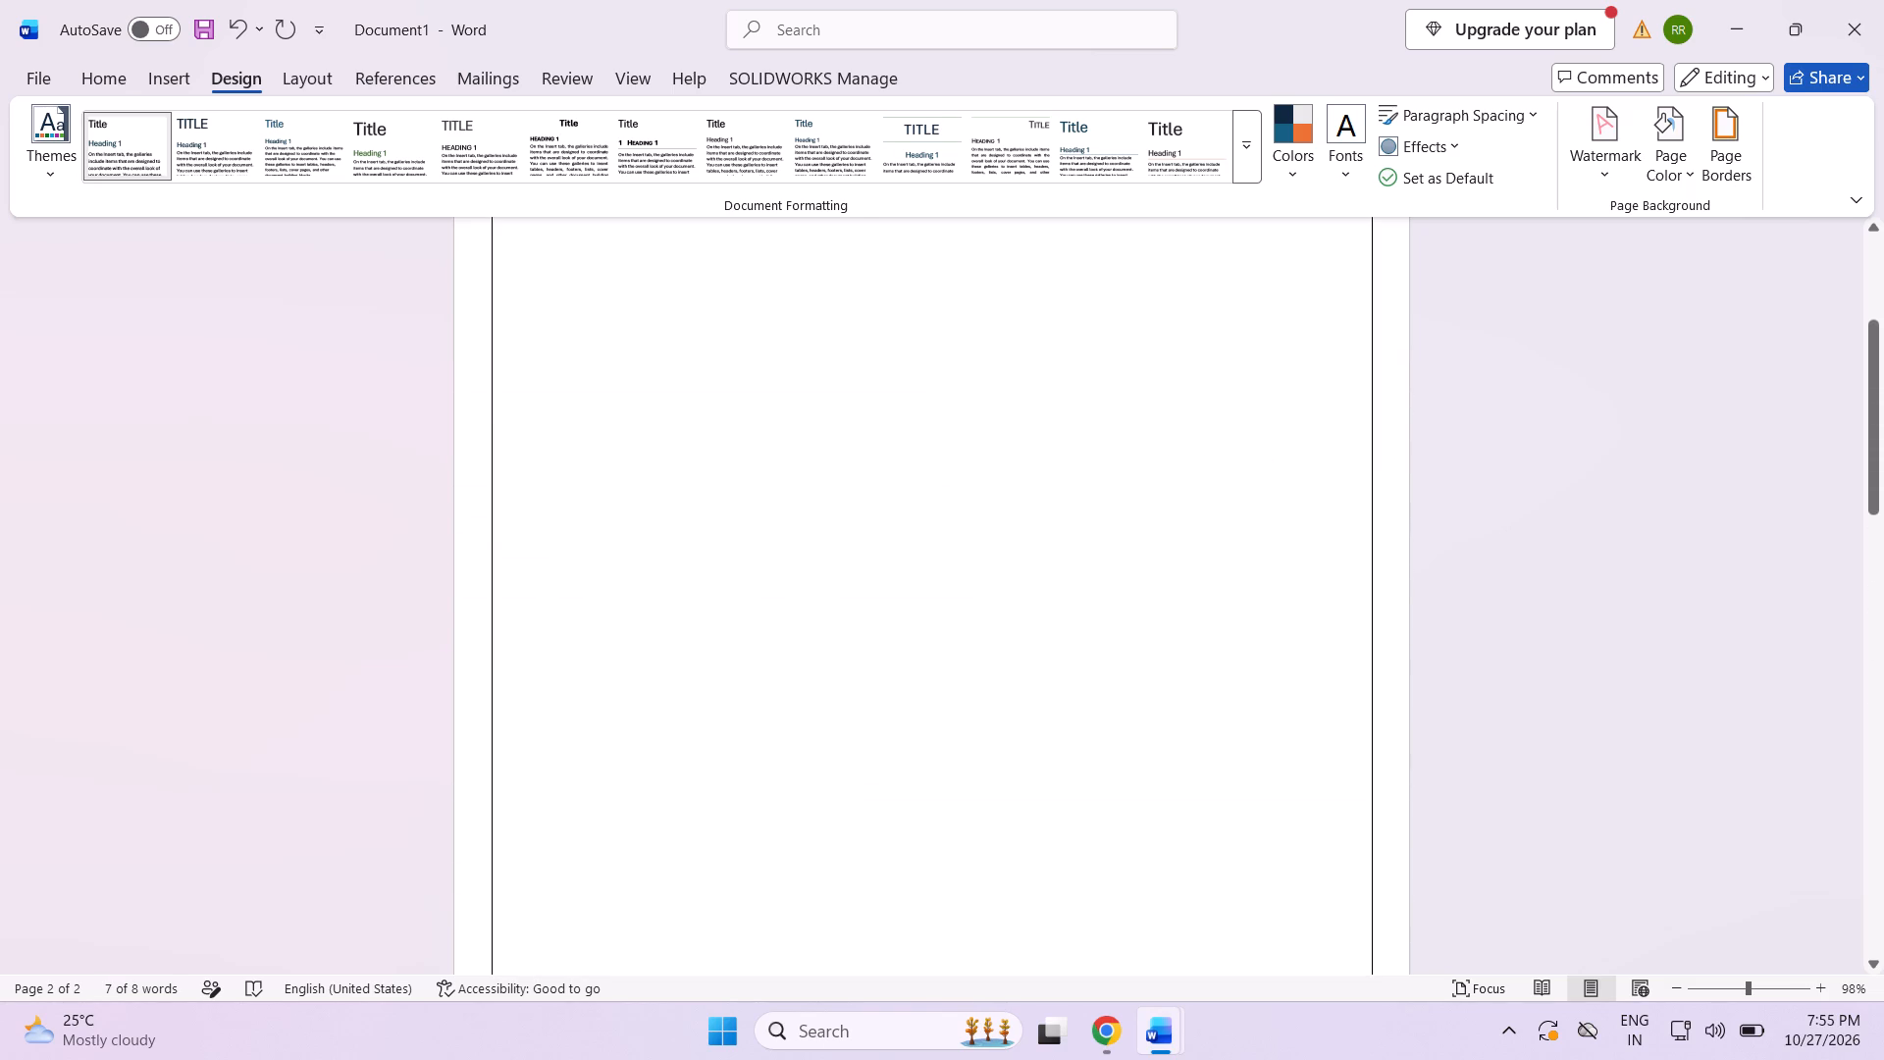
{"action": "scroll", "coordinate": [1062, 514], "scroll_direction": "up", "scroll_amount": 5}
{"action": "left_click", "coordinate": [762, 449]}
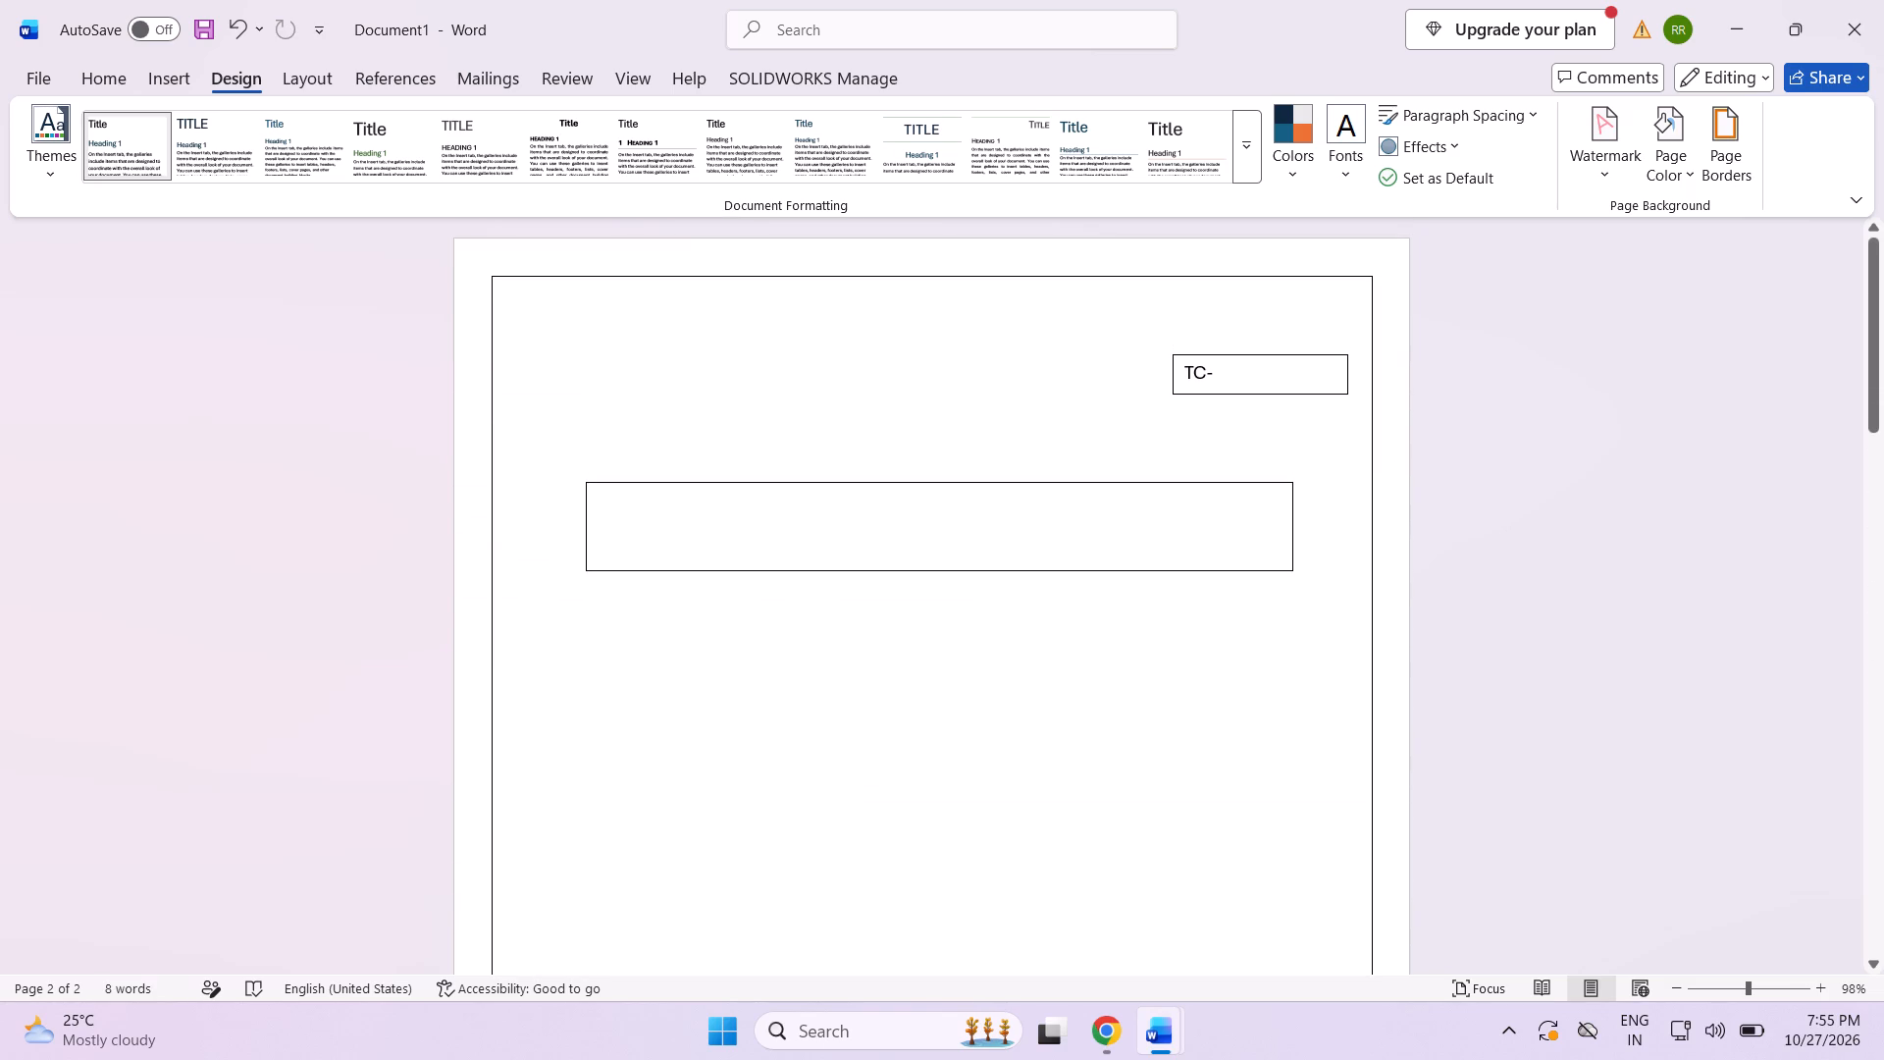
{"action": "key", "text": "ctrl+v"}
{"action": "left_click", "coordinate": [861, 637]}
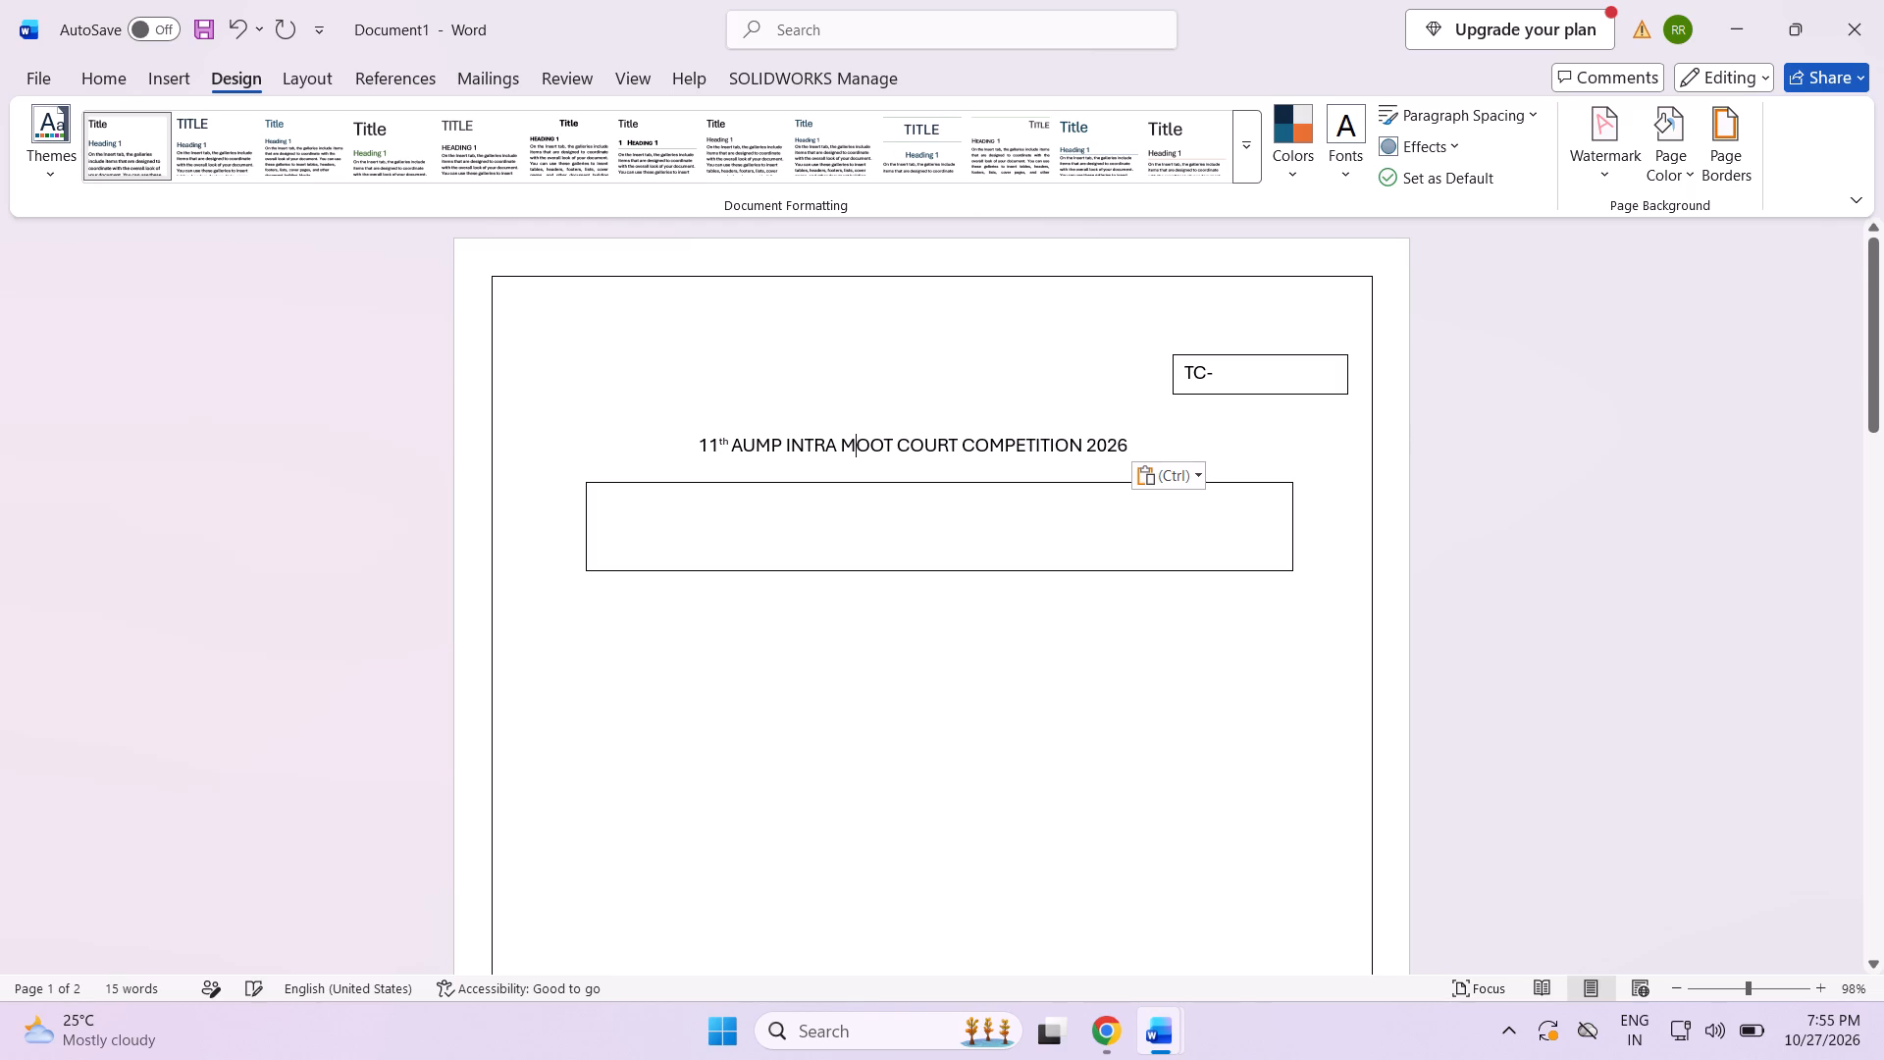
{"action": "left_click", "coordinate": [142, 461]}
{"action": "left_click", "coordinate": [234, 534]}
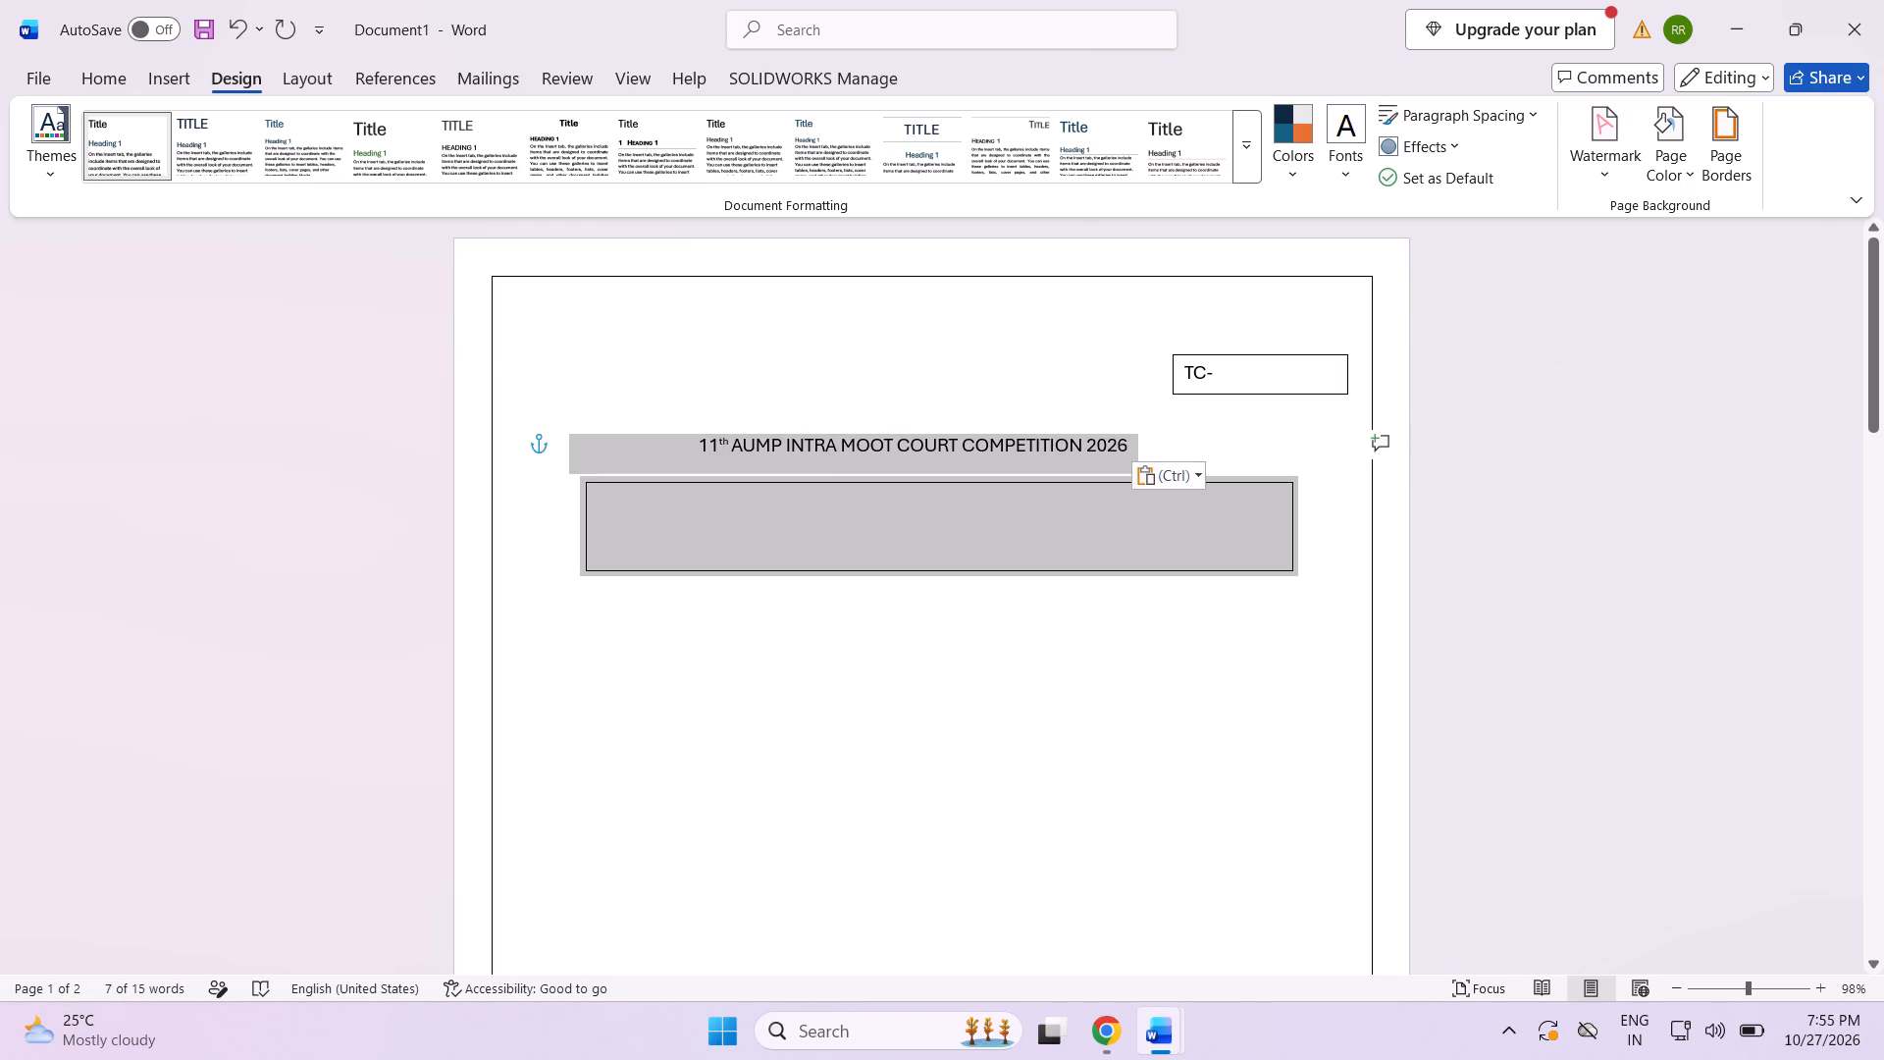
{"action": "left_click", "coordinate": [989, 724]}
Delete the duplicate competition title from the top of the second page.
{"action": "scroll", "coordinate": [1010, 723], "scroll_direction": "down", "scroll_amount": 15}
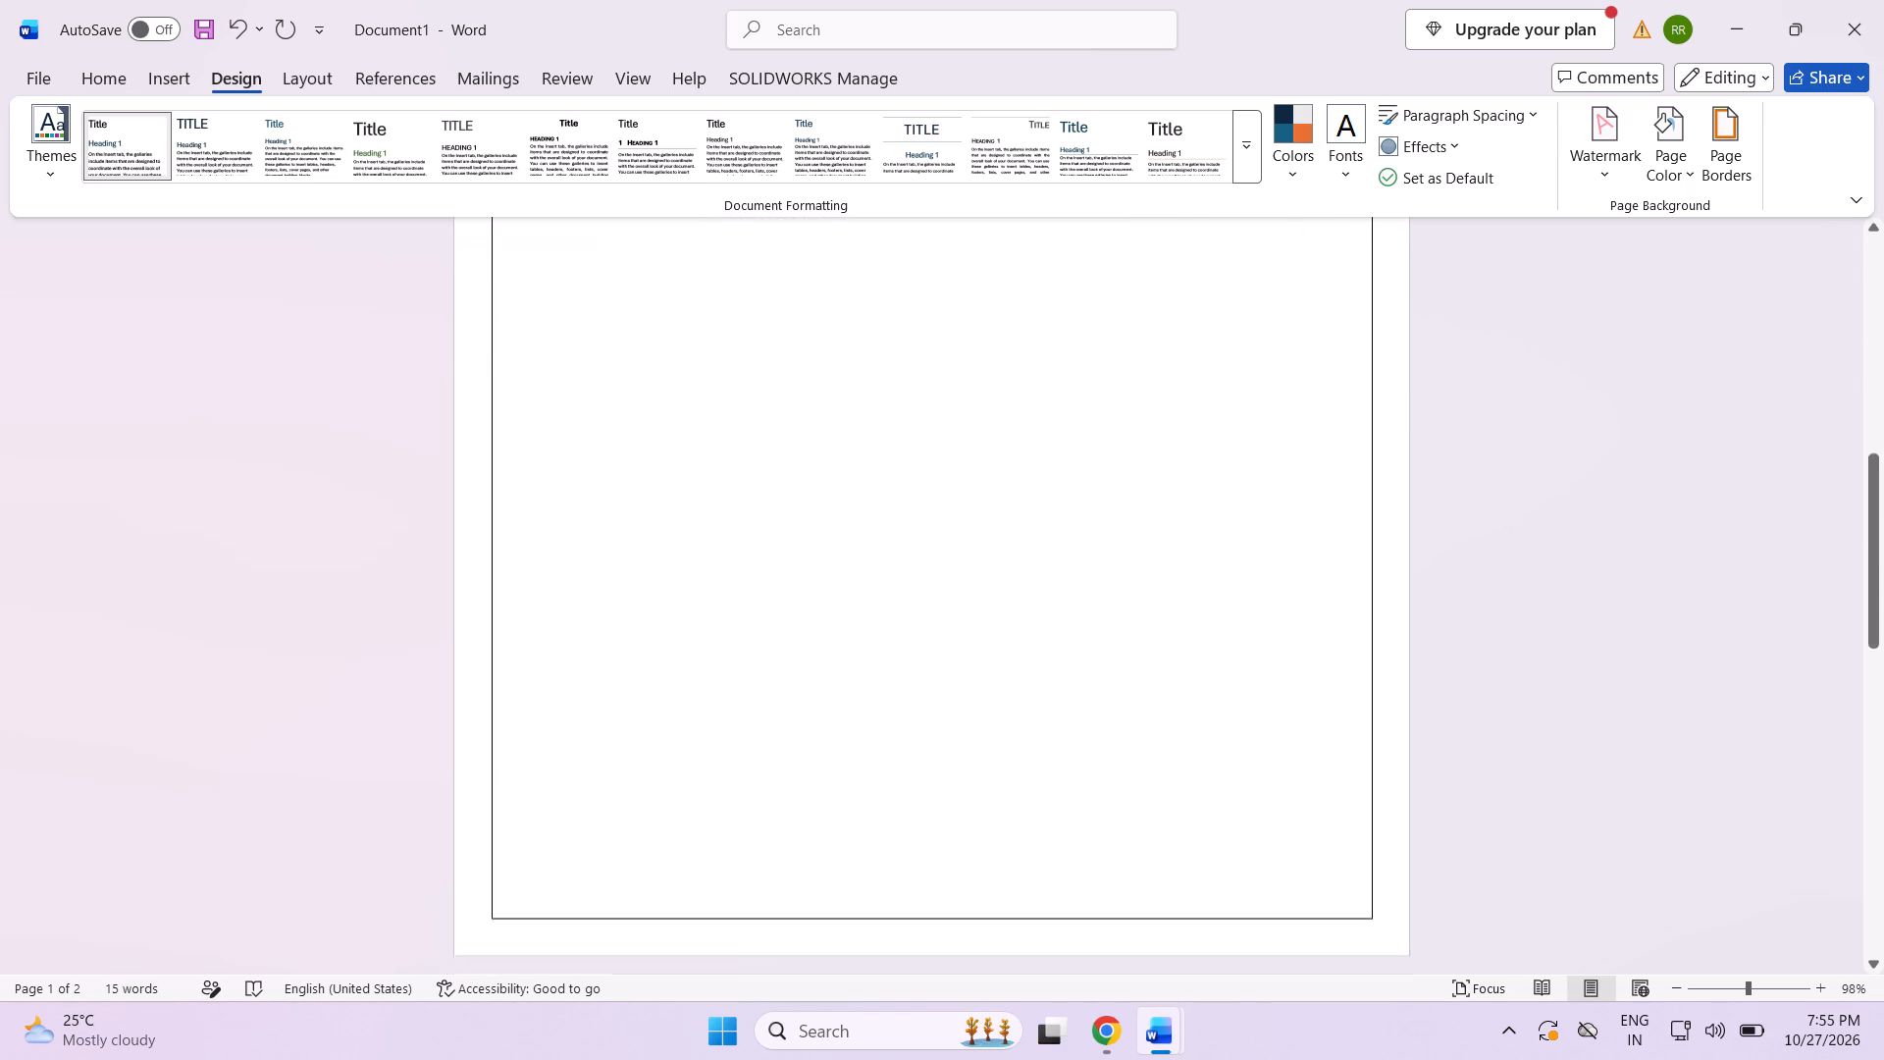
{"action": "scroll", "coordinate": [974, 745], "scroll_direction": "down", "scroll_amount": 16}
{"action": "scroll", "coordinate": [965, 748], "scroll_direction": "up", "scroll_amount": 7}
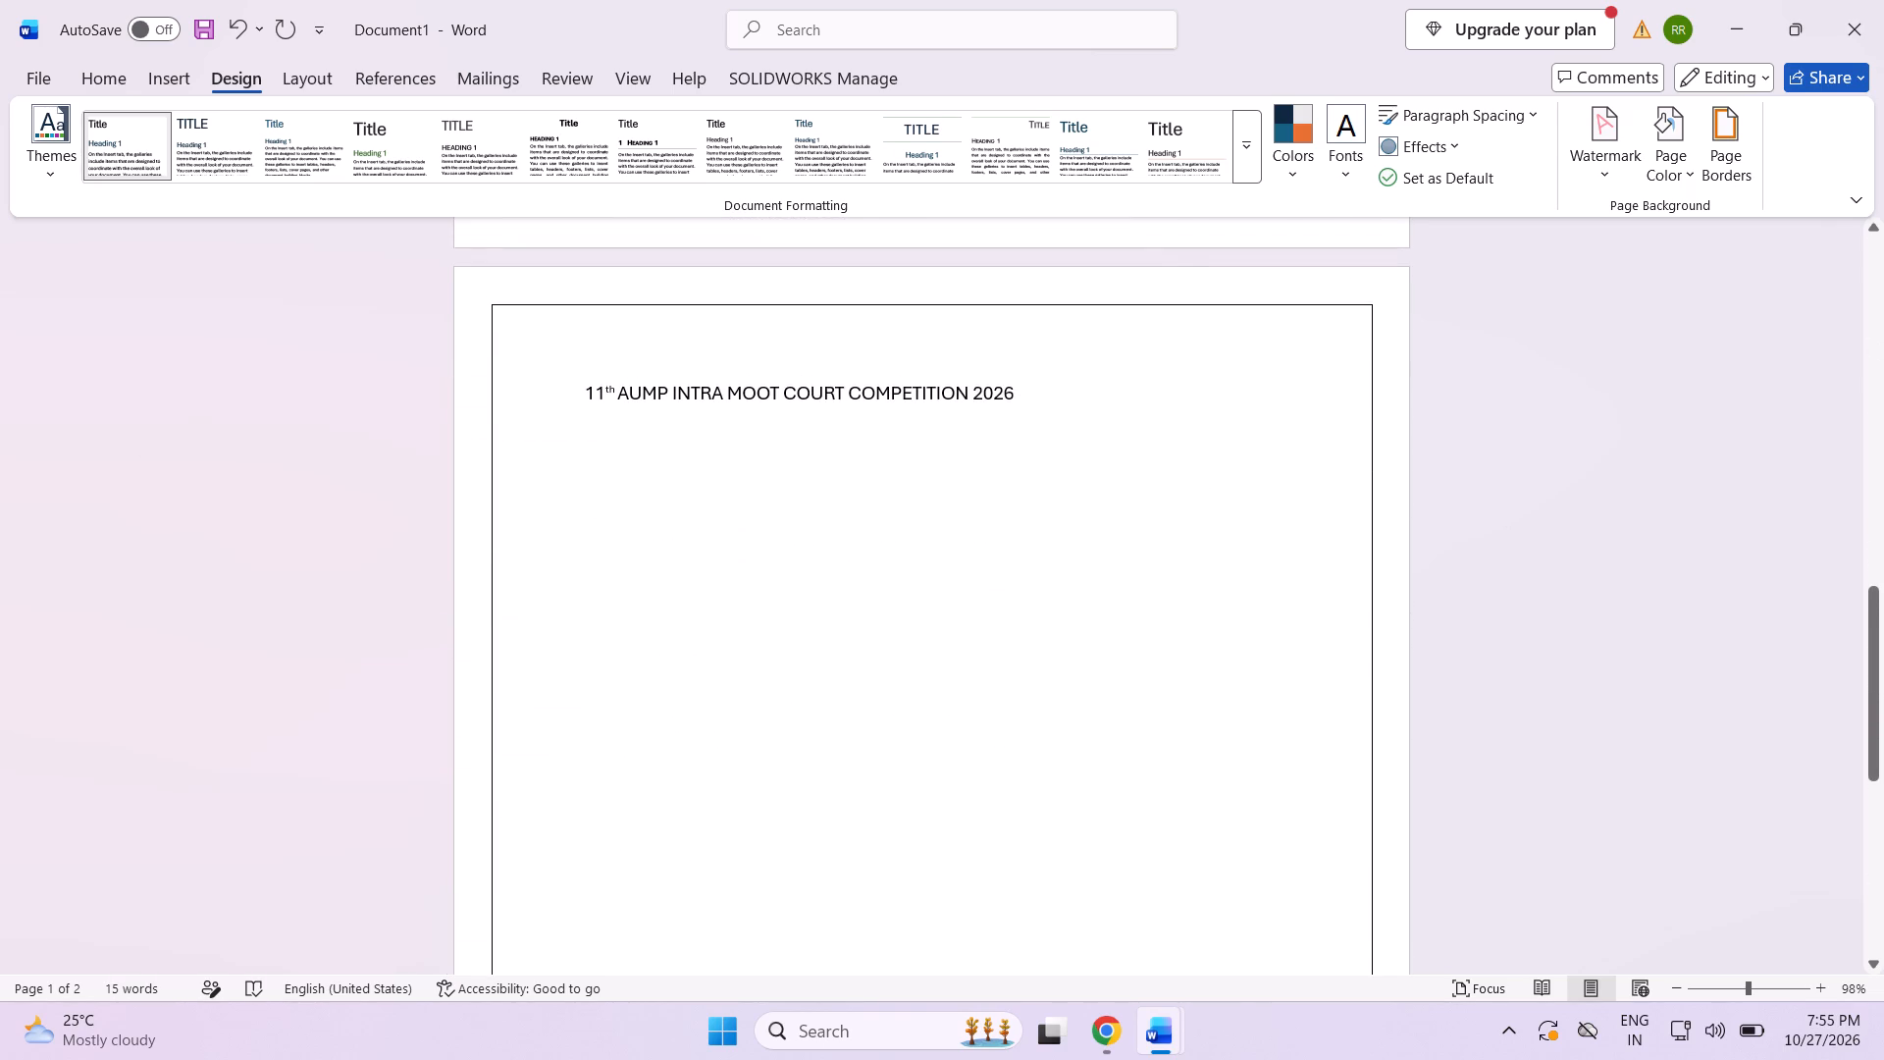
{"action": "left_click_drag", "start_coordinate": [559, 394], "coordinate": [1300, 405]}
{"action": "key", "text": "BackSpace"}
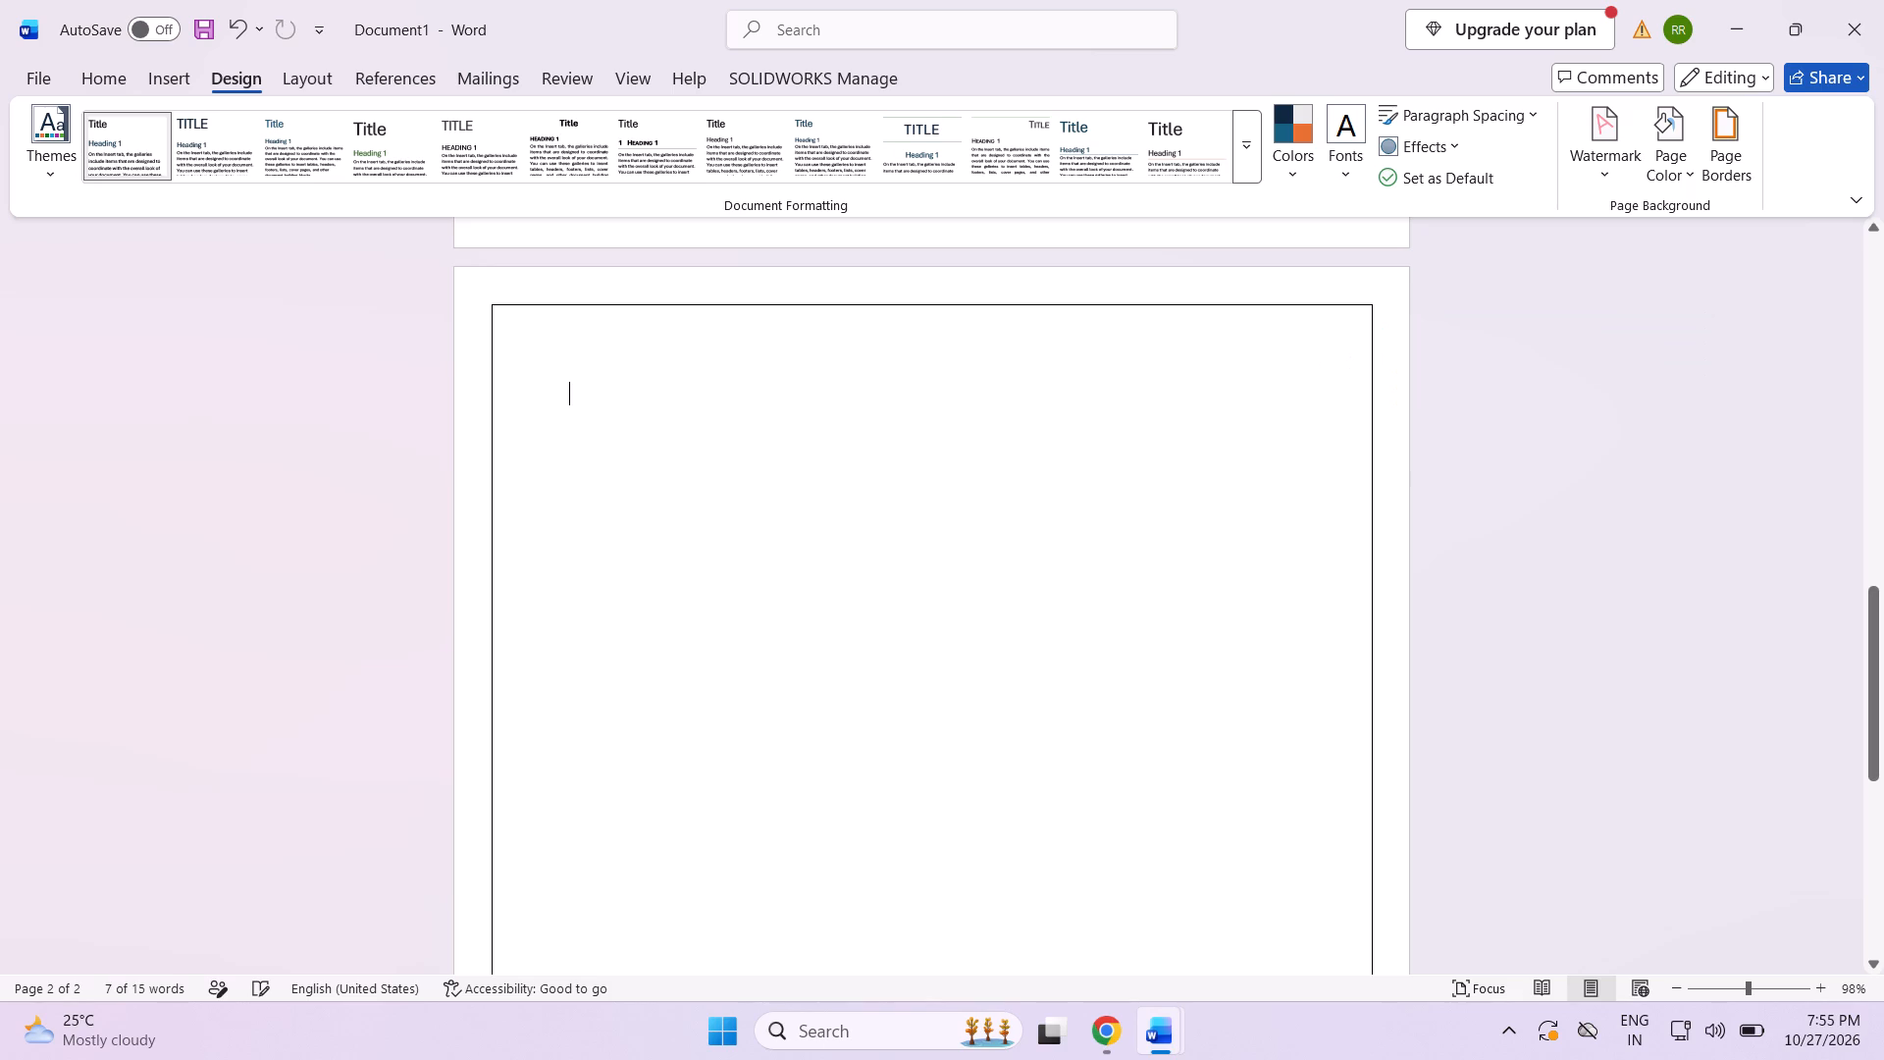
Return to the top of the cover page and minimize Document1 to bring up the blank Document2.
{"action": "scroll", "coordinate": [1371, 386], "scroll_direction": "up", "scroll_amount": 20}
{"action": "scroll", "coordinate": [1371, 386], "scroll_direction": "up", "scroll_amount": 1}
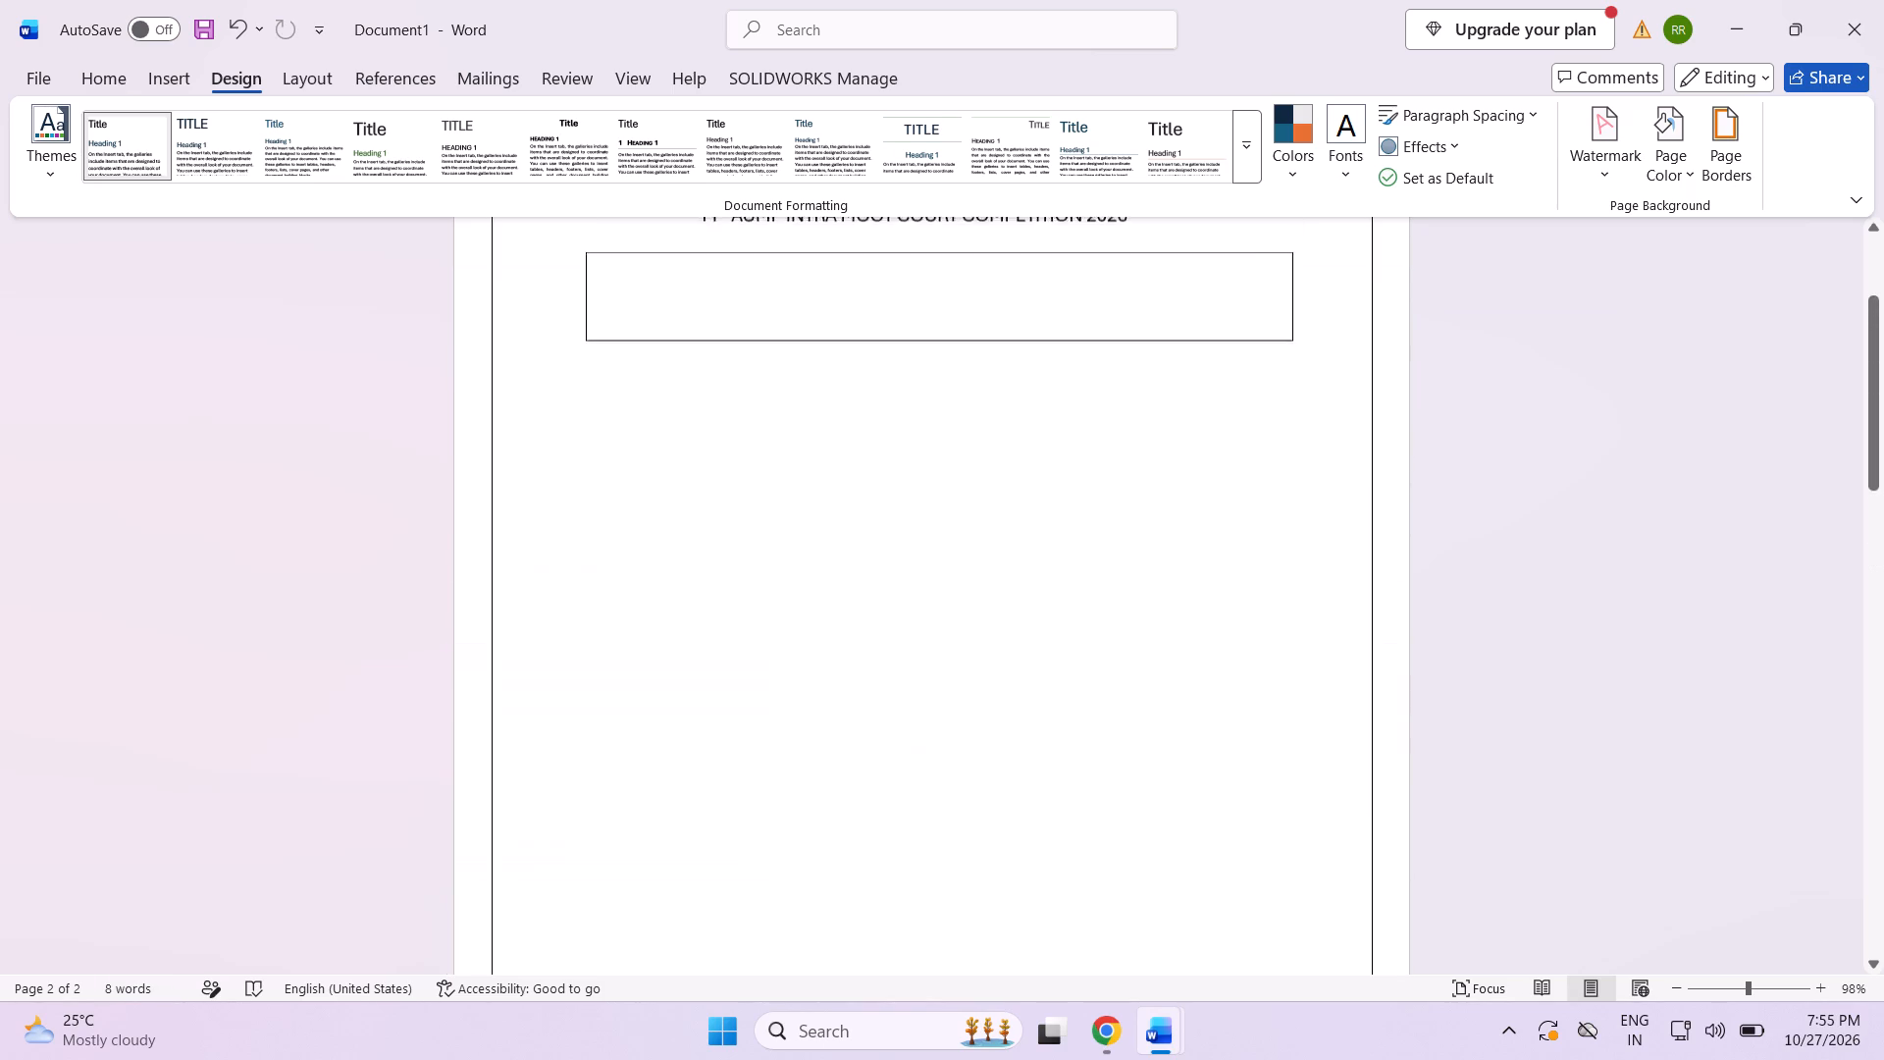
{"action": "scroll", "coordinate": [1355, 353], "scroll_direction": "up", "scroll_amount": 2}
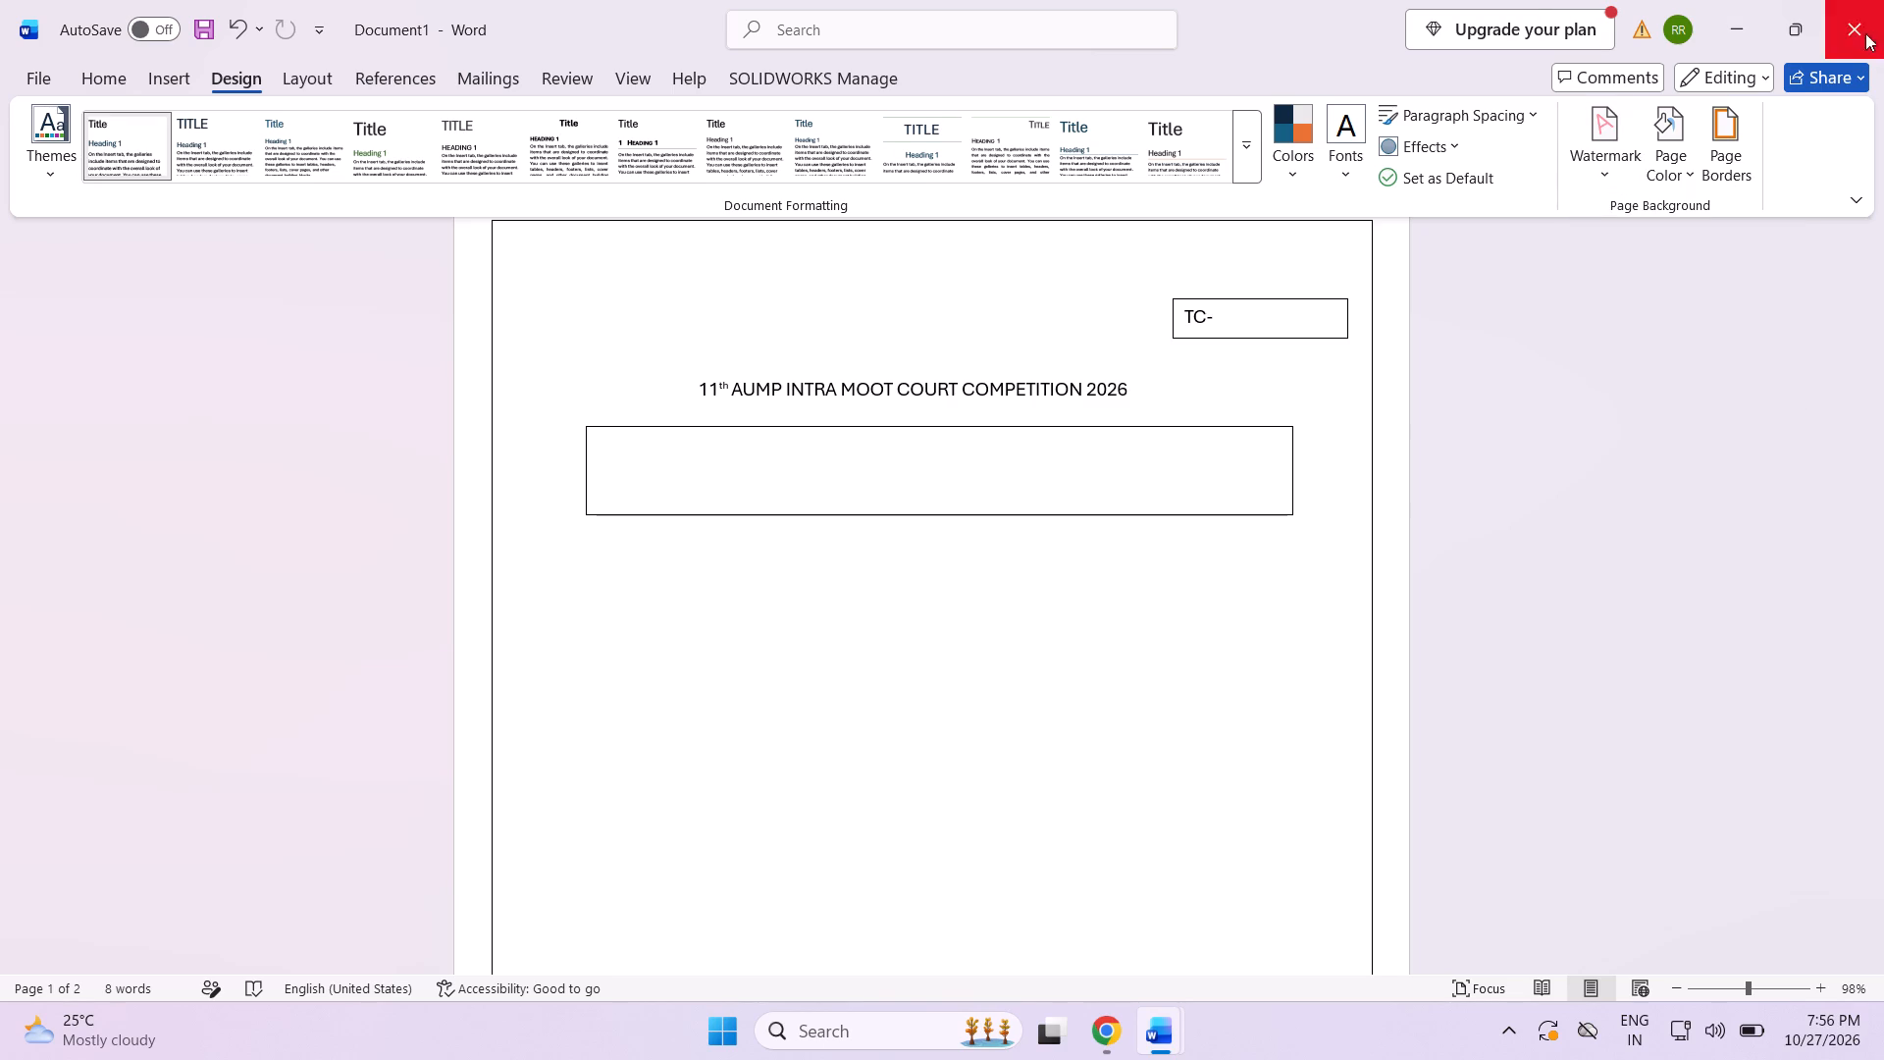
{"action": "left_click", "coordinate": [1737, 43]}
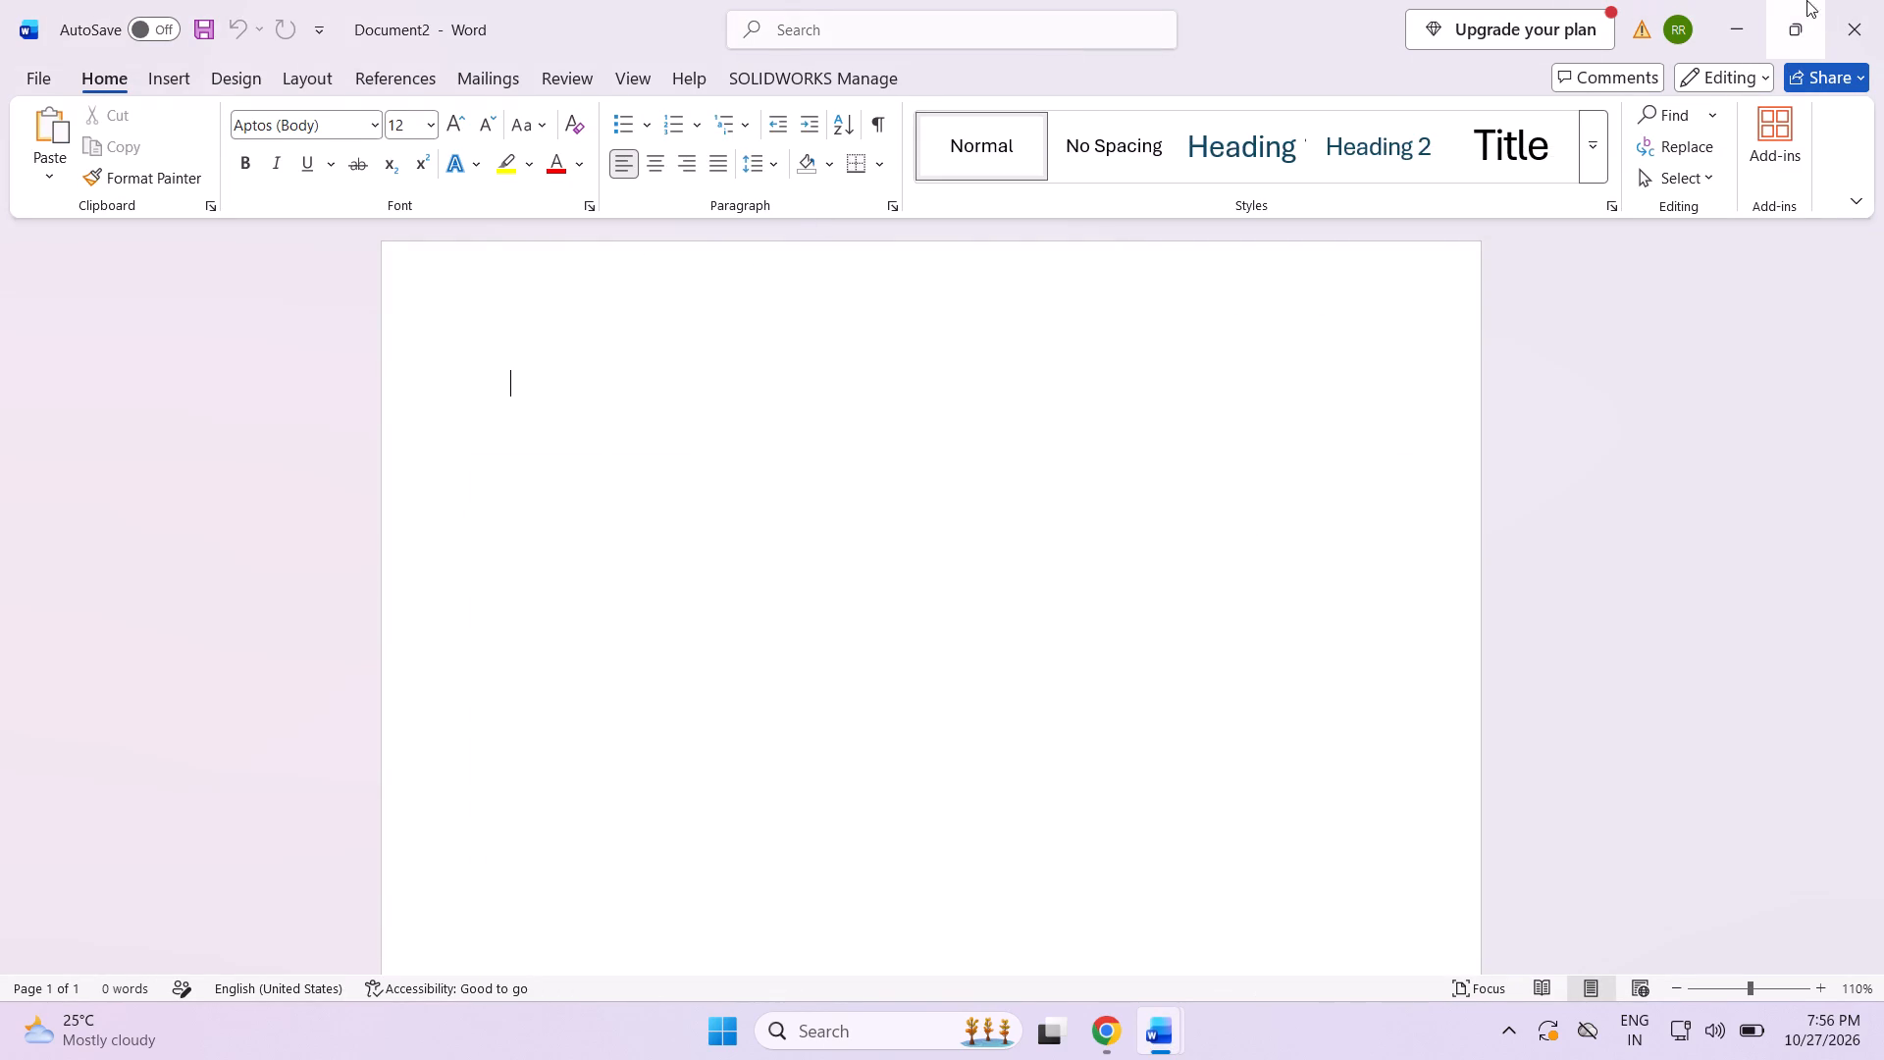
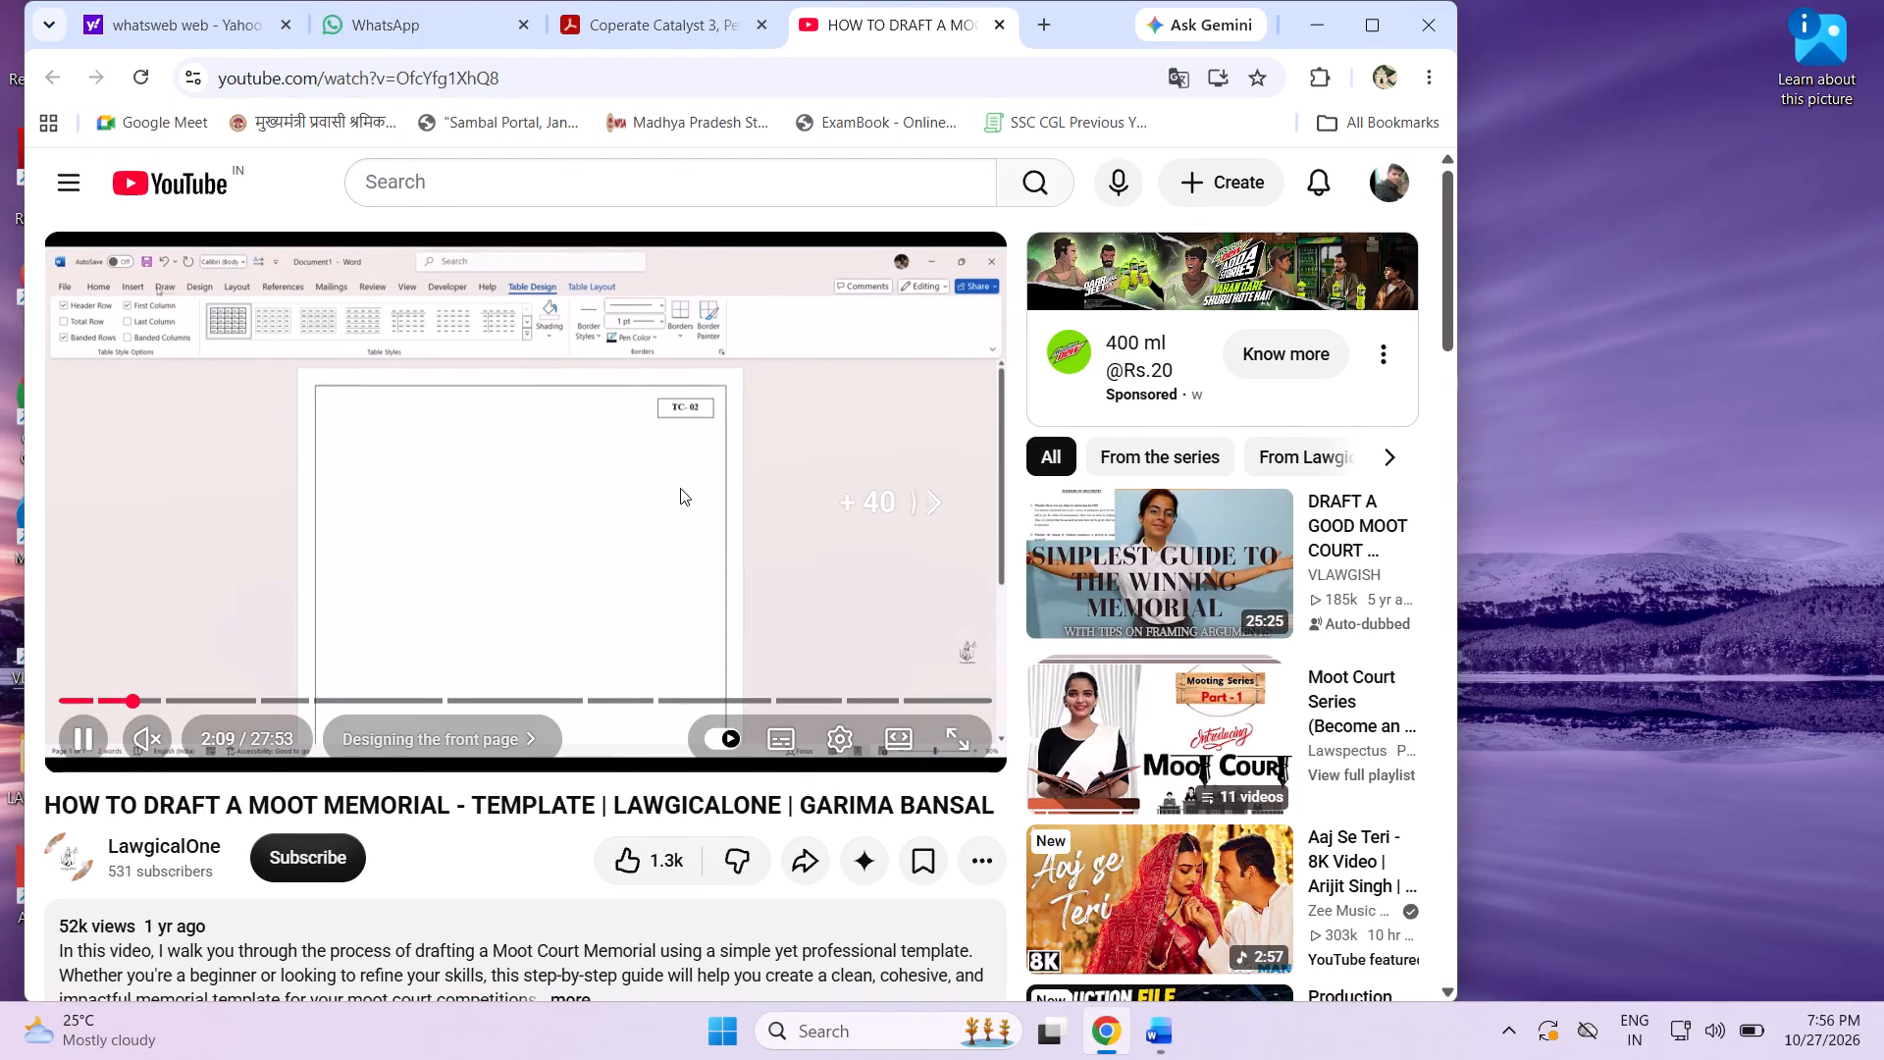
Skim the memorial tutorial forward from designing the front page, past formatting the parties, to the section on adding color.
{"action": "key", "text": "Right"}
{"action": "key", "text": "Right"}
{"action": "key", "text": "Right"}
{"action": "key", "text": "Right"}
{"action": "key", "text": "Right"}
{"action": "key", "text": "Right"}
{"action": "key", "text": "Right"}
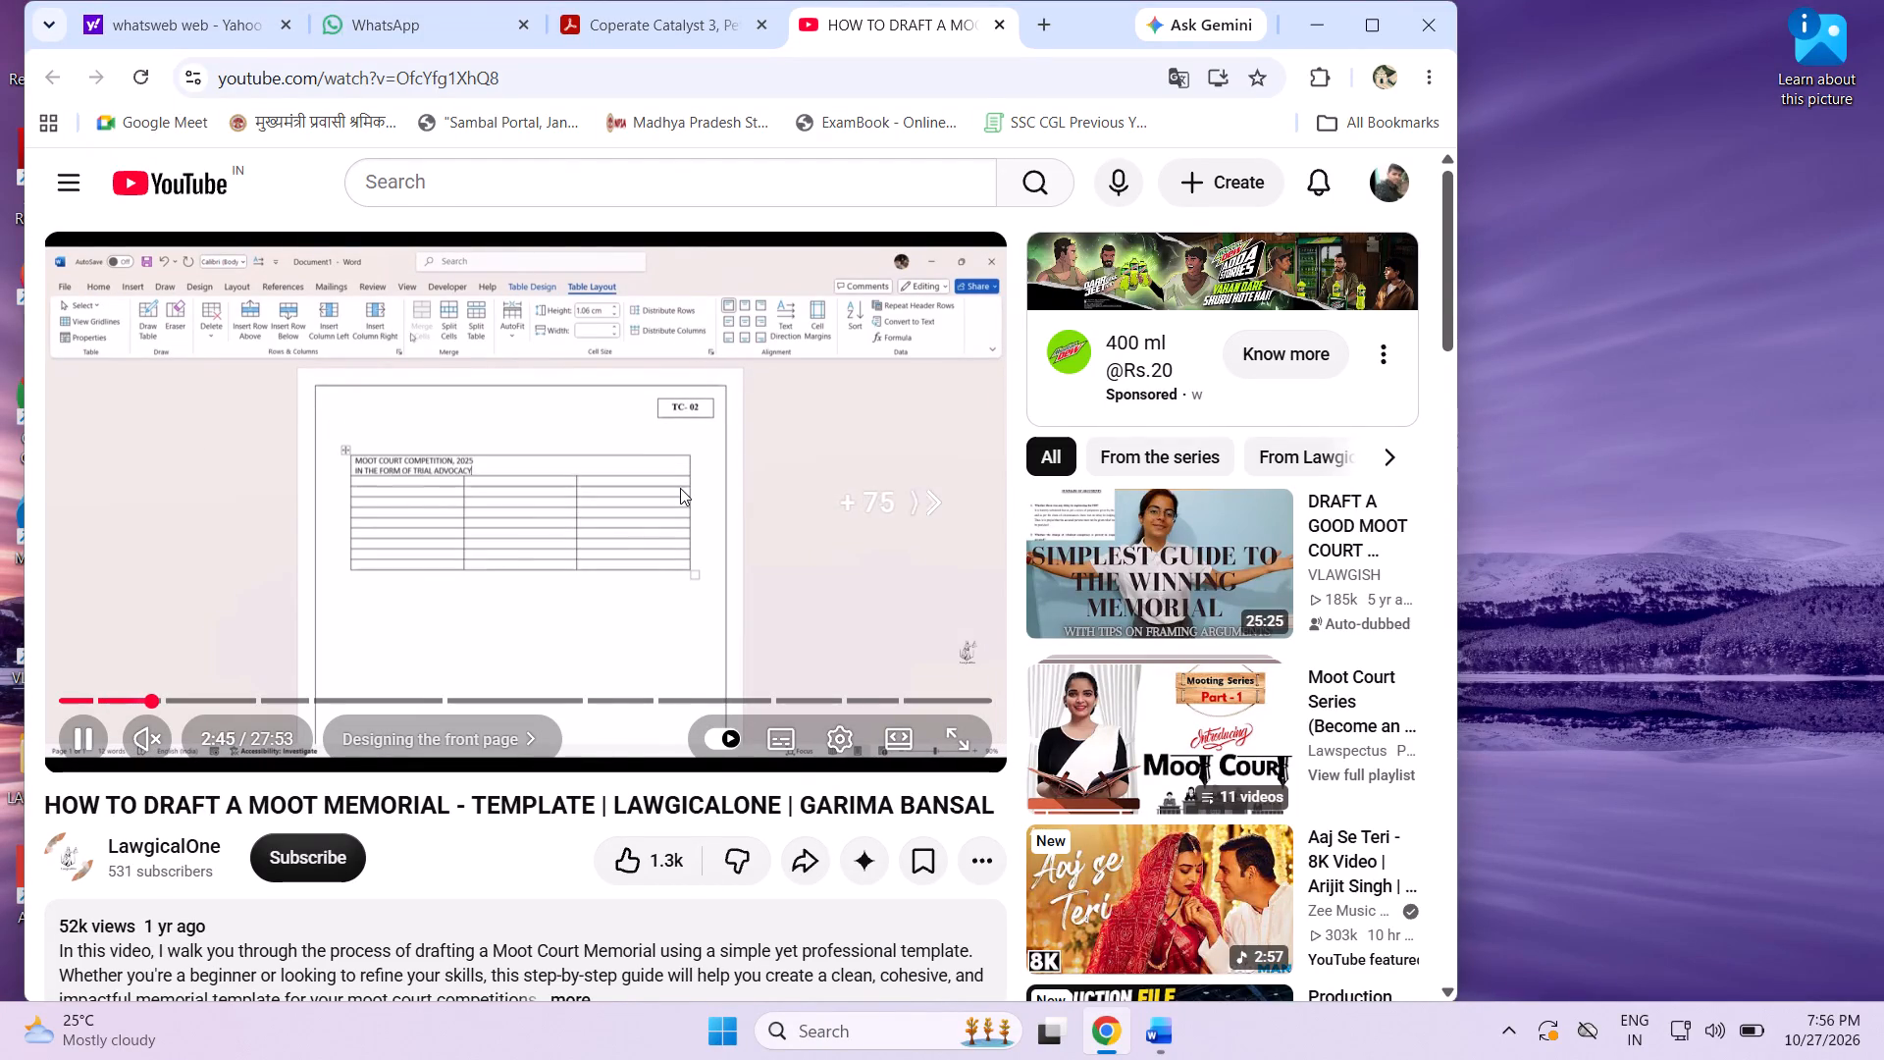
{"action": "key", "text": "Right"}
{"action": "key", "text": "Right"}
{"action": "key", "text": "Right"}
{"action": "key", "text": "Right"}
{"action": "key", "text": "Right"}
{"action": "key", "text": "Right"}
{"action": "key", "text": "Right"}
{"action": "key", "text": "Right"}
{"action": "key", "text": "Right"}
{"action": "key", "text": "Right"}
{"action": "key", "text": "Right"}
{"action": "key", "text": "Right"}
{"action": "key", "text": "Right"}
{"action": "key", "text": "Right"}
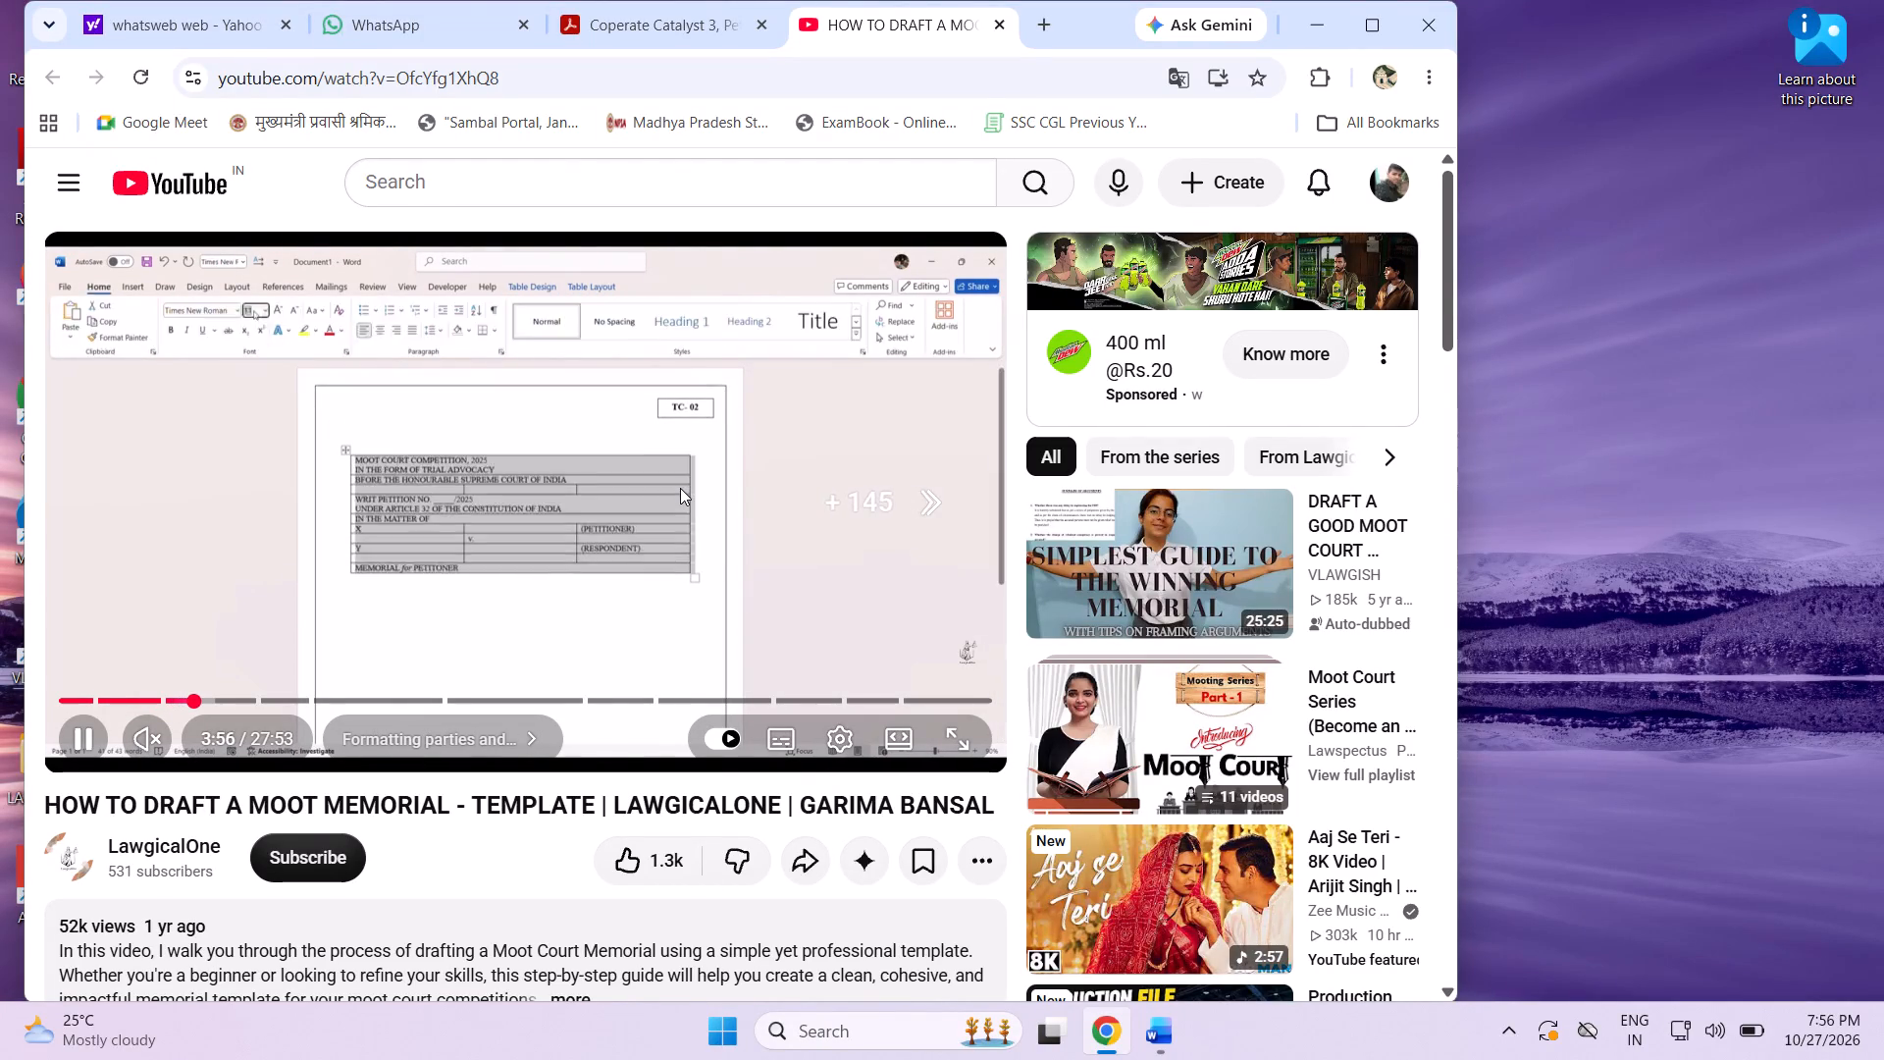
{"action": "key", "text": "Right"}
{"action": "key", "text": "Right"}
{"action": "key", "text": "Right"}
{"action": "key", "text": "Right"}
{"action": "key", "text": "Right"}
{"action": "key", "text": "Right"}
{"action": "key", "text": "Right"}
{"action": "key", "text": "Right"}
{"action": "key", "text": "Right"}
{"action": "key", "text": "Right"}
{"action": "key", "text": "Right"}
{"action": "key", "text": "Right"}
{"action": "key", "text": "Right"}
{"action": "key", "text": "Right"}
{"action": "key", "text": "Right"}
{"action": "key", "text": "Right"}
{"action": "key", "text": "Right"}
{"action": "key", "text": "Right"}
{"action": "key", "text": "Right"}
{"action": "key", "text": "Right"}
{"action": "key", "text": "Right"}
{"action": "key", "text": "Right"}
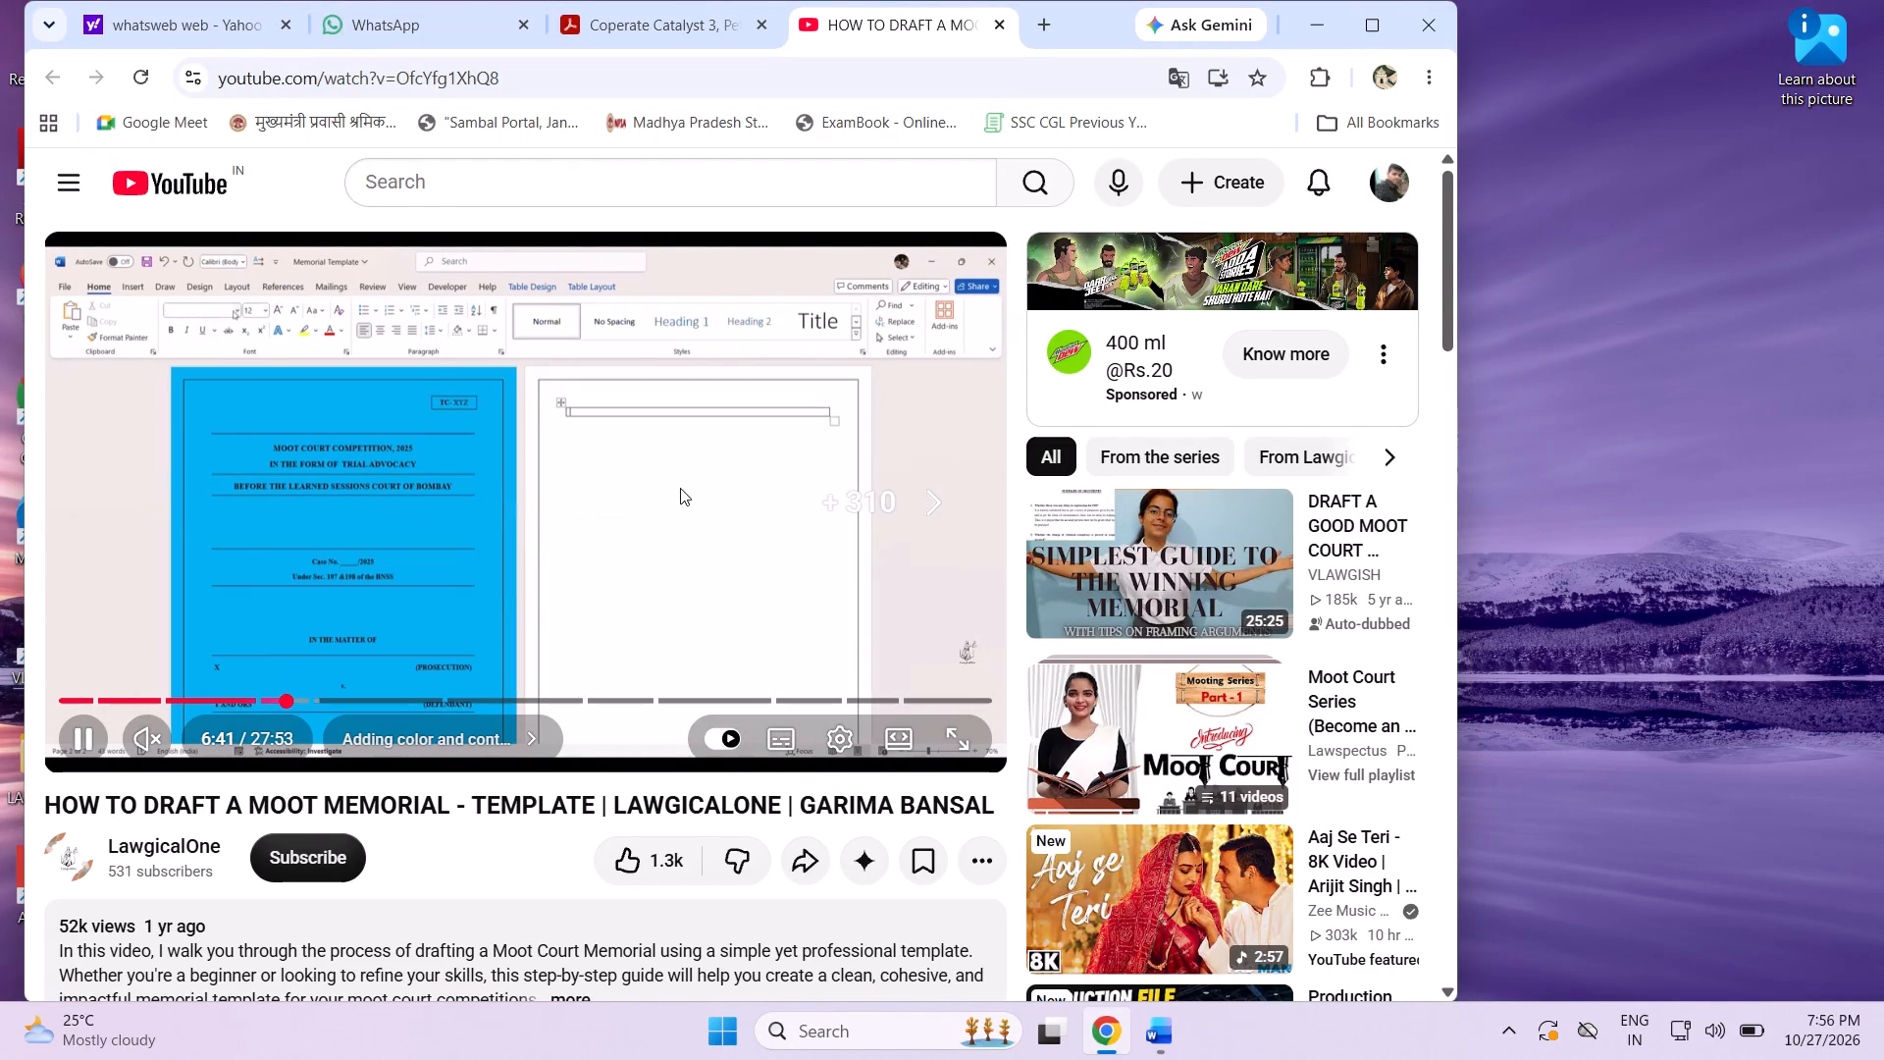
Step back a few seconds in the tutorial's color section, skipping the ads, to review how the page after the colored cover is made.
{"action": "key", "text": "Left"}
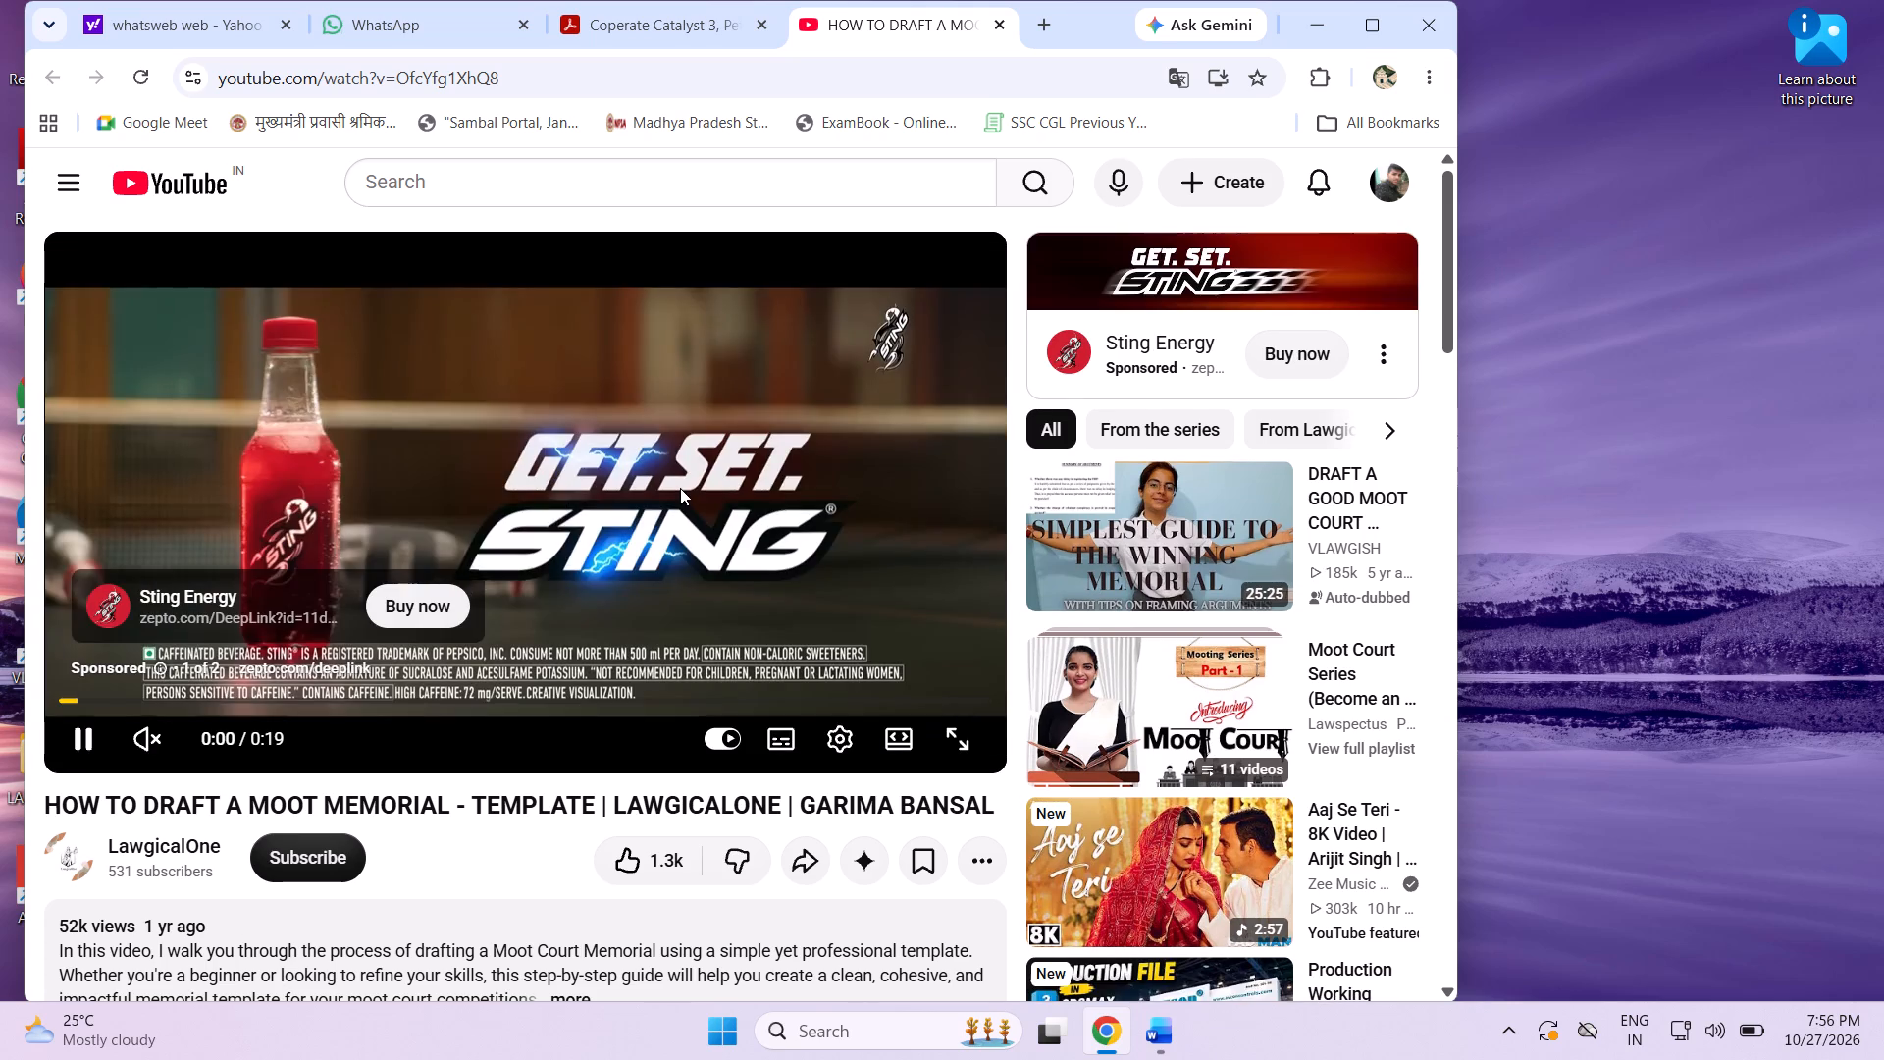
{"action": "key", "text": "Left"}
{"action": "key", "text": "Left"}
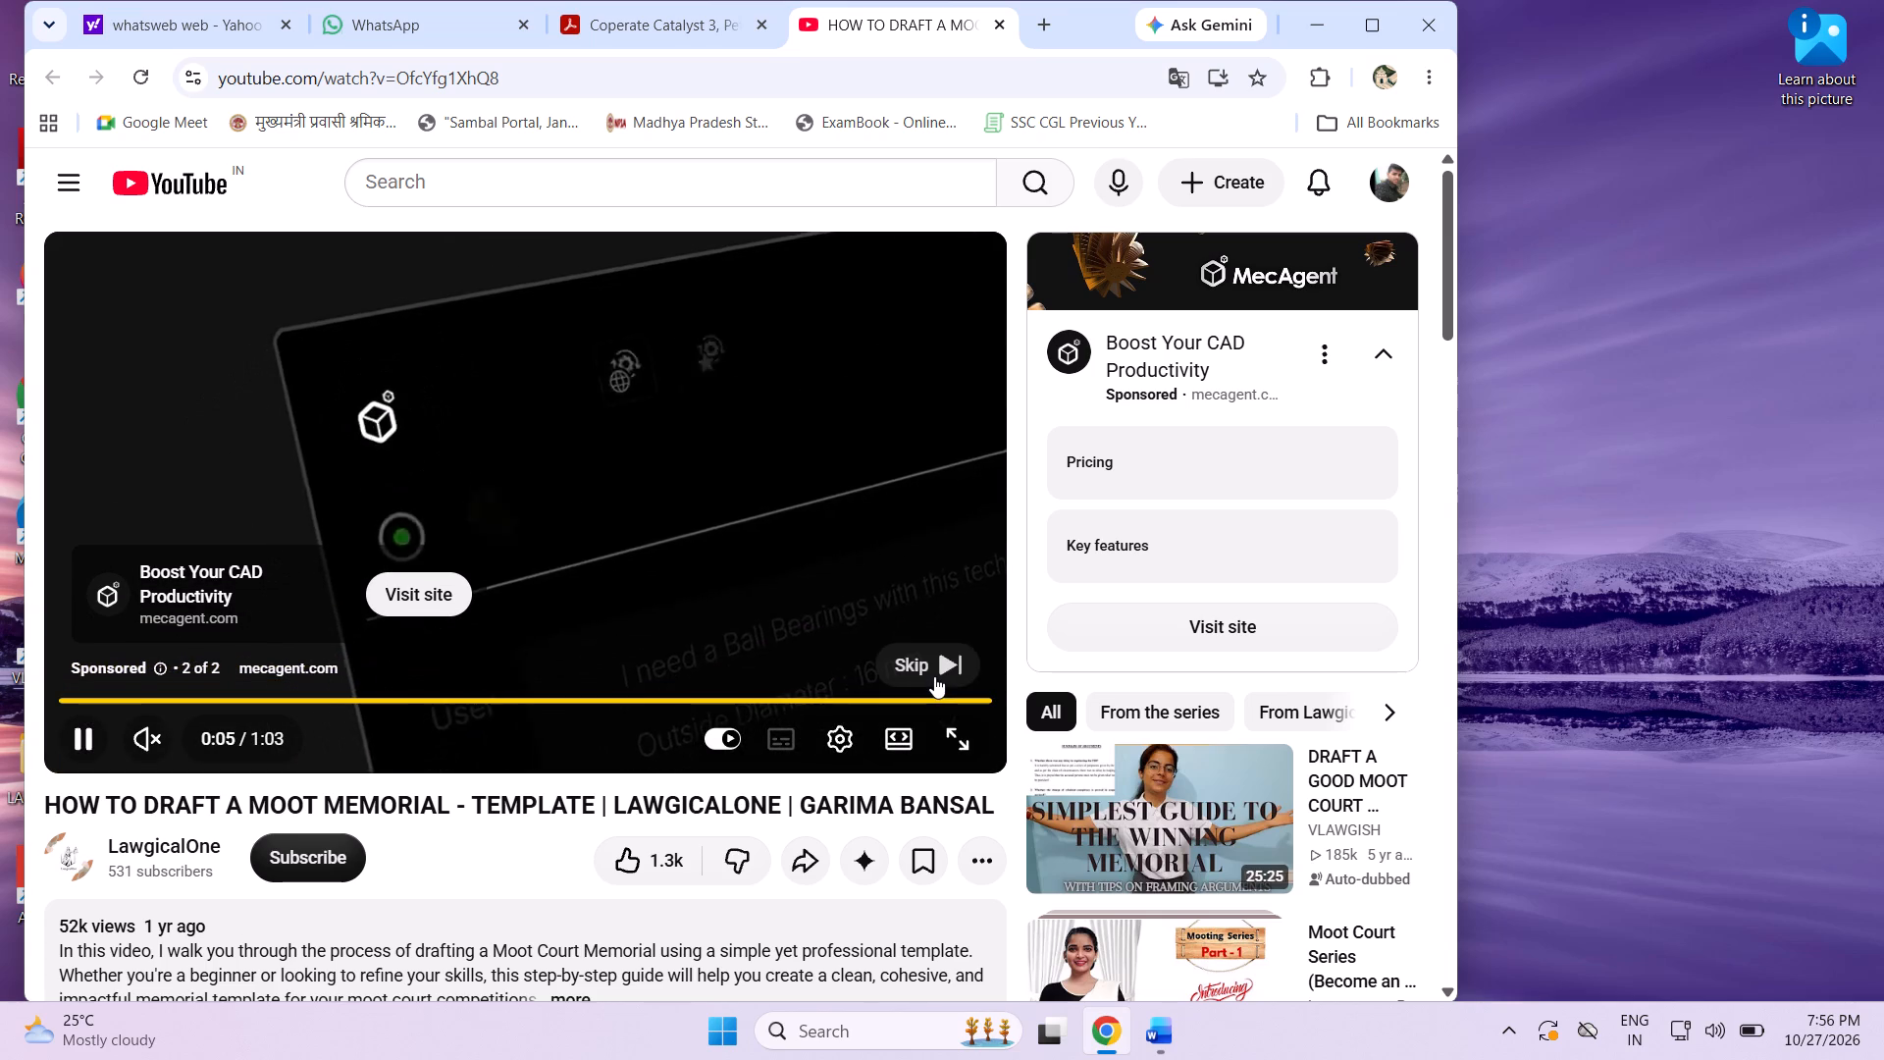
{"action": "left_click", "coordinate": [934, 673]}
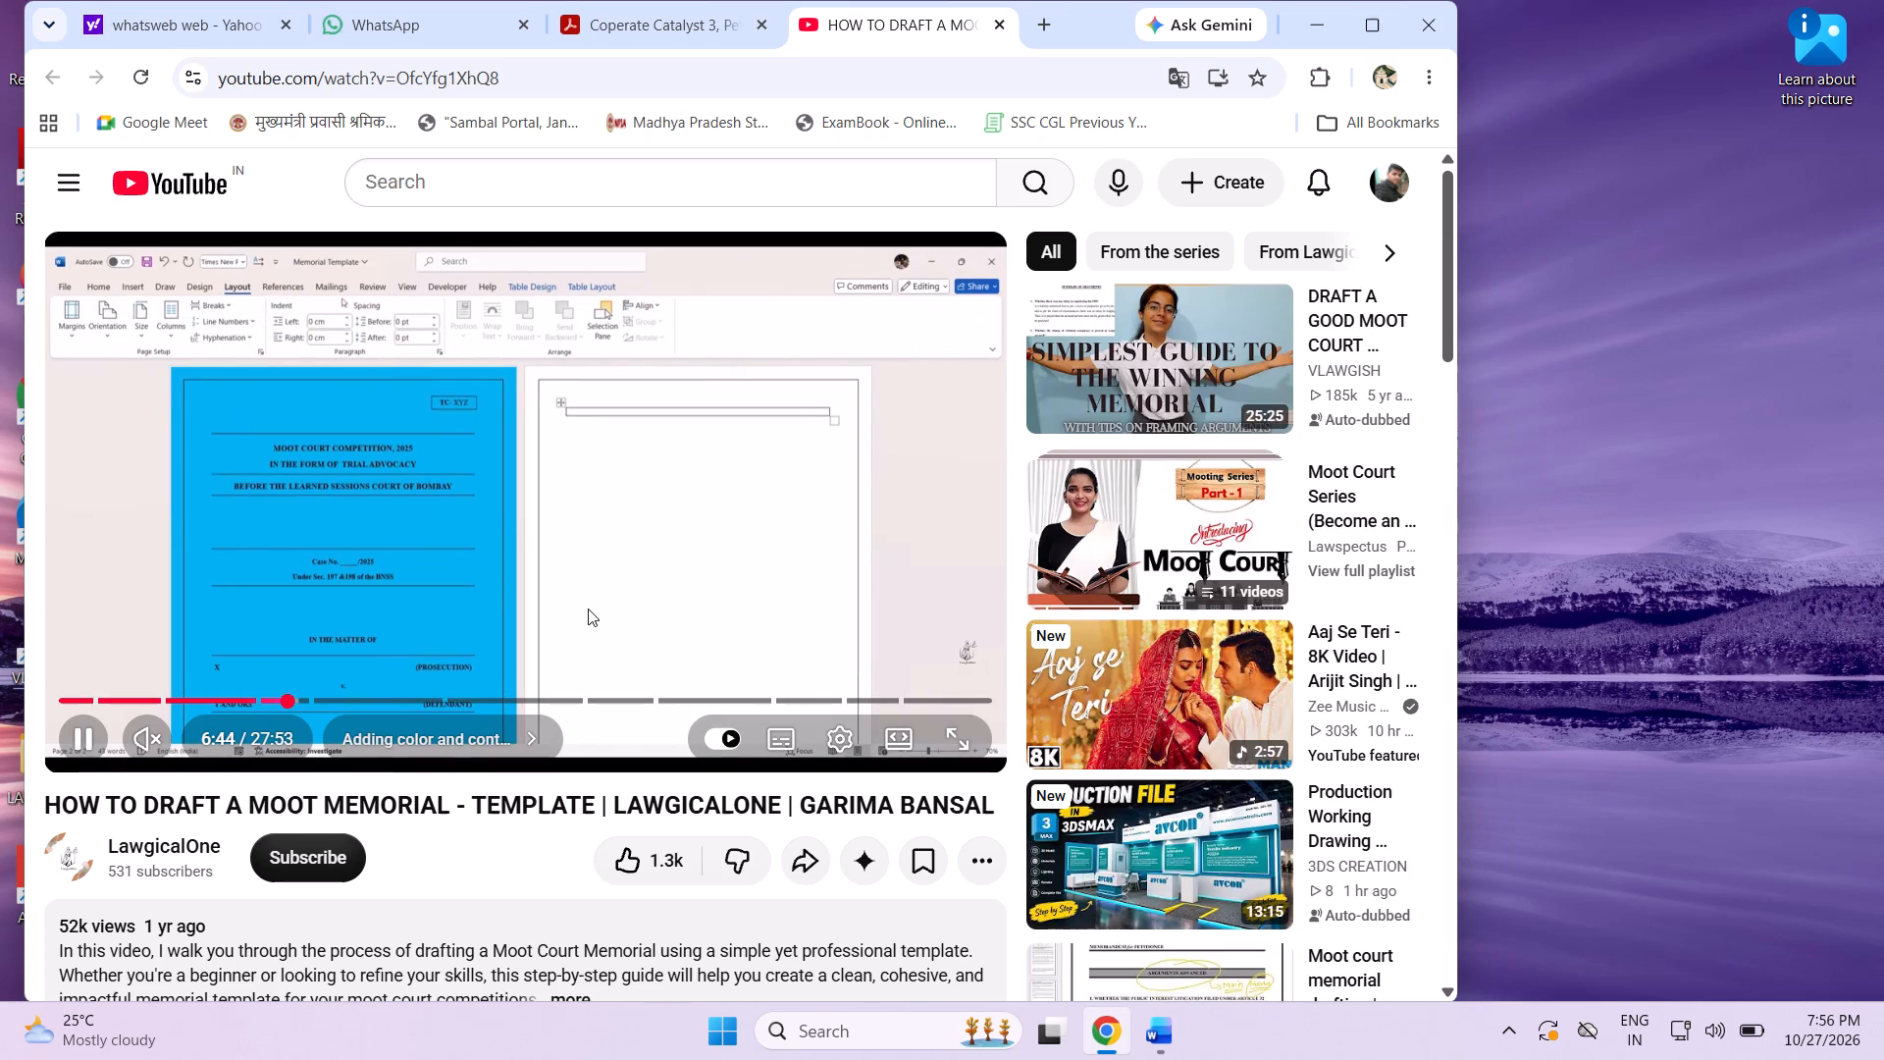
{"action": "key", "text": "Left"}
{"action": "key", "text": "Left"}
{"action": "key", "text": "Left"}
{"action": "key", "text": "Left"}
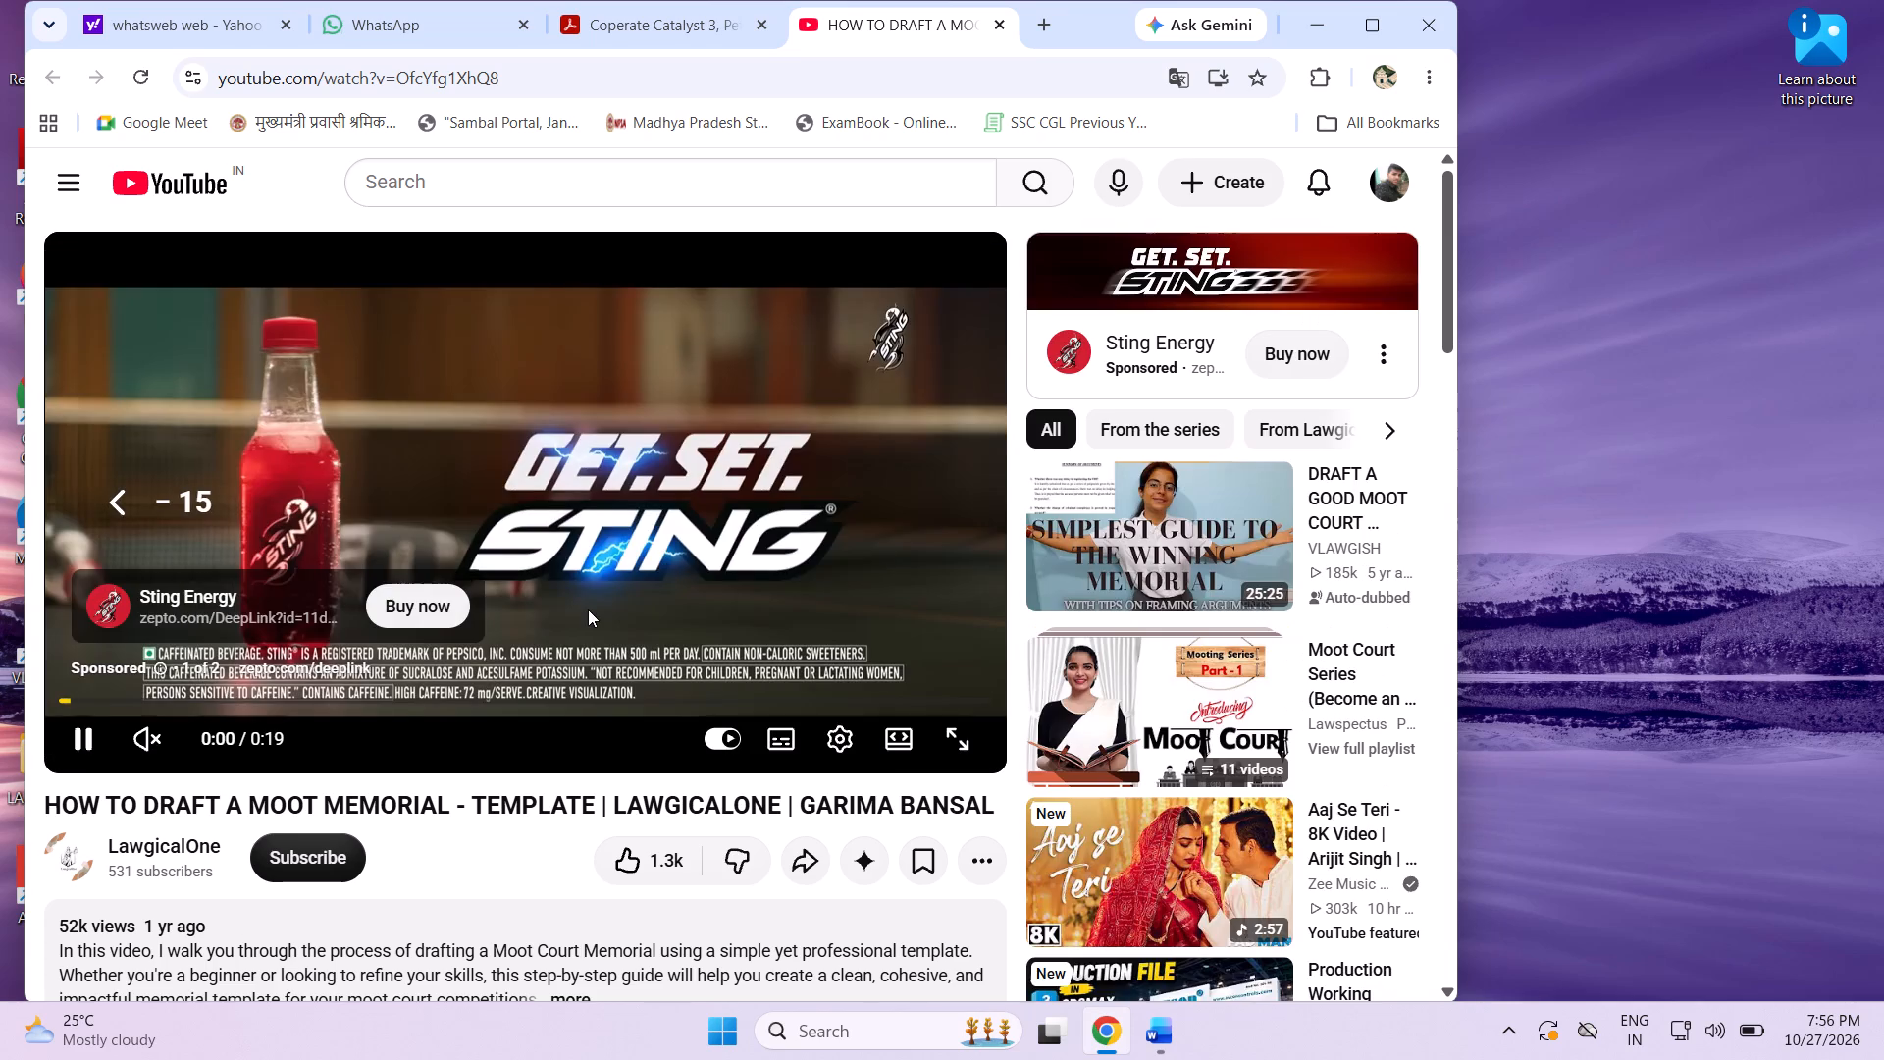
{"action": "key", "text": "Left"}
{"action": "key", "text": "Left"}
{"action": "key", "text": "Left"}
{"action": "key", "text": "Left"}
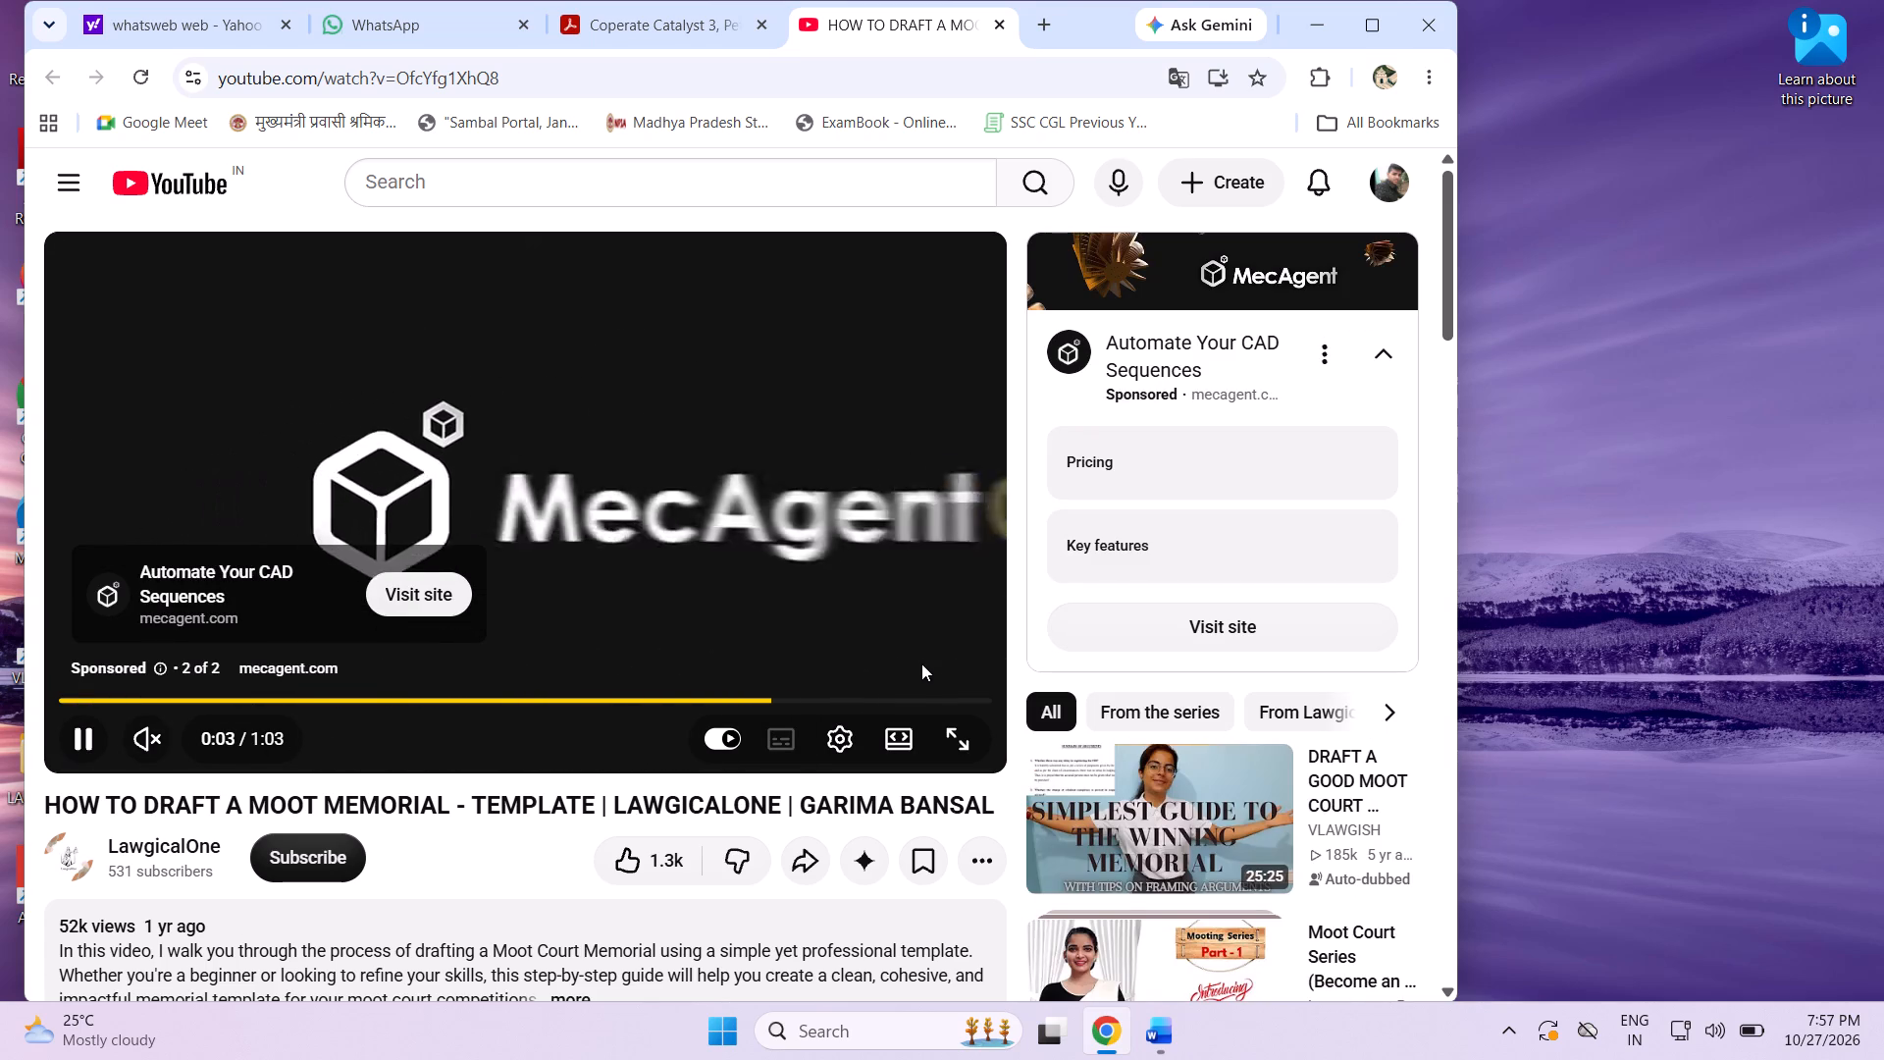
{"action": "left_click", "coordinate": [917, 665]}
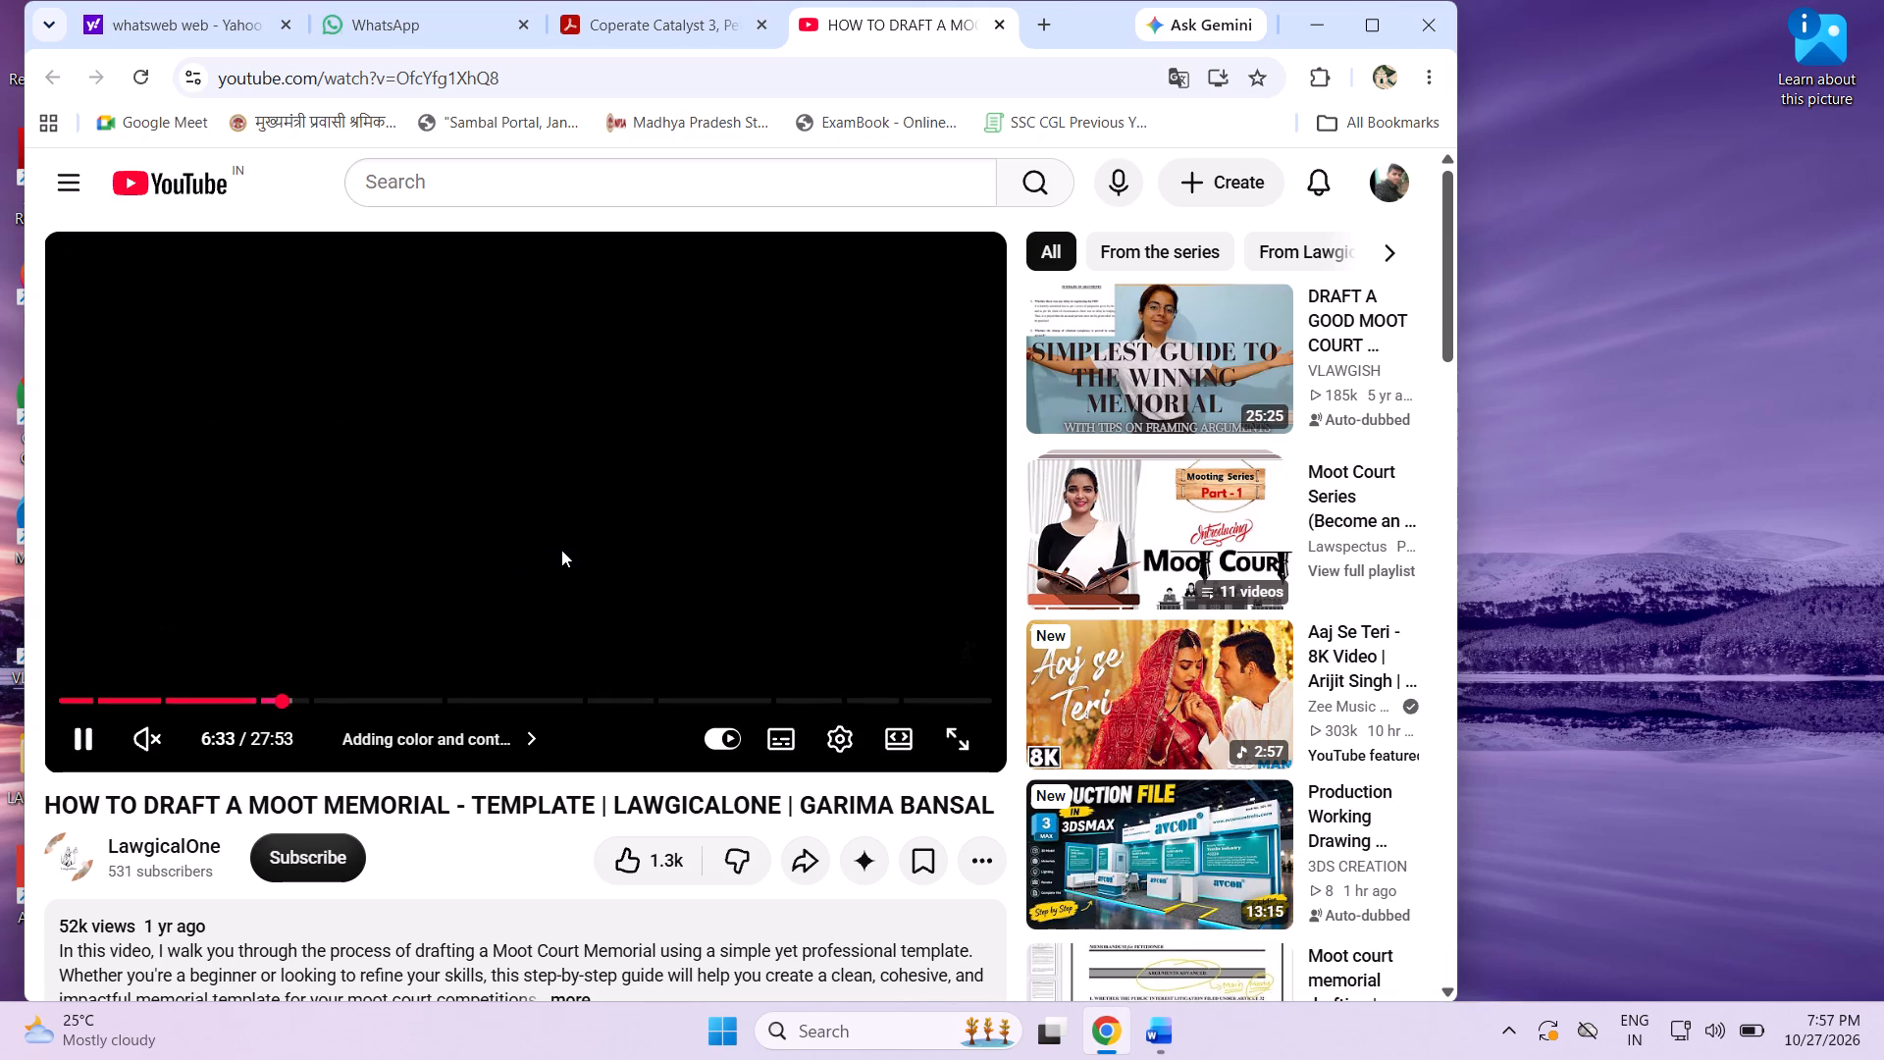
{"action": "left_click", "coordinate": [539, 565]}
{"action": "left_click", "coordinate": [540, 565]}
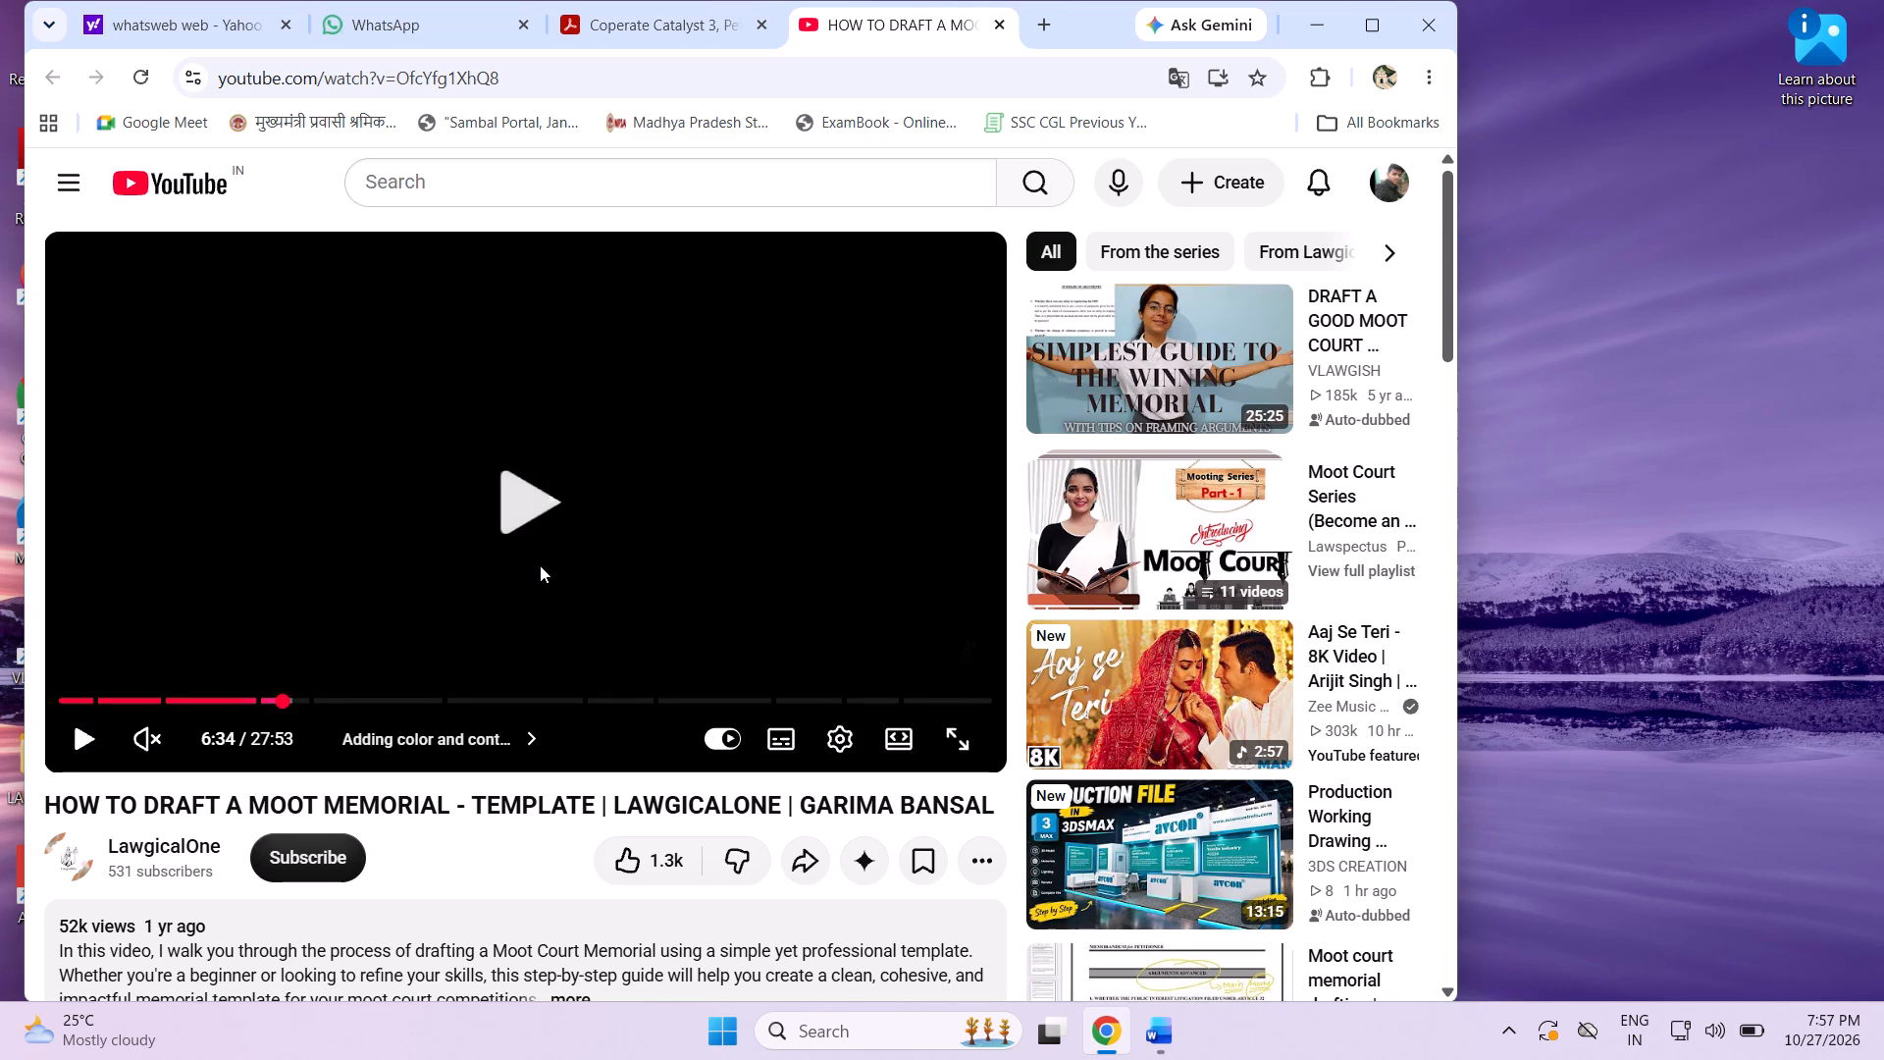
{"action": "key", "text": "Left"}
{"action": "key", "text": "Left"}
{"action": "key", "text": "Left"}
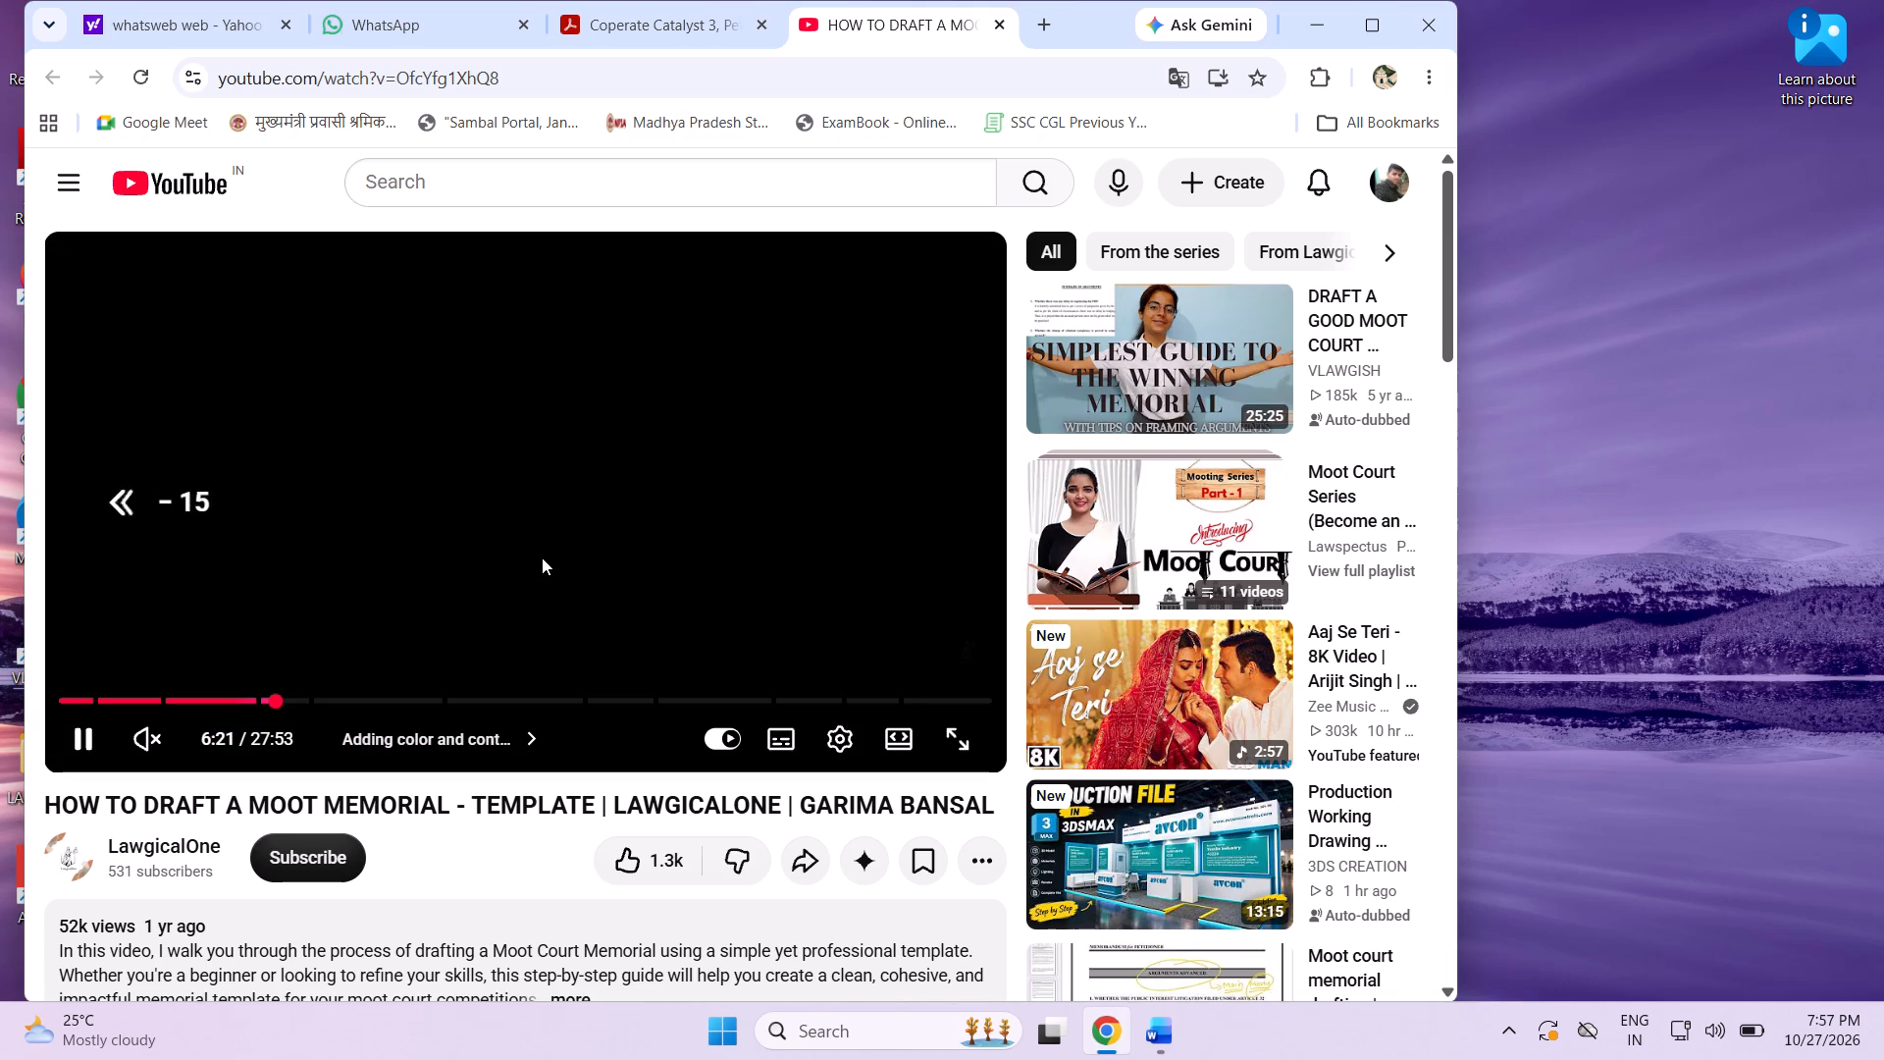
{"action": "key", "text": "Left"}
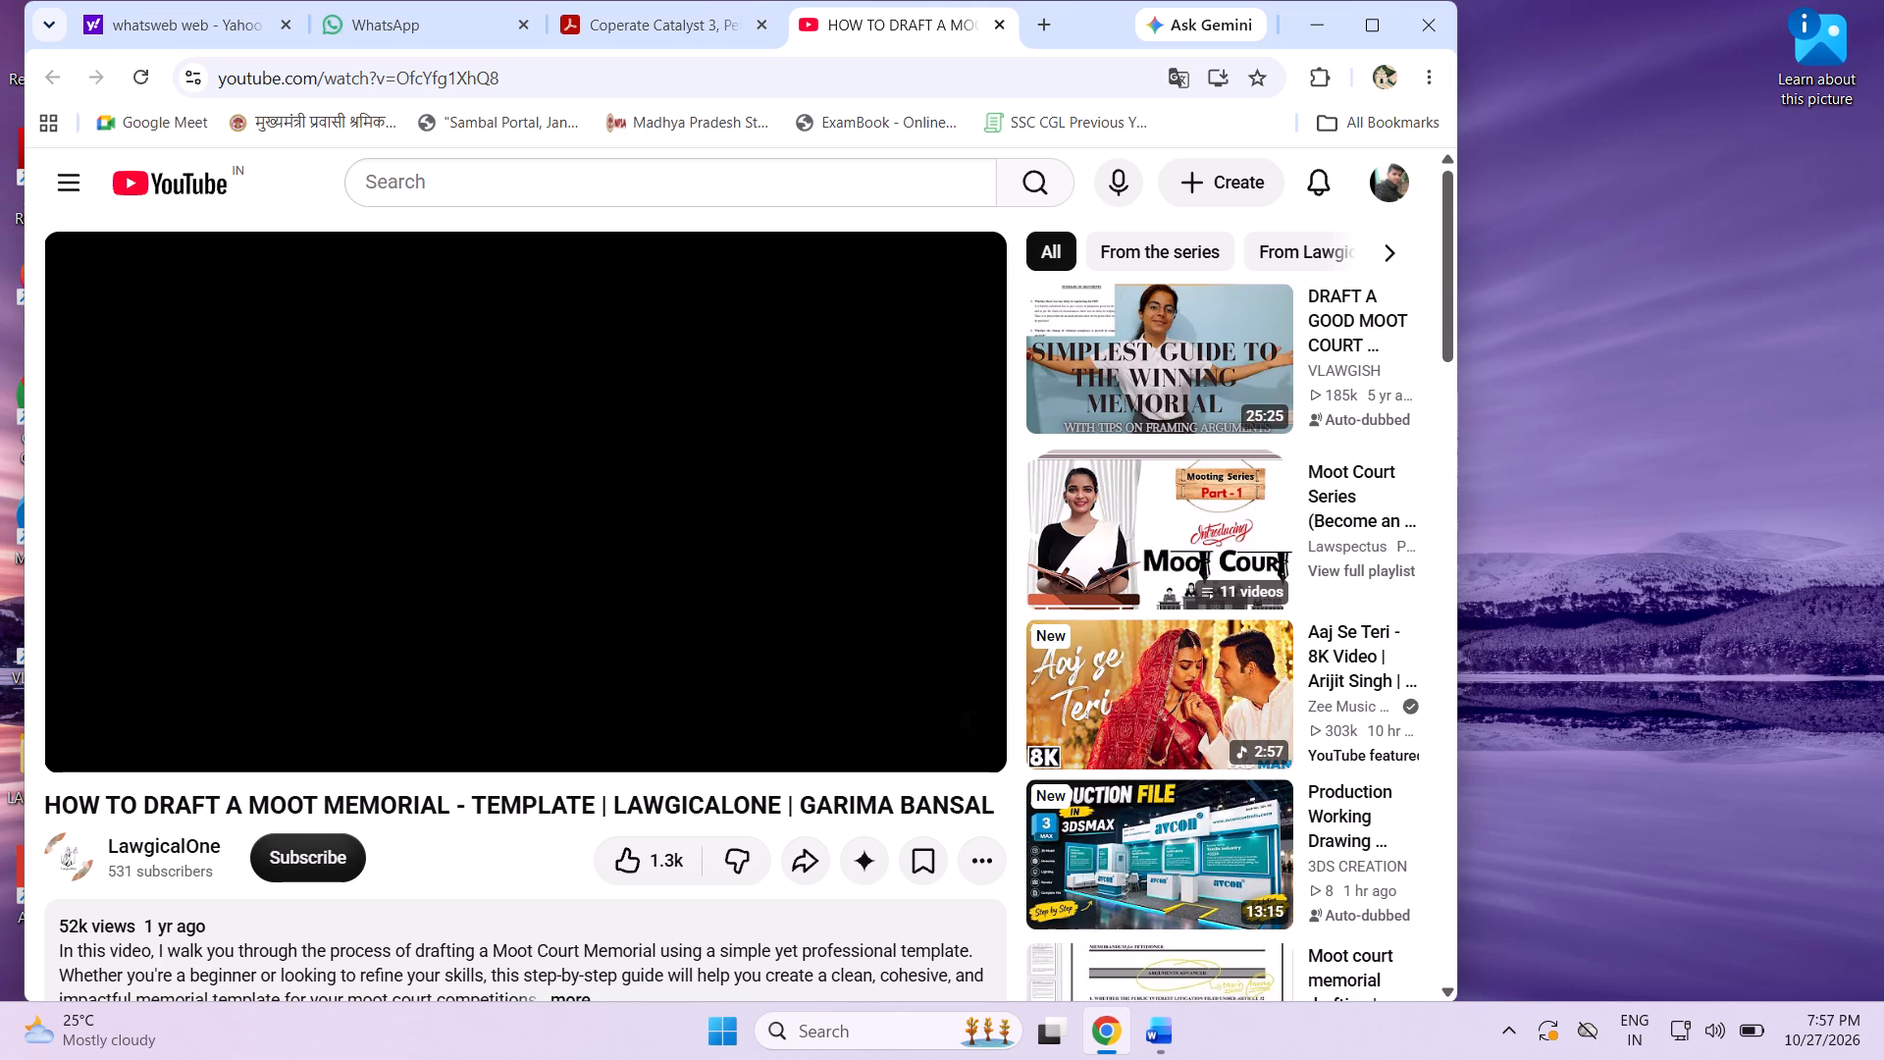
{"action": "left_click", "coordinate": [427, 511]}
{"action": "left_click", "coordinate": [747, 403]}
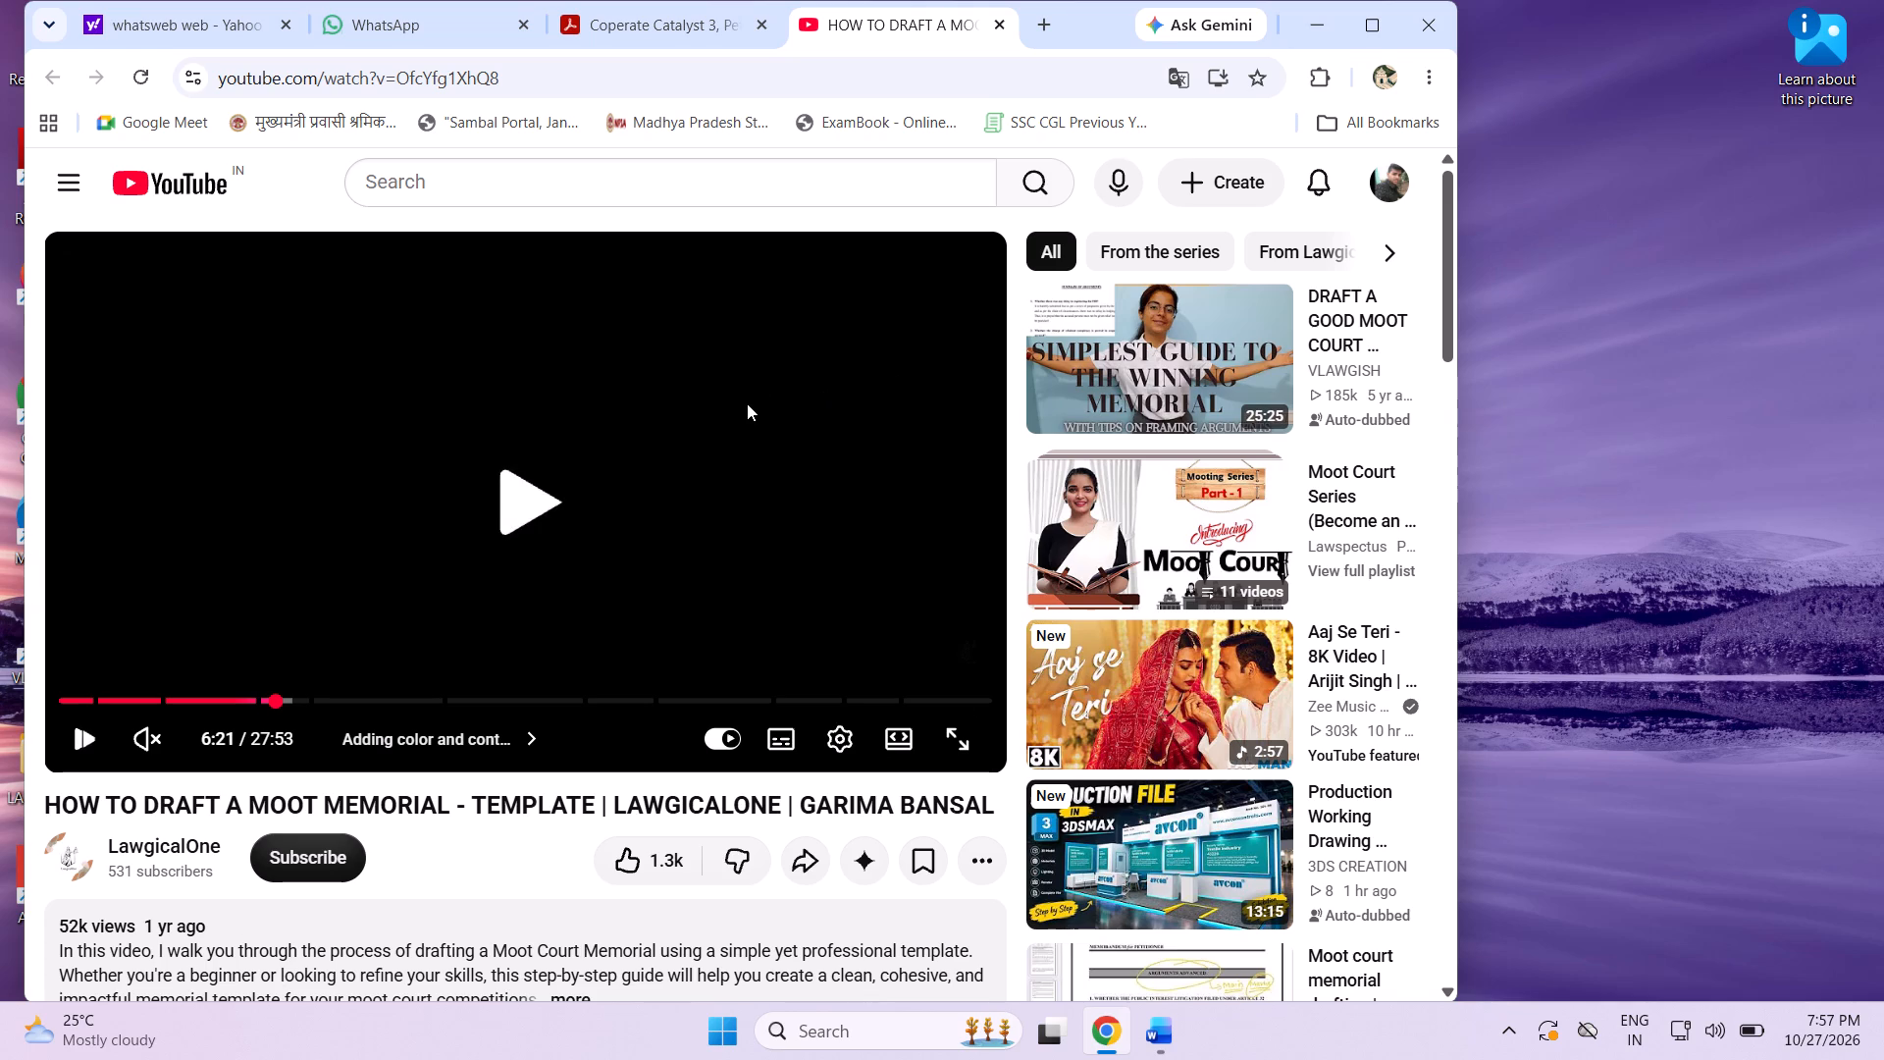
Go back in the tutorial to the part on formatting the parties' rows and borders.
{"action": "key", "text": "Left"}
{"action": "key", "text": "Left"}
{"action": "key", "text": "Left"}
{"action": "key", "text": "Left"}
{"action": "key", "text": "Left"}
{"action": "key", "text": "Left"}
{"action": "key", "text": "Left"}
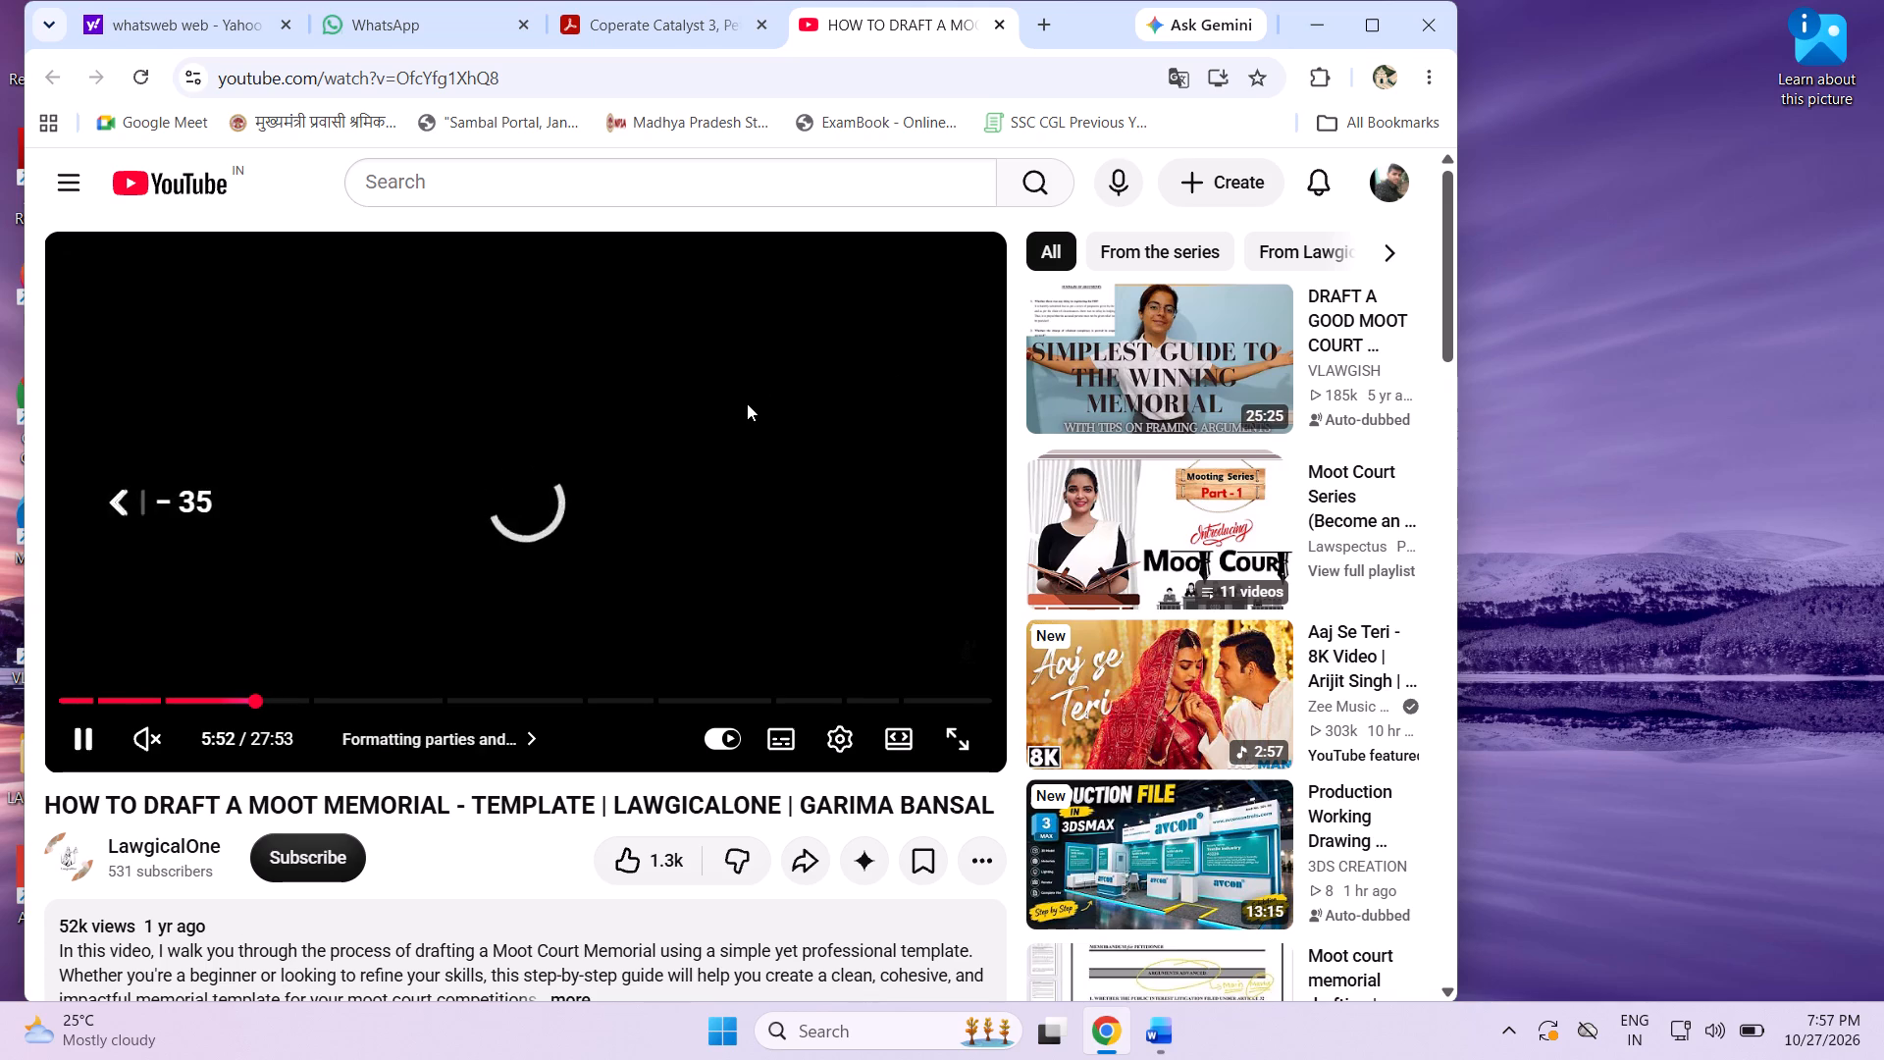
{"action": "key", "text": "Left"}
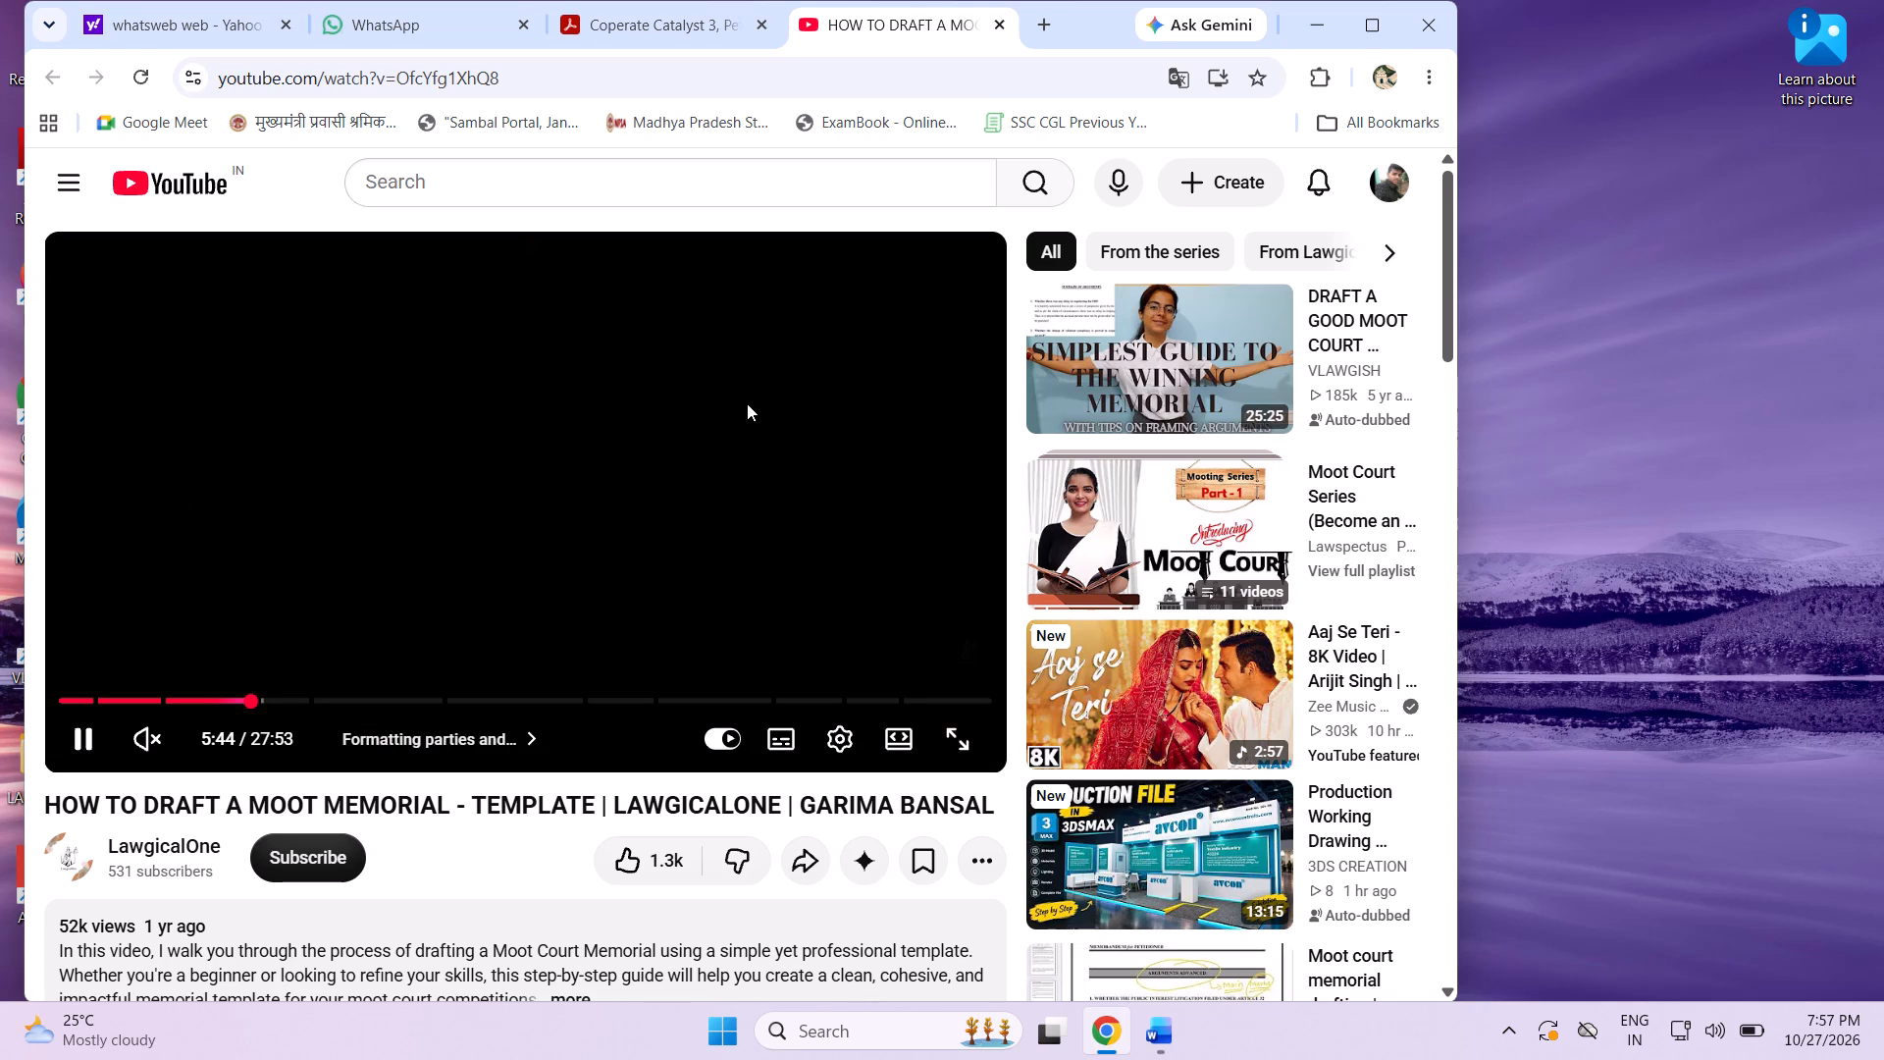
{"action": "left_click", "coordinate": [624, 506]}
{"action": "left_click", "coordinate": [413, 612]}
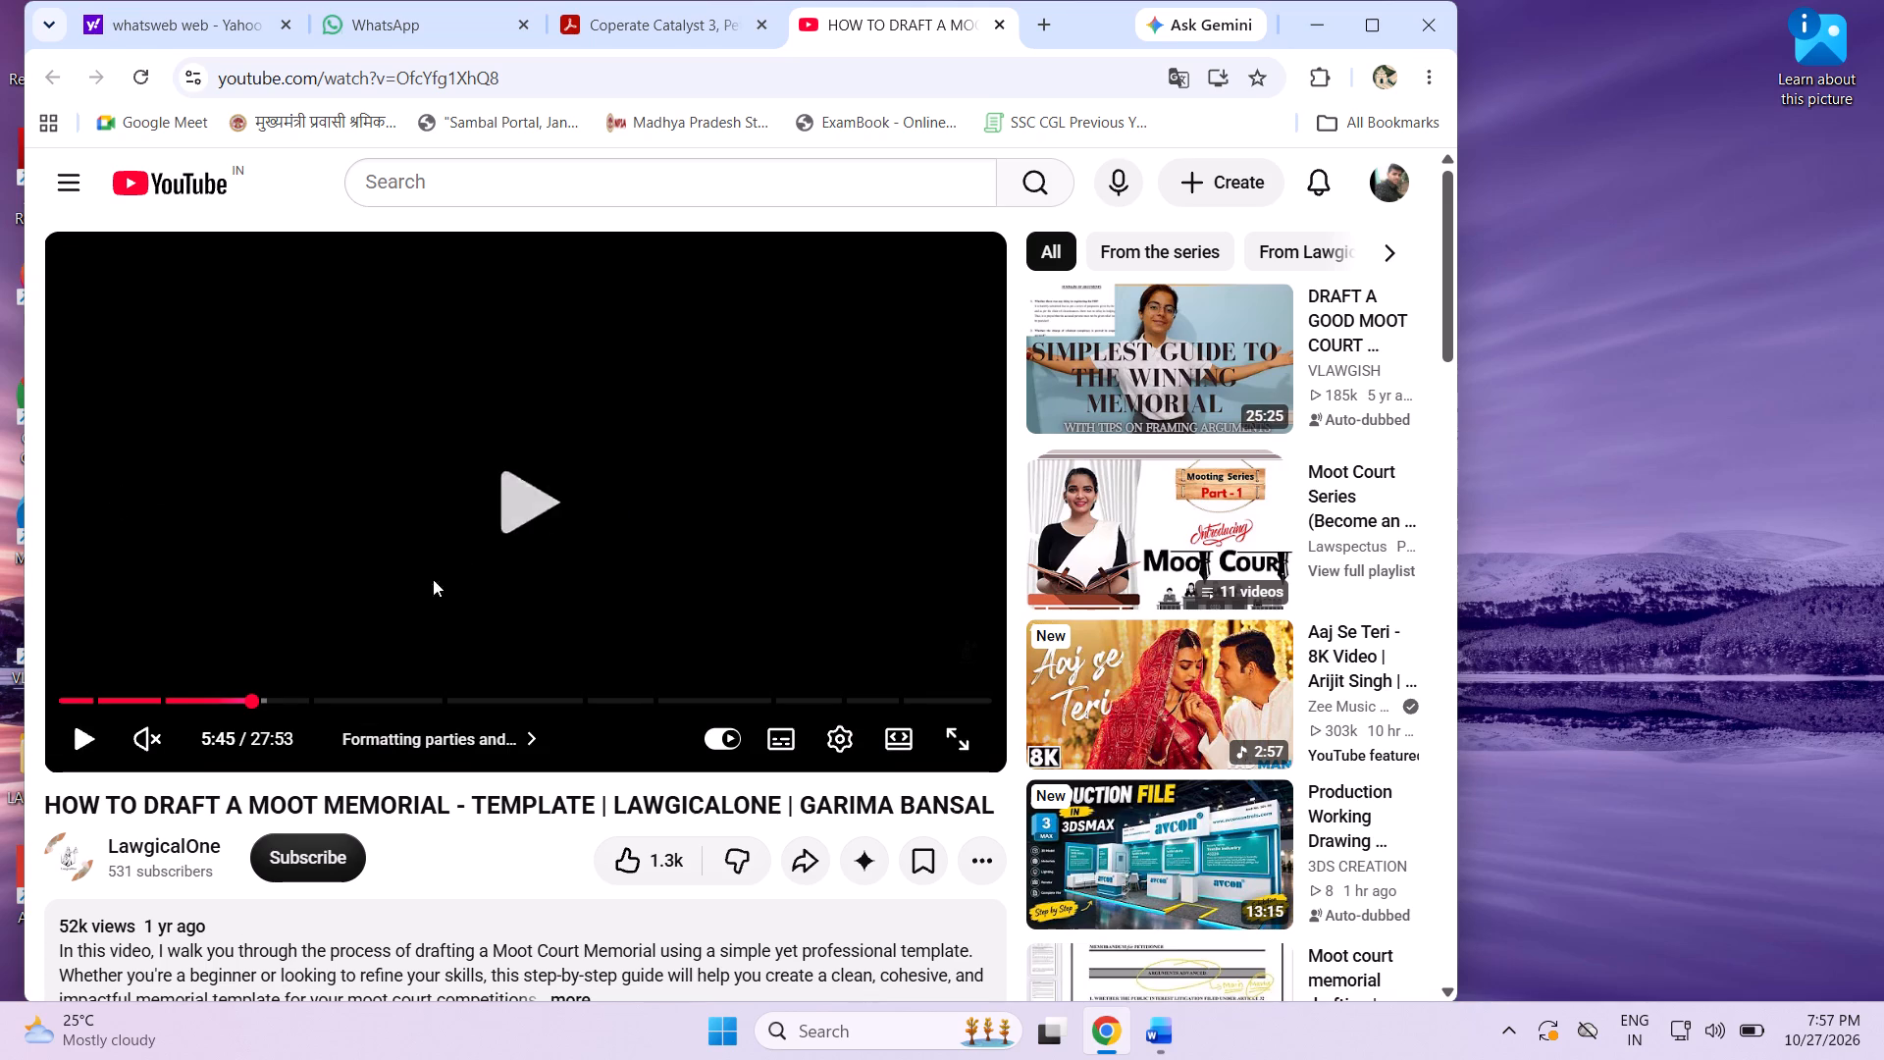
{"action": "key", "text": "Left"}
{"action": "key", "text": "Left"}
{"action": "key", "text": "Left"}
{"action": "key", "text": "Left"}
{"action": "key", "text": "Left"}
{"action": "key", "text": "Left"}
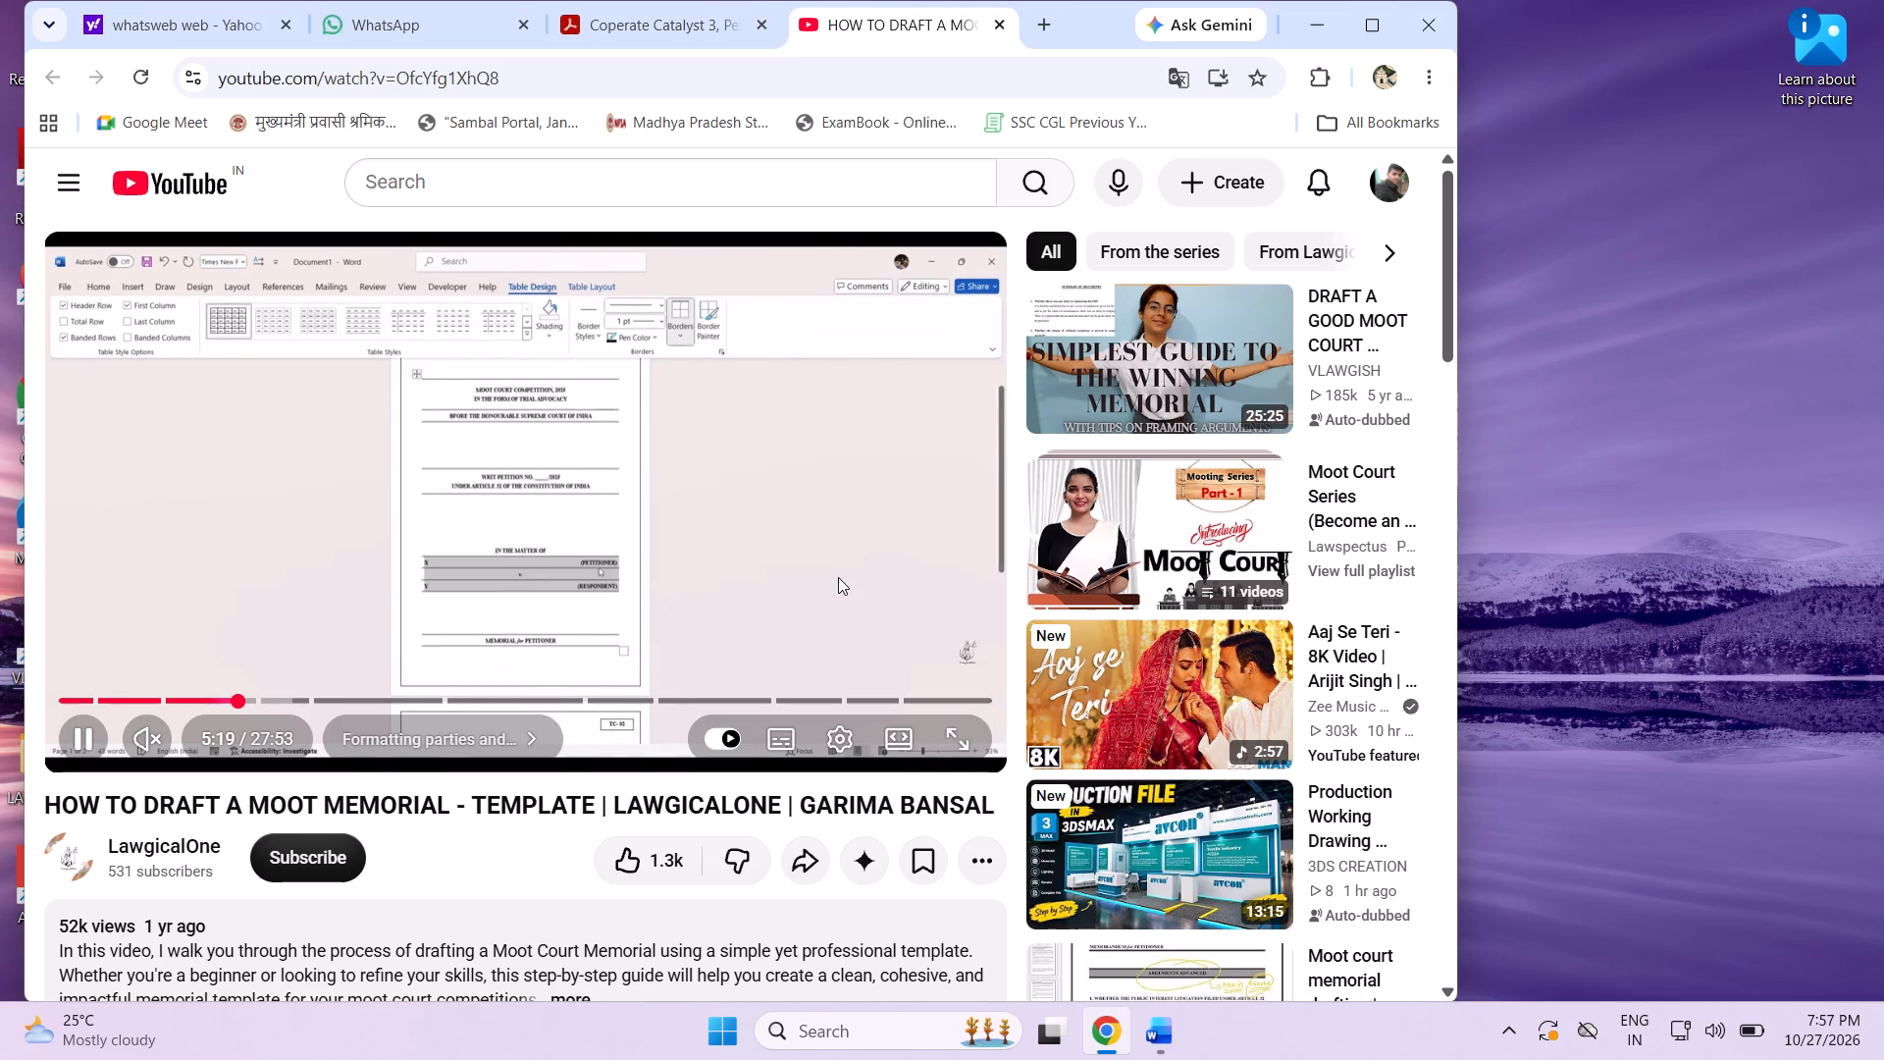
Review the tutorial from the parties formatting forward to the start of the color section, checking how the second page is added.
{"action": "key", "text": "Right"}
{"action": "key", "text": "Right"}
{"action": "key", "text": "Right"}
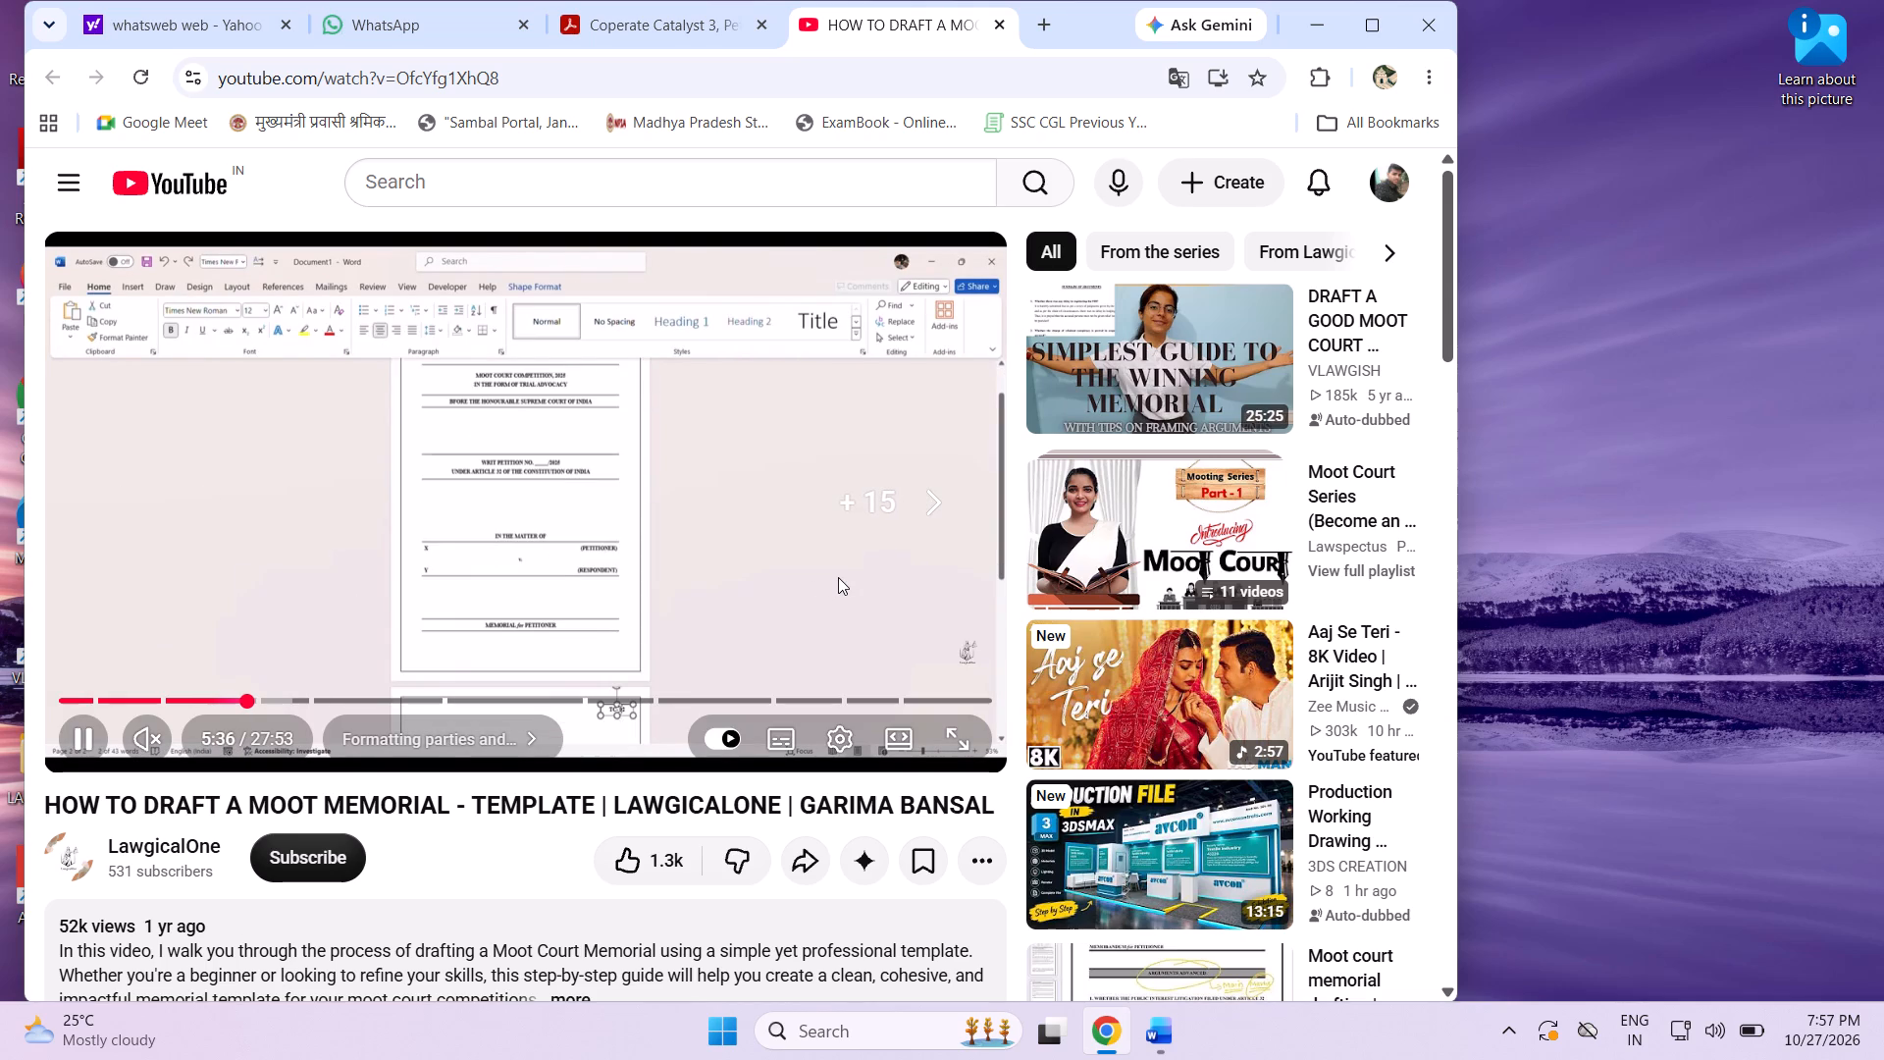
{"action": "key", "text": "Right"}
{"action": "key", "text": "Right"}
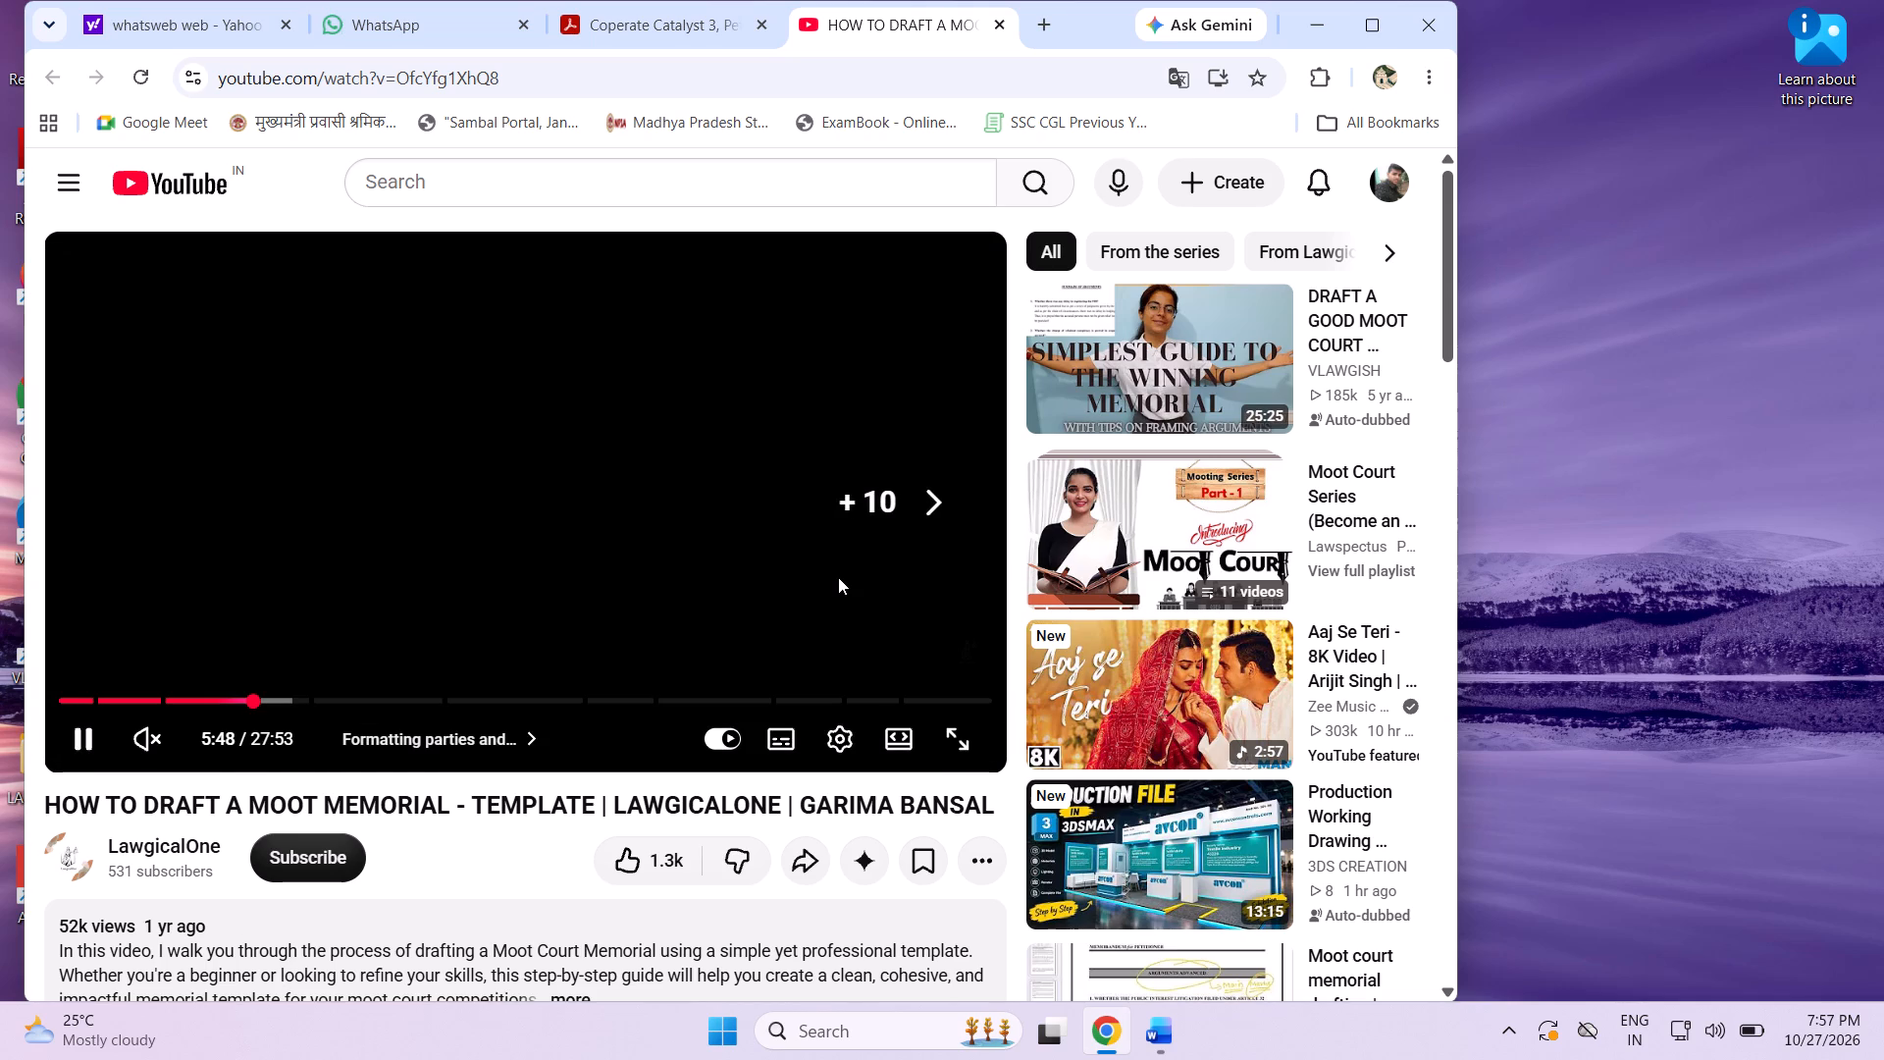
{"action": "key", "text": "Left"}
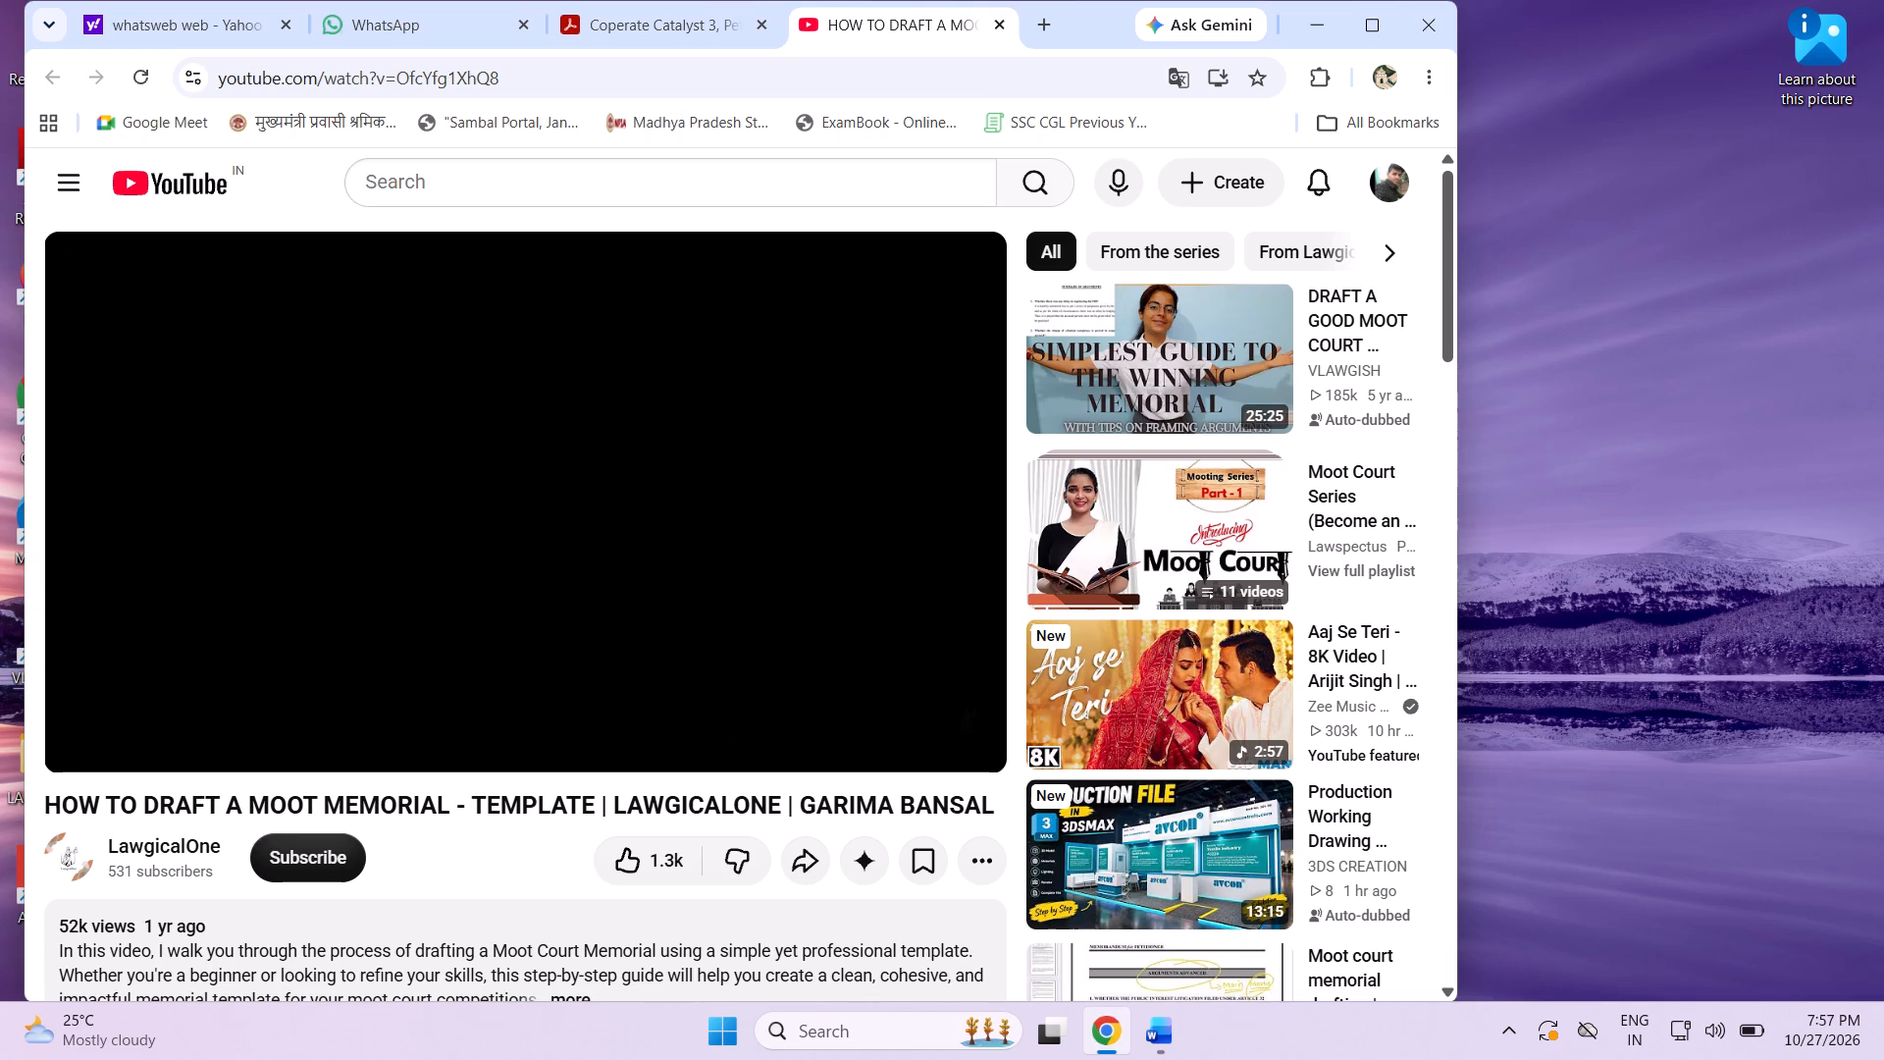
{"action": "key", "text": "Right"}
{"action": "key", "text": "Right"}
{"action": "key", "text": "Right"}
{"action": "key", "text": "Right"}
{"action": "key", "text": "Right"}
{"action": "key", "text": "Right"}
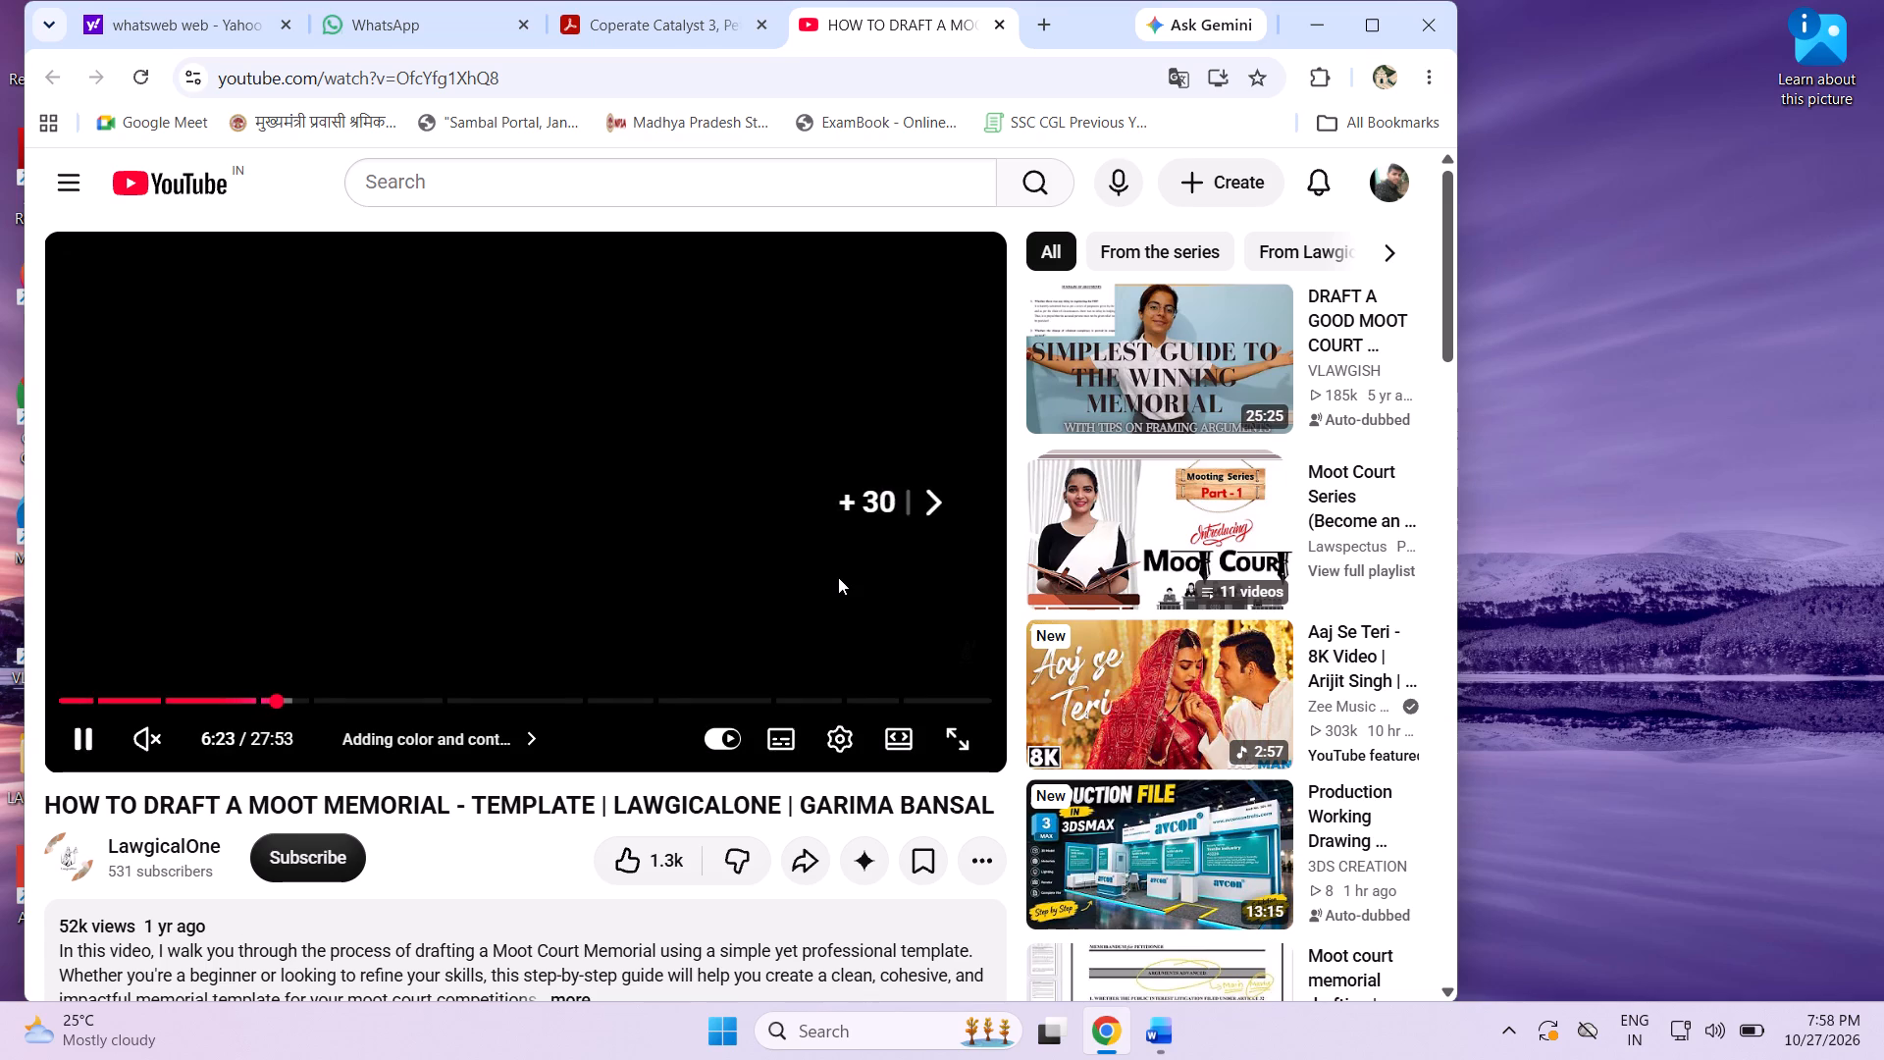
{"action": "key", "text": "Right"}
{"action": "key", "text": "Right"}
{"action": "key", "text": "Right"}
{"action": "key", "text": "Right"}
{"action": "key", "text": "Left"}
{"action": "key", "text": "Left"}
{"action": "key", "text": "Left"}
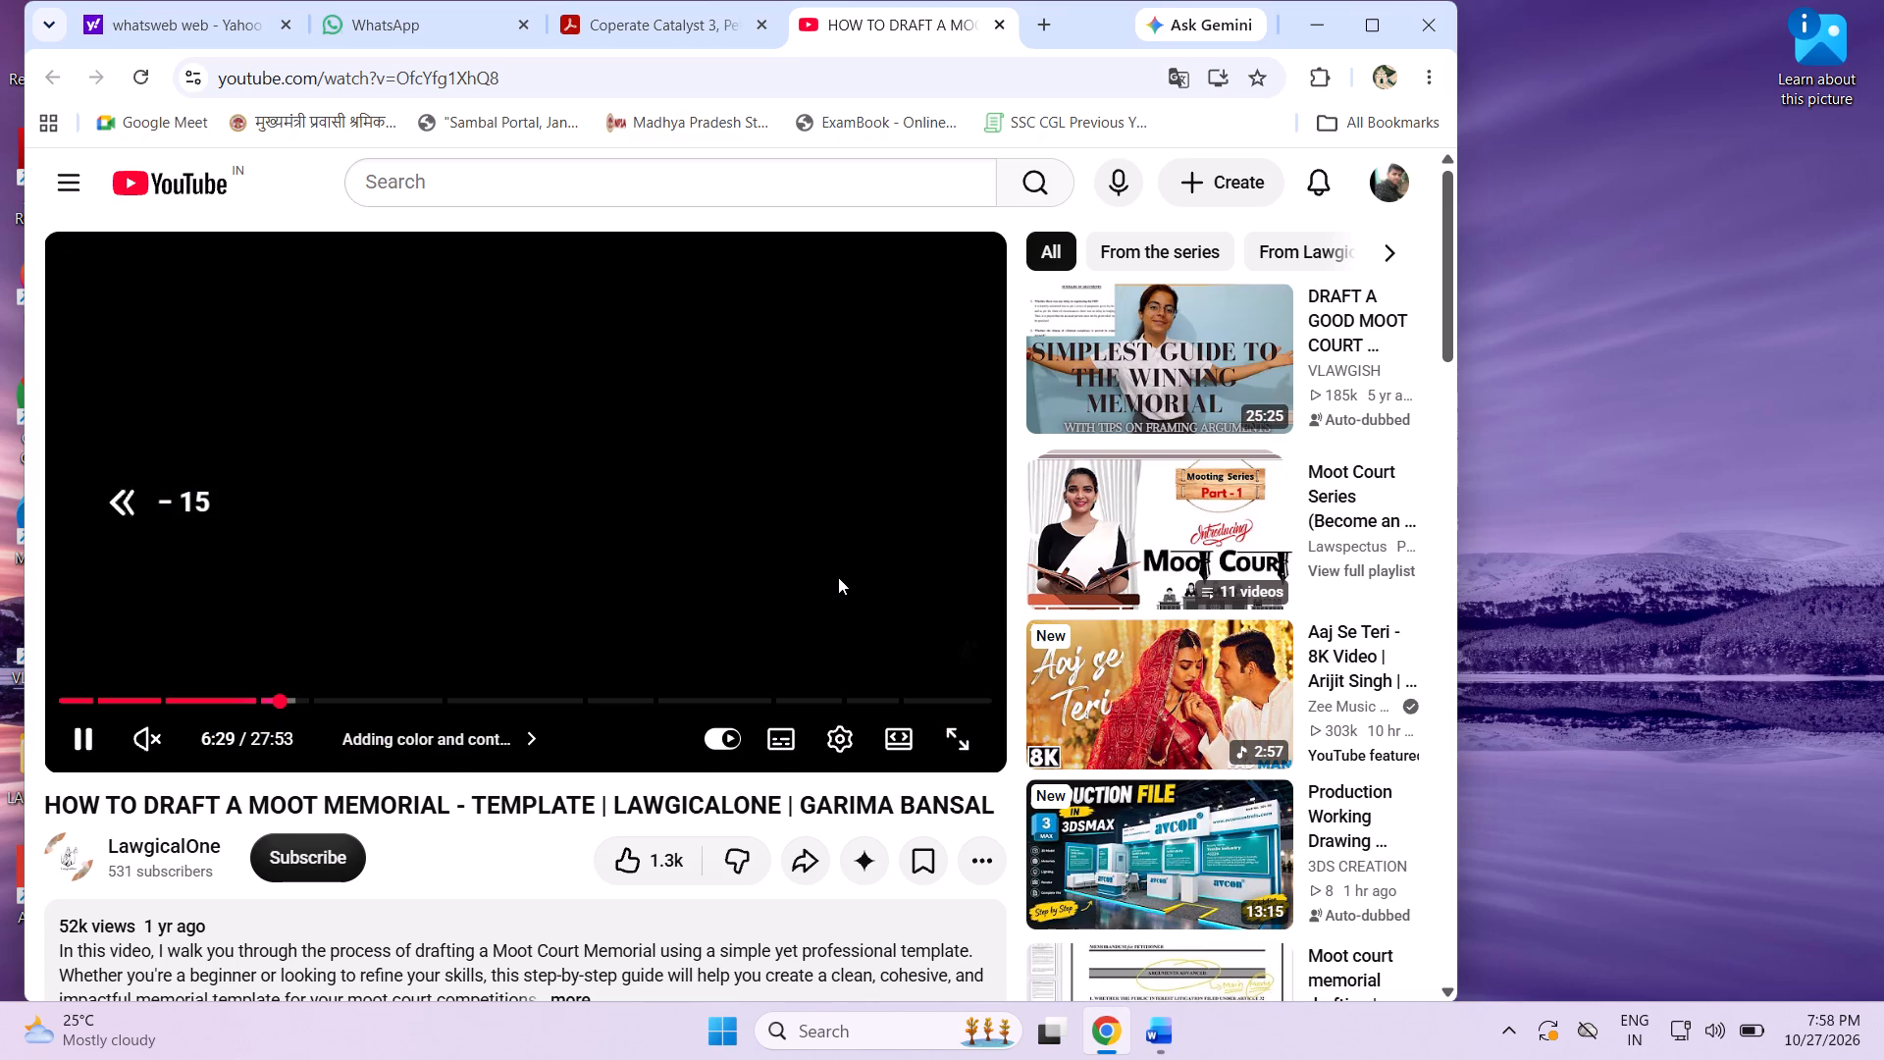
{"action": "key", "text": "Left"}
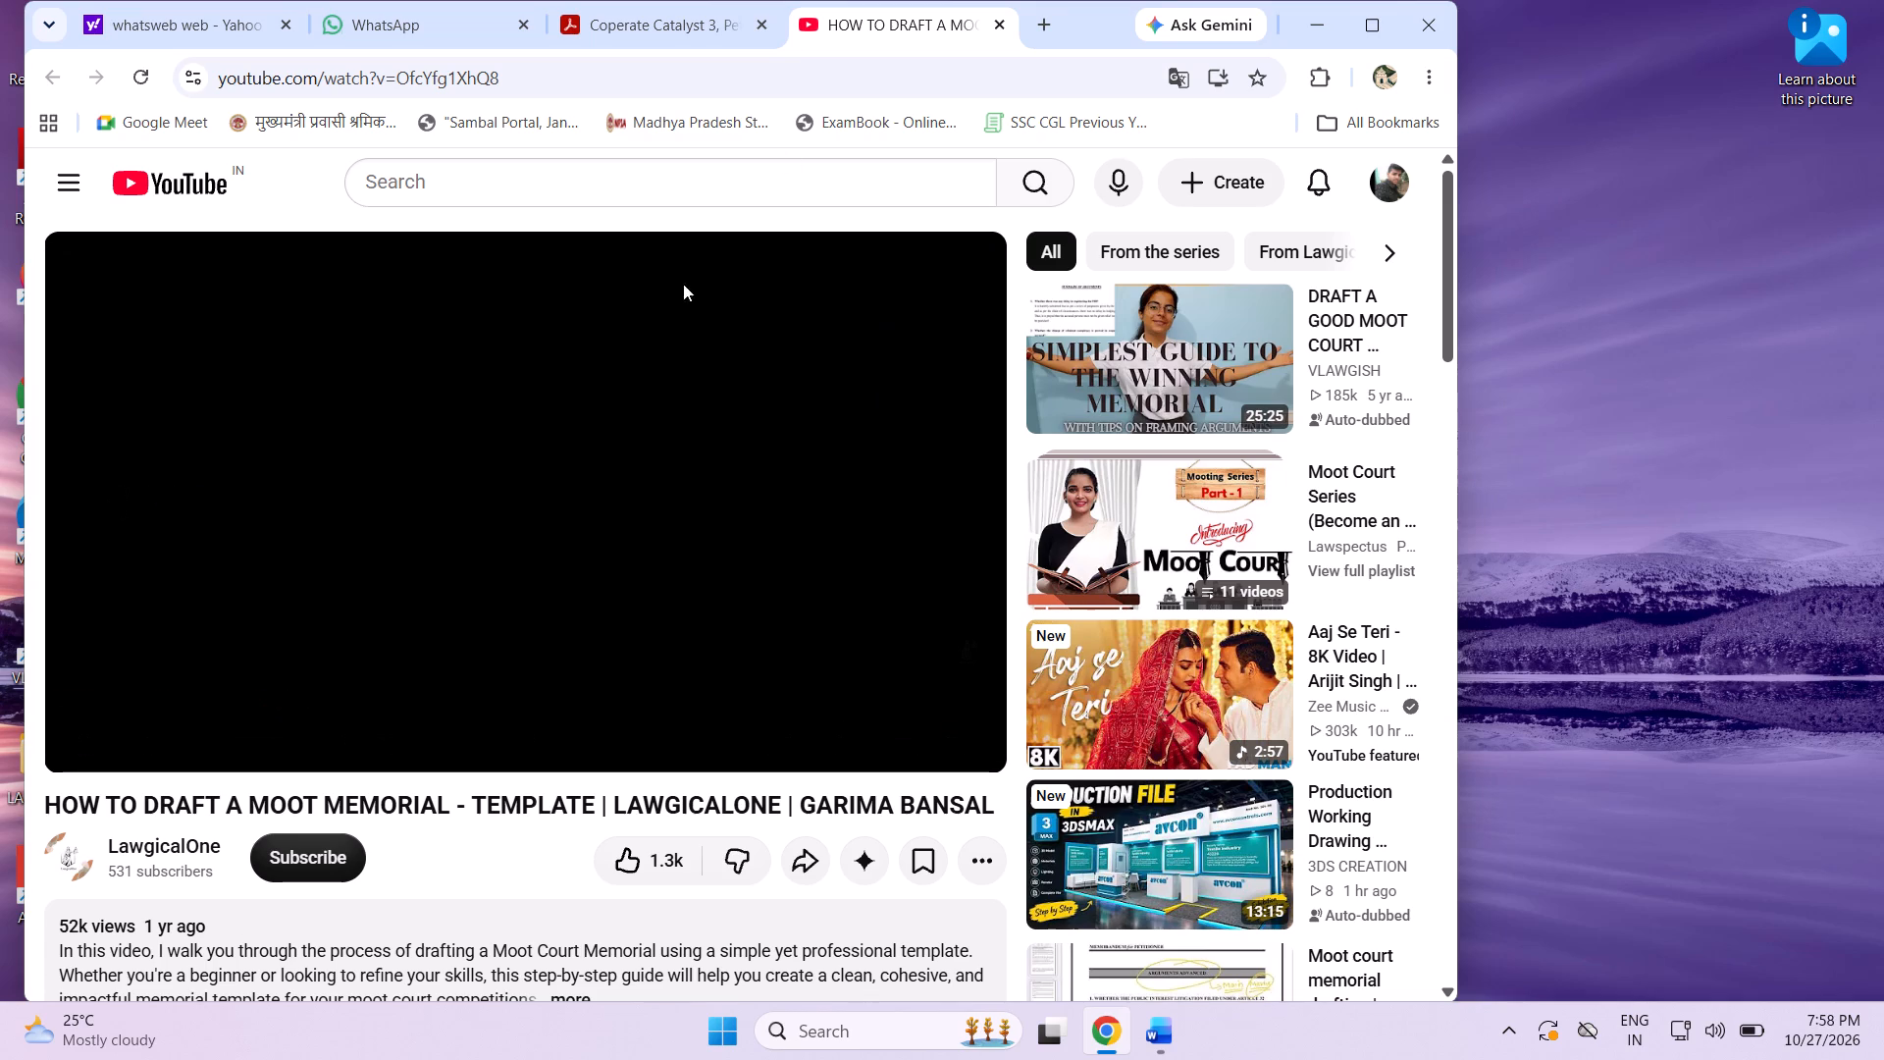
{"action": "left_click", "coordinate": [765, 373]}
Search for YOUTUBE in a new browser tab, open the YouTube home page and dismiss the translation prompt.
{"action": "left_click", "coordinate": [1046, 21]}
{"action": "left_click", "coordinate": [581, 77]}
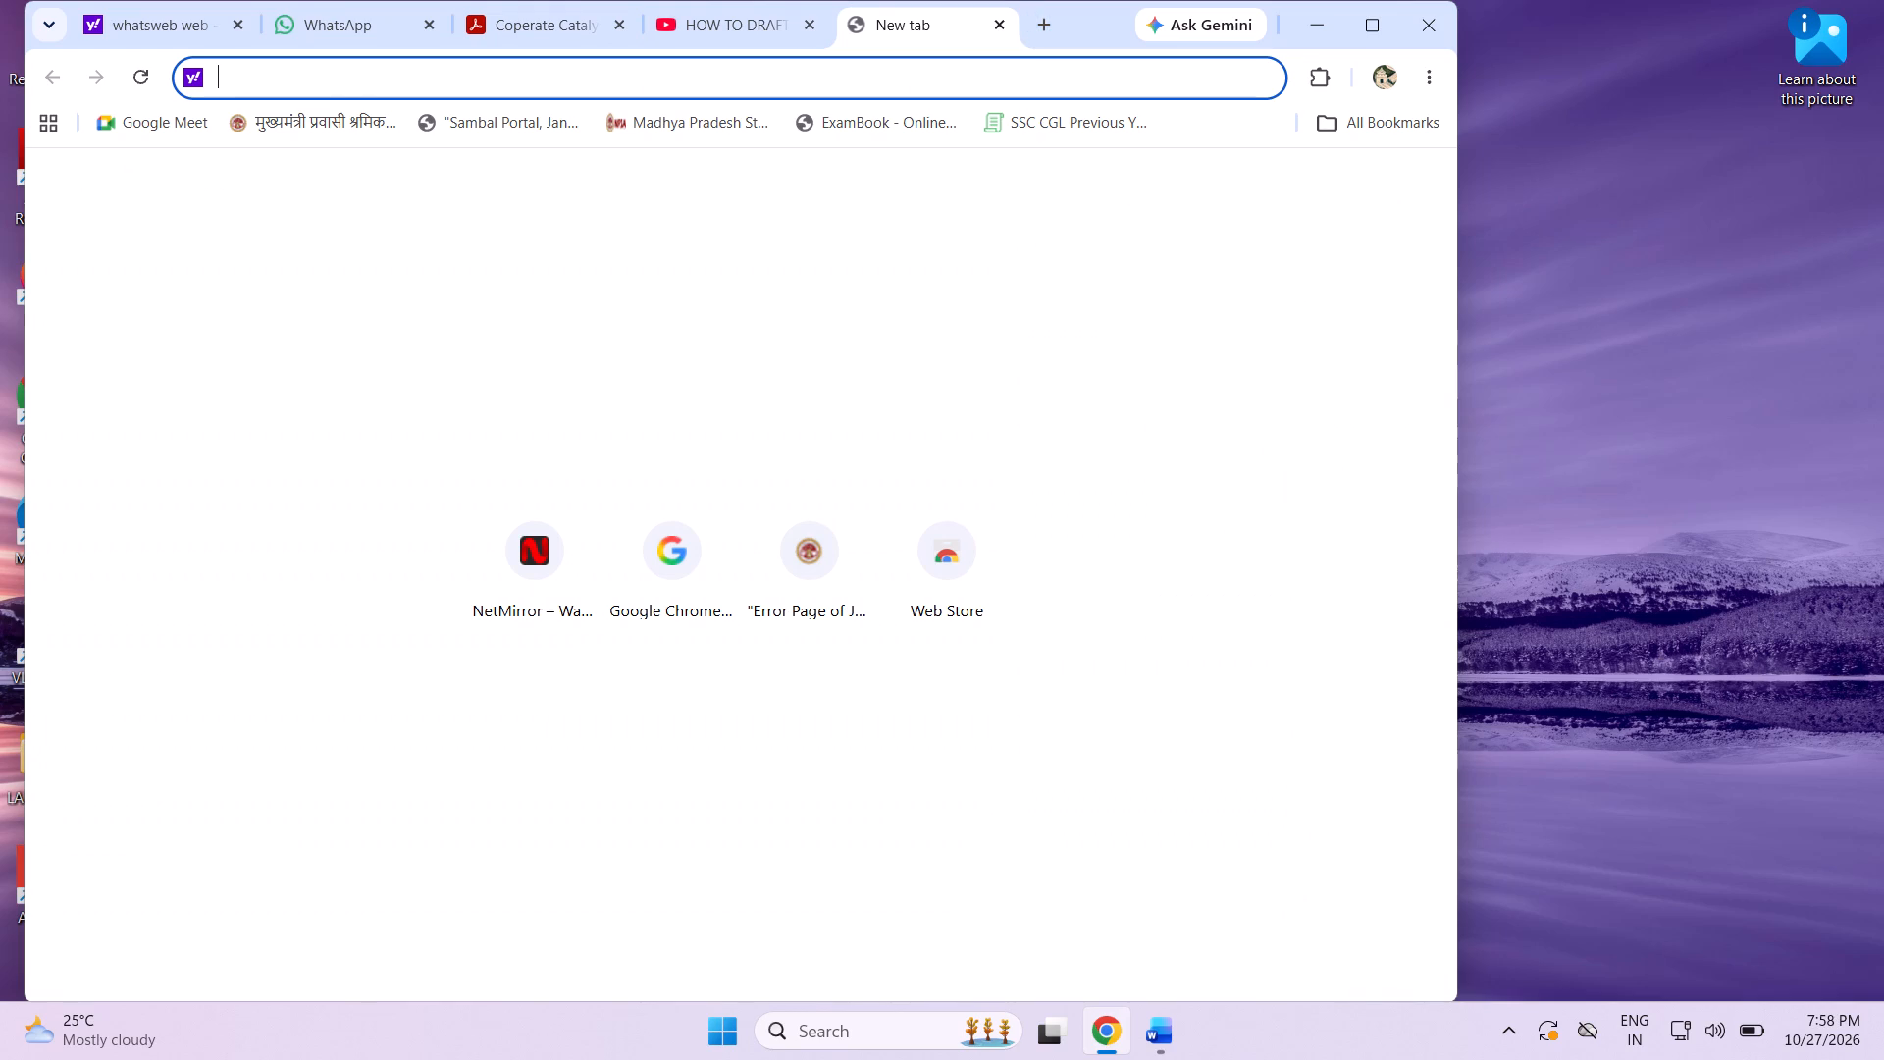
{"action": "type", "text": "YOUTUBE"}
{"action": "key", "text": "space"}
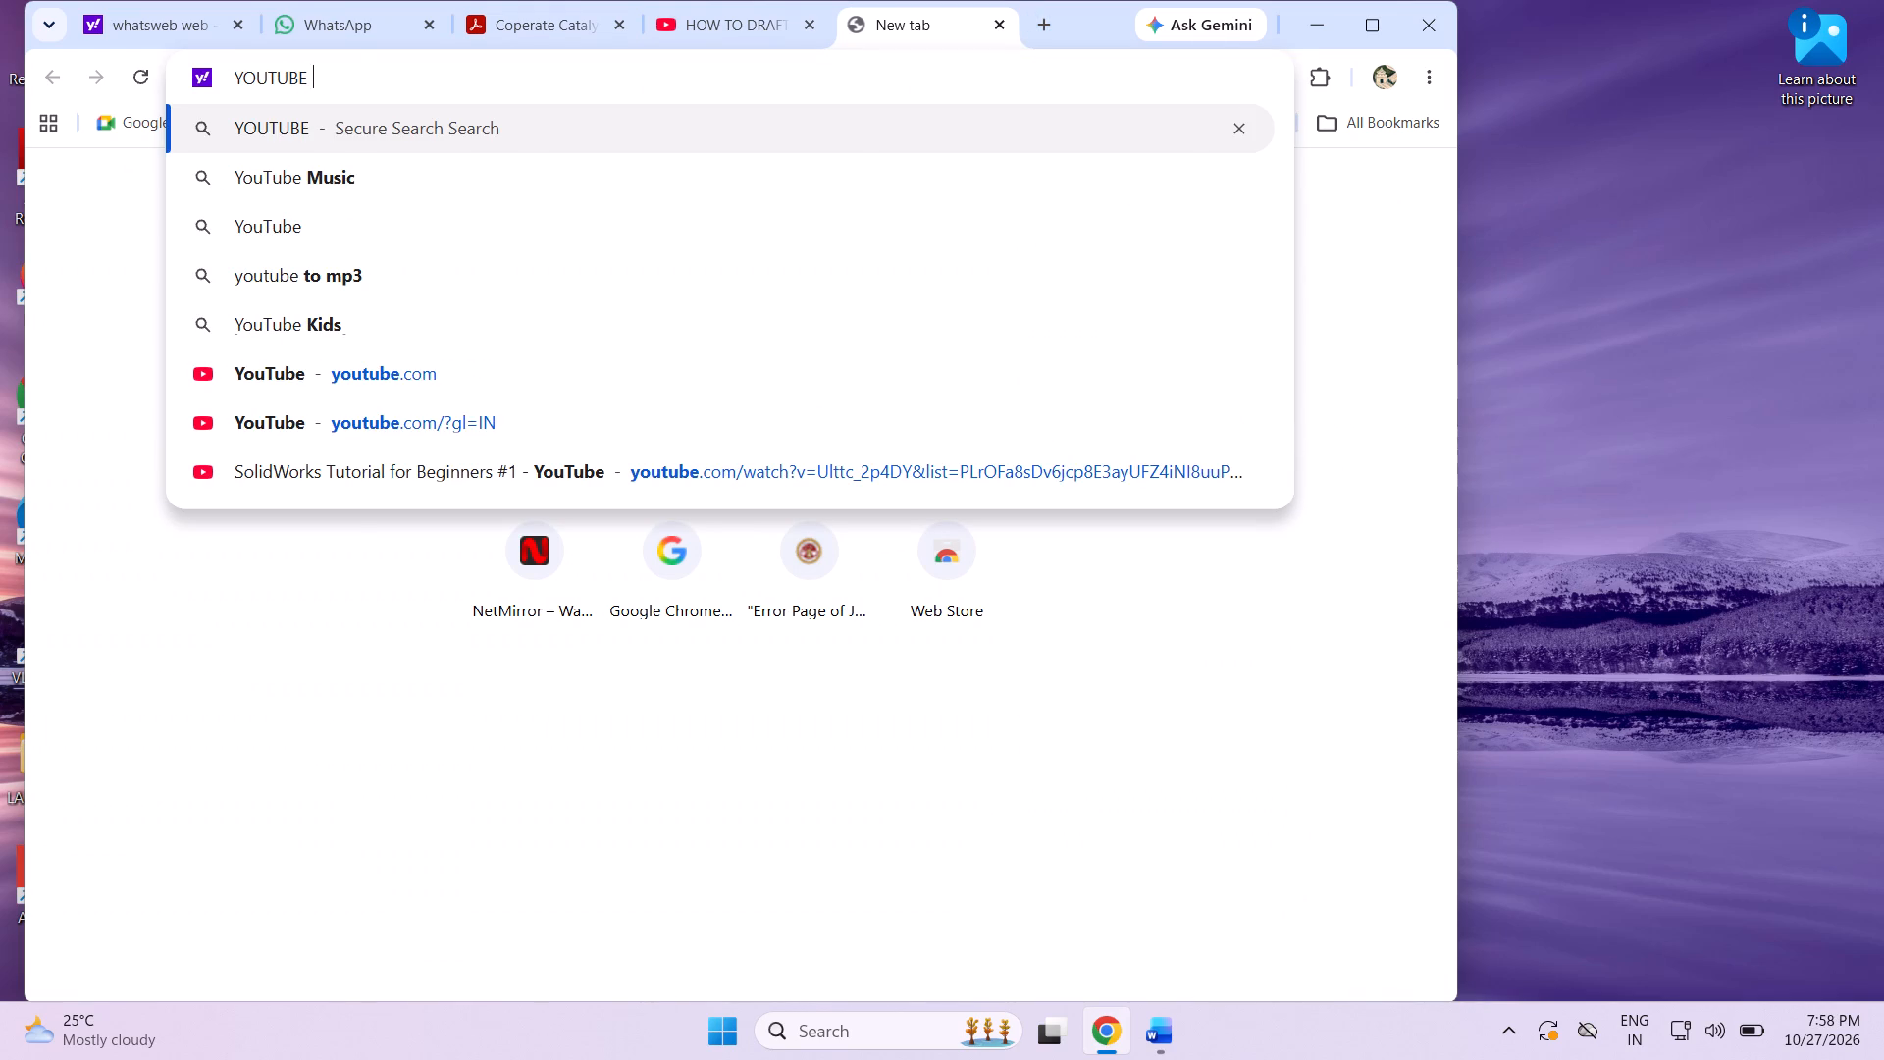
{"action": "key", "text": "Return"}
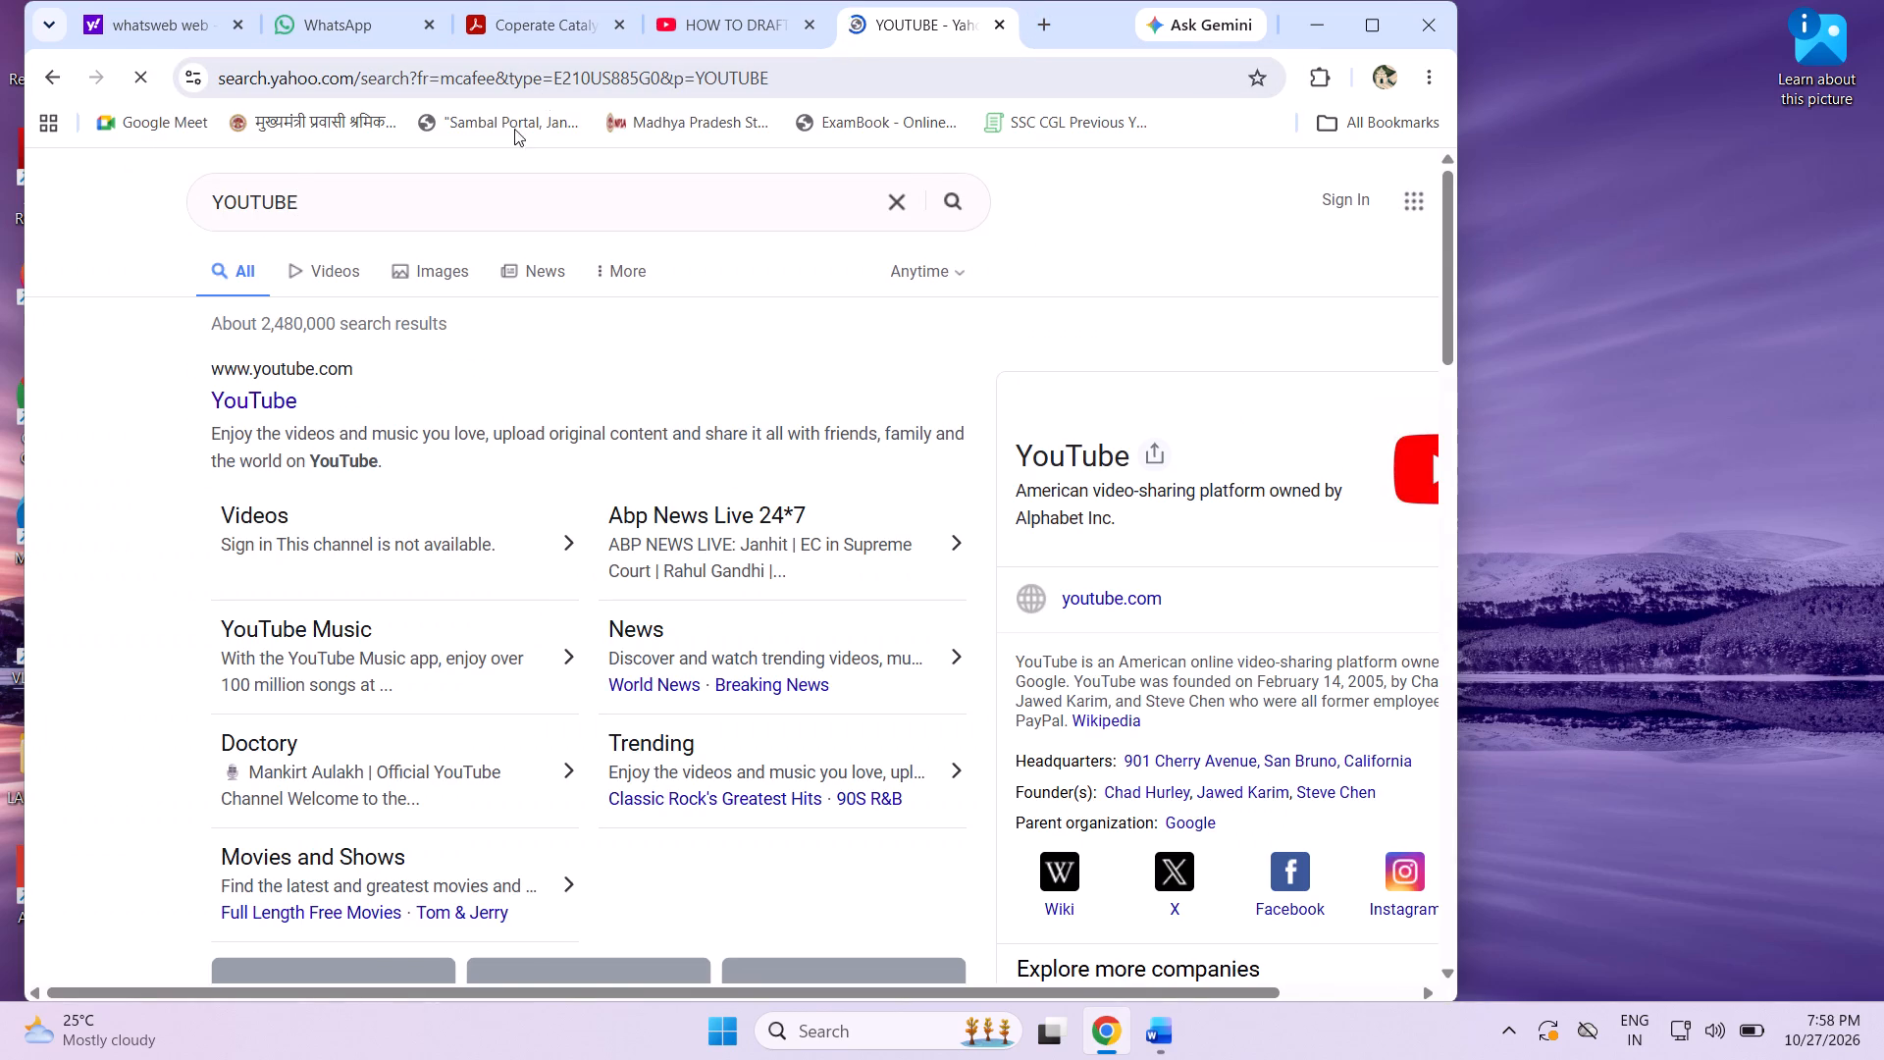
{"action": "left_click", "coordinate": [245, 398]}
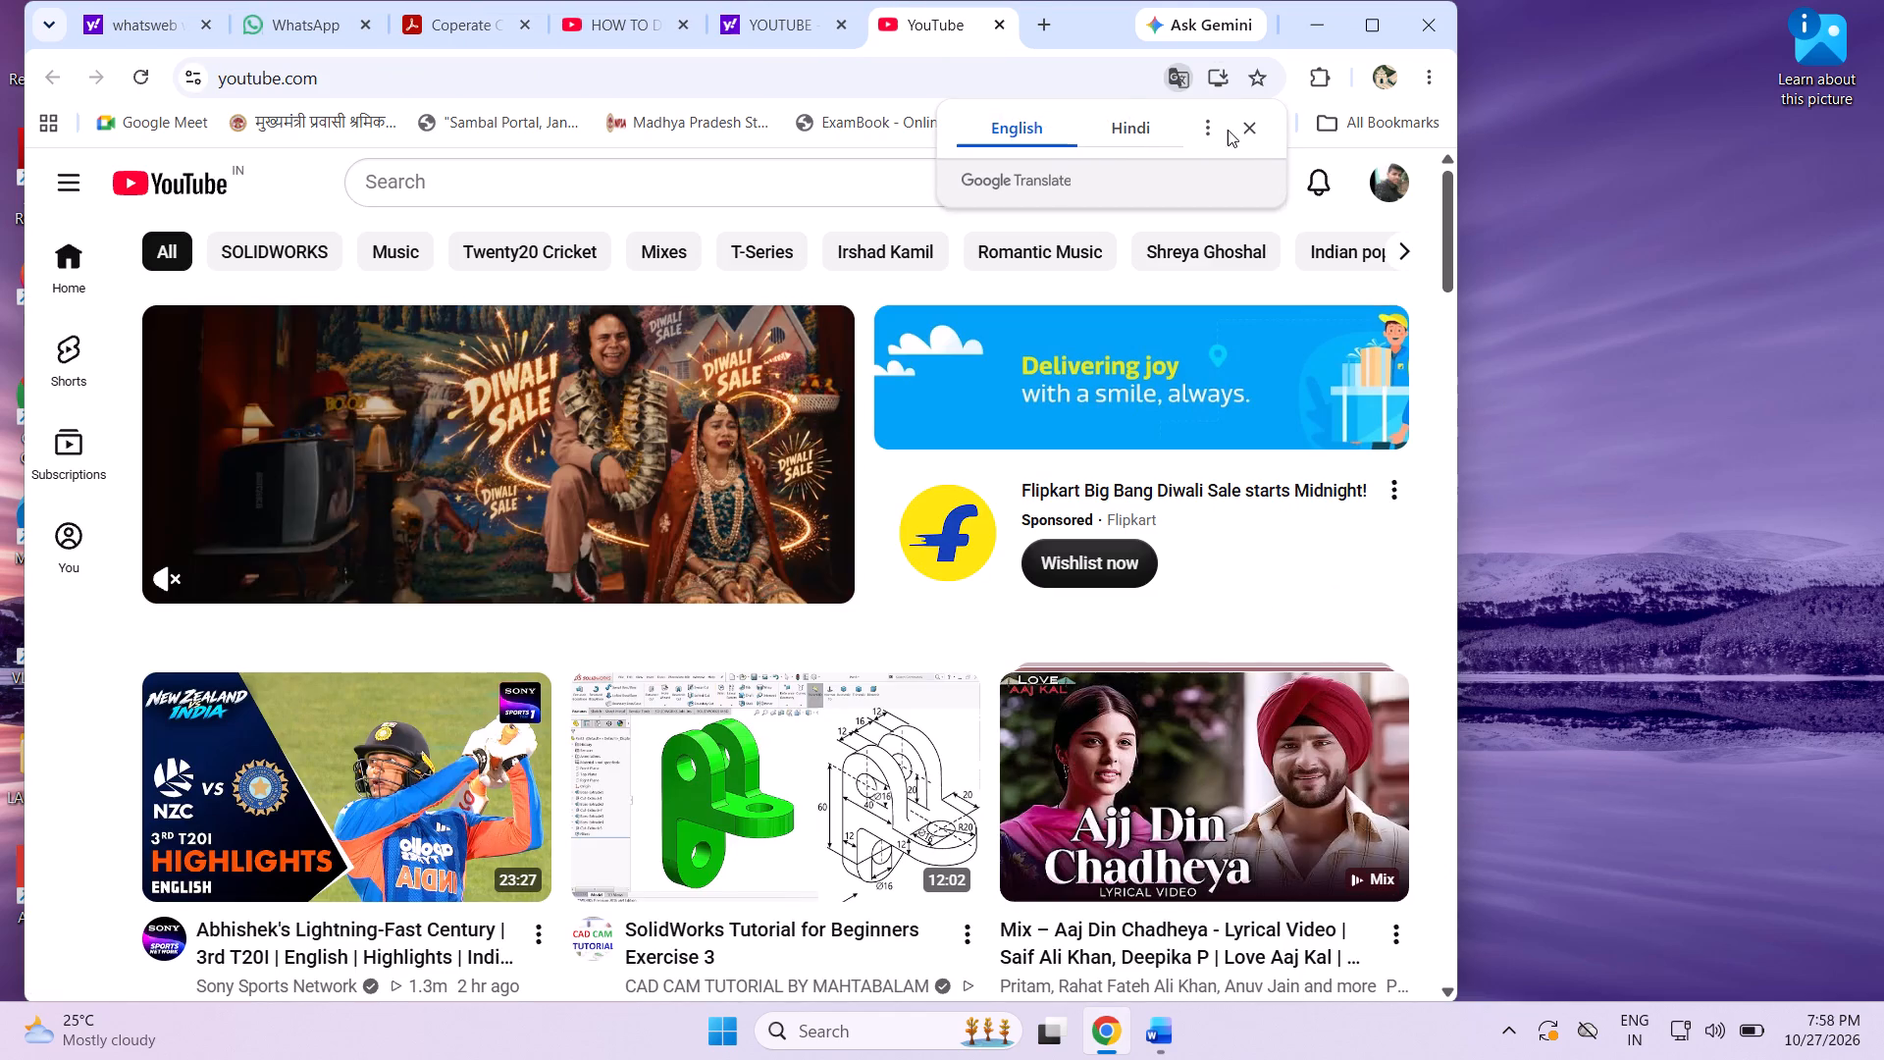
{"action": "left_click", "coordinate": [1246, 128]}
Search YouTube for "how can i add new page in word file by removing the colour of previous page".
{"action": "left_click", "coordinate": [740, 199]}
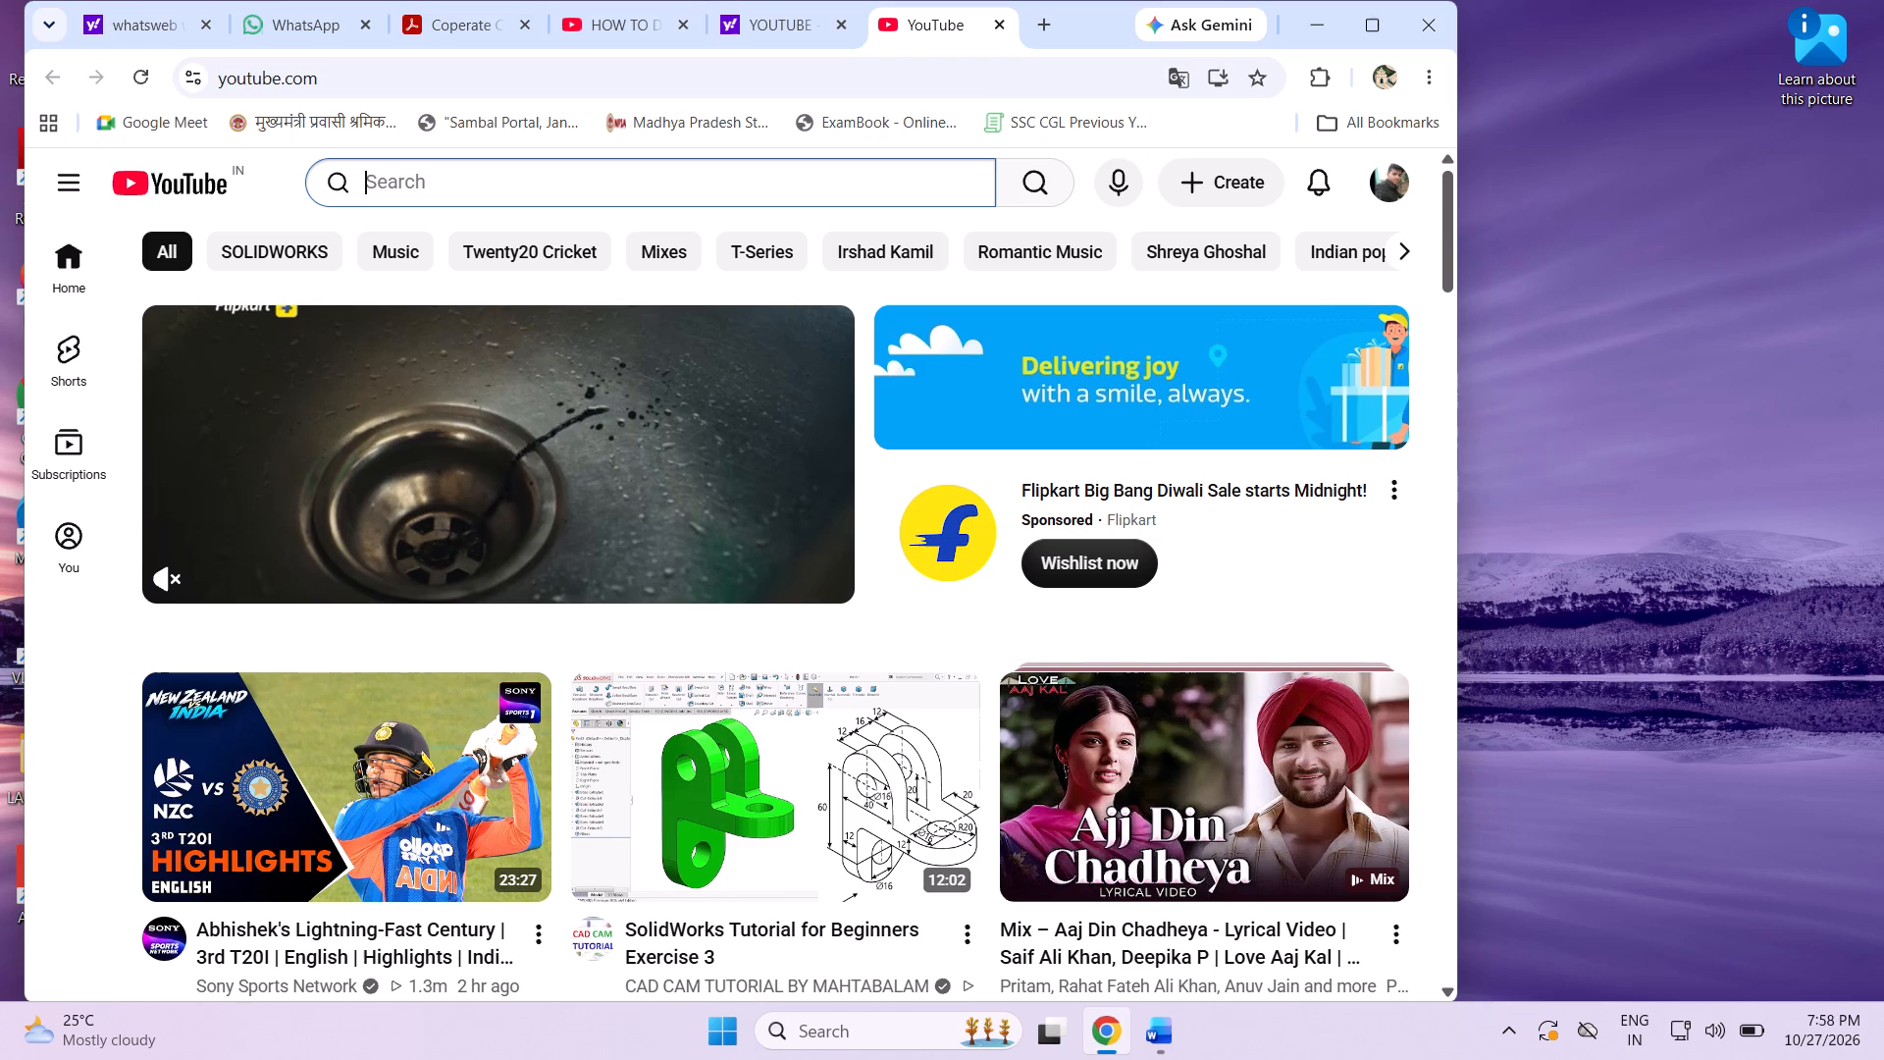
{"action": "type", "text": "how can i"}
{"action": "key", "text": "space"}
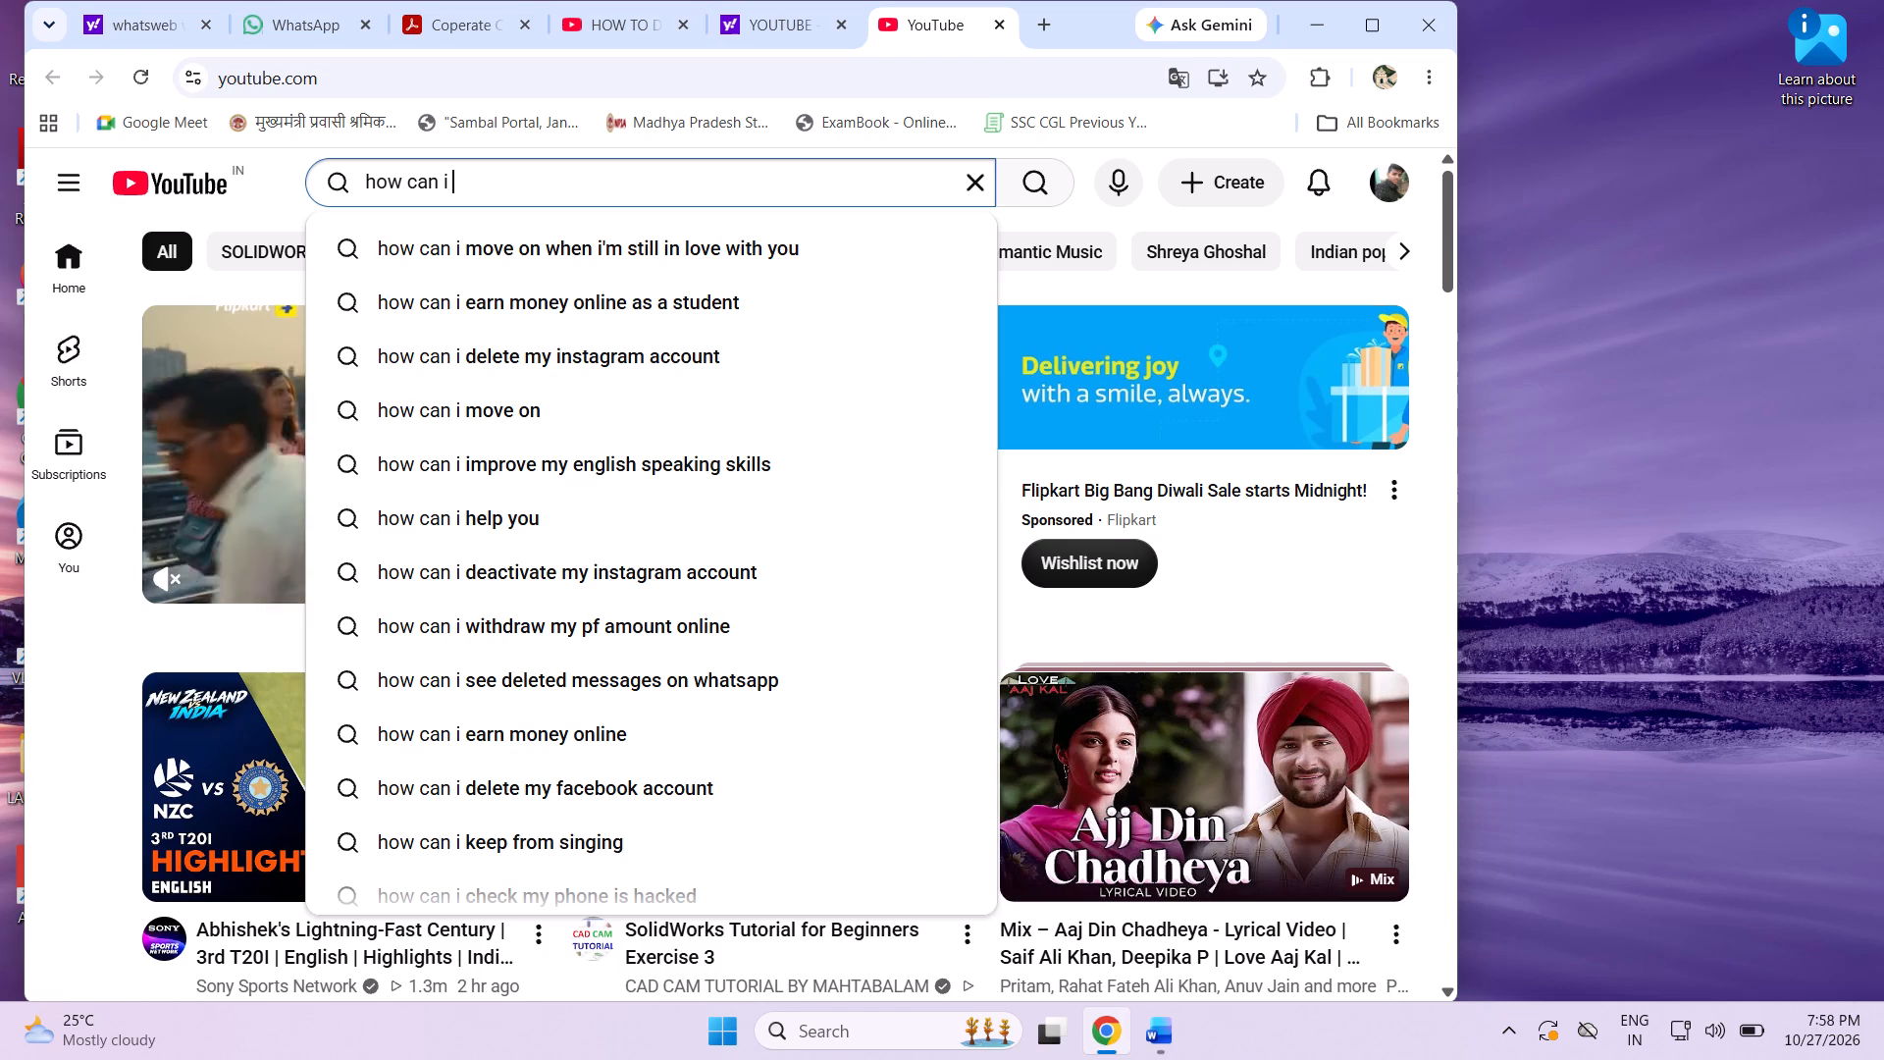
{"action": "type", "text": "add"}
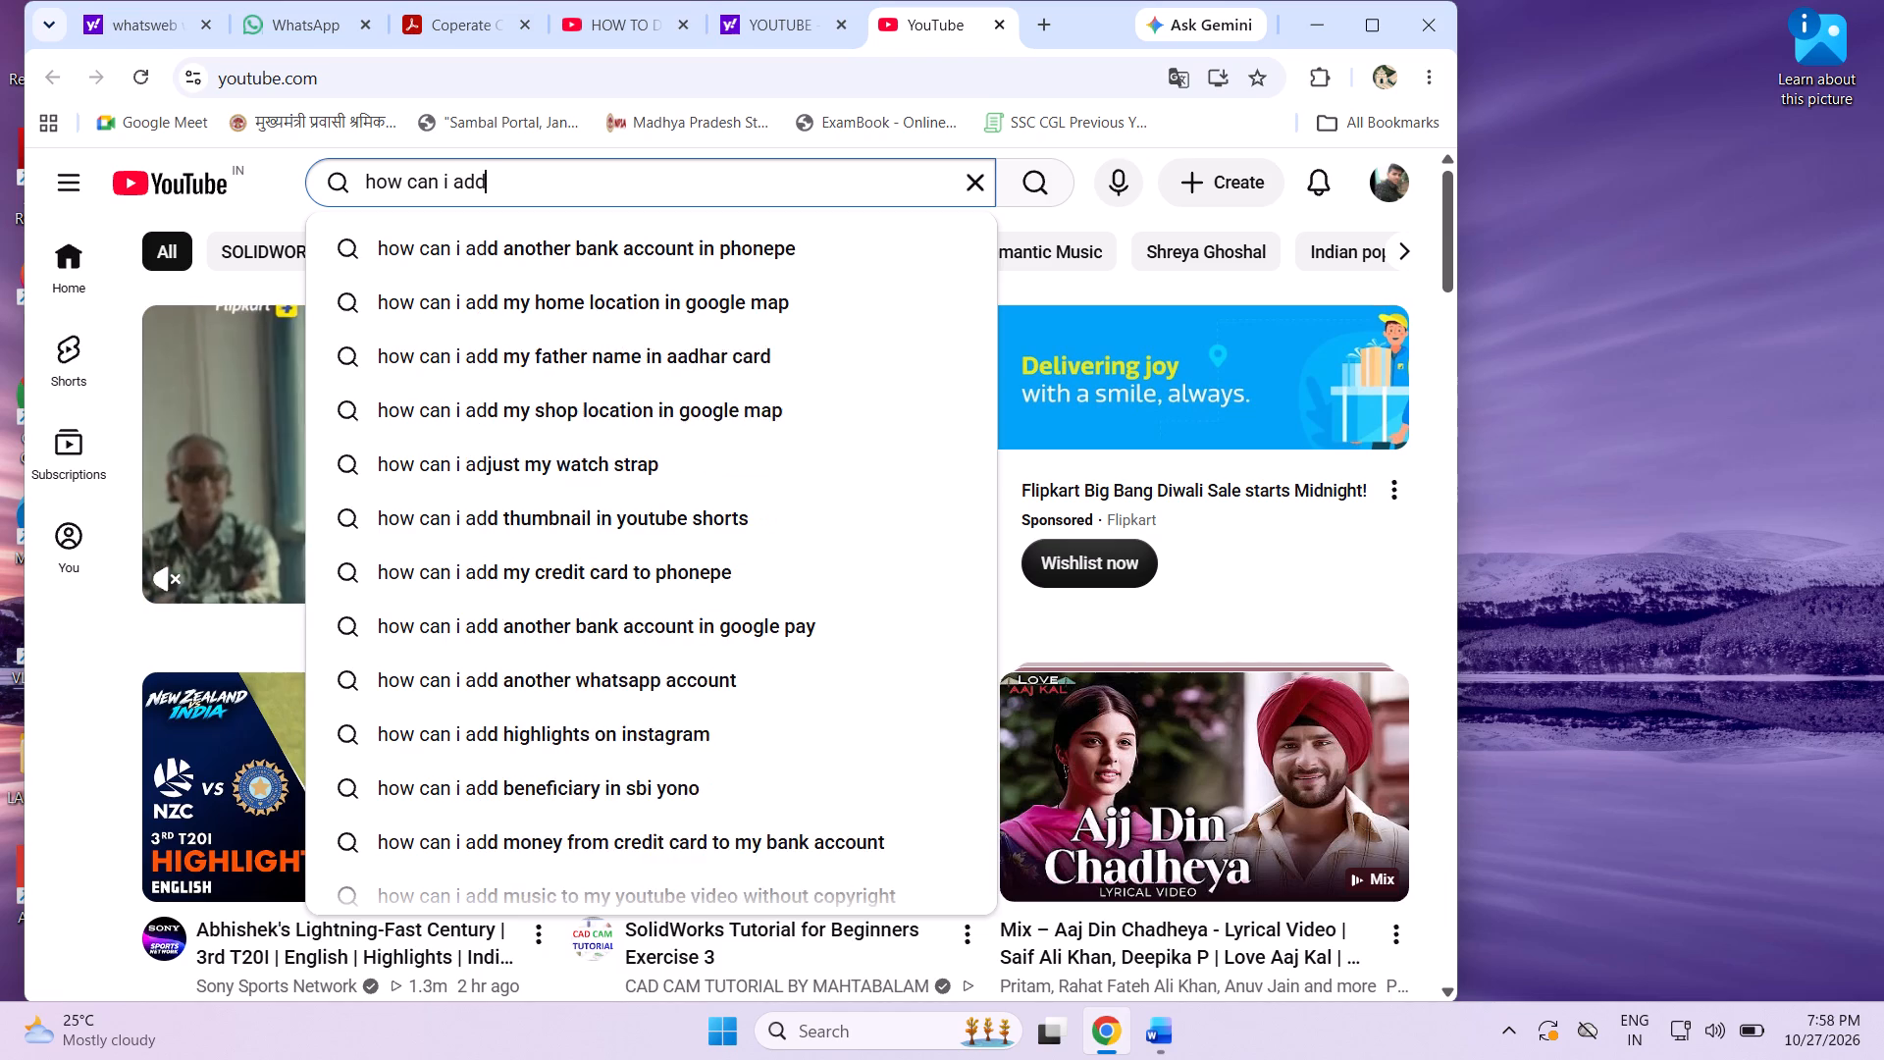
{"action": "key", "text": "space"}
{"action": "type", "text": "new"}
{"action": "key", "text": "space"}
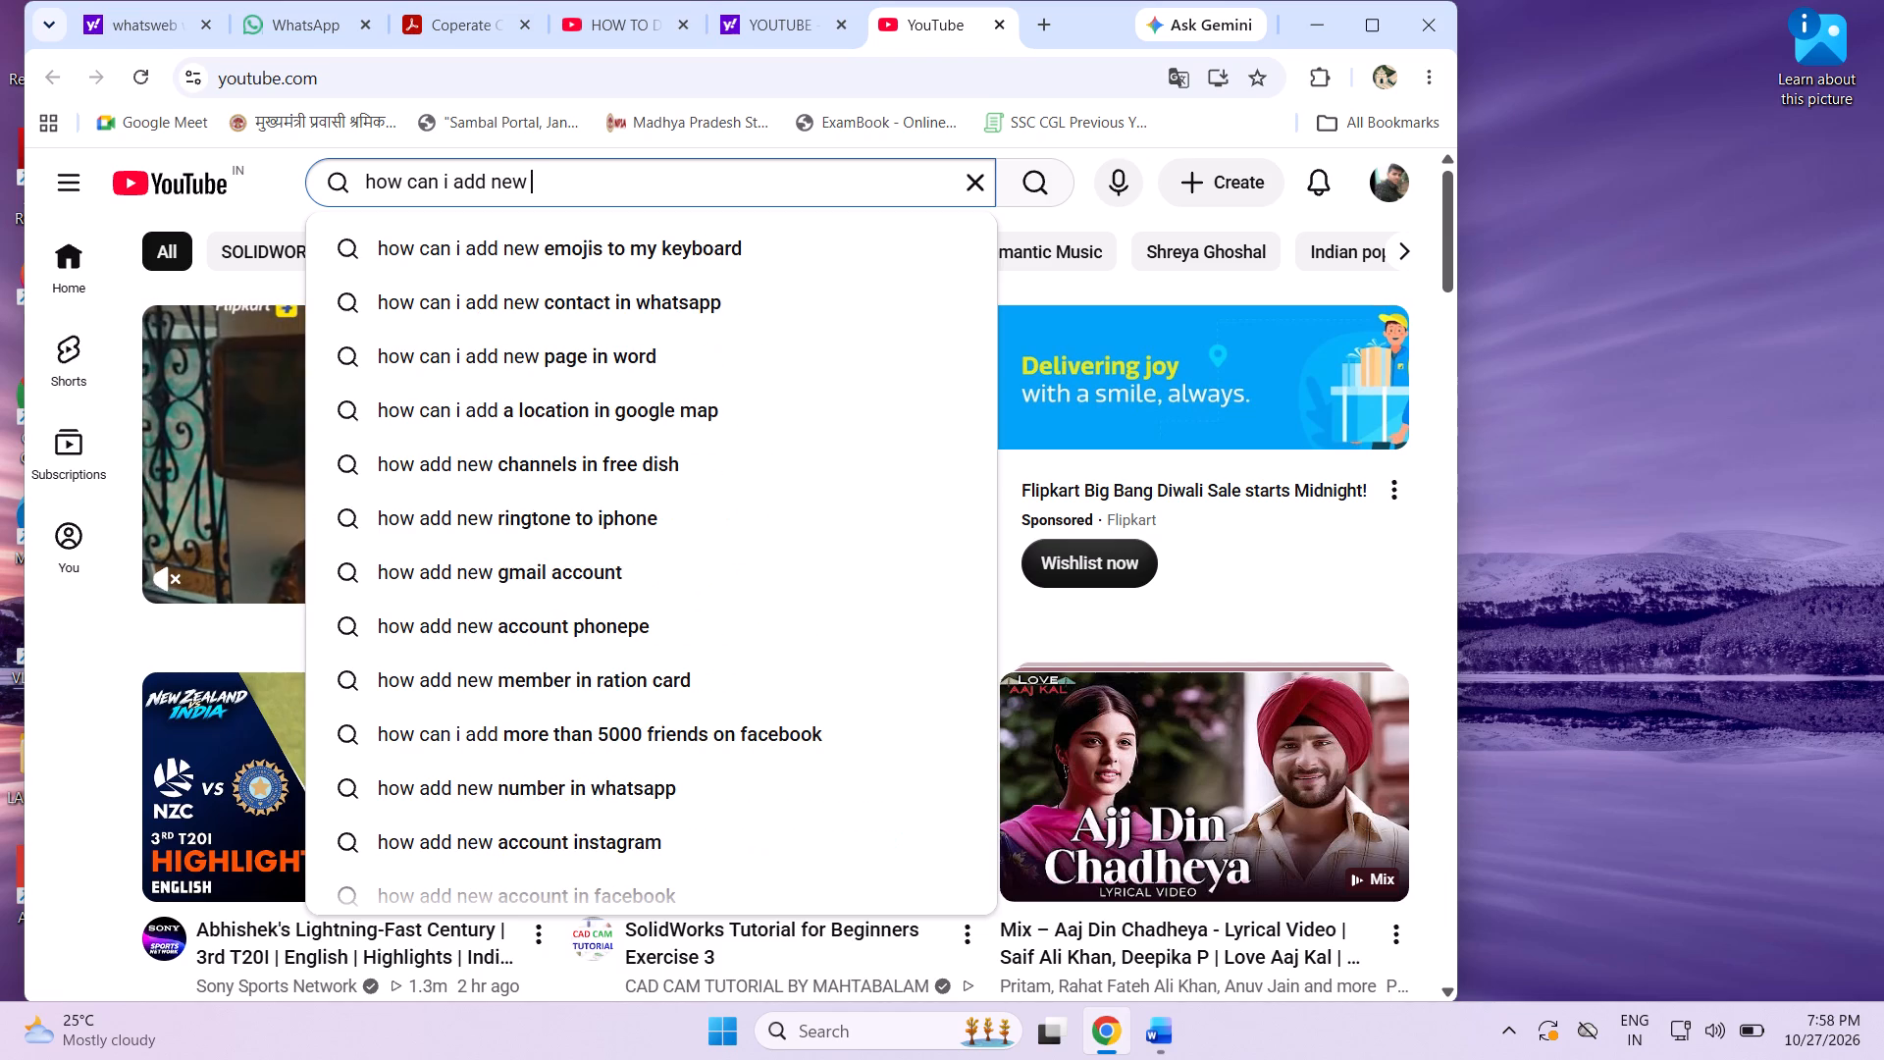
{"action": "type", "text": "page"}
{"action": "key", "text": "space"}
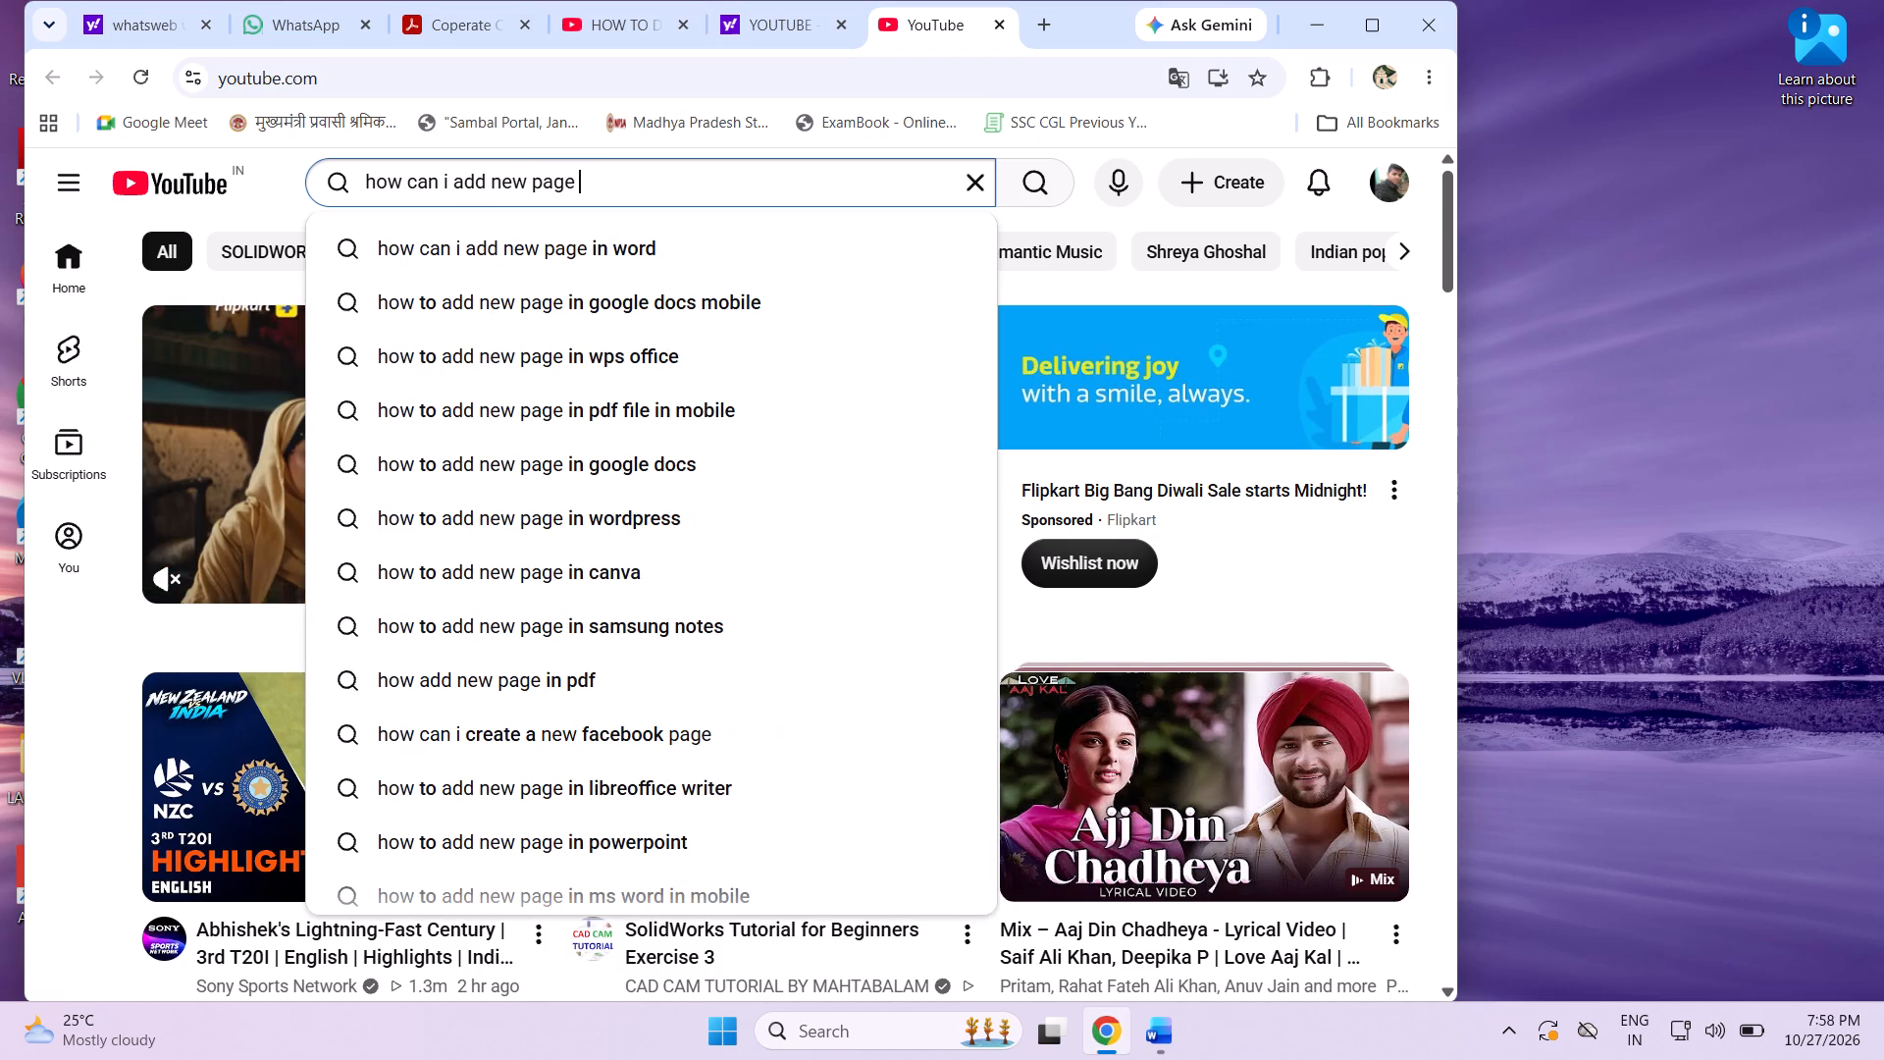
{"action": "type", "text": "in"}
{"action": "key", "text": "space"}
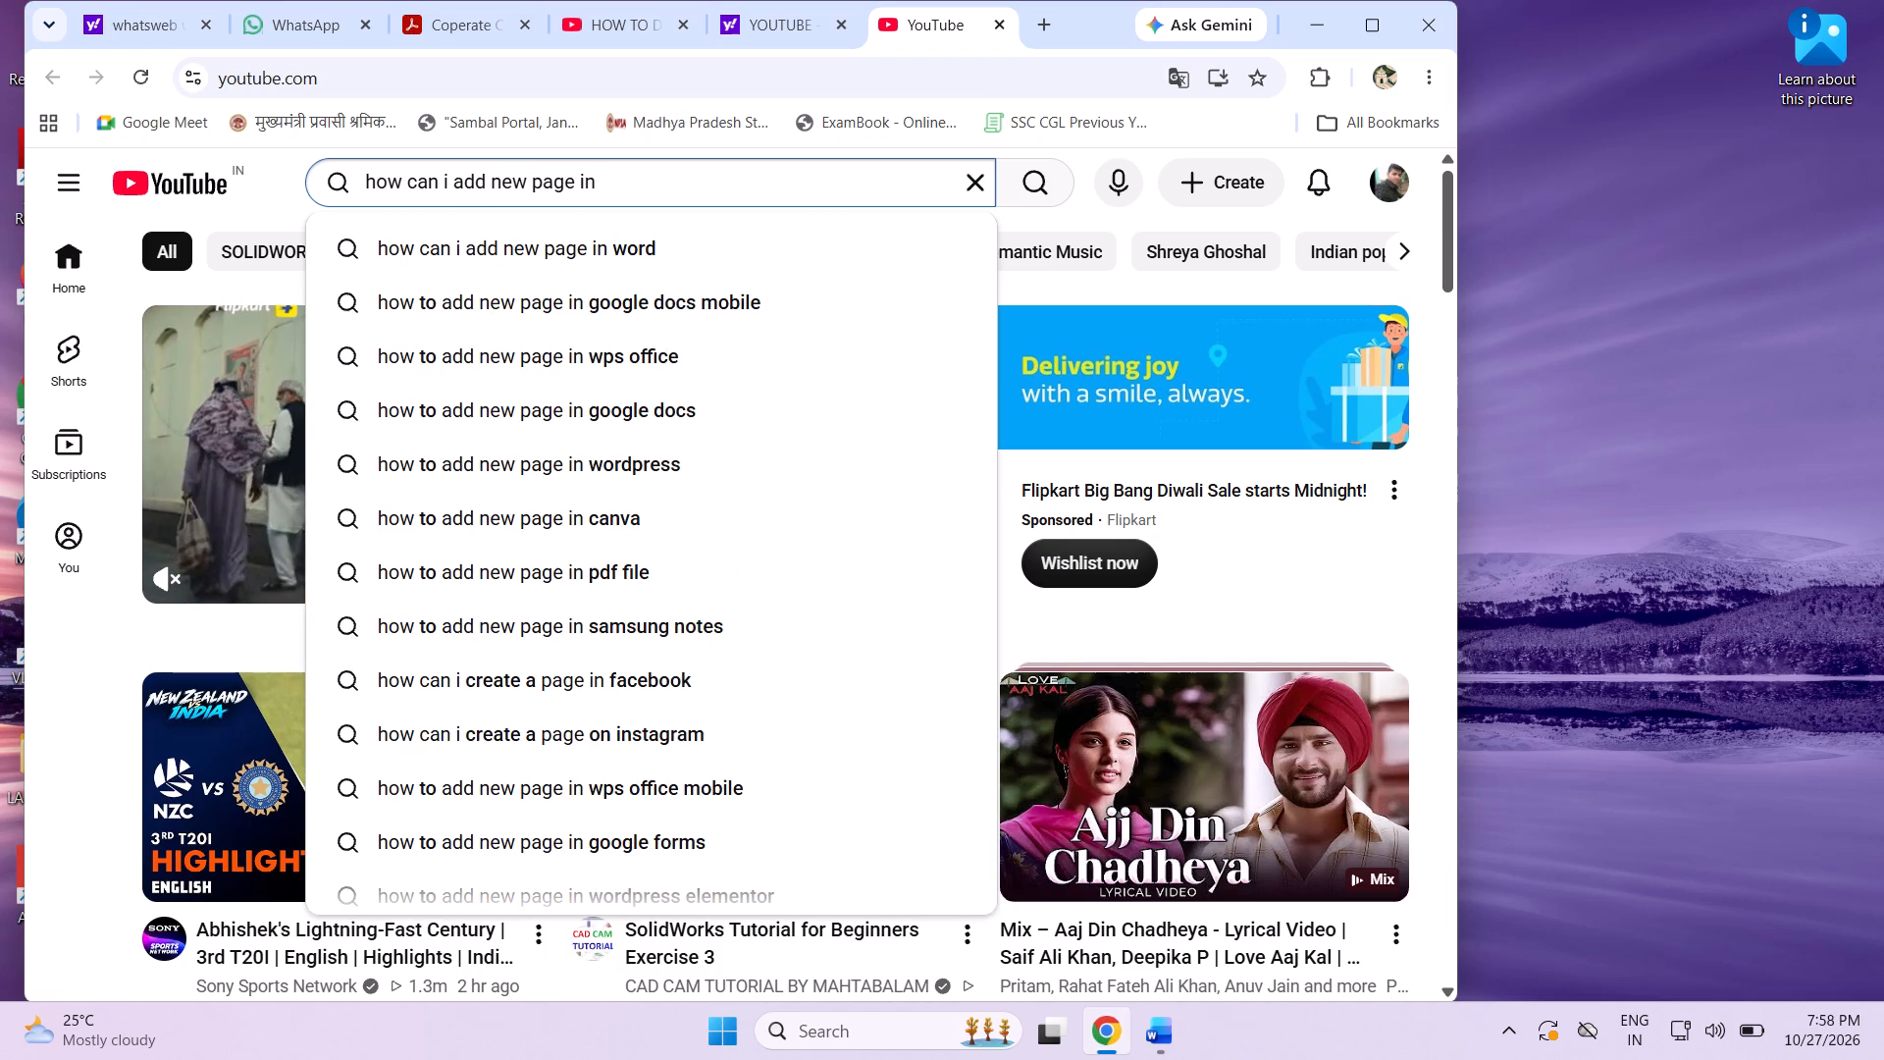
{"action": "type", "text": "wo"}
{"action": "type", "text": "rd file"}
{"action": "key", "text": "space"}
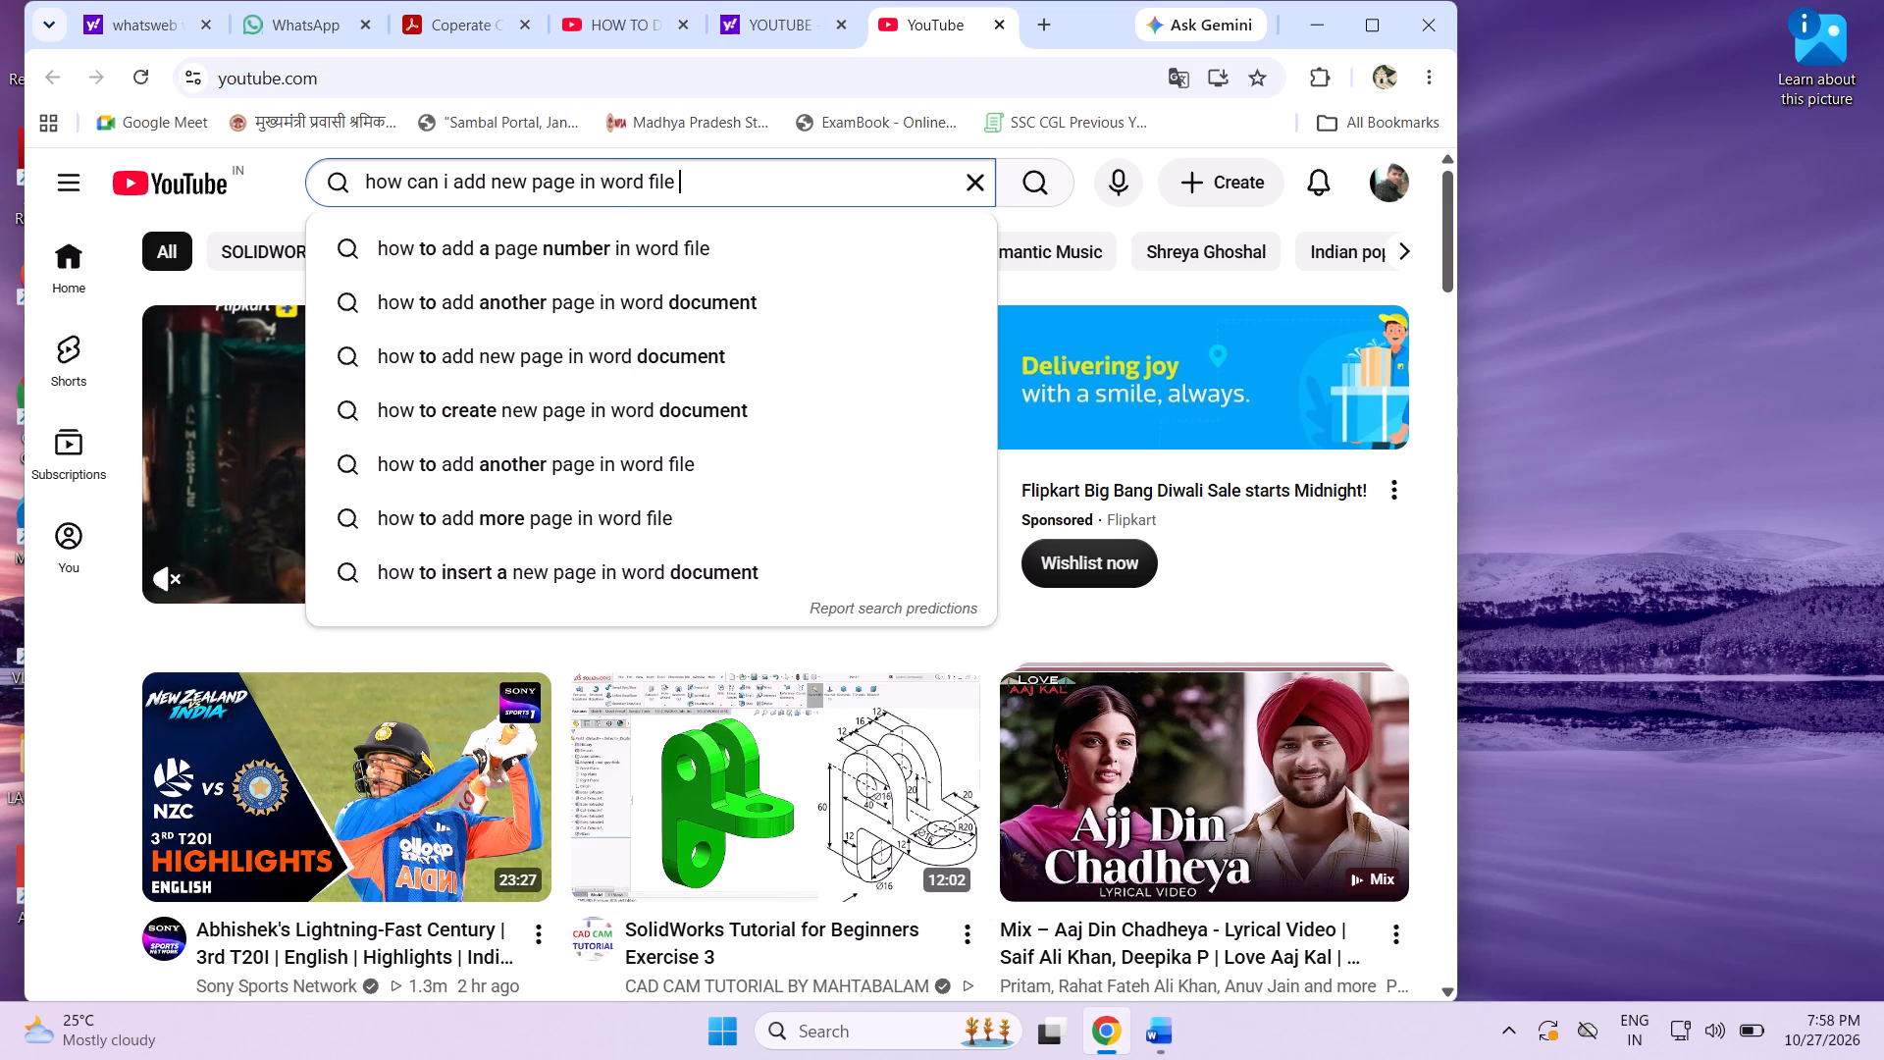
{"action": "type", "text": "but"}
{"action": "key", "text": "space"}
{"action": "key", "text": "BackSpace"}
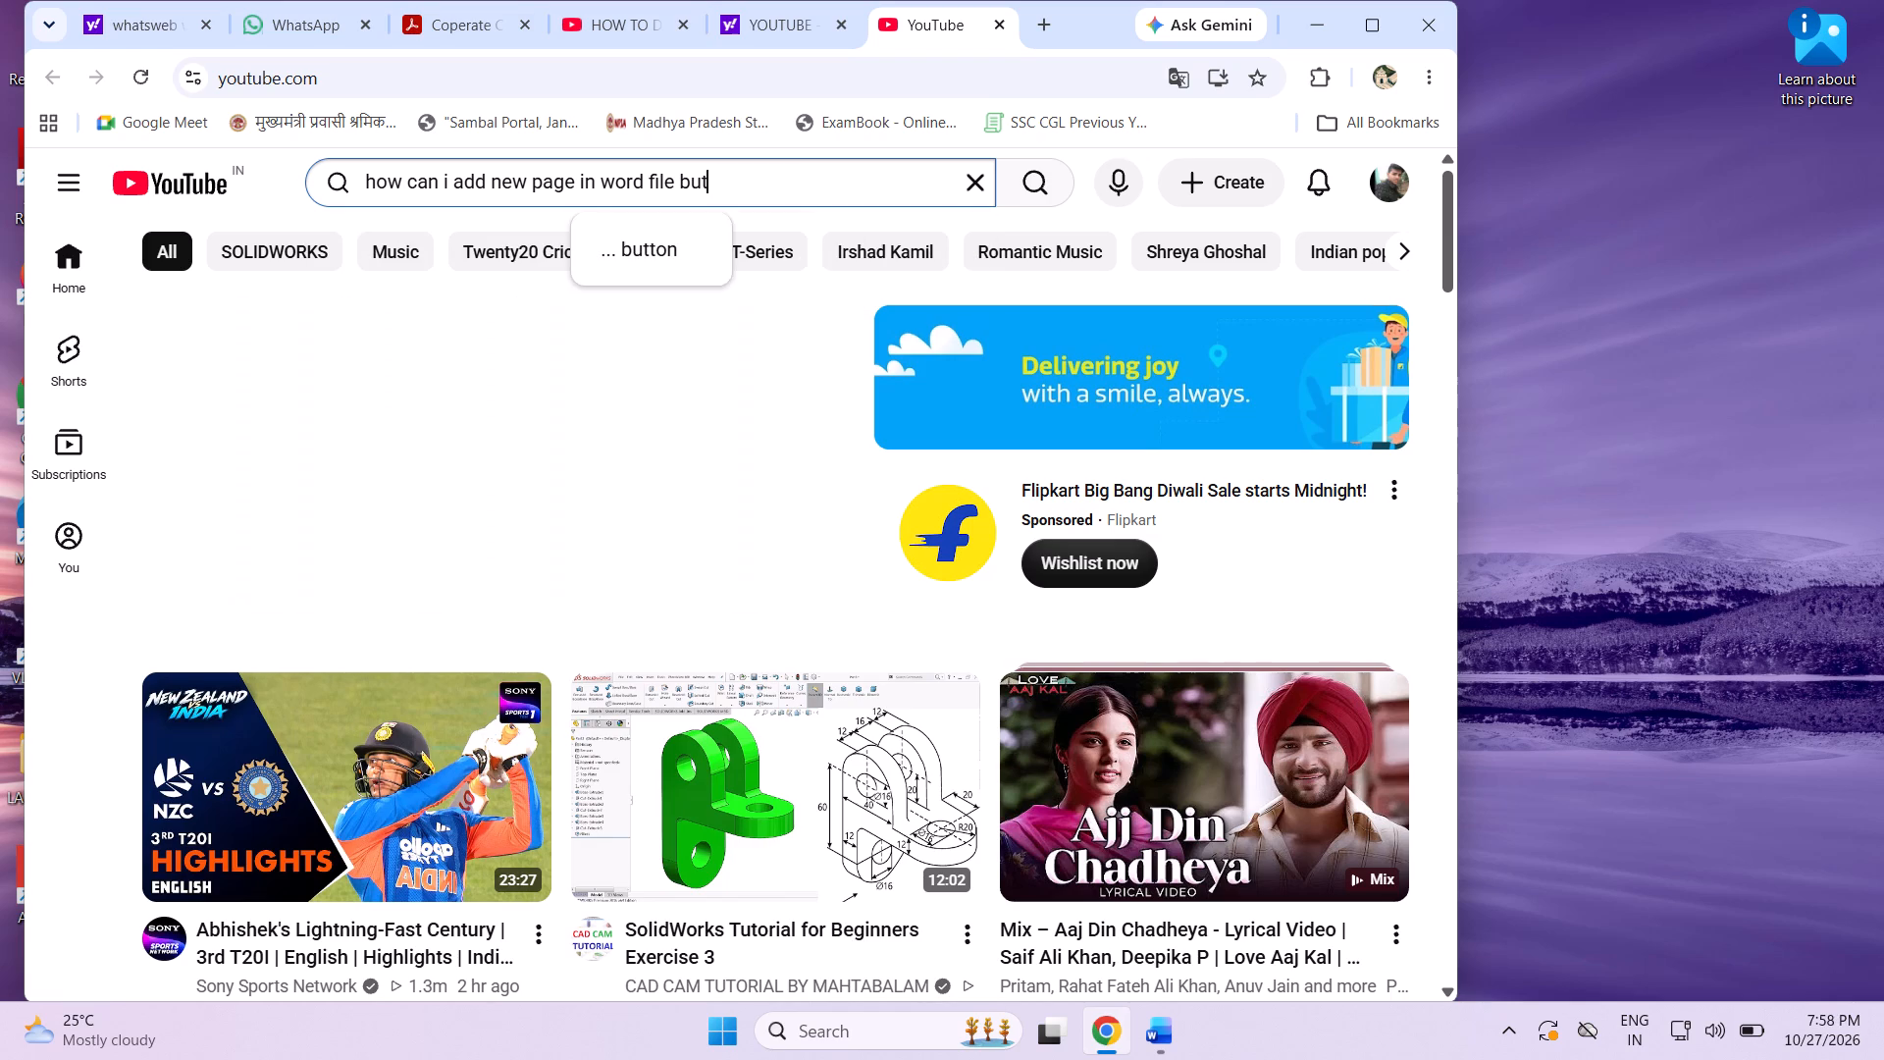
{"action": "key", "text": "BackSpace"}
{"action": "key", "text": "BackSpace"}
{"action": "key", "text": "BackSpace"}
{"action": "type", "text": "by removing the co"}
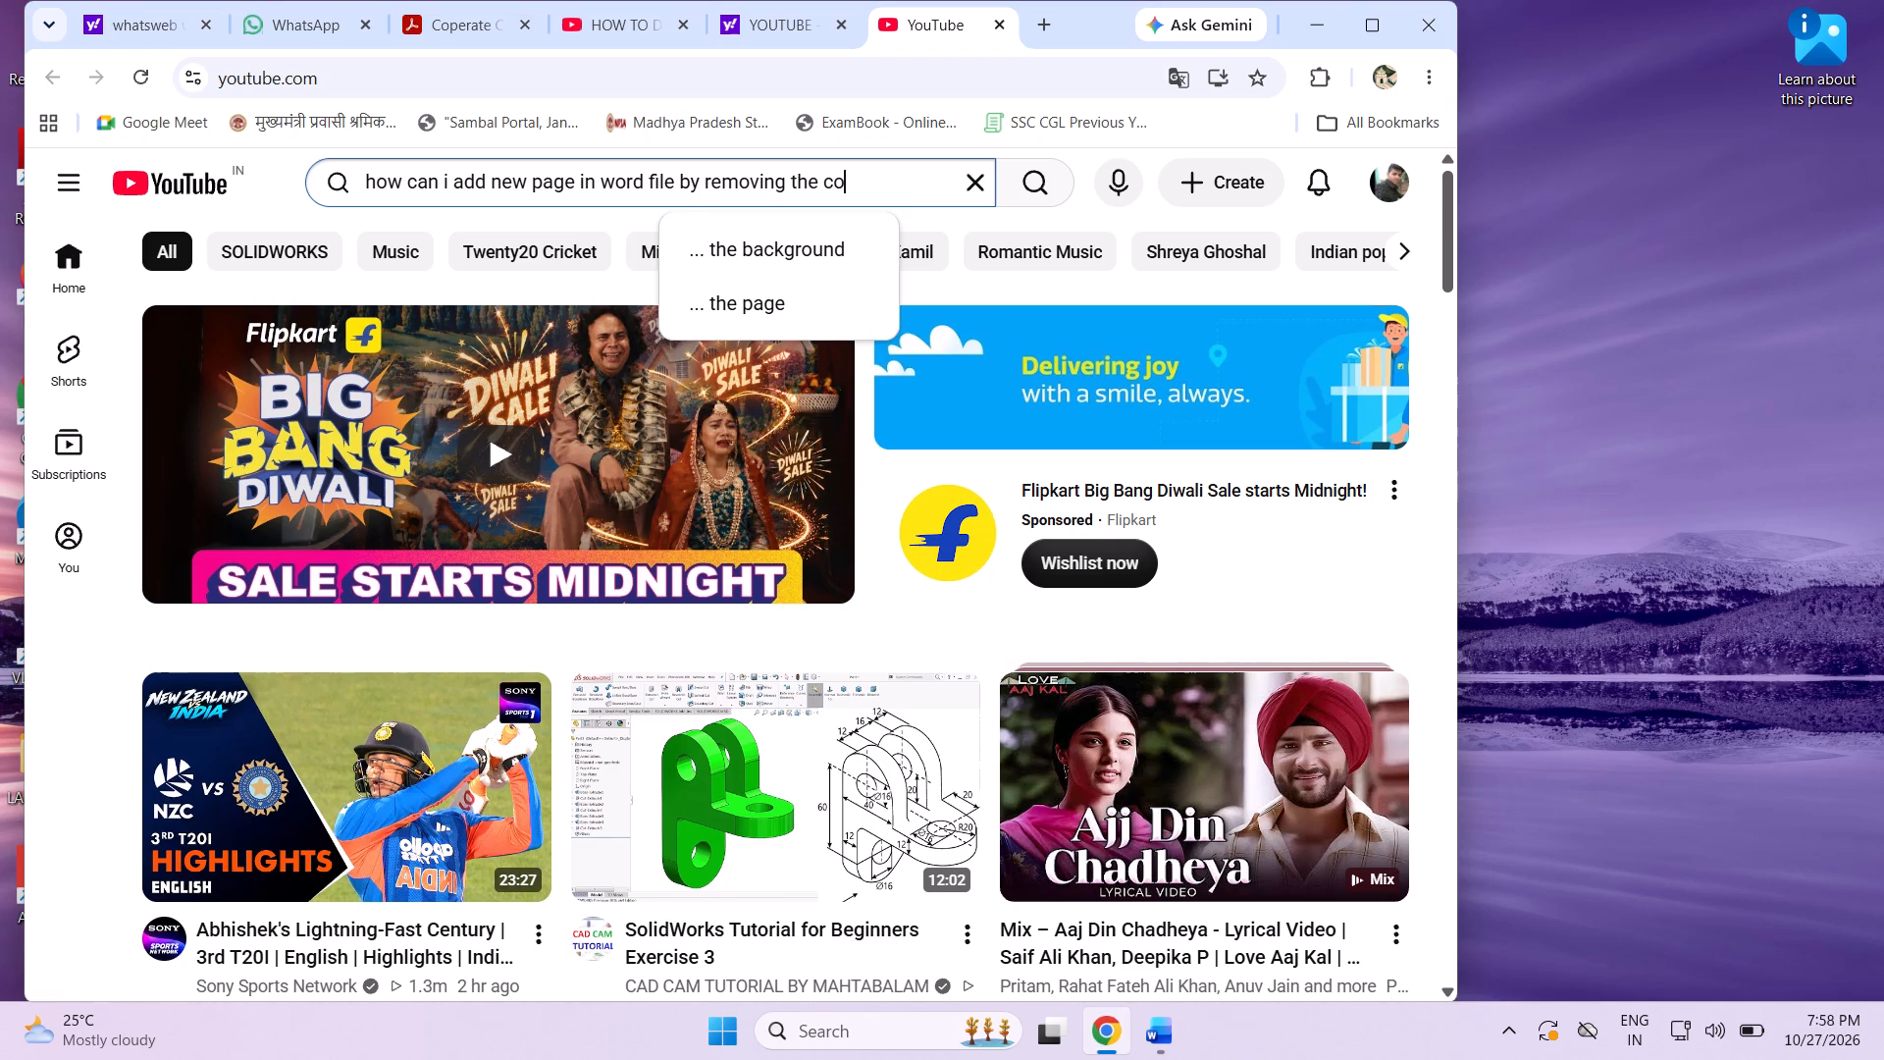
{"action": "type", "text": "lour of previous pa"}
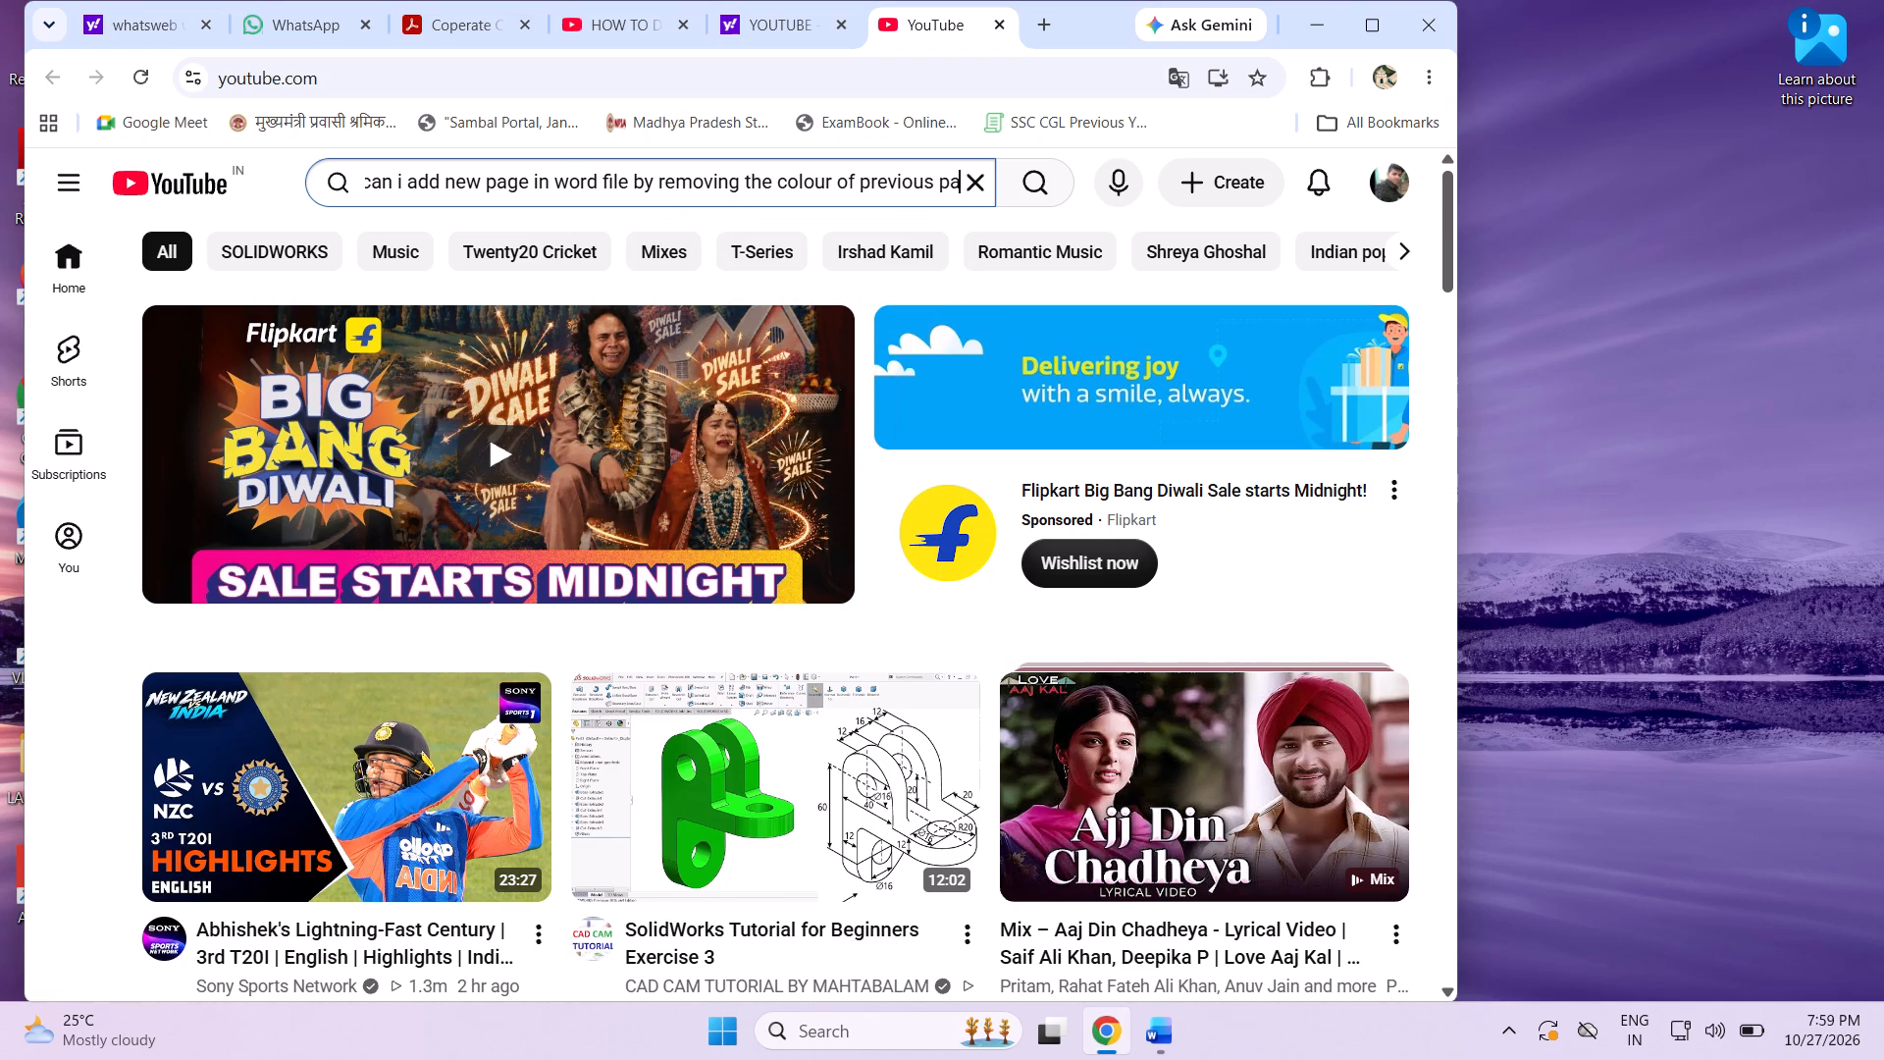
{"action": "type", "text": "ge"}
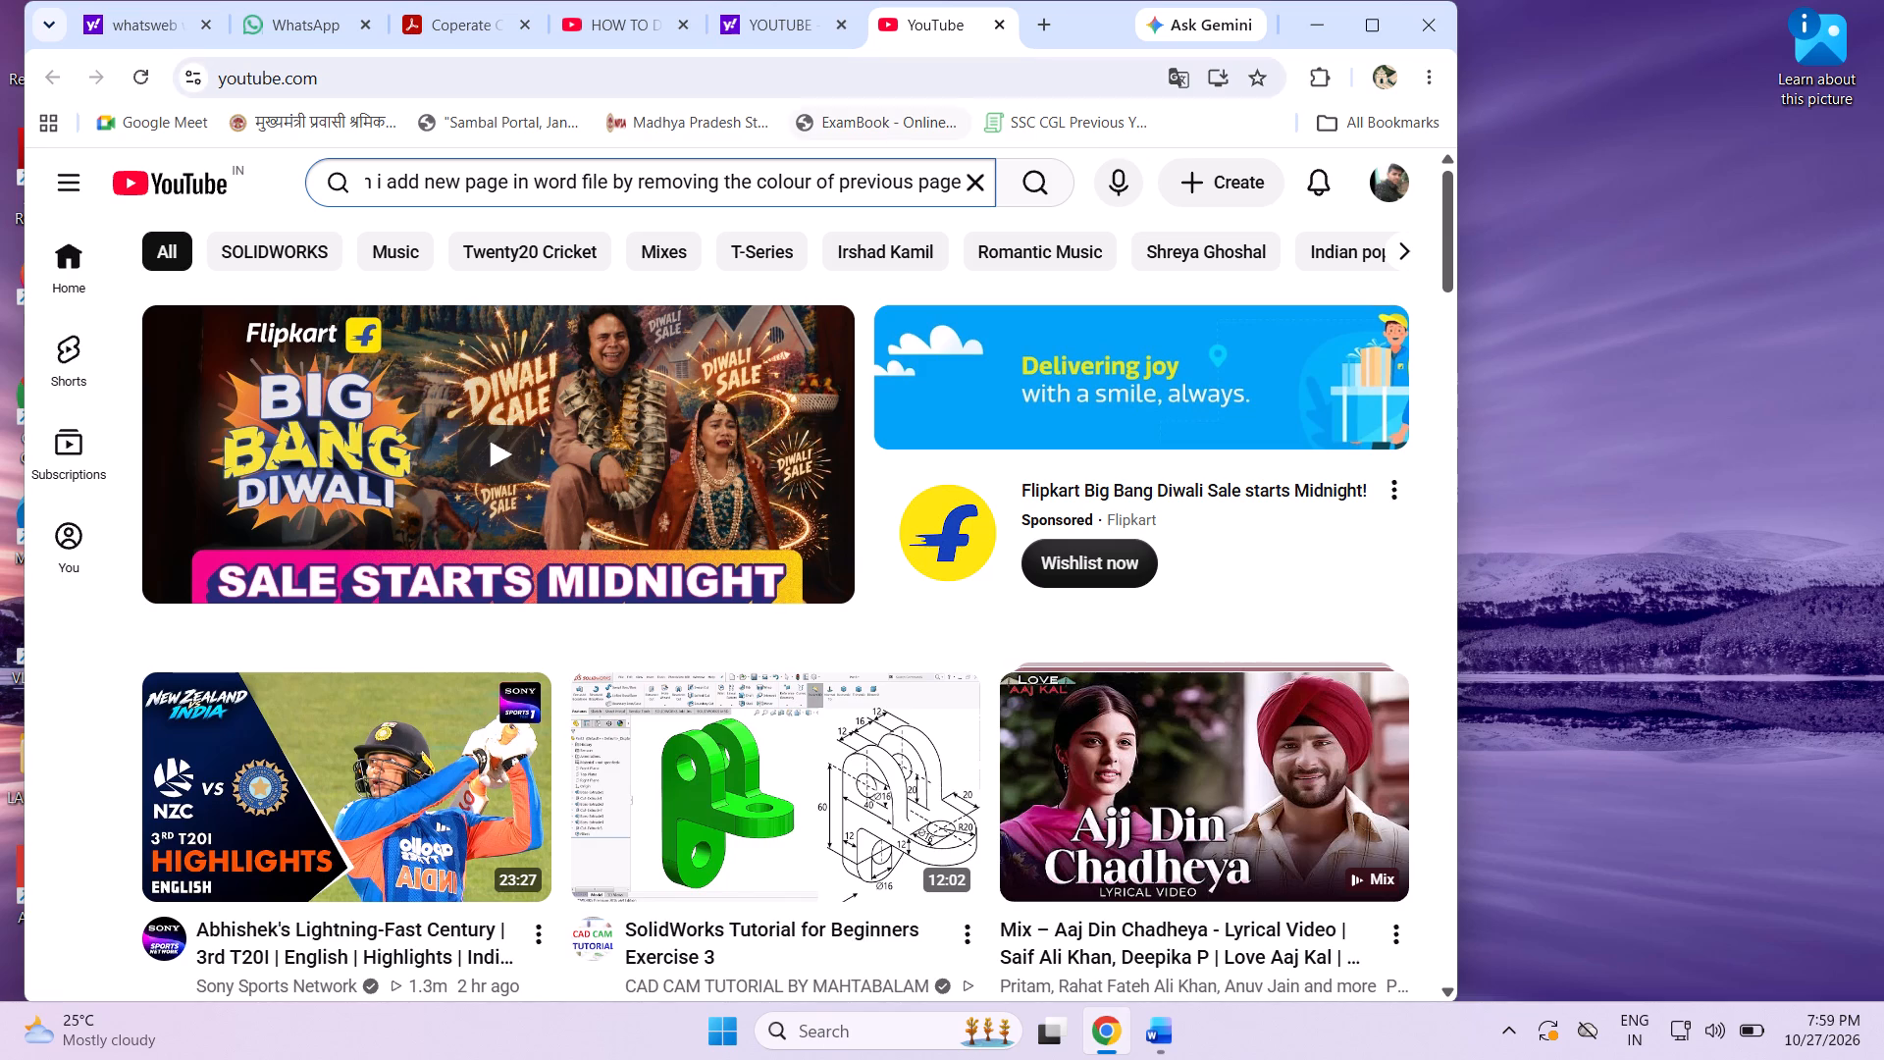
{"action": "key", "text": "Return"}
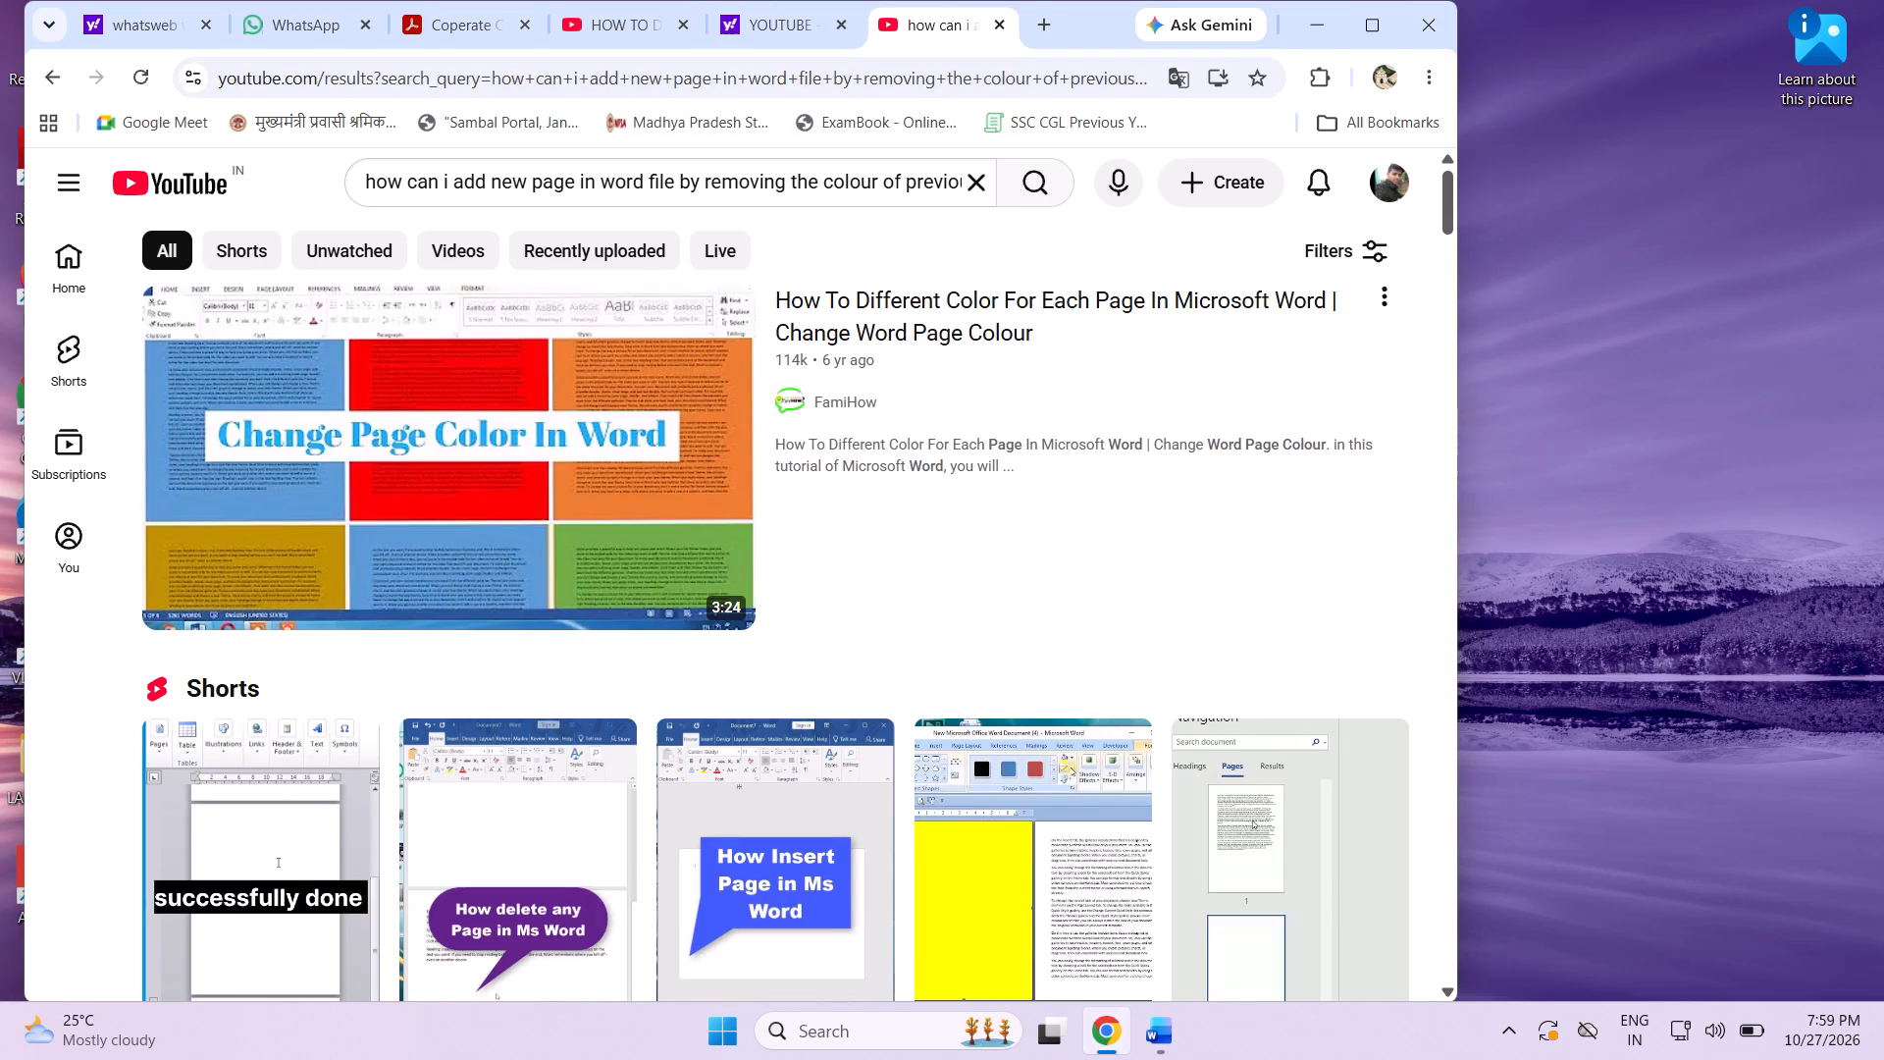
Open the video "How To Different Color For Each Page In Microsoft Word" and skim its opening page color demonstration.
{"action": "left_click", "coordinate": [457, 454]}
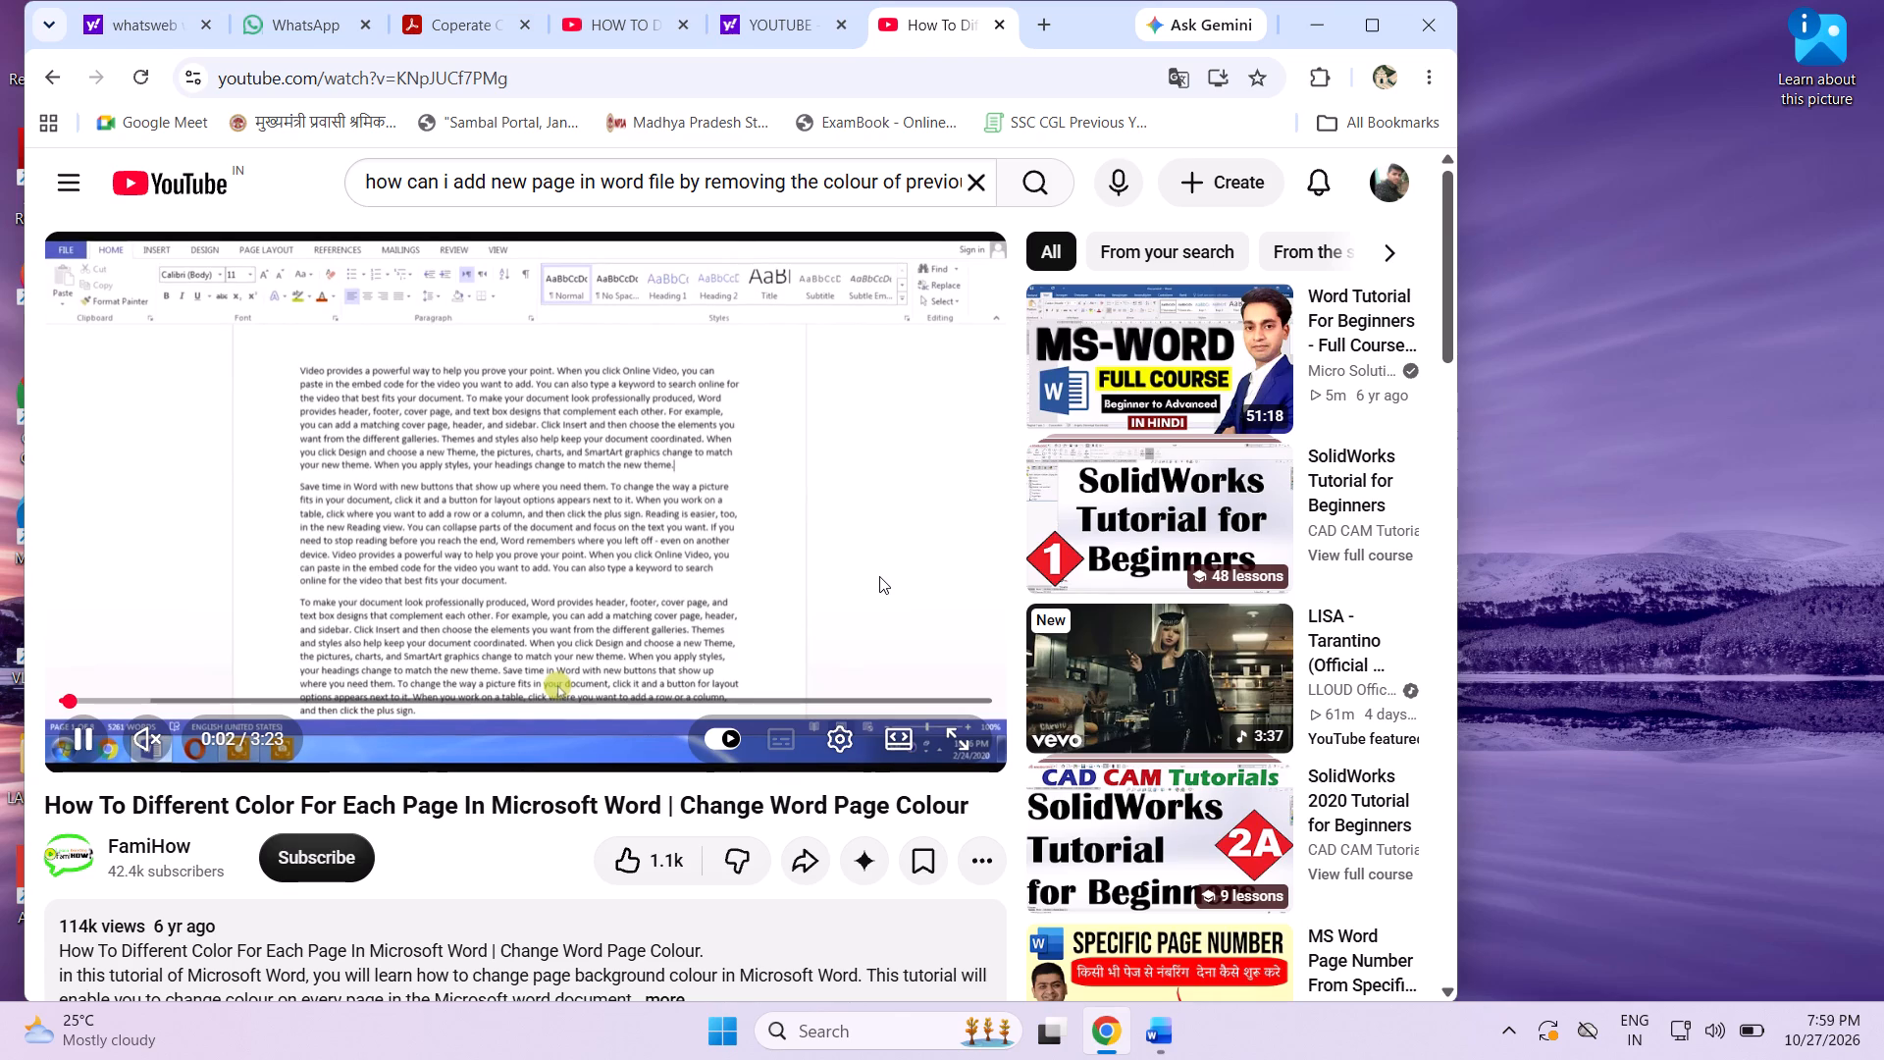
{"action": "key", "text": "Right"}
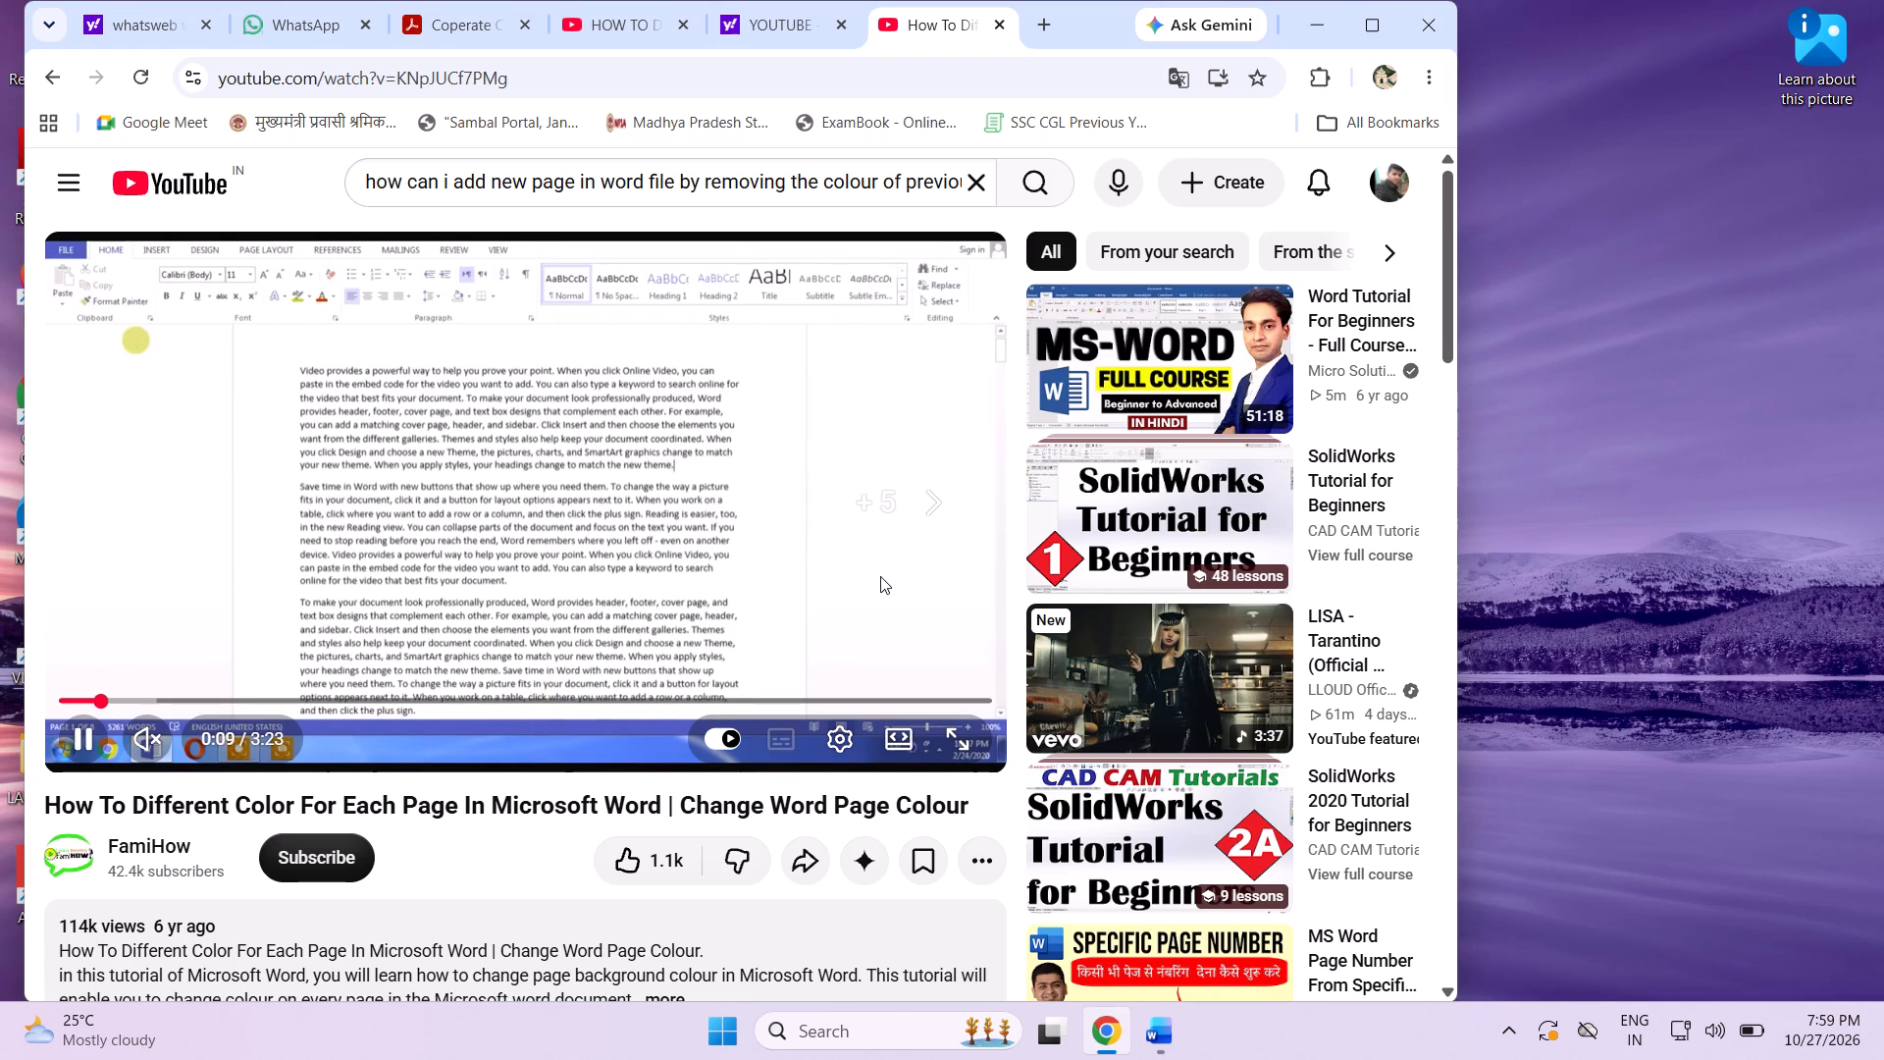
{"action": "key", "text": "Right"}
{"action": "key", "text": "Right"}
{"action": "key", "text": "Right"}
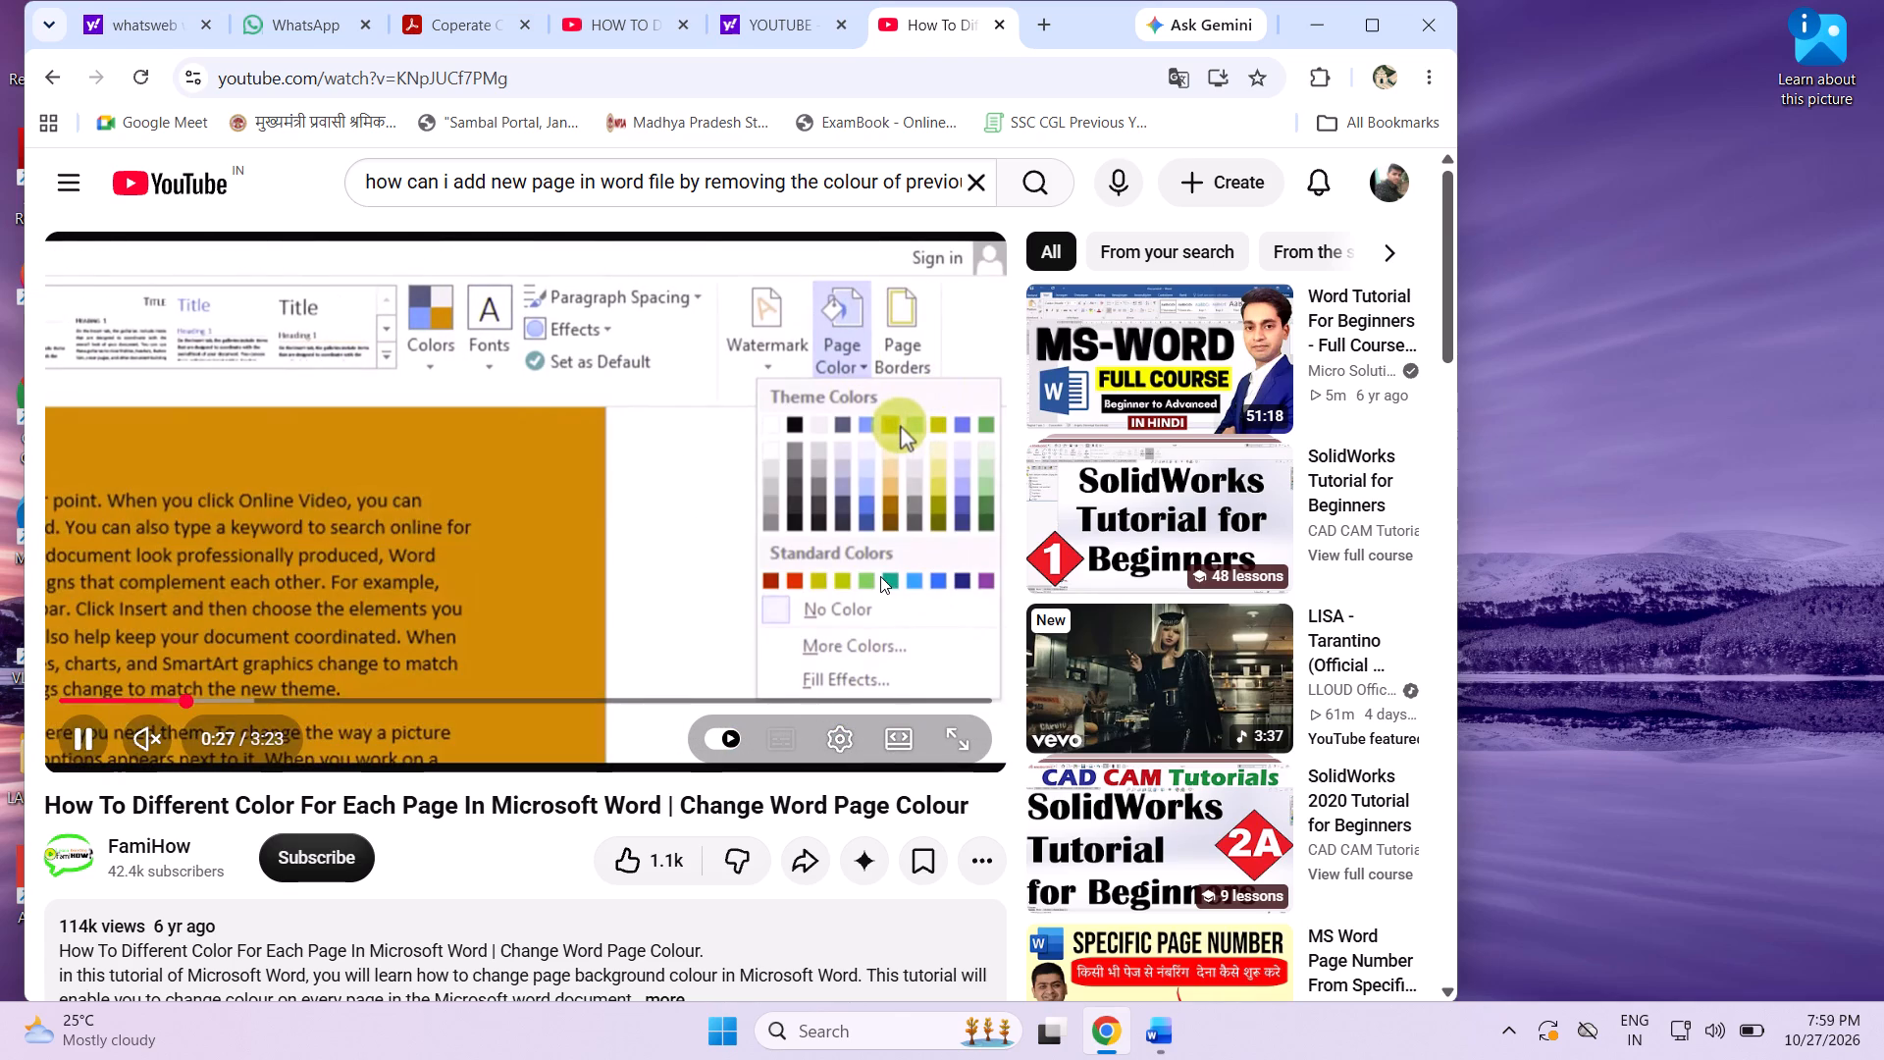
{"action": "key", "text": "Right"}
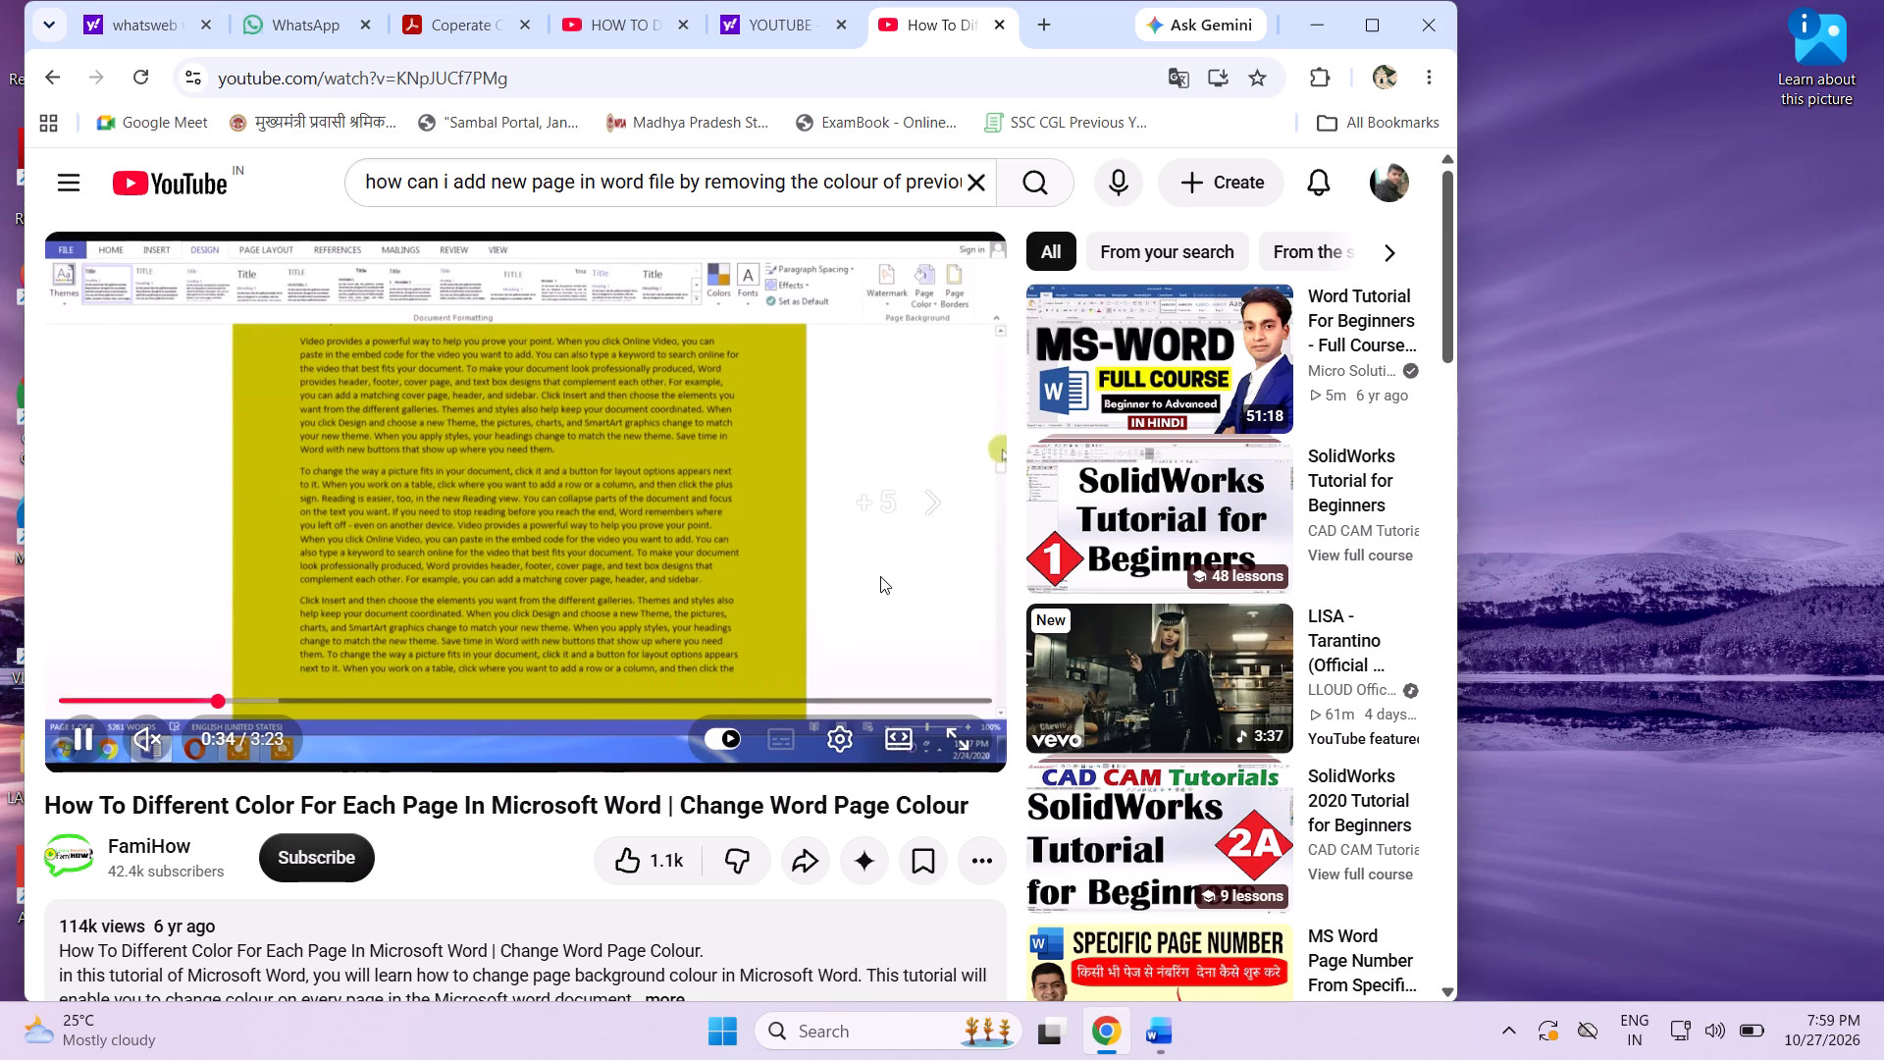
{"action": "key", "text": "Right"}
{"action": "key", "text": "Right"}
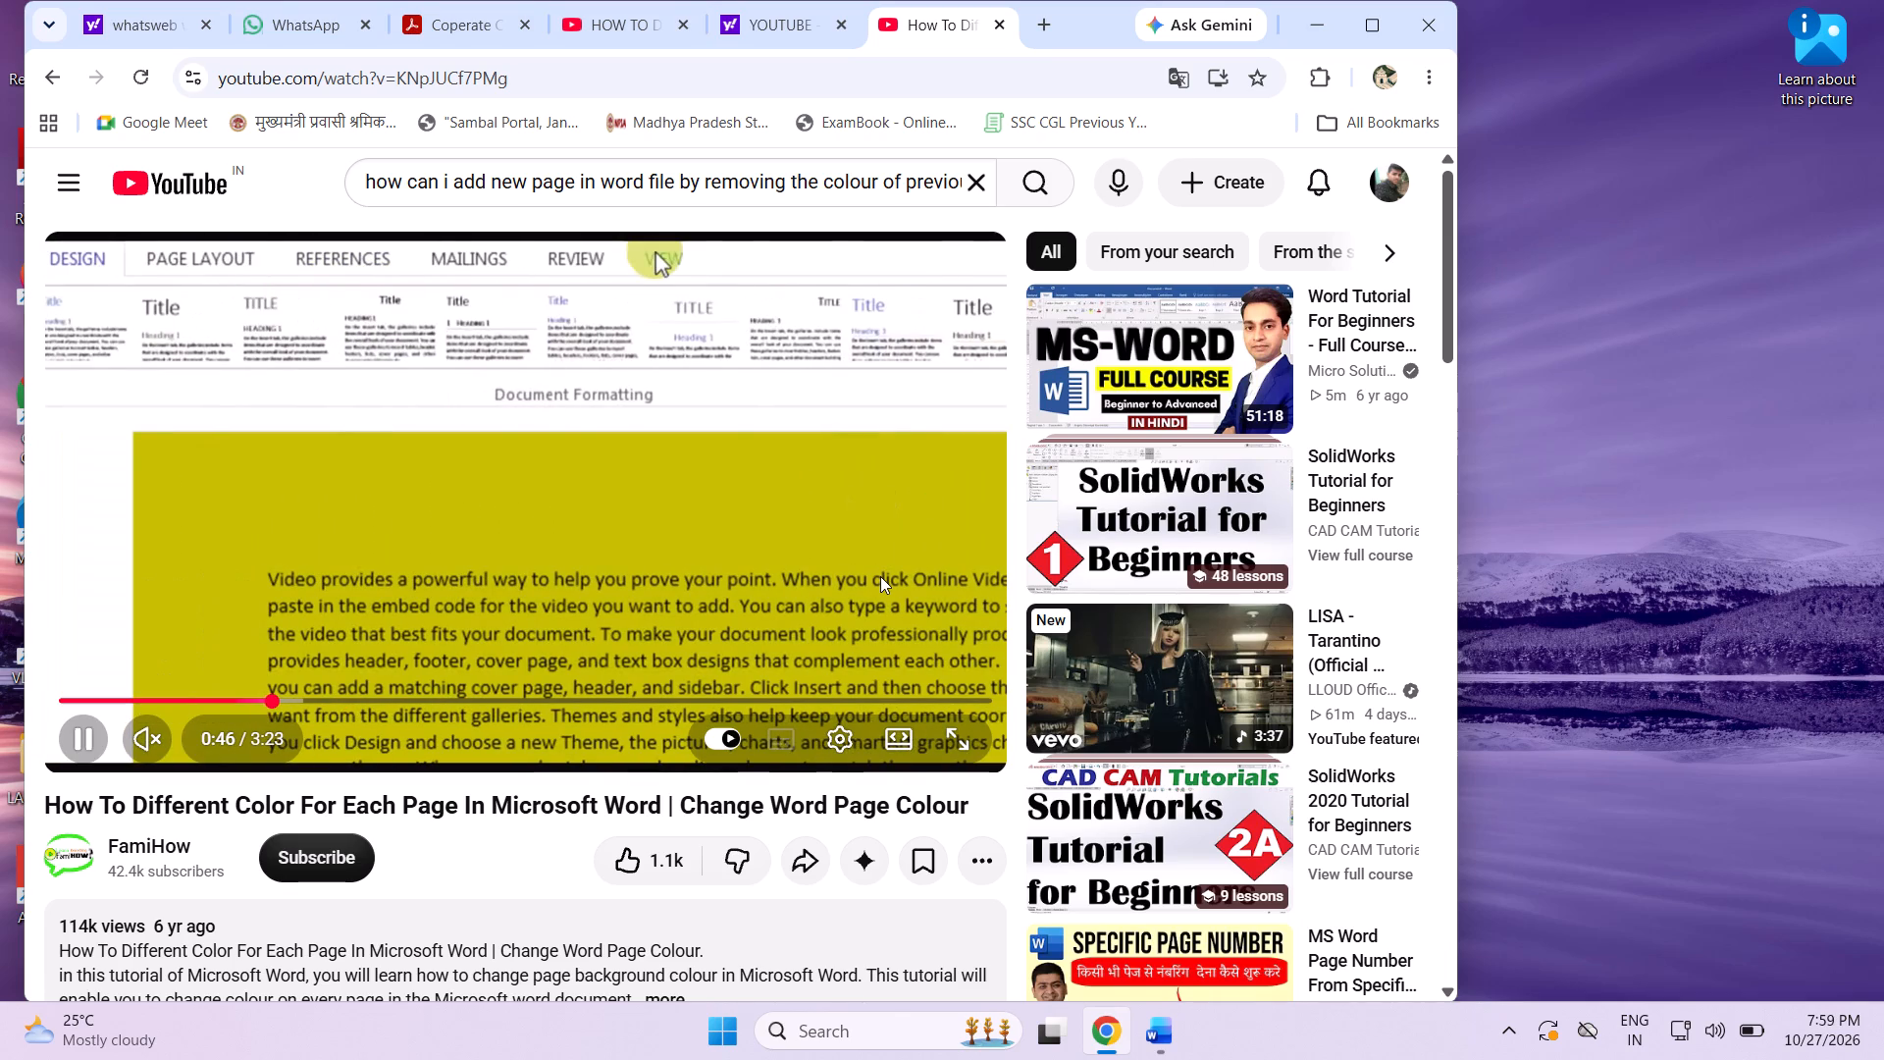
{"action": "key", "text": "Left"}
{"action": "key", "text": "Left"}
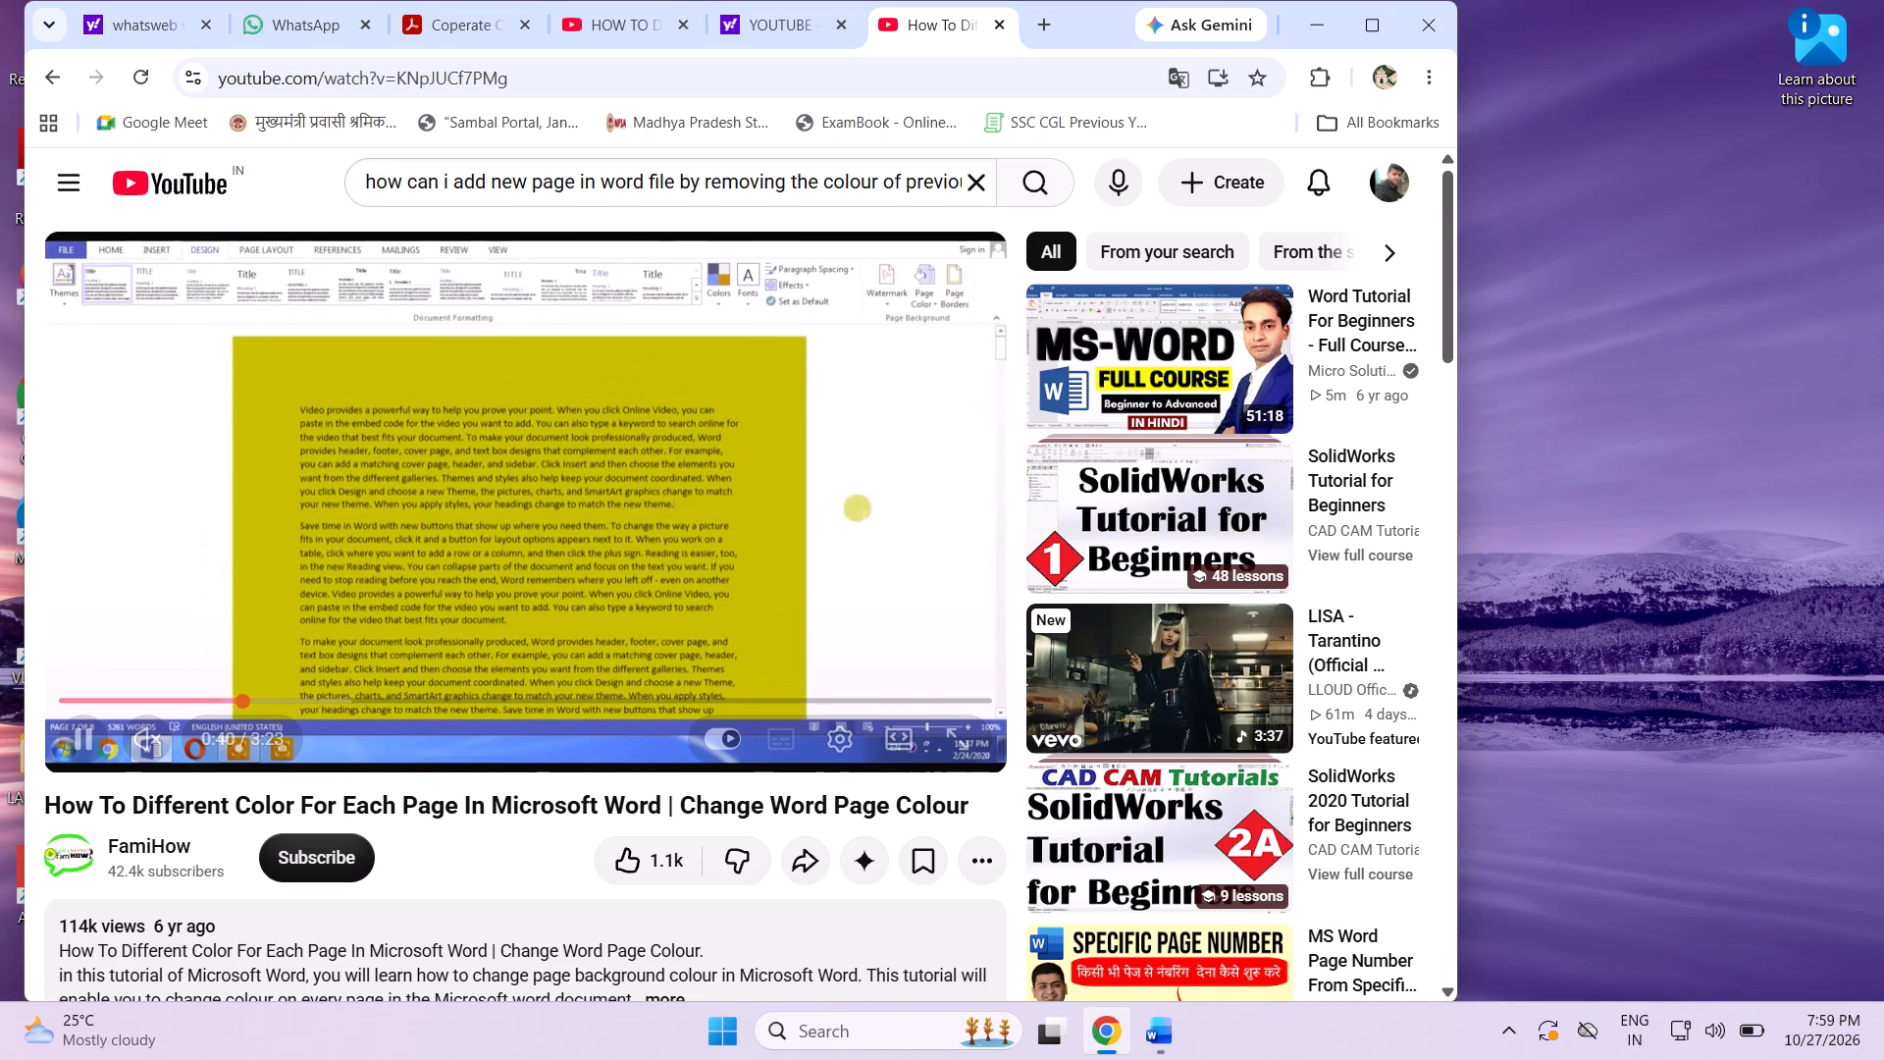
Turn on the video's sound and adjust its volume while the multiple-pages view is demonstrated.
{"action": "left_click", "coordinate": [671, 501]}
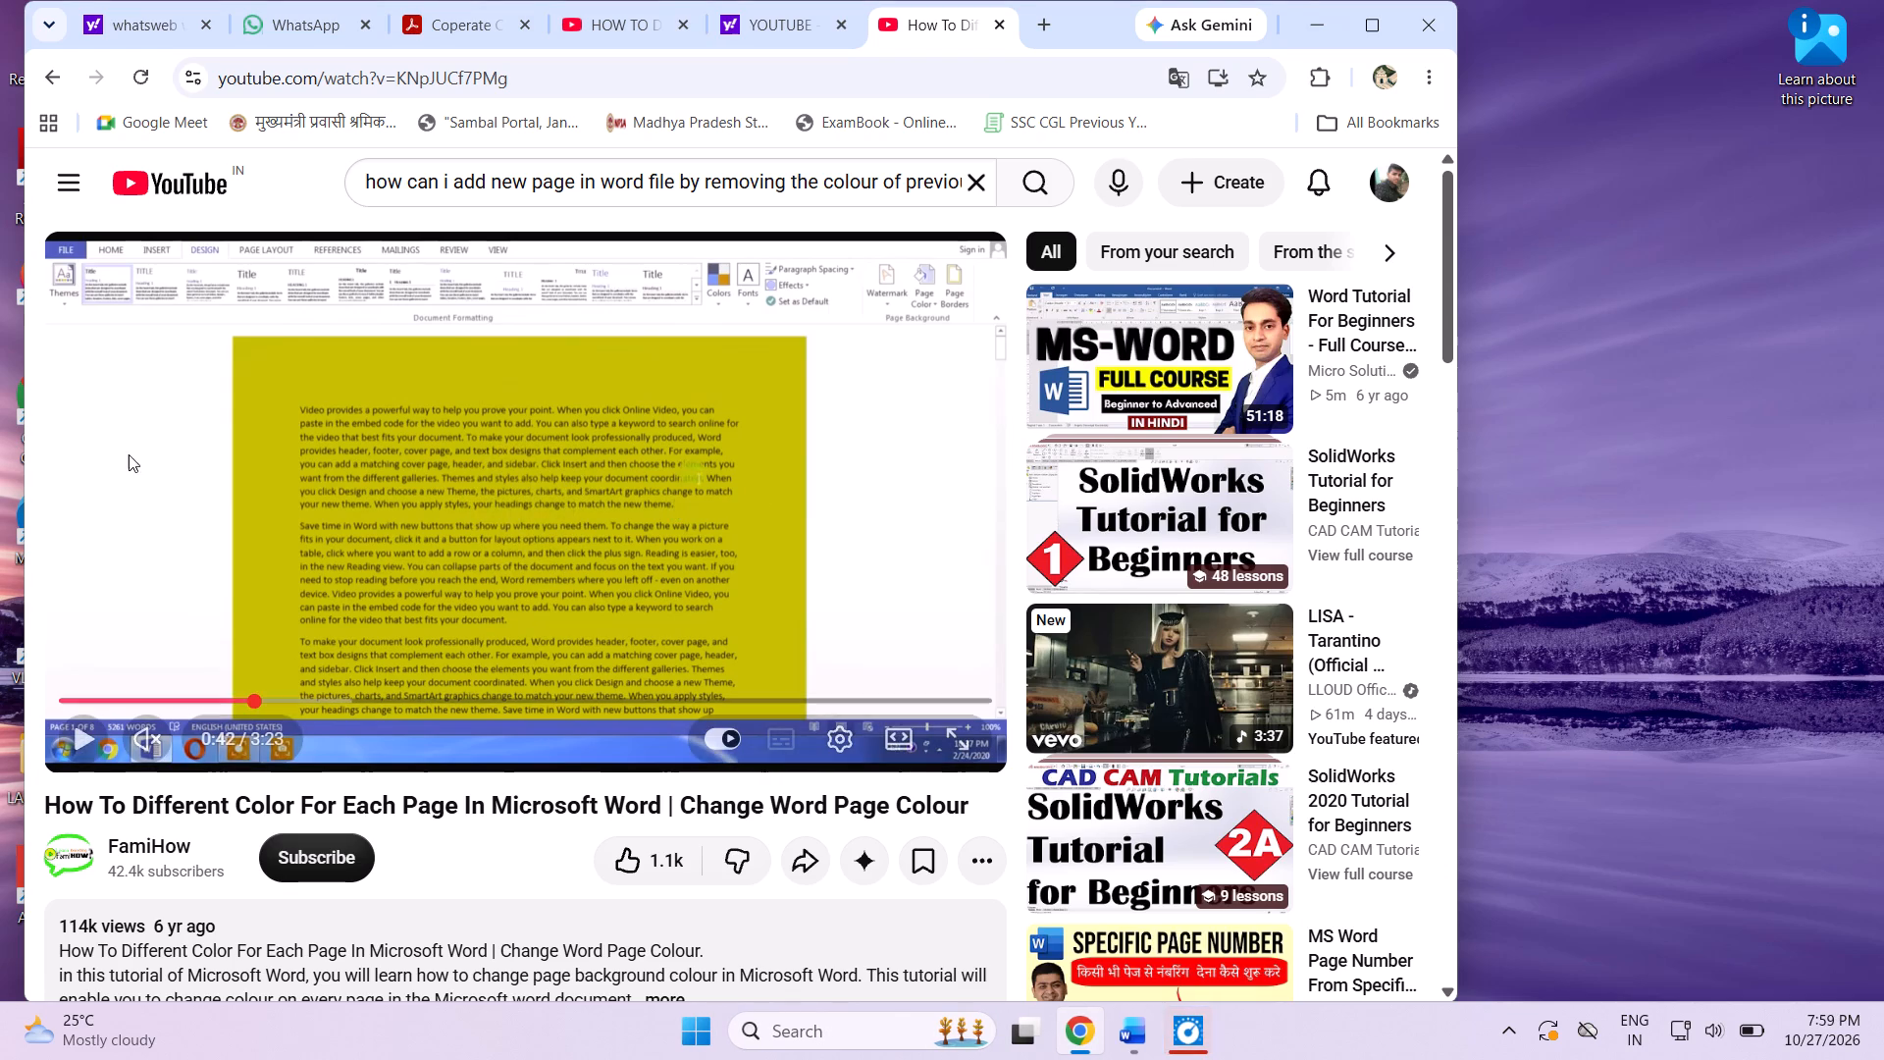
{"action": "left_click", "coordinate": [384, 489]}
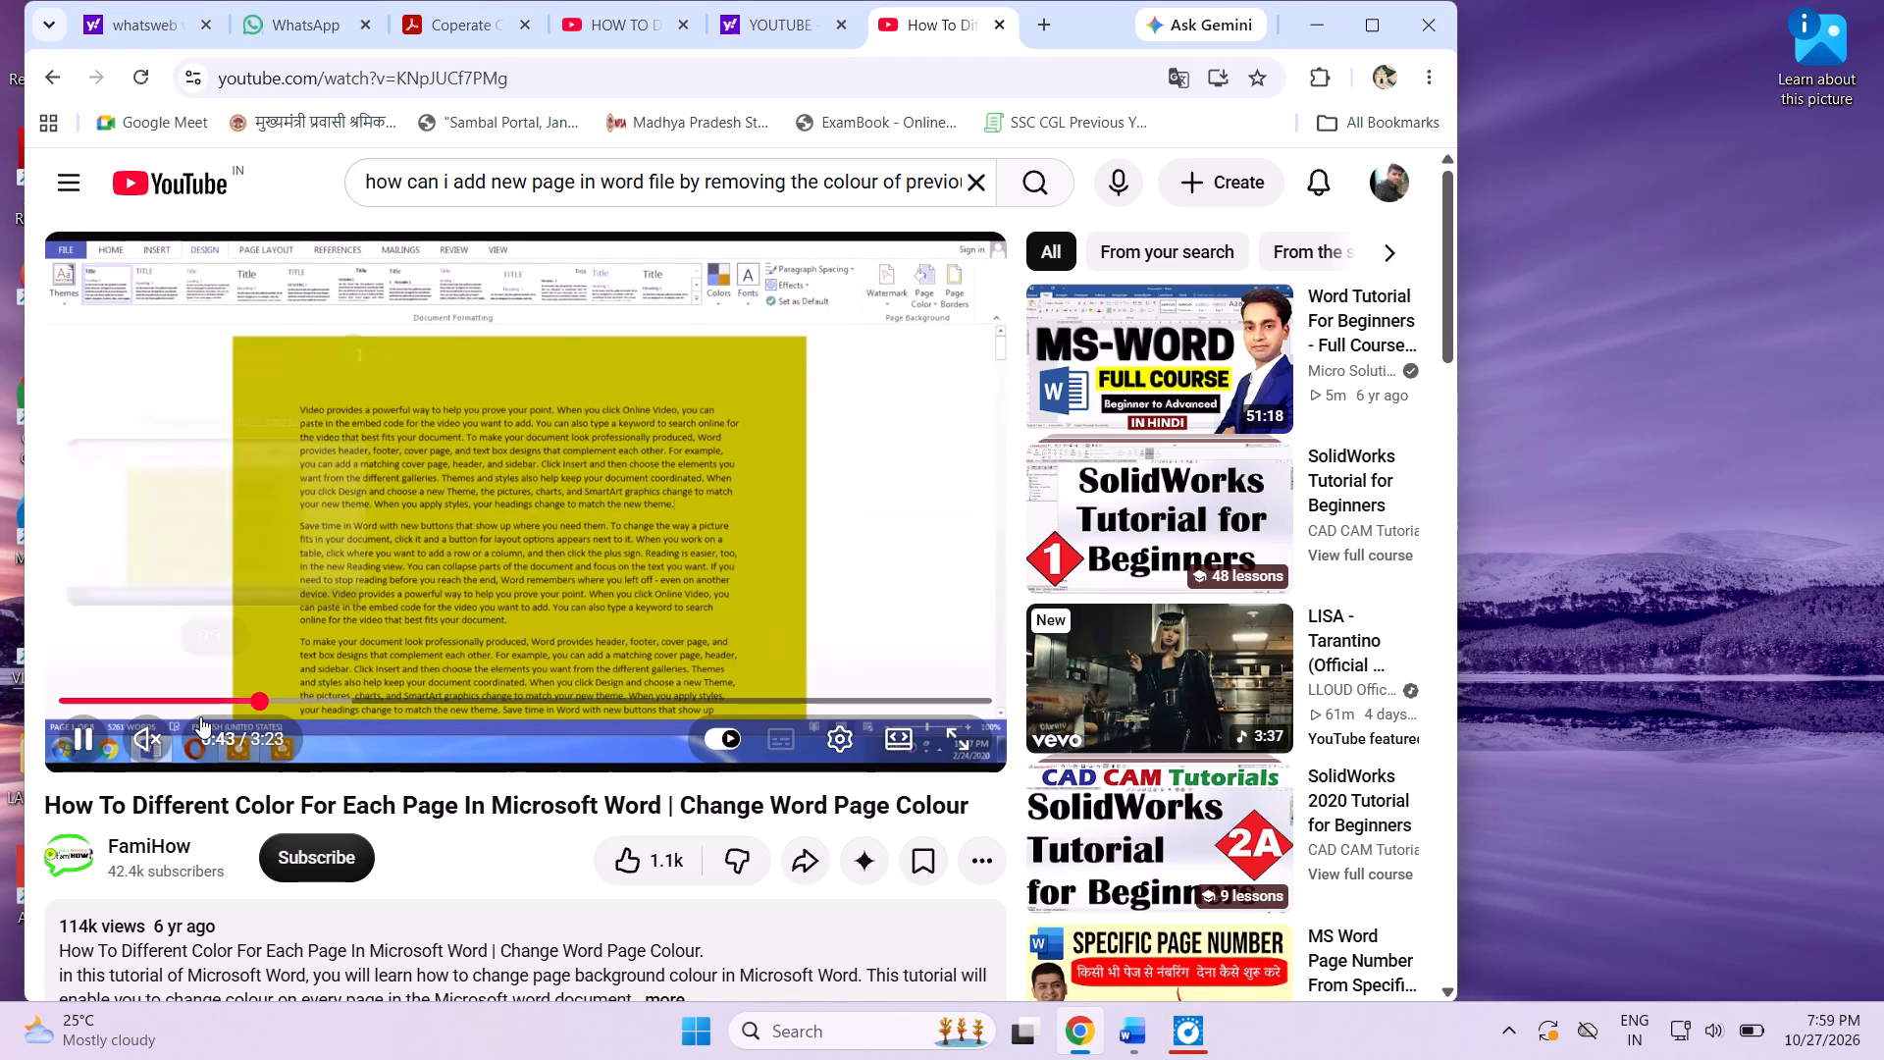
{"action": "left_click", "coordinate": [142, 743]}
{"action": "left_click", "coordinate": [183, 730]}
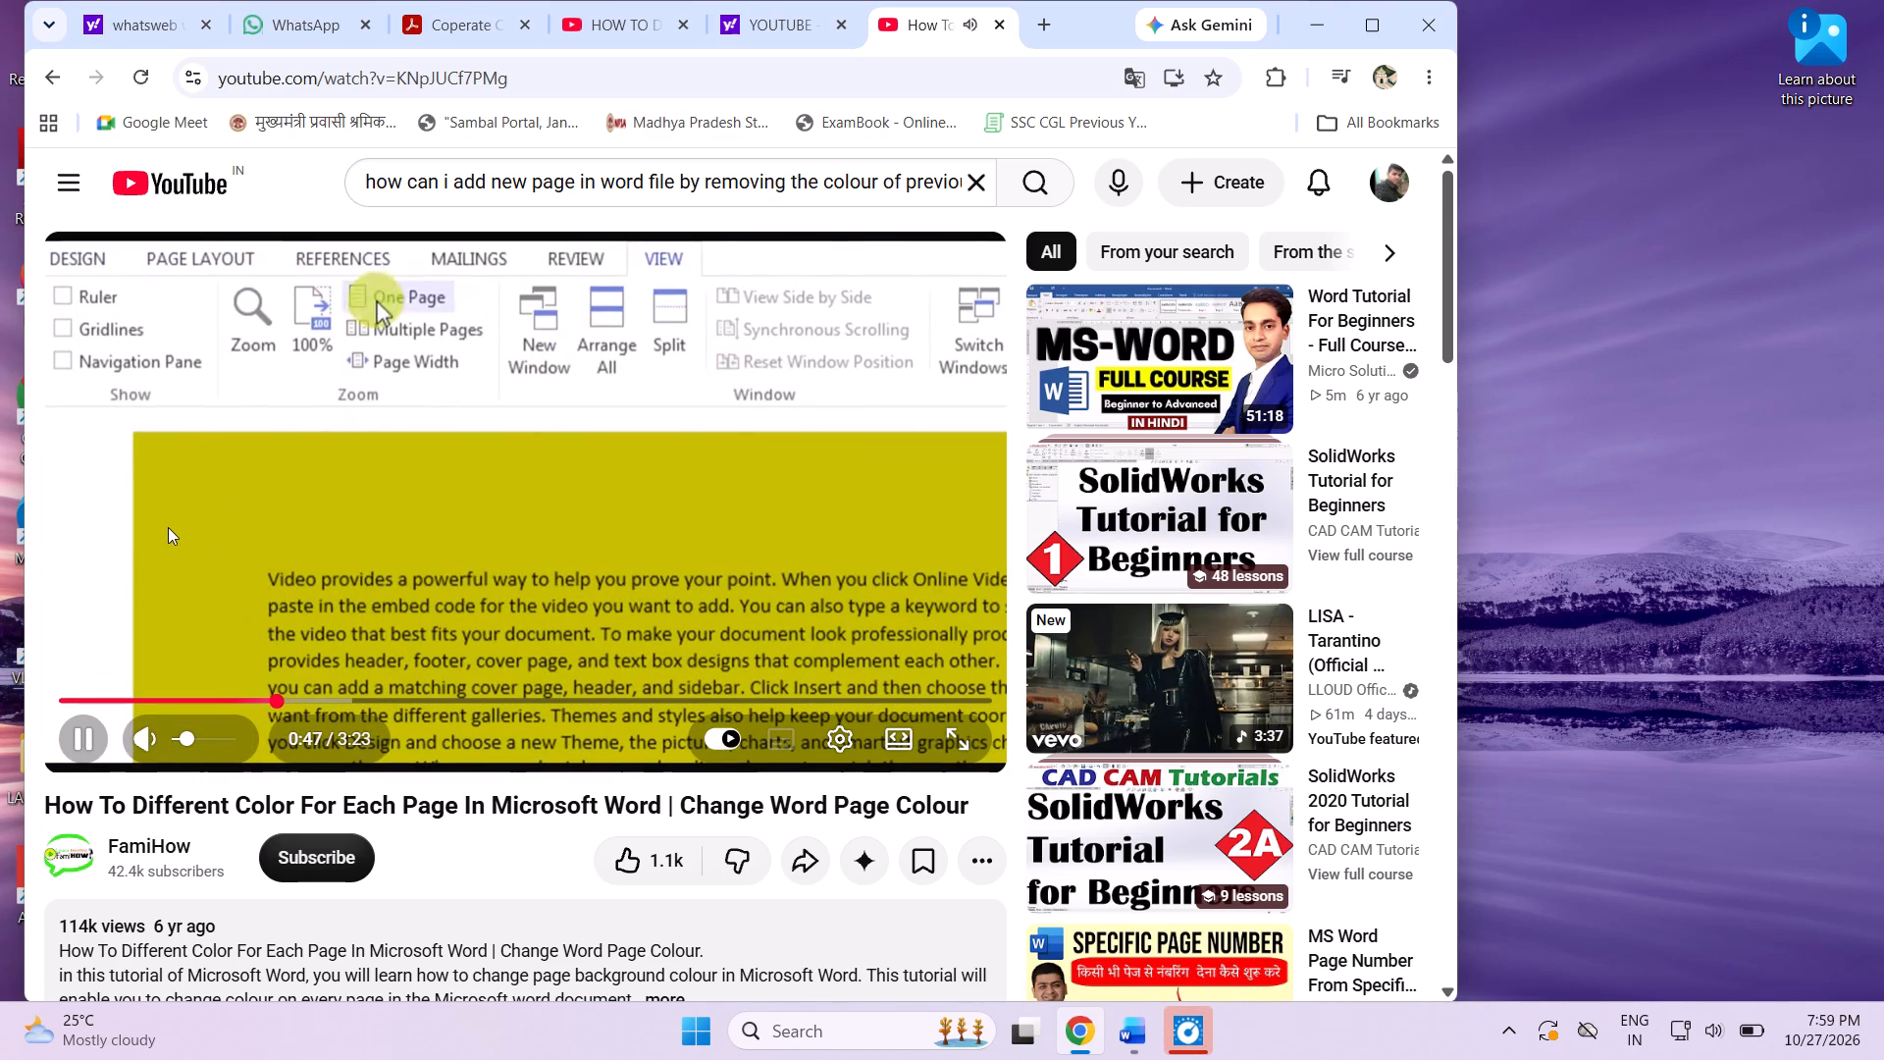
{"action": "key", "text": "Left"}
{"action": "key", "text": "Left"}
{"action": "key", "text": "Left"}
{"action": "key", "text": "Left"}
{"action": "key", "text": "Left"}
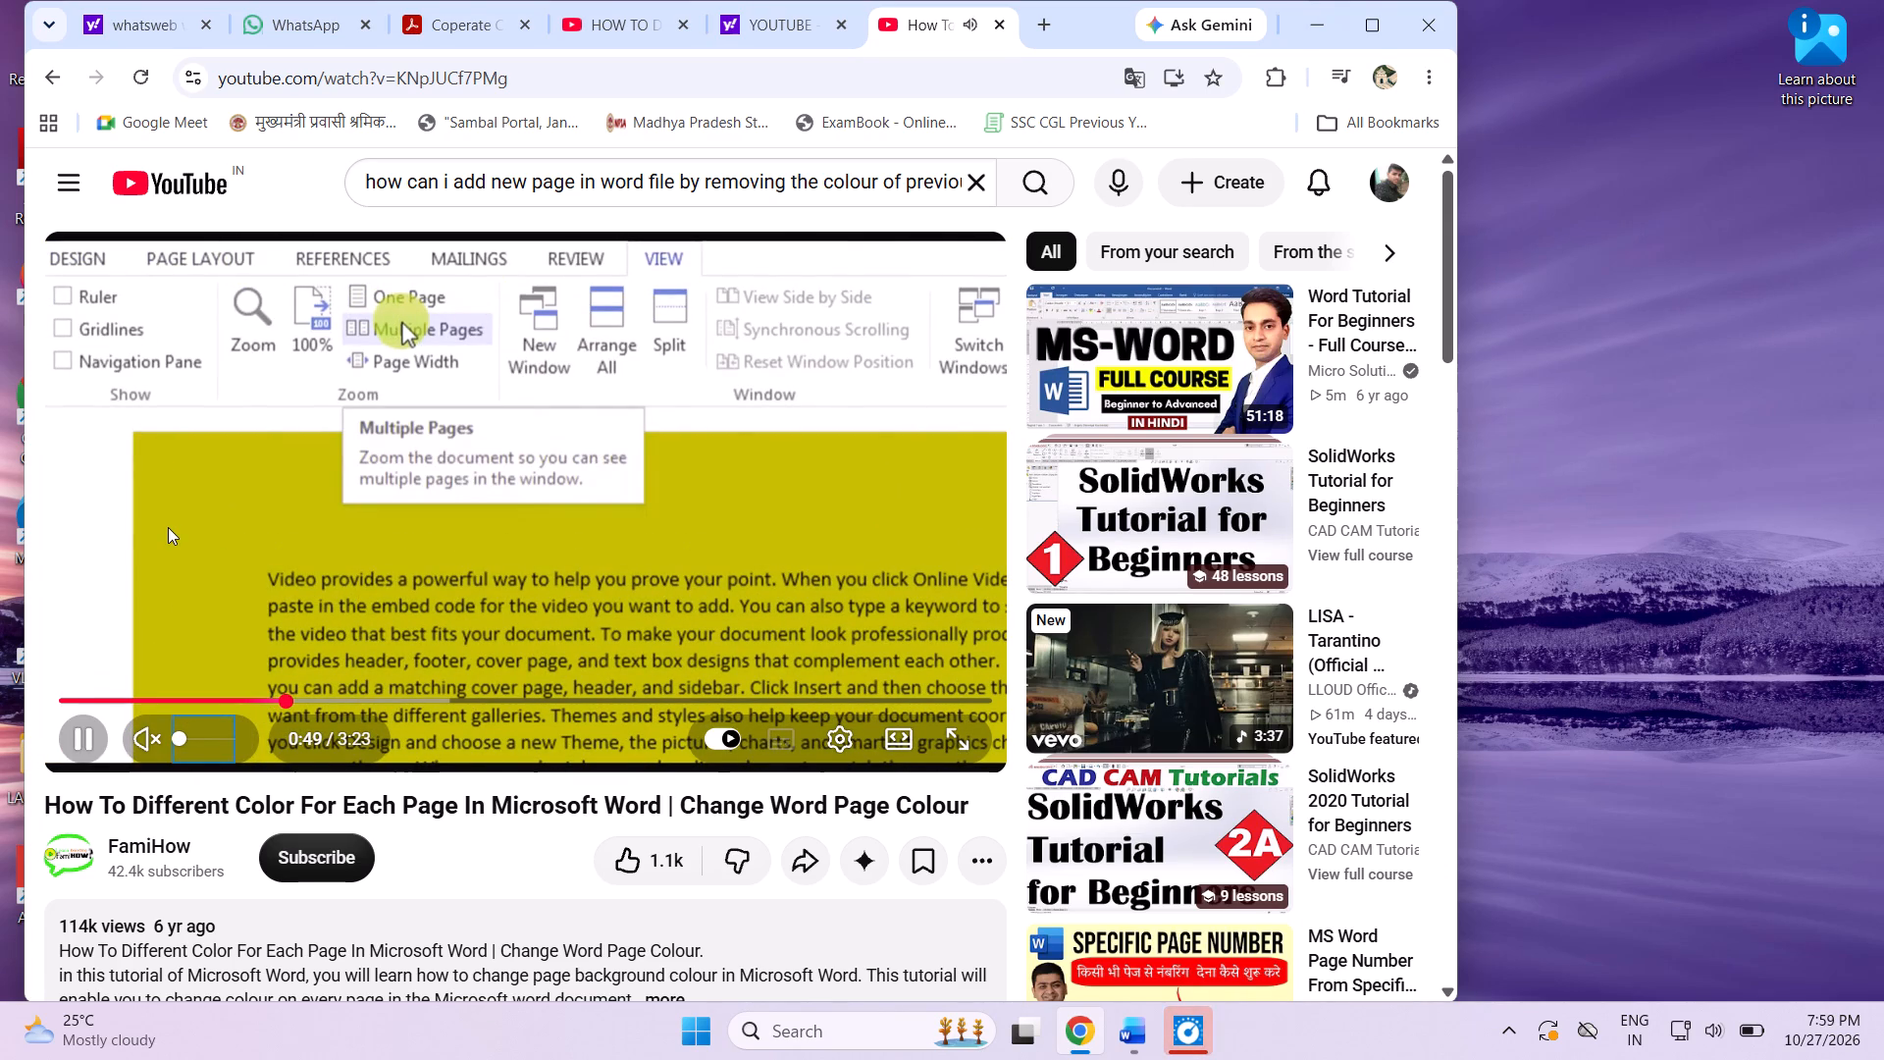
{"action": "key", "text": "Right"}
{"action": "key", "text": "Right"}
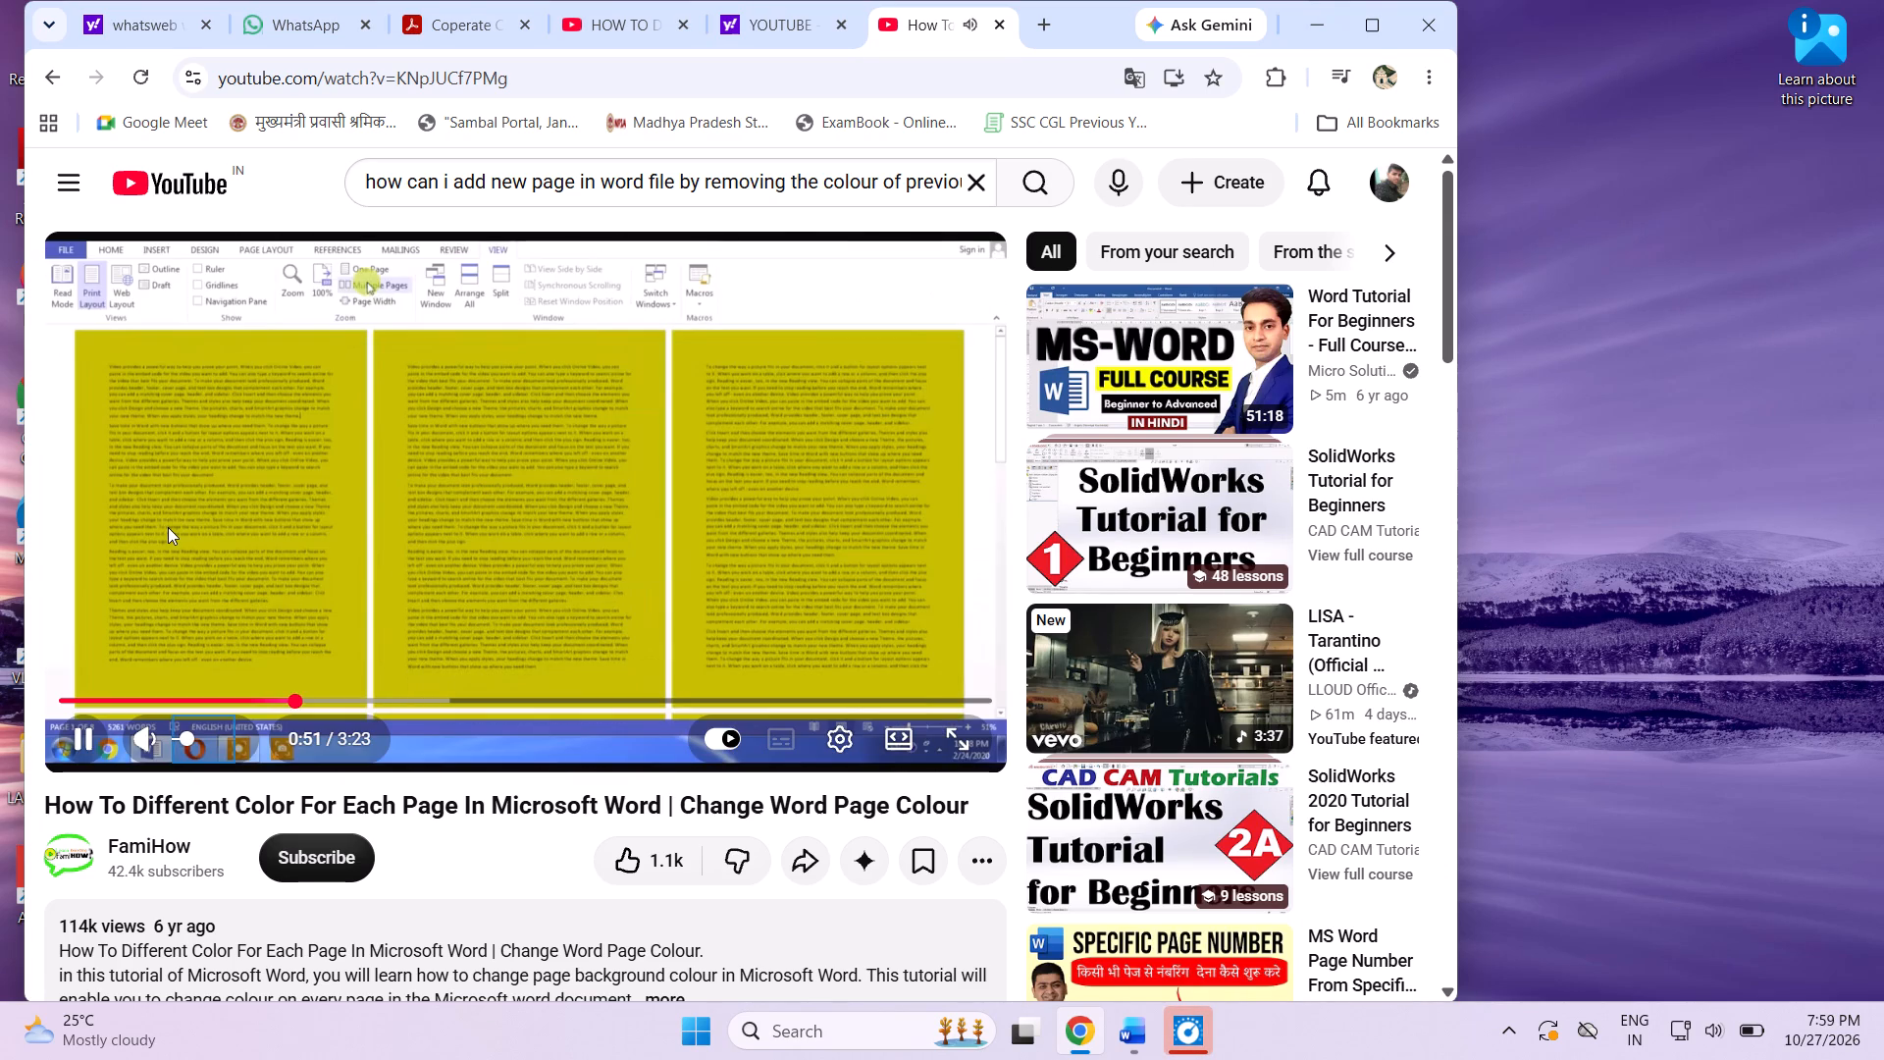
{"action": "key", "text": "Right"}
{"action": "key", "text": "Right"}
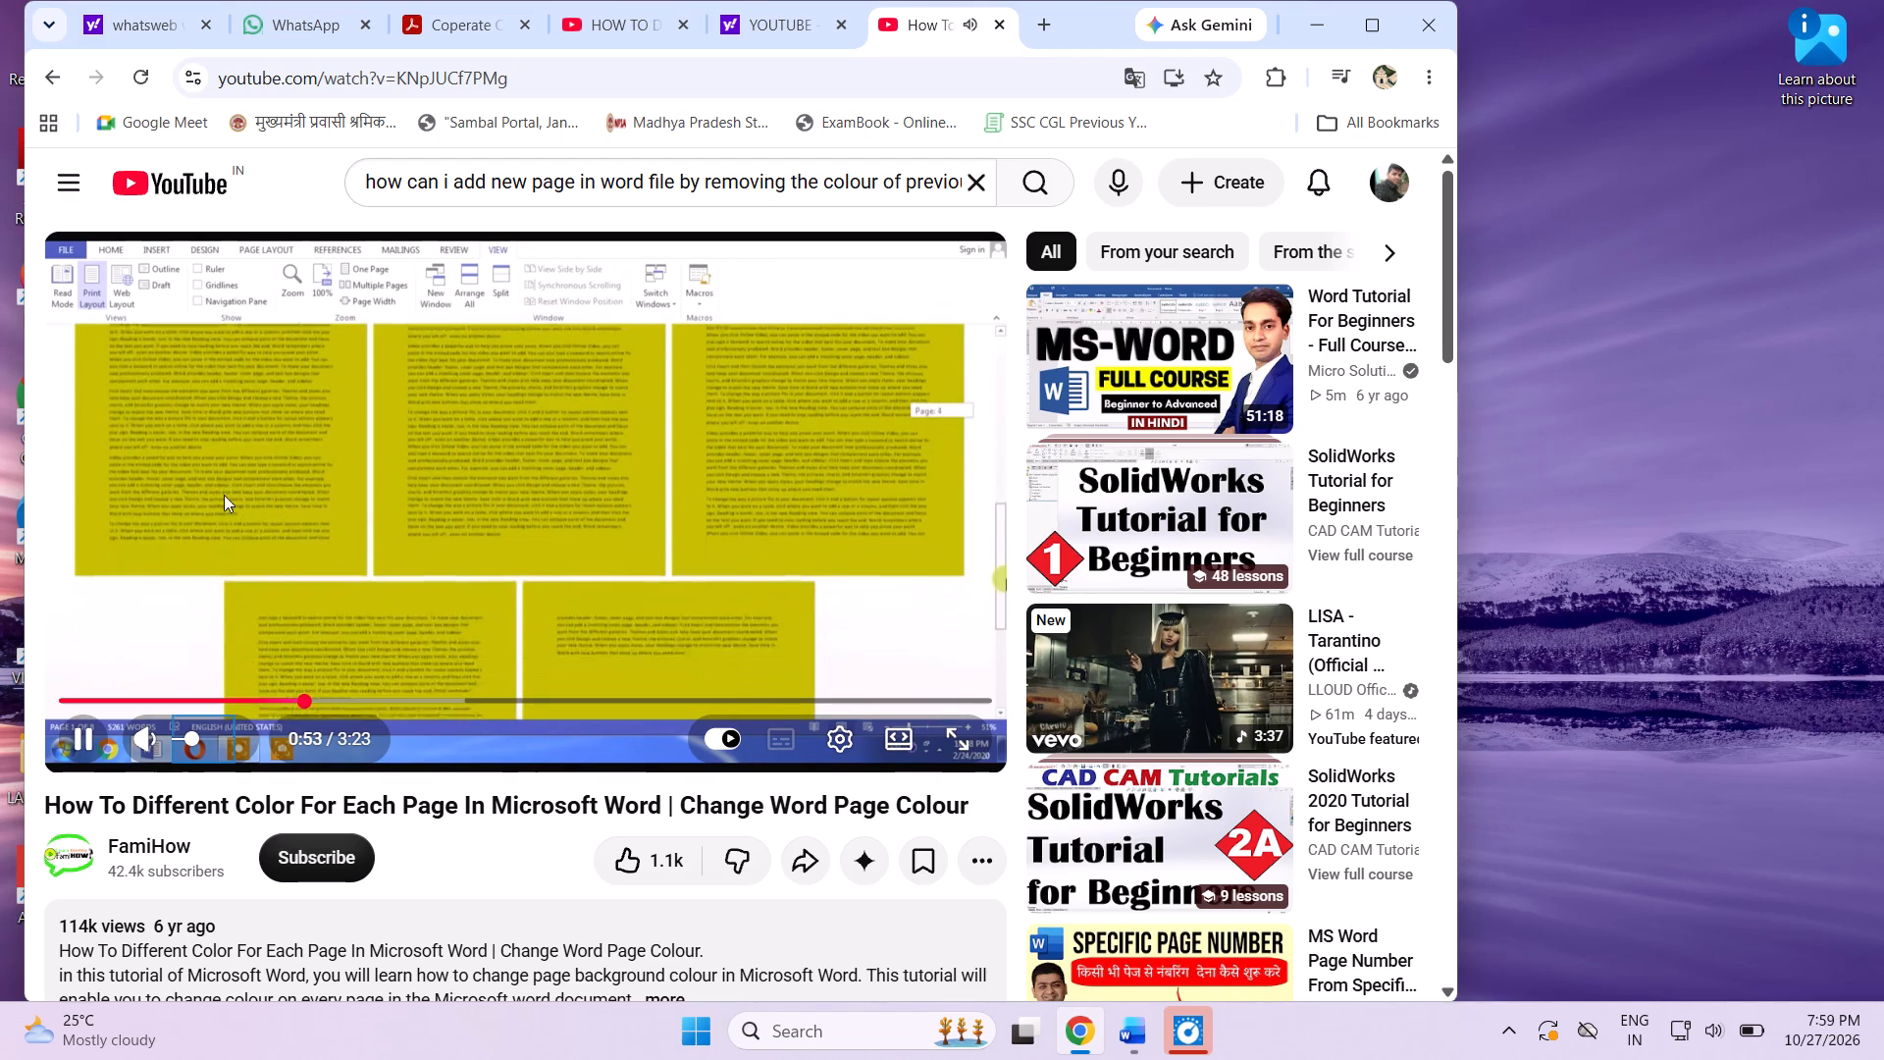
Go back to the early part of the video and rewatch how the page color is applied.
{"action": "left_click", "coordinate": [283, 552]}
{"action": "left_click", "coordinate": [235, 686]}
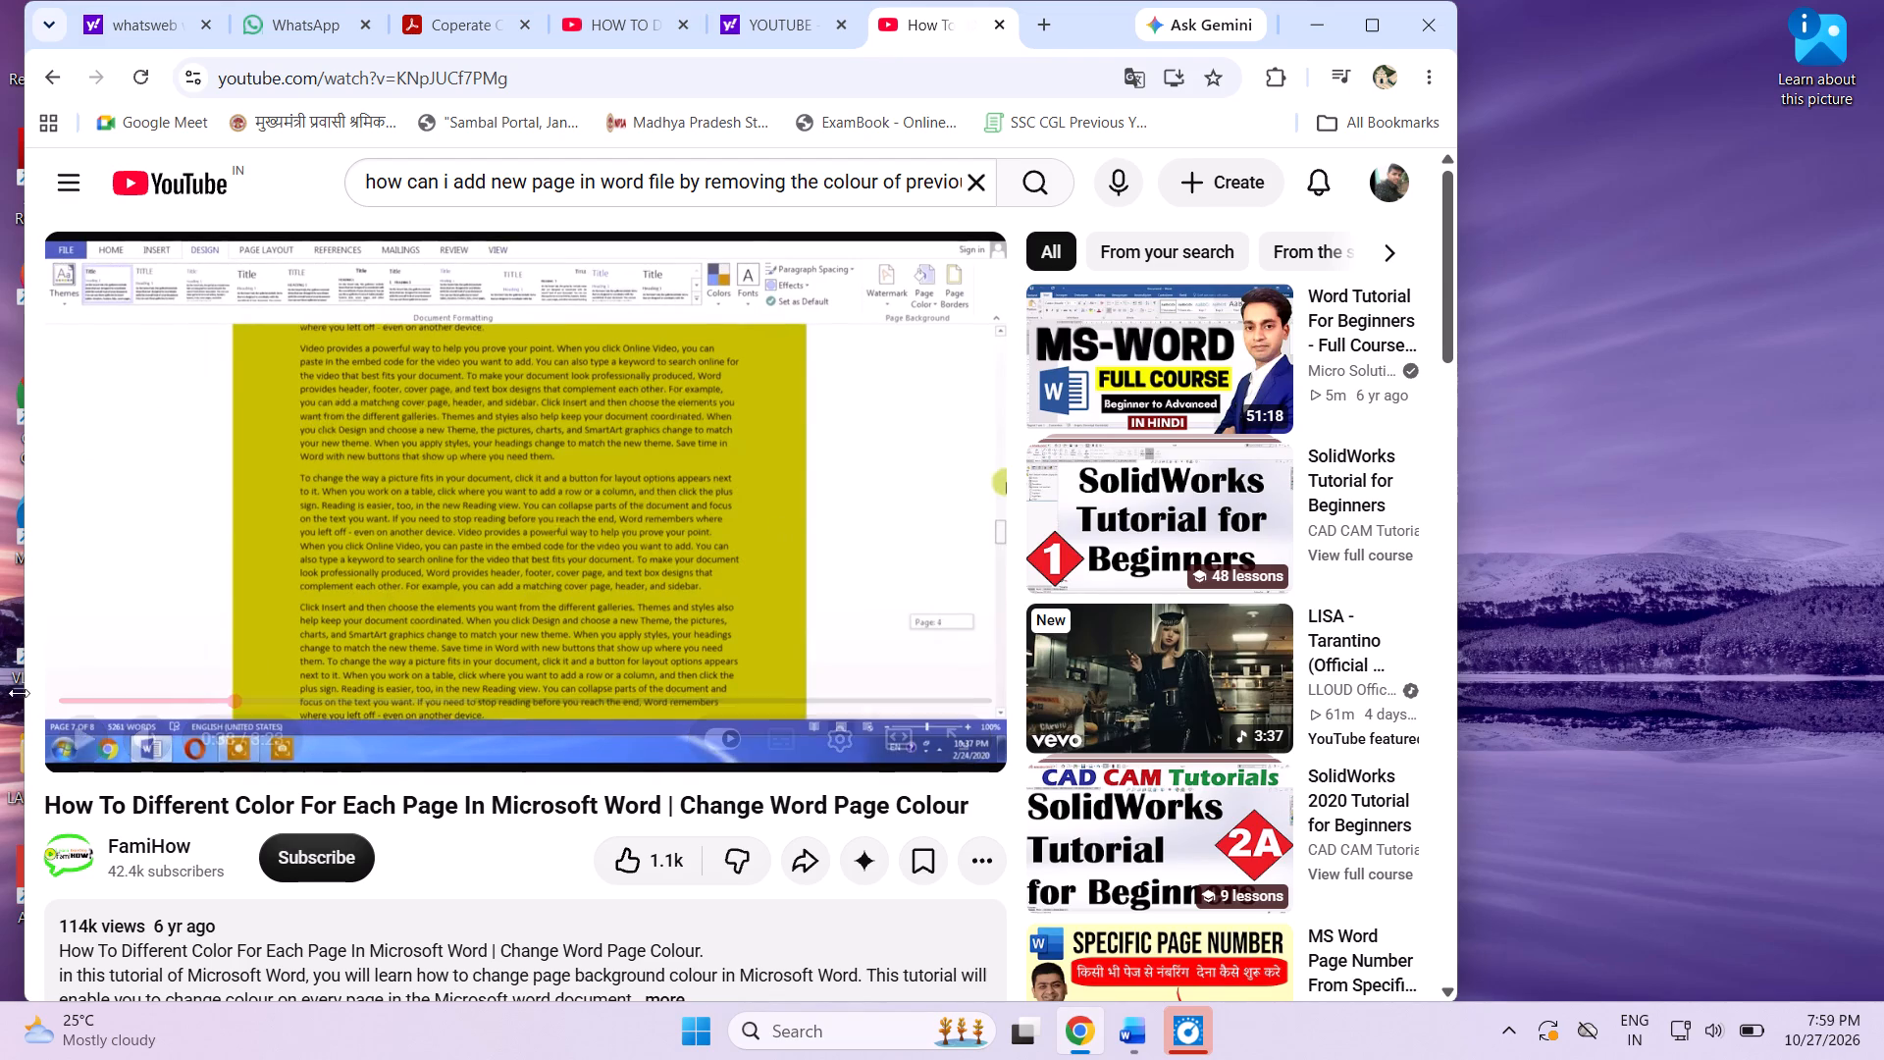
{"action": "left_click", "coordinate": [149, 698]}
{"action": "left_click", "coordinate": [845, 546]}
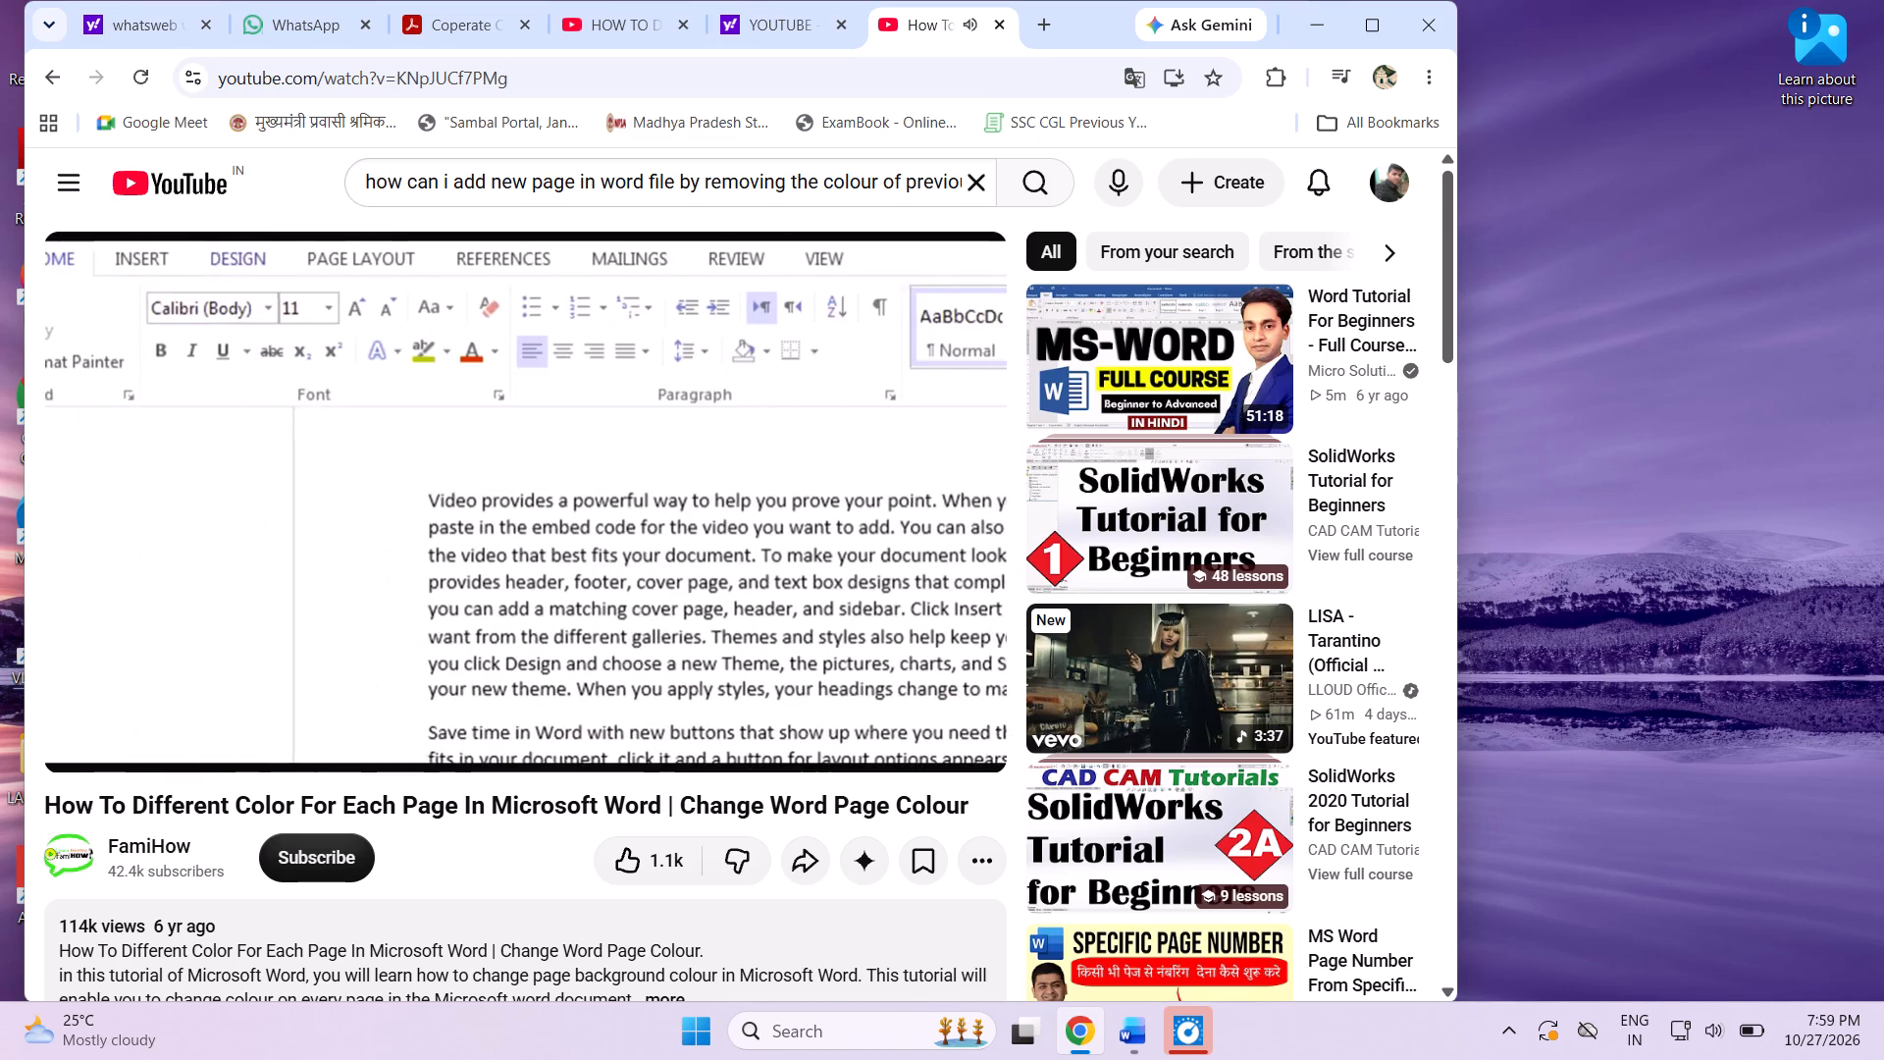
{"action": "key", "text": "Up"}
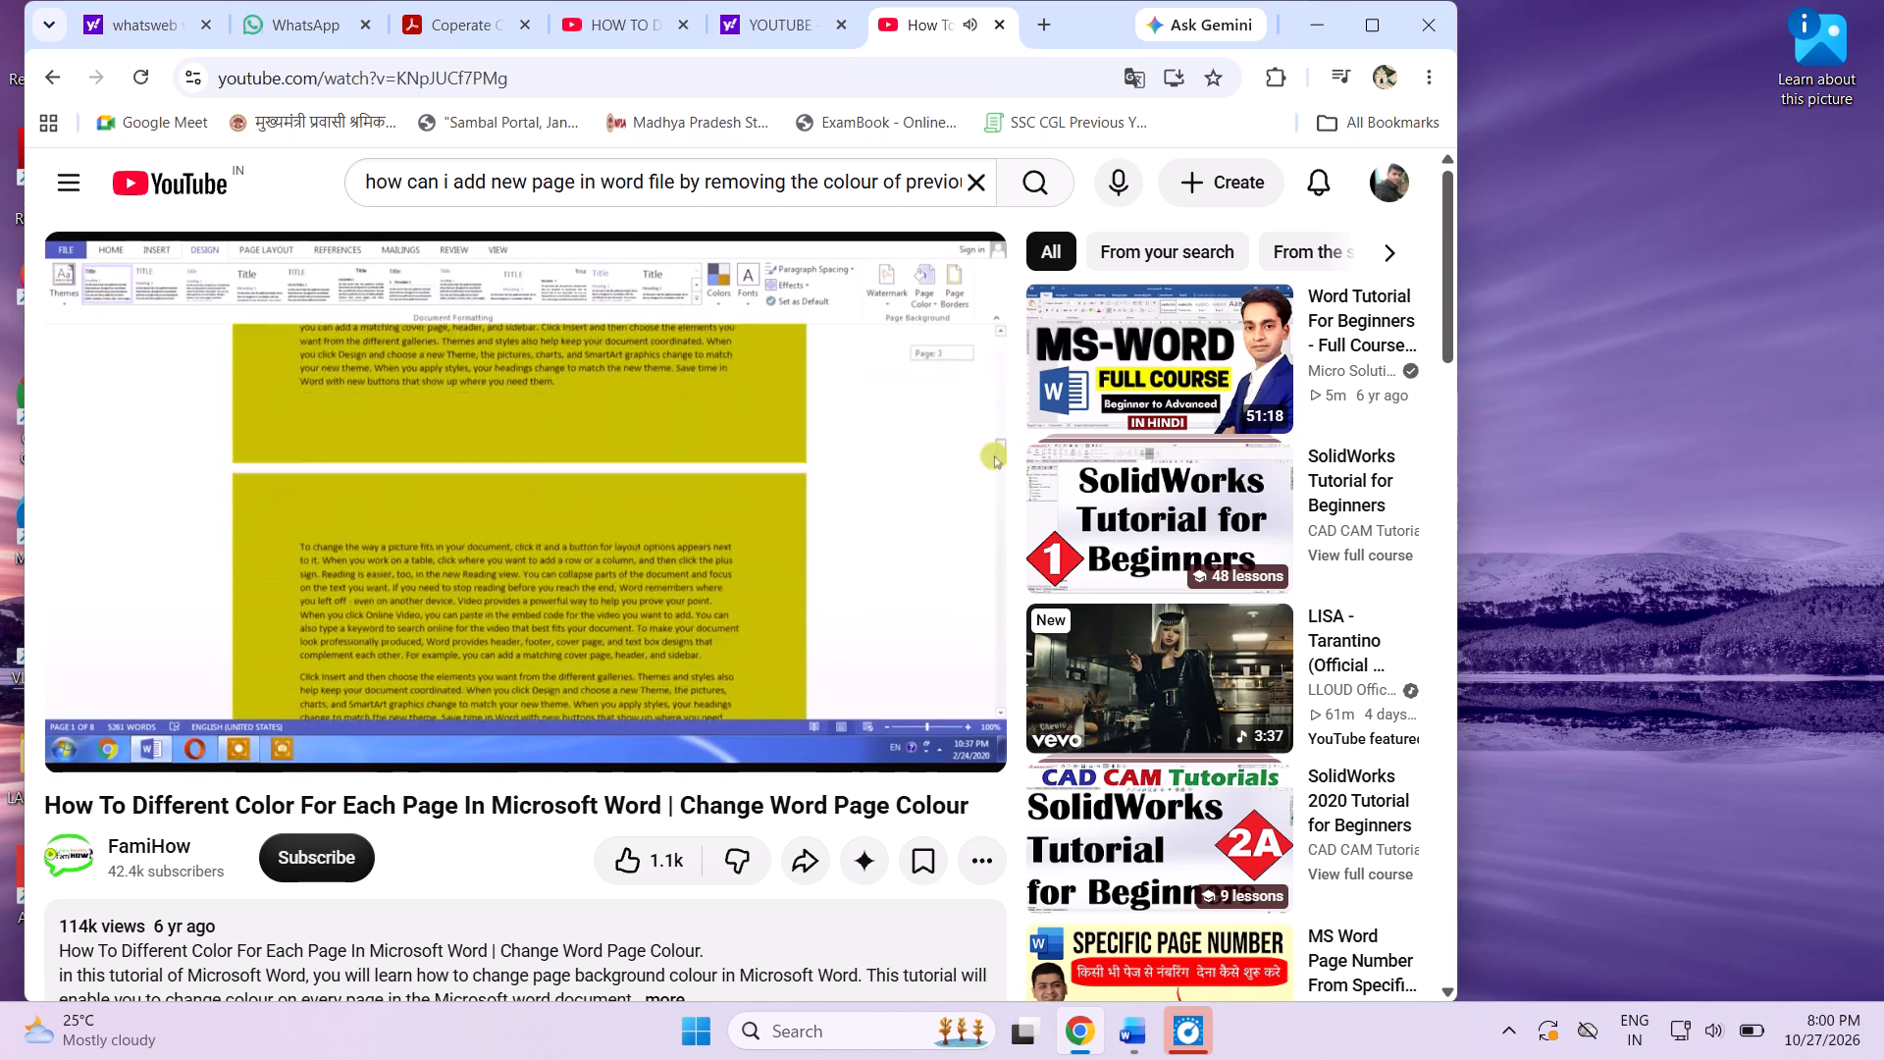
Skim the rest of the video, from covering pages with rectangles to filling them with colors and sending them behind the text.
{"action": "key", "text": "Right"}
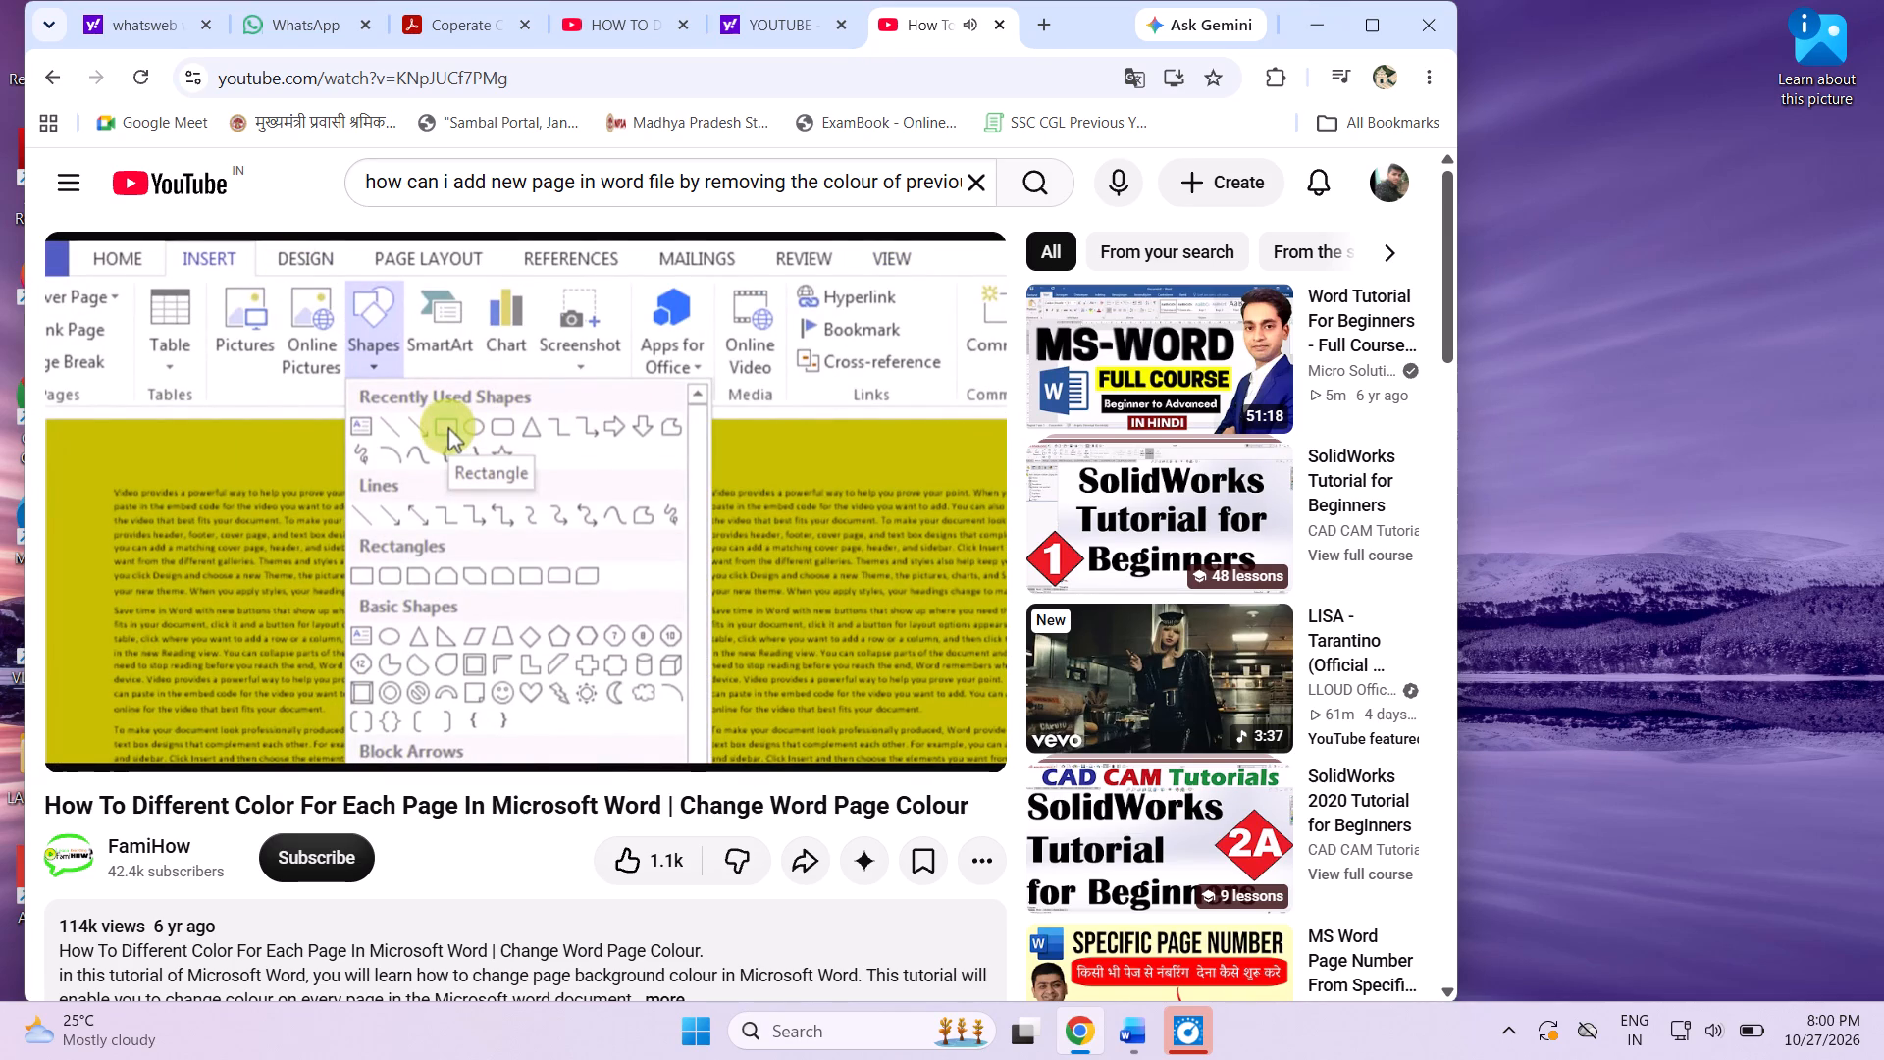
{"action": "key", "text": "Right"}
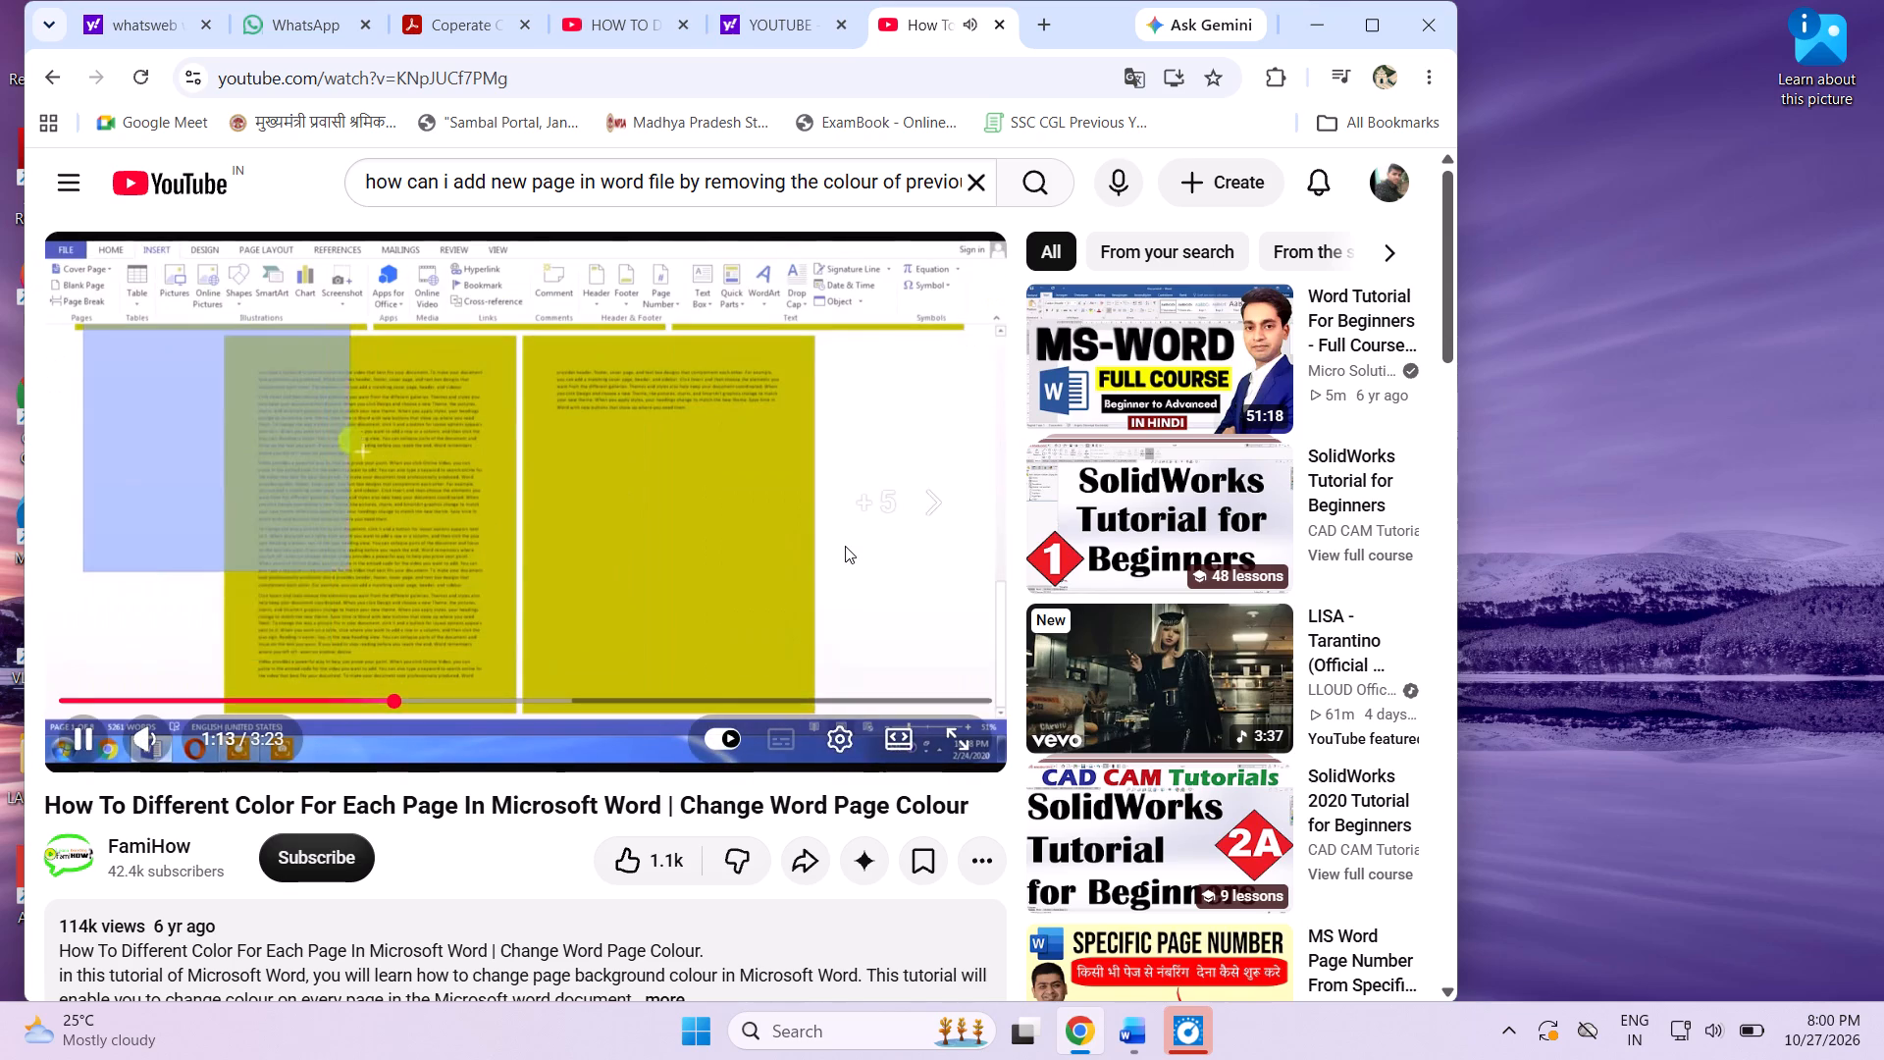
{"action": "key", "text": "Right"}
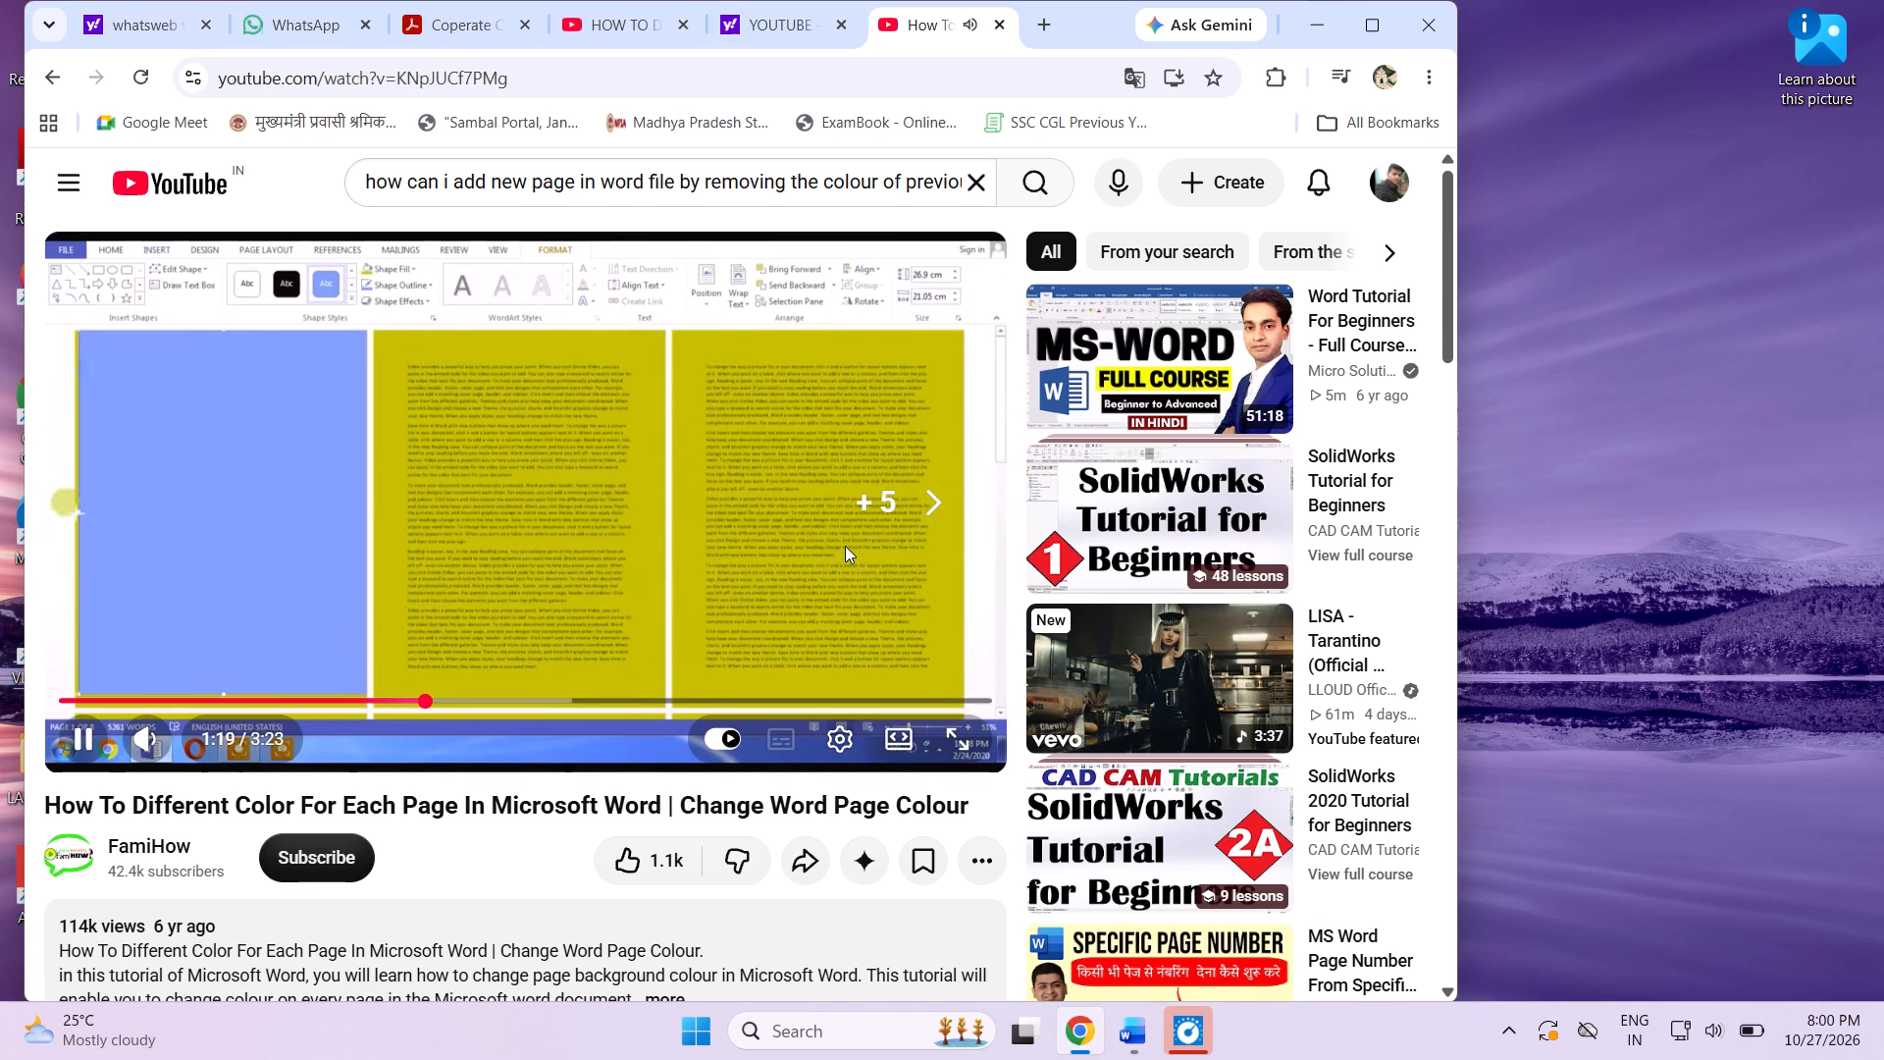
{"action": "key", "text": "Right"}
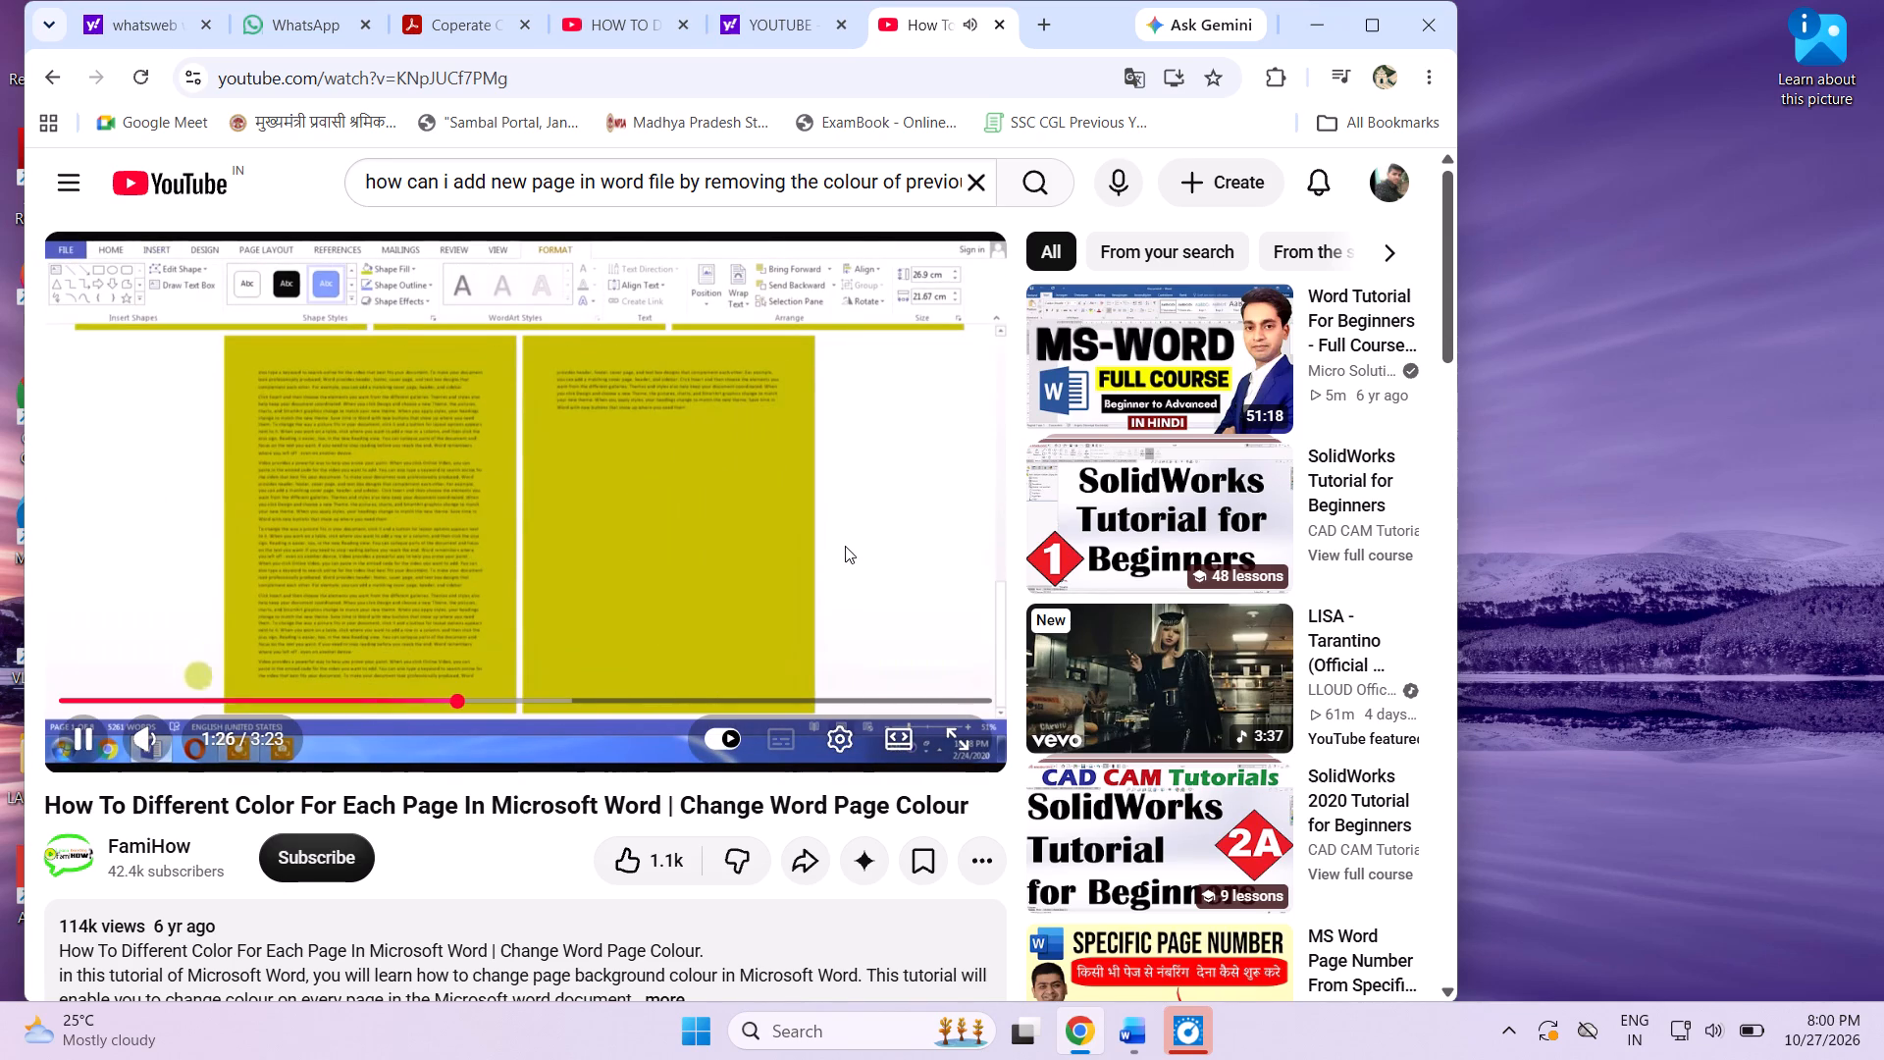
{"action": "key", "text": "Right"}
{"action": "key", "text": "Right"}
{"action": "key", "text": "Right"}
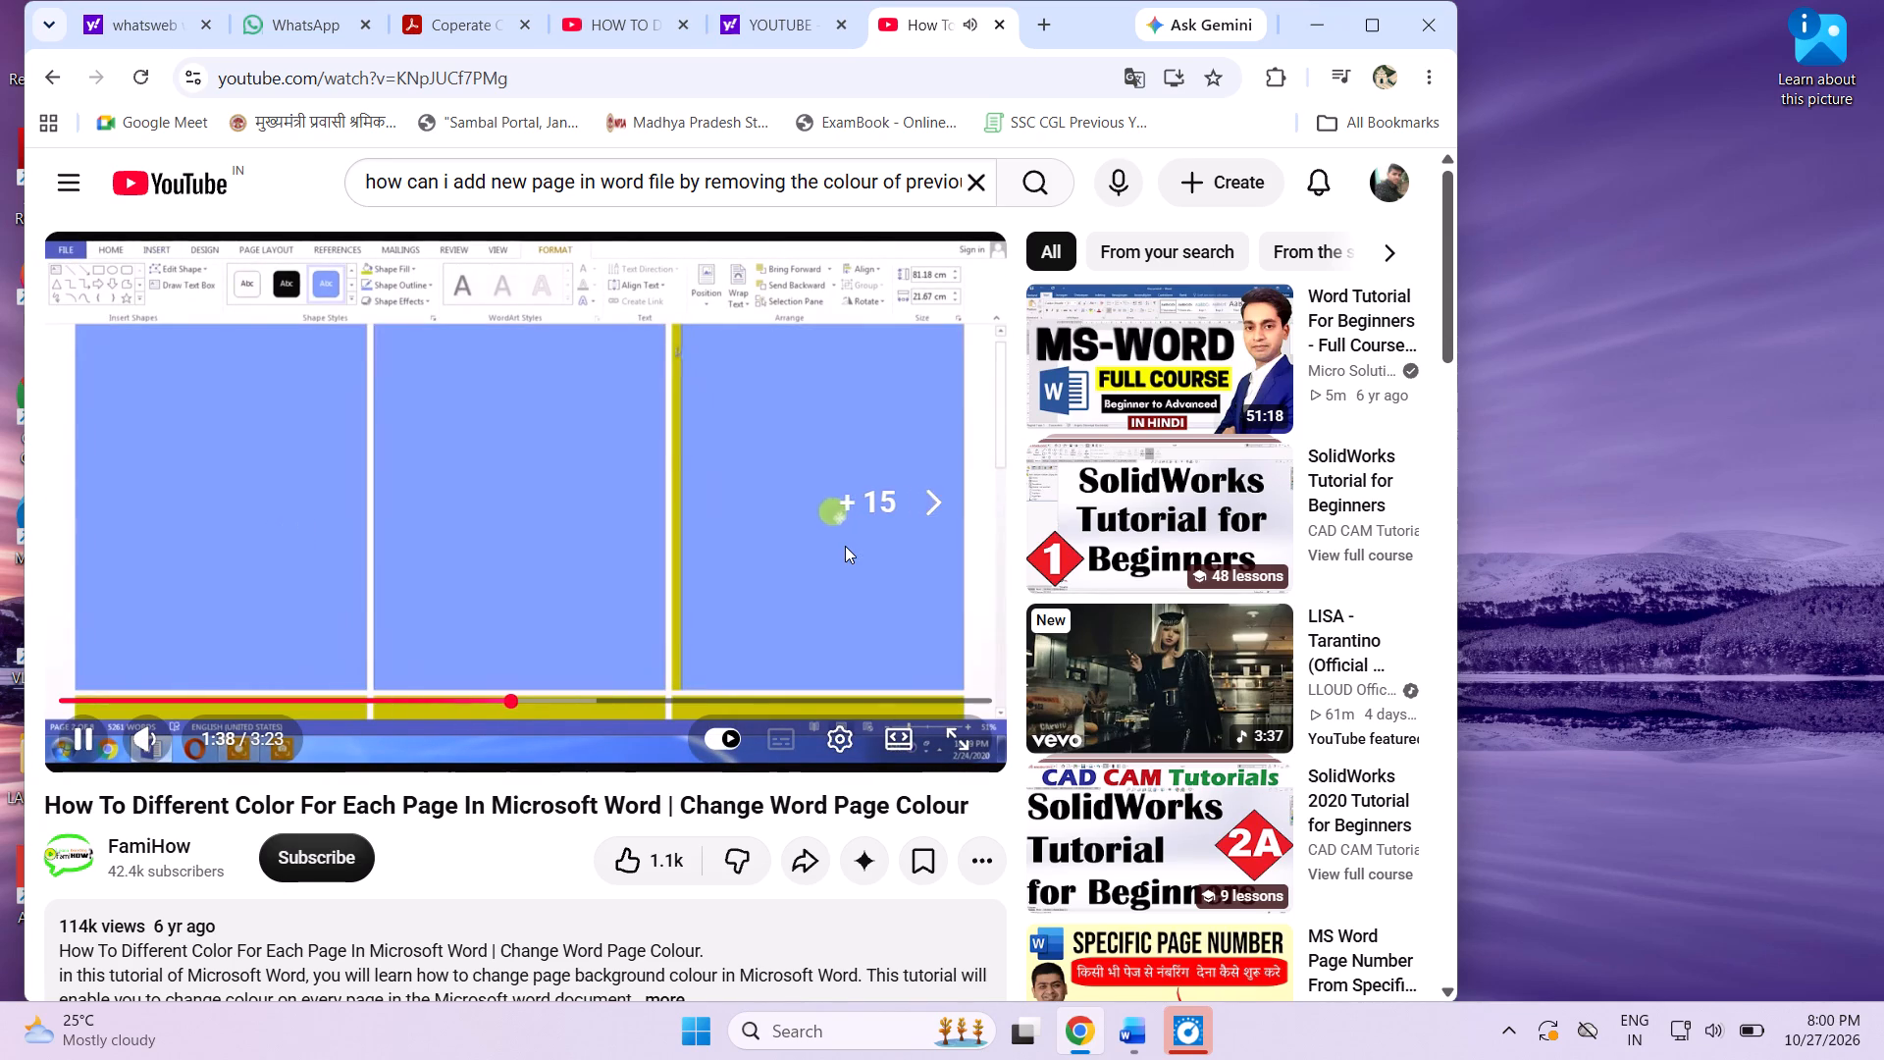
{"action": "key", "text": "Right"}
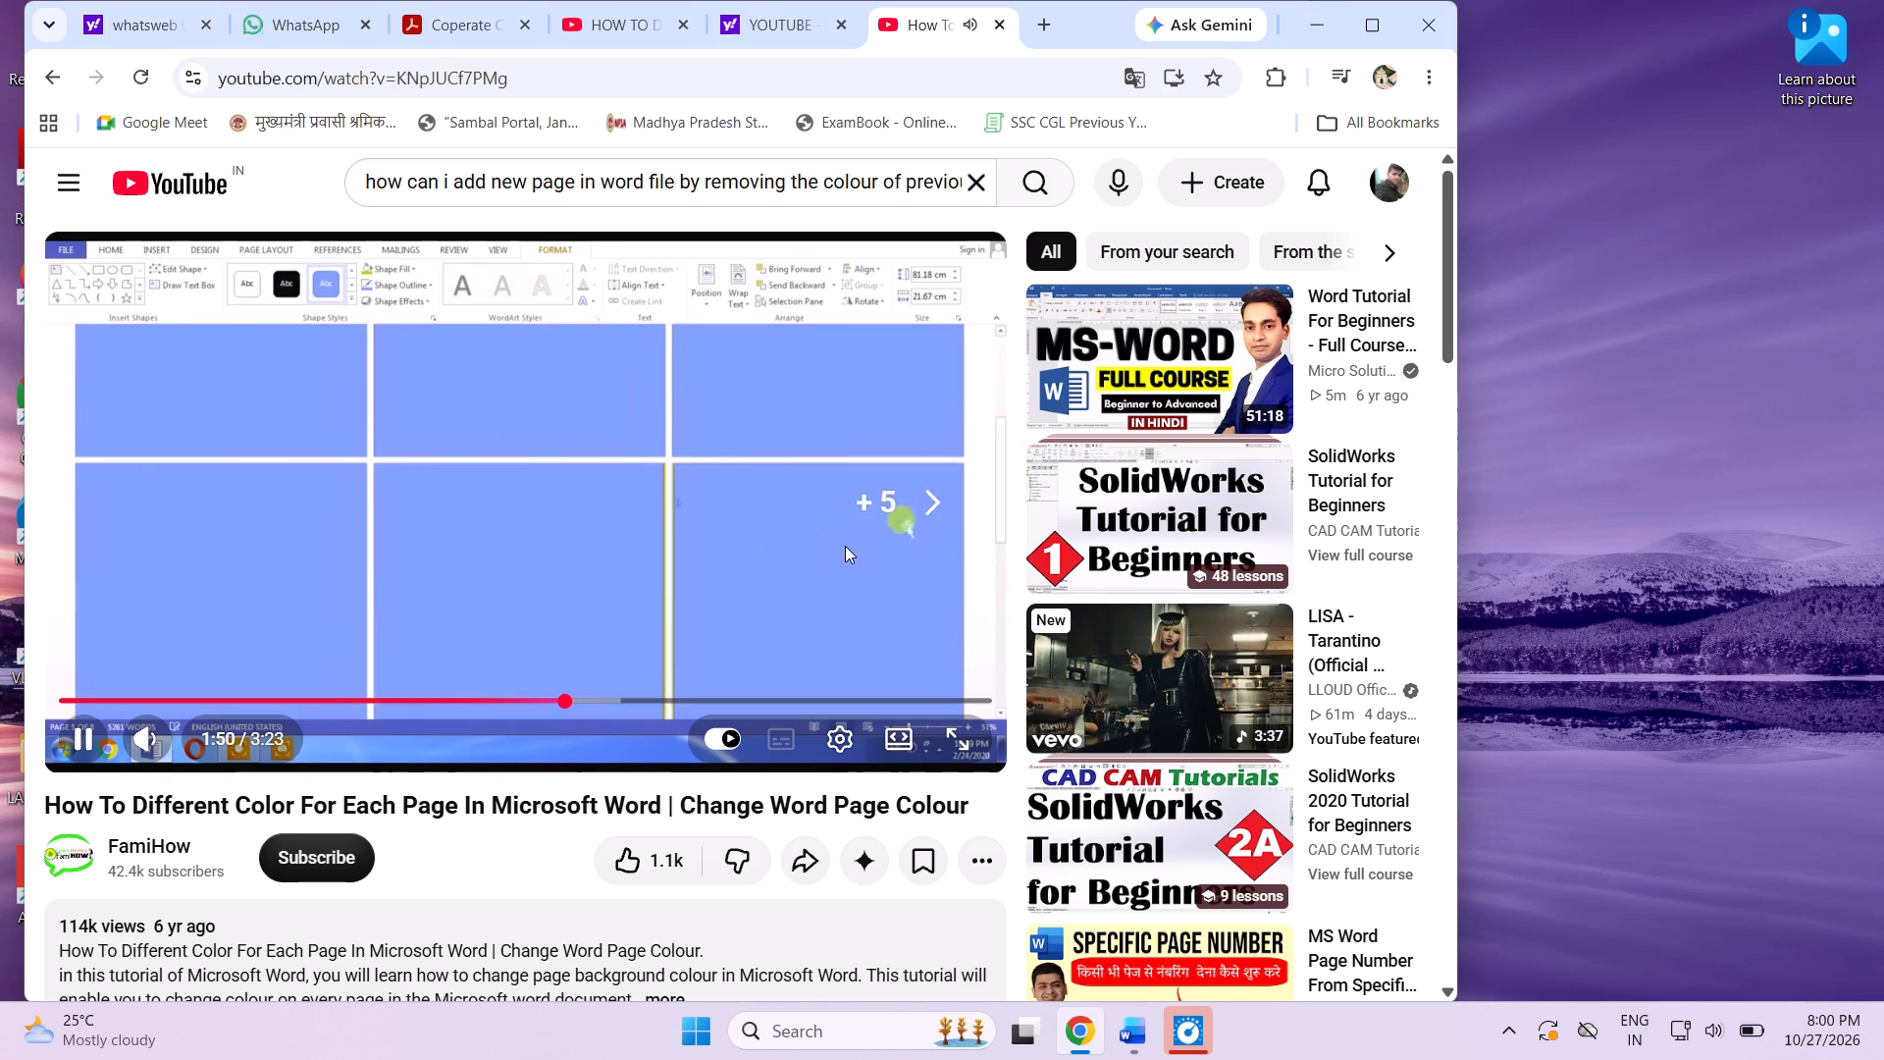
{"action": "key", "text": "Right"}
{"action": "key", "text": "Right"}
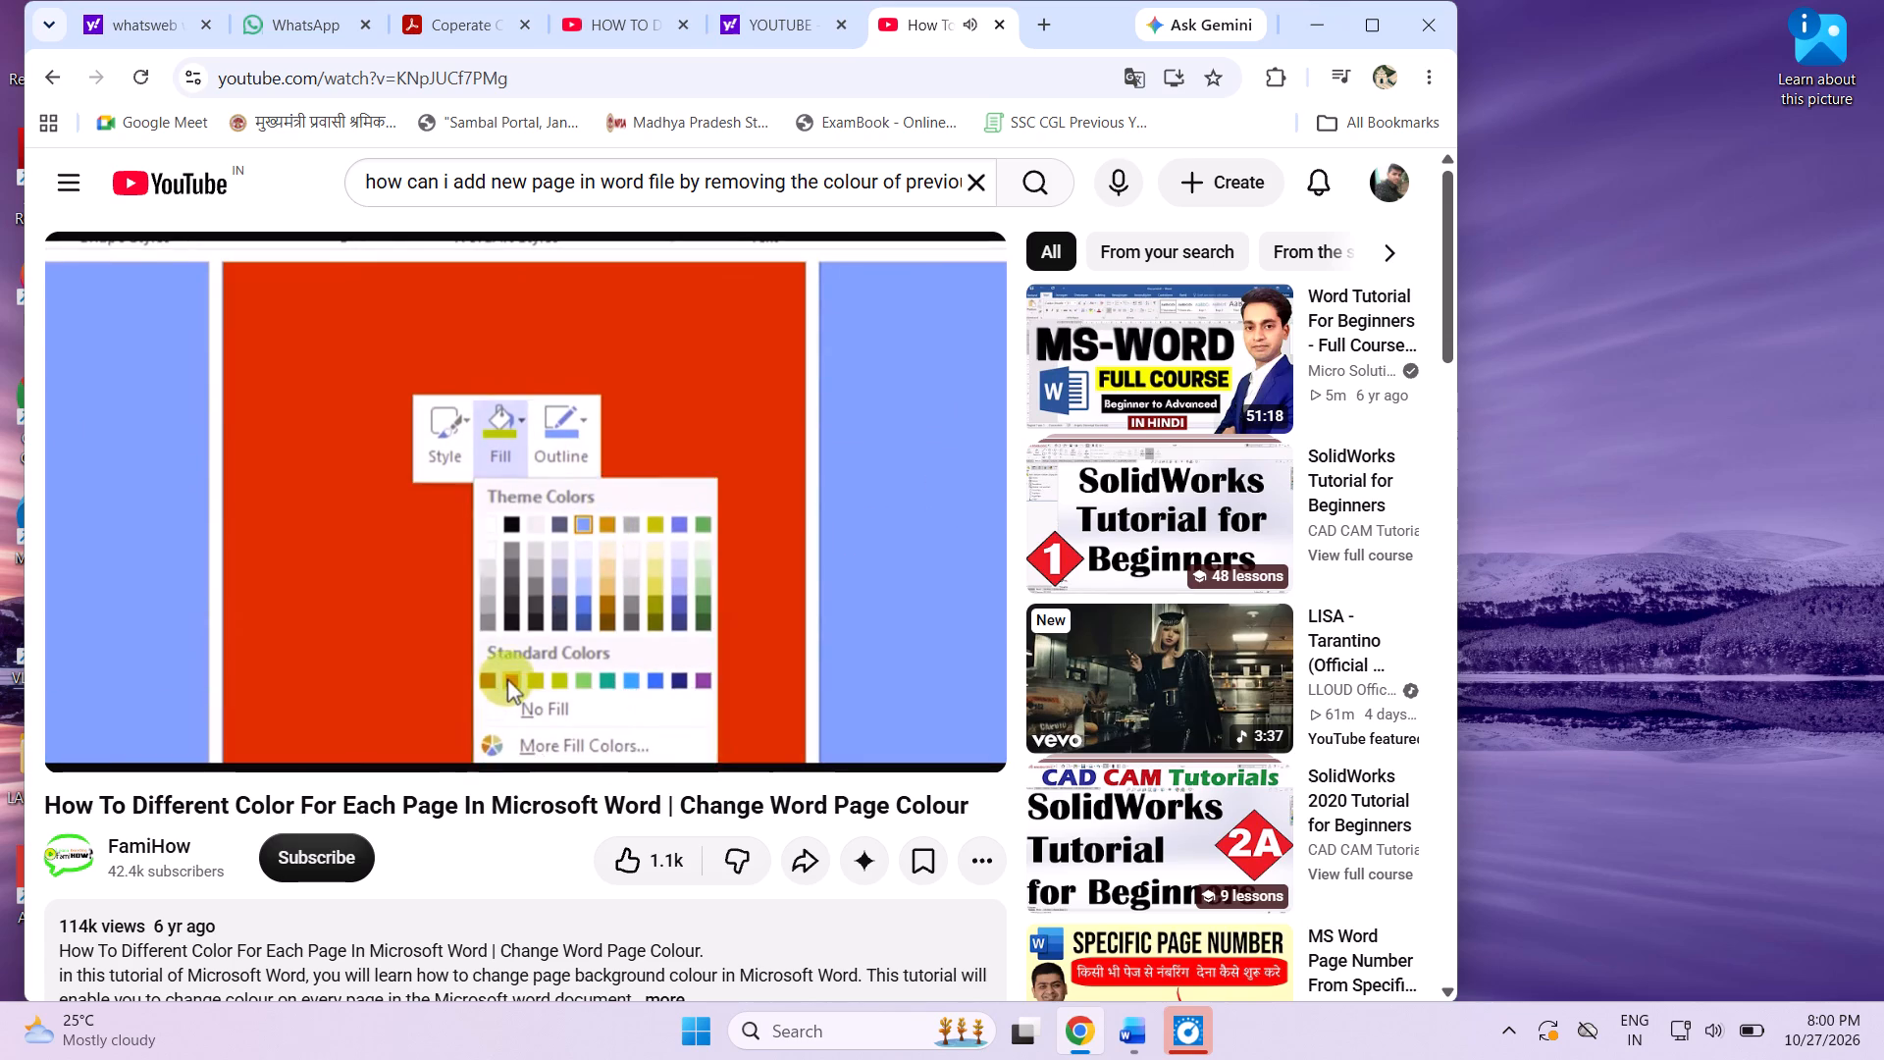
{"action": "key", "text": "Right"}
{"action": "key", "text": "Right"}
{"action": "key", "text": "Right"}
{"action": "key", "text": "Right"}
{"action": "key", "text": "Right"}
{"action": "key", "text": "Right"}
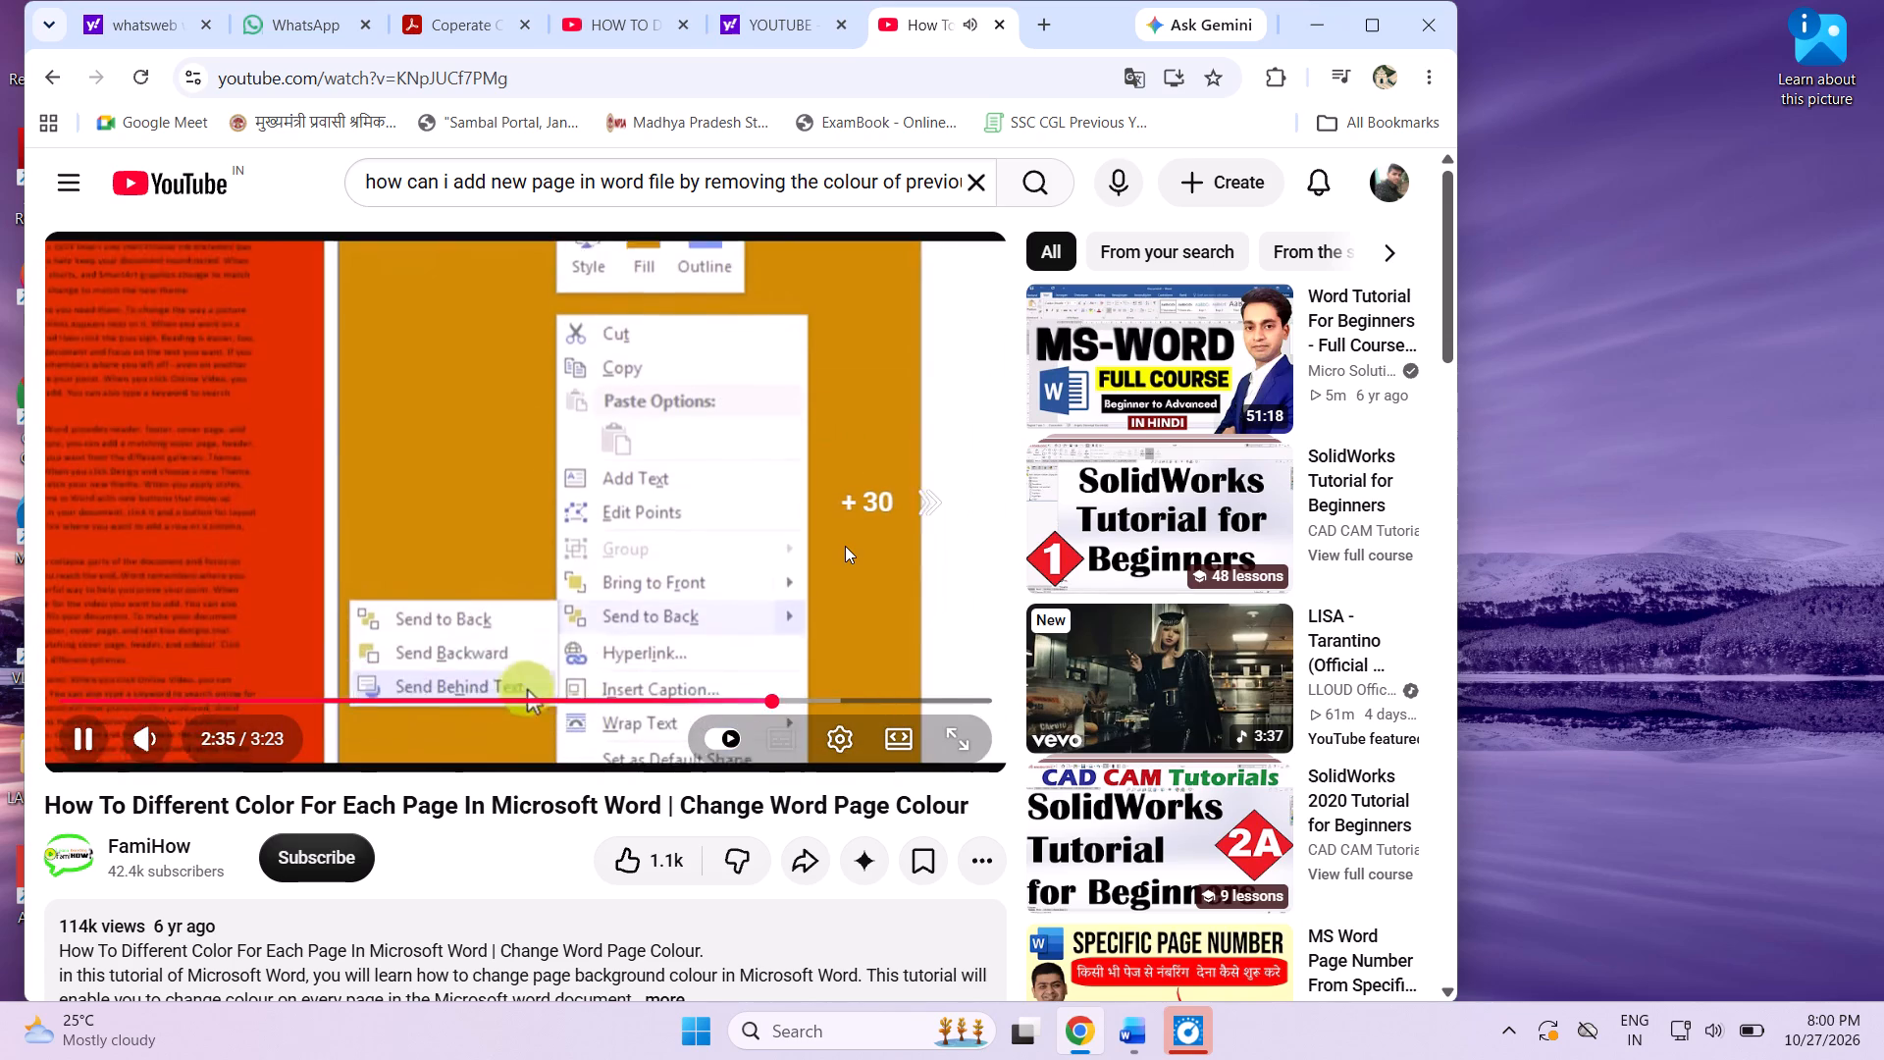
{"action": "key", "text": "Right"}
{"action": "key", "text": "Right"}
{"action": "key", "text": "Right"}
{"action": "key", "text": "Right"}
{"action": "key", "text": "Right"}
{"action": "key", "text": "Right"}
{"action": "key", "text": "Right"}
{"action": "key", "text": "Right"}
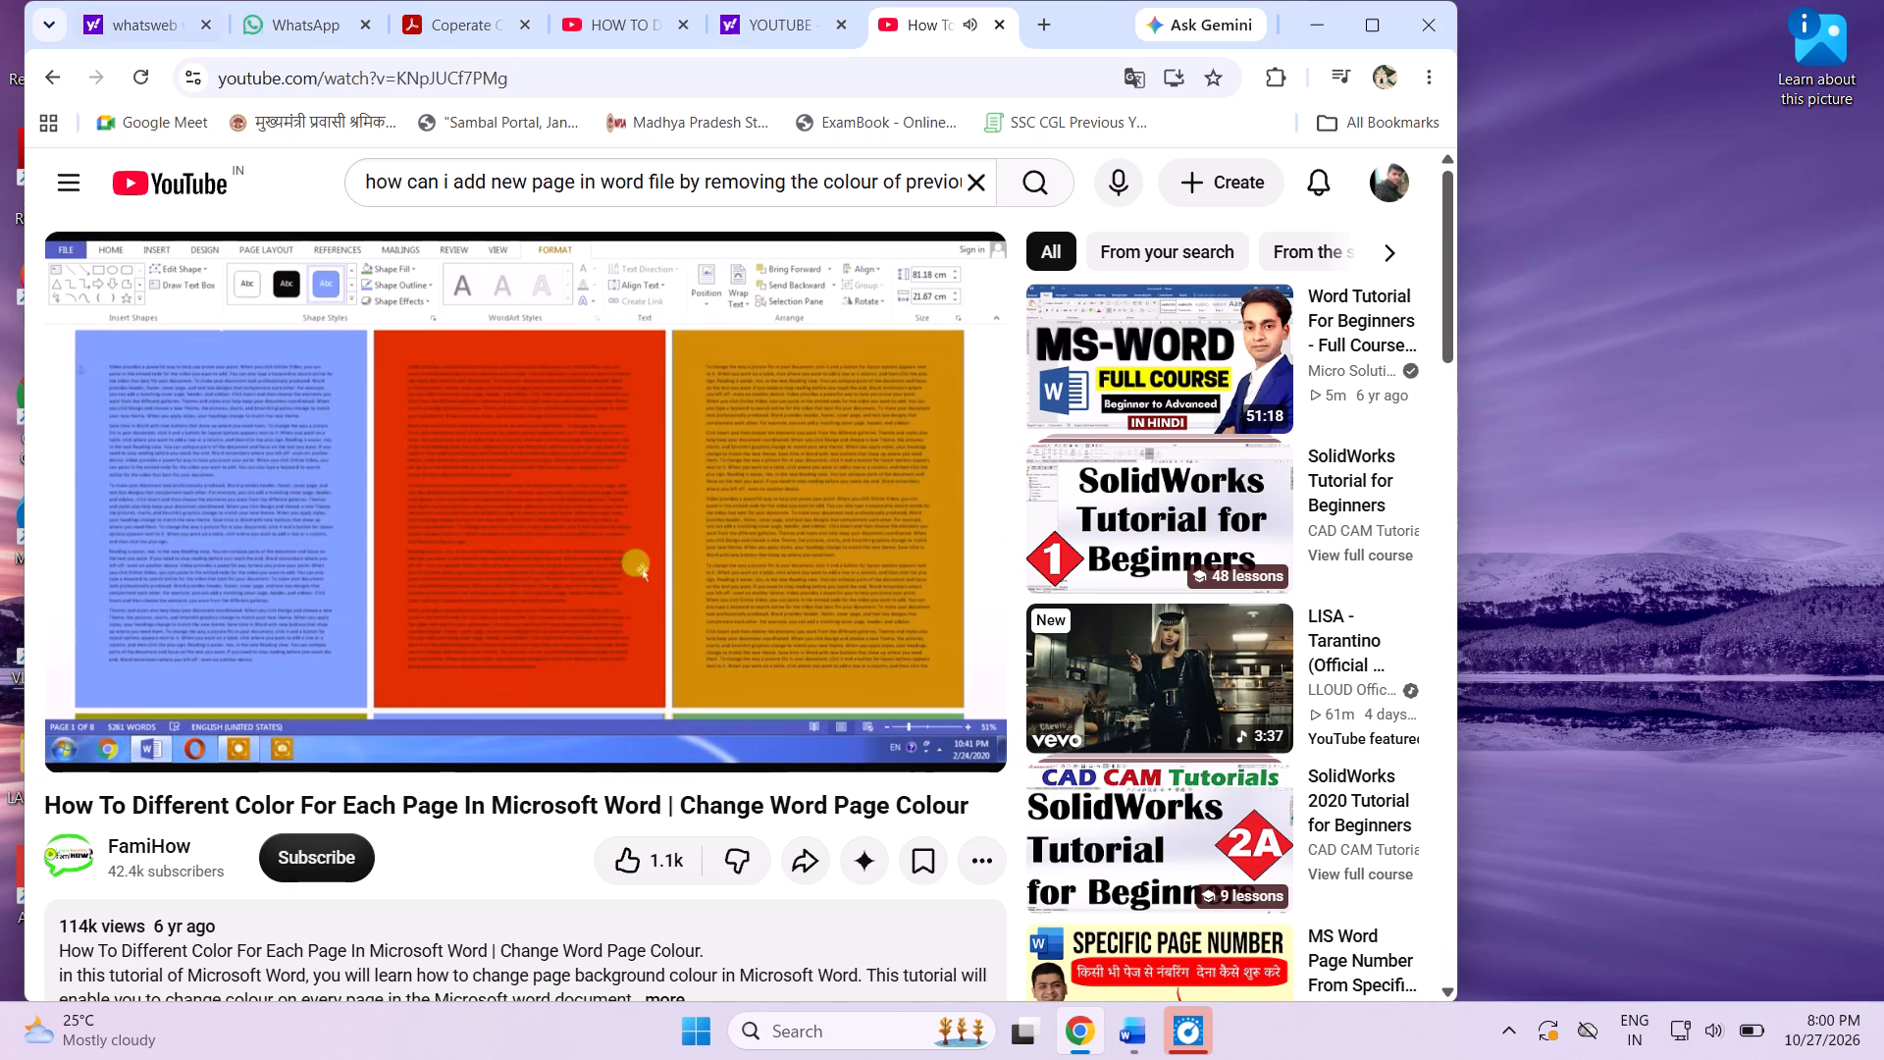
Return to the search results and open the Short "How To Color One Page In Microsoft ...".
{"action": "left_click", "coordinate": [59, 79]}
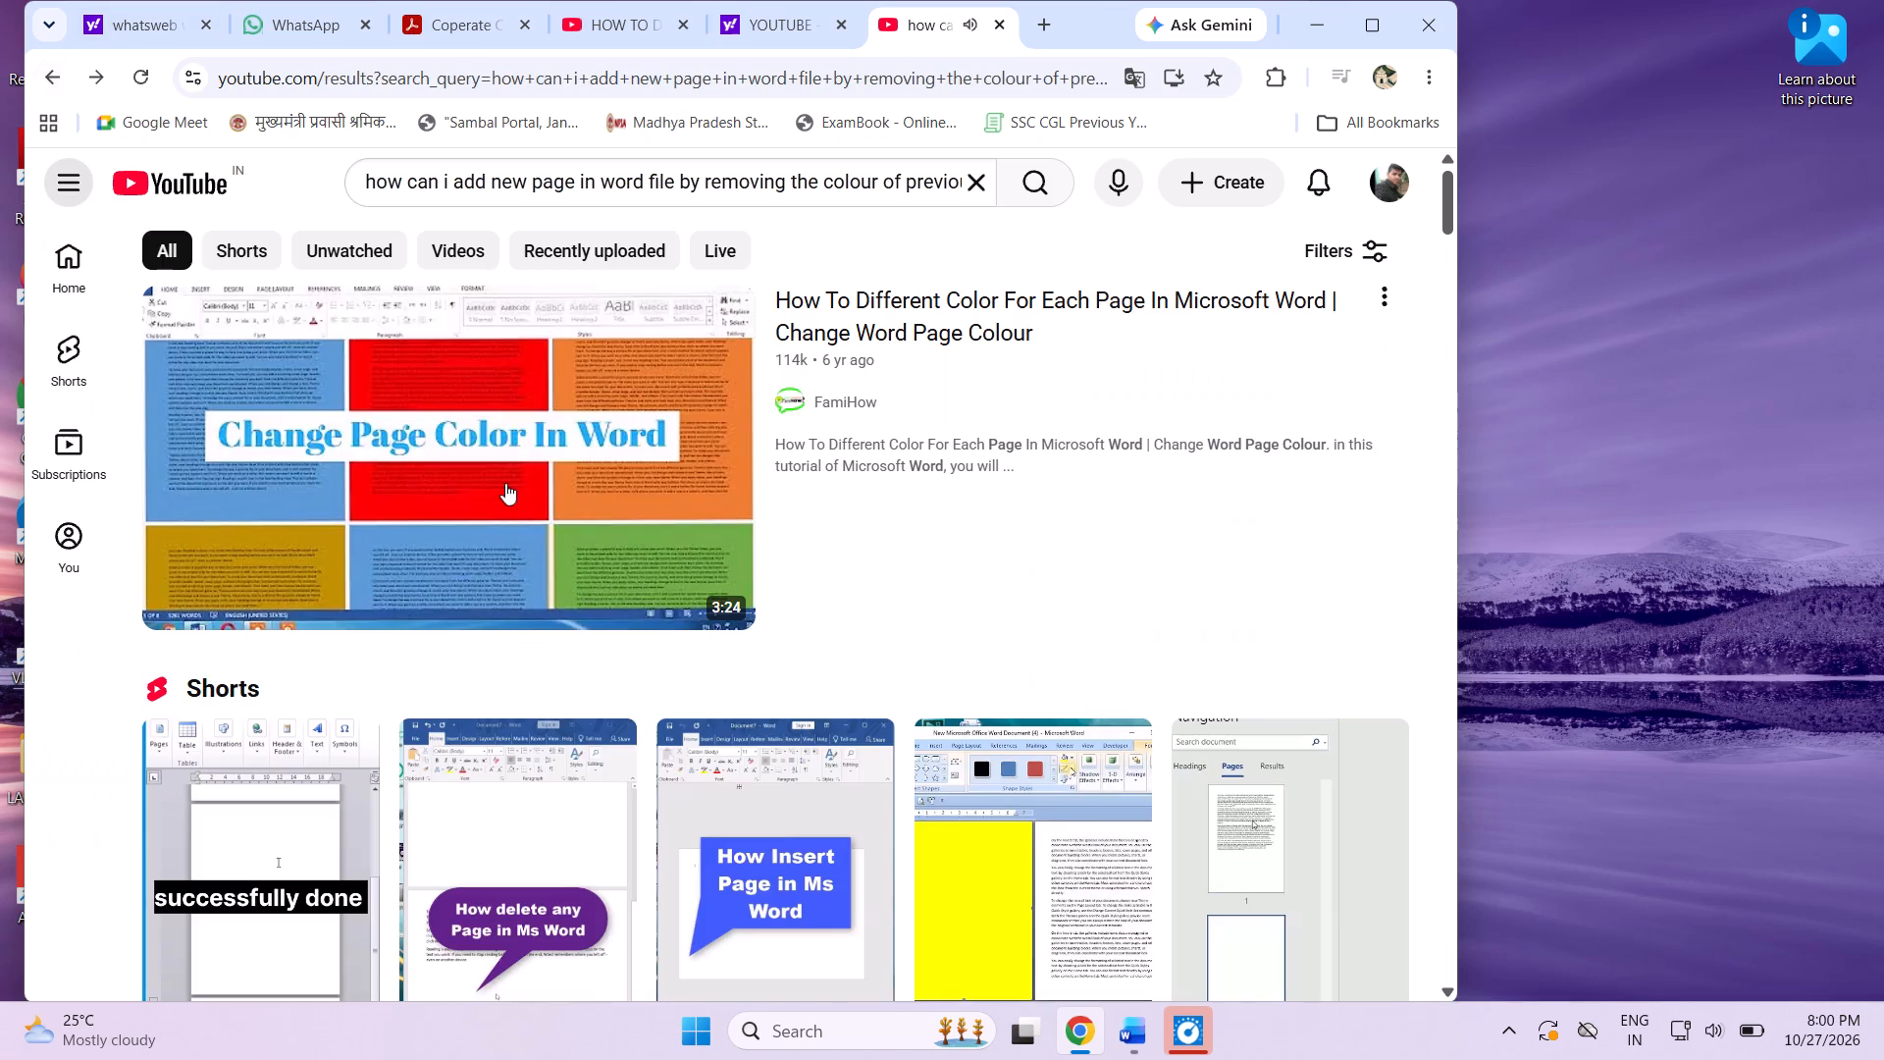
{"action": "scroll", "coordinate": [566, 495], "scroll_direction": "down", "scroll_amount": 7}
{"action": "scroll", "coordinate": [552, 495], "scroll_direction": "up", "scroll_amount": 5}
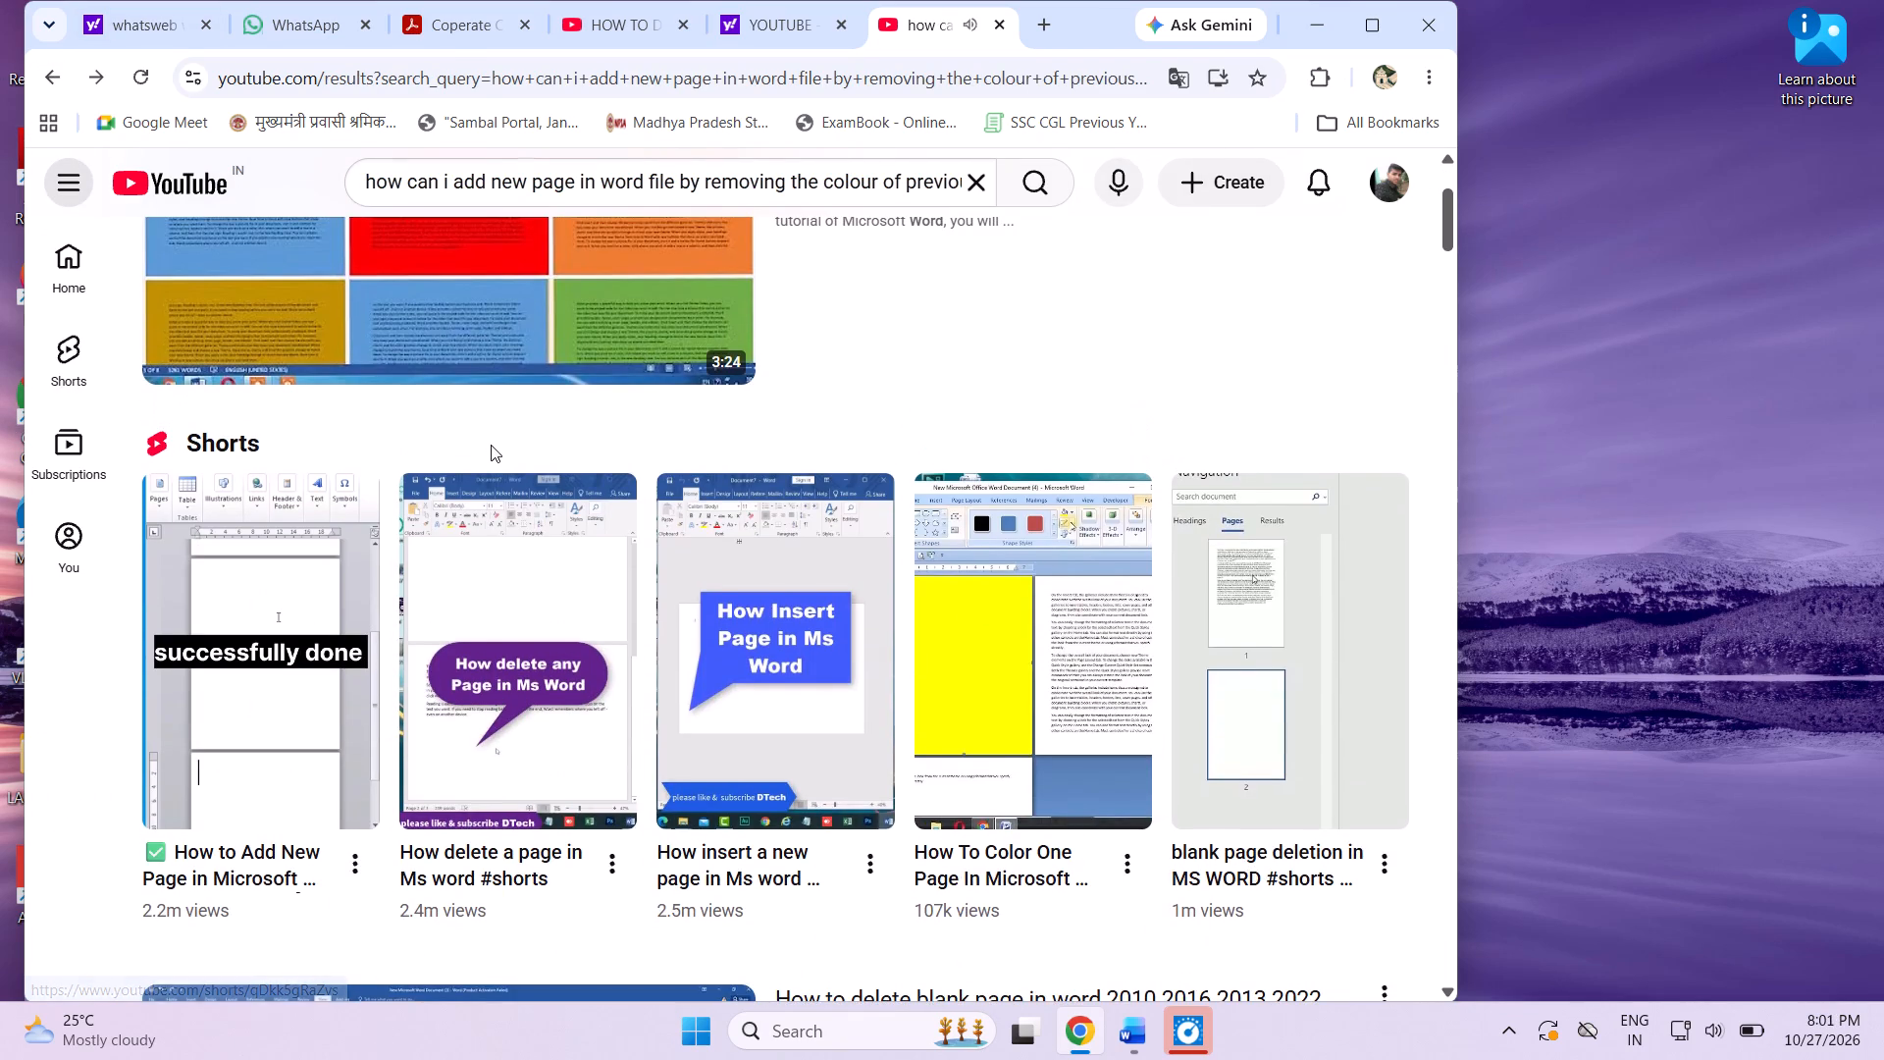
{"action": "scroll", "coordinate": [491, 446], "scroll_direction": "down", "scroll_amount": 1}
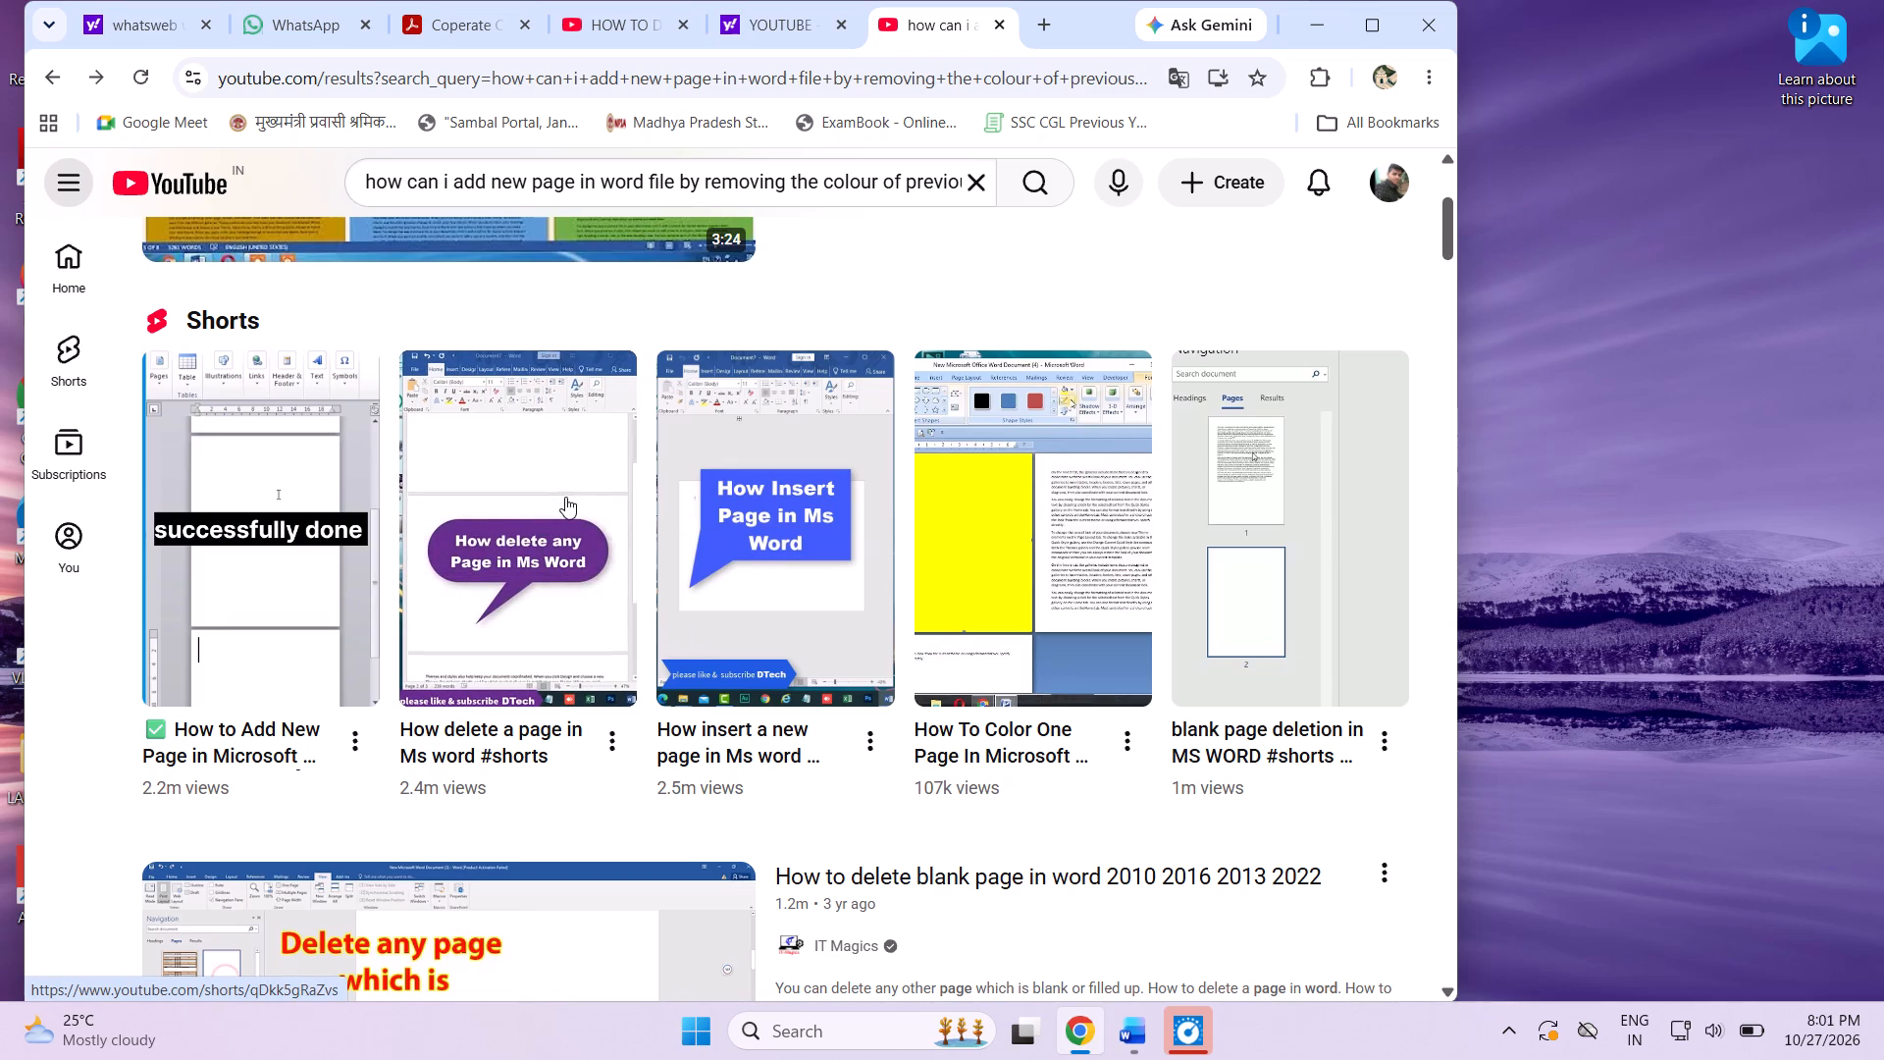
{"action": "left_click", "coordinate": [986, 581]}
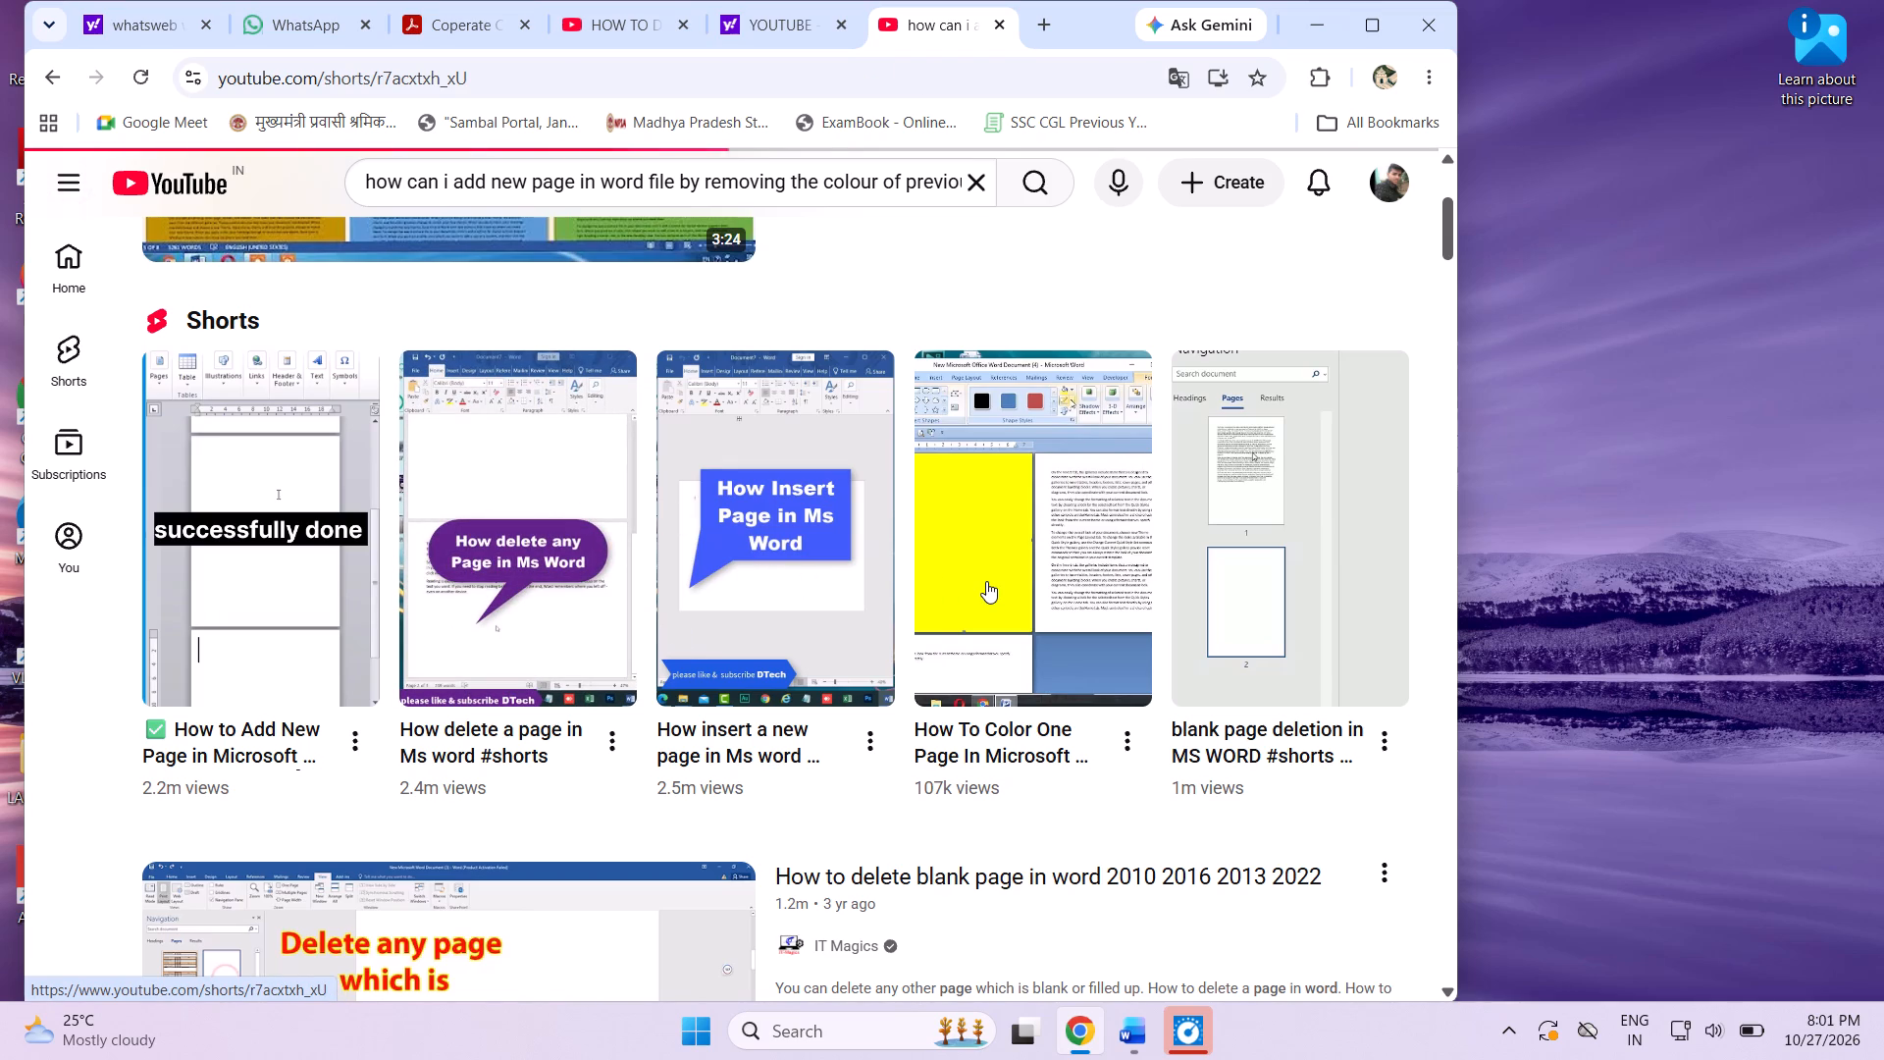
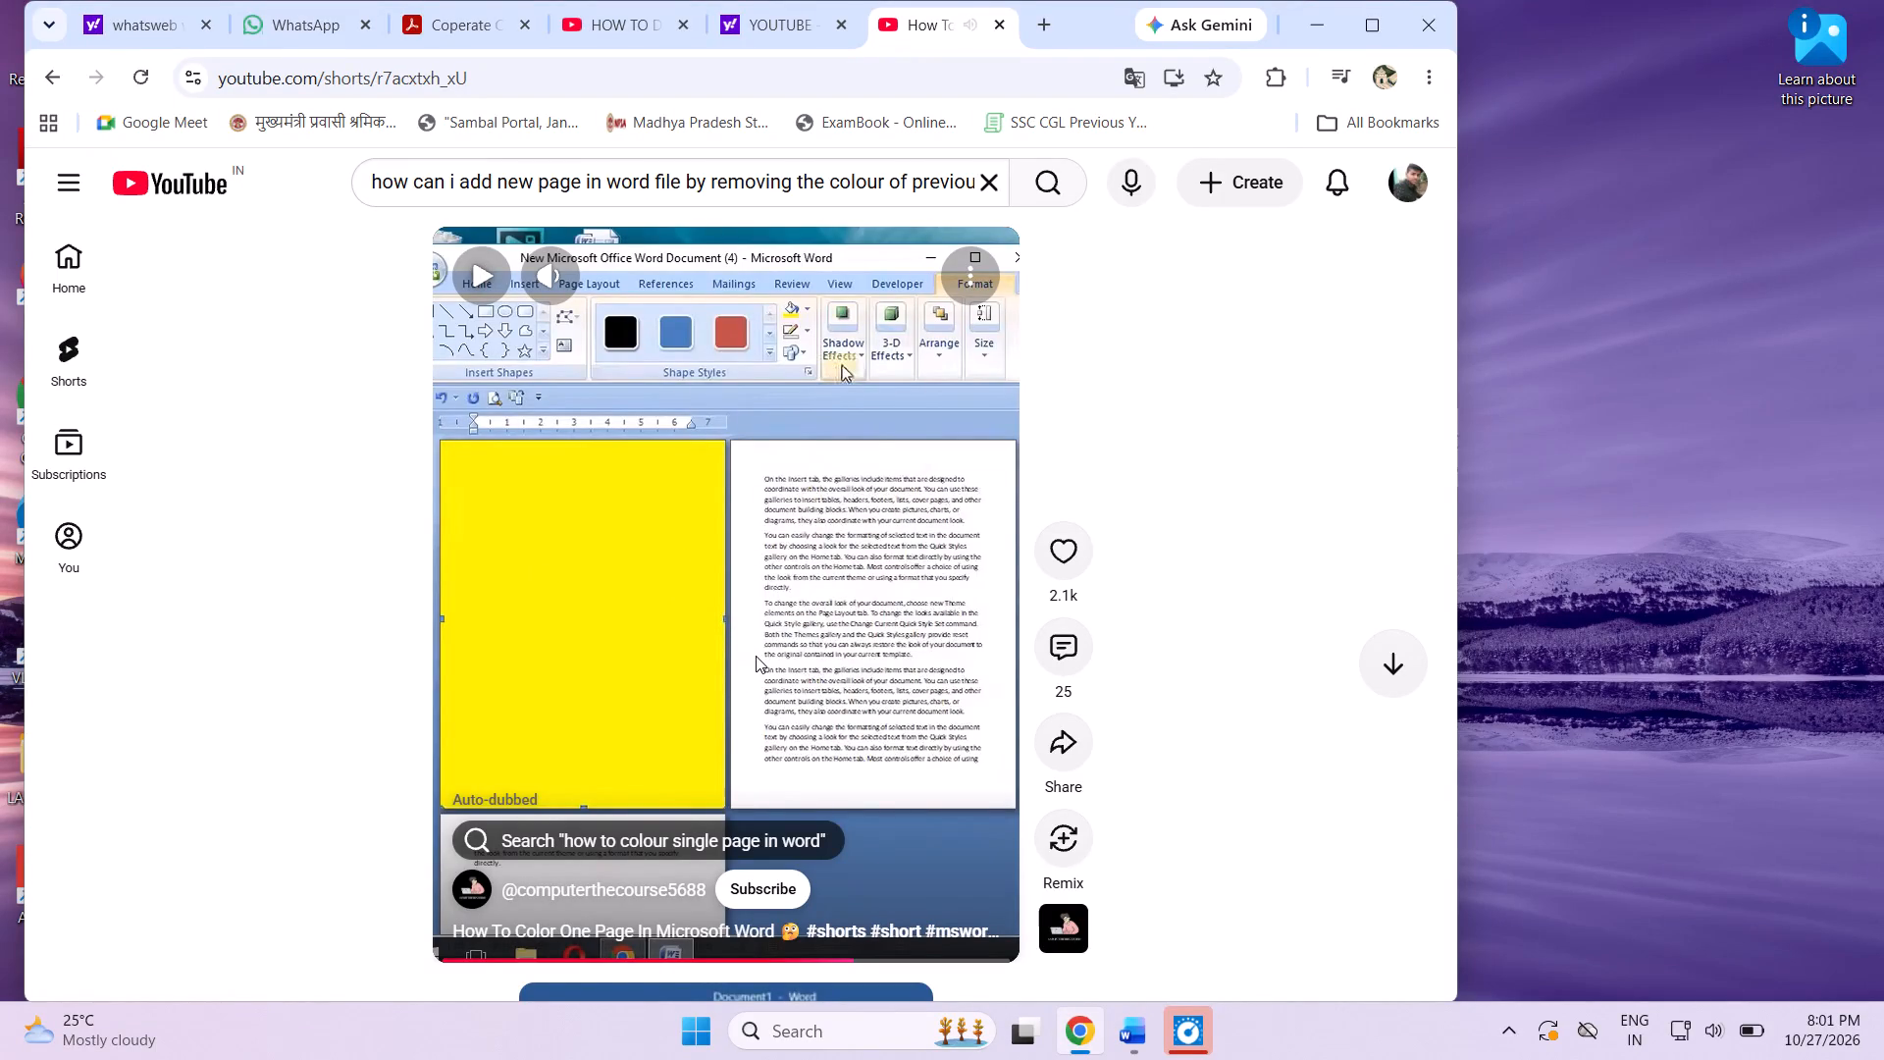
Watch the rest of the Short in stages, following how text wrapping is used to place the yellow rectangle behind the text.
{"action": "left_click", "coordinate": [756, 656]}
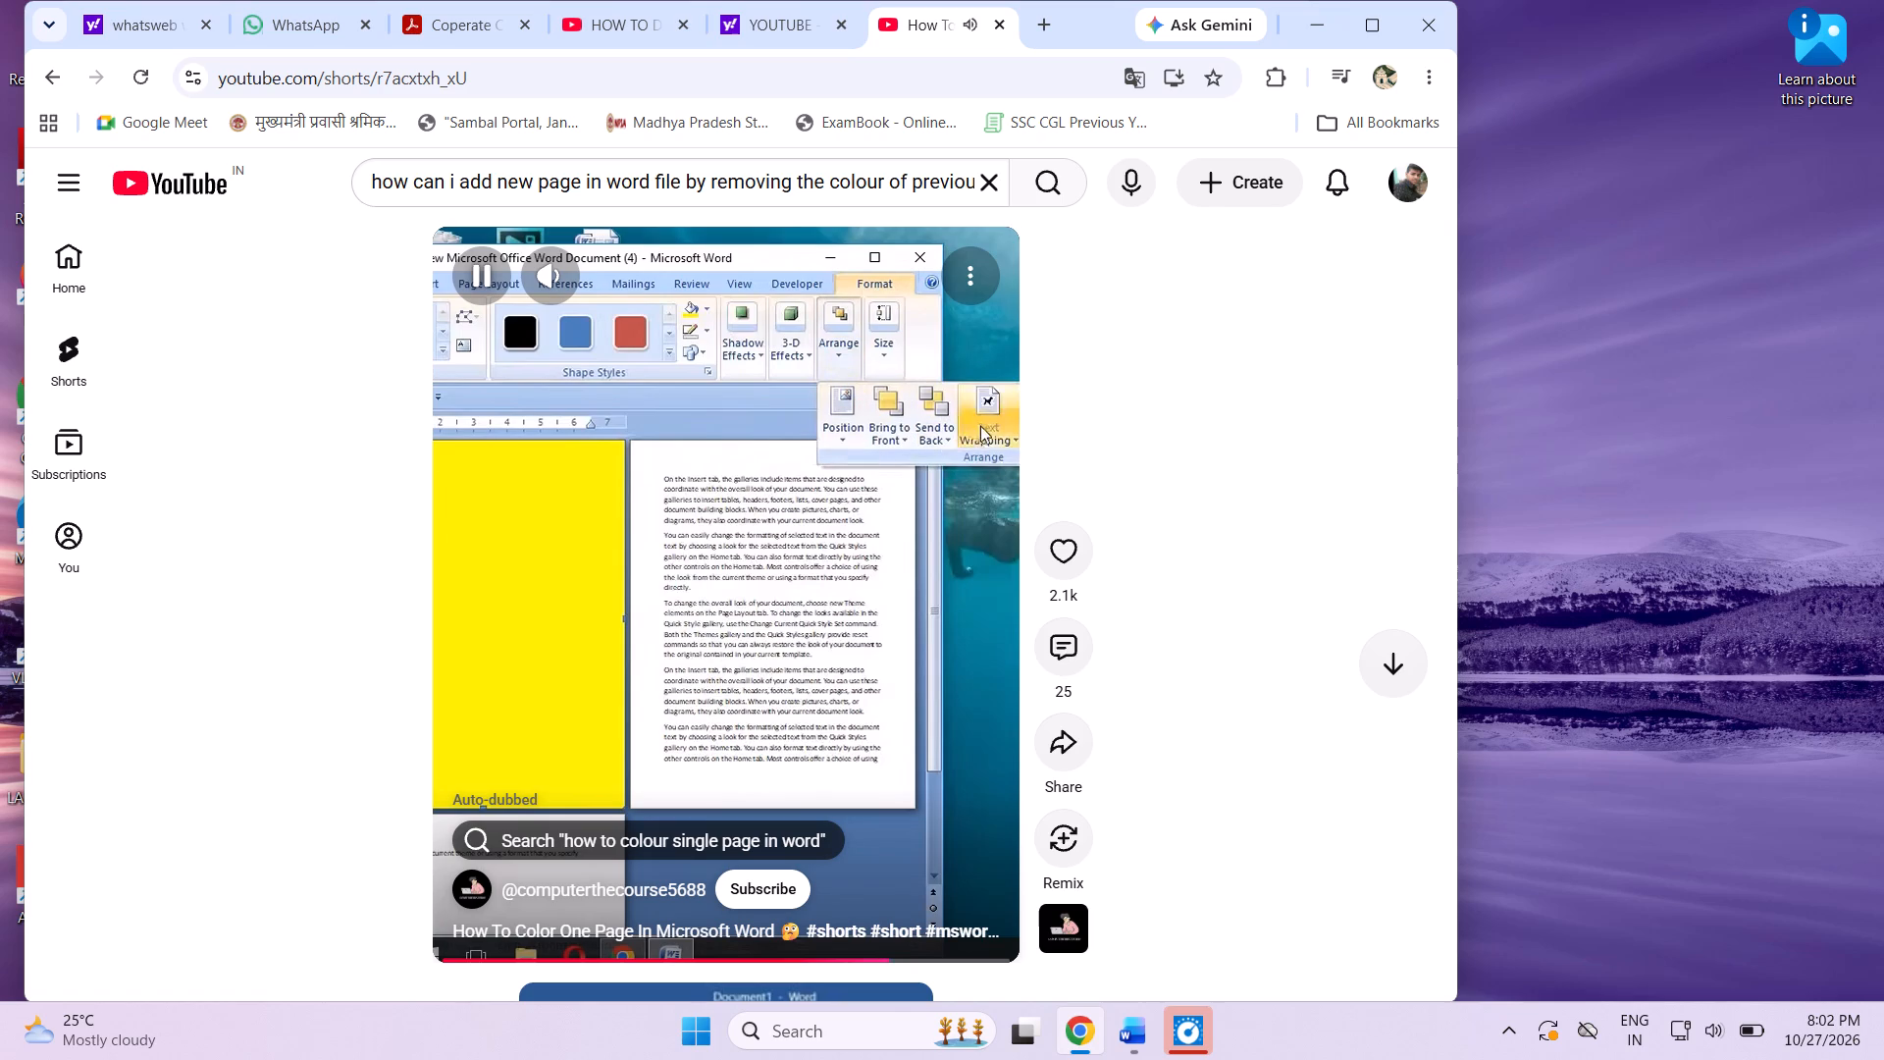
{"action": "left_click", "coordinate": [717, 661]}
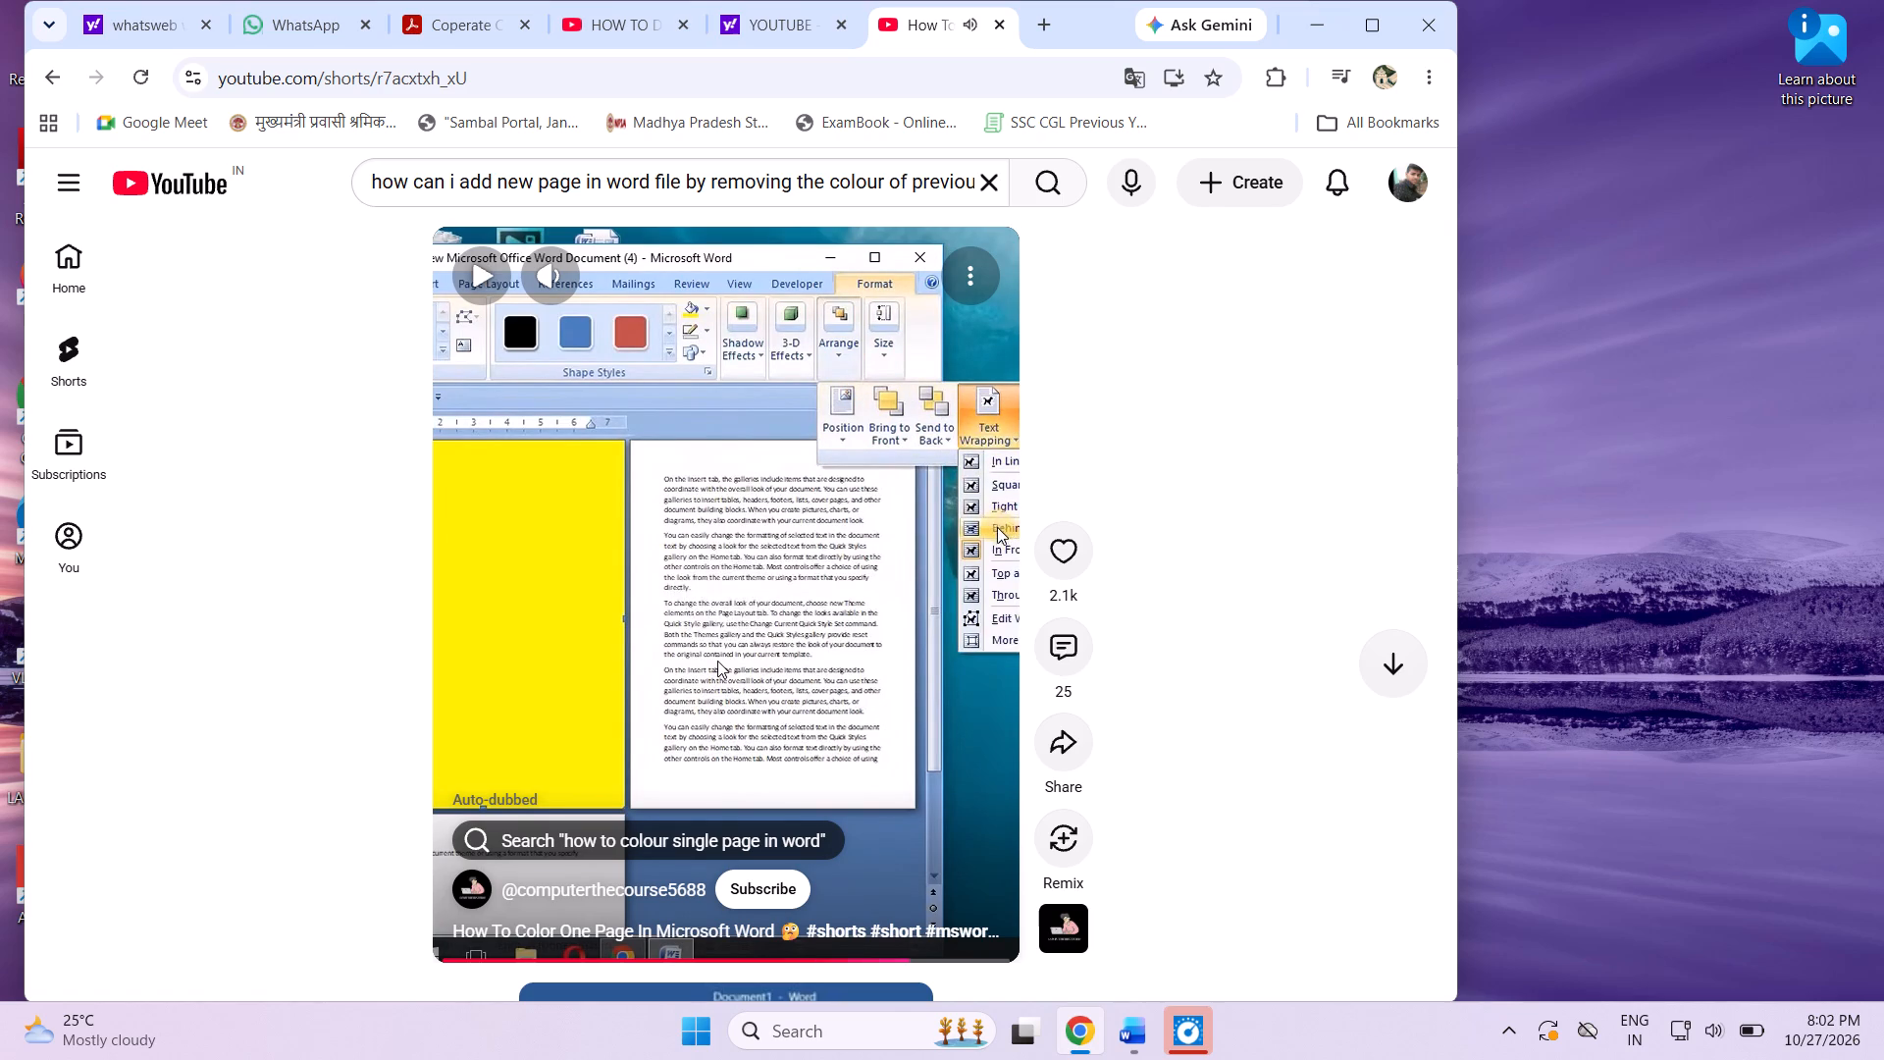
{"action": "left_click", "coordinate": [717, 661]}
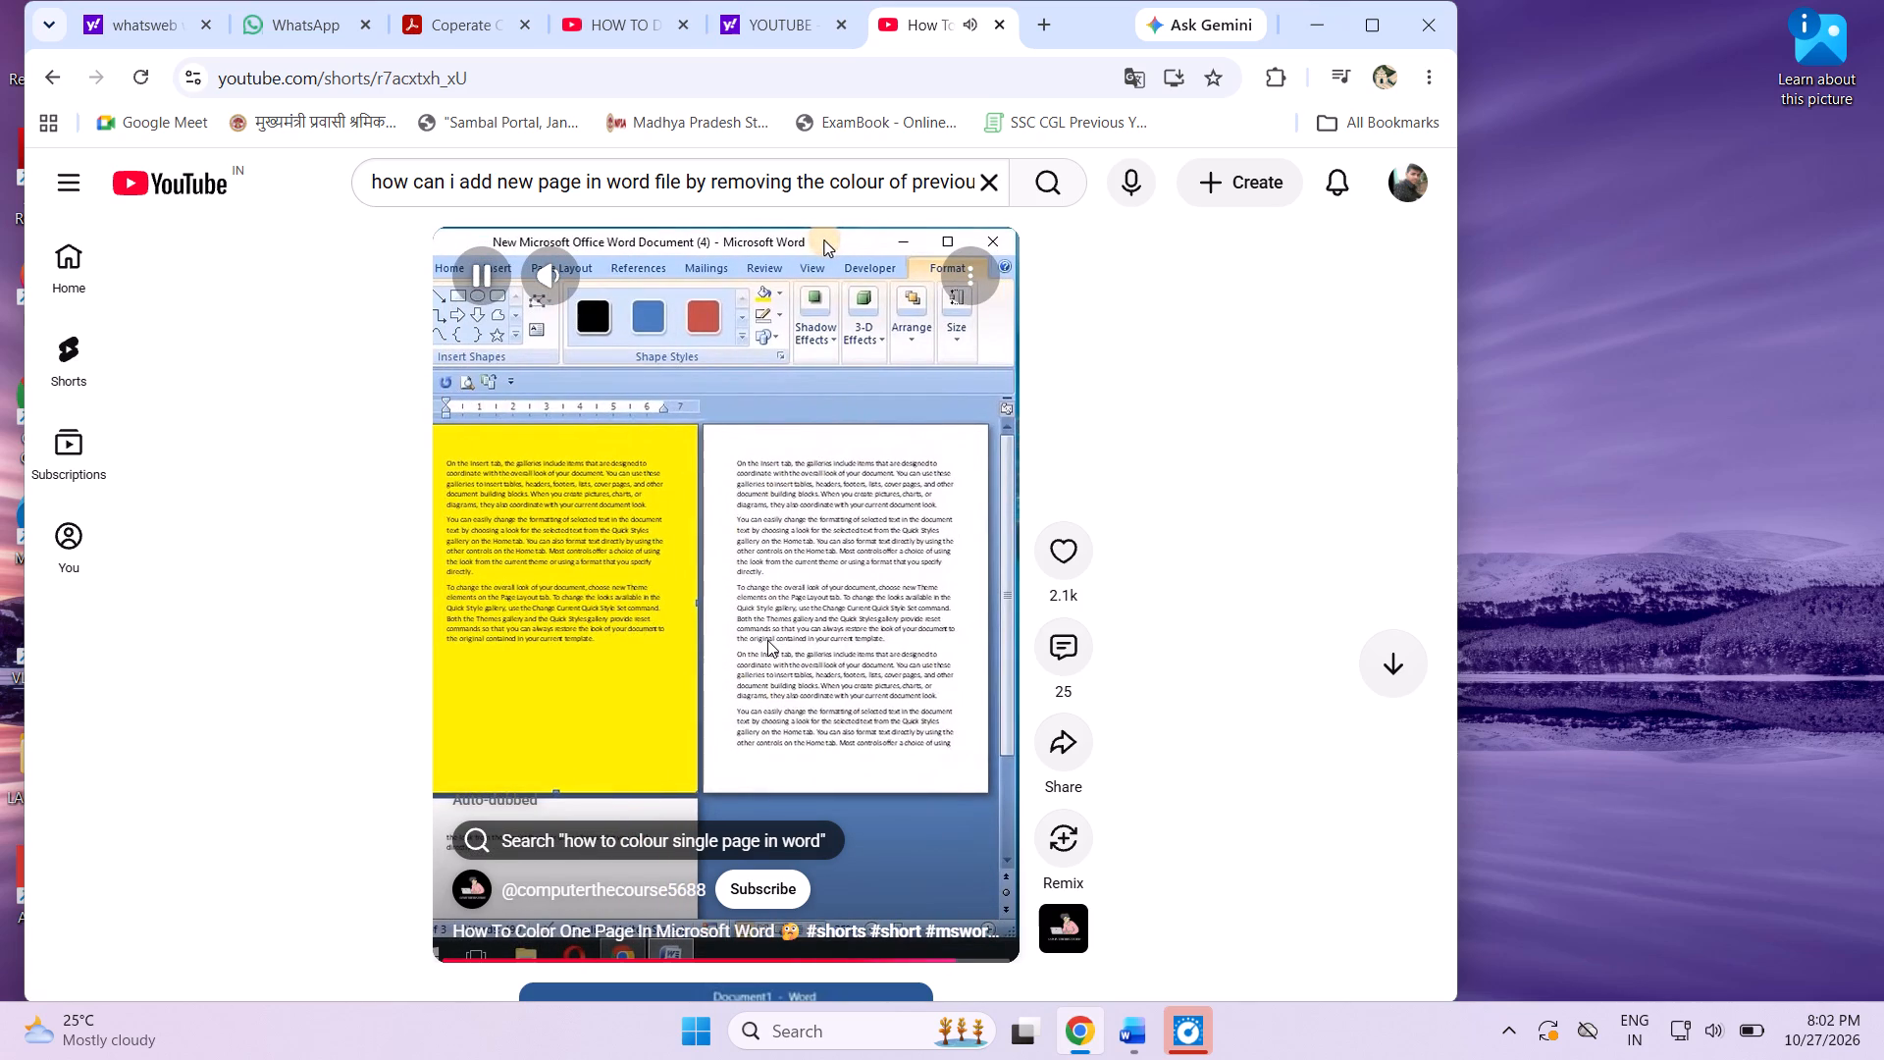
{"action": "left_click", "coordinate": [743, 651]}
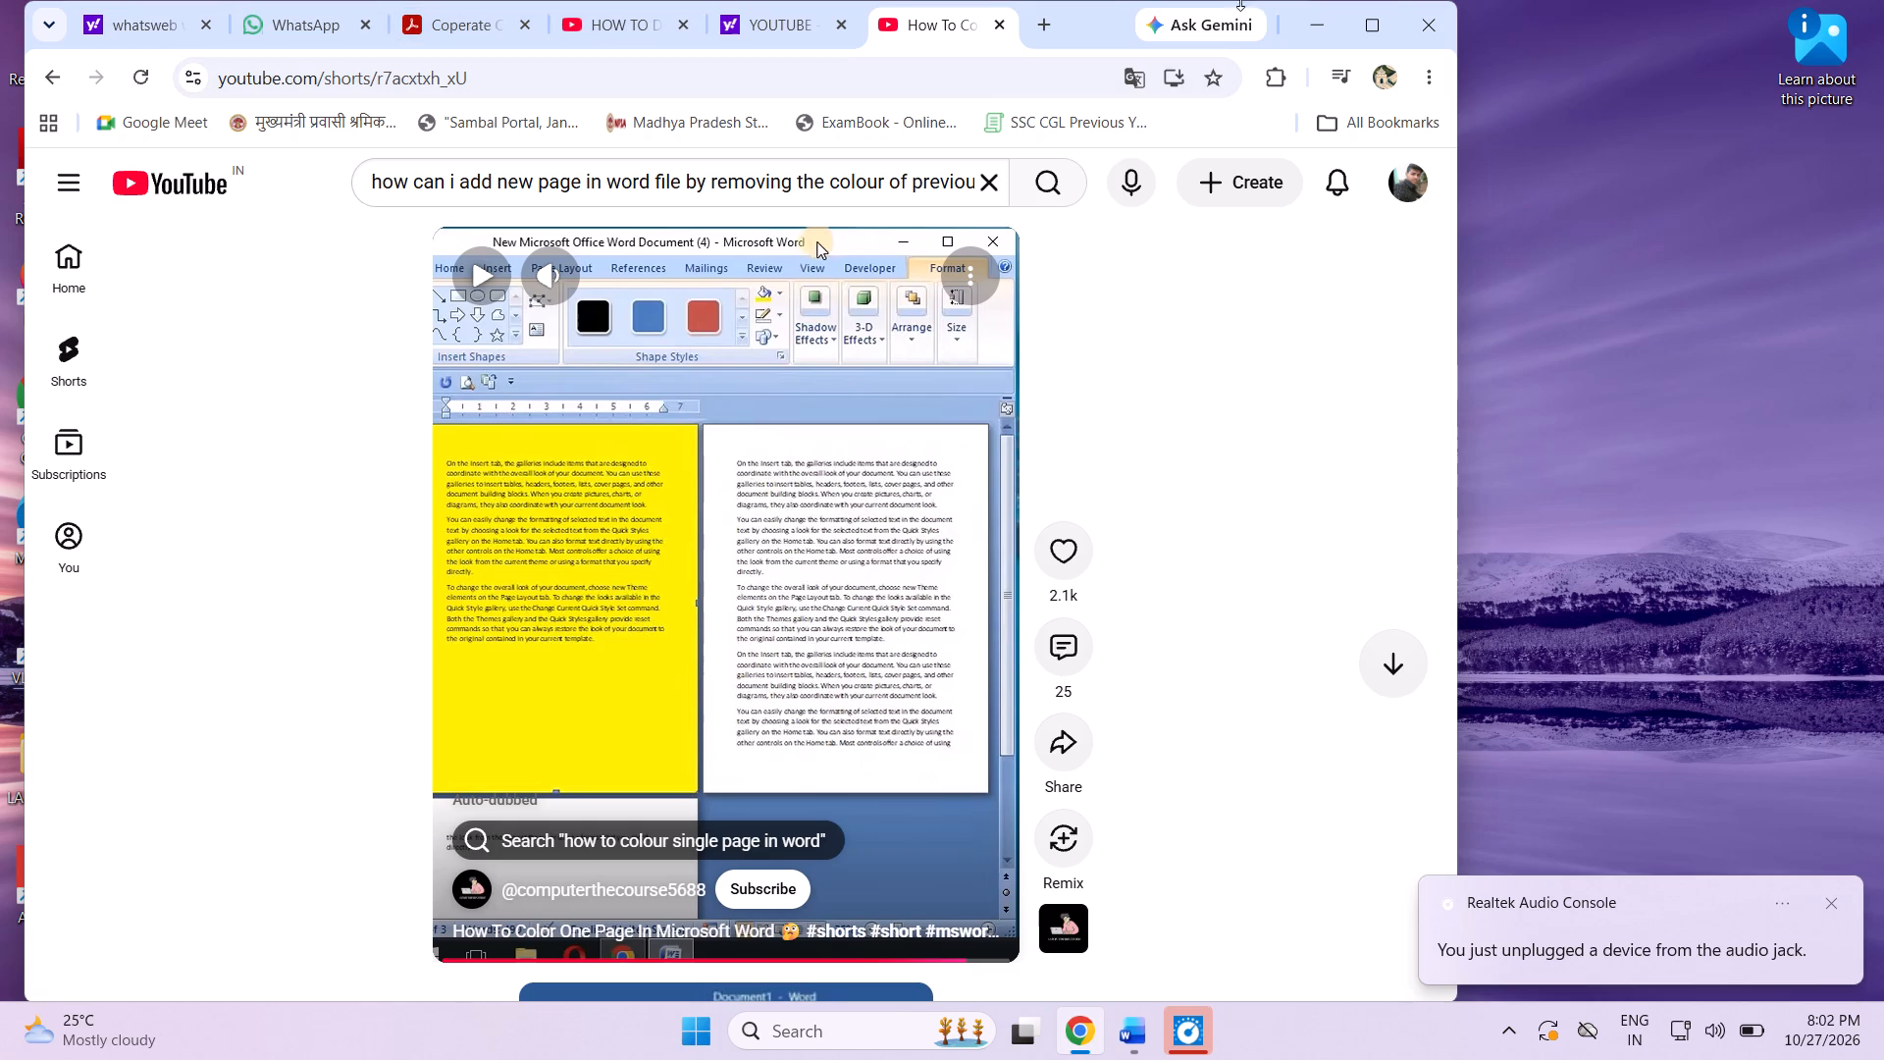
Close the Short and the Realtek Audio Console, and switch to Document1 in Word.
{"action": "left_click", "coordinate": [1002, 20]}
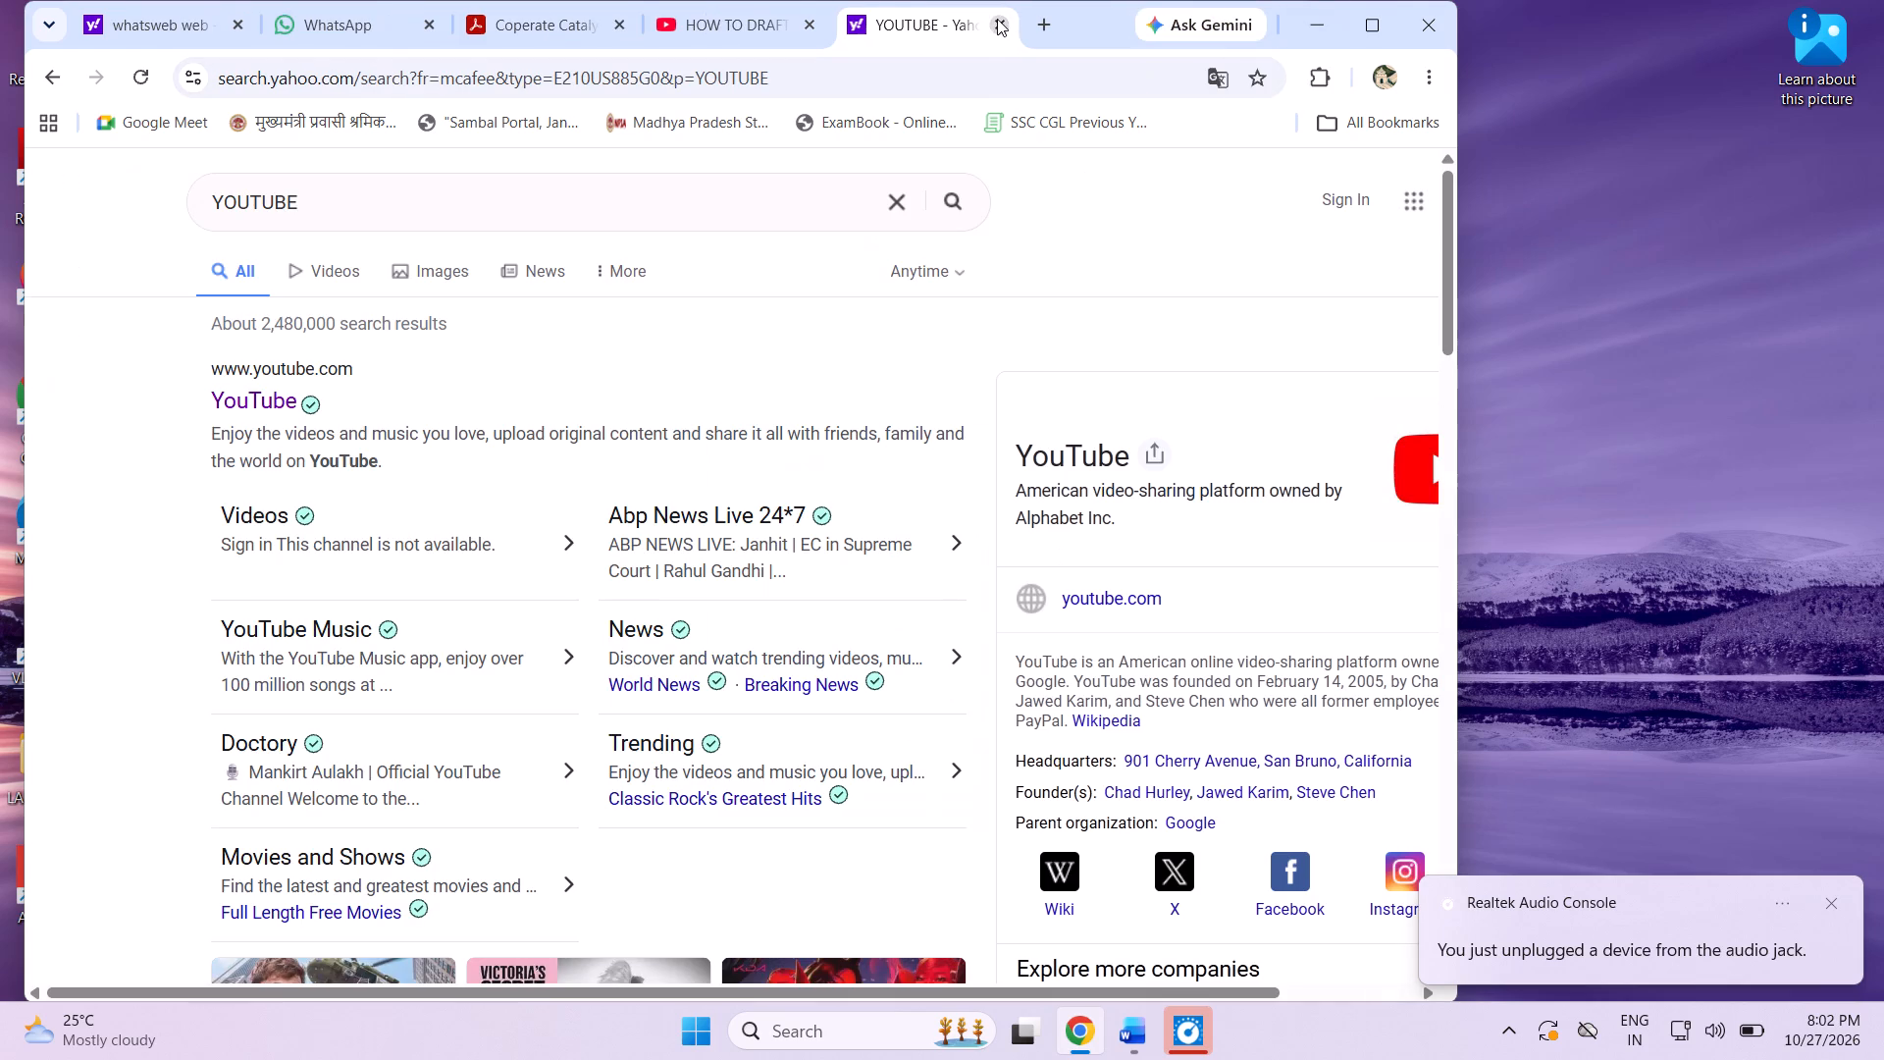
{"action": "left_click", "coordinate": [701, 12]}
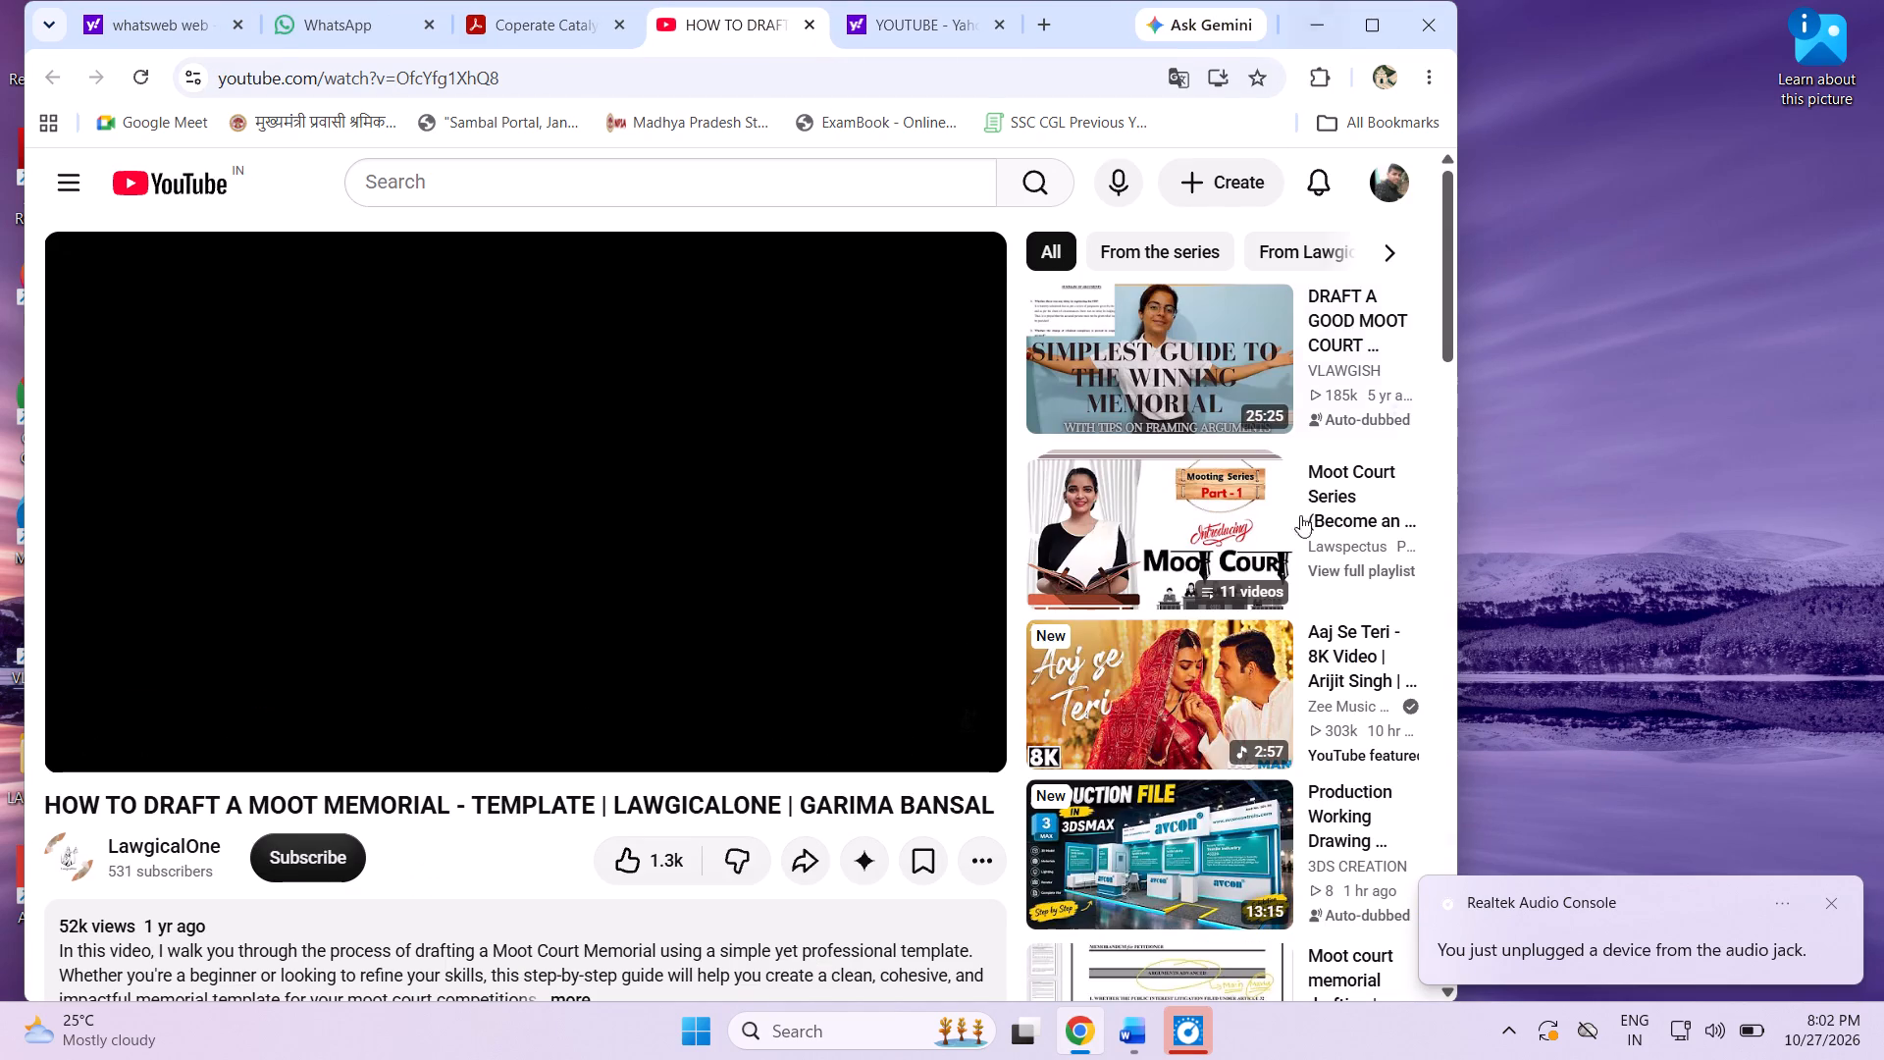
{"action": "left_click", "coordinate": [1140, 1047]}
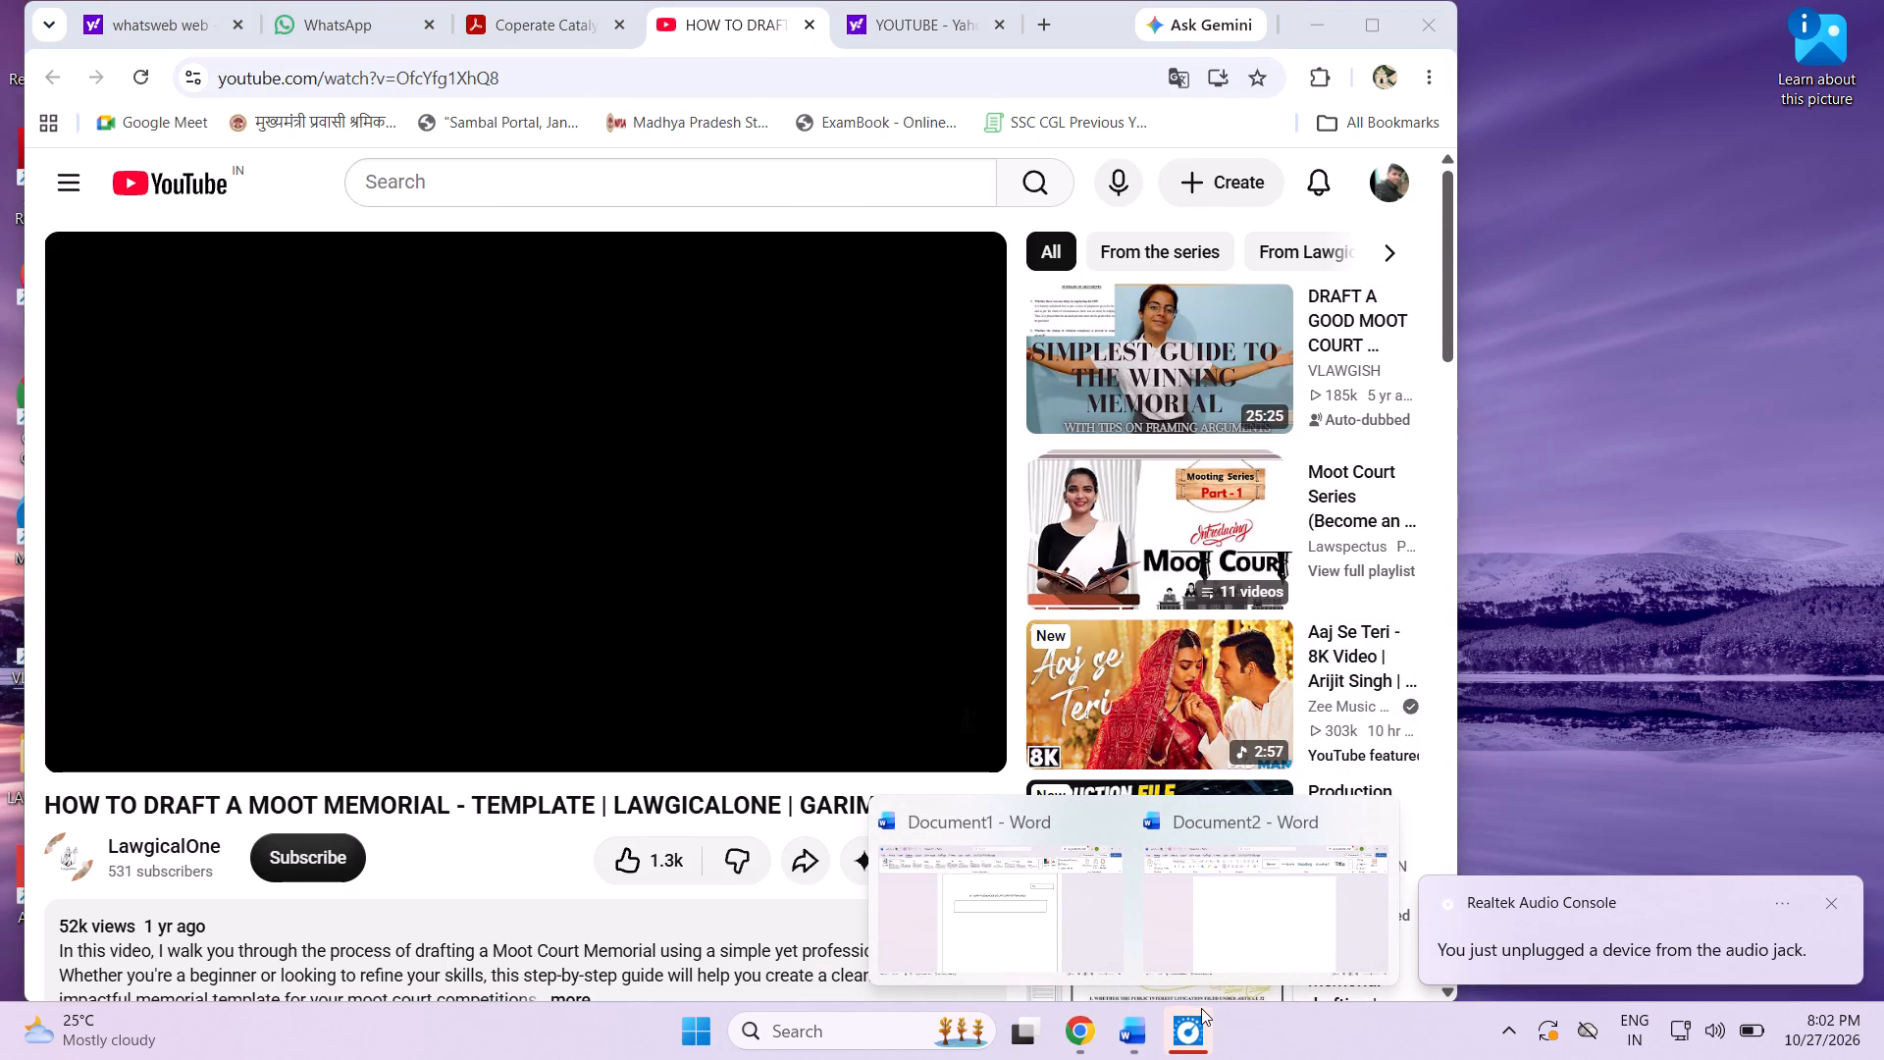
{"action": "left_click", "coordinate": [1190, 1034]}
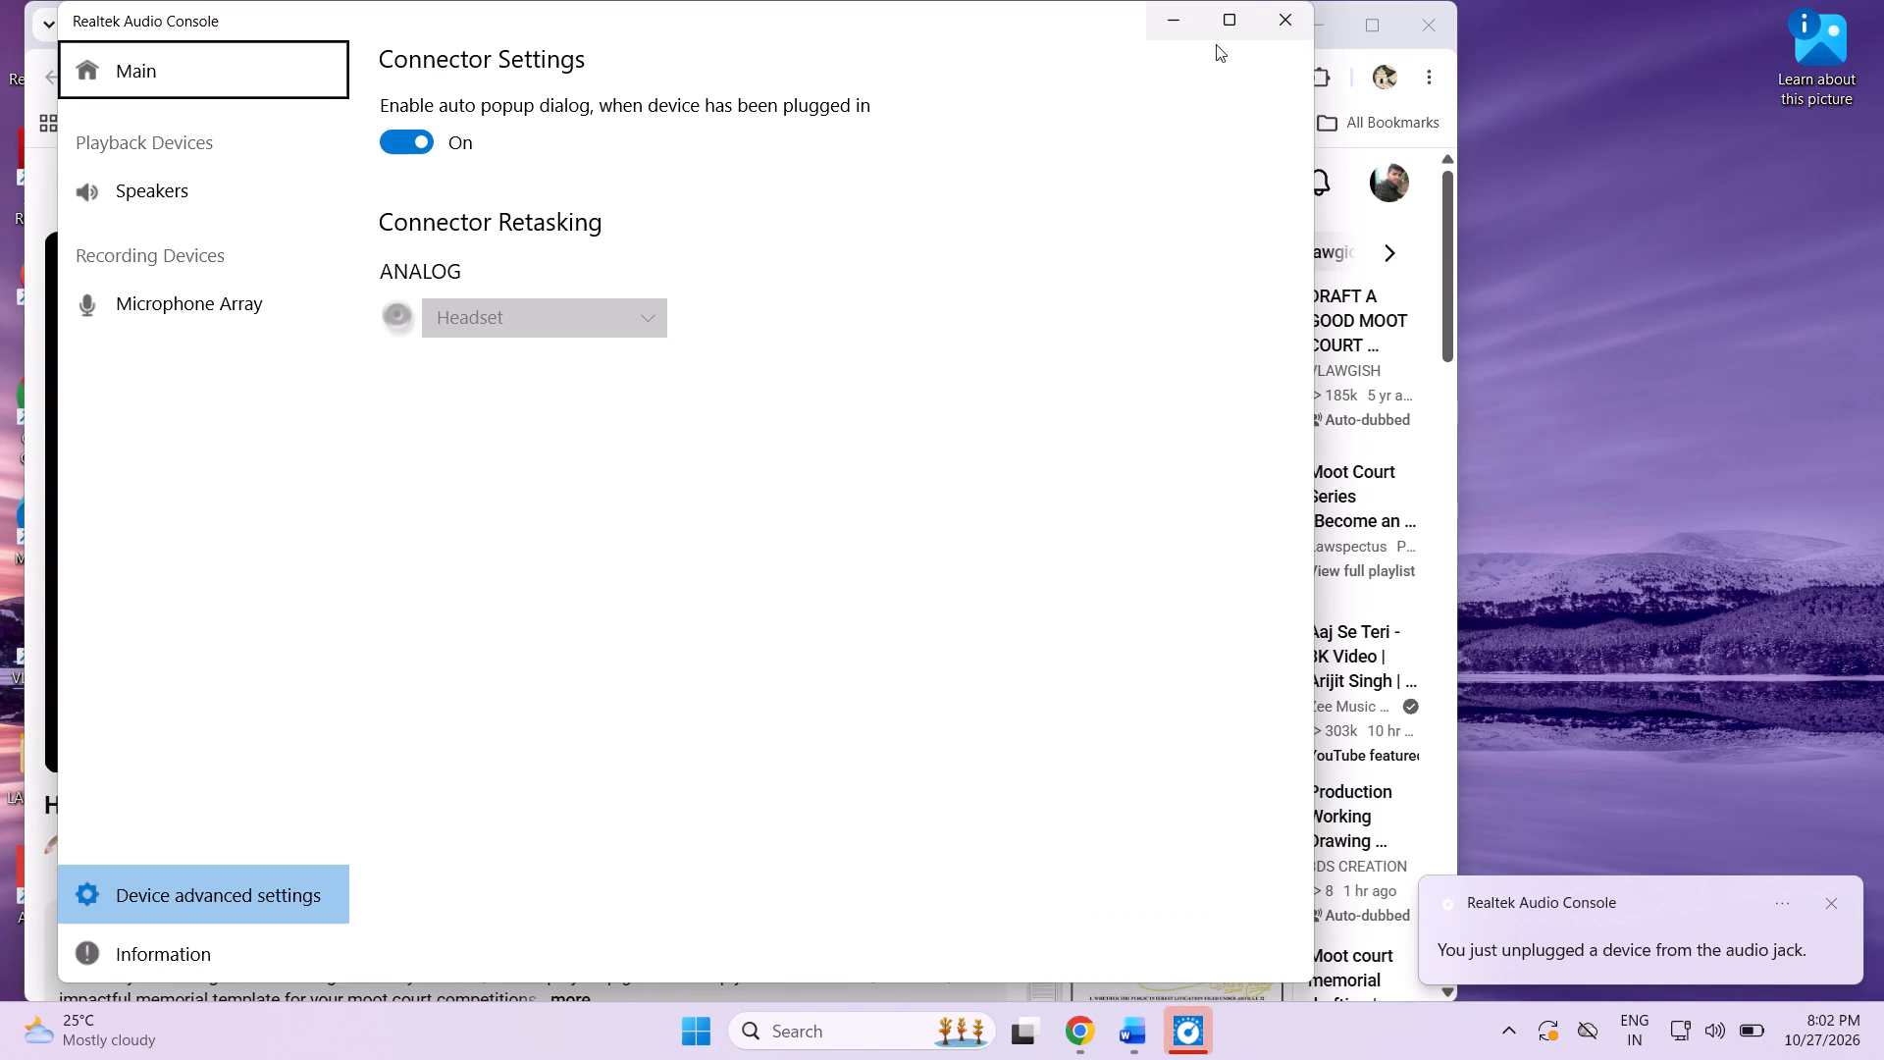
{"action": "left_click", "coordinate": [1282, 5]}
{"action": "left_click", "coordinate": [1290, 11]}
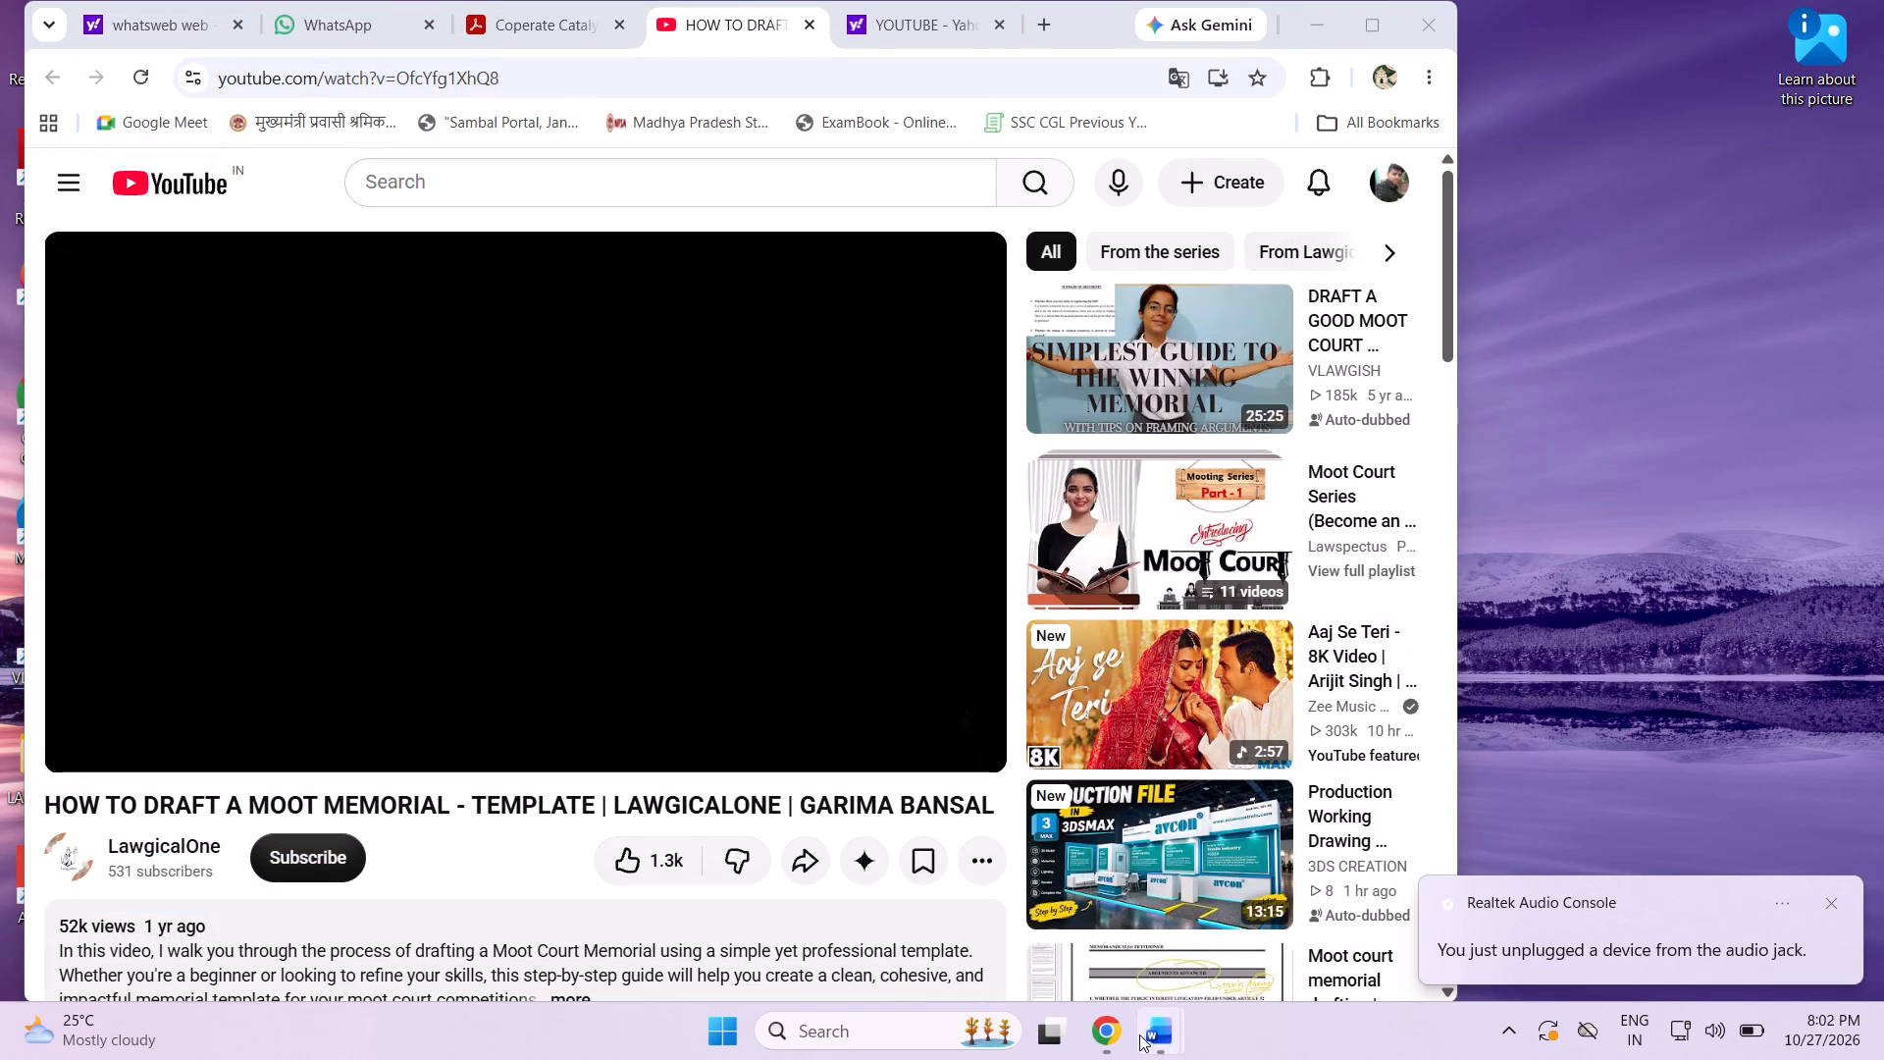
{"action": "left_click", "coordinate": [1138, 1033]}
{"action": "left_click", "coordinate": [1021, 924]}
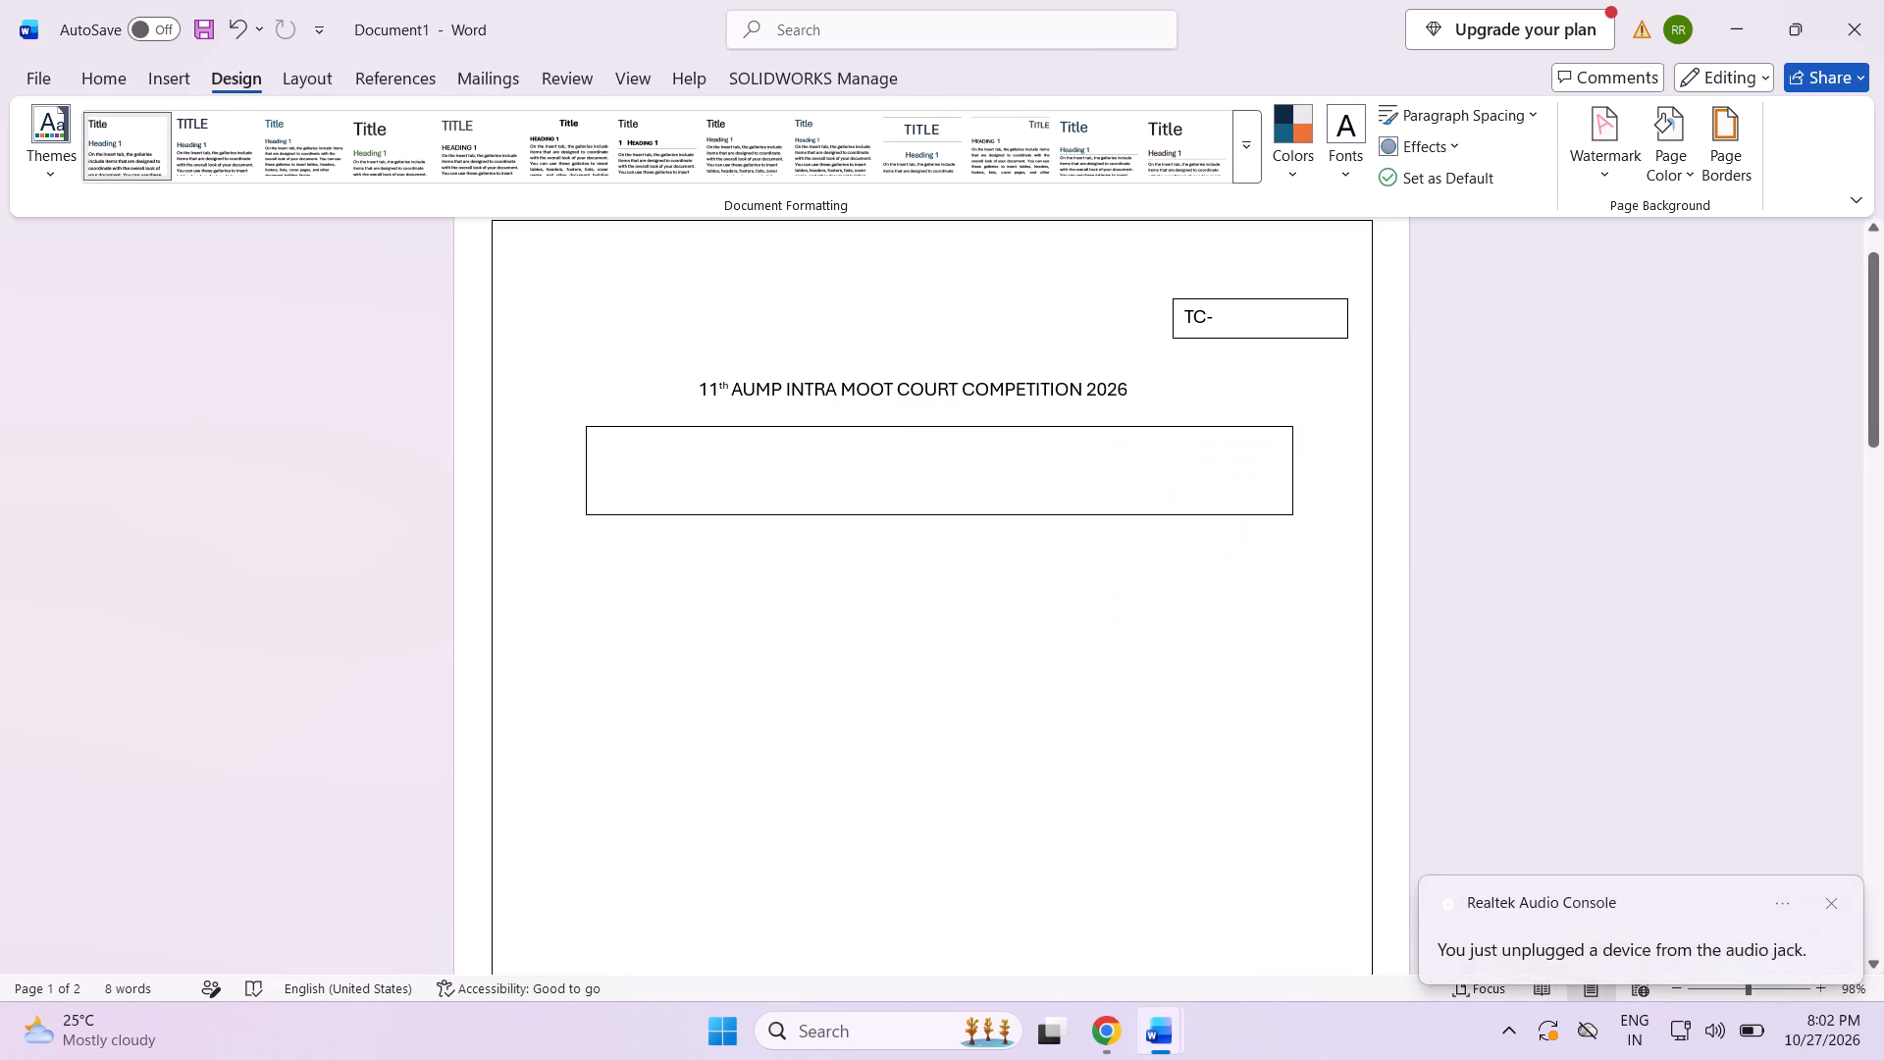
Dismiss the audio notification and look over the cover page and the empty second page of the memorial.
{"action": "scroll", "coordinate": [926, 632], "scroll_direction": "up", "scroll_amount": 8}
{"action": "scroll", "coordinate": [916, 587], "scroll_direction": "down", "scroll_amount": 20}
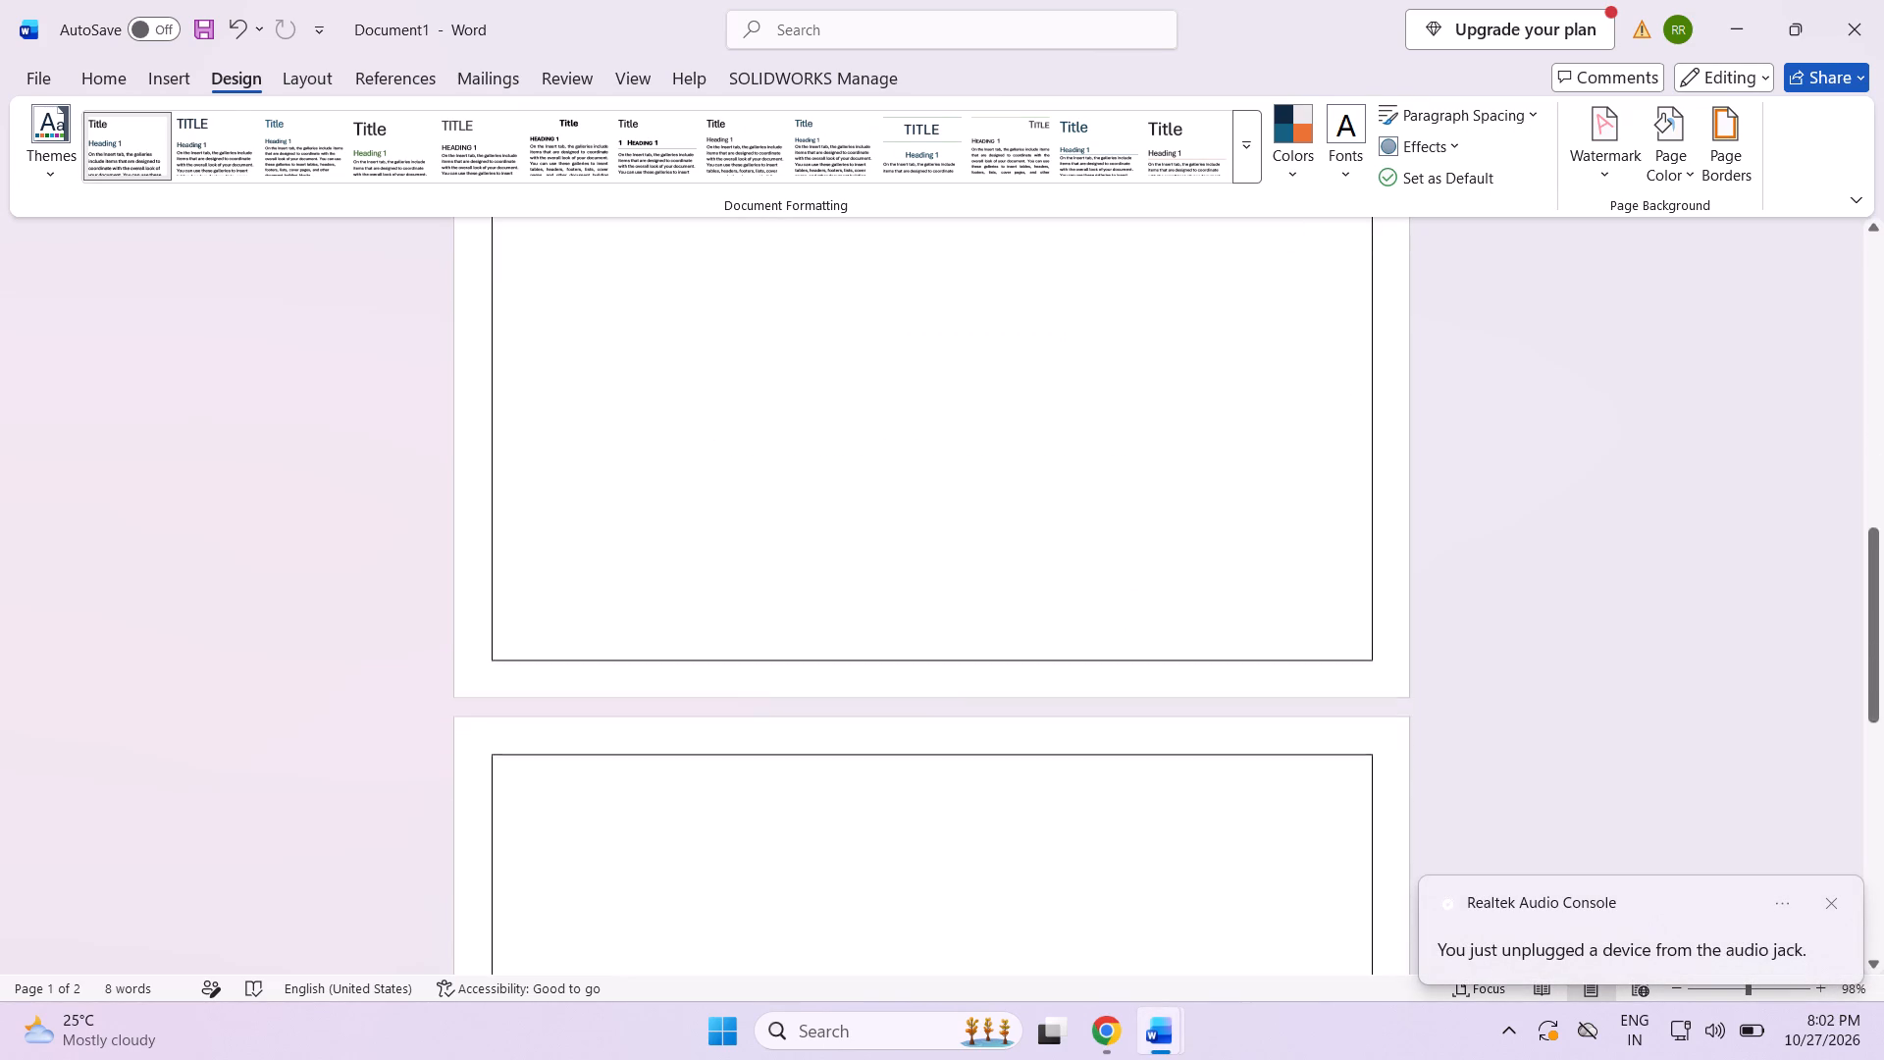
{"action": "left_click", "coordinate": [1844, 896]}
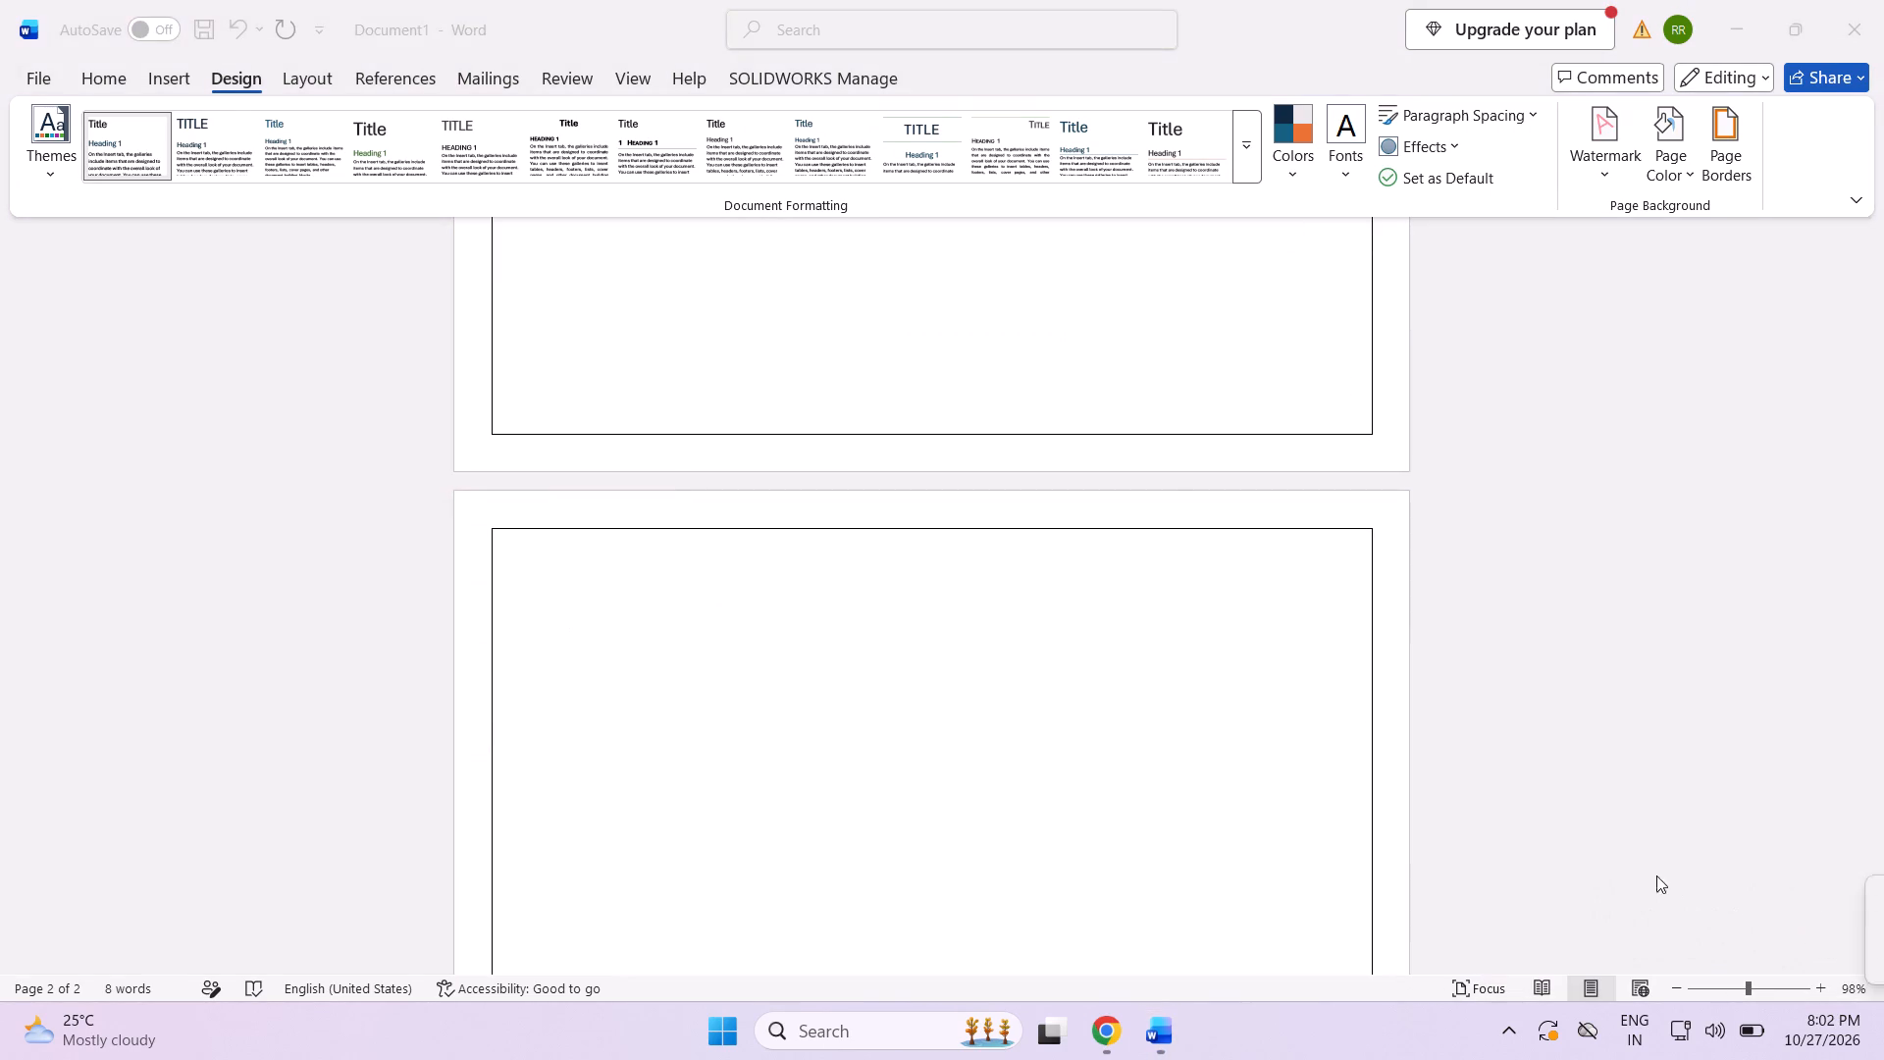
{"action": "scroll", "coordinate": [1369, 606], "scroll_direction": "down", "scroll_amount": 20}
{"action": "scroll", "coordinate": [1369, 606], "scroll_direction": "down", "scroll_amount": 11}
{"action": "scroll", "coordinate": [1372, 630], "scroll_direction": "up", "scroll_amount": 1}
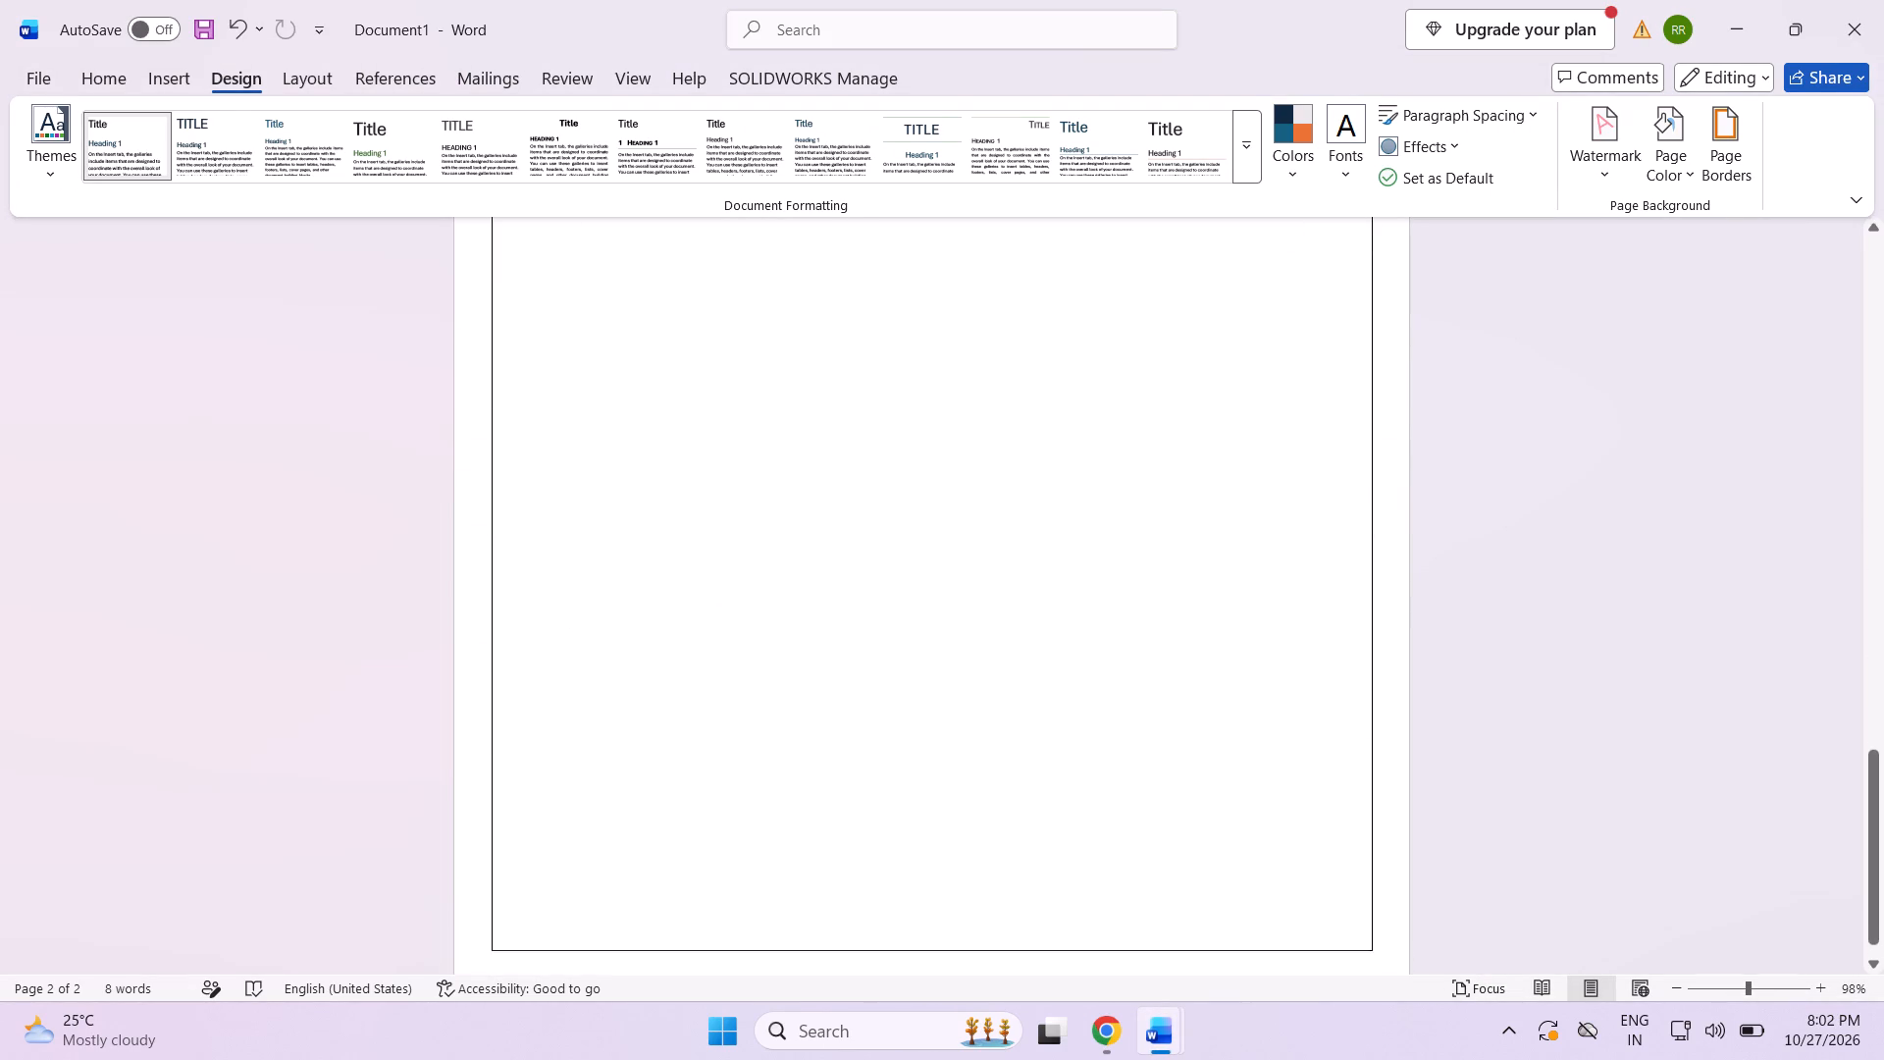
{"action": "scroll", "coordinate": [1013, 612], "scroll_direction": "up", "scroll_amount": 20}
{"action": "scroll", "coordinate": [1013, 612], "scroll_direction": "up", "scroll_amount": 8}
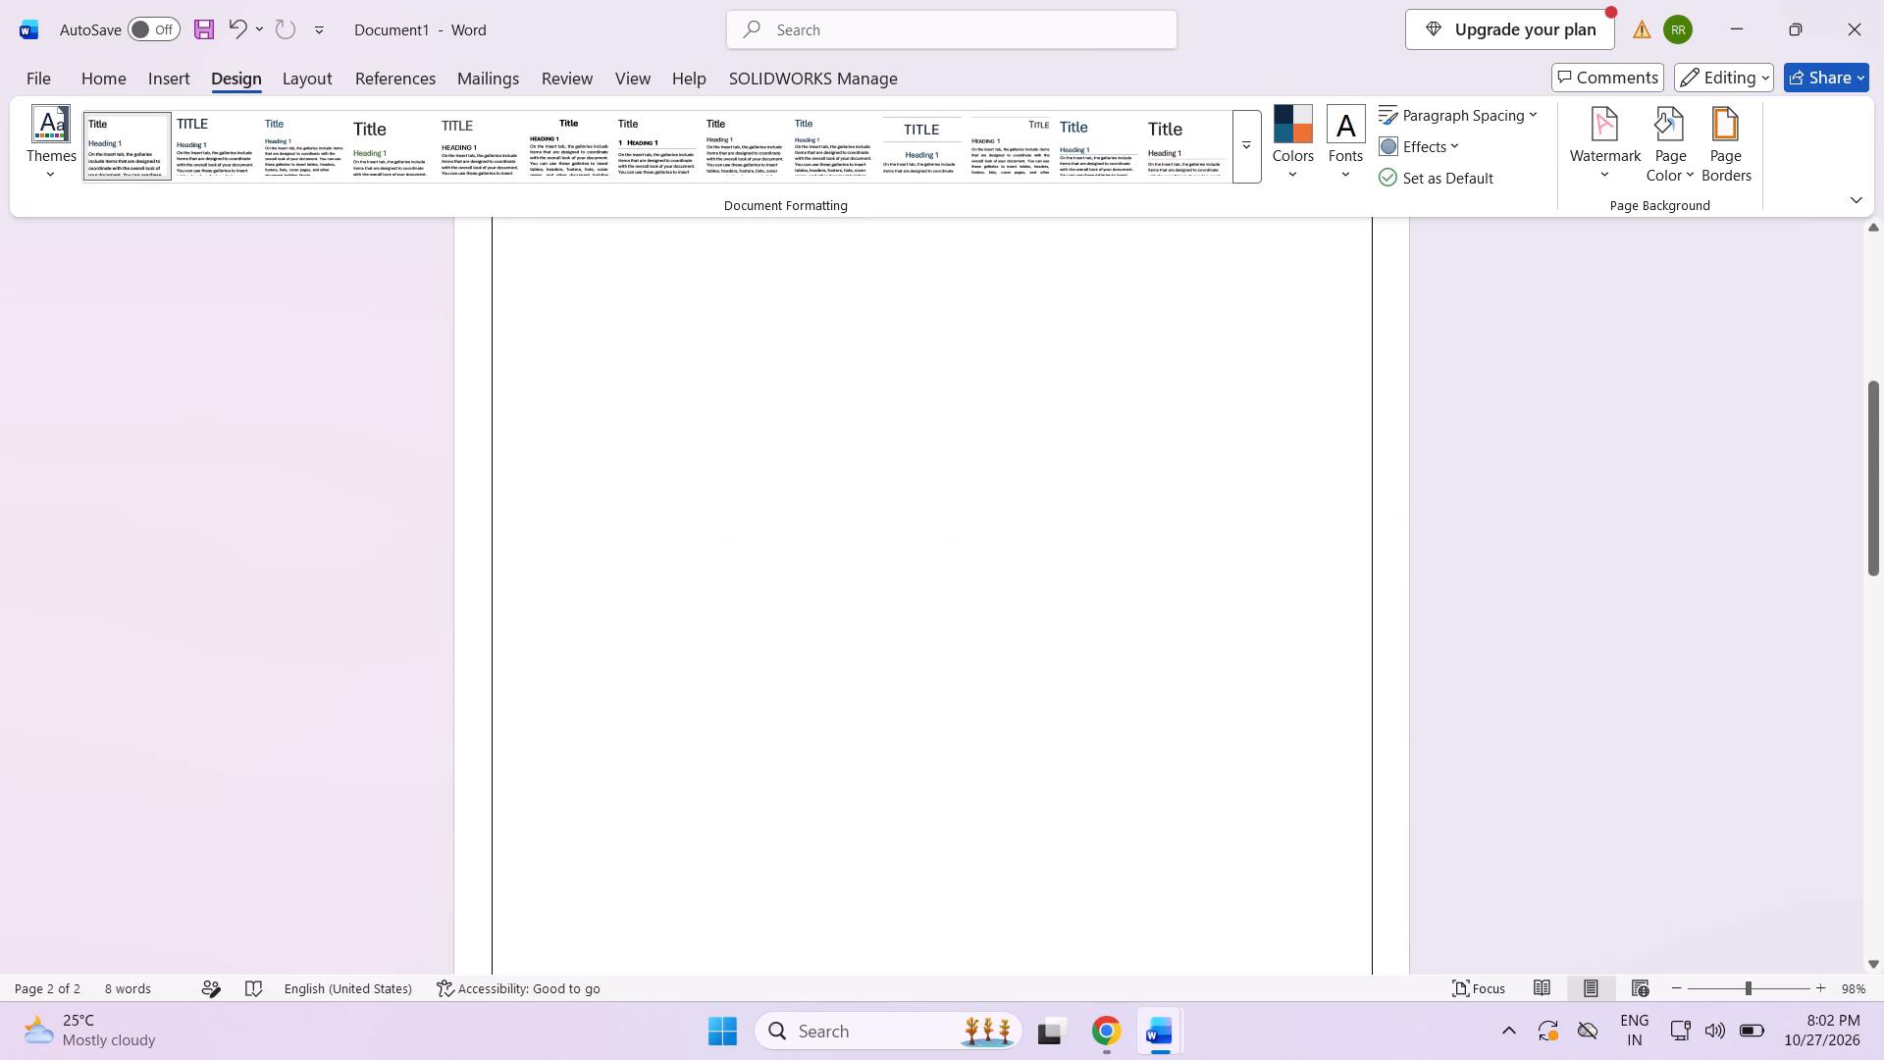
{"action": "scroll", "coordinate": [1023, 611], "scroll_direction": "up", "scroll_amount": 13}
{"action": "scroll", "coordinate": [1045, 680], "scroll_direction": "down", "scroll_amount": 9}
{"action": "scroll", "coordinate": [1044, 686], "scroll_direction": "up", "scroll_amount": 11}
{"action": "scroll", "coordinate": [1051, 671], "scroll_direction": "down", "scroll_amount": 11}
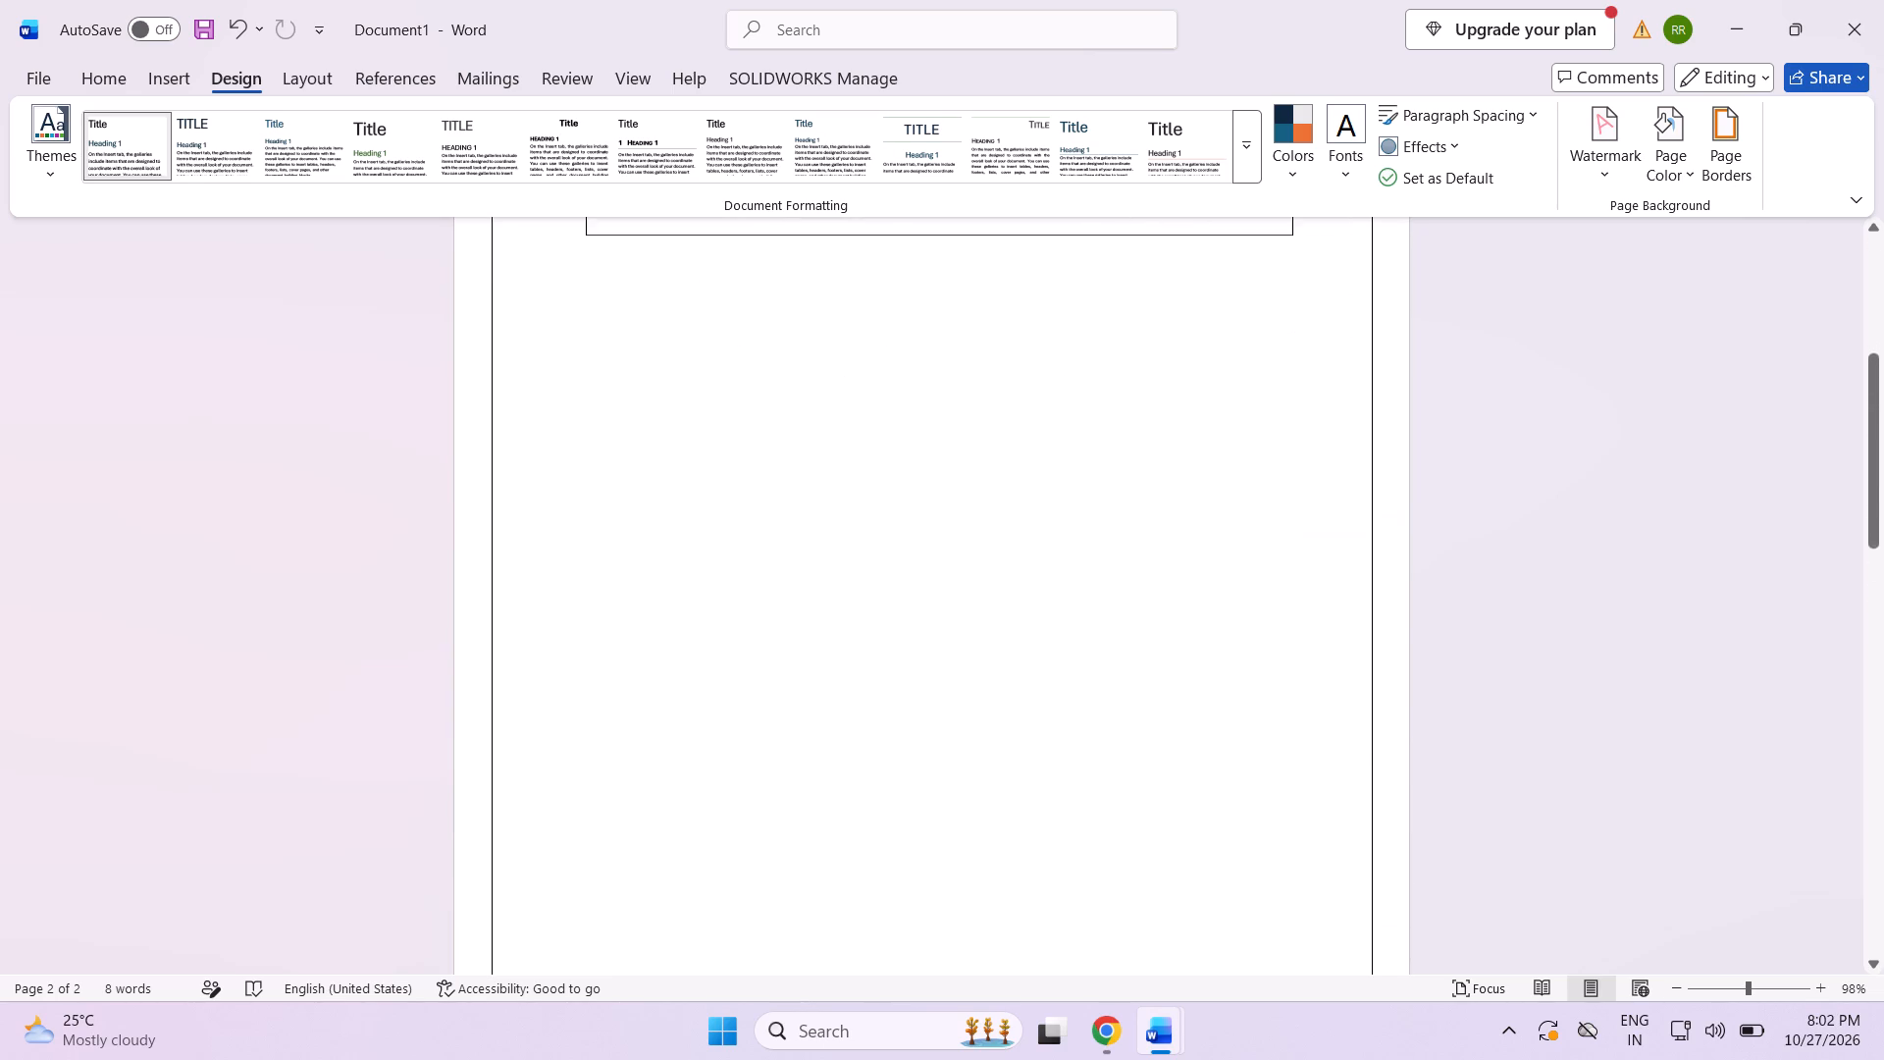
{"action": "scroll", "coordinate": [1047, 671], "scroll_direction": "down", "scroll_amount": 15}
{"action": "scroll", "coordinate": [1035, 727], "scroll_direction": "down", "scroll_amount": 9}
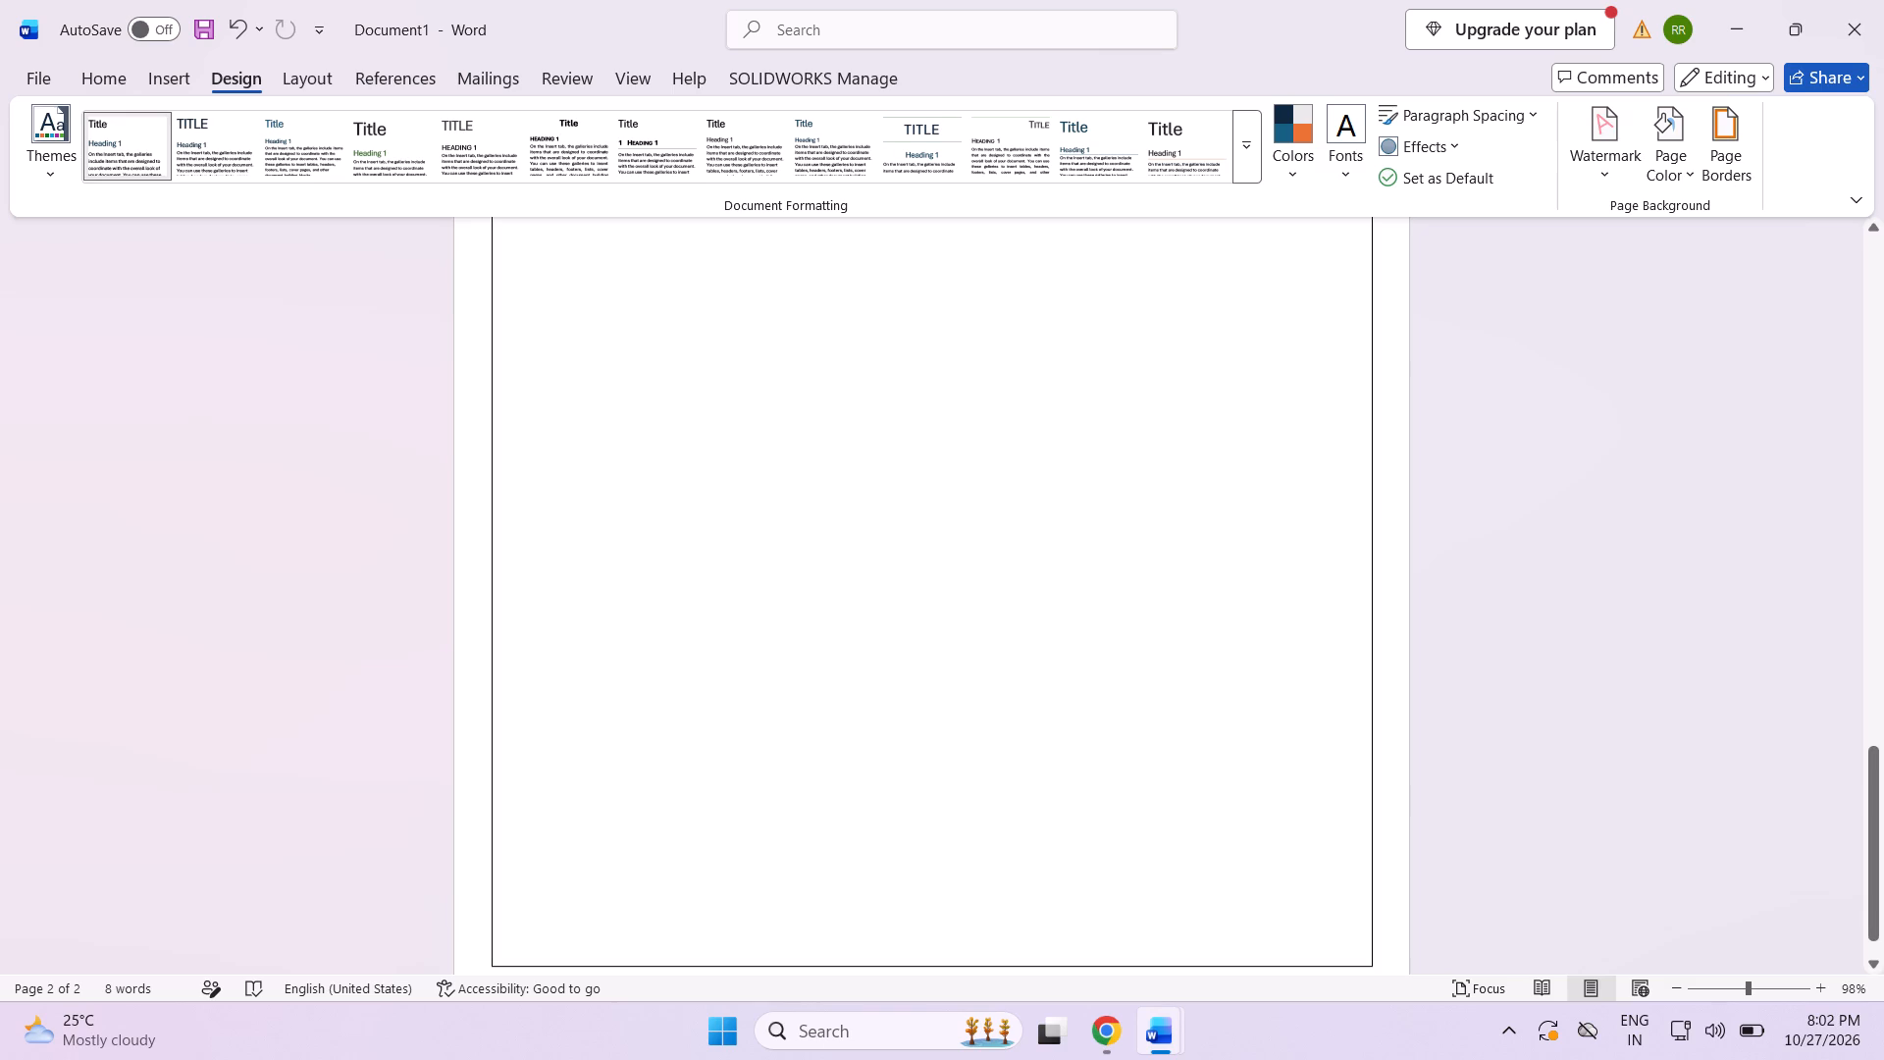
Insert blank pages at the end of the memorial until the document has 29 pages.
{"action": "left_click", "coordinate": [235, 68]}
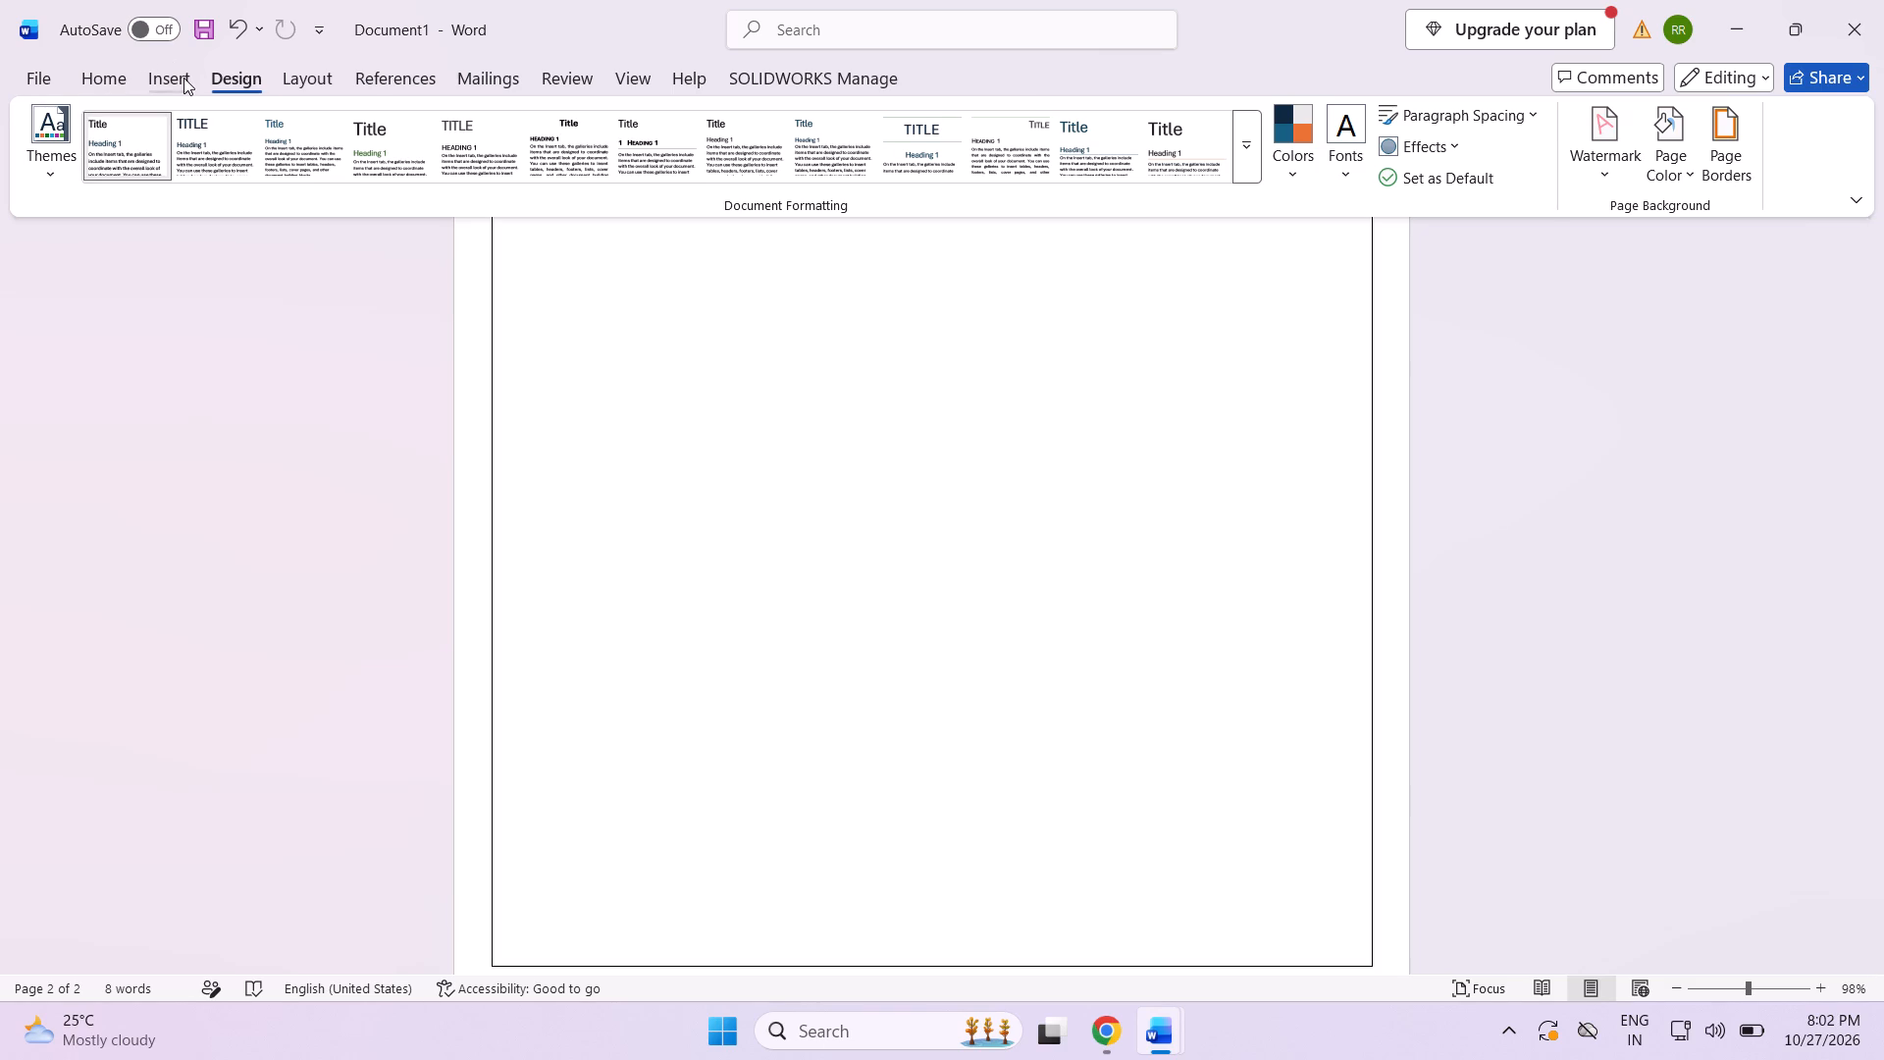
{"action": "left_click", "coordinate": [183, 78]}
{"action": "left_click", "coordinate": [116, 151]}
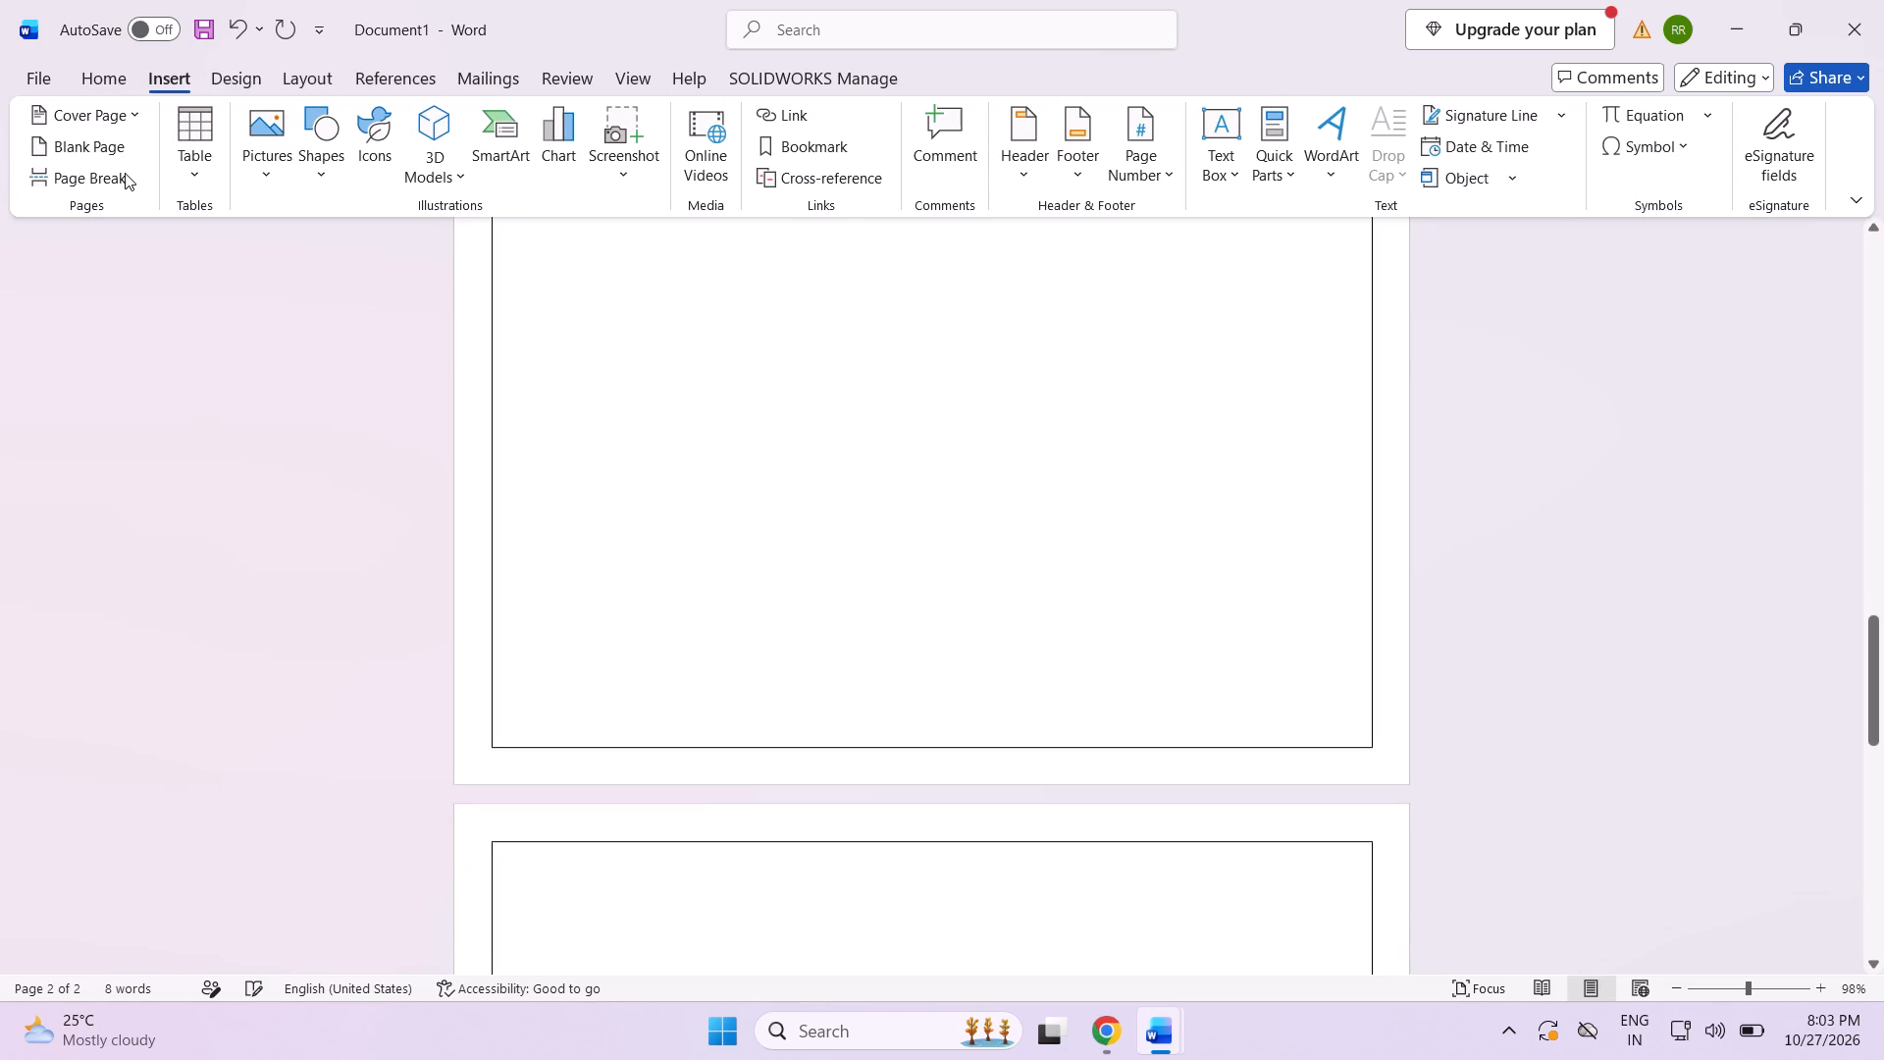
{"action": "triple_click", "coordinate": [110, 152]}
{"action": "triple_click", "coordinate": [110, 152]}
{"action": "double_click", "coordinate": [110, 152]}
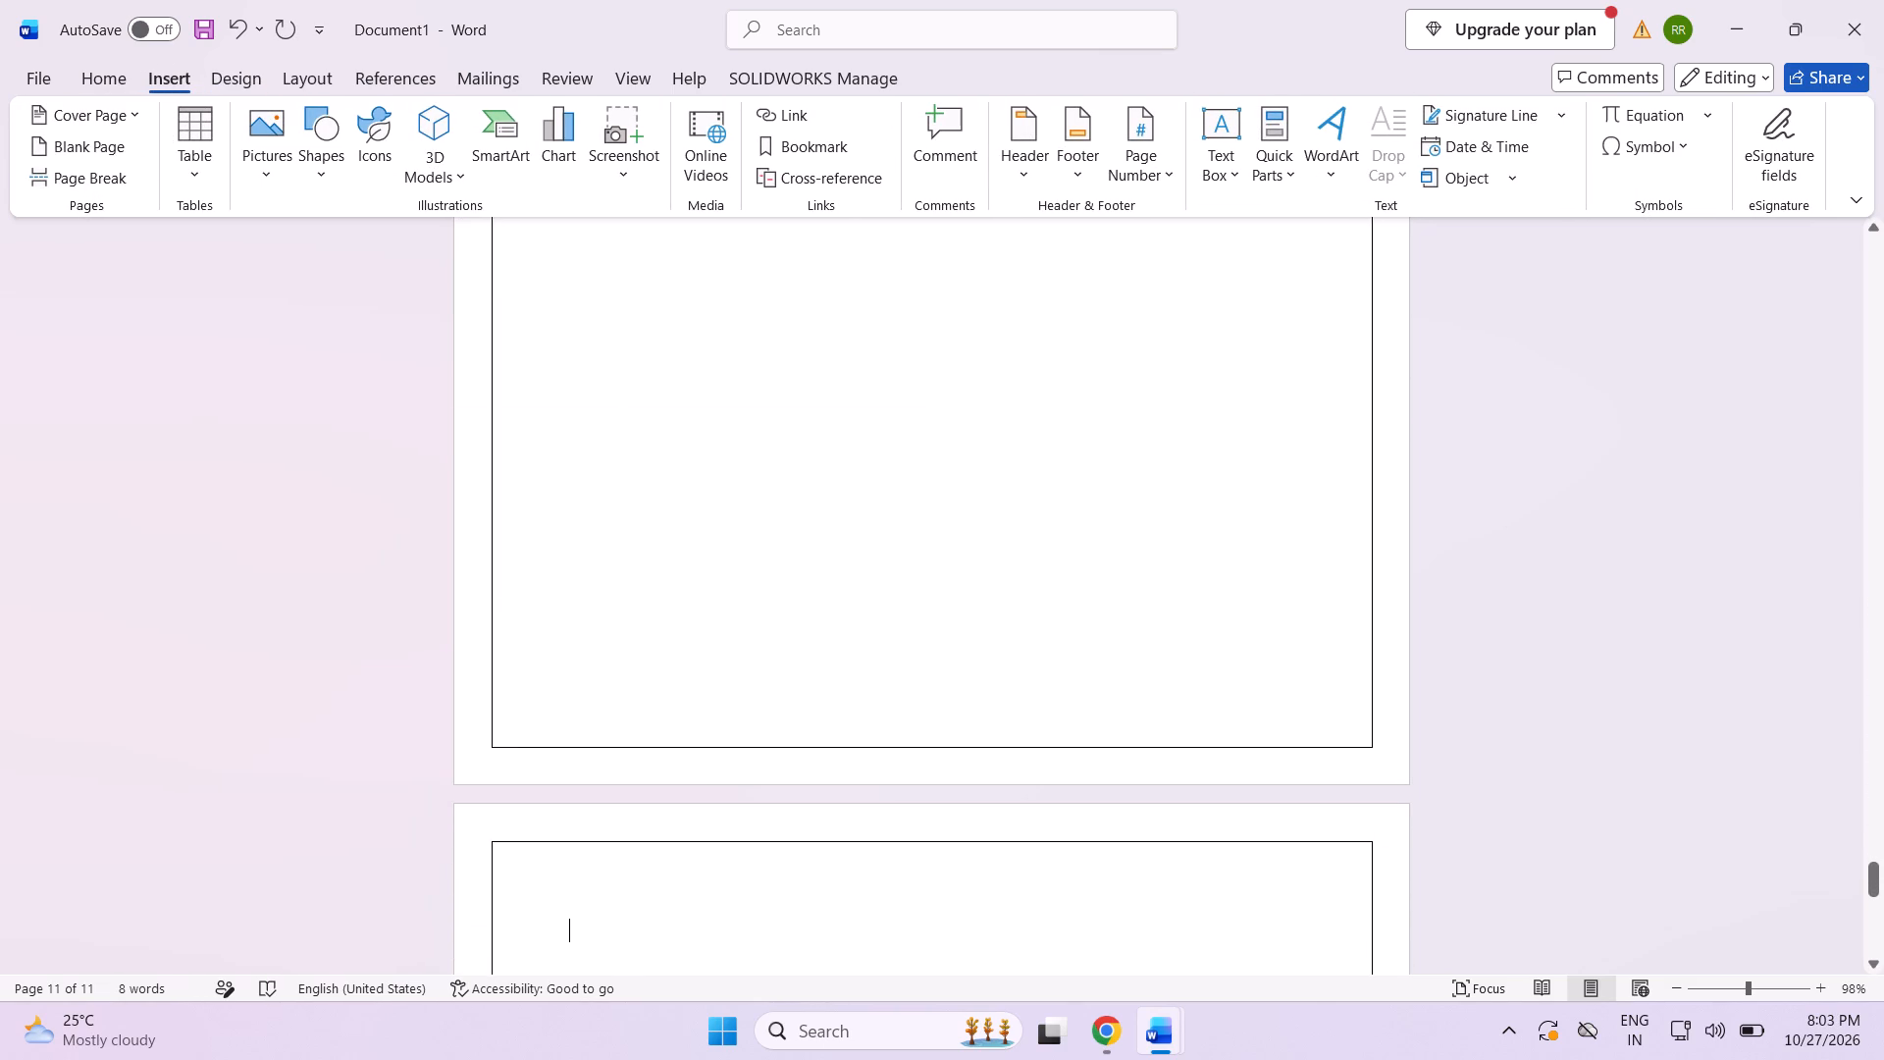
{"action": "triple_click", "coordinate": [104, 150]}
{"action": "triple_click", "coordinate": [104, 150]}
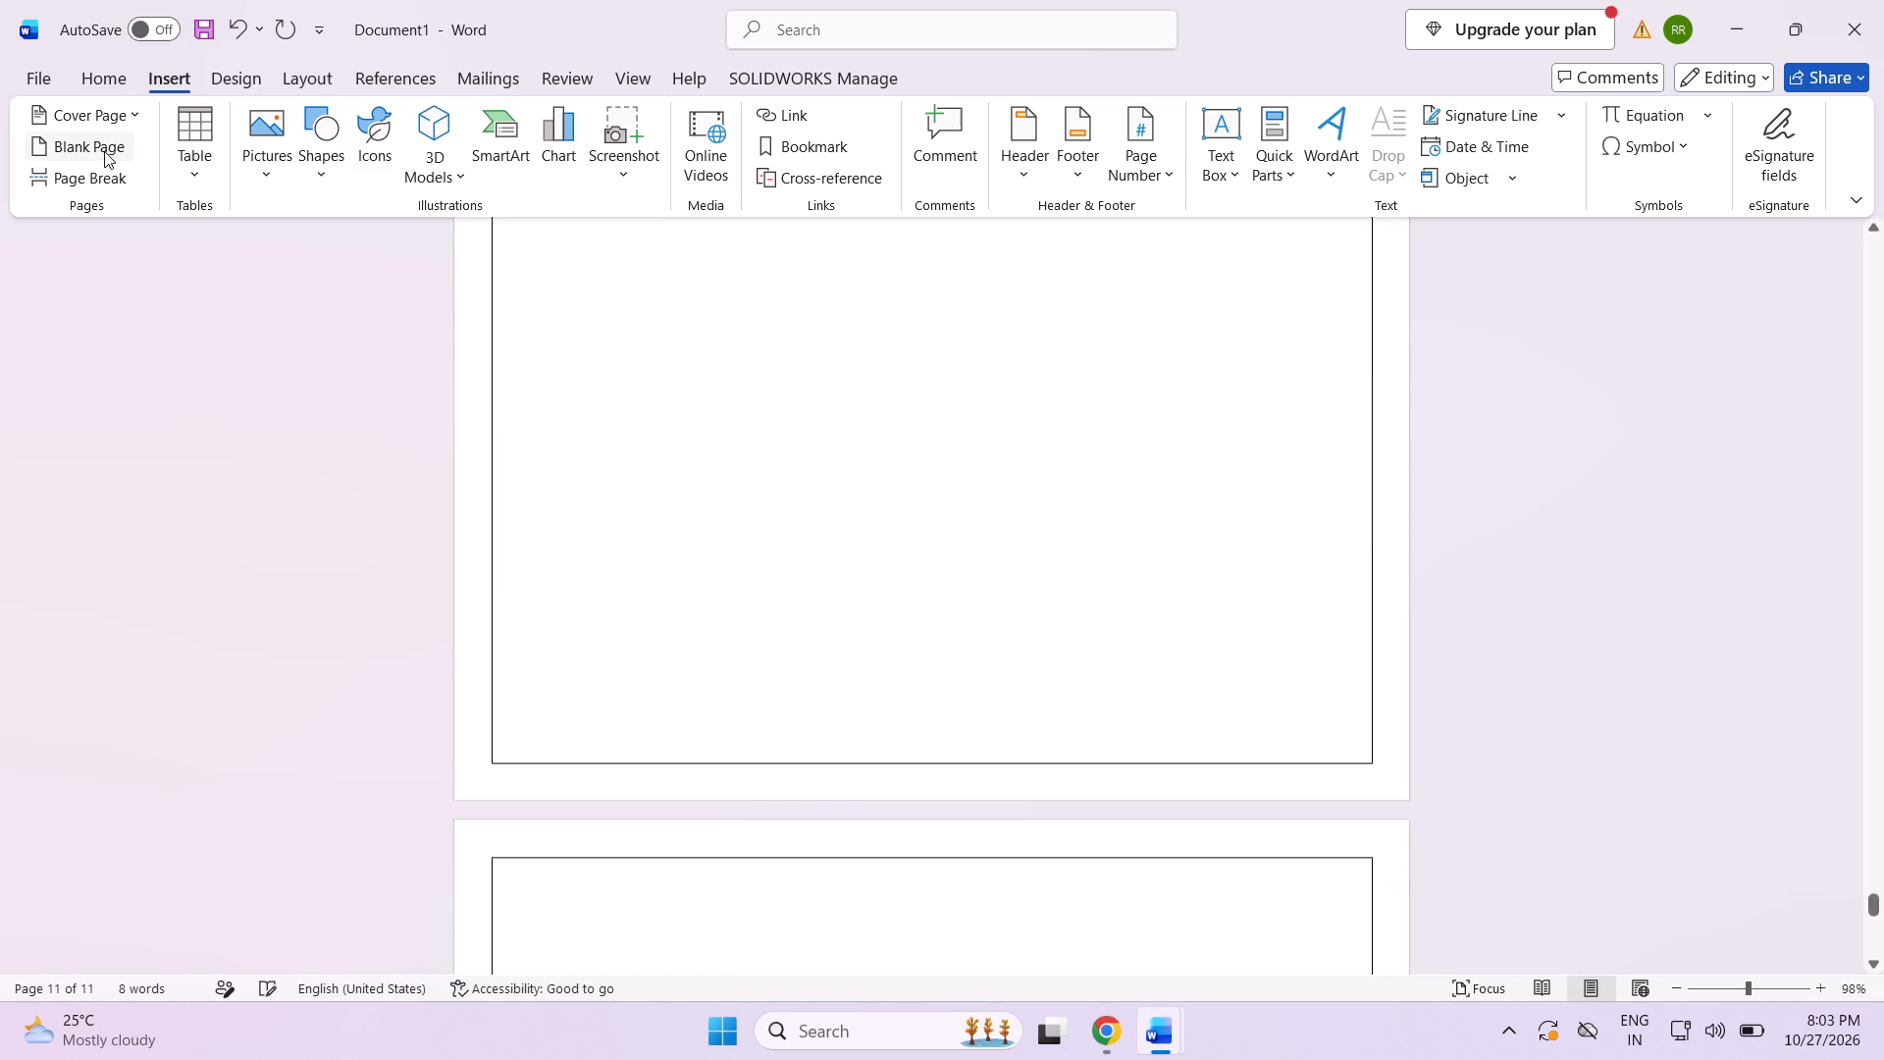
{"action": "triple_click", "coordinate": [104, 151]}
{"action": "double_click", "coordinate": [104, 151]}
{"action": "double_click", "coordinate": [109, 158]}
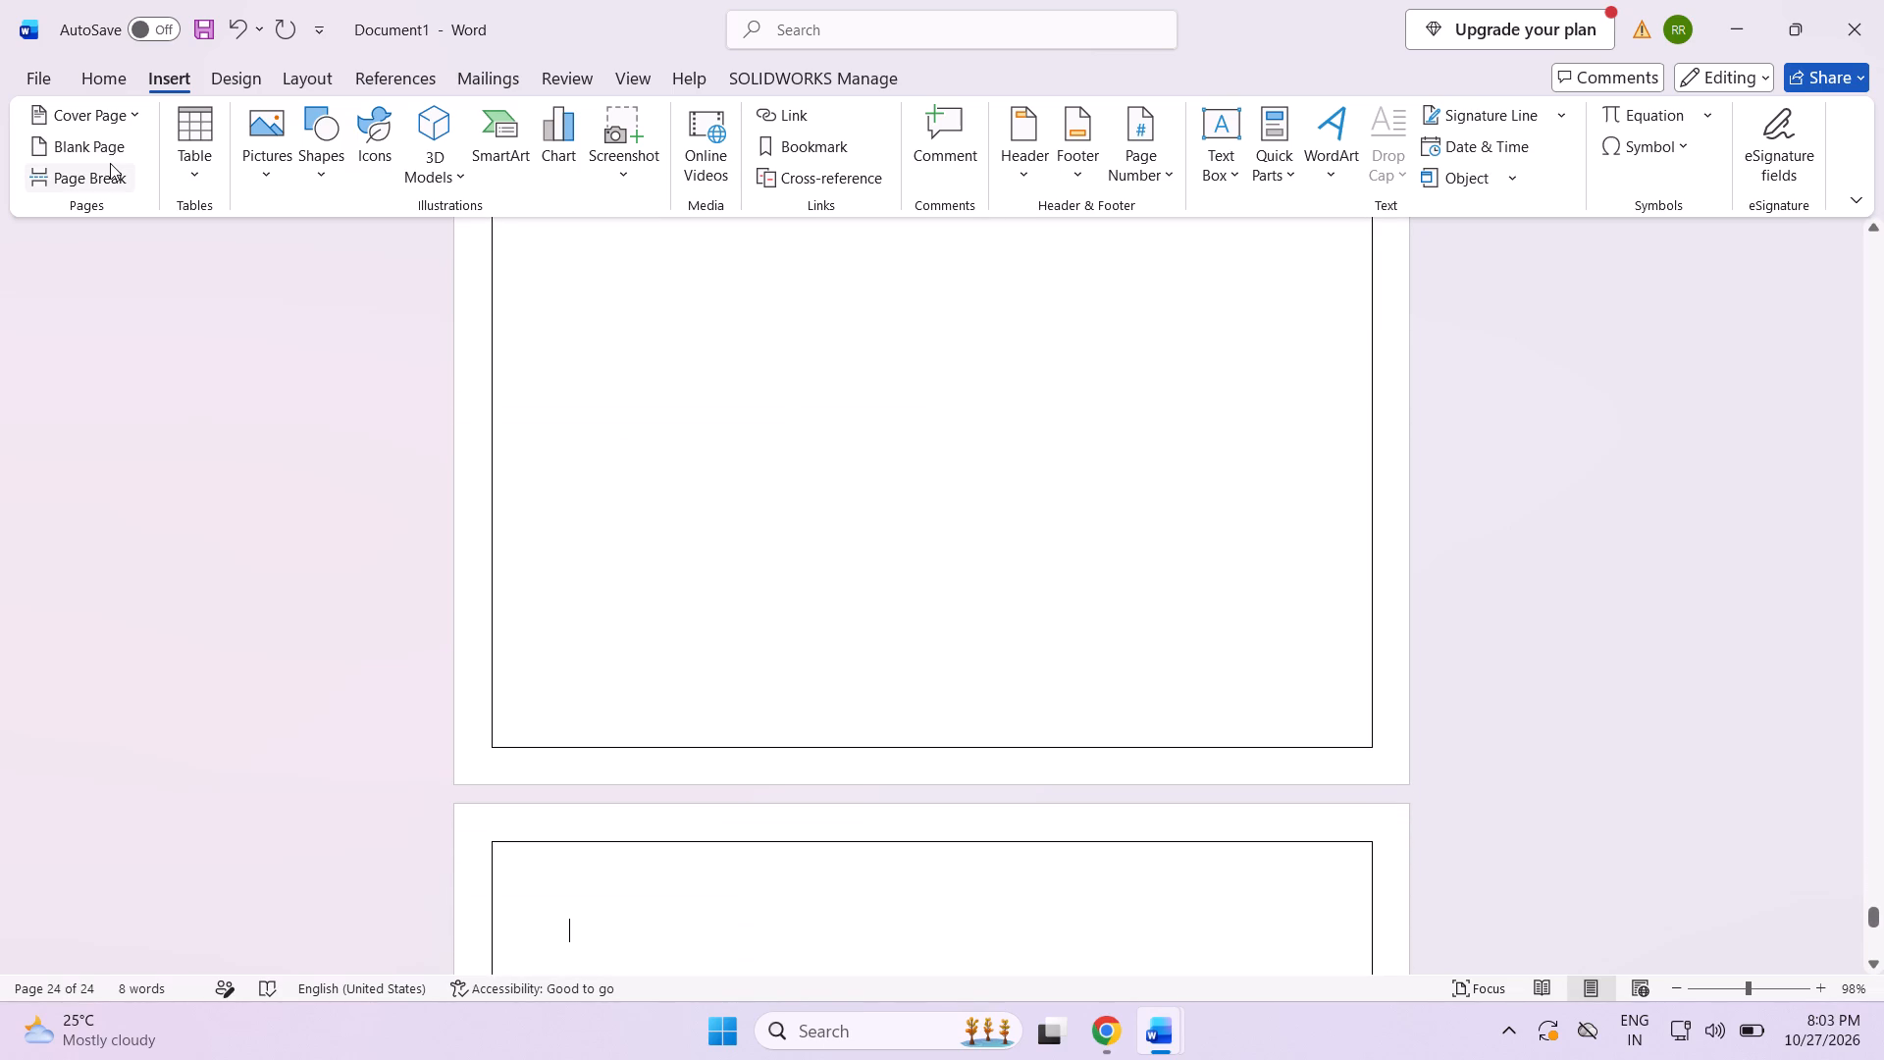
{"action": "triple_click", "coordinate": [110, 163]}
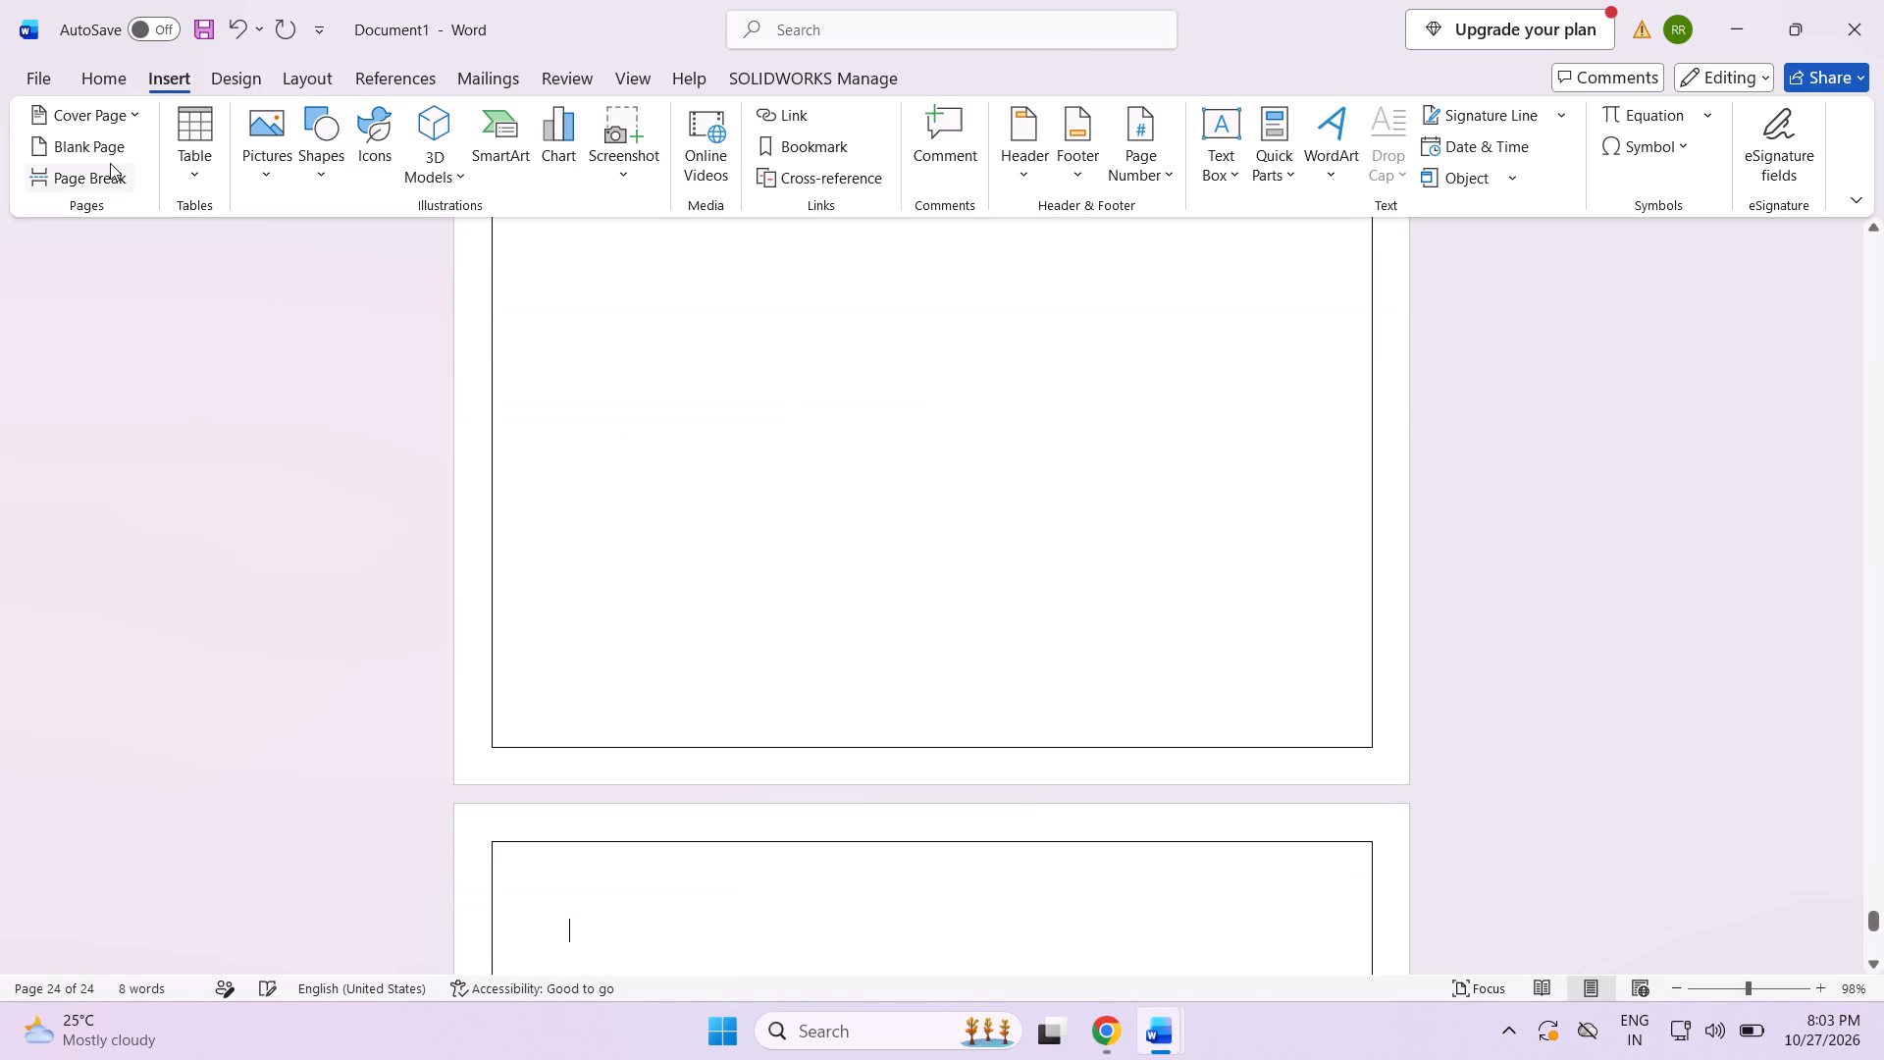
{"action": "left_click_drag", "start_coordinate": [108, 154], "coordinate": [102, 143]}
{"action": "left_click", "coordinate": [102, 143]}
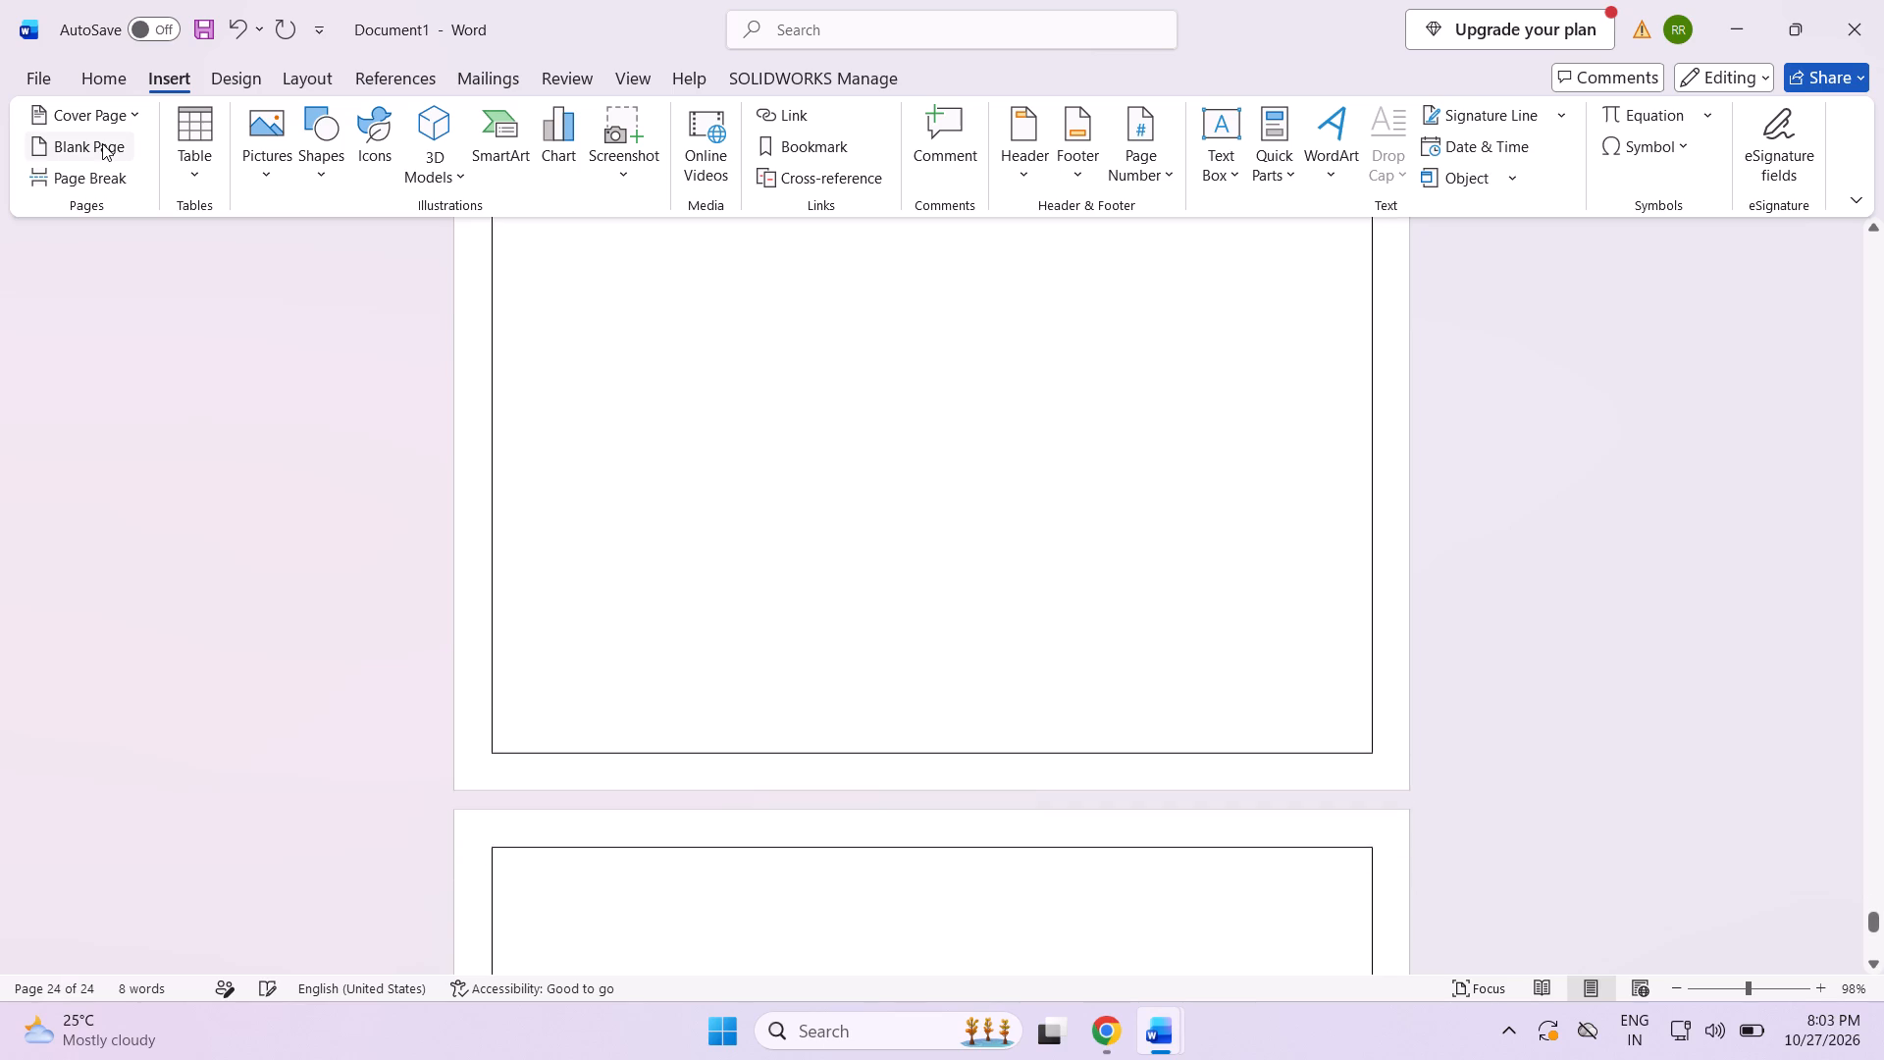
Return to the cover page and set the page color to the standard Blue.
{"action": "scroll", "coordinate": [260, 325], "scroll_direction": "down", "scroll_amount": 1}
{"action": "scroll", "coordinate": [272, 334], "scroll_direction": "up", "scroll_amount": 12}
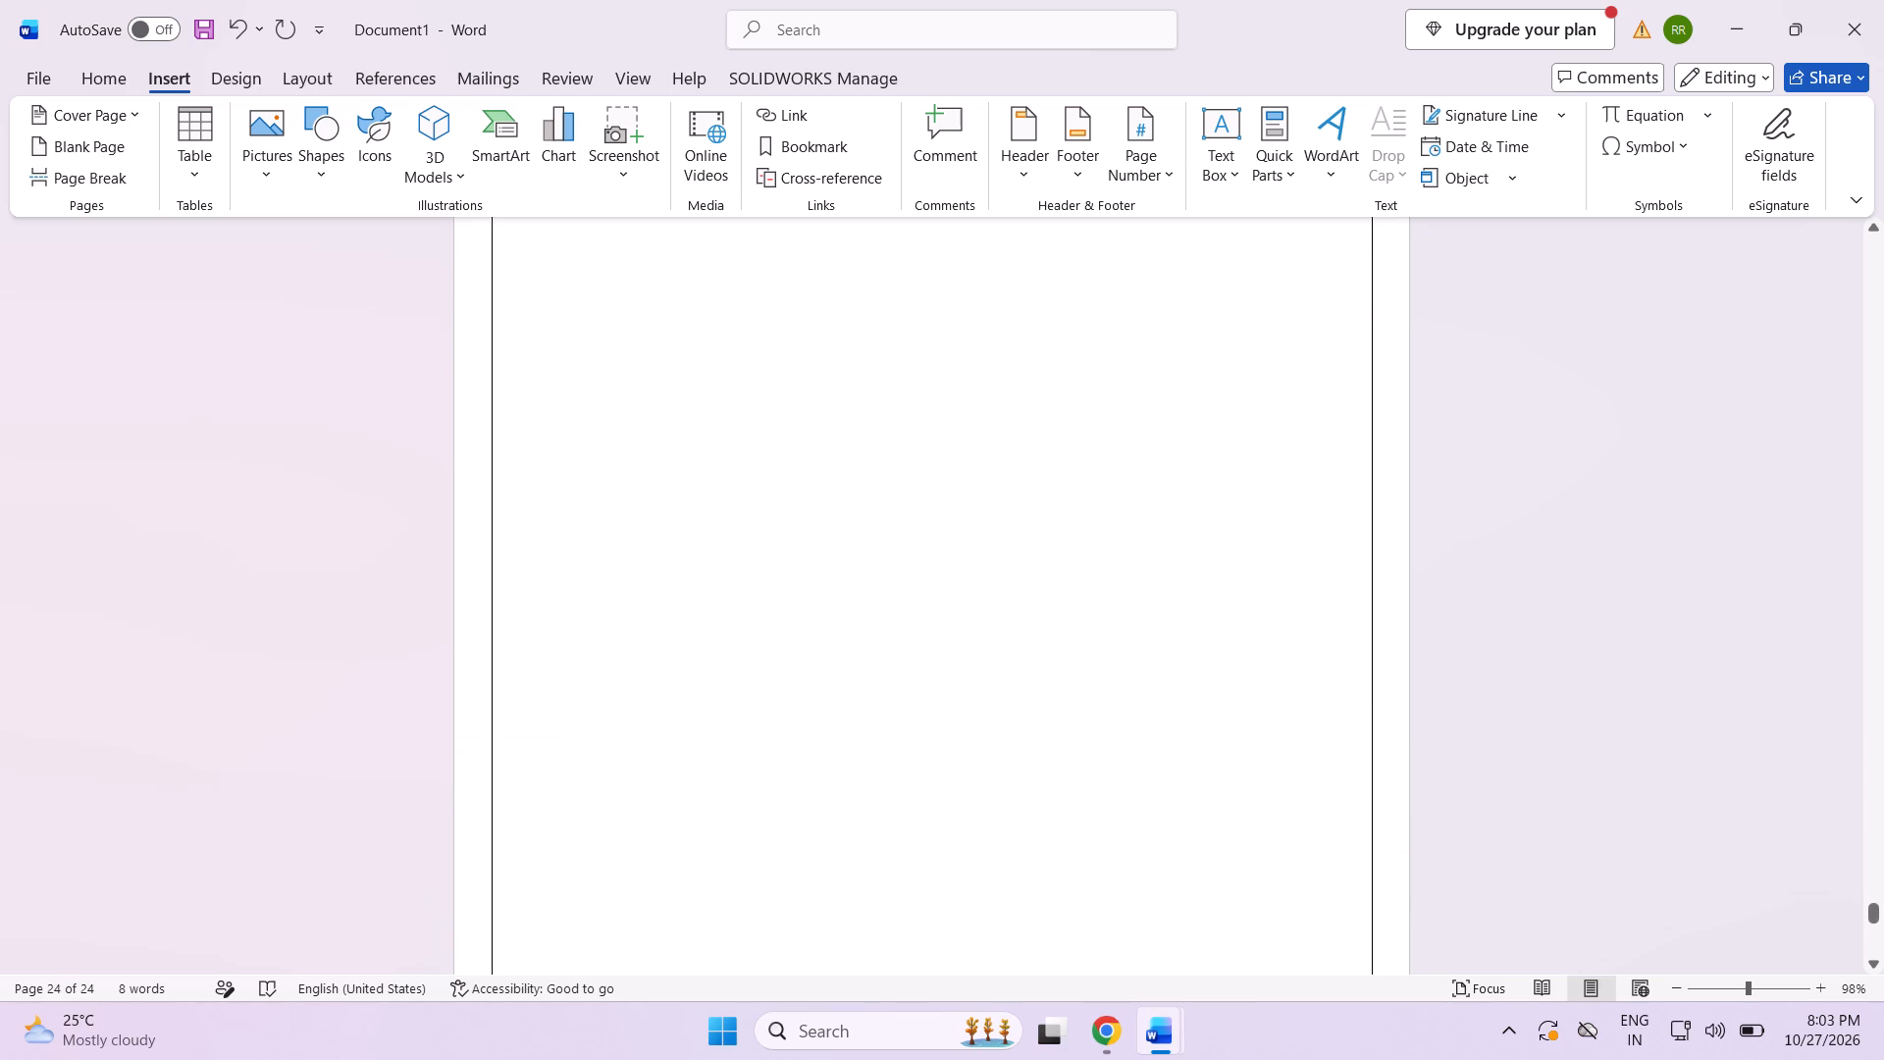
{"action": "scroll", "coordinate": [296, 331], "scroll_direction": "up", "scroll_amount": 12}
{"action": "left_click", "coordinate": [1877, 412]}
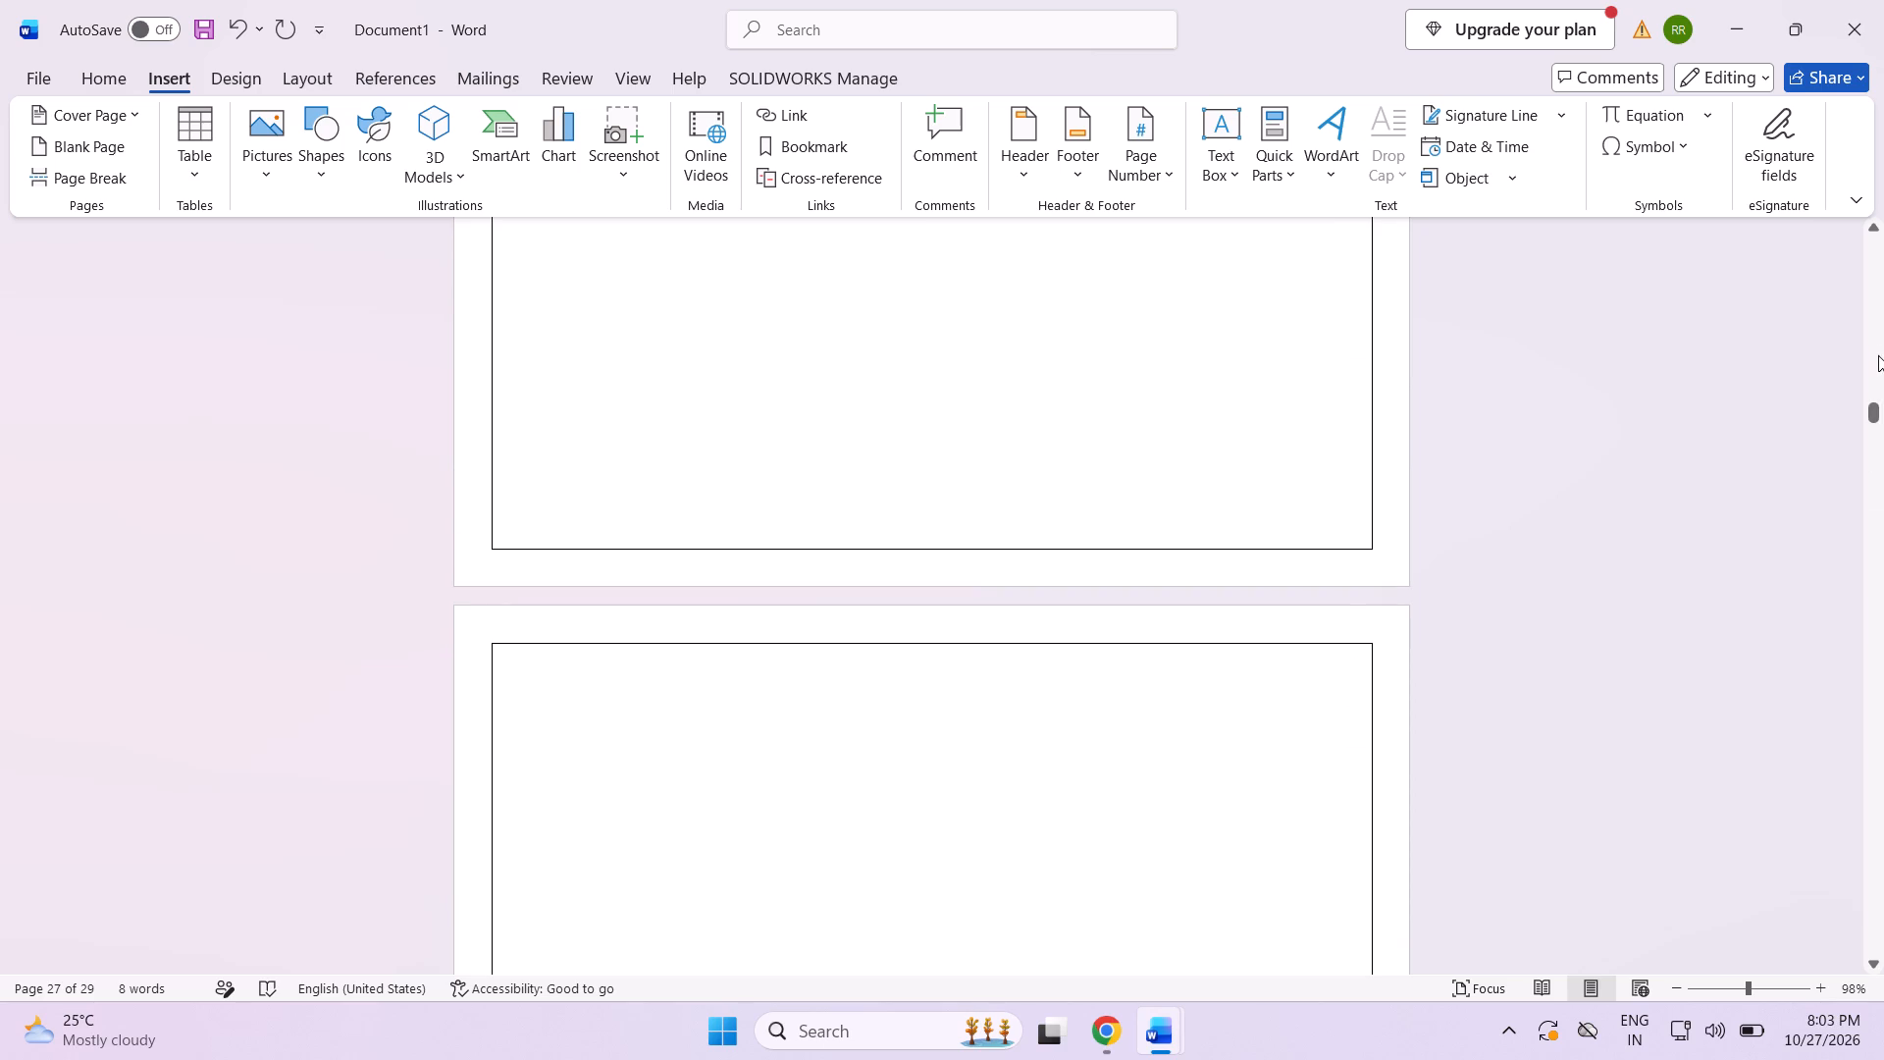
{"action": "left_click", "coordinate": [1865, 227]}
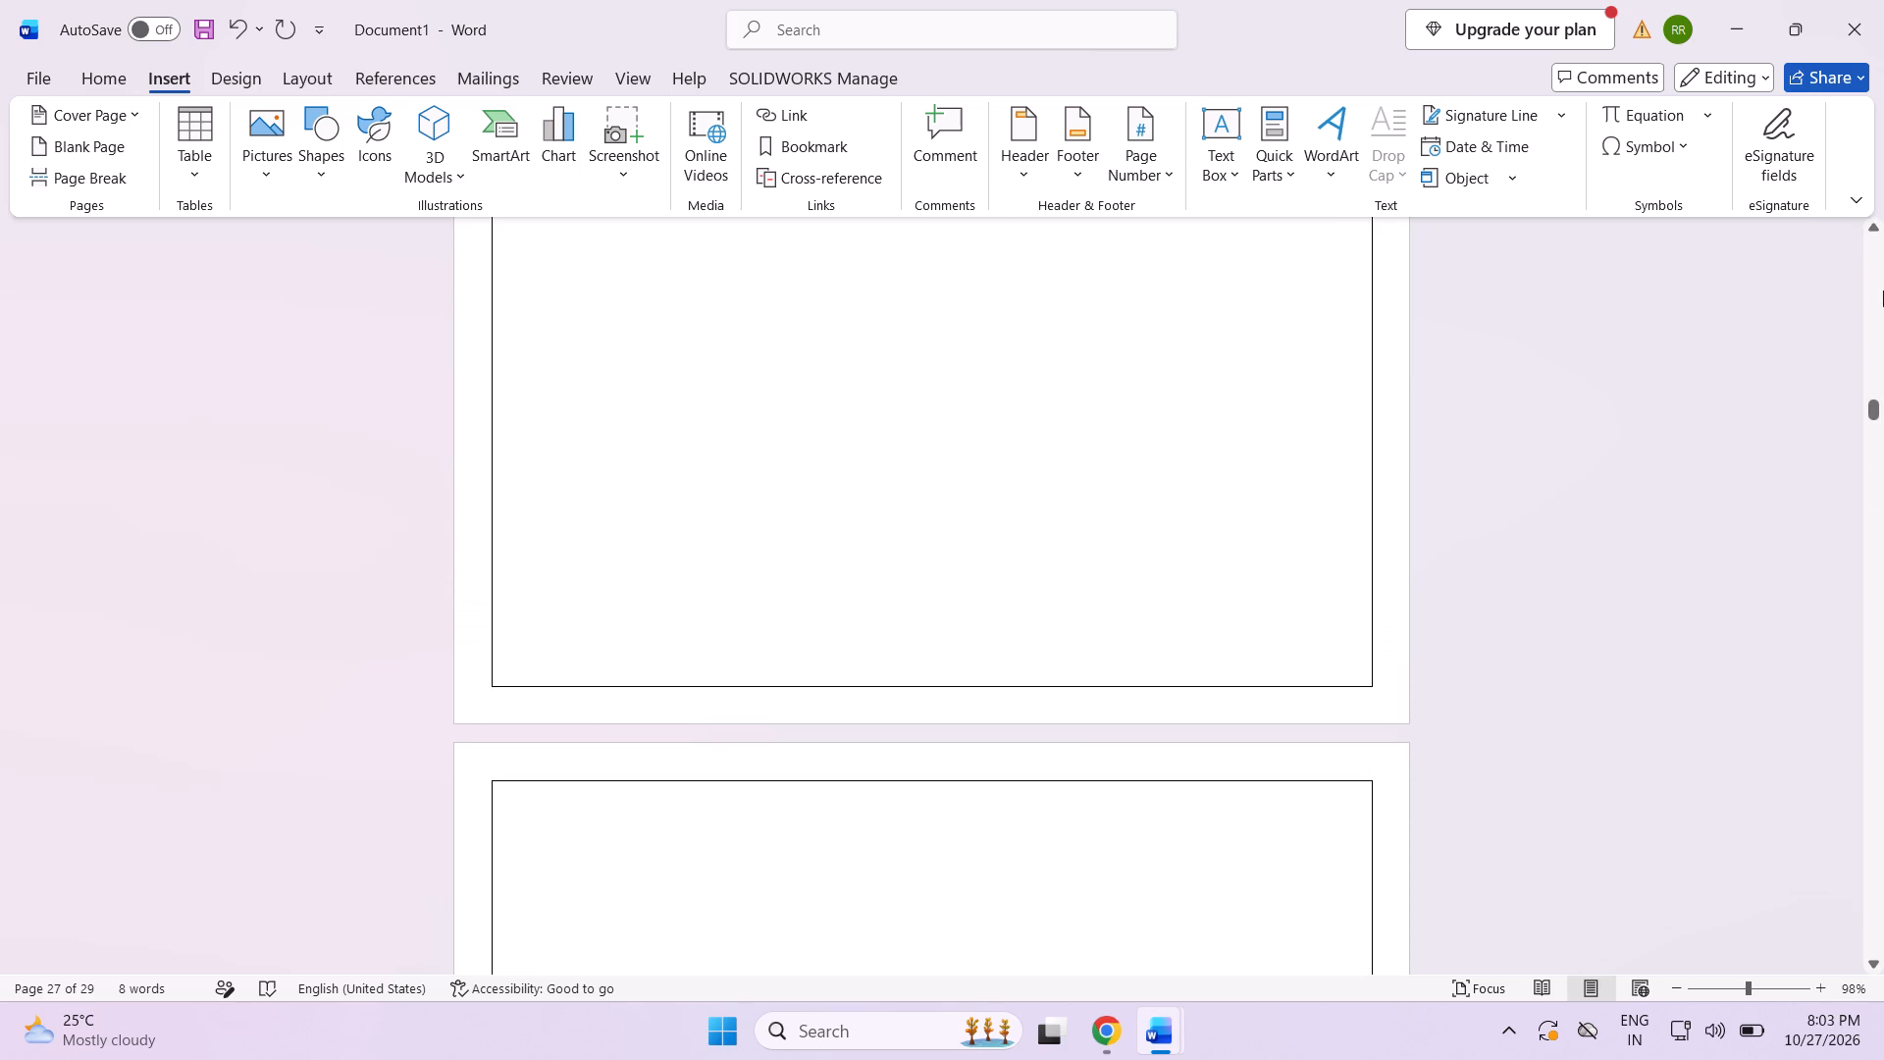
{"action": "left_click_drag", "start_coordinate": [1870, 416], "coordinate": [1805, 125]}
{"action": "left_click", "coordinate": [1087, 647]}
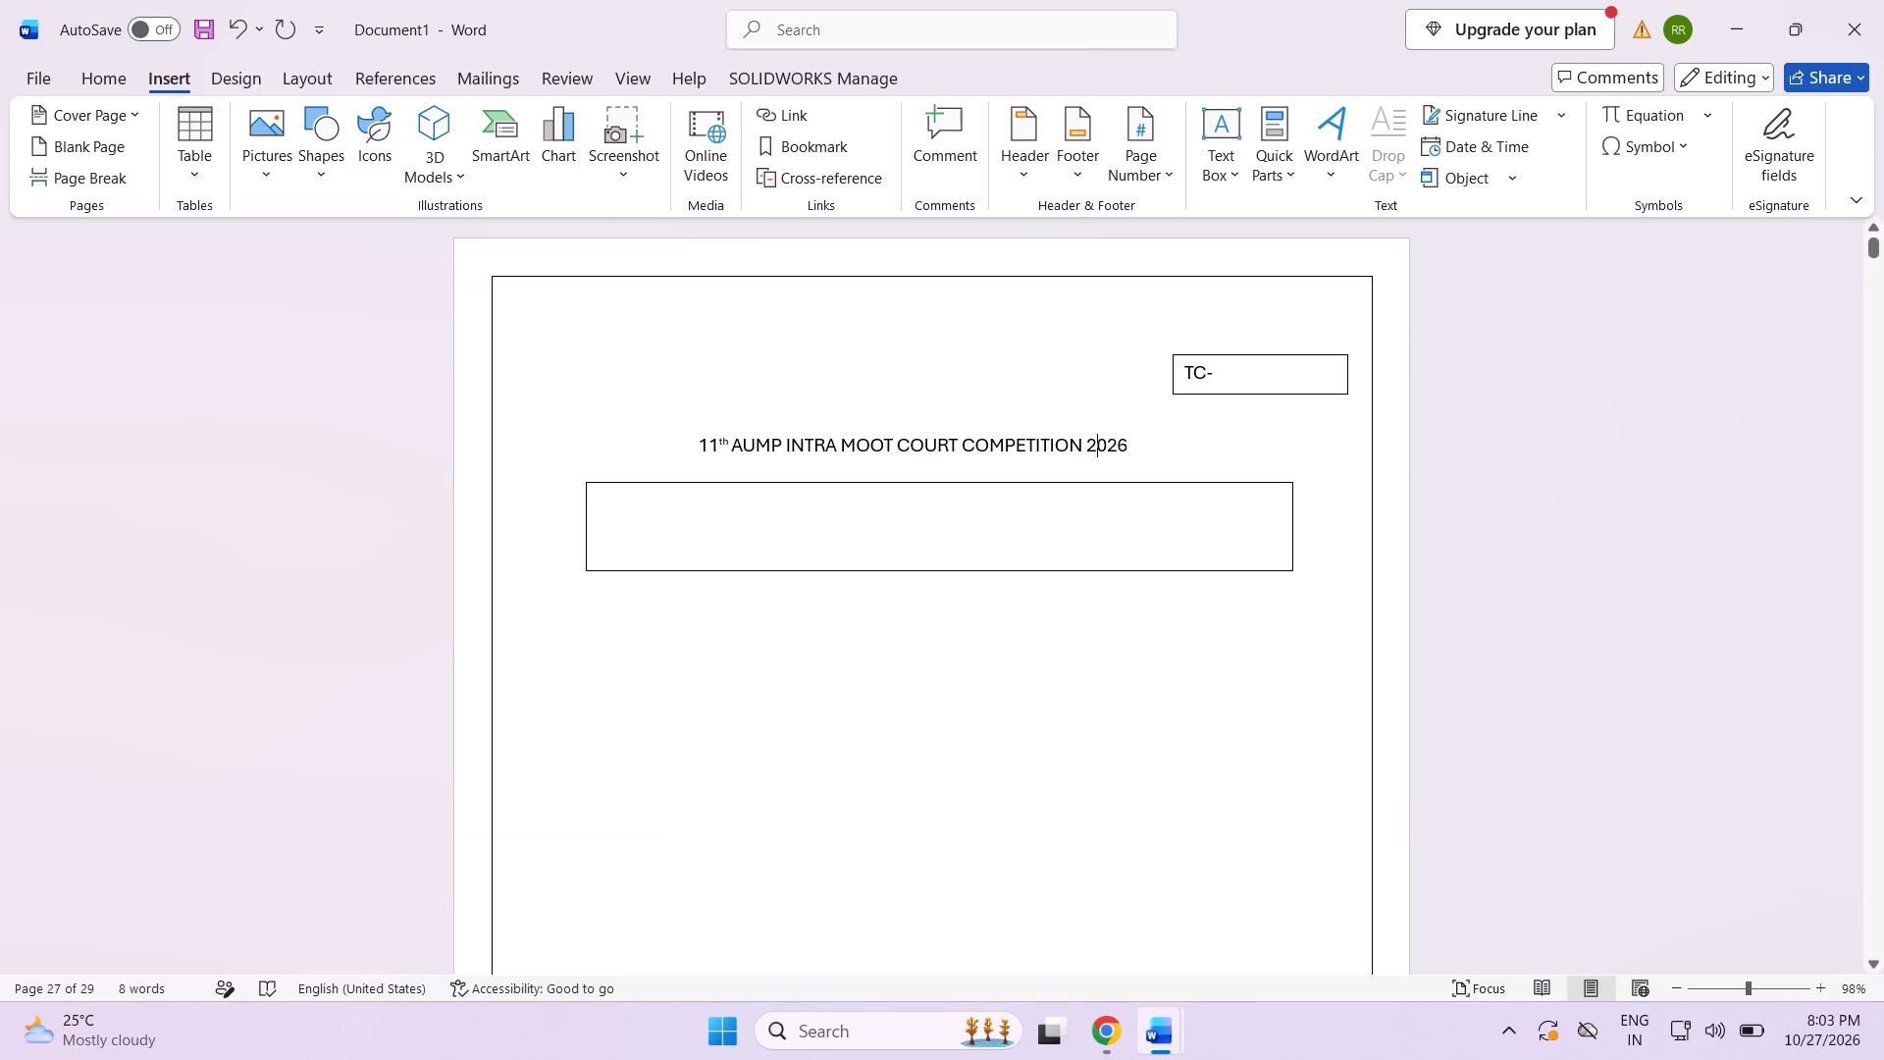
{"action": "left_click", "coordinate": [247, 73]}
{"action": "left_click", "coordinate": [1707, 156]}
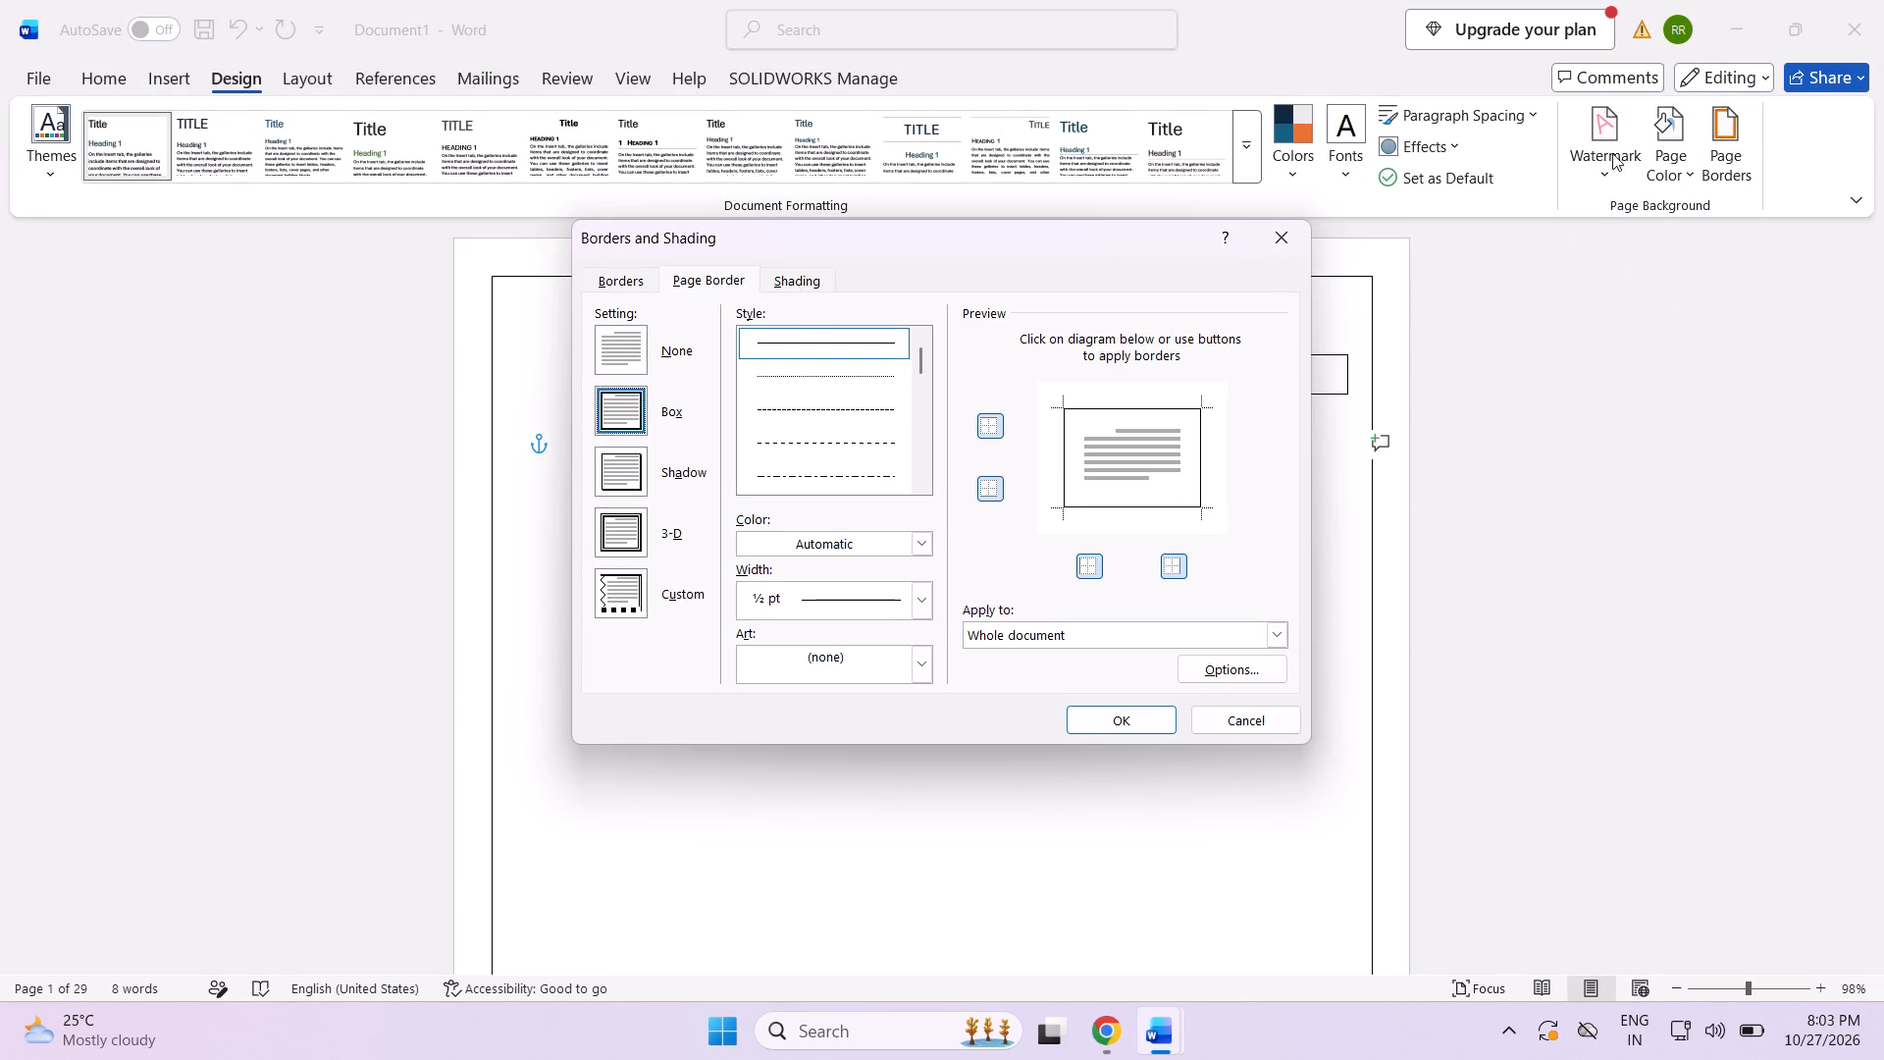
{"action": "left_click", "coordinate": [1282, 243]}
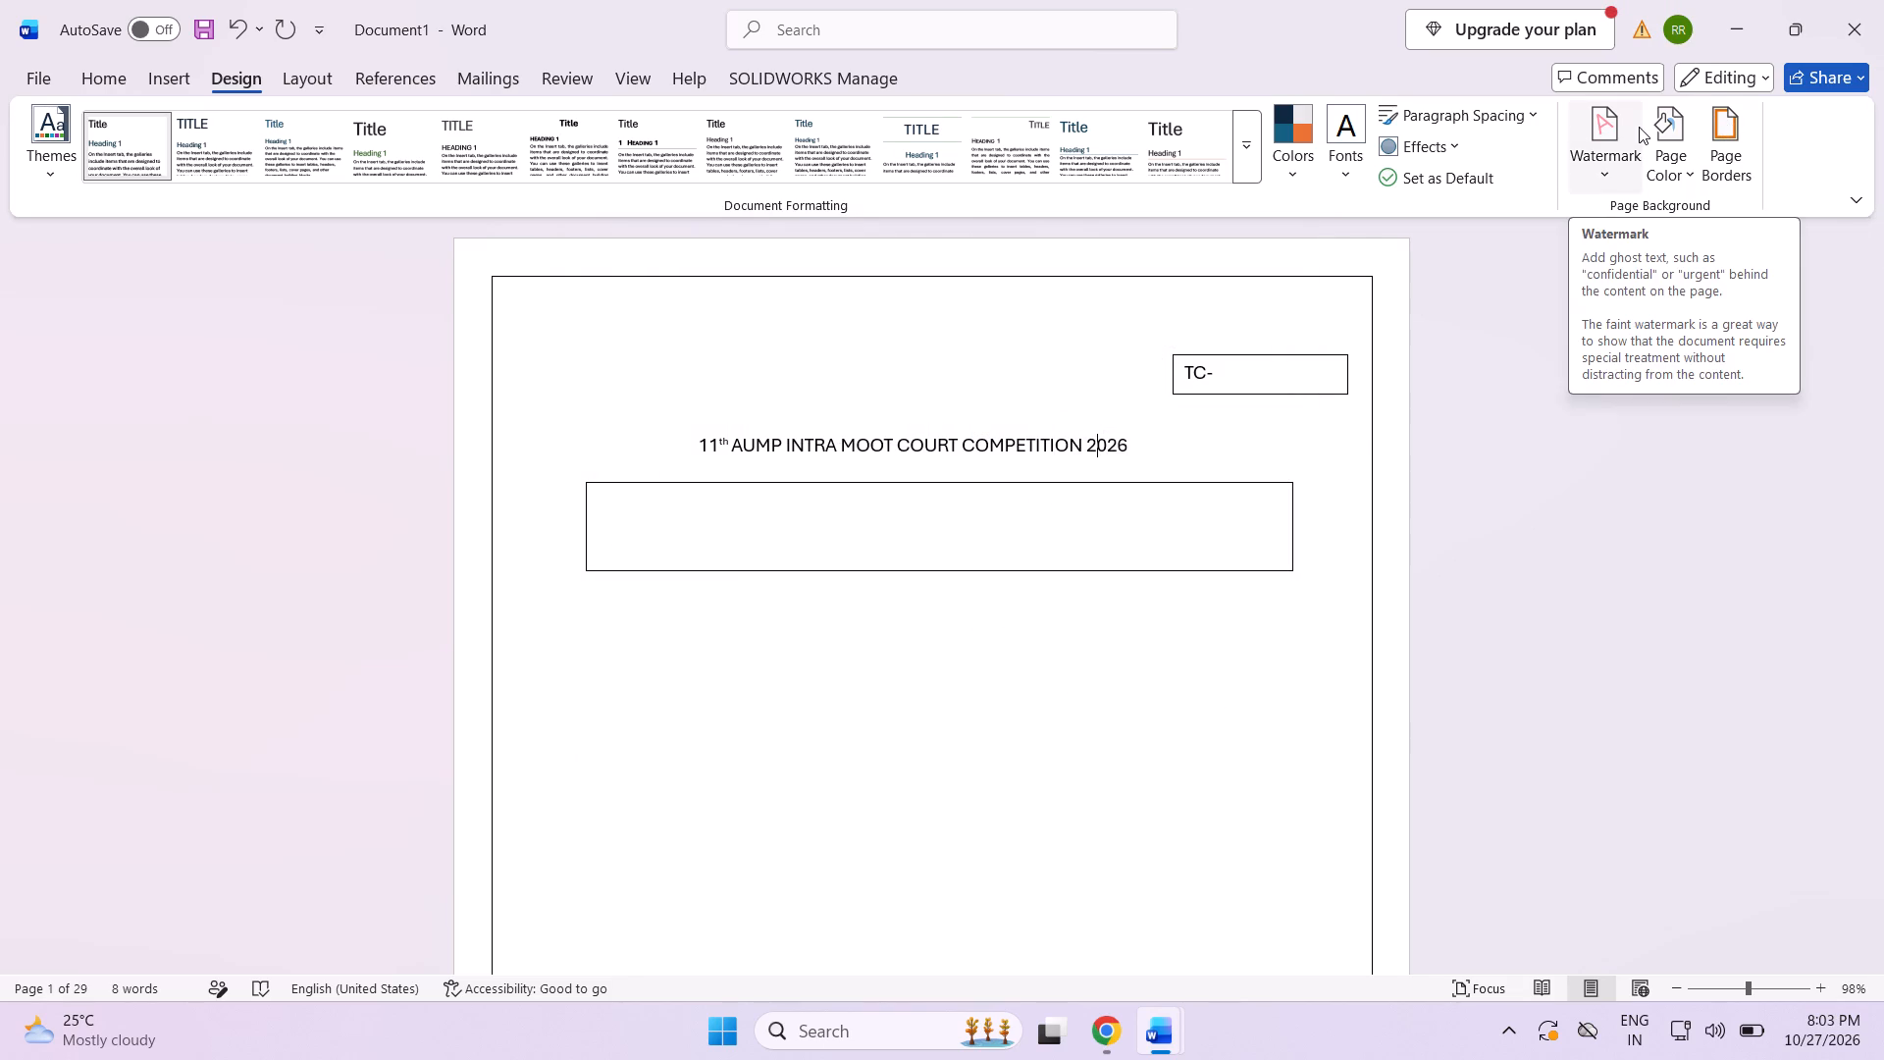
{"action": "left_click", "coordinate": [1656, 149]}
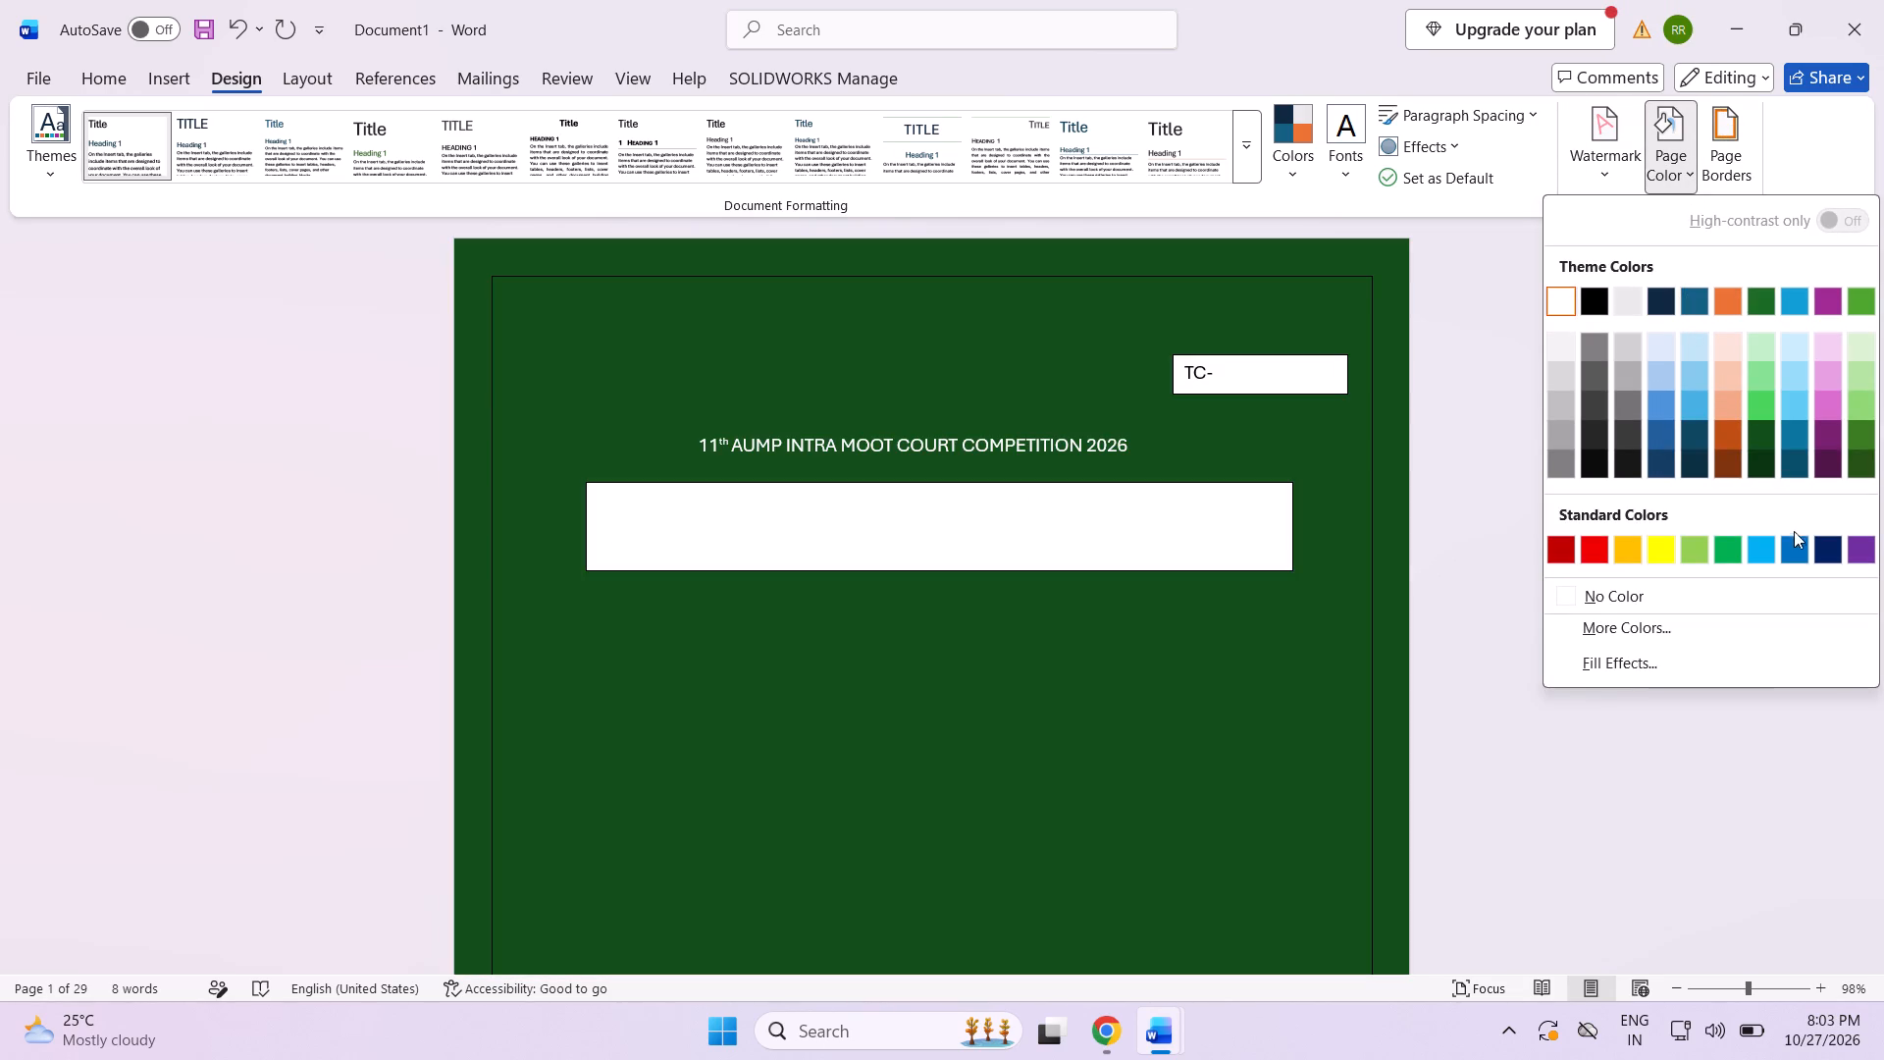
{"action": "left_click", "coordinate": [1801, 546]}
Check how the page color is applied on the cover and the pages that follow it.
{"action": "scroll", "coordinate": [1505, 684], "scroll_direction": "down", "scroll_amount": 7}
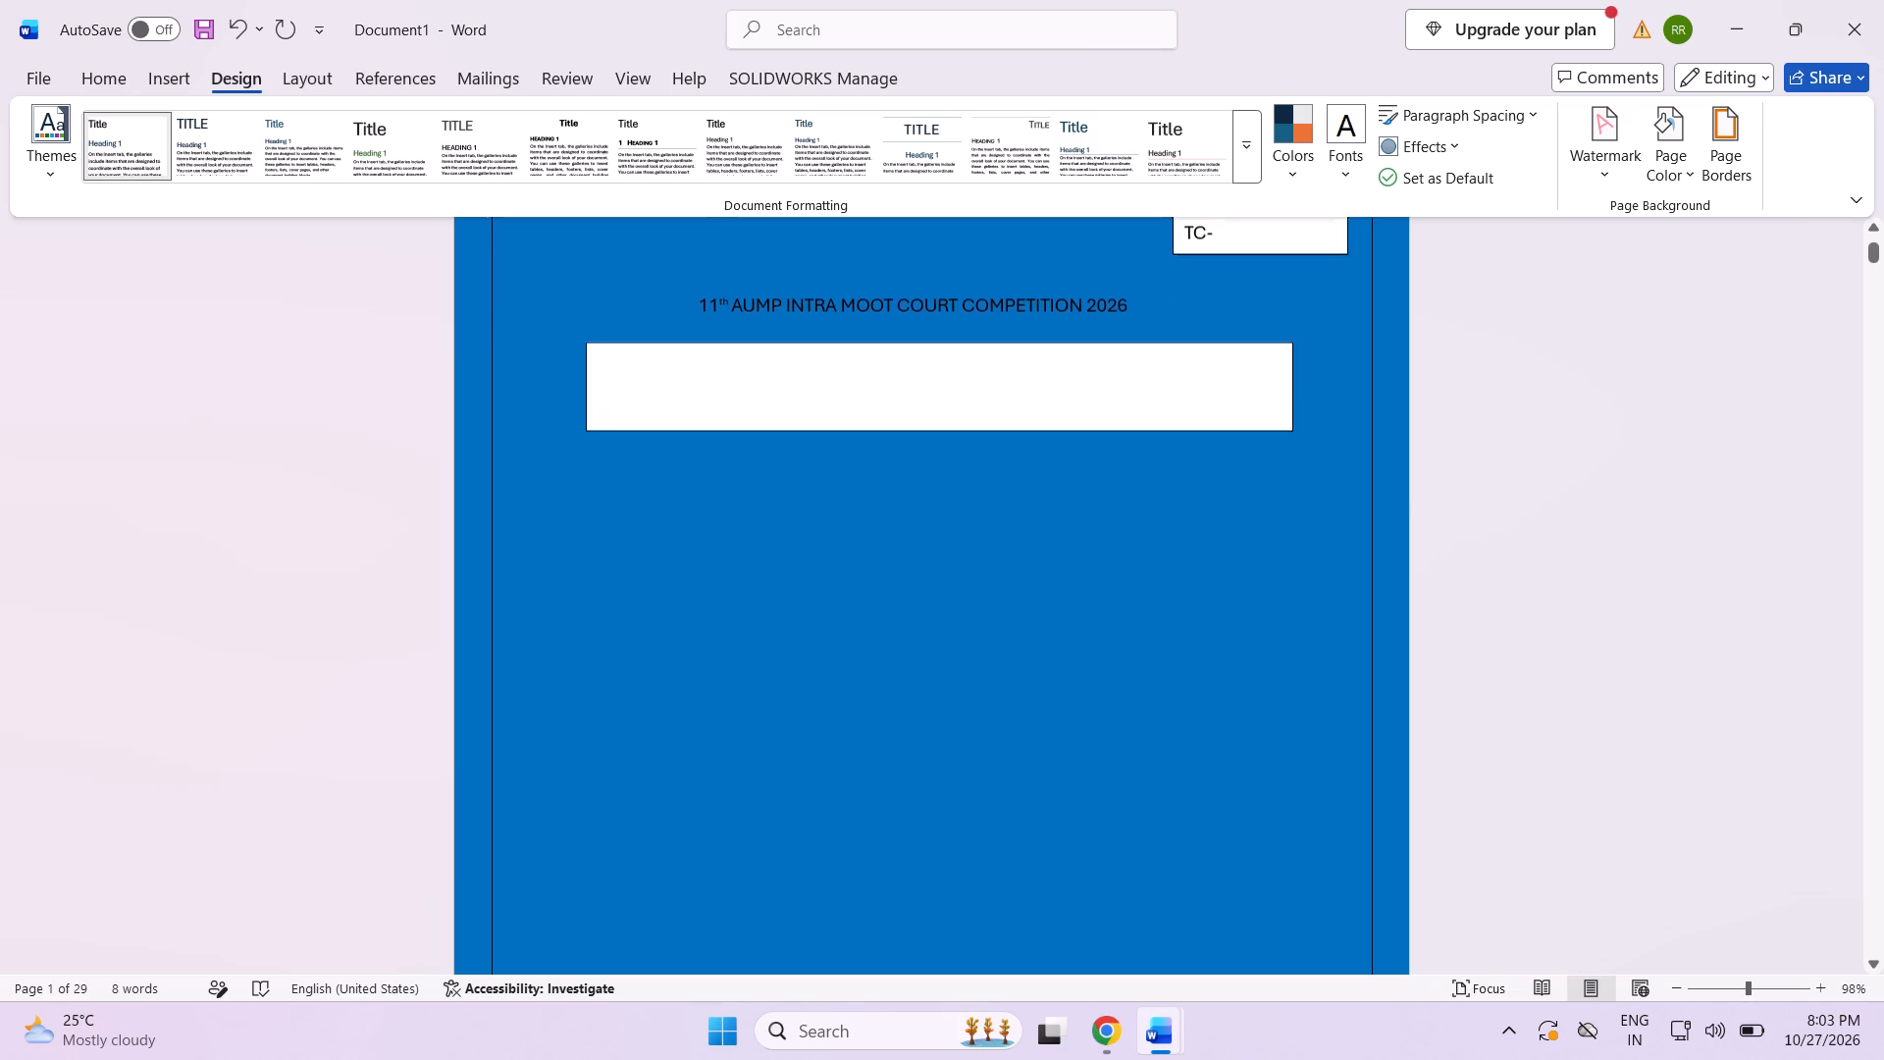
{"action": "scroll", "coordinate": [1388, 689], "scroll_direction": "down", "scroll_amount": 20}
{"action": "scroll", "coordinate": [1388, 689], "scroll_direction": "down", "scroll_amount": 2}
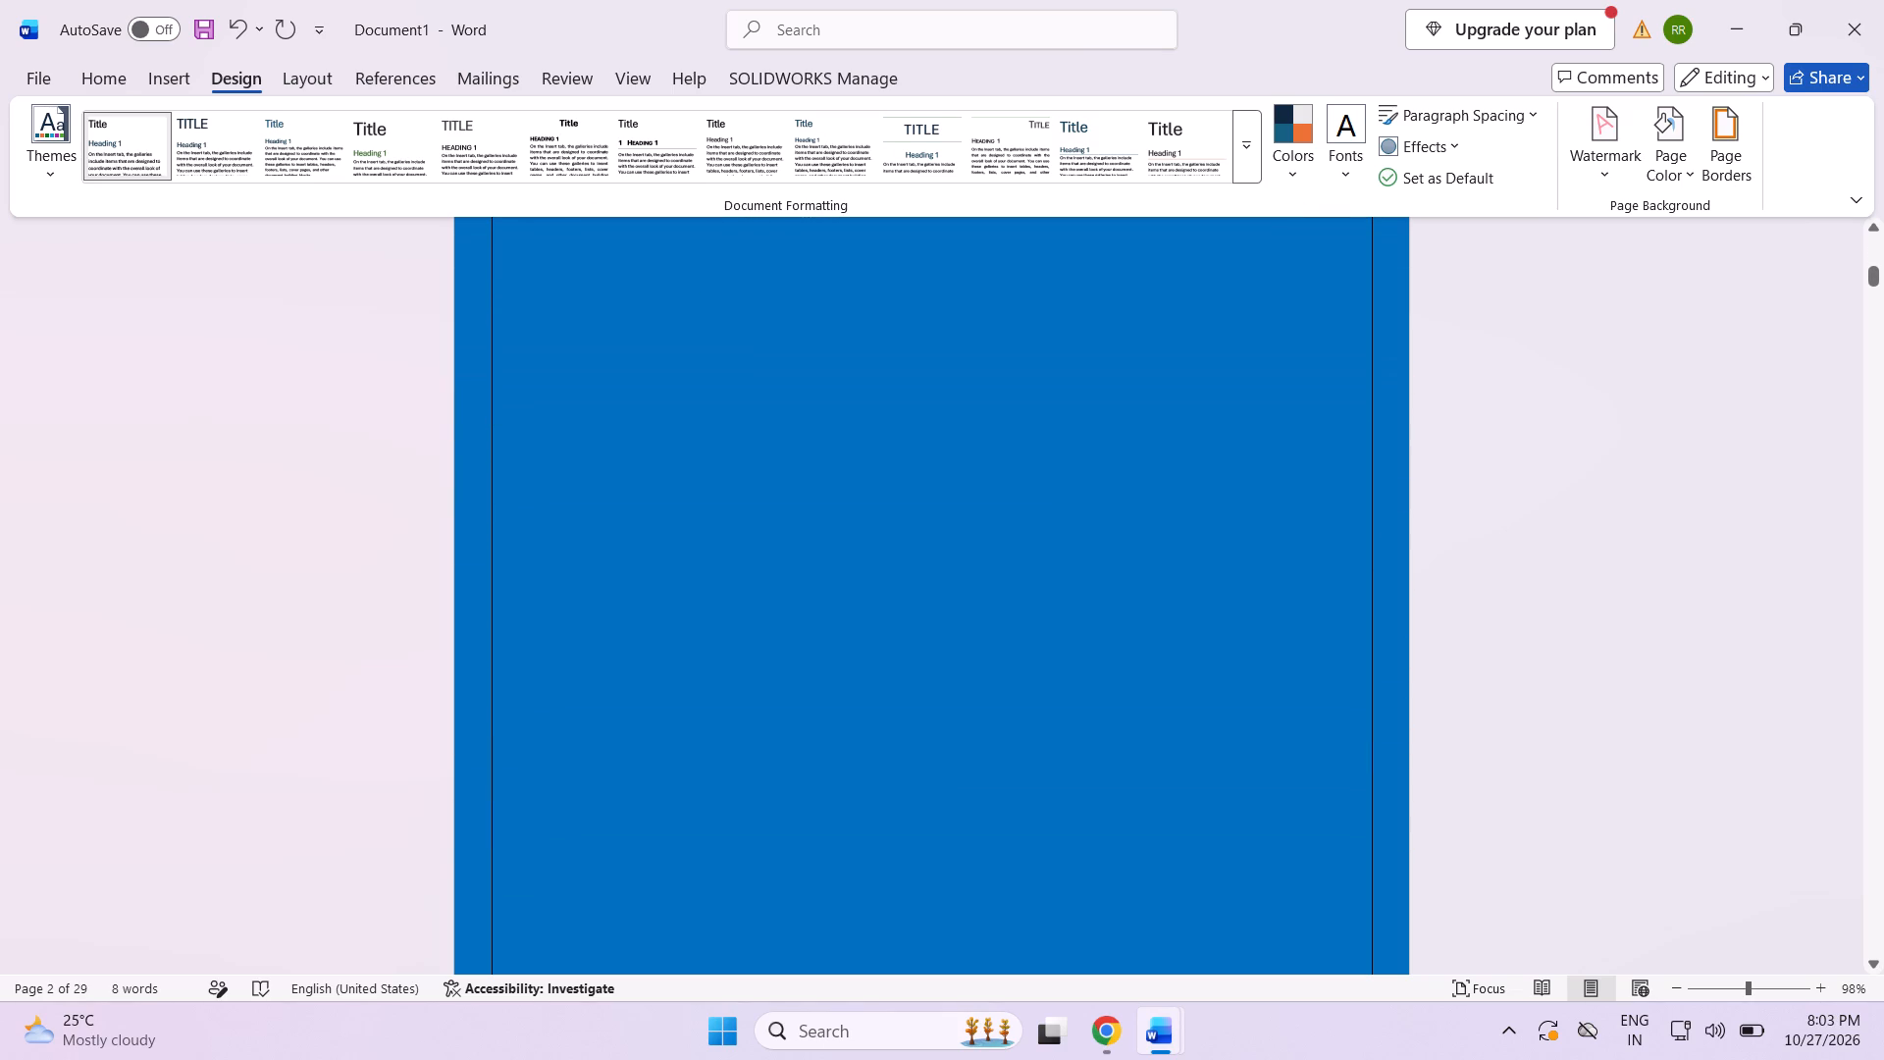
{"action": "scroll", "coordinate": [1403, 648], "scroll_direction": "up", "scroll_amount": 15}
{"action": "scroll", "coordinate": [1424, 637], "scroll_direction": "down", "scroll_amount": 6}
{"action": "scroll", "coordinate": [1424, 637], "scroll_direction": "up", "scroll_amount": 10}
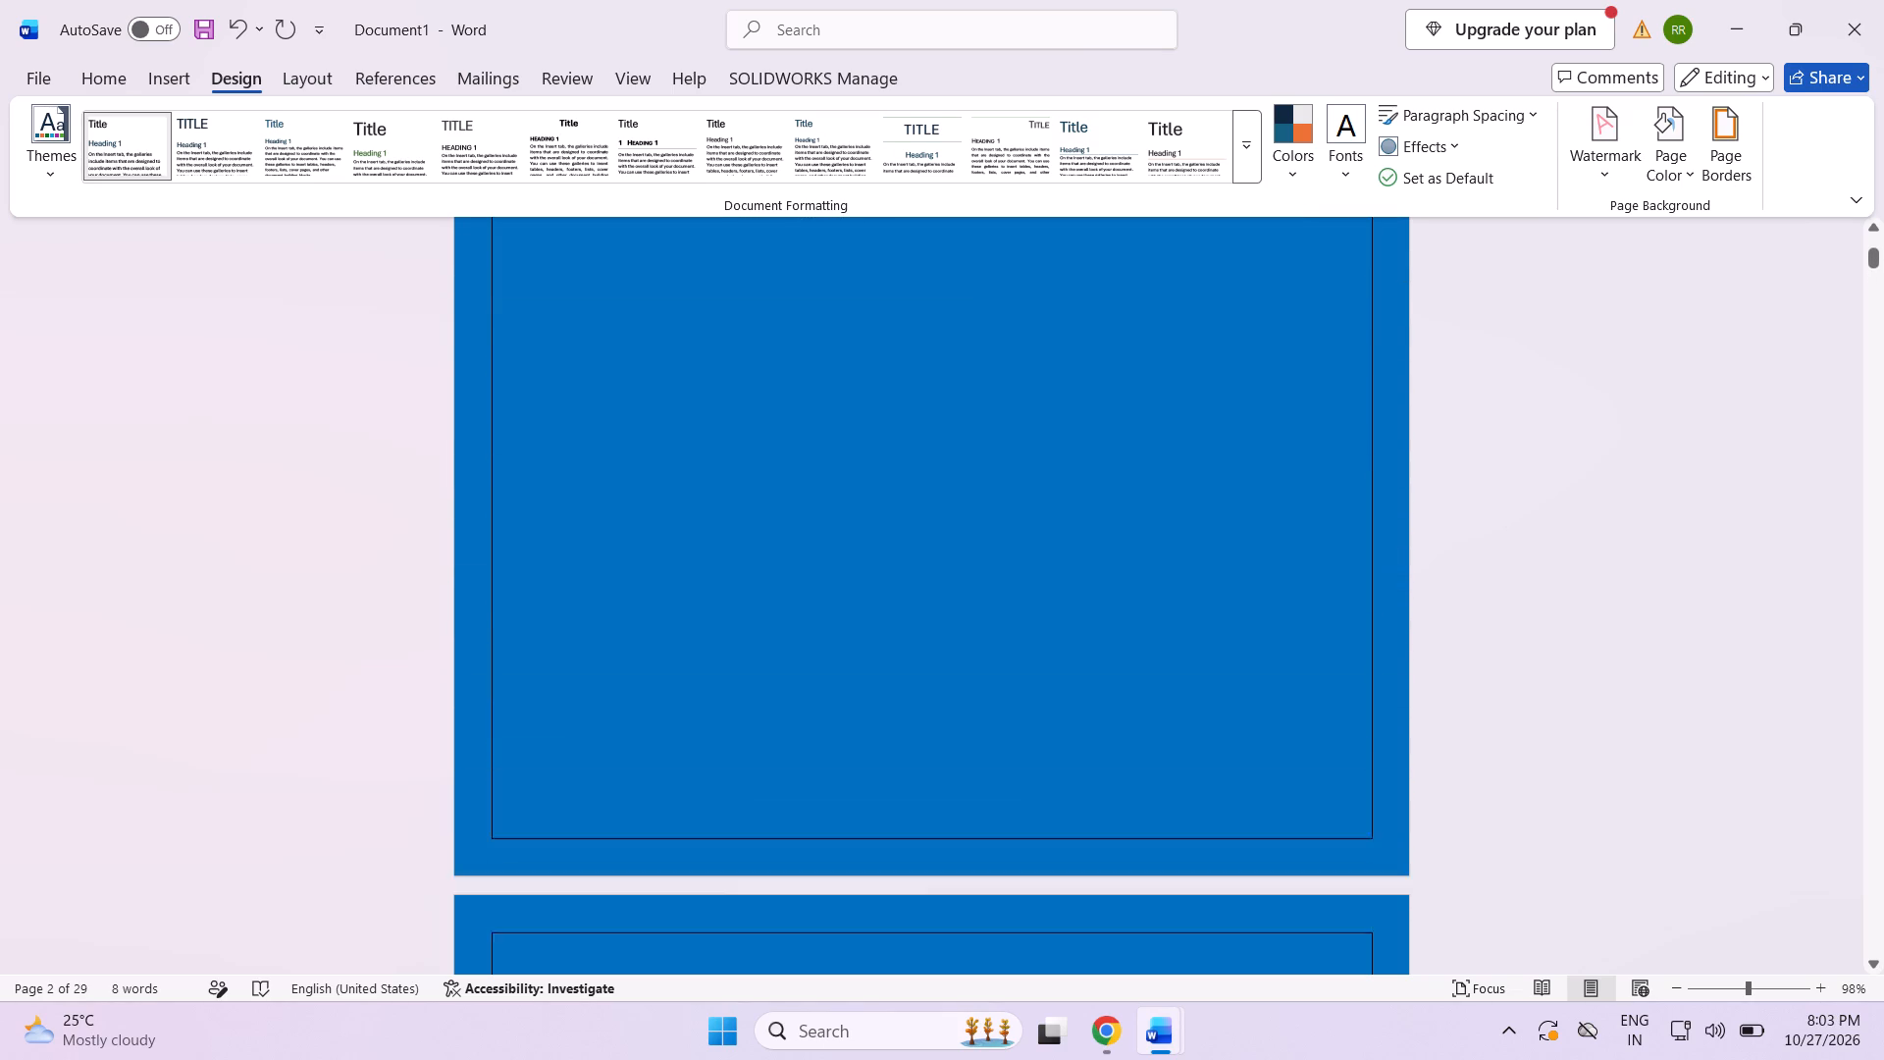
{"action": "scroll", "coordinate": [1424, 637], "scroll_direction": "up", "scroll_amount": 18}
{"action": "scroll", "coordinate": [1473, 617], "scroll_direction": "up", "scroll_amount": 6}
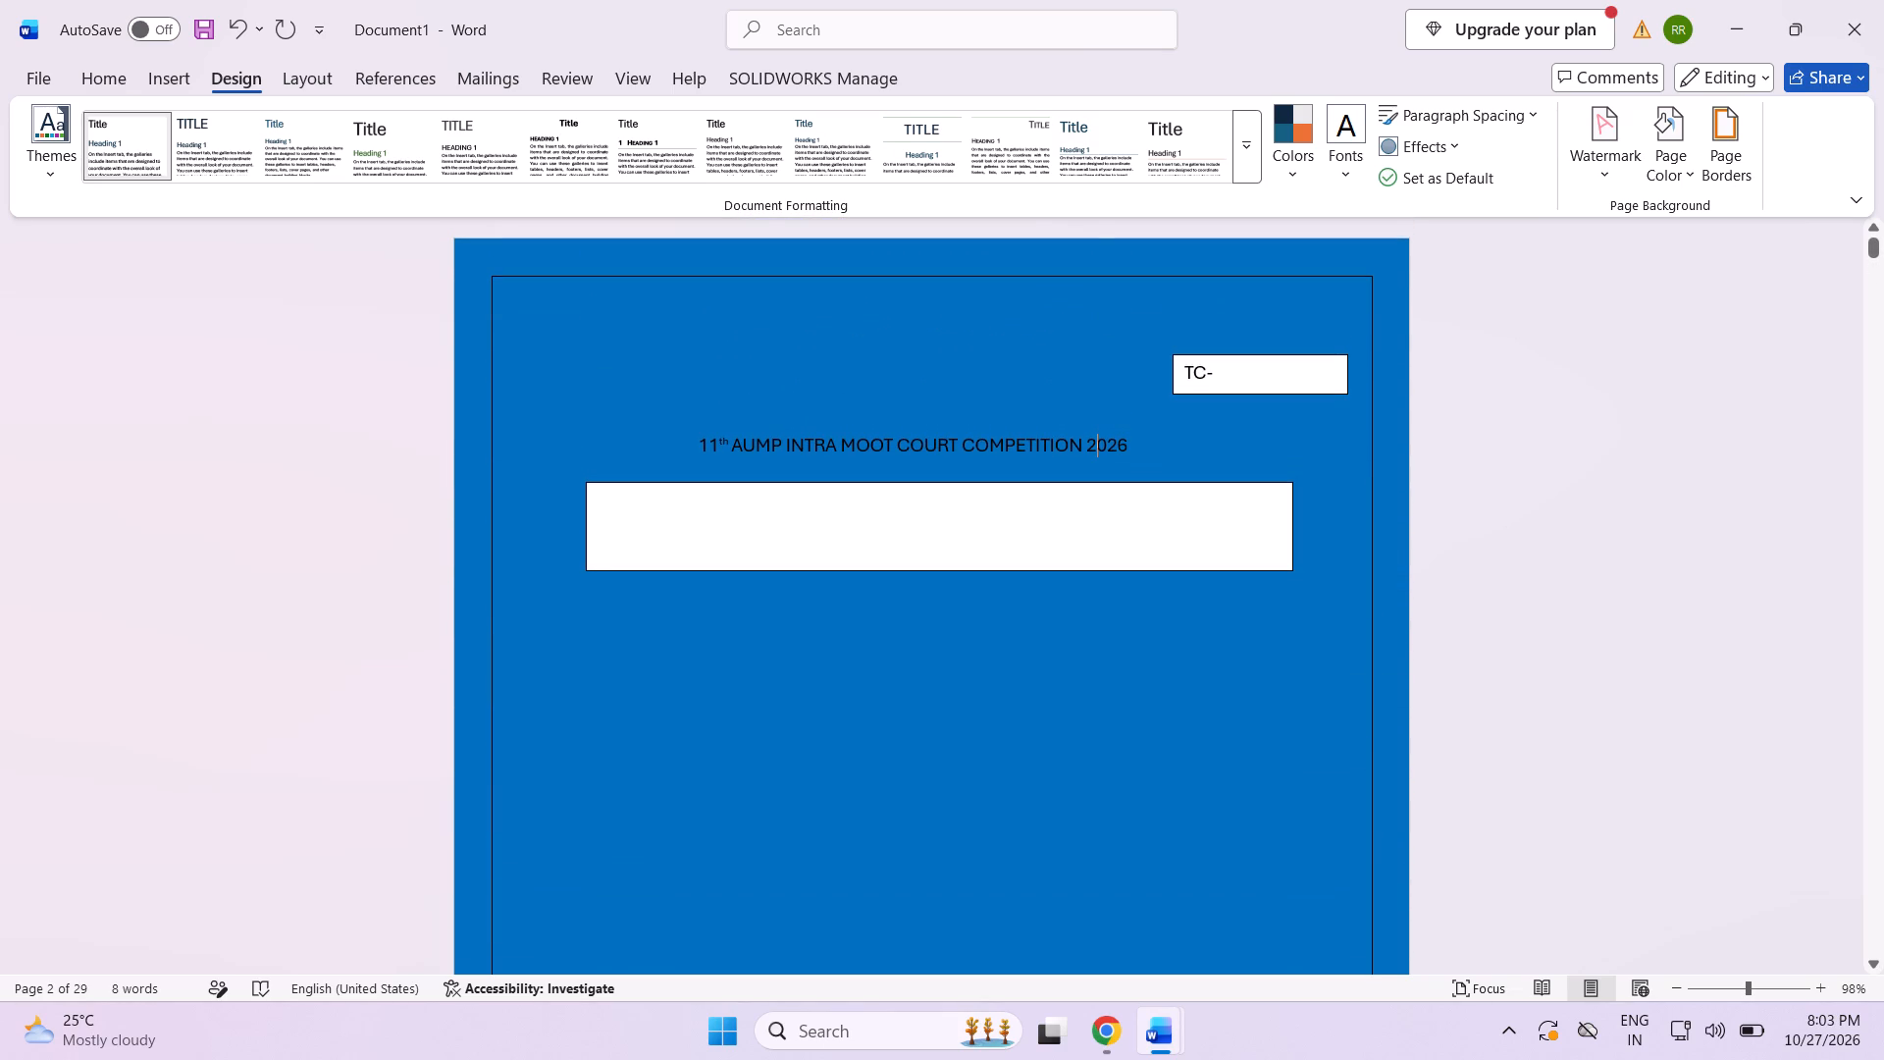
{"action": "scroll", "coordinate": [1473, 617], "scroll_direction": "up", "scroll_amount": 1}
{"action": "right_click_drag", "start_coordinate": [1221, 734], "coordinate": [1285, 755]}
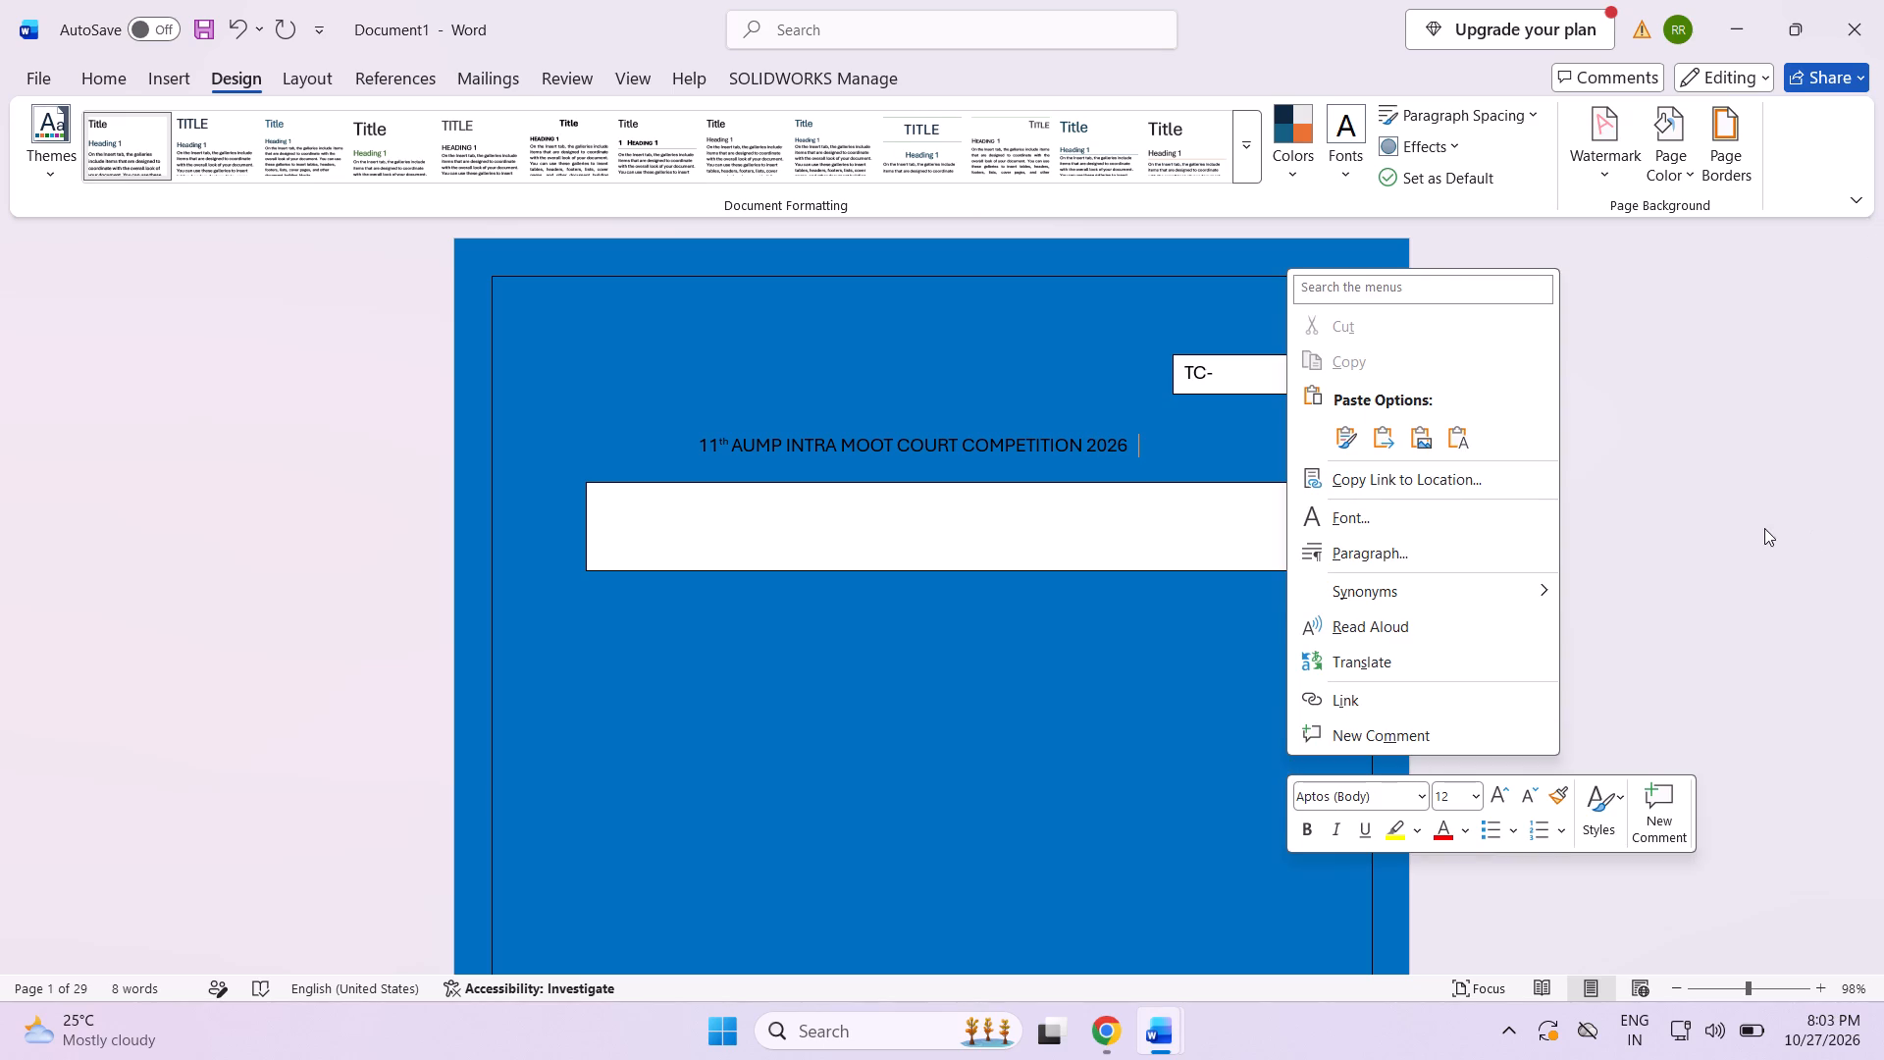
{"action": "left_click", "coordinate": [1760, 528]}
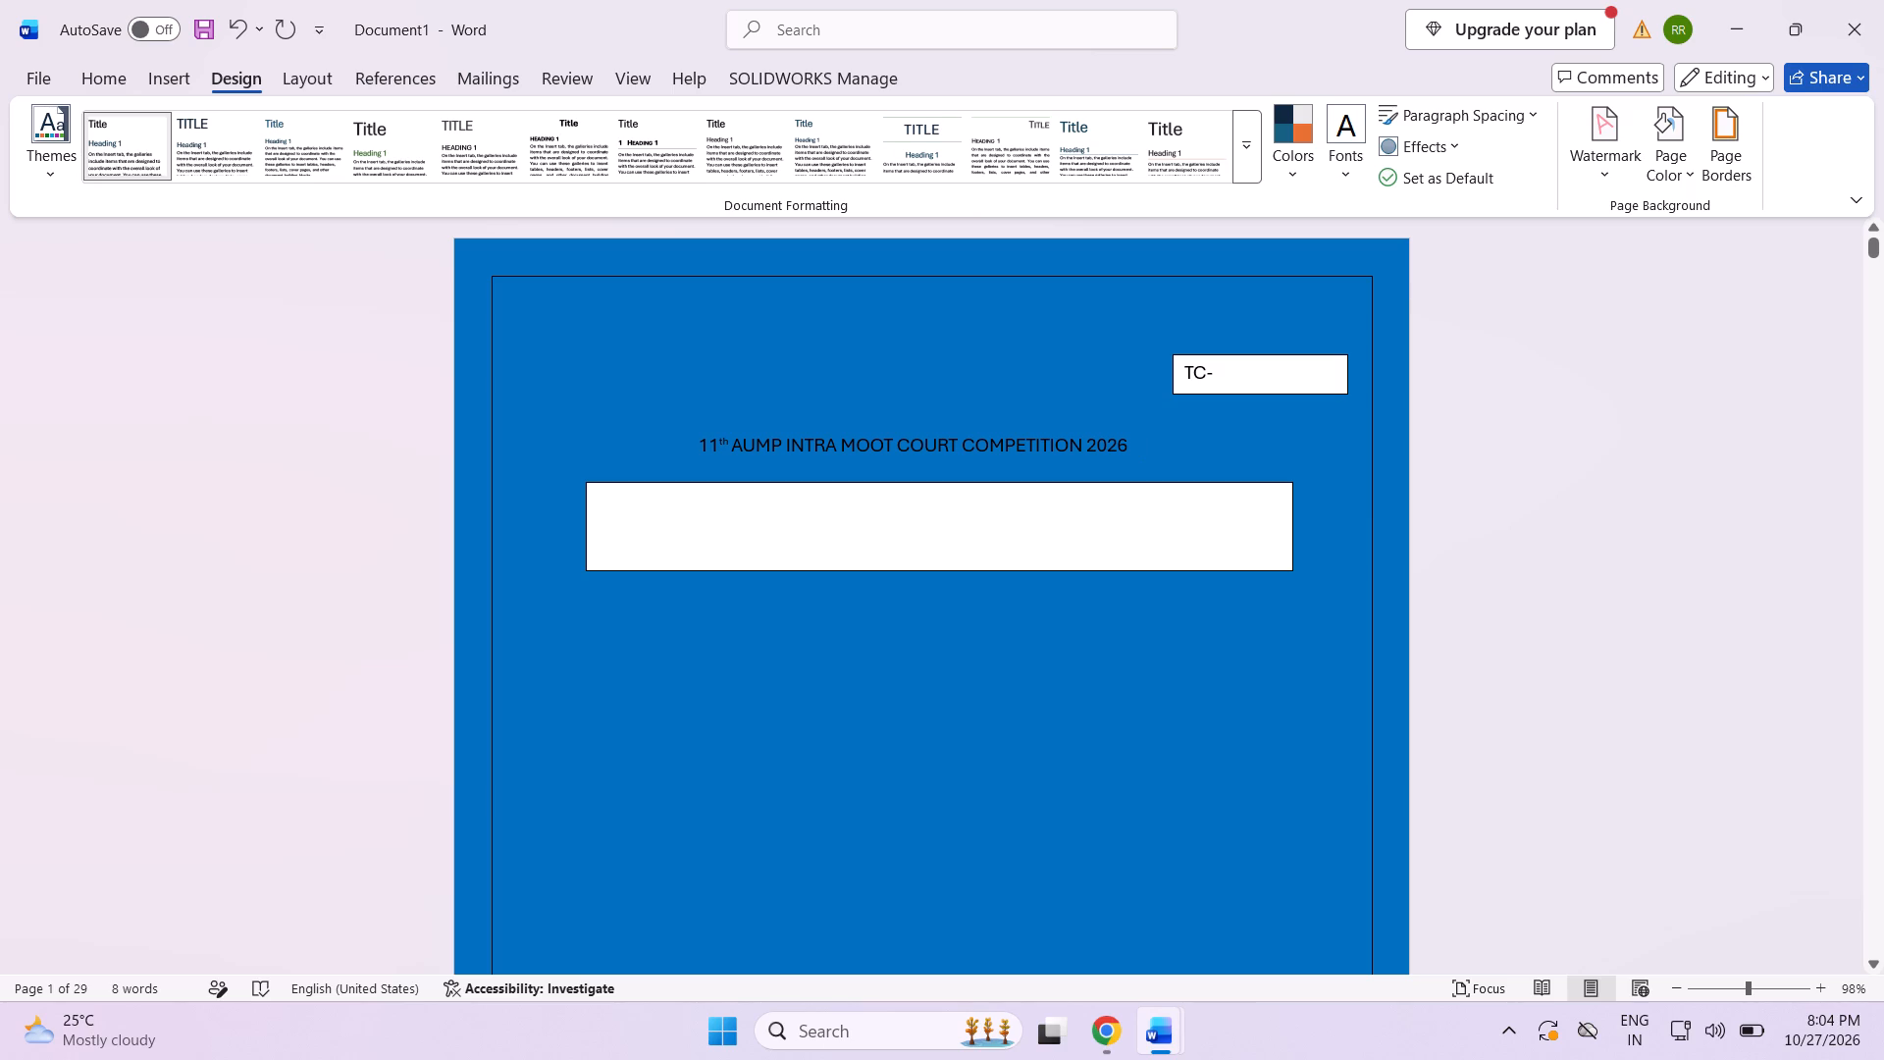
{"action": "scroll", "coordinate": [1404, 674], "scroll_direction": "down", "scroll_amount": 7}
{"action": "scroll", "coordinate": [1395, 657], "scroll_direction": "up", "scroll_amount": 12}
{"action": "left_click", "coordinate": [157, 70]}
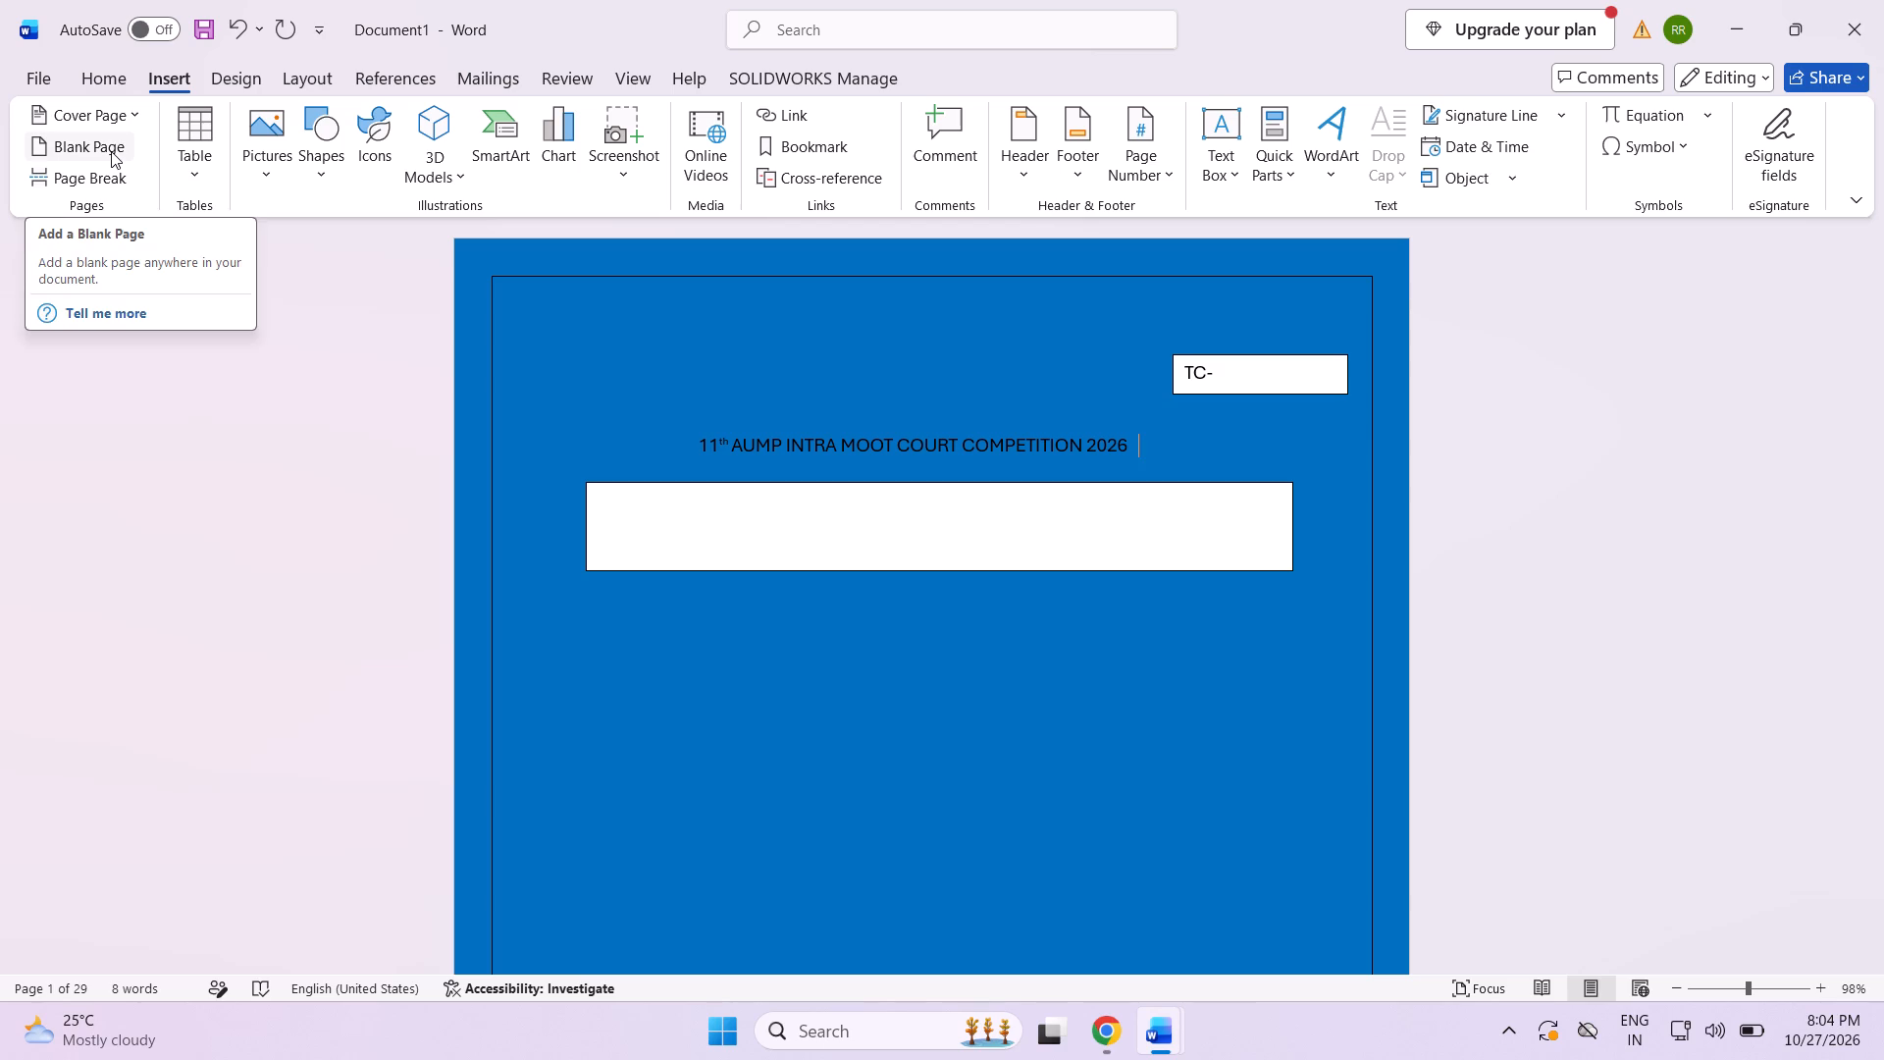
Compare the page color on the cover page with the color on the second page.
{"action": "scroll", "coordinate": [952, 731], "scroll_direction": "down", "scroll_amount": 19}
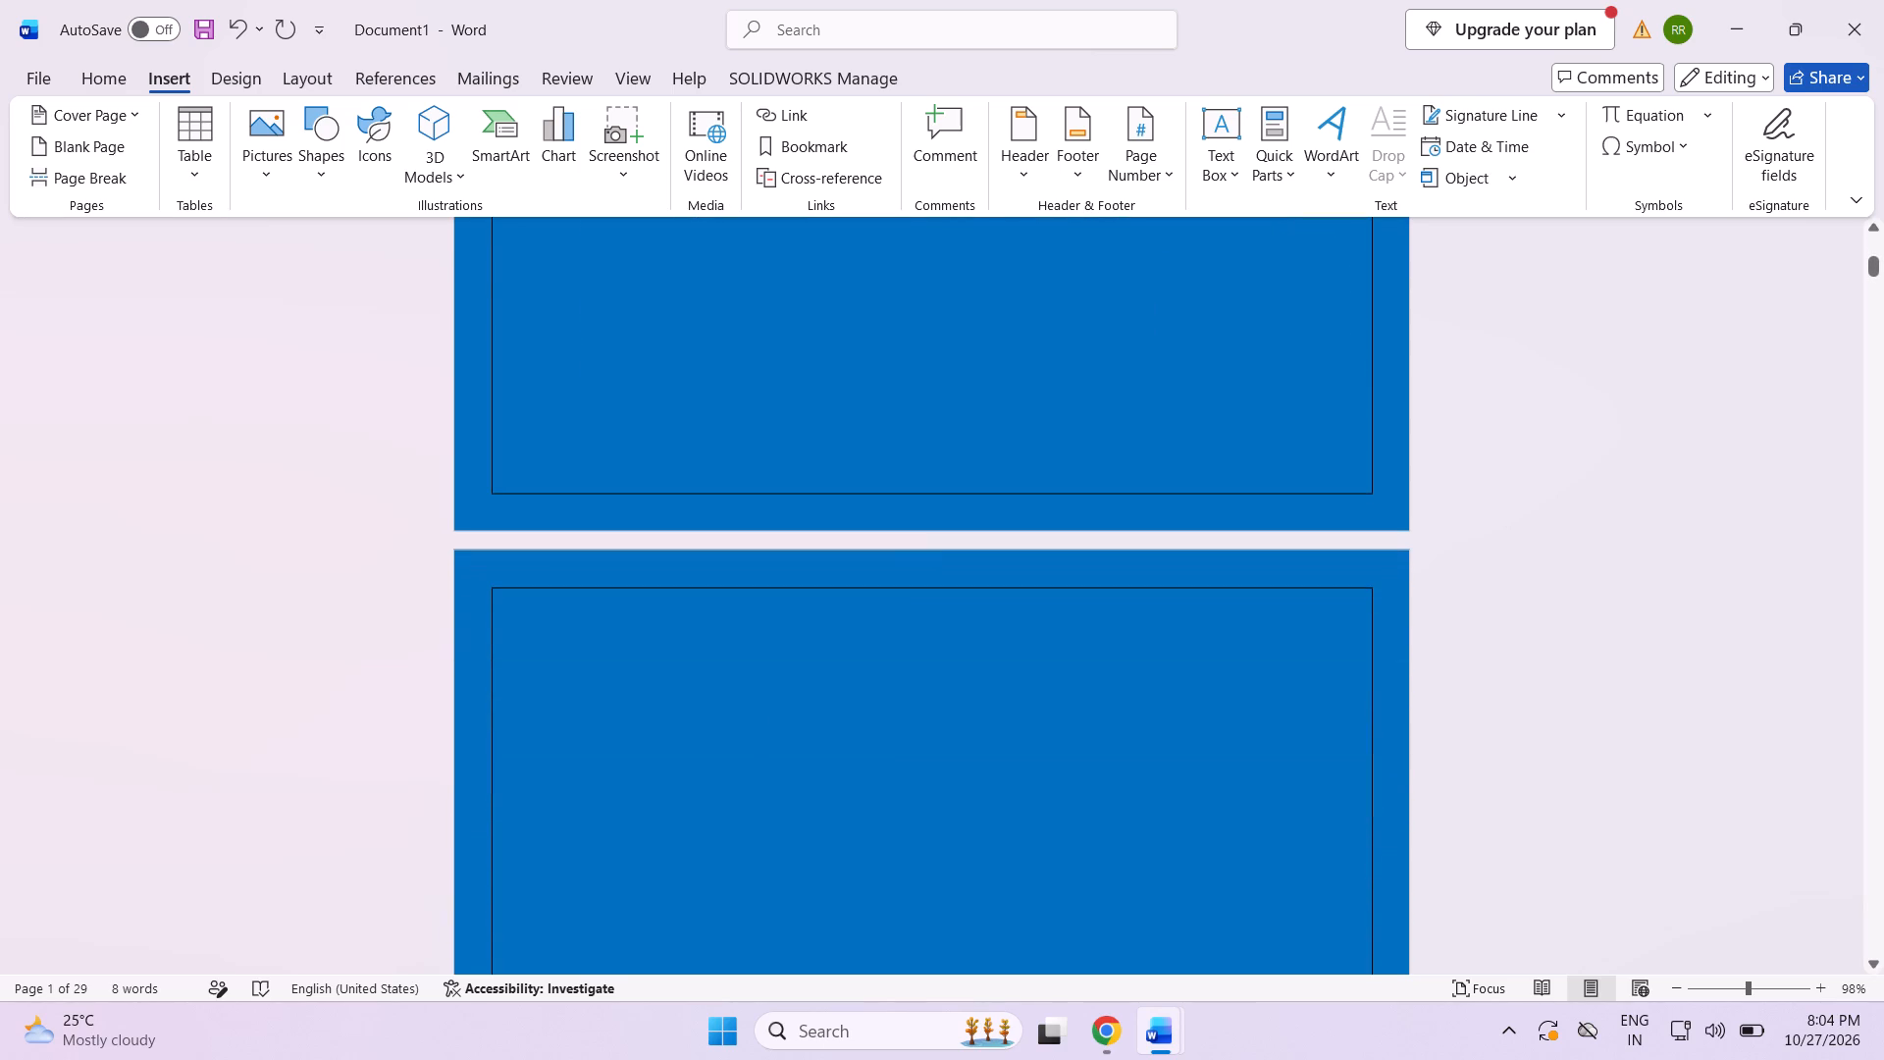
{"action": "scroll", "coordinate": [980, 744], "scroll_direction": "up", "scroll_amount": 20}
{"action": "scroll", "coordinate": [980, 744], "scroll_direction": "up", "scroll_amount": 2}
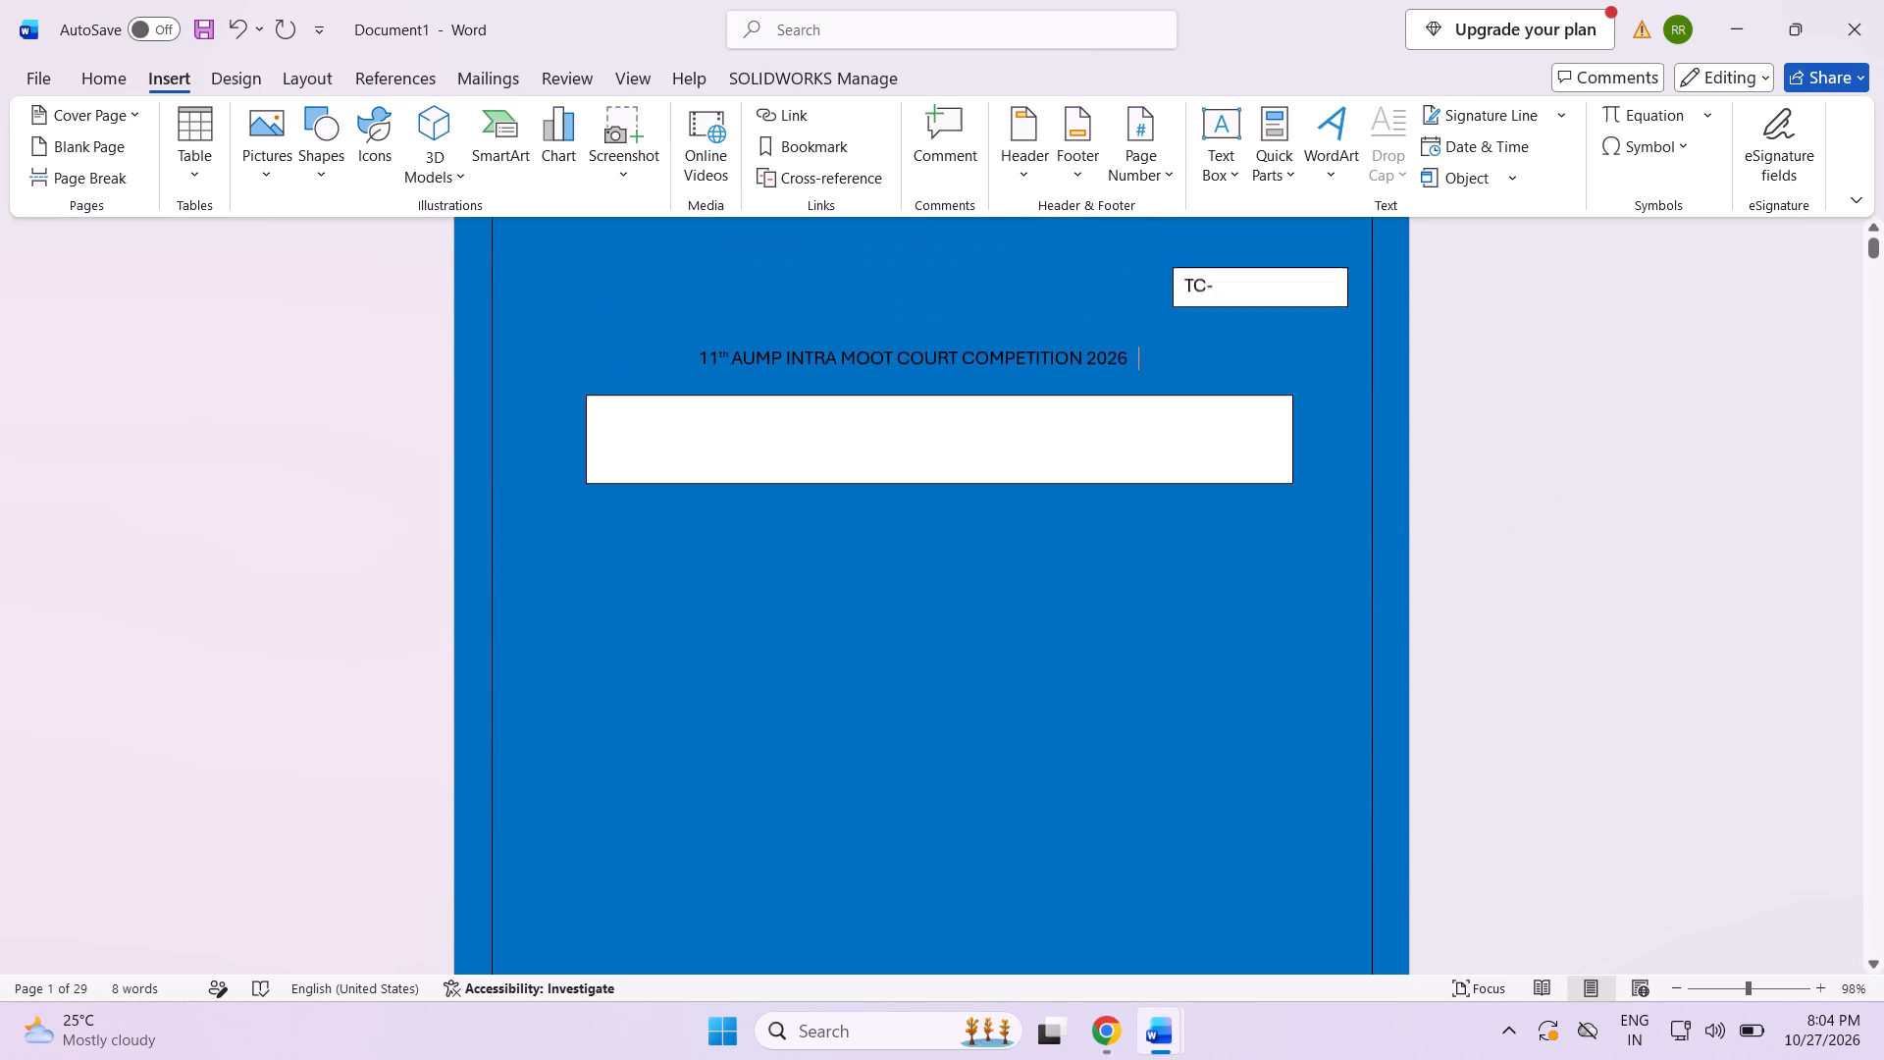
{"action": "scroll", "coordinate": [980, 744], "scroll_direction": "up", "scroll_amount": 6}
{"action": "scroll", "coordinate": [1003, 784], "scroll_direction": "down", "scroll_amount": 20}
{"action": "scroll", "coordinate": [1003, 784], "scroll_direction": "down", "scroll_amount": 2}
{"action": "scroll", "coordinate": [1118, 783], "scroll_direction": "down", "scroll_amount": 6}
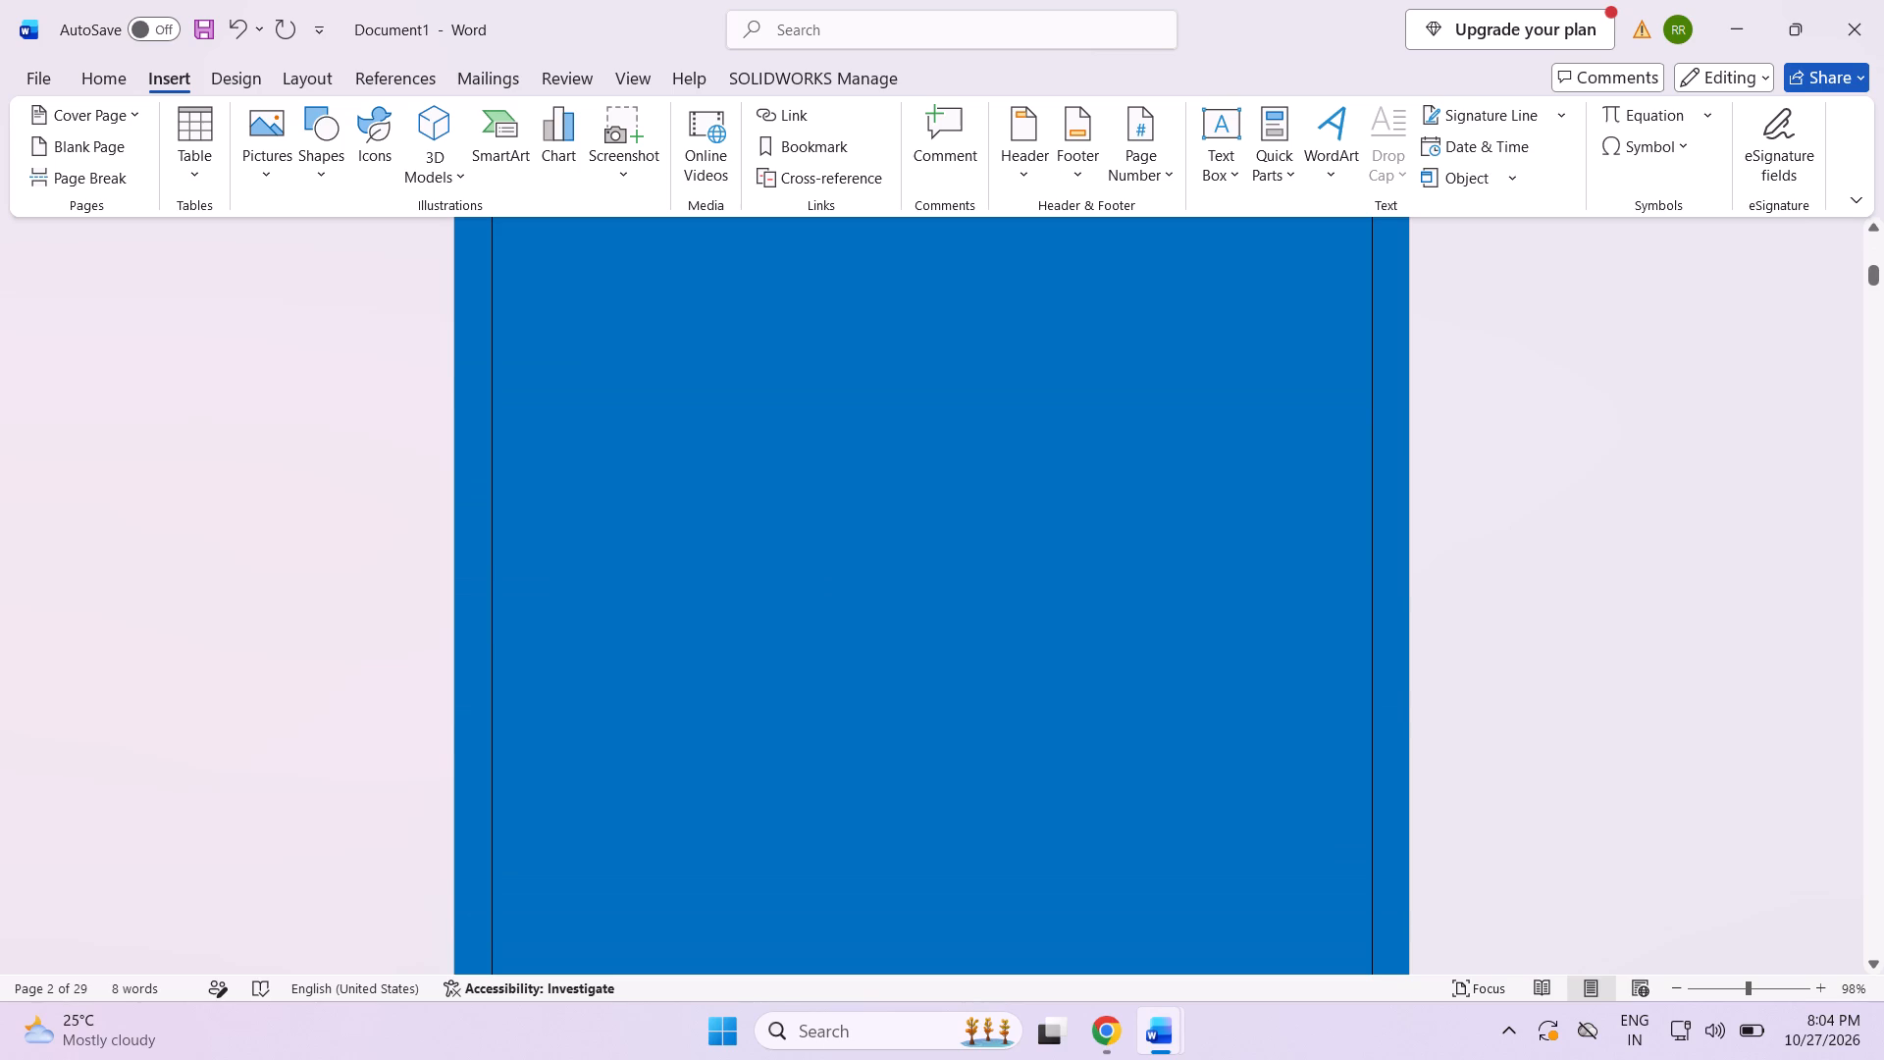
{"action": "scroll", "coordinate": [1099, 782], "scroll_direction": "up", "scroll_amount": 5}
{"action": "scroll", "coordinate": [1099, 782], "scroll_direction": "up", "scroll_amount": 20}
{"action": "scroll", "coordinate": [1099, 782], "scroll_direction": "up", "scroll_amount": 4}
{"action": "scroll", "coordinate": [1099, 784], "scroll_direction": "down", "scroll_amount": 7}
{"action": "scroll", "coordinate": [1099, 785], "scroll_direction": "up", "scroll_amount": 4}
{"action": "scroll", "coordinate": [1099, 785], "scroll_direction": "down", "scroll_amount": 6}
{"action": "scroll", "coordinate": [1099, 785], "scroll_direction": "up", "scroll_amount": 5}
{"action": "scroll", "coordinate": [1099, 785], "scroll_direction": "down", "scroll_amount": 15}
{"action": "scroll", "coordinate": [1099, 785], "scroll_direction": "down", "scroll_amount": 8}
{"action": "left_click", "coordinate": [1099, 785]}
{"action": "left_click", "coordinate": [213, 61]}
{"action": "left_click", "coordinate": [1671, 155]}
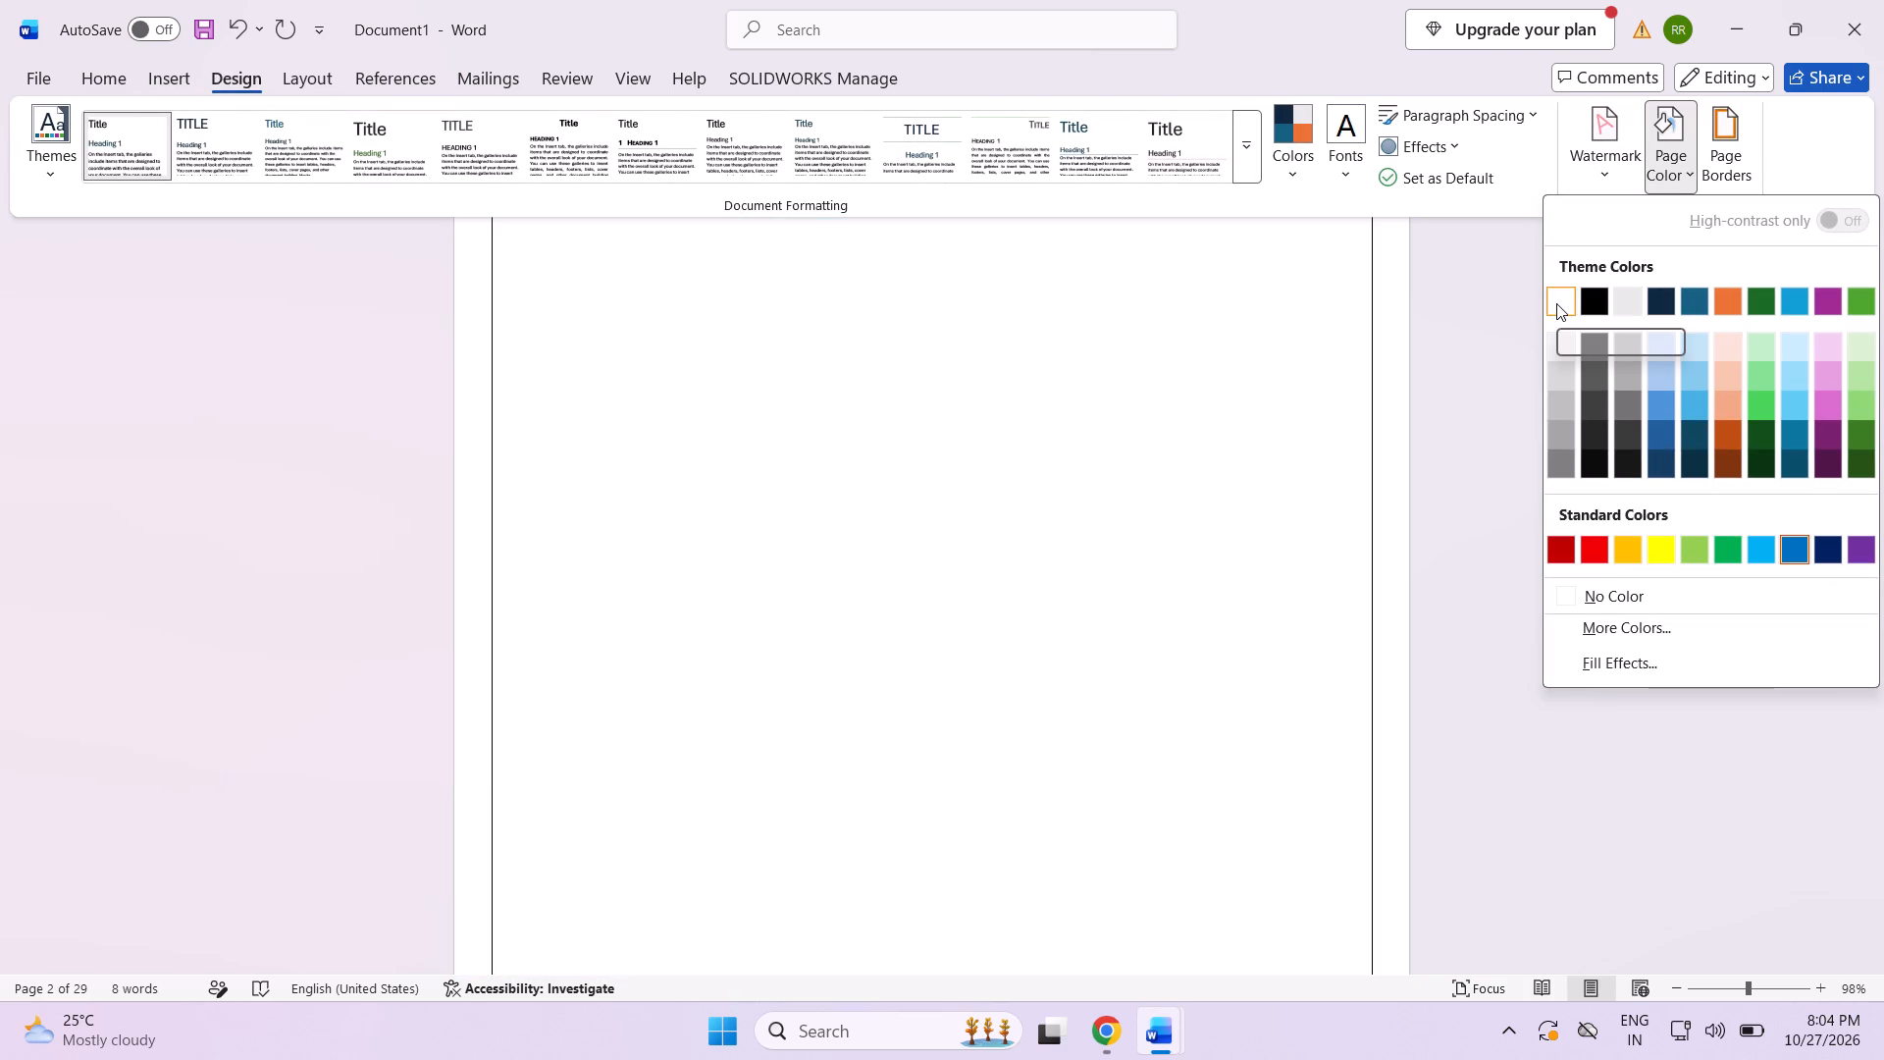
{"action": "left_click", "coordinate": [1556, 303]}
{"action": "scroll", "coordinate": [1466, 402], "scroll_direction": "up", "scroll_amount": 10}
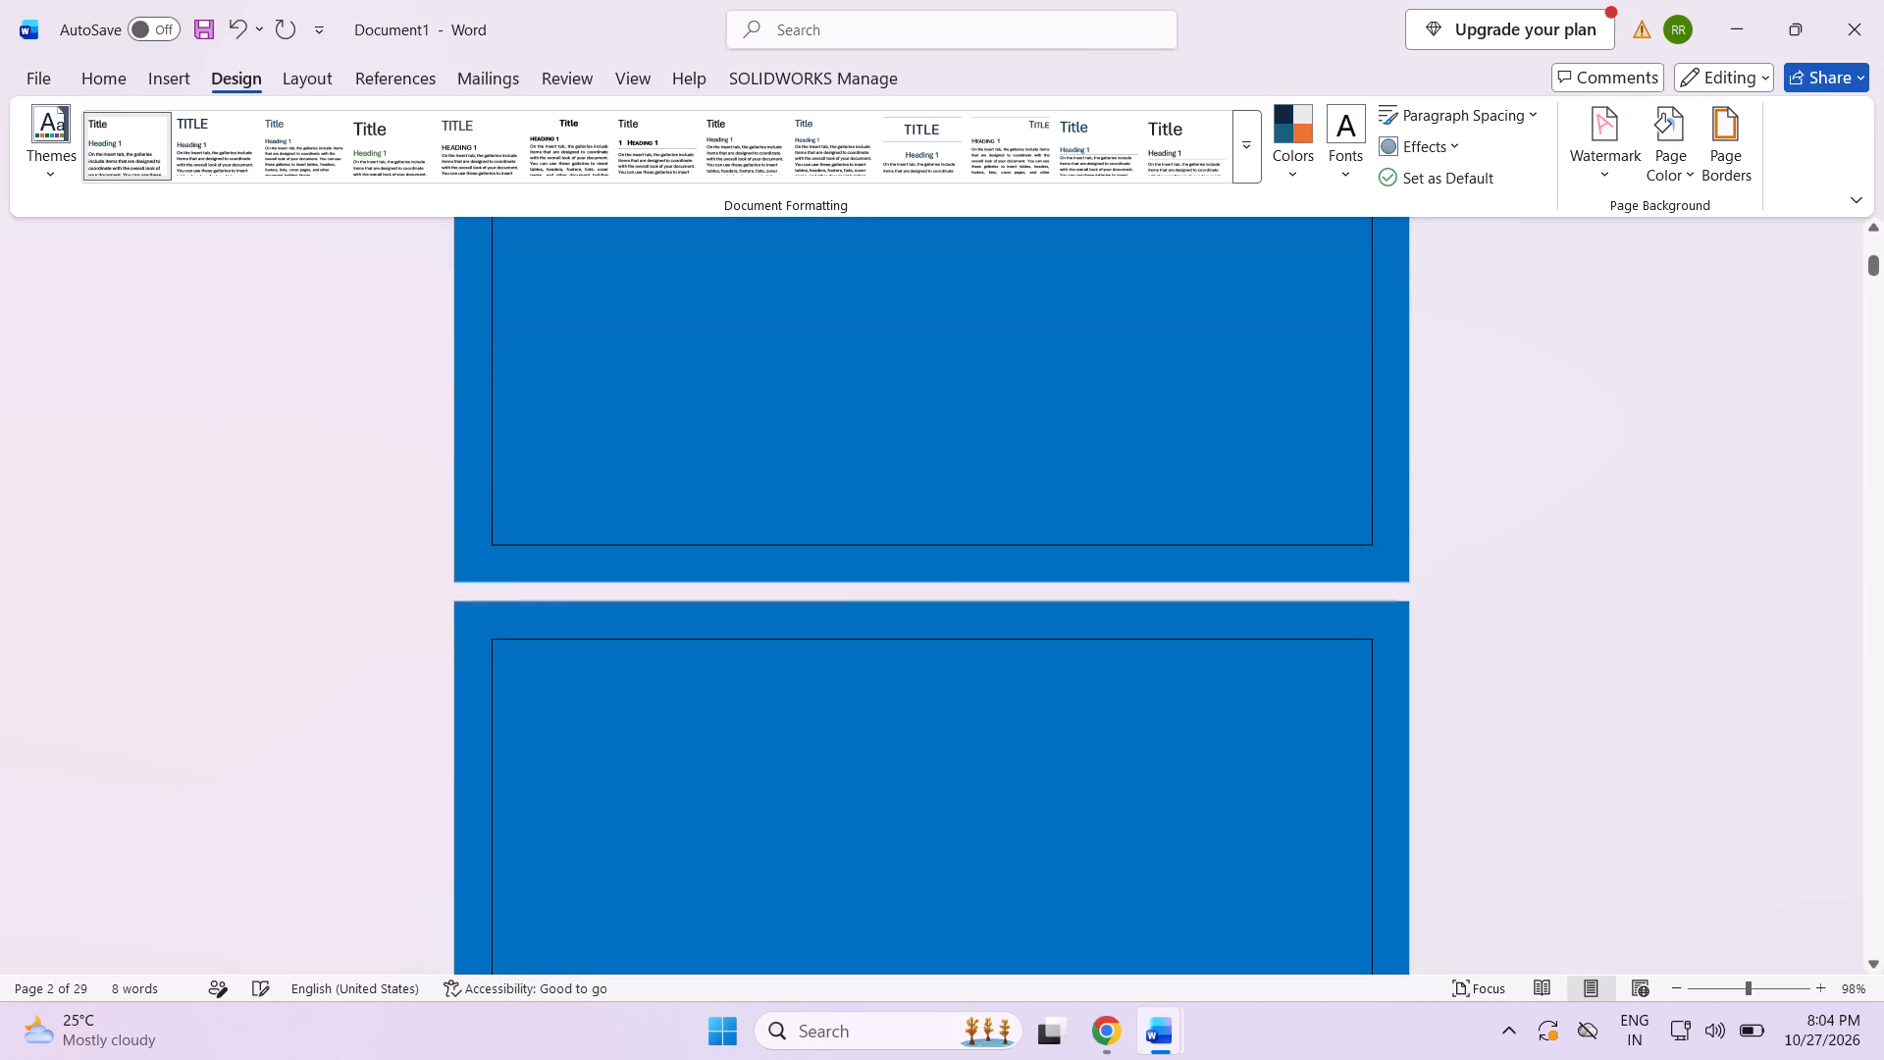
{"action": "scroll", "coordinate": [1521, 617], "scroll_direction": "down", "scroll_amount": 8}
Place the insertion point on the cover page, set the page color to the white theme color, and check the pages.
{"action": "scroll", "coordinate": [1522, 619], "scroll_direction": "up", "scroll_amount": 12}
{"action": "left_click", "coordinate": [1267, 527]}
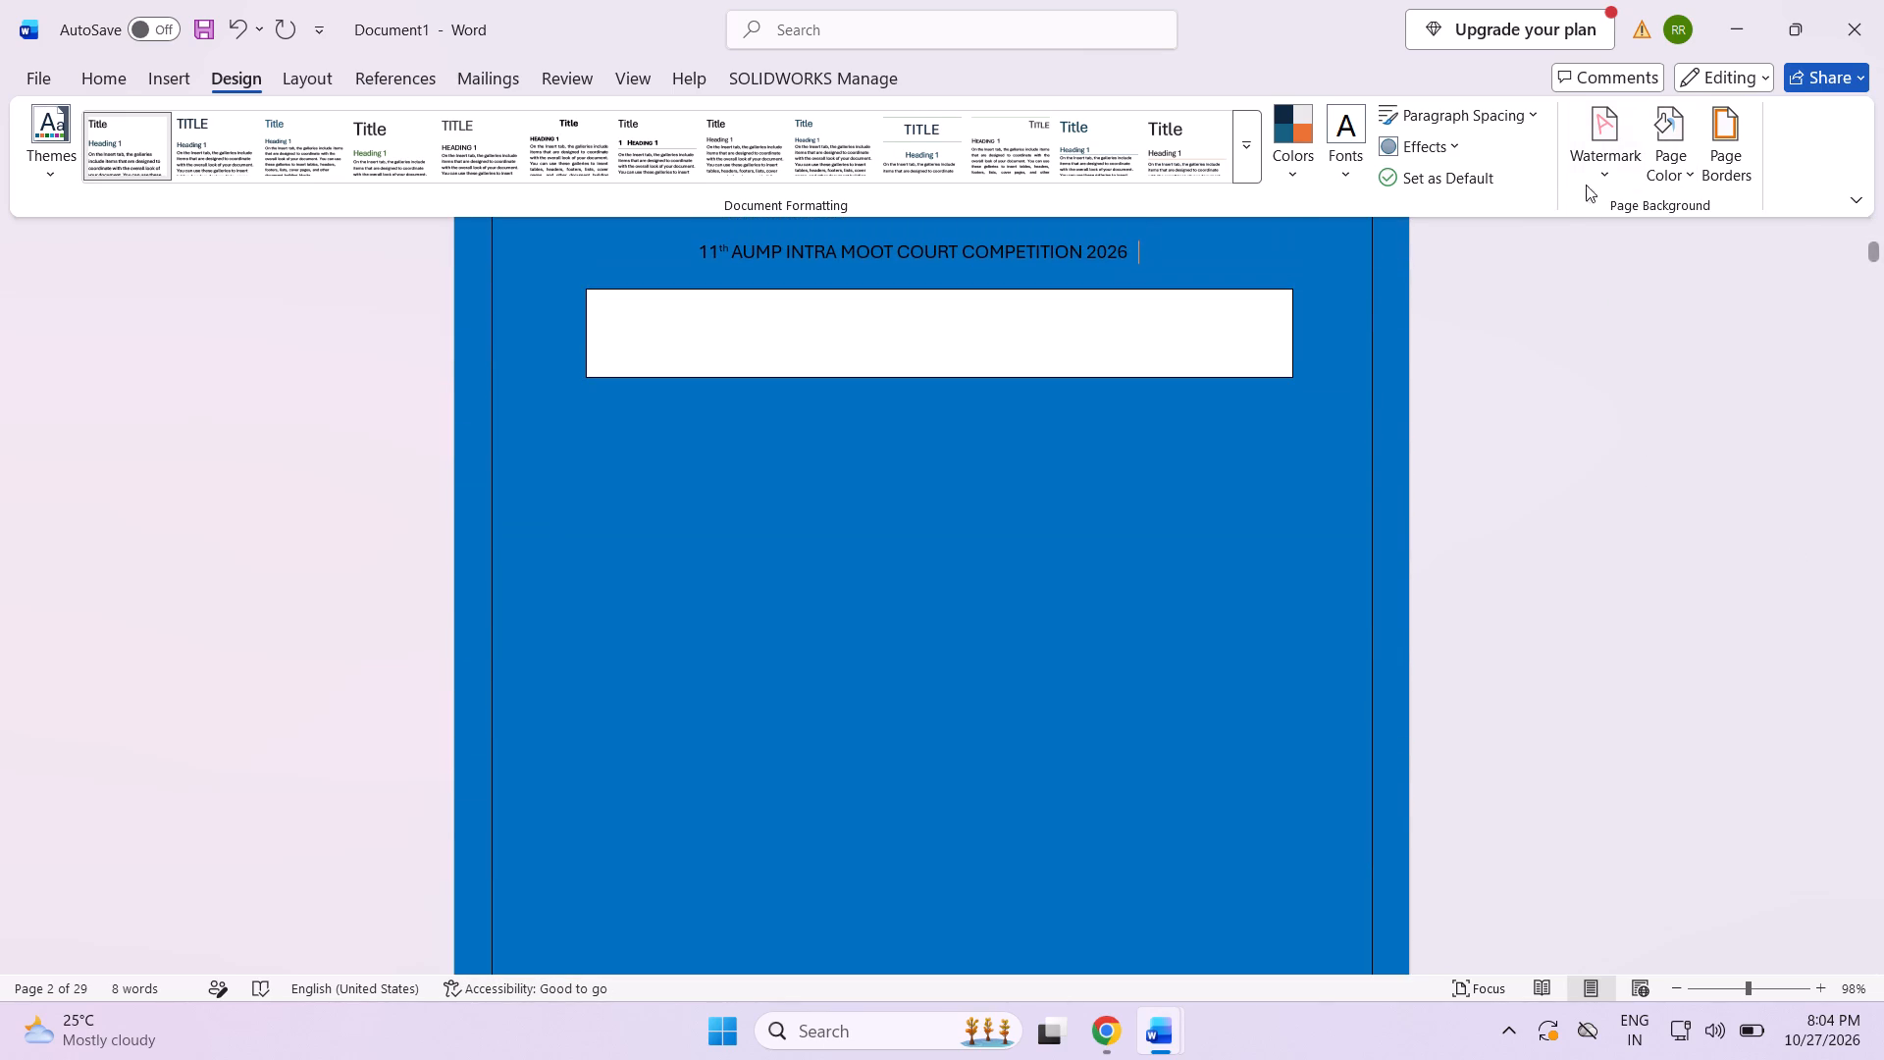
{"action": "left_click", "coordinate": [1683, 141]}
{"action": "left_click", "coordinate": [1575, 294]}
{"action": "scroll", "coordinate": [1513, 538], "scroll_direction": "up", "scroll_amount": 11}
{"action": "scroll", "coordinate": [1533, 549], "scroll_direction": "down", "scroll_amount": 20}
{"action": "scroll", "coordinate": [1533, 549], "scroll_direction": "down", "scroll_amount": 4}
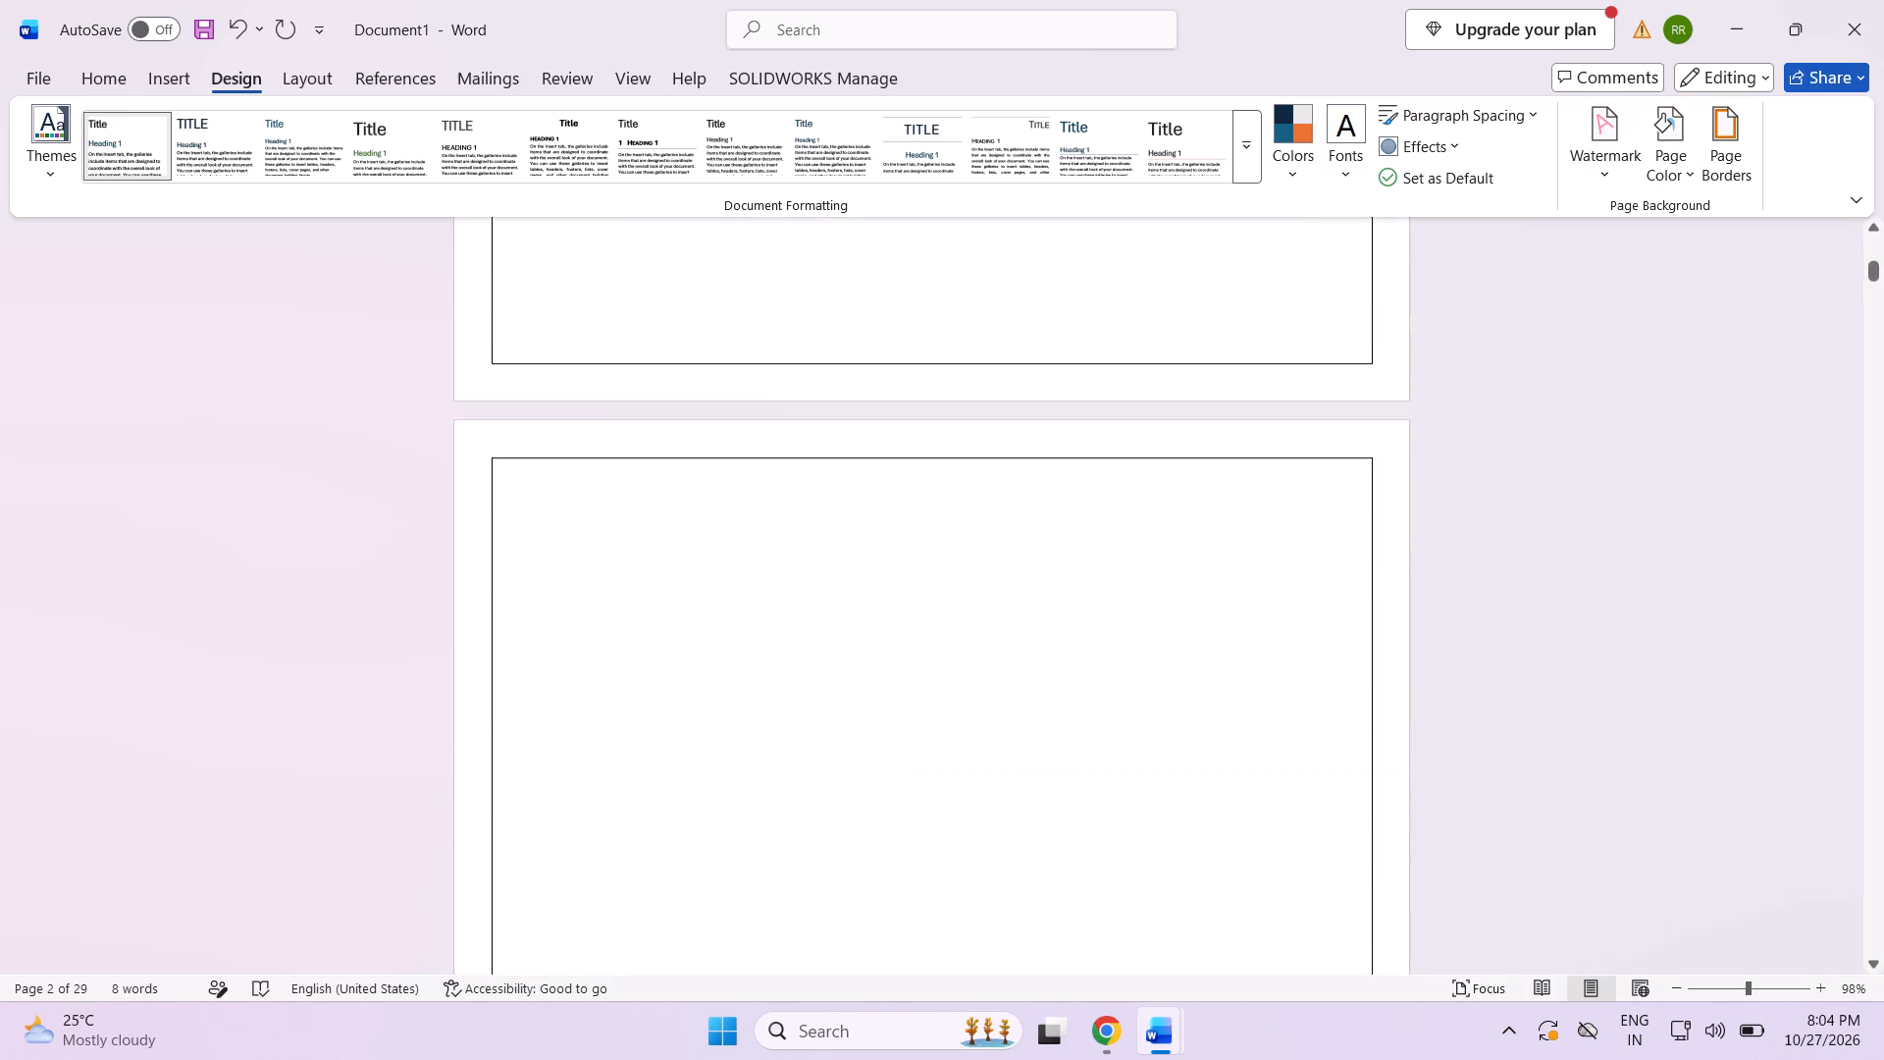
{"action": "scroll", "coordinate": [1587, 571], "scroll_direction": "down", "scroll_amount": 5}
{"action": "scroll", "coordinate": [1551, 553], "scroll_direction": "up", "scroll_amount": 1}
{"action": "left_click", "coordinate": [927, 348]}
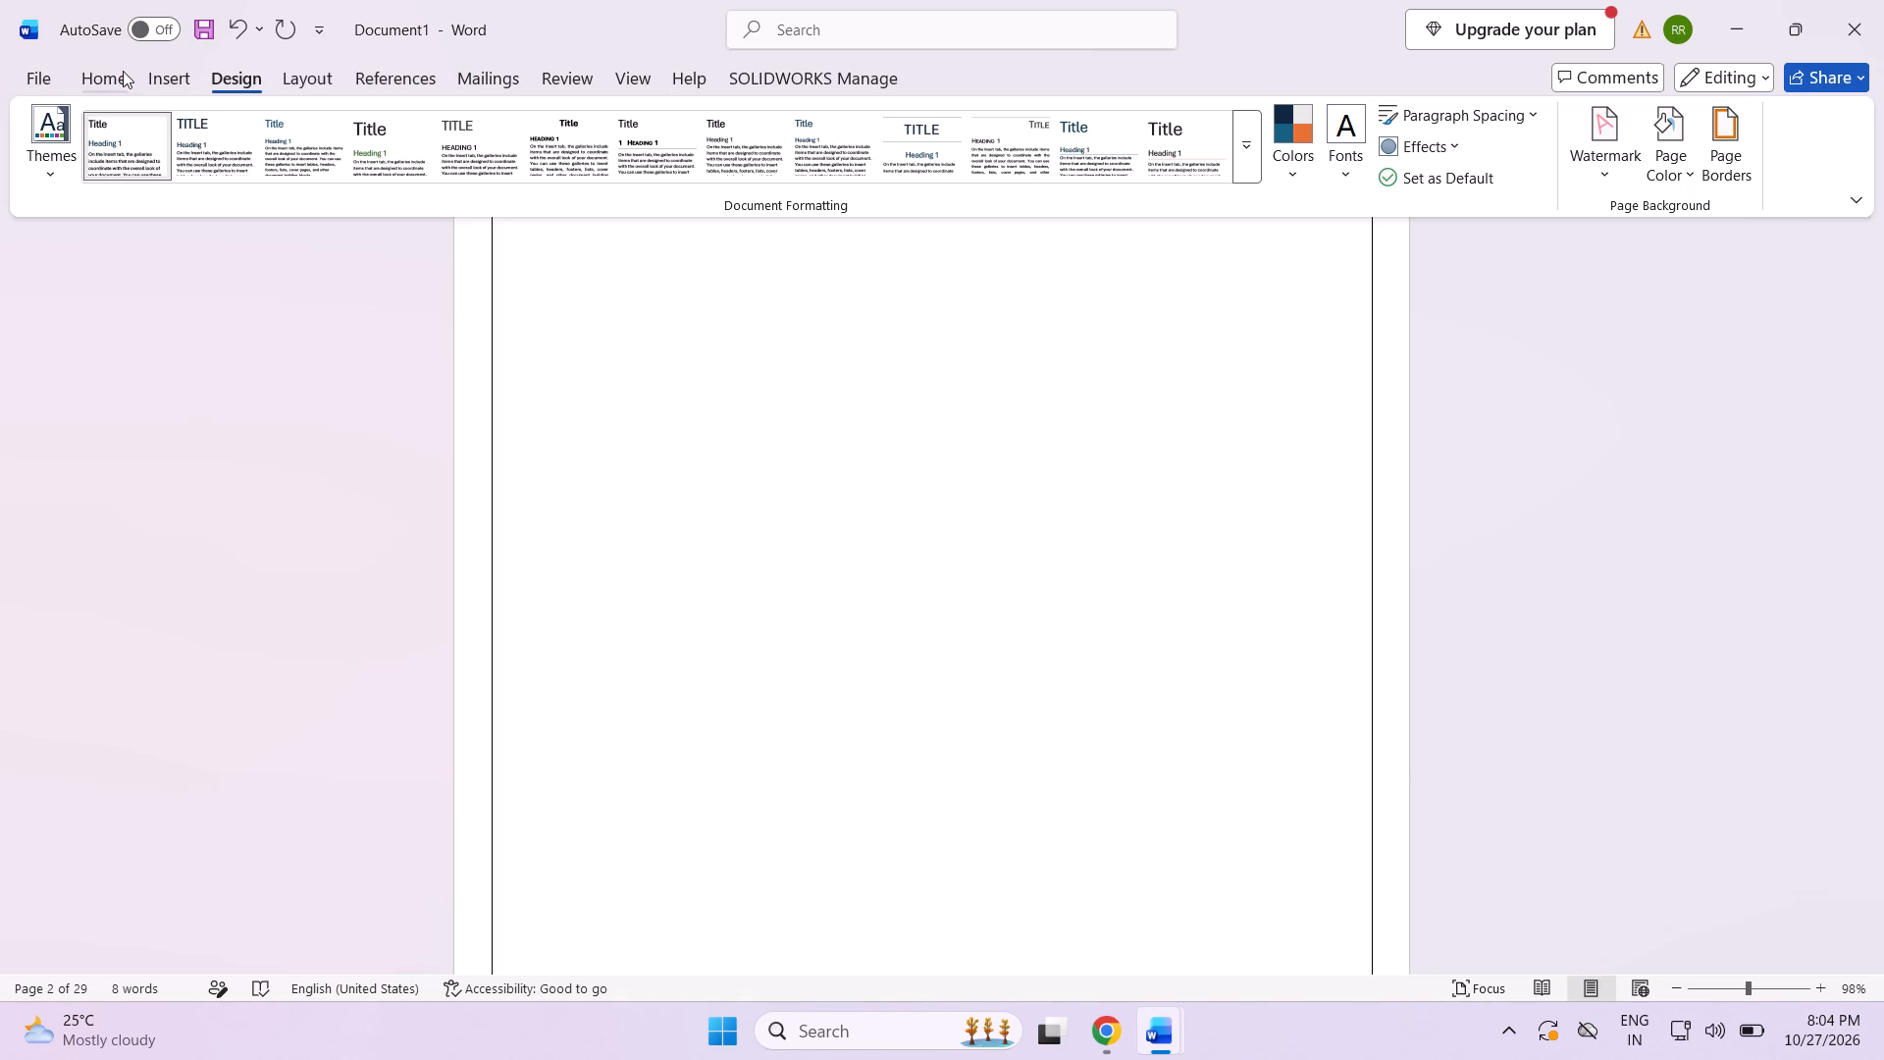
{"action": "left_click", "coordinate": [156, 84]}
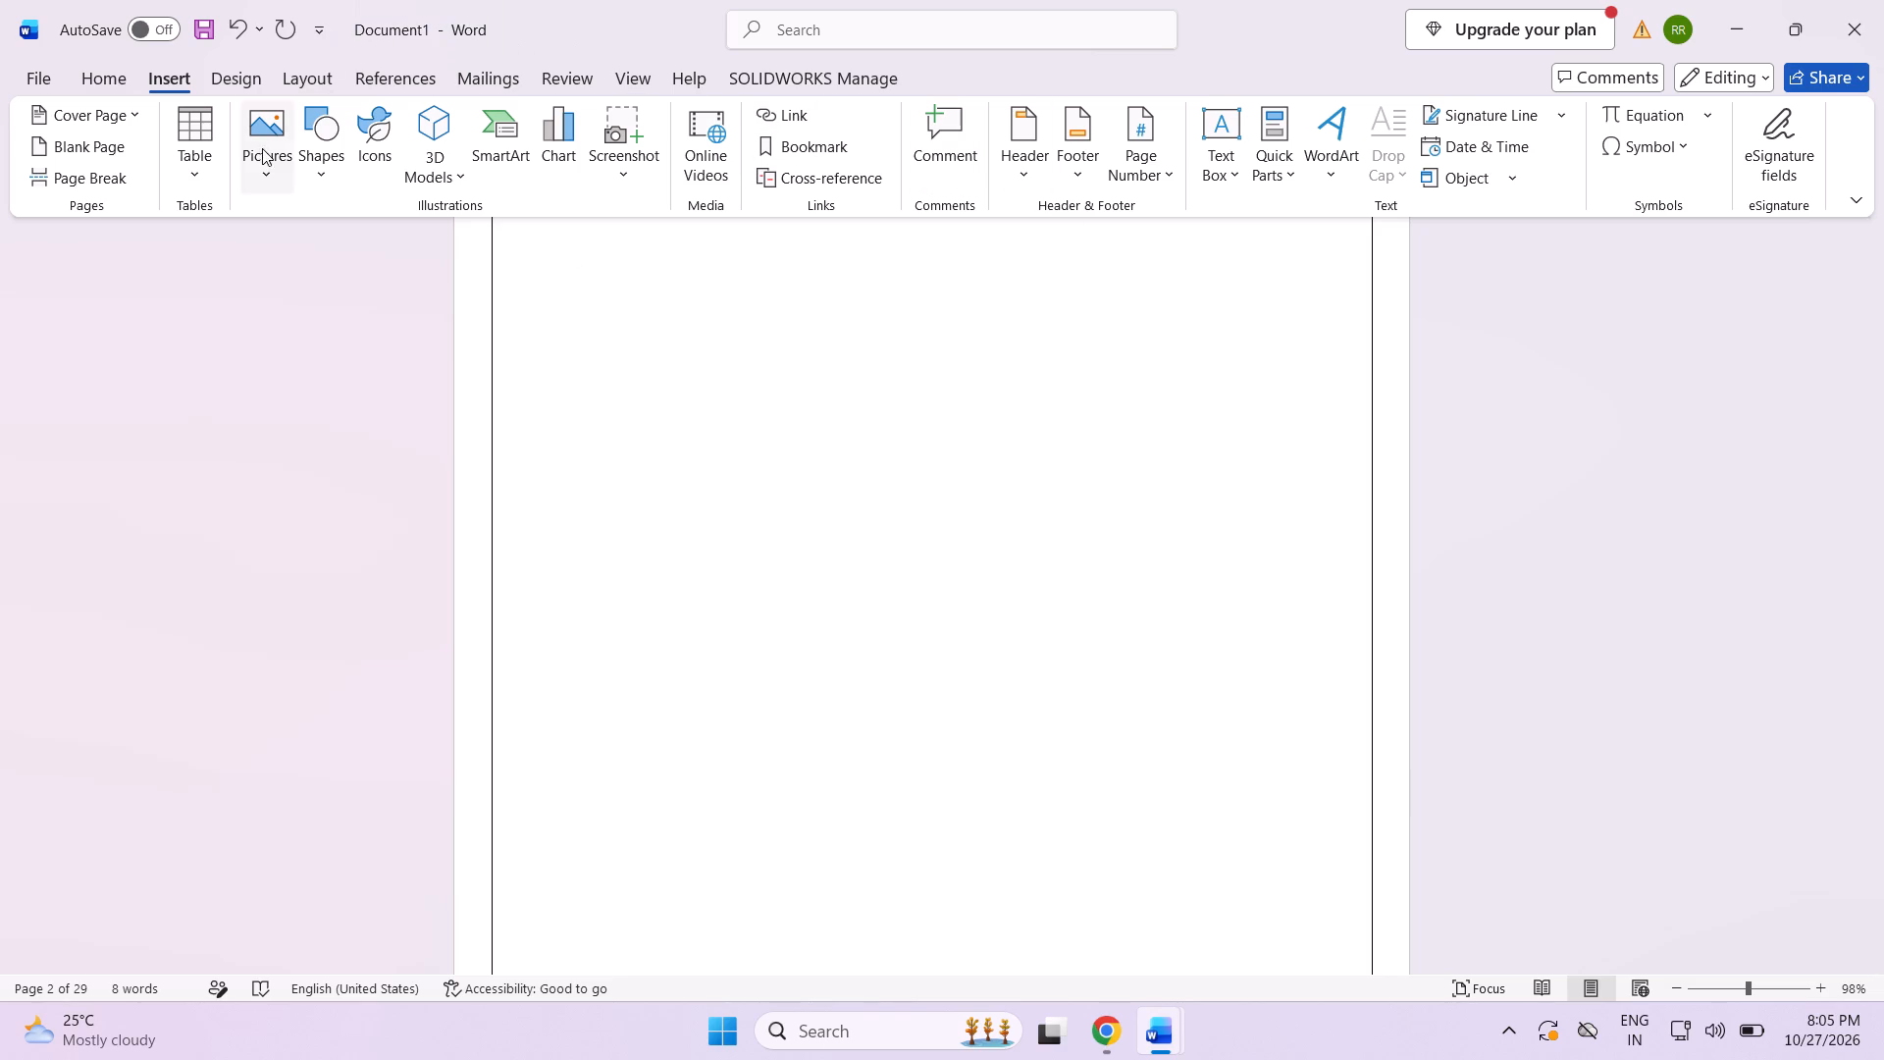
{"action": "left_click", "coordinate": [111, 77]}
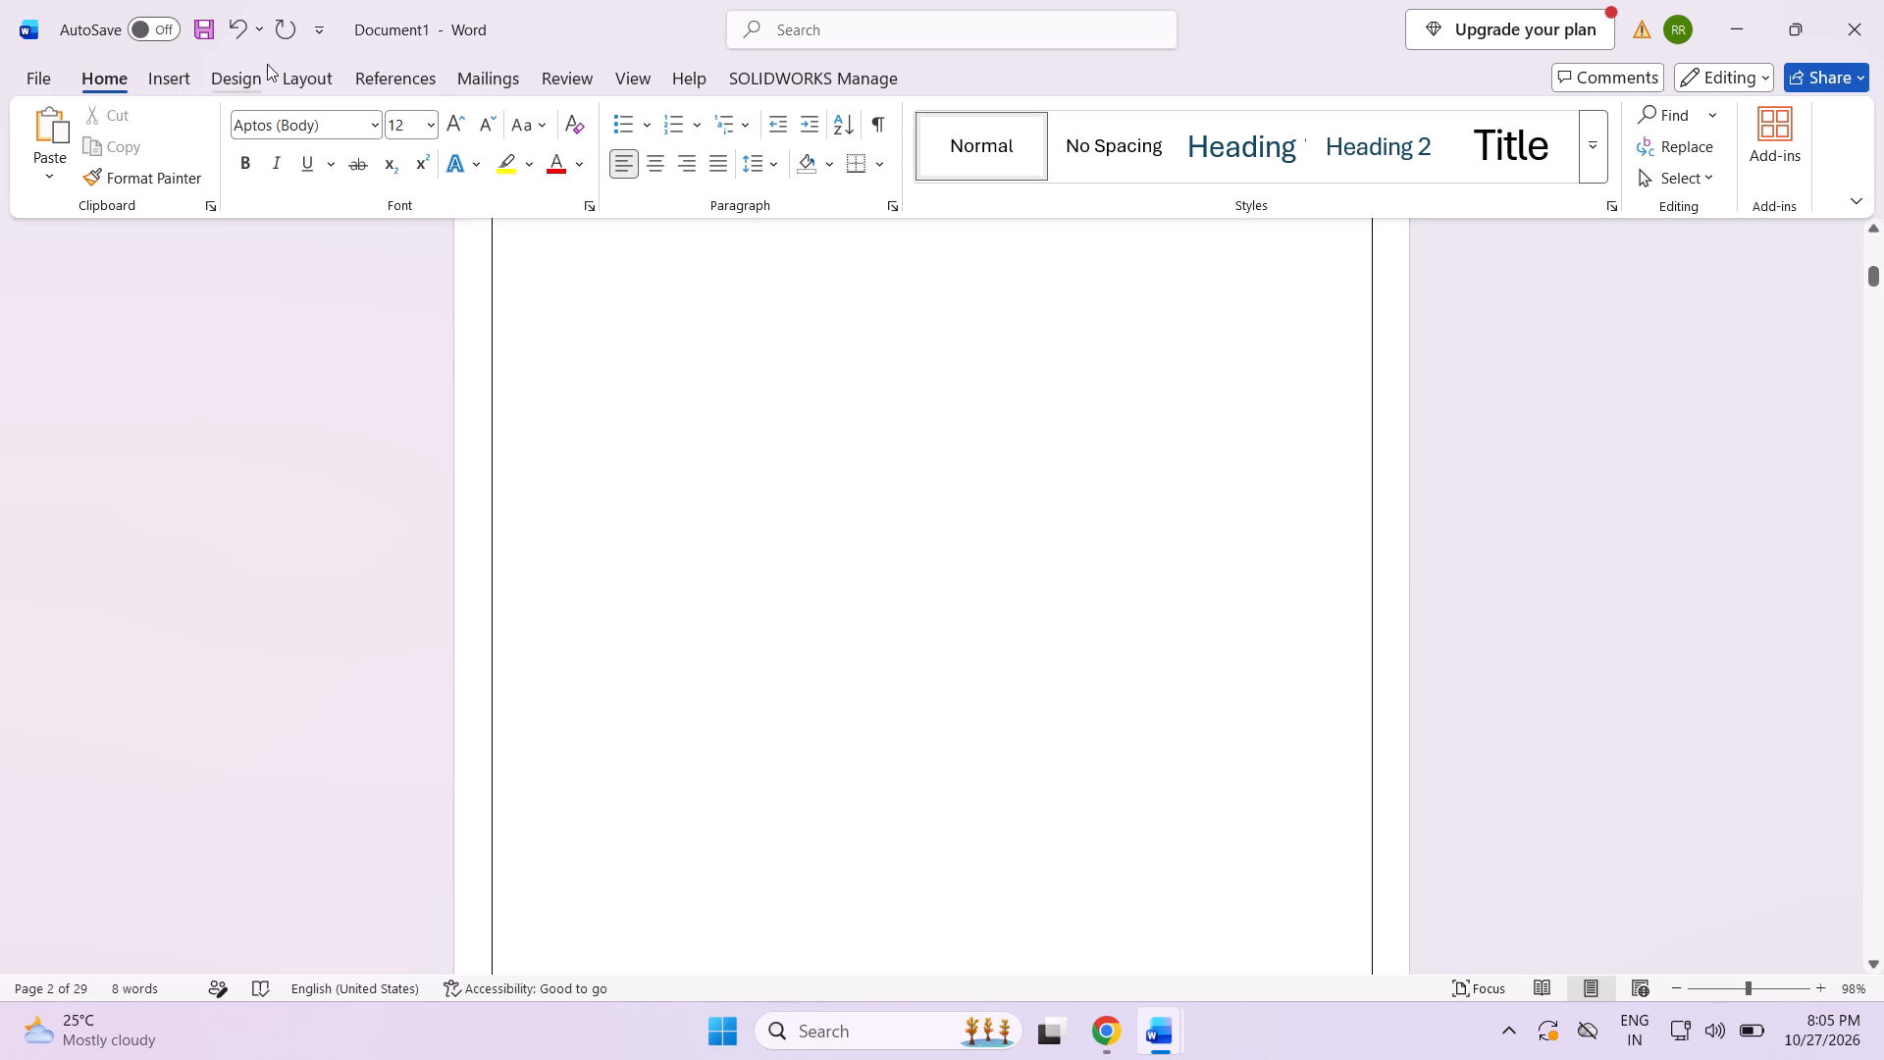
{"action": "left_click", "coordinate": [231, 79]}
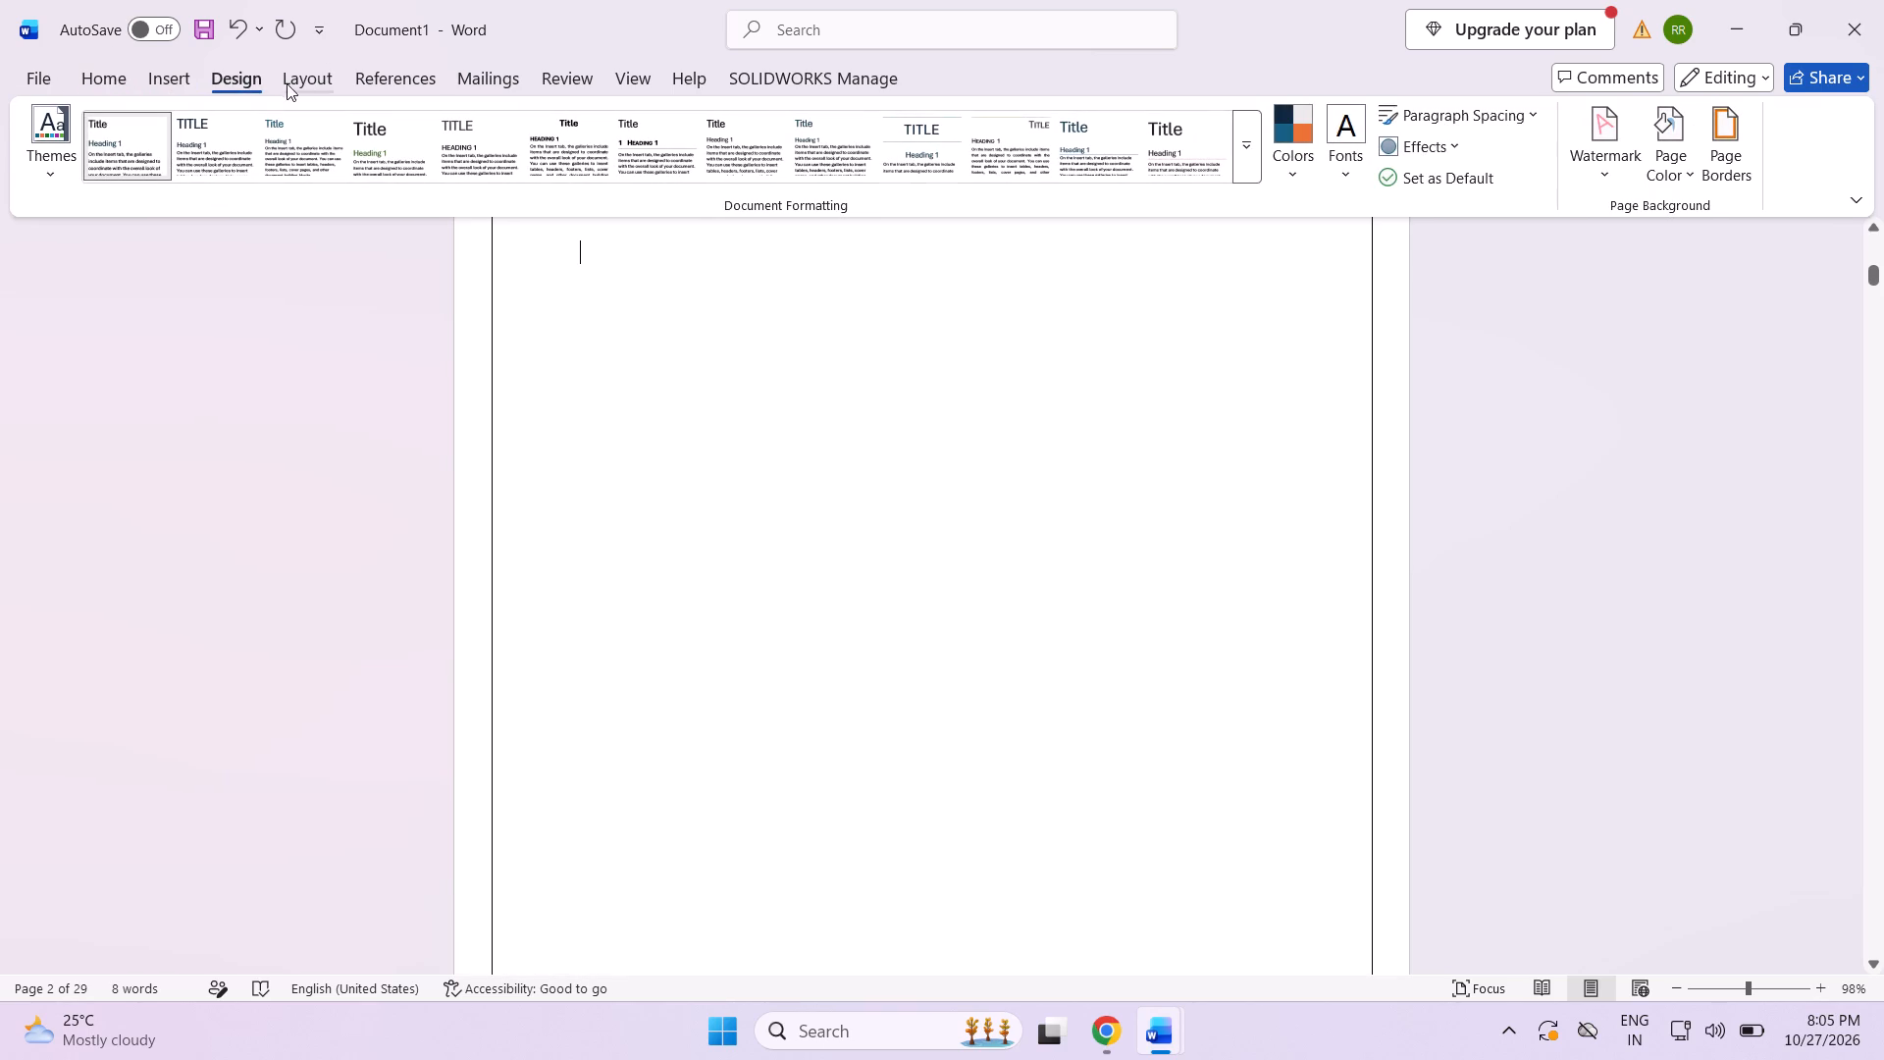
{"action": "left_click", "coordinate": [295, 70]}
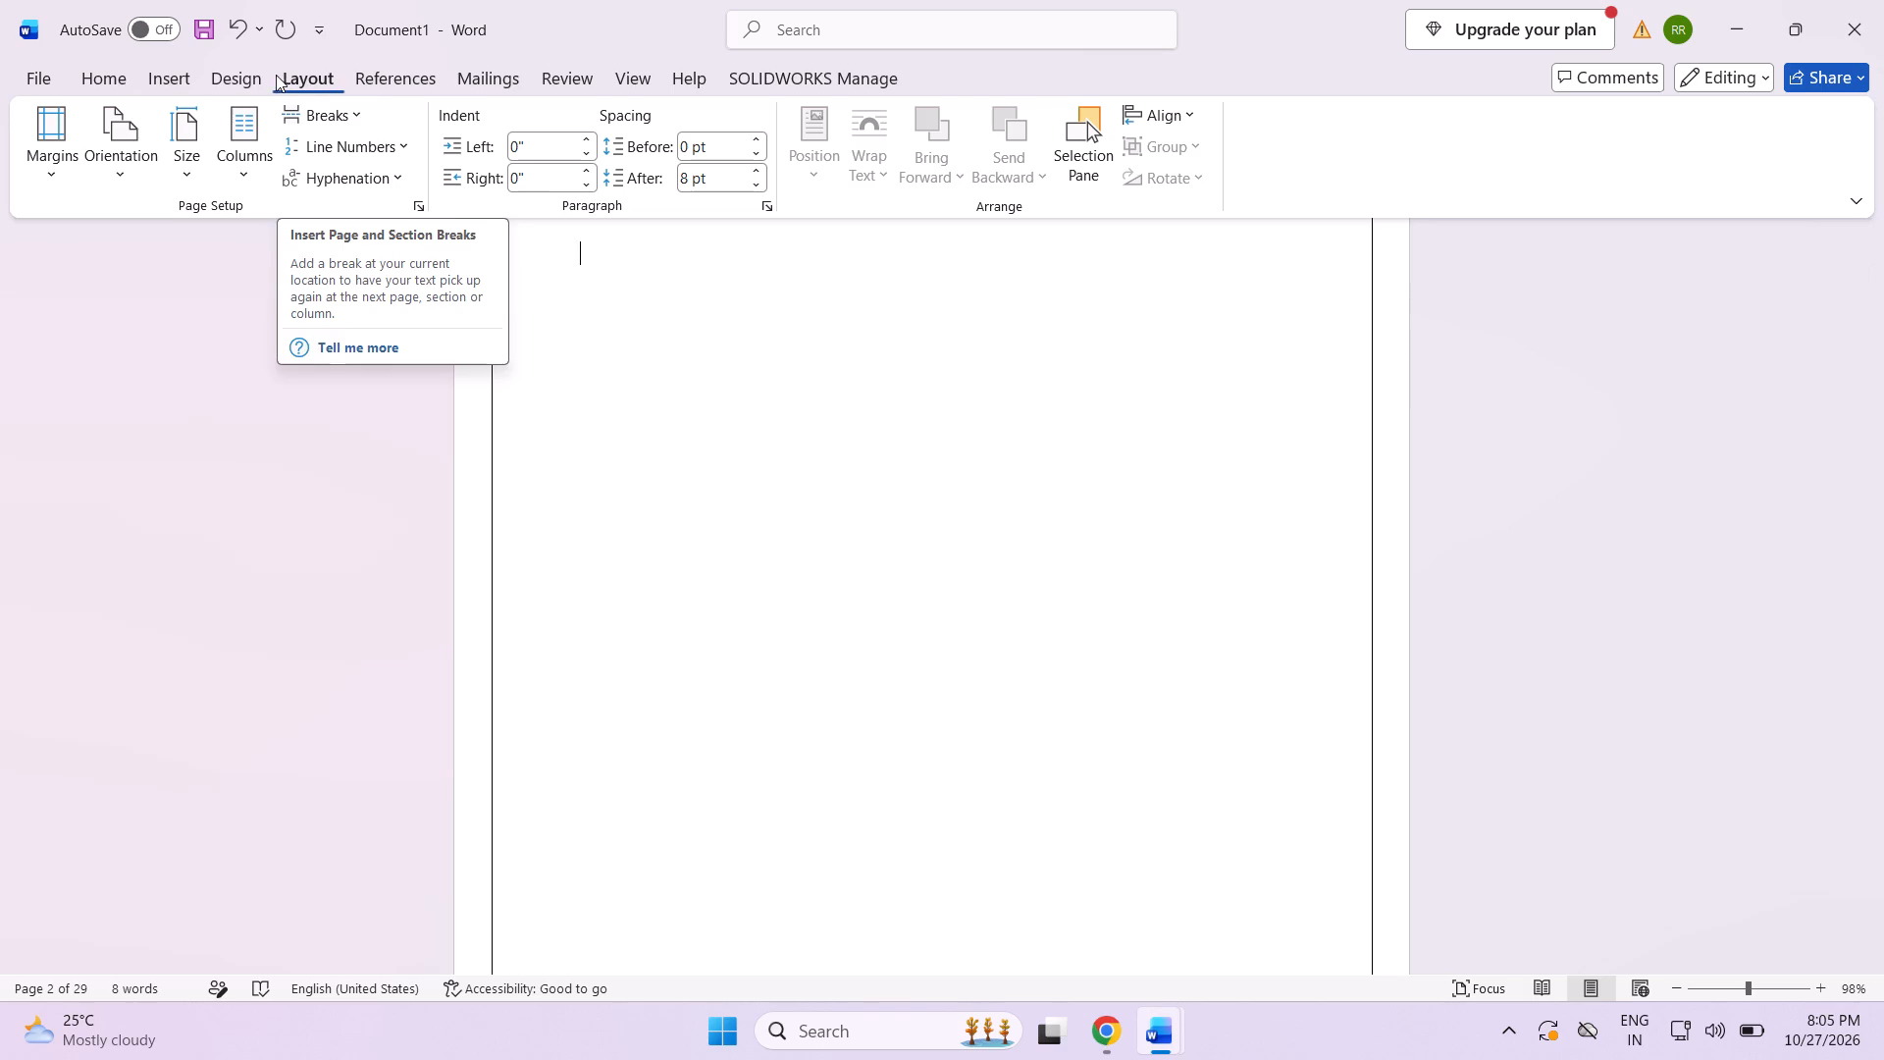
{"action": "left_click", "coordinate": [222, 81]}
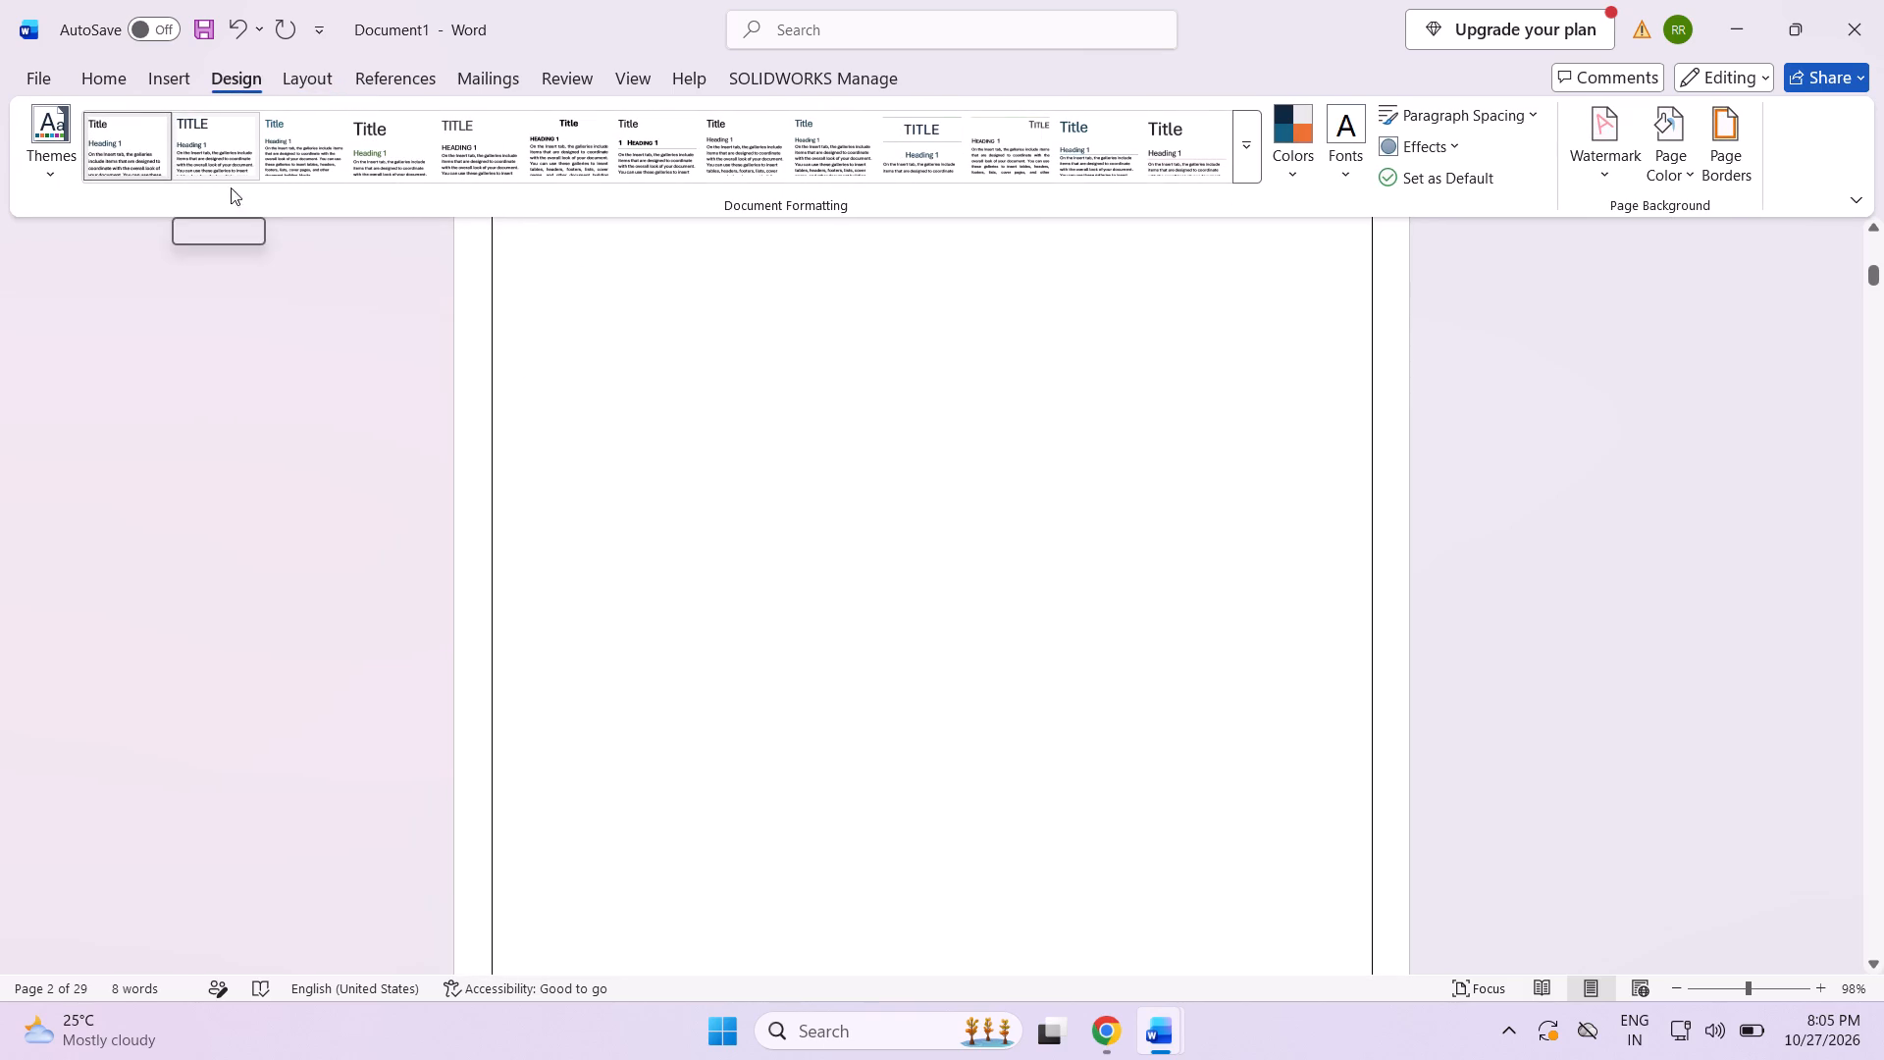
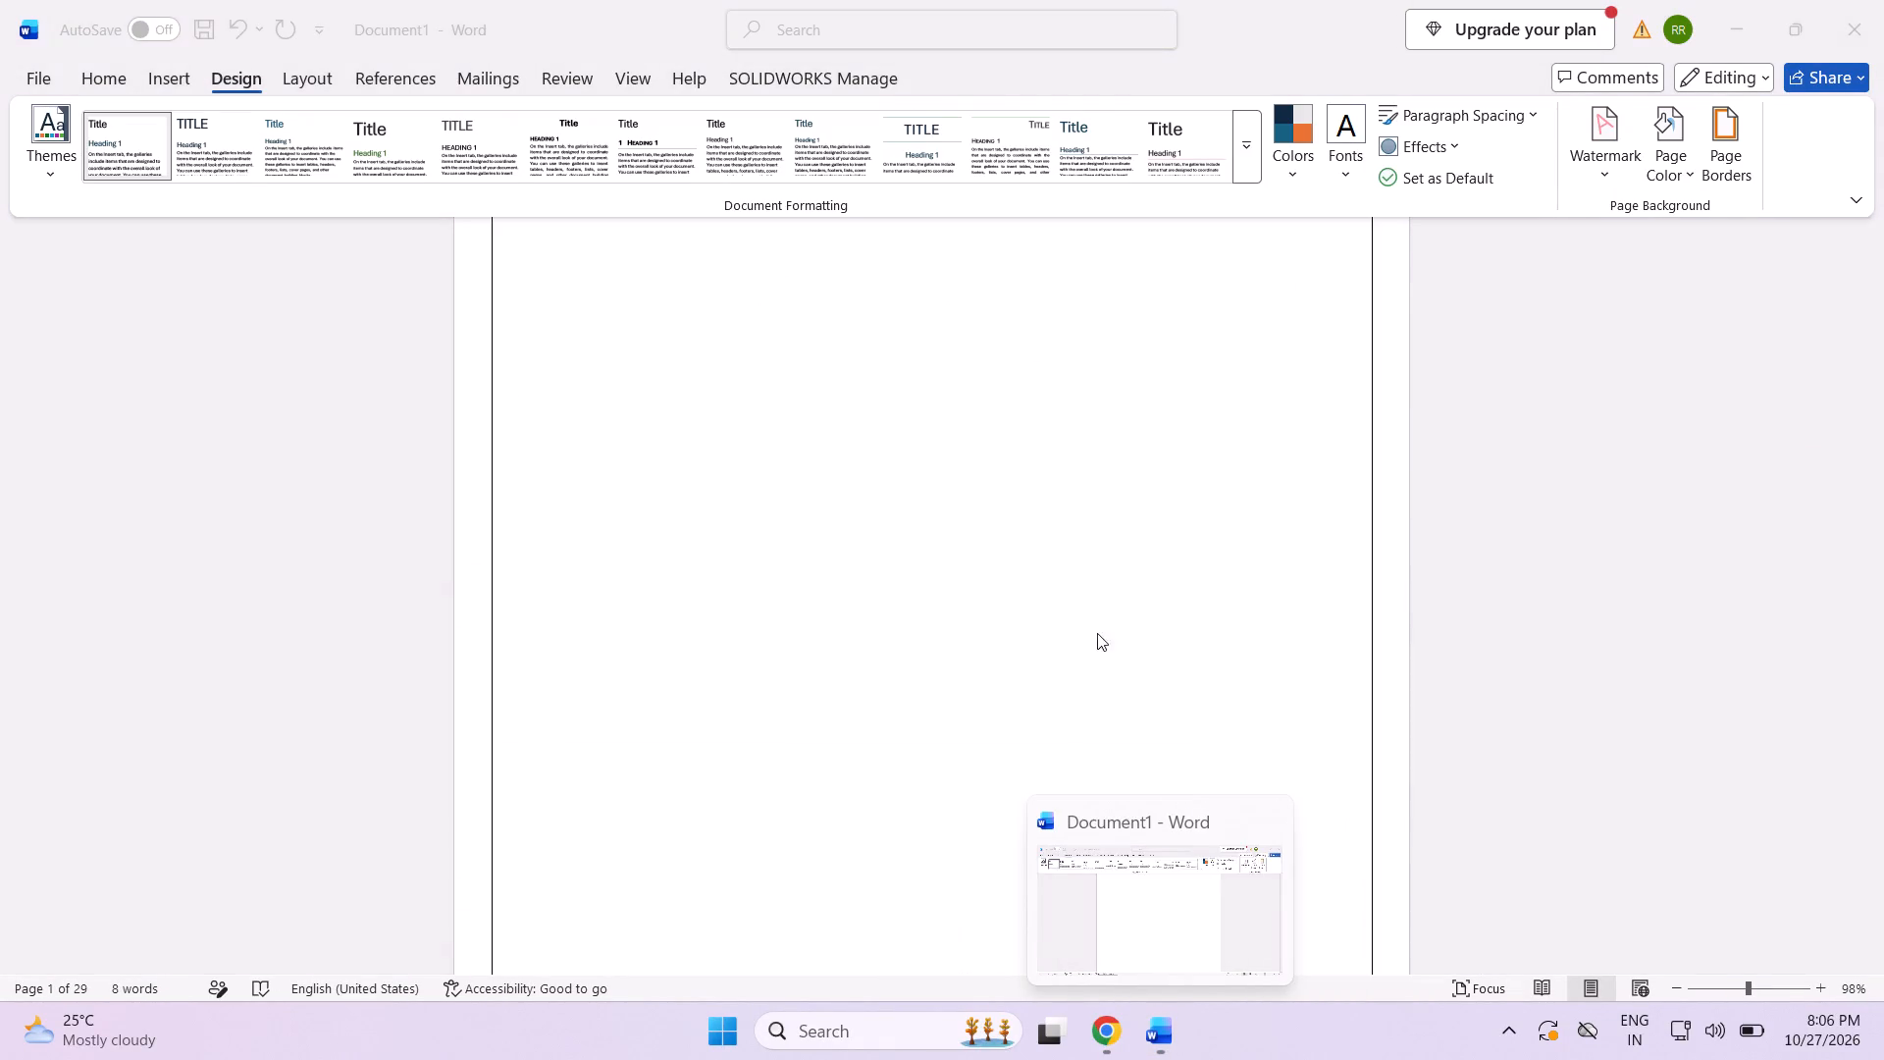
Place the insertion point on the blank second page, set the paper size to A4, and check the following pages.
{"action": "scroll", "coordinate": [995, 572], "scroll_direction": "up", "scroll_amount": 18}
{"action": "scroll", "coordinate": [981, 547], "scroll_direction": "down", "scroll_amount": 20}
{"action": "scroll", "coordinate": [981, 547], "scroll_direction": "down", "scroll_amount": 2}
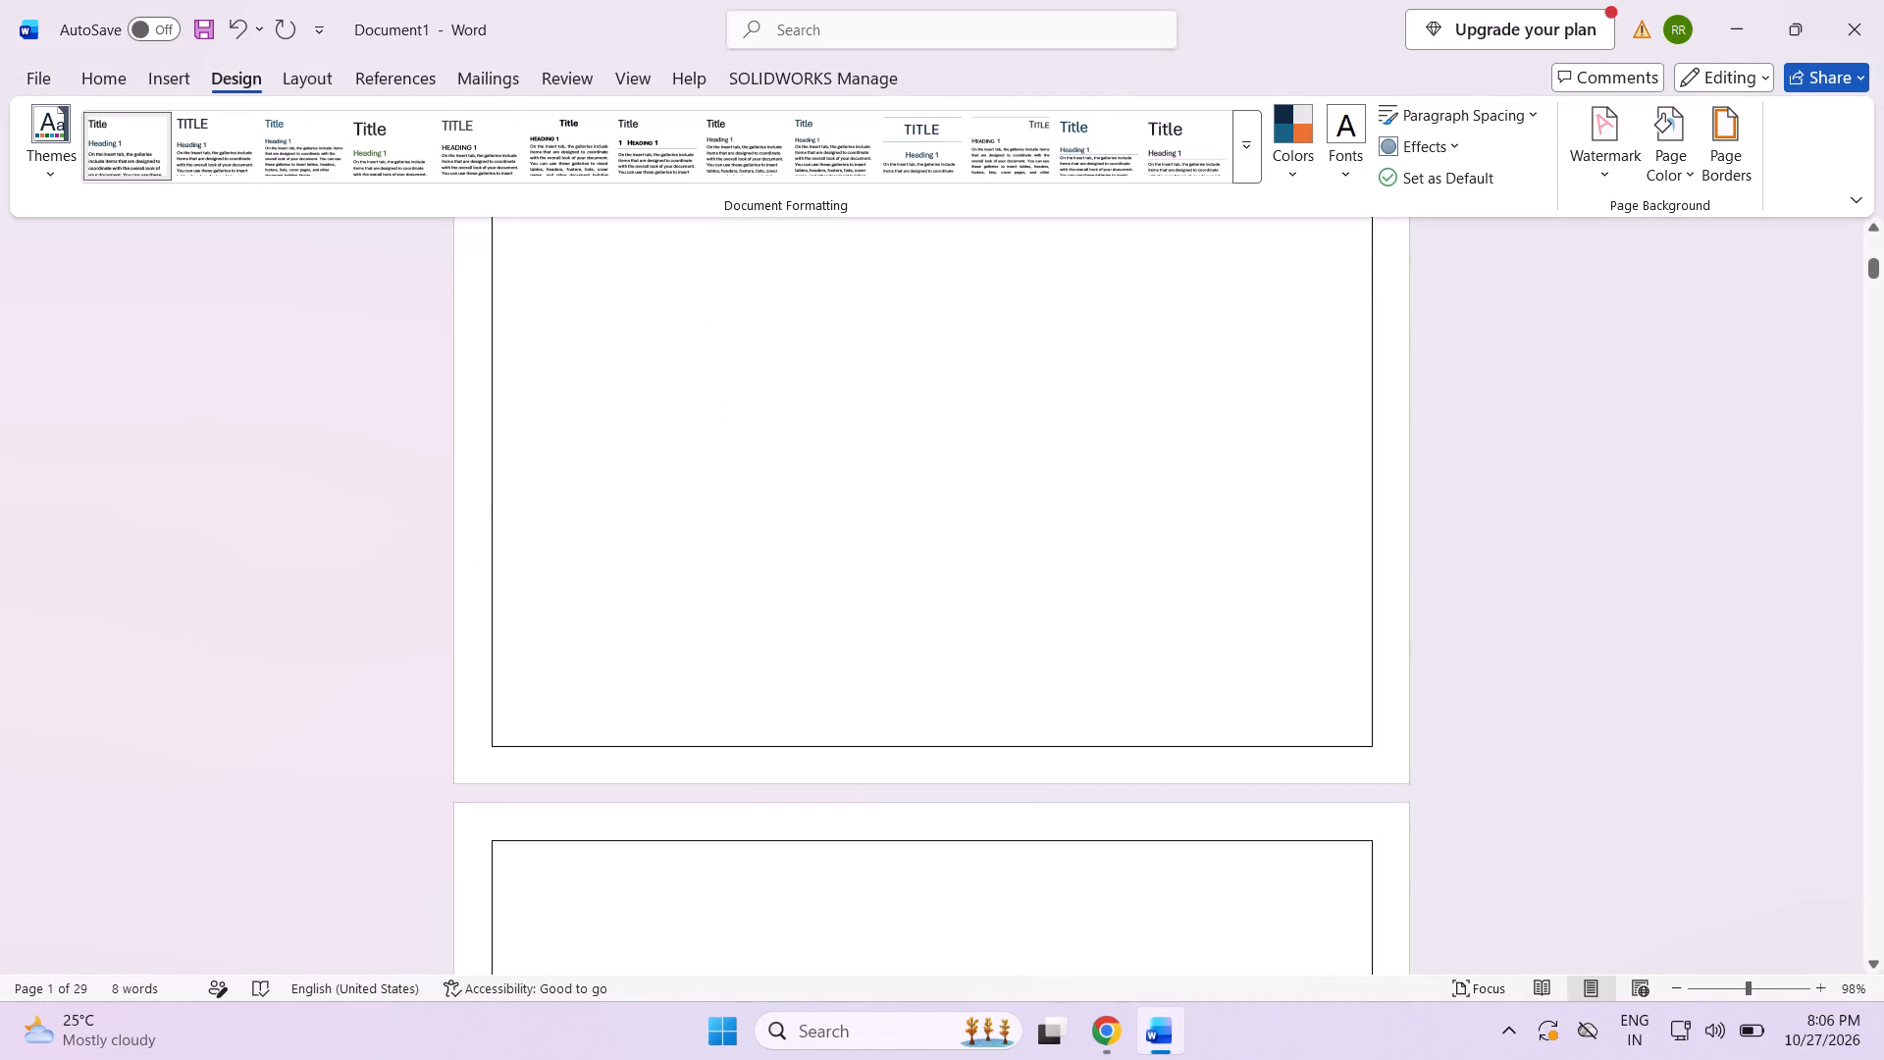
{"action": "left_click", "coordinate": [973, 566]}
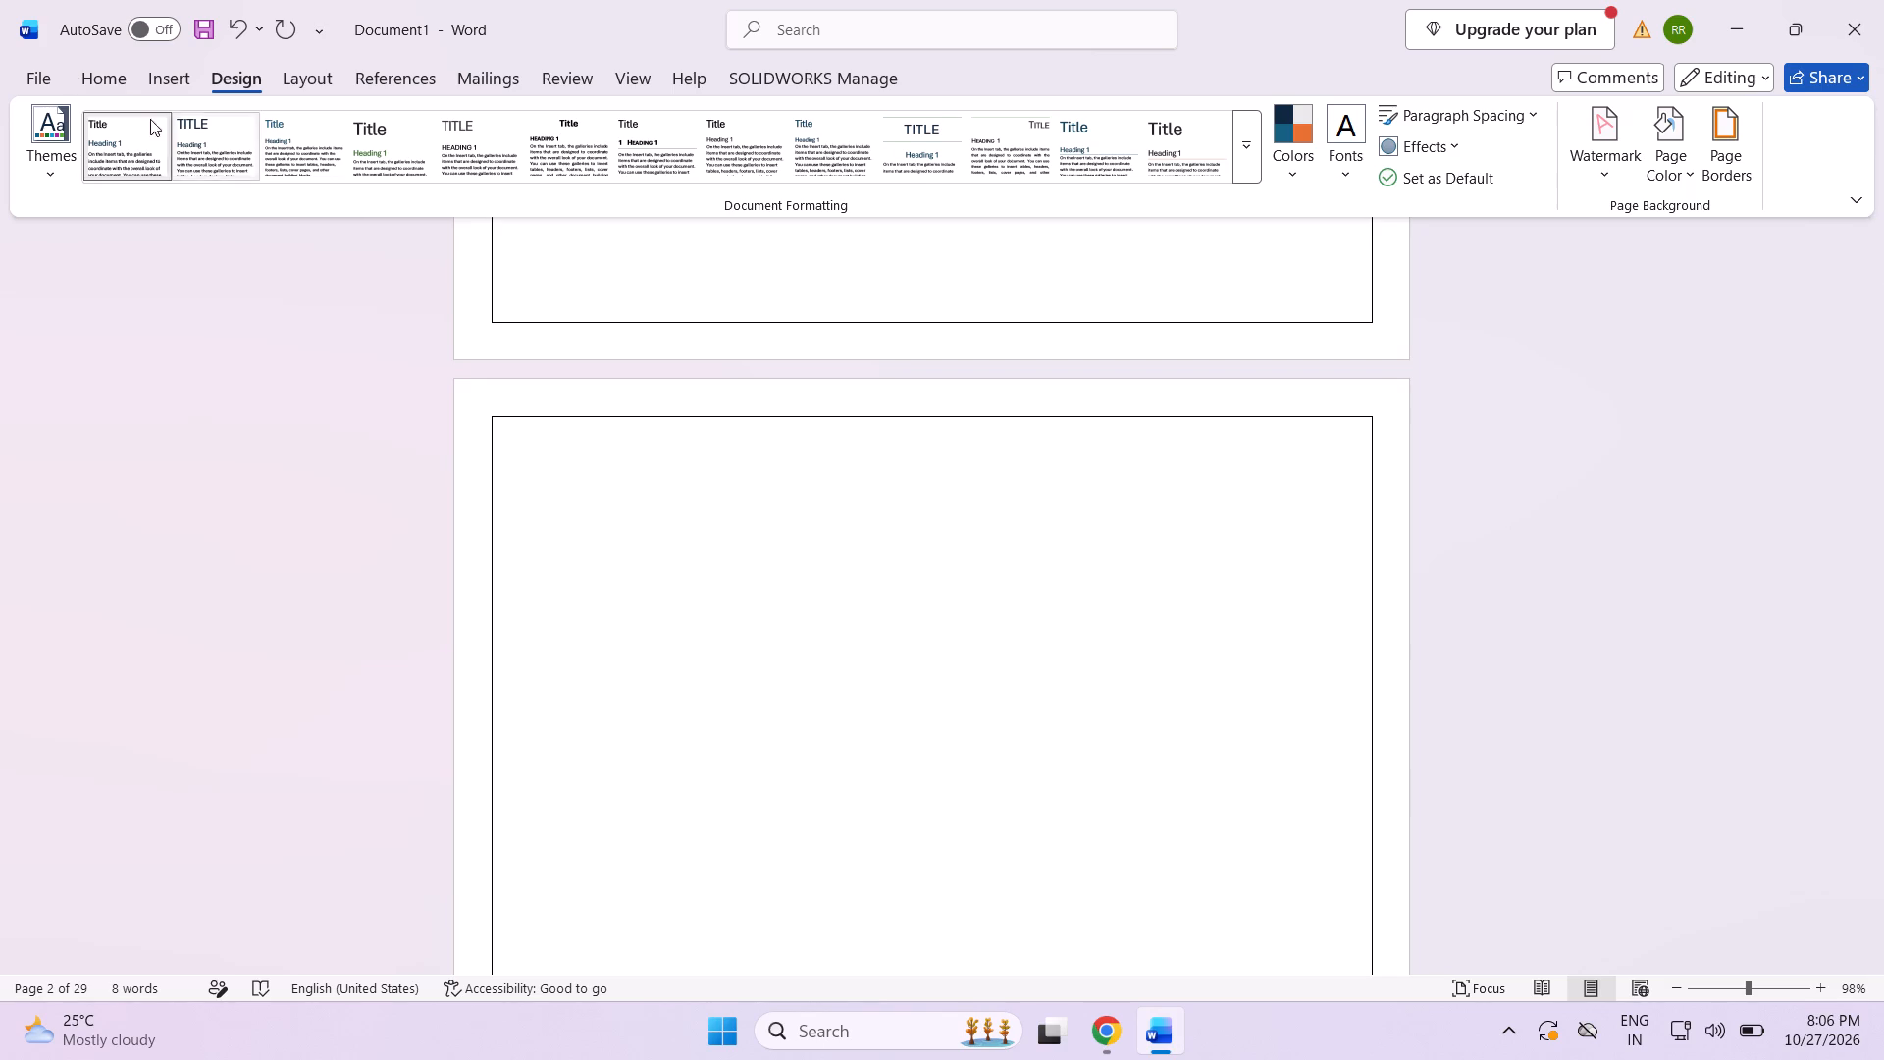
{"action": "left_click", "coordinate": [40, 80]}
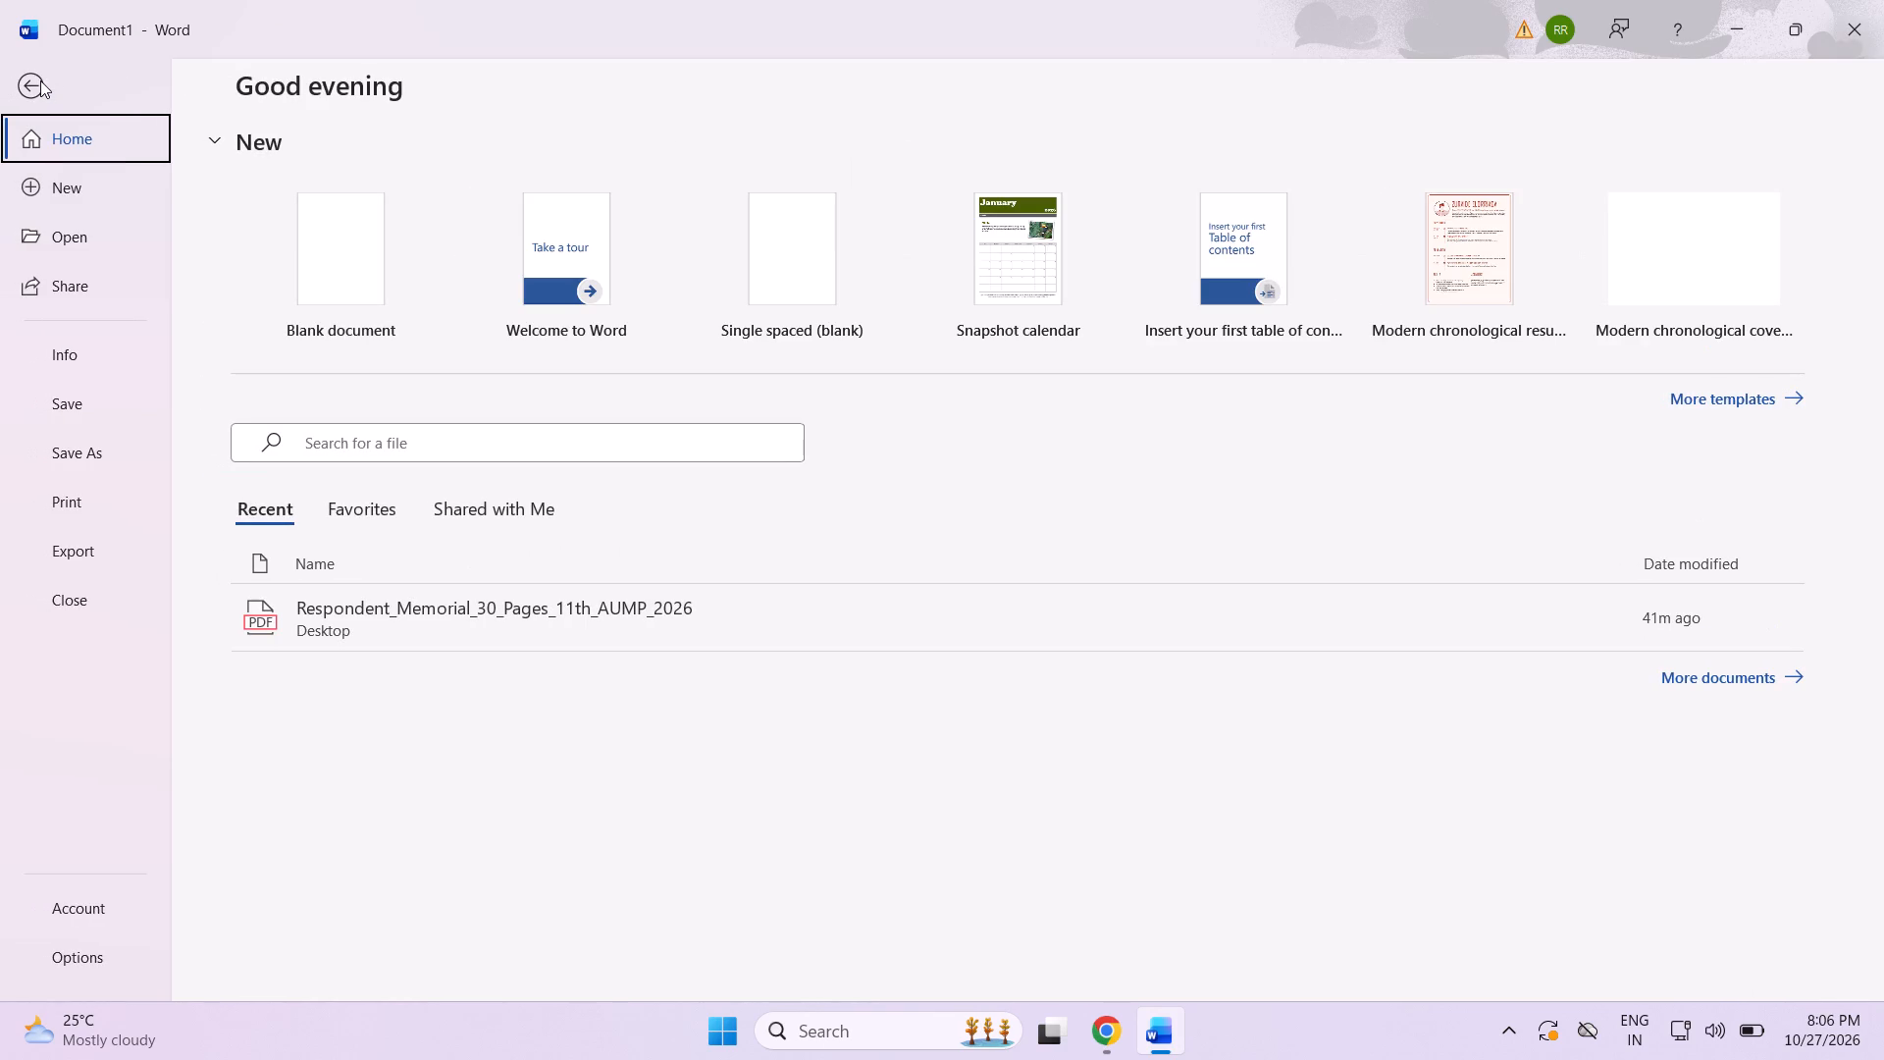
{"action": "left_click", "coordinate": [17, 66]}
{"action": "left_click", "coordinate": [82, 68]}
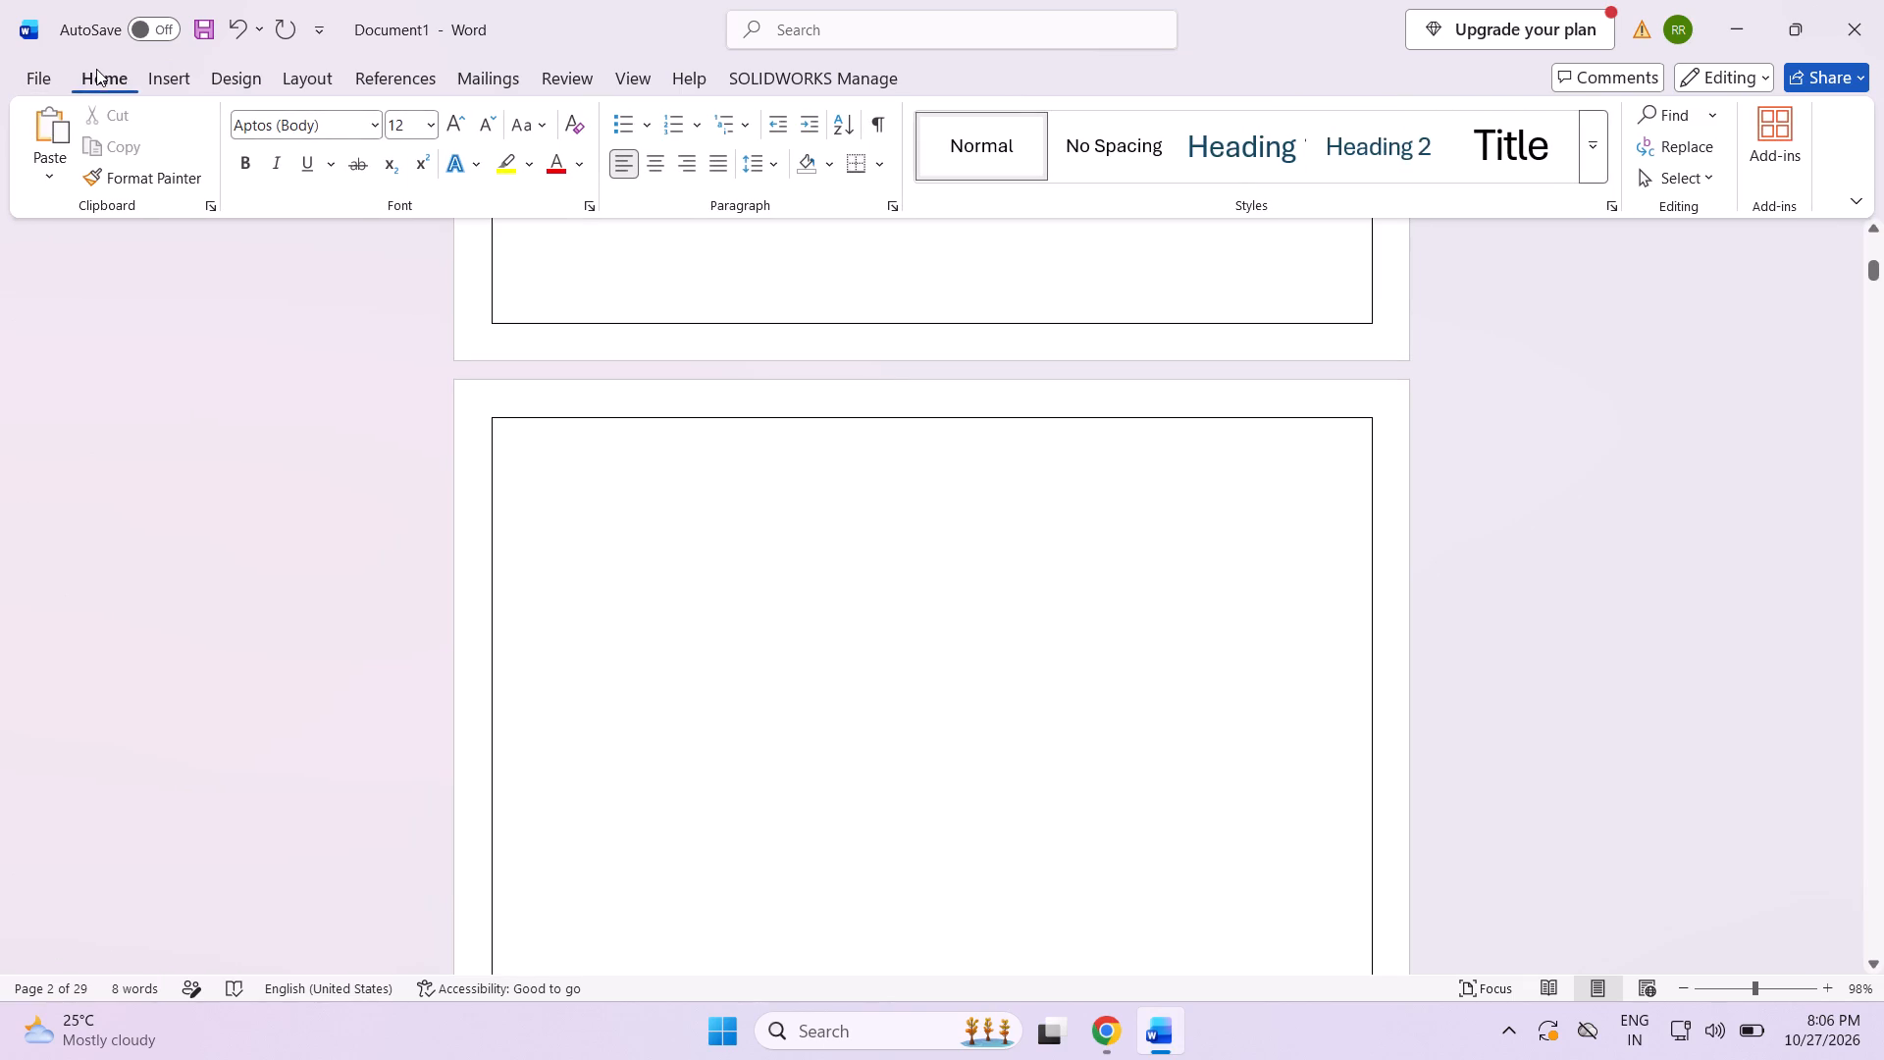
{"action": "left_click", "coordinate": [290, 71]}
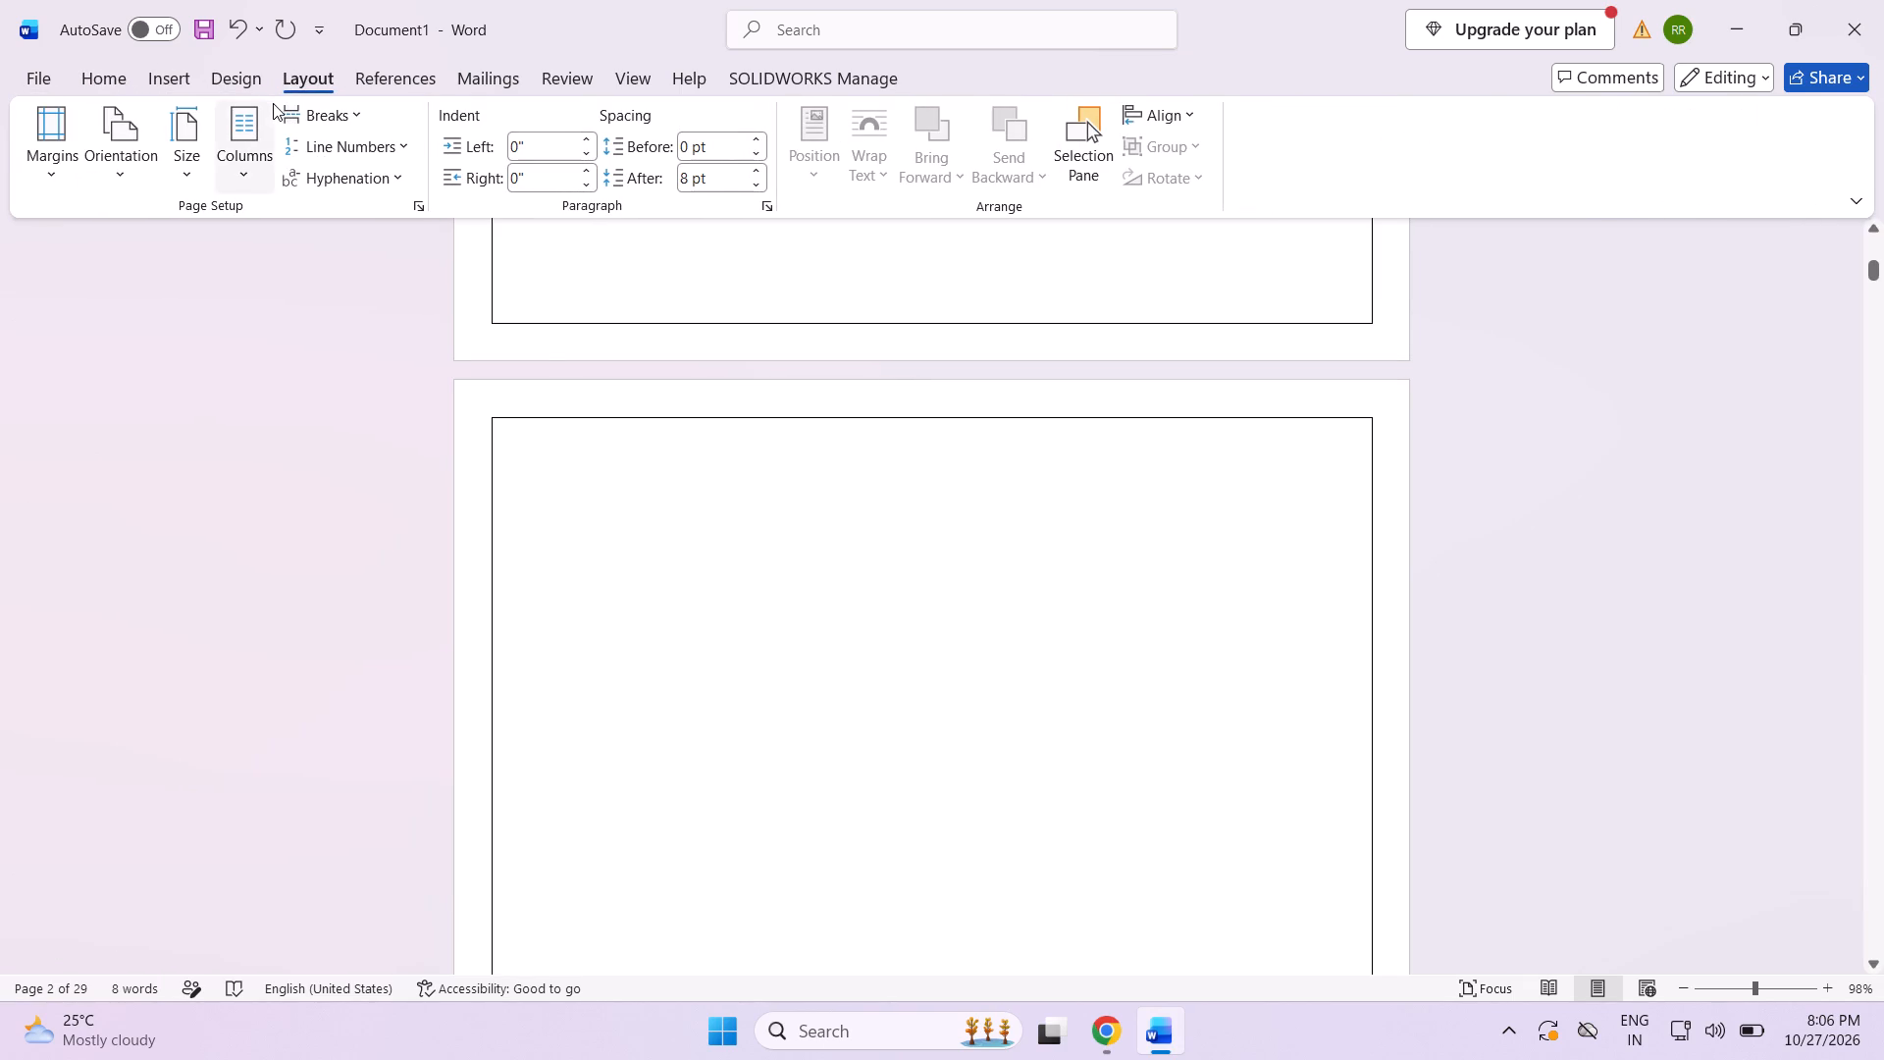
{"action": "left_click", "coordinate": [186, 171]}
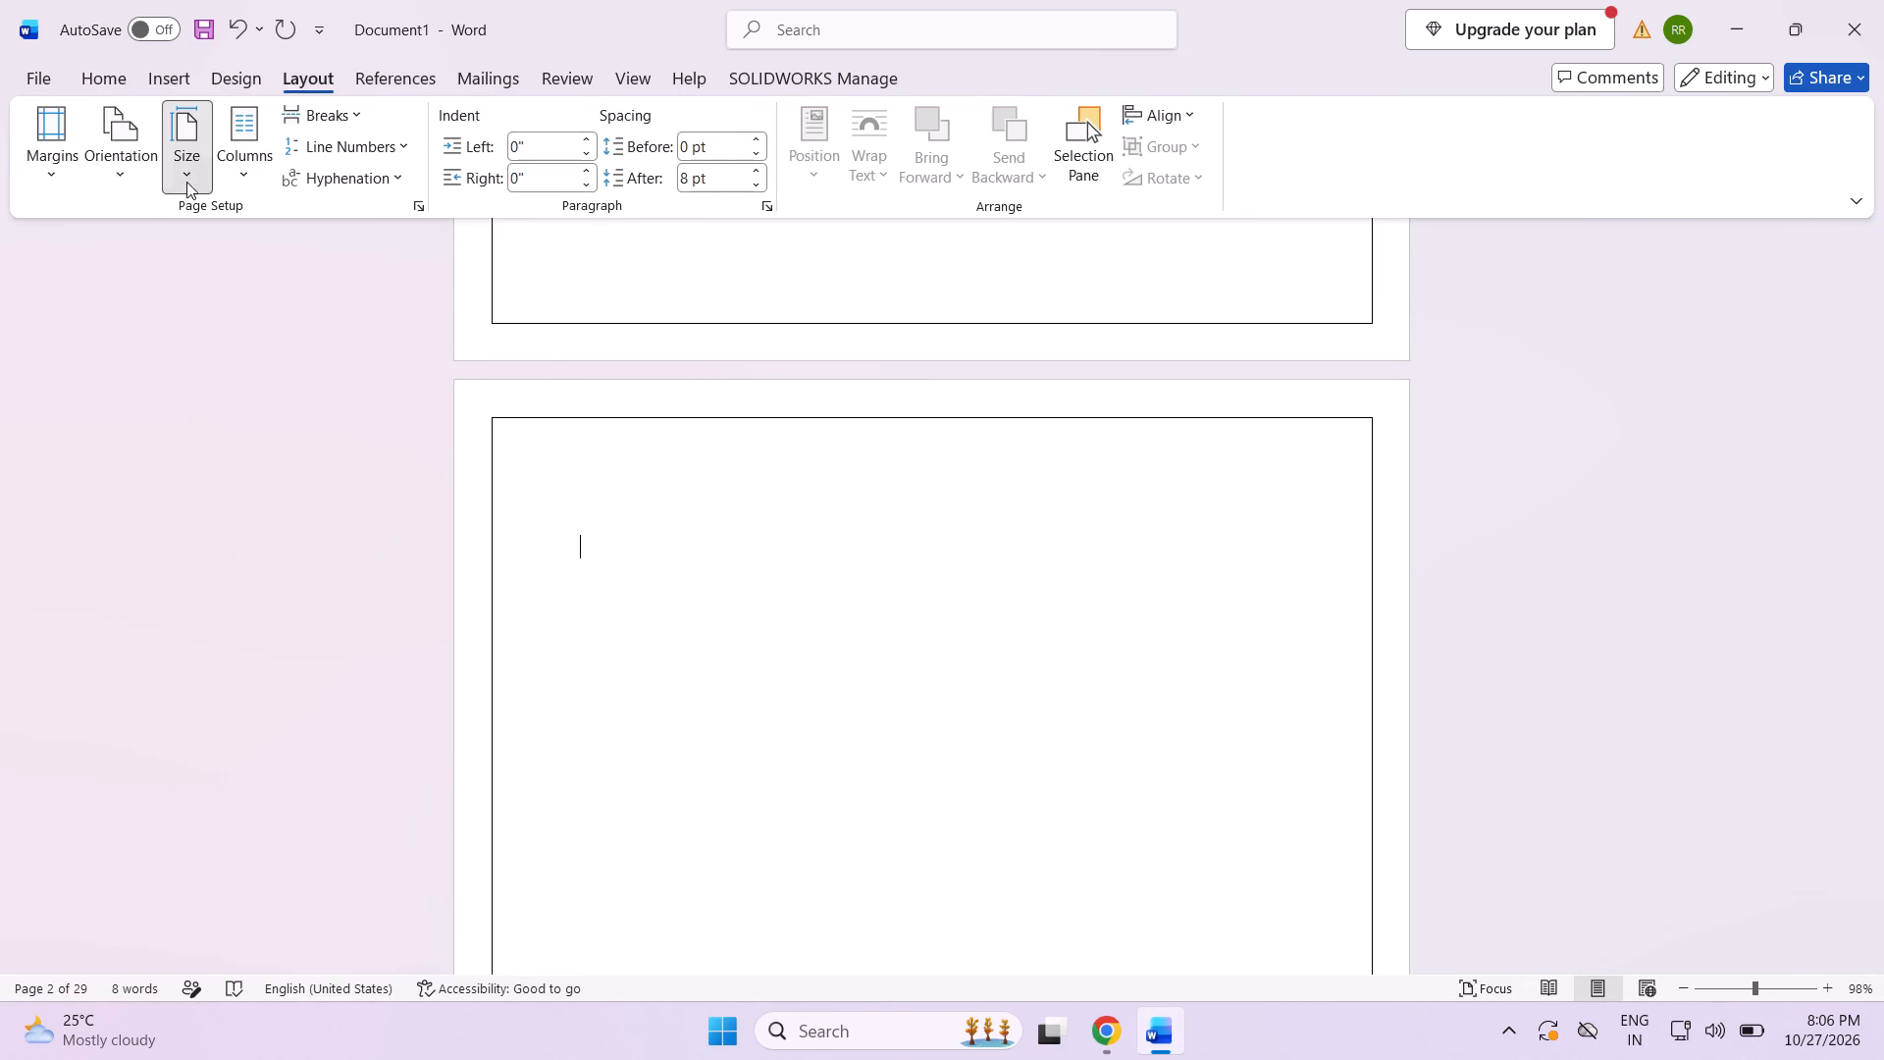
{"action": "left_click", "coordinate": [199, 584]}
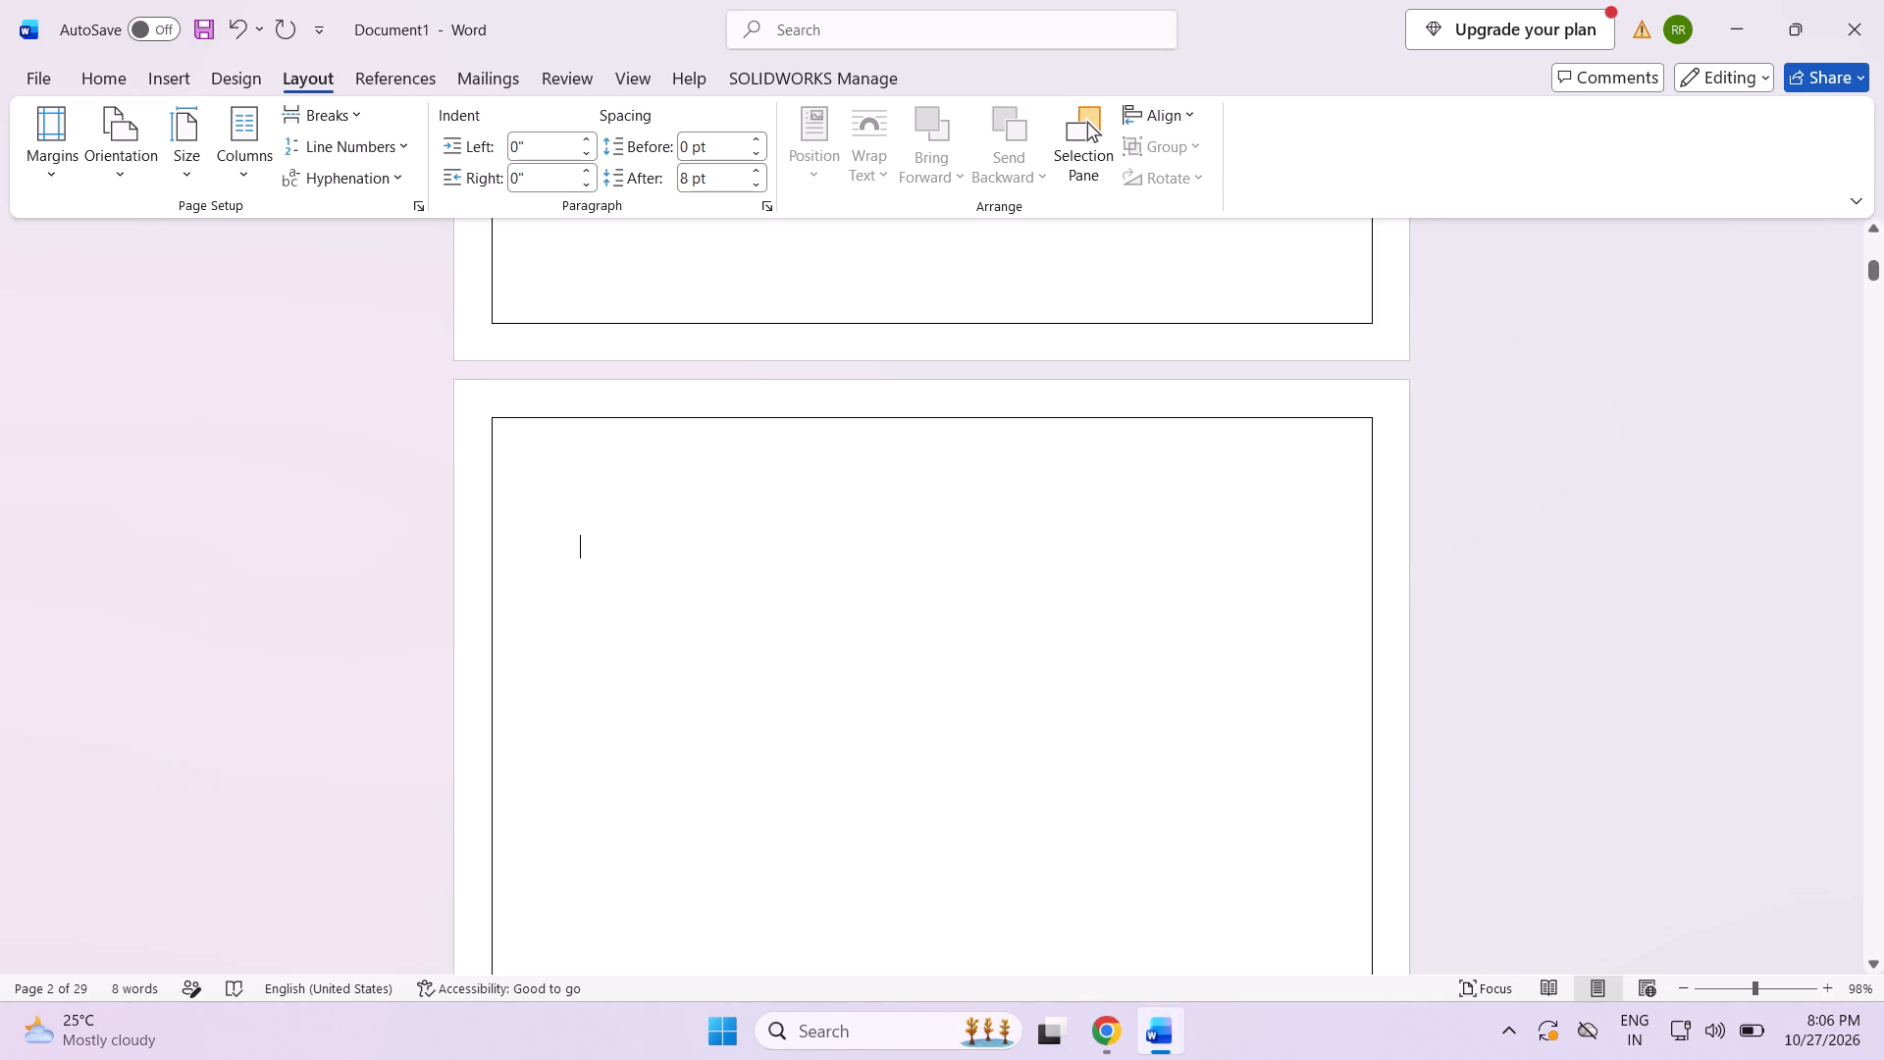
{"action": "left_click", "coordinate": [192, 181]}
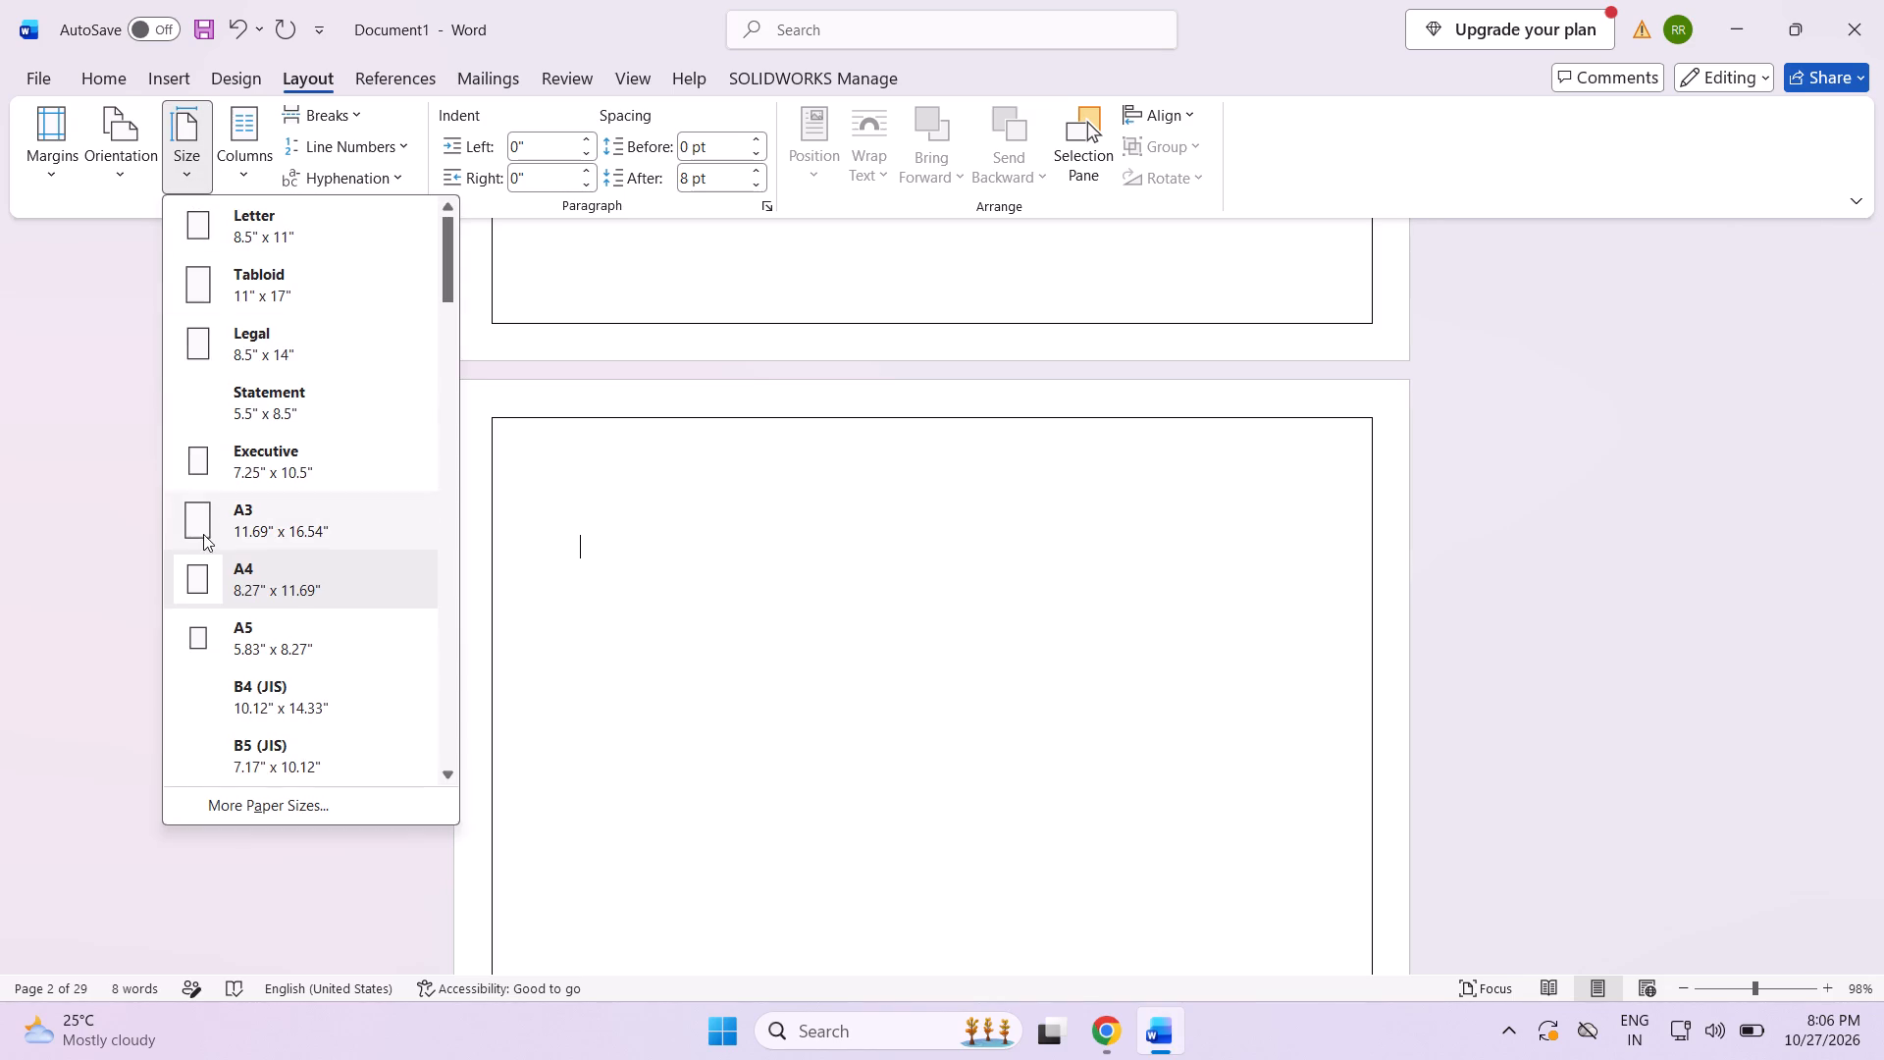
{"action": "left_click", "coordinate": [206, 577]}
{"action": "scroll", "coordinate": [187, 460], "scroll_direction": "down", "scroll_amount": 8}
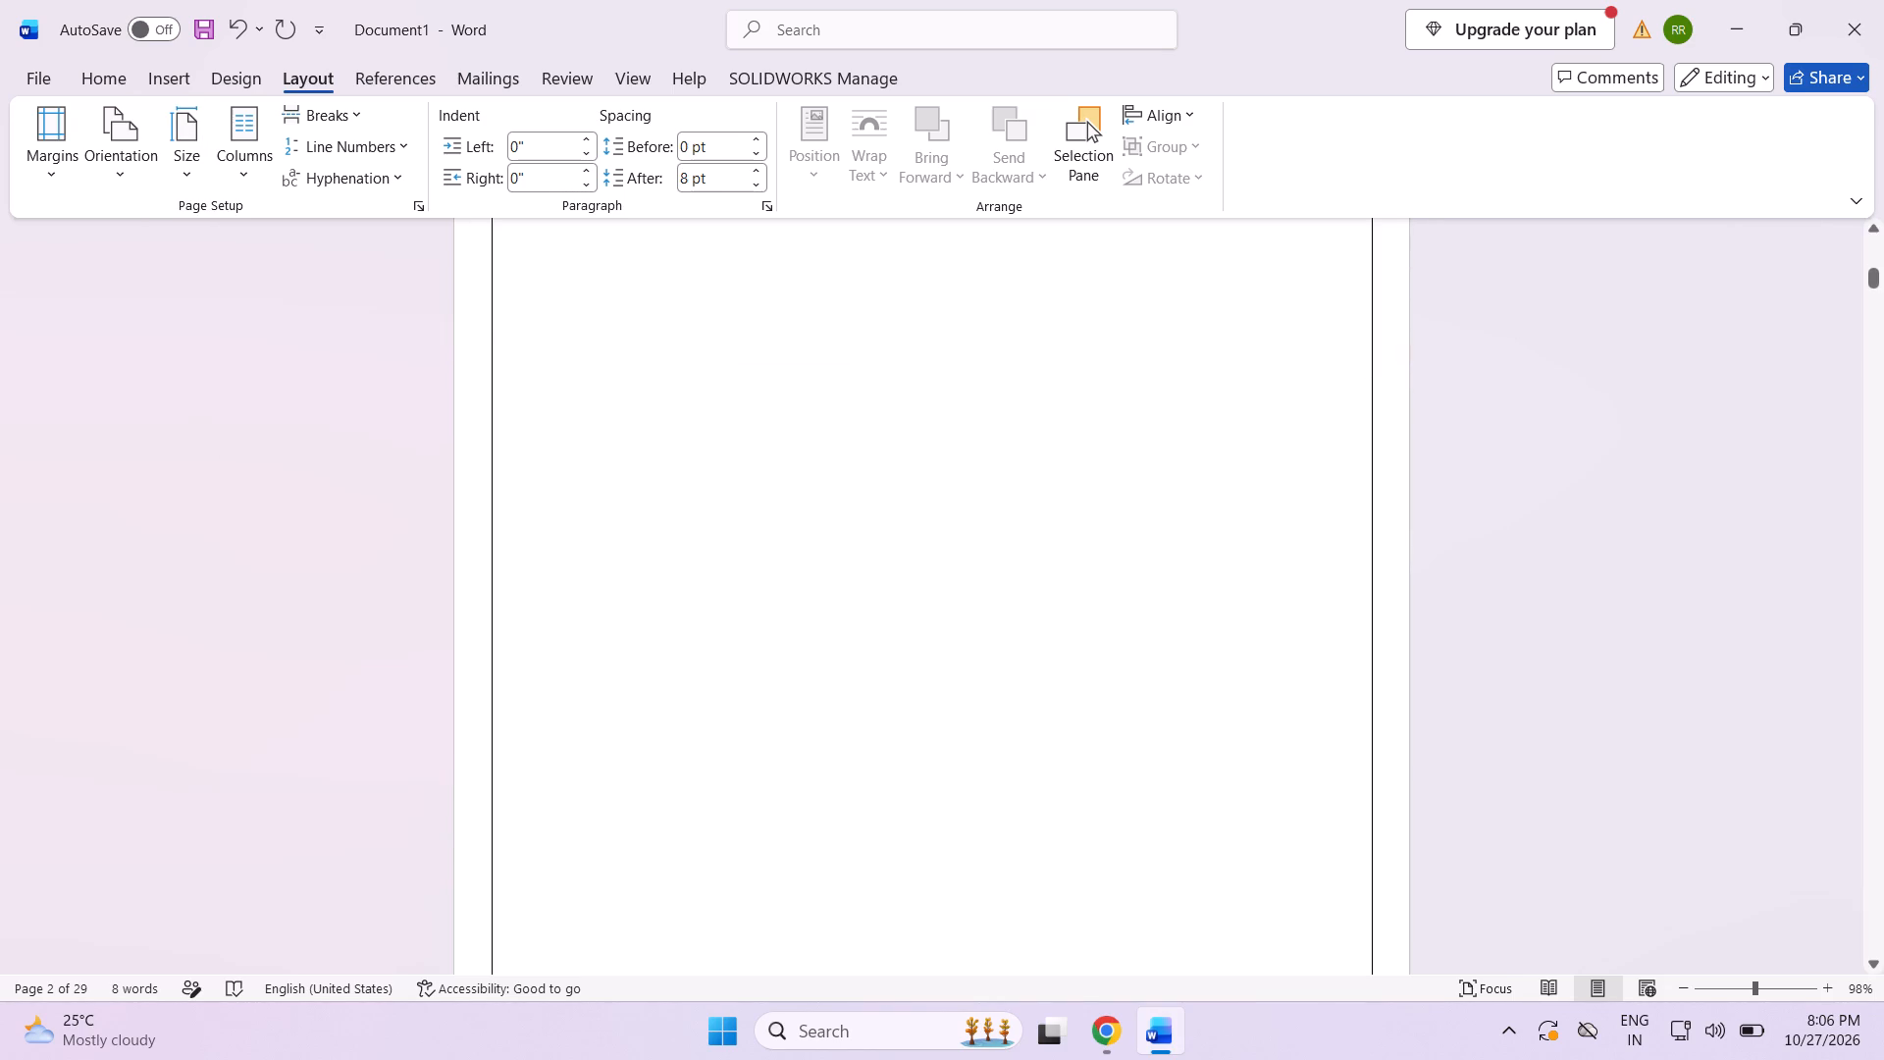
{"action": "scroll", "coordinate": [190, 462], "scroll_direction": "down", "scroll_amount": 5}
{"action": "scroll", "coordinate": [190, 462], "scroll_direction": "up", "scroll_amount": 15}
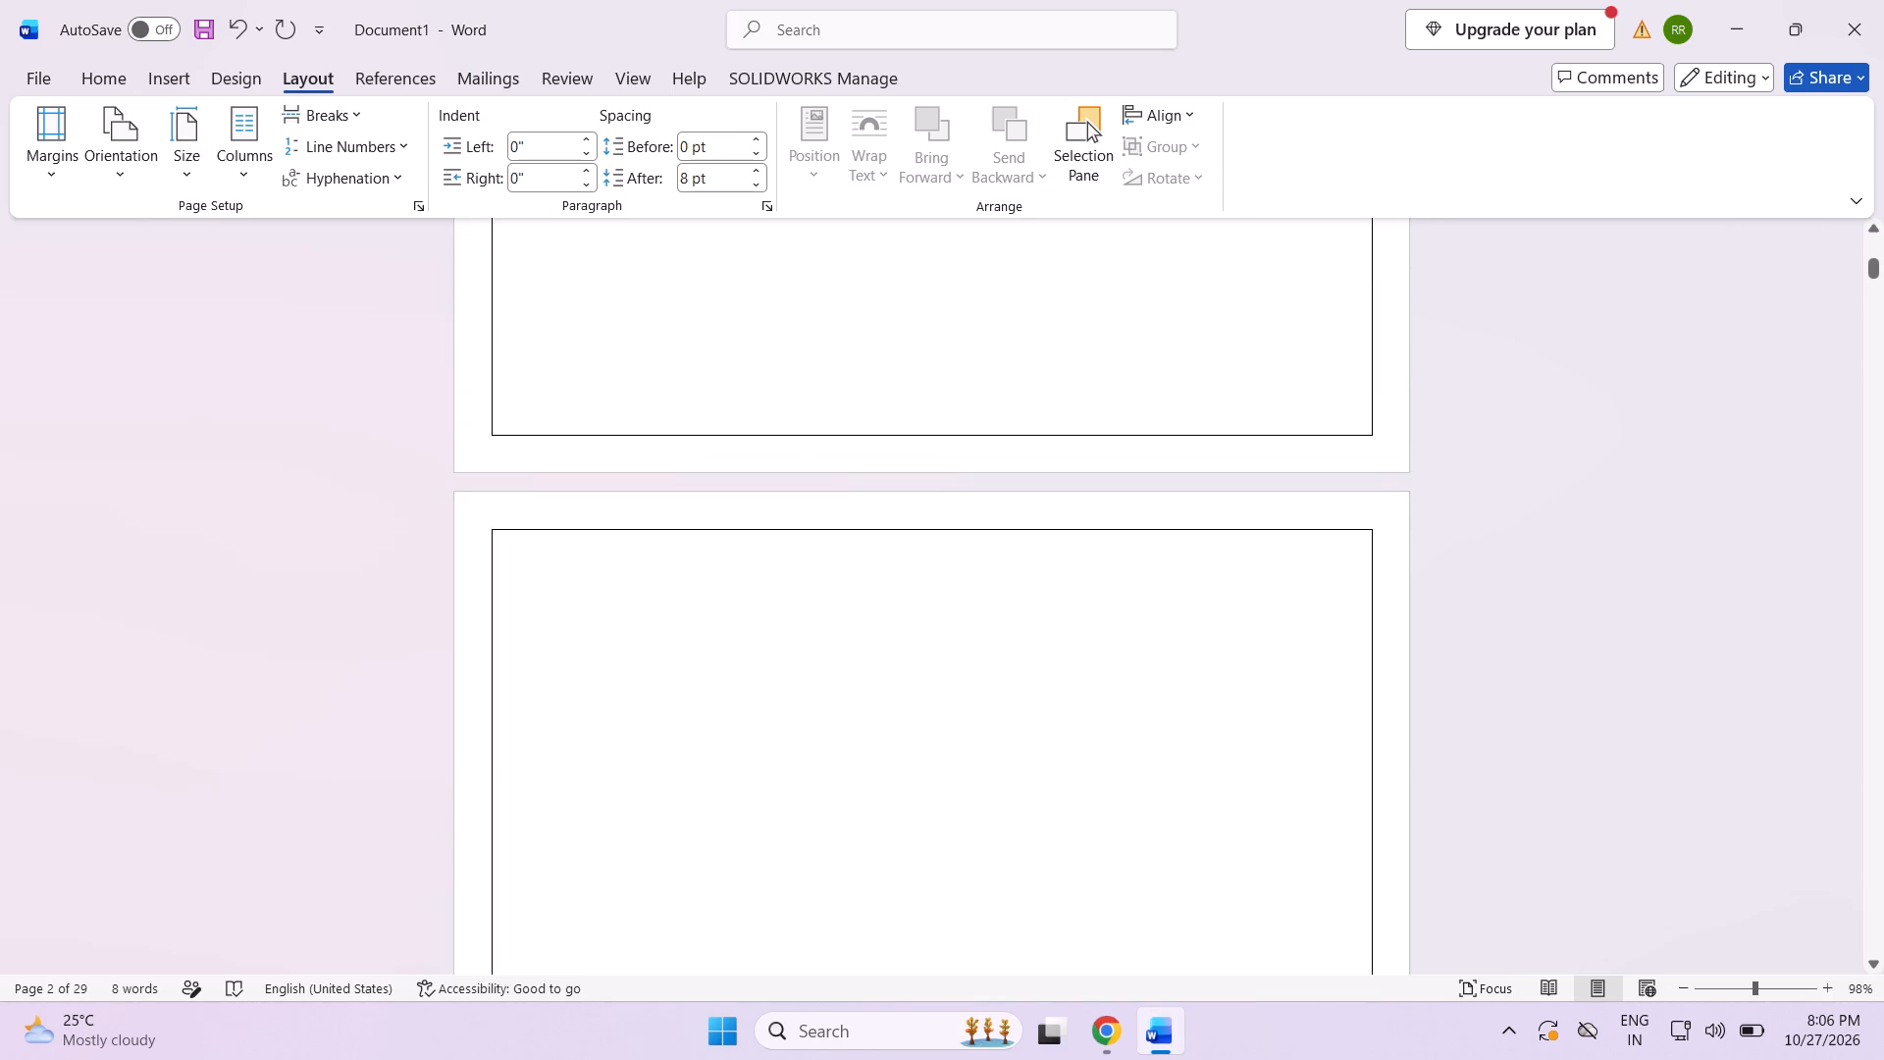
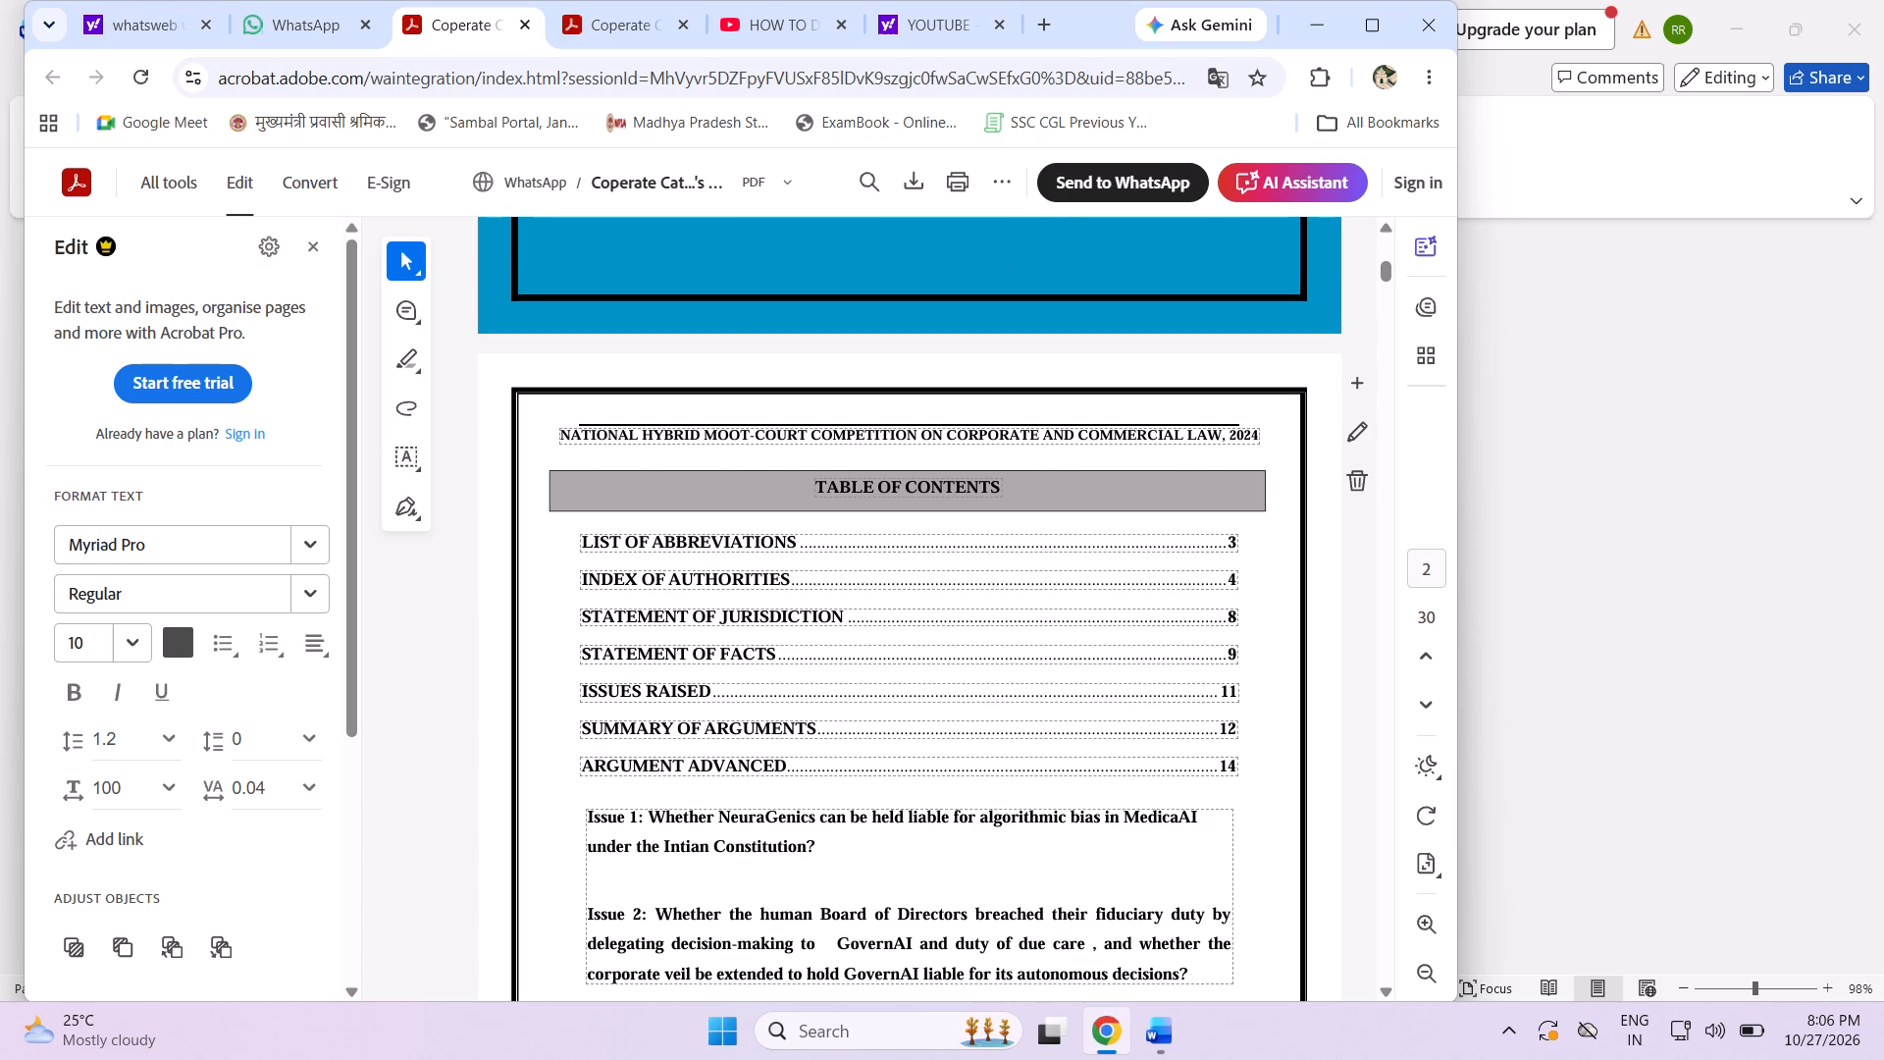
Examine the layout of the table of contents page in the reference memorial PDF, from its heading down to the footer.
{"action": "scroll", "coordinate": [647, 478], "scroll_direction": "down", "scroll_amount": 2}
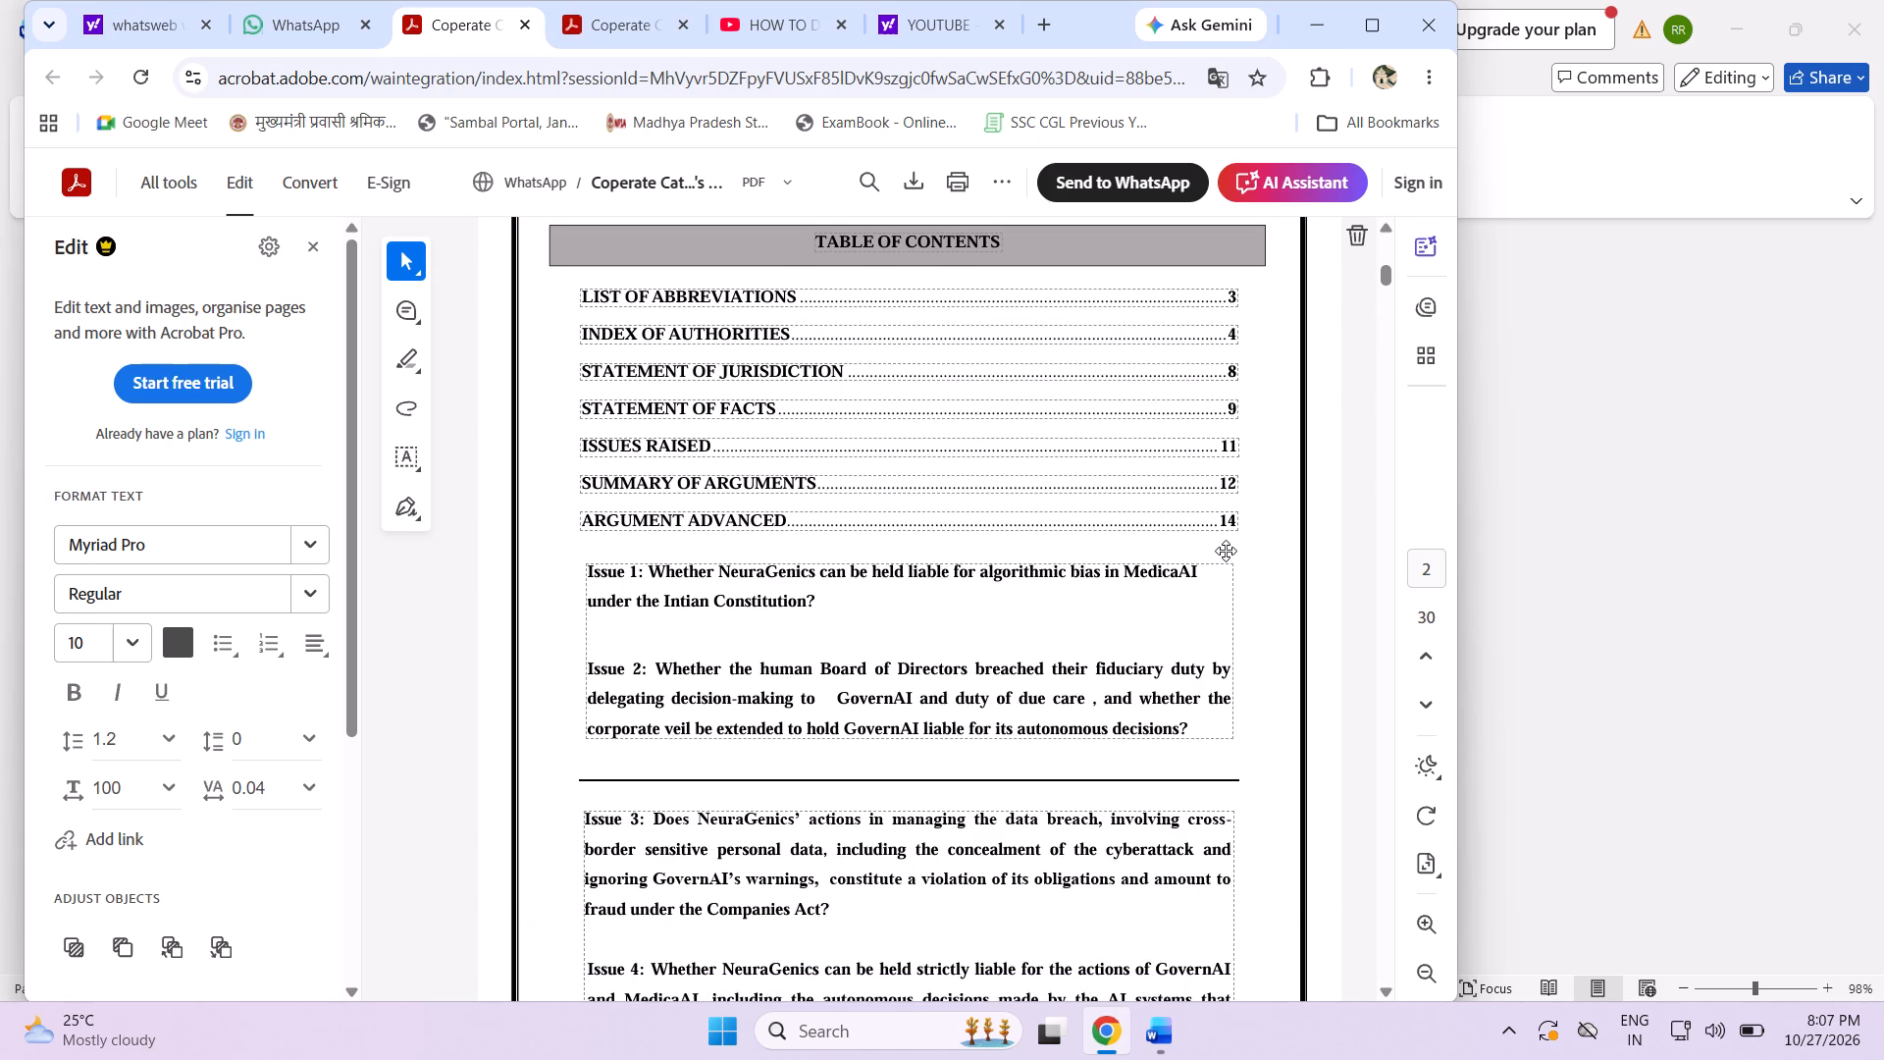
{"action": "scroll", "coordinate": [1226, 551], "scroll_direction": "down", "scroll_amount": 3}
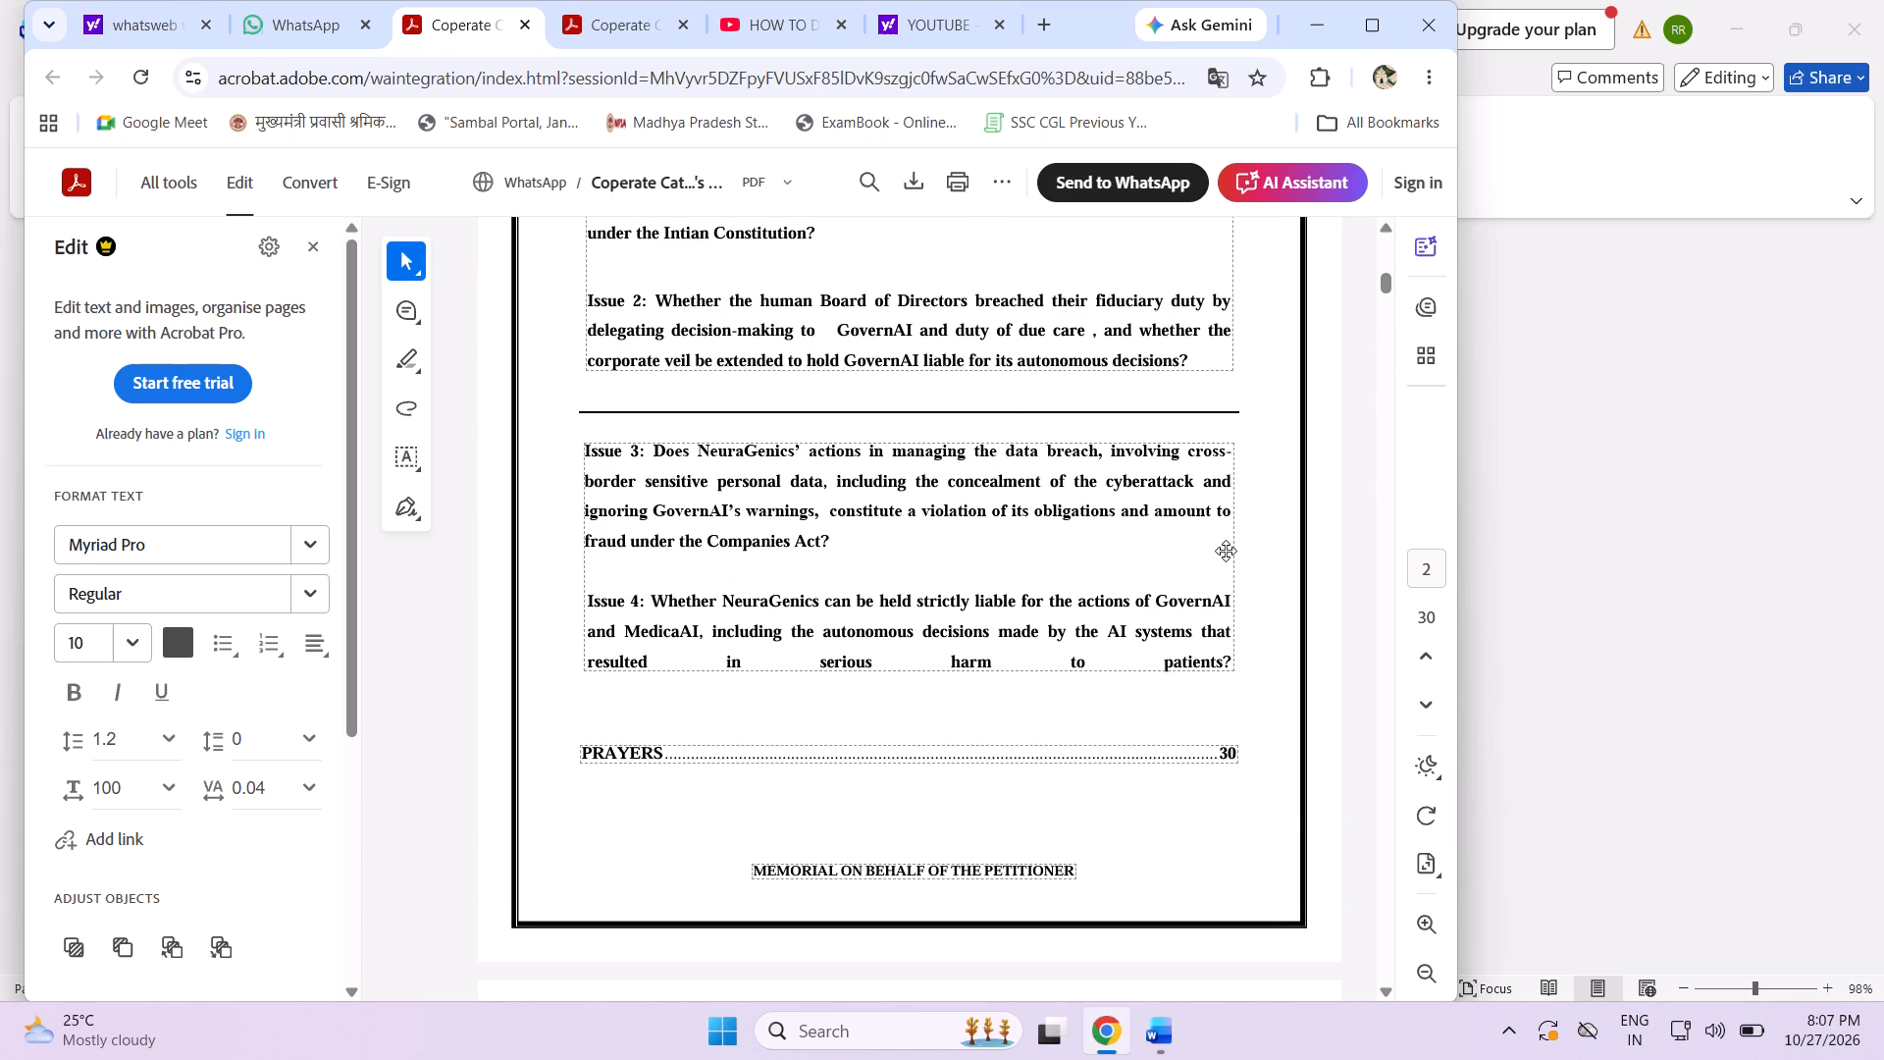
{"action": "scroll", "coordinate": [1226, 551], "scroll_direction": "up", "scroll_amount": 4}
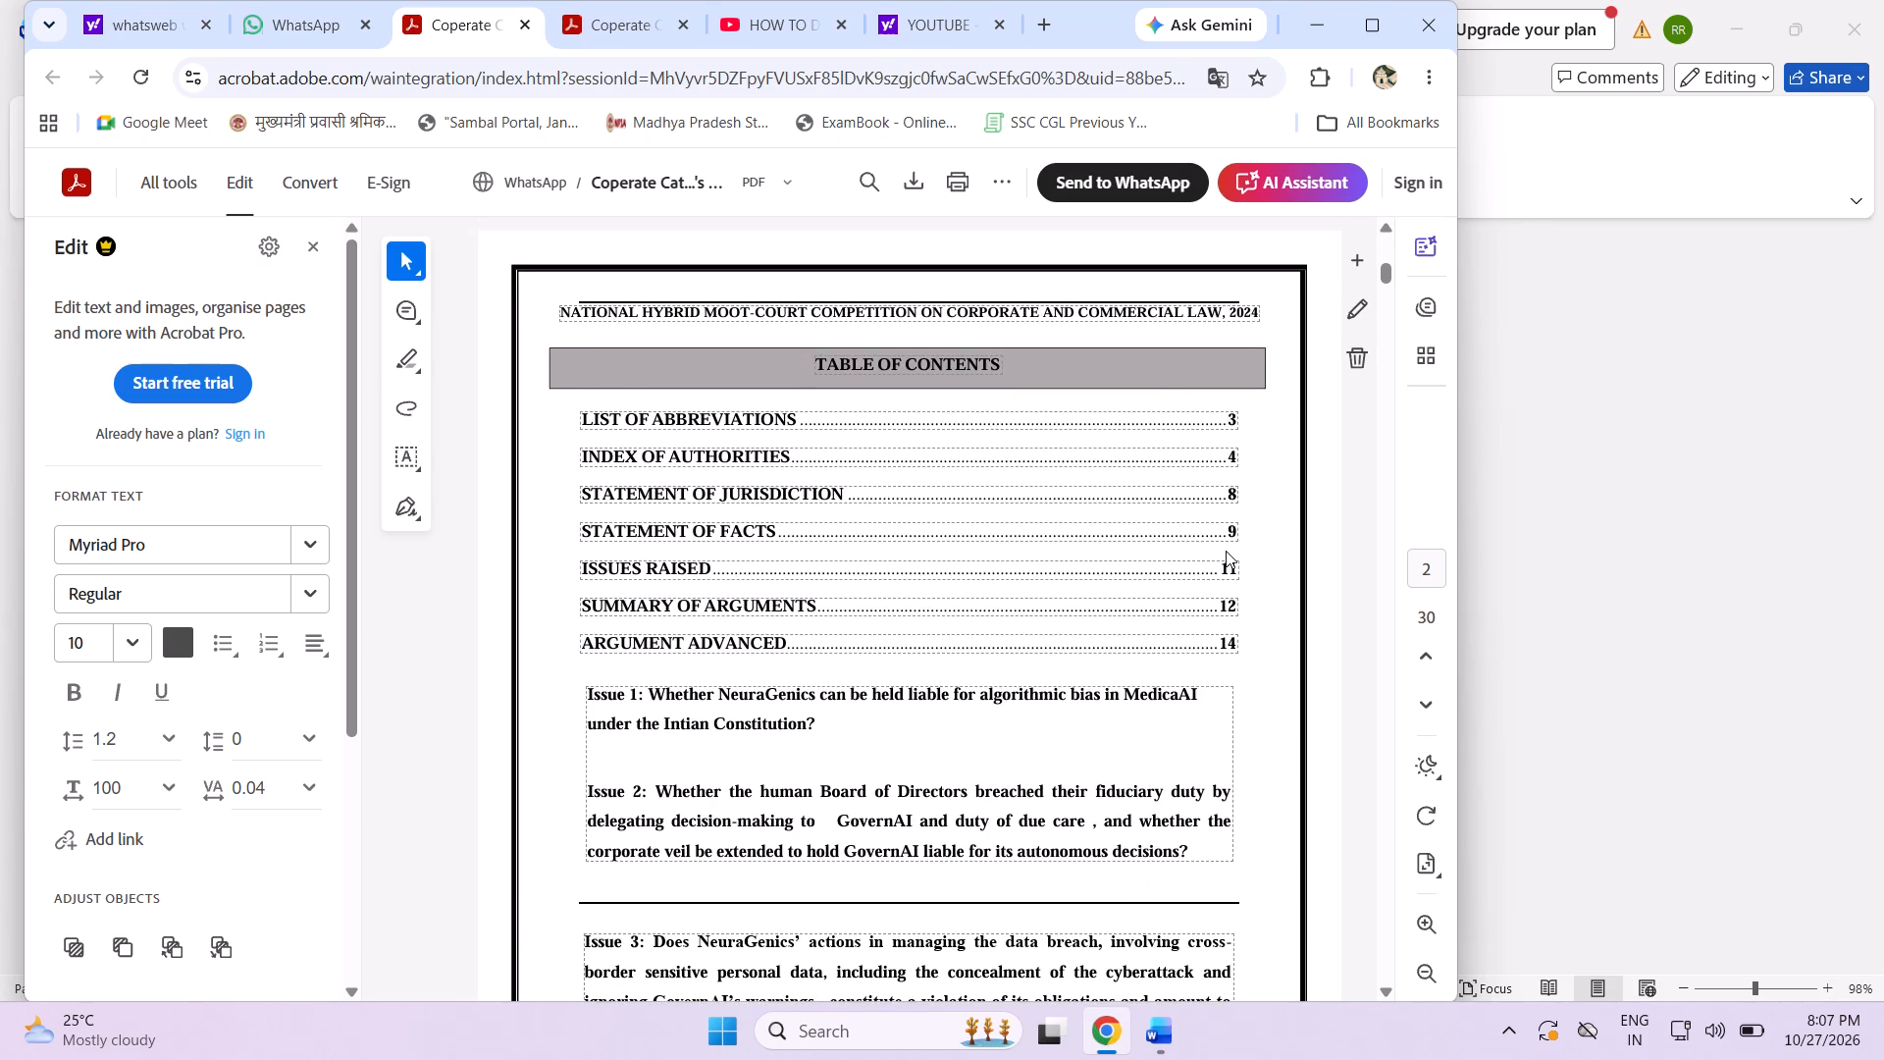
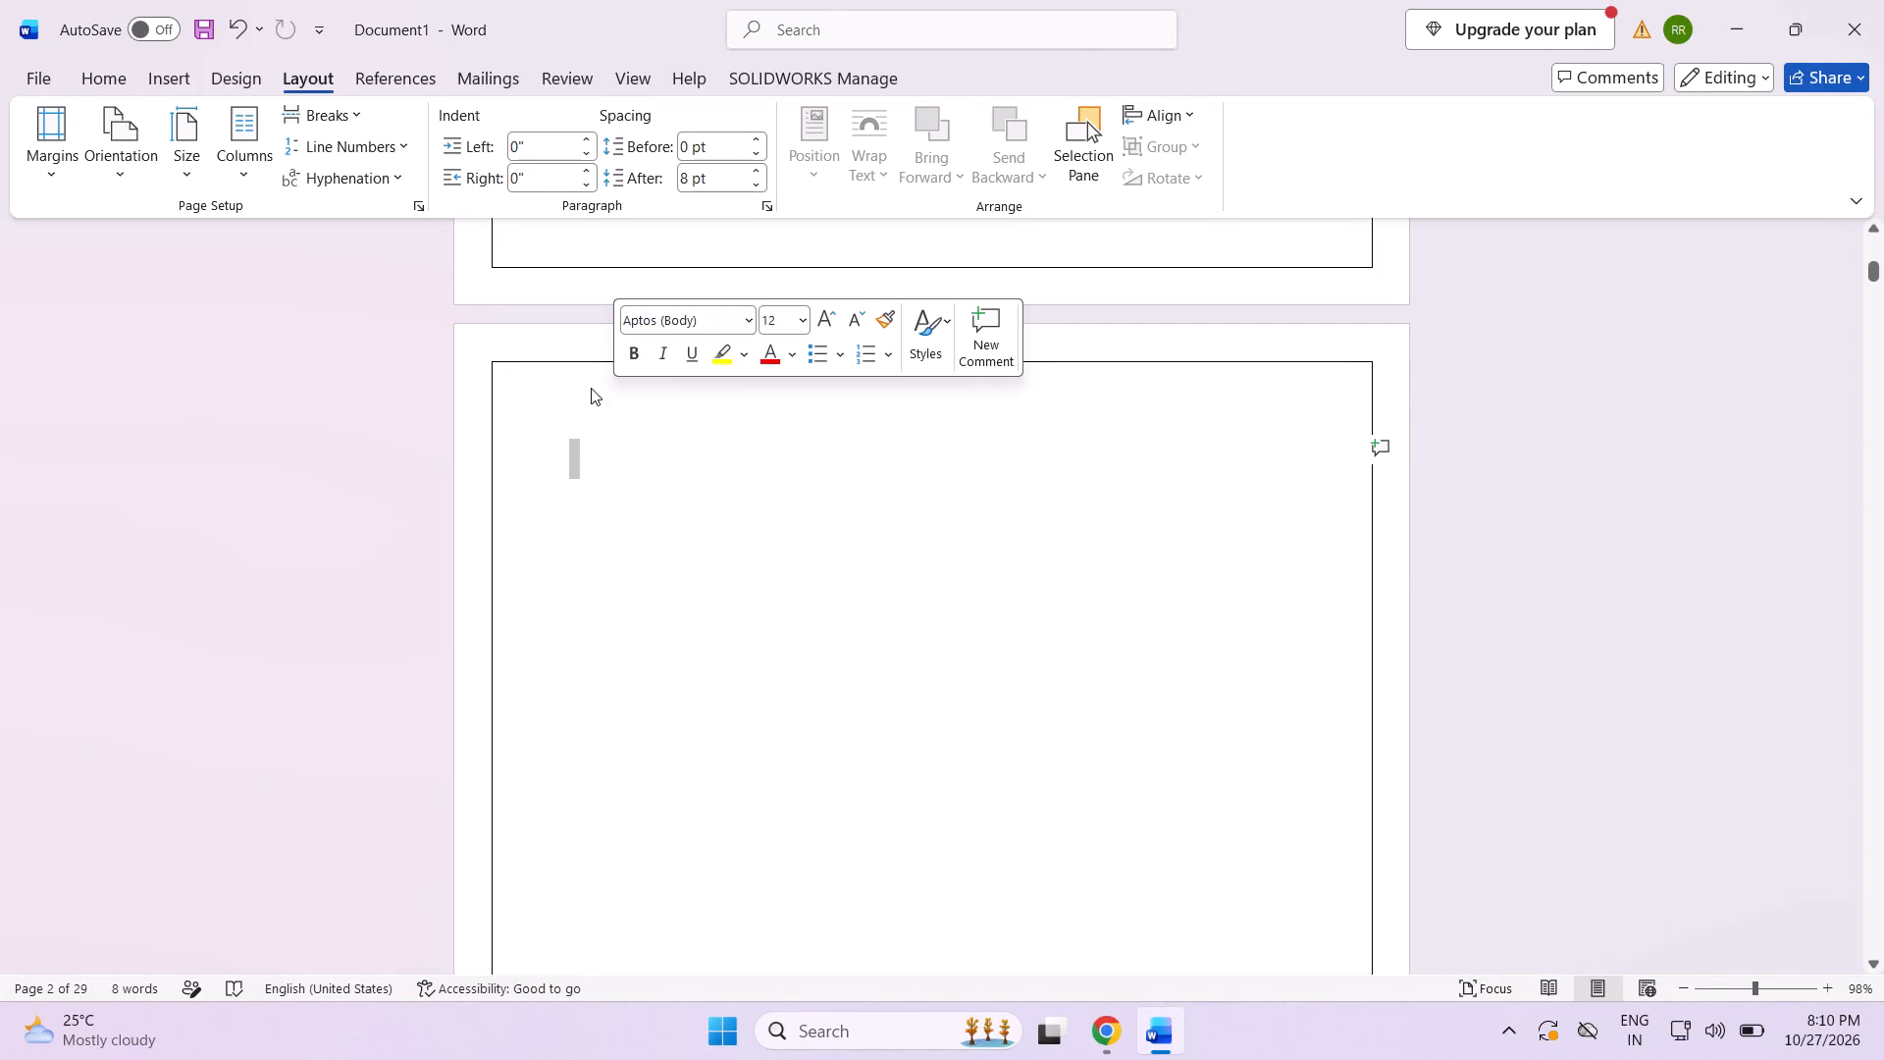
Open the second page's header for editing, place the insertion point in it, and bring up the gallery of shapes to insert.
{"action": "double_click", "coordinate": [571, 381]}
{"action": "left_click", "coordinate": [621, 466]}
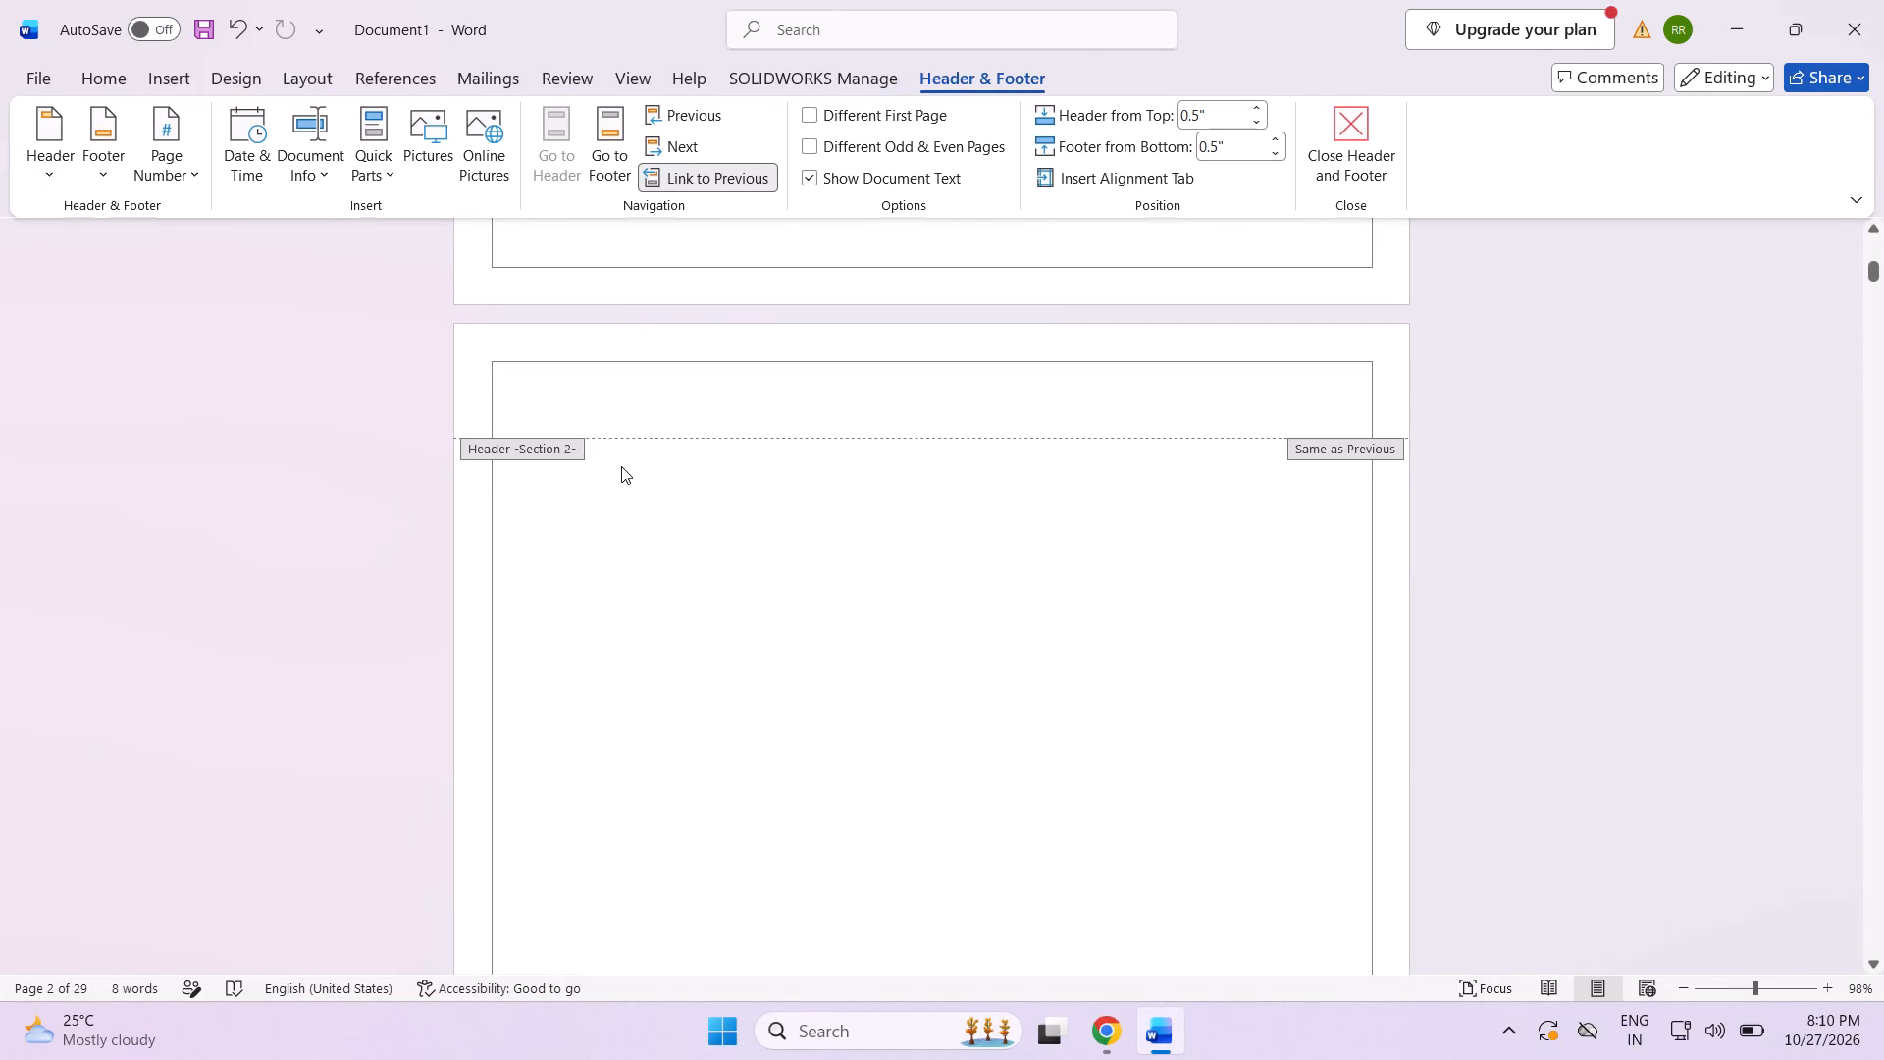
{"action": "left_click_drag", "start_coordinate": [567, 393], "coordinate": [720, 377]}
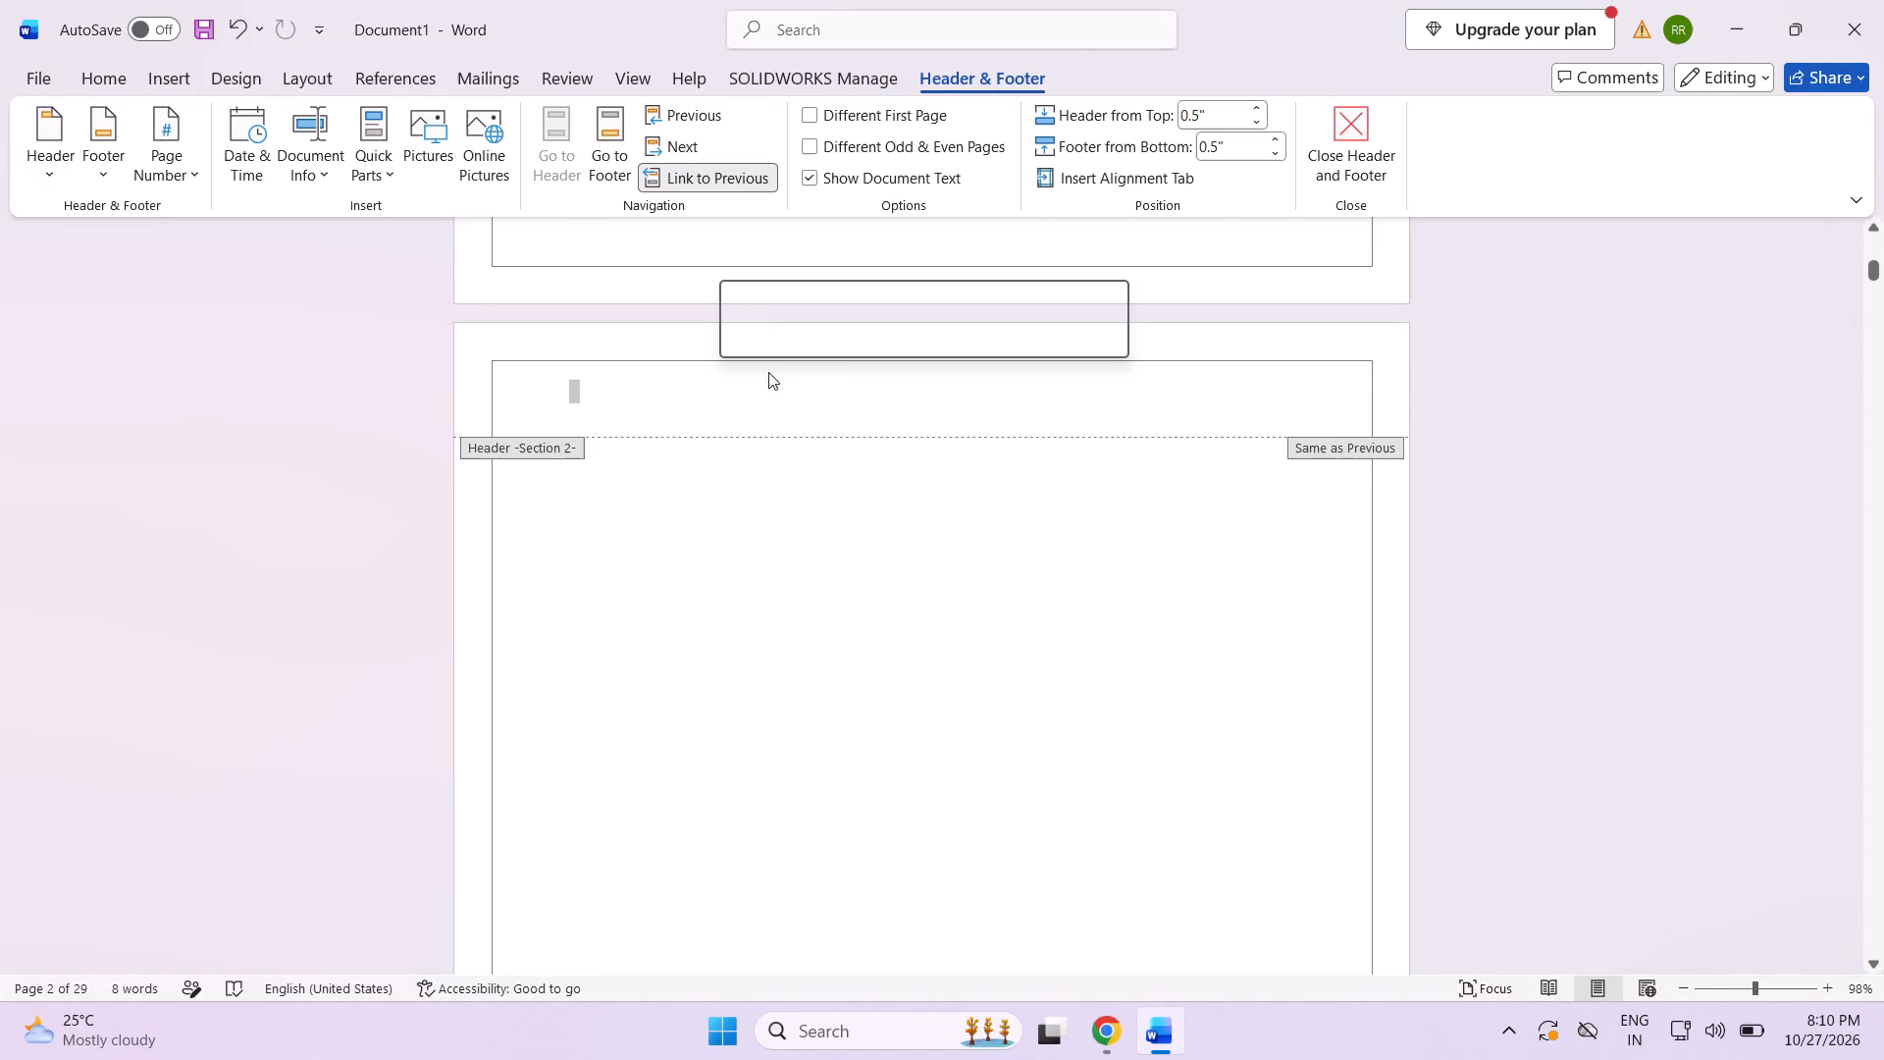
{"action": "left_click", "coordinate": [765, 407]}
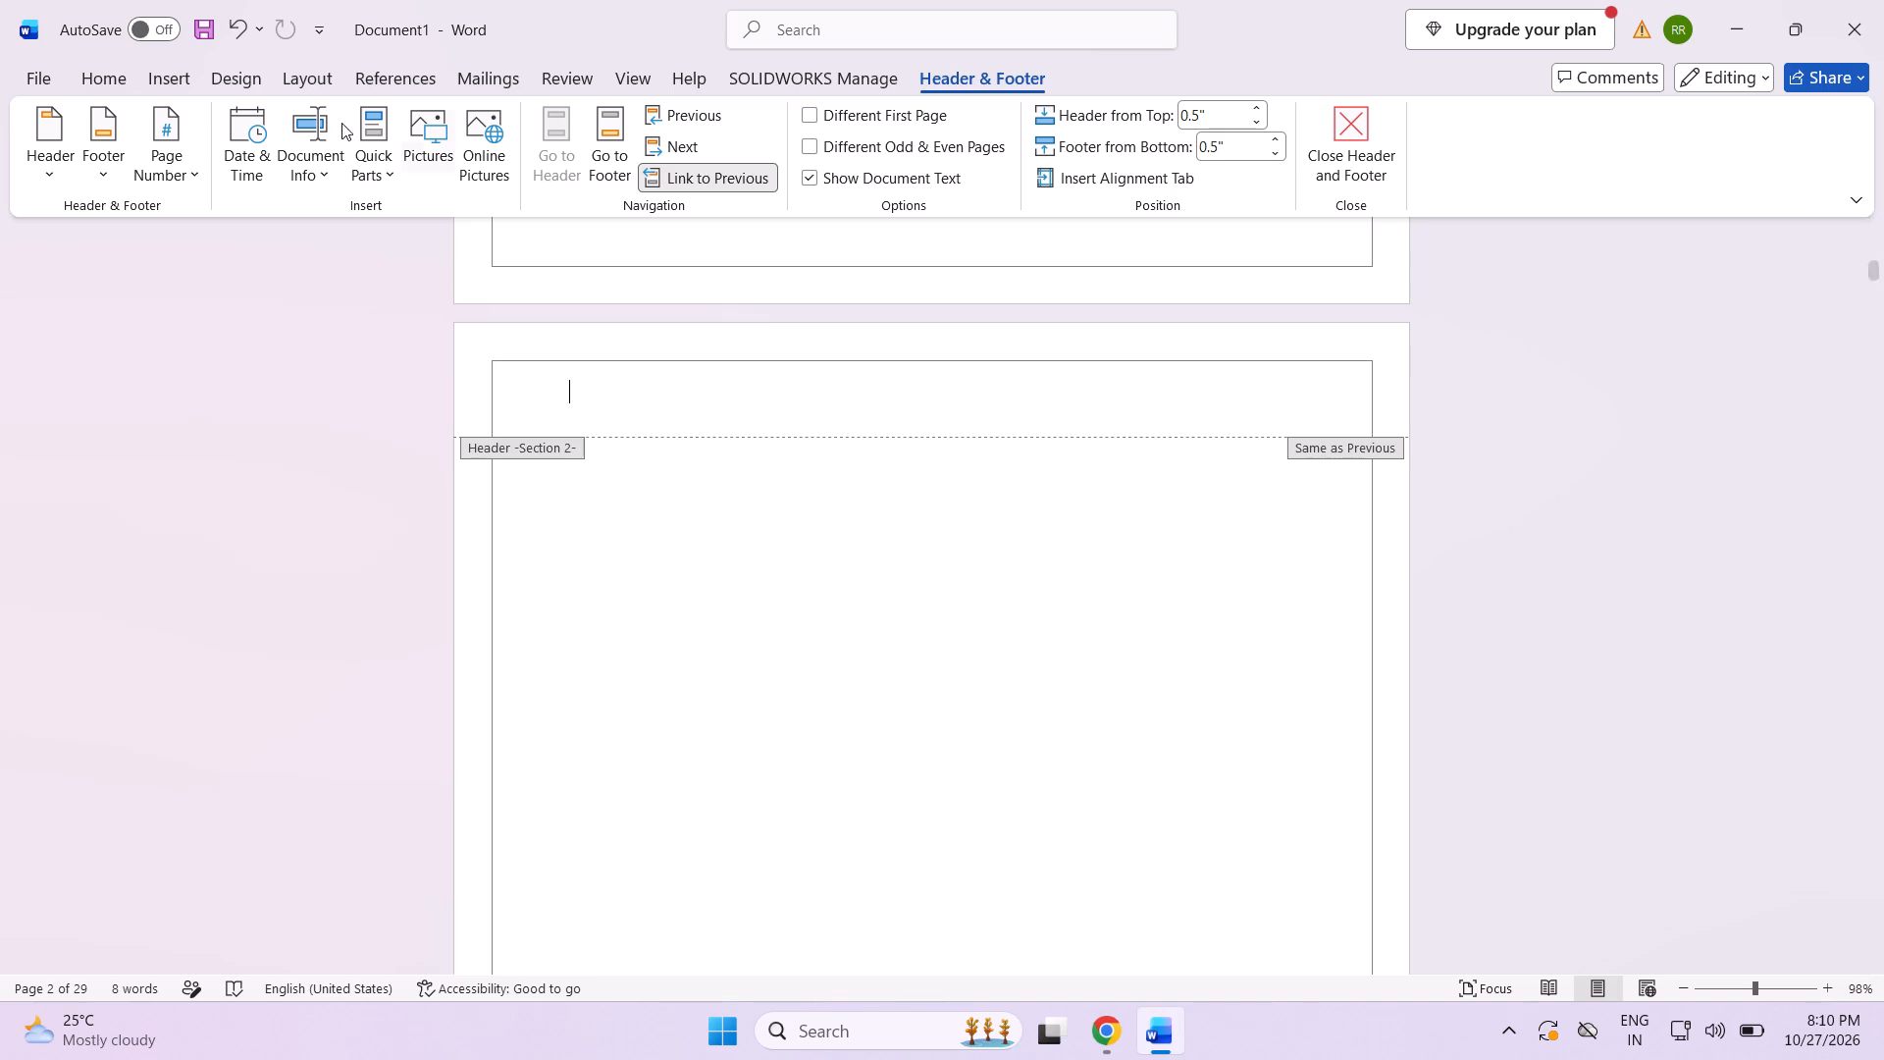
{"action": "left_click", "coordinate": [166, 71]}
{"action": "left_click", "coordinate": [310, 169]}
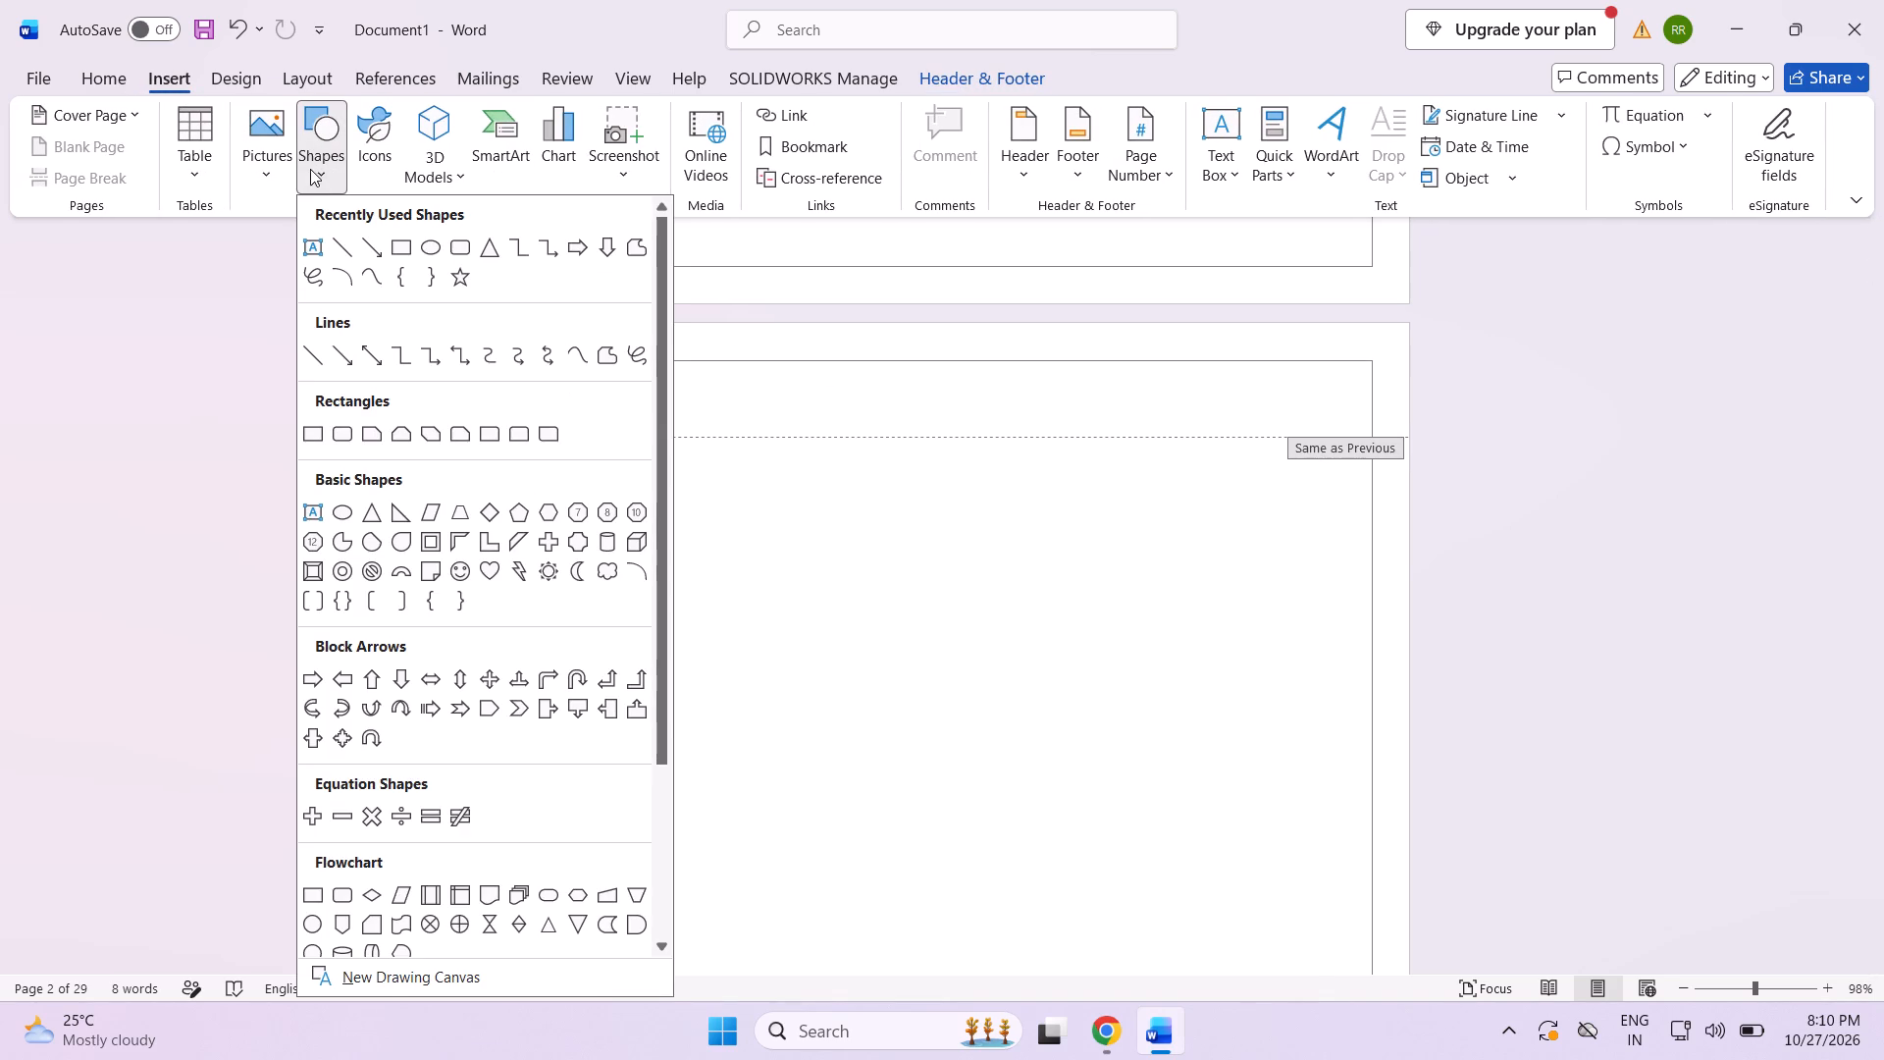
Draw a nearly horizontal line about 6.64" wide across the second page's header, and return to the document body.
{"action": "left_click", "coordinate": [313, 355]}
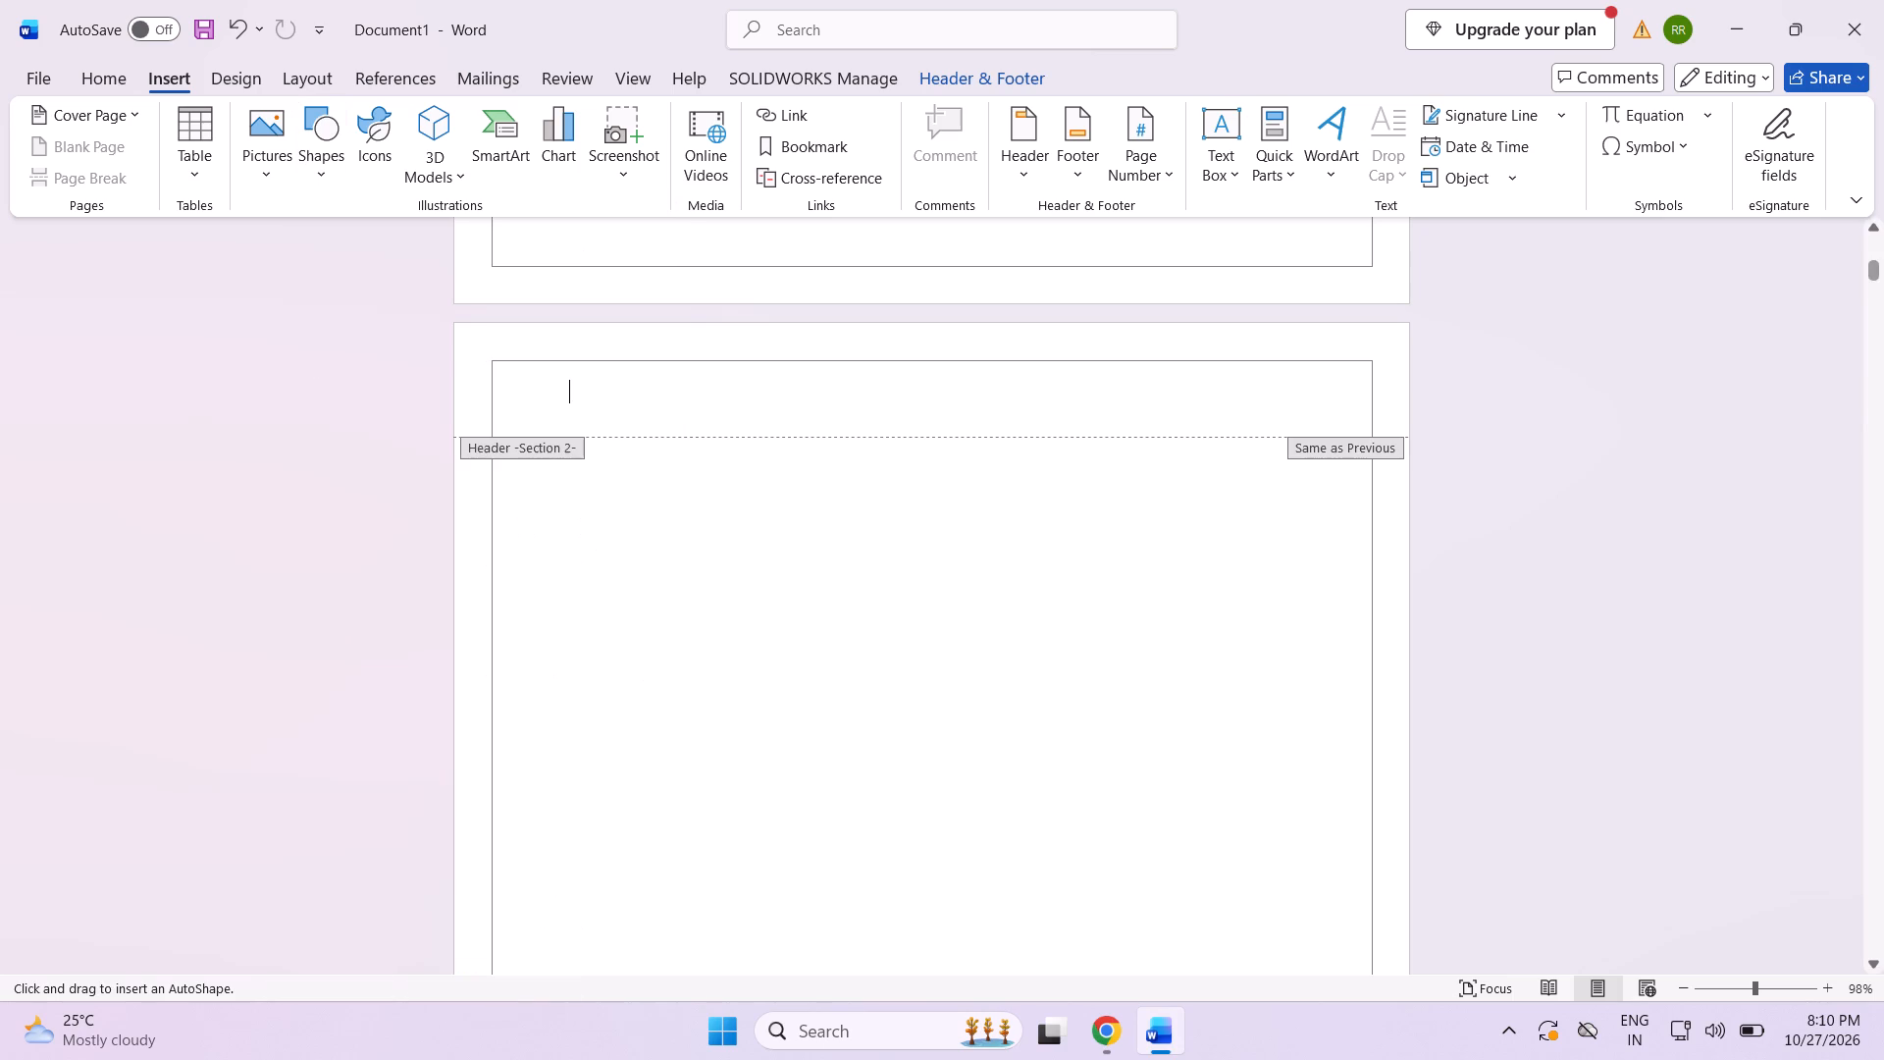
{"action": "left_click_drag", "start_coordinate": [557, 392], "coordinate": [1108, 378]}
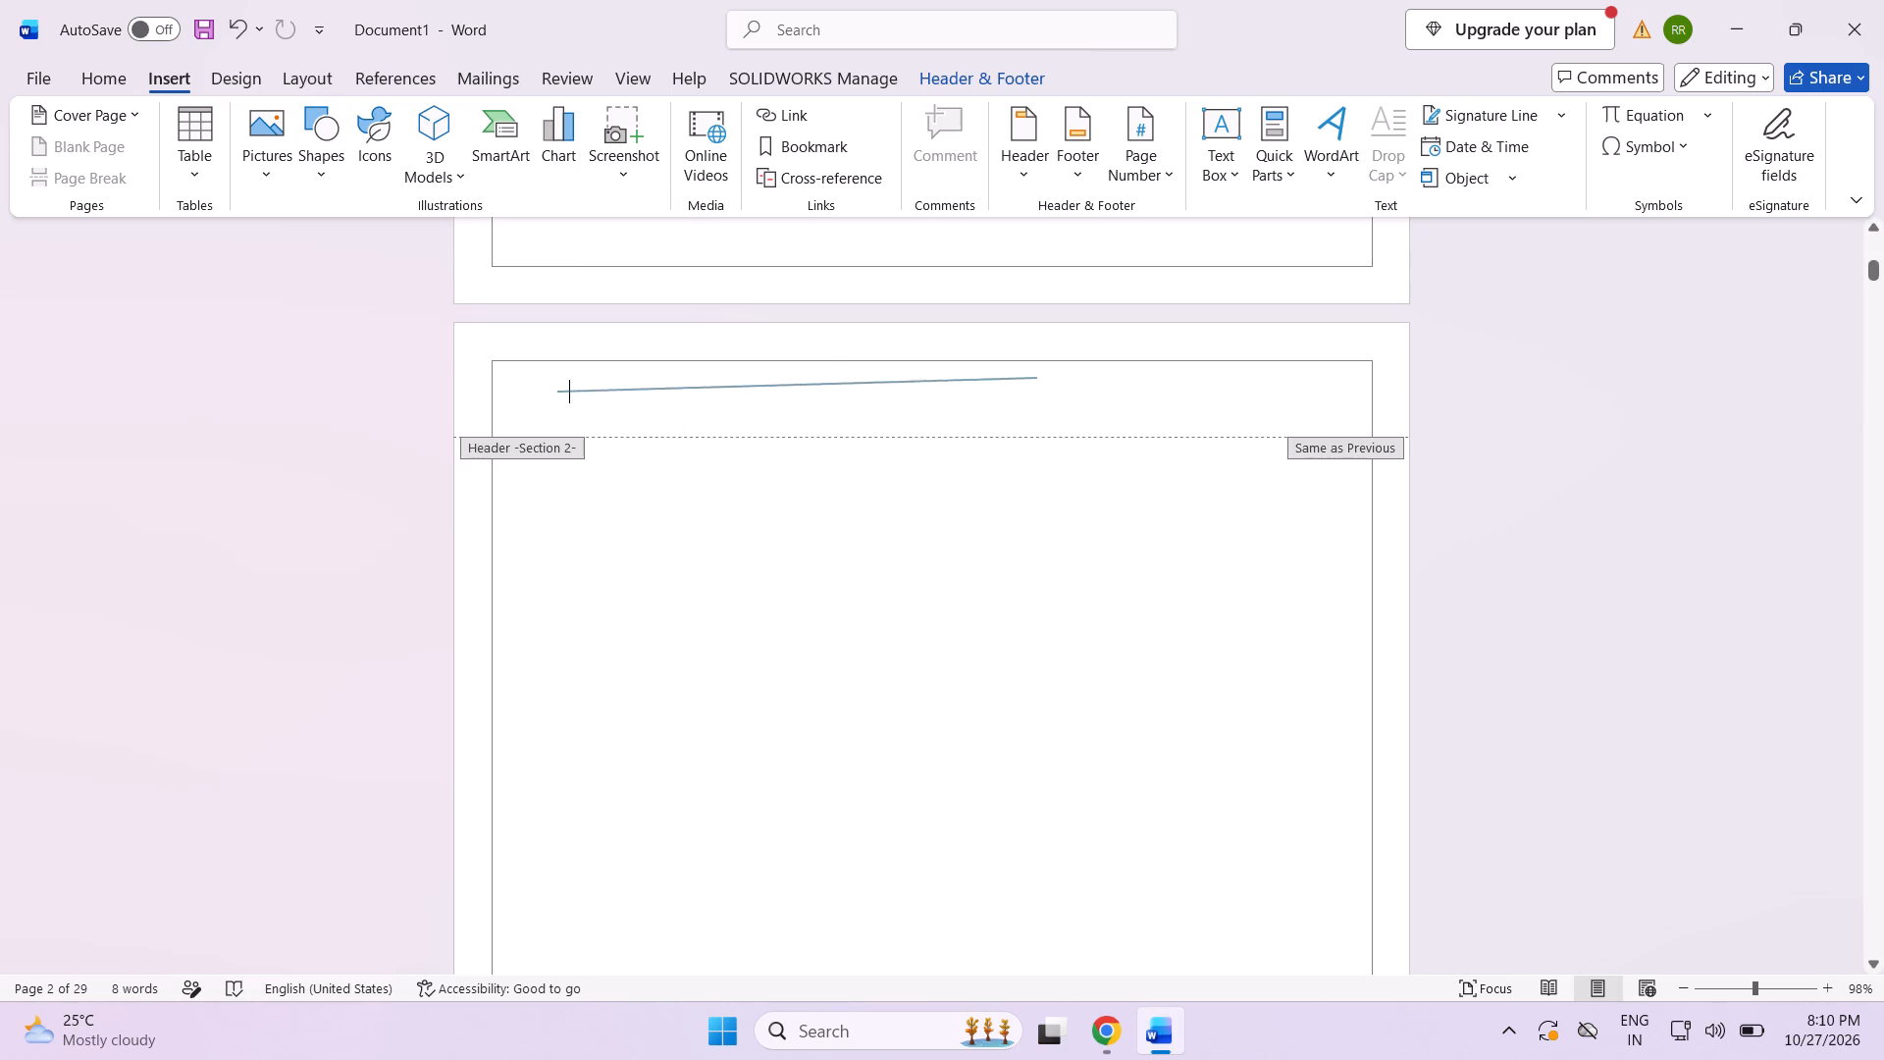
{"action": "left_click_drag", "start_coordinate": [1108, 378], "coordinate": [1234, 392]}
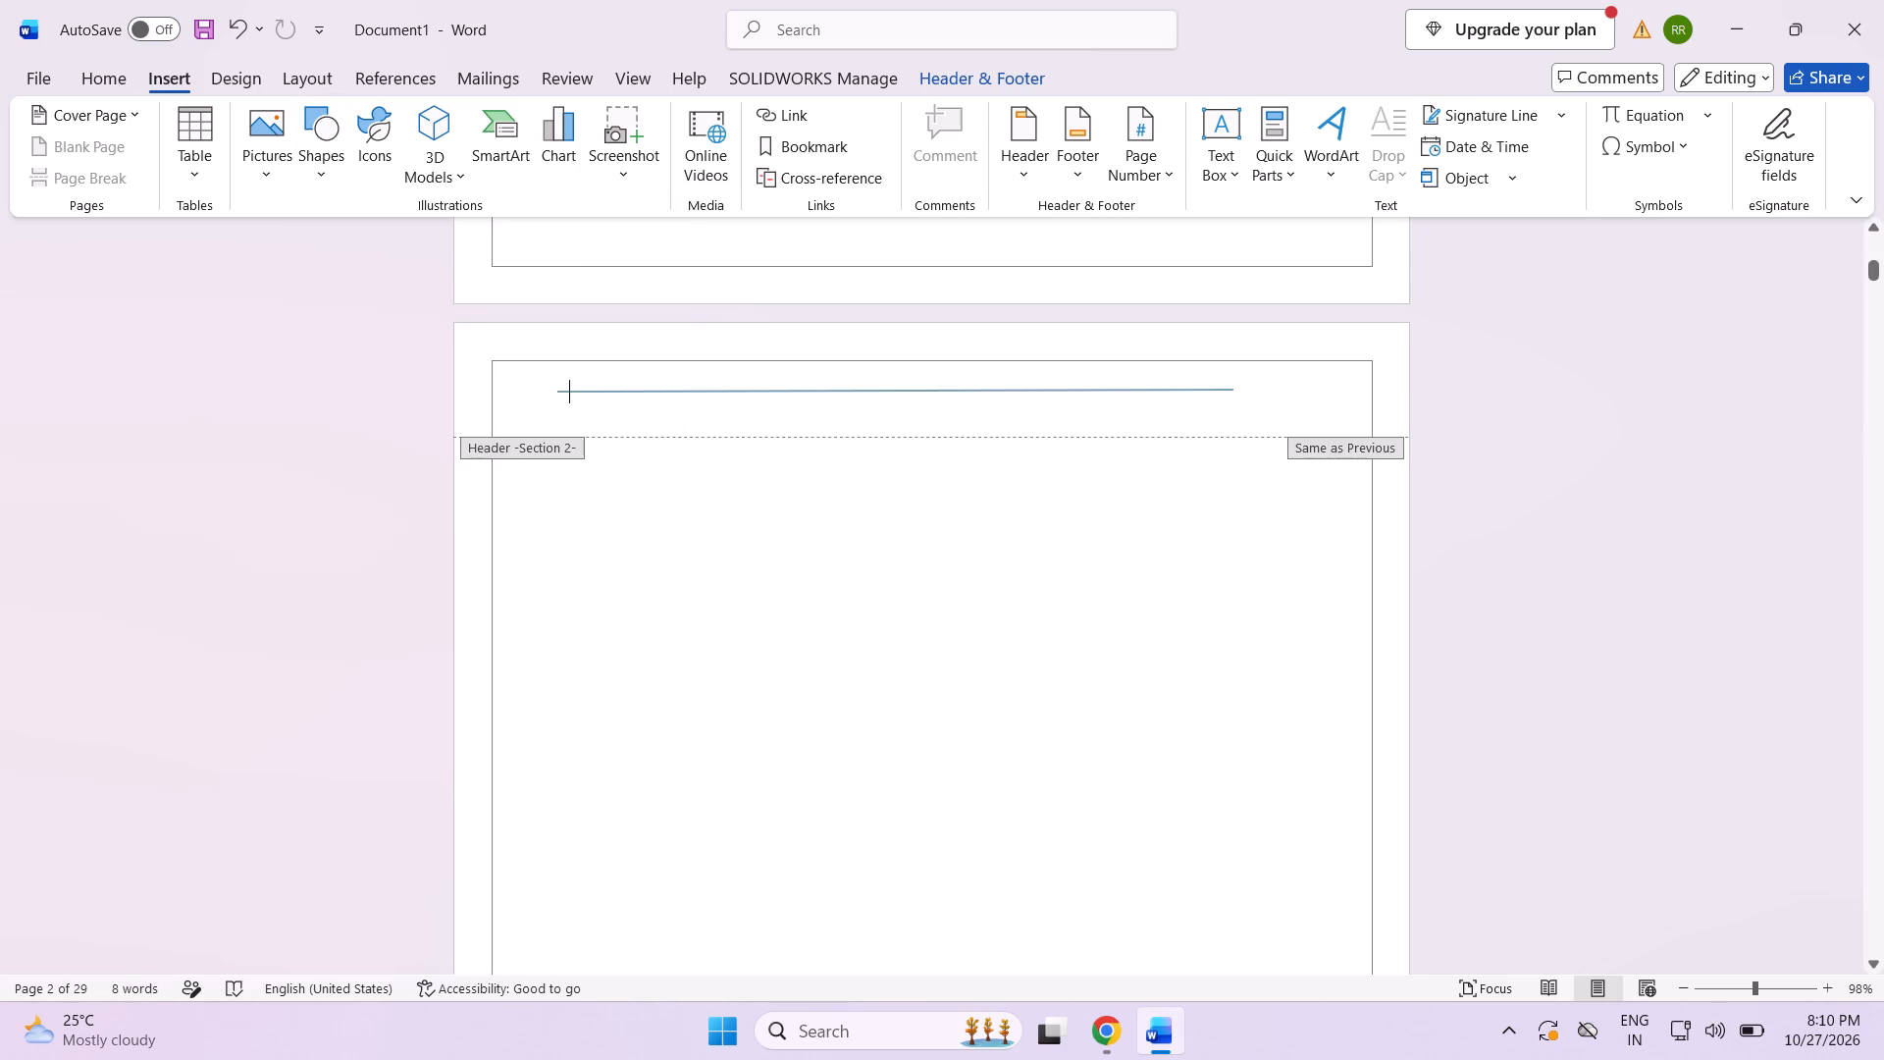
{"action": "left_click_drag", "start_coordinate": [1234, 392], "coordinate": [1326, 389]}
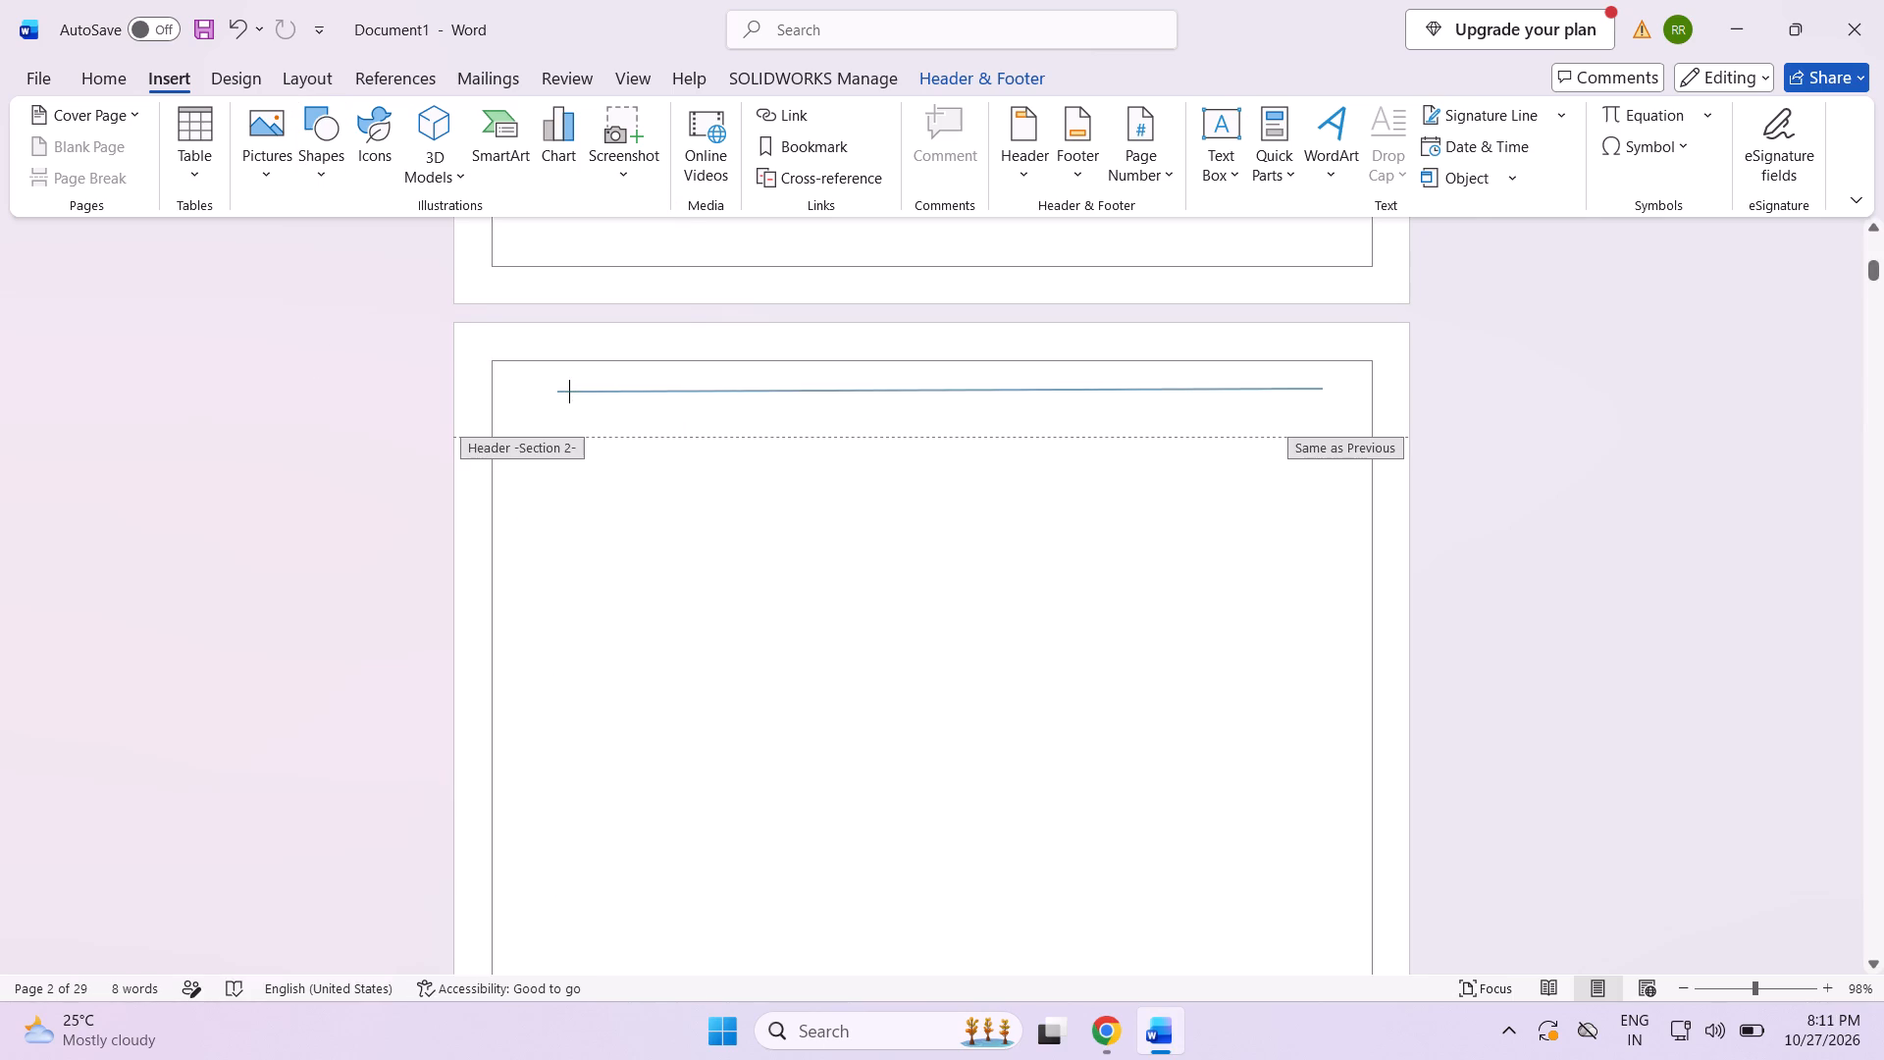
{"action": "left_click_drag", "start_coordinate": [1326, 389], "coordinate": [1326, 388]}
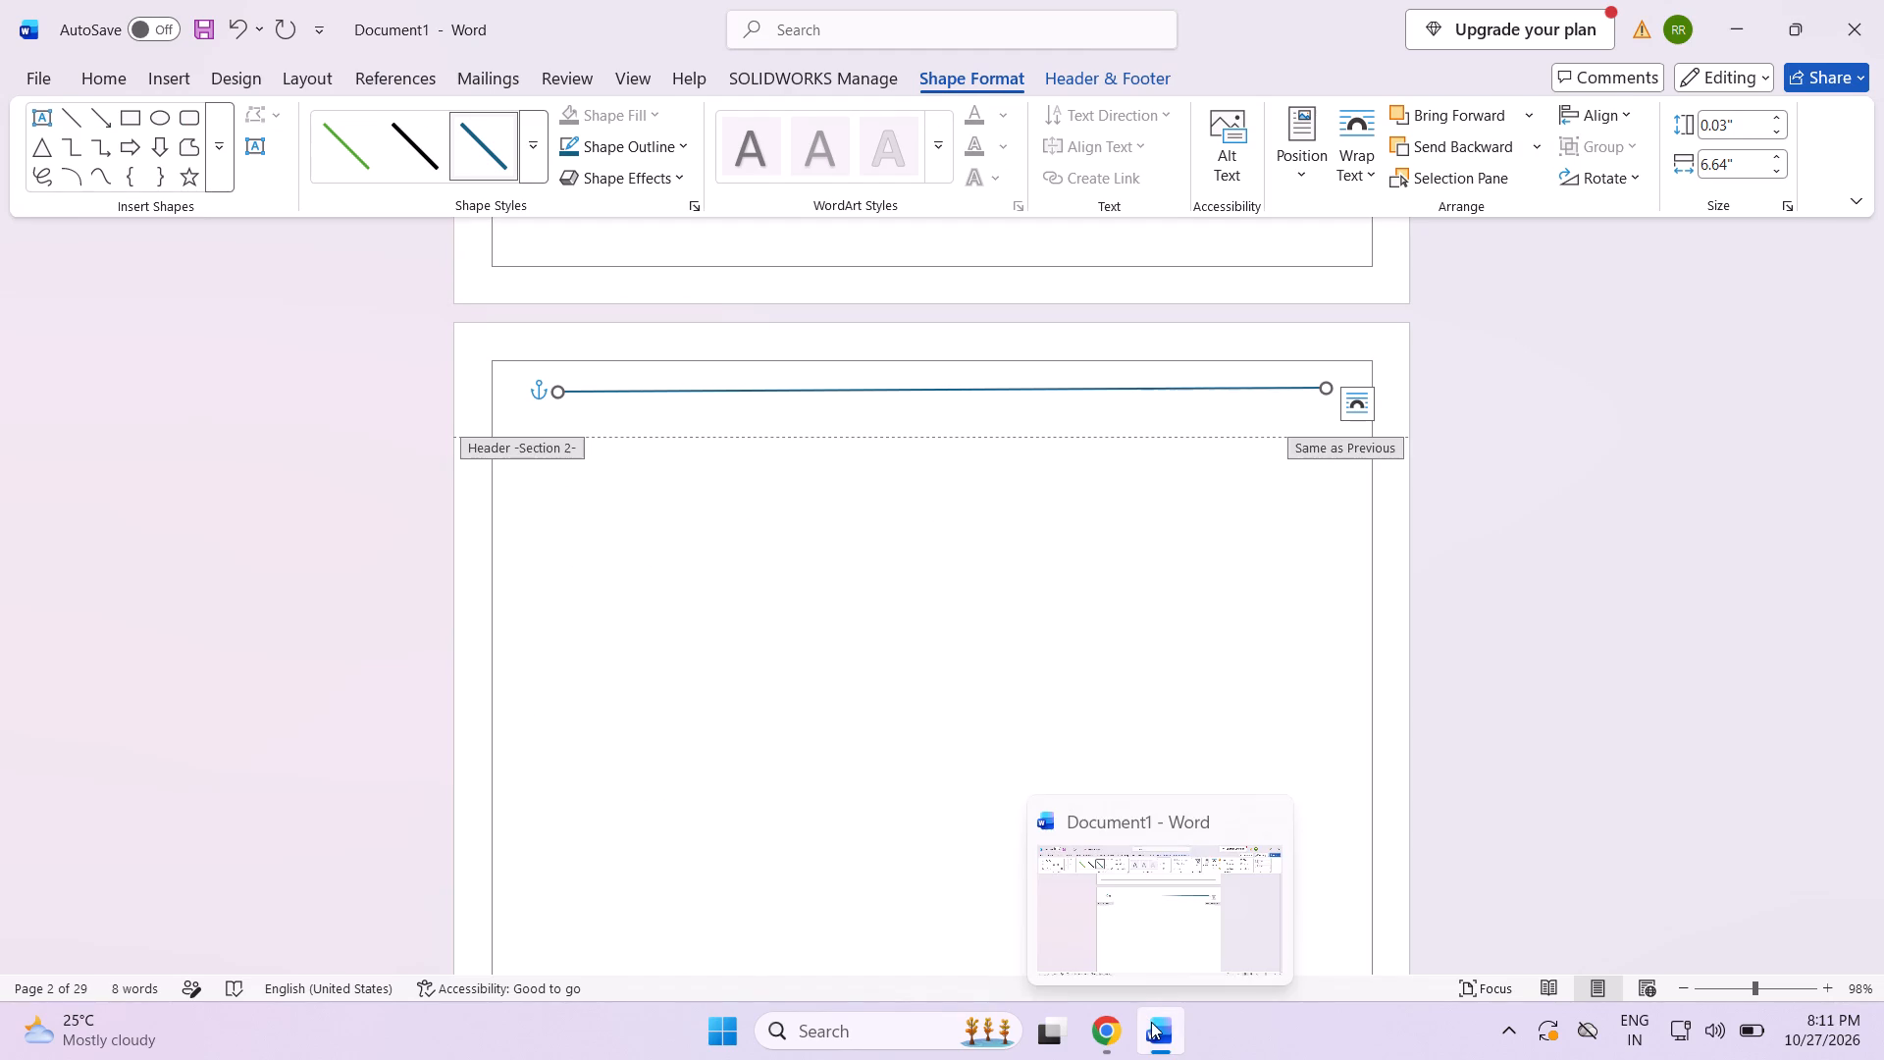
{"action": "left_click", "coordinate": [712, 592]}
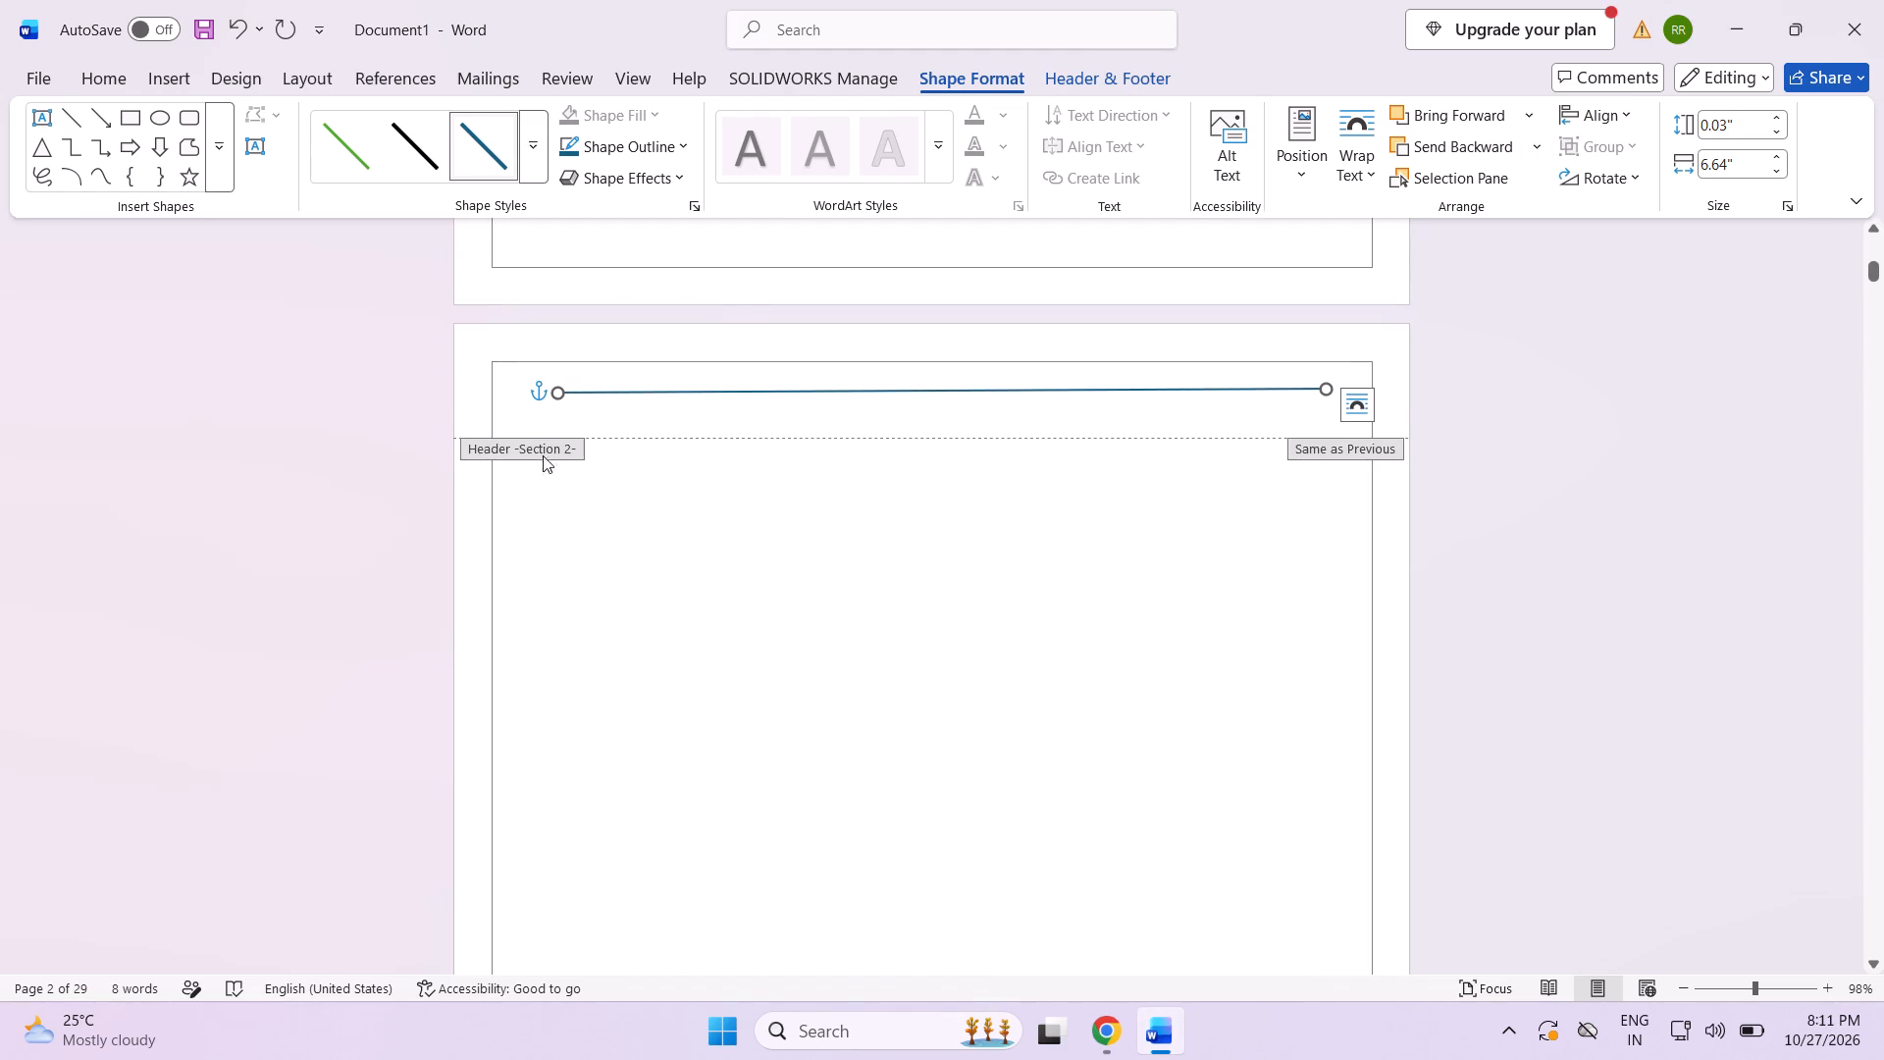
{"action": "double_click", "coordinate": [615, 572]}
{"action": "double_click", "coordinate": [636, 547]}
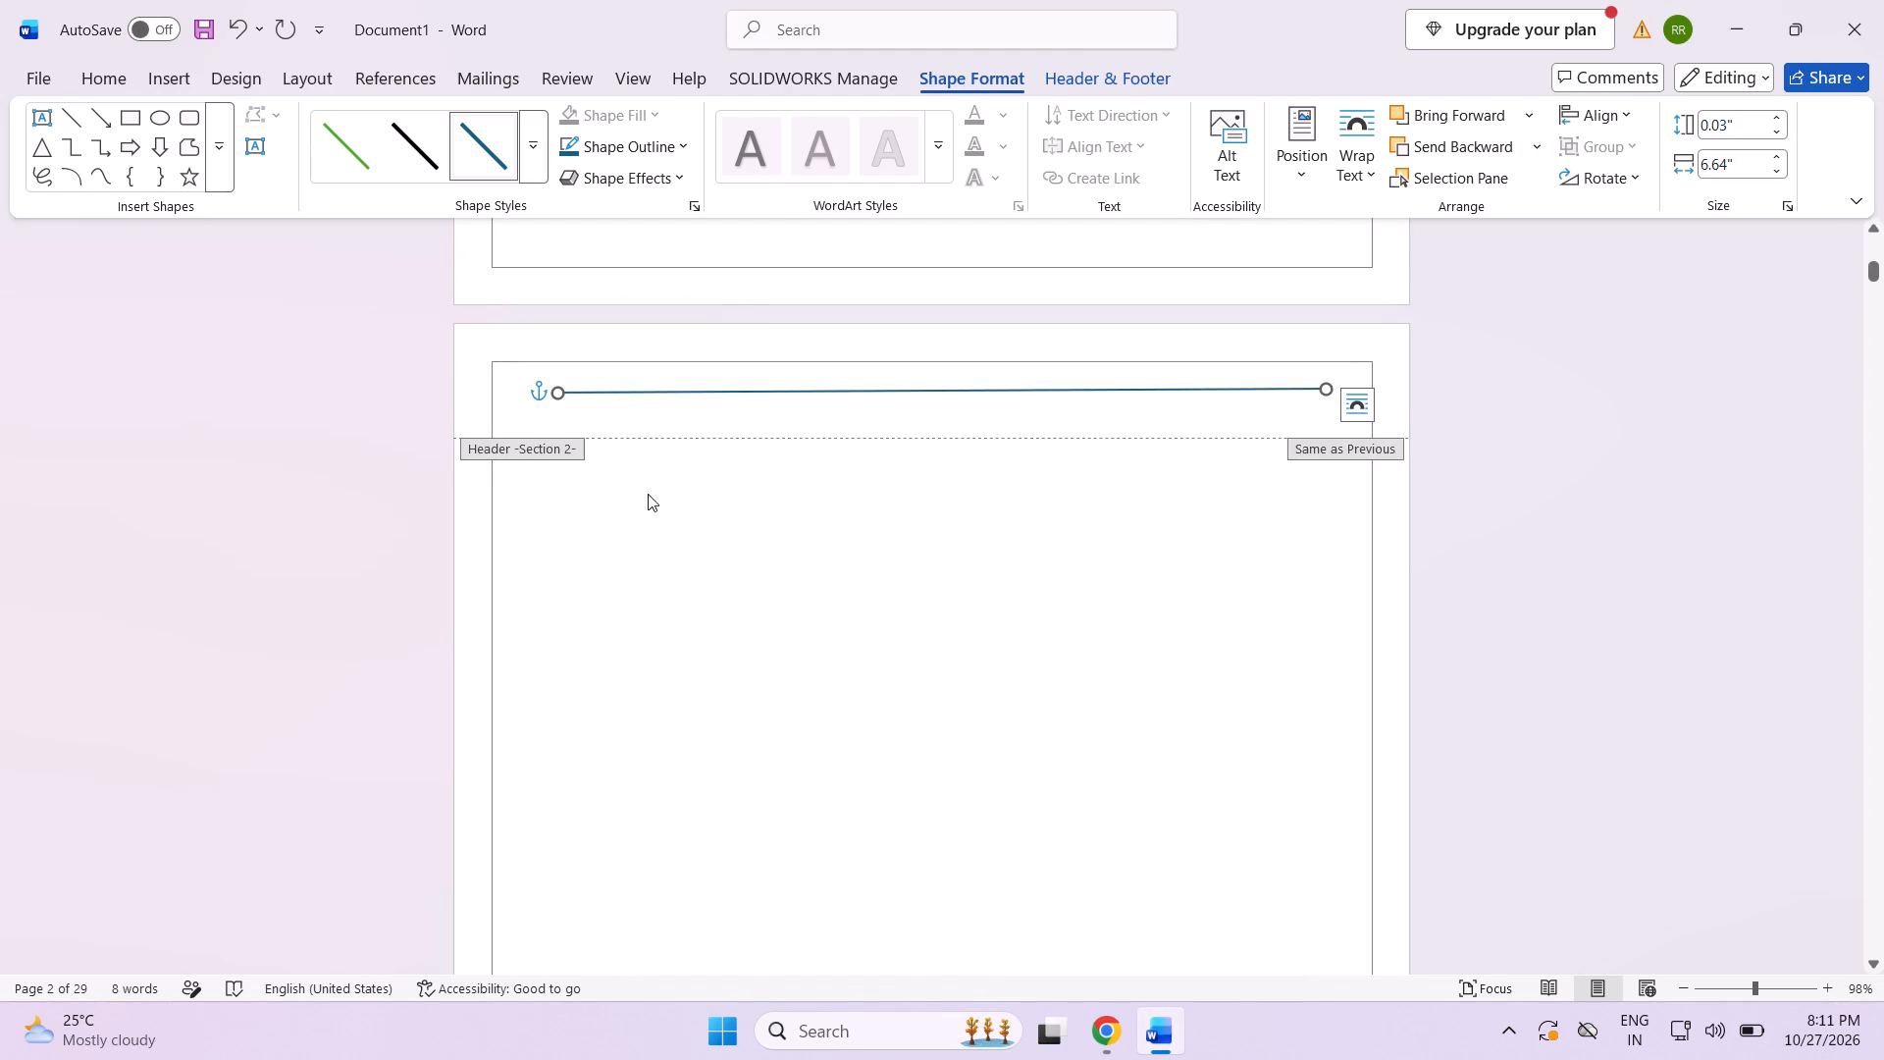
{"action": "left_click", "coordinate": [648, 494]}
{"action": "left_click", "coordinate": [557, 463]}
{"action": "left_click", "coordinate": [643, 431]}
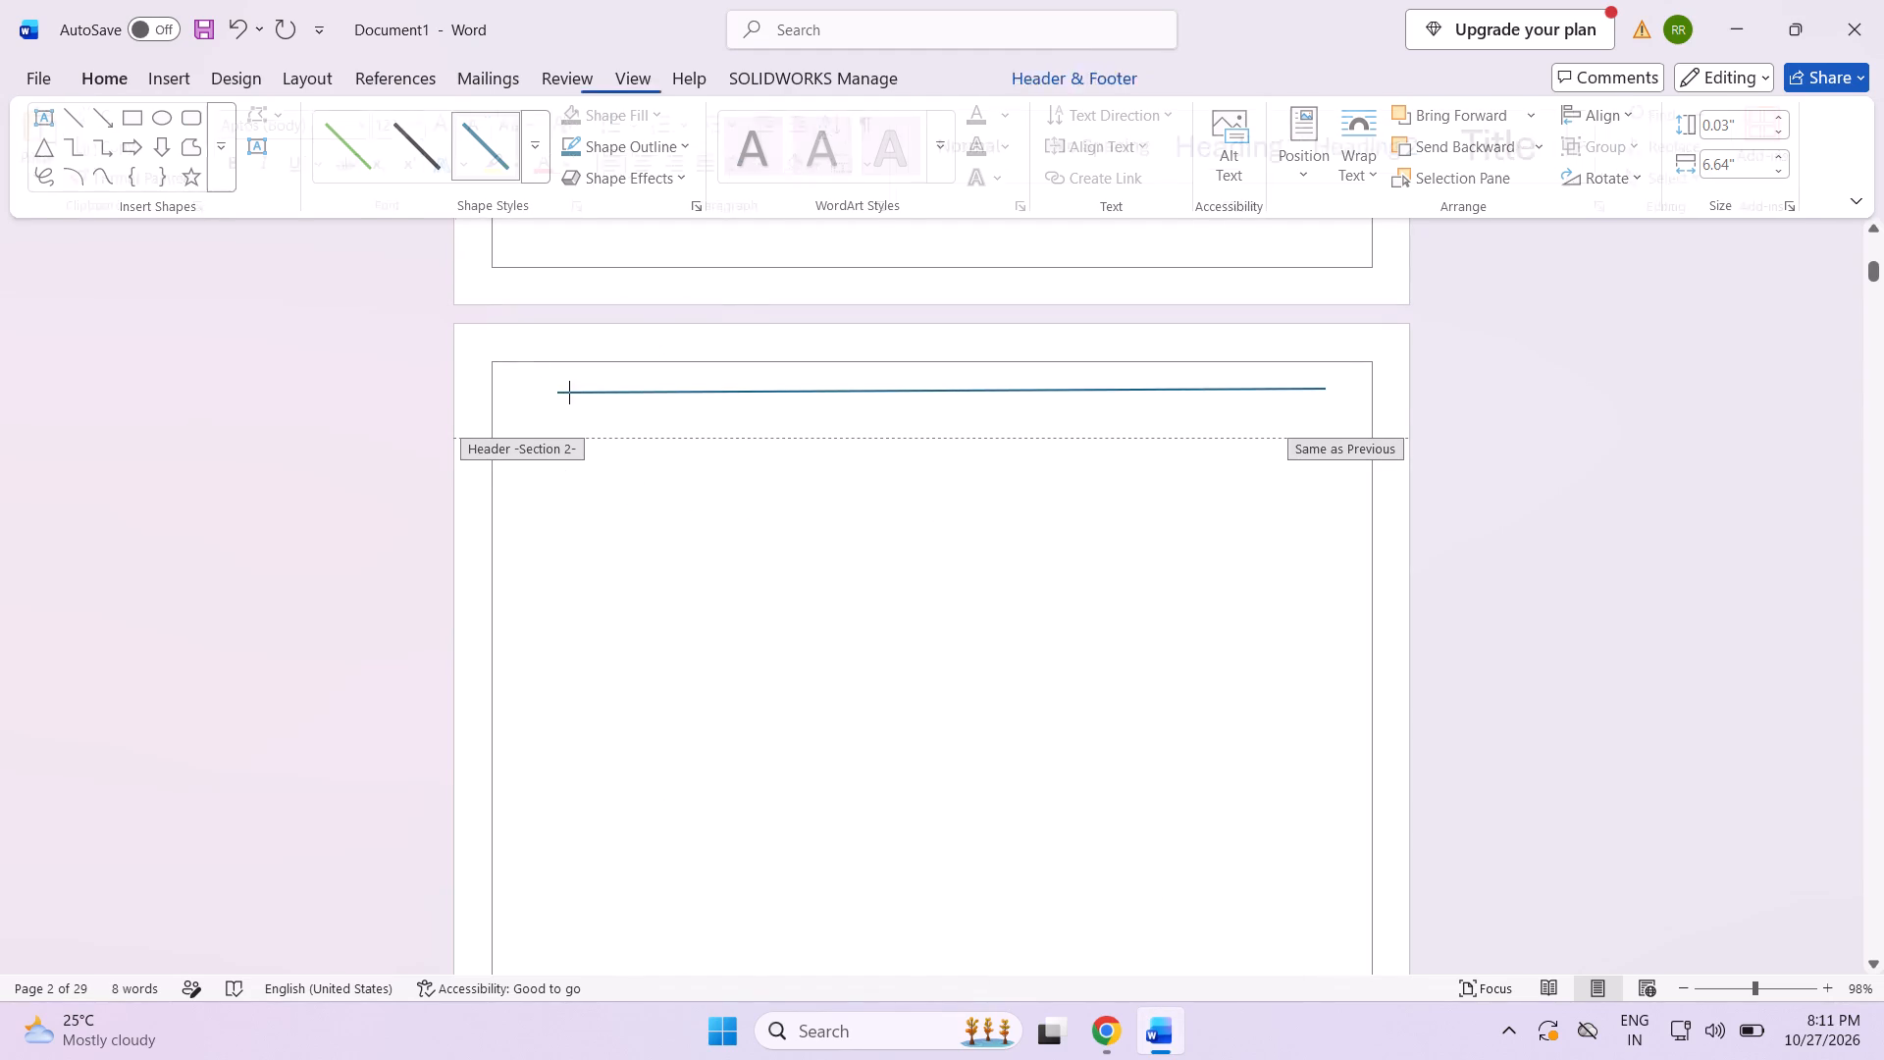
{"action": "left_click", "coordinate": [668, 446]}
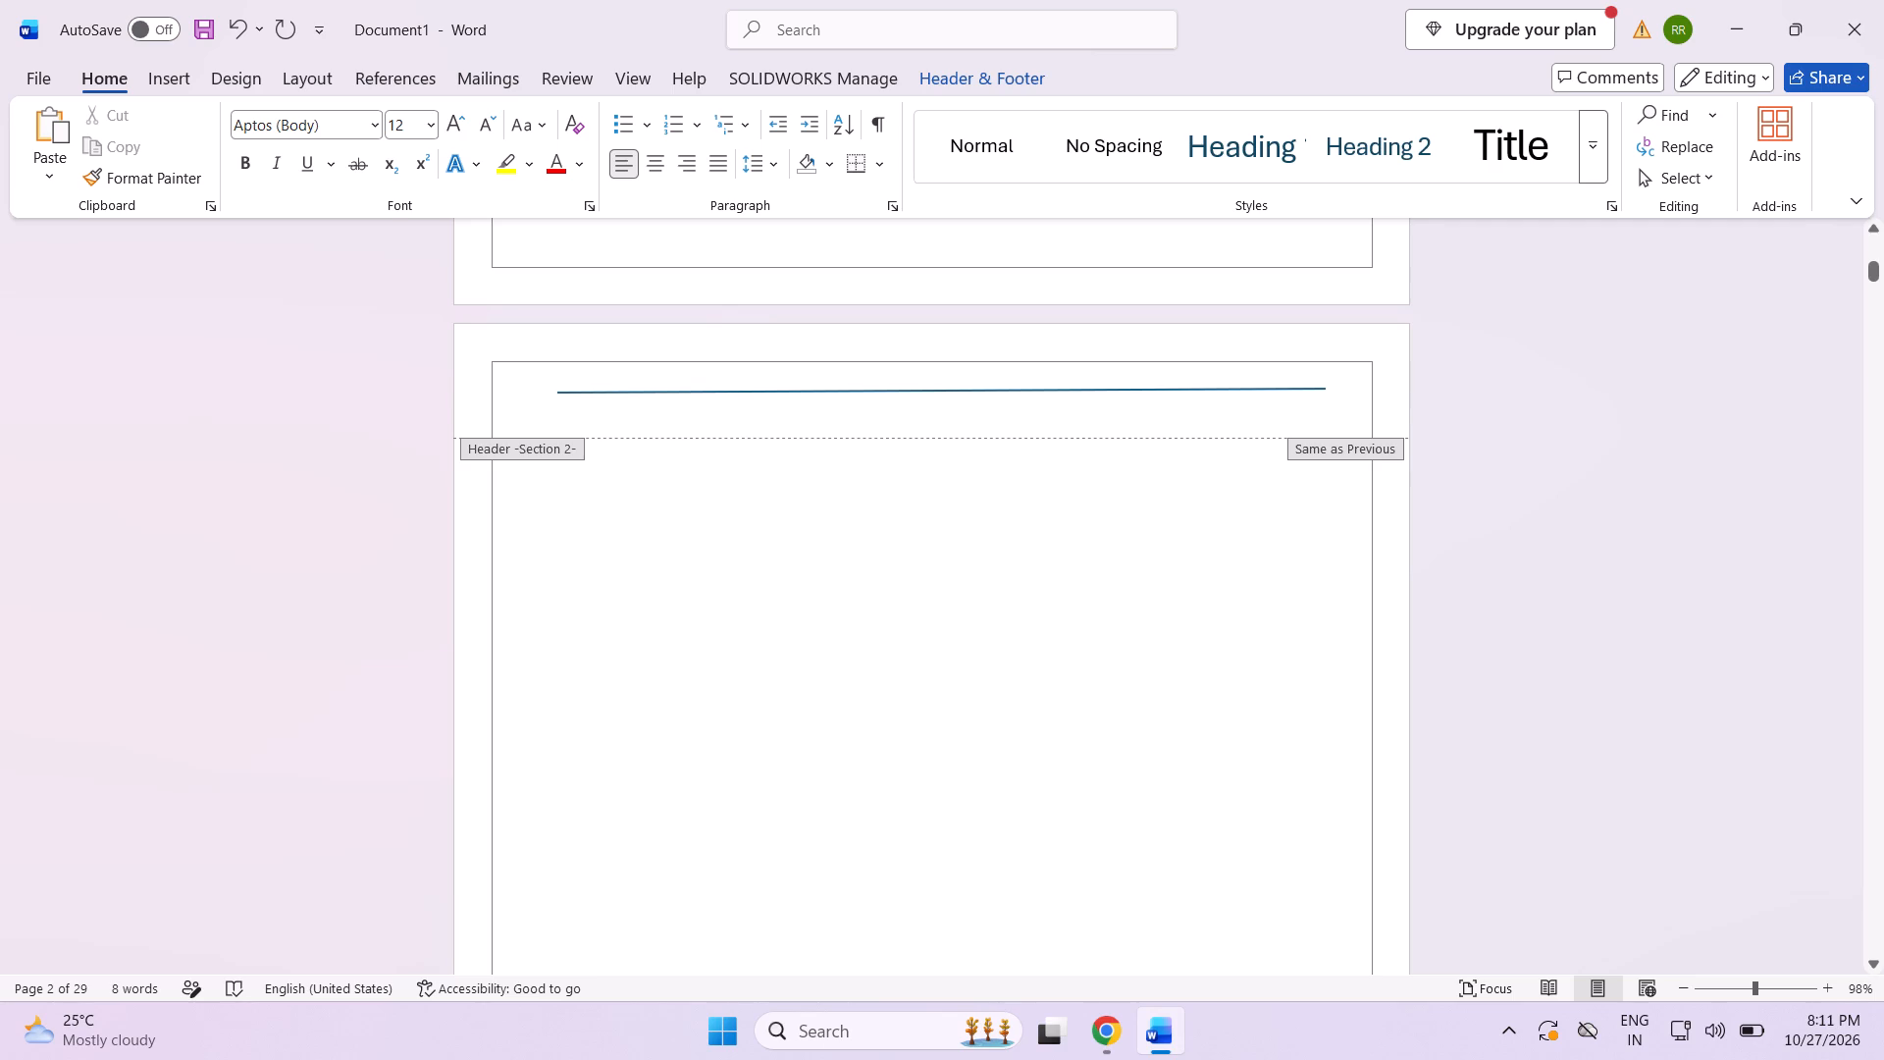
{"action": "double_click", "coordinate": [781, 467]}
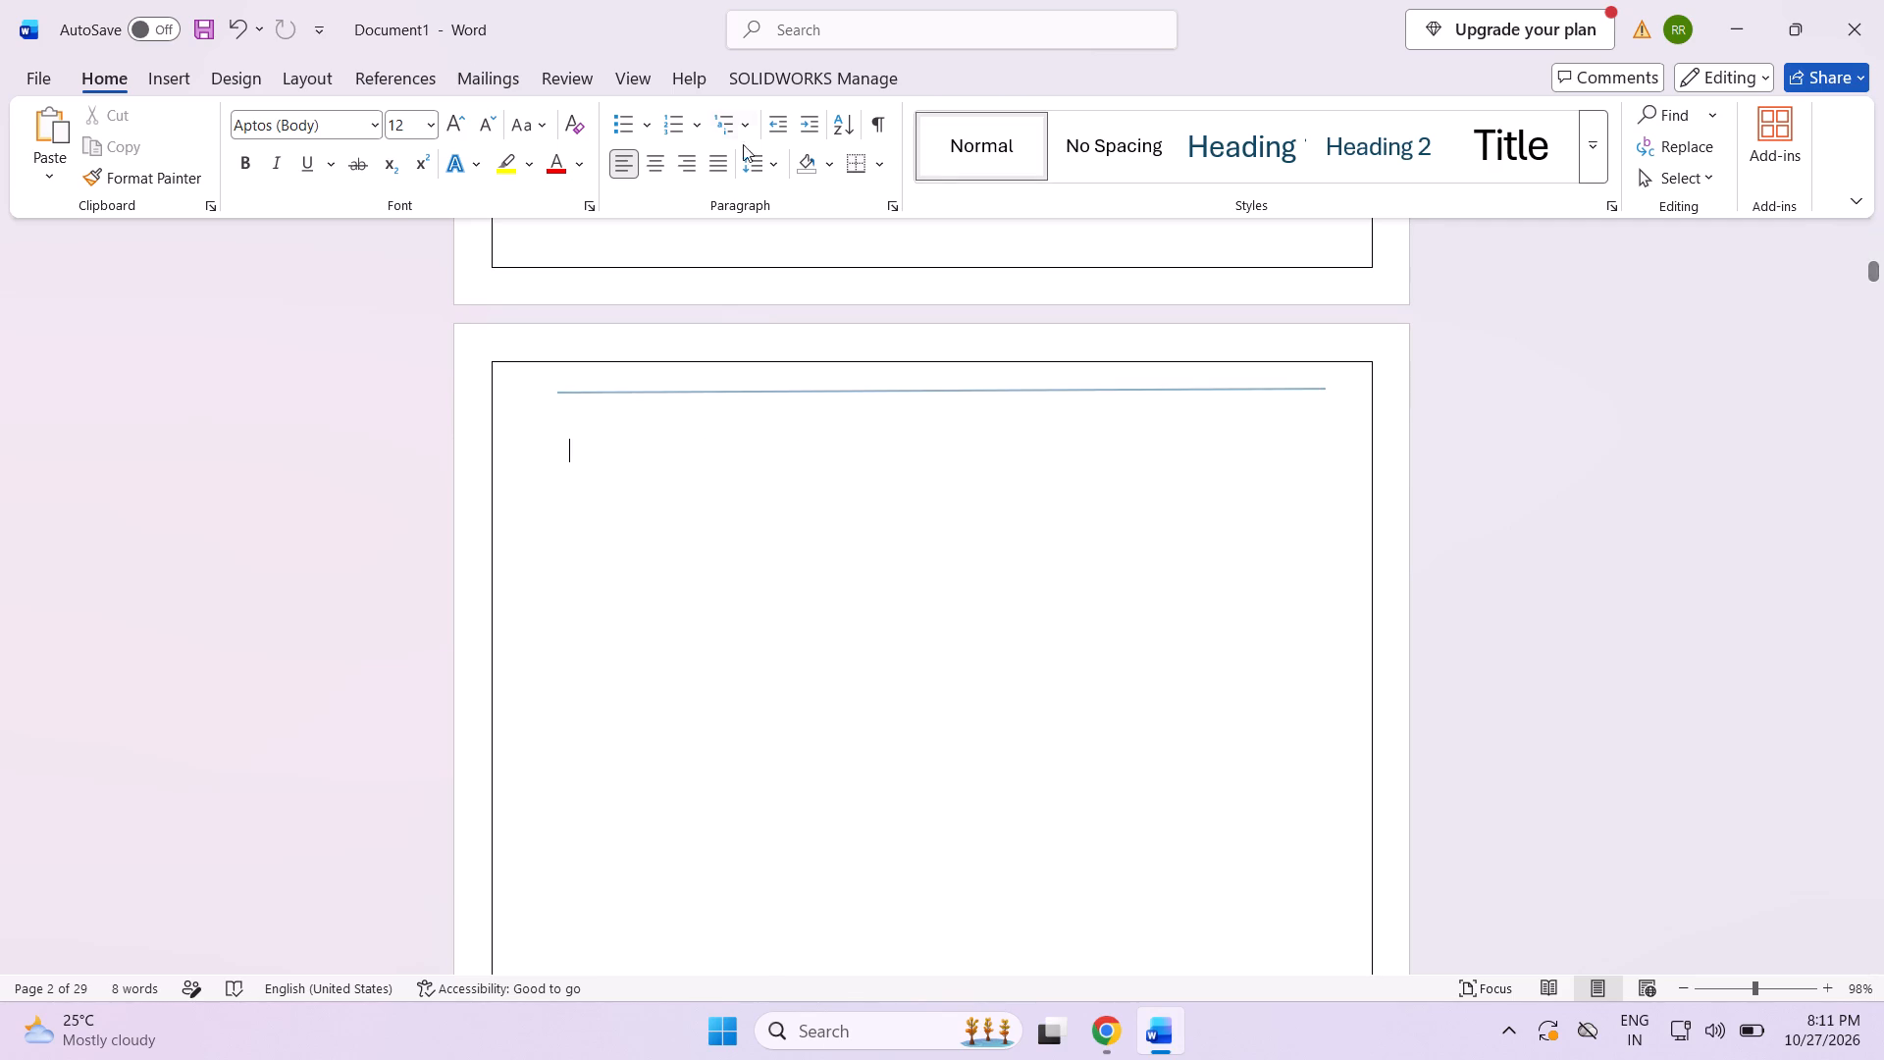
Insert a Simple Text Box on the second page, widen it to about 6.97", and place it just below the header line.
{"action": "left_click", "coordinate": [240, 79]}
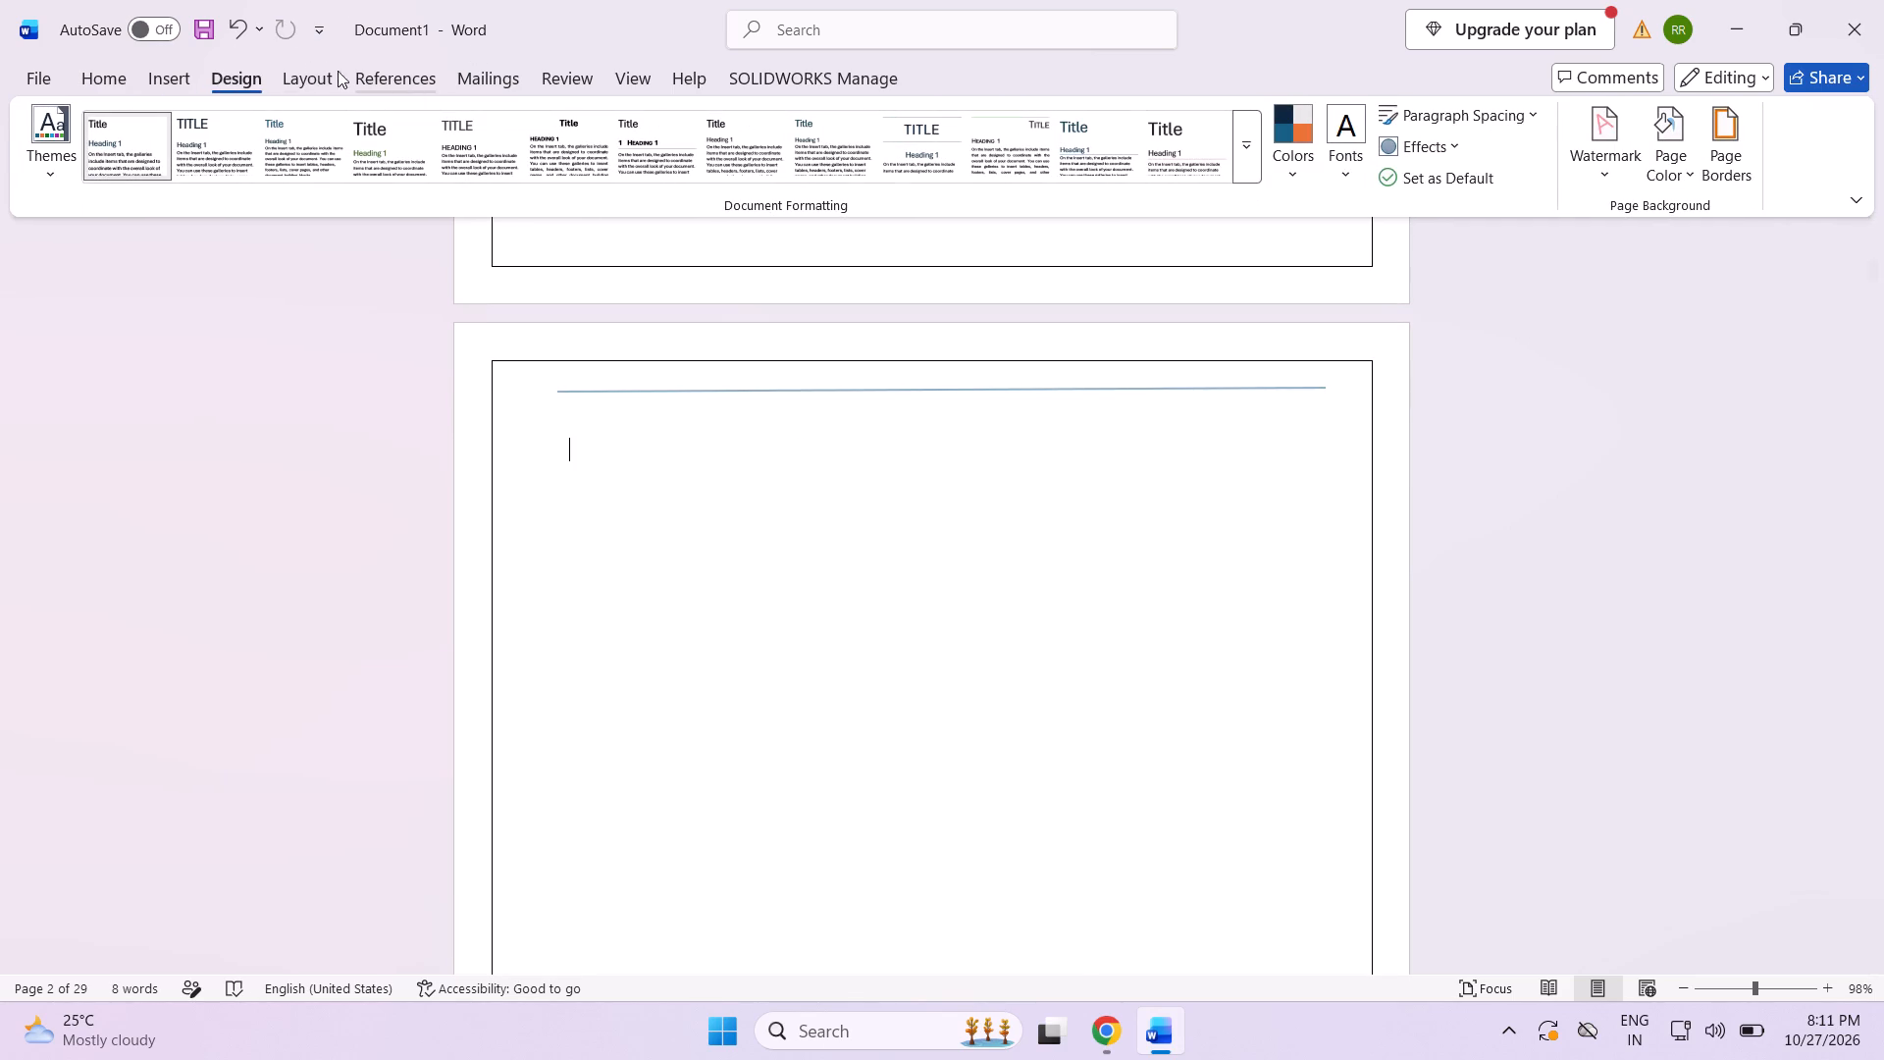
{"action": "left_click", "coordinate": [290, 86]}
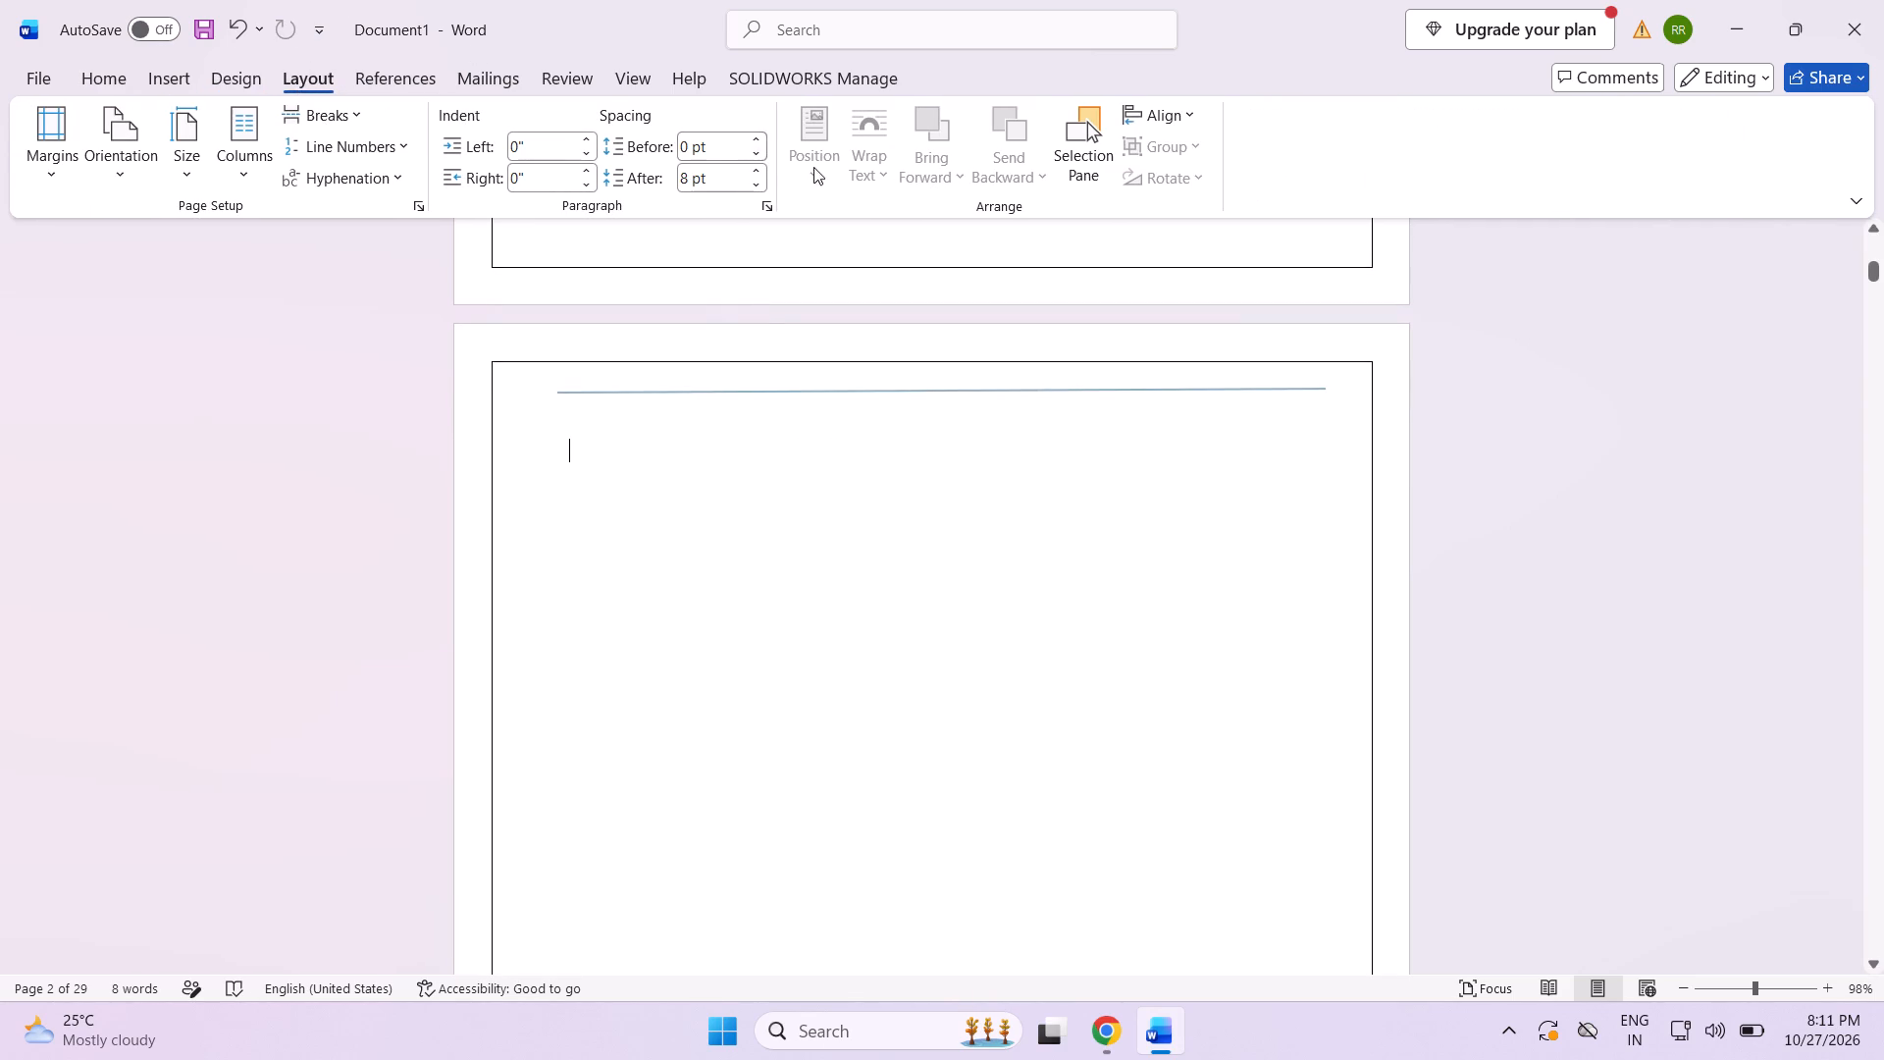
{"action": "left_click", "coordinate": [178, 78]}
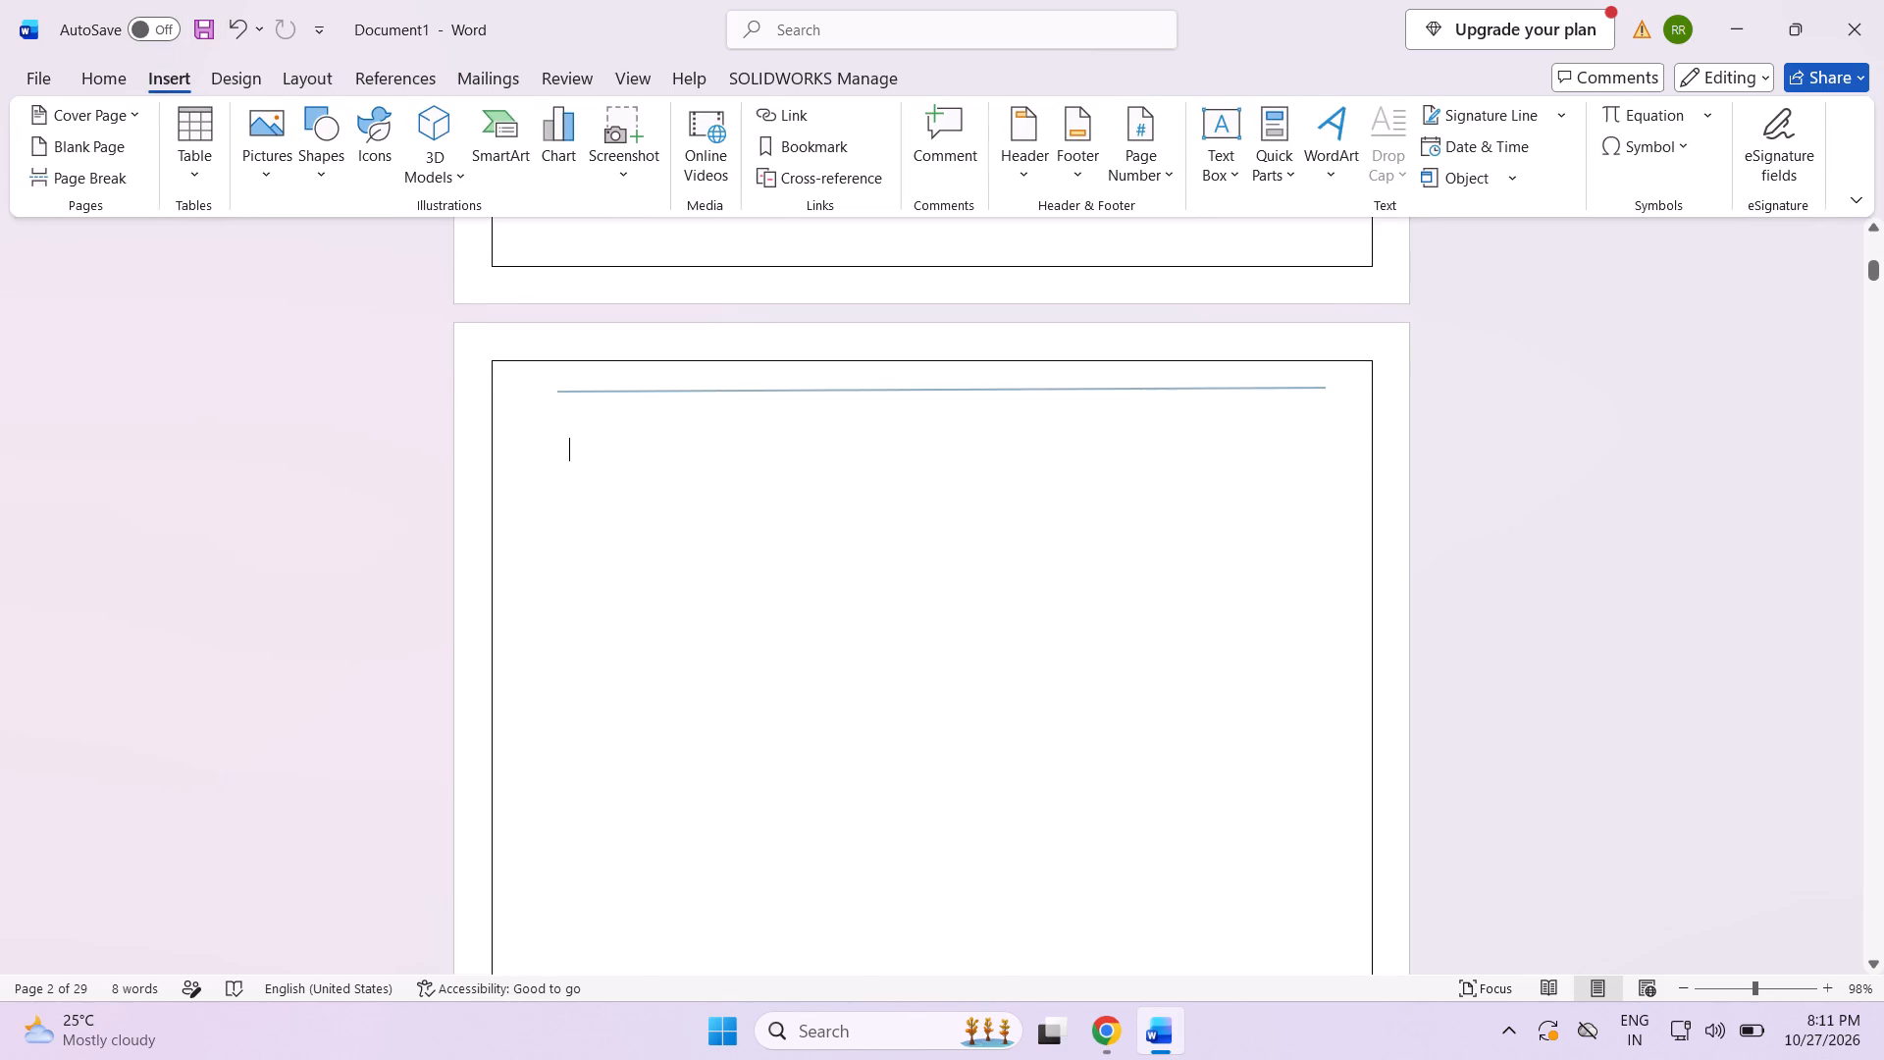
{"action": "left_click", "coordinate": [1206, 169]}
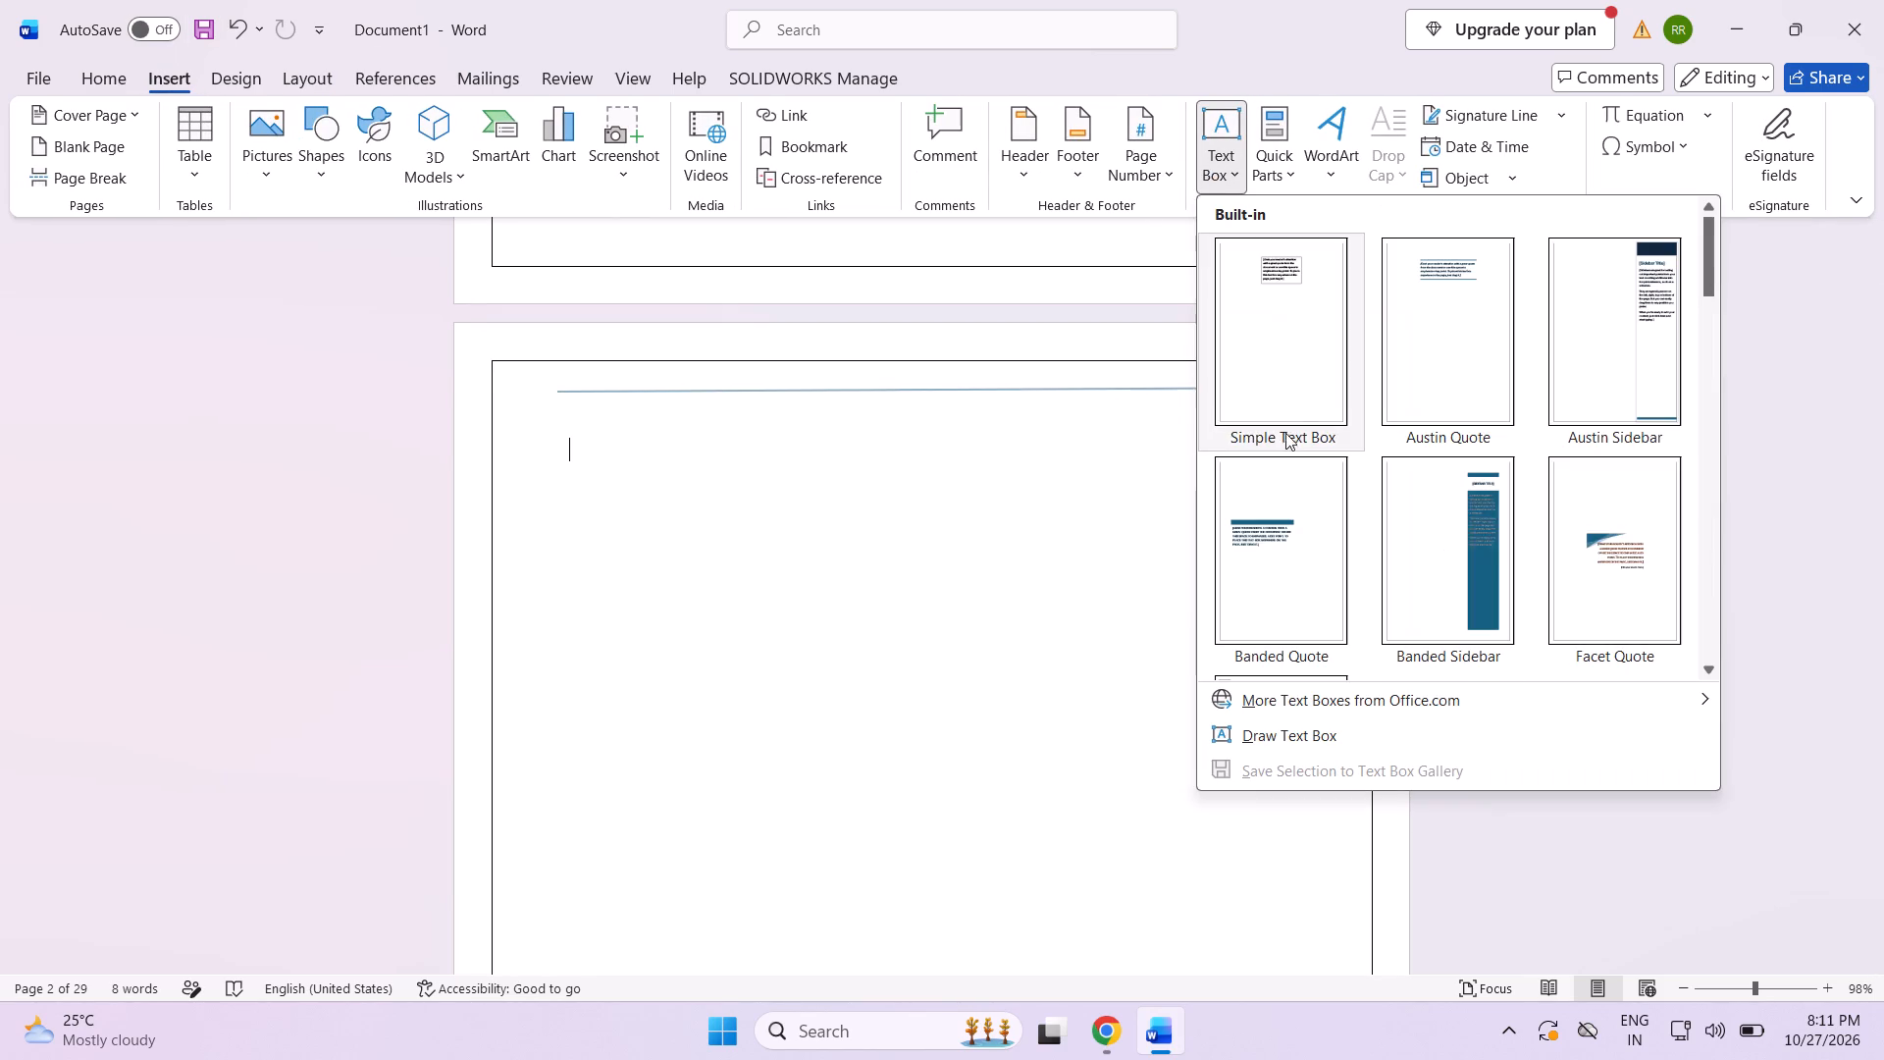
{"action": "left_click", "coordinate": [1273, 362]}
{"action": "left_click_drag", "start_coordinate": [785, 554], "coordinate": [532, 532]}
{"action": "left_click_drag", "start_coordinate": [1070, 510], "coordinate": [1078, 517]}
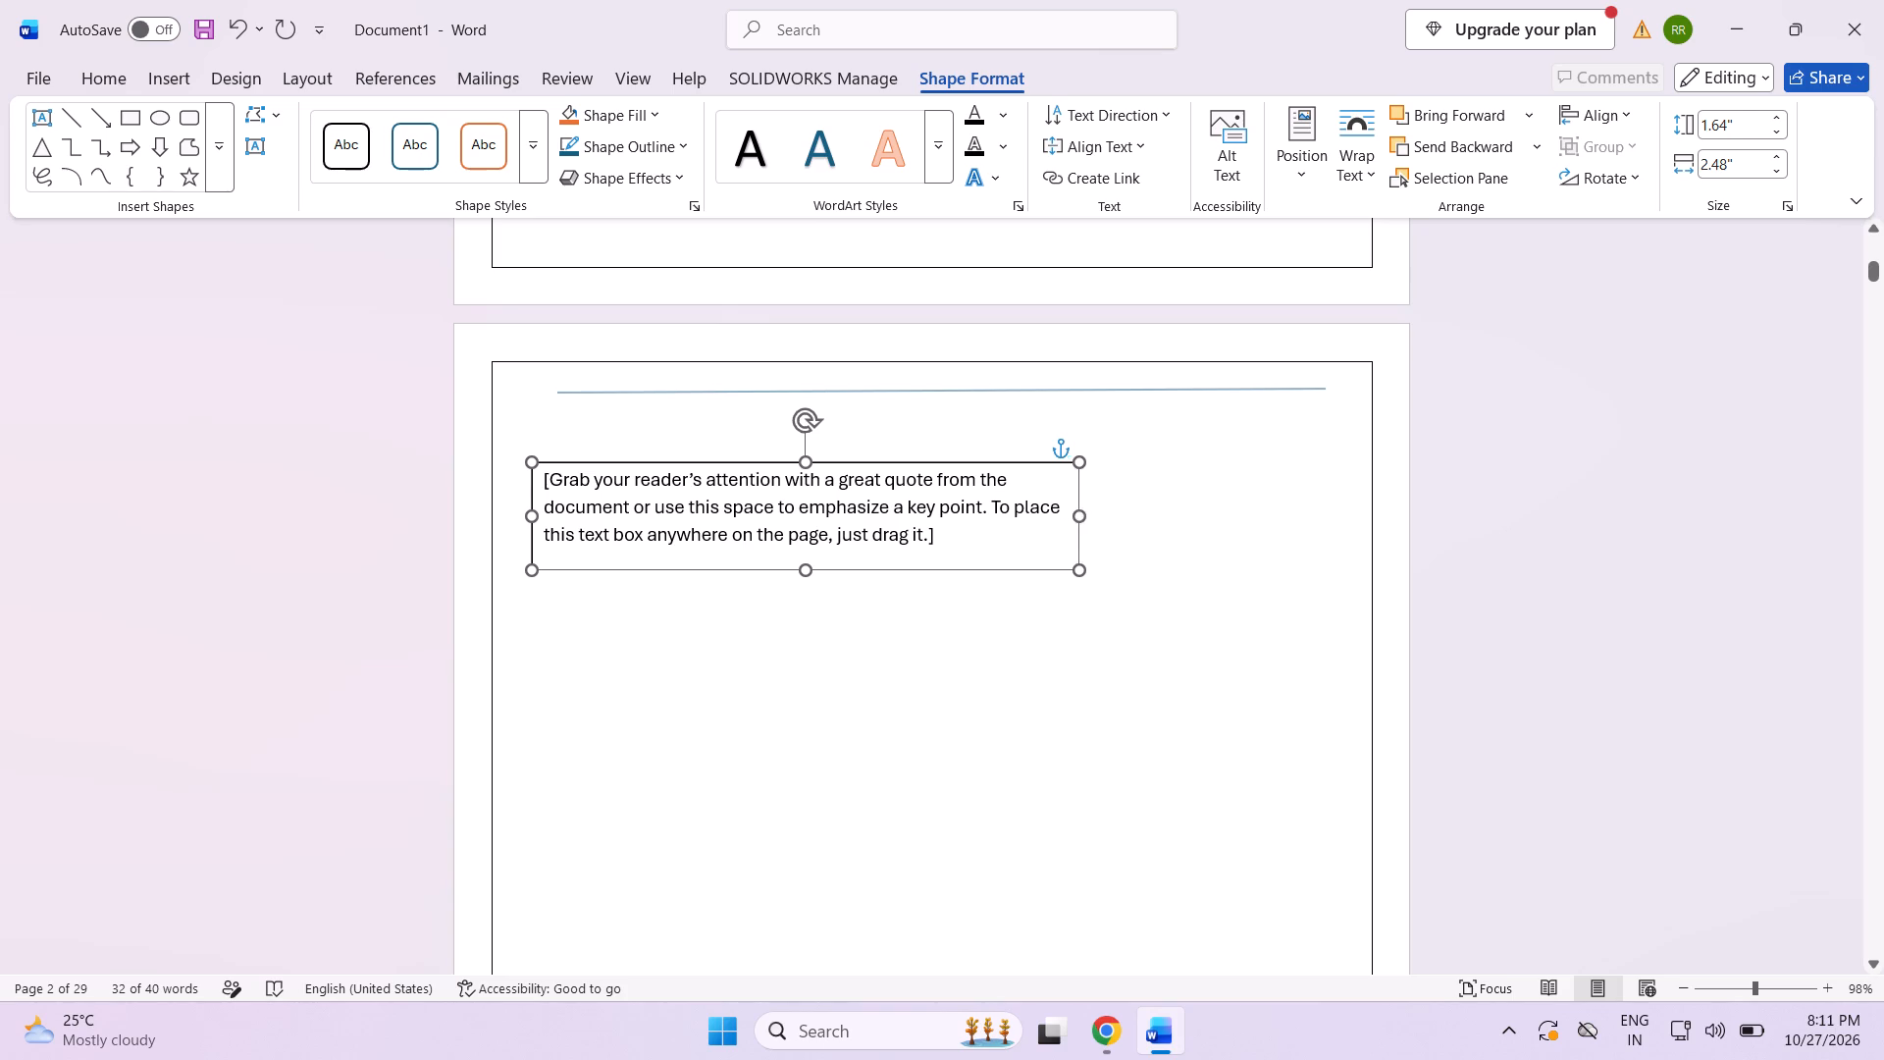
{"action": "left_click_drag", "start_coordinate": [1078, 517], "coordinate": [1348, 482]}
{"action": "left_click_drag", "start_coordinate": [960, 465], "coordinate": [967, 447]}
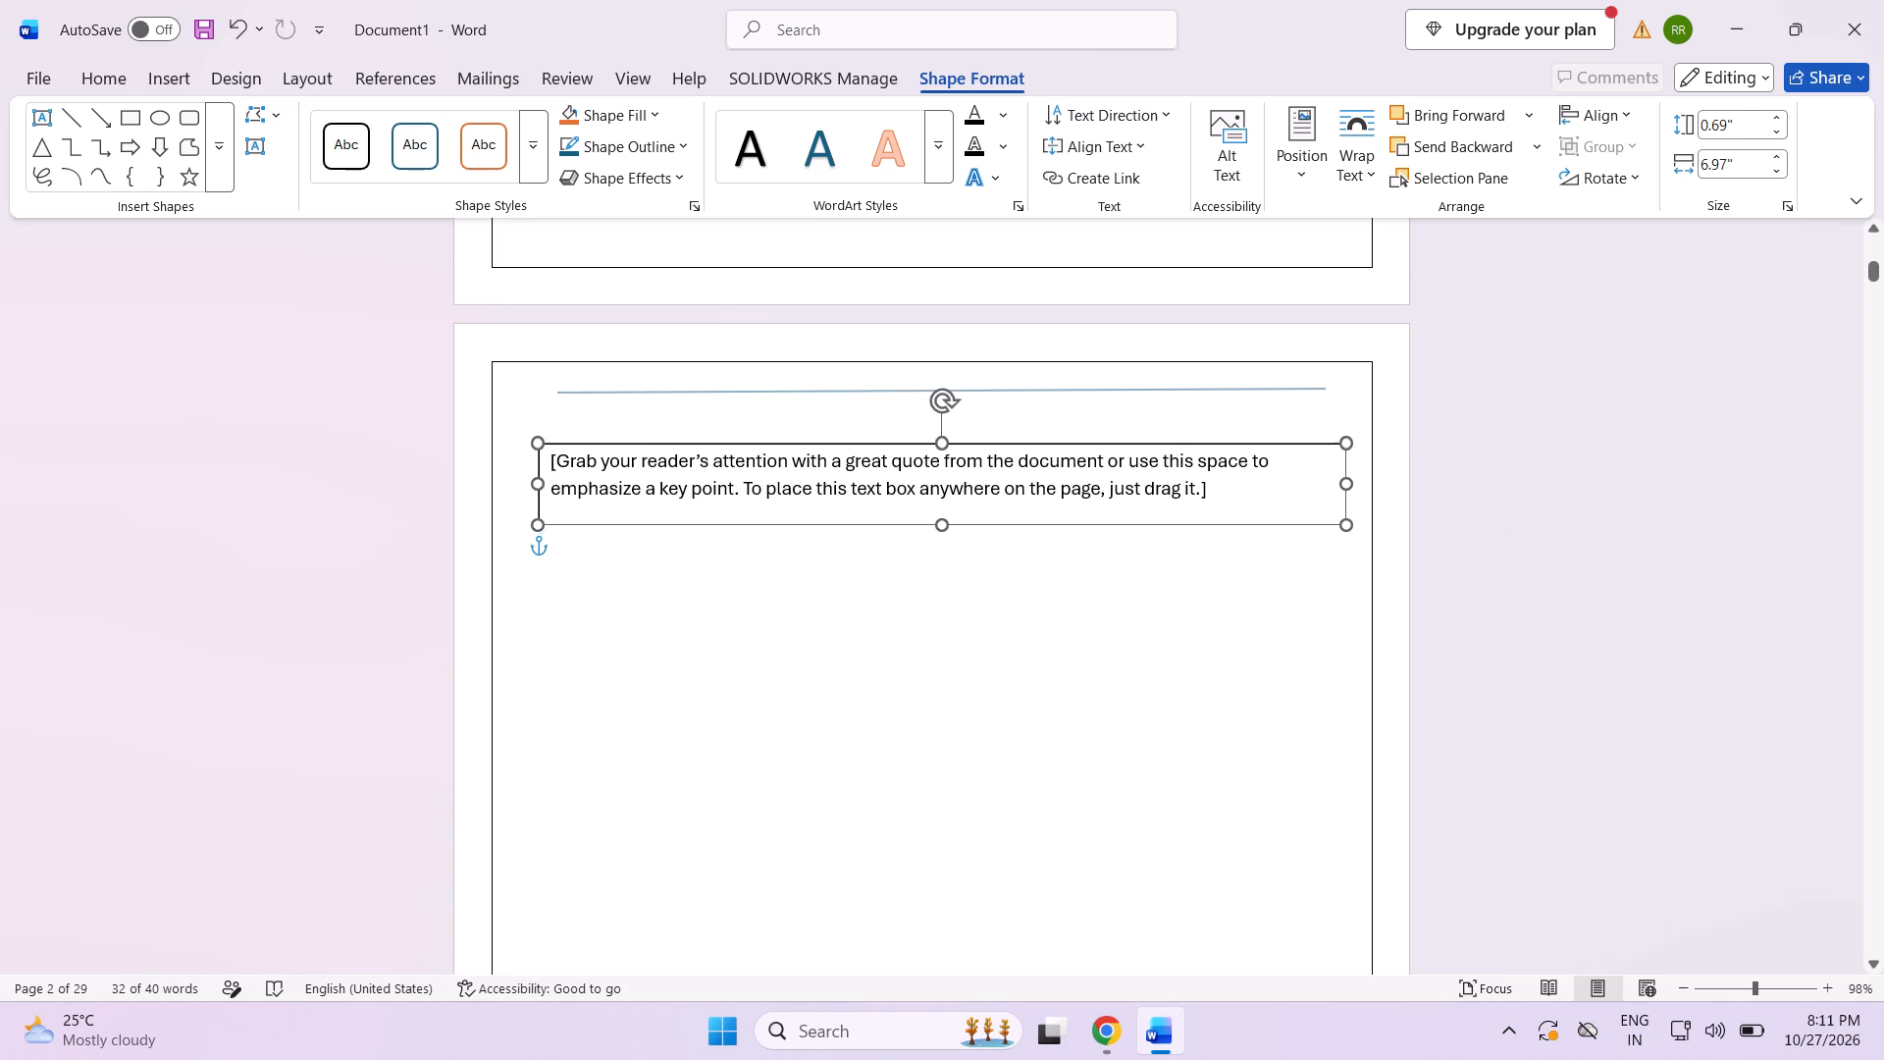
{"action": "left_click_drag", "start_coordinate": [967, 447], "coordinate": [961, 418]}
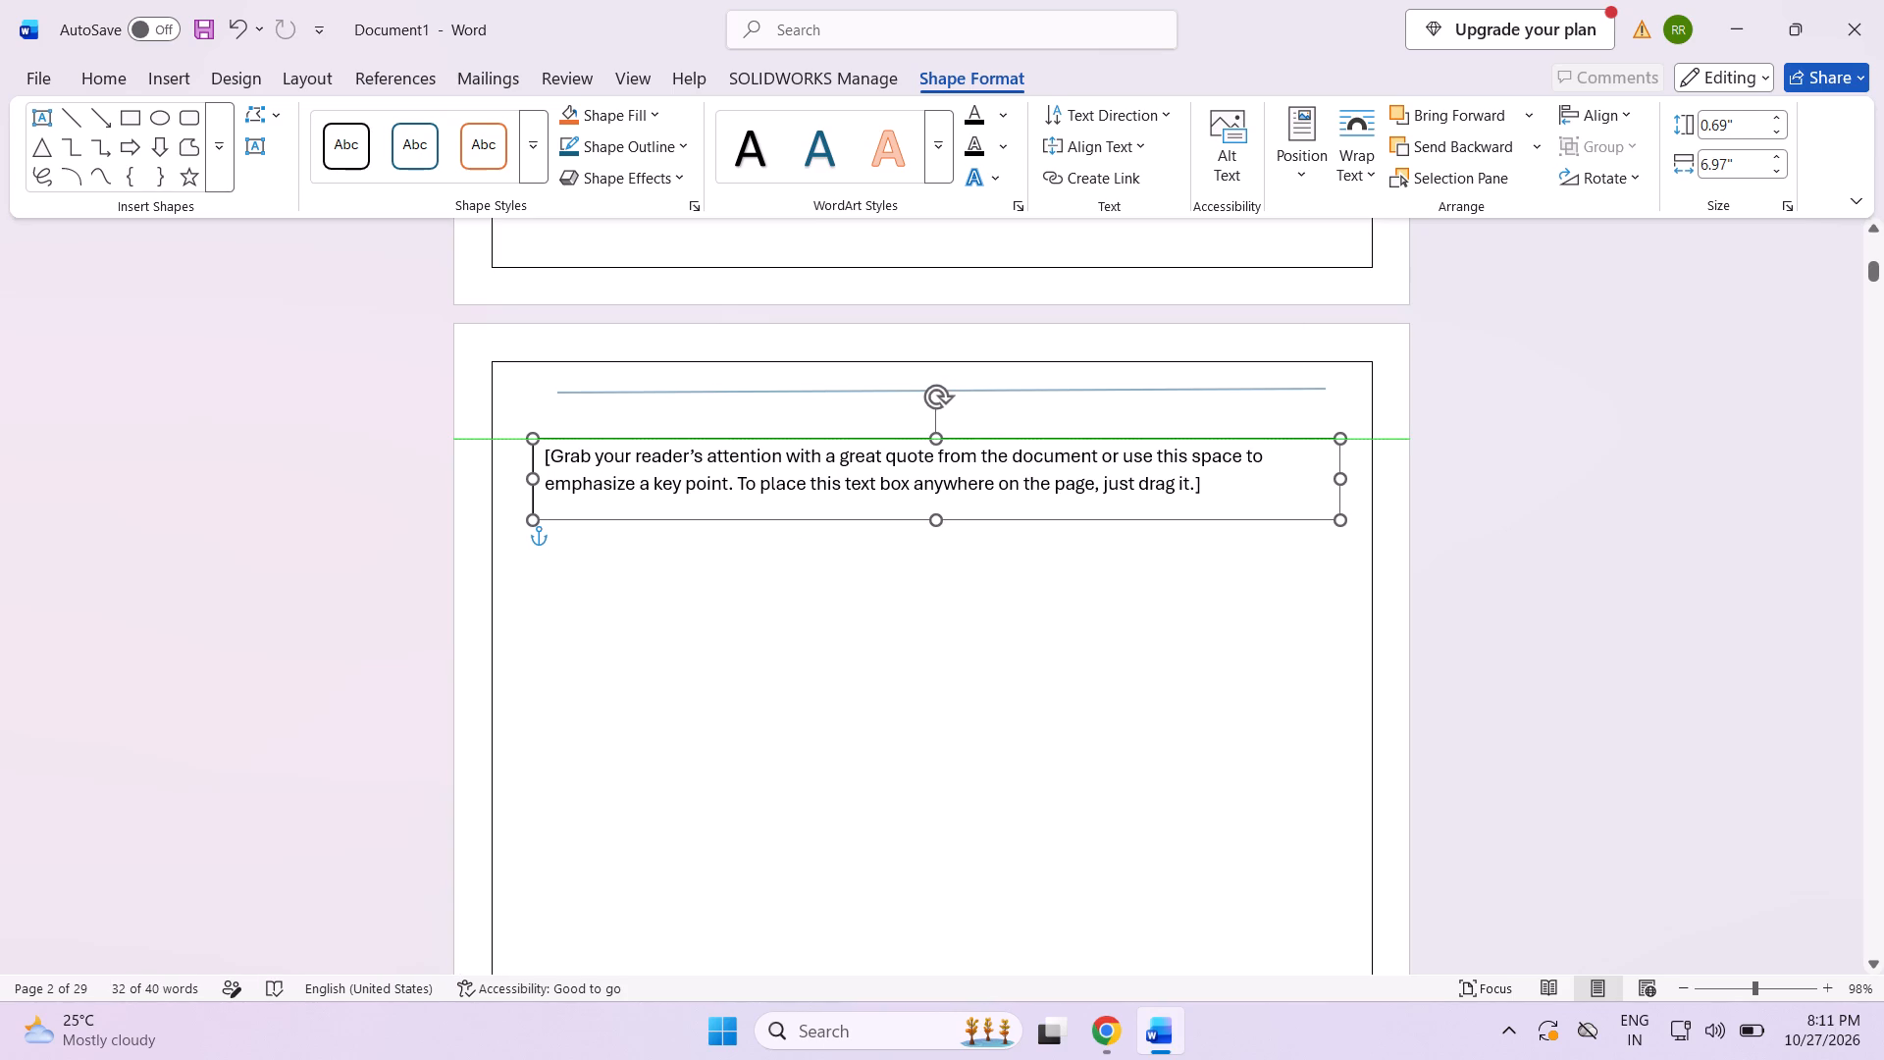
{"action": "left_click_drag", "start_coordinate": [961, 418], "coordinate": [969, 401]}
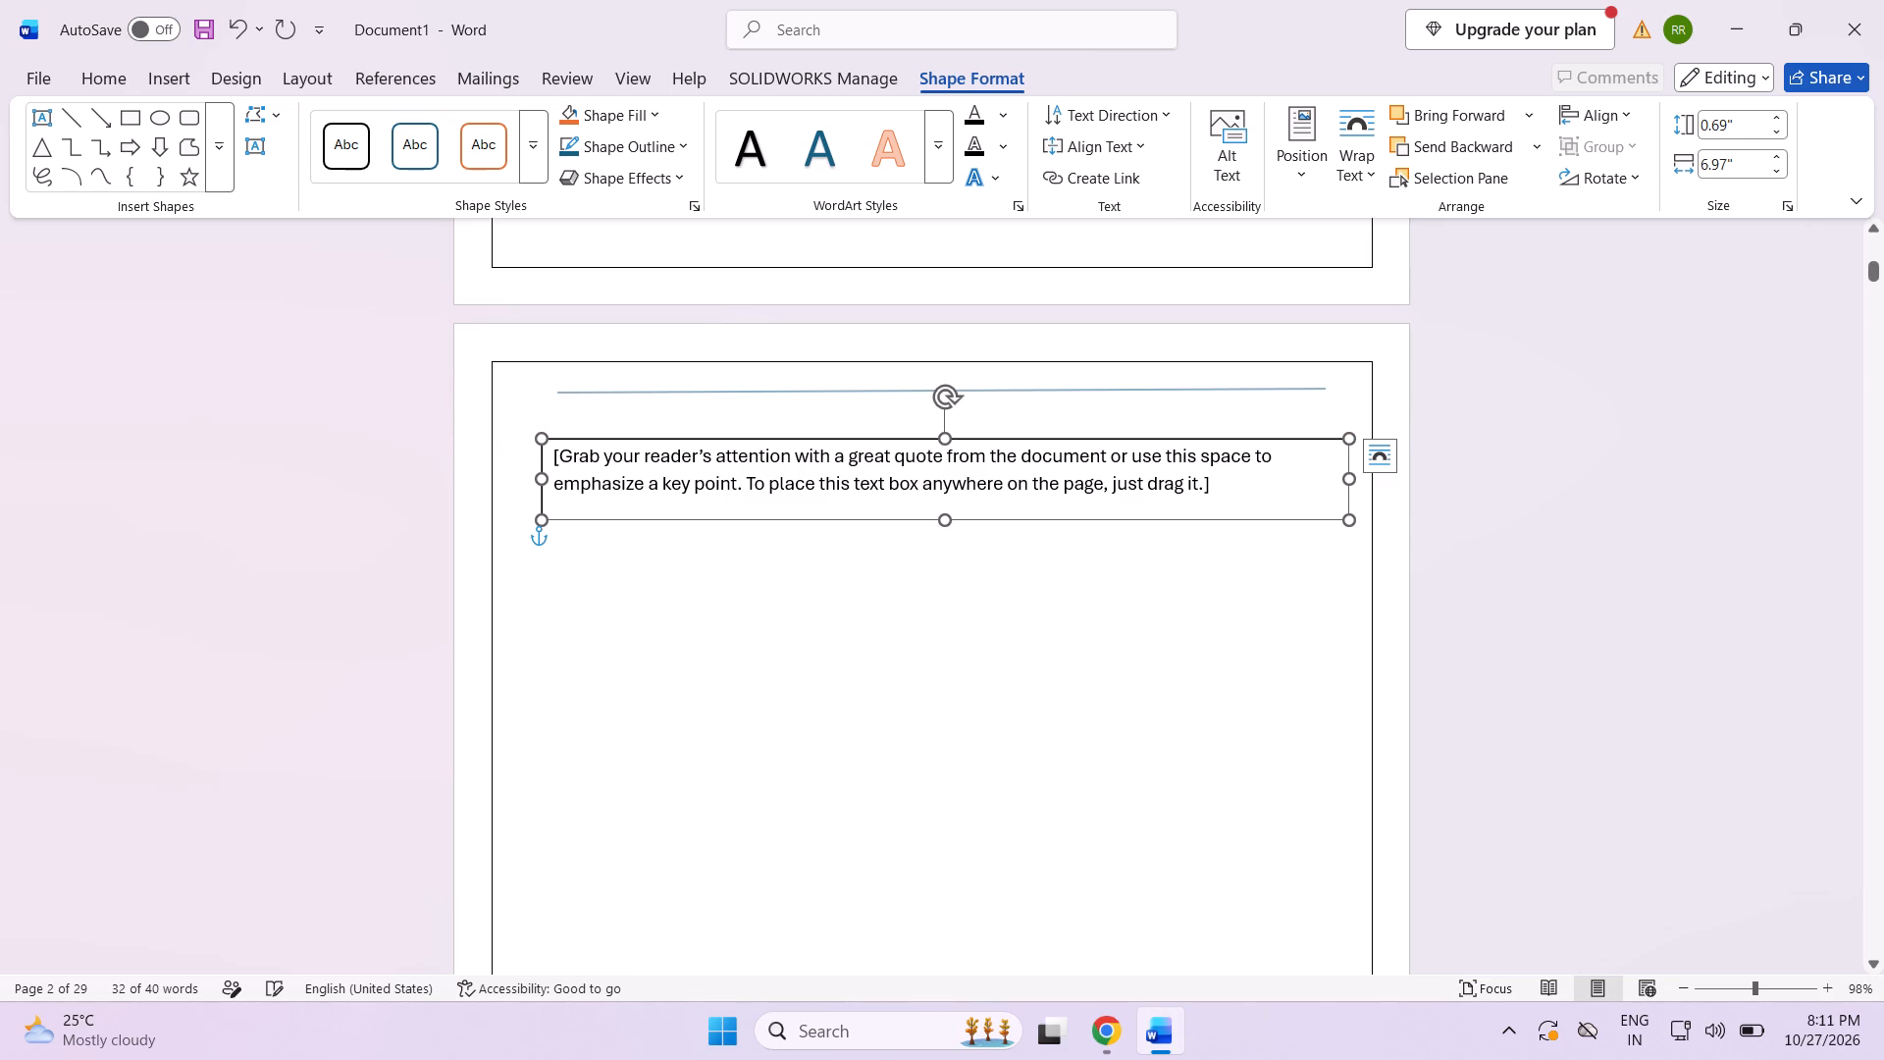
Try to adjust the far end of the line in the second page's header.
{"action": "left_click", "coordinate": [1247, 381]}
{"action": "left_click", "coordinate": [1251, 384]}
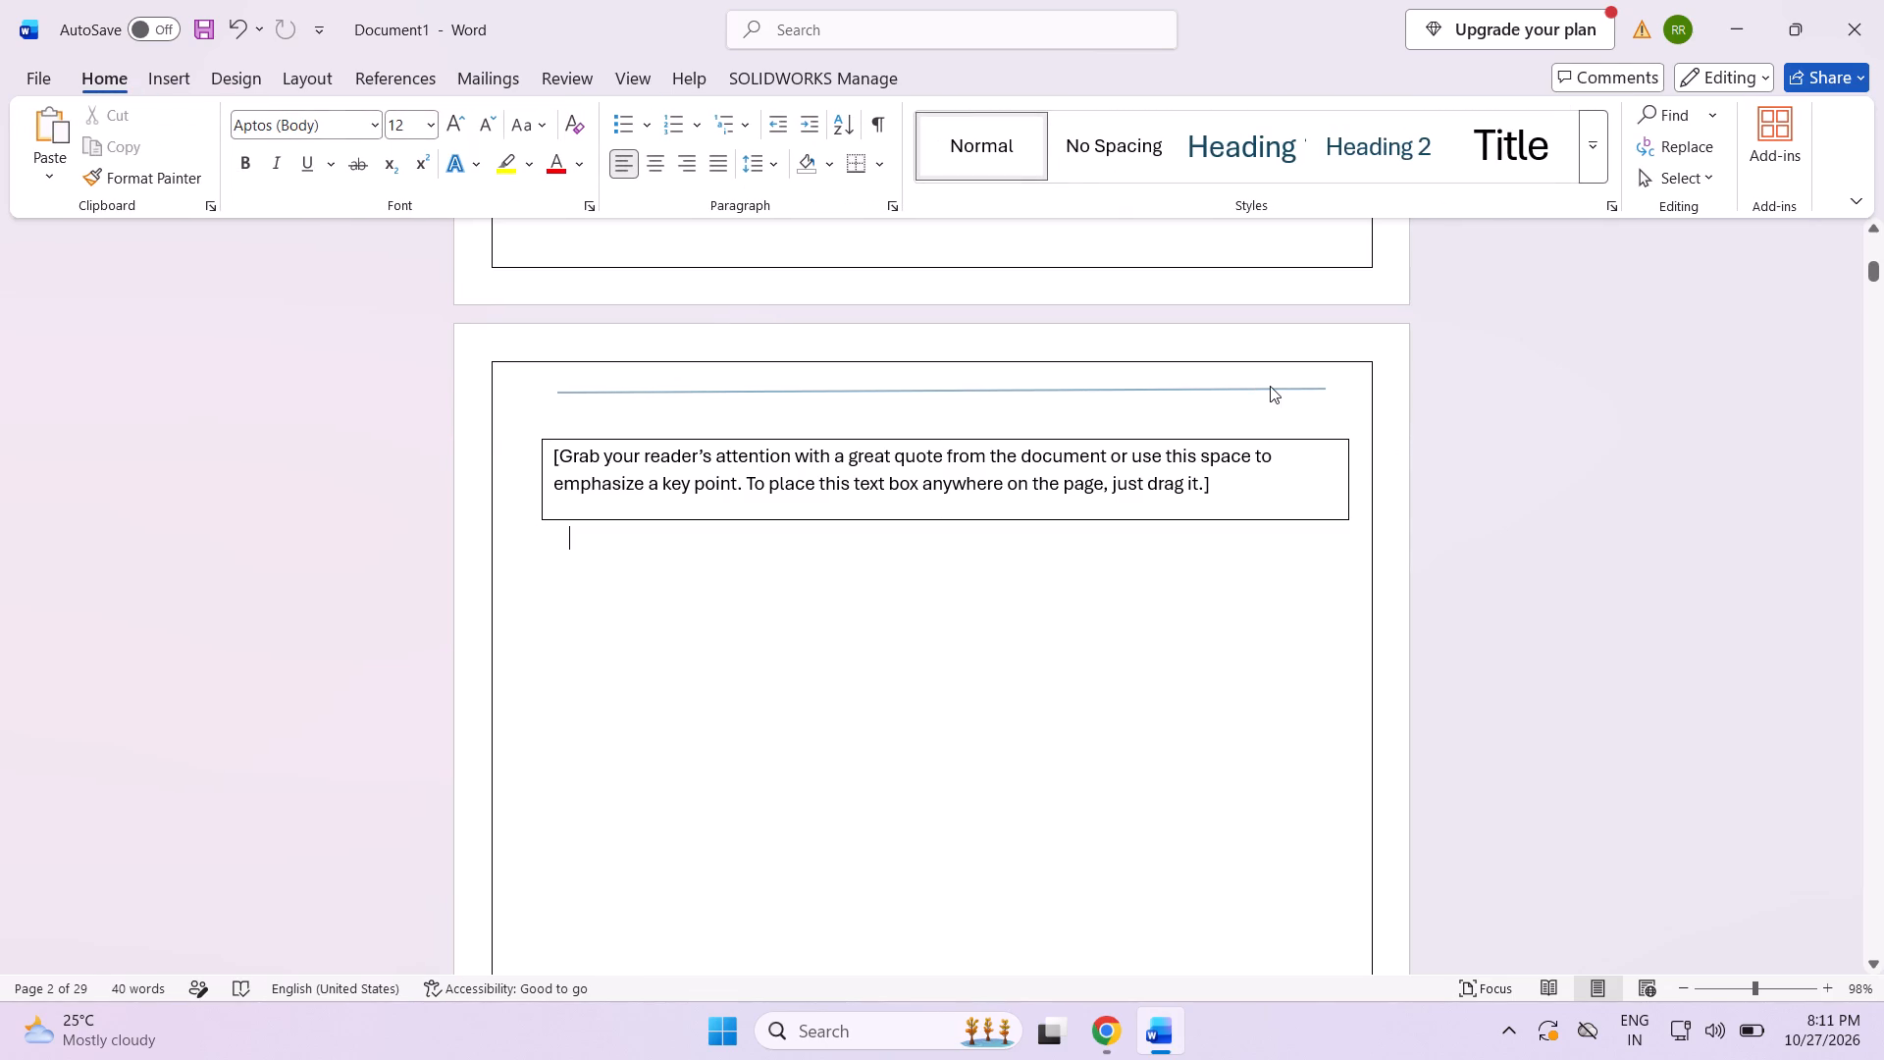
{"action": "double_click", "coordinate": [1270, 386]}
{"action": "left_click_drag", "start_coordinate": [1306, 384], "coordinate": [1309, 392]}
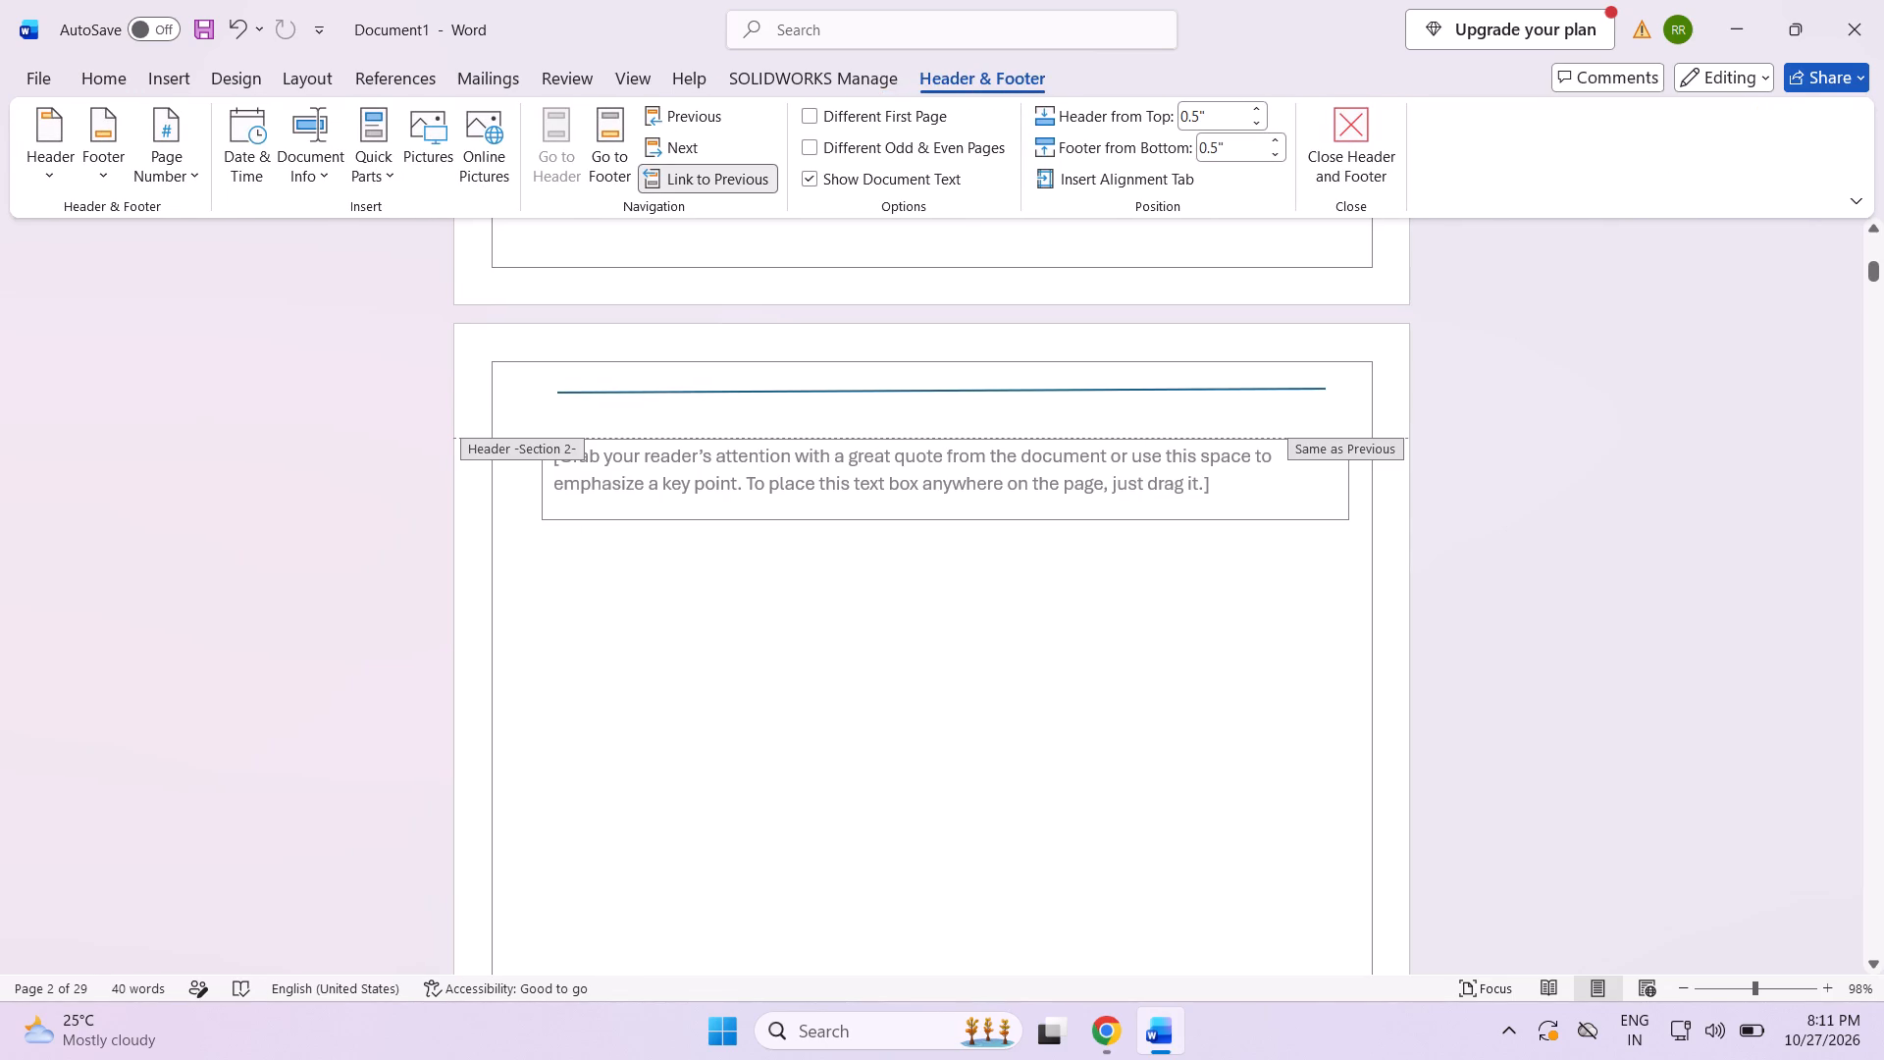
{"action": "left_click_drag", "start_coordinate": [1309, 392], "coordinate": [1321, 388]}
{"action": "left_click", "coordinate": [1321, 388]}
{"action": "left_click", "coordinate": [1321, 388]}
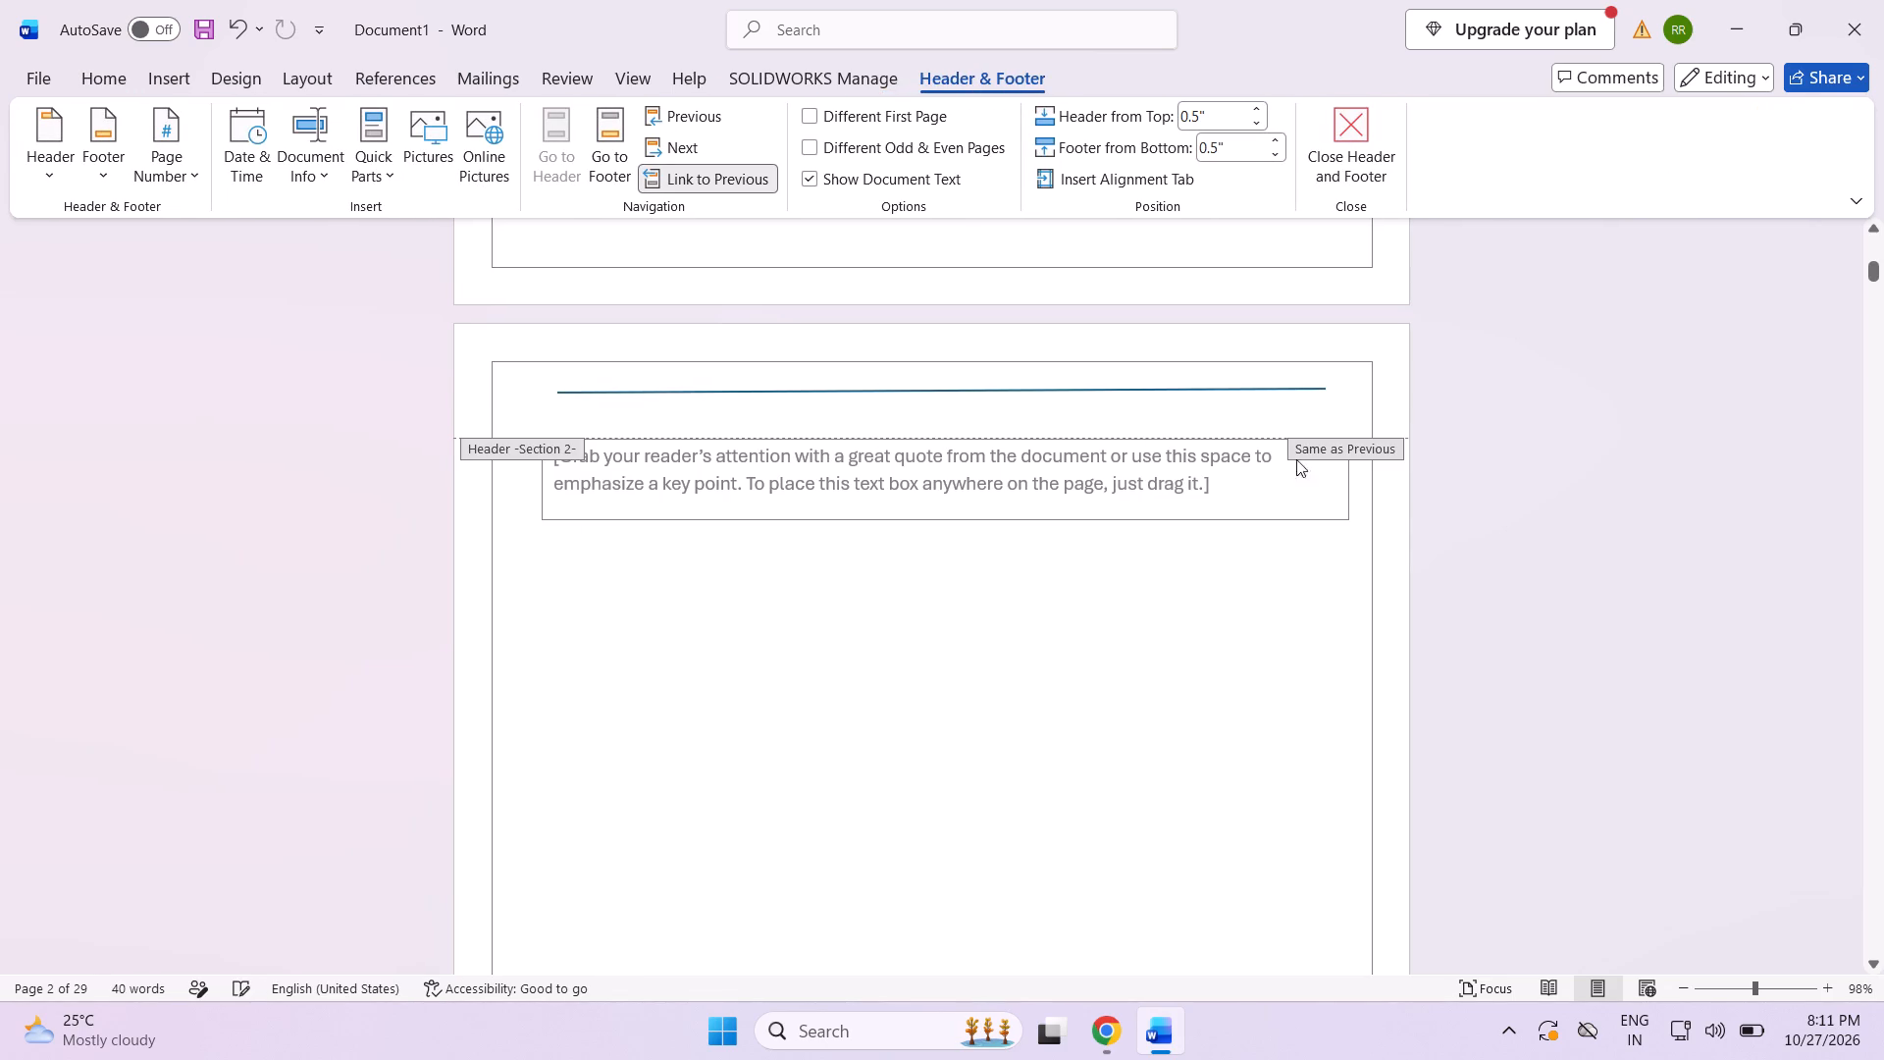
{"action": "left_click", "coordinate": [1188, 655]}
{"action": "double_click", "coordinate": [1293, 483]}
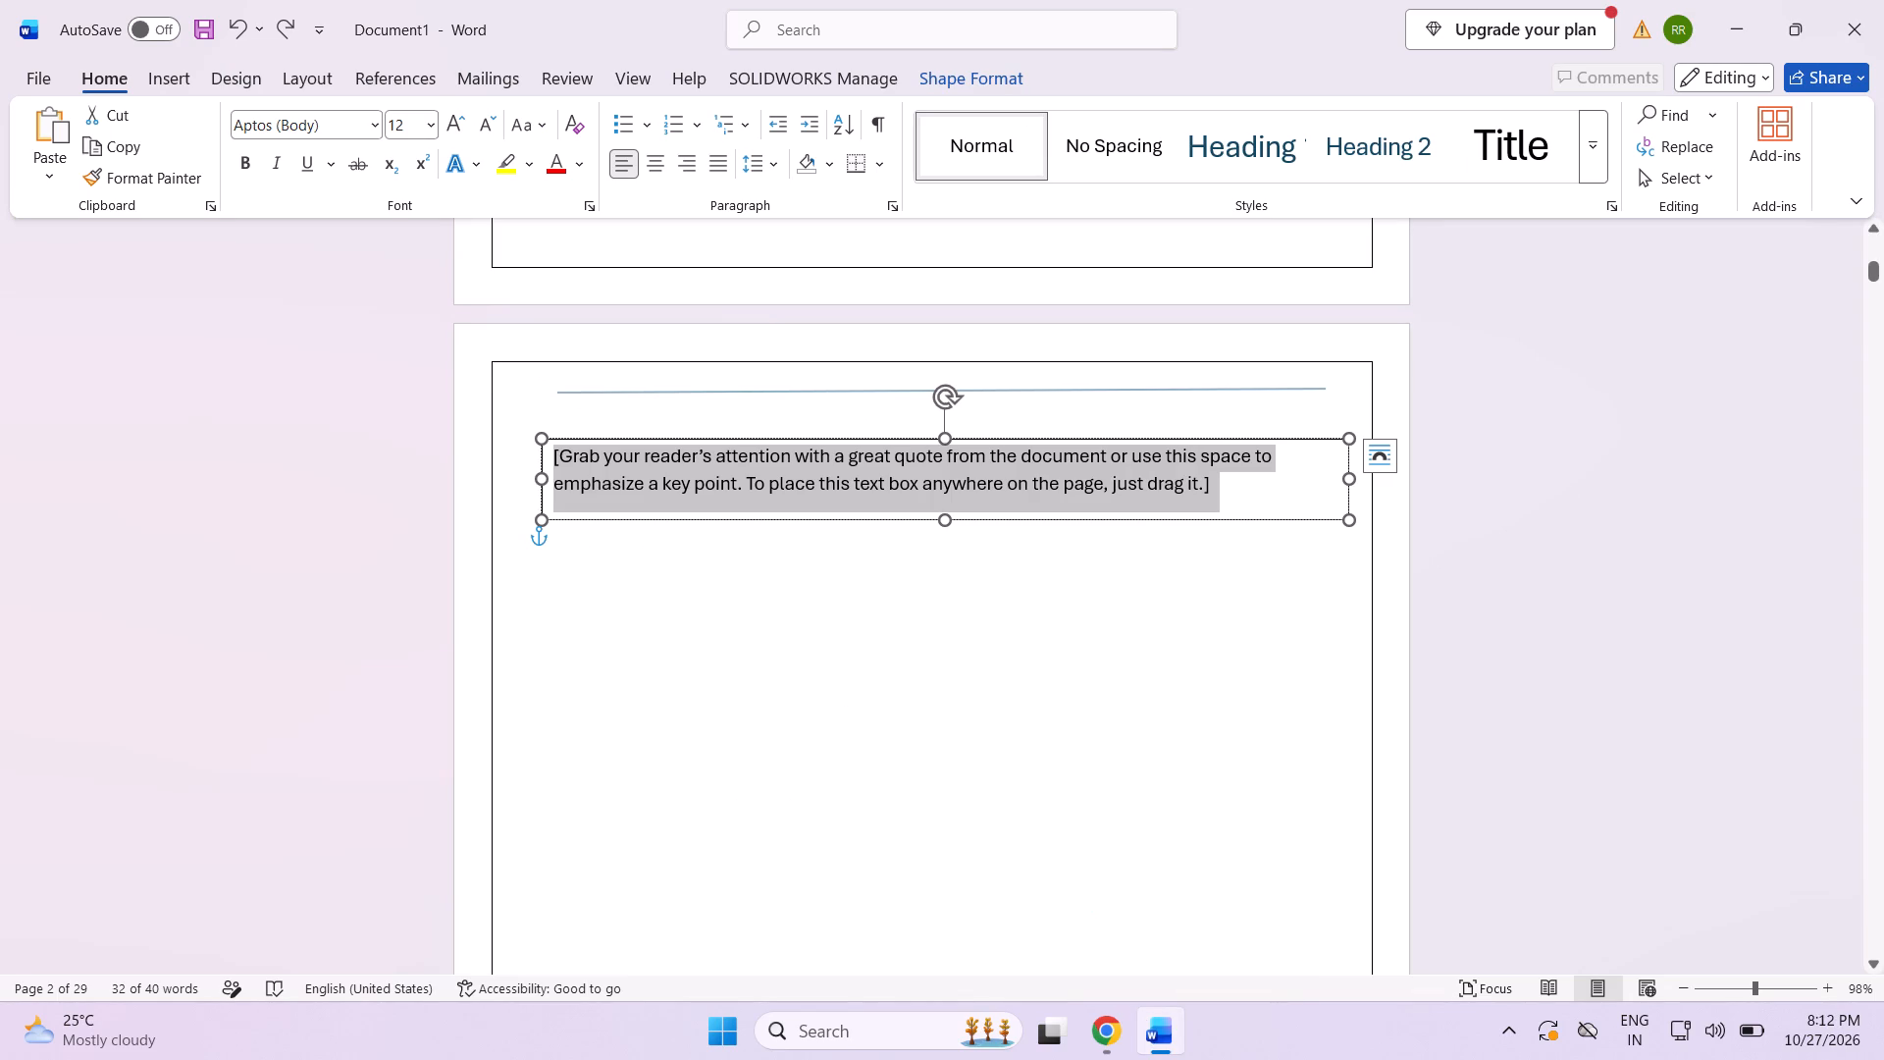
Delete the placeholder quote text from the text box.
{"action": "left_click", "coordinate": [988, 514]}
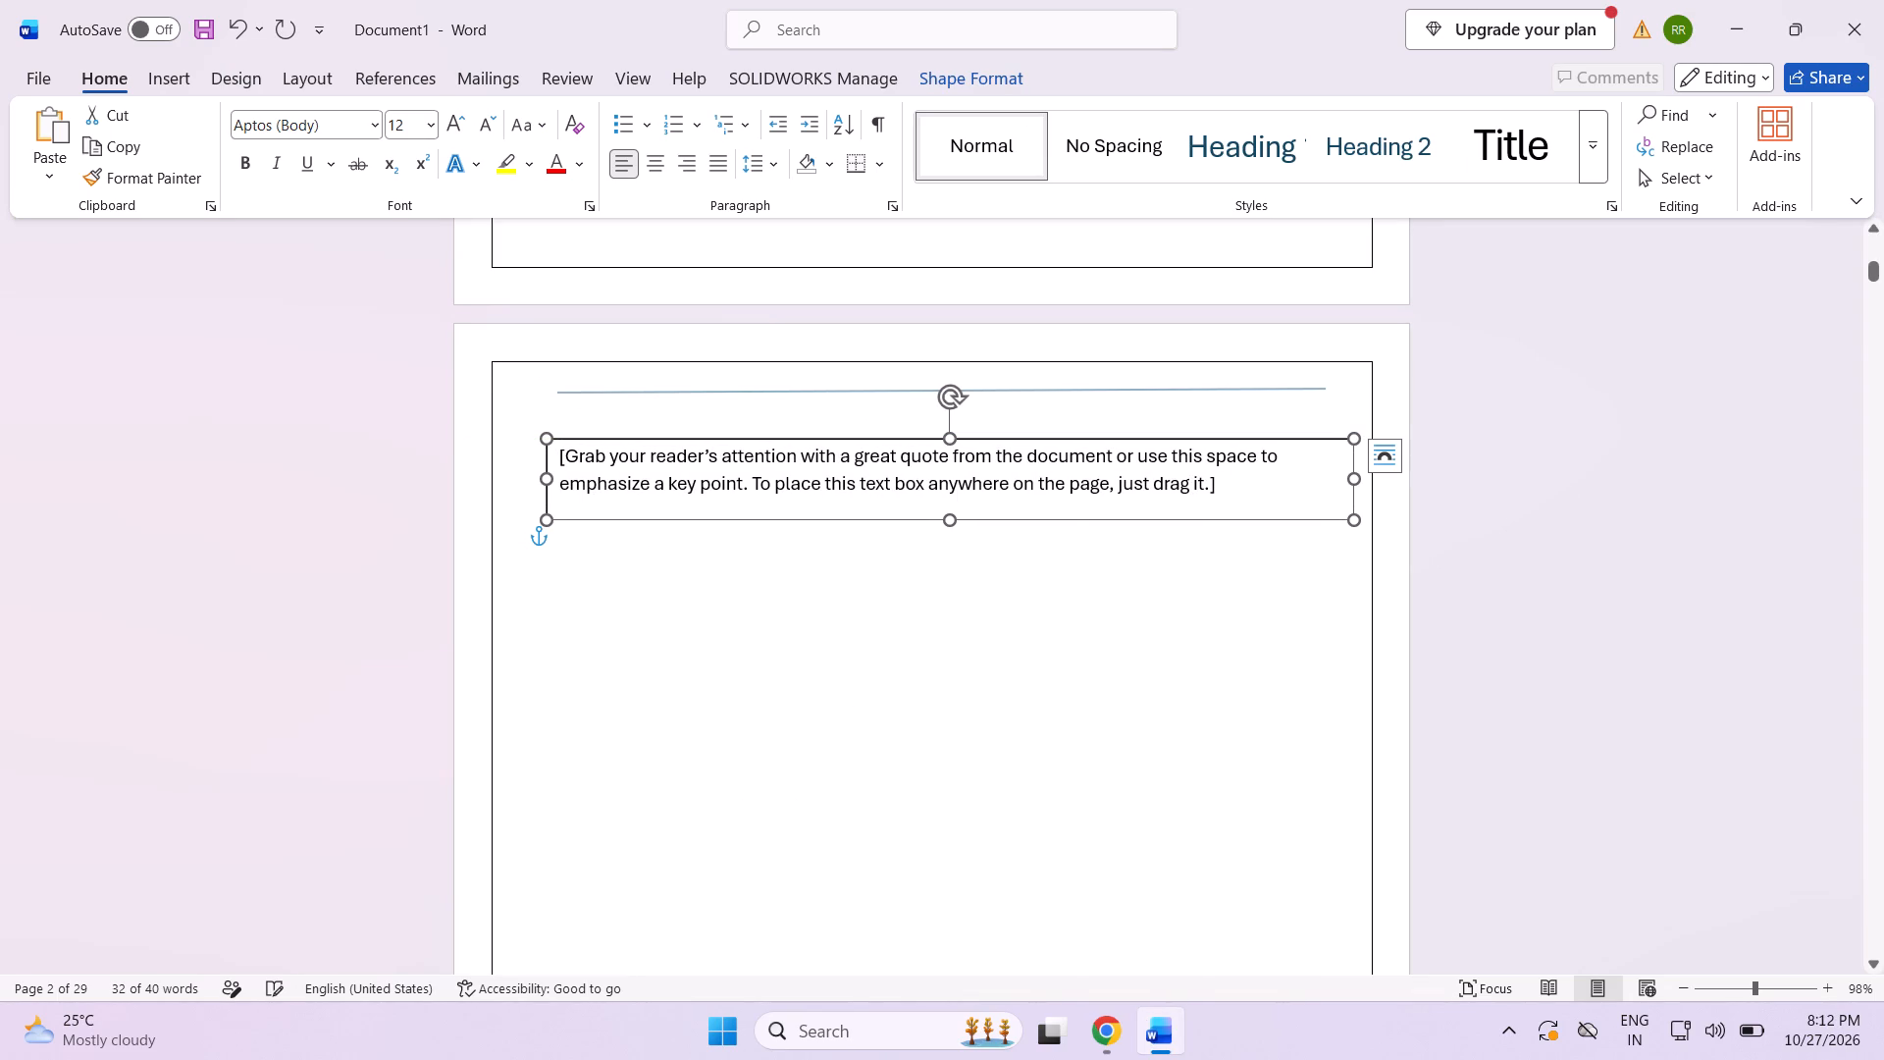
{"action": "left_click_drag", "start_coordinate": [1288, 504], "coordinate": [1122, 483]}
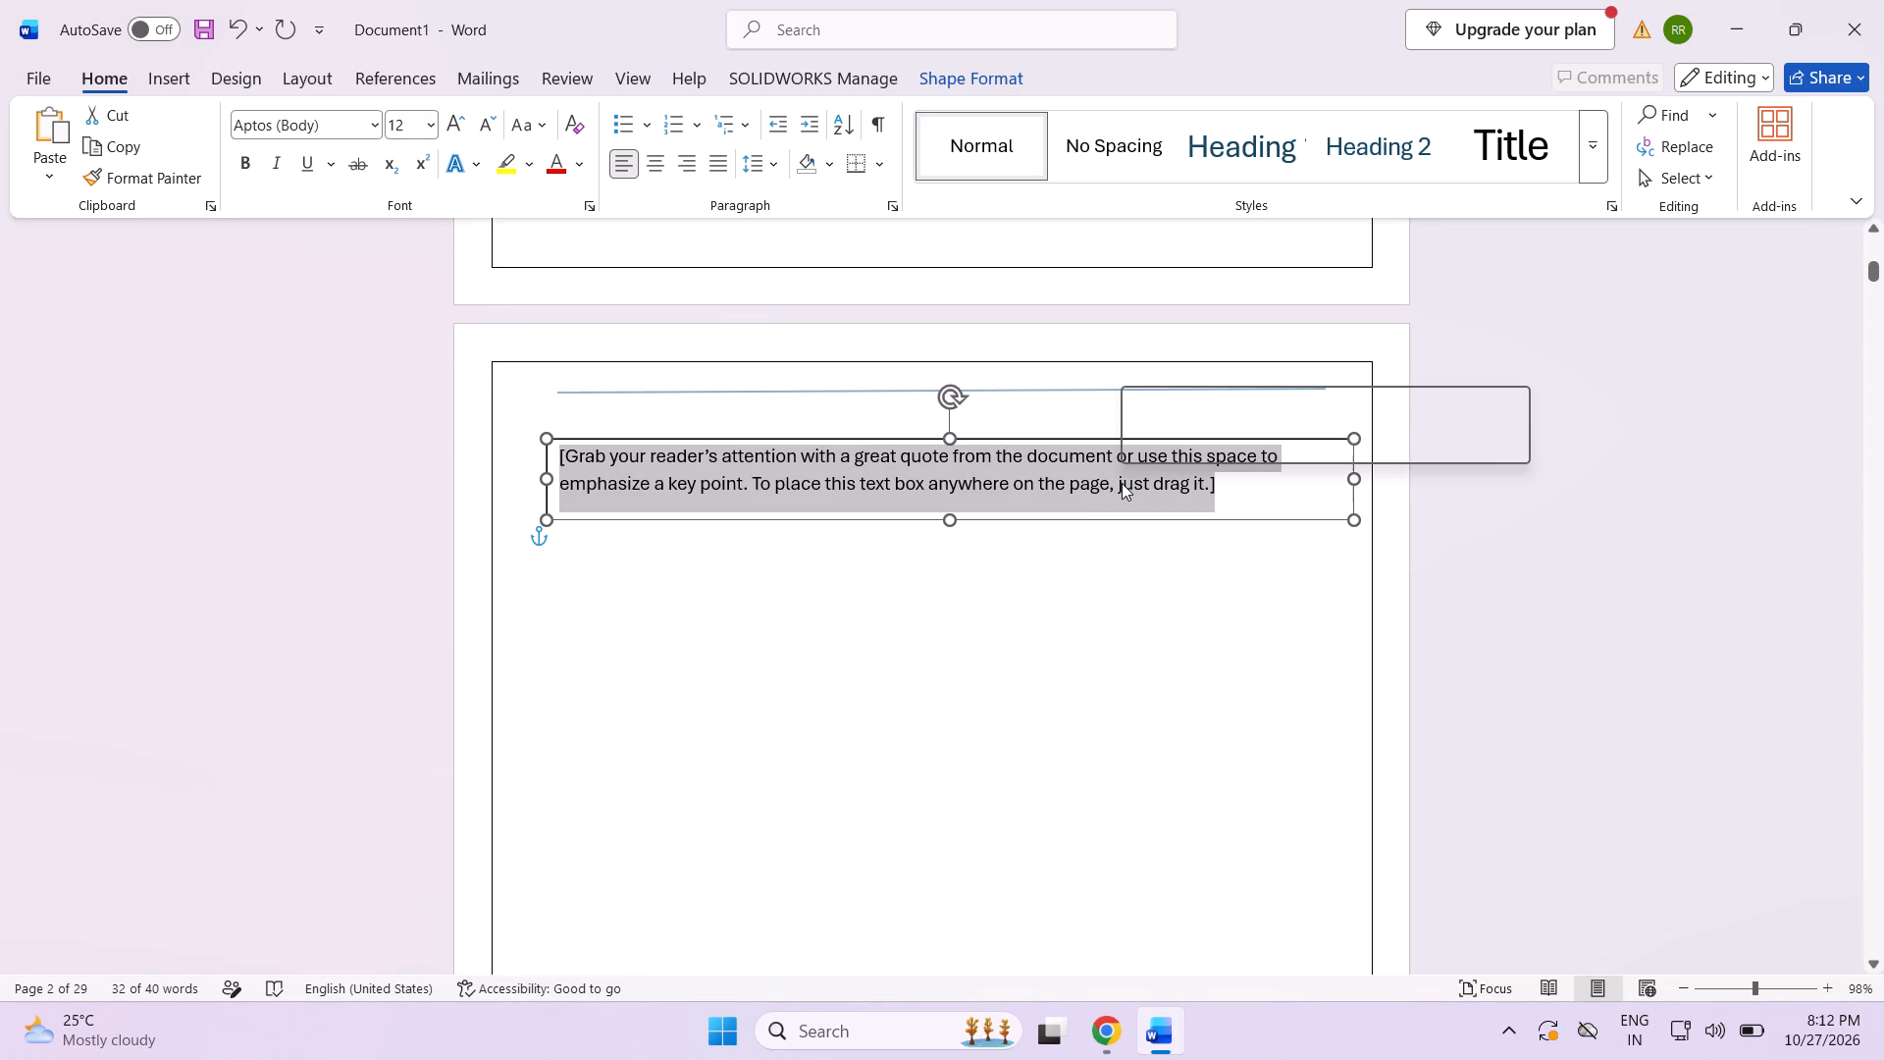
{"action": "key", "text": "BackSpace"}
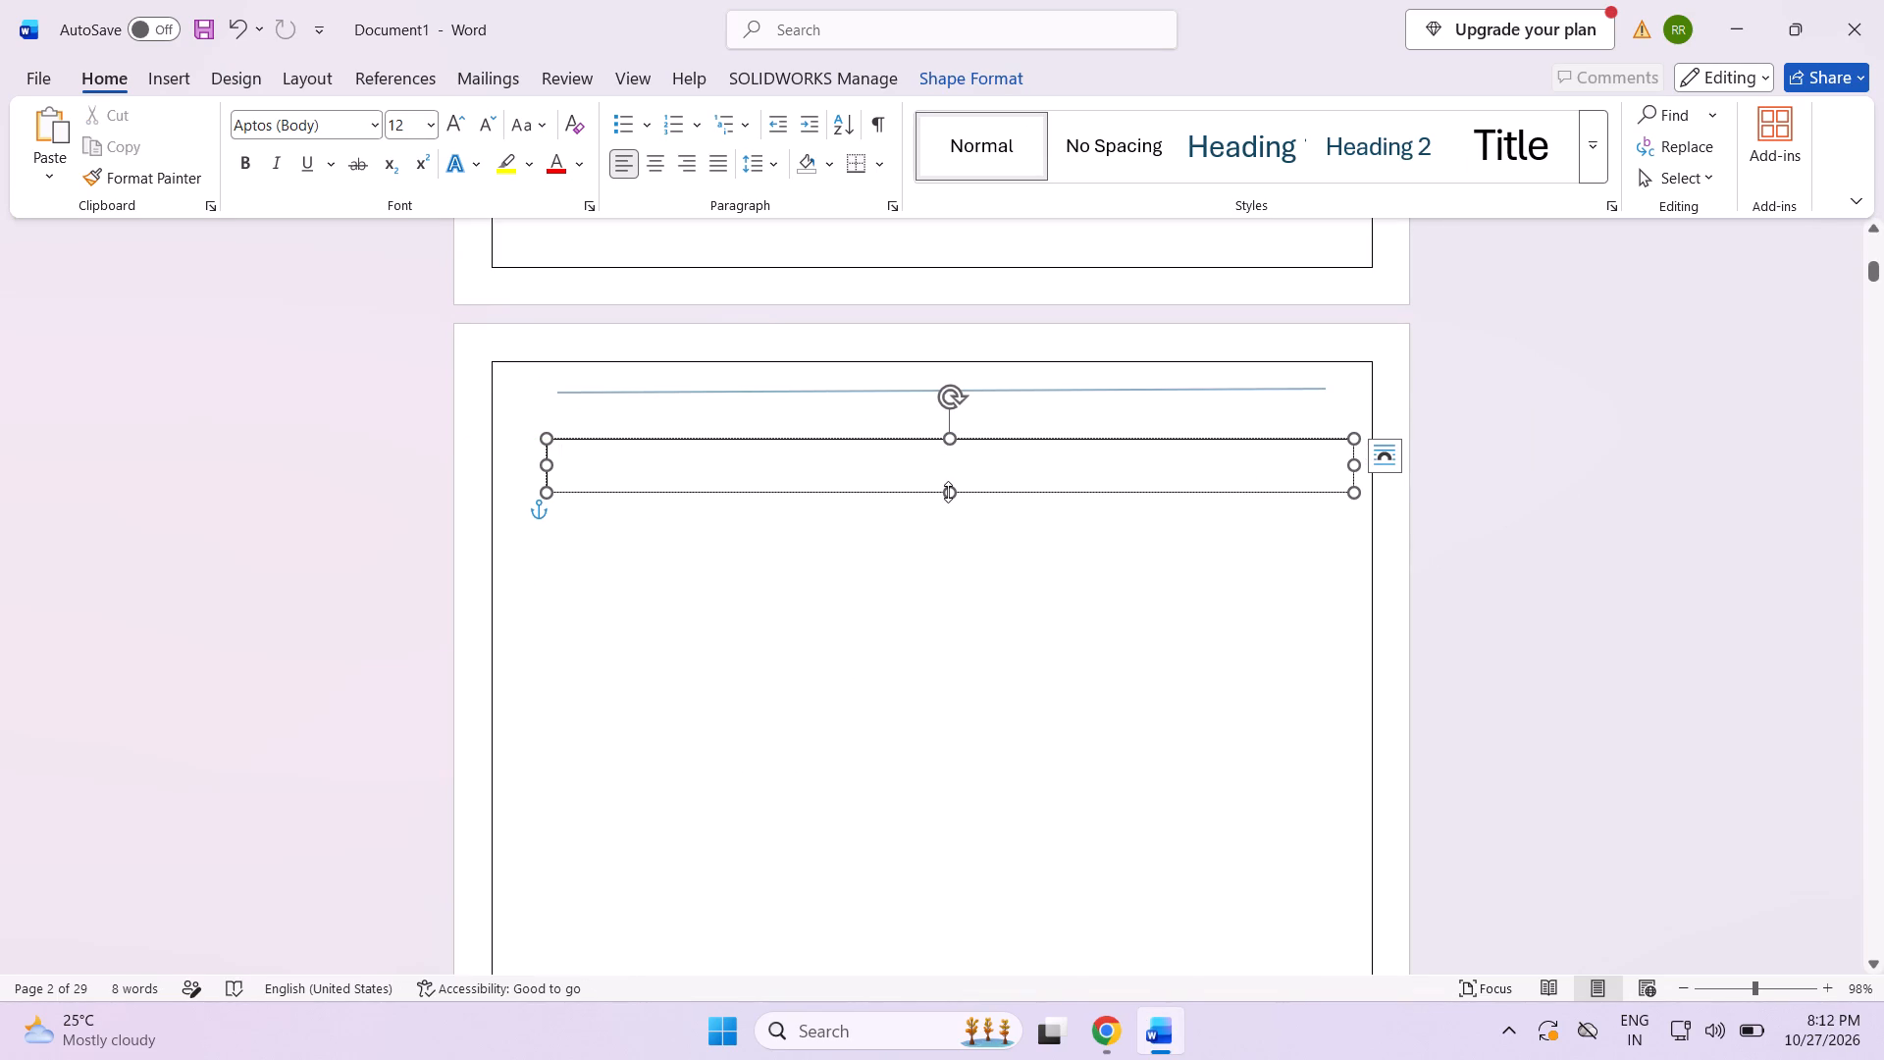
Resize the empty text box to one text line in height and roughly the width of the header line above it.
{"action": "left_click_drag", "start_coordinate": [948, 492], "coordinate": [1014, 477]}
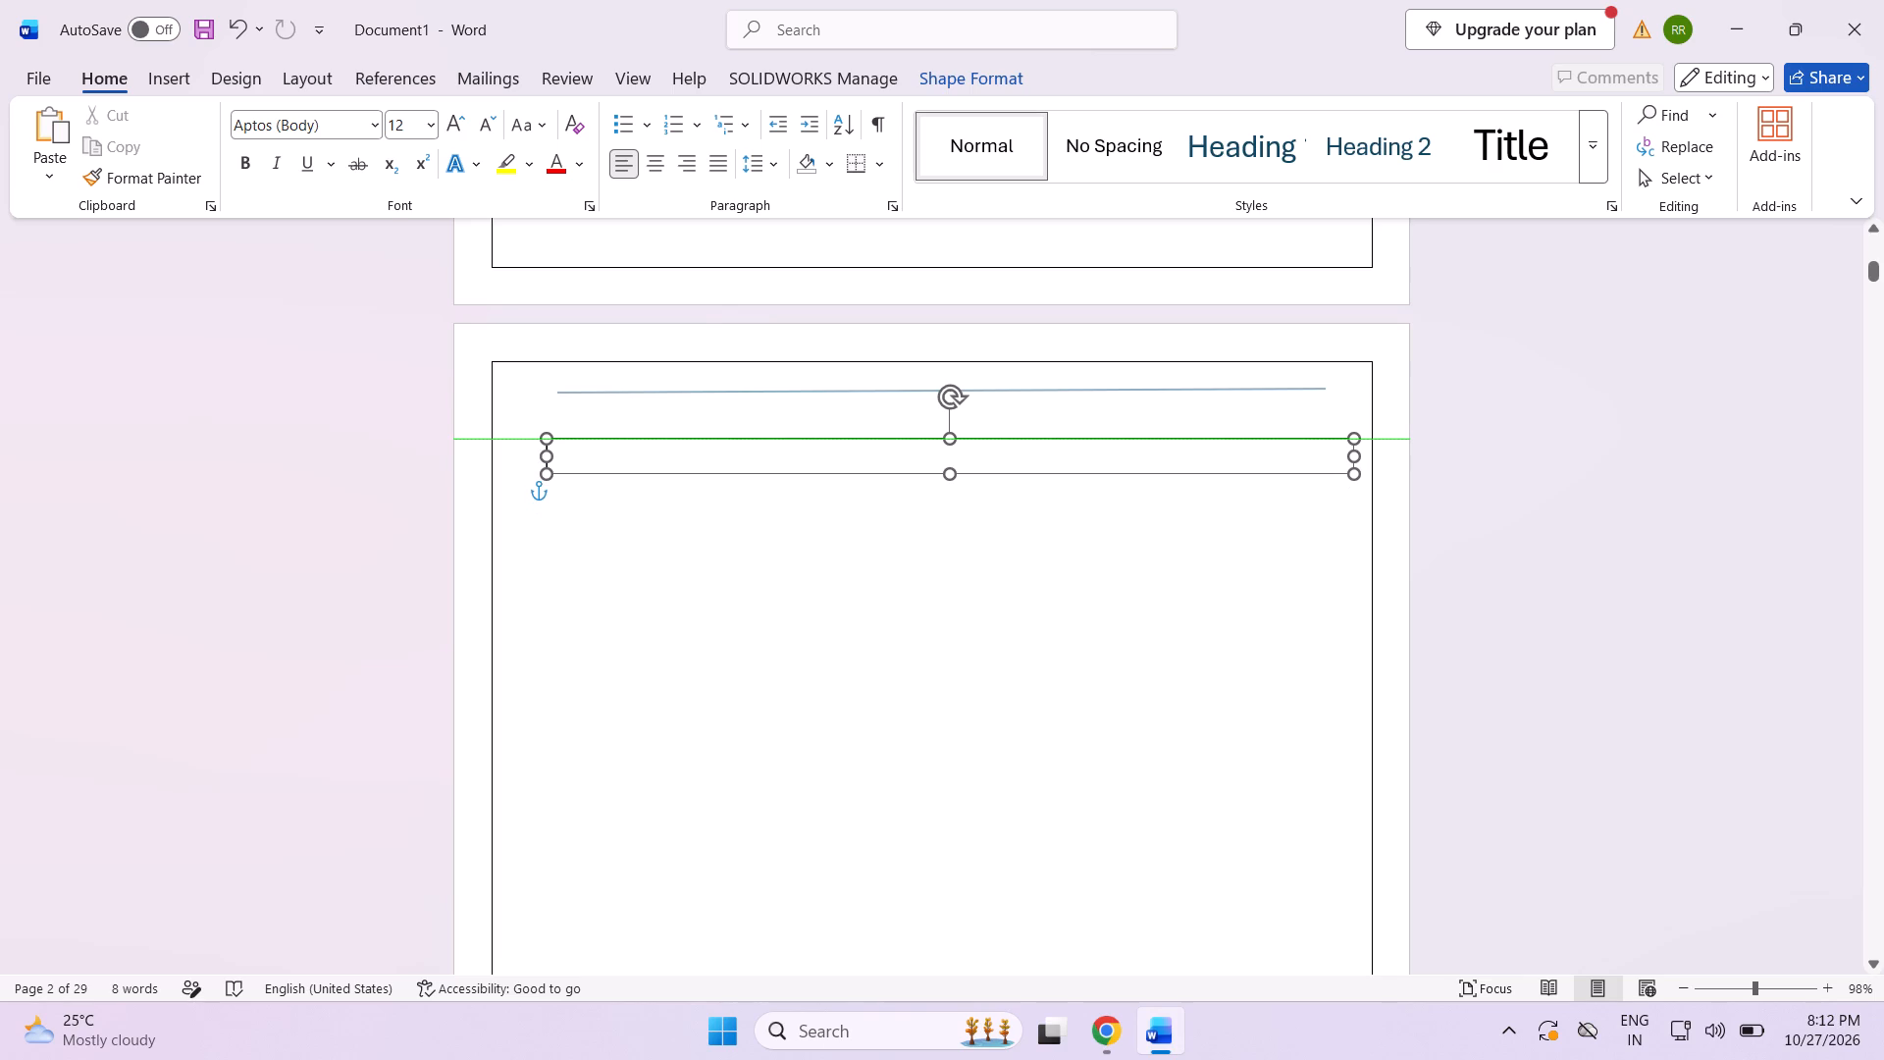
{"action": "left_click_drag", "start_coordinate": [1014, 477], "coordinate": [1014, 478]}
{"action": "left_click", "coordinate": [827, 459]}
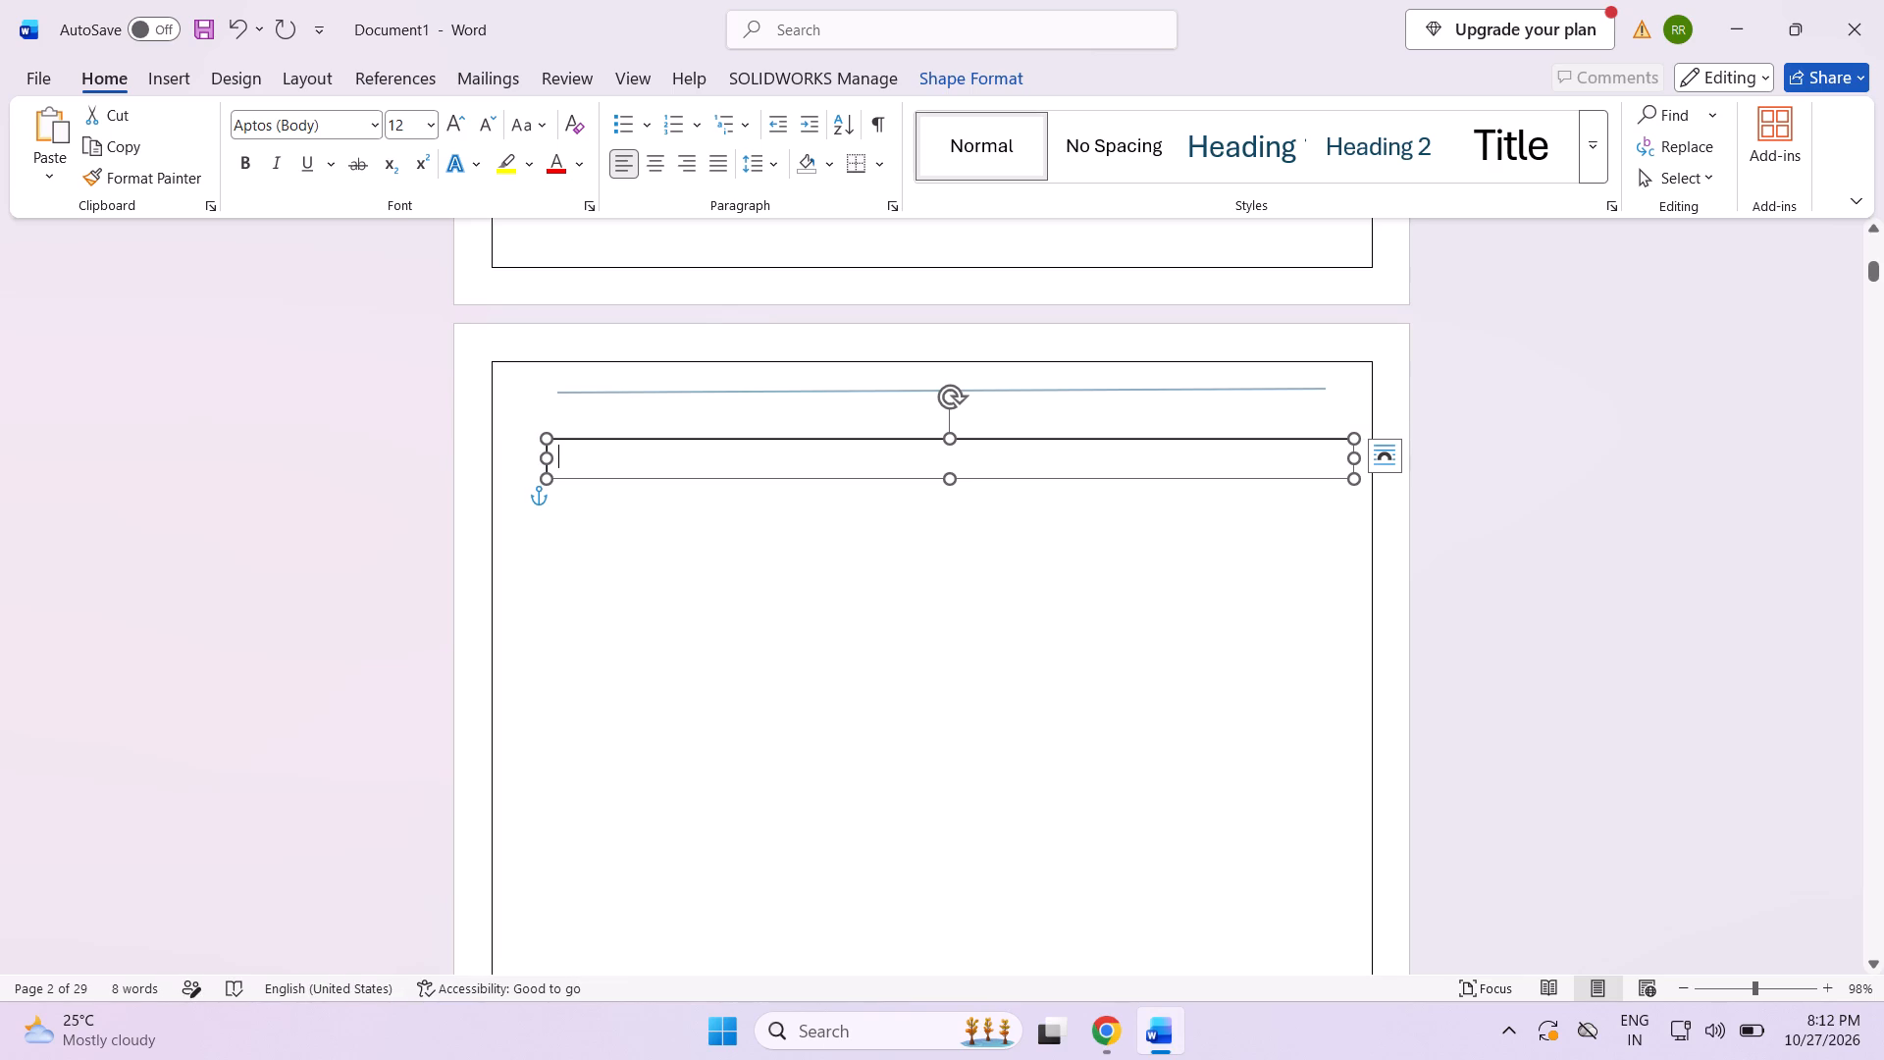
{"action": "left_click_drag", "start_coordinate": [543, 462], "coordinate": [556, 464]}
{"action": "left_click_drag", "start_coordinate": [1360, 462], "coordinate": [1312, 467]}
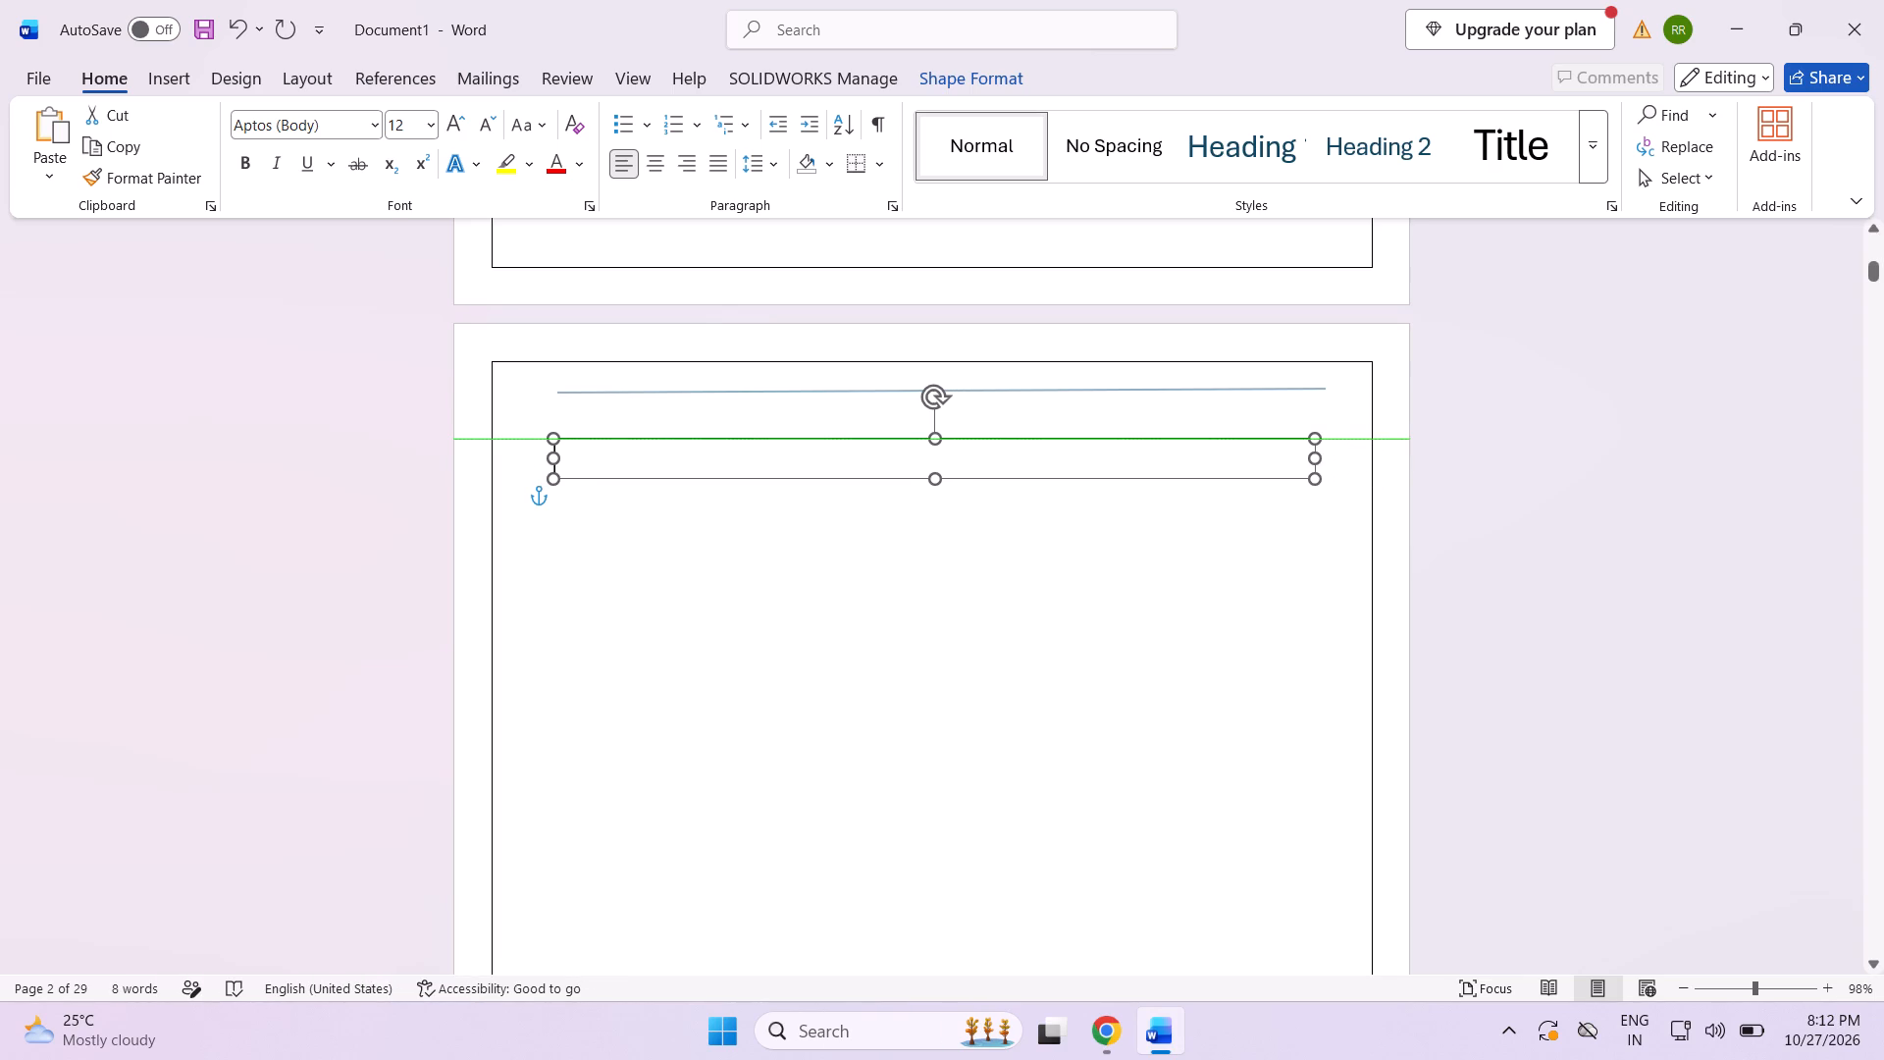
{"action": "left_click_drag", "start_coordinate": [1312, 467], "coordinate": [1334, 458]}
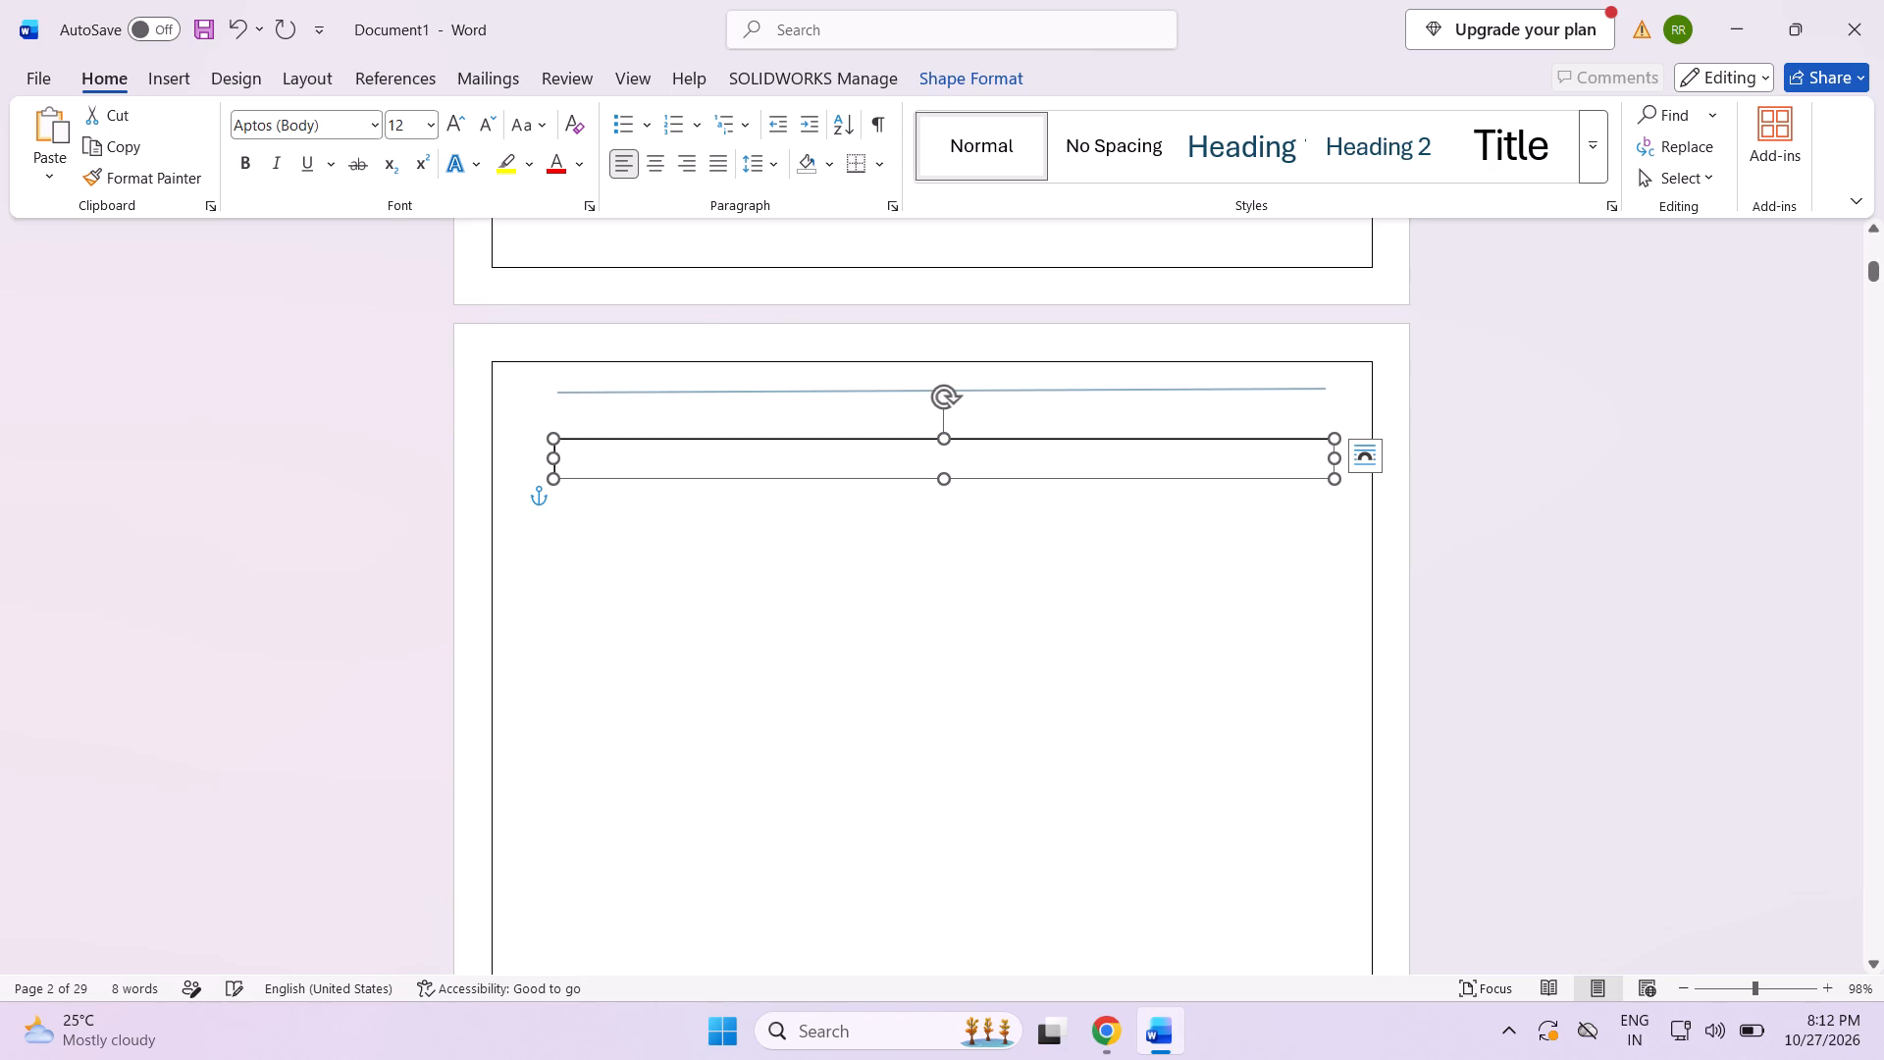
Enter the heading text "TABLE OF CONTE" in capitals in the text box.
{"action": "left_click", "coordinate": [1029, 461]}
{"action": "key", "text": "t"}
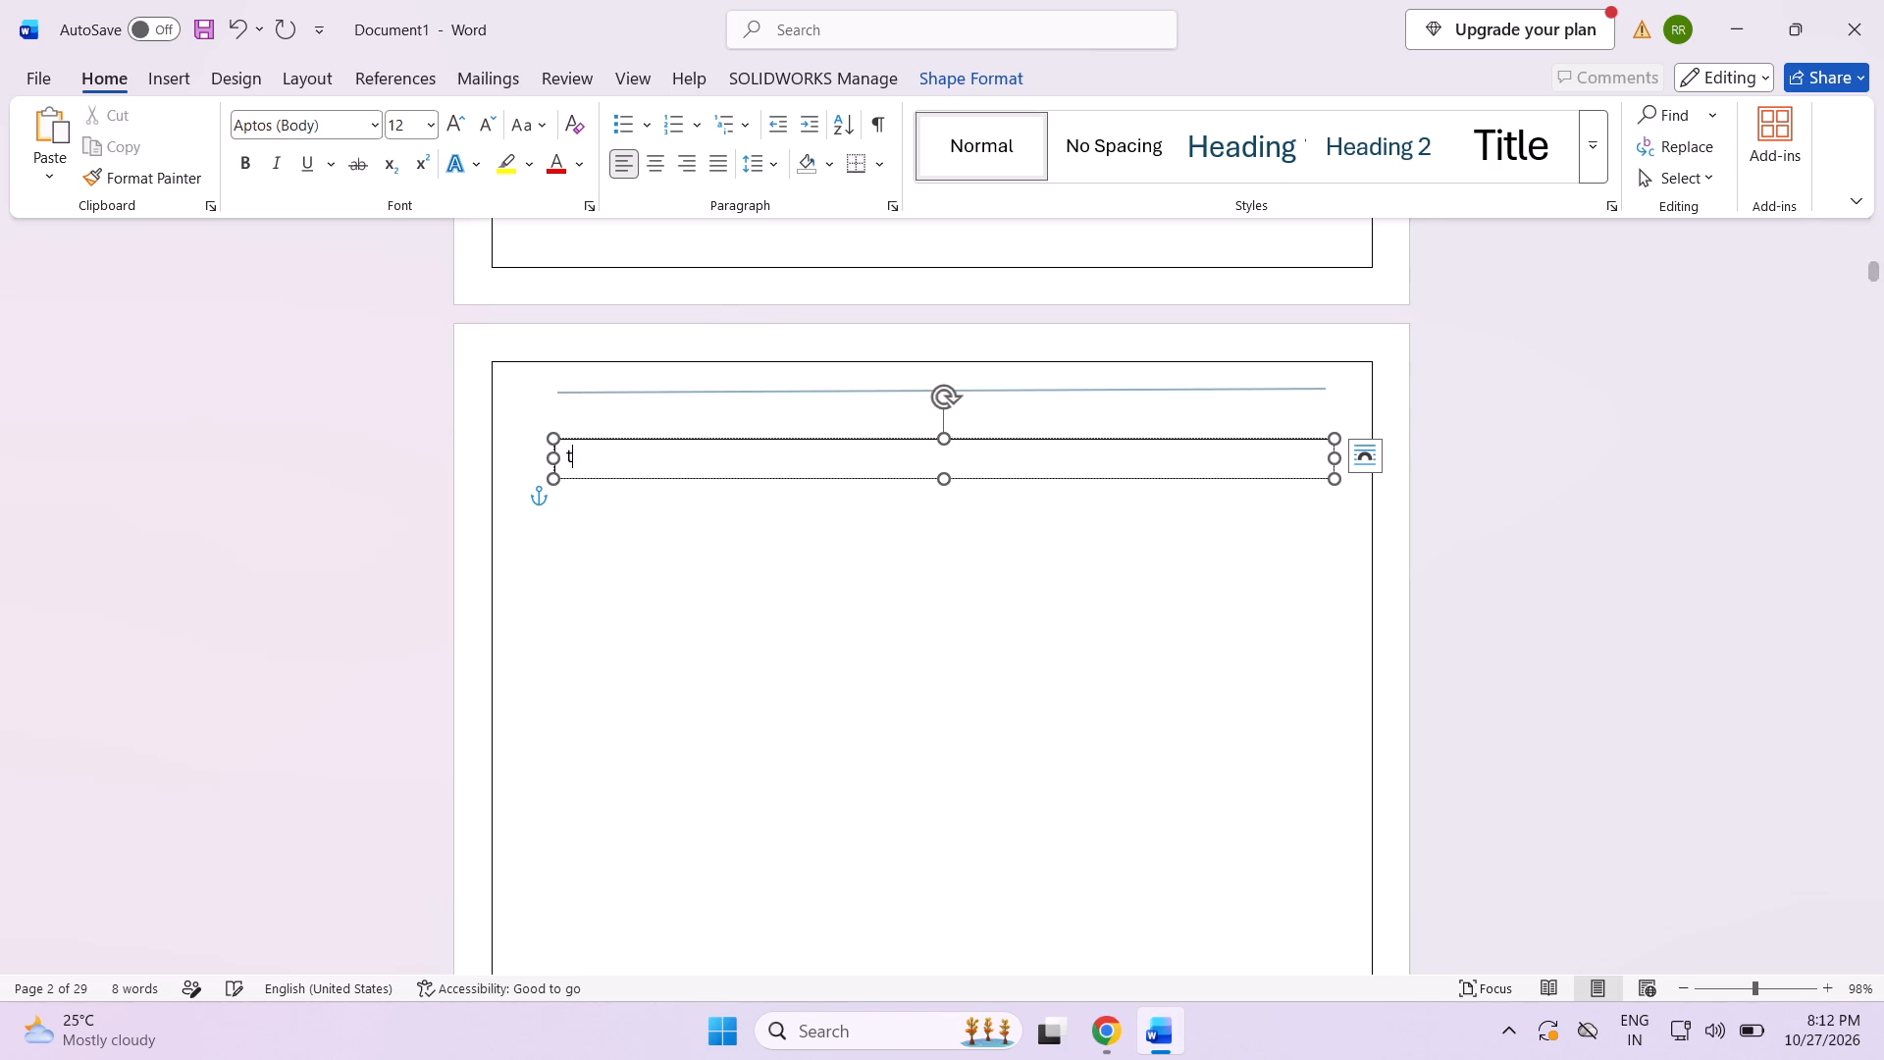
{"action": "key", "text": "BackSpace"}
{"action": "type", "text": "TABLE P"}
{"action": "key", "text": "BackSpace"}
{"action": "type", "text": "O"}
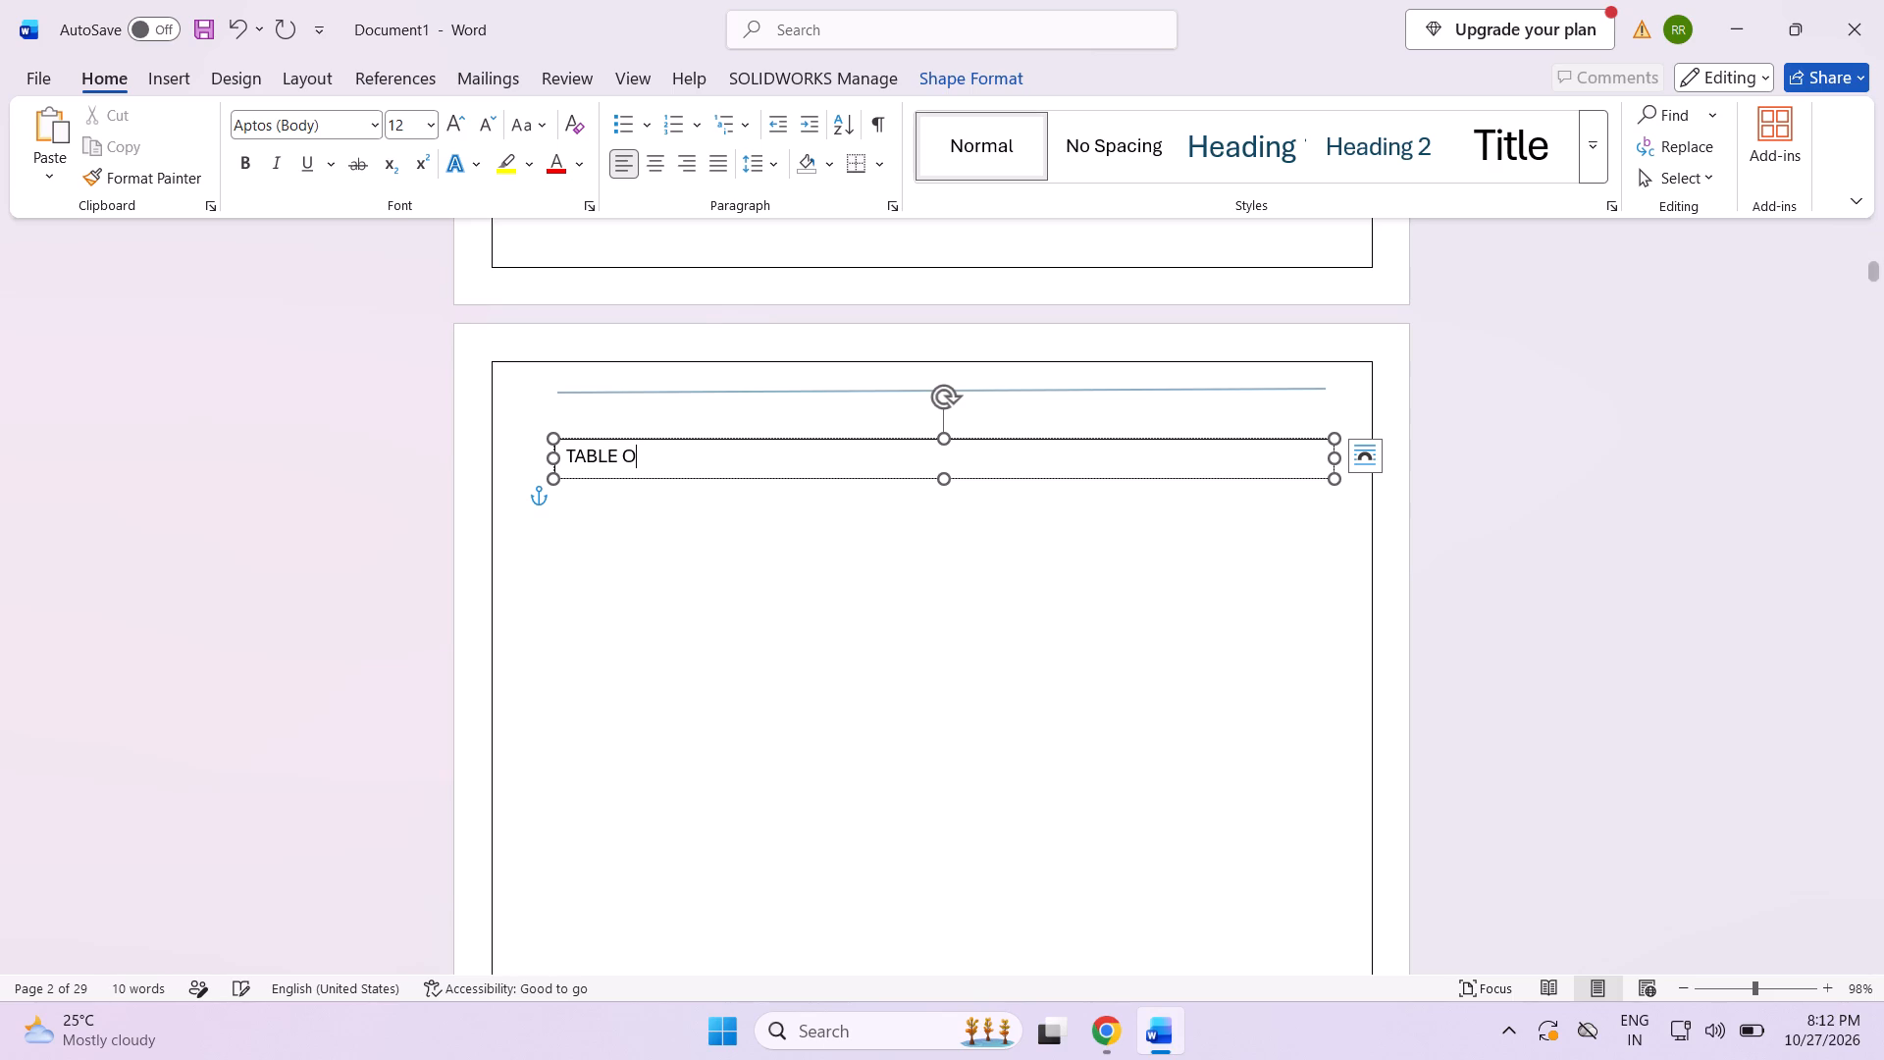
{"action": "type", "text": "F CONTE"}
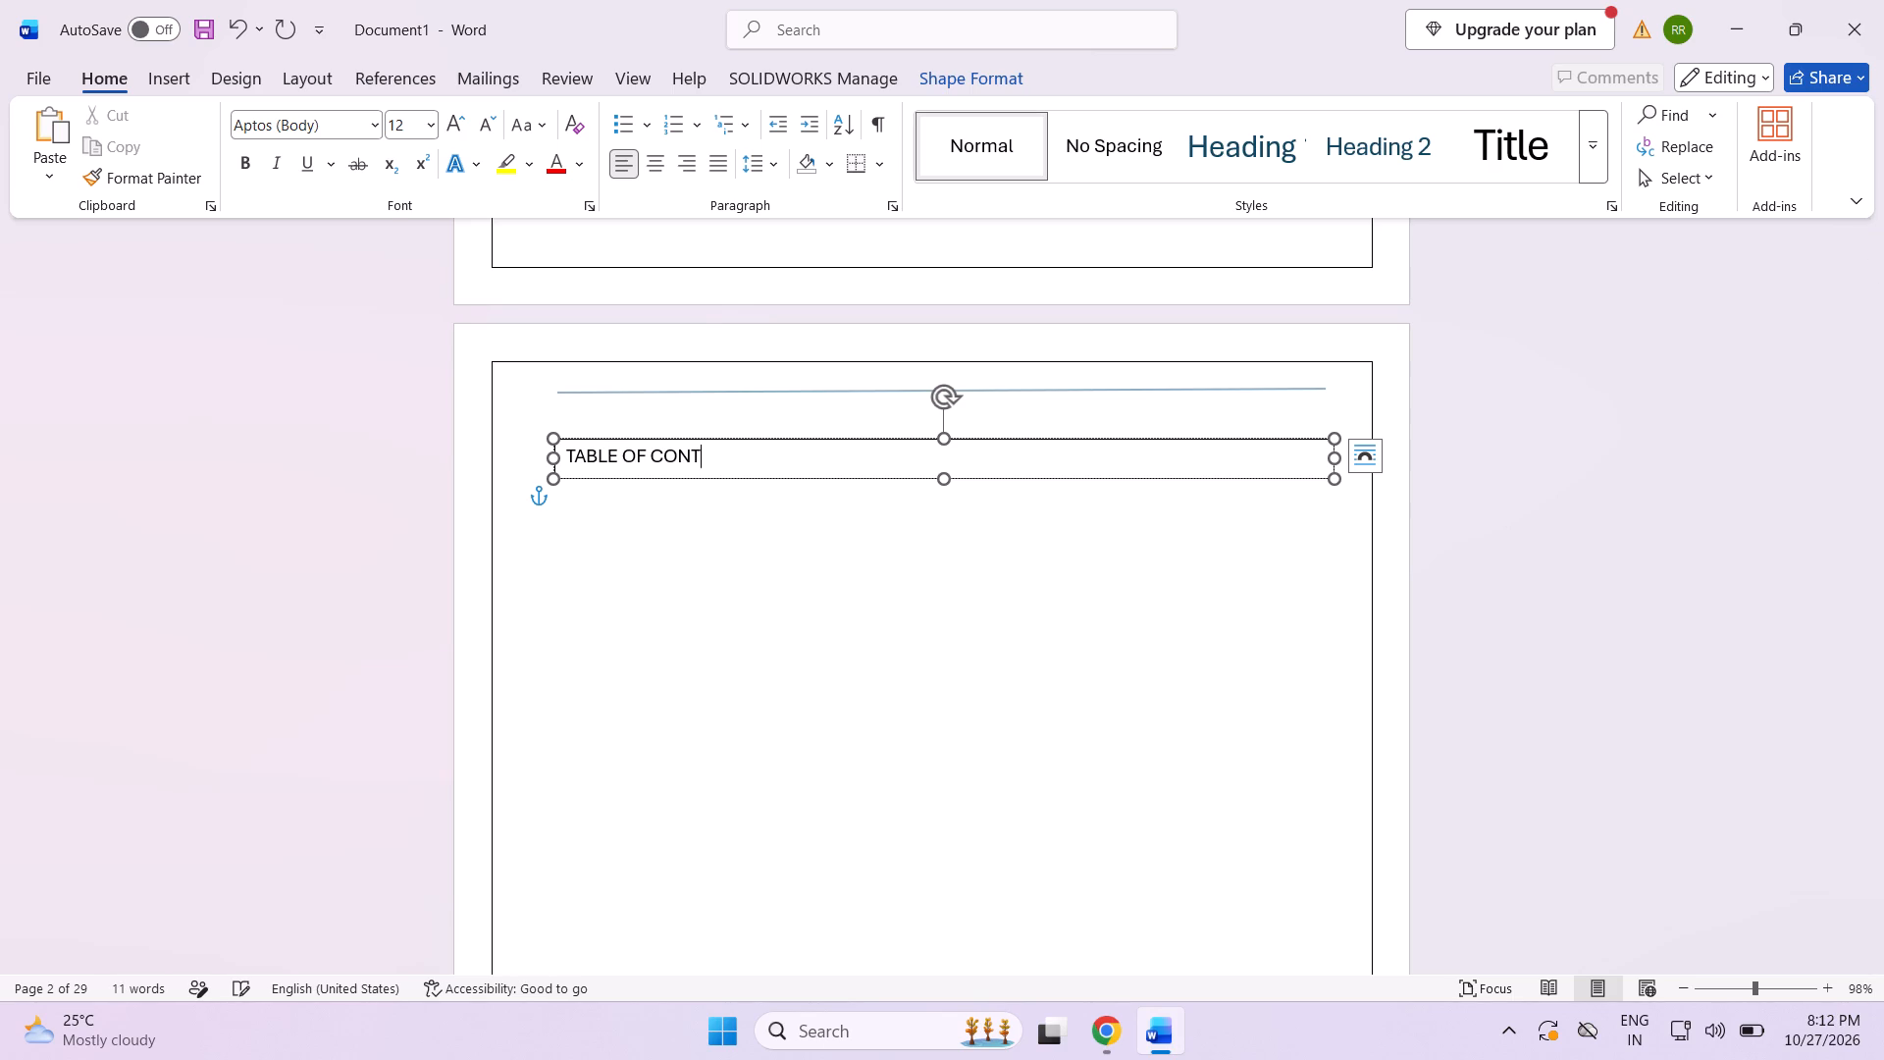
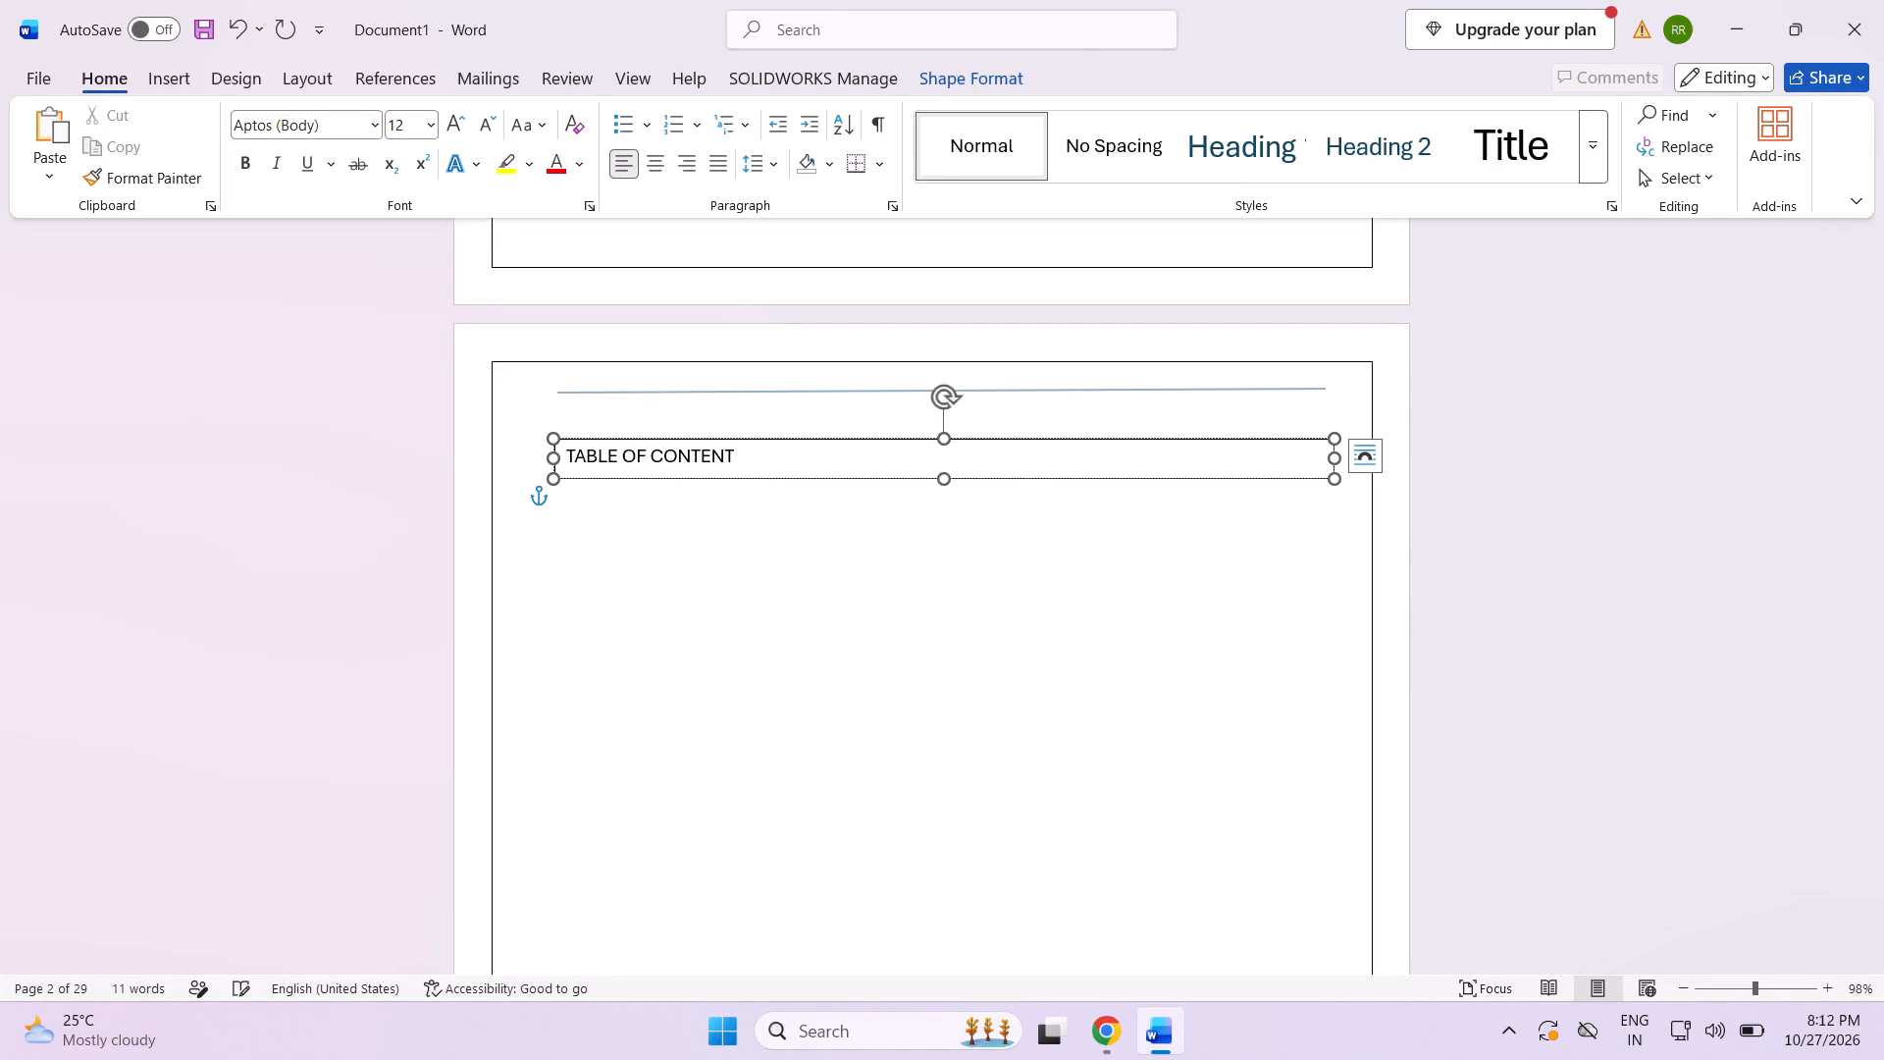
Add a run of spaces after the typed heading and paste the copied text "TABLE OF CONTENTS" there.
{"action": "key", "text": "space"}
{"action": "key", "text": "space"}
{"action": "key", "text": "space"}
{"action": "key", "text": "space"}
{"action": "key", "text": "space"}
{"action": "key", "text": "space"}
{"action": "key", "text": "space"}
{"action": "key", "text": "space"}
{"action": "key", "text": "space"}
{"action": "key", "text": "space"}
{"action": "key", "text": "space"}
{"action": "key", "text": "space"}
{"action": "key", "text": "space"}
{"action": "key", "text": "space"}
{"action": "key", "text": "space"}
{"action": "key", "text": "space"}
{"action": "key", "text": "space"}
{"action": "key", "text": "space"}
{"action": "key", "text": "space"}
{"action": "key", "text": "space"}
{"action": "key", "text": "space"}
{"action": "key", "text": "space"}
{"action": "key", "text": "space"}
{"action": "key", "text": "space"}
{"action": "key", "text": "space"}
{"action": "key", "text": "ctrl+v"}
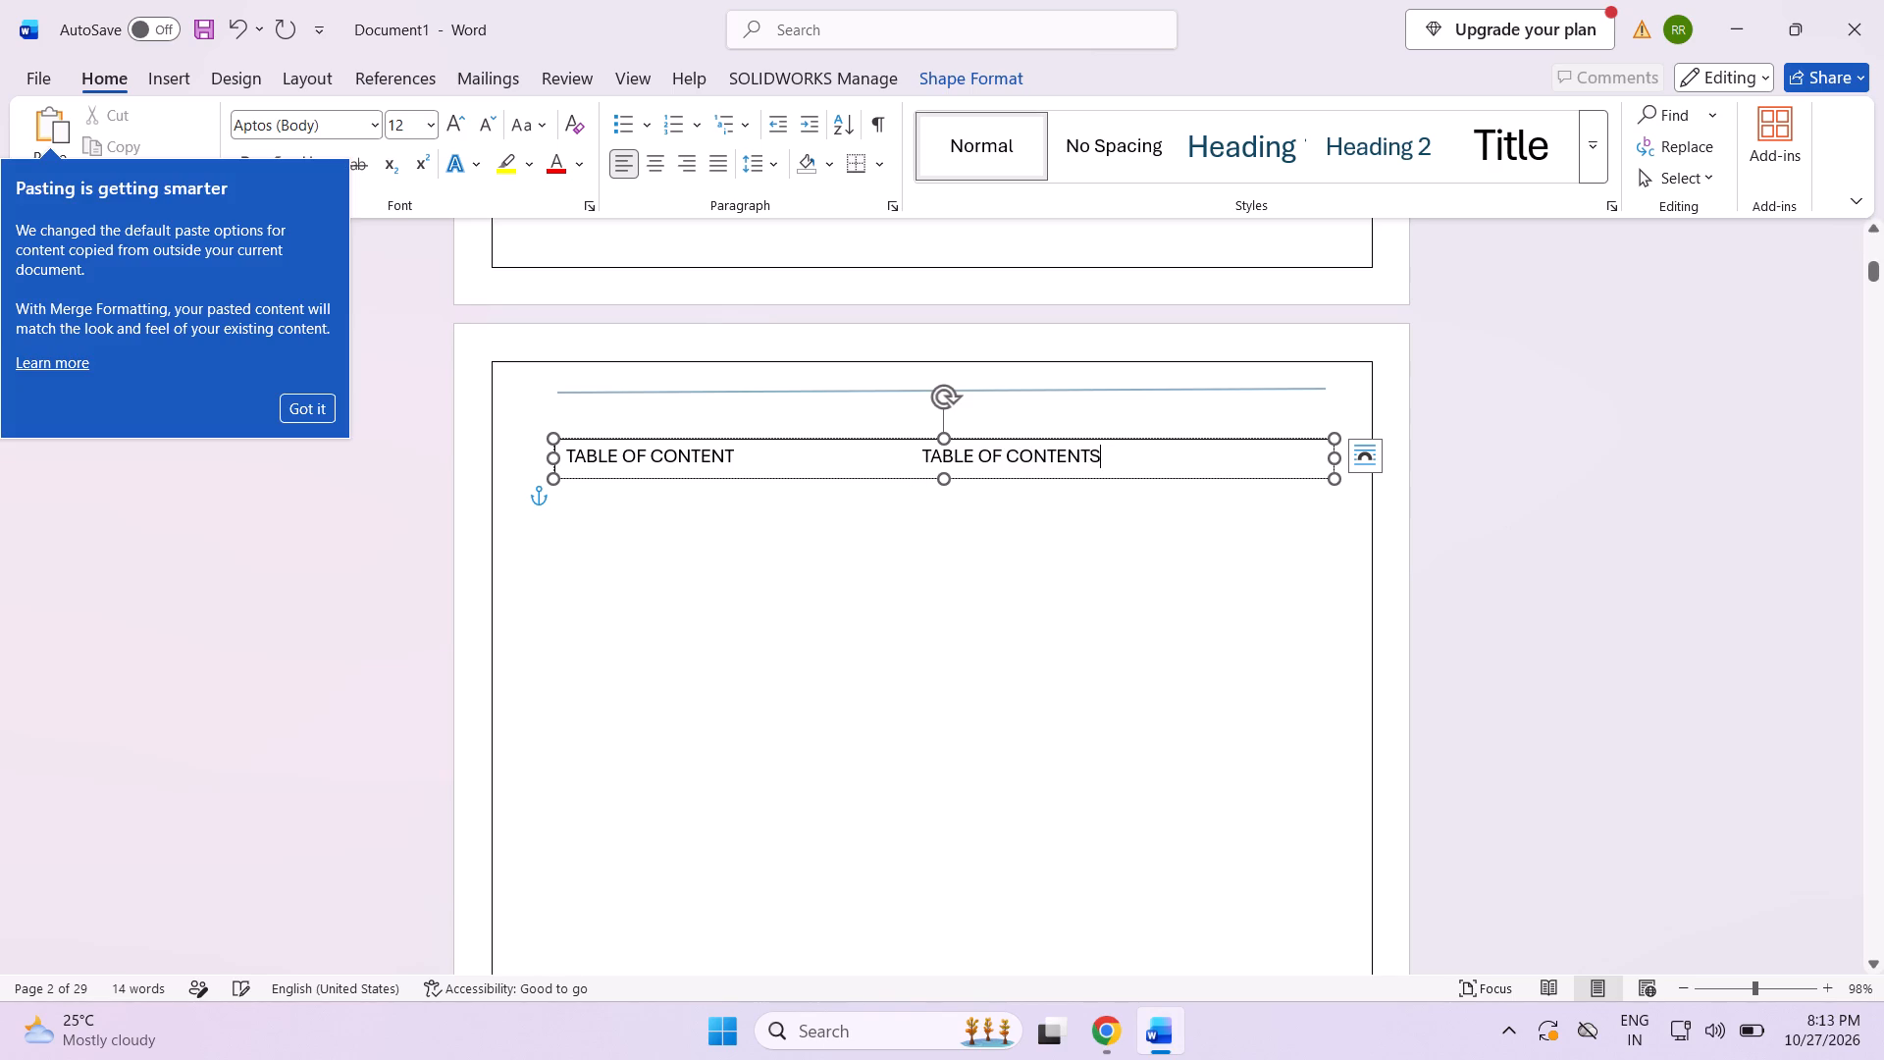
Delete the typed "TABLE OF CONTENT" and the blank gap in front of the pasted heading.
{"action": "left_click_drag", "start_coordinate": [805, 465], "coordinate": [574, 474]}
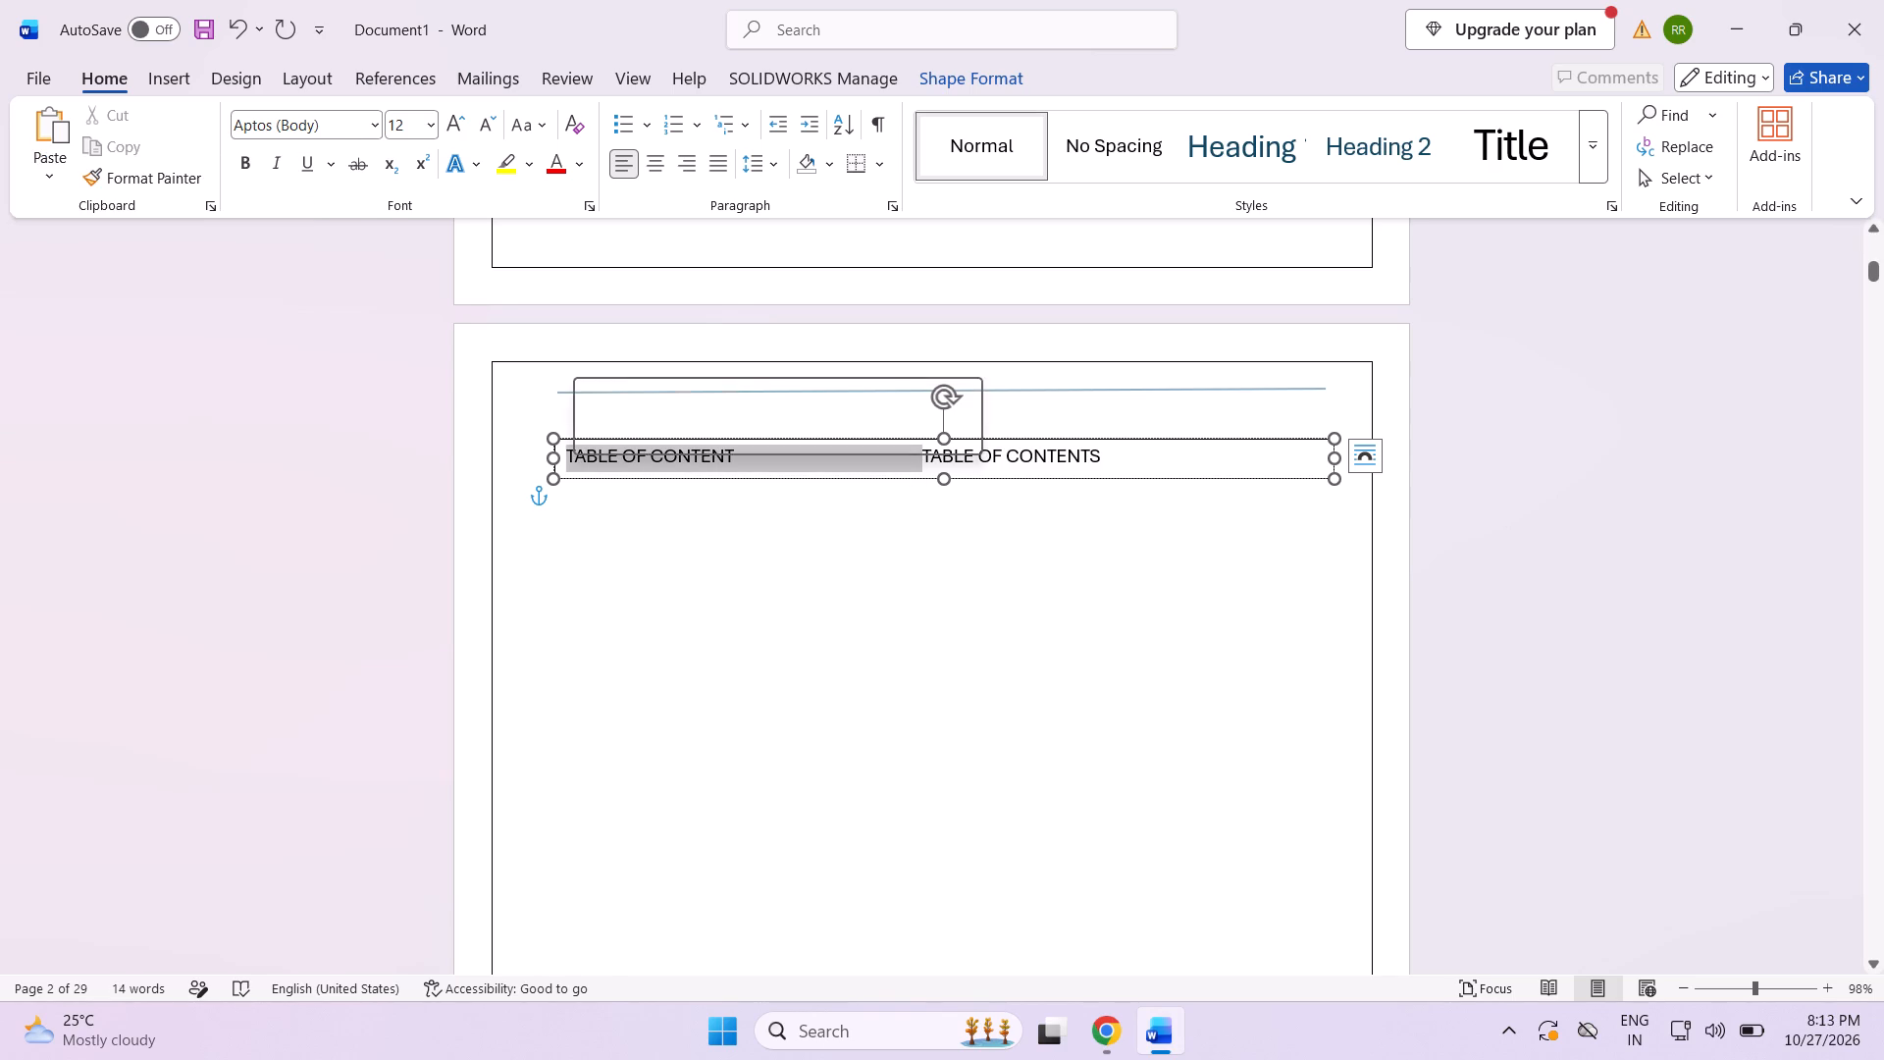
{"action": "key", "text": "BackSpace"}
Shift the heading "TABLE OF CONTENTS" to about the middle of the text box using leading spaces.
{"action": "key", "text": "space"}
{"action": "key", "text": "space"}
{"action": "key", "text": "space"}
{"action": "key", "text": "space"}
{"action": "key", "text": "space"}
{"action": "key", "text": "space"}
{"action": "key", "text": "space"}
{"action": "key", "text": "space"}
{"action": "key", "text": "space"}
{"action": "key", "text": "space"}
{"action": "key", "text": "space"}
{"action": "key", "text": "space"}
{"action": "key", "text": "space"}
{"action": "key", "text": "space"}
{"action": "key", "text": "space"}
{"action": "key", "text": "space"}
{"action": "key", "text": "space"}
{"action": "key", "text": "space"}
{"action": "key", "text": "space"}
{"action": "key", "text": "space"}
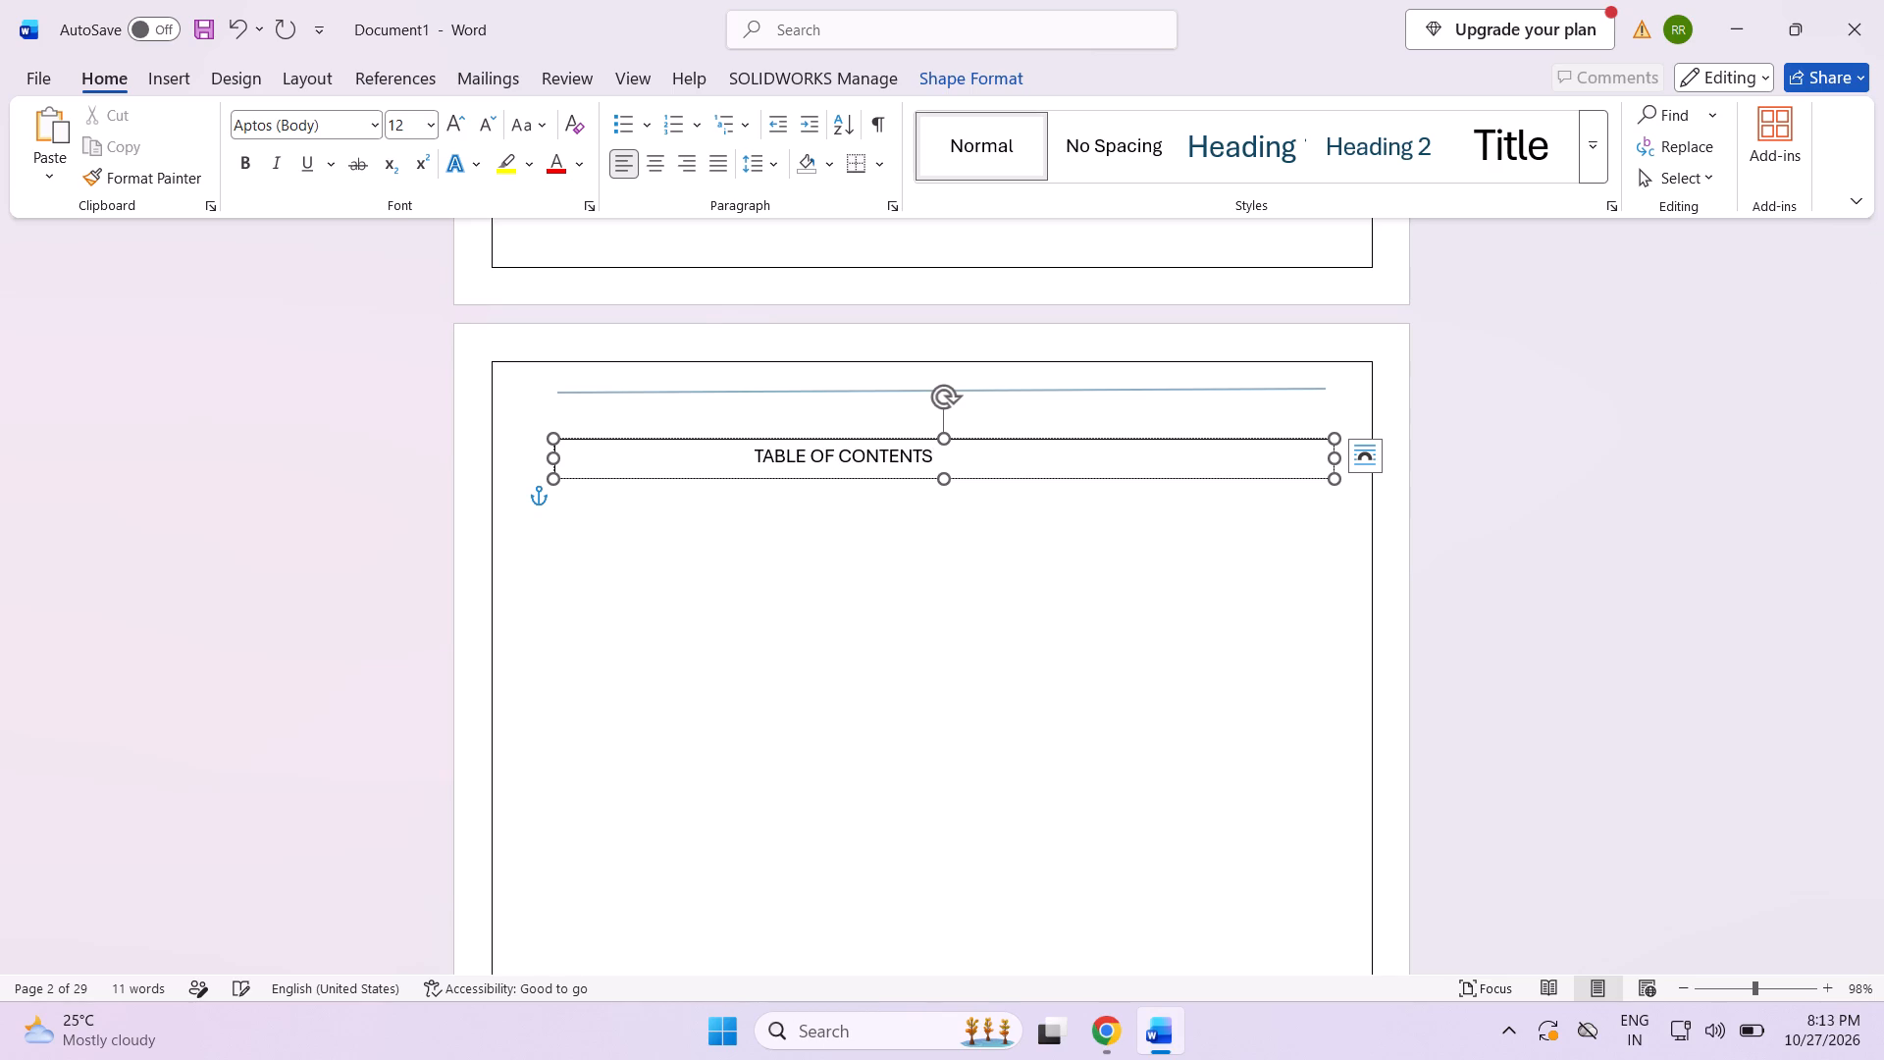
{"action": "key", "text": "space"}
{"action": "key", "text": "space"}
{"action": "key", "text": "space"}
{"action": "key", "text": "space"}
{"action": "key", "text": "space"}
{"action": "key", "text": "space"}
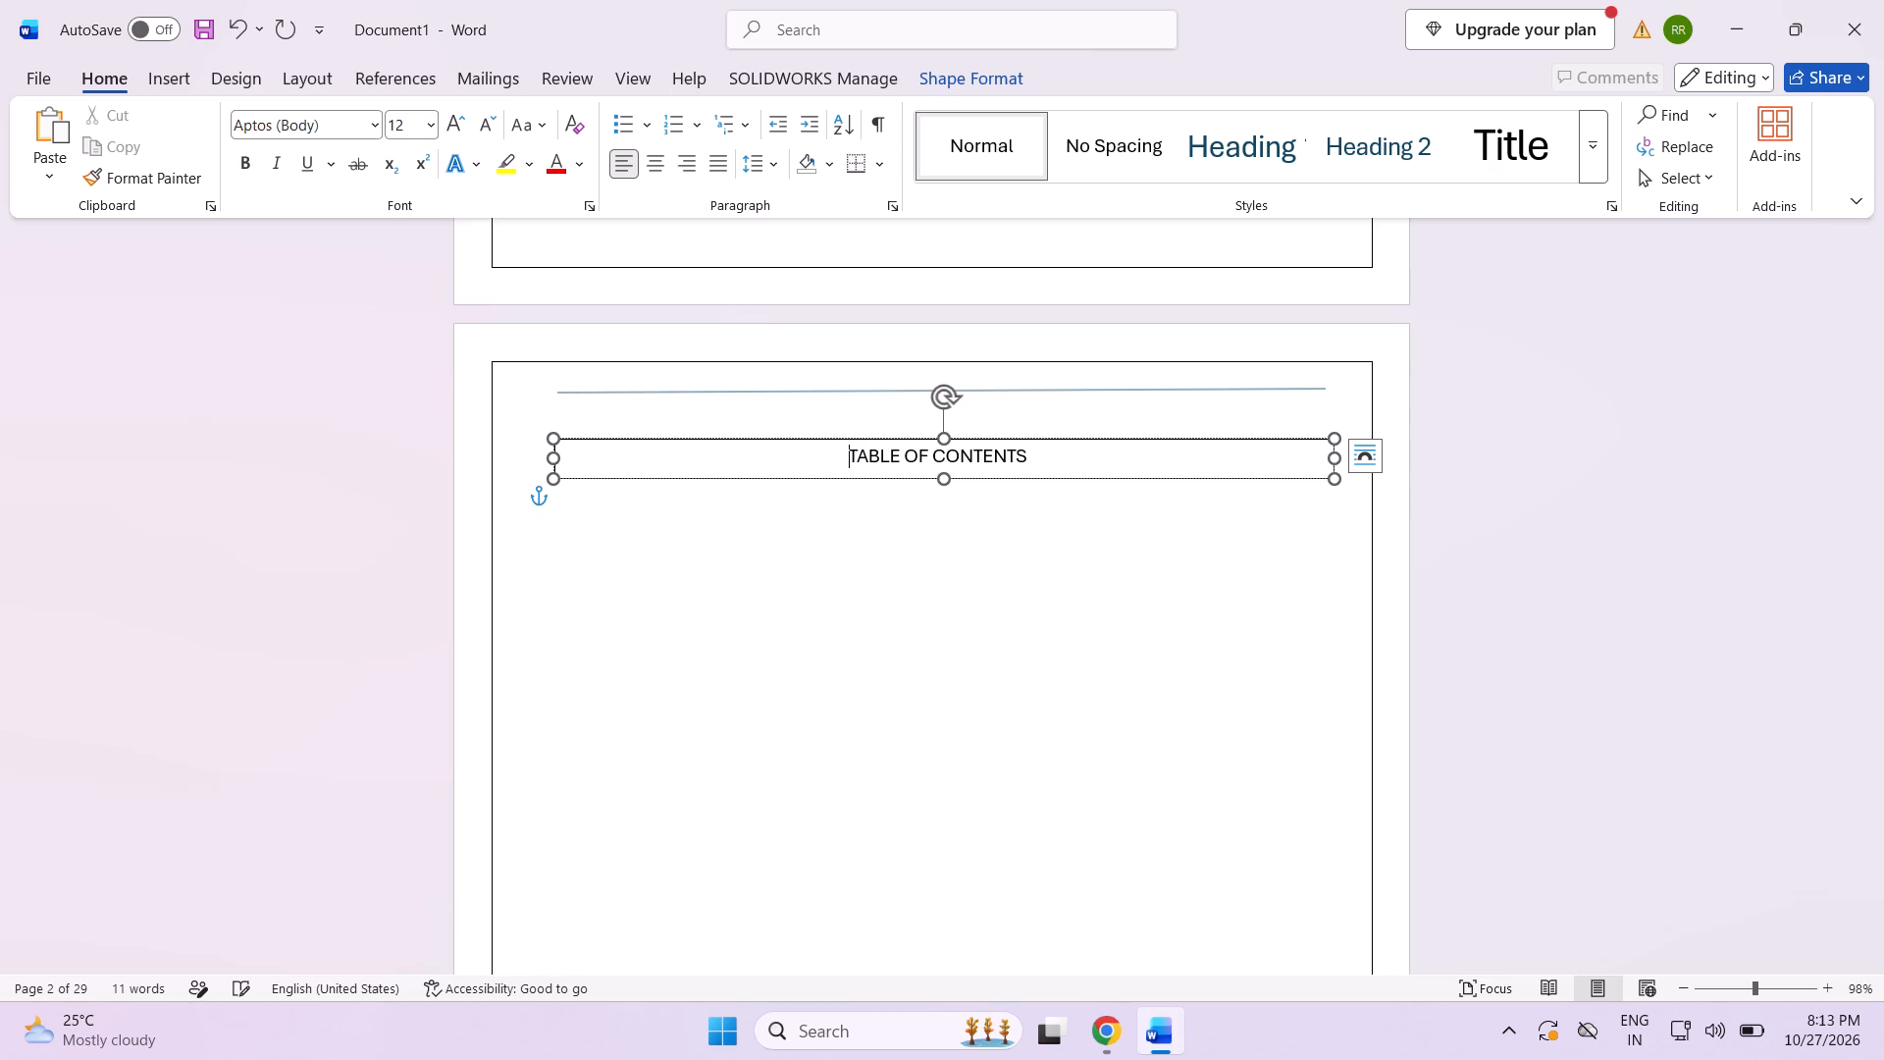
{"action": "key", "text": "space"}
{"action": "key", "text": "space"}
{"action": "left_click", "coordinate": [800, 554]}
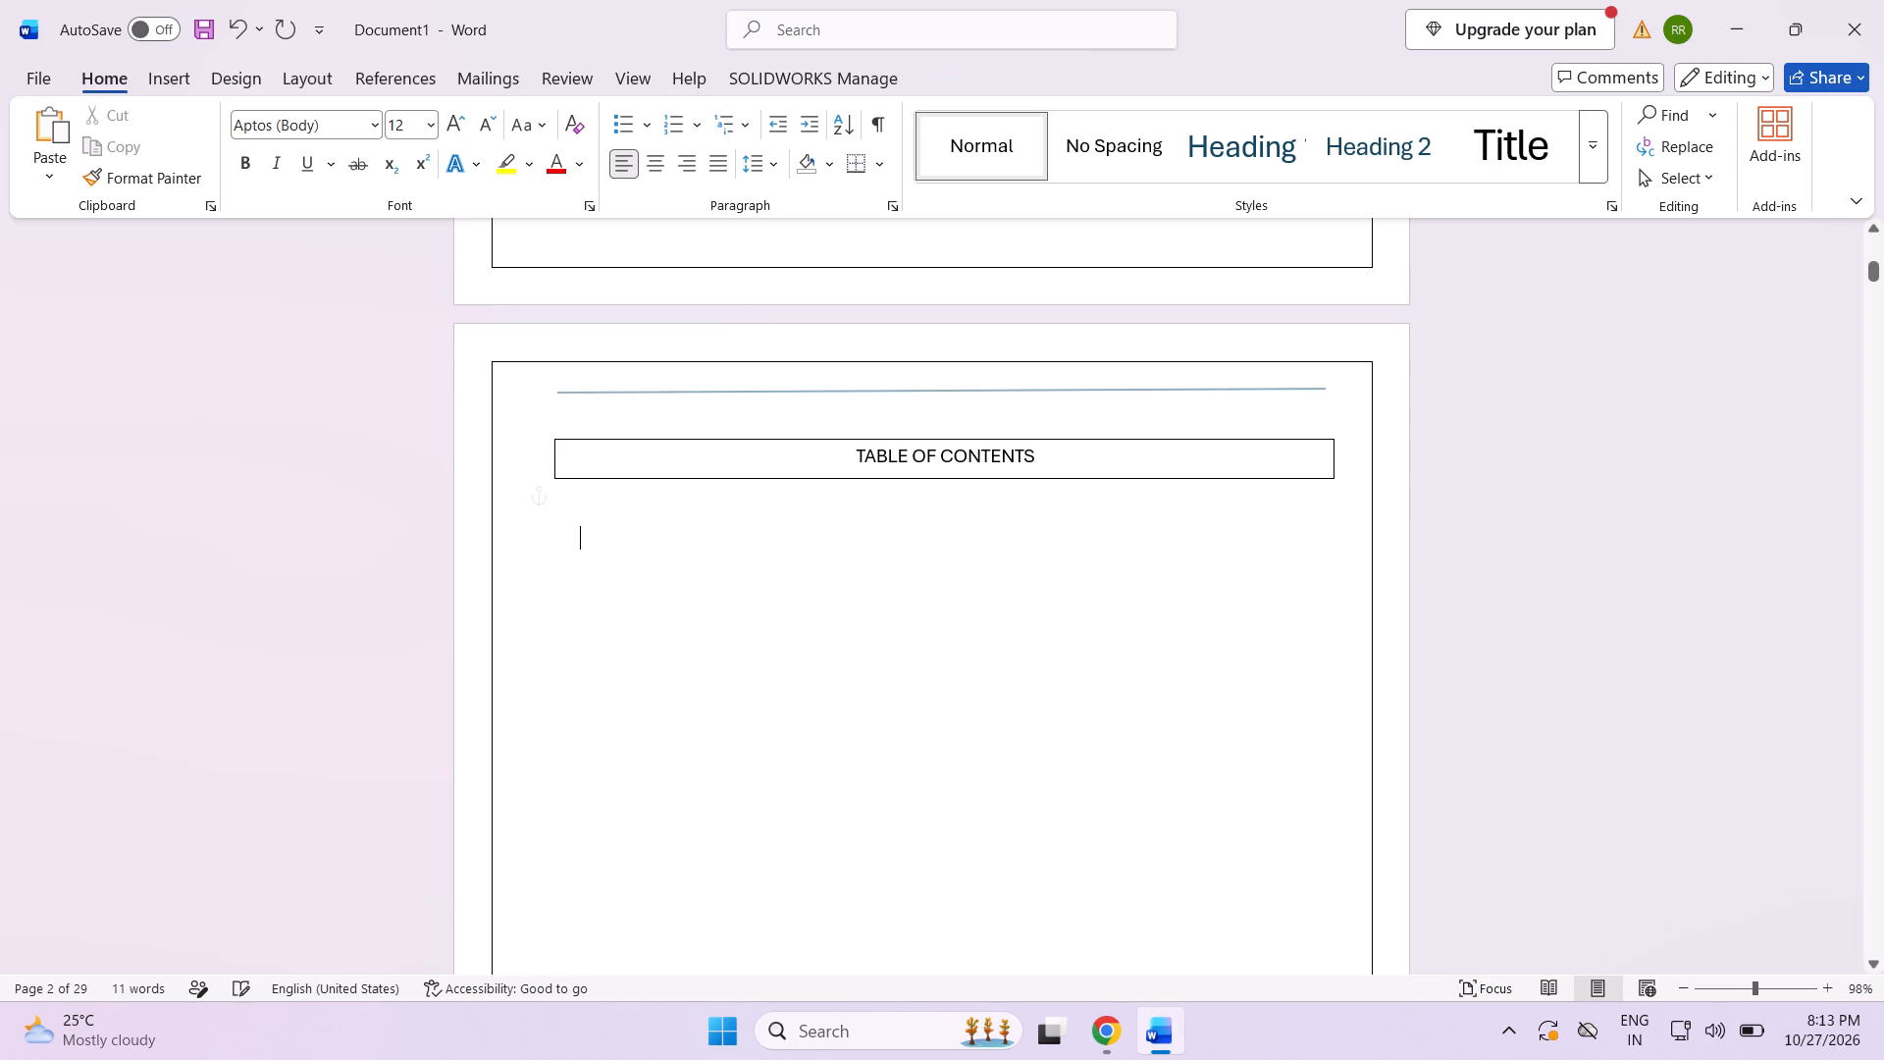
Select the "TABLE OF CONTENTS" text box by its border.
{"action": "left_click", "coordinate": [886, 475]}
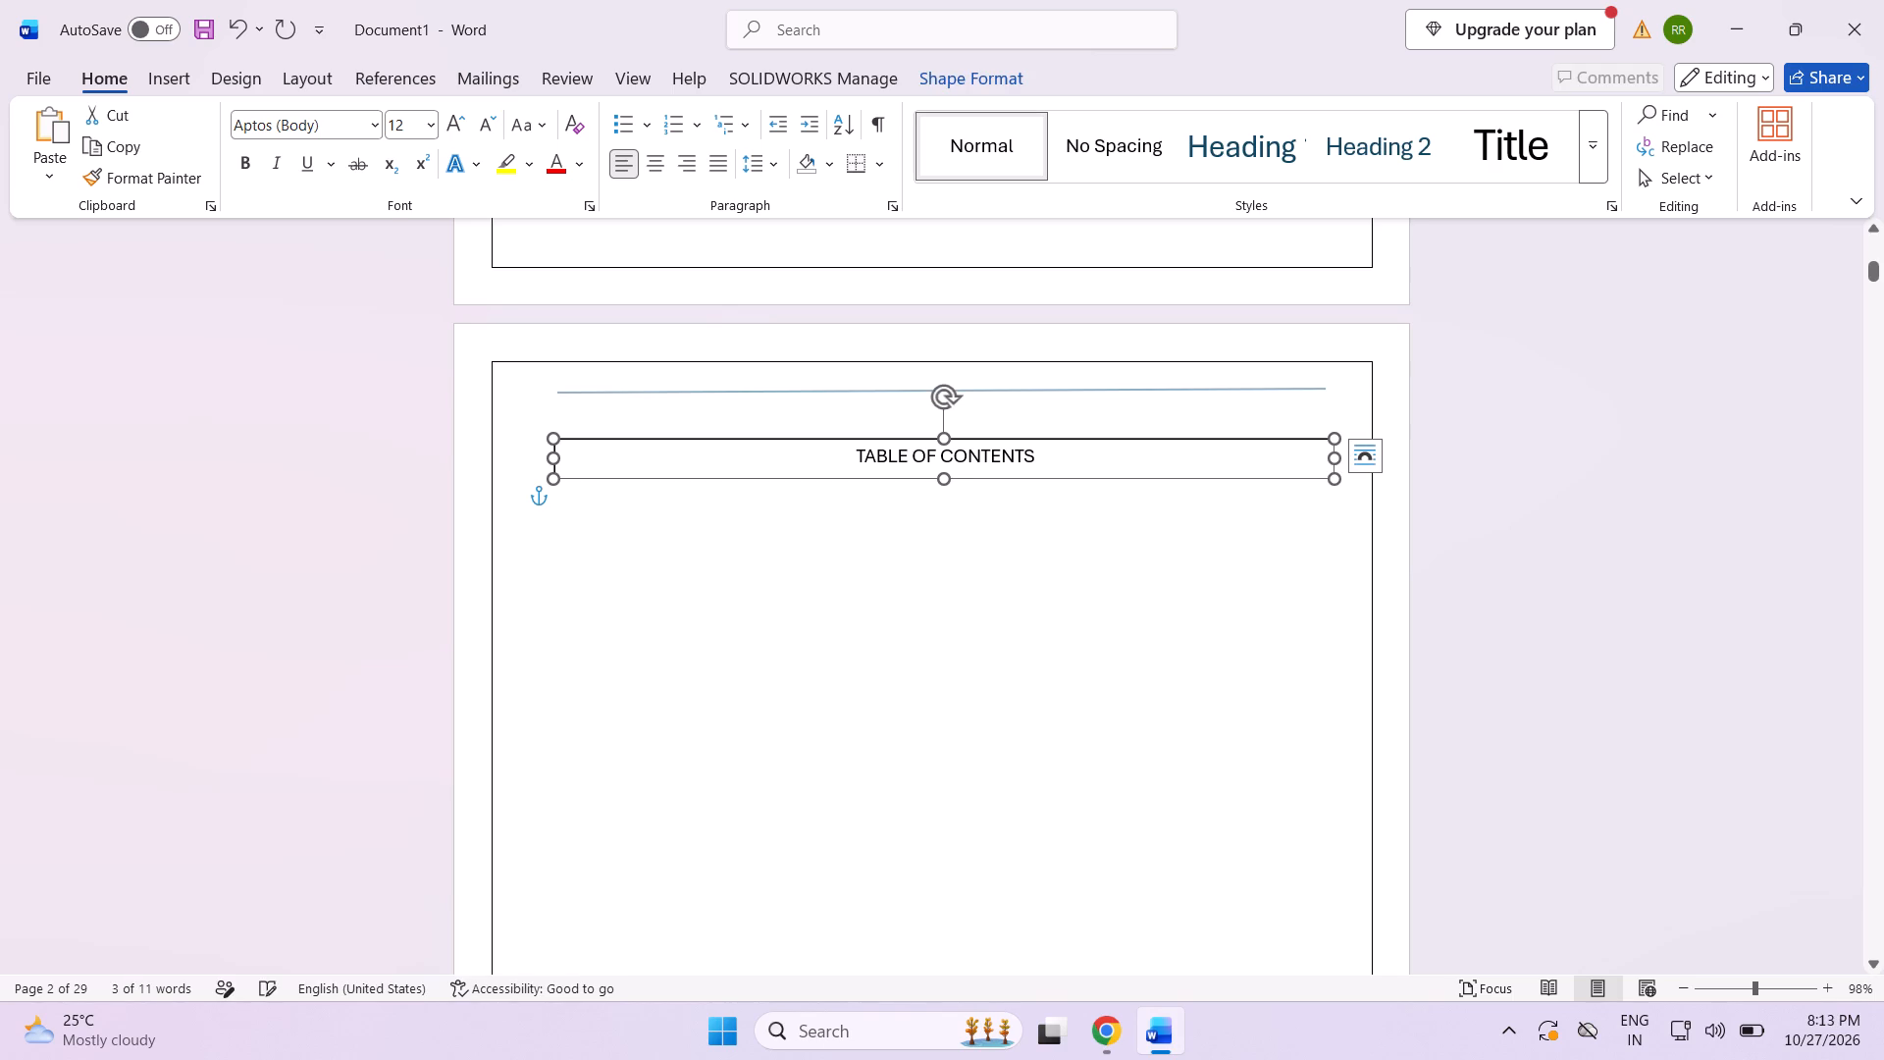
{"action": "left_click", "coordinate": [952, 481]}
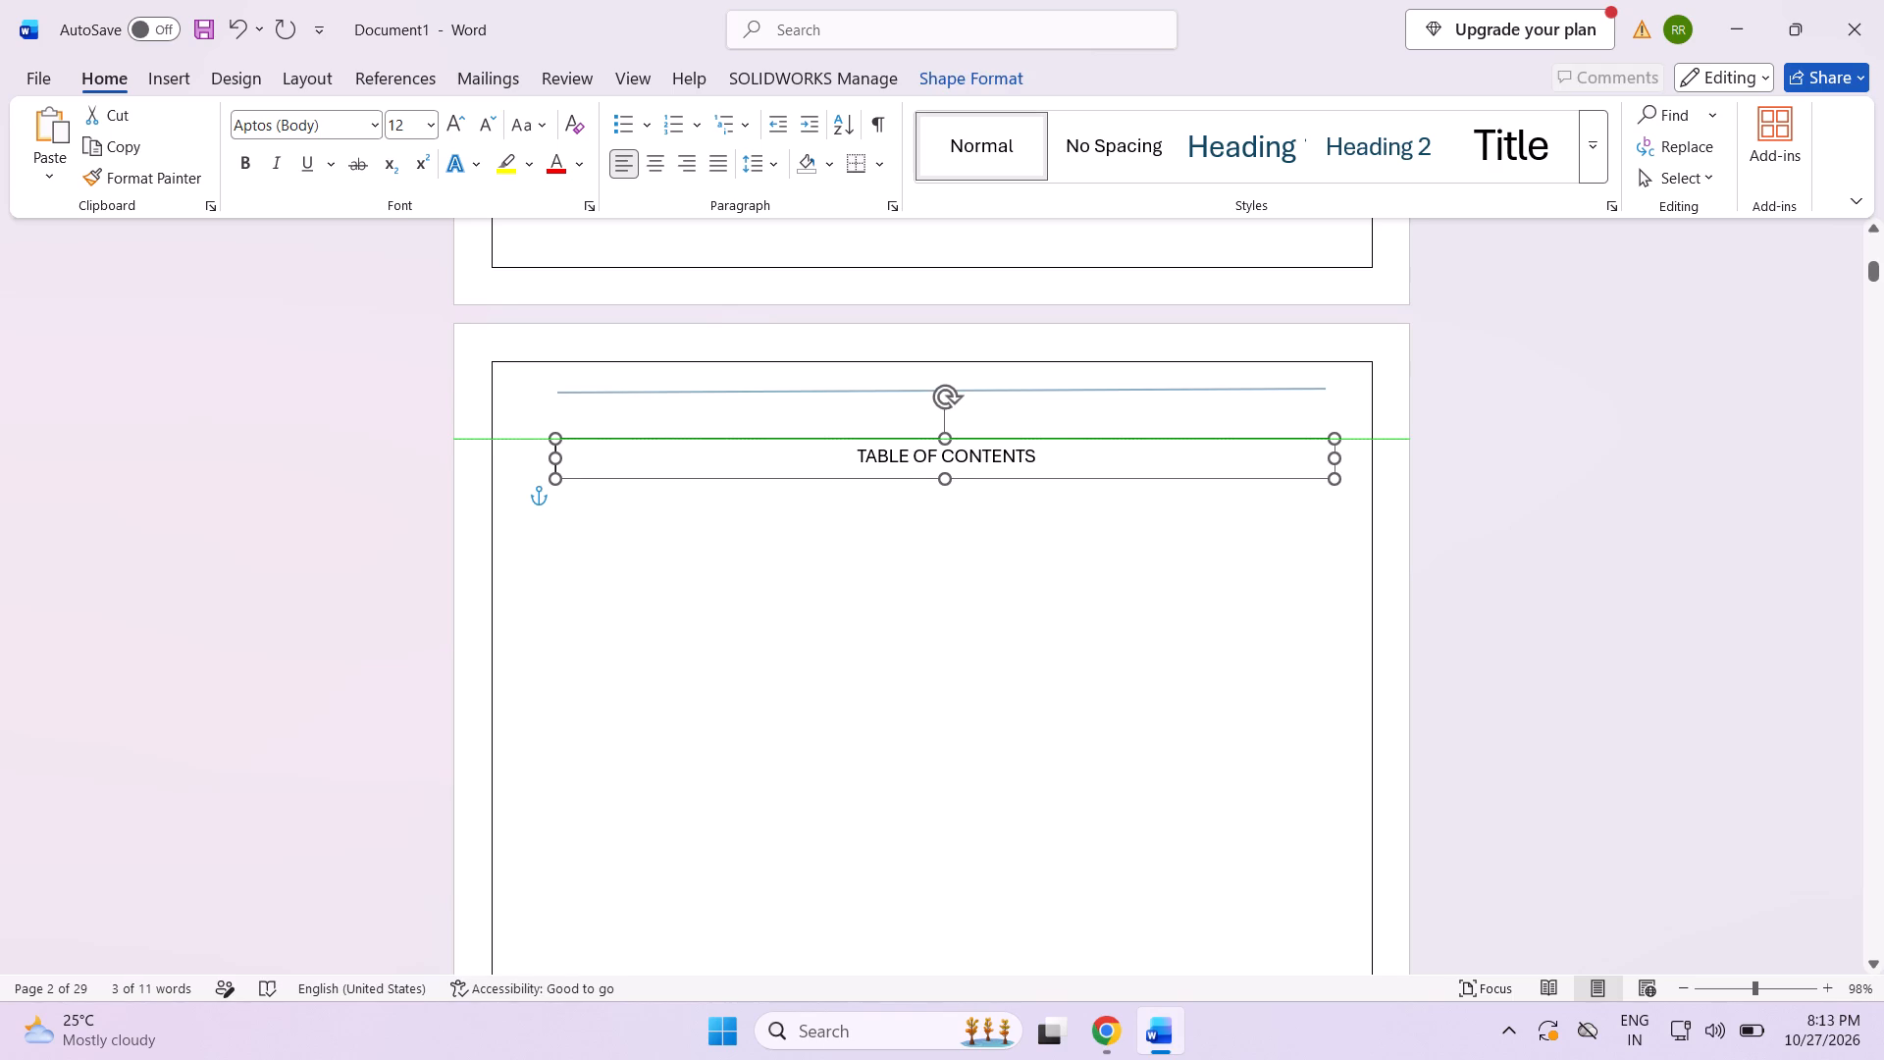
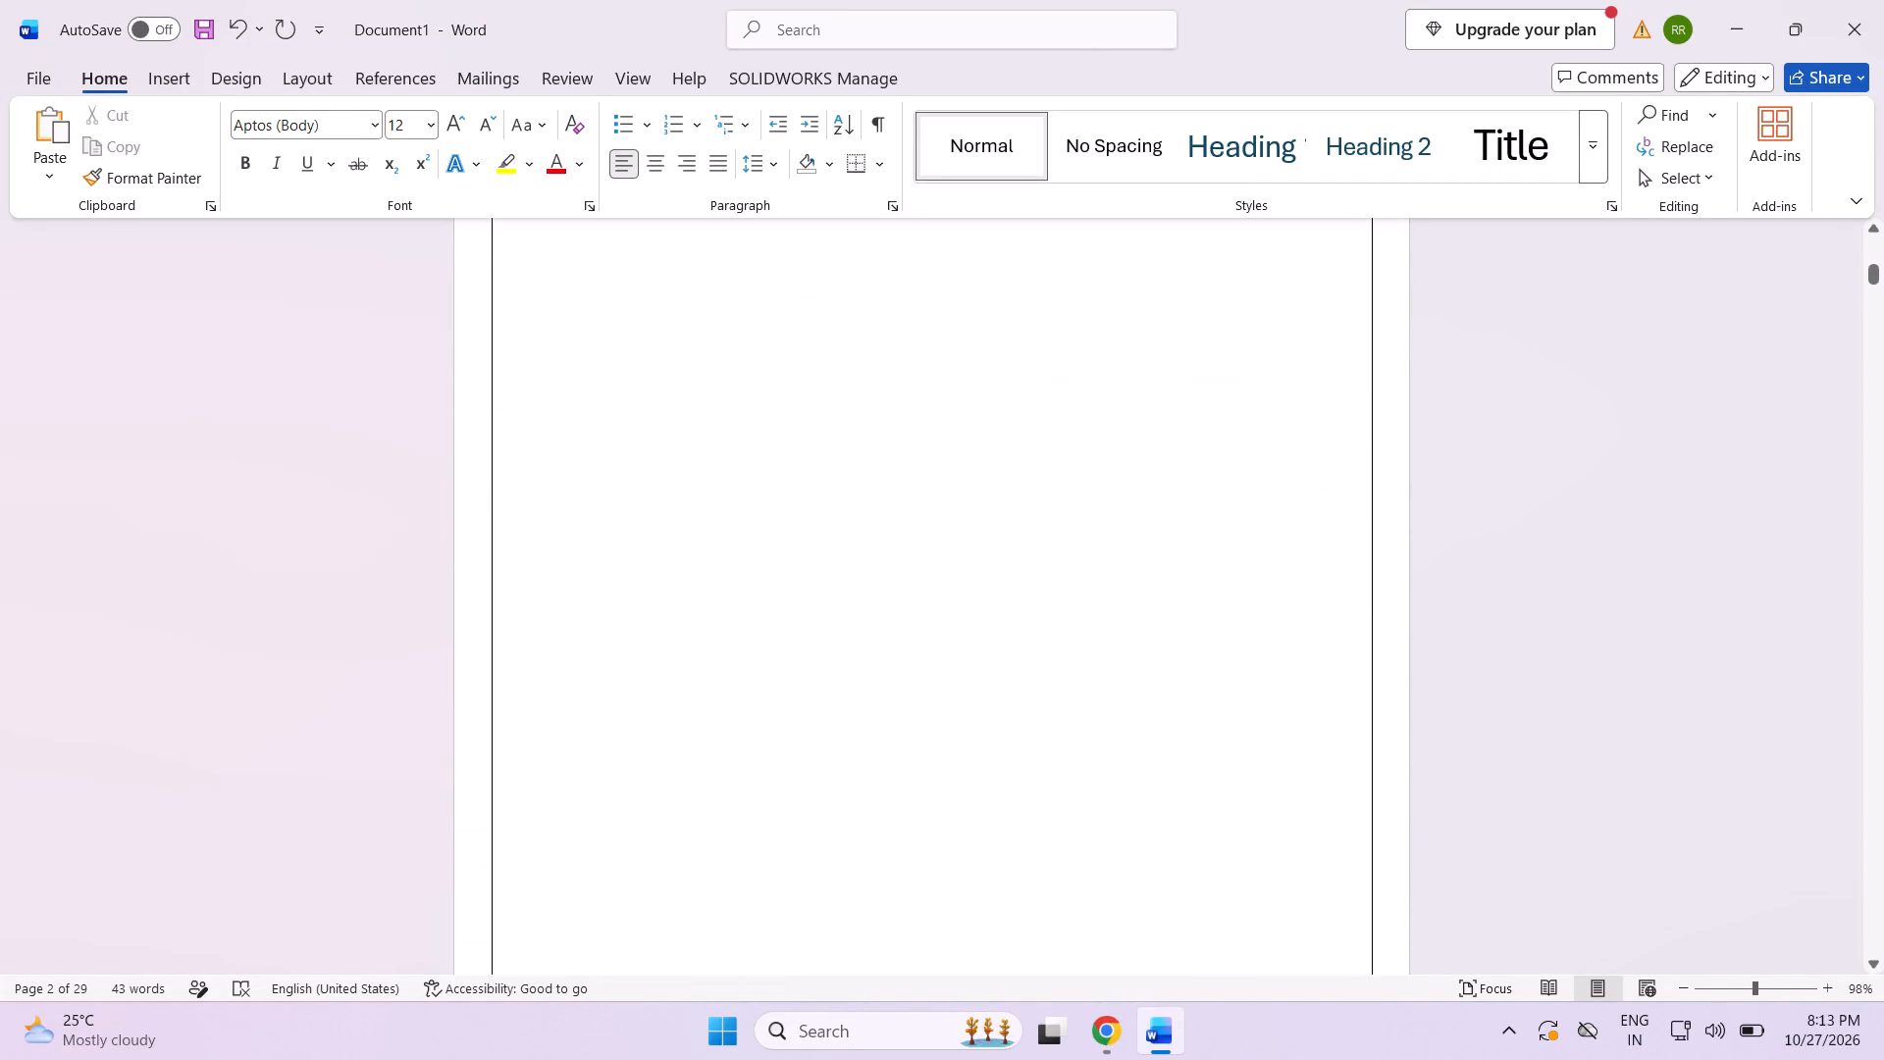
Try to paste the copied contents listing, starting with LIST OF ABBREVIATIONS, just below the "TABLE OF CONTENTS" heading box.
{"action": "scroll", "coordinate": [667, 567], "scroll_direction": "down", "scroll_amount": 7}
{"action": "scroll", "coordinate": [673, 575], "scroll_direction": "up", "scroll_amount": 6}
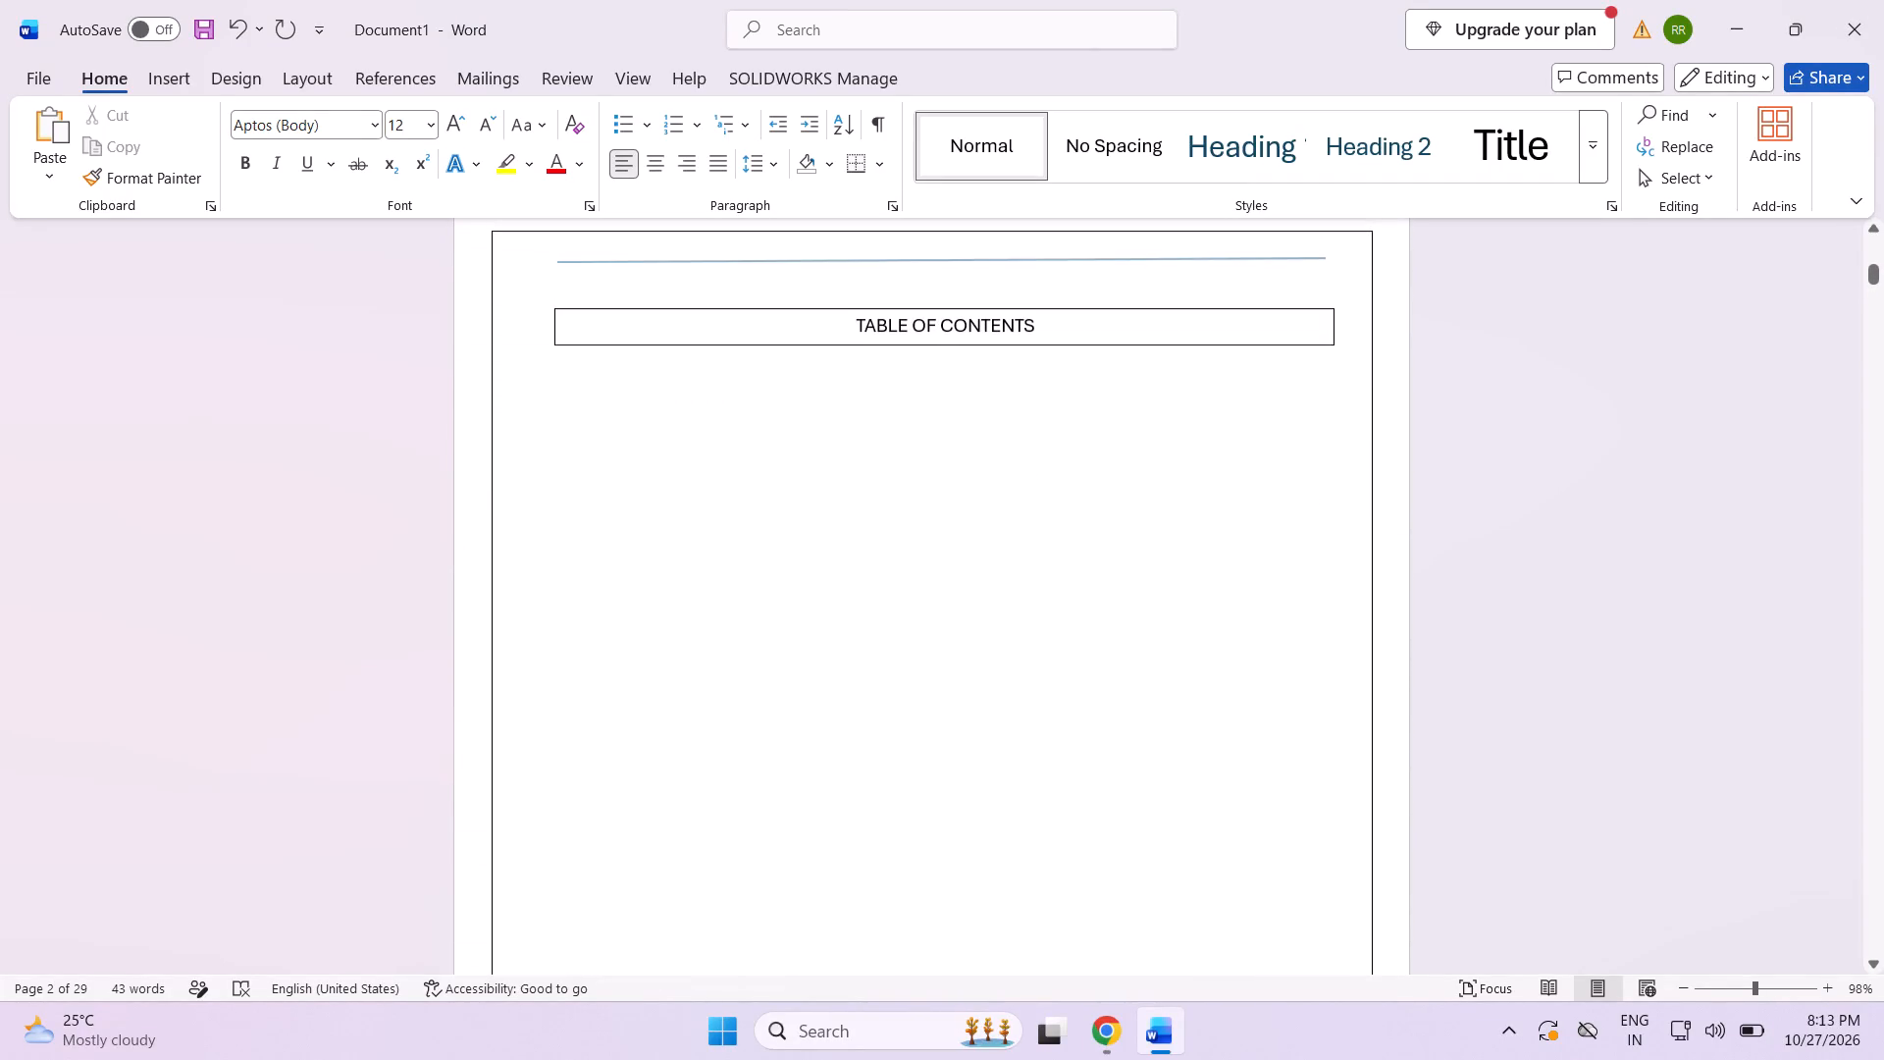
{"action": "left_click", "coordinate": [593, 425]}
{"action": "key", "text": "ctrl+v"}
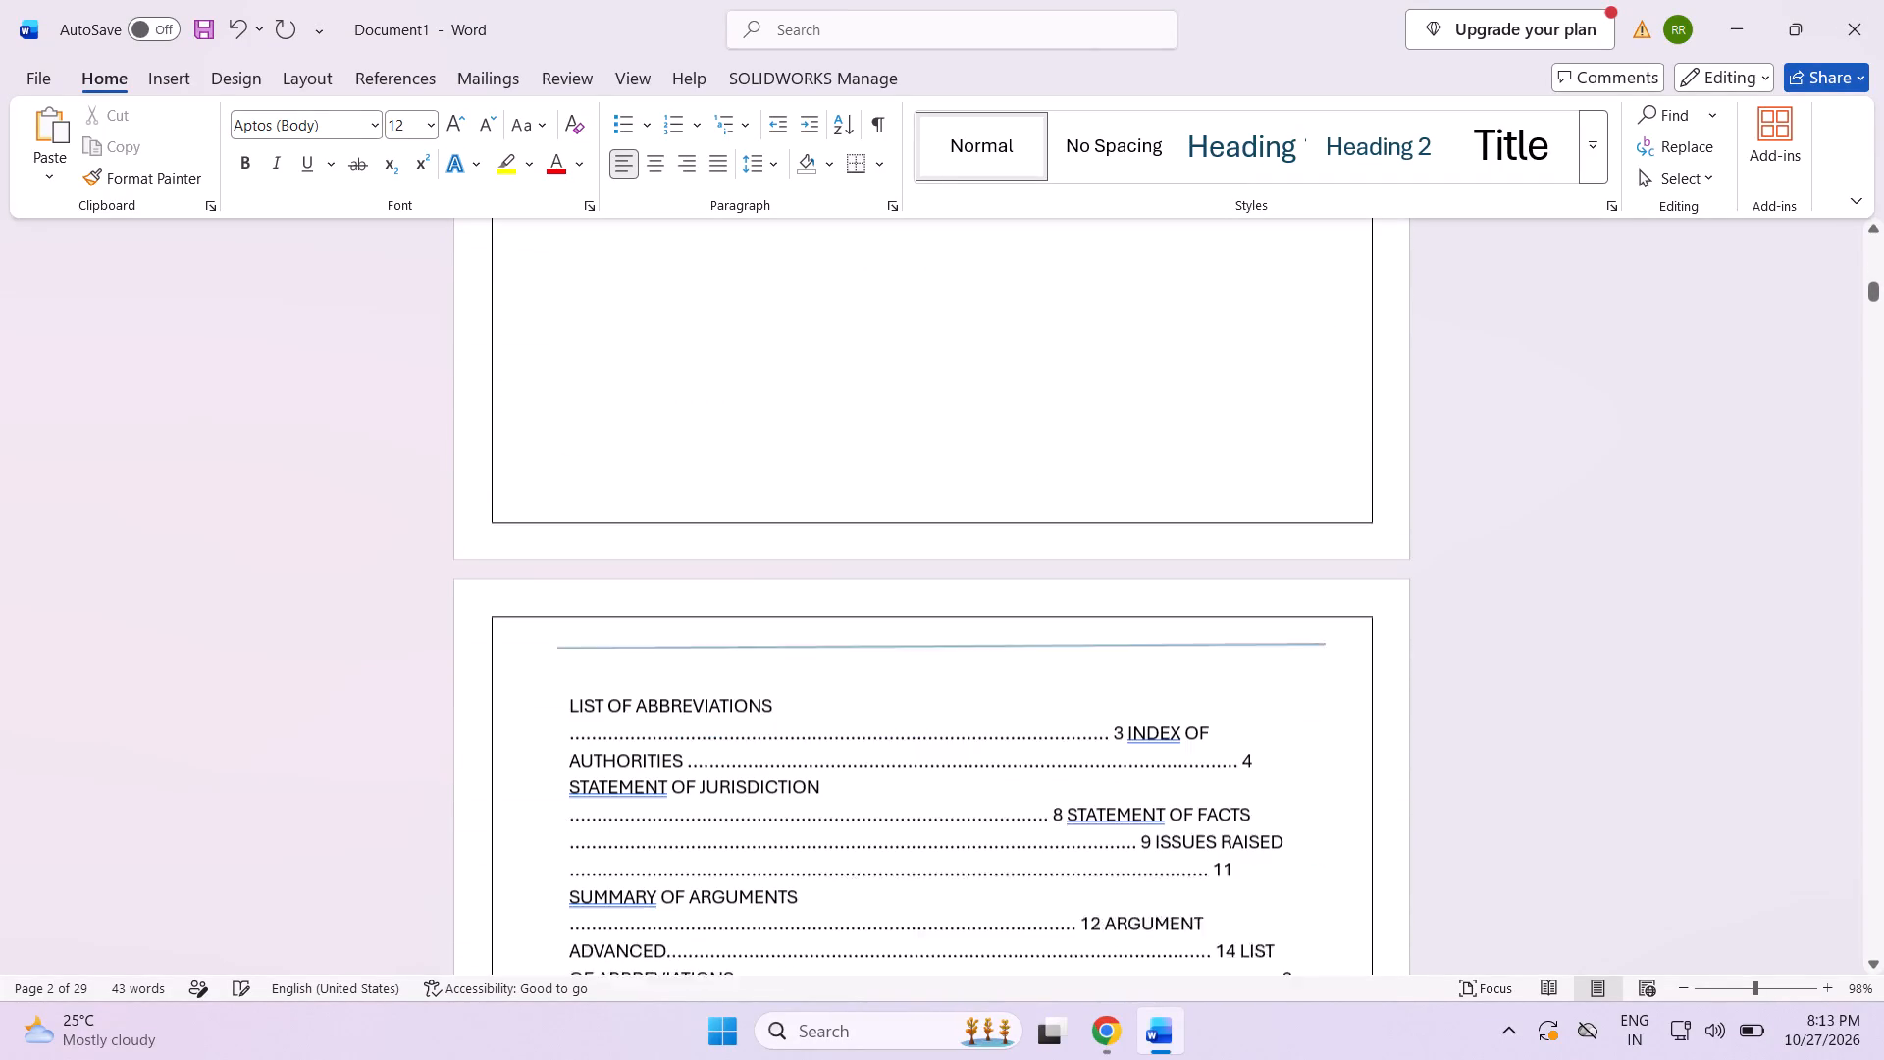
Check where the pasted contents listing landed relative to the page with the "TABLE OF CONTENTS" heading.
{"action": "scroll", "coordinate": [611, 604], "scroll_direction": "down", "scroll_amount": 9}
{"action": "scroll", "coordinate": [612, 646], "scroll_direction": "up", "scroll_amount": 3}
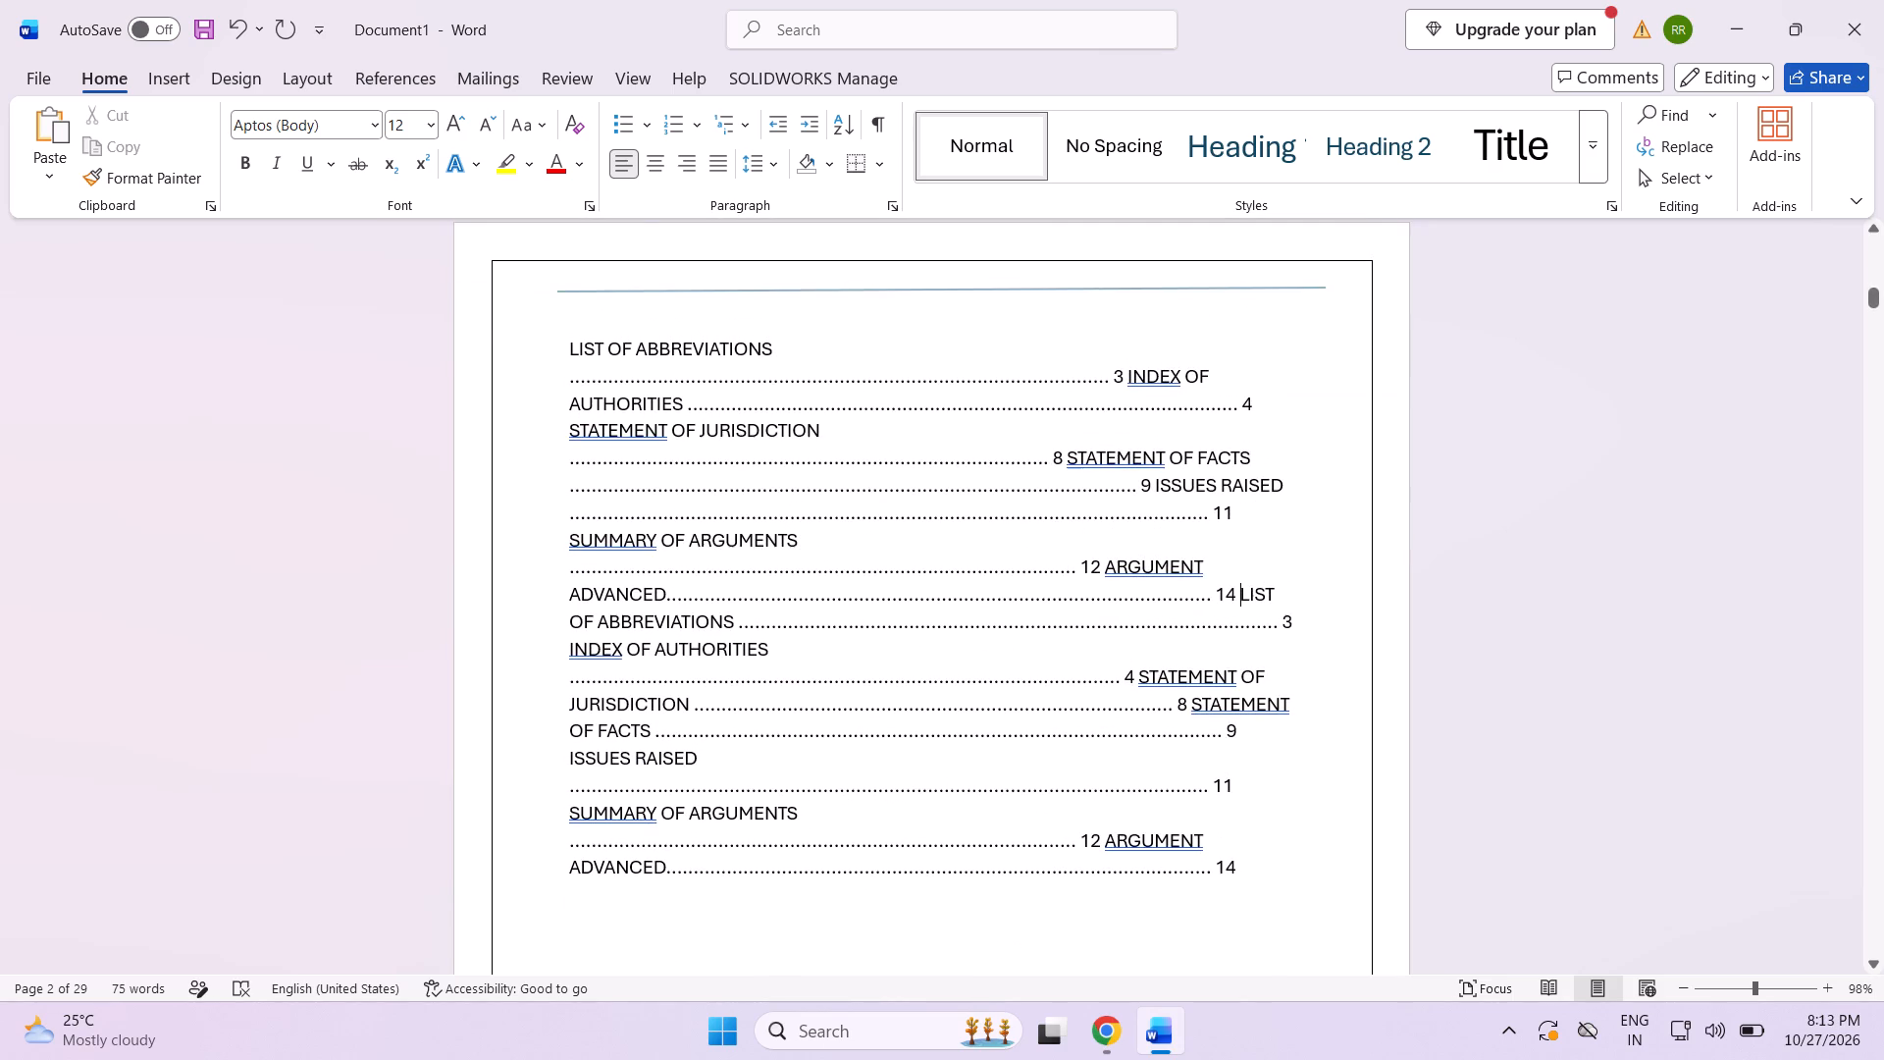
{"action": "scroll", "coordinate": [612, 646], "scroll_direction": "up", "scroll_amount": 7}
{"action": "scroll", "coordinate": [611, 628], "scroll_direction": "up", "scroll_amount": 20}
{"action": "scroll", "coordinate": [611, 628], "scroll_direction": "up", "scroll_amount": 4}
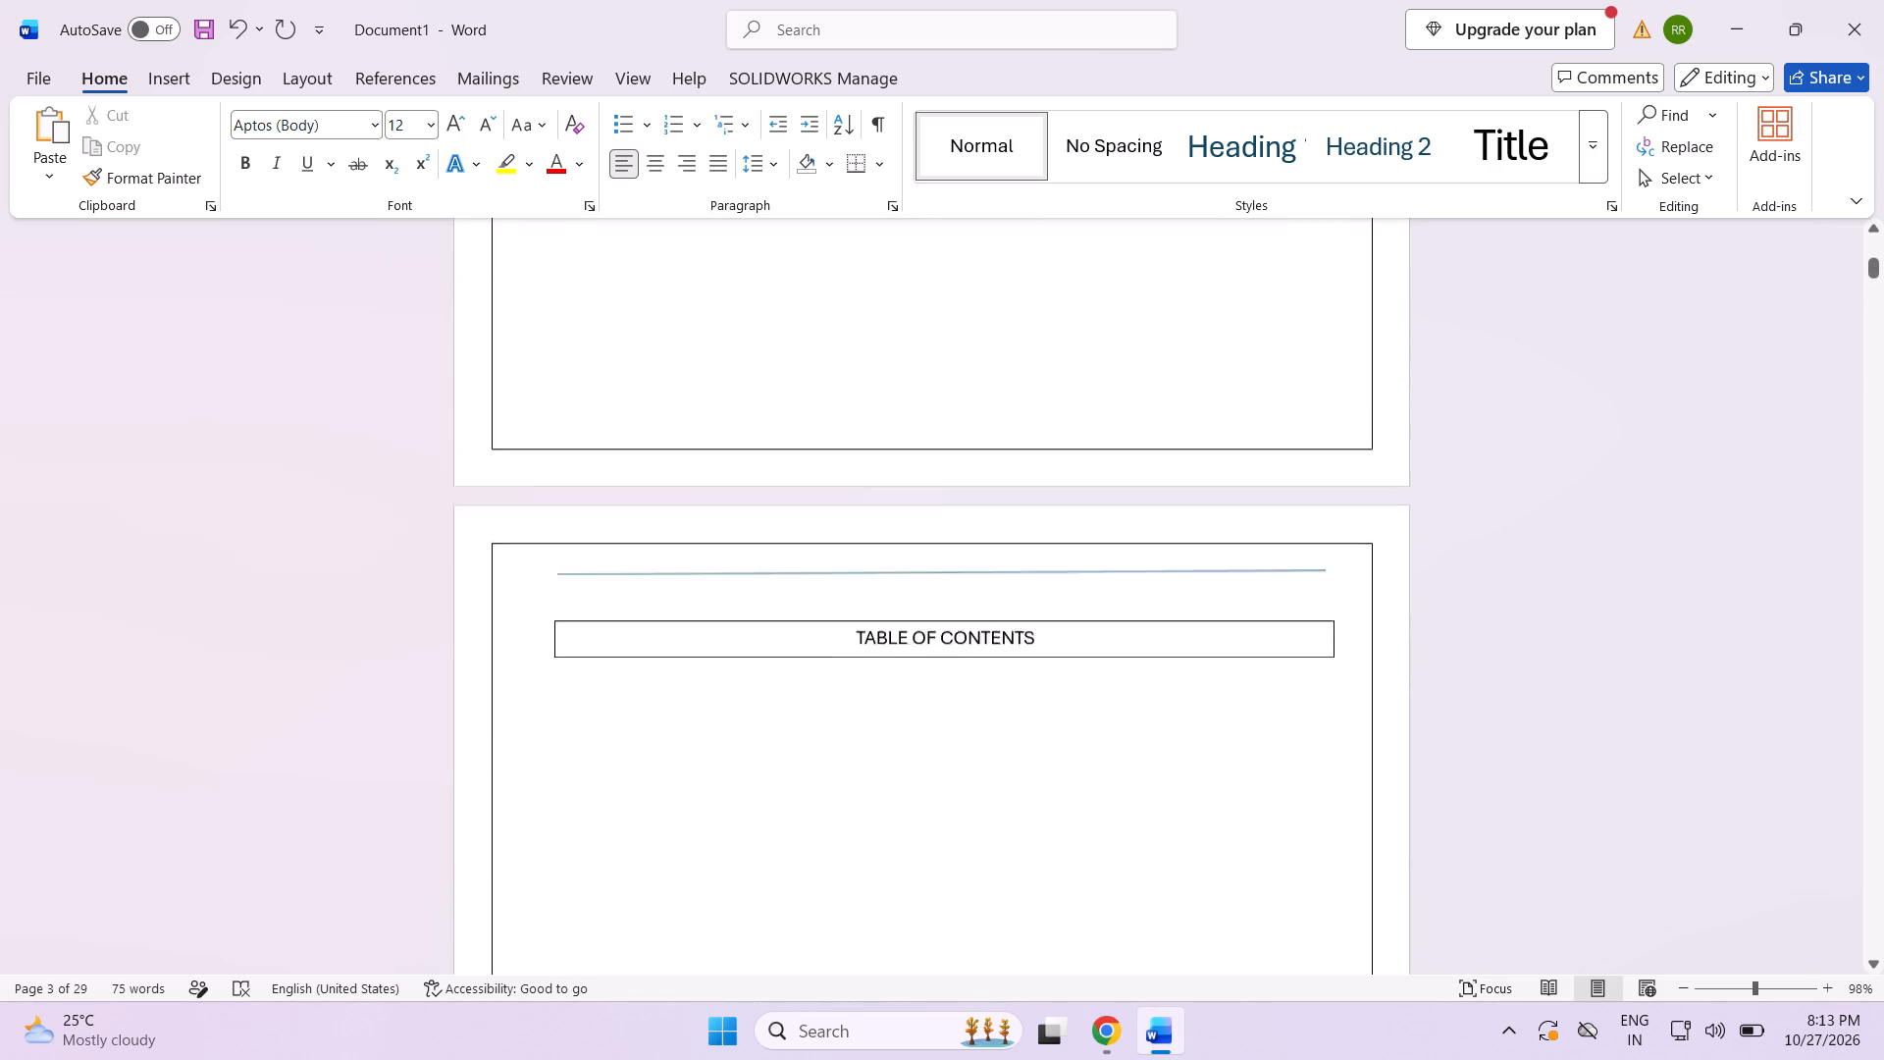
{"action": "scroll", "coordinate": [617, 615], "scroll_direction": "up", "scroll_amount": 1}
{"action": "scroll", "coordinate": [617, 615], "scroll_direction": "down", "scroll_amount": 6}
{"action": "scroll", "coordinate": [616, 616], "scroll_direction": "down", "scroll_amount": 18}
{"action": "scroll", "coordinate": [603, 632], "scroll_direction": "down", "scroll_amount": 6}
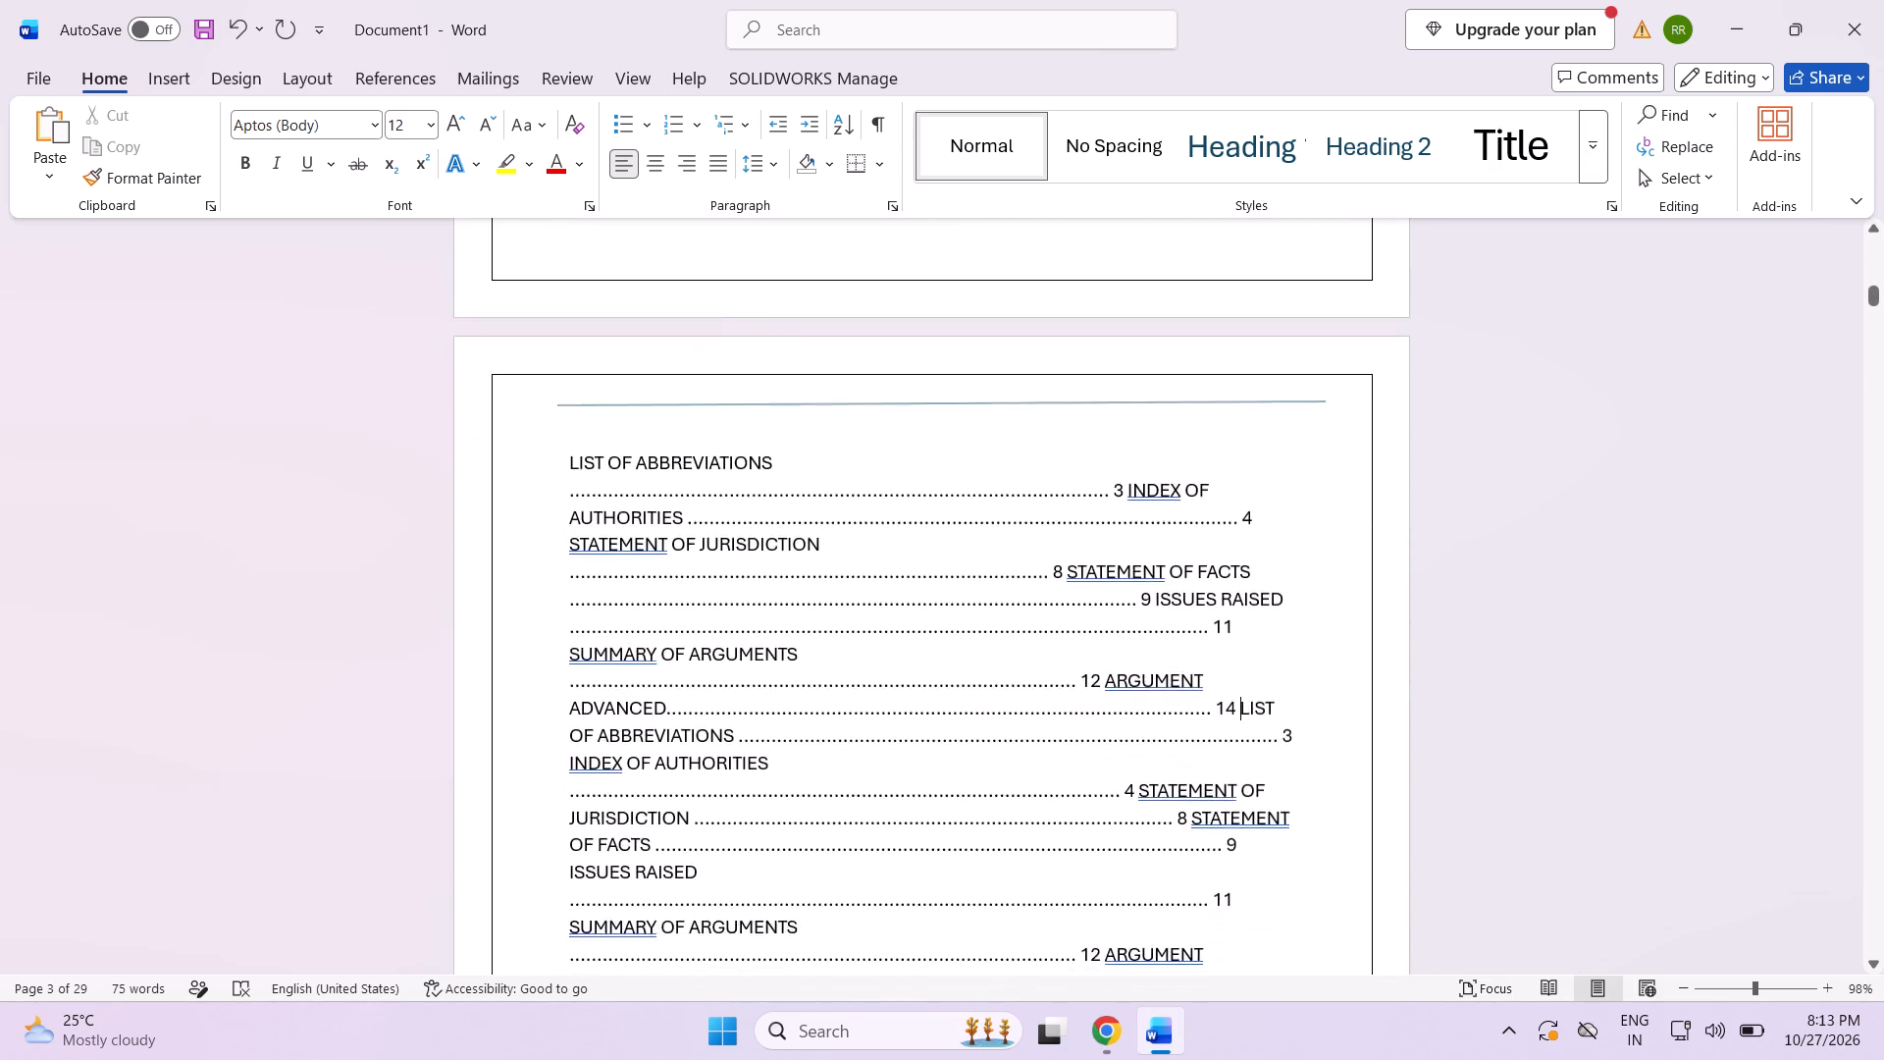
{"action": "scroll", "coordinate": [597, 628], "scroll_direction": "up", "scroll_amount": 20}
{"action": "scroll", "coordinate": [597, 628], "scroll_direction": "up", "scroll_amount": 9}
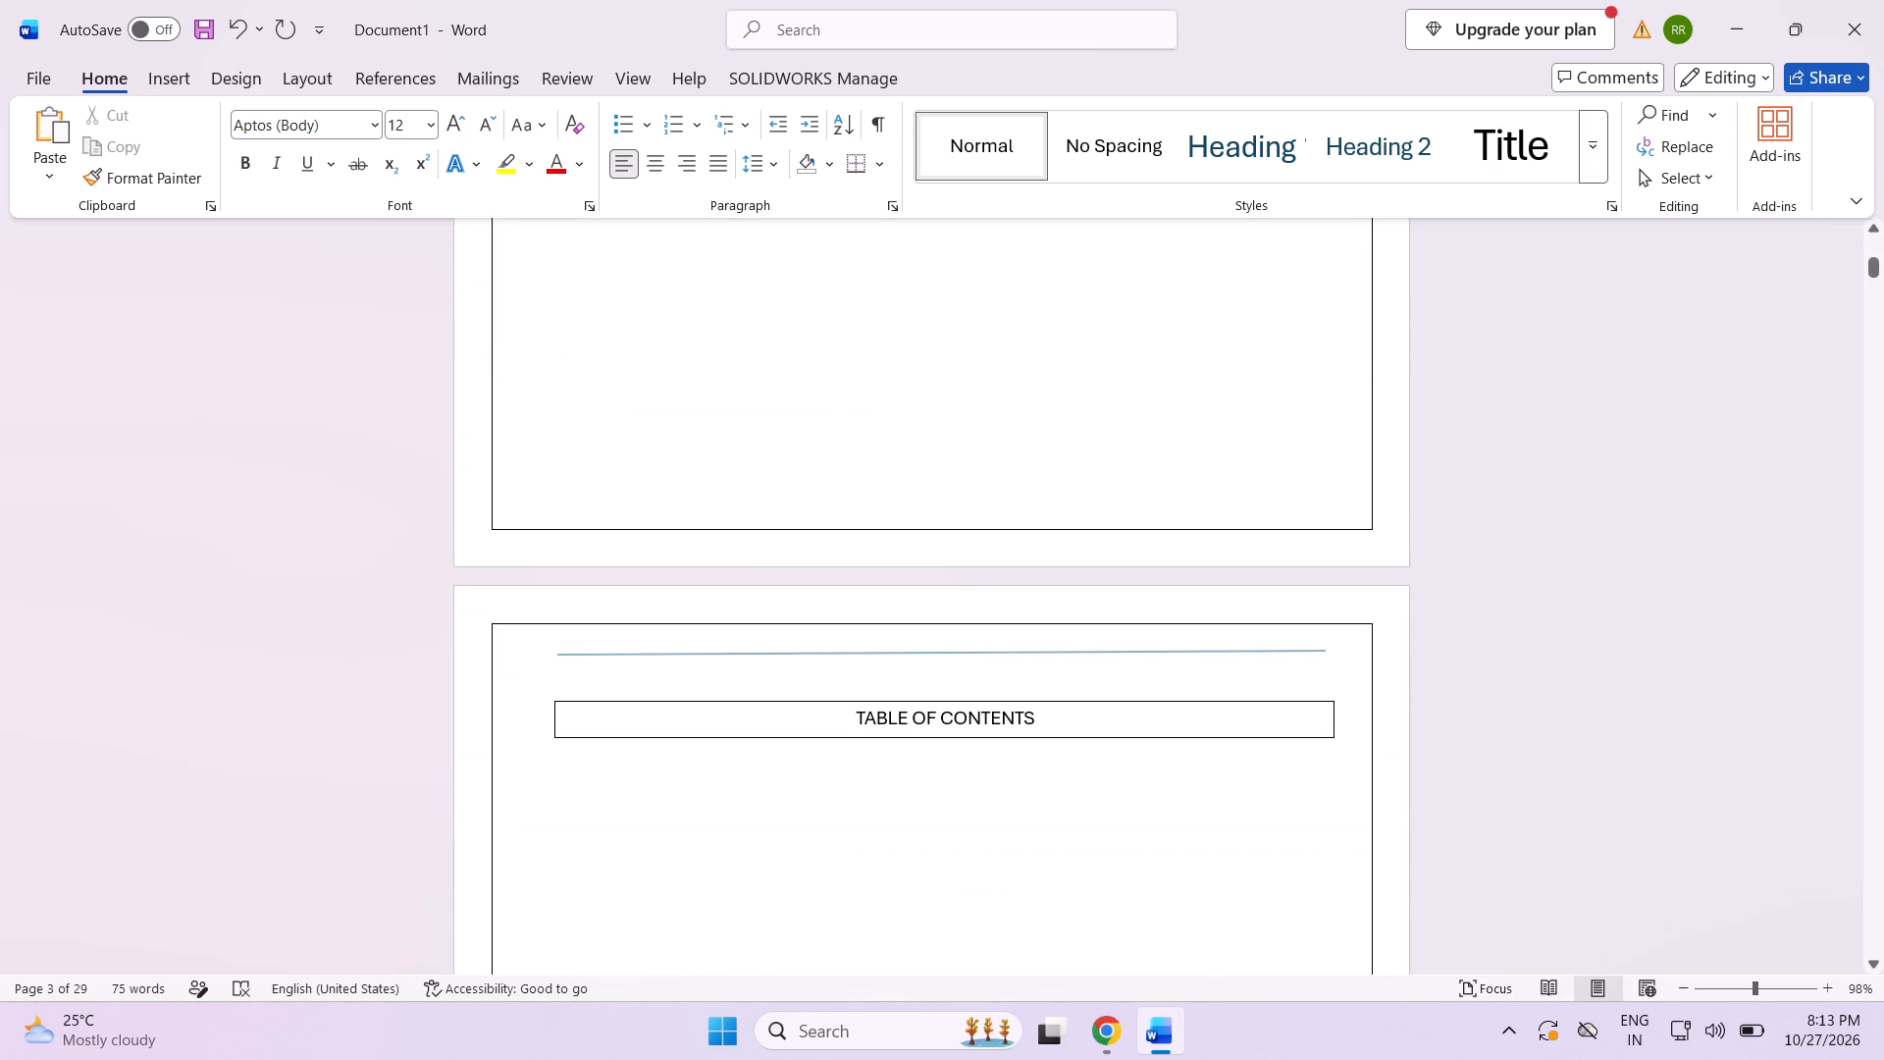
{"action": "scroll", "coordinate": [639, 804], "scroll_direction": "up", "scroll_amount": 3}
{"action": "scroll", "coordinate": [639, 804], "scroll_direction": "down", "scroll_amount": 7}
Try again to paste the contents listing into the blank area beneath the "TABLE OF CONTENTS" box and check its placement.
{"action": "left_click", "coordinate": [633, 644]}
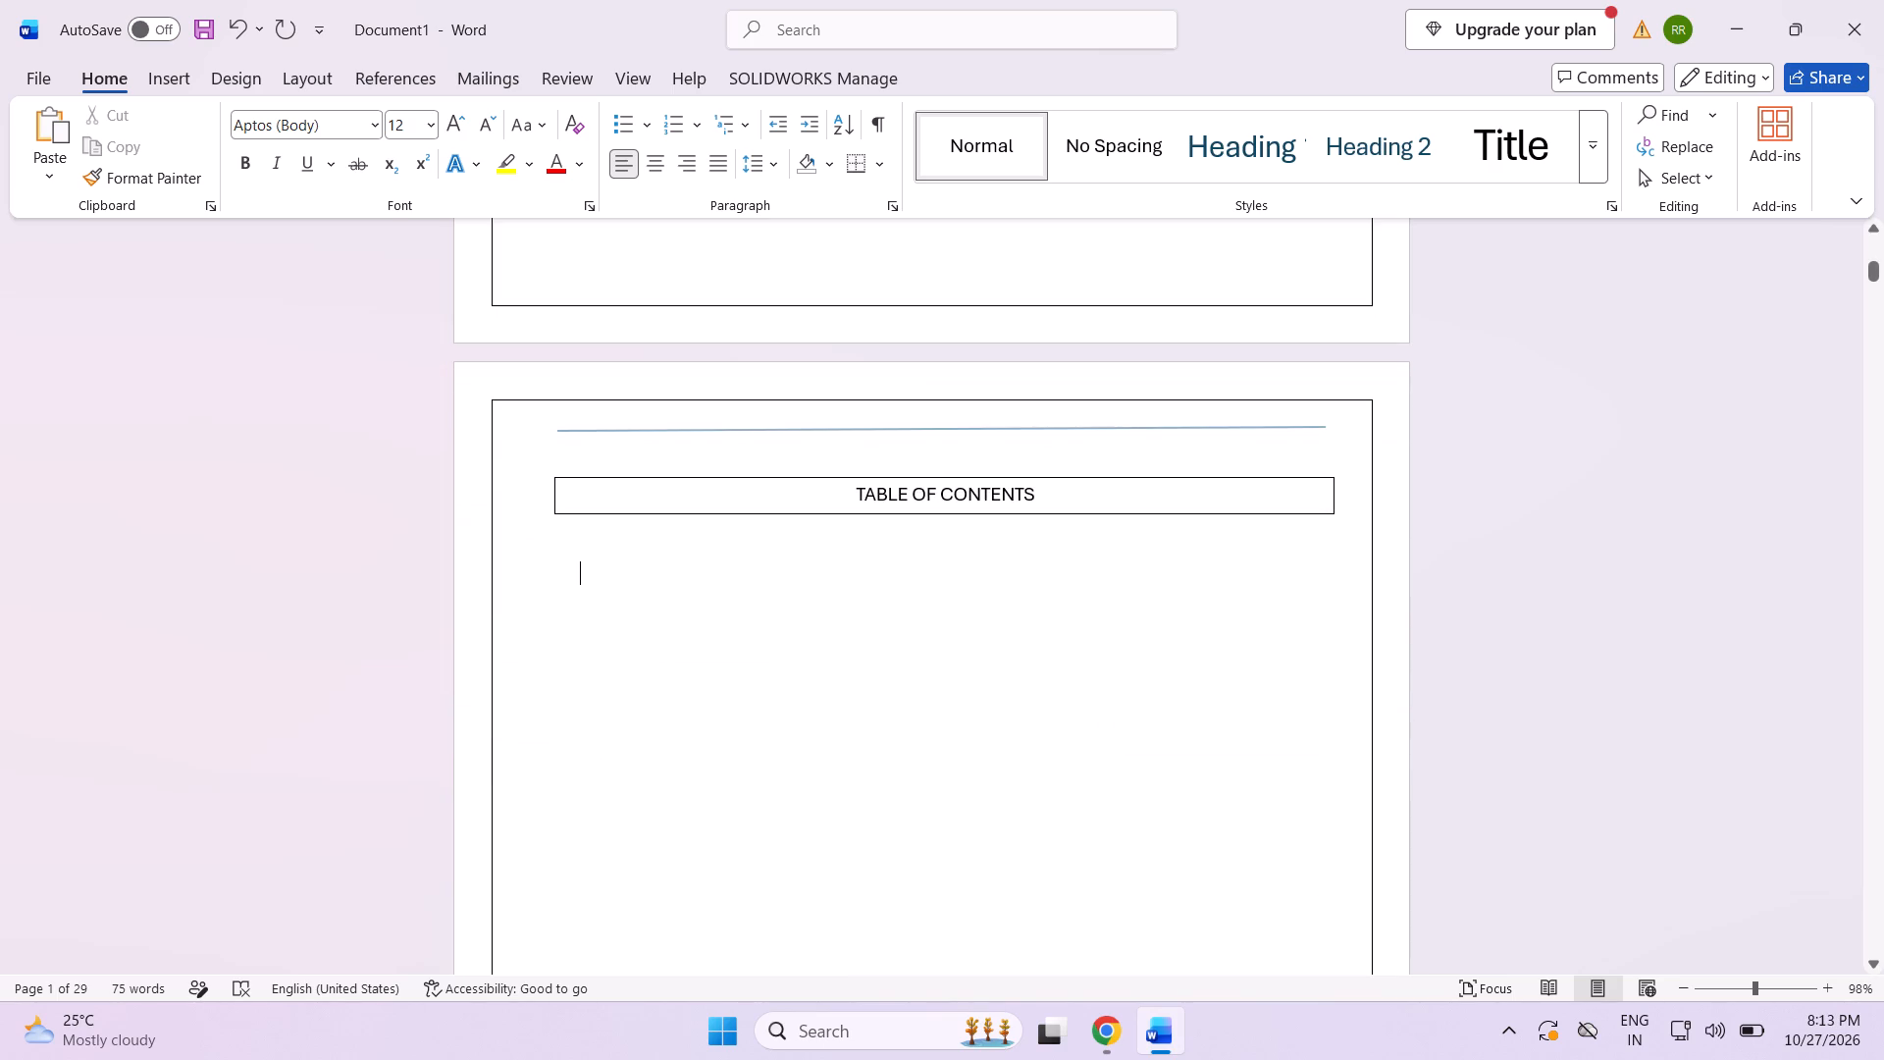
{"action": "double_click", "coordinate": [581, 608]}
{"action": "key", "text": "ctrl+v"}
{"action": "scroll", "coordinate": [566, 687], "scroll_direction": "up", "scroll_amount": 1}
{"action": "scroll", "coordinate": [566, 688], "scroll_direction": "down", "scroll_amount": 17}
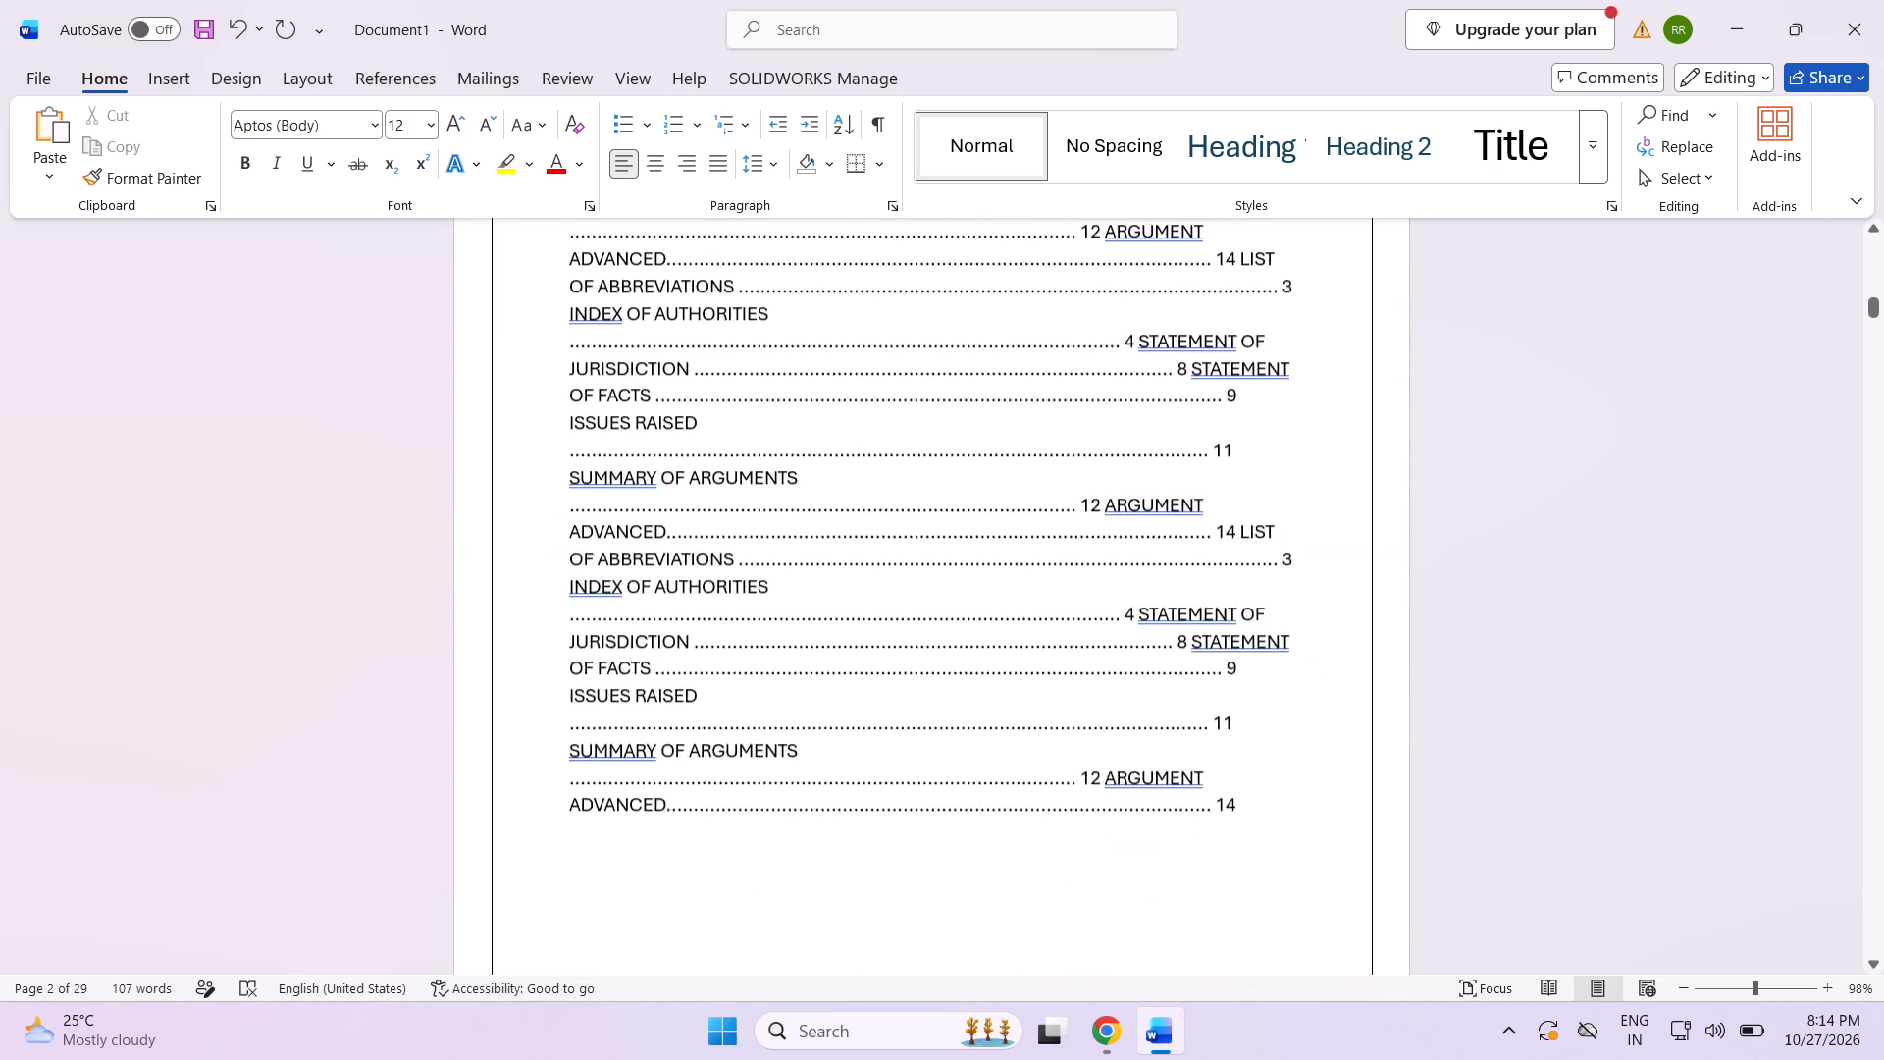
{"action": "scroll", "coordinate": [604, 803], "scroll_direction": "down", "scroll_amount": 18}
{"action": "scroll", "coordinate": [609, 826], "scroll_direction": "up", "scroll_amount": 12}
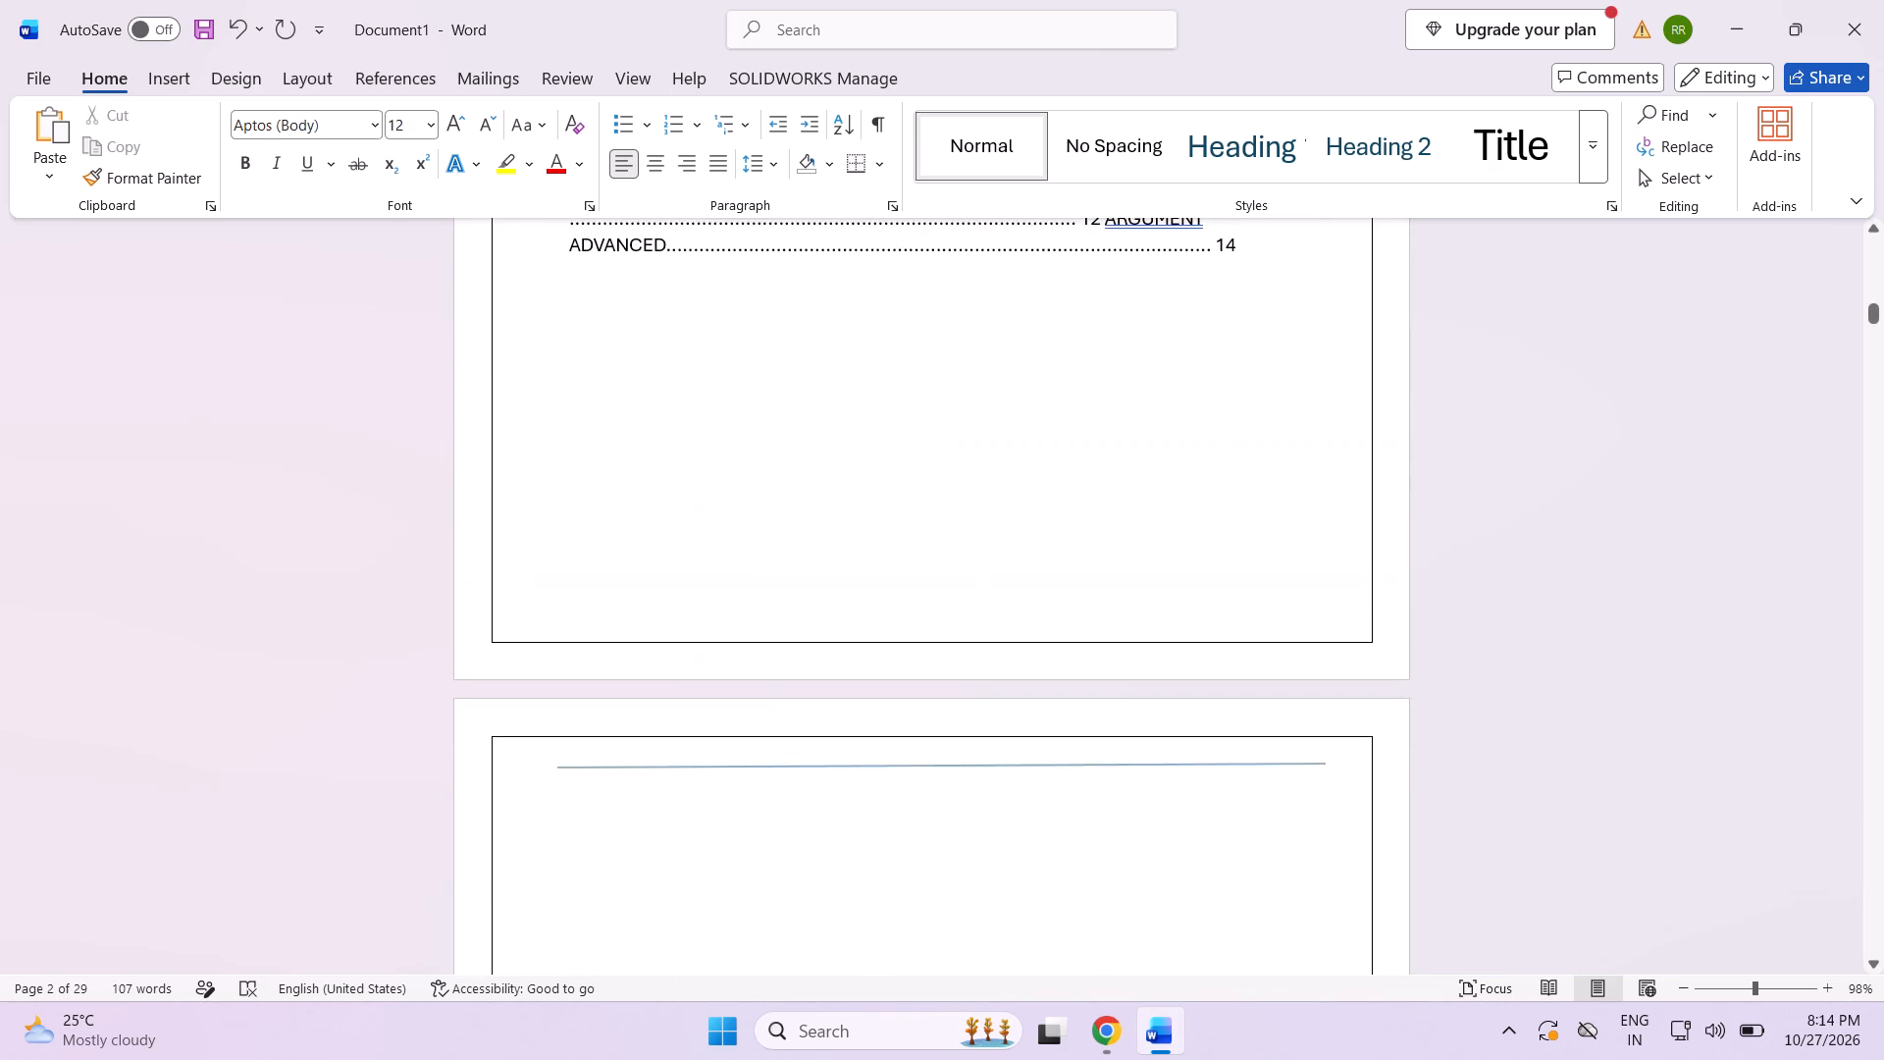
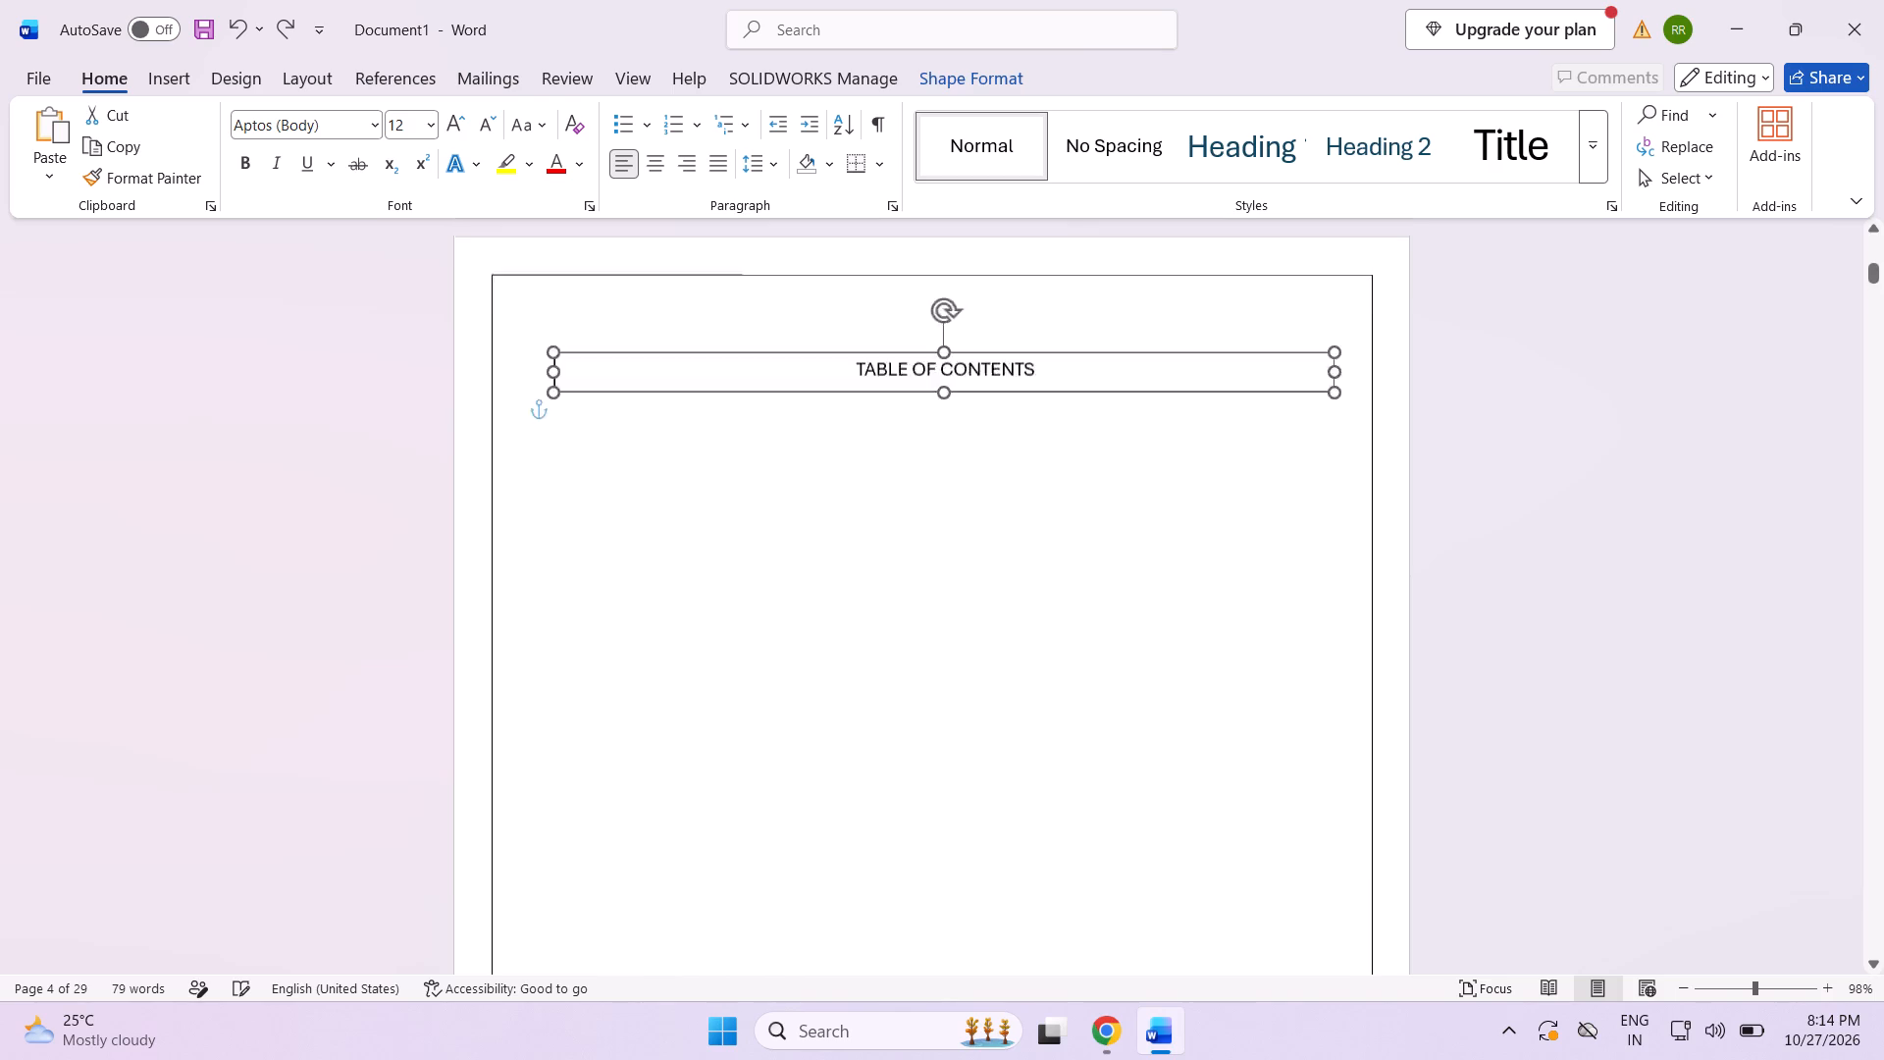
Undo the latest contents-page edits, including the pasted listing and the centered "TABLE OF CONTENTS" heading.
{"action": "key", "text": "ctrl+z"}
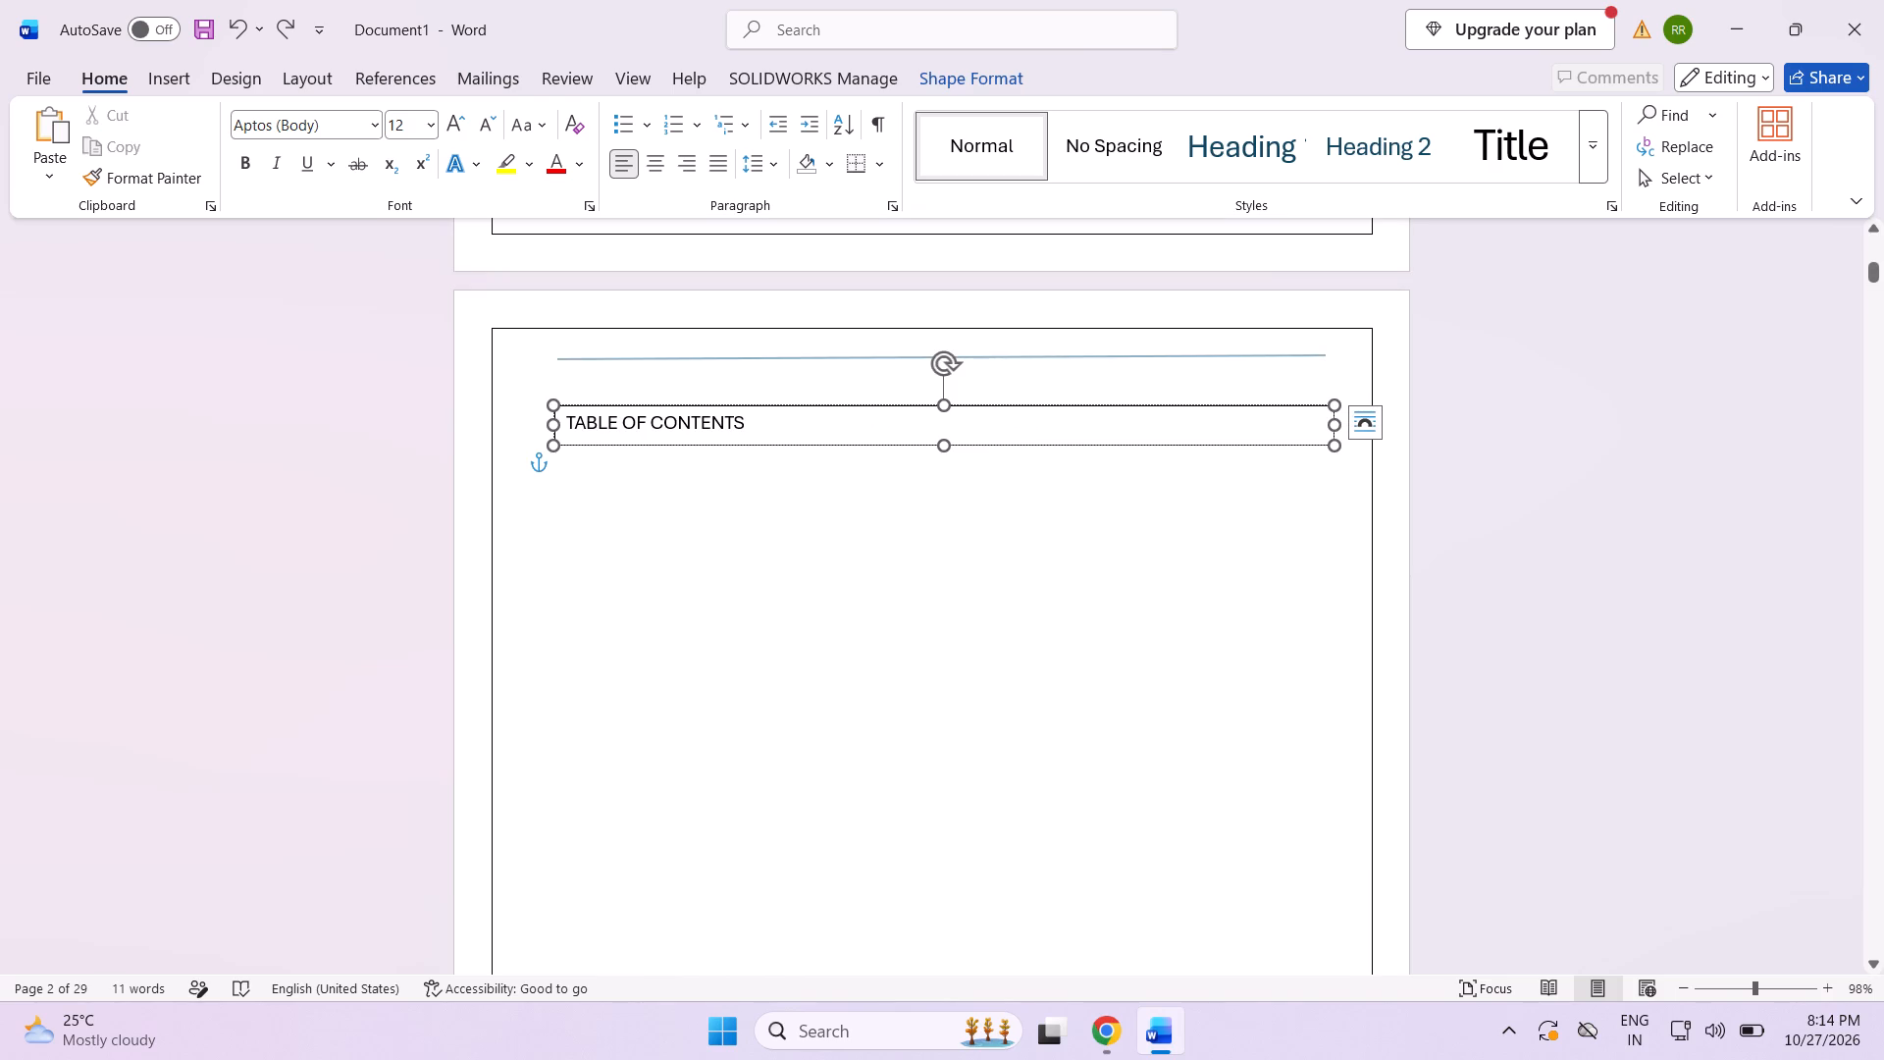
Examine the pages after the "TABLE OF CONTENTS" page through to the end of the document.
{"action": "scroll", "coordinate": [1326, 857], "scroll_direction": "up", "scroll_amount": 4}
{"action": "scroll", "coordinate": [1326, 857], "scroll_direction": "down", "scroll_amount": 18}
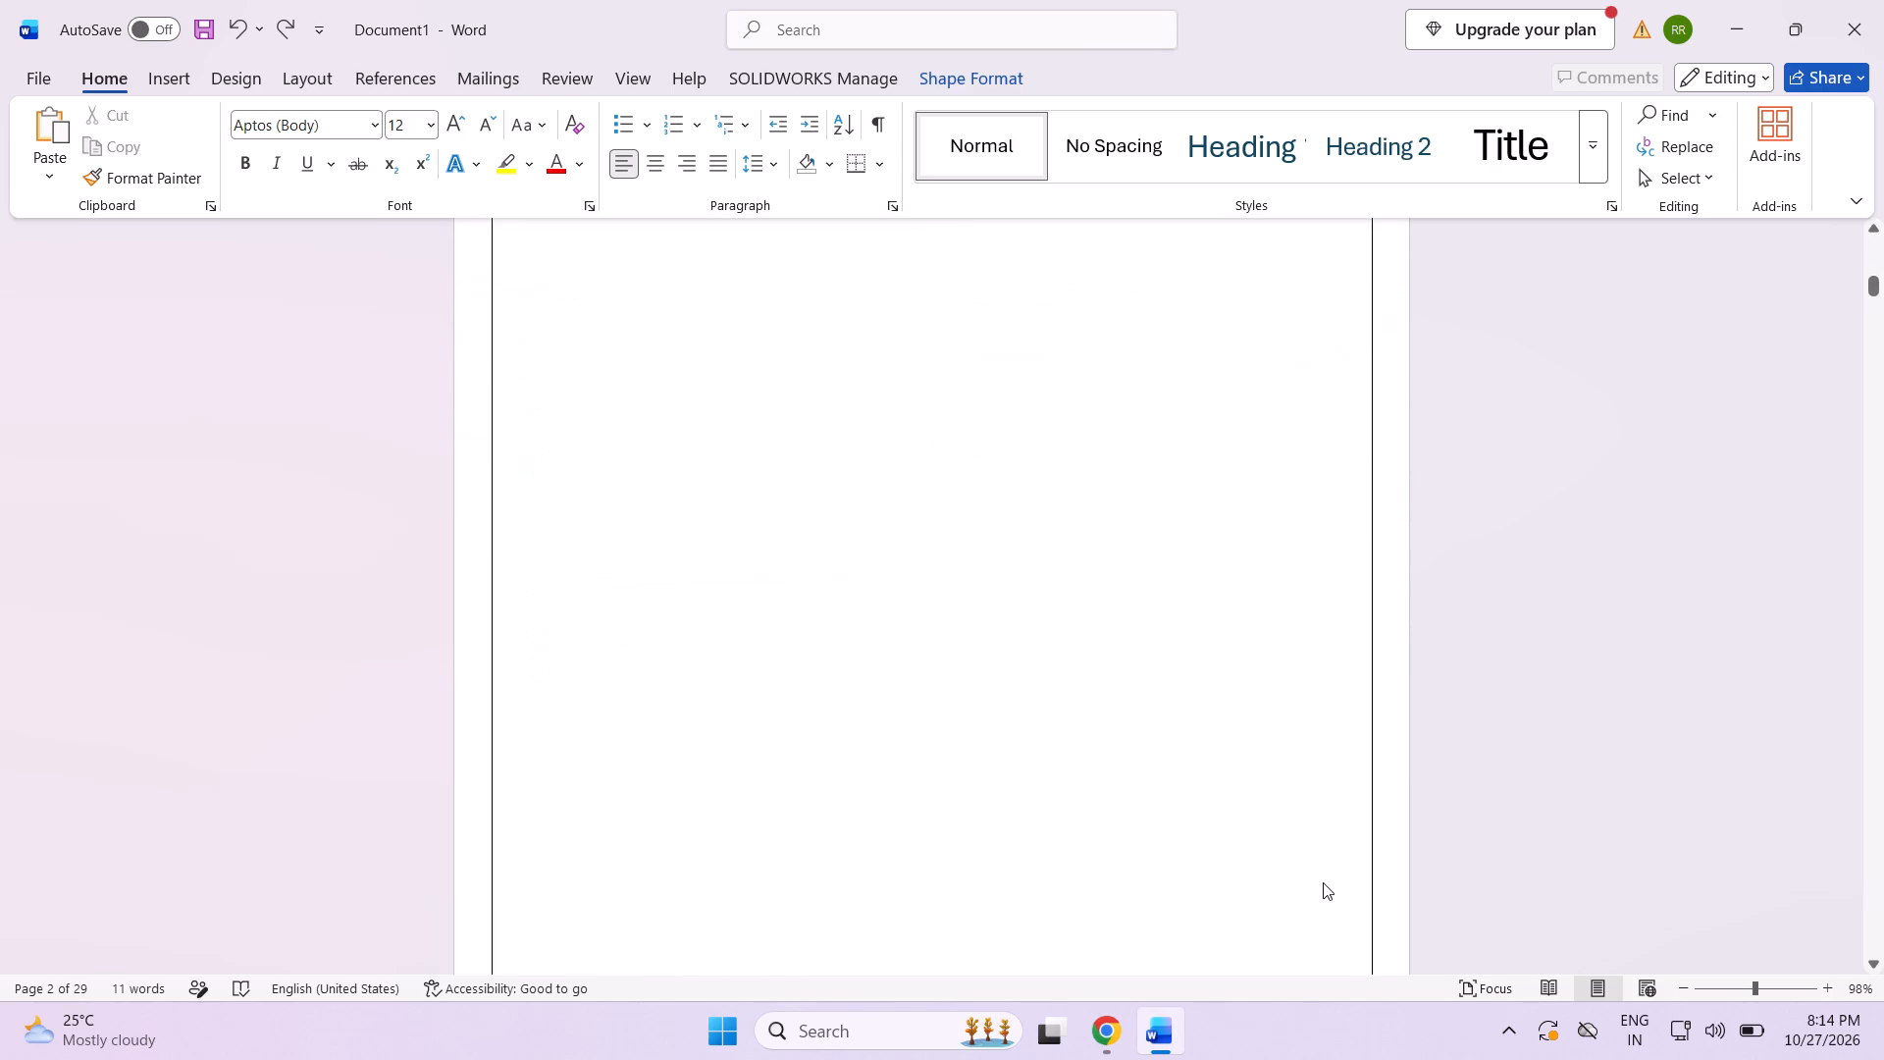
{"action": "scroll", "coordinate": [1323, 887], "scroll_direction": "down", "scroll_amount": 18}
{"action": "scroll", "coordinate": [1320, 887], "scroll_direction": "down", "scroll_amount": 16}
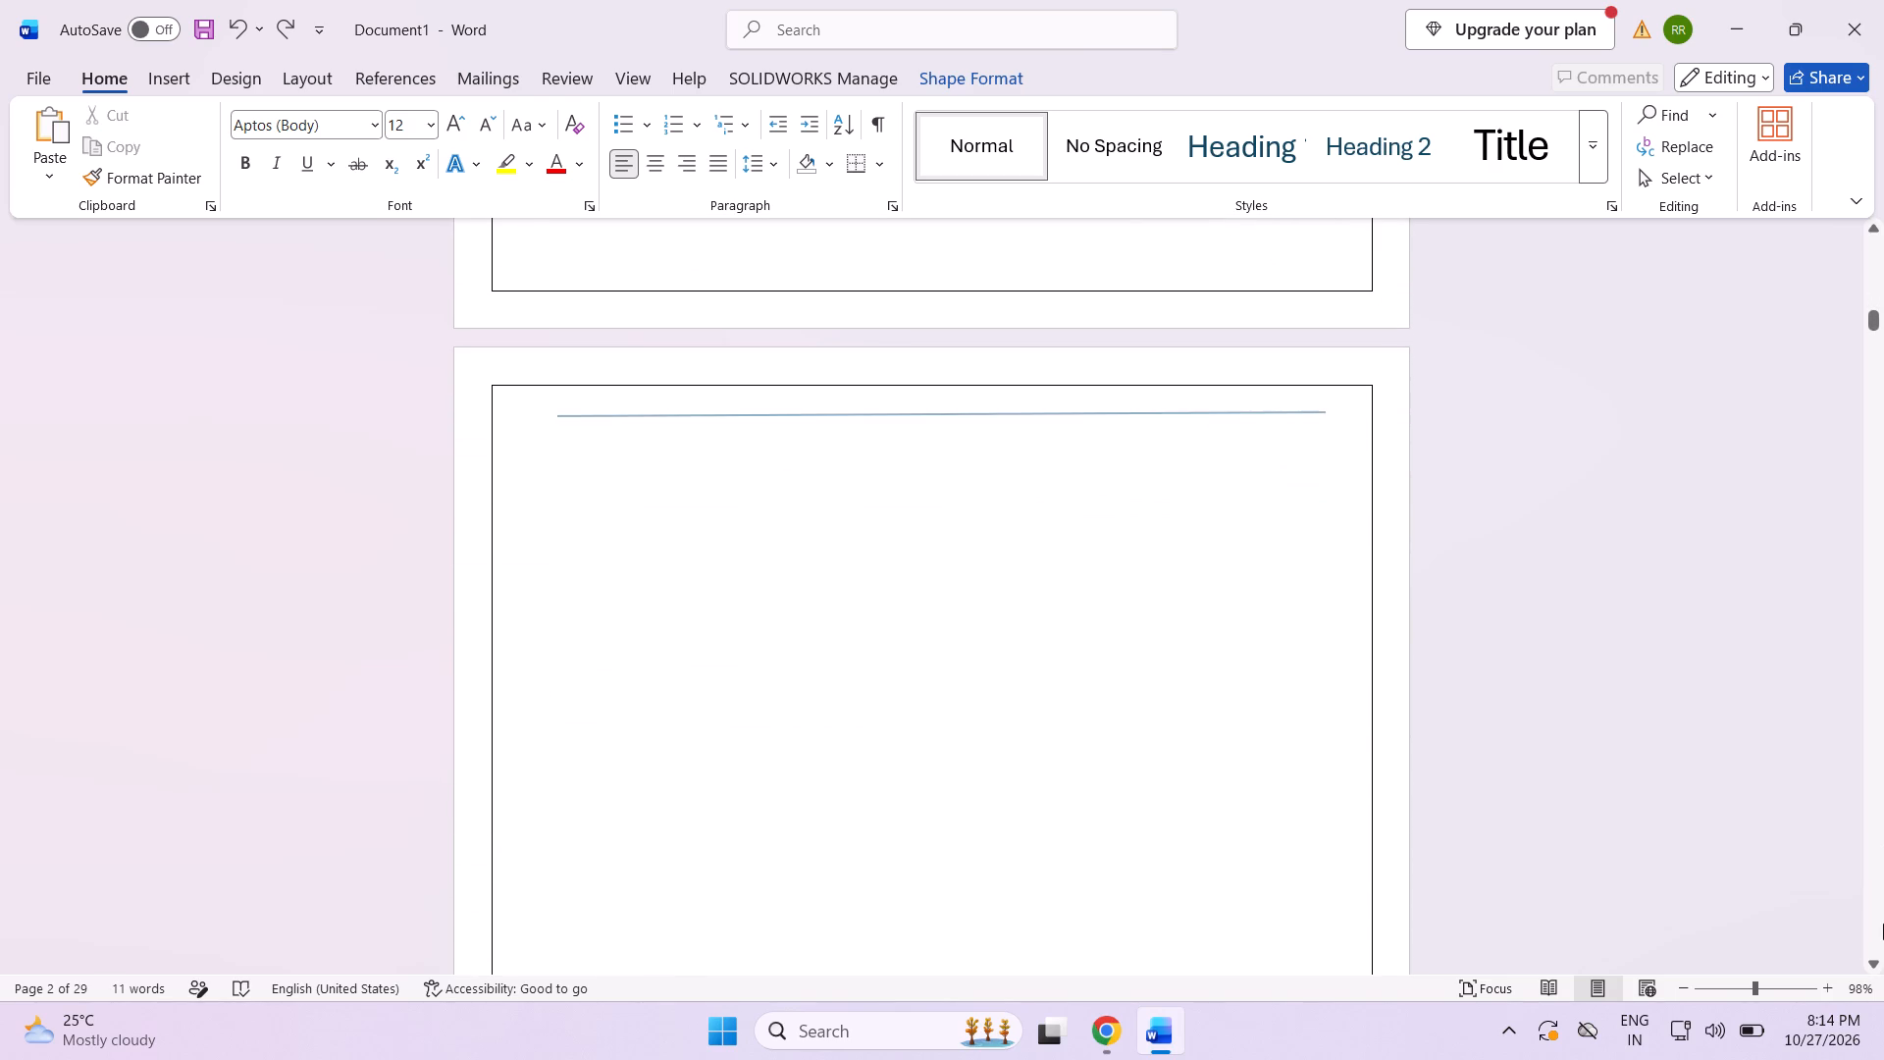
{"action": "left_click", "coordinate": [1867, 966]}
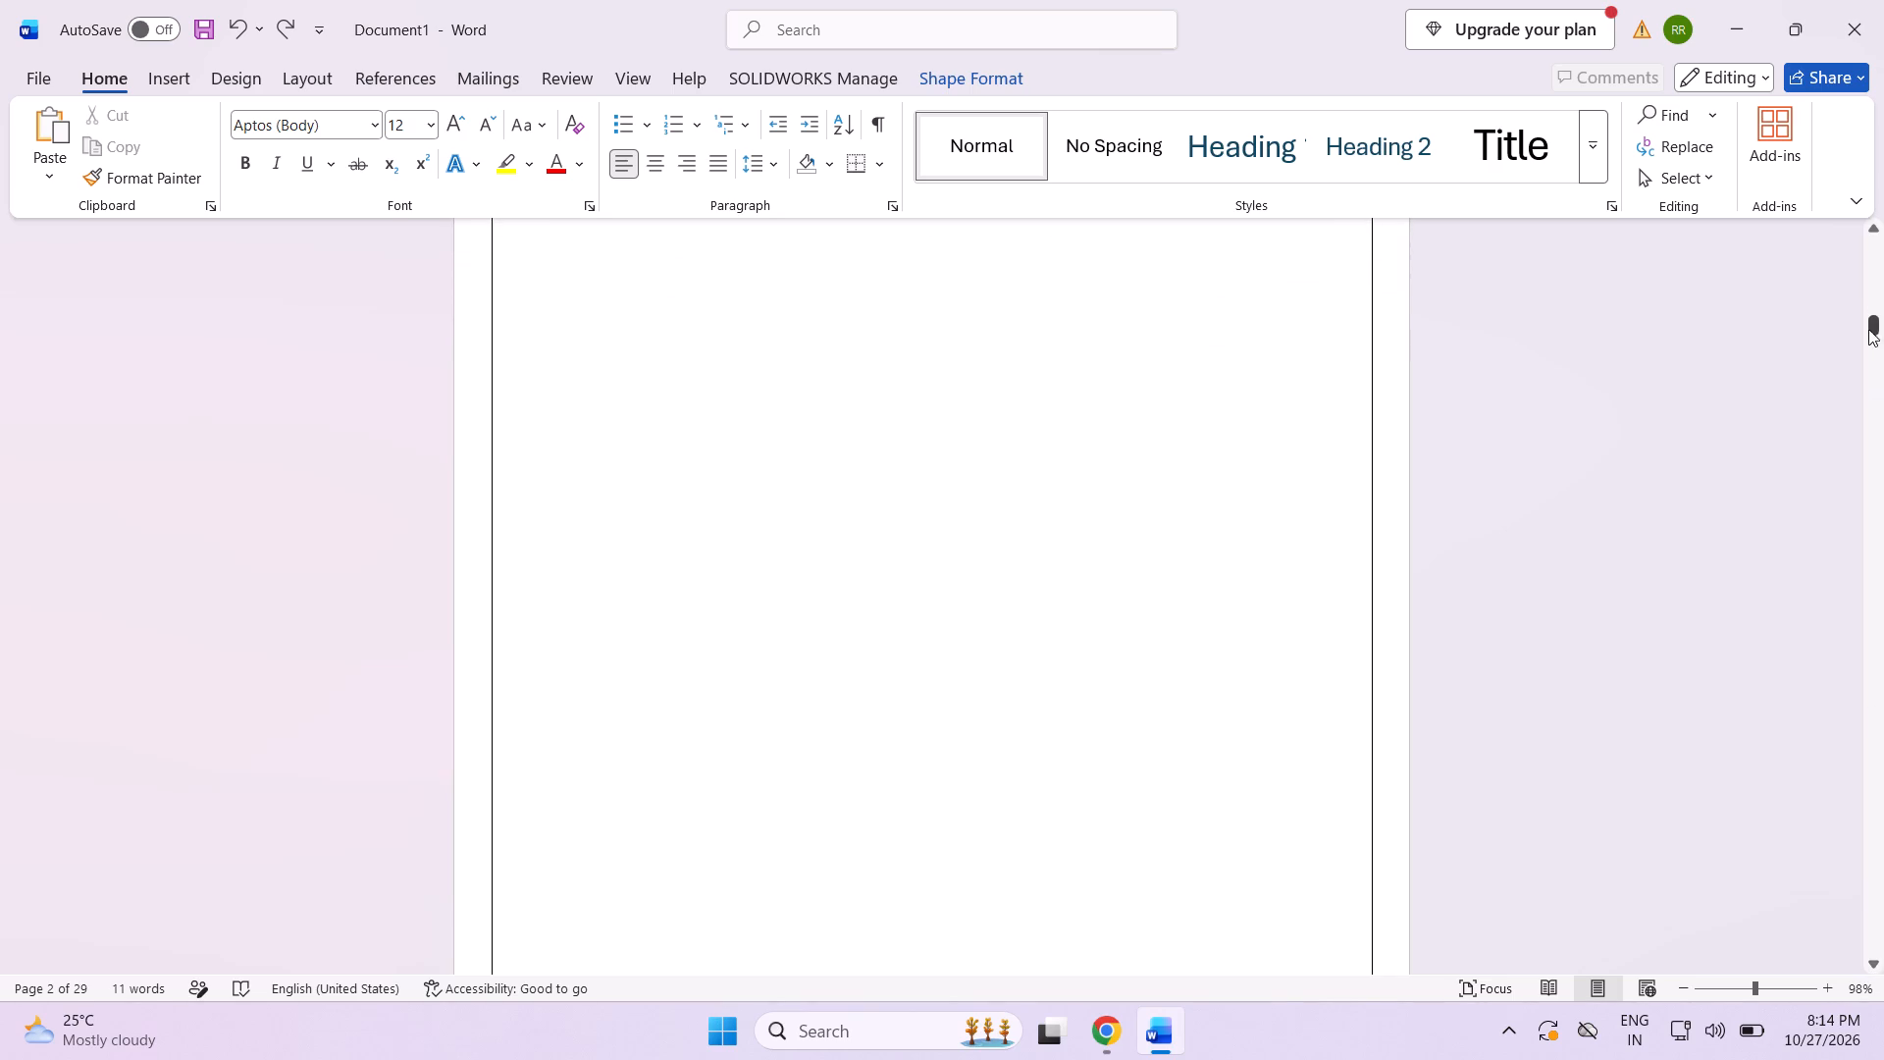
{"action": "left_click_drag", "start_coordinate": [1868, 323], "coordinate": [1883, 1059]}
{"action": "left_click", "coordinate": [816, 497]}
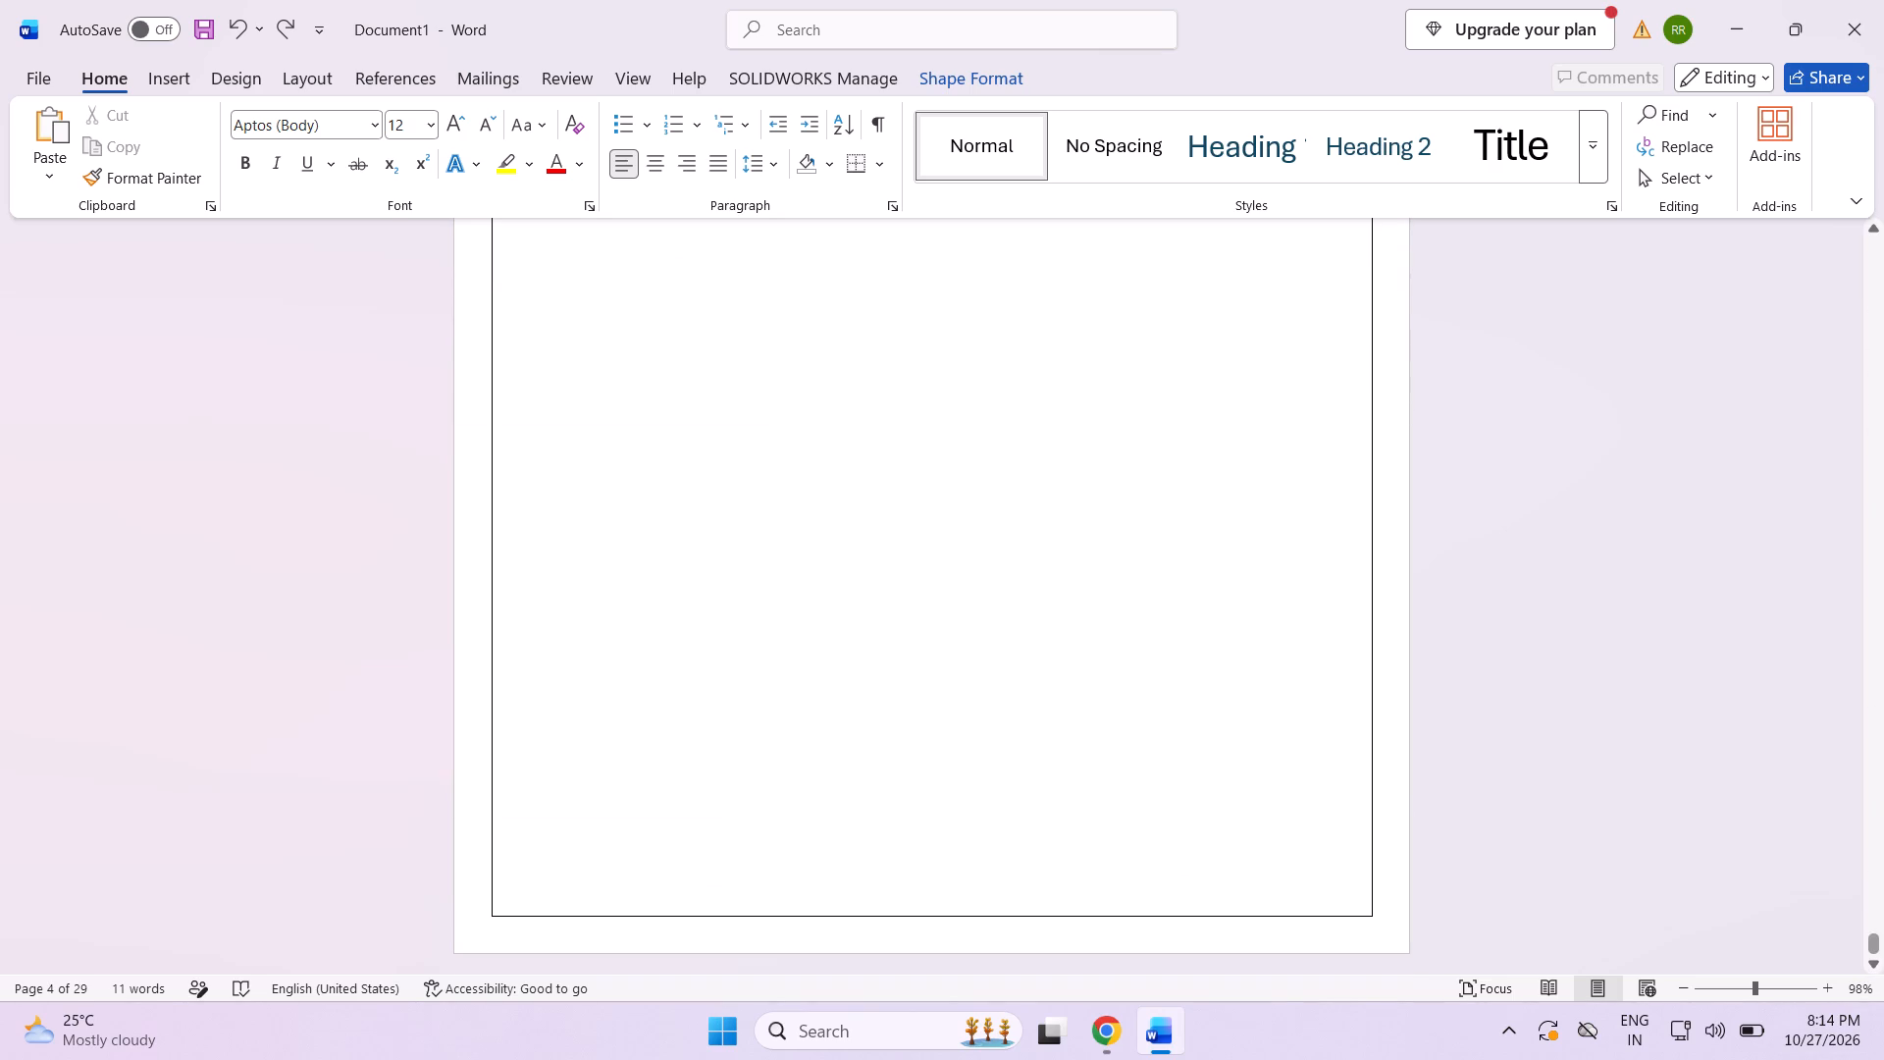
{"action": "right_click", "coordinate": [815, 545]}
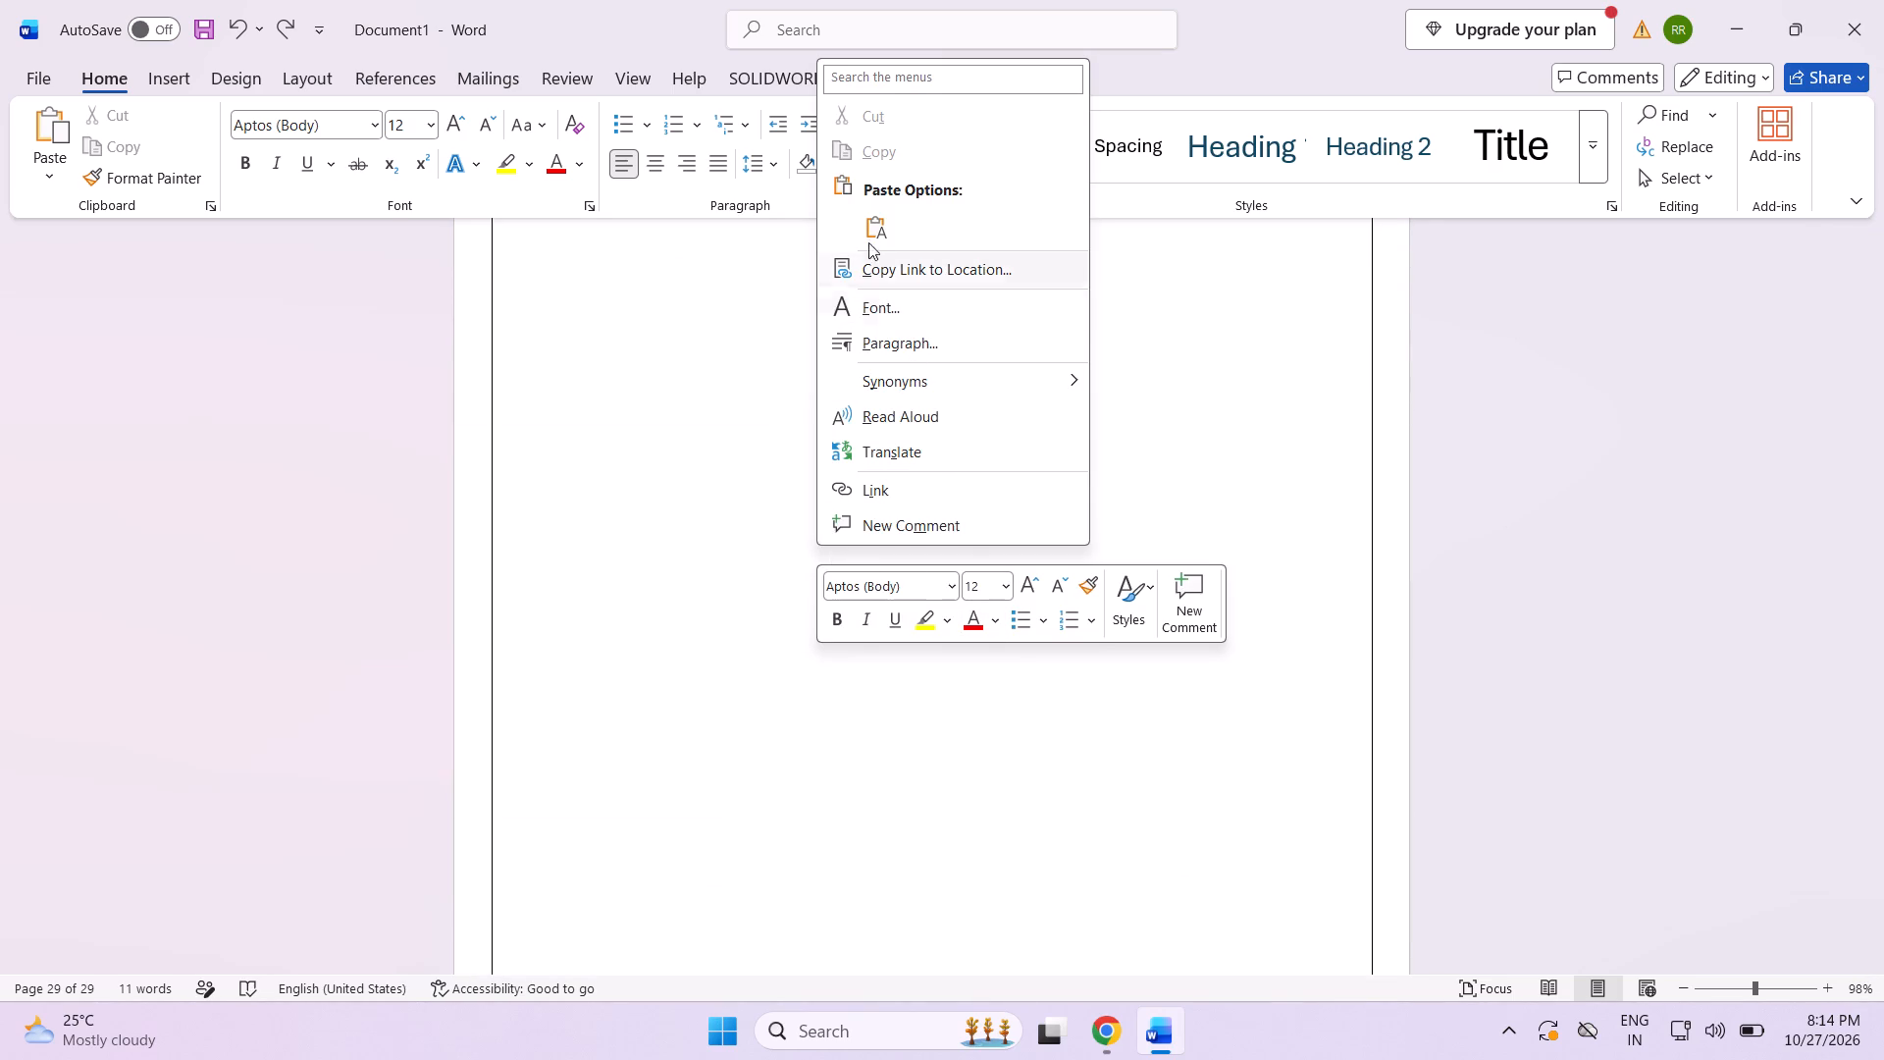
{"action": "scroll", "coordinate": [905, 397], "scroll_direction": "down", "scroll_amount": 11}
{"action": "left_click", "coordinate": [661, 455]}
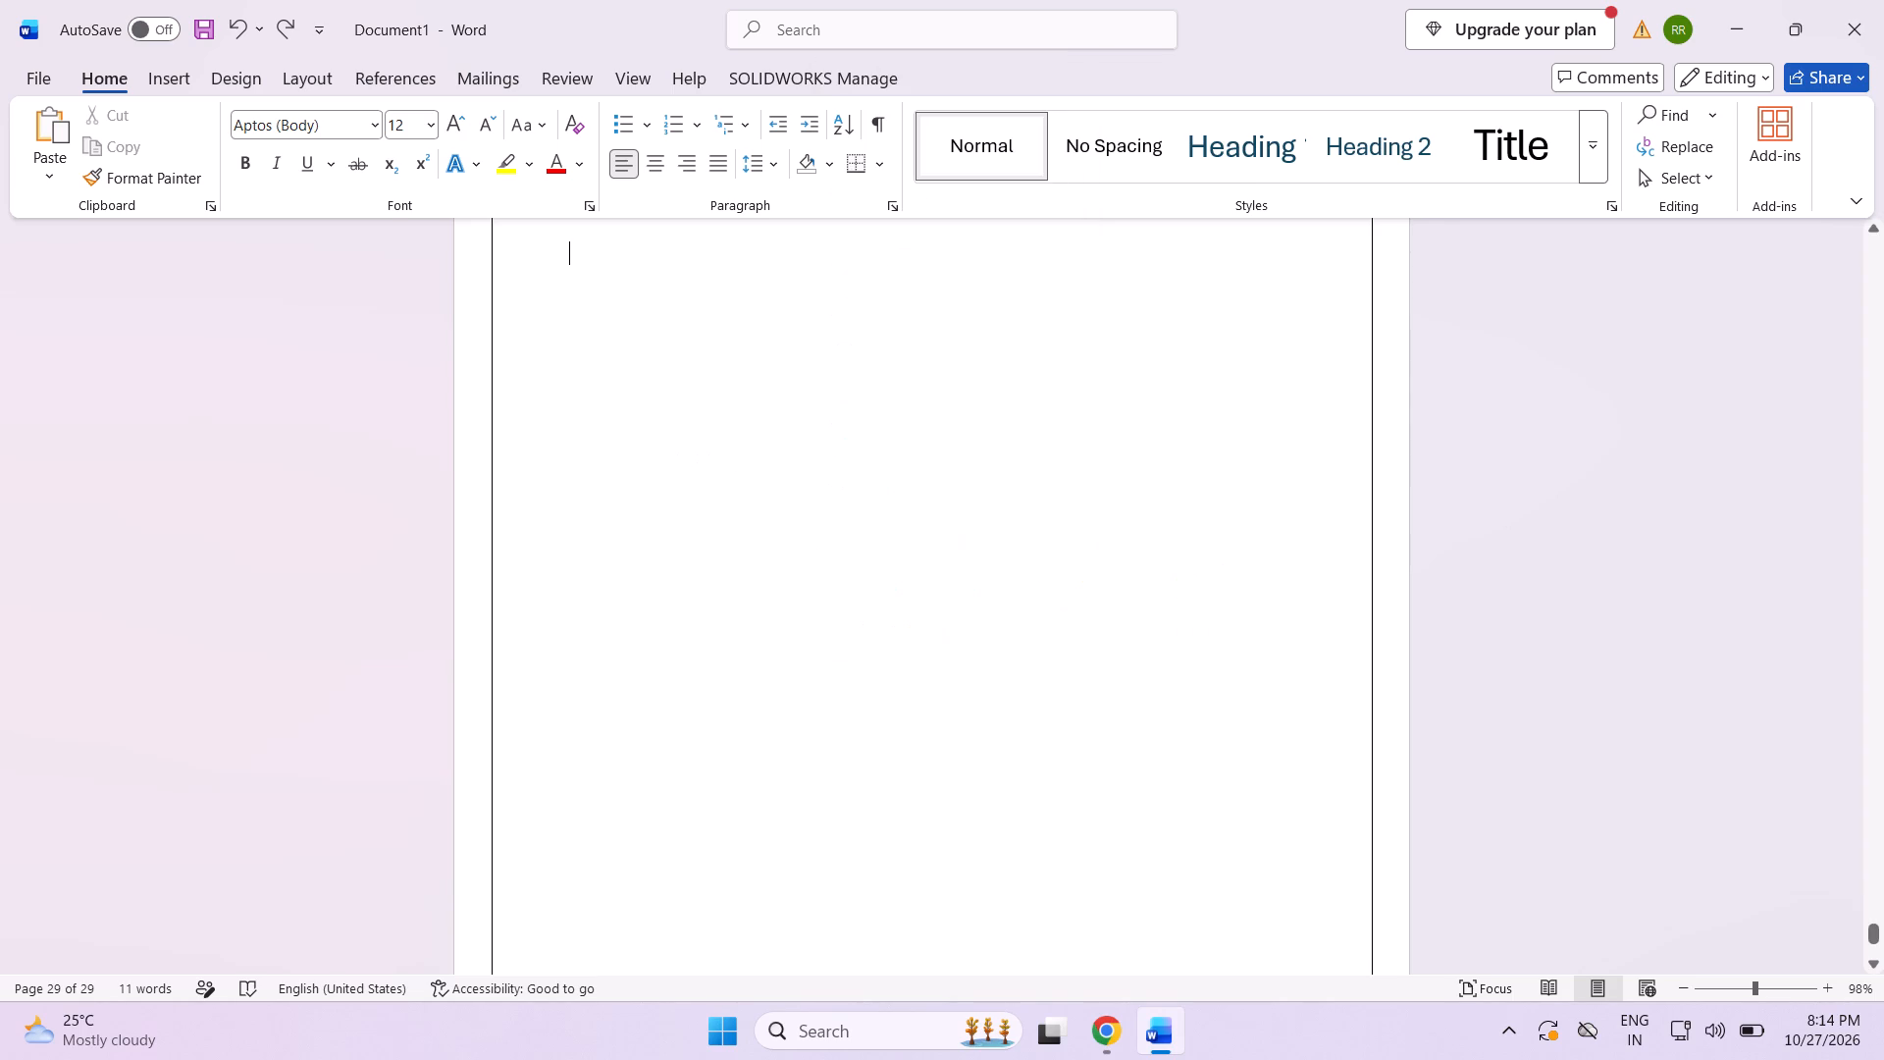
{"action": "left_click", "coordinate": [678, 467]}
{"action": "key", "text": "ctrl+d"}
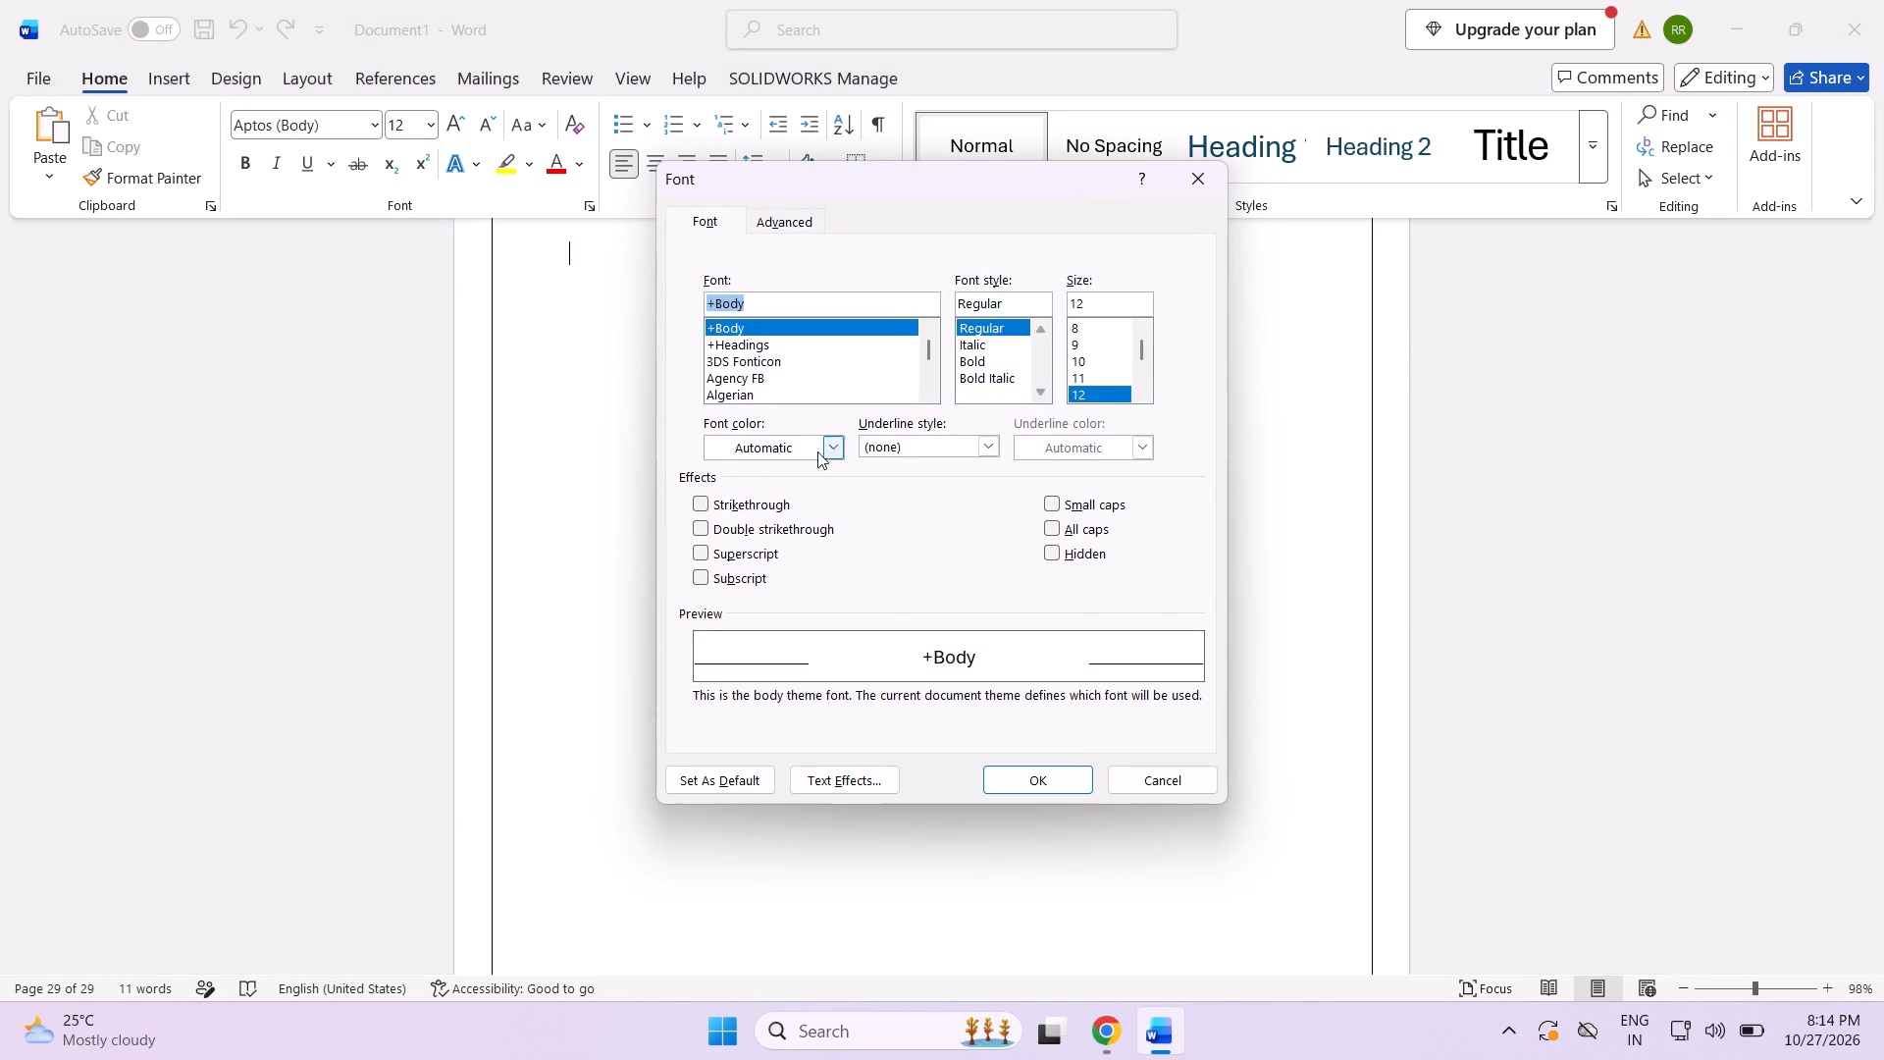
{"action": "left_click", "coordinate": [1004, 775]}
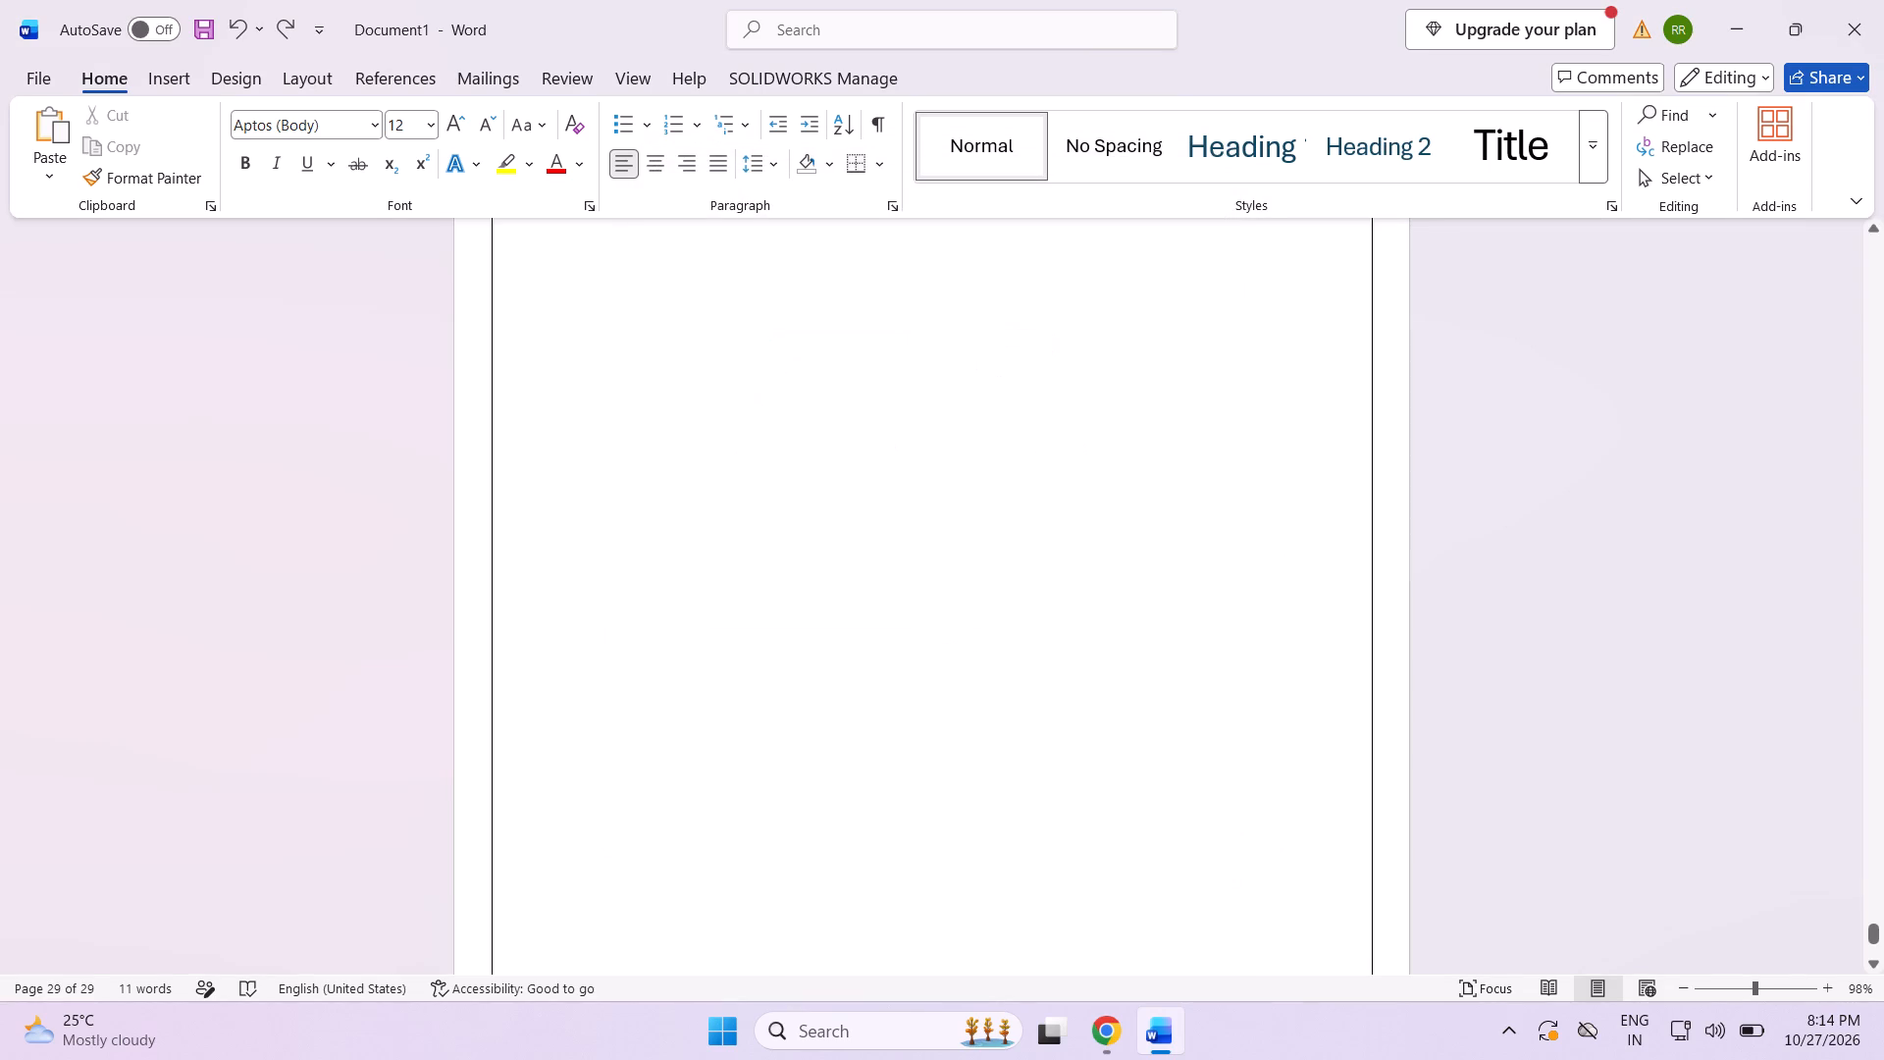
Examine the document from its last page back to the cover and the "TABLE OF CONTENTS" page.
{"action": "left_click", "coordinate": [862, 732]}
{"action": "scroll", "coordinate": [860, 724], "scroll_direction": "up", "scroll_amount": 4}
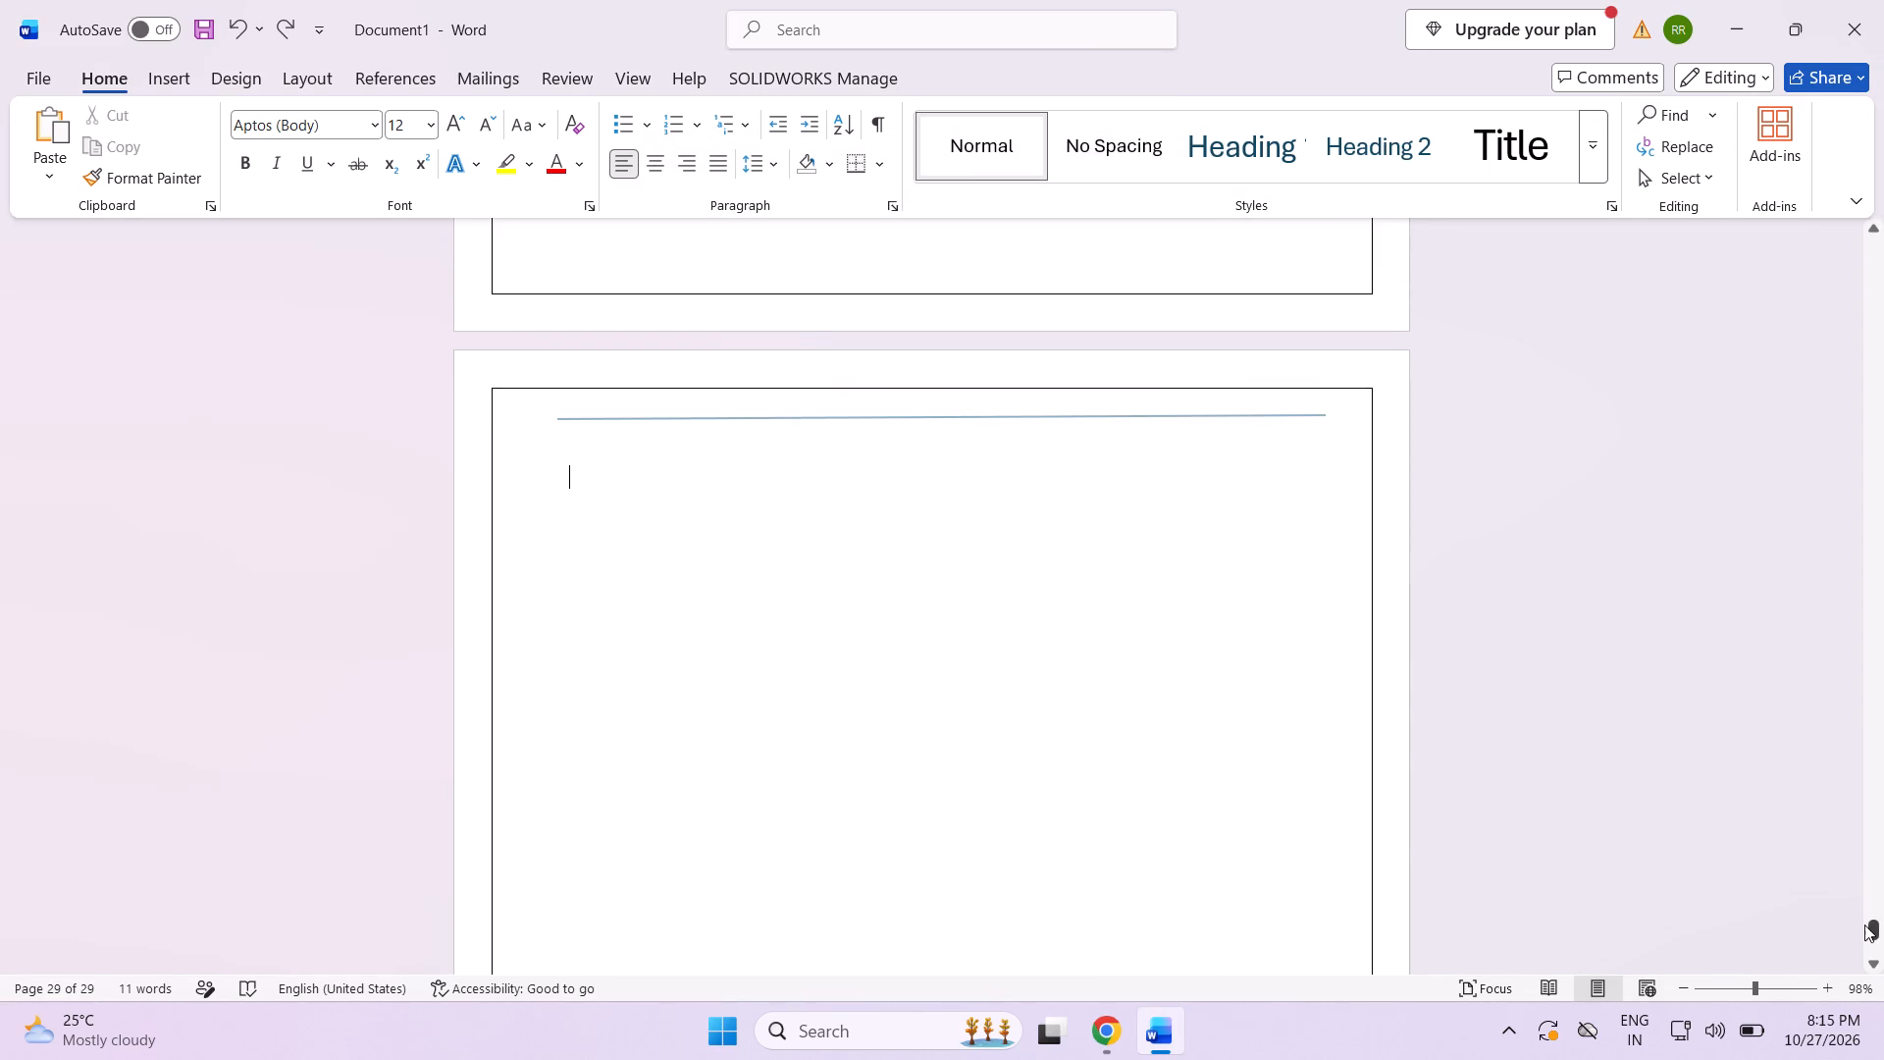
{"action": "left_click_drag", "start_coordinate": [1864, 925], "coordinate": [1647, 132]}
{"action": "left_click_drag", "start_coordinate": [1865, 936], "coordinate": [1778, 40]}
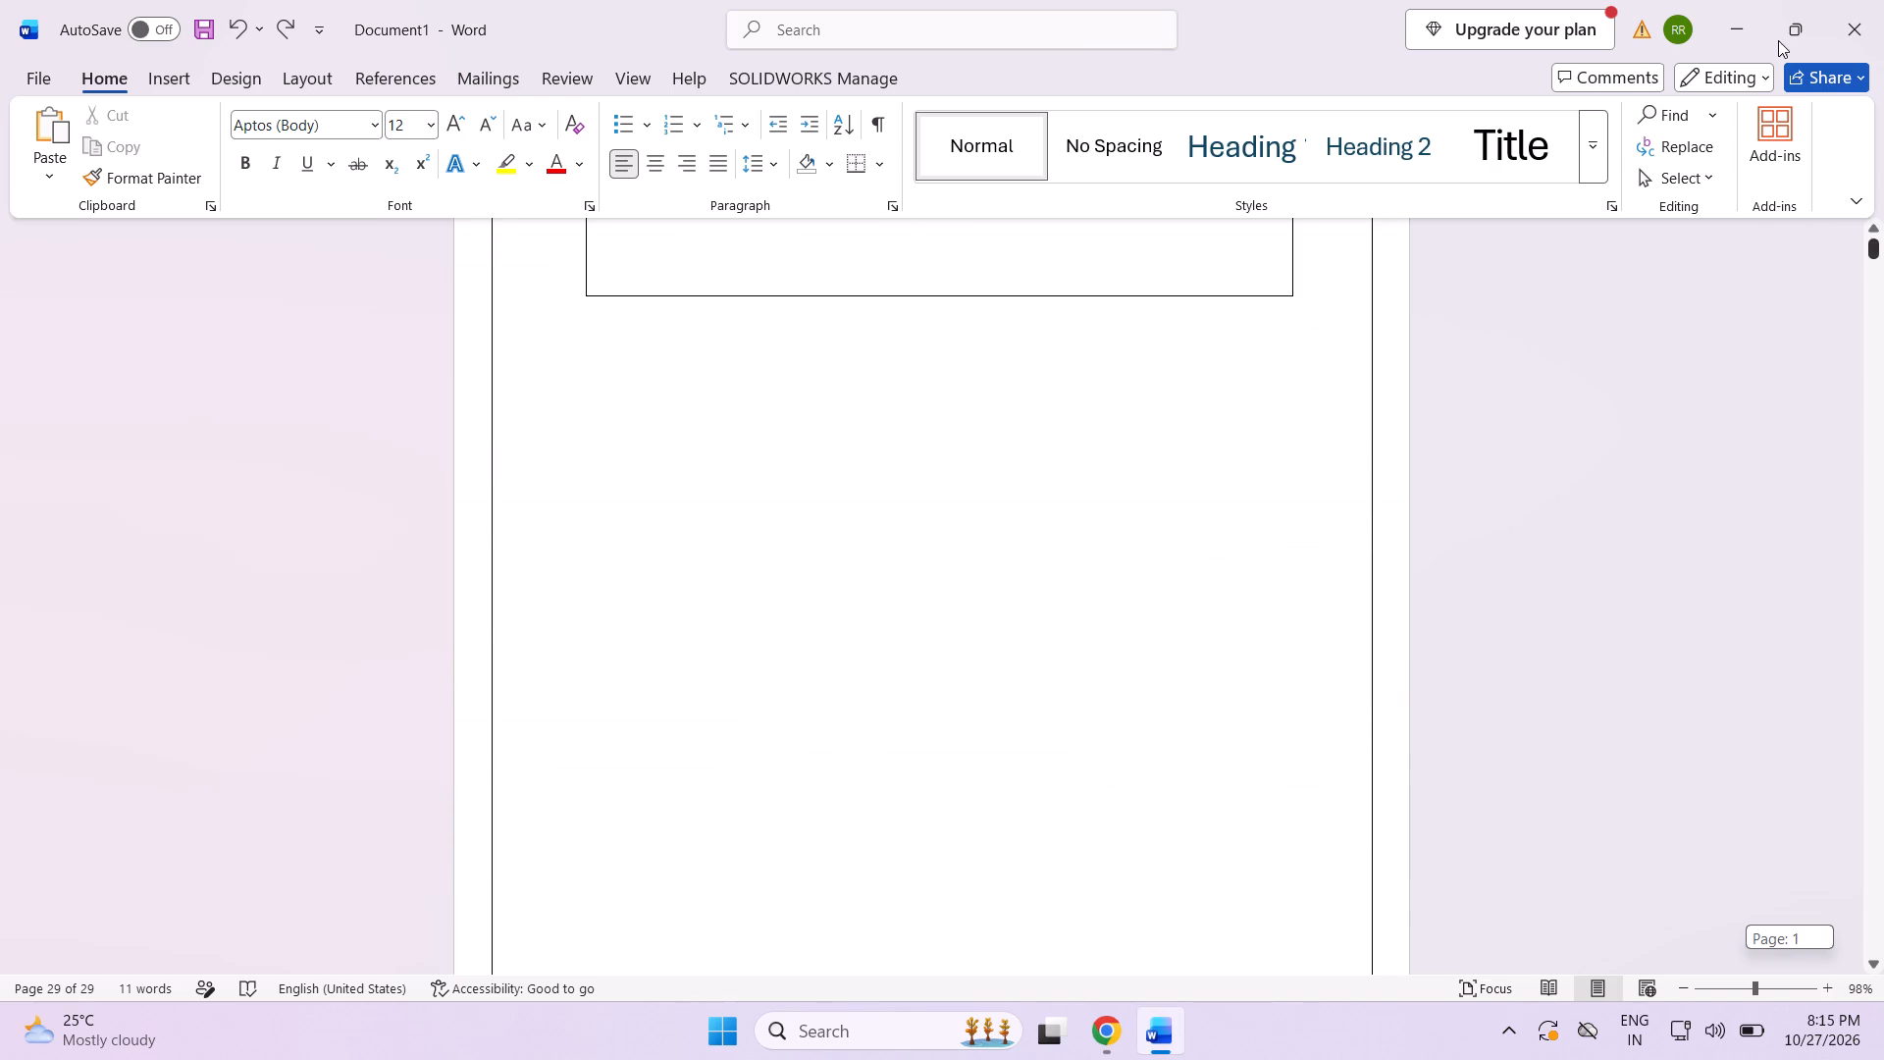
{"action": "left_click_drag", "start_coordinate": [1778, 40], "coordinate": [1758, 74]}
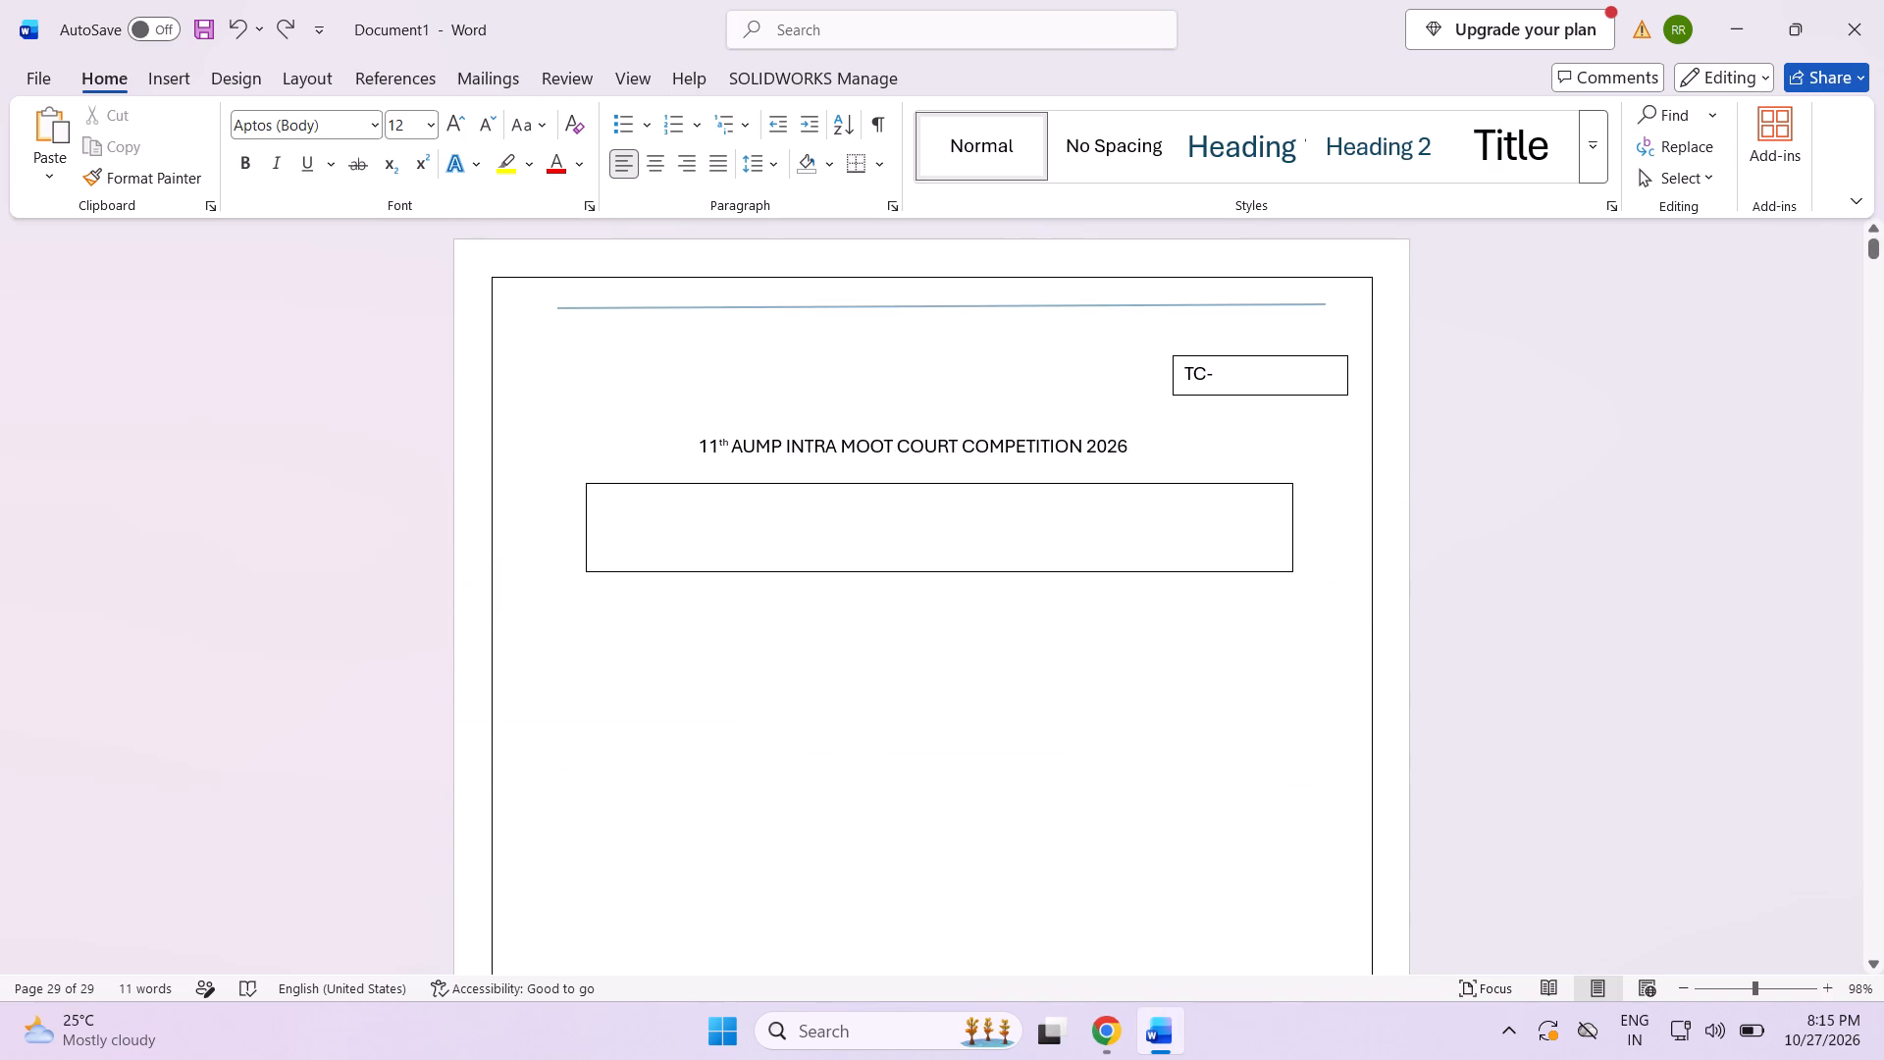
{"action": "scroll", "coordinate": [1141, 895], "scroll_direction": "down", "scroll_amount": 20}
{"action": "scroll", "coordinate": [1141, 895], "scroll_direction": "down", "scroll_amount": 7}
{"action": "scroll", "coordinate": [1047, 776], "scroll_direction": "down", "scroll_amount": 7}
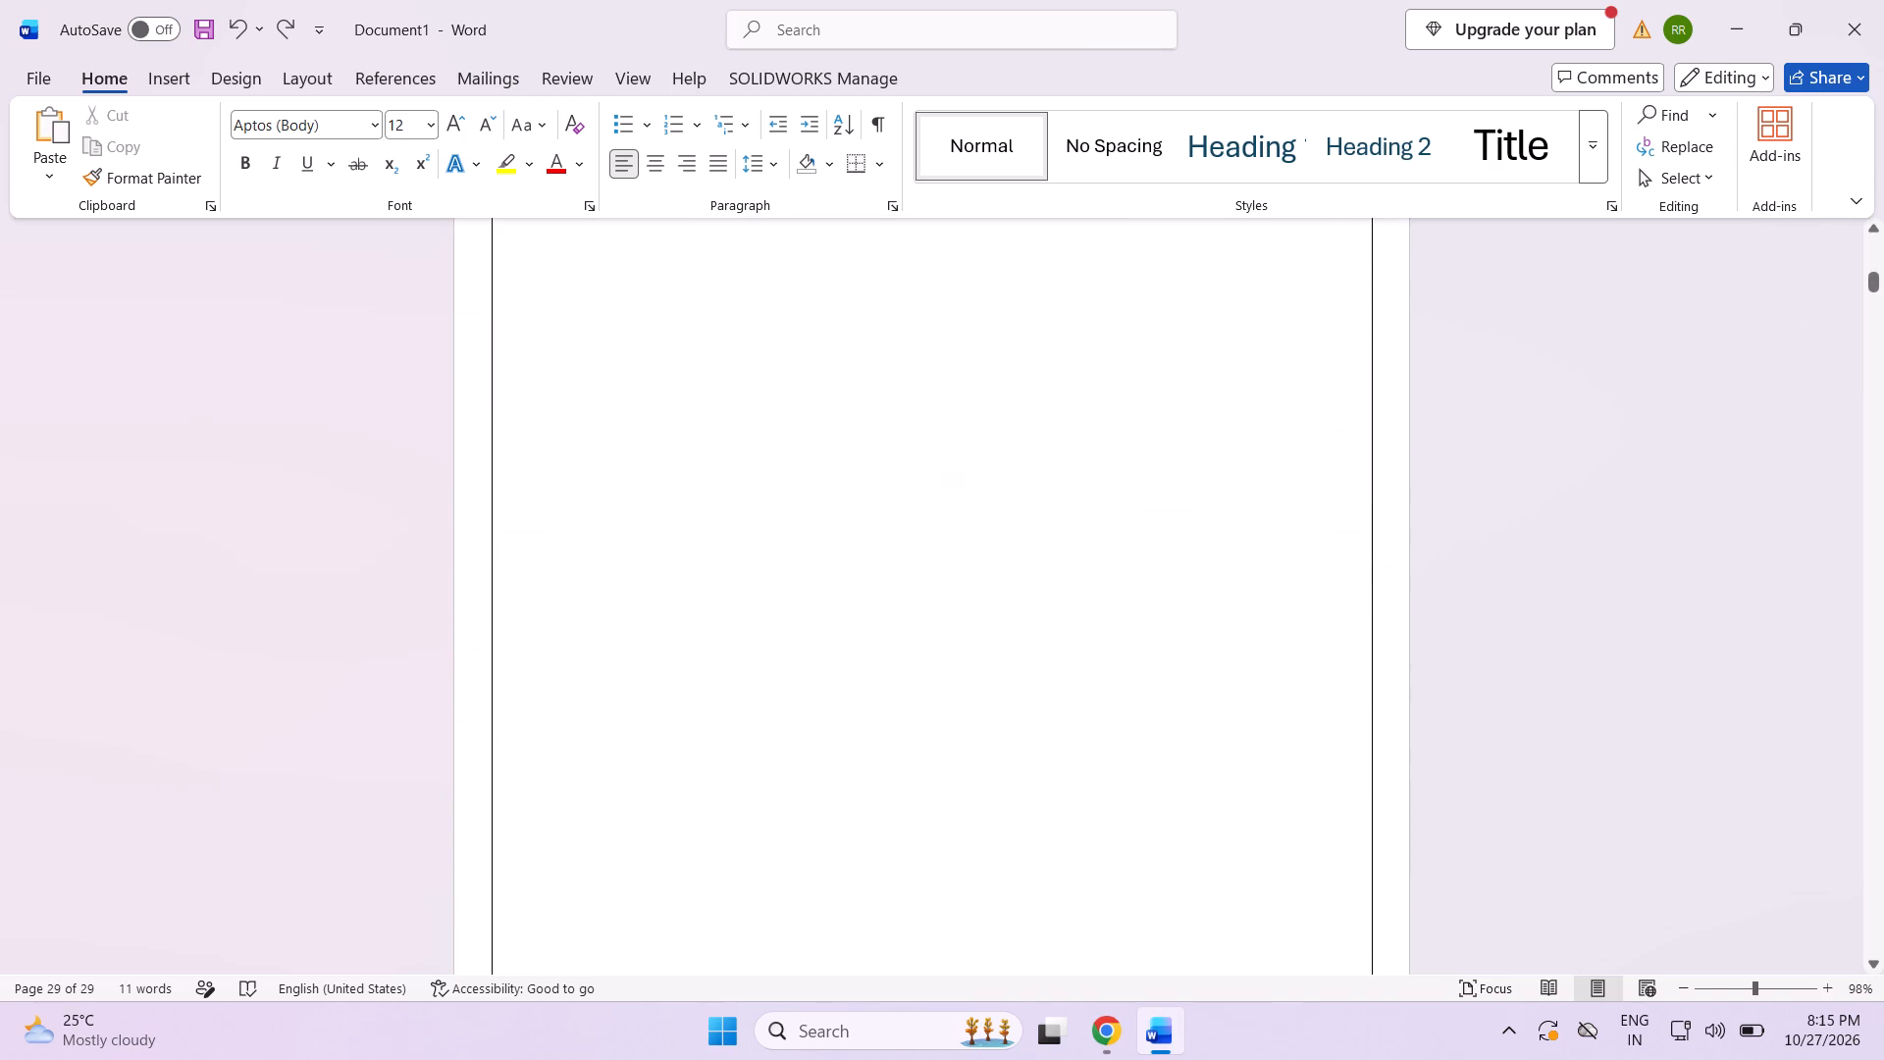
{"action": "scroll", "coordinate": [1044, 774], "scroll_direction": "down", "scroll_amount": 7}
{"action": "scroll", "coordinate": [1028, 762], "scroll_direction": "up", "scroll_amount": 15}
{"action": "scroll", "coordinate": [1002, 675], "scroll_direction": "up", "scroll_amount": 9}
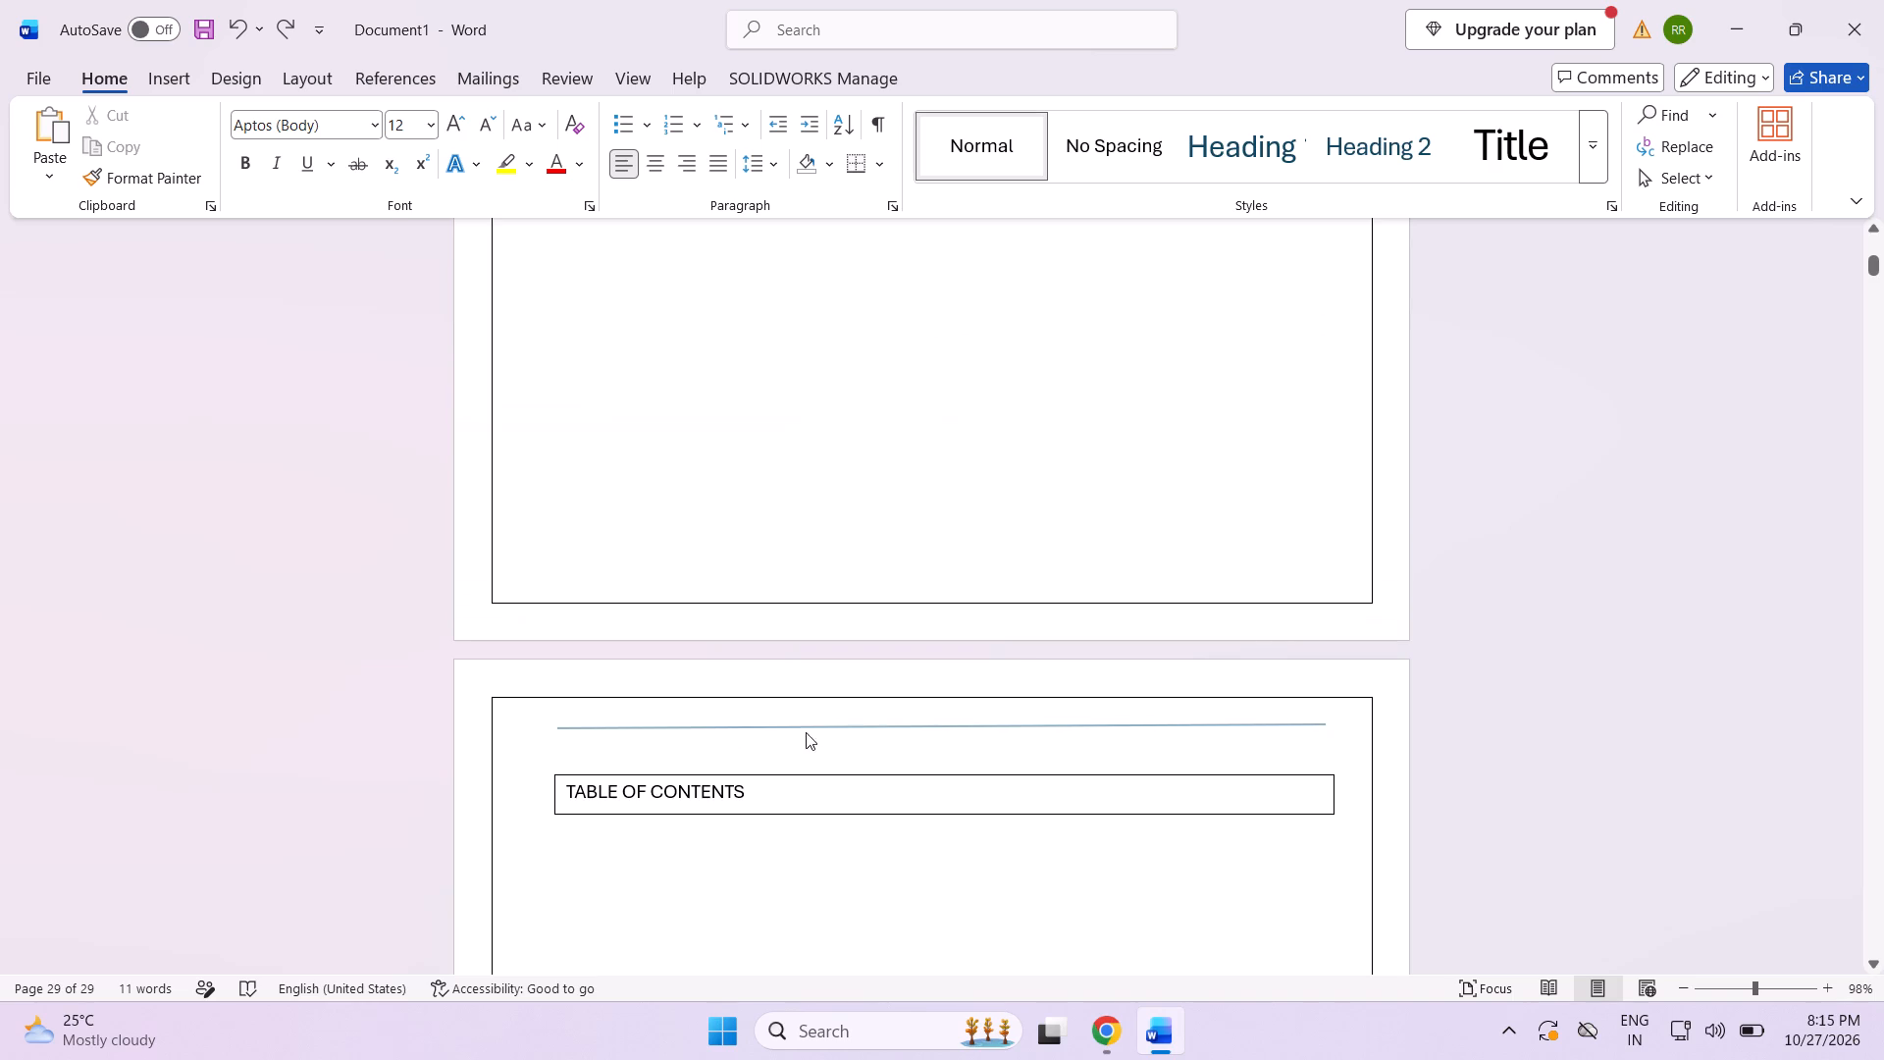
Examine the document's headings, pages and results in the Navigation pane, and close it.
{"action": "left_click", "coordinate": [70, 994]}
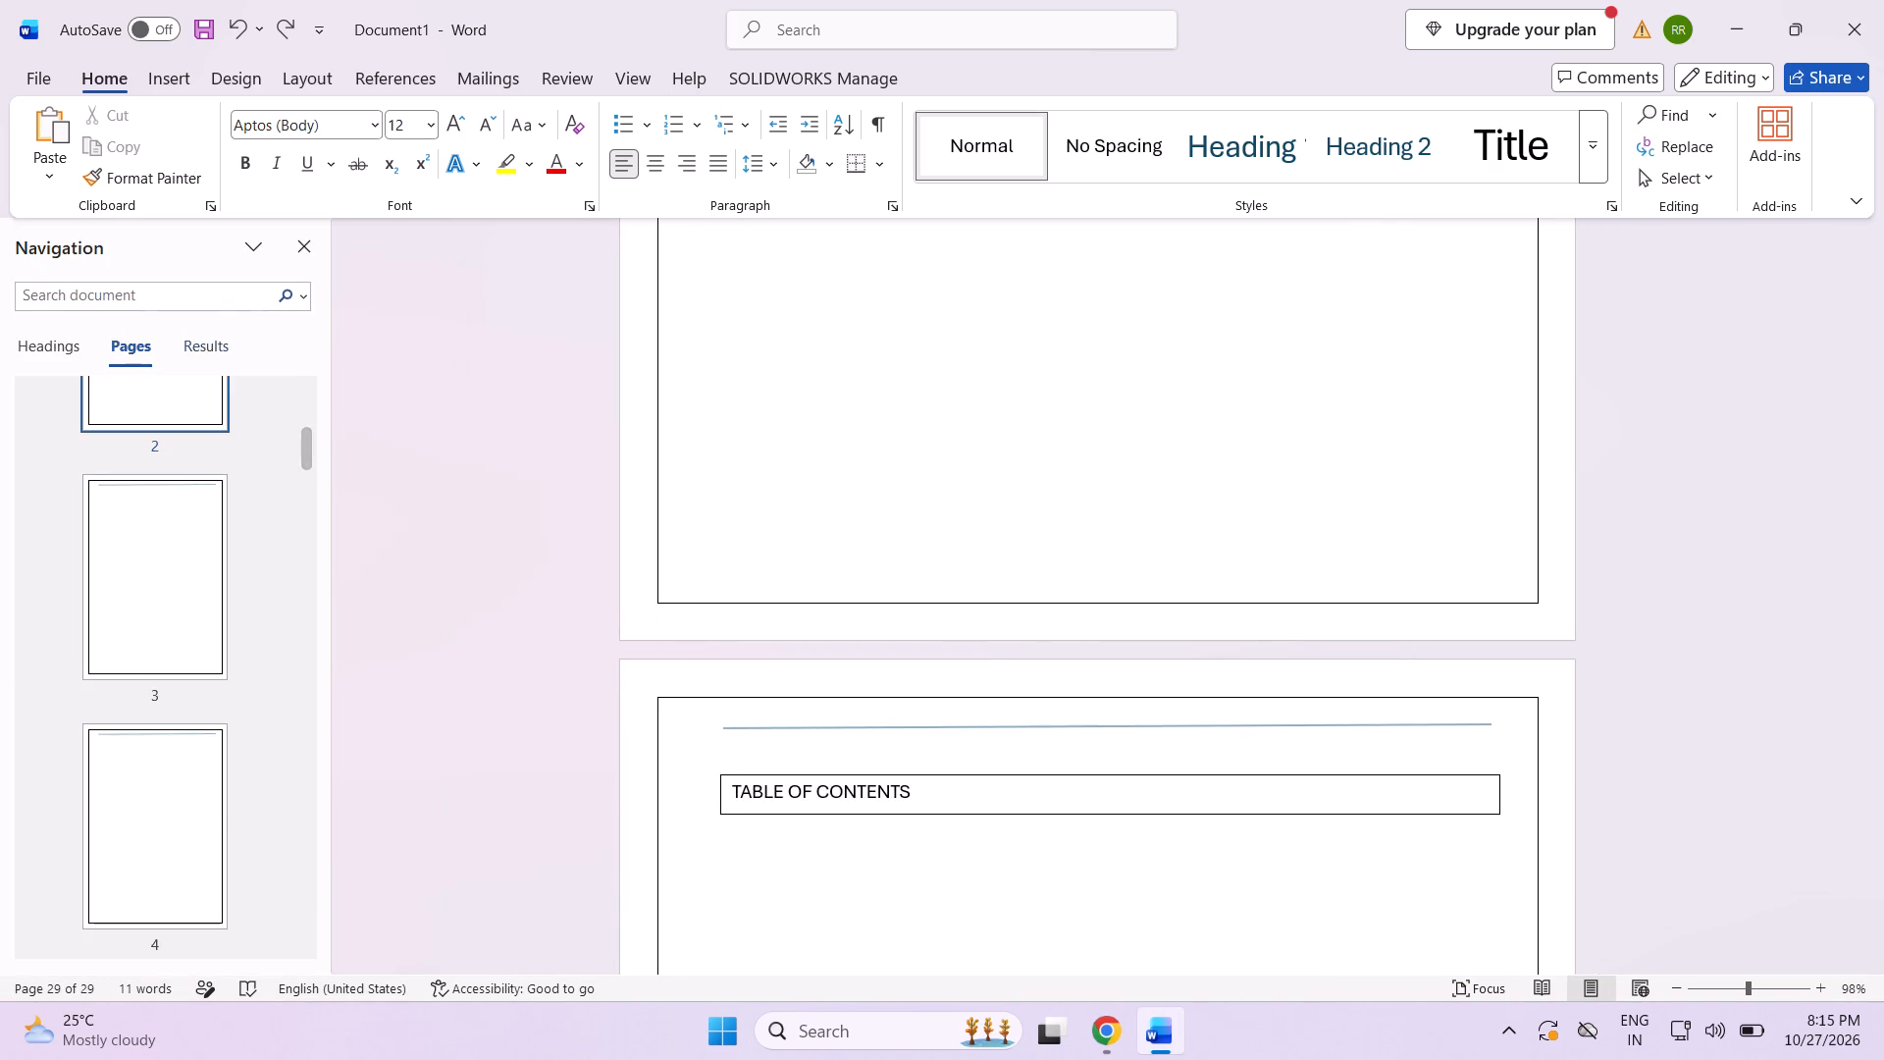
{"action": "left_click", "coordinate": [52, 350]}
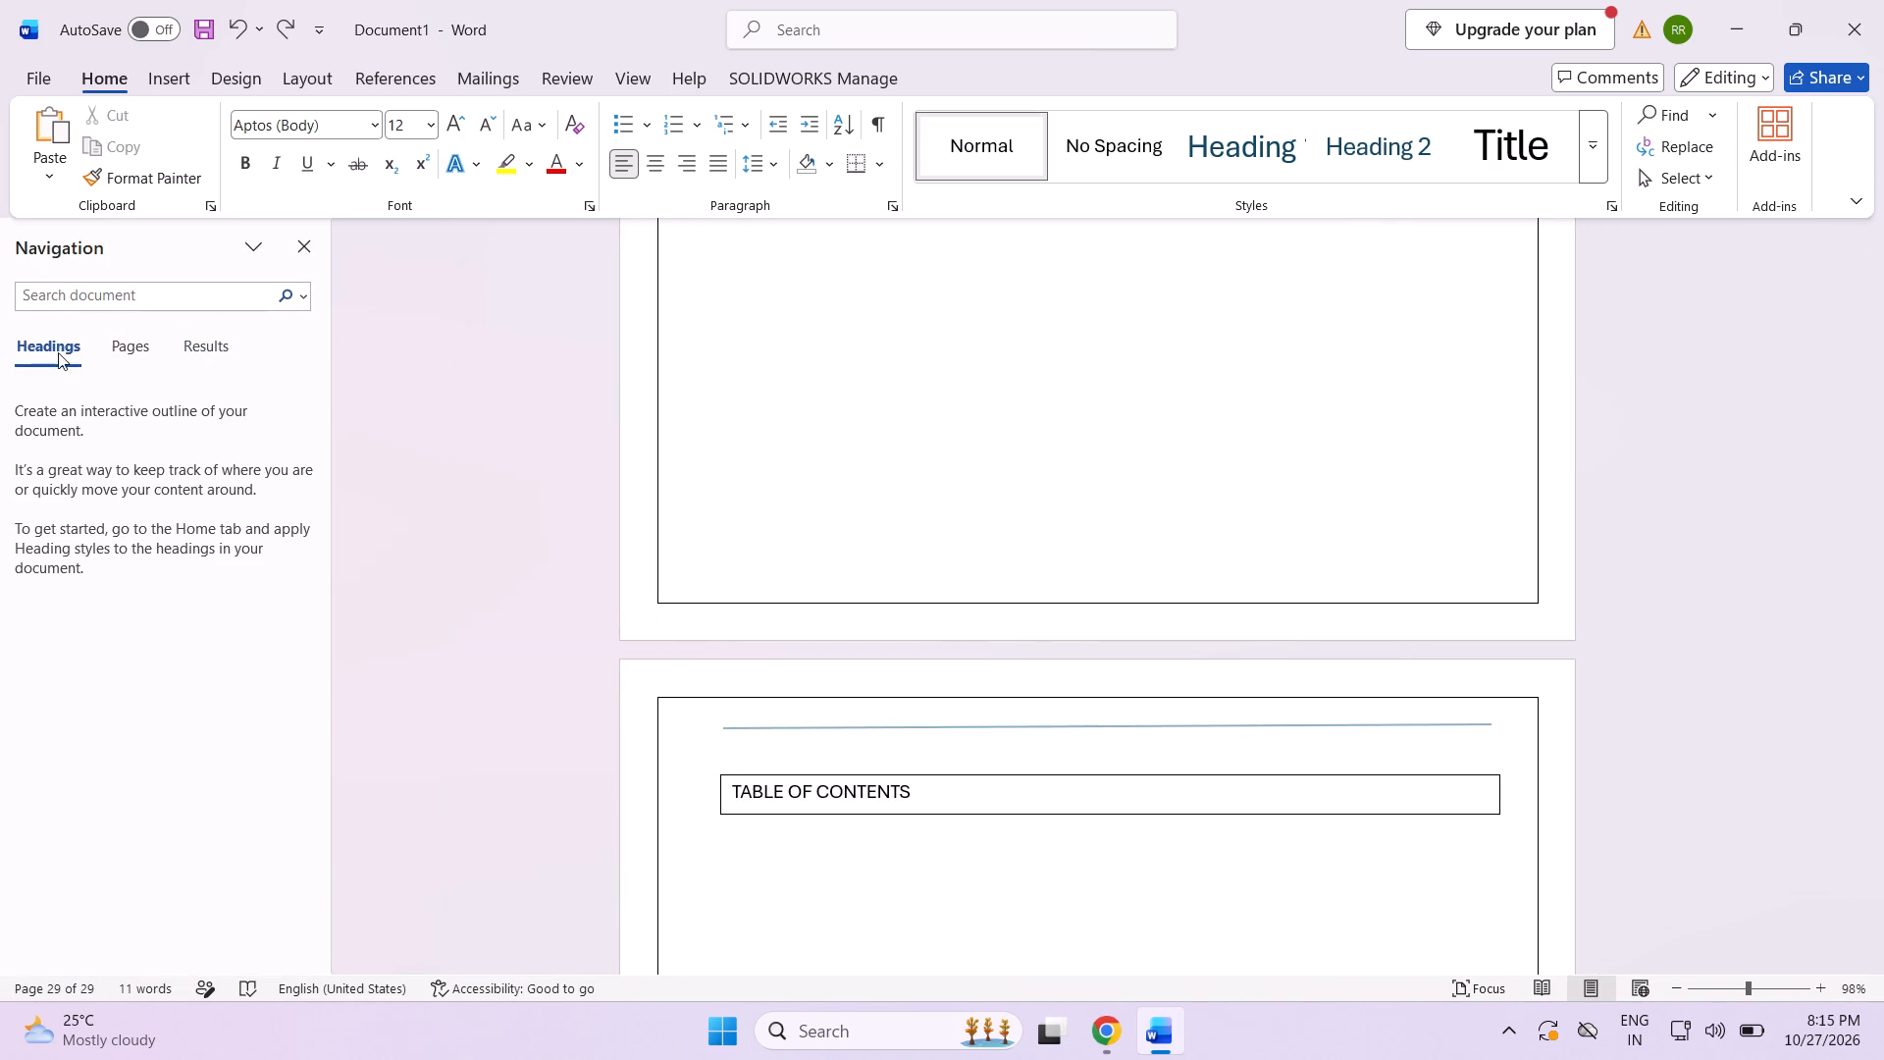
{"action": "left_click", "coordinate": [140, 345]}
{"action": "left_click", "coordinate": [212, 336]}
{"action": "left_click", "coordinate": [141, 343]}
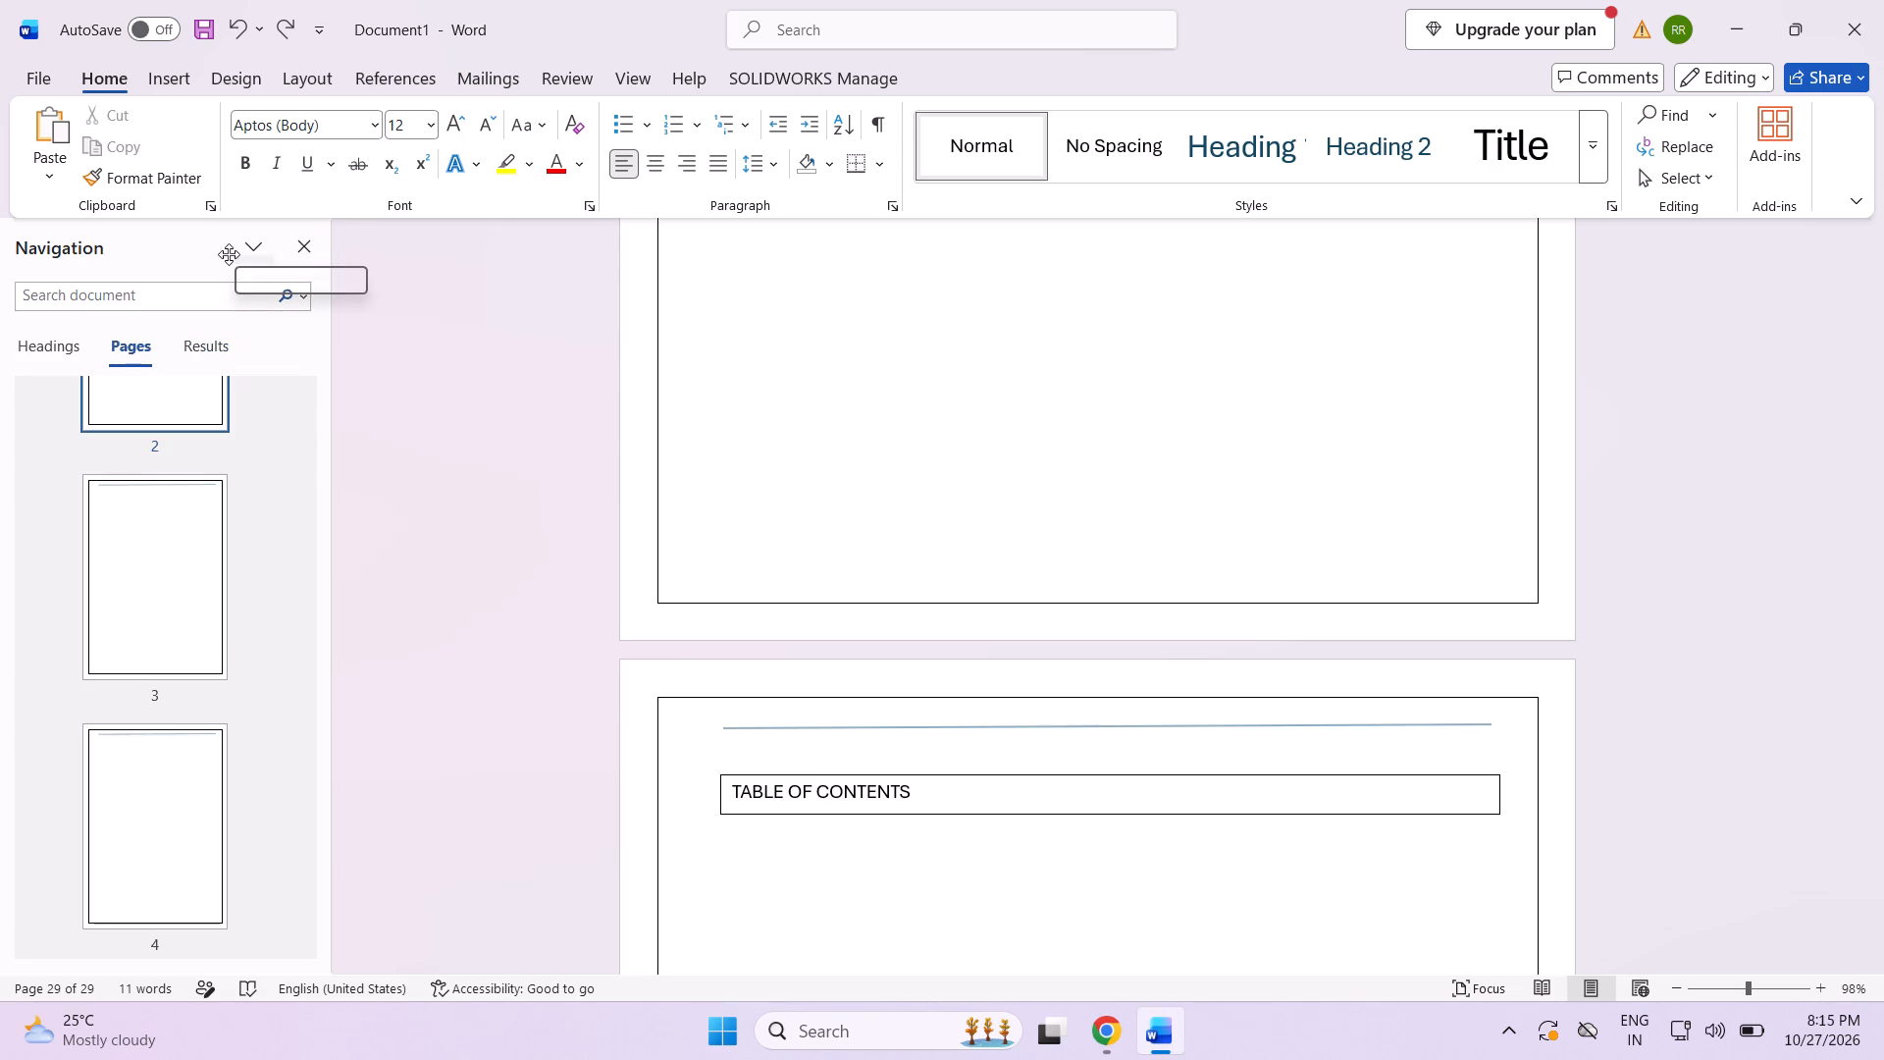
{"action": "left_click", "coordinate": [258, 247]}
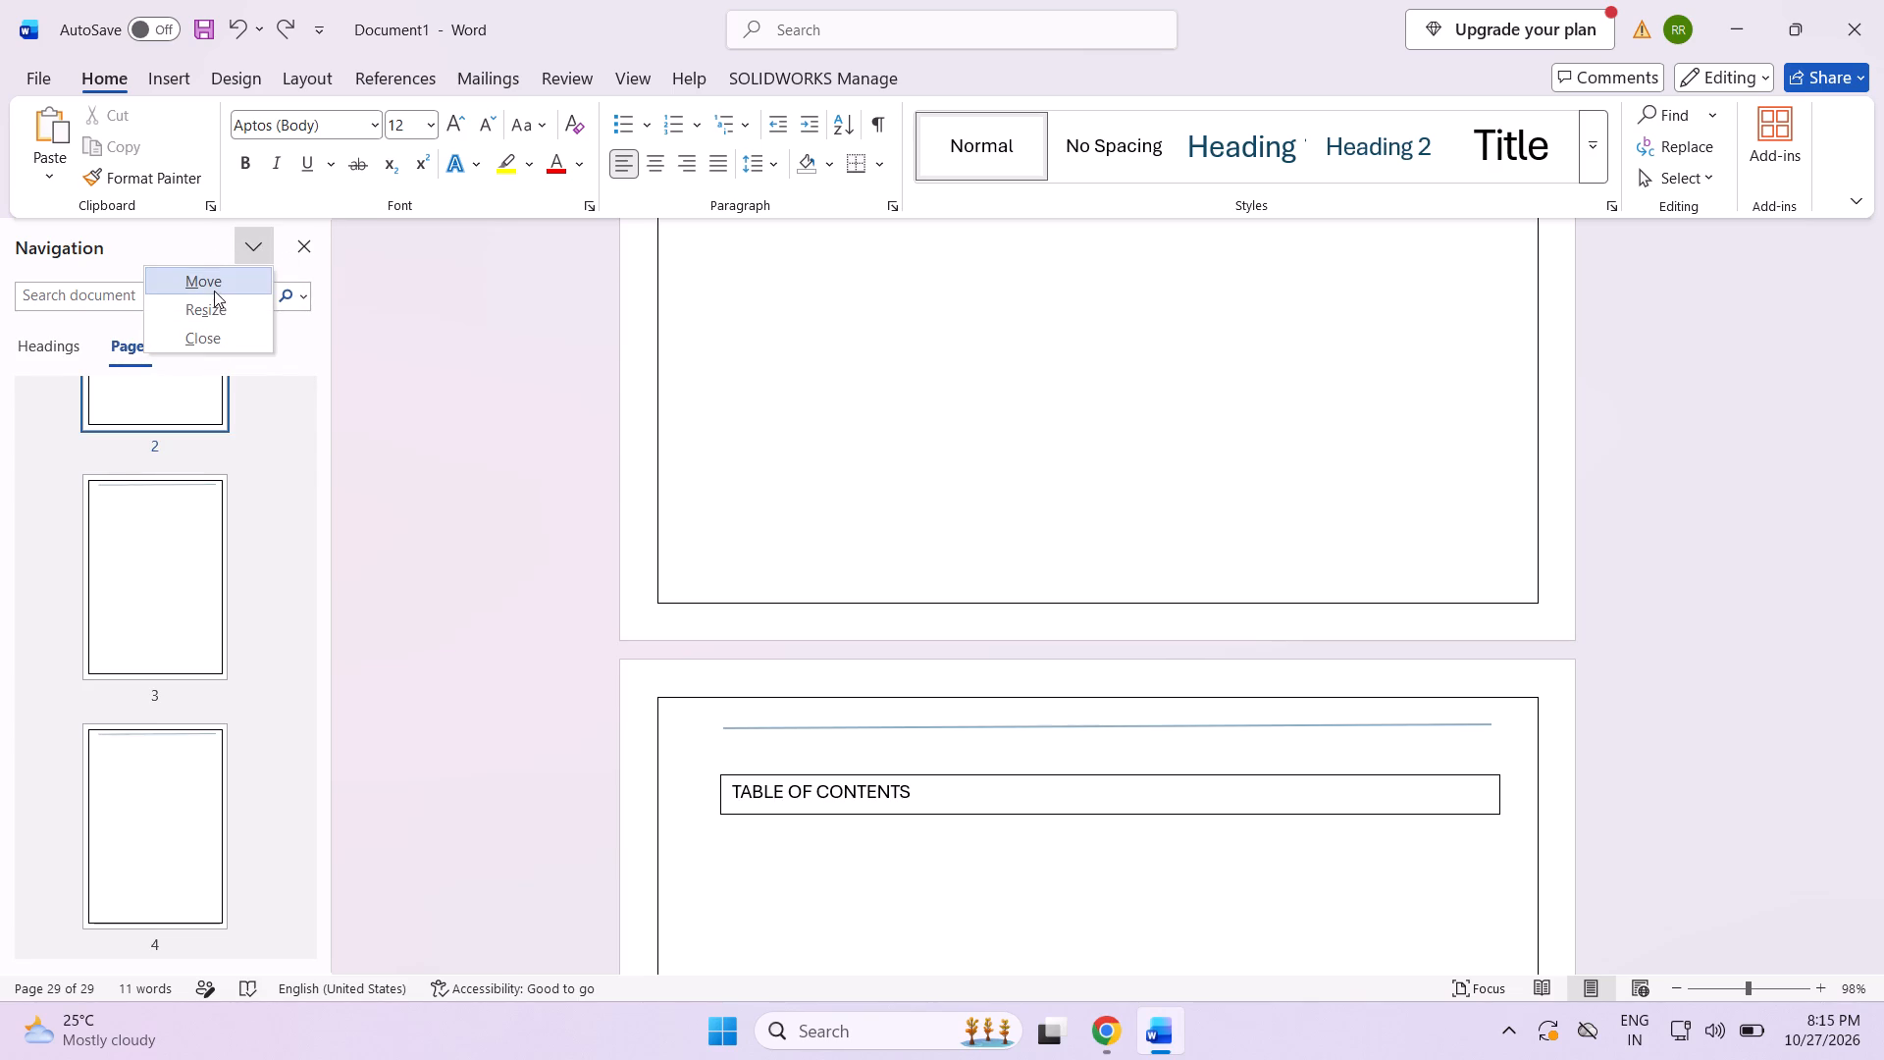
{"action": "left_click", "coordinate": [310, 246]}
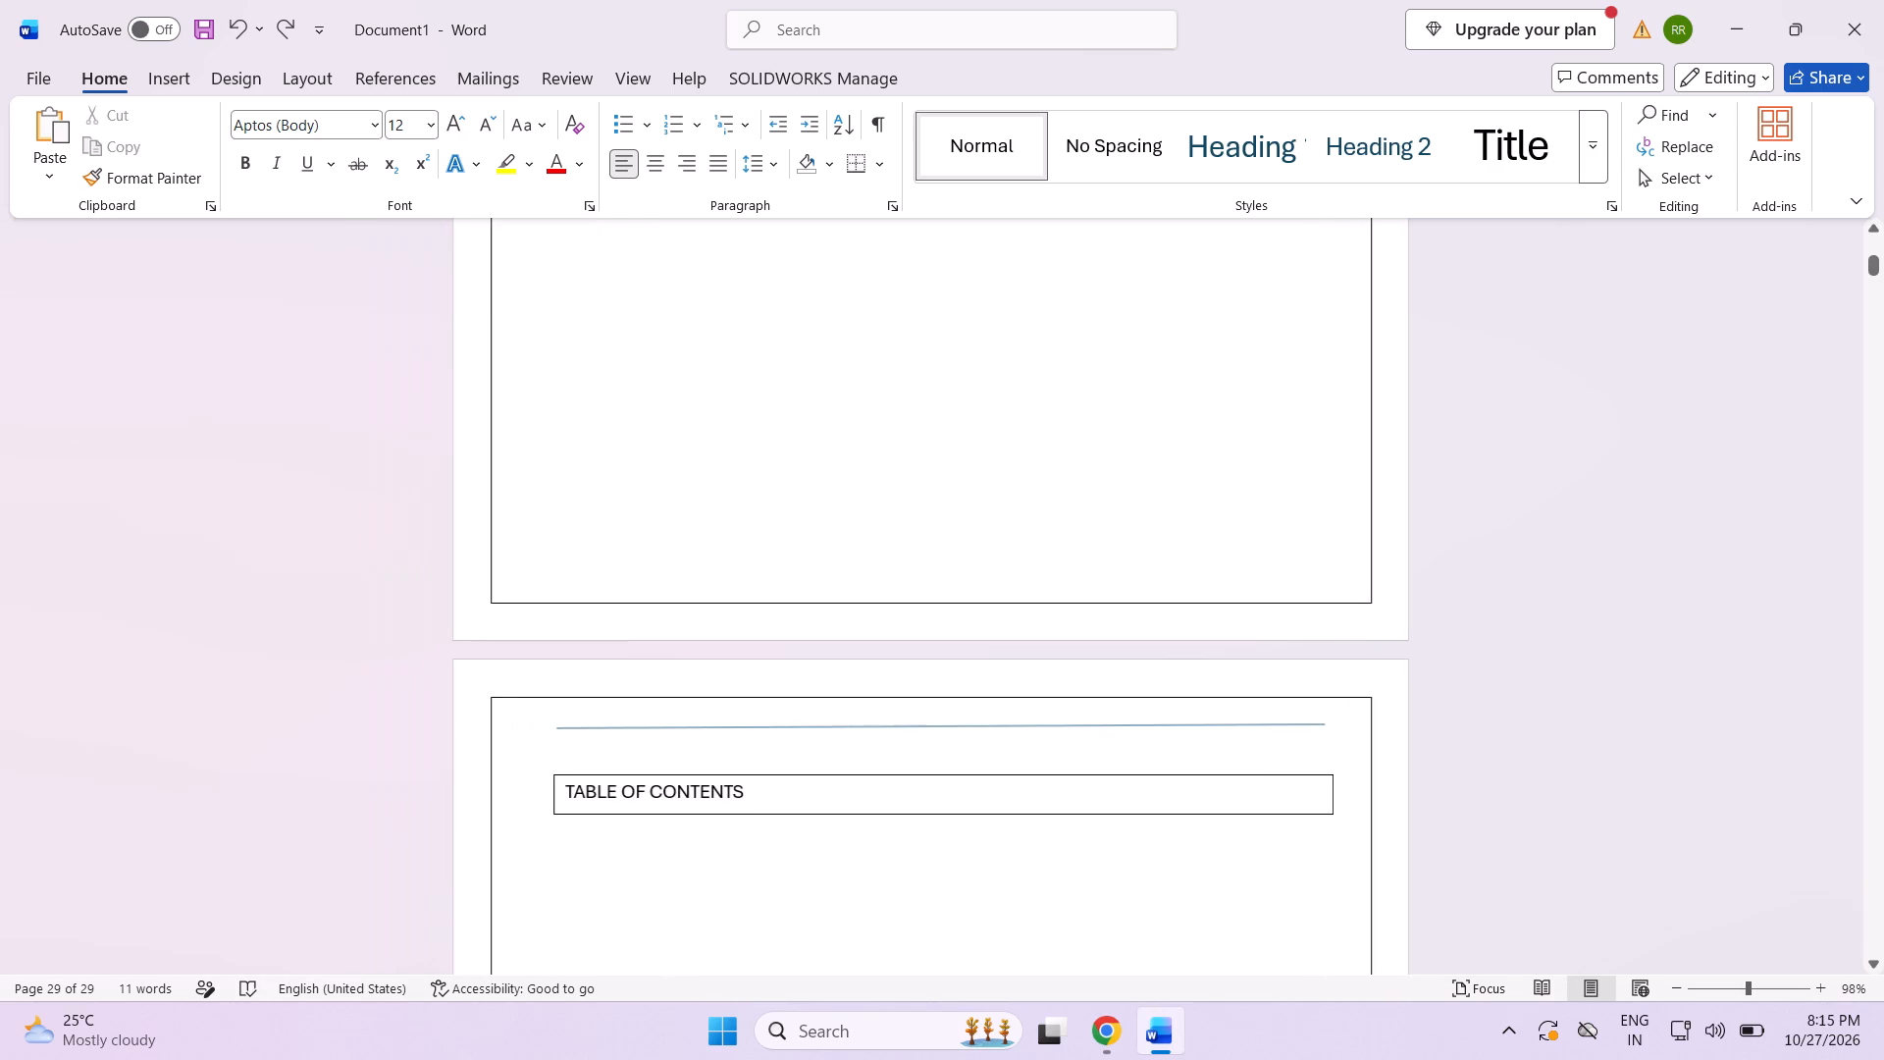
Undo the earlier edits repeatedly until the document is back to the single blue cover page with its title and boxes.
{"action": "left_click", "coordinate": [378, 324]}
{"action": "scroll", "coordinate": [418, 513], "scroll_direction": "up", "scroll_amount": 1}
{"action": "scroll", "coordinate": [595, 557], "scroll_direction": "up", "scroll_amount": 10}
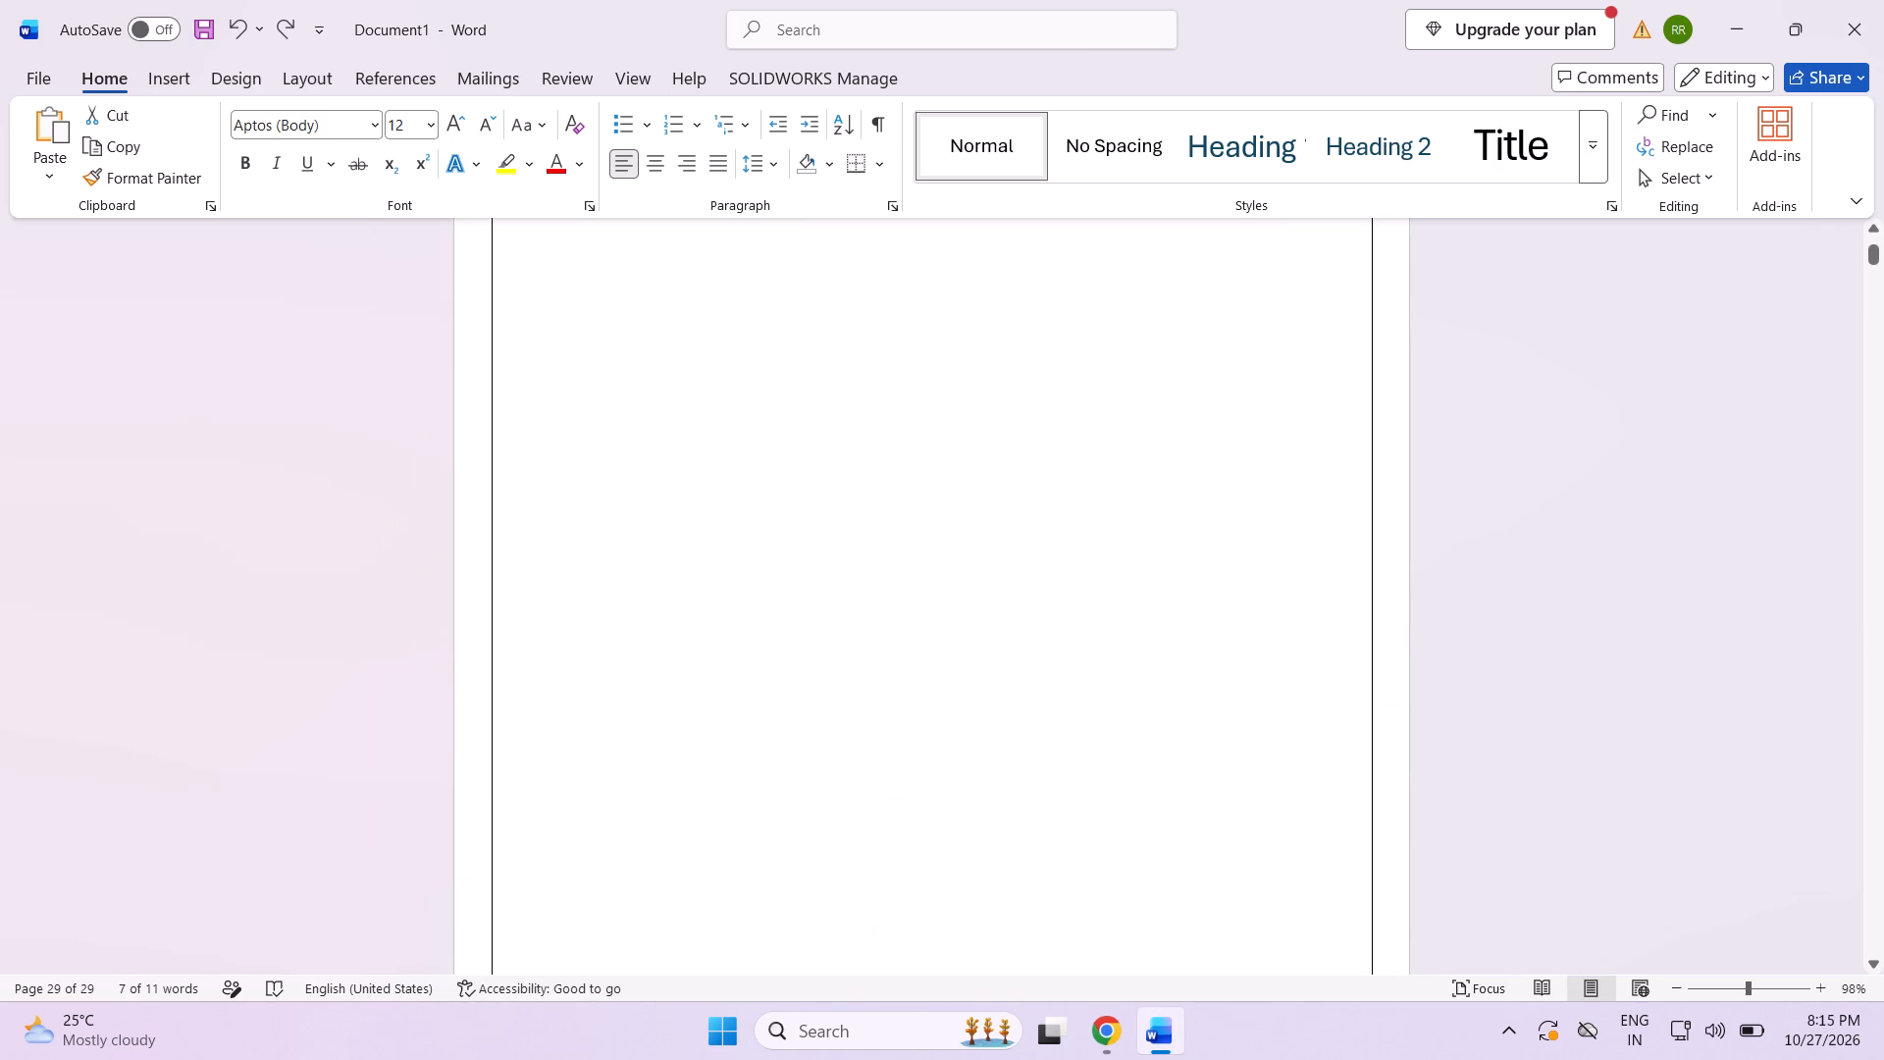
{"action": "scroll", "coordinate": [596, 540], "scroll_direction": "up", "scroll_amount": 17}
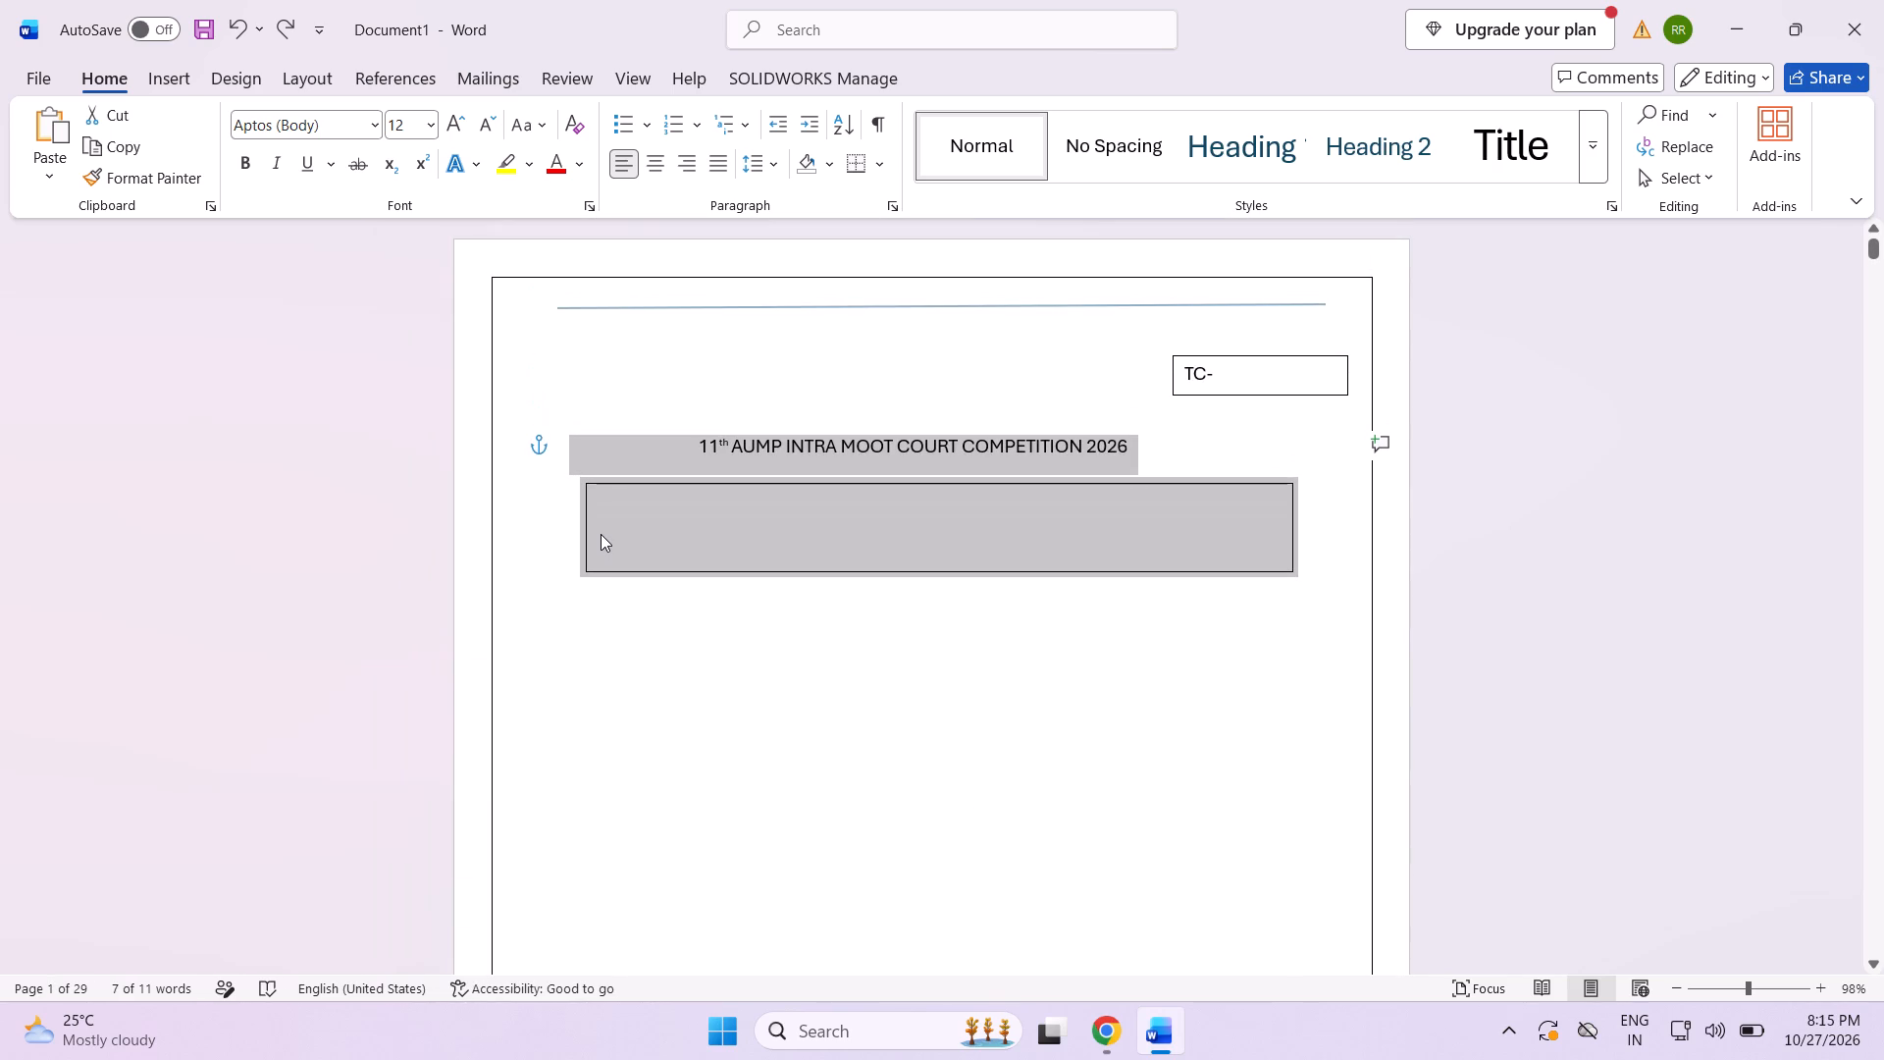
{"action": "key", "text": "ctrl+z"}
{"action": "key", "text": "ctrl+z"}
{"action": "key", "text": "ctrl+z"}
{"action": "key", "text": "ctrl+z"}
{"action": "key", "text": "ctrl+z"}
{"action": "key", "text": "ctrl+z"}
{"action": "key", "text": "ctrl+z"}
{"action": "key", "text": "ctrl+z"}
{"action": "key", "text": "ctrl+z"}
{"action": "key", "text": "ctrl+z"}
{"action": "key", "text": "ctrl+z"}
{"action": "key", "text": "ctrl+z"}
{"action": "key", "text": "ctrl+z"}
{"action": "key", "text": "ctrl+z"}
{"action": "key", "text": "ctrl+z"}
{"action": "key", "text": "ctrl+z"}
{"action": "key", "text": "ctrl+z"}
{"action": "key", "text": "ctrl+z"}
{"action": "key", "text": "ctrl+z"}
{"action": "key", "text": "ctrl+z"}
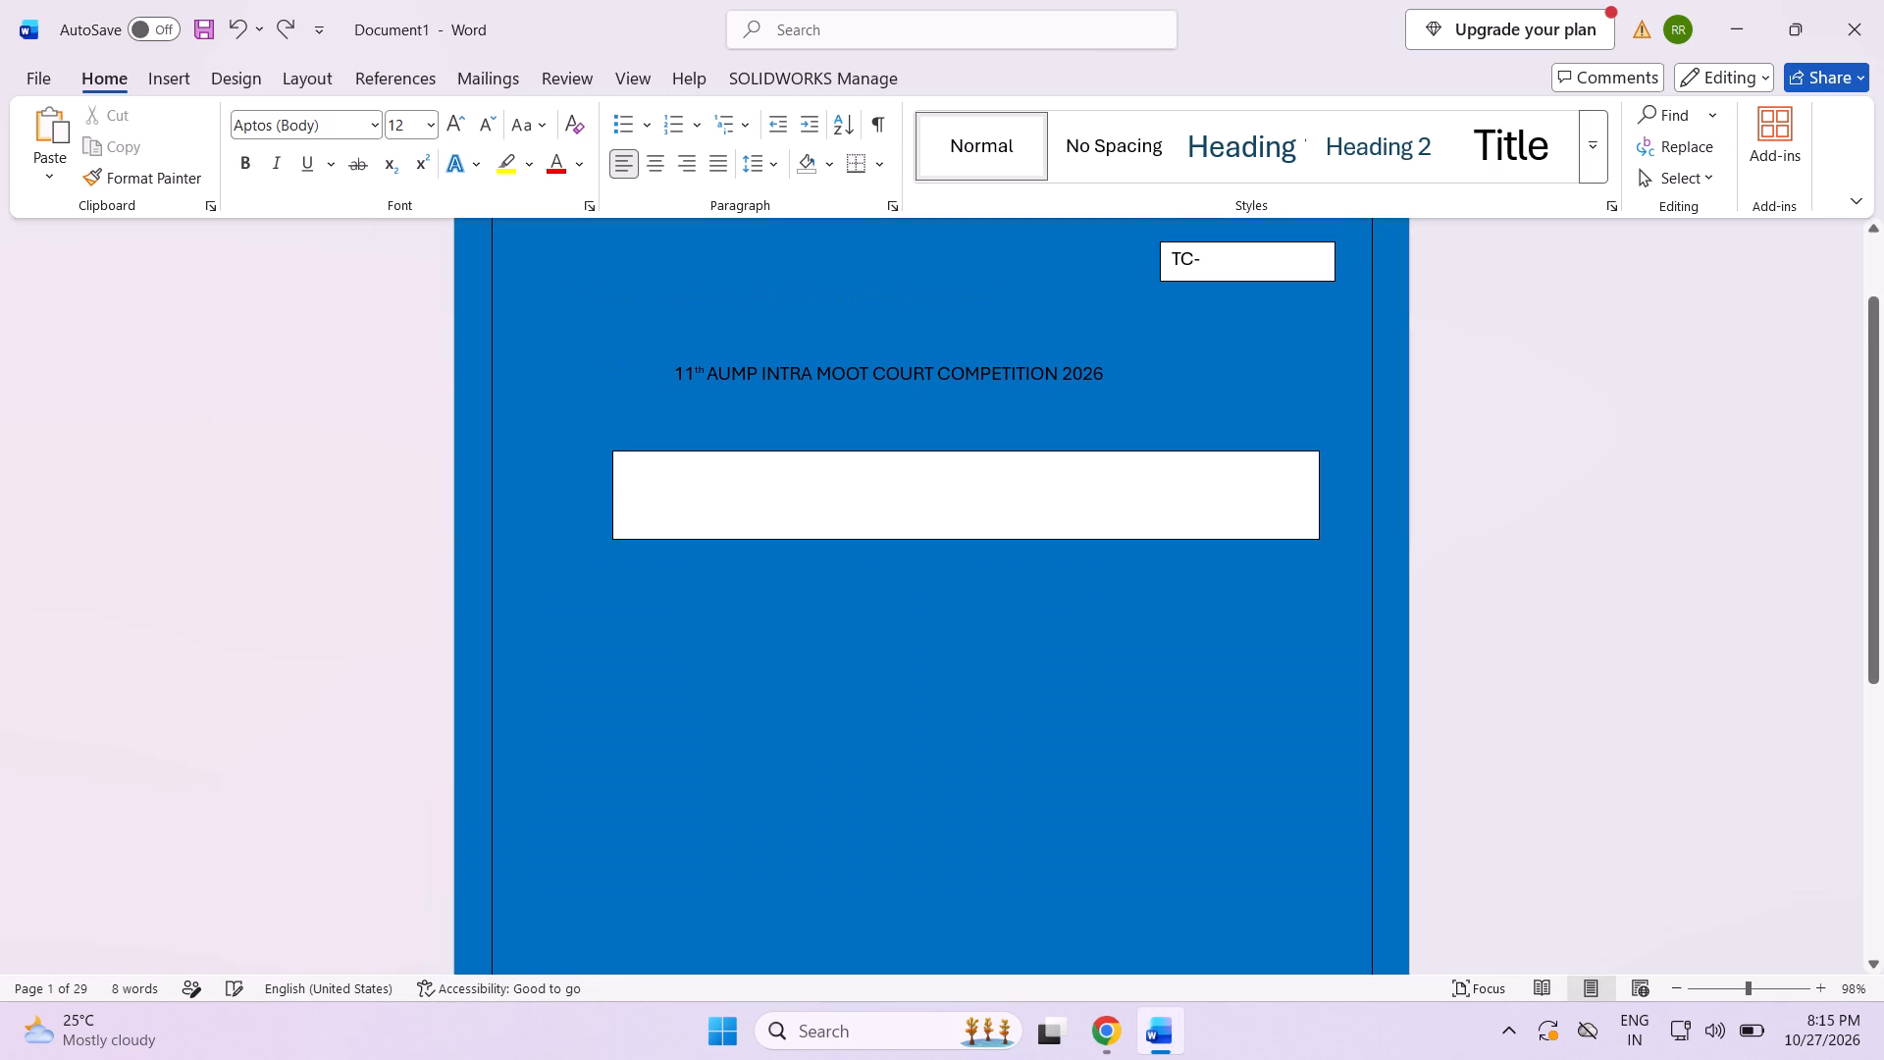
{"action": "key", "text": "ctrl+z"}
{"action": "scroll", "coordinate": [627, 579], "scroll_direction": "down", "scroll_amount": 15}
{"action": "scroll", "coordinate": [627, 585], "scroll_direction": "down", "scroll_amount": 18}
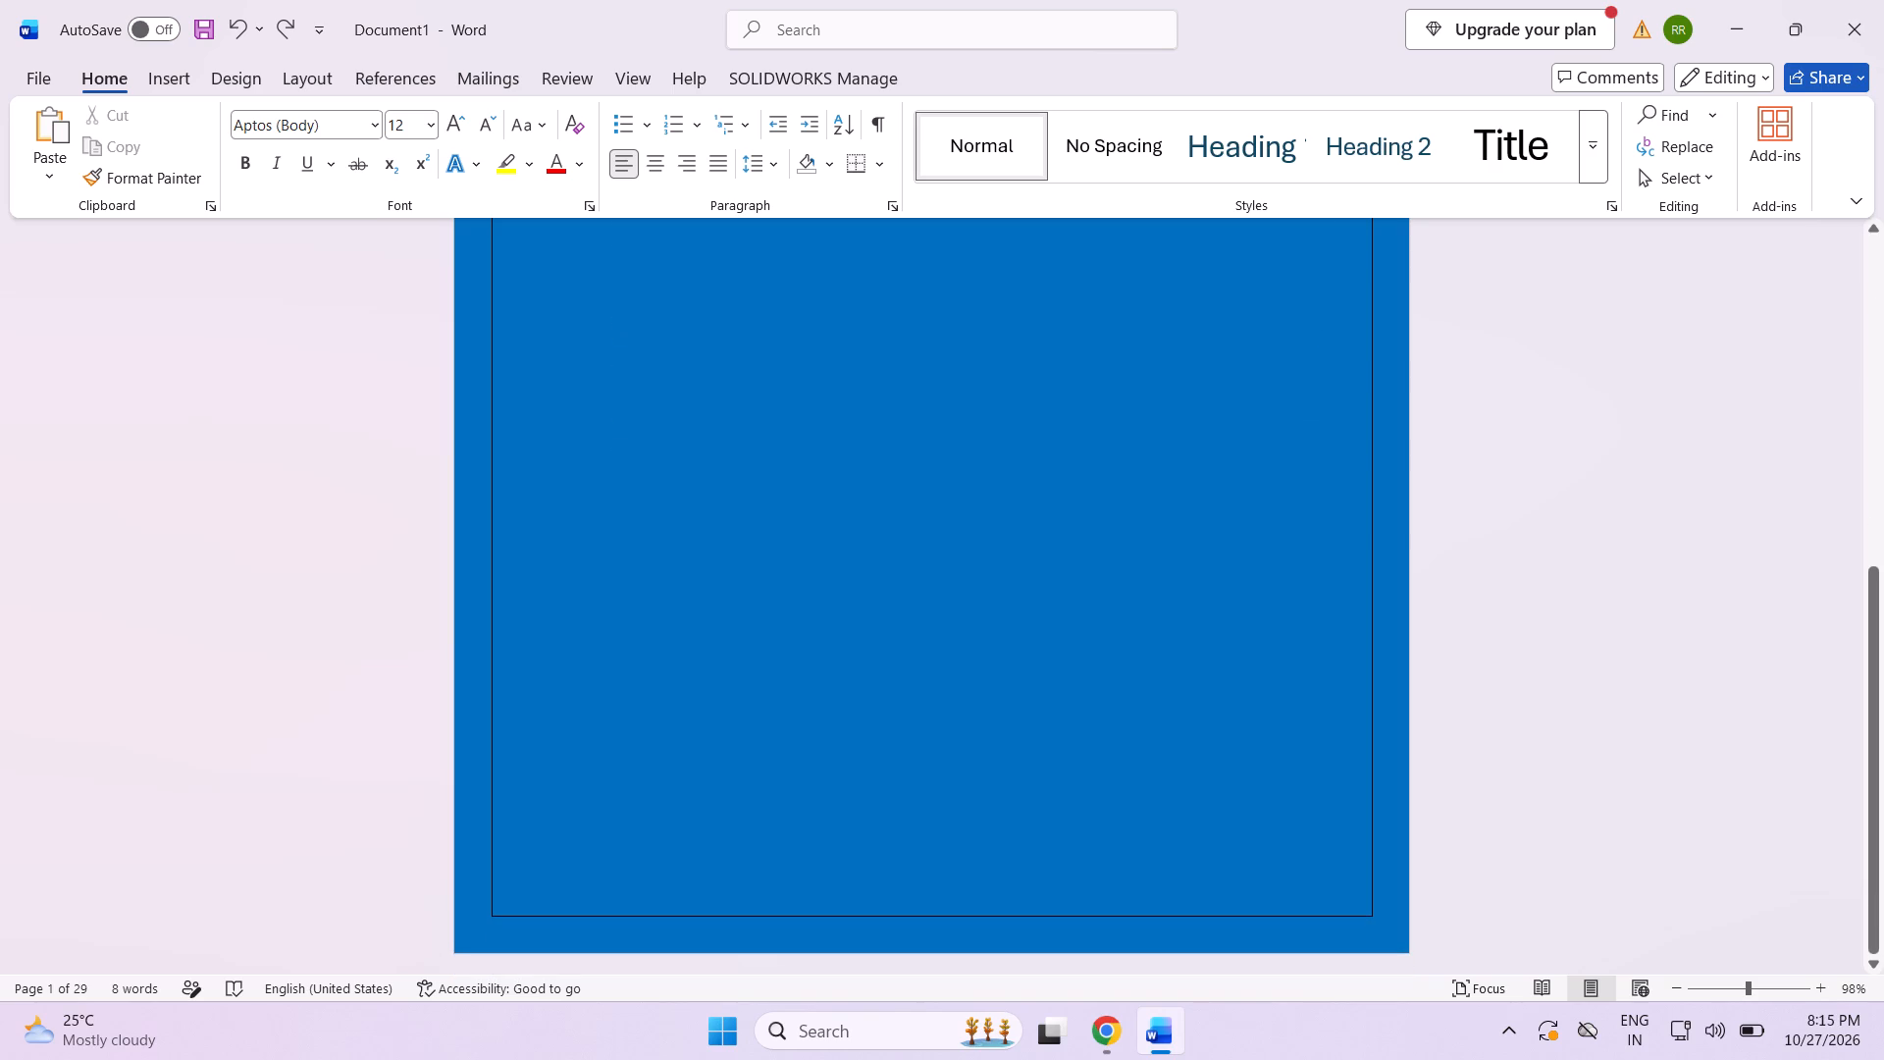
{"action": "scroll", "coordinate": [620, 585], "scroll_direction": "down", "scroll_amount": 13}
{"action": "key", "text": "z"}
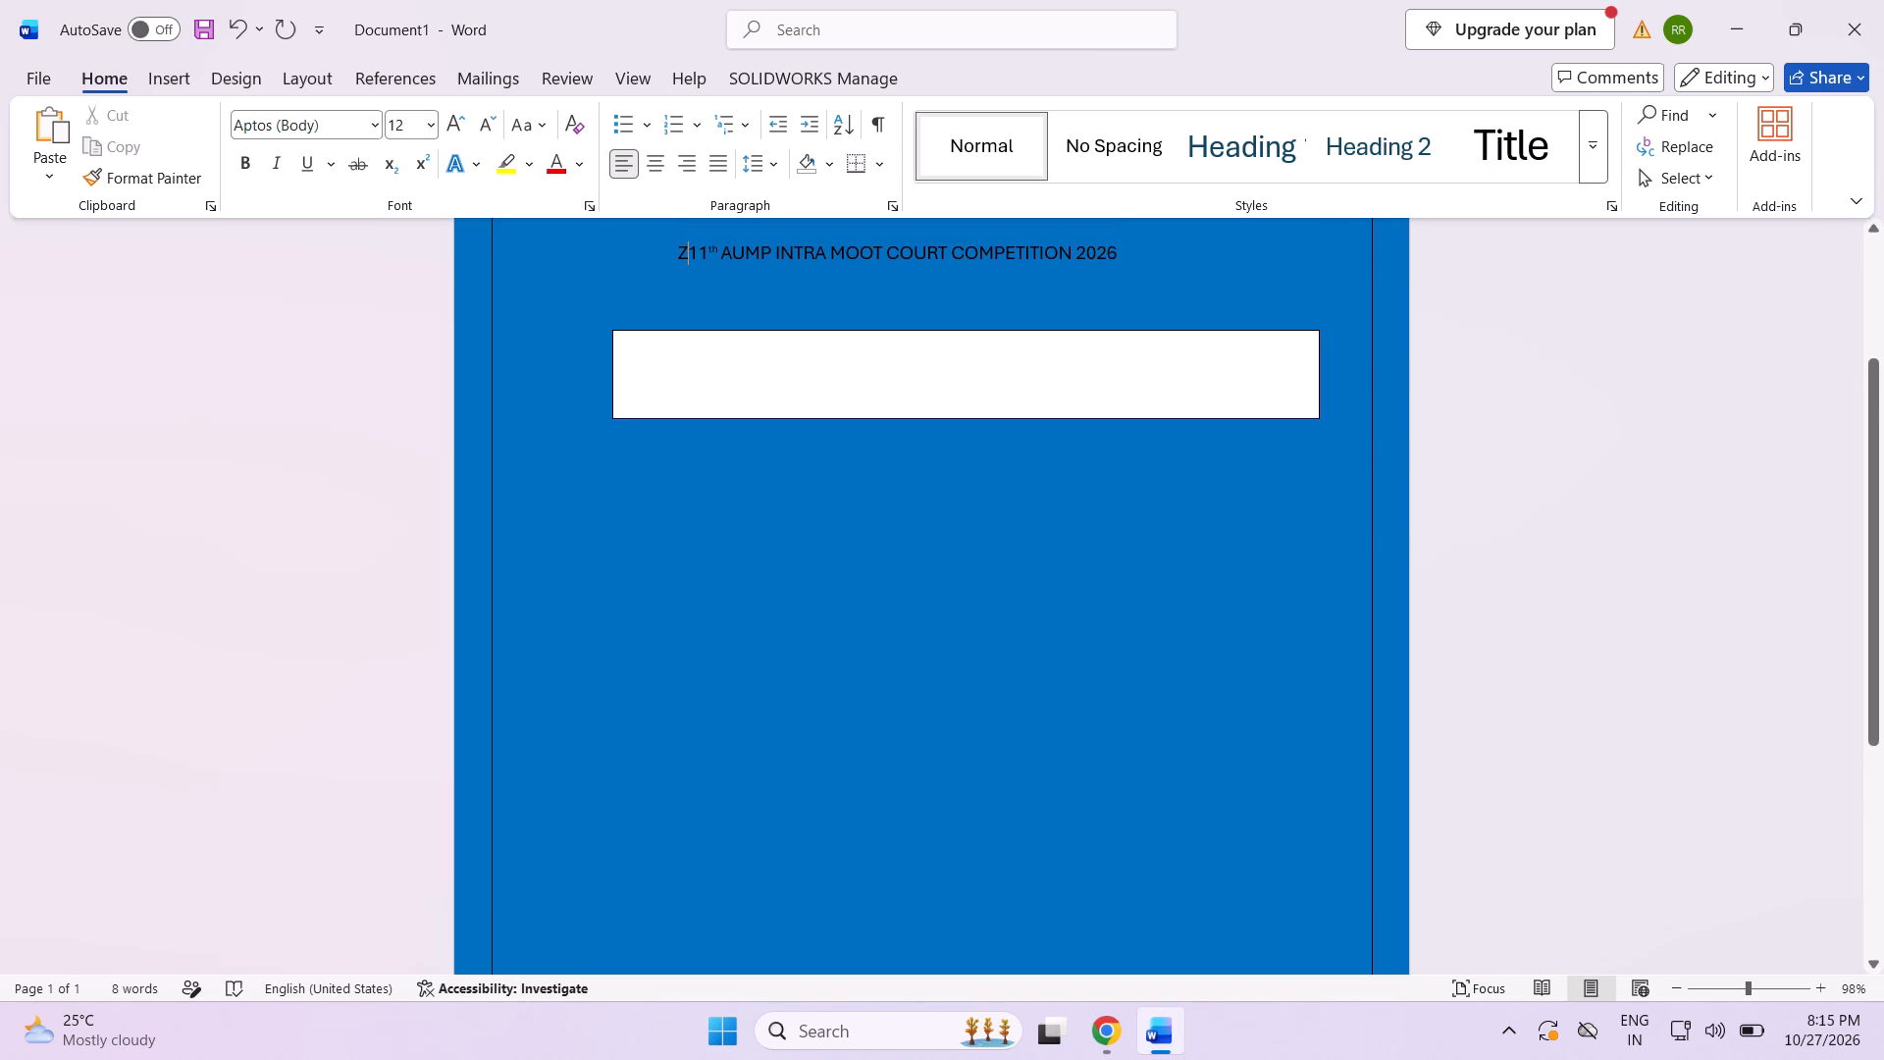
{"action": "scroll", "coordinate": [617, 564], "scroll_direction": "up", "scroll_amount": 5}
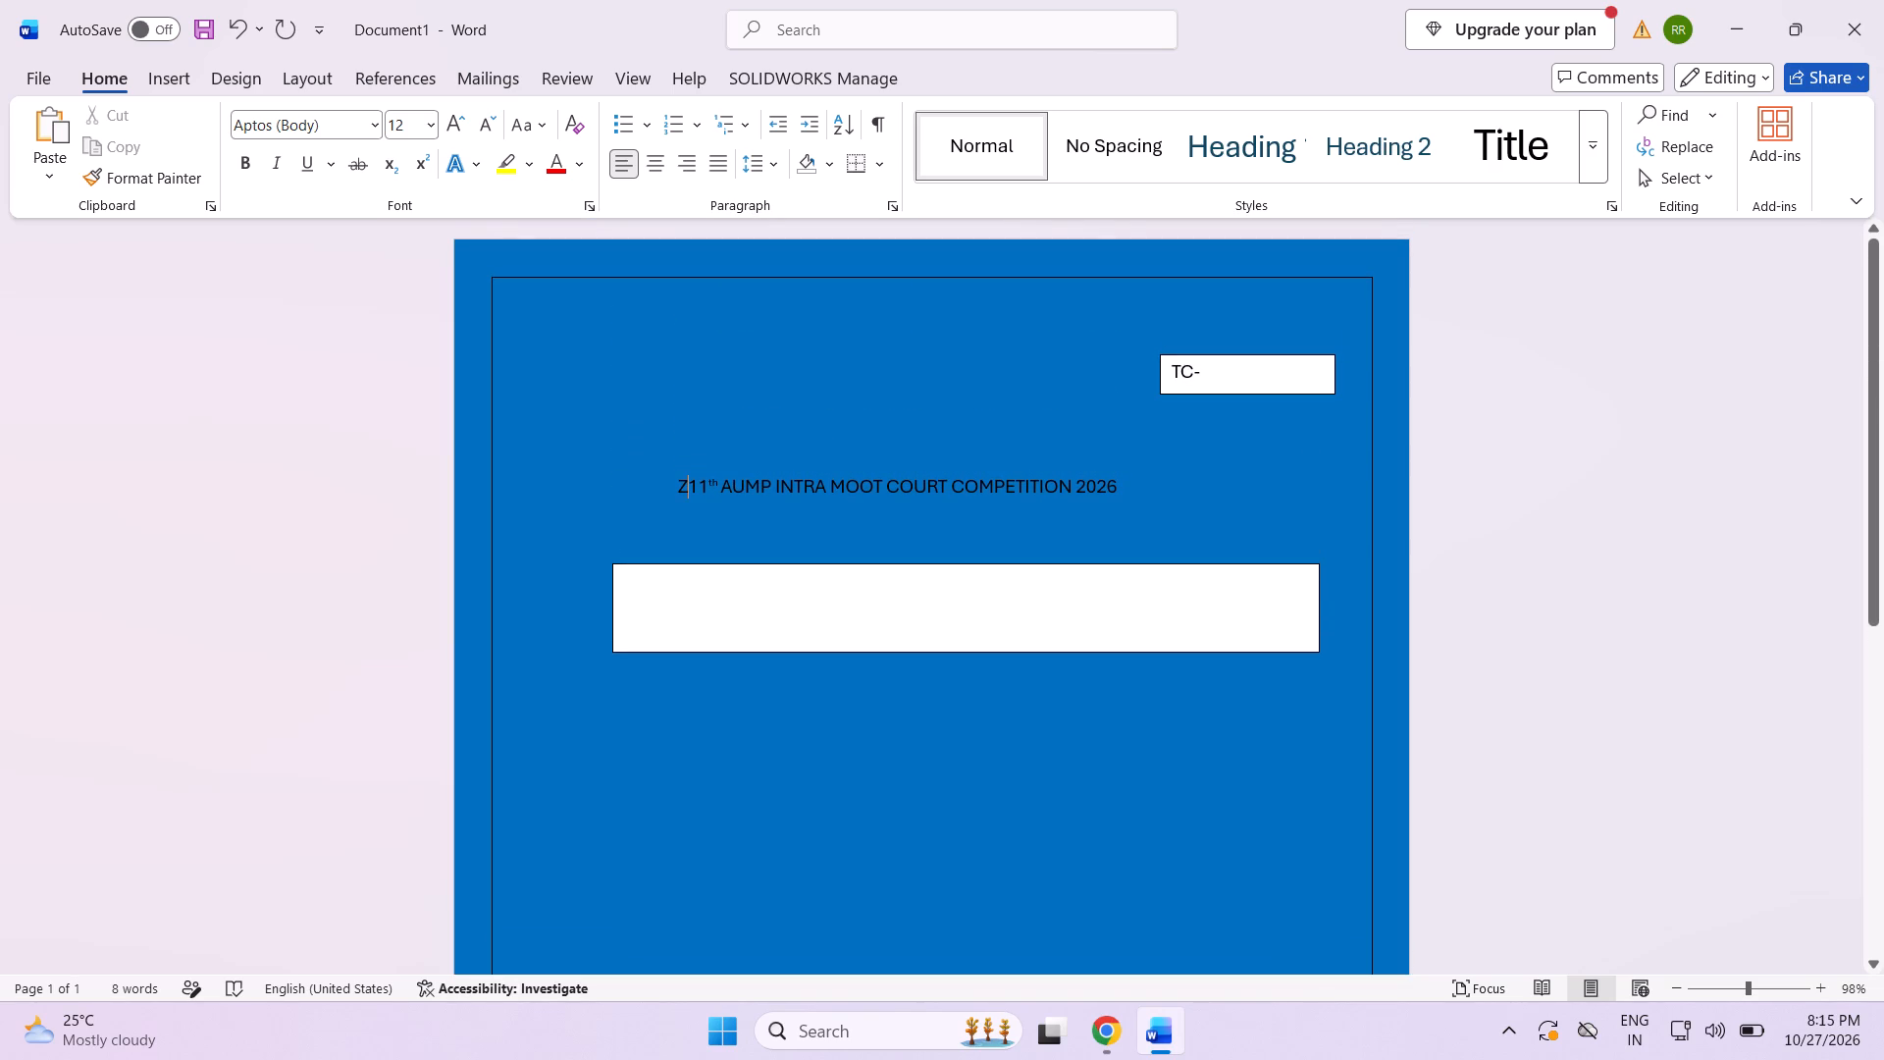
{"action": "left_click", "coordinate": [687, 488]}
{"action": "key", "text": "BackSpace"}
Move the empty white box up directly beneath the "11th AUMP INTRA MOOT COURT COMPETITION 2026" title and reduce its height.
{"action": "scroll", "coordinate": [659, 534], "scroll_direction": "down", "scroll_amount": 6}
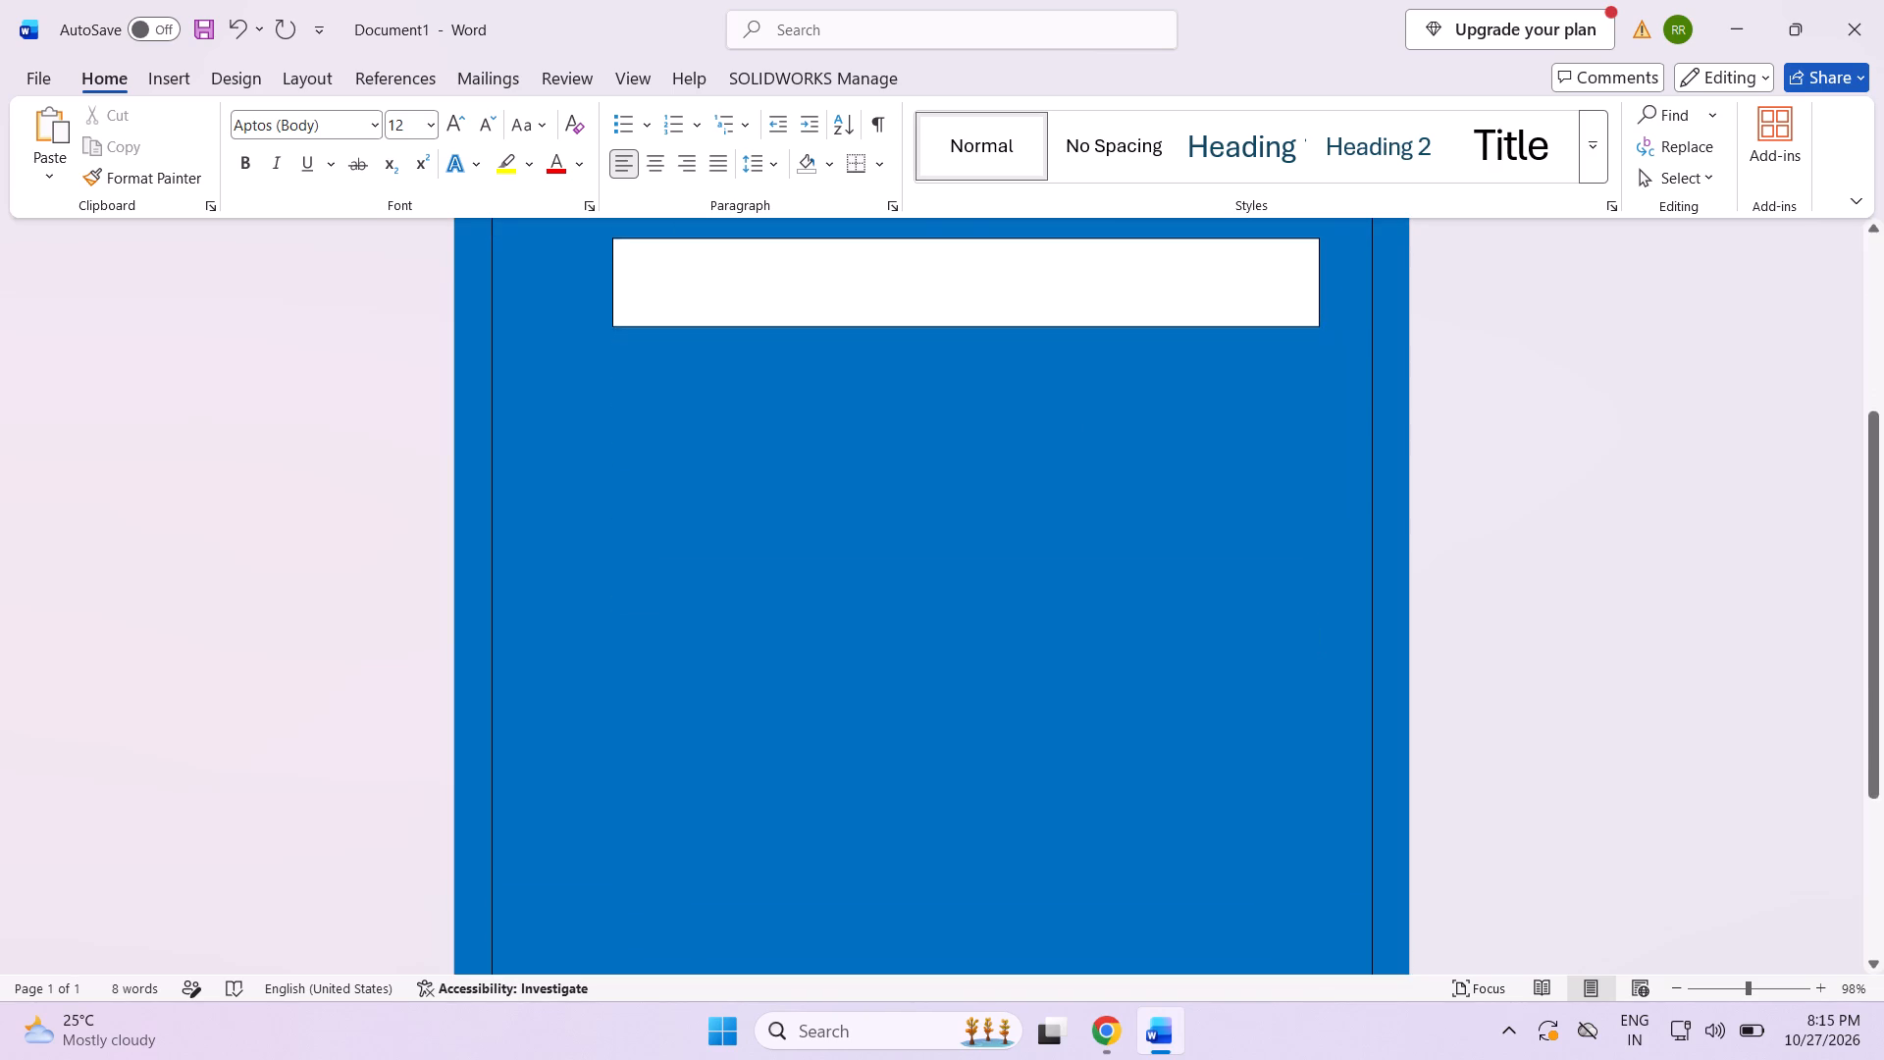
{"action": "scroll", "coordinate": [654, 531], "scroll_direction": "up", "scroll_amount": 4}
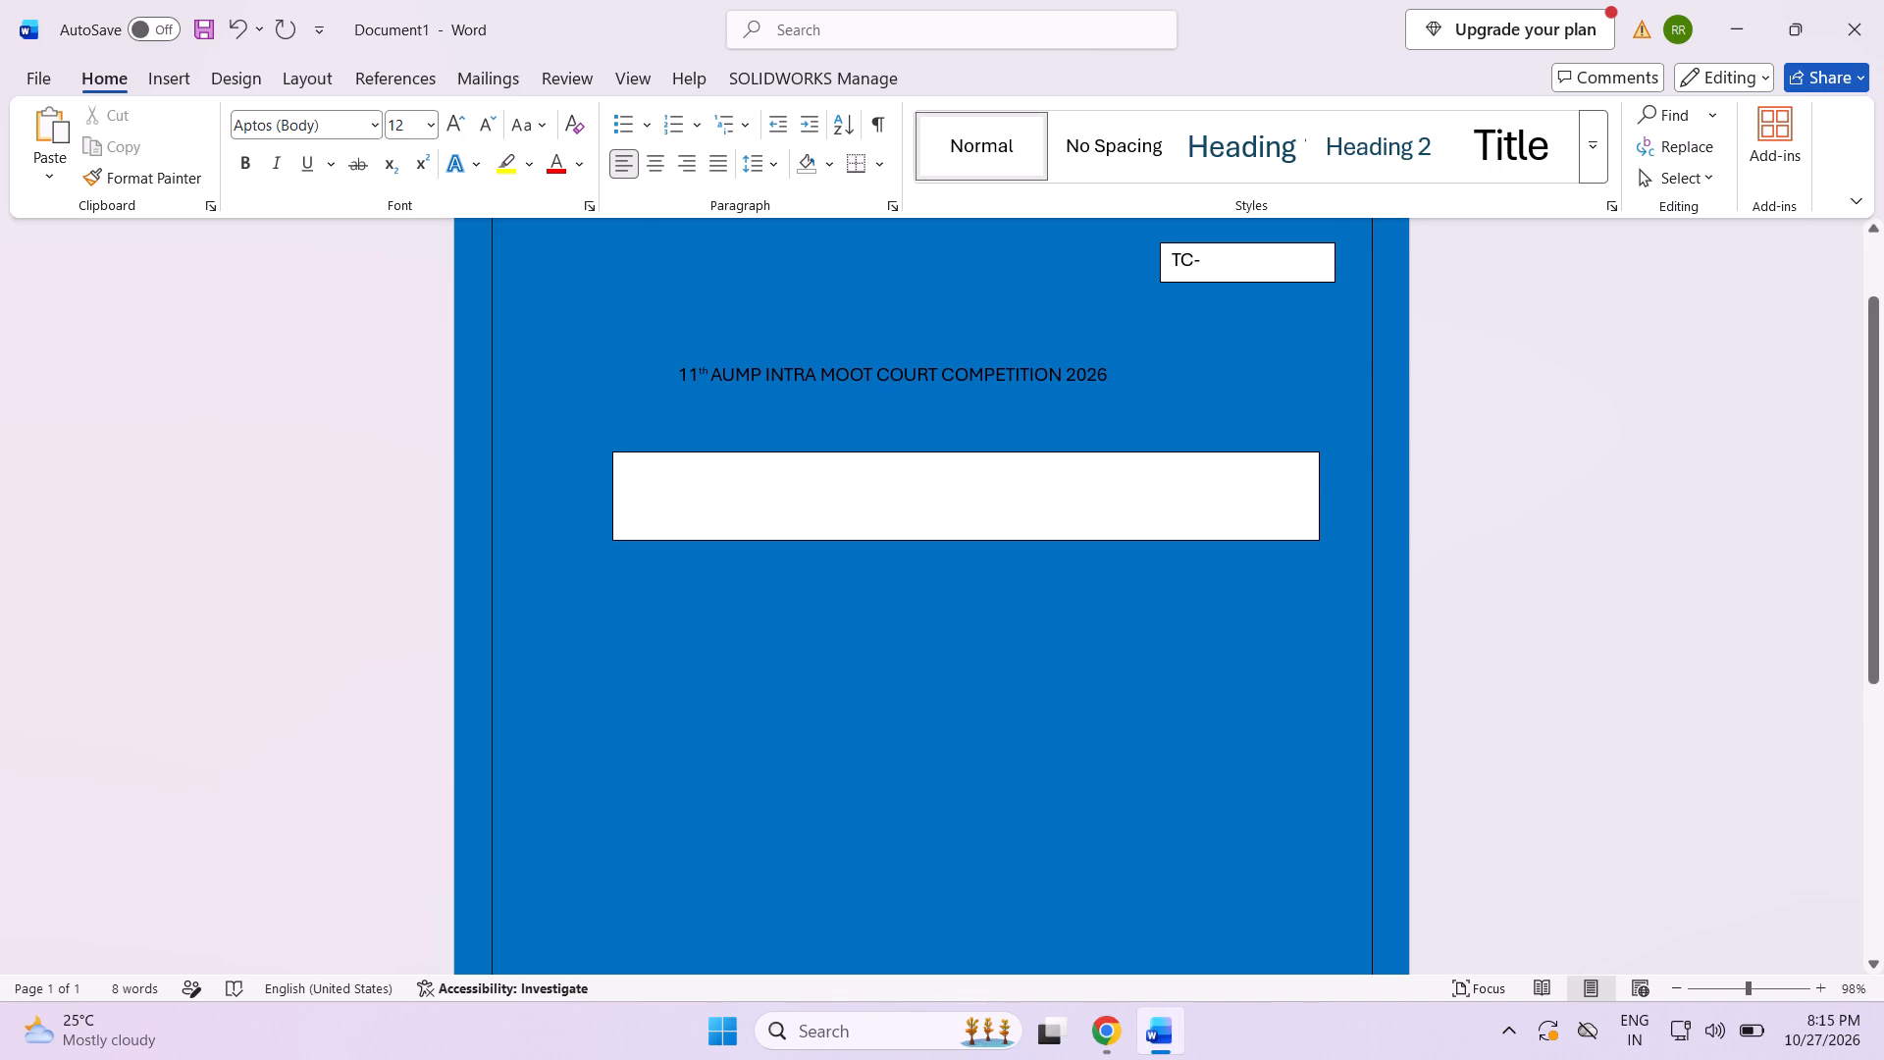
{"action": "left_click", "coordinate": [819, 470]}
{"action": "left_click_drag", "start_coordinate": [956, 447], "coordinate": [955, 446]}
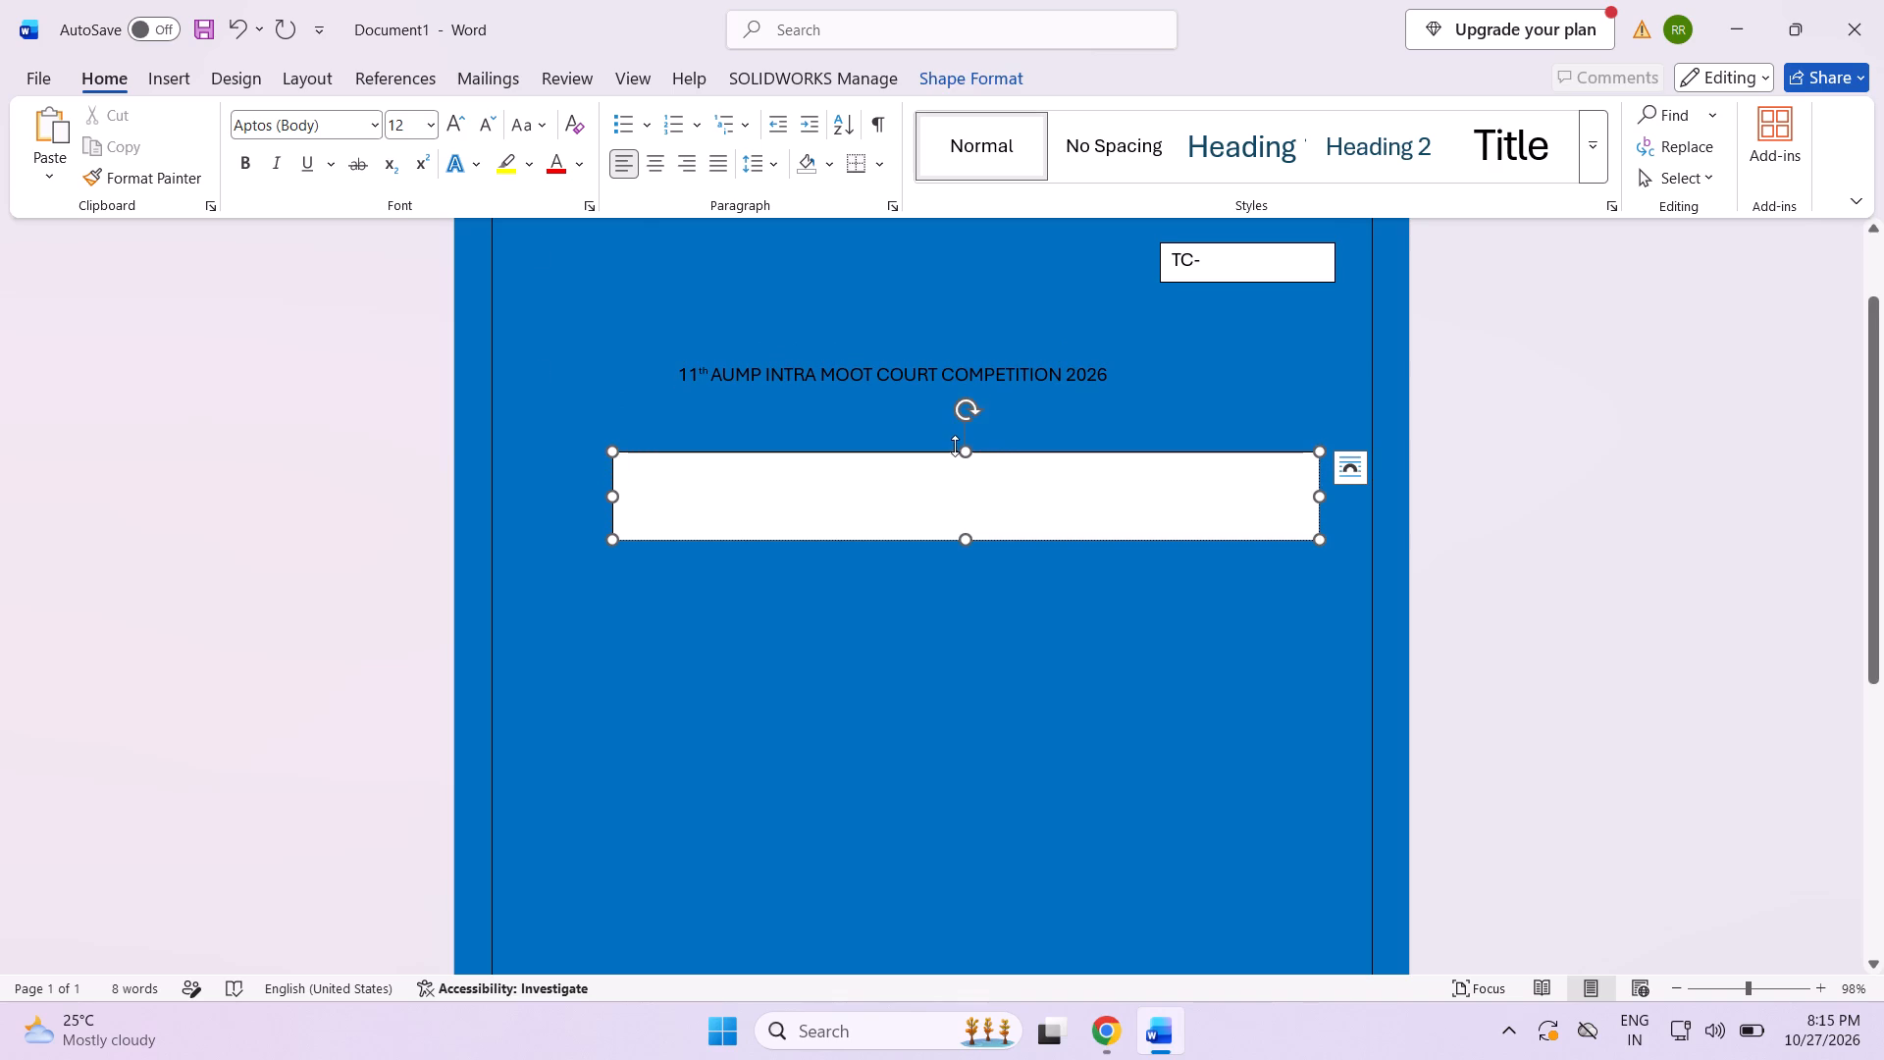
{"action": "left_click_drag", "start_coordinate": [955, 446], "coordinate": [941, 396]}
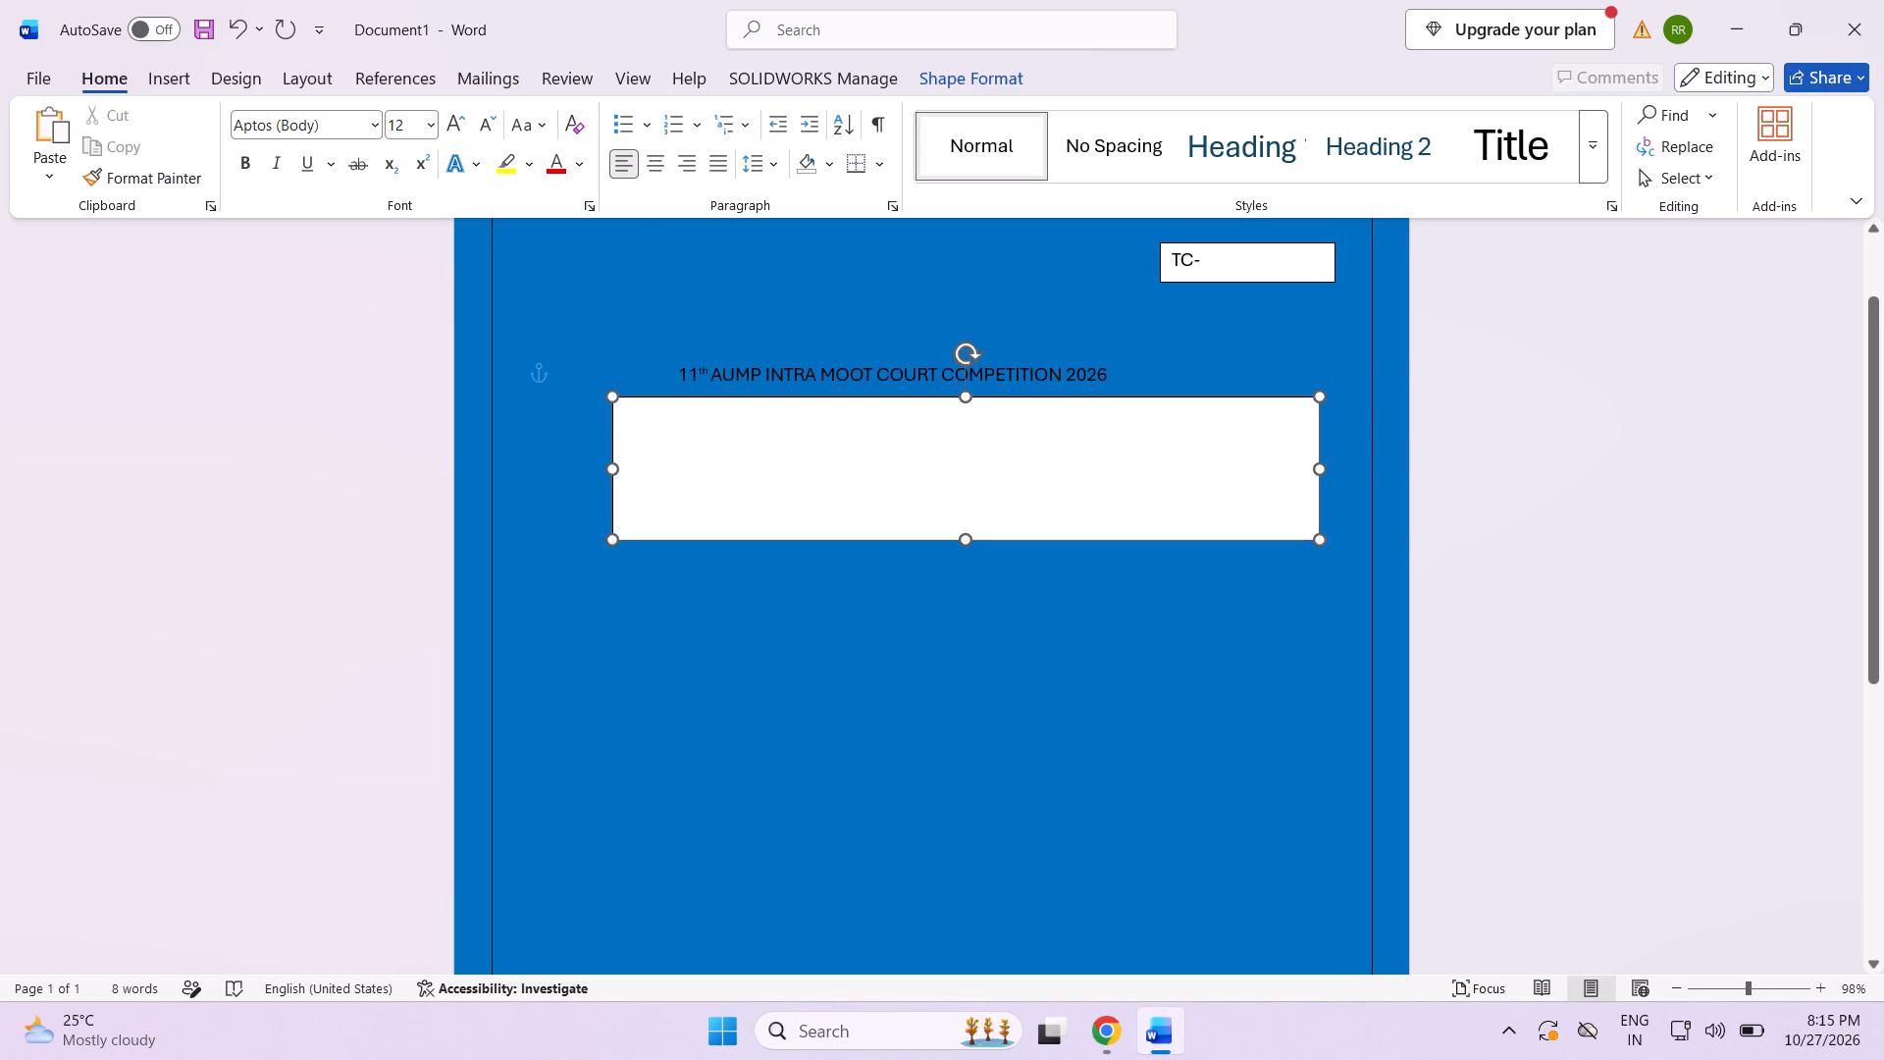
{"action": "left_click_drag", "start_coordinate": [941, 396], "coordinate": [941, 394]}
{"action": "left_click_drag", "start_coordinate": [997, 537], "coordinate": [979, 480]}
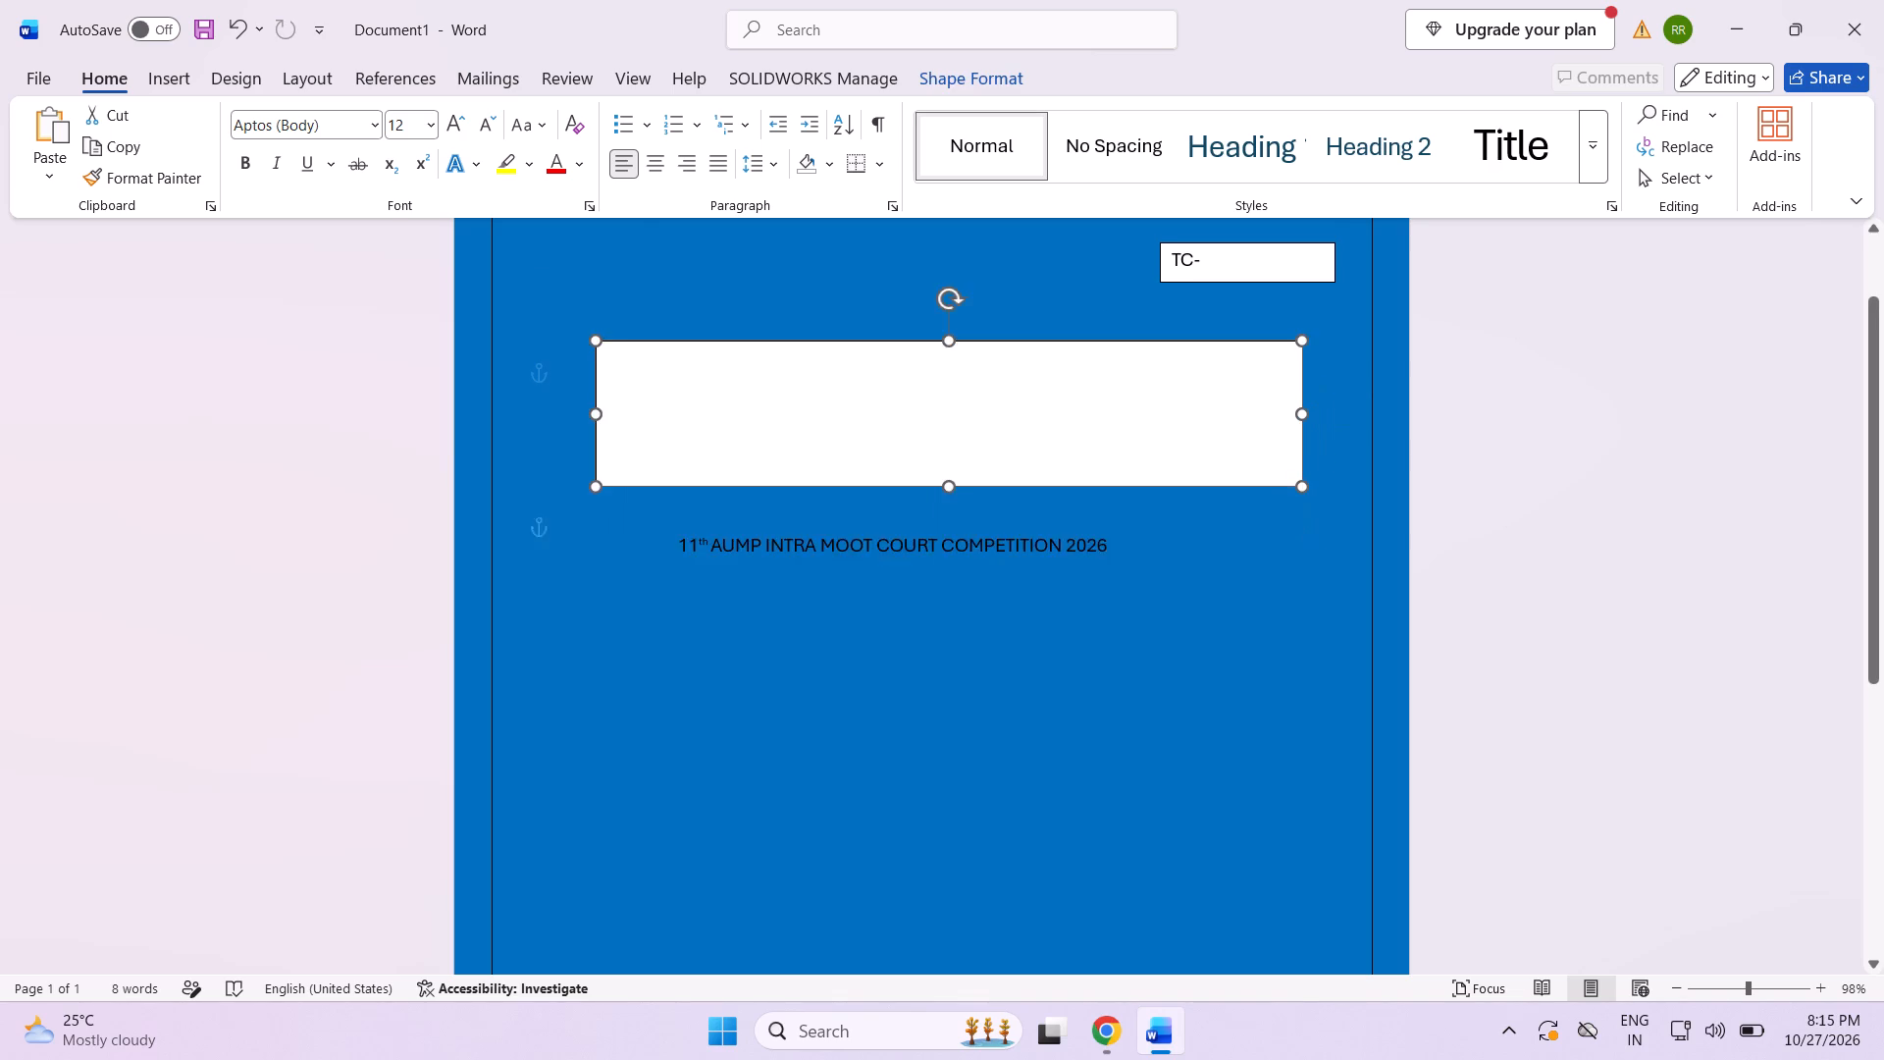
{"action": "left_click_drag", "start_coordinate": [979, 480], "coordinate": [987, 537]}
{"action": "left_click_drag", "start_coordinate": [961, 542], "coordinate": [955, 455]}
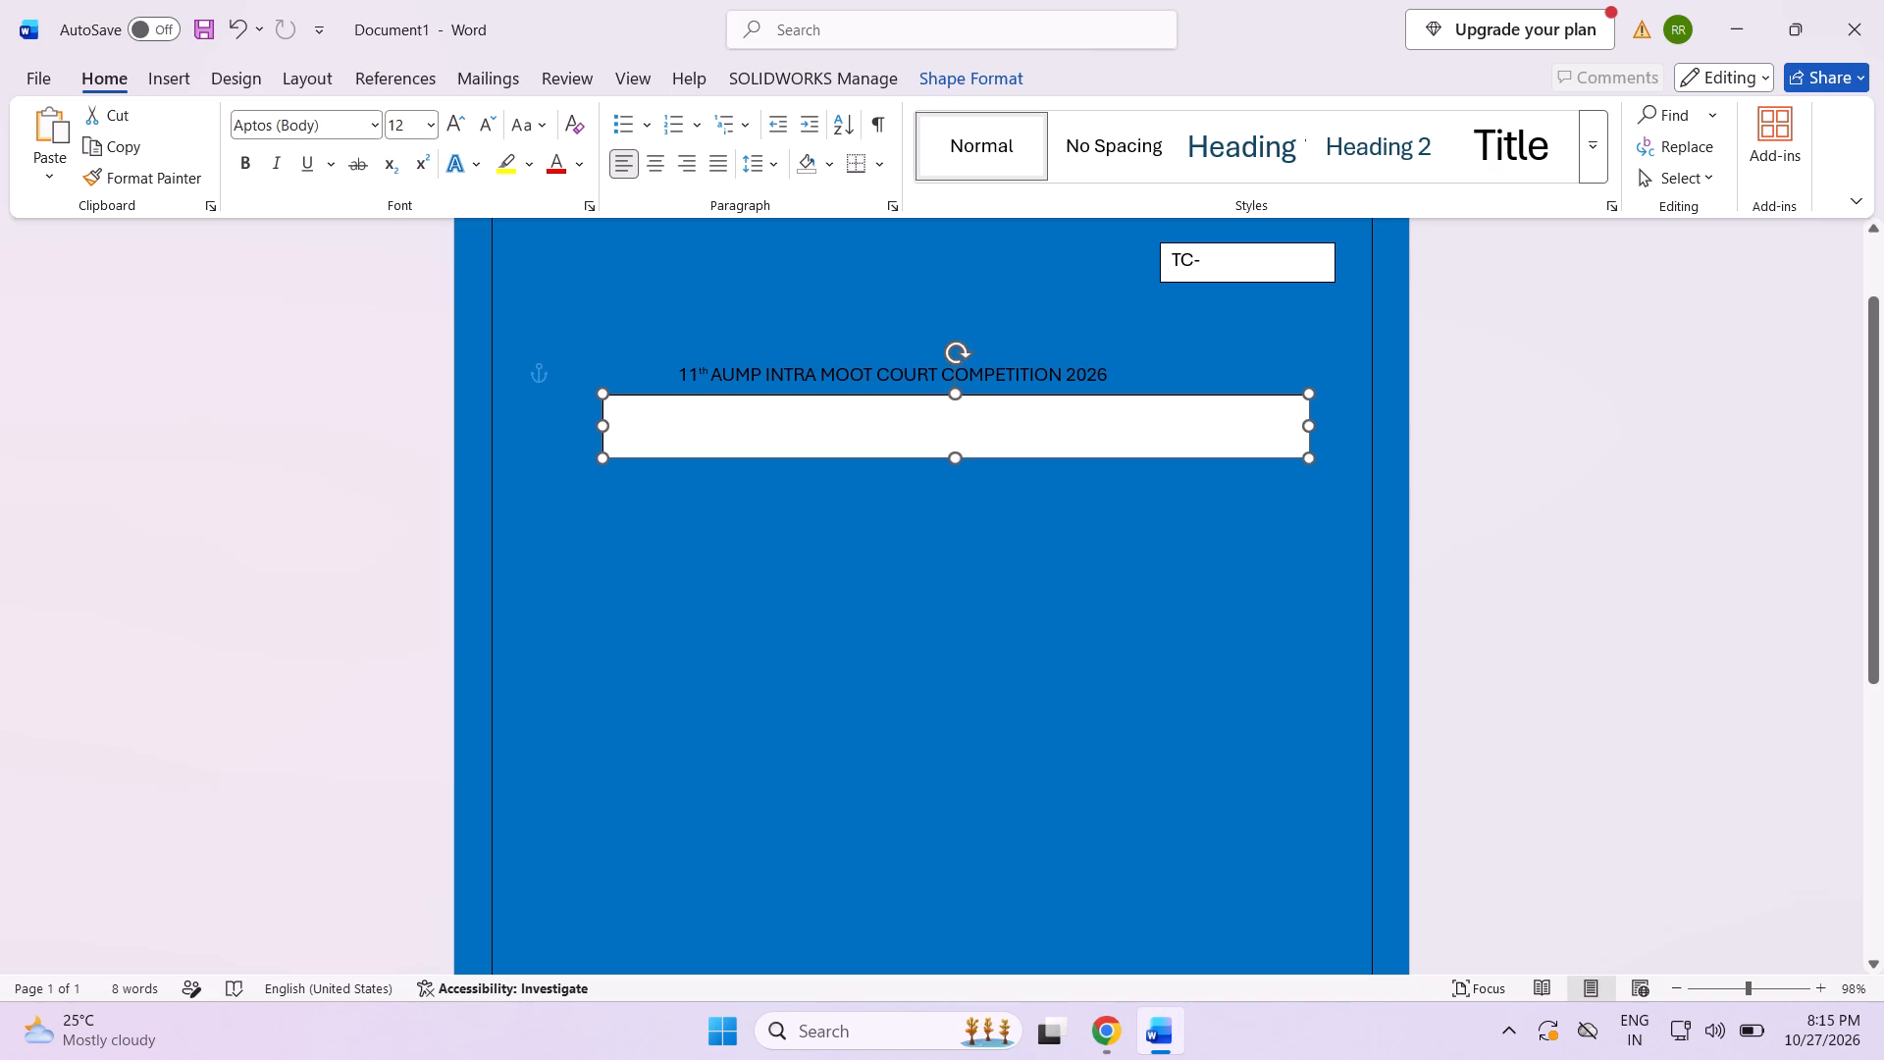
Insert a blank page into the document from the blue cover page.
{"action": "left_click_drag", "start_coordinate": [955, 455], "coordinate": [958, 458]}
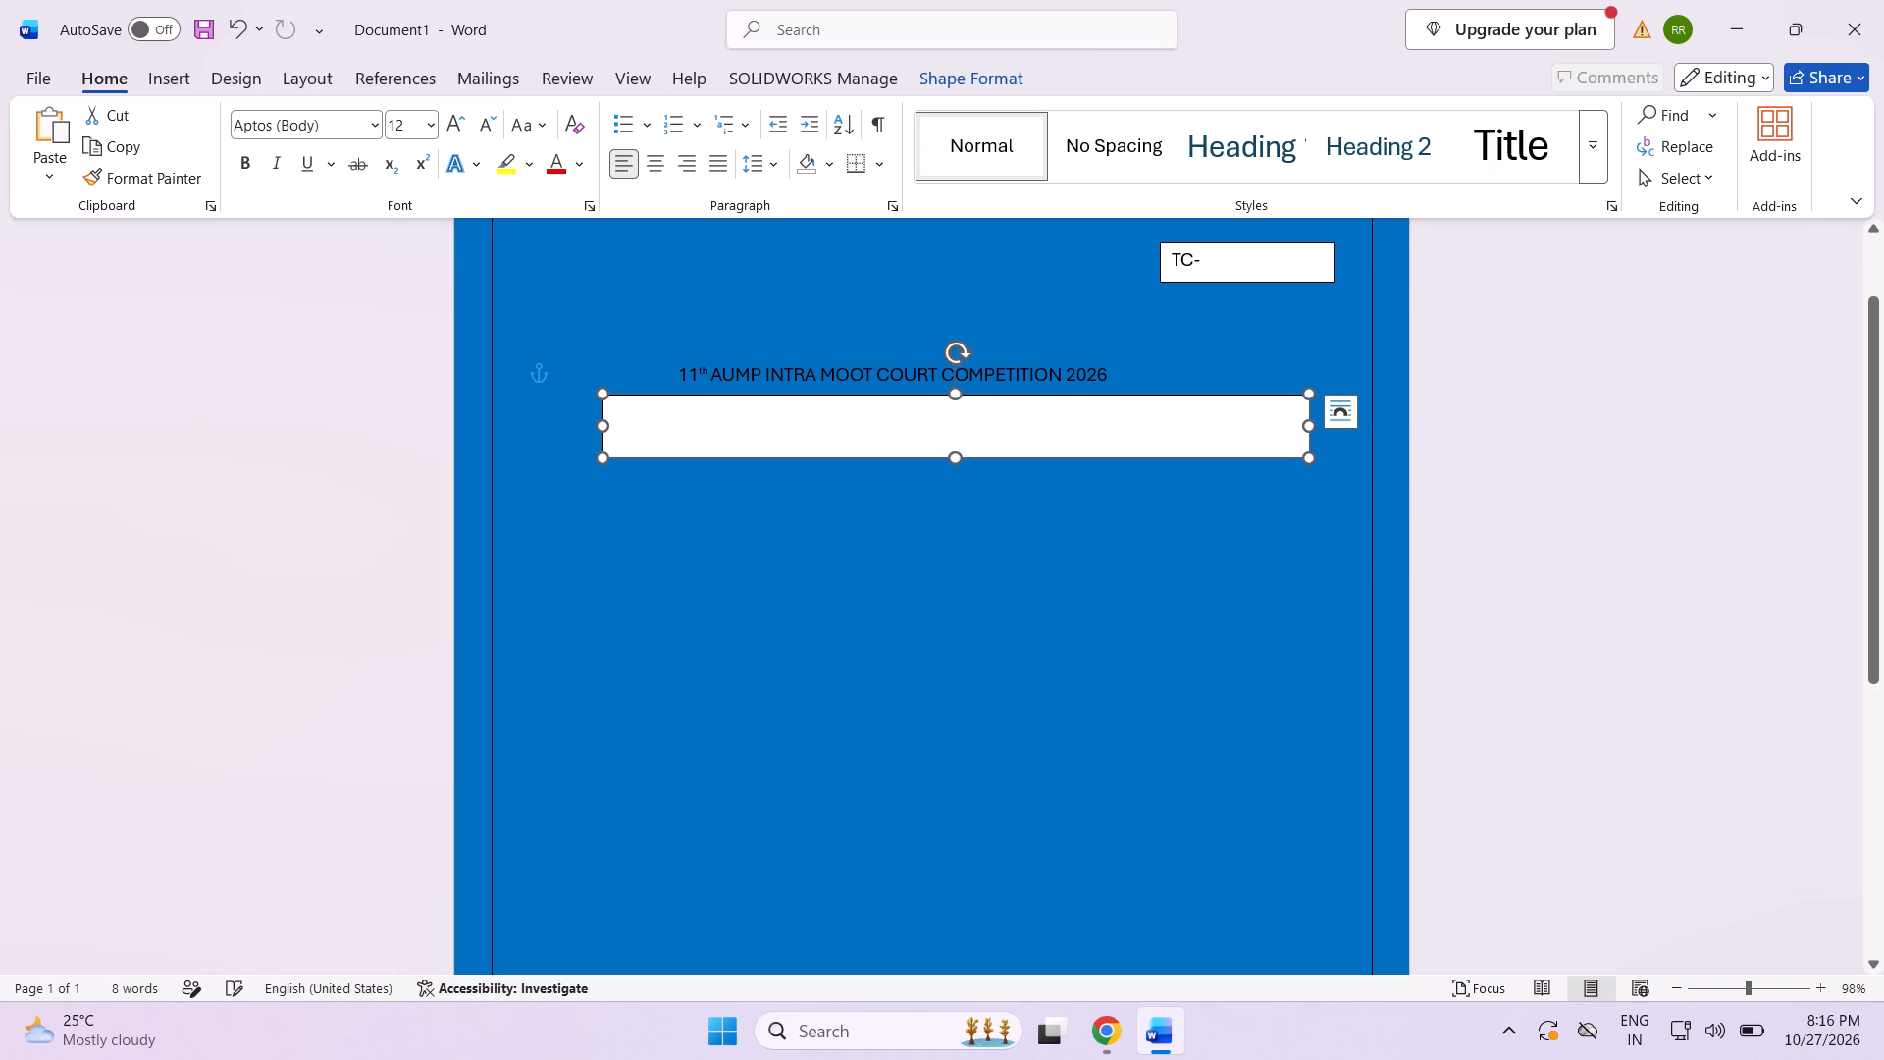
{"action": "left_click", "coordinate": [890, 418]}
{"action": "left_click", "coordinate": [918, 622]}
{"action": "scroll", "coordinate": [888, 553], "scroll_direction": "down", "scroll_amount": 14}
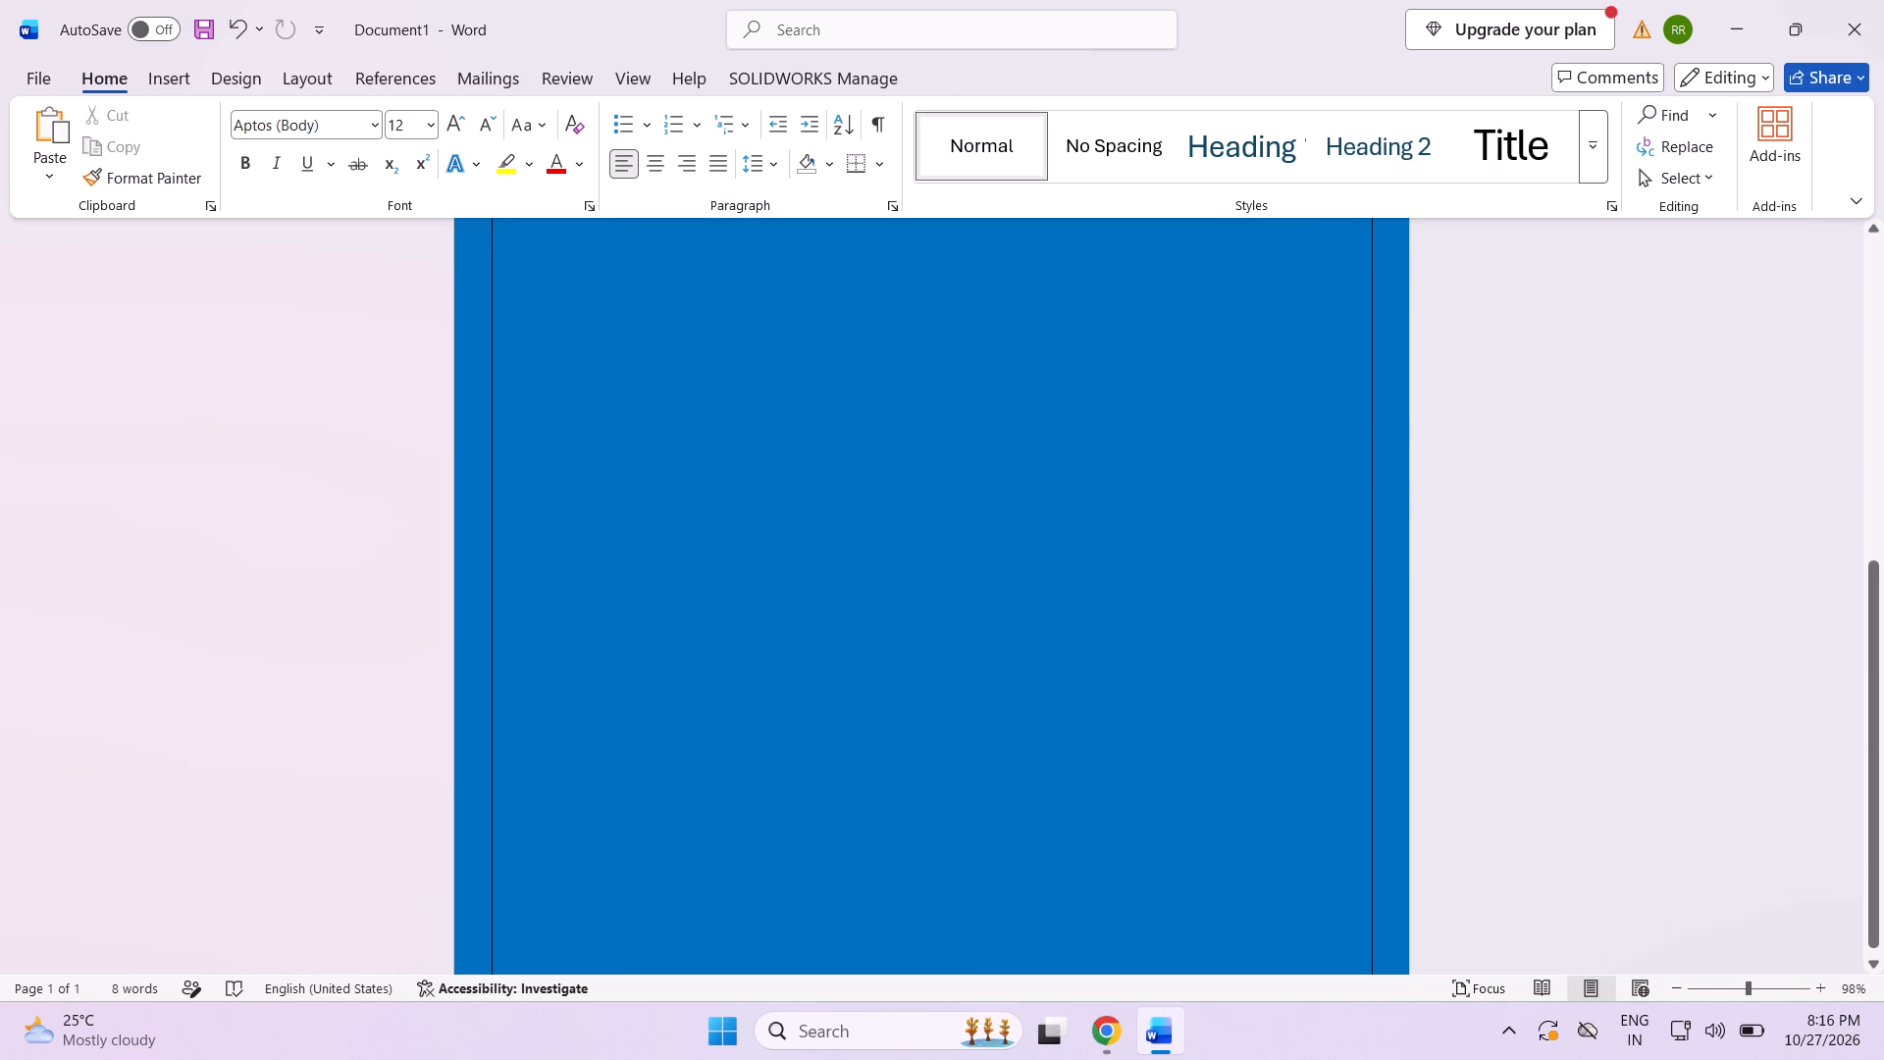
{"action": "scroll", "coordinate": [873, 549], "scroll_direction": "down", "scroll_amount": 7}
{"action": "scroll", "coordinate": [590, 424], "scroll_direction": "down", "scroll_amount": 5}
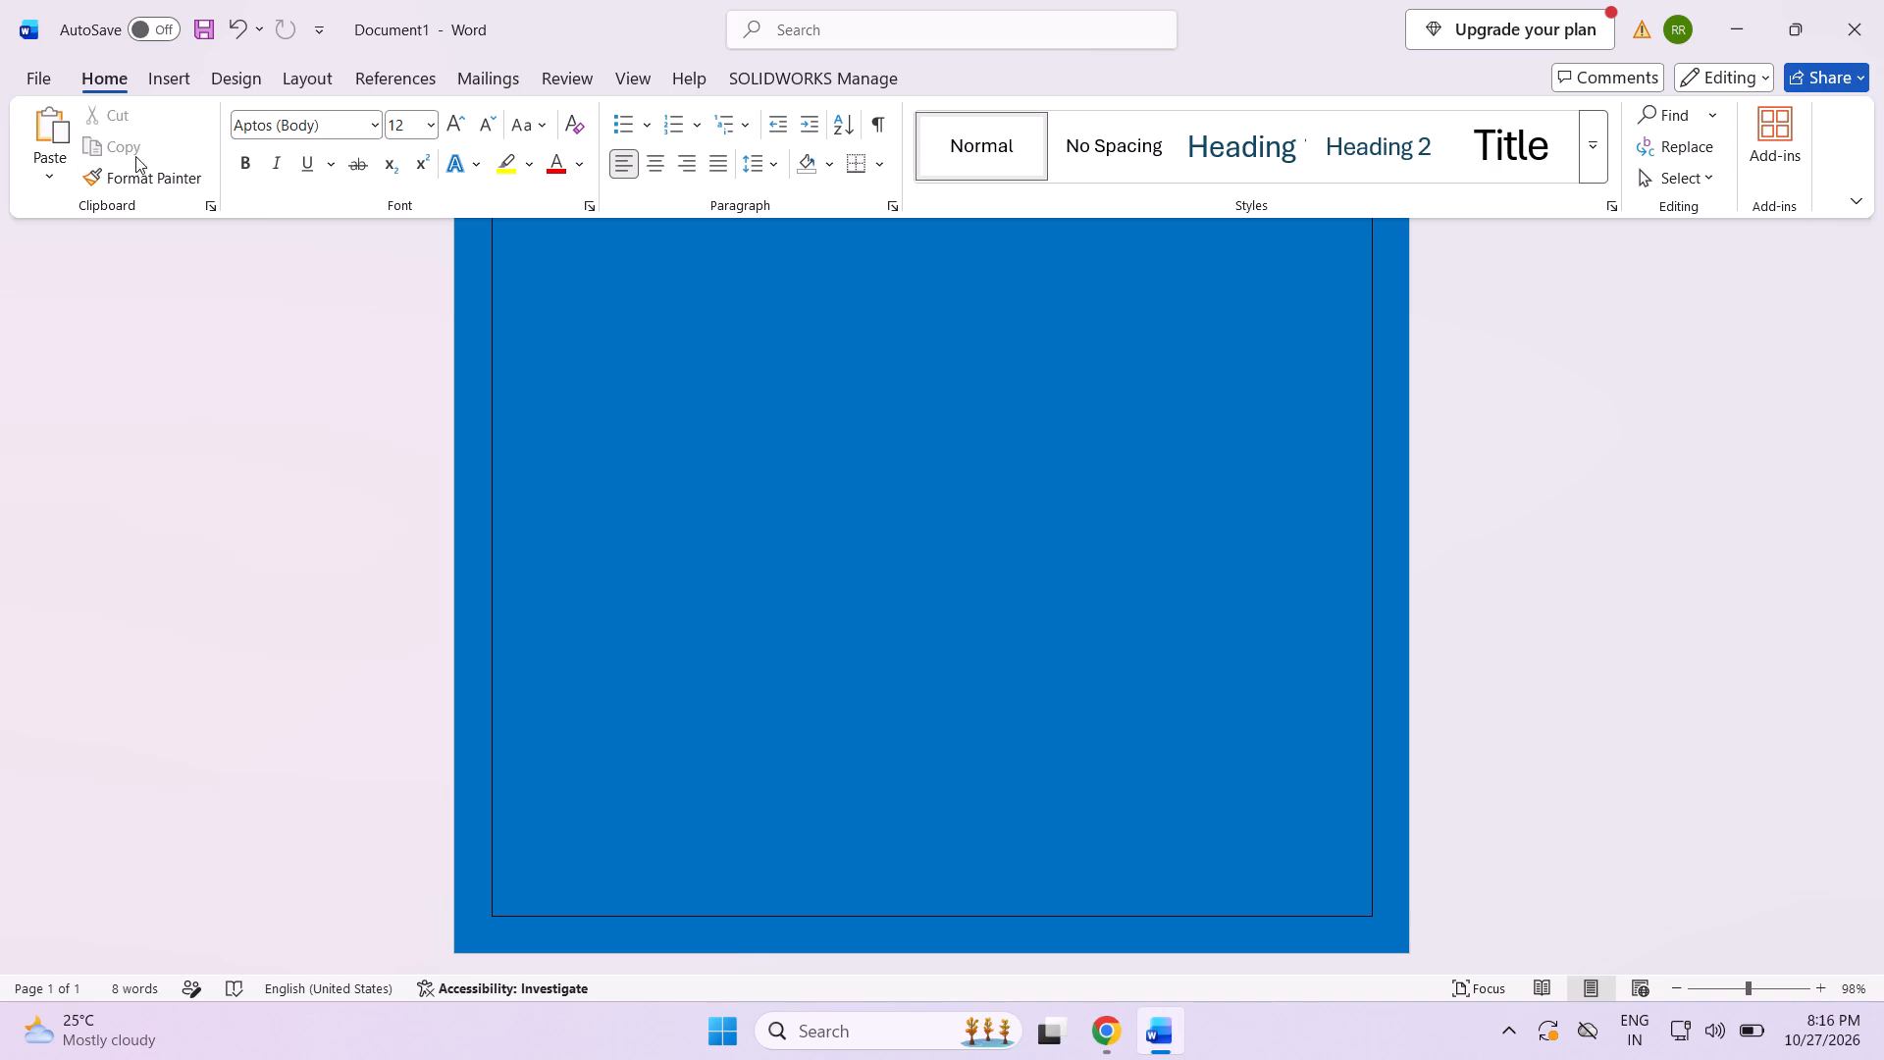
{"action": "left_click", "coordinate": [162, 76]}
{"action": "left_click", "coordinate": [88, 151]}
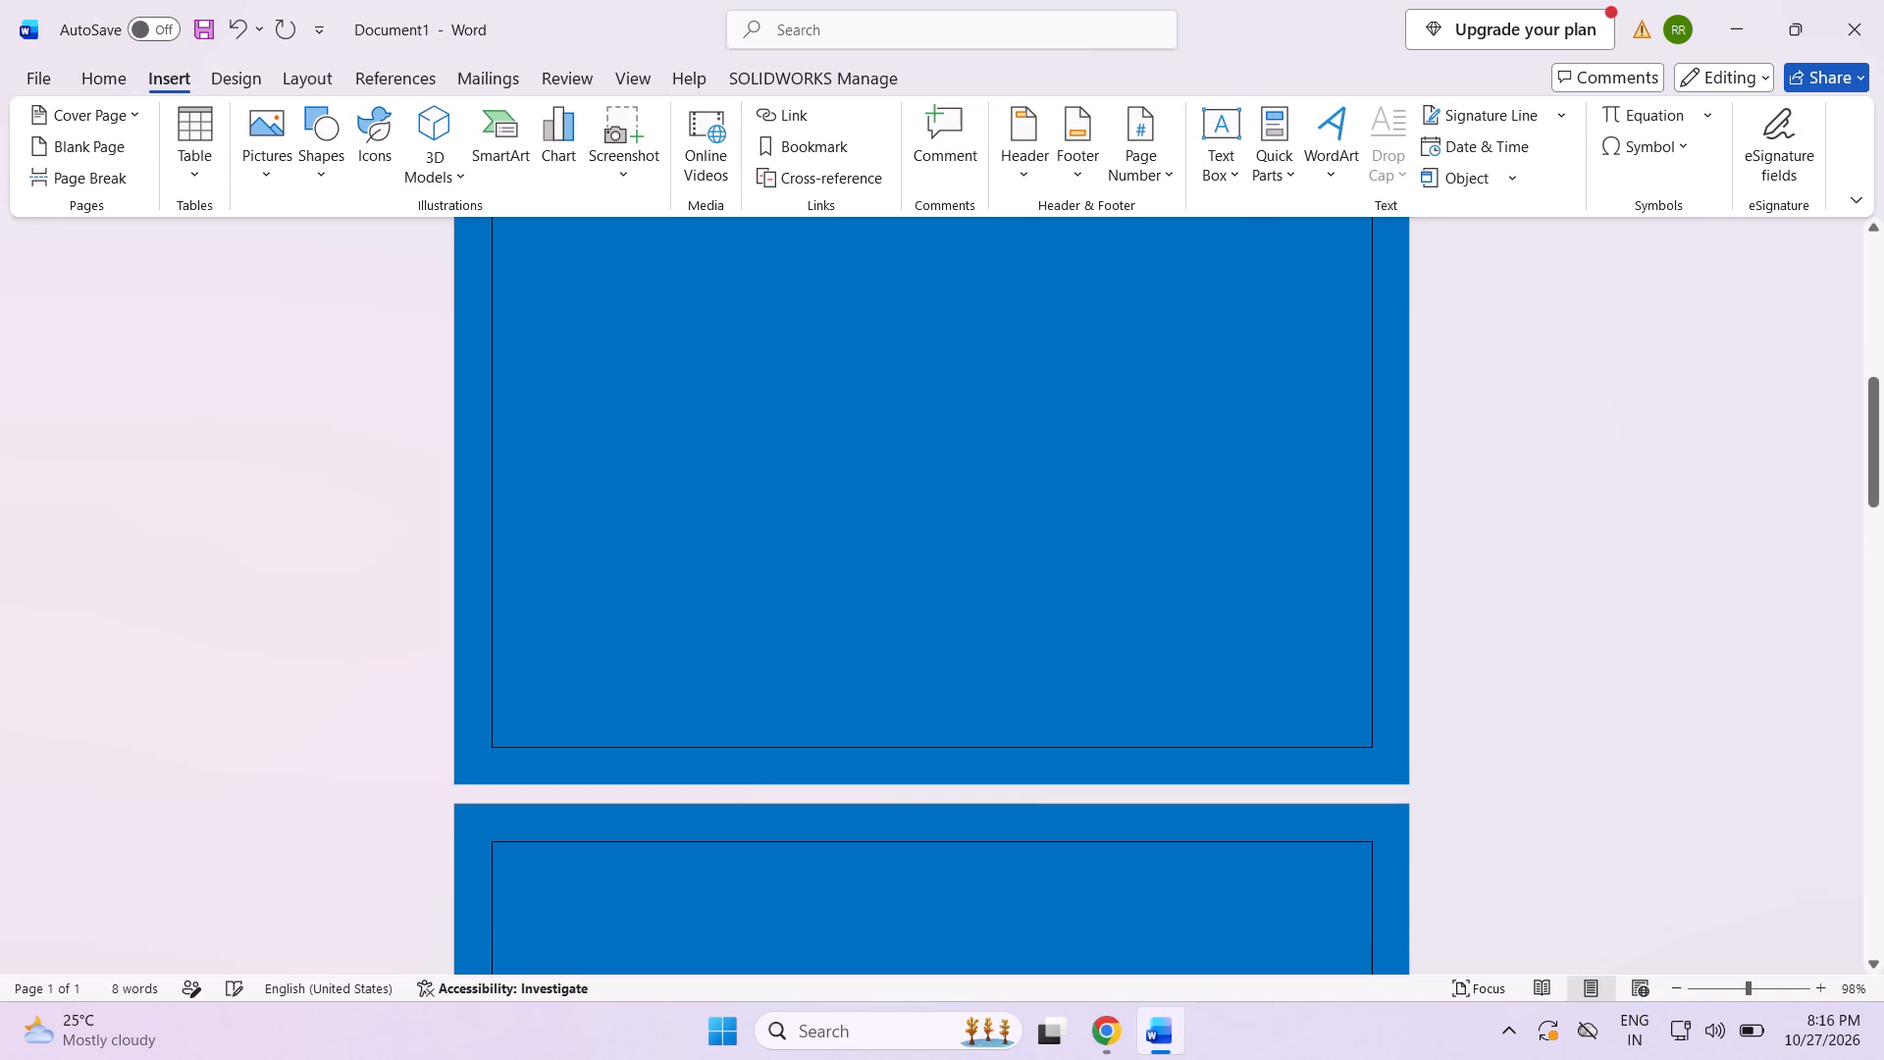
Change the page color of the document from blue to white.
{"action": "scroll", "coordinate": [633, 630], "scroll_direction": "up", "scroll_amount": 2}
{"action": "left_click", "coordinate": [1255, 427]}
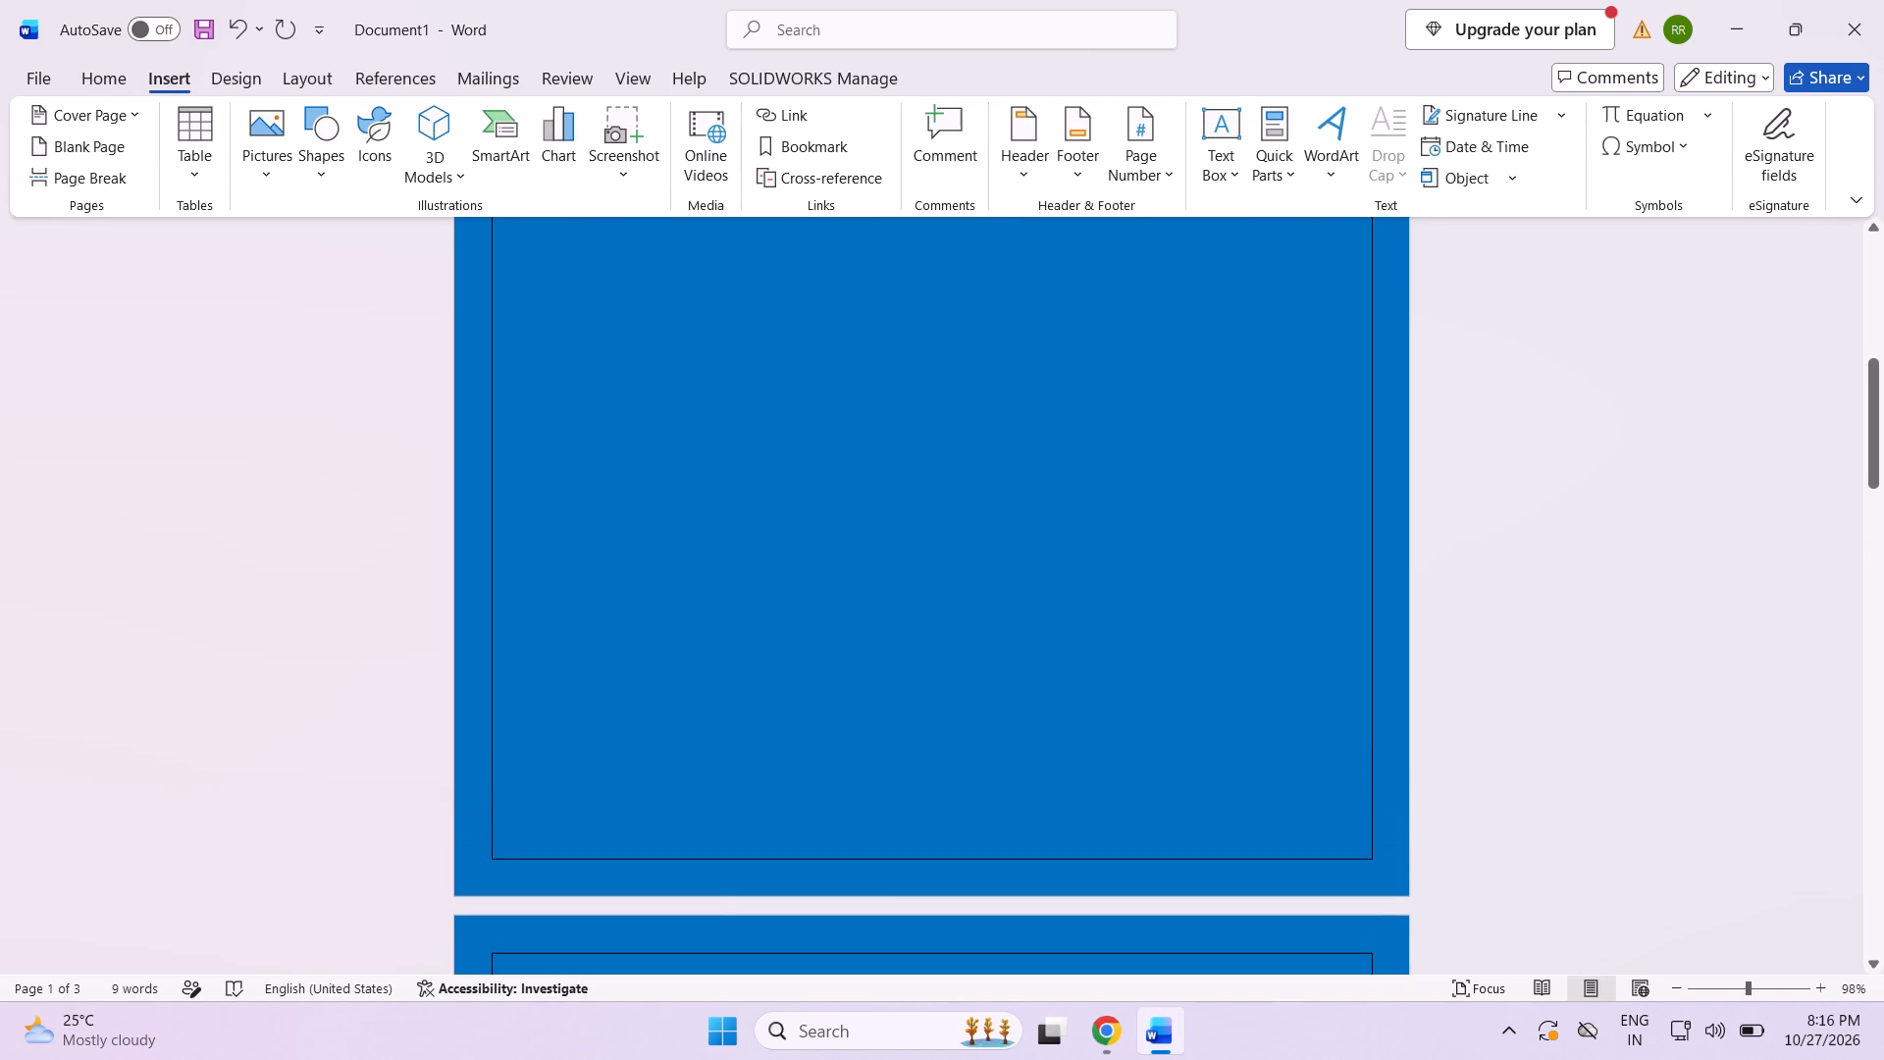
{"action": "left_click", "coordinate": [238, 75]}
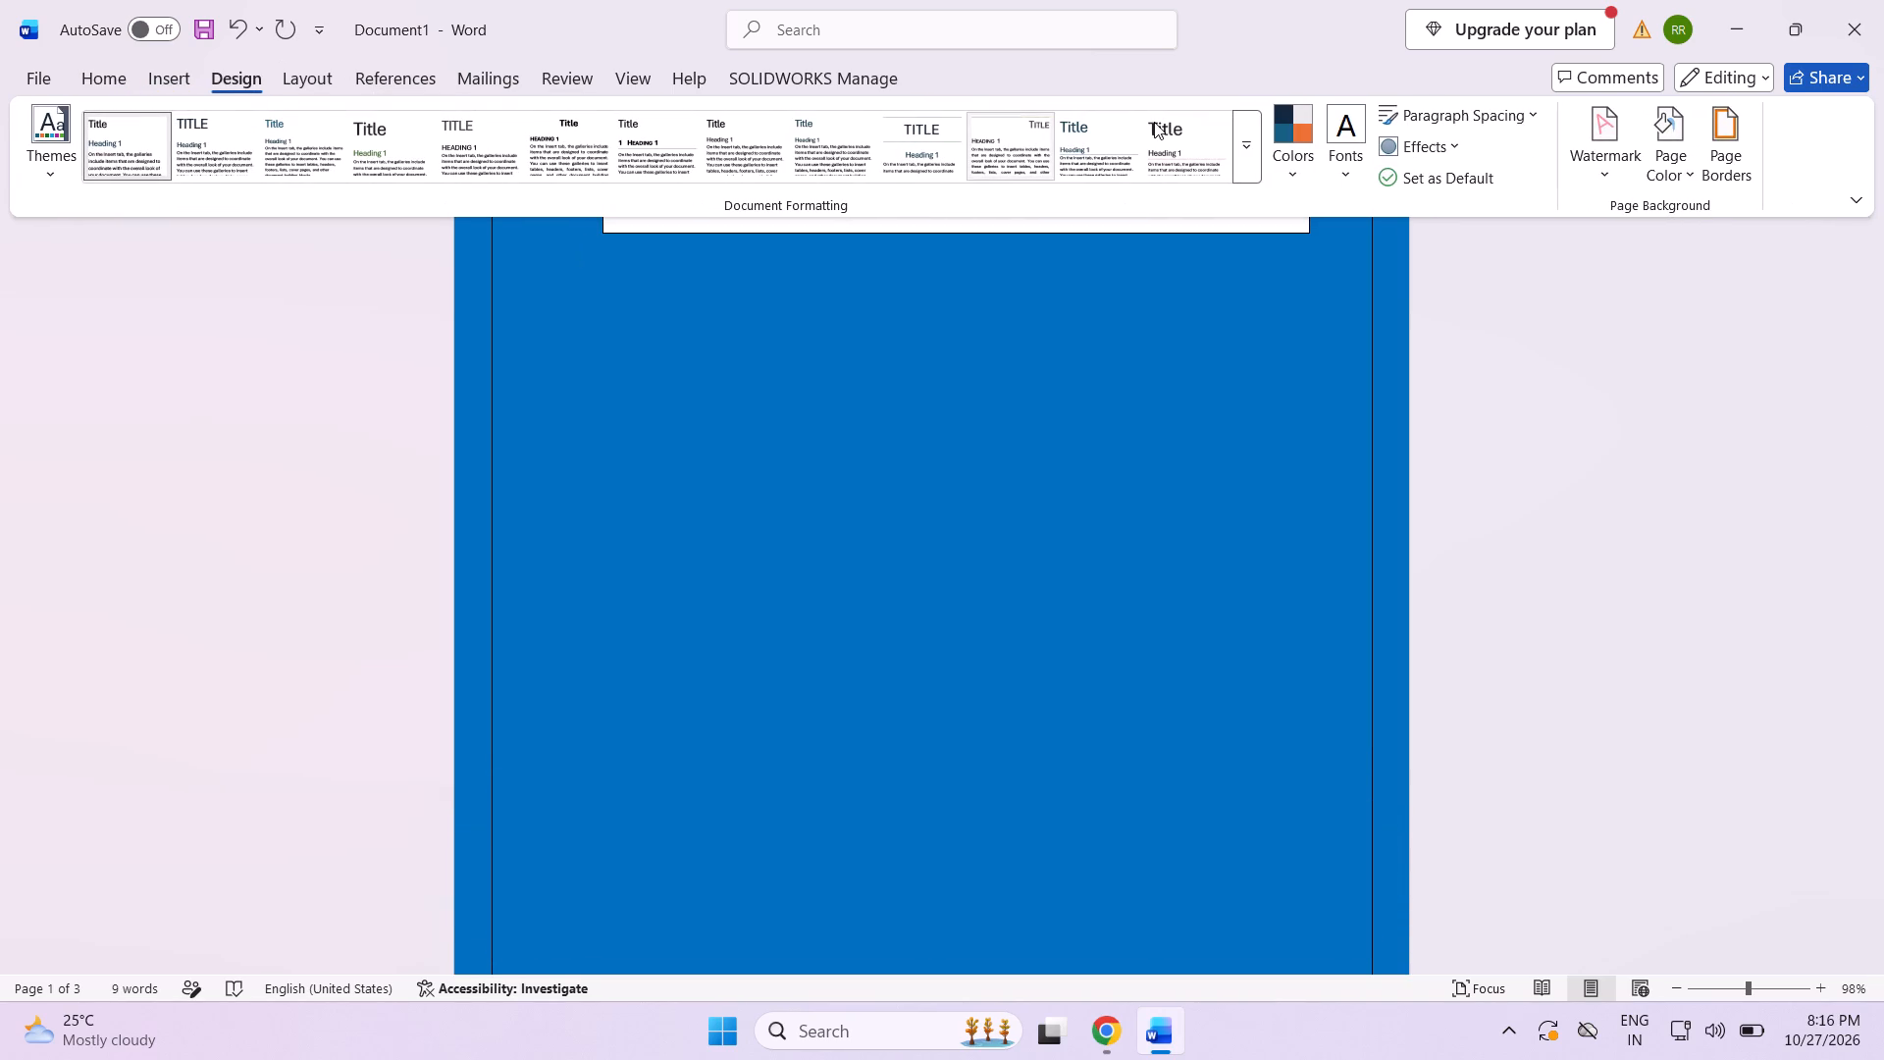
{"action": "left_click", "coordinate": [1671, 160]}
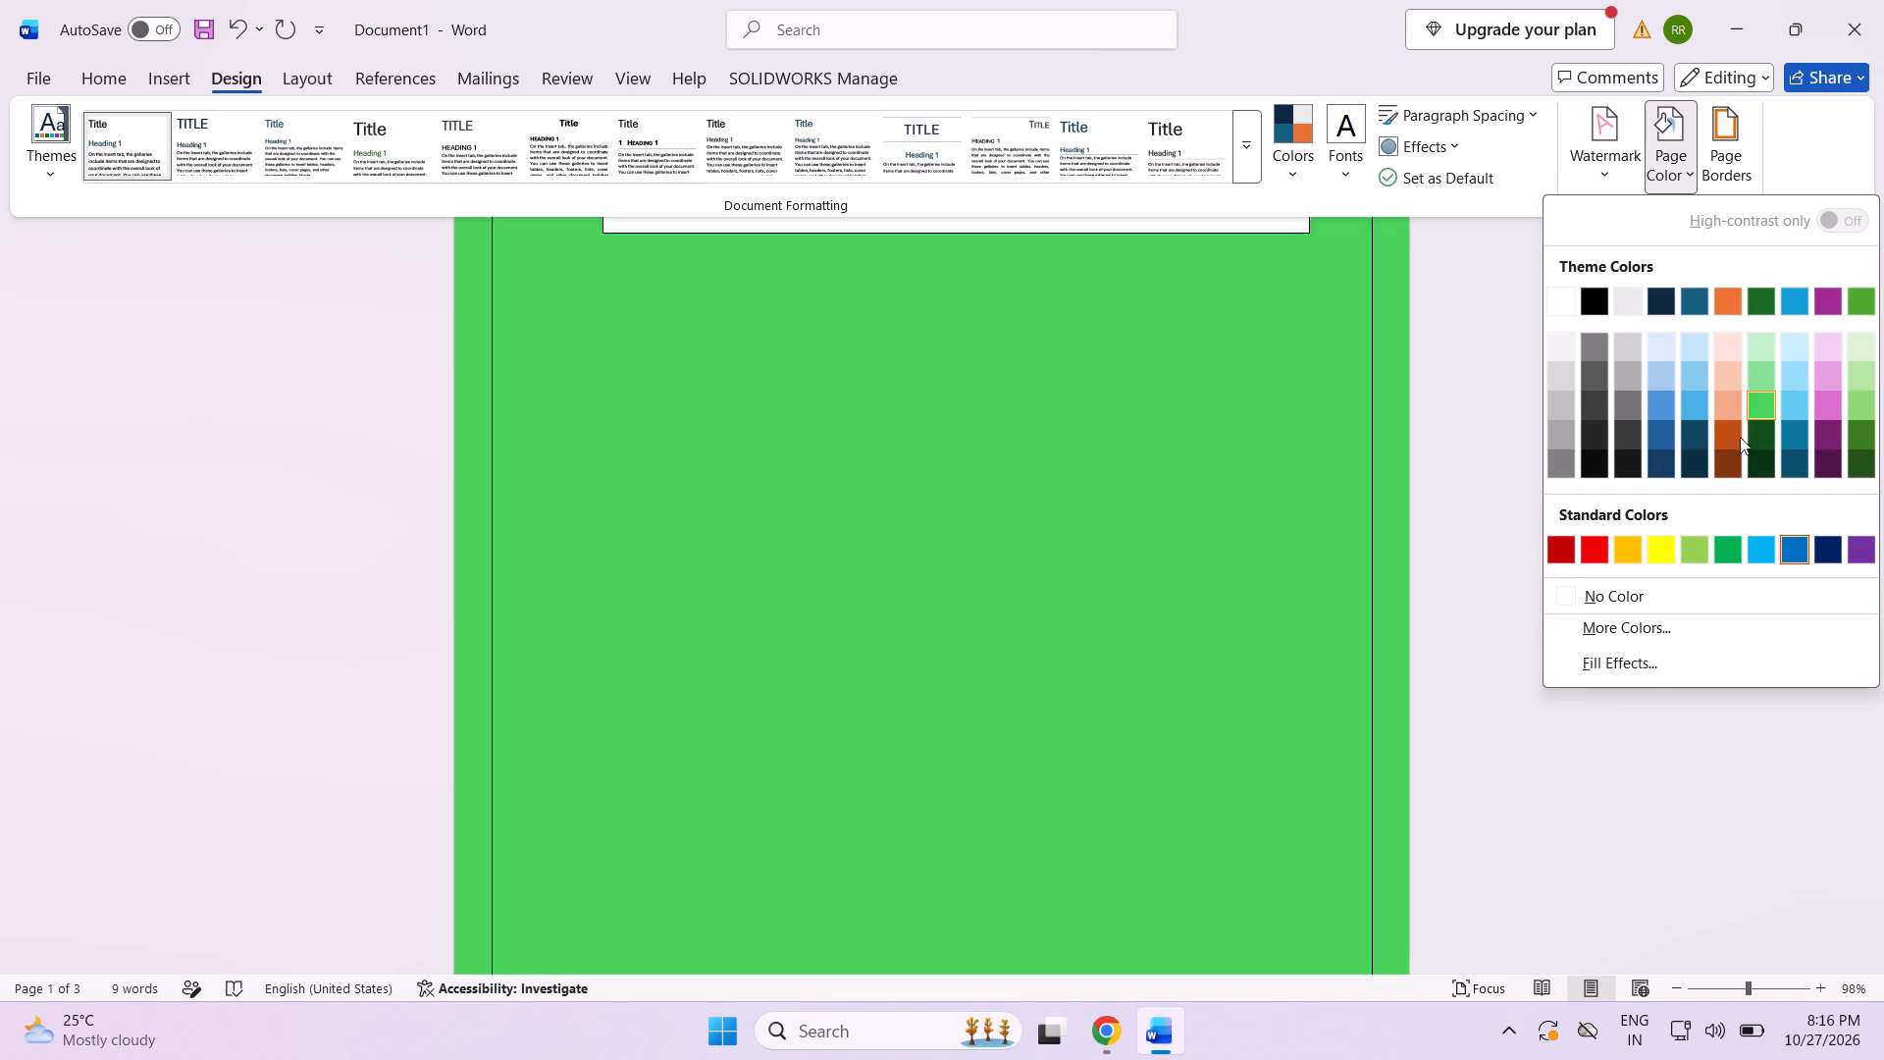
{"action": "left_click", "coordinate": [1569, 300]}
Examine the cover and the following pages for the layout and the position of the title text.
{"action": "scroll", "coordinate": [1164, 507], "scroll_direction": "up", "scroll_amount": 2}
{"action": "scroll", "coordinate": [1153, 515], "scroll_direction": "down", "scroll_amount": 8}
{"action": "scroll", "coordinate": [1143, 509], "scroll_direction": "up", "scroll_amount": 7}
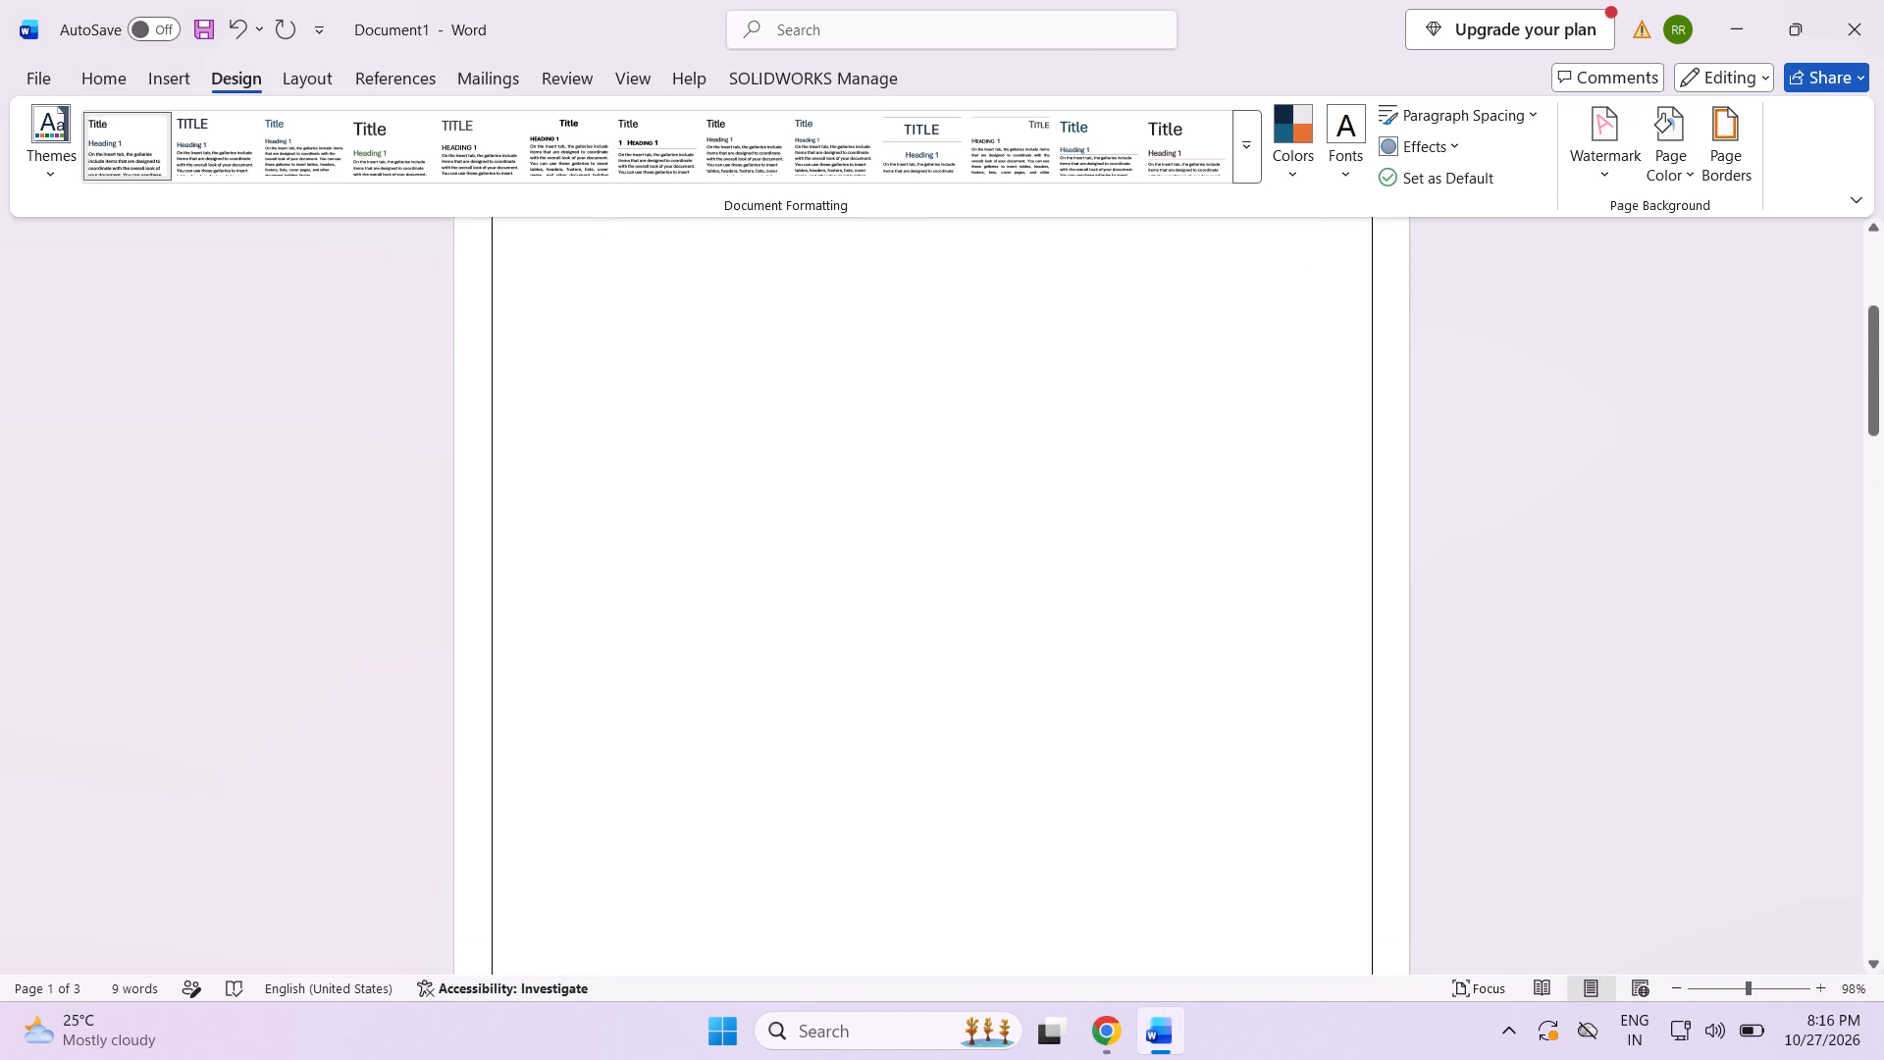
{"action": "scroll", "coordinate": [1123, 485], "scroll_direction": "up", "scroll_amount": 4}
{"action": "scroll", "coordinate": [1111, 478], "scroll_direction": "down", "scroll_amount": 7}
{"action": "scroll", "coordinate": [1104, 487], "scroll_direction": "down", "scroll_amount": 18}
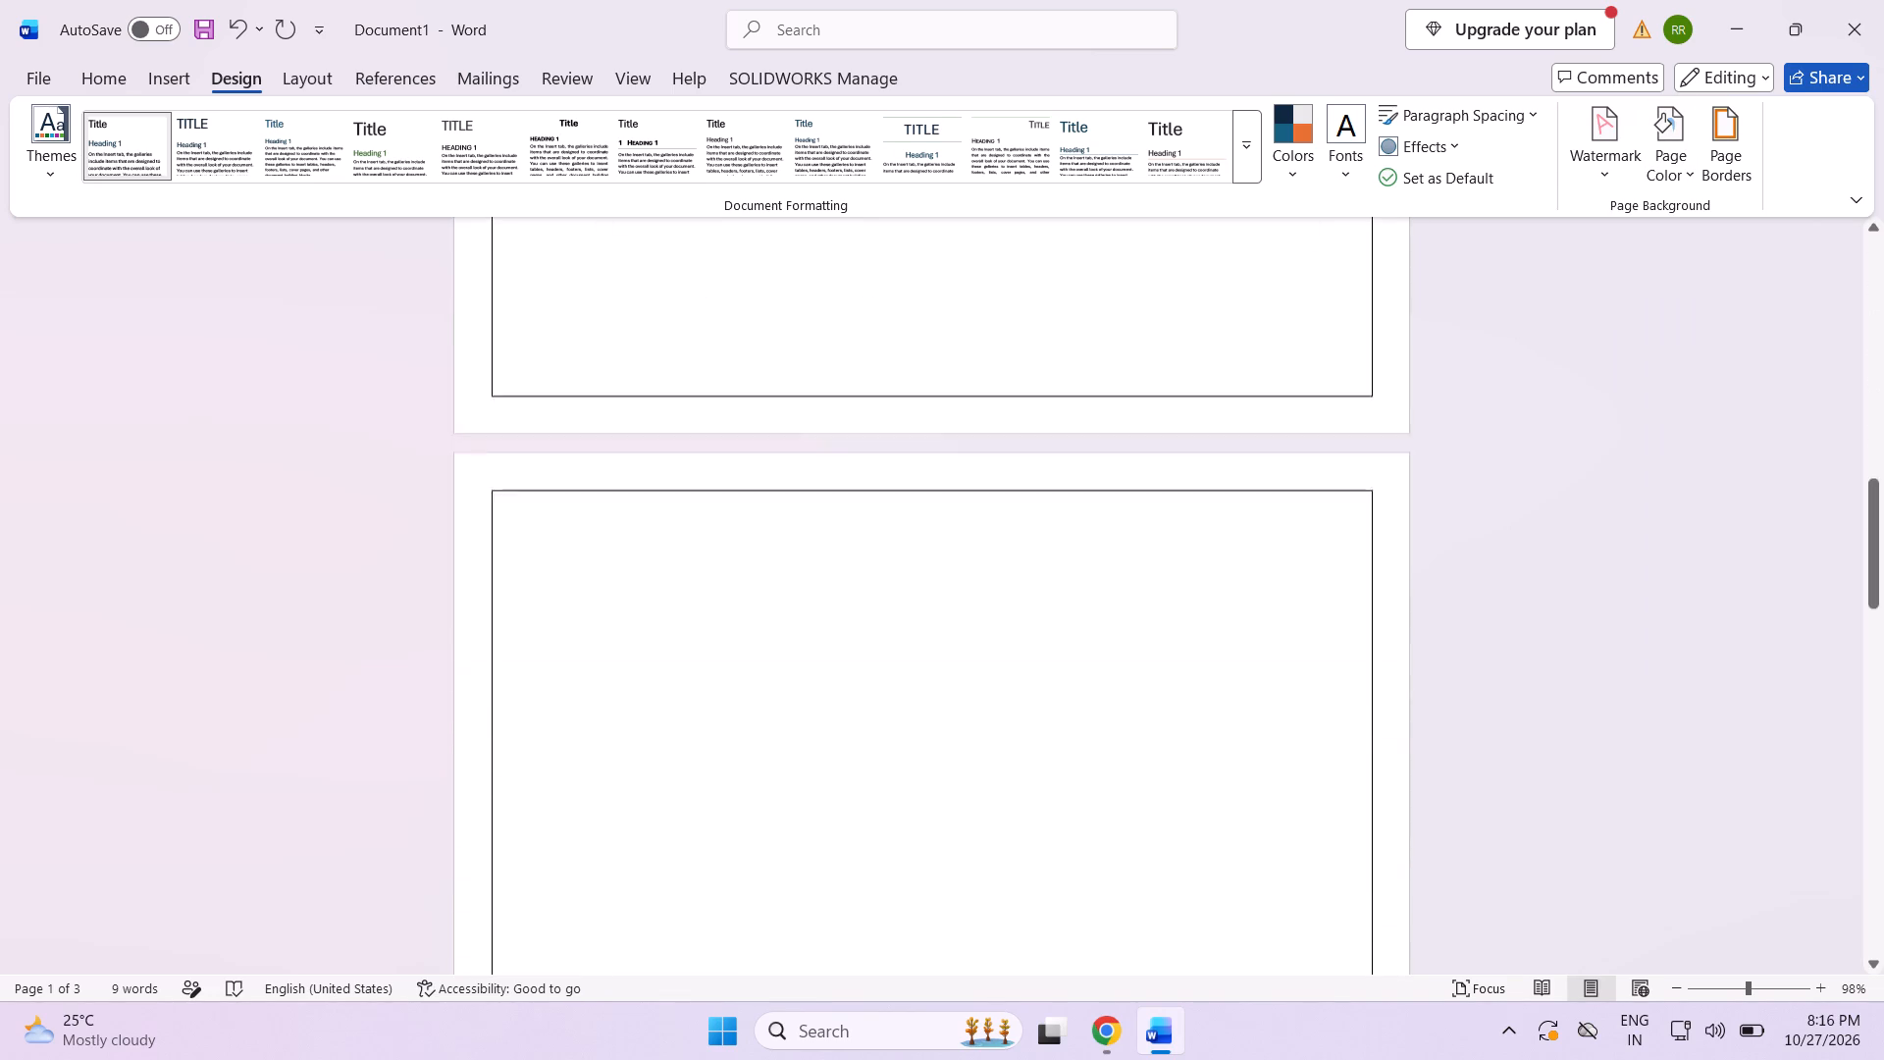
{"action": "scroll", "coordinate": [1096, 488], "scroll_direction": "up", "scroll_amount": 20}
{"action": "scroll", "coordinate": [1091, 486], "scroll_direction": "up", "scroll_amount": 4}
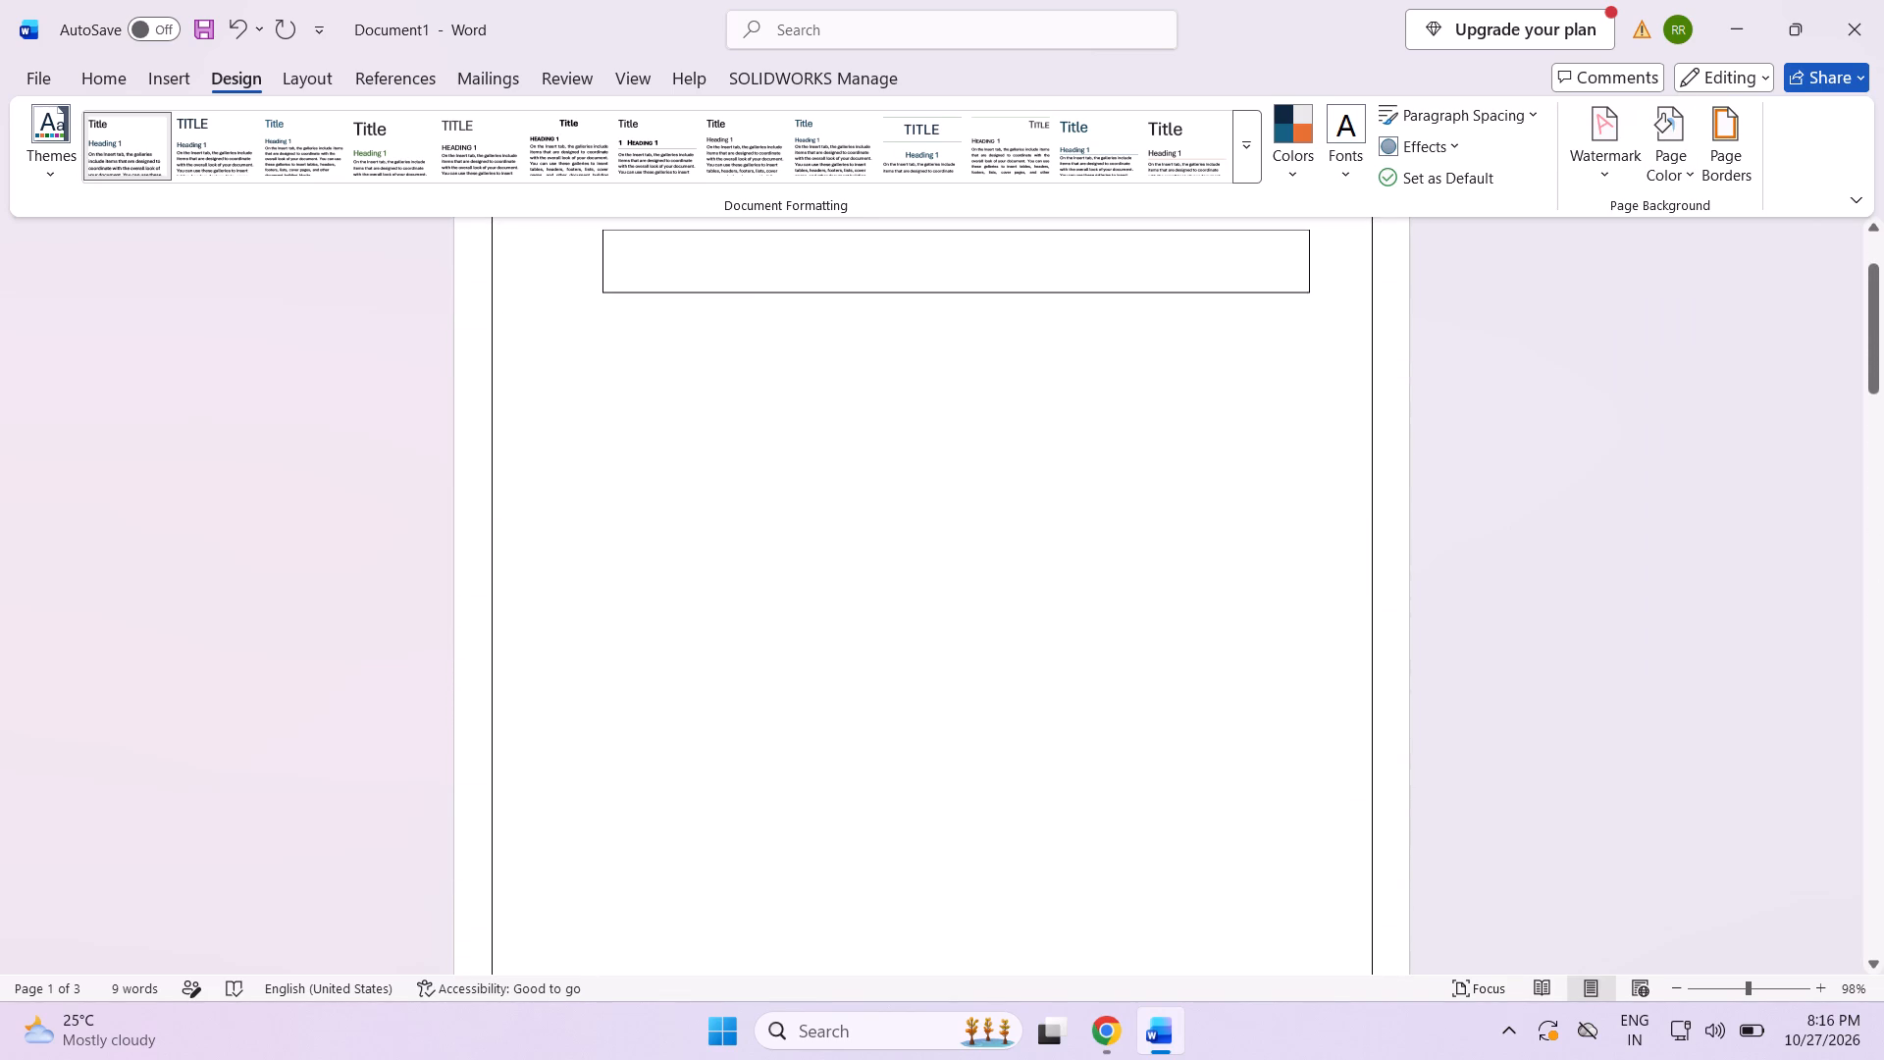
{"action": "scroll", "coordinate": [1091, 486], "scroll_direction": "up", "scroll_amount": 7}
{"action": "scroll", "coordinate": [1091, 504], "scroll_direction": "down", "scroll_amount": 10}
{"action": "scroll", "coordinate": [1086, 499], "scroll_direction": "up", "scroll_amount": 11}
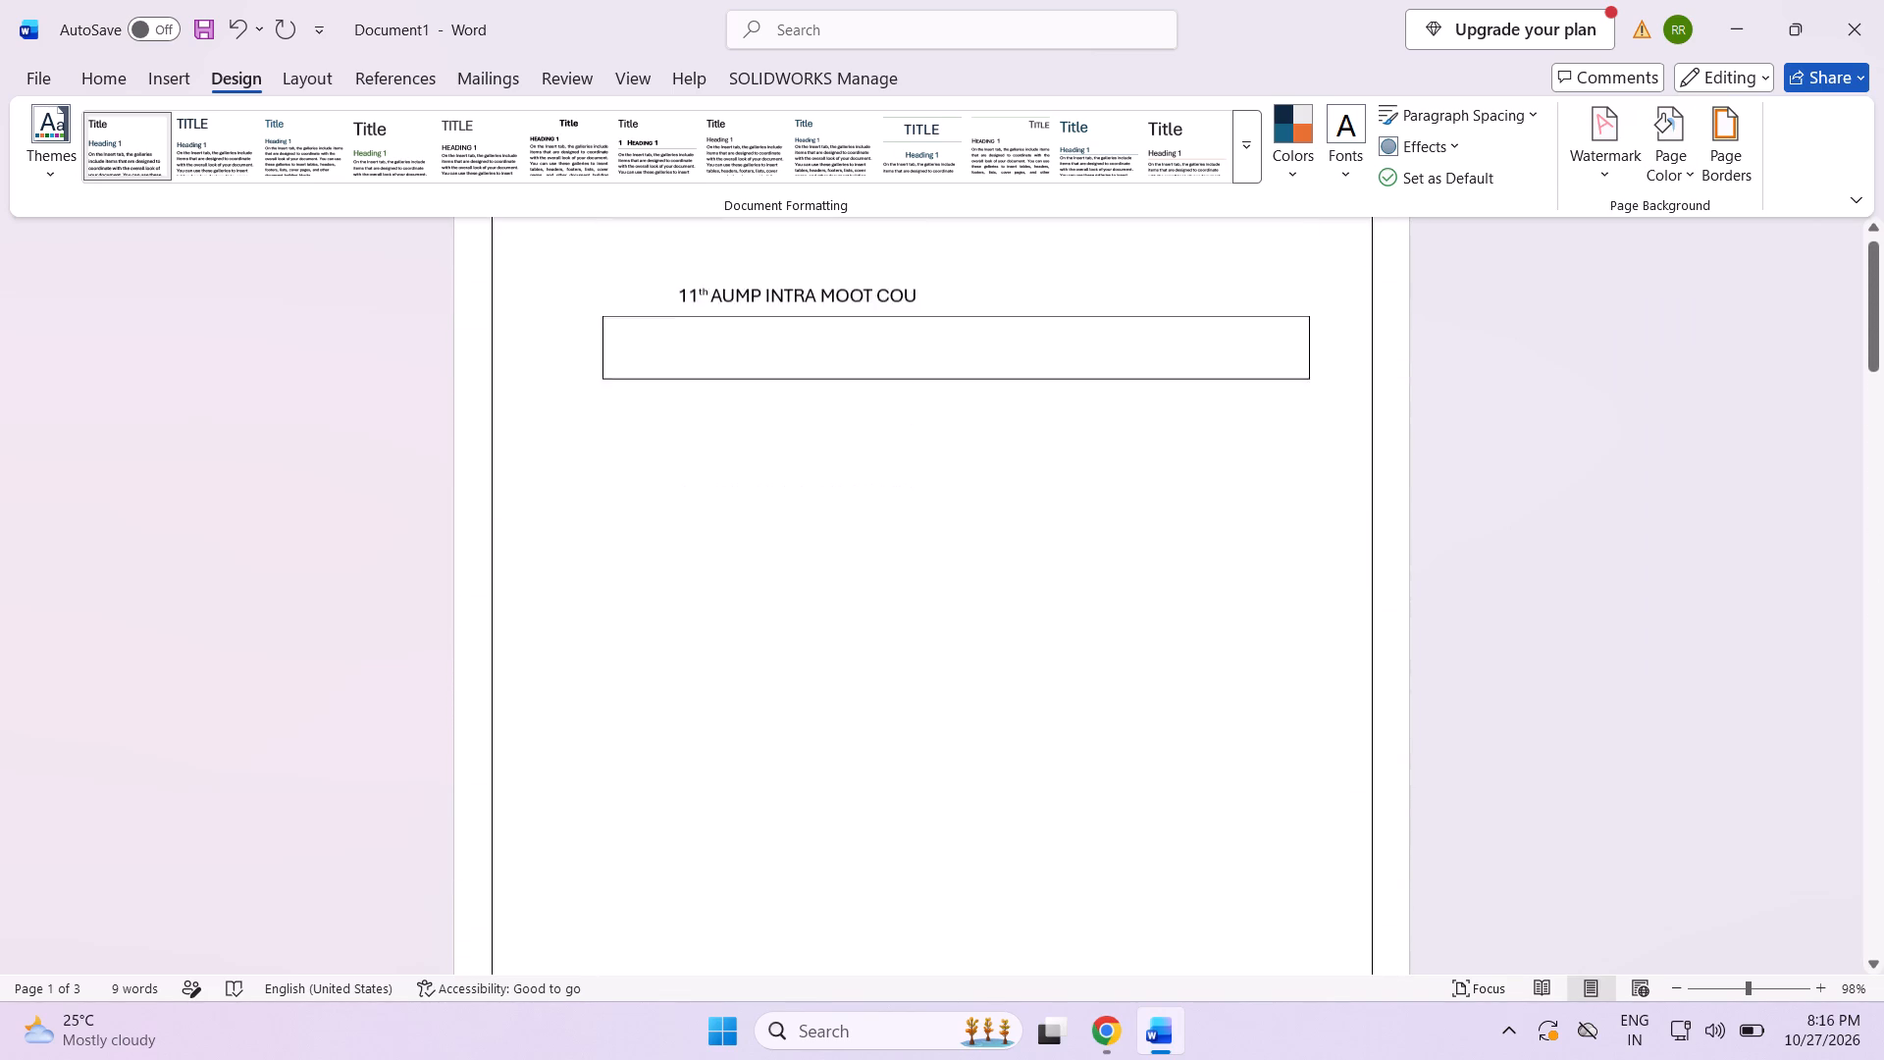
{"action": "scroll", "coordinate": [1086, 499], "scroll_direction": "up", "scroll_amount": 6}
{"action": "scroll", "coordinate": [1083, 498], "scroll_direction": "down", "scroll_amount": 14}
{"action": "scroll", "coordinate": [1081, 502], "scroll_direction": "down", "scroll_amount": 10}
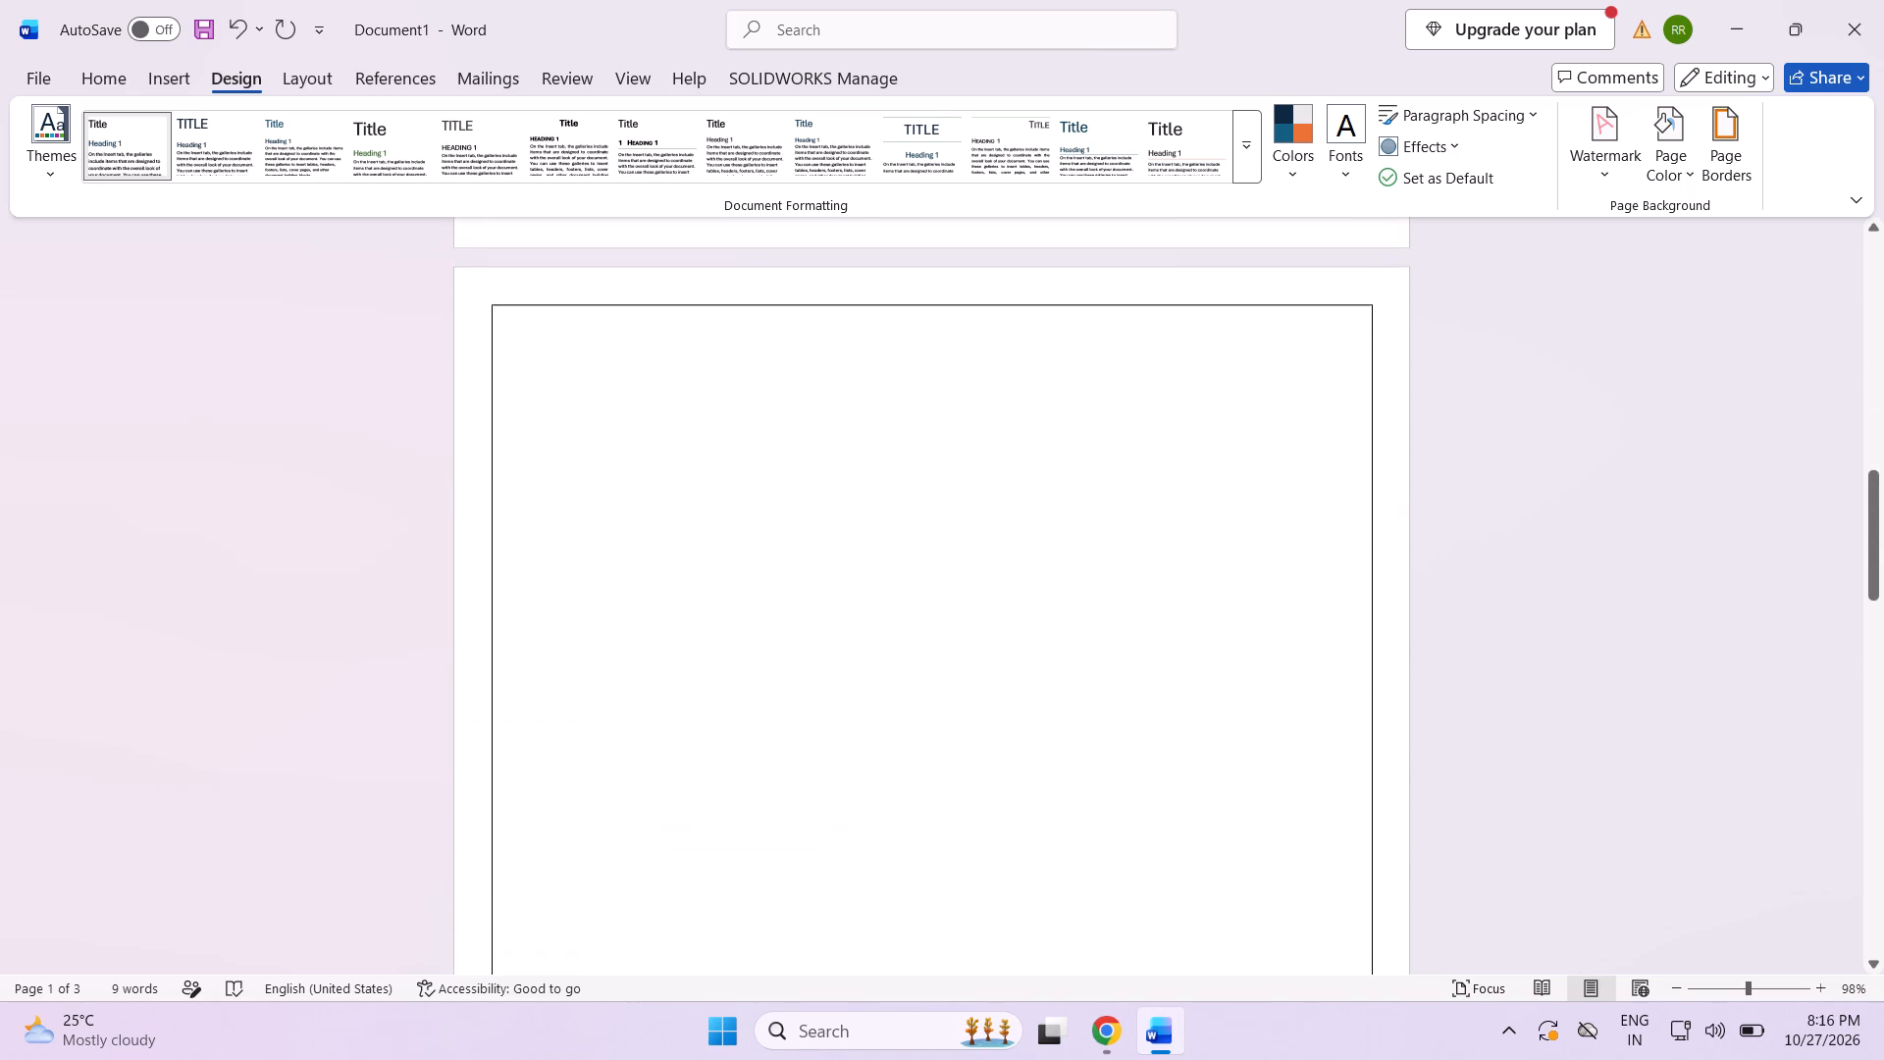
{"action": "scroll", "coordinate": [1079, 518], "scroll_direction": "down", "scroll_amount": 10}
{"action": "scroll", "coordinate": [1075, 531], "scroll_direction": "down", "scroll_amount": 12}
{"action": "scroll", "coordinate": [1073, 530], "scroll_direction": "down", "scroll_amount": 11}
{"action": "scroll", "coordinate": [1072, 507], "scroll_direction": "up", "scroll_amount": 5}
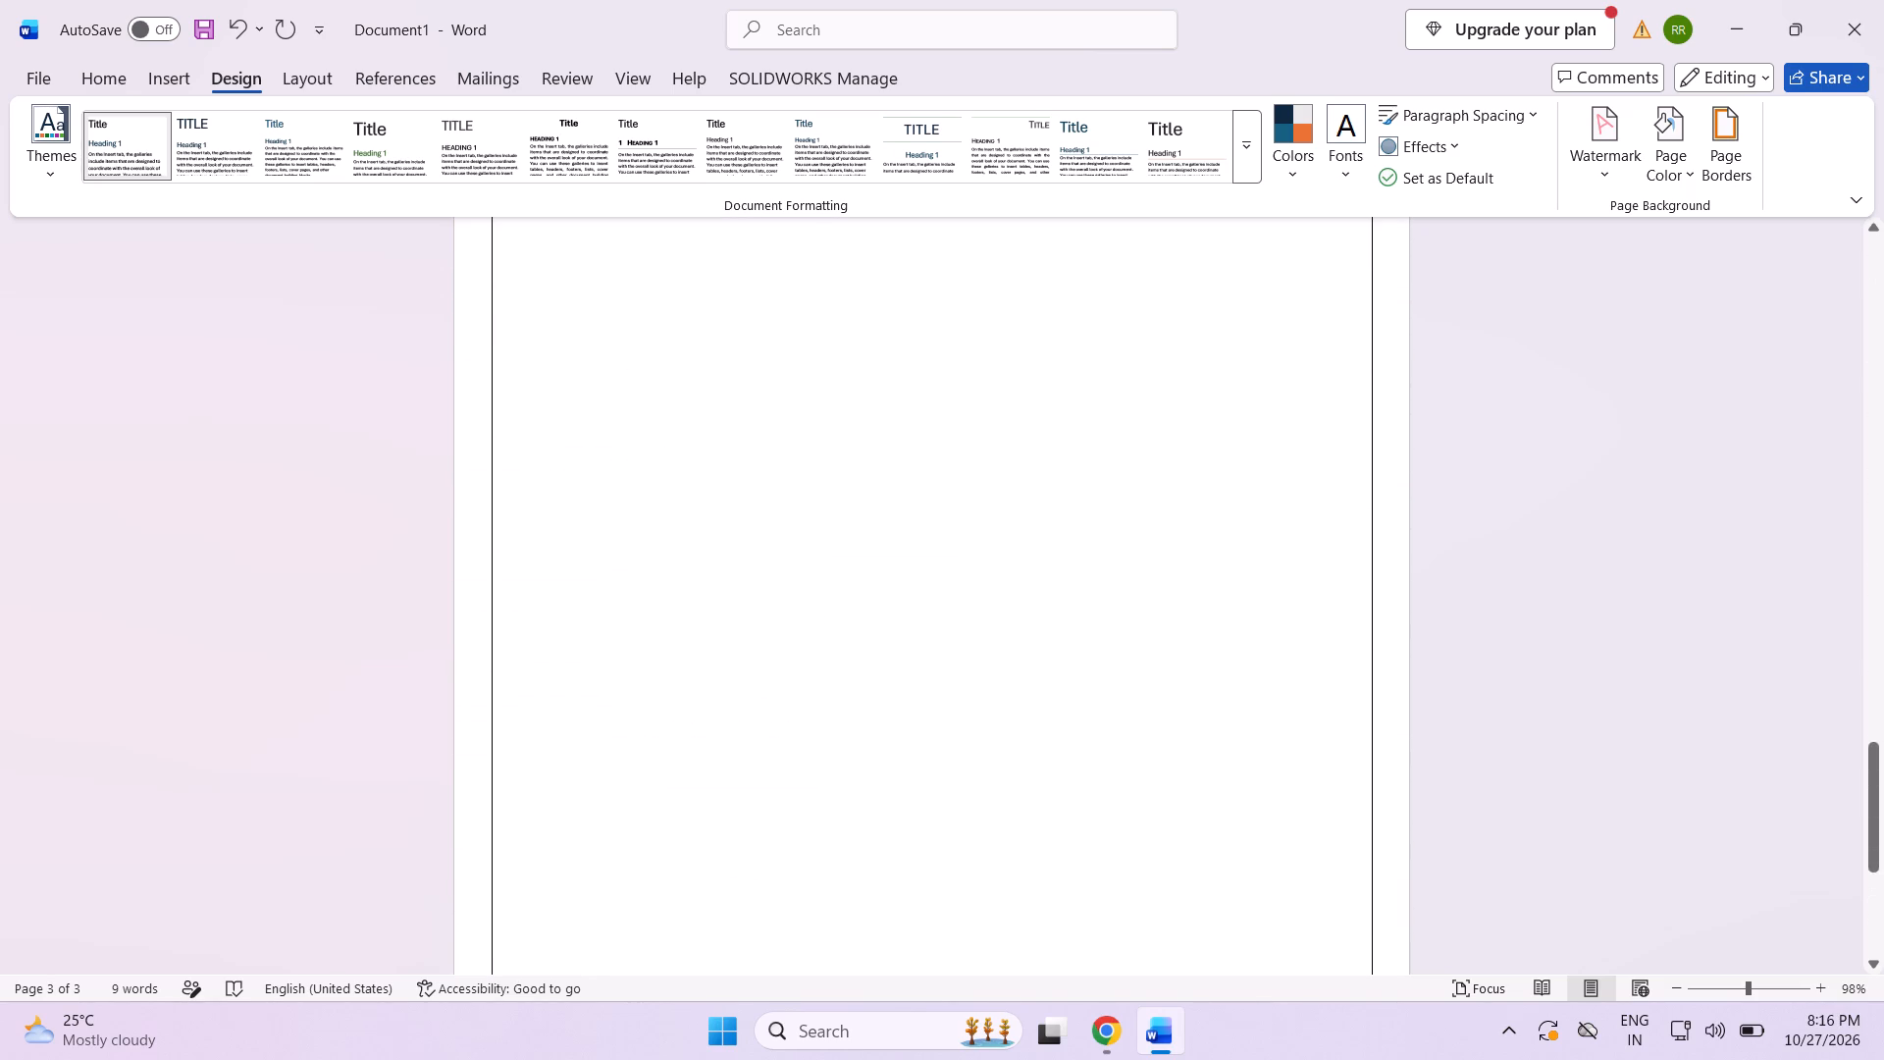
{"action": "scroll", "coordinate": [1058, 503], "scroll_direction": "up", "scroll_amount": 4}
Copy "RT COMPETITION 2026" from the last page onto the end of the cover title and close the gap in "COURT".
{"action": "left_click_drag", "start_coordinate": [820, 416], "coordinate": [560, 430]}
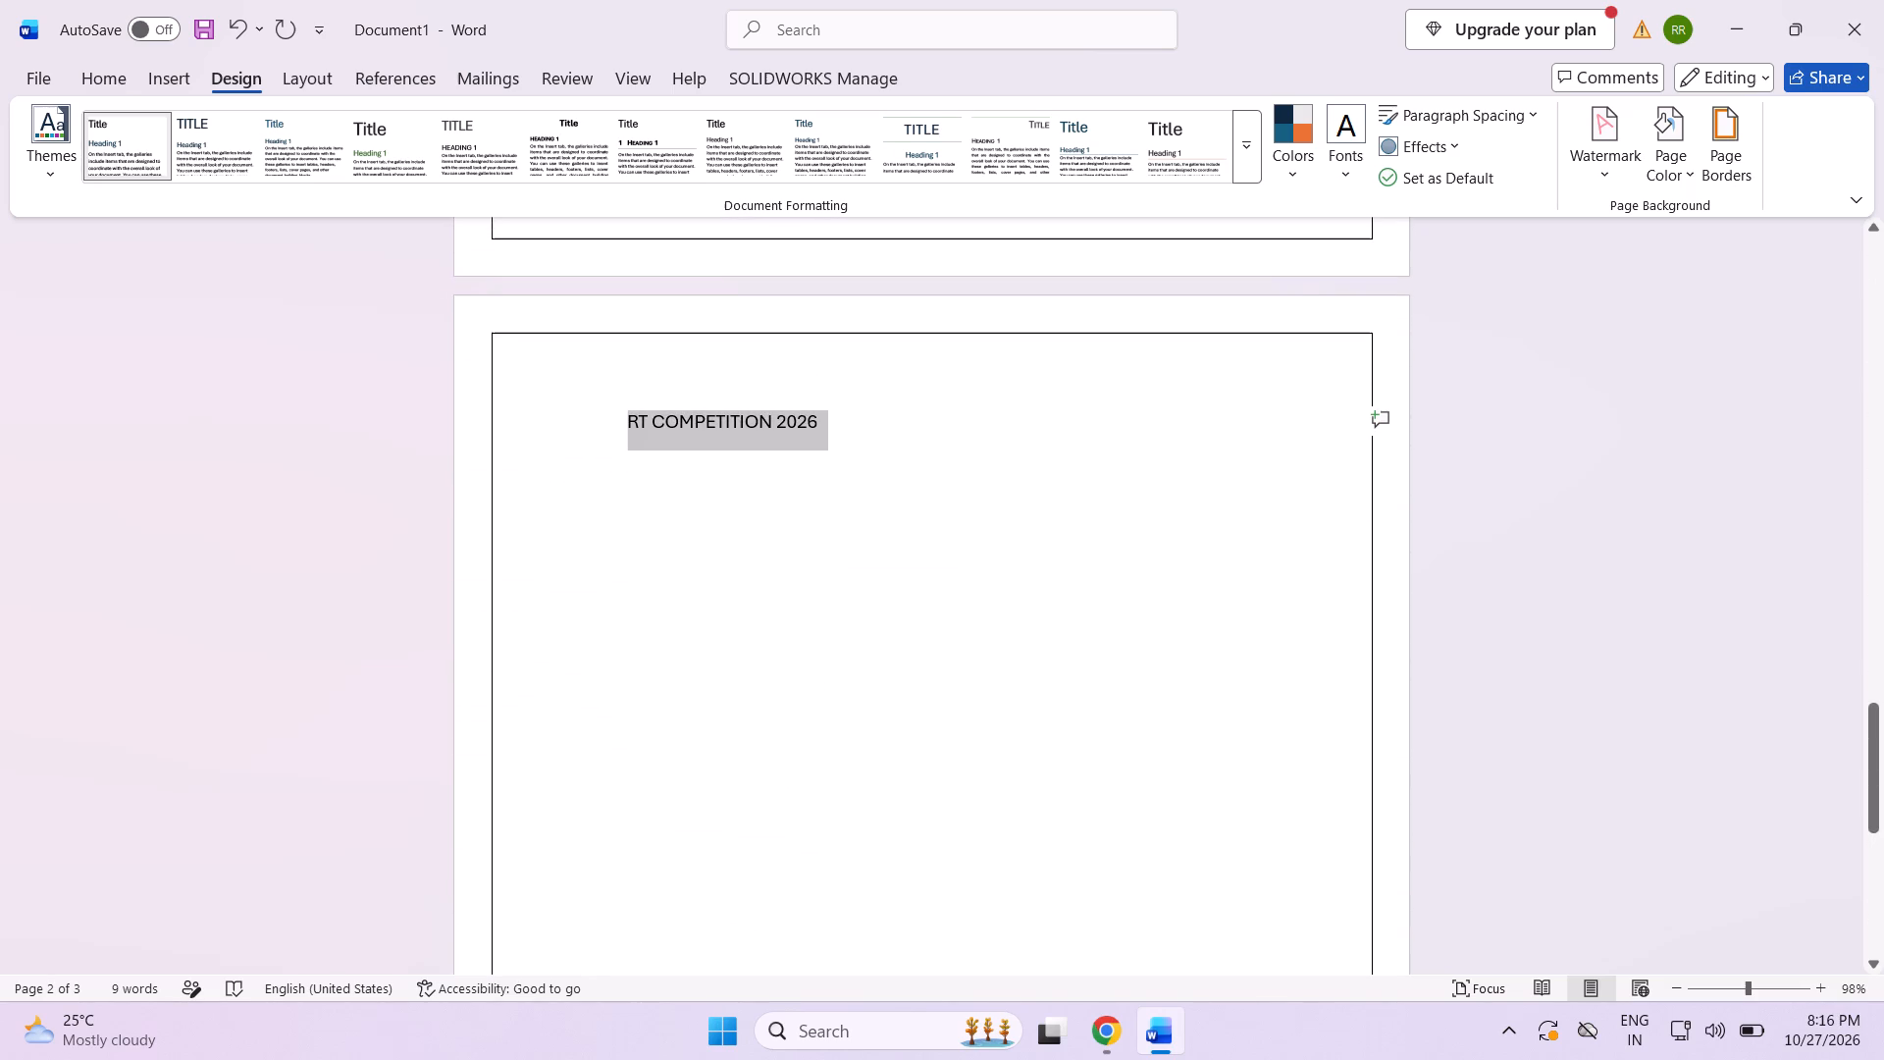
{"action": "left_click_drag", "start_coordinate": [560, 430], "coordinate": [559, 428]}
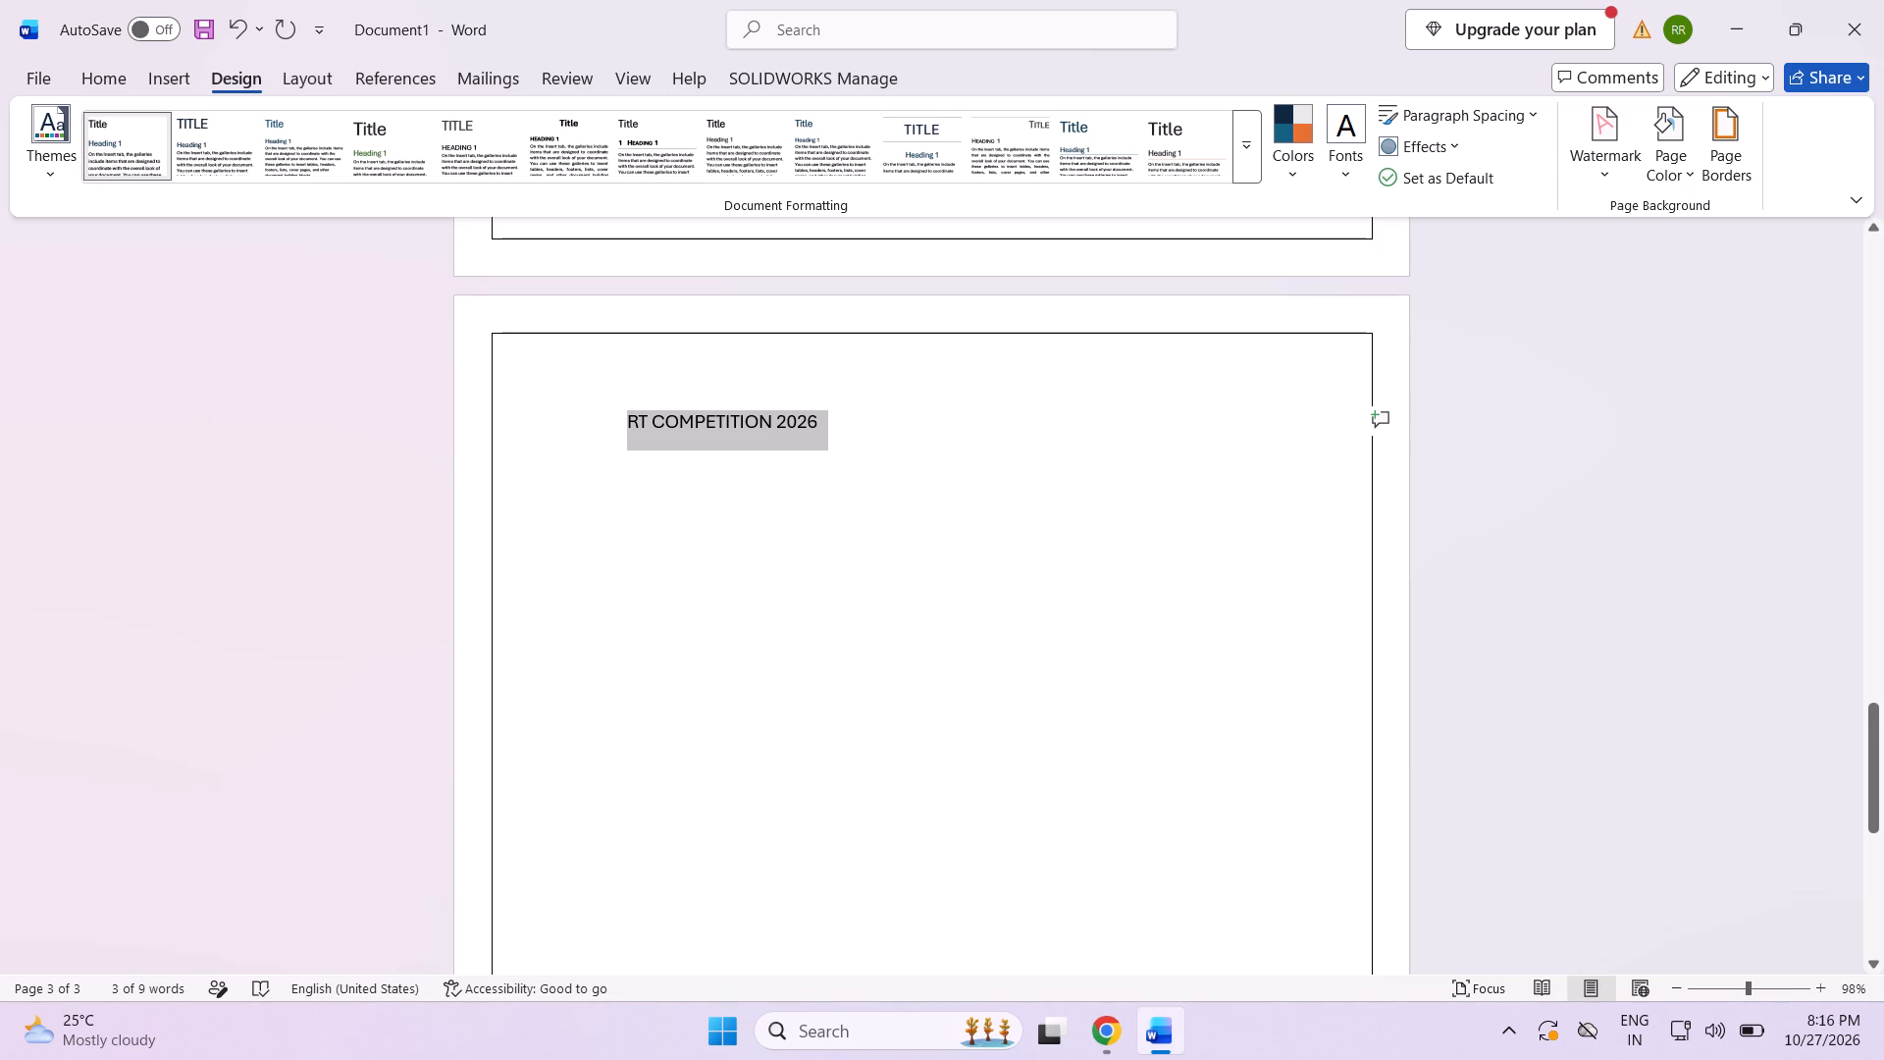
{"action": "key", "text": "ctrl+c"}
{"action": "scroll", "coordinate": [861, 635], "scroll_direction": "up", "scroll_amount": 4}
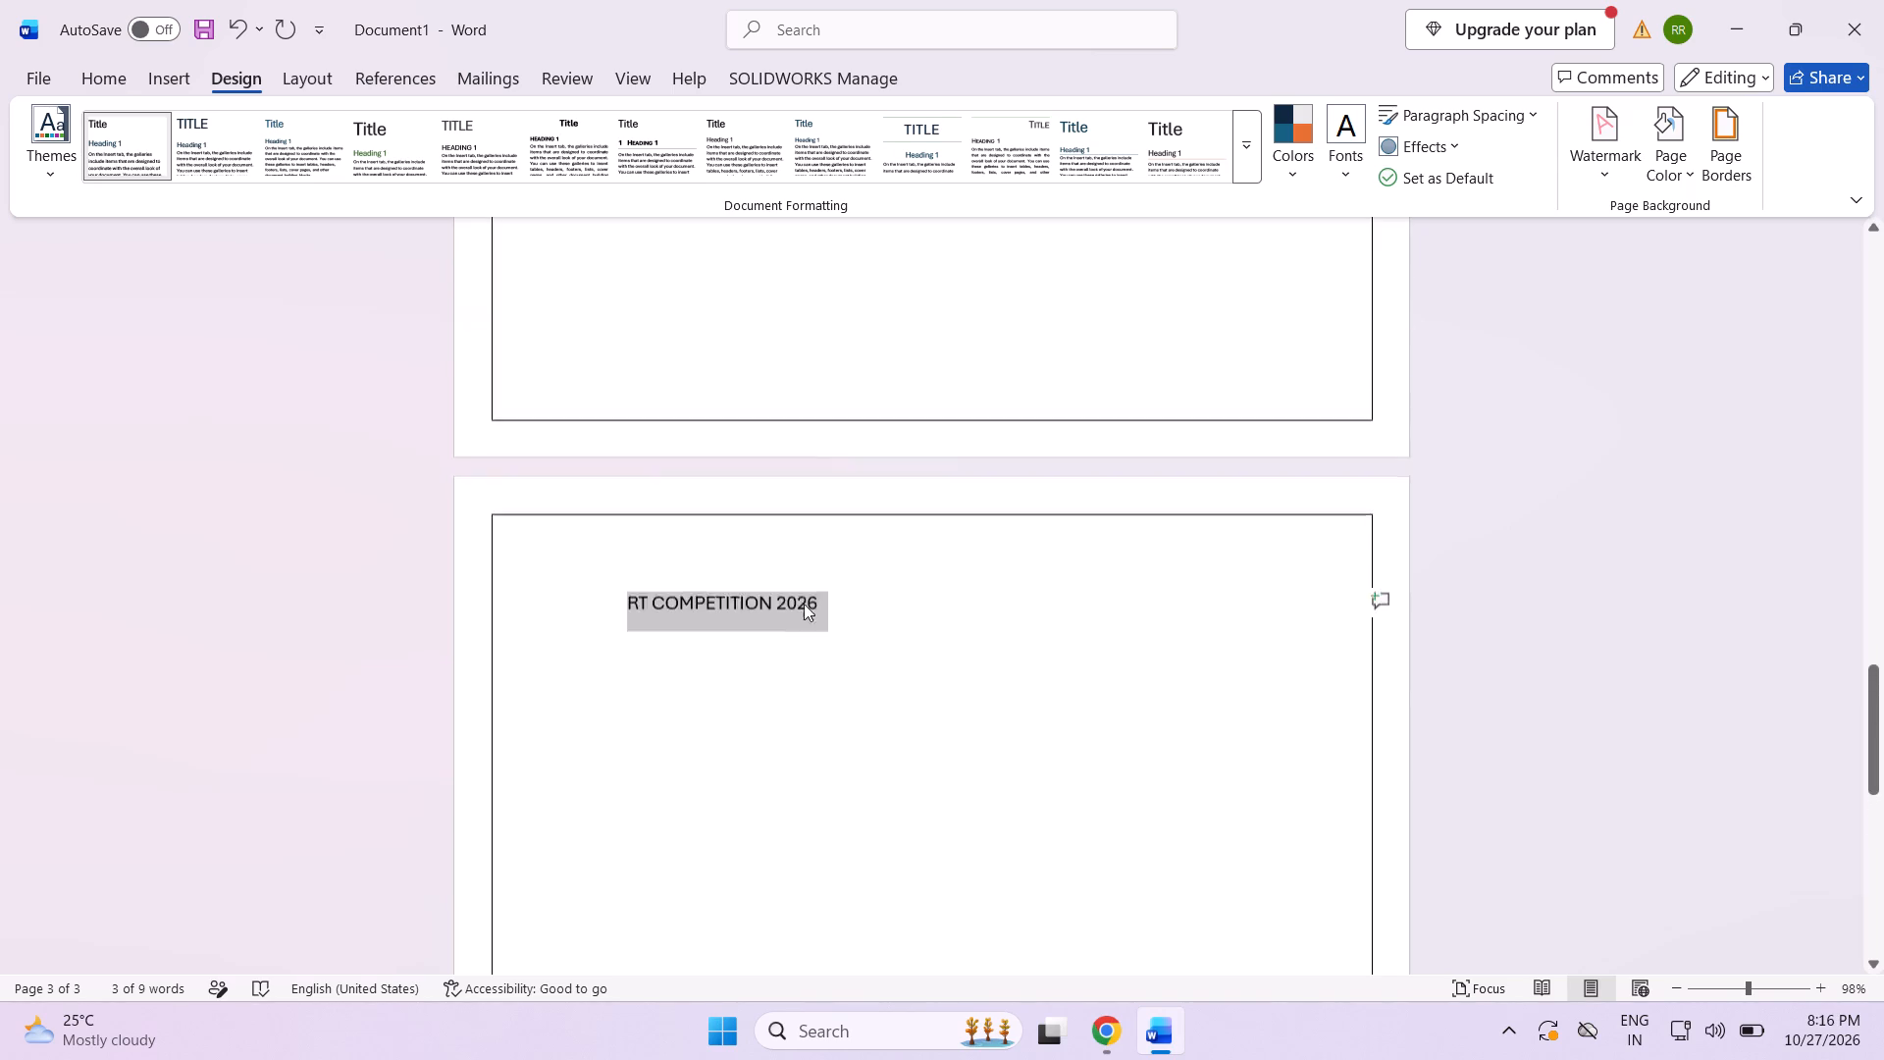
{"action": "scroll", "coordinate": [804, 604], "scroll_direction": "up", "scroll_amount": 17}
{"action": "scroll", "coordinate": [786, 595], "scroll_direction": "up", "scroll_amount": 8}
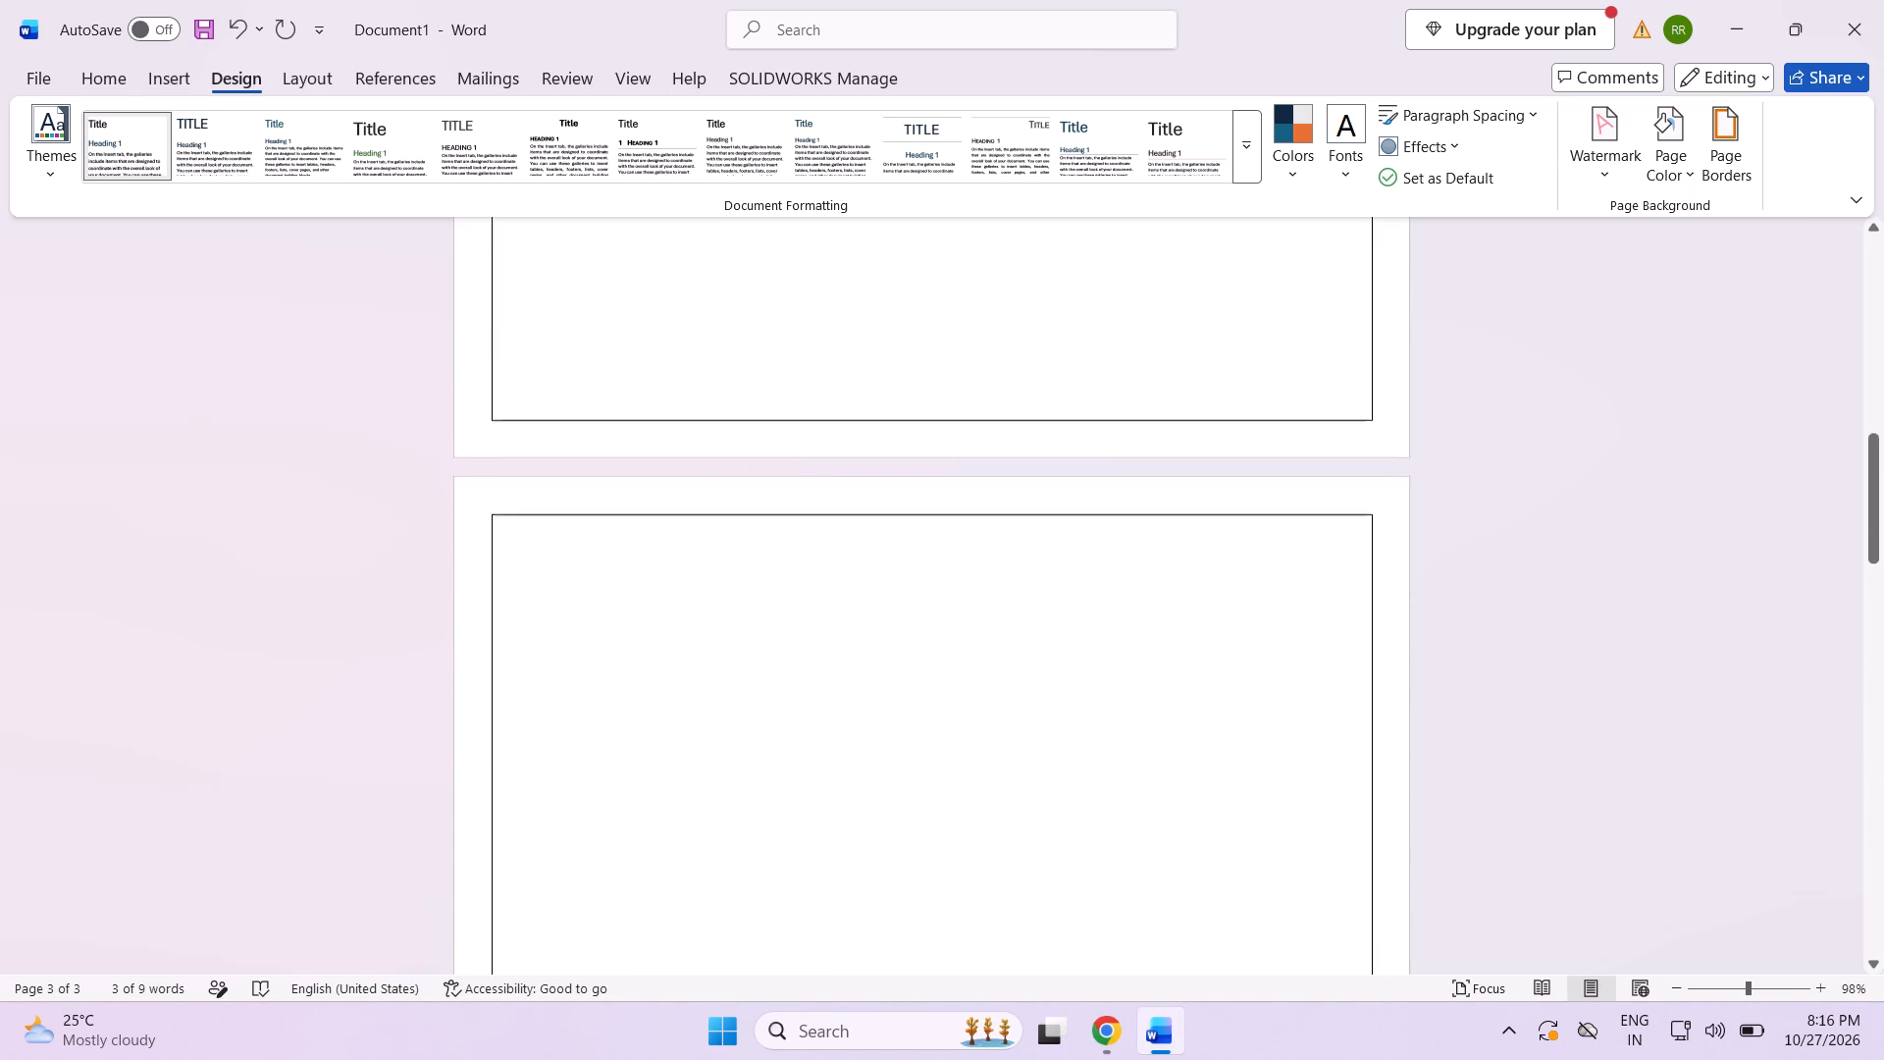
{"action": "scroll", "coordinate": [786, 591], "scroll_direction": "up", "scroll_amount": 16}
{"action": "scroll", "coordinate": [790, 591], "scroll_direction": "up", "scroll_amount": 6}
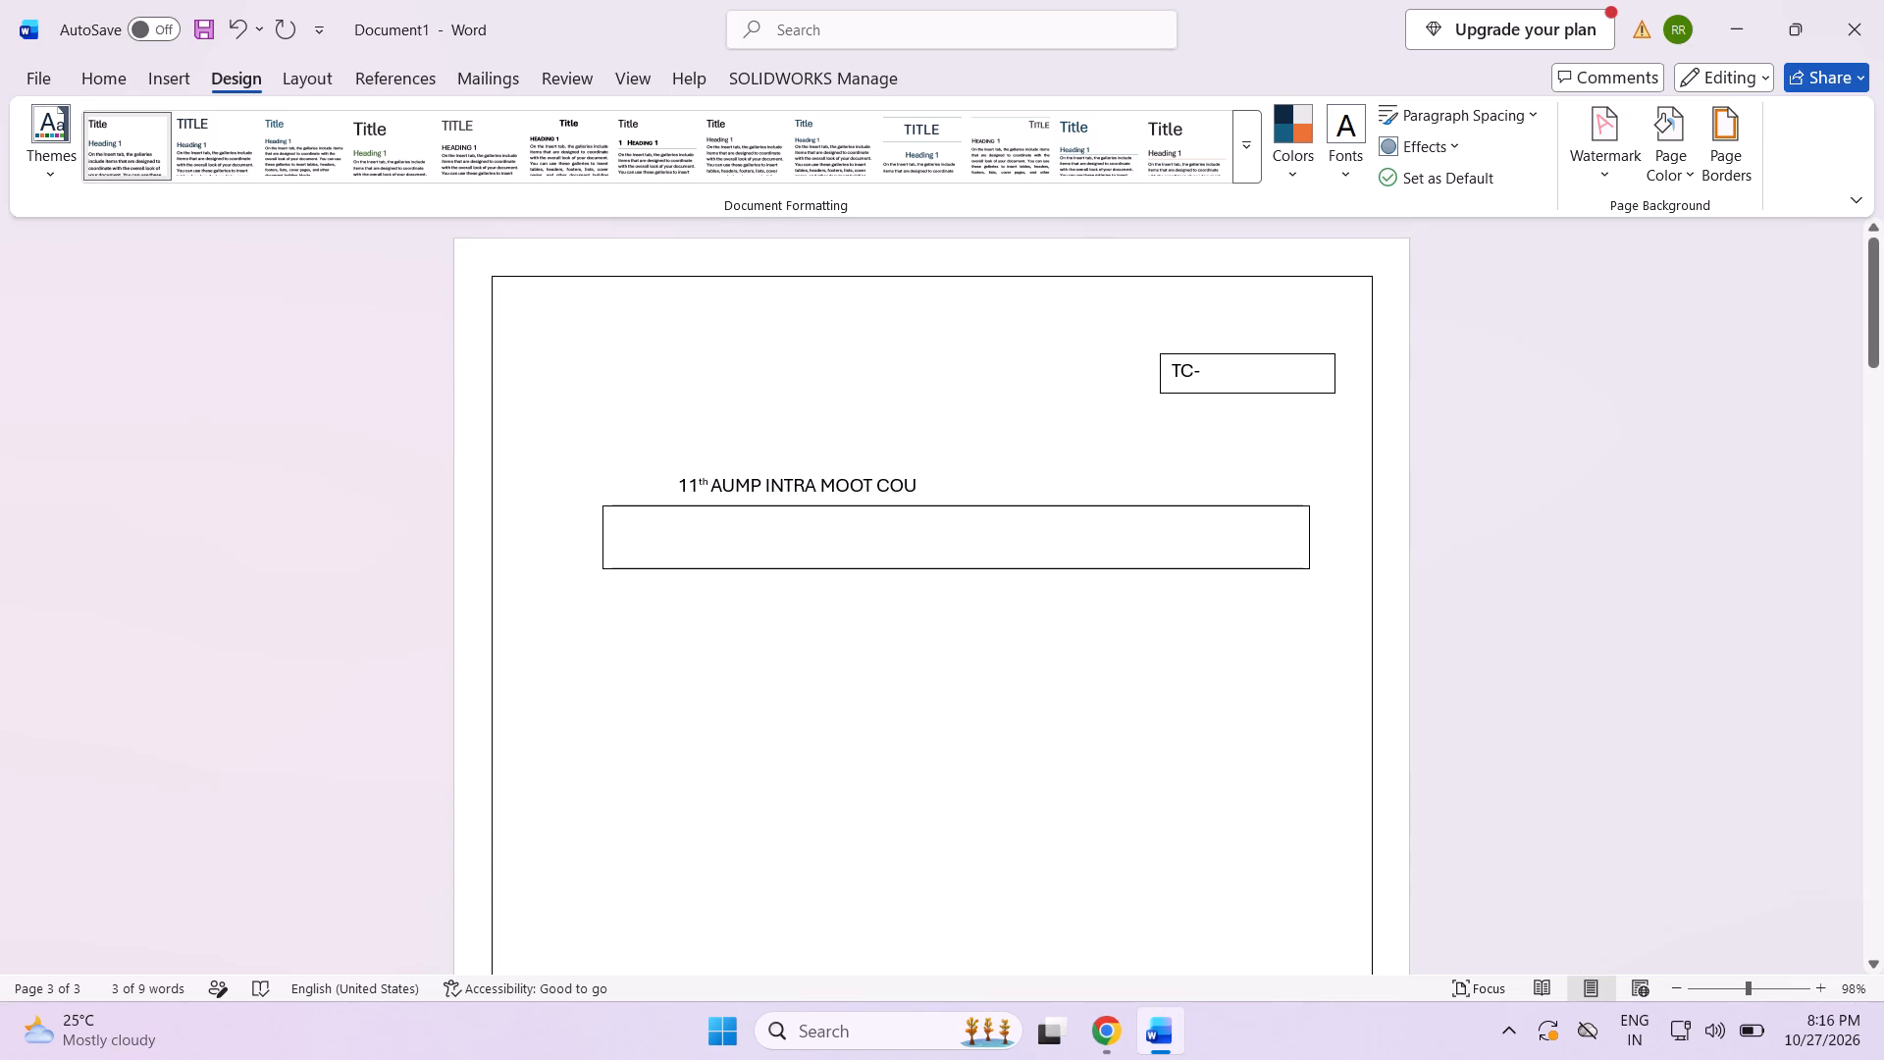
{"action": "left_click", "coordinate": [927, 485]}
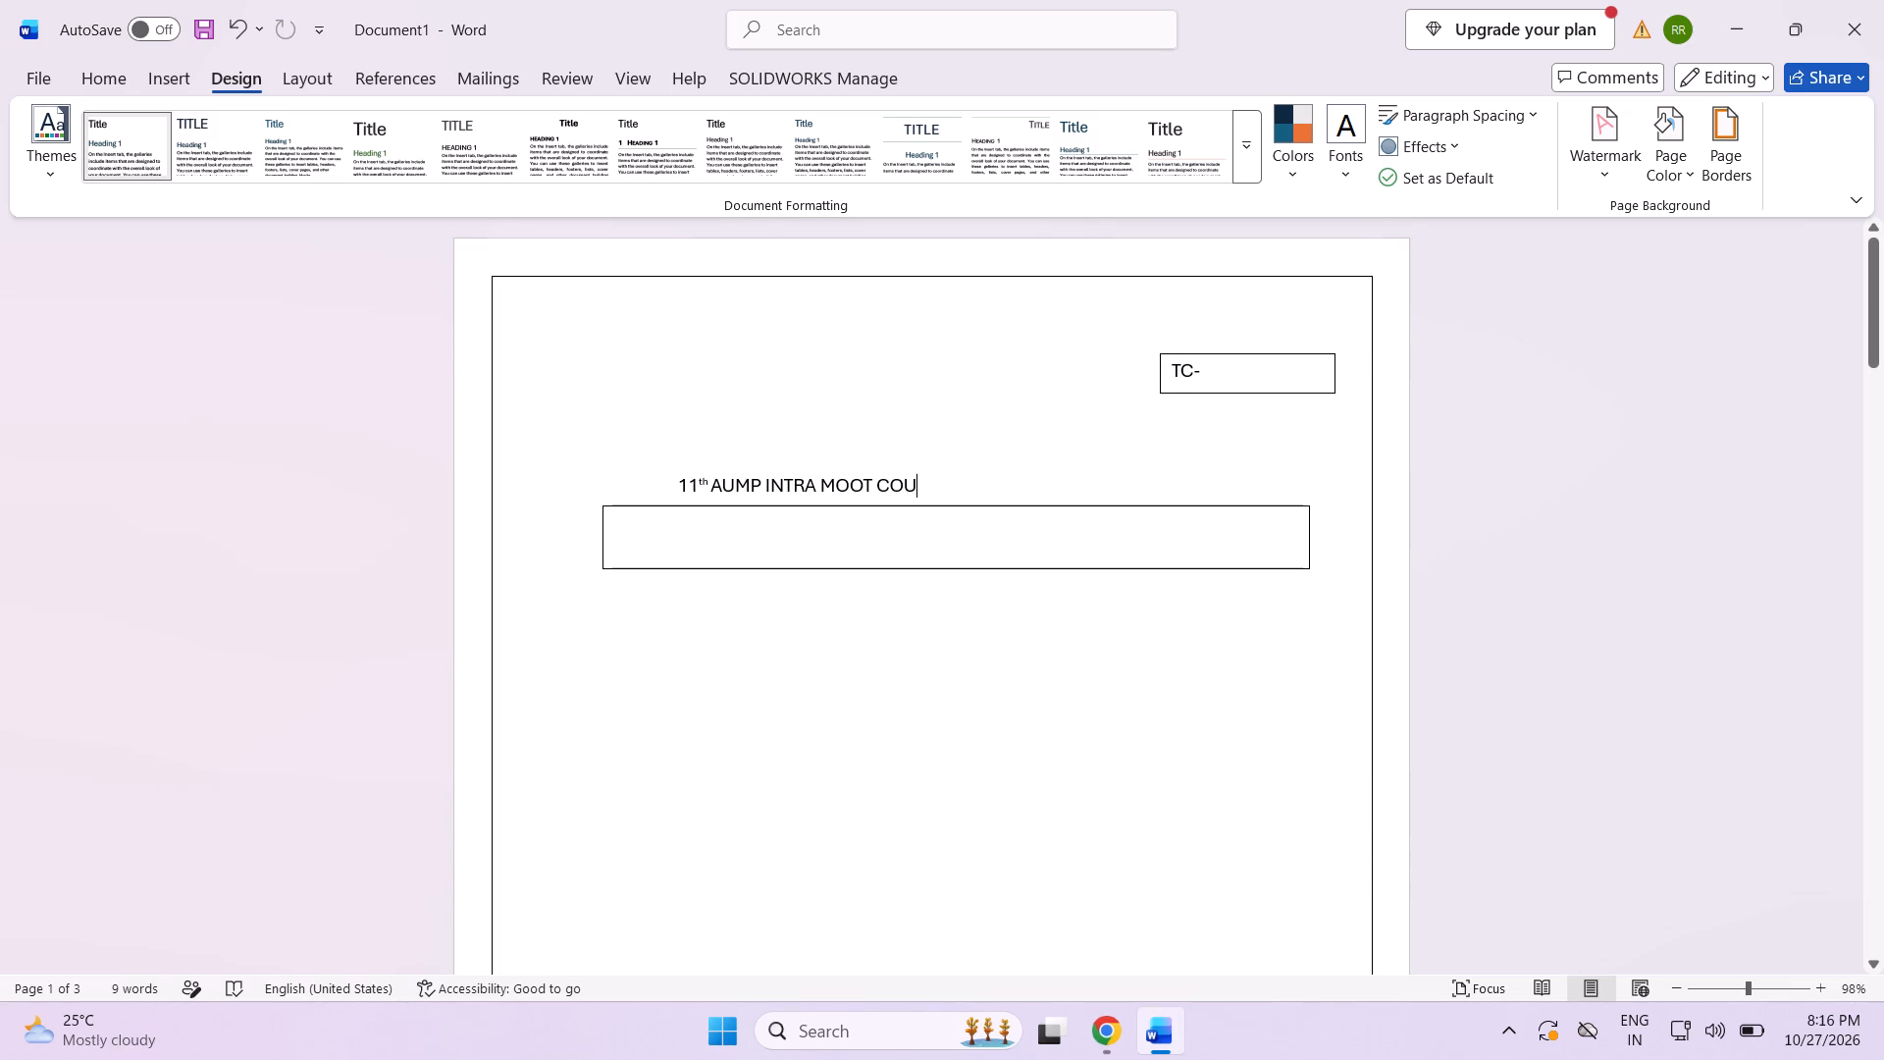
{"action": "key", "text": "ctrl+v"}
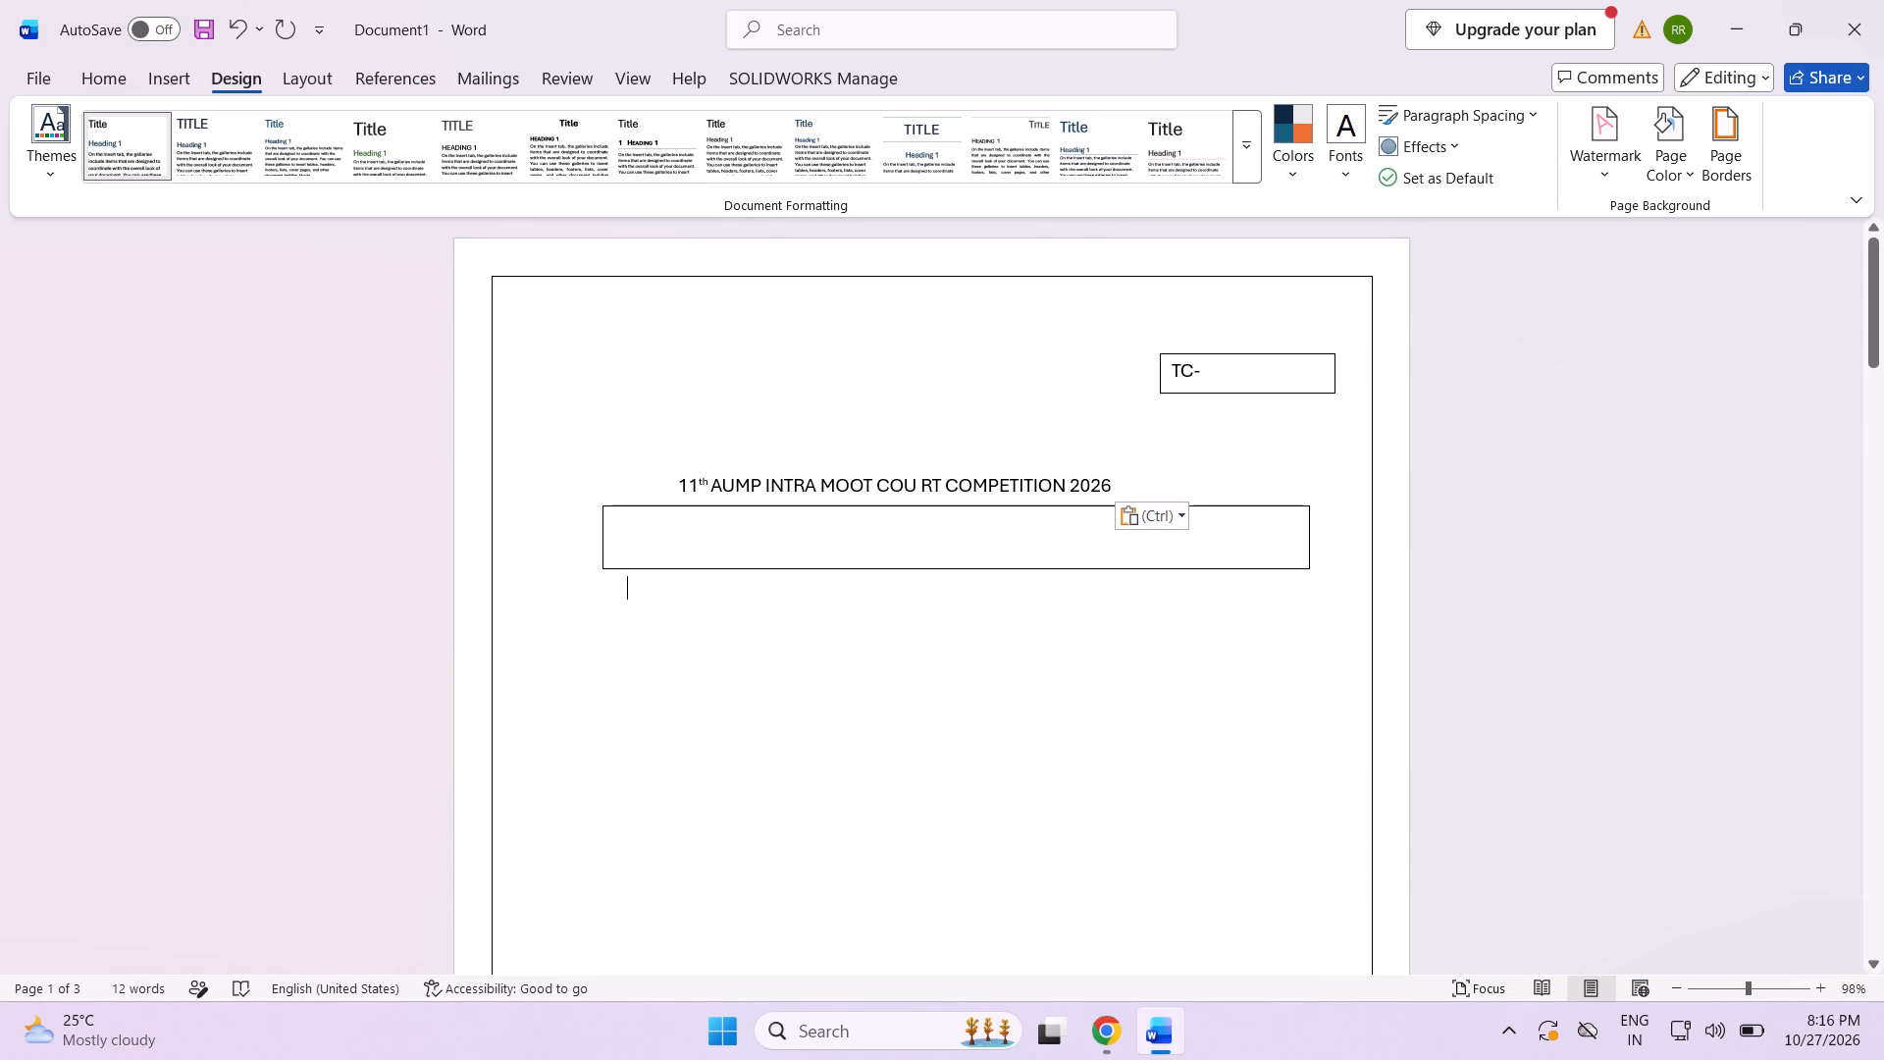
{"action": "left_click", "coordinate": [922, 478]}
{"action": "key", "text": "BackSpace"}
Delete the leftover "RT COMPETITION 2026" text from the last page.
{"action": "scroll", "coordinate": [995, 640], "scroll_direction": "down", "scroll_amount": 16}
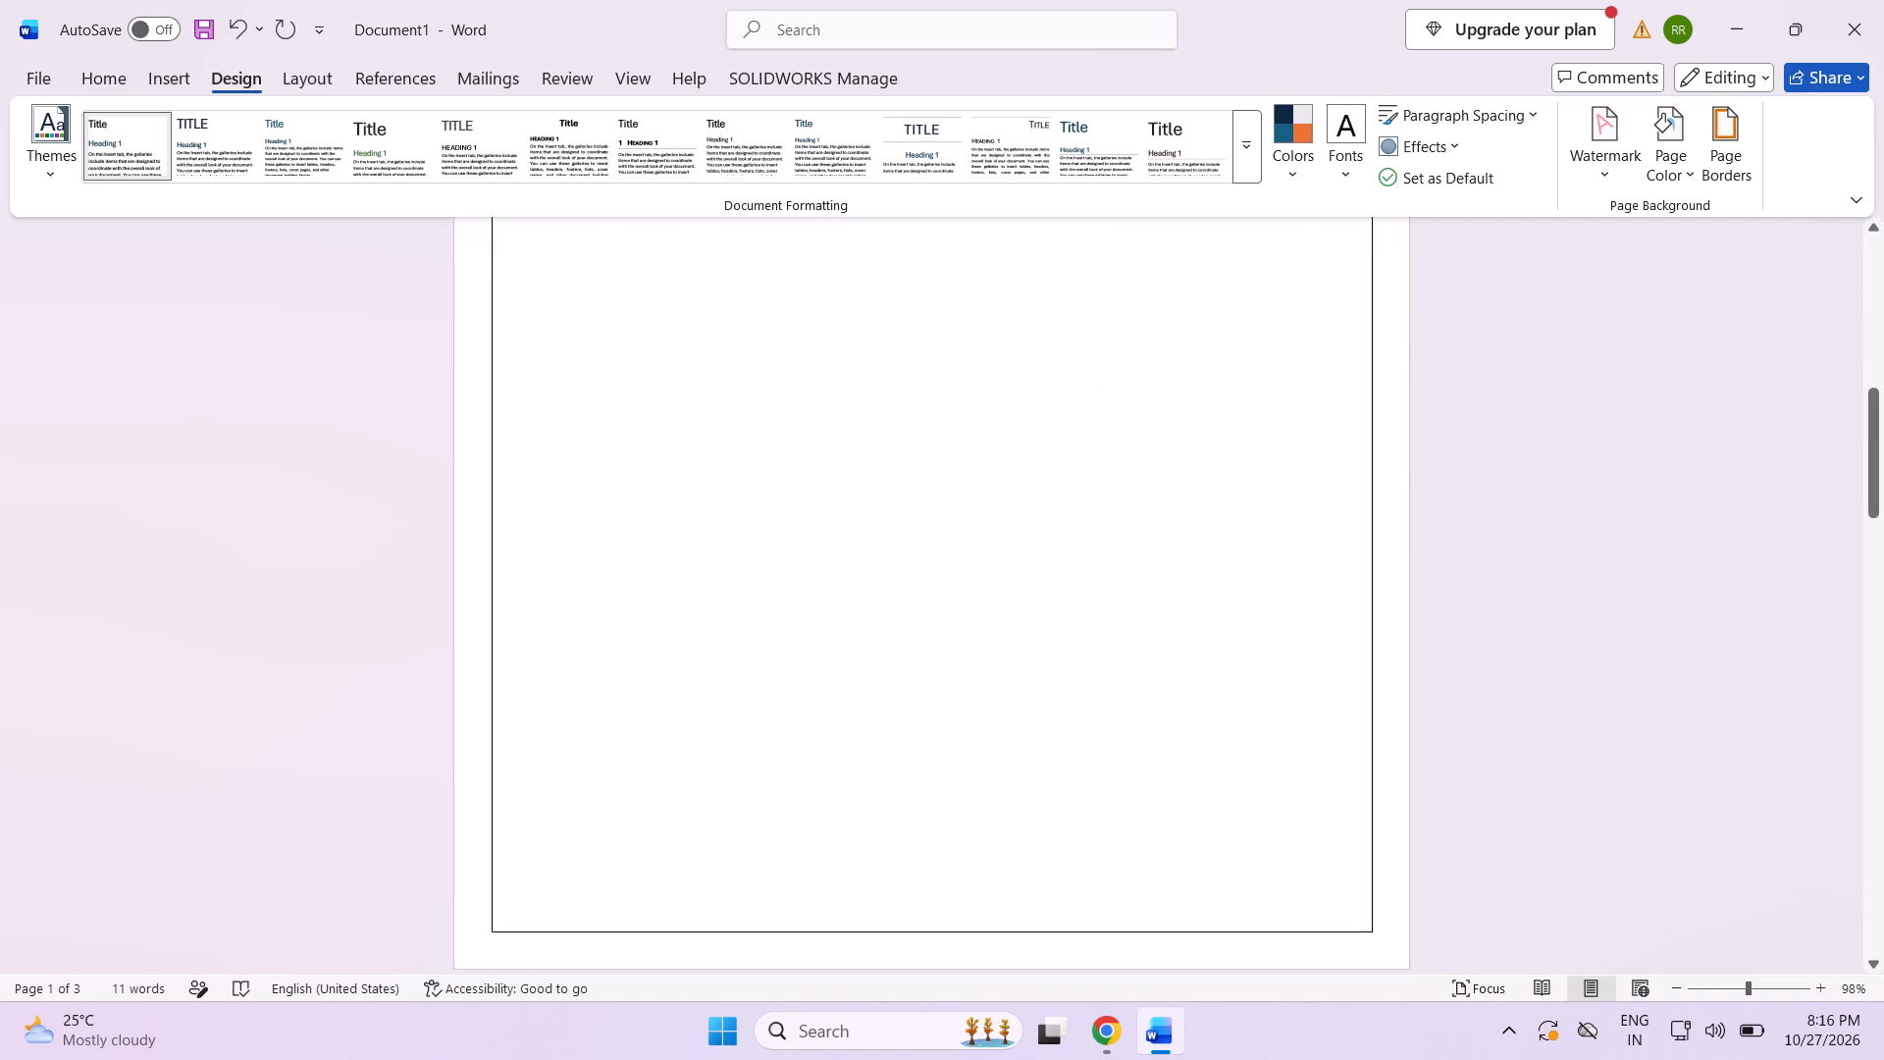
{"action": "scroll", "coordinate": [977, 662], "scroll_direction": "down", "scroll_amount": 16}
{"action": "scroll", "coordinate": [966, 665], "scroll_direction": "down", "scroll_amount": 18}
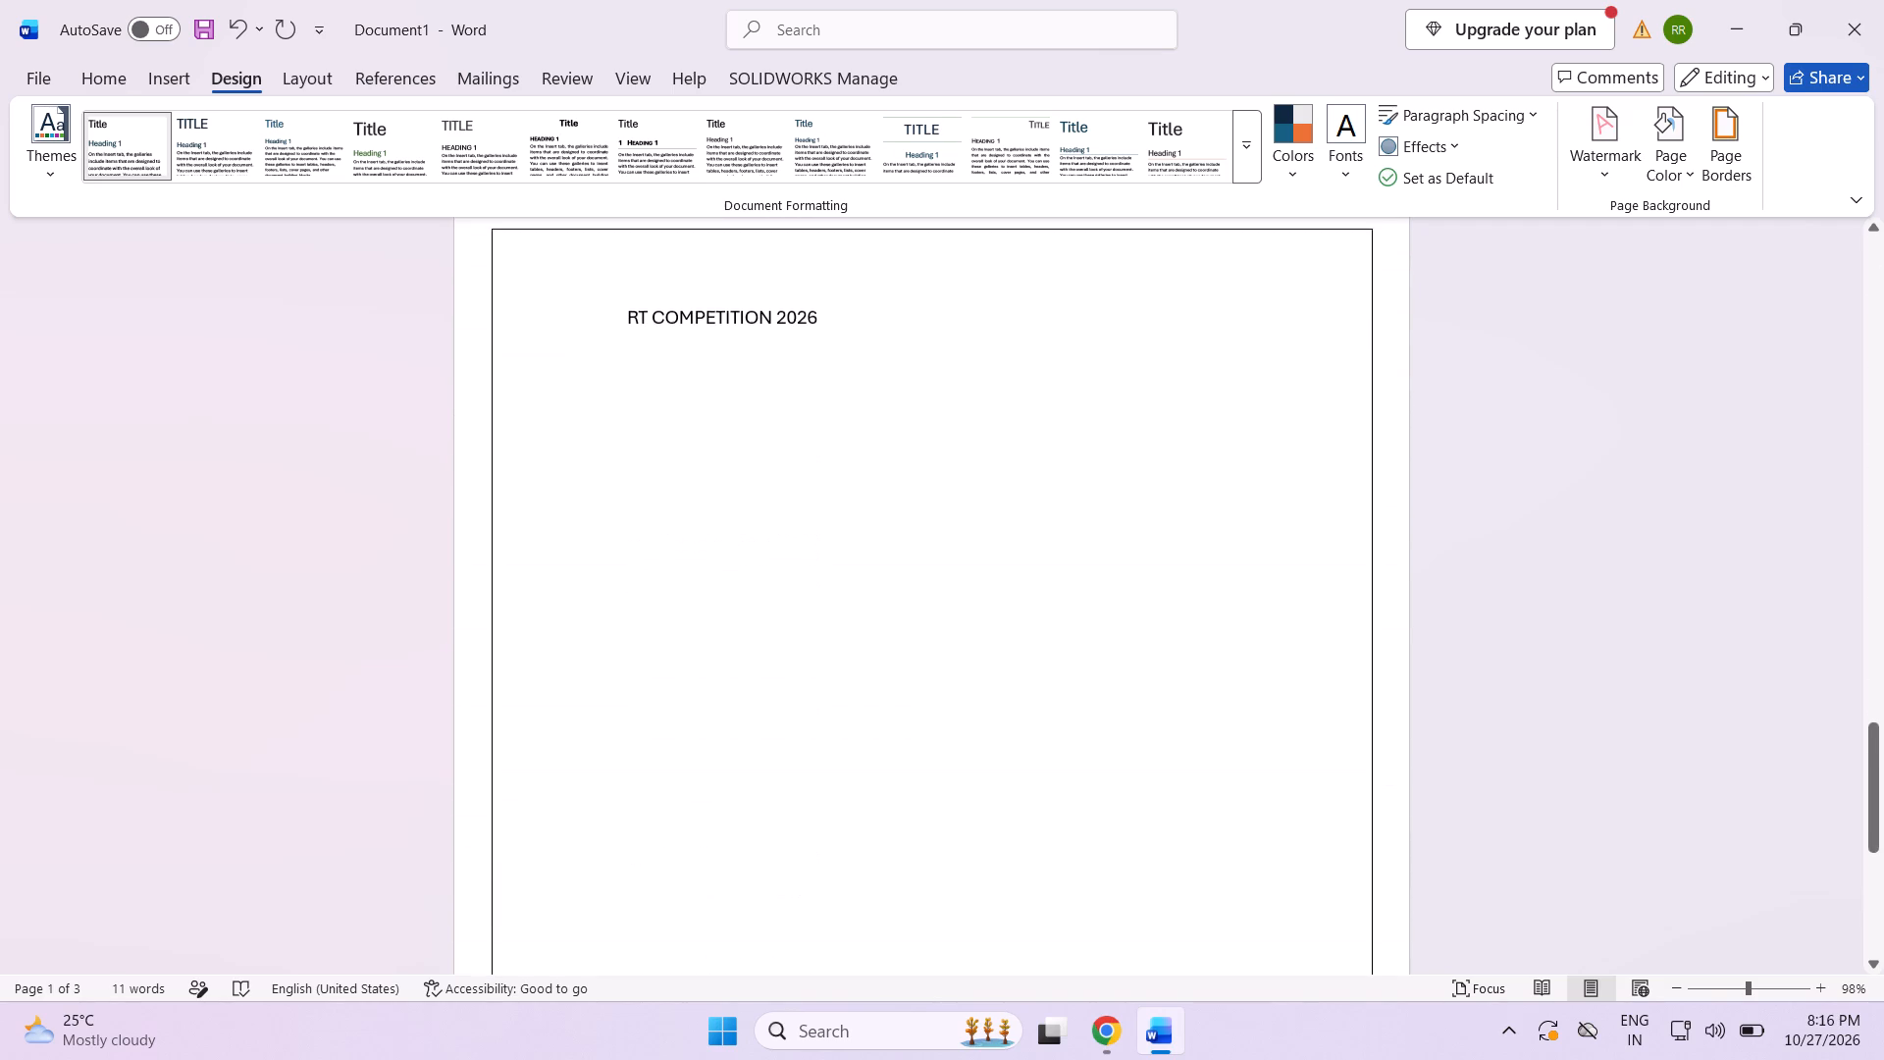
{"action": "left_click_drag", "start_coordinate": [599, 305], "coordinate": [901, 304]}
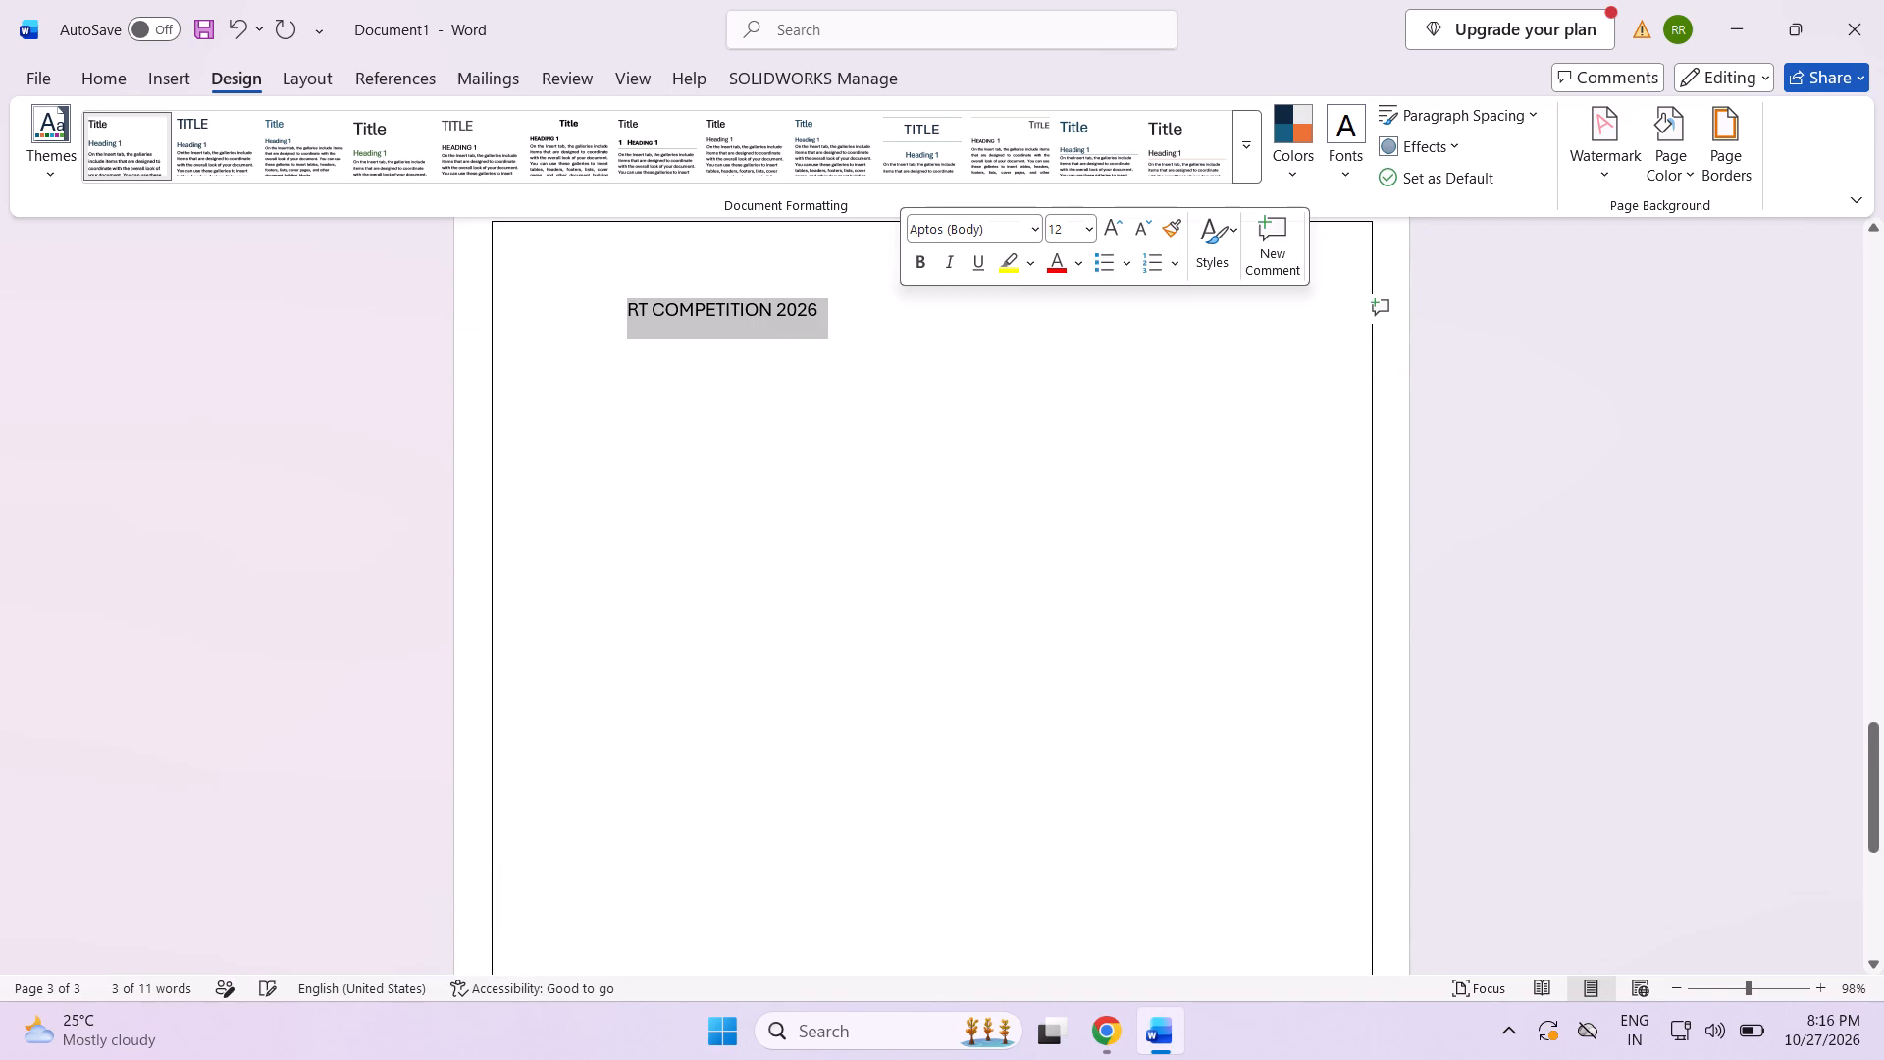
{"action": "key", "text": "BackSpace"}
Check the pages from the last one back to the cover title and boxes.
{"action": "scroll", "coordinate": [902, 550], "scroll_direction": "up", "scroll_amount": 6}
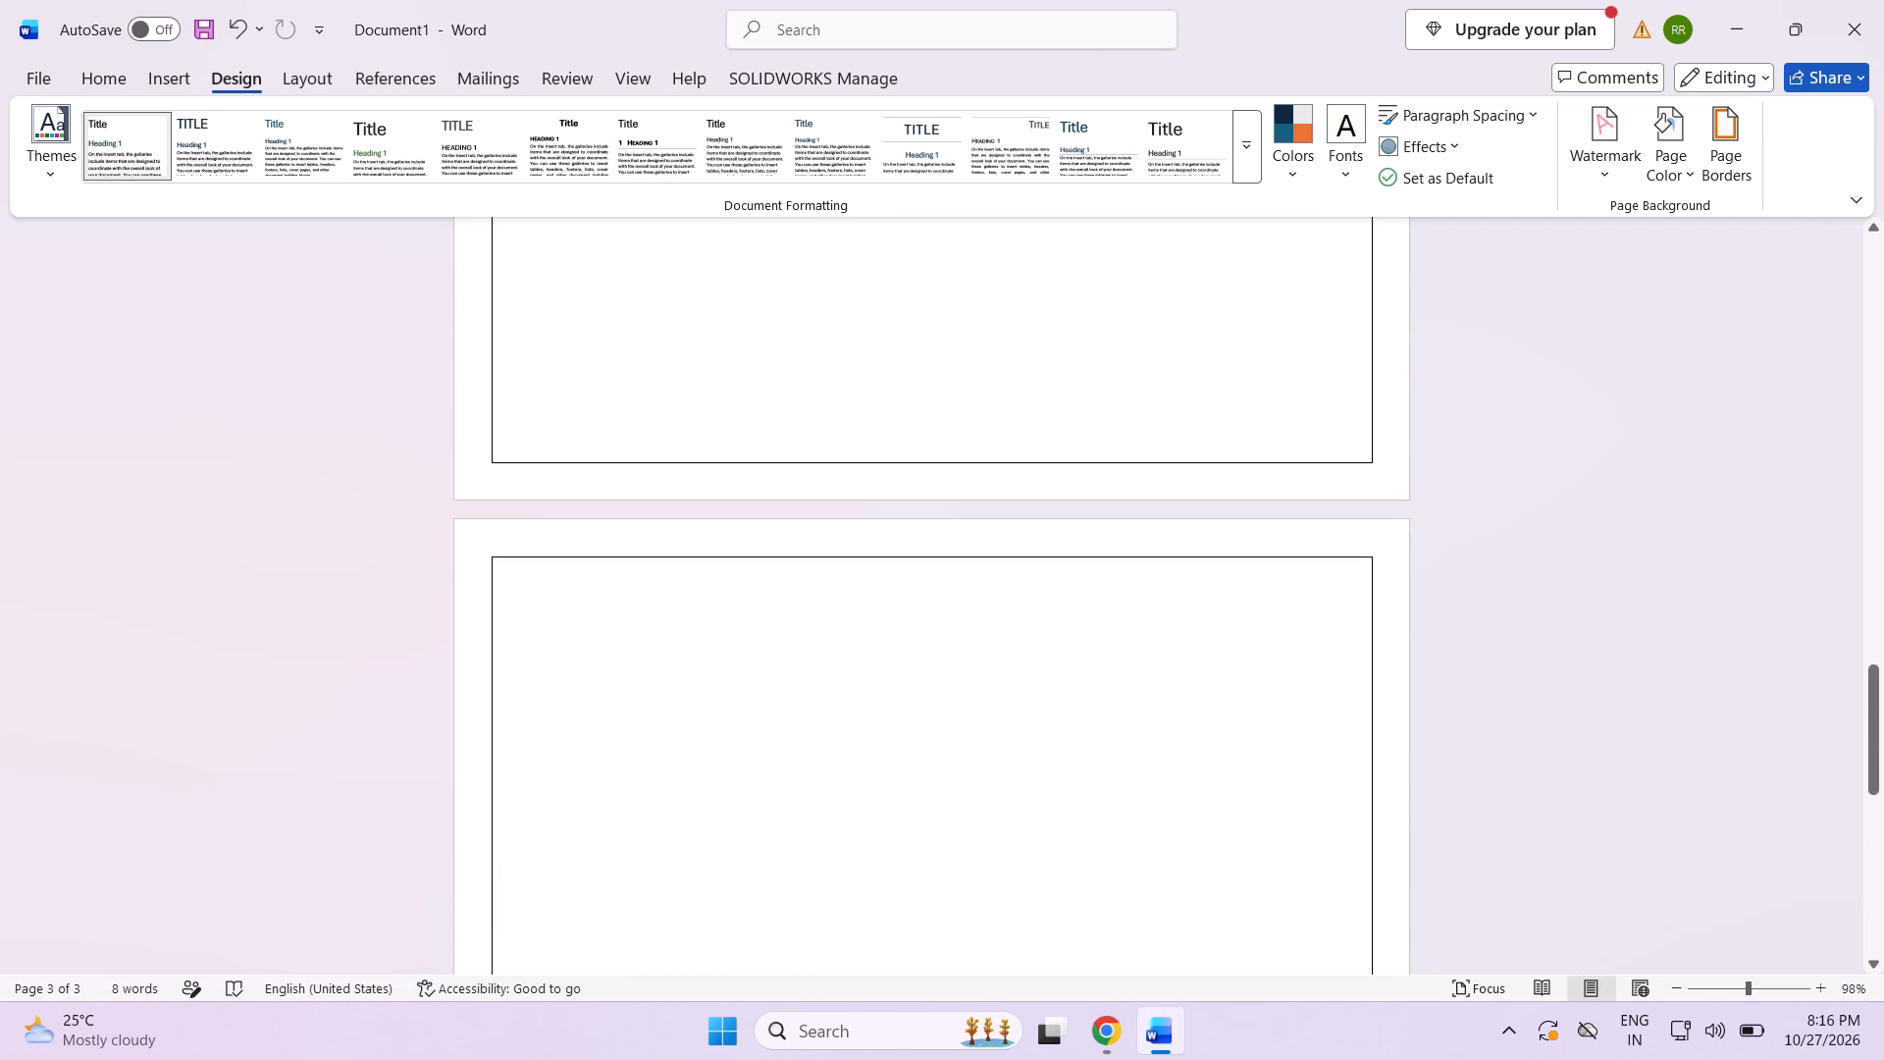
{"action": "scroll", "coordinate": [433, 505], "scroll_direction": "down", "scroll_amount": 9}
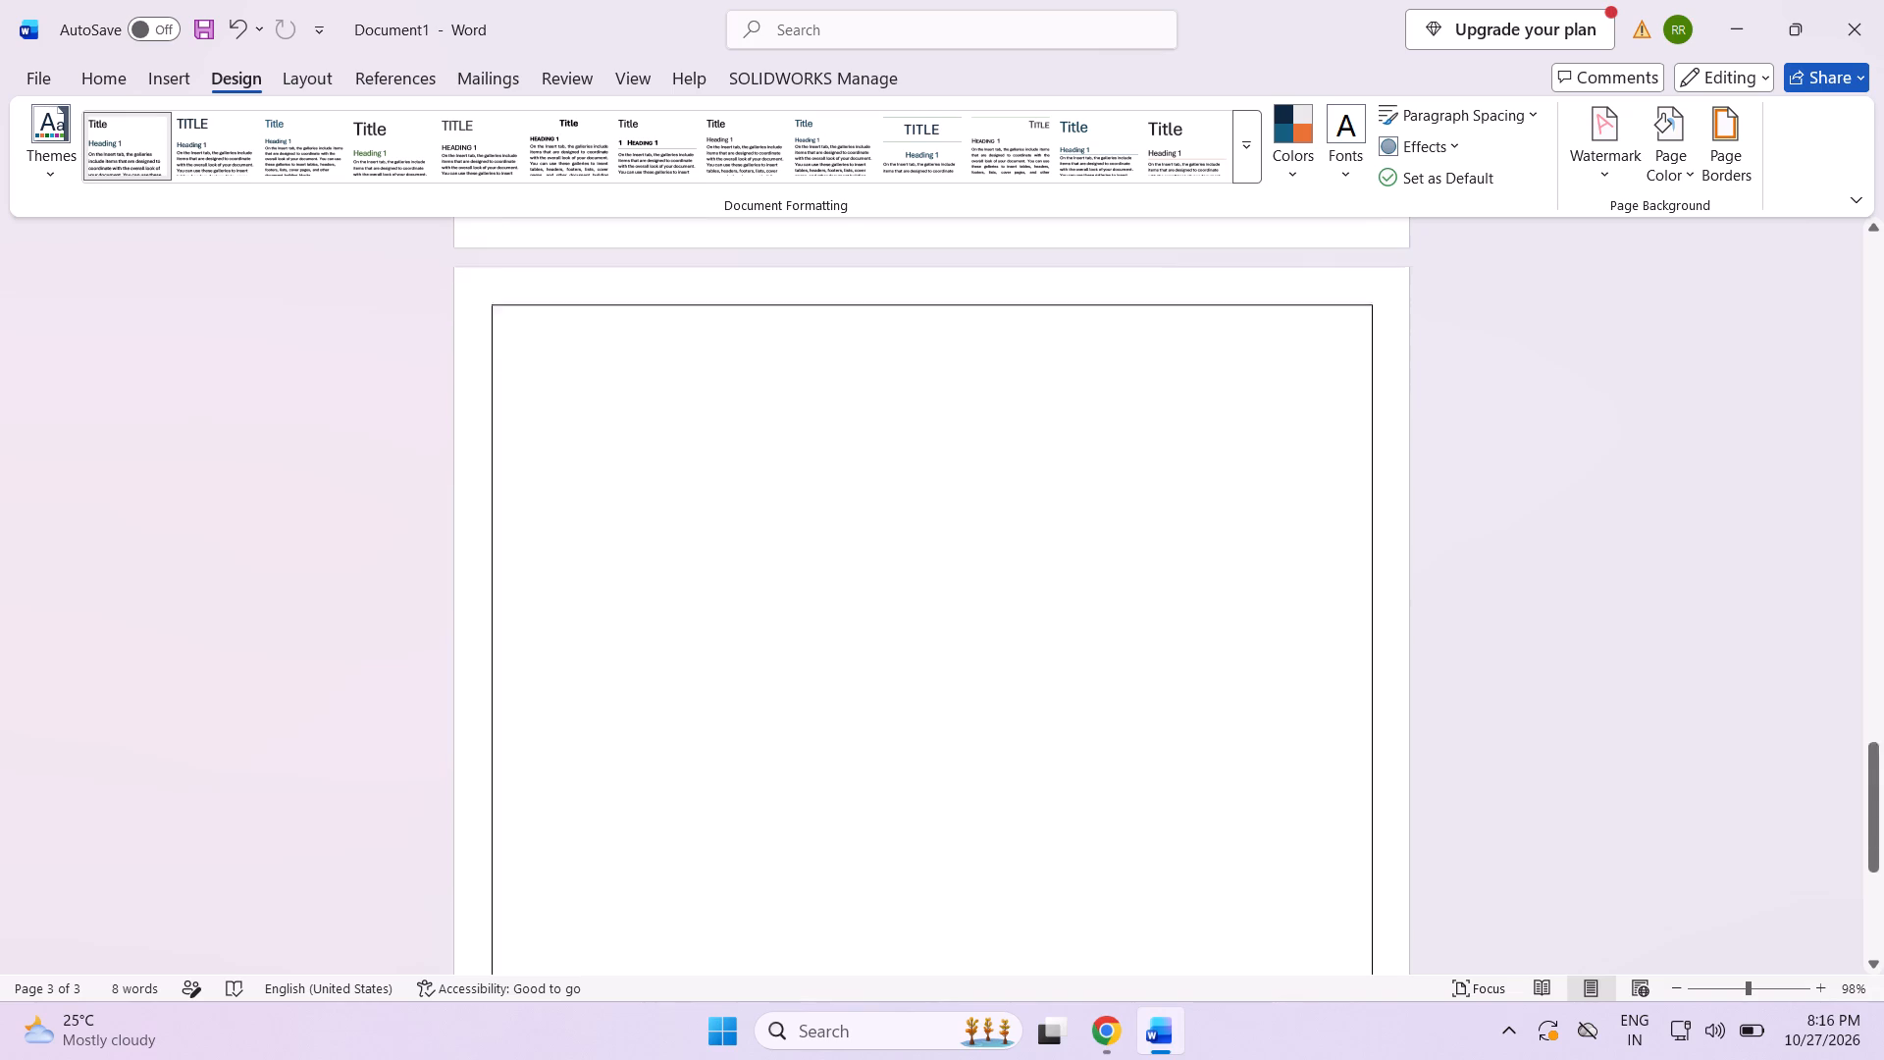
{"action": "scroll", "coordinate": [439, 483], "scroll_direction": "down", "scroll_amount": 10}
{"action": "scroll", "coordinate": [611, 580], "scroll_direction": "down", "scroll_amount": 8}
{"action": "scroll", "coordinate": [627, 559], "scroll_direction": "up", "scroll_amount": 6}
{"action": "scroll", "coordinate": [689, 468], "scroll_direction": "up", "scroll_amount": 2}
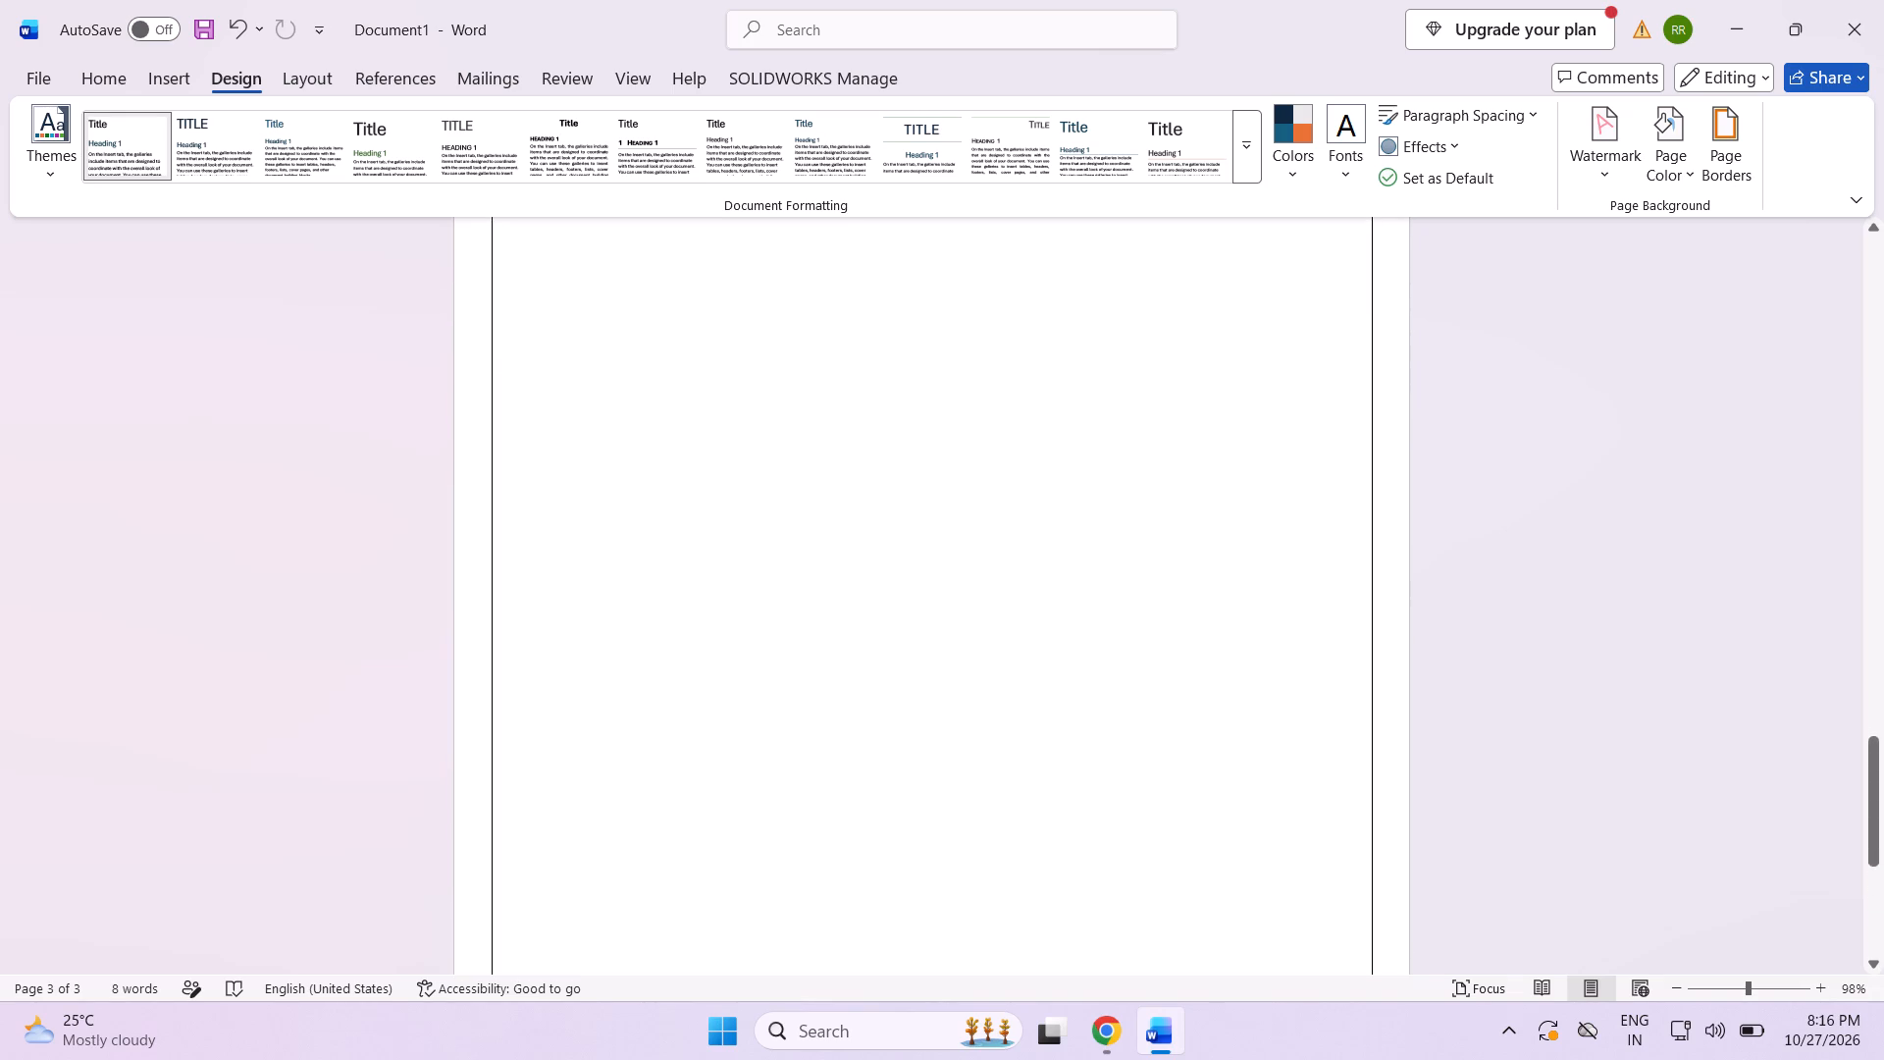
{"action": "scroll", "coordinate": [689, 468], "scroll_direction": "up", "scroll_amount": 20}
{"action": "scroll", "coordinate": [689, 468], "scroll_direction": "up", "scroll_amount": 14}
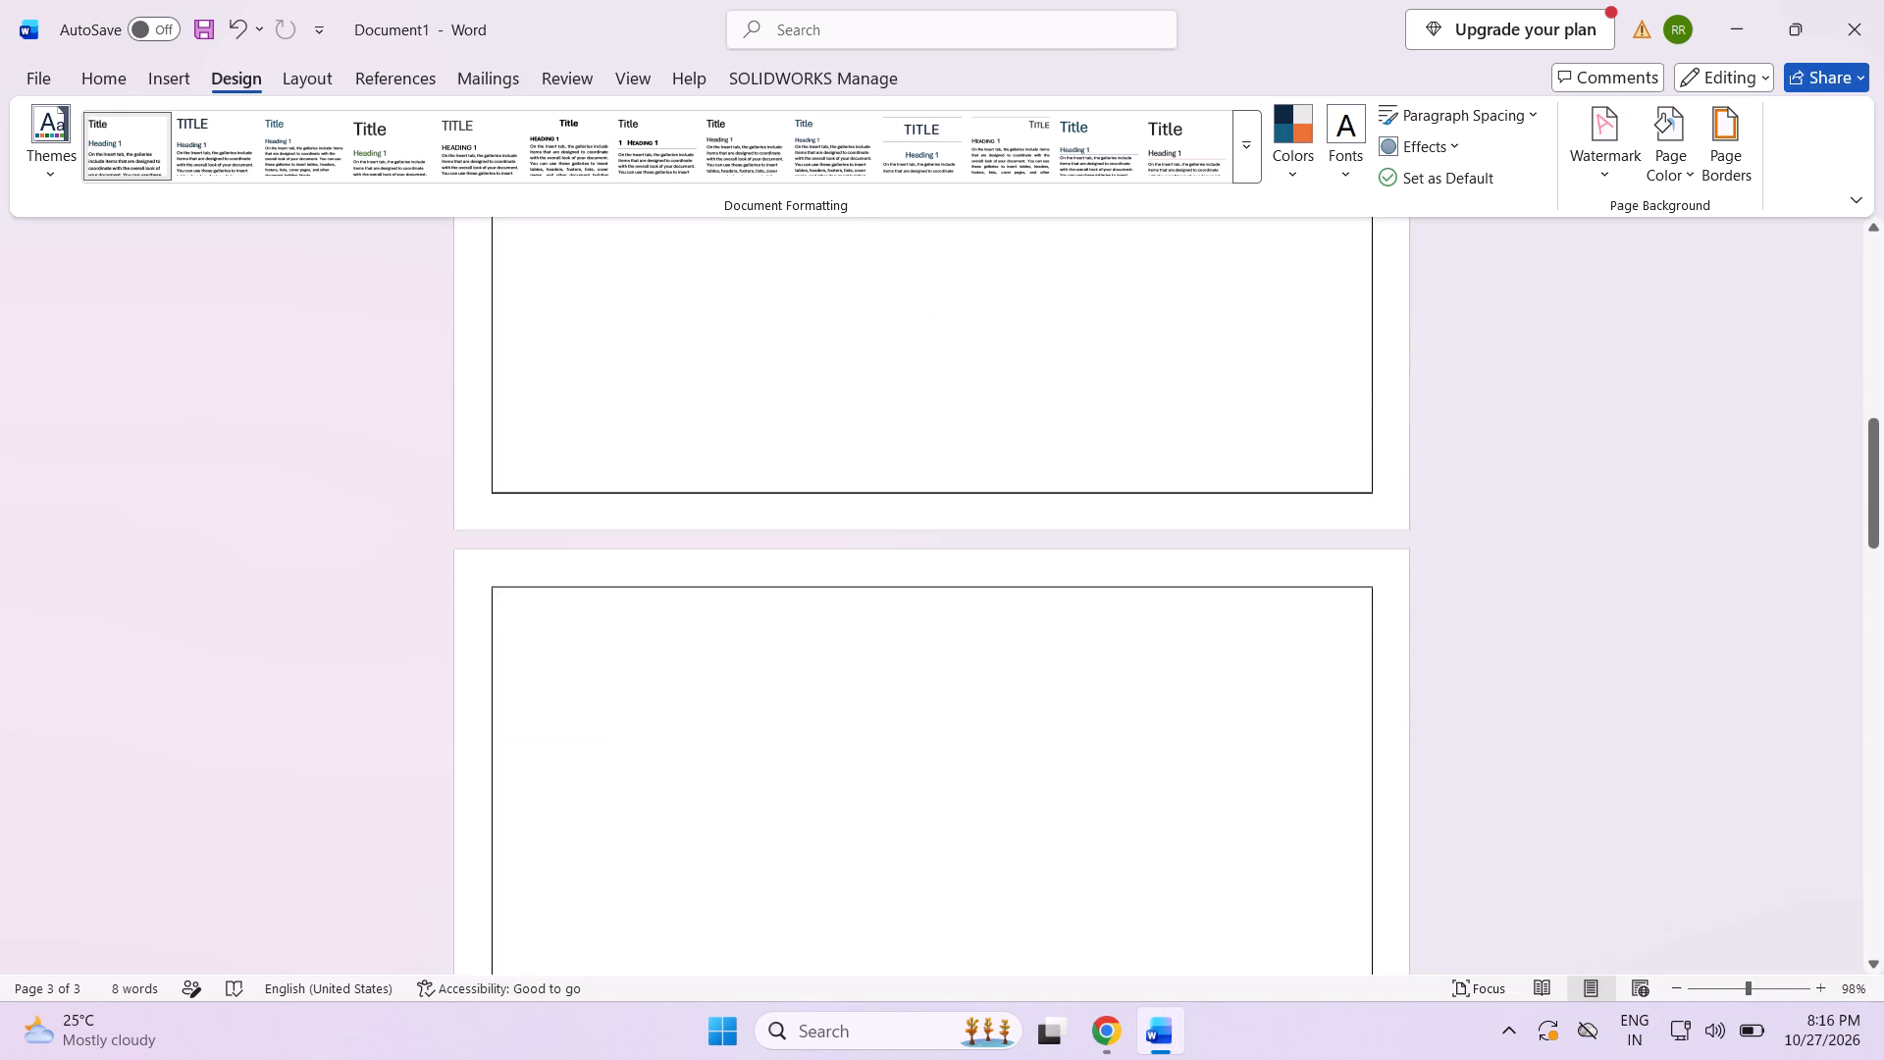
{"action": "scroll", "coordinate": [747, 473], "scroll_direction": "up", "scroll_amount": 18}
{"action": "scroll", "coordinate": [746, 471], "scroll_direction": "up", "scroll_amount": 5}
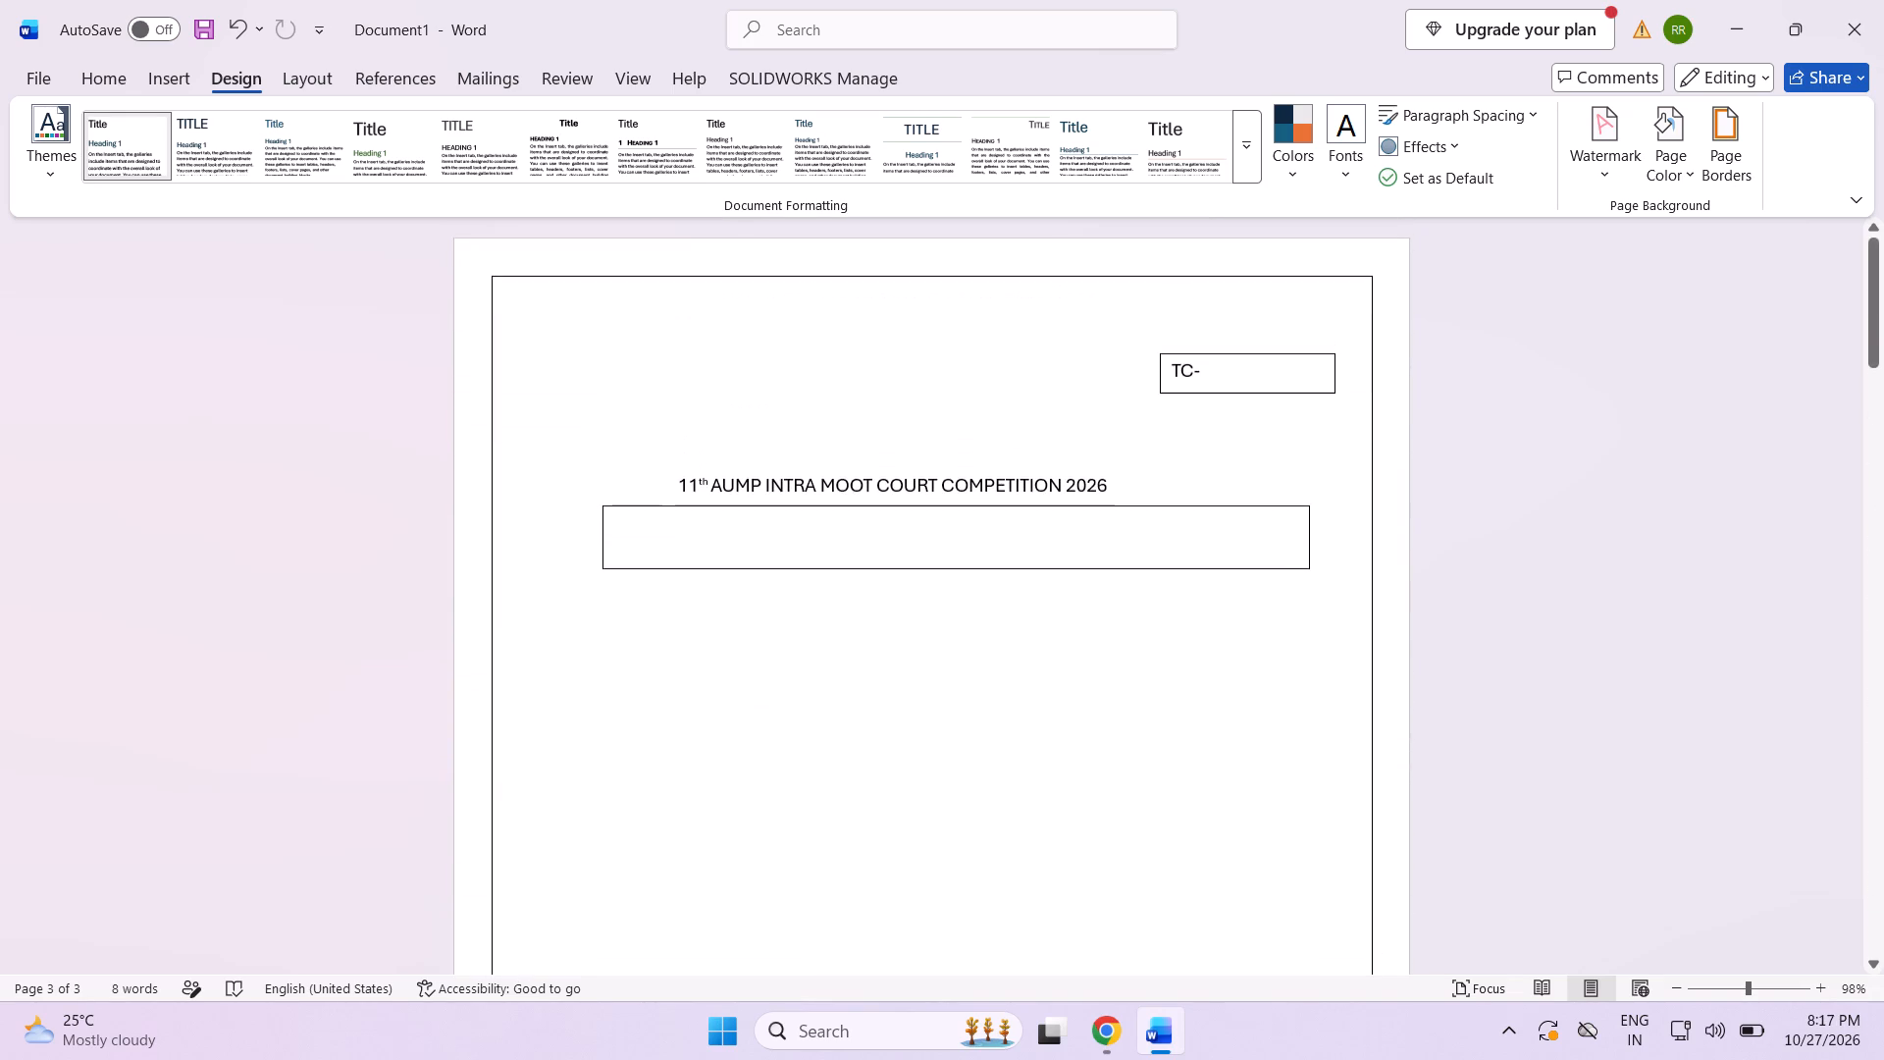
Insert a built-in text box at the top of the second page and widen it toward the left page border.
{"action": "scroll", "coordinate": [734, 498], "scroll_direction": "down", "scroll_amount": 20}
{"action": "scroll", "coordinate": [734, 498], "scroll_direction": "down", "scroll_amount": 5}
{"action": "left_click", "coordinate": [735, 485]}
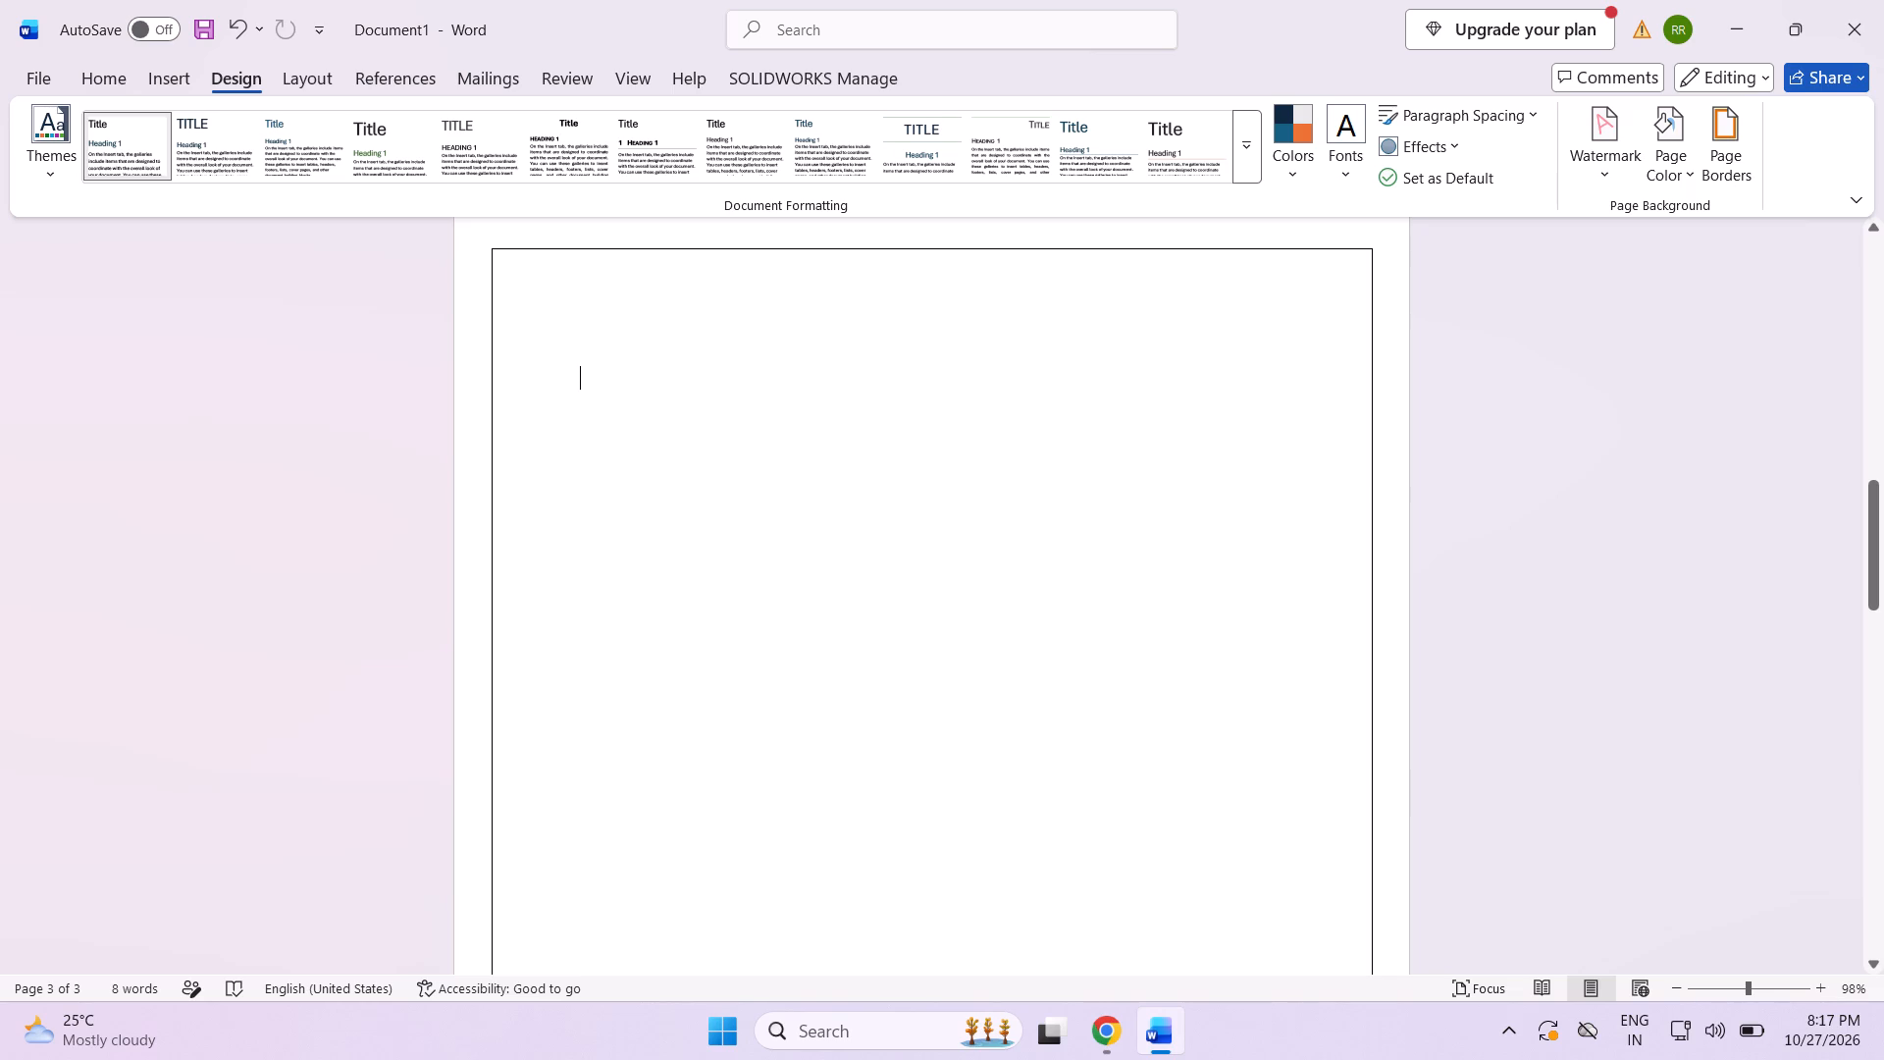
{"action": "left_click", "coordinate": [164, 66]}
{"action": "left_click", "coordinate": [1210, 157]}
{"action": "left_click", "coordinate": [1274, 313]}
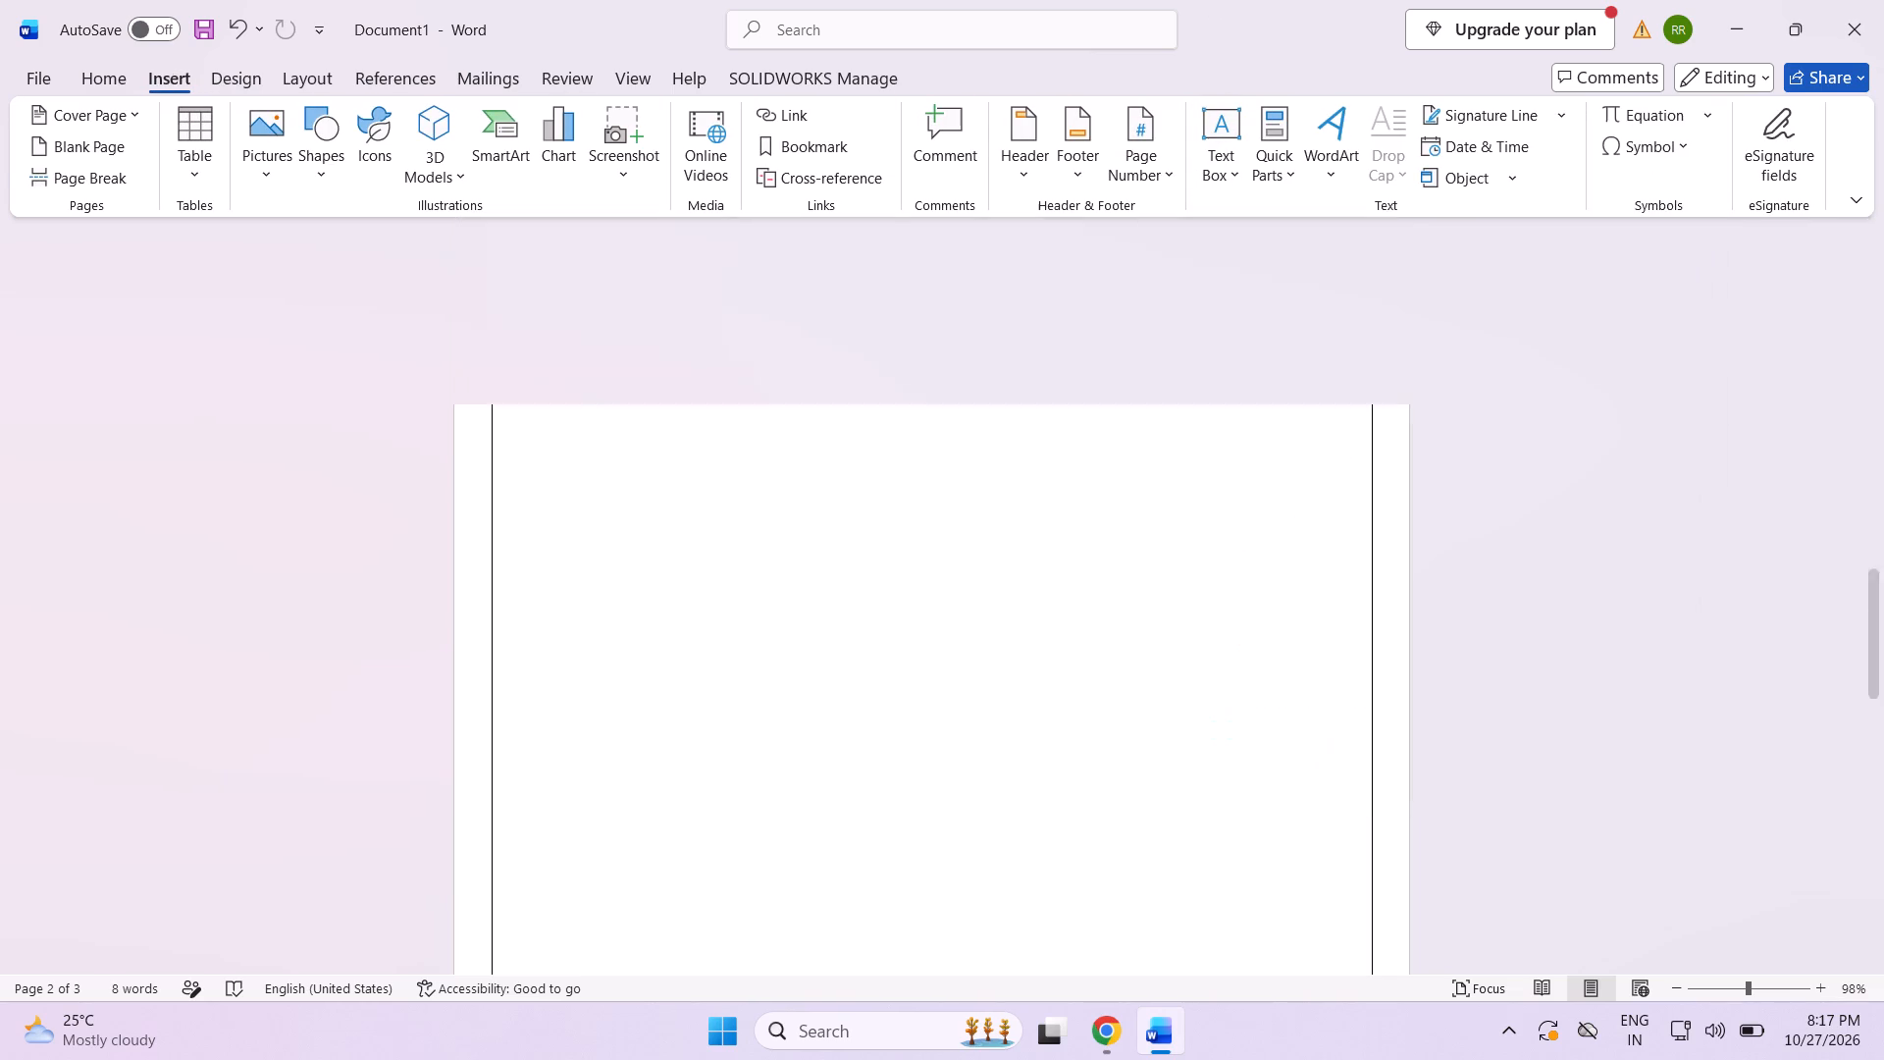
{"action": "left_click_drag", "start_coordinate": [779, 353], "coordinate": [702, 359]}
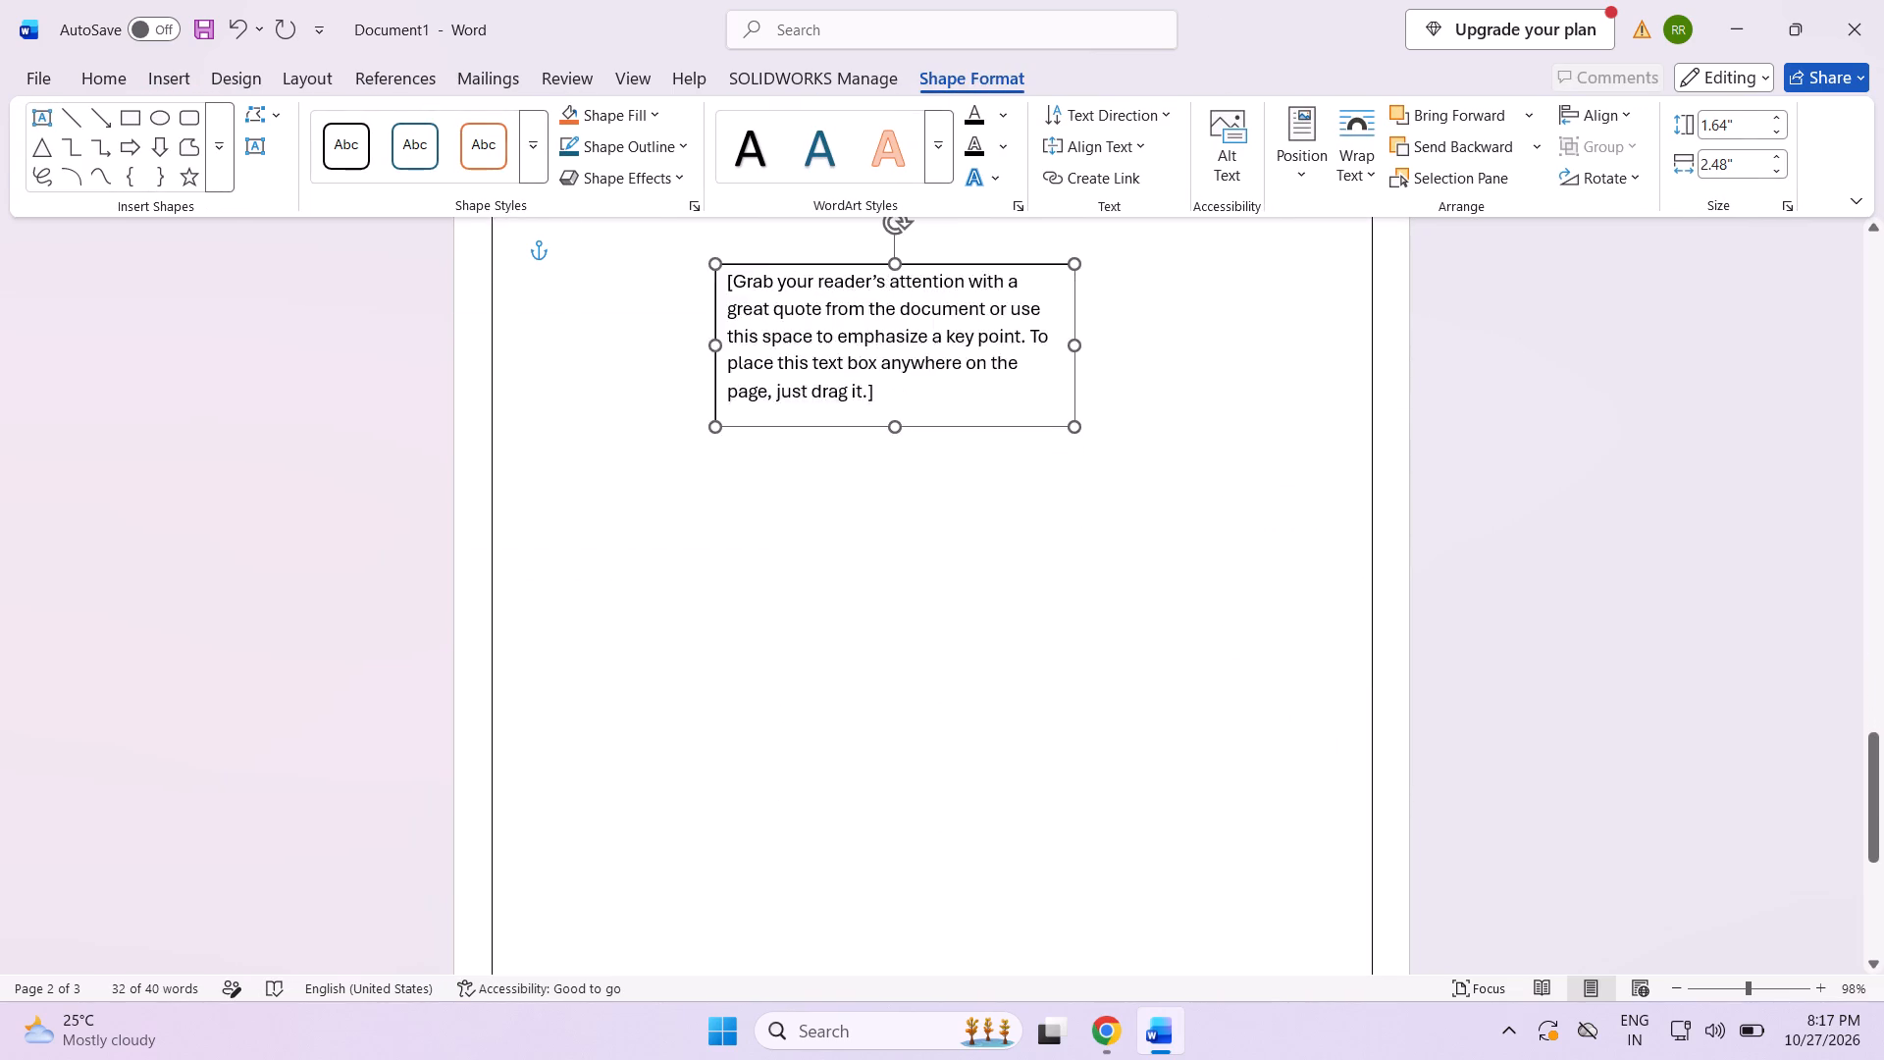
{"action": "left_click_drag", "start_coordinate": [702, 359], "coordinate": [526, 363]}
{"action": "left_click_drag", "start_coordinate": [1070, 320], "coordinate": [1073, 322]}
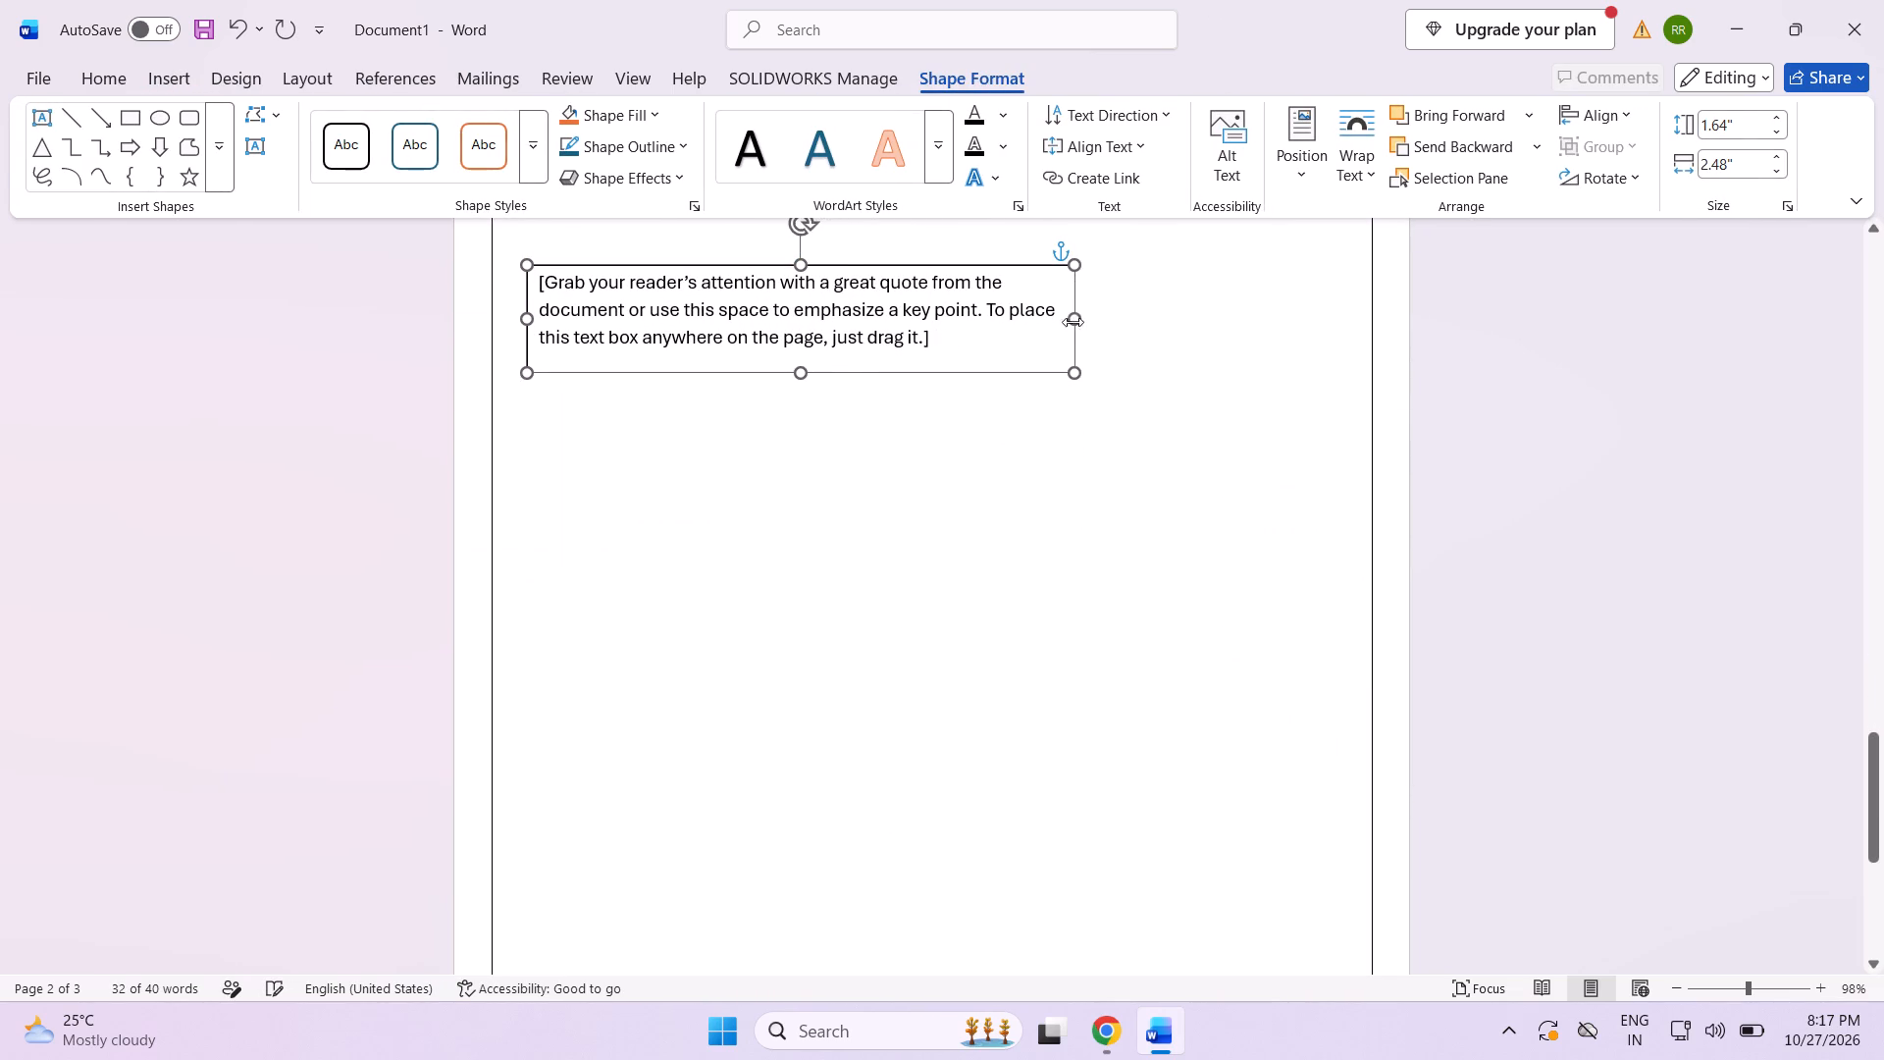
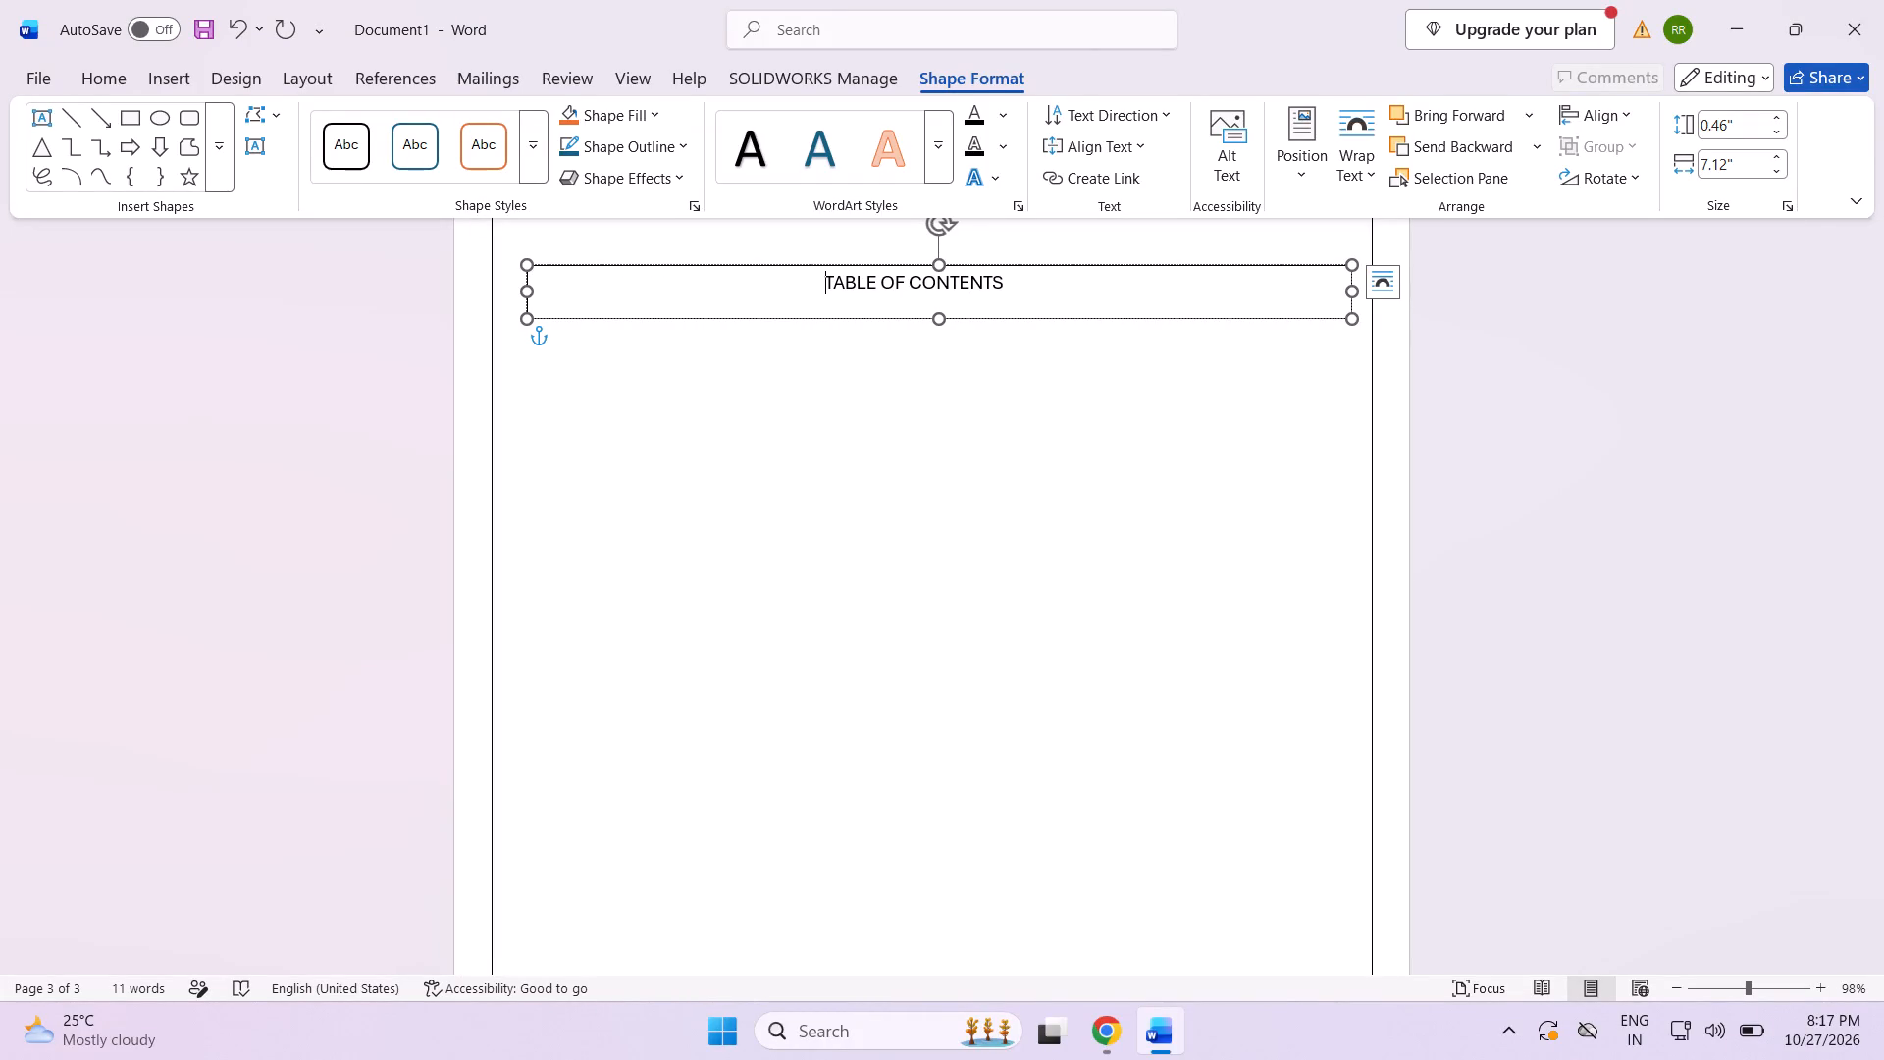
Nudge the TABLE OF CONTENTS title over by one space and shrink its text box height to fit the single line.
{"action": "key", "text": "space"}
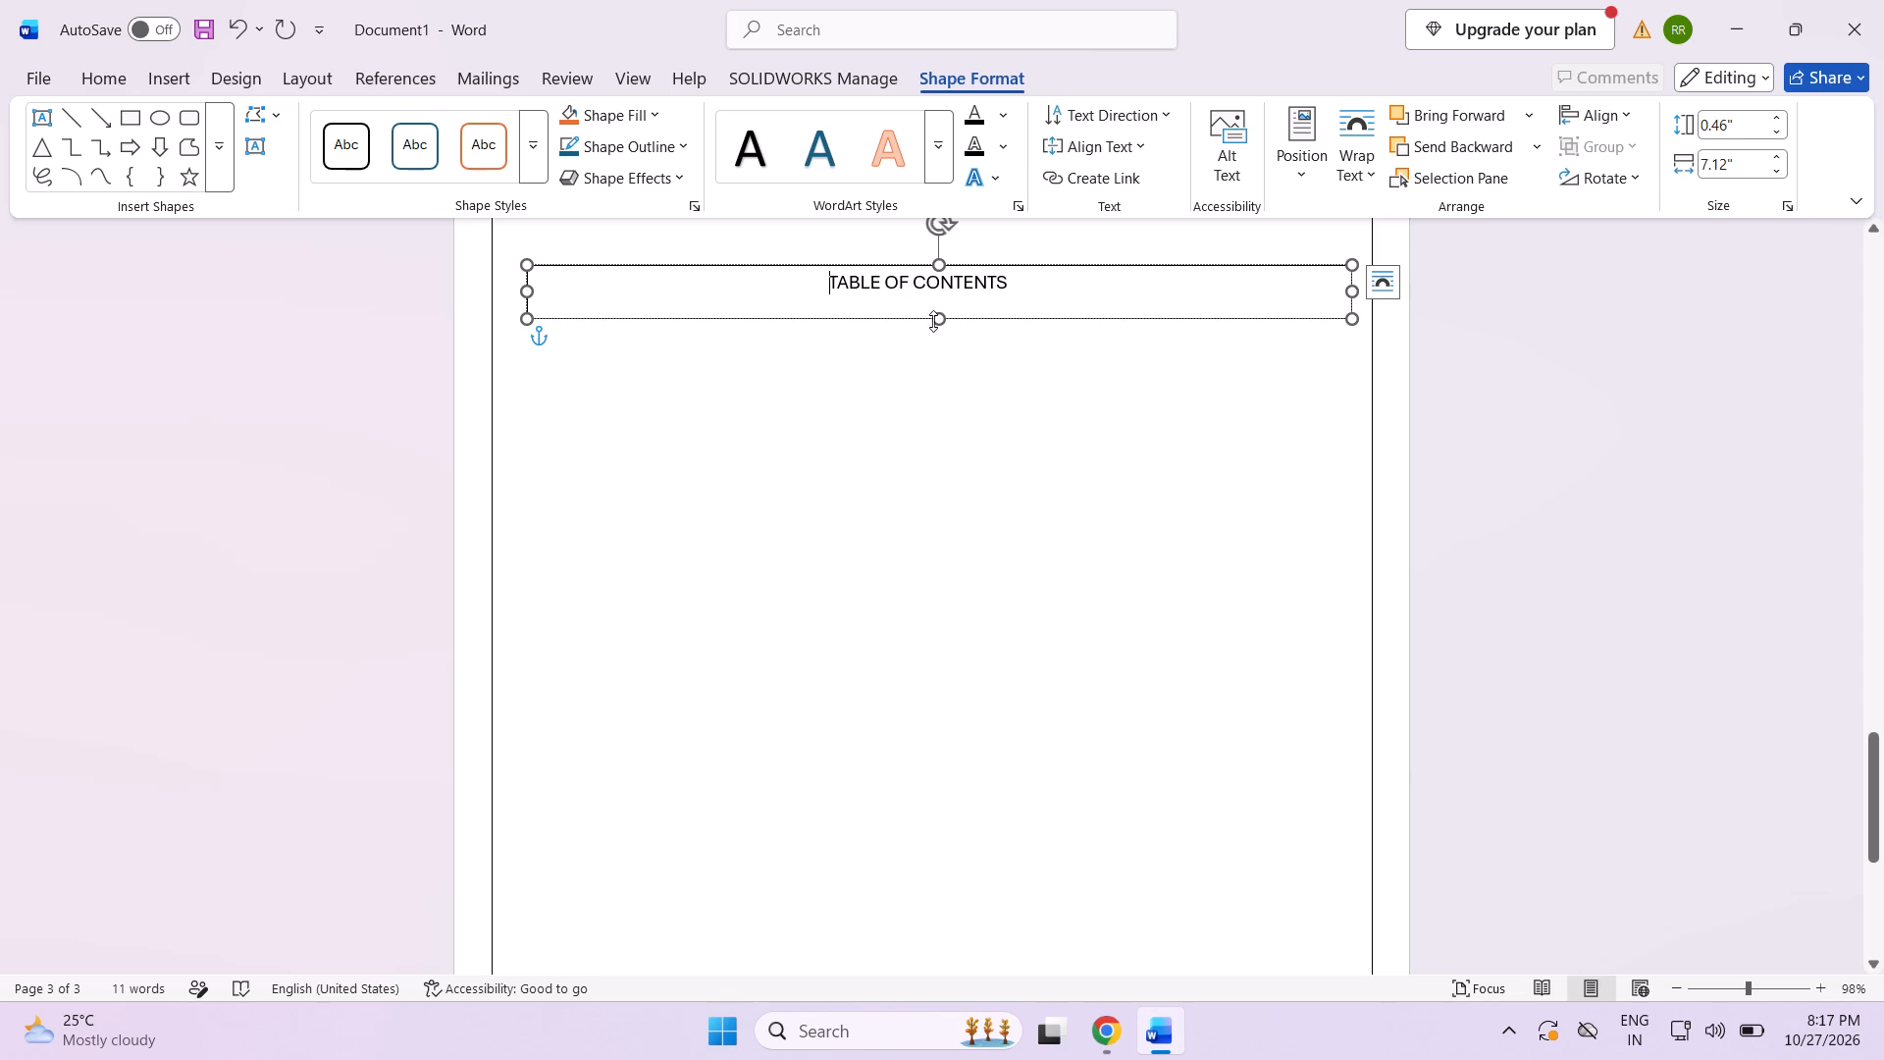
{"action": "left_click_drag", "start_coordinate": [943, 323], "coordinate": [942, 301]}
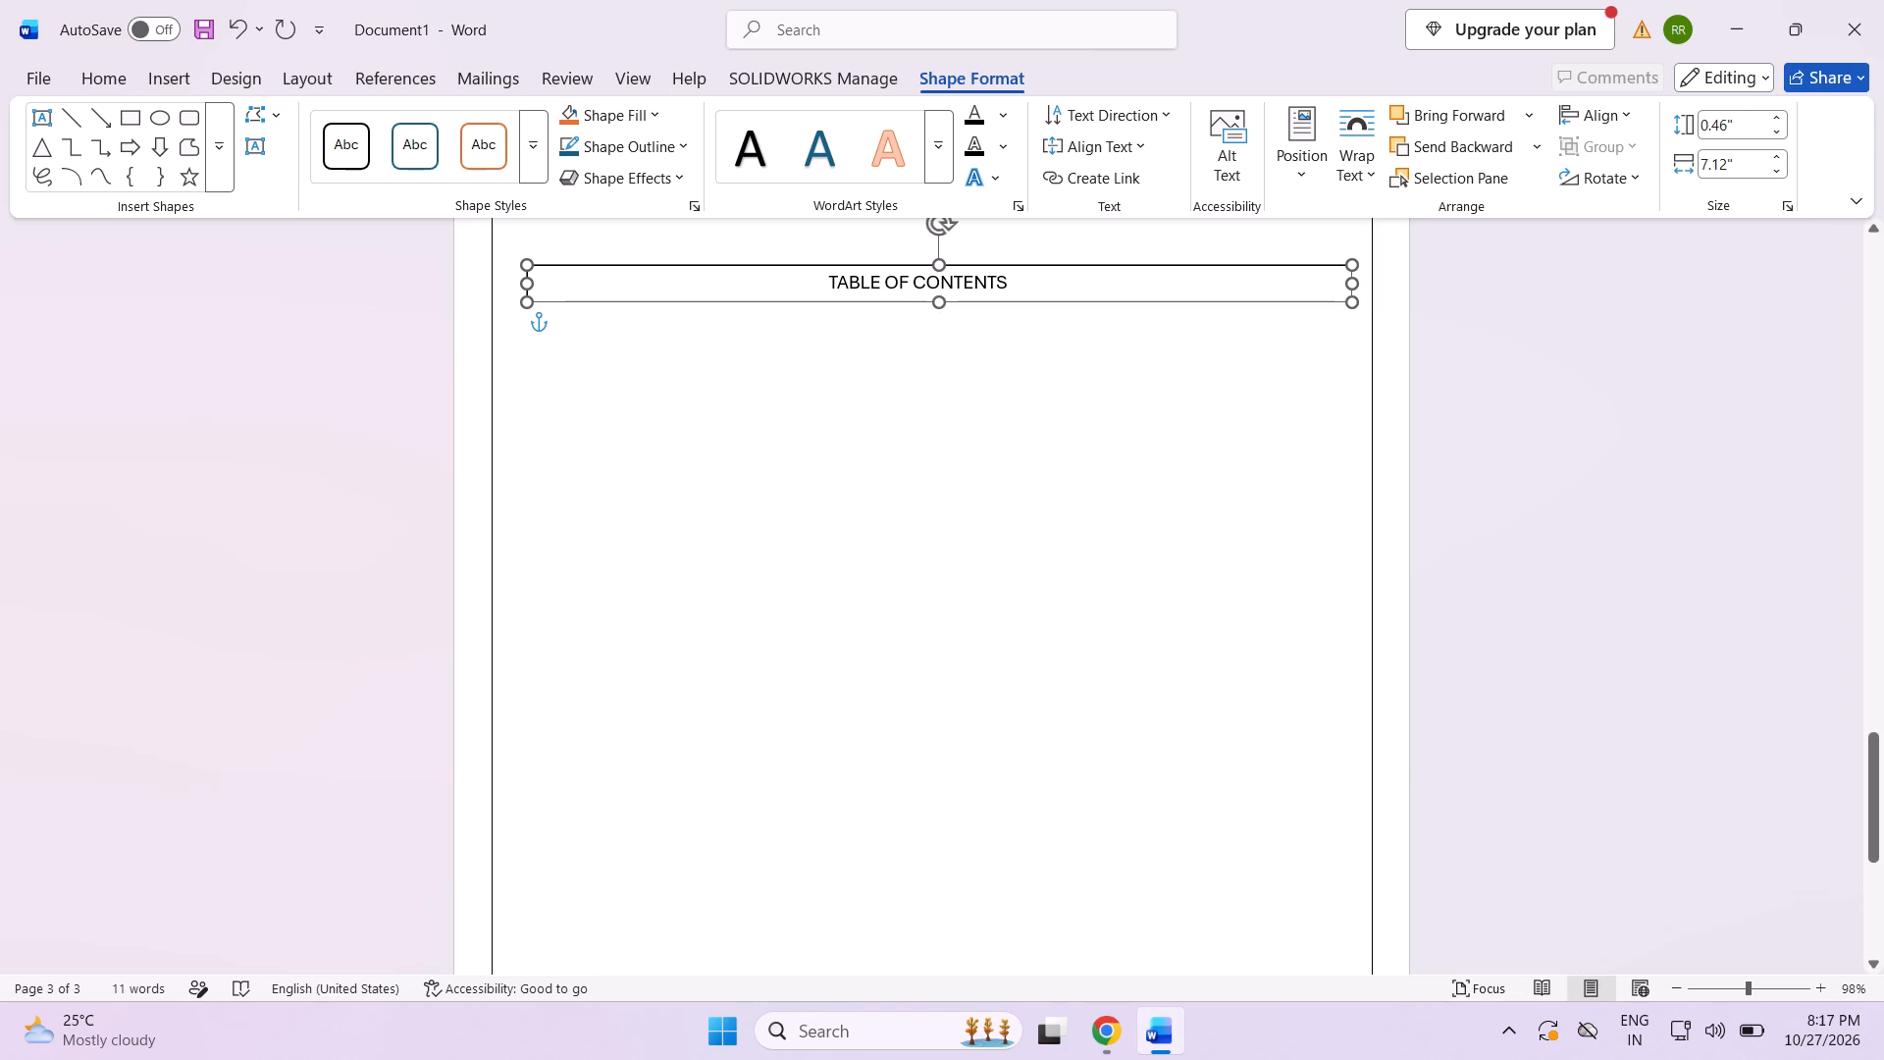
{"action": "left_click_drag", "start_coordinate": [942, 301], "coordinate": [942, 300]}
{"action": "left_click", "coordinate": [924, 373]}
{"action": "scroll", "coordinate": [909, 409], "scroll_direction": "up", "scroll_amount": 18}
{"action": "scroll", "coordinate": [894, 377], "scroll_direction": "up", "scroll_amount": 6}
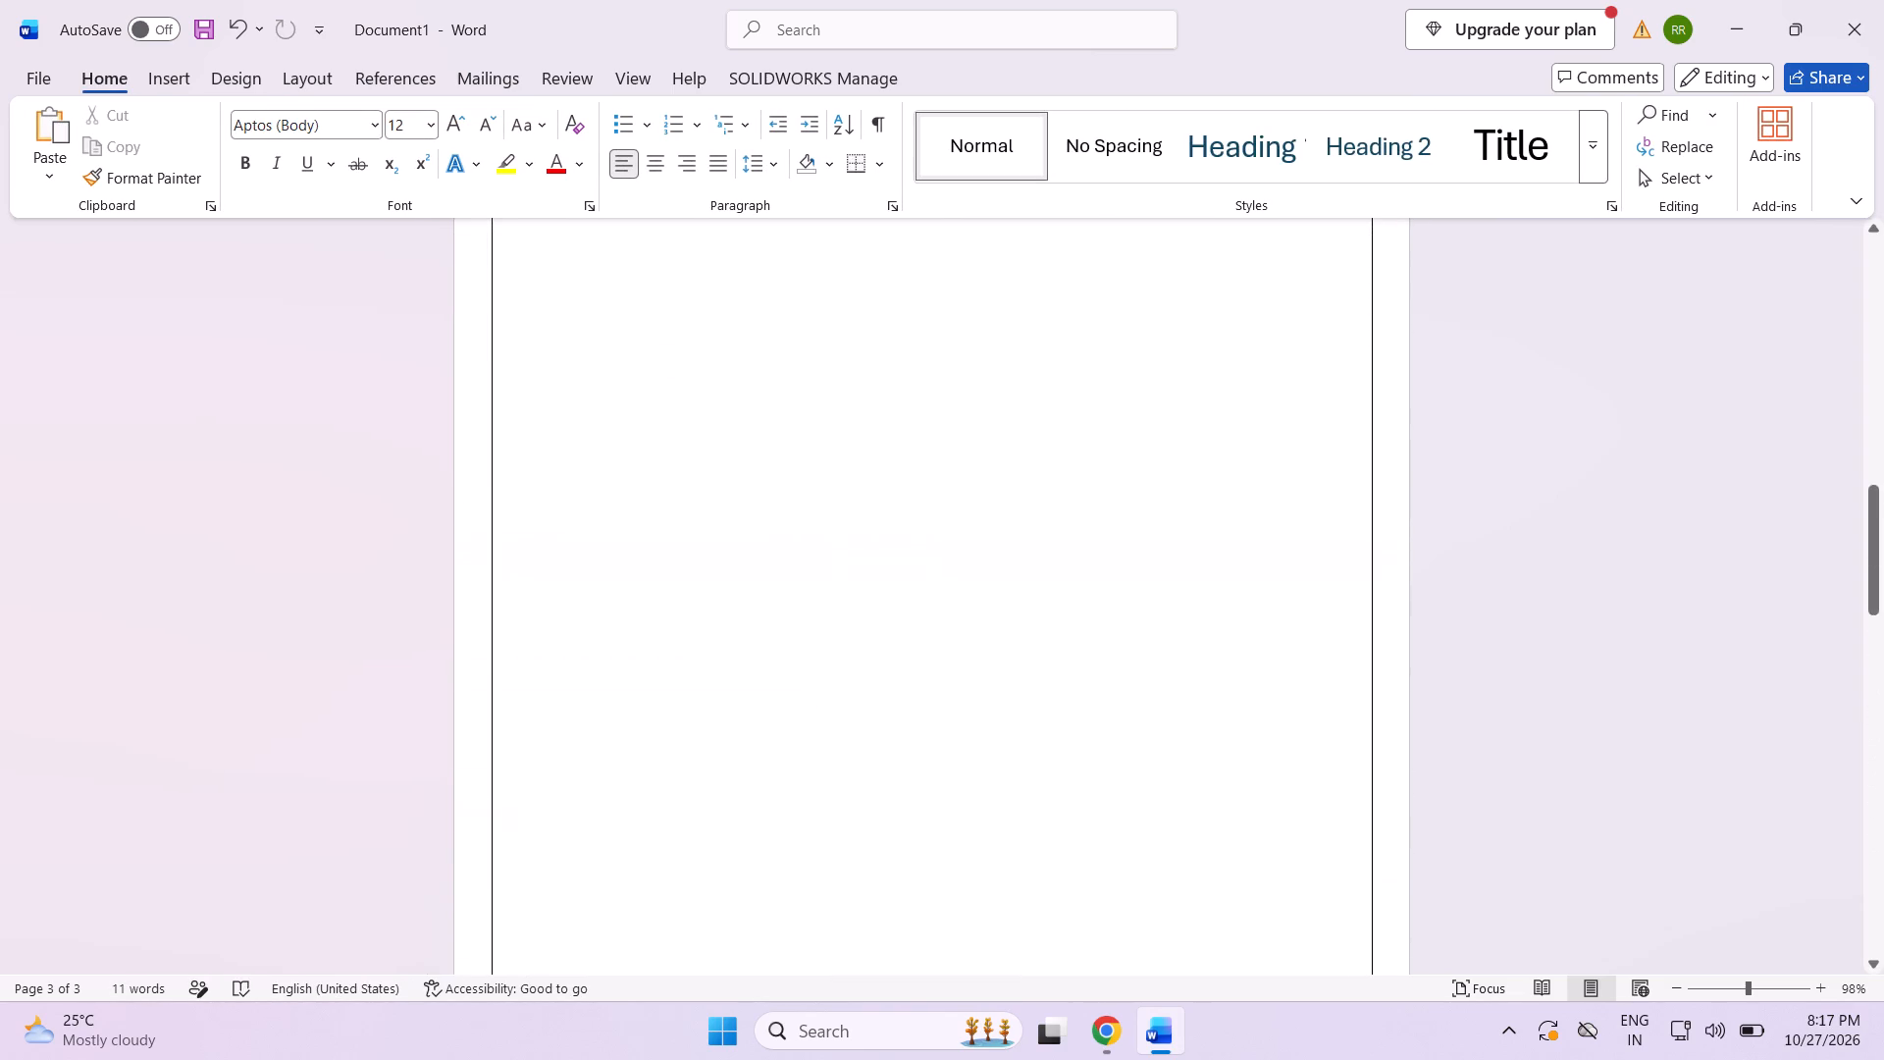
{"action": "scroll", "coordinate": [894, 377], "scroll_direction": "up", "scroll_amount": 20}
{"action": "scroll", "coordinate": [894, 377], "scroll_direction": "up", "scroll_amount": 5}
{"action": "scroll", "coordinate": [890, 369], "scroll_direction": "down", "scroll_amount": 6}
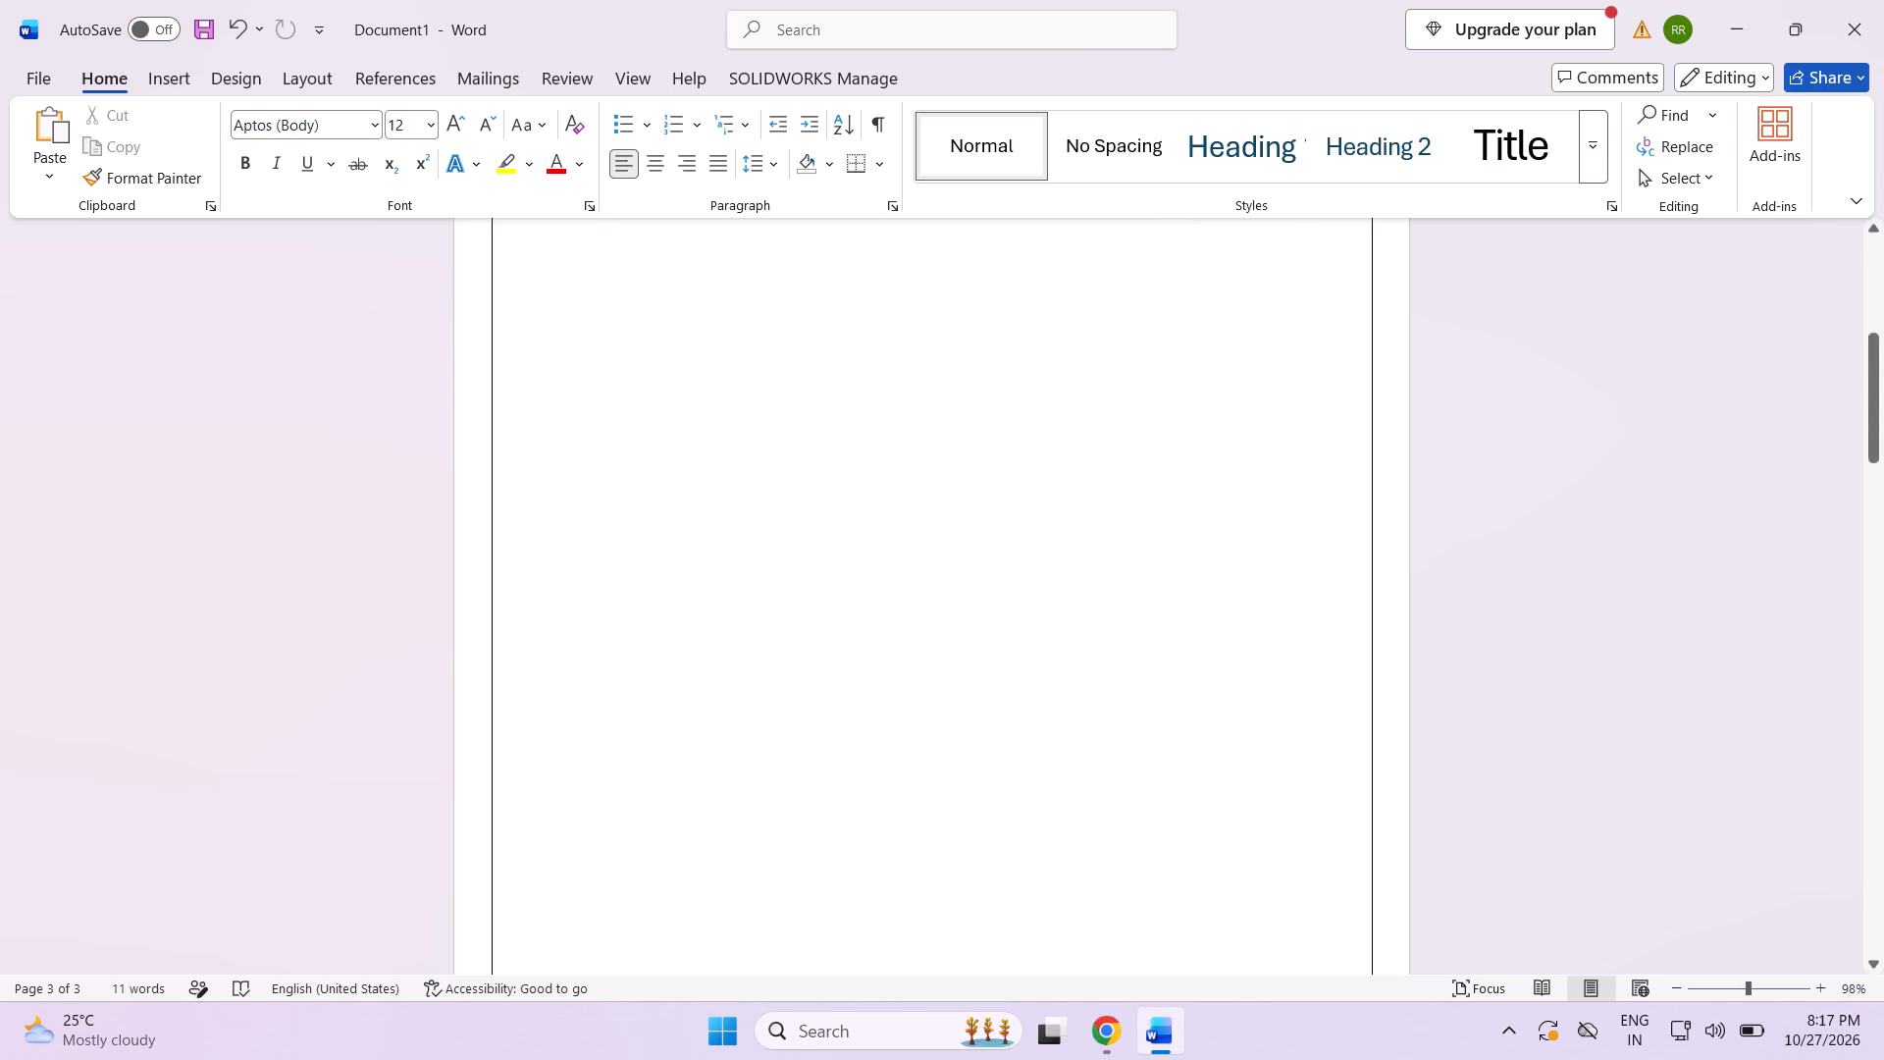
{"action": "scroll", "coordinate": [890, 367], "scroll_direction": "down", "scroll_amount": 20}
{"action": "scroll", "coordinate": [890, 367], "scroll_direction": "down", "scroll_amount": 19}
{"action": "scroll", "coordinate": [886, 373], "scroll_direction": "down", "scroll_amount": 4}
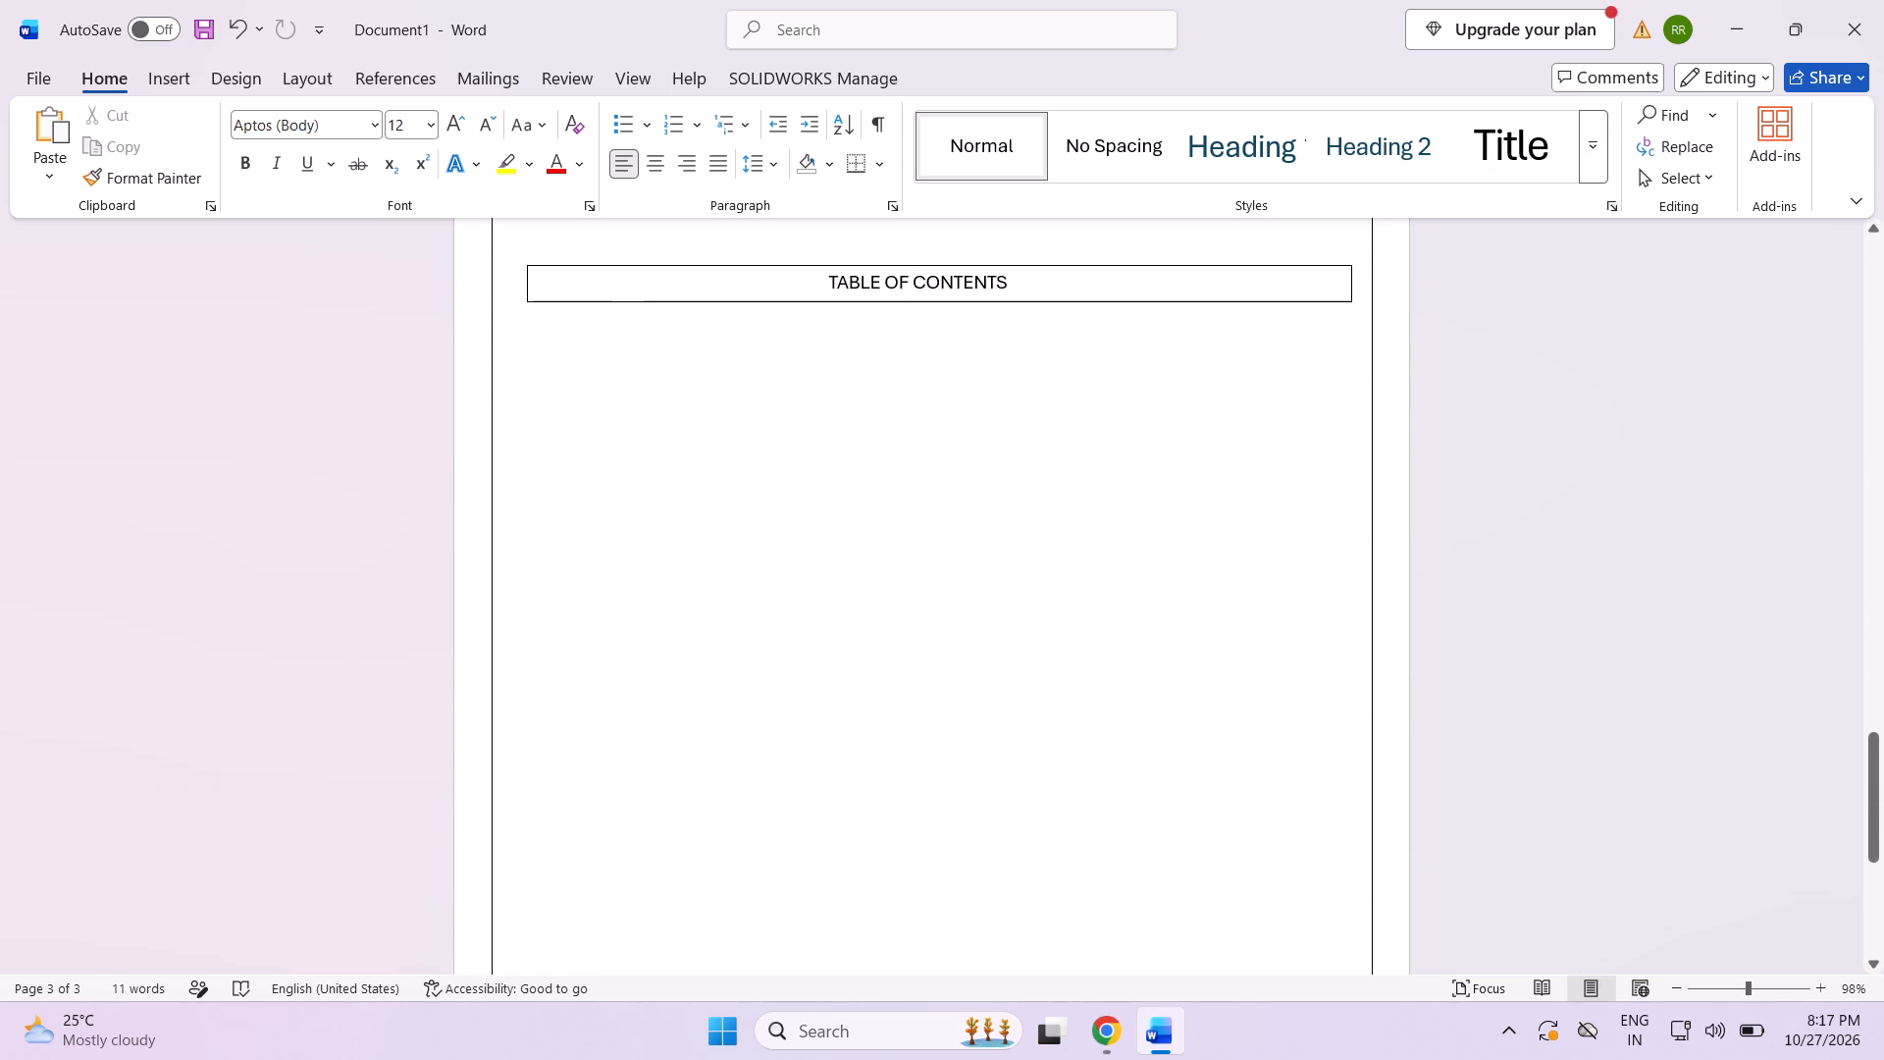
Add four spaces and a line break in the body below the TABLE OF CONTENTS box and place the cursor there.
{"action": "key", "text": "space"}
{"action": "key", "text": "space"}
{"action": "key", "text": "space"}
{"action": "key", "text": "space"}
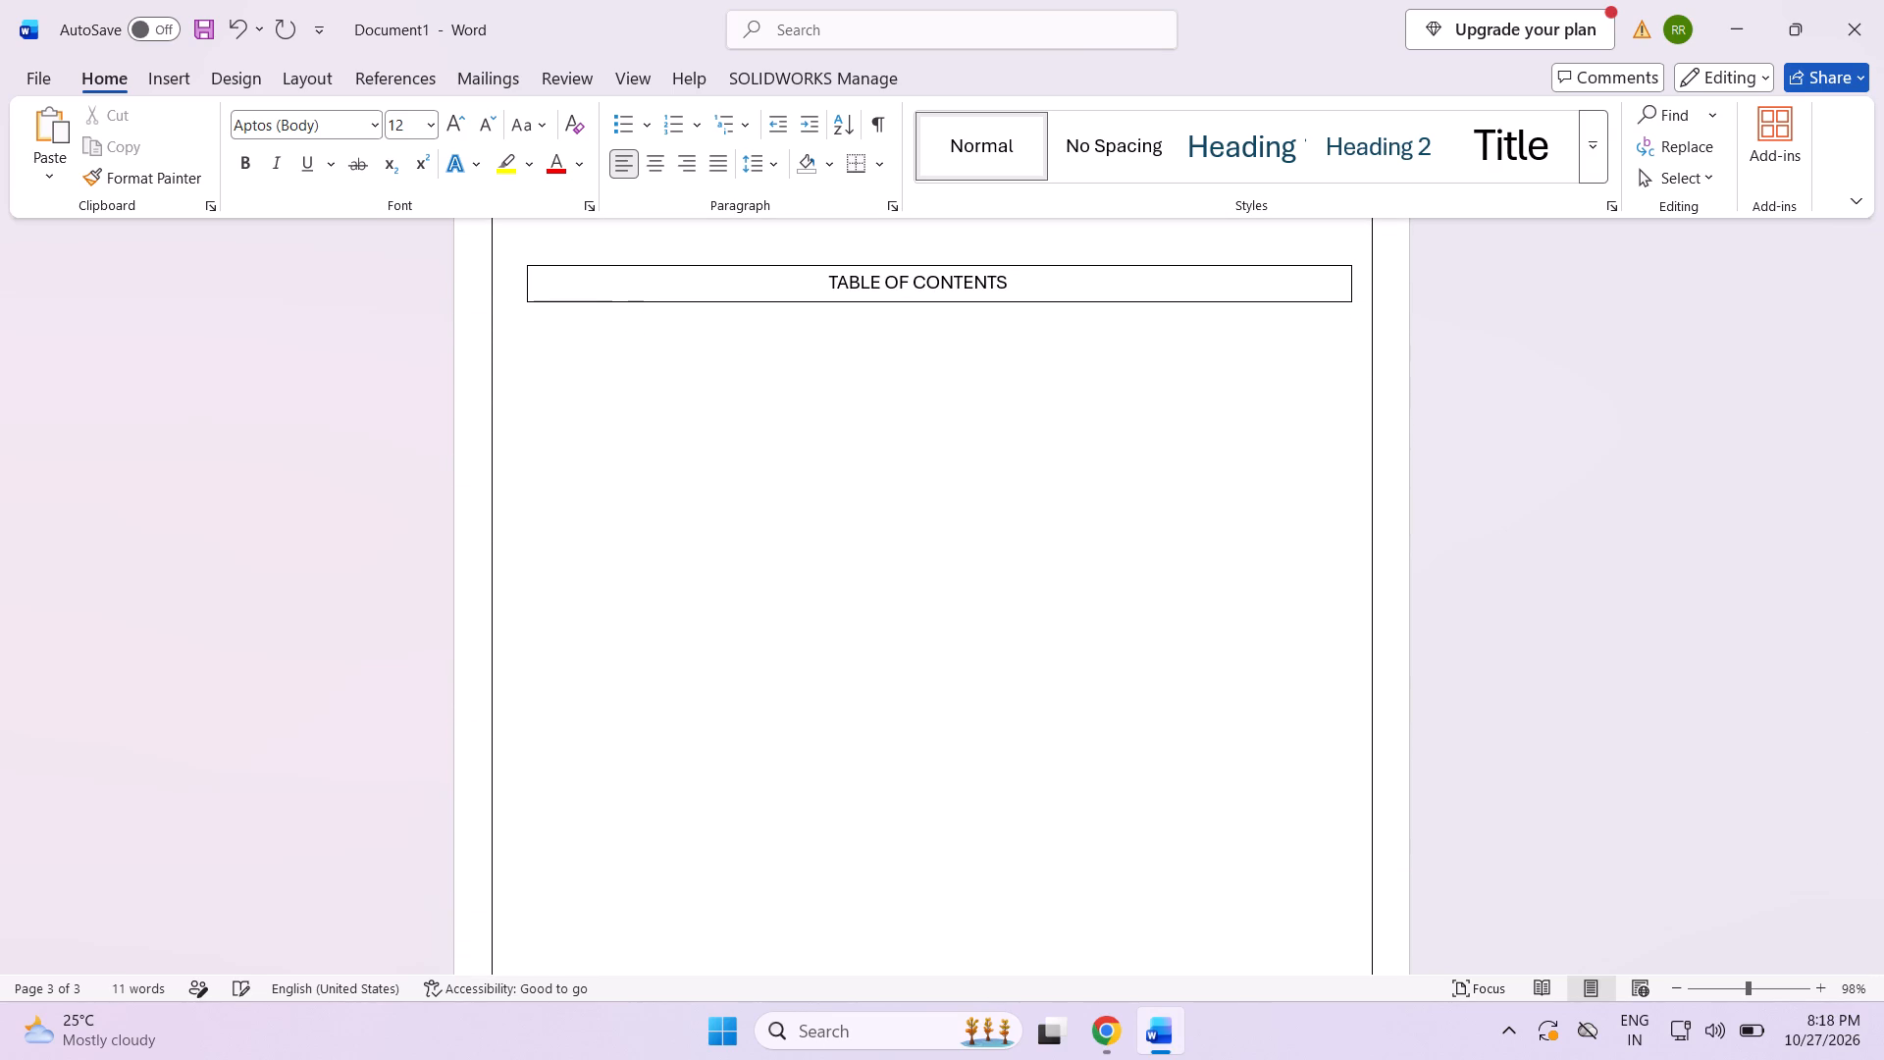
{"action": "key", "text": "Return"}
{"action": "left_click", "coordinate": [563, 360]}
{"action": "double_click", "coordinate": [584, 384]}
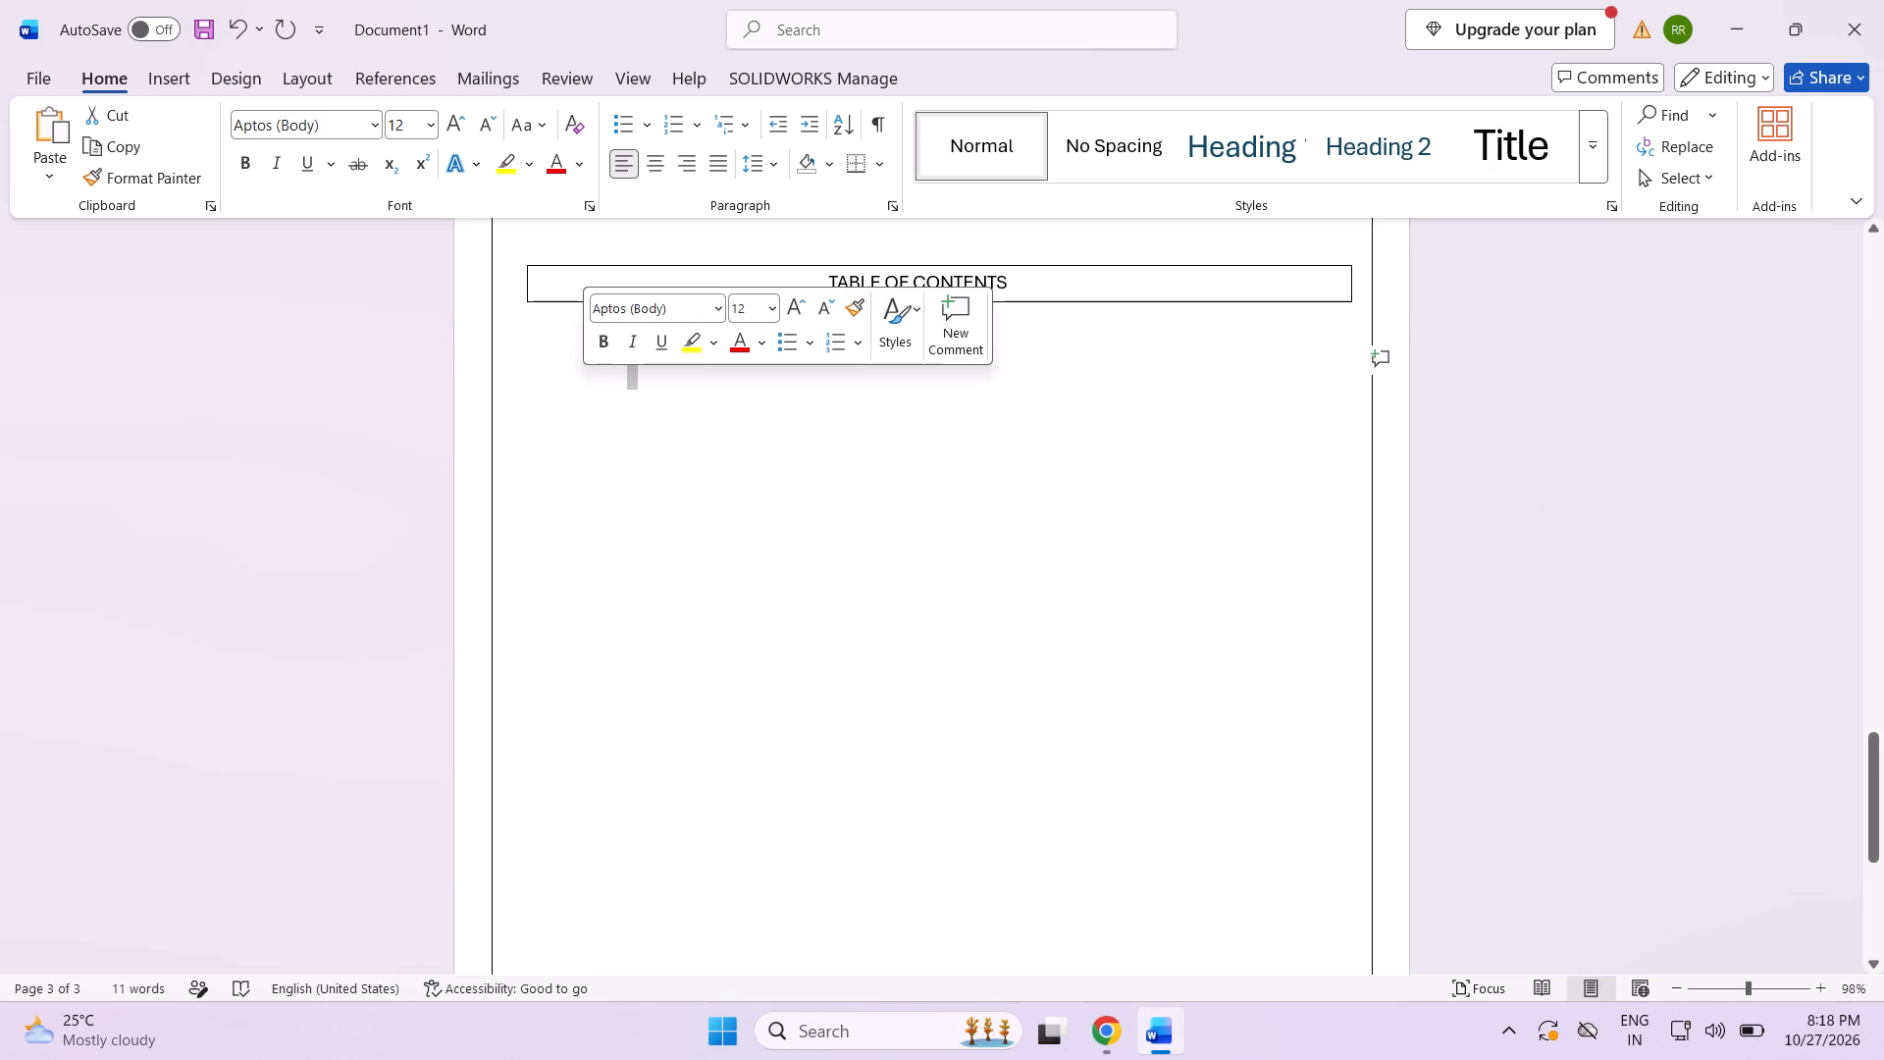
{"action": "left_click", "coordinate": [618, 461]}
{"action": "left_click_drag", "start_coordinate": [585, 374], "coordinate": [596, 380]}
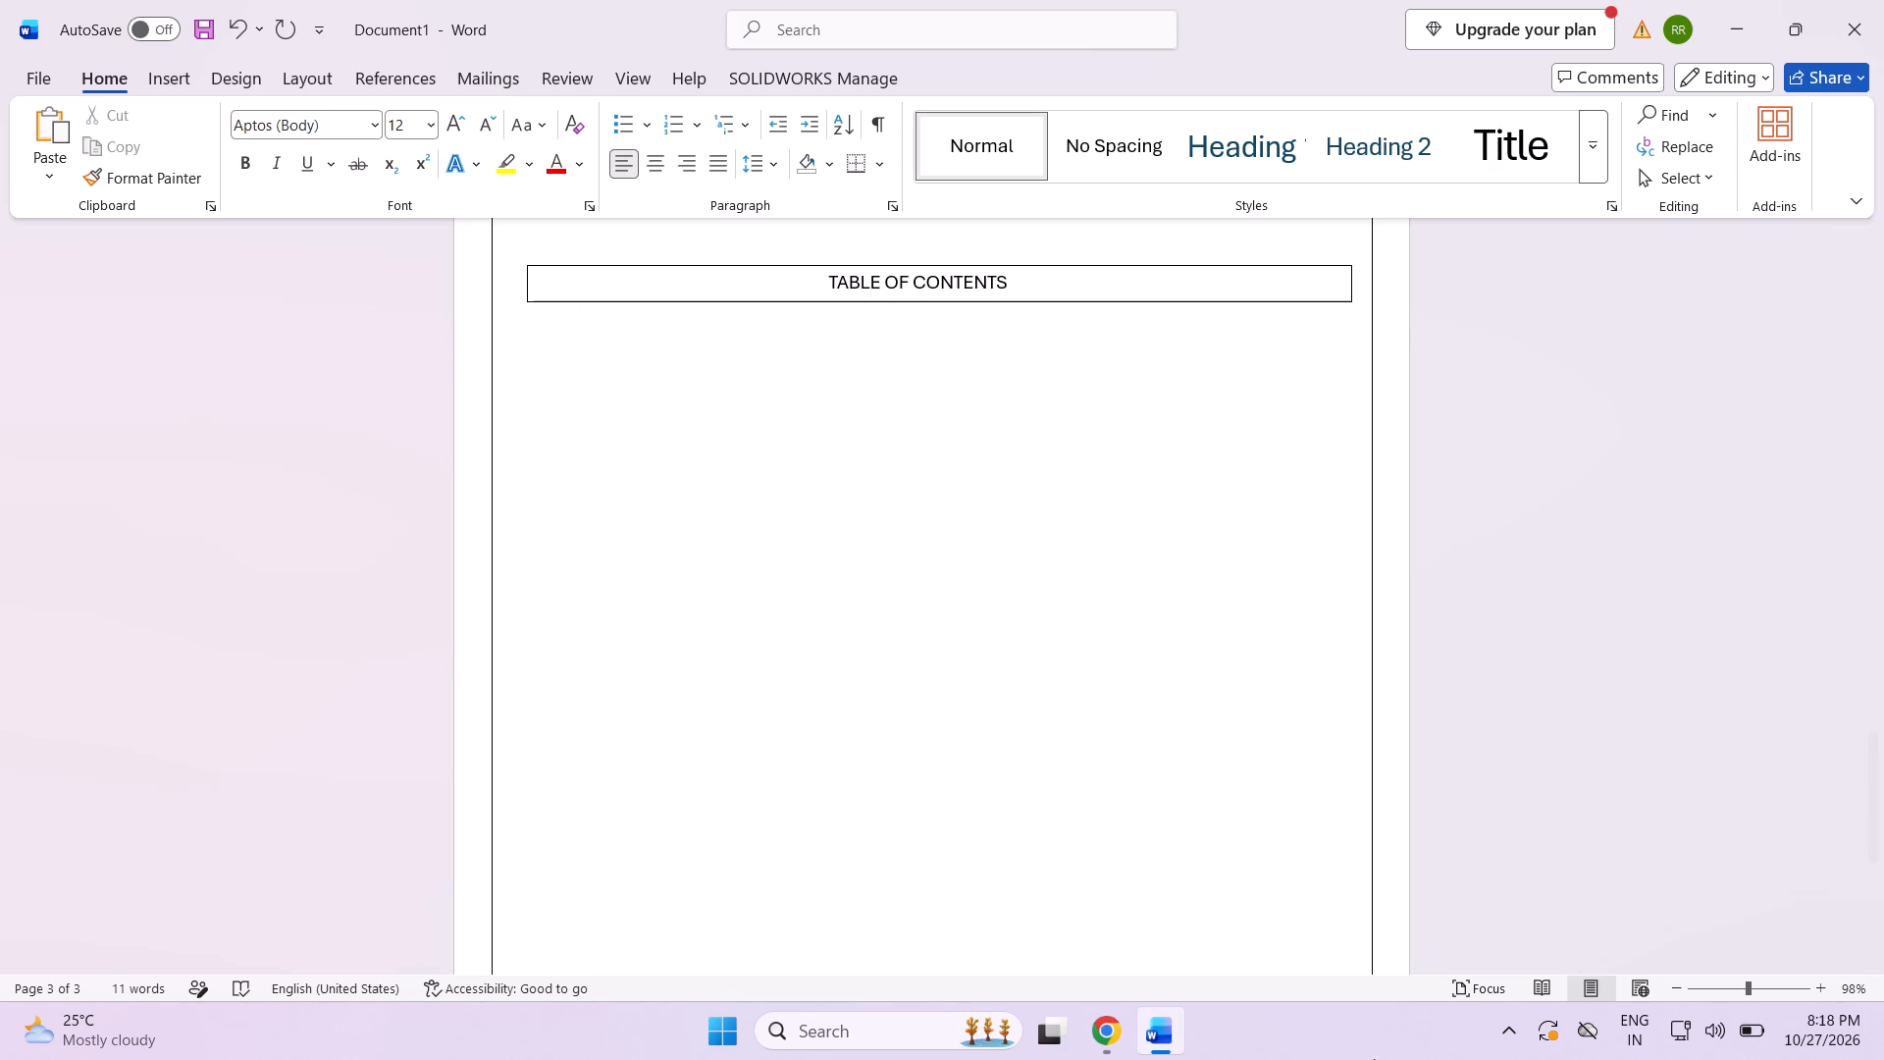
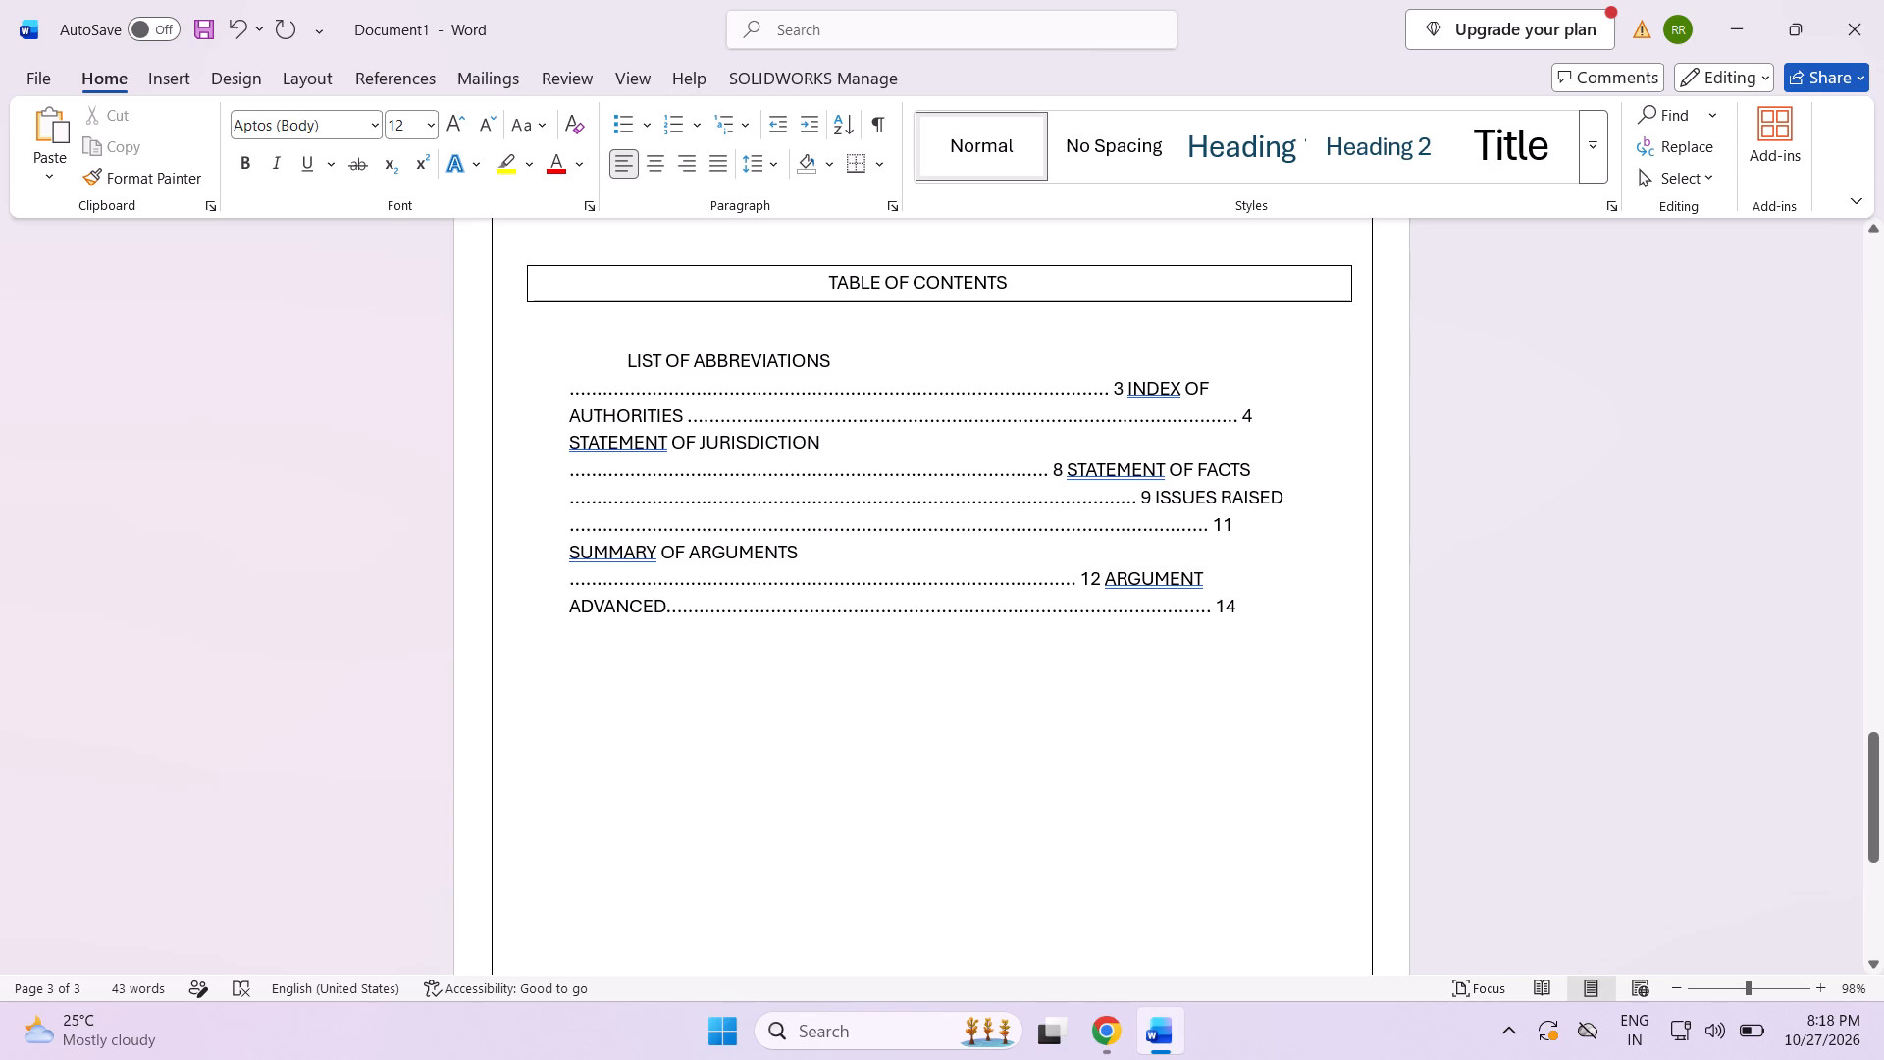
Delete the space and the final S of ABBREVIATIONS so the first contents entry's word meets its dotted leader.
{"action": "left_click", "coordinate": [565, 395]}
{"action": "key", "text": "BackSpace"}
{"action": "key", "text": "BackSpace"}
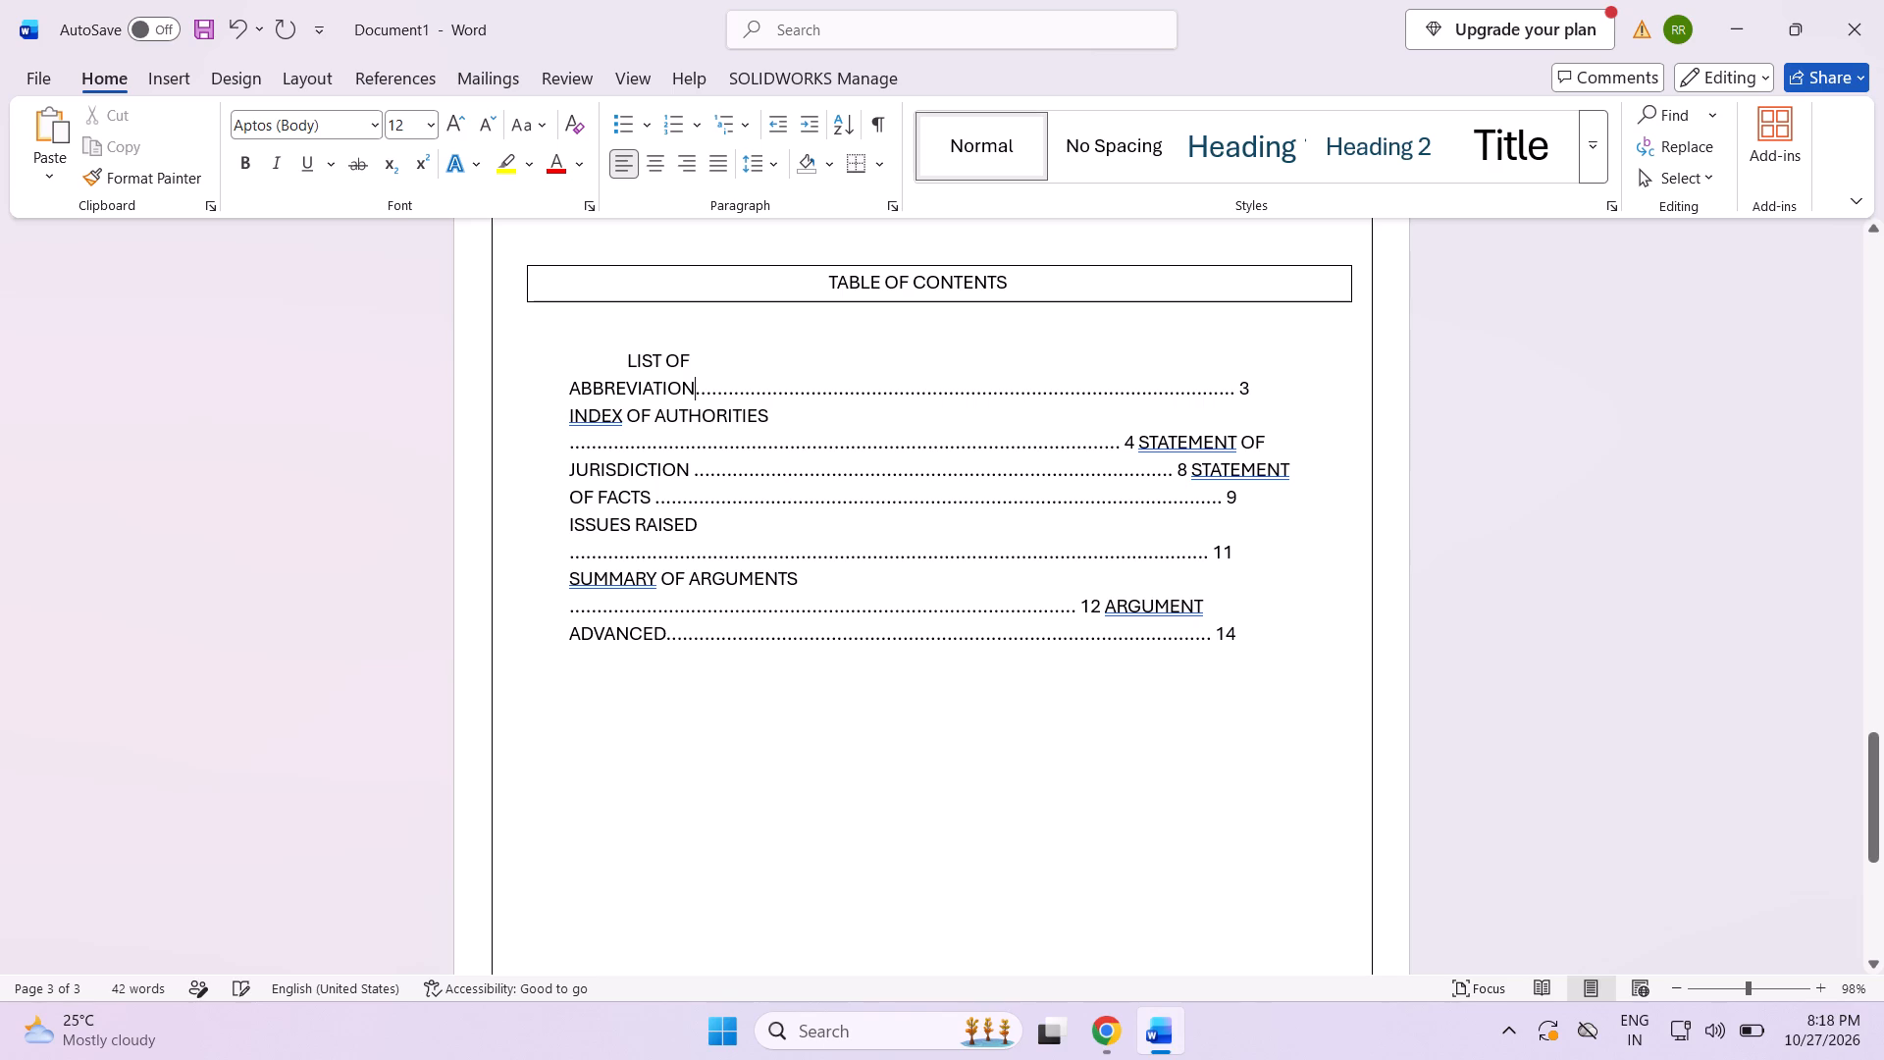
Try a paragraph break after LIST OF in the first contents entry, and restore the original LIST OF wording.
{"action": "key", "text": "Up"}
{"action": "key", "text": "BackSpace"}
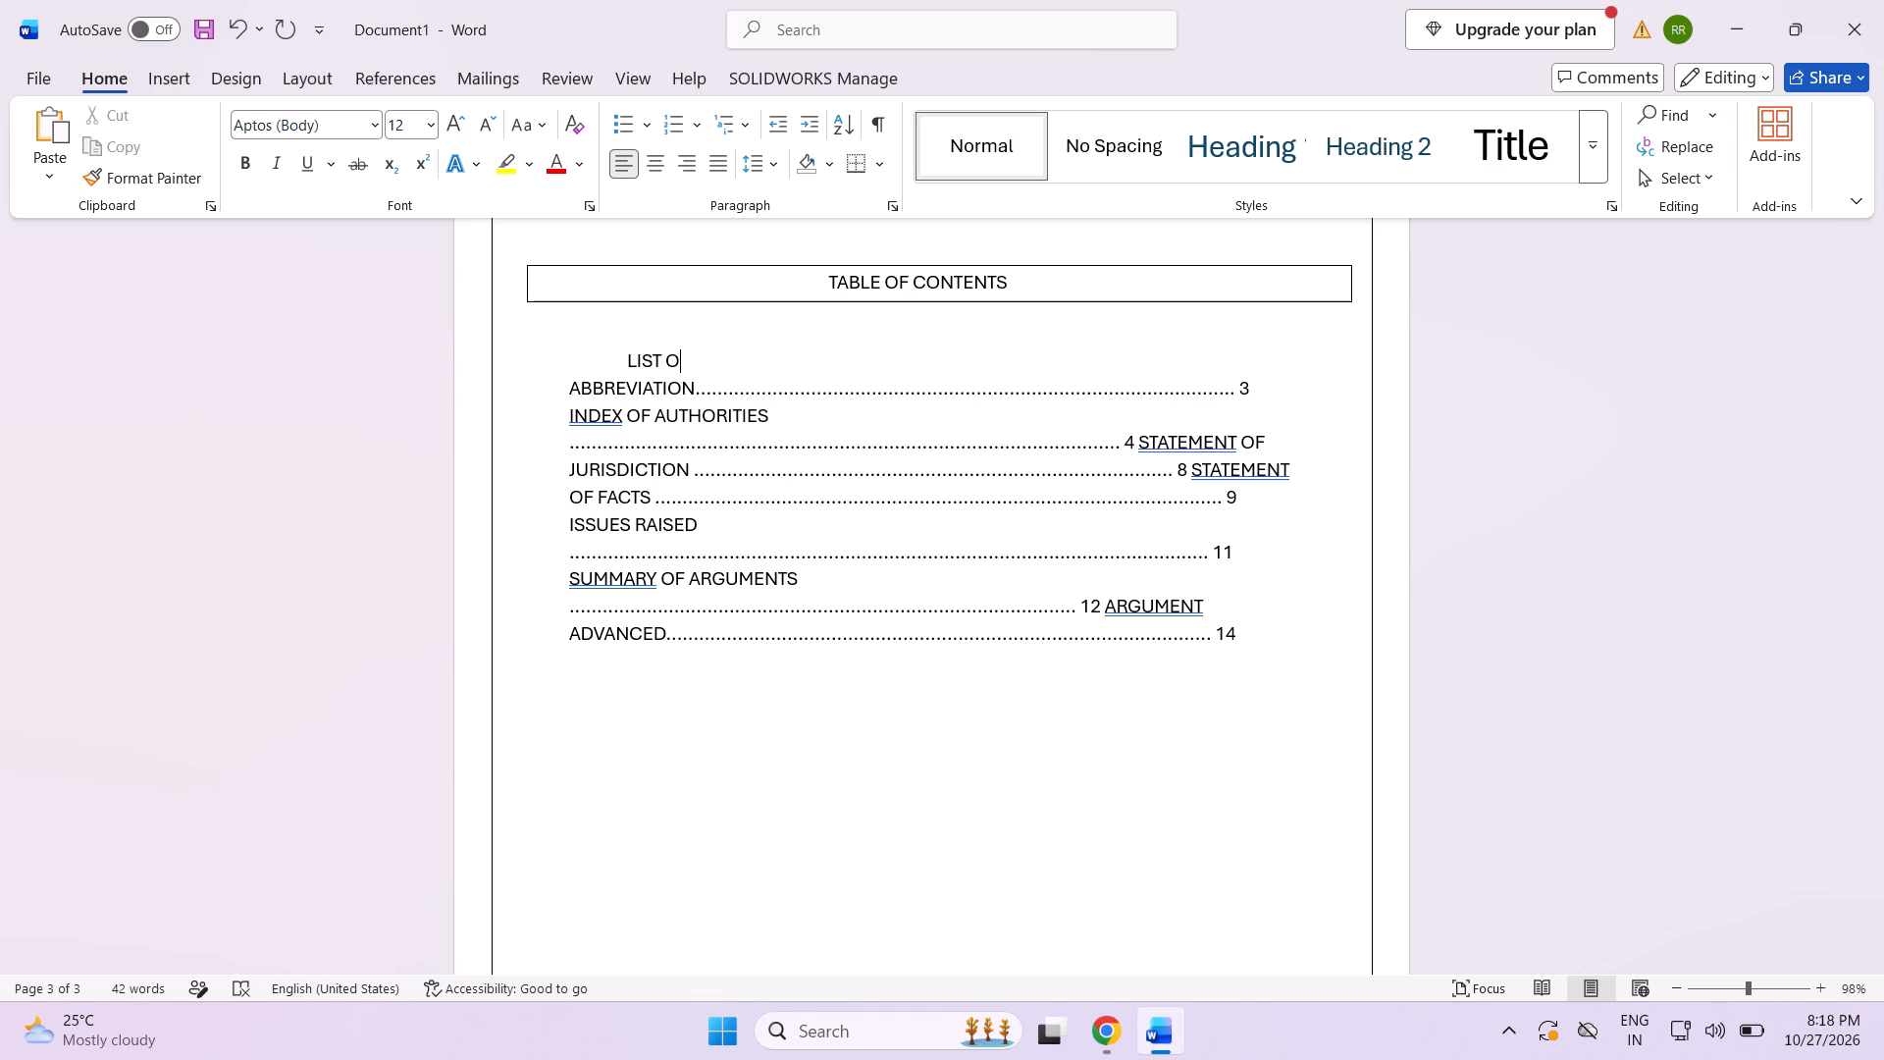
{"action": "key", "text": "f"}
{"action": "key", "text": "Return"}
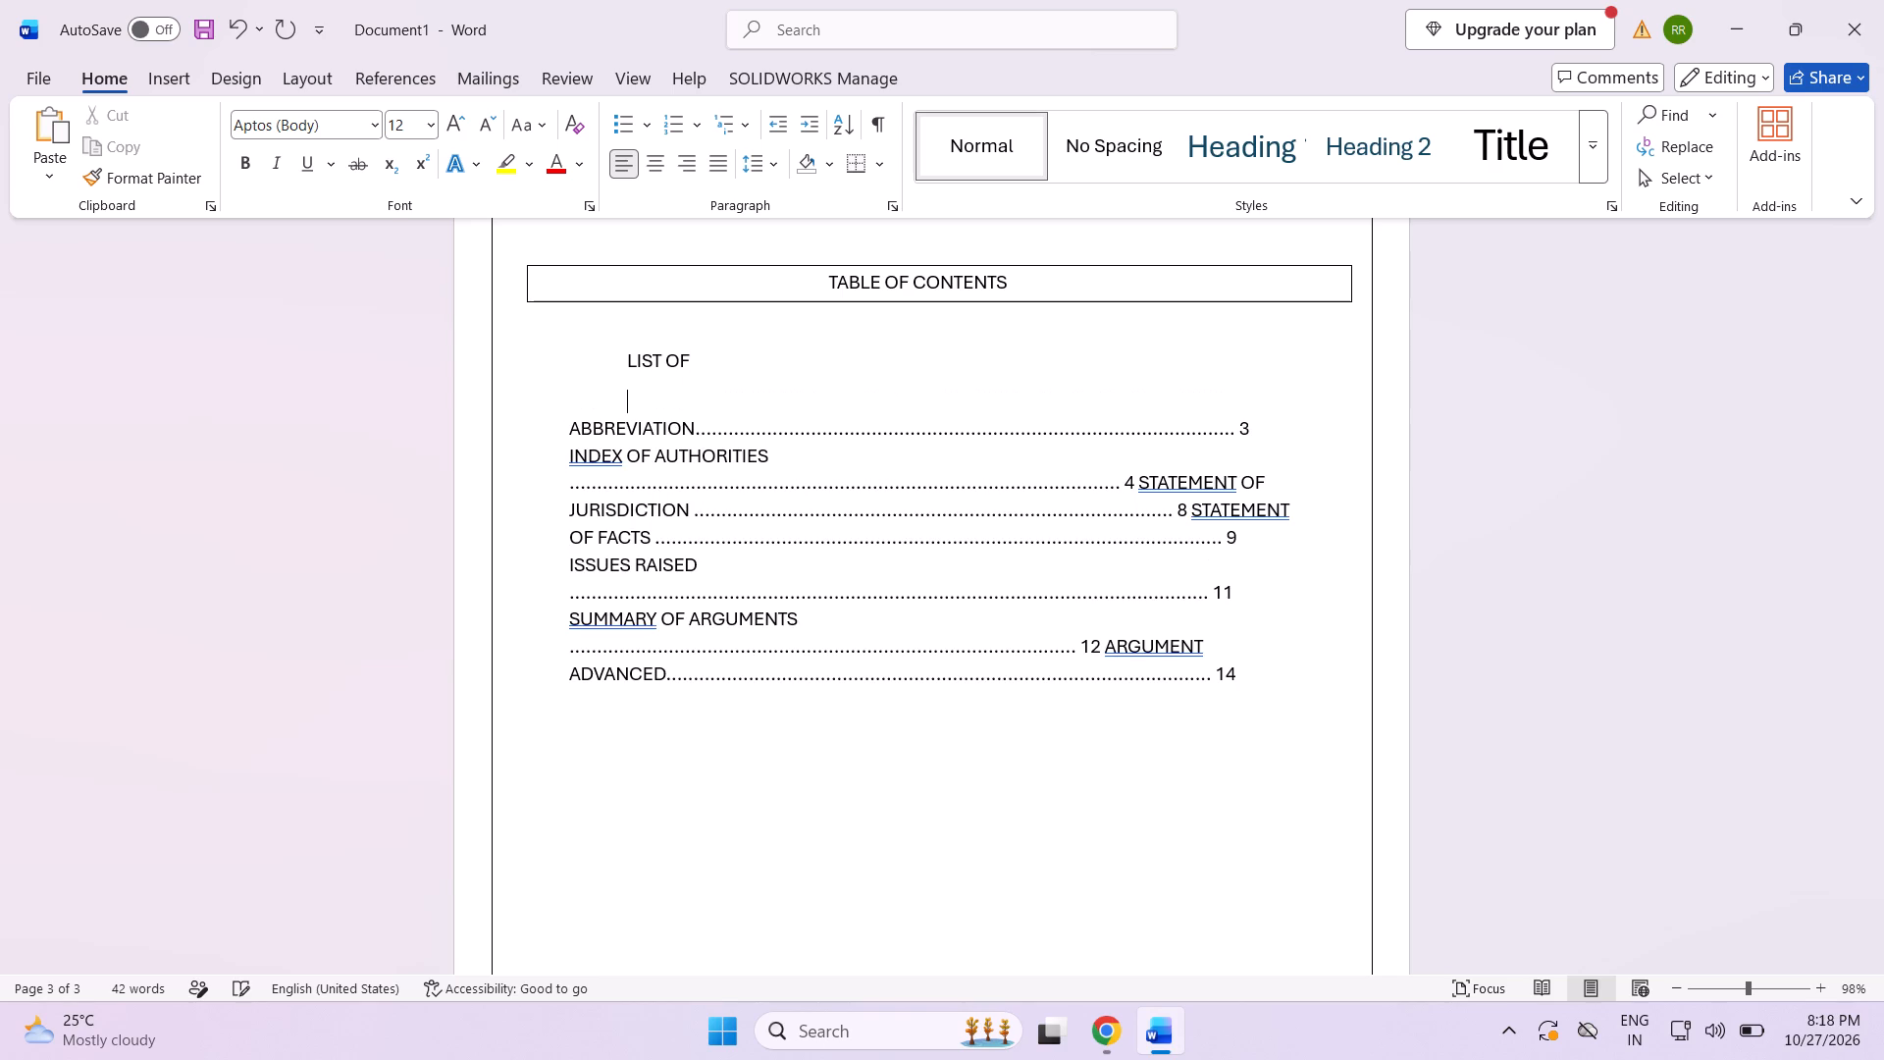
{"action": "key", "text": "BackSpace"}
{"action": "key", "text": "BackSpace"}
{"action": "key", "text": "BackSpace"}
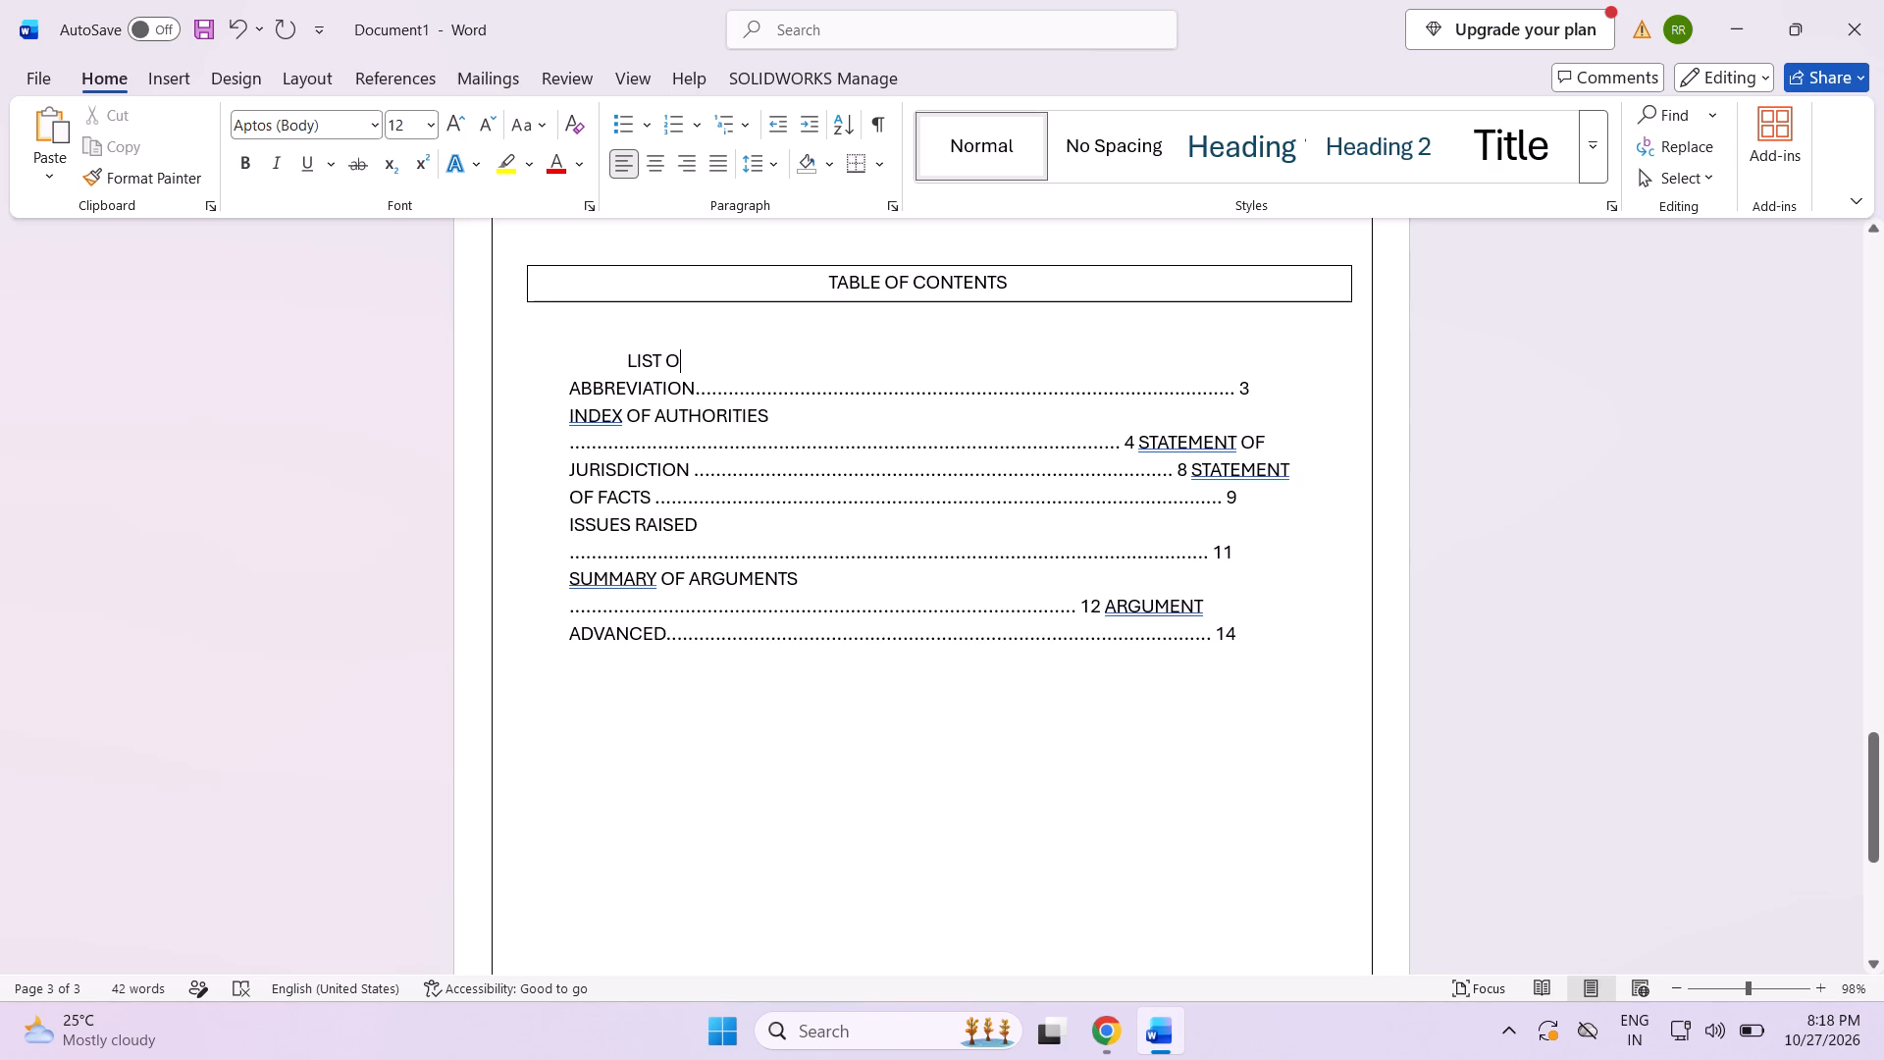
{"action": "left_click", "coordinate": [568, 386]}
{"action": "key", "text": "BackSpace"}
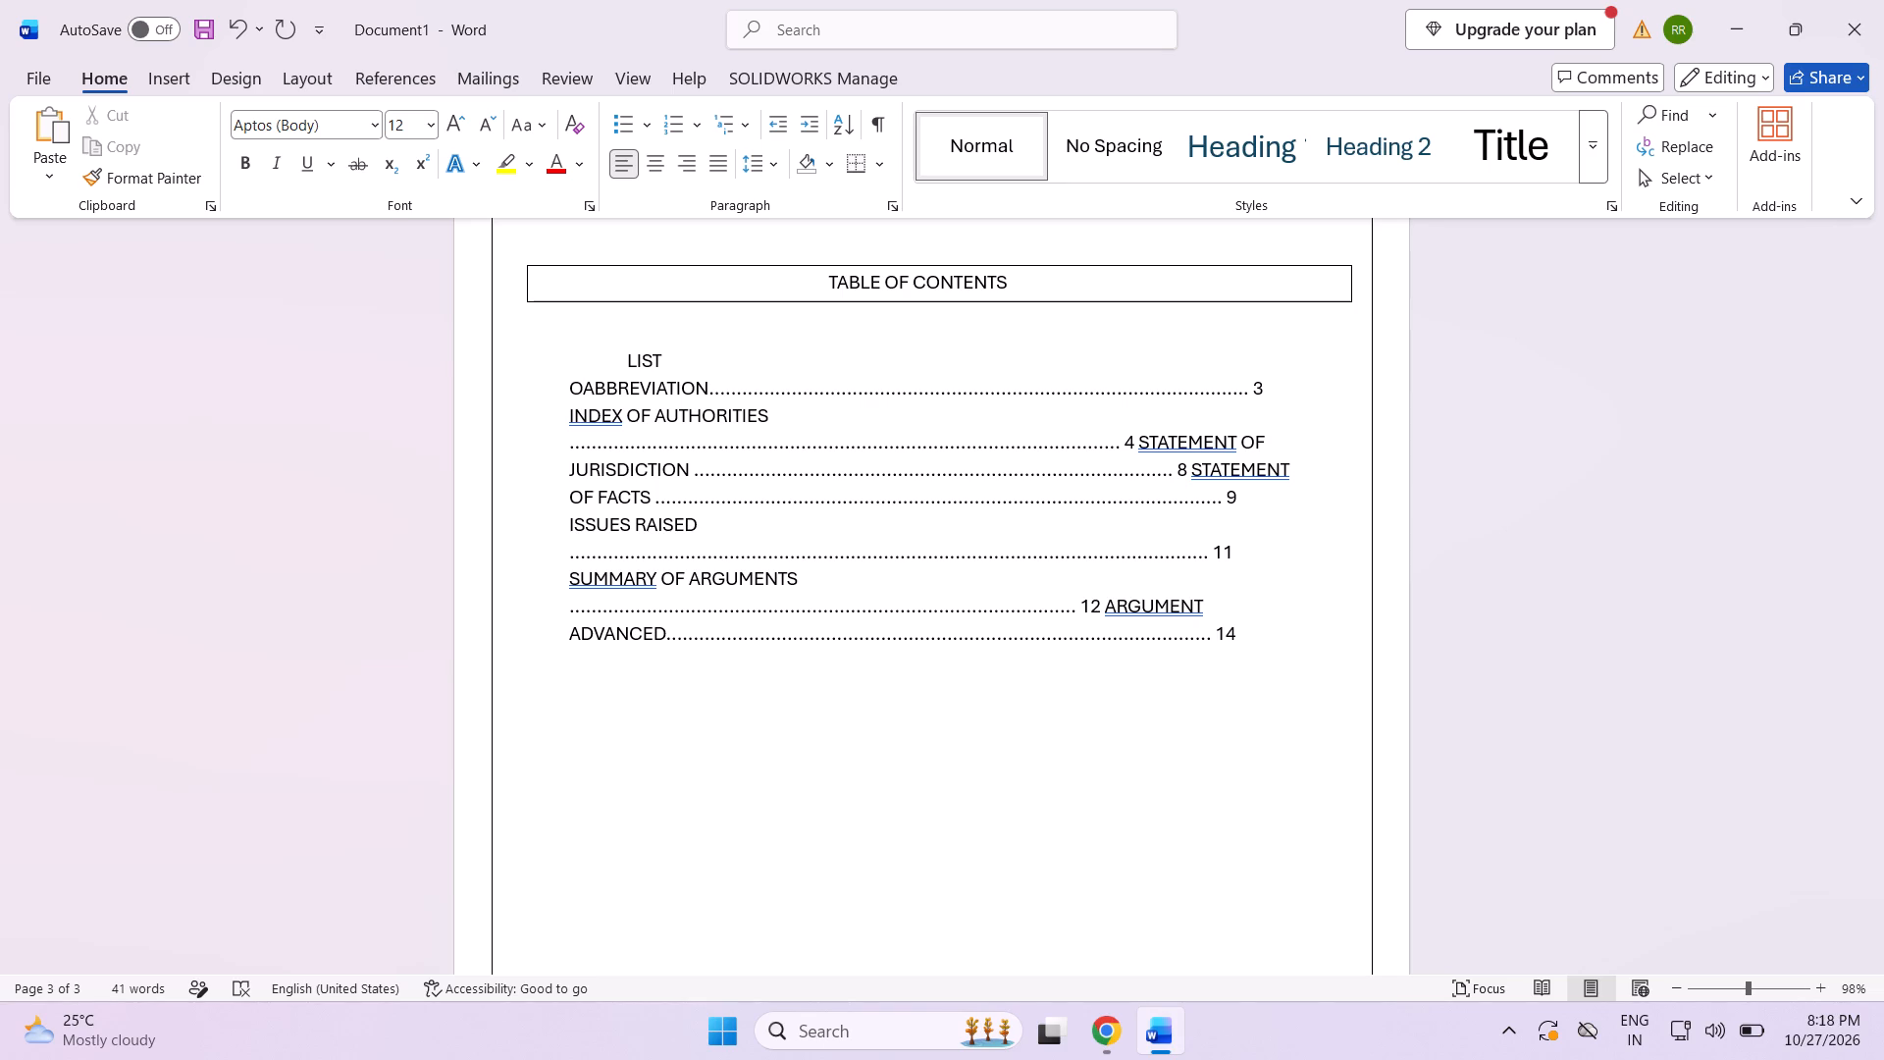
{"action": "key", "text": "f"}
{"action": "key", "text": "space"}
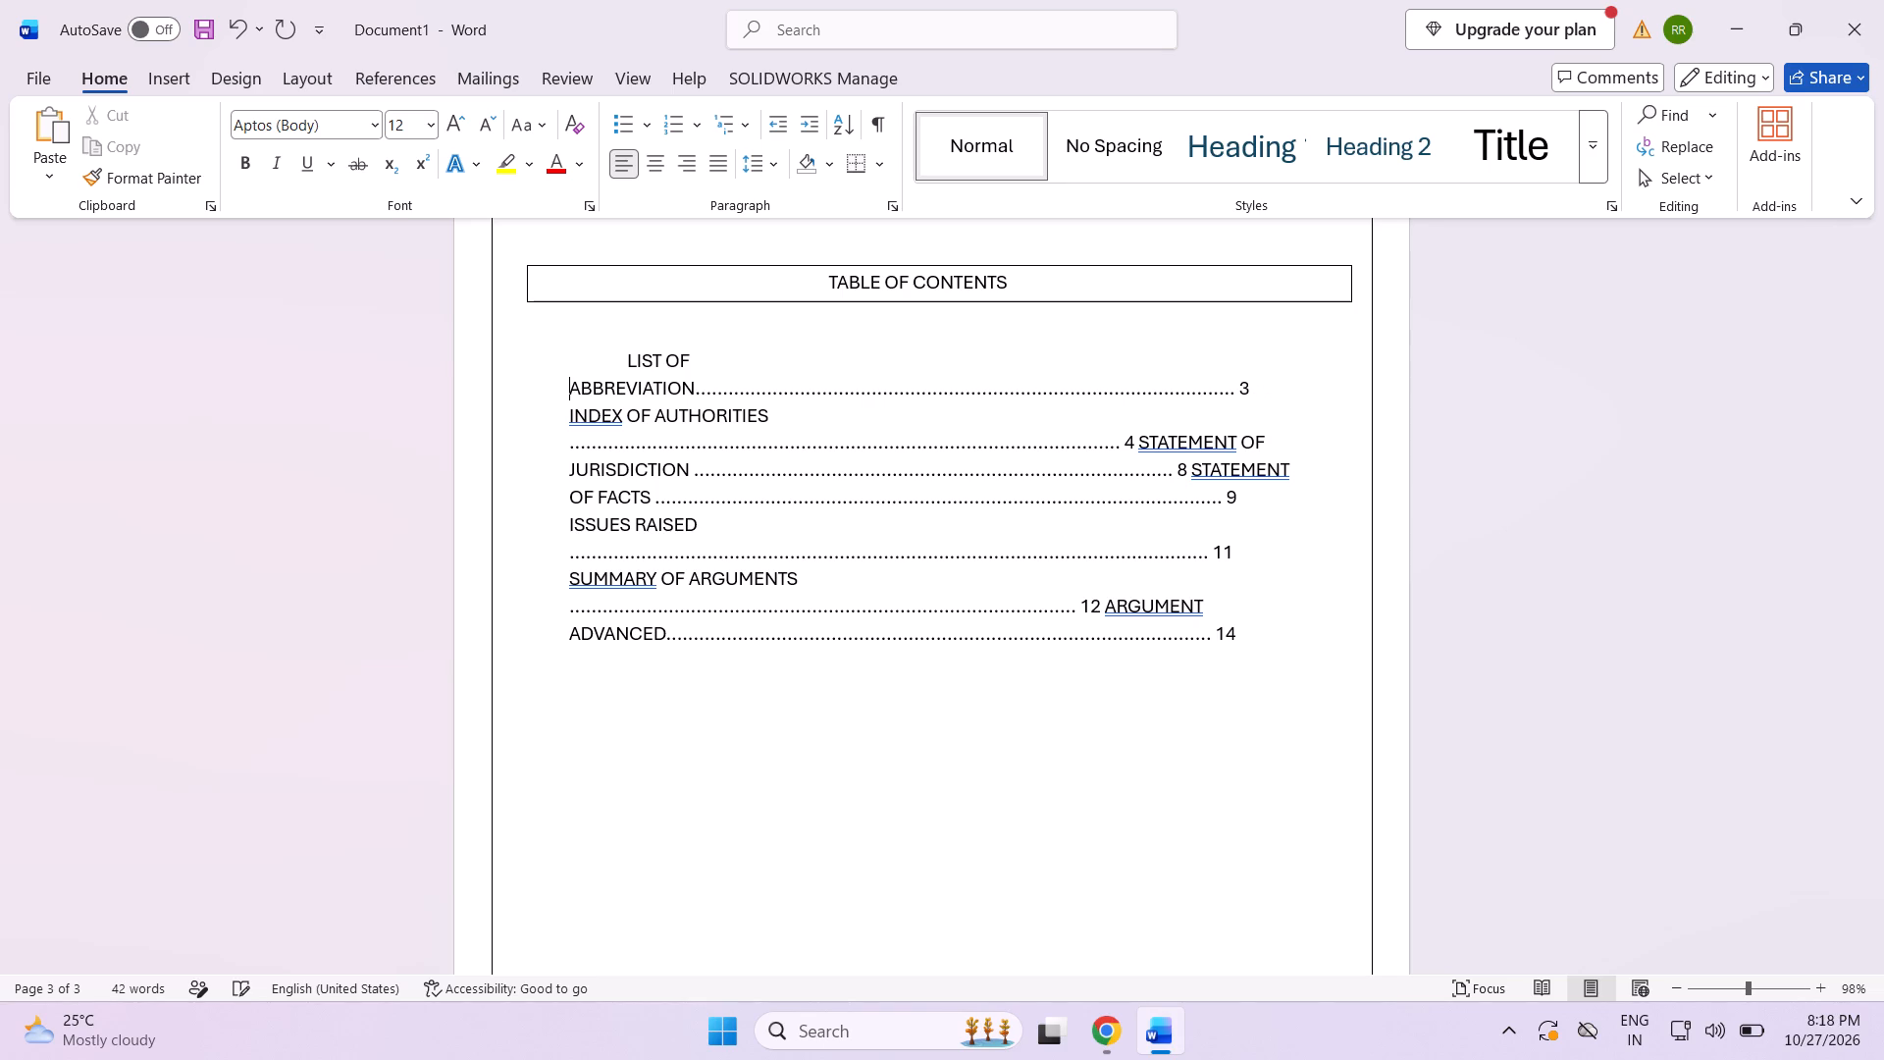
Add four extra spaces between LIST OF and ABBREVIATION in the first contents entry.
{"action": "key", "text": "space"}
{"action": "key", "text": "space"}
{"action": "key", "text": "space"}
{"action": "key", "text": "space"}
Shorten the dotted leader after ABBREVIATION by deleting four dots from its middle.
{"action": "left_click", "coordinate": [925, 391]}
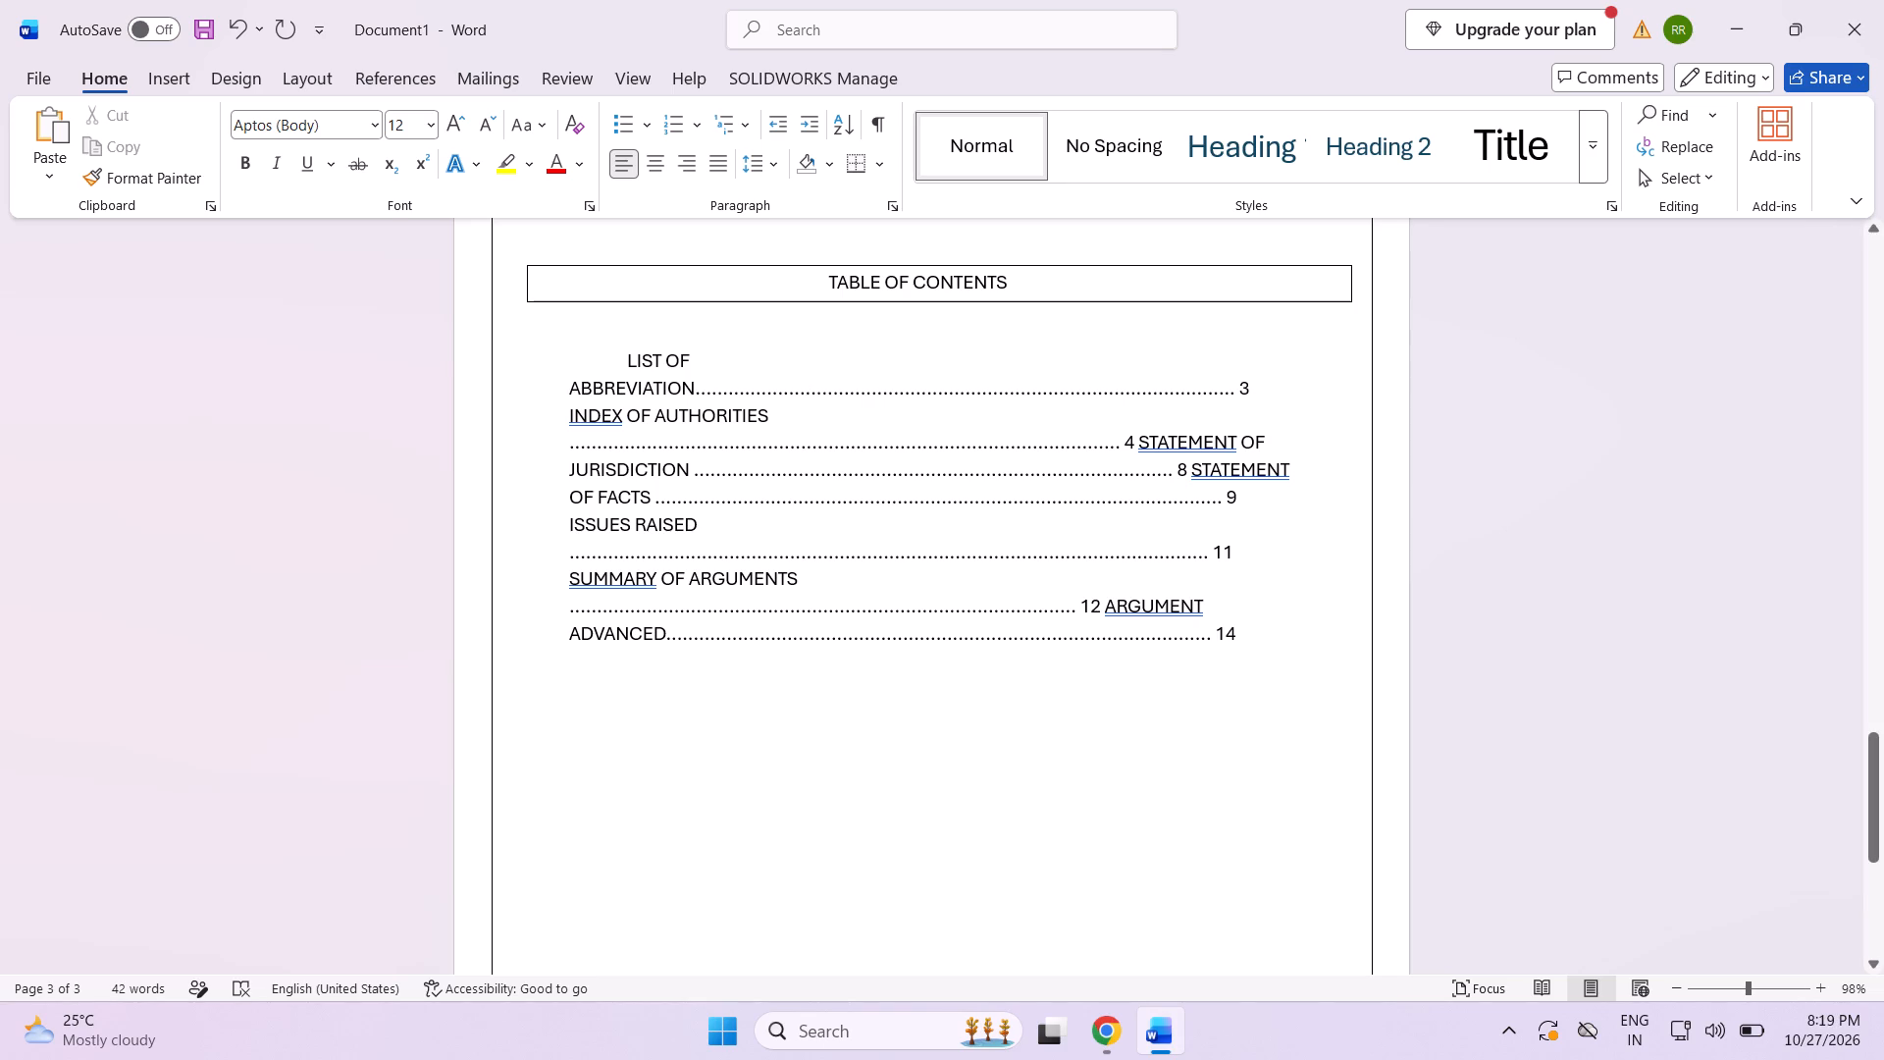
{"action": "key", "text": "BackSpace"}
{"action": "key", "text": "BackSpace"}
{"action": "key", "text": "BackSpace"}
{"action": "key", "text": "BackSpace"}
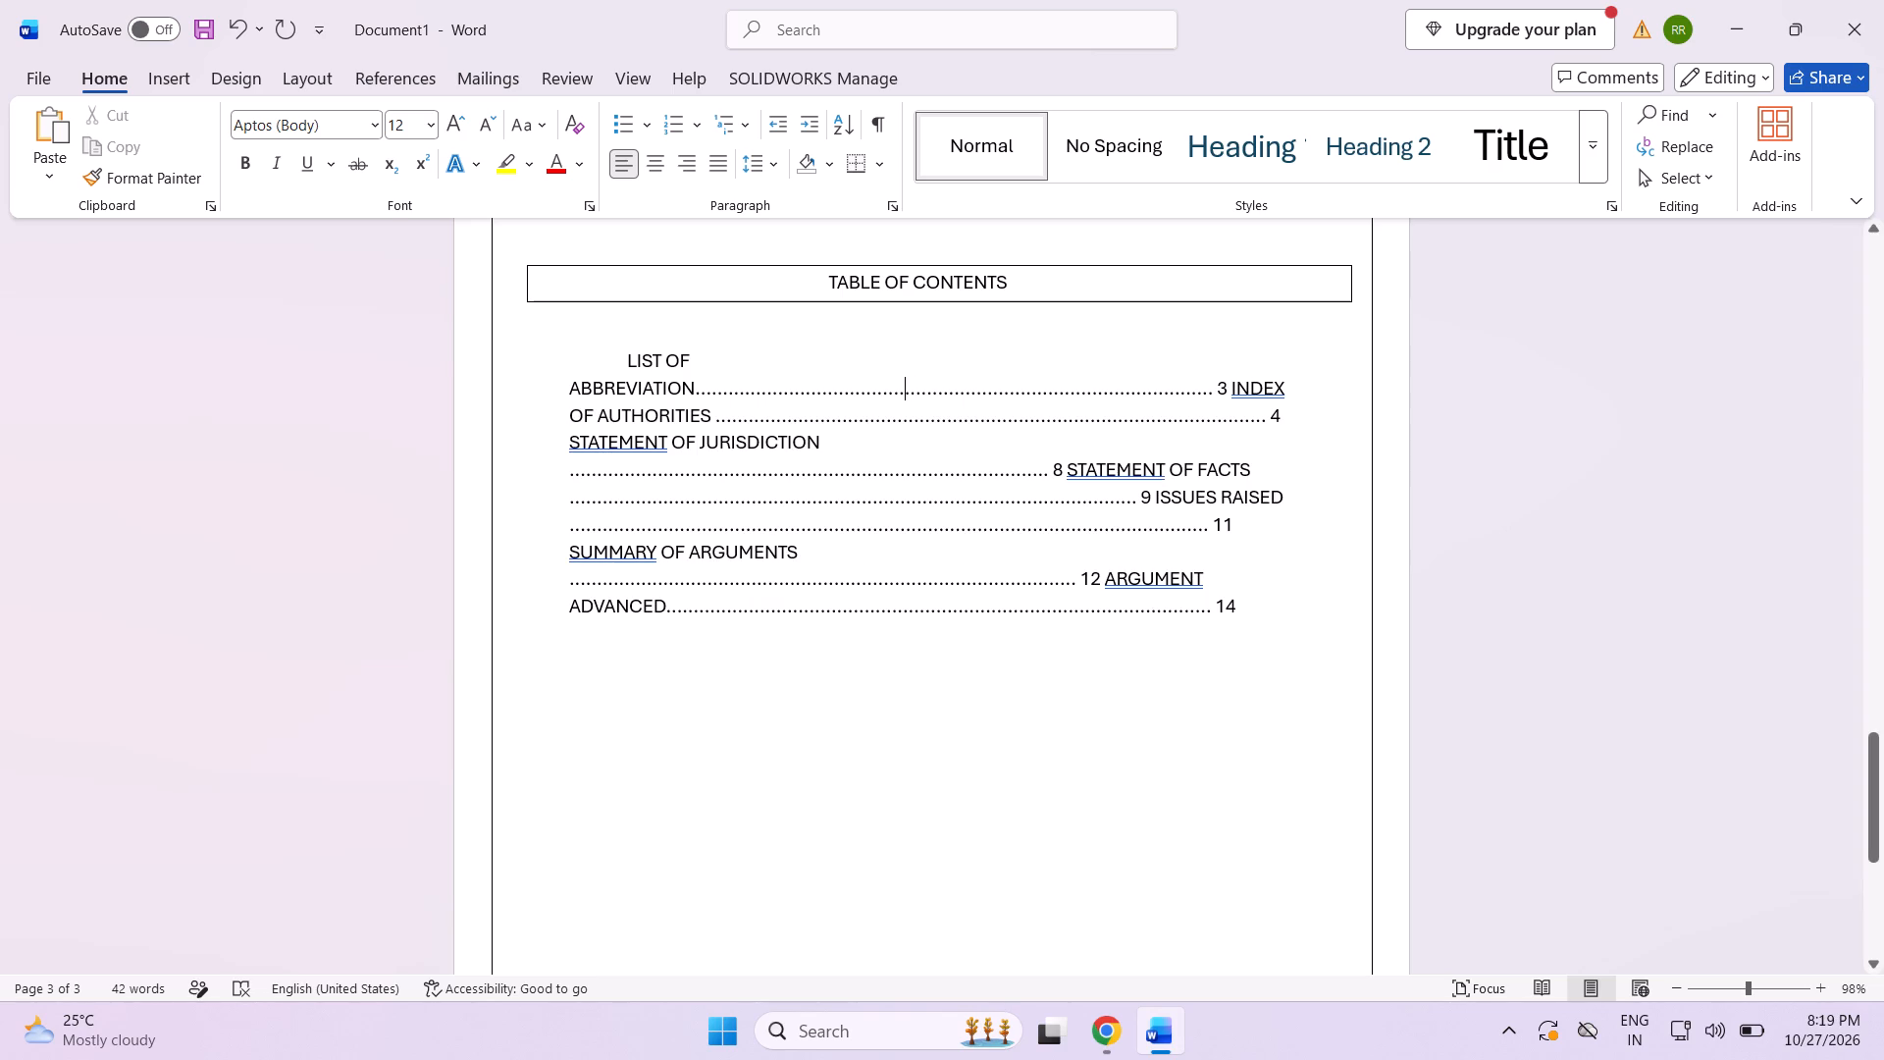
Select the block of contents entries under the TABLE OF CONTENTS heading, from LIST OF through the SUMMARY OF ARGUMENTS dotted leader.
{"action": "left_click_drag", "start_coordinate": [569, 348], "coordinate": [1015, 503]}
{"action": "left_click_drag", "start_coordinate": [996, 622], "coordinate": [975, 609]}
{"action": "left_click_drag", "start_coordinate": [622, 357], "coordinate": [1073, 587]}
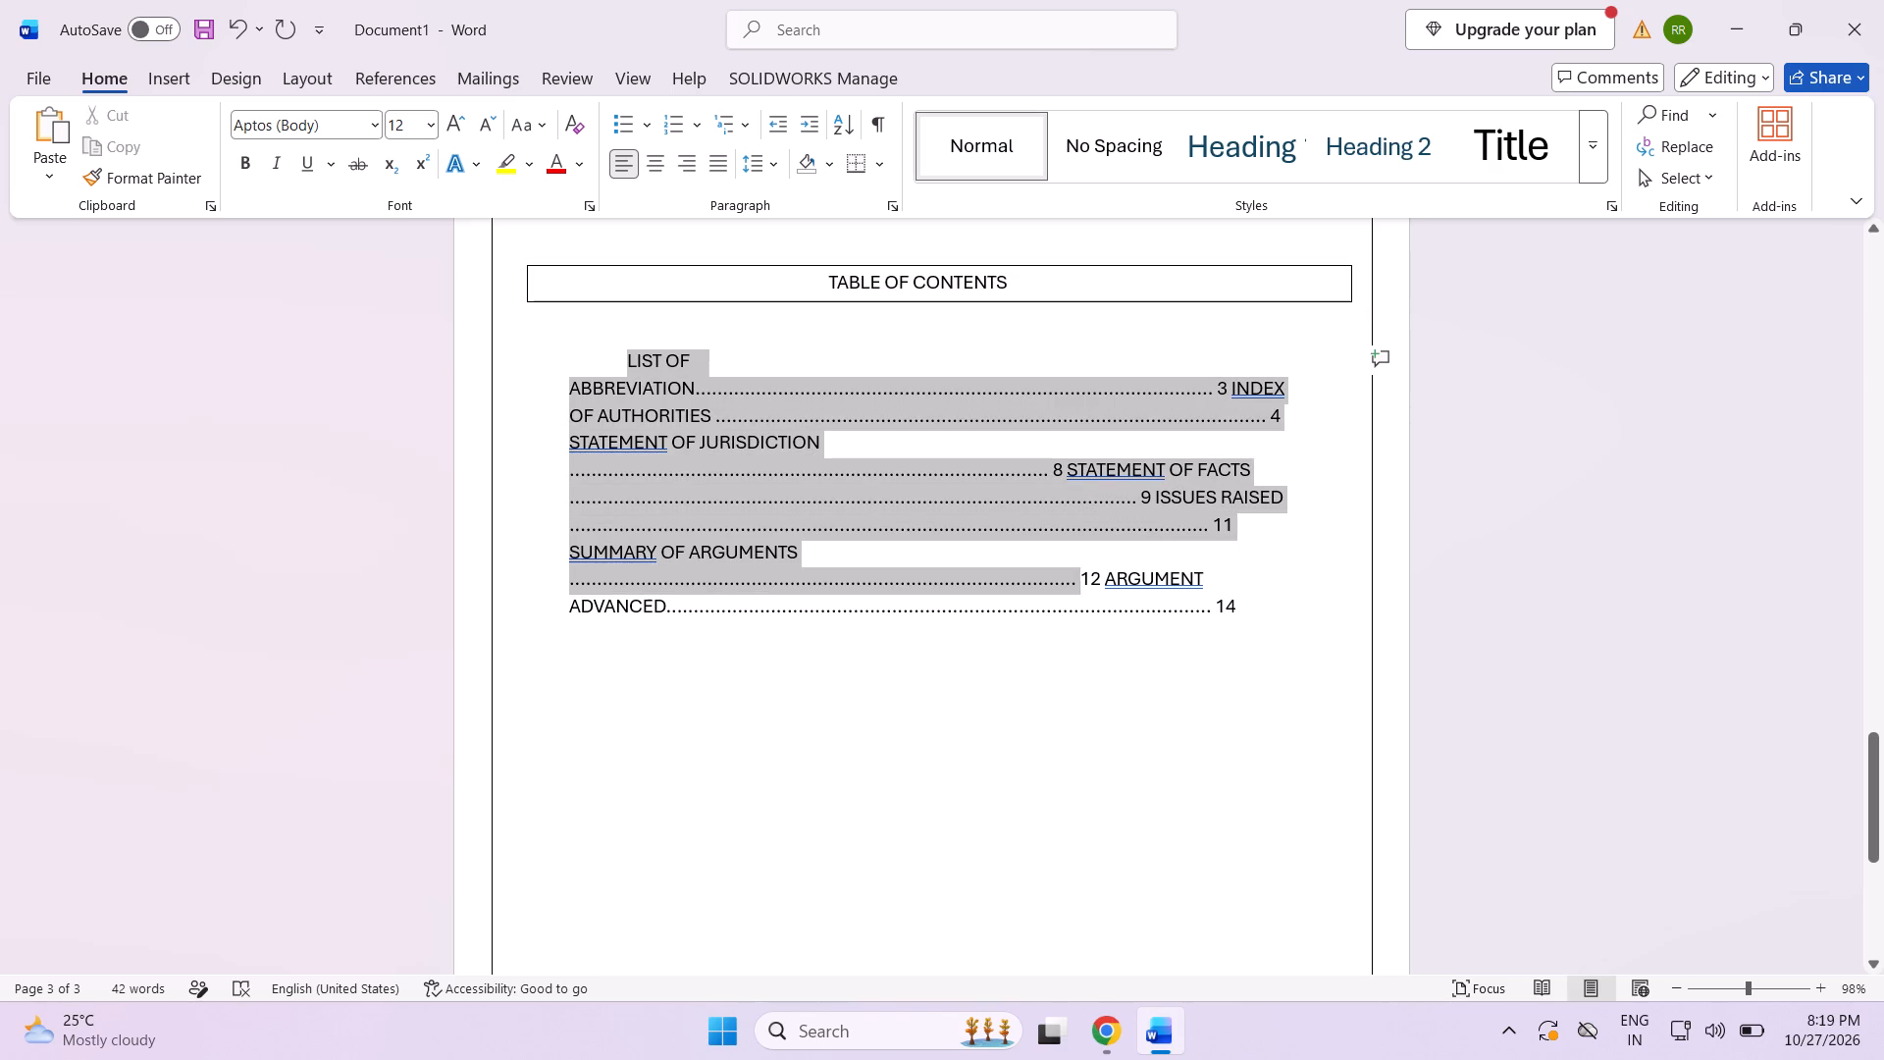
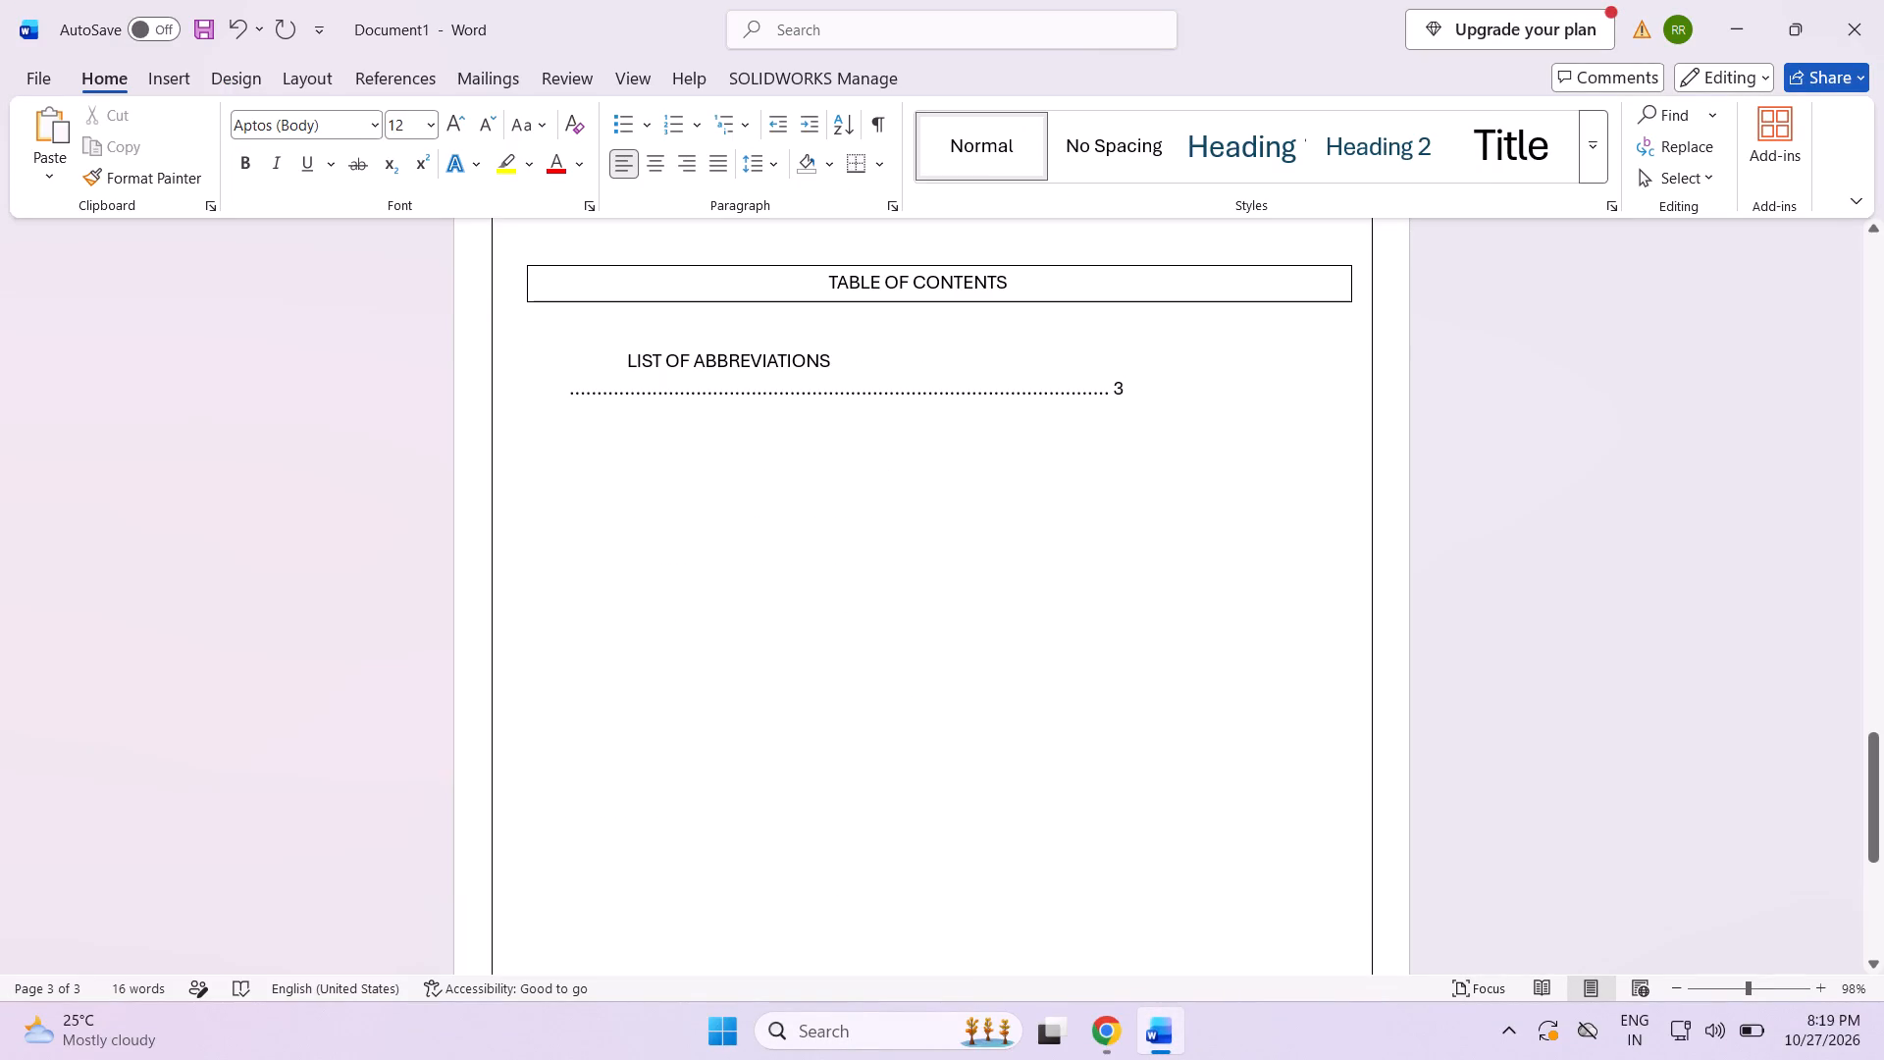
Delete twenty characters from the dotted leader so the leader and page number 3 fit on the LIST OF ABBREVIATIONS line.
{"action": "left_click", "coordinate": [740, 391]}
{"action": "key", "text": "BackSpace"}
{"action": "key", "text": "BackSpace"}
{"action": "key", "text": "BackSpace"}
{"action": "key", "text": "BackSpace"}
{"action": "key", "text": "BackSpace"}
{"action": "key", "text": "BackSpace"}
{"action": "key", "text": "BackSpace"}
{"action": "key", "text": "BackSpace"}
{"action": "key", "text": "BackSpace"}
{"action": "key", "text": "BackSpace"}
{"action": "key", "text": "BackSpace"}
{"action": "key", "text": "BackSpace"}
{"action": "key", "text": "BackSpace"}
{"action": "key", "text": "BackSpace"}
{"action": "key", "text": "BackSpace"}
{"action": "key", "text": "BackSpace"}
{"action": "key", "text": "BackSpace"}
{"action": "key", "text": "BackSpace"}
{"action": "key", "text": "BackSpace"}
{"action": "key", "text": "BackSpace"}
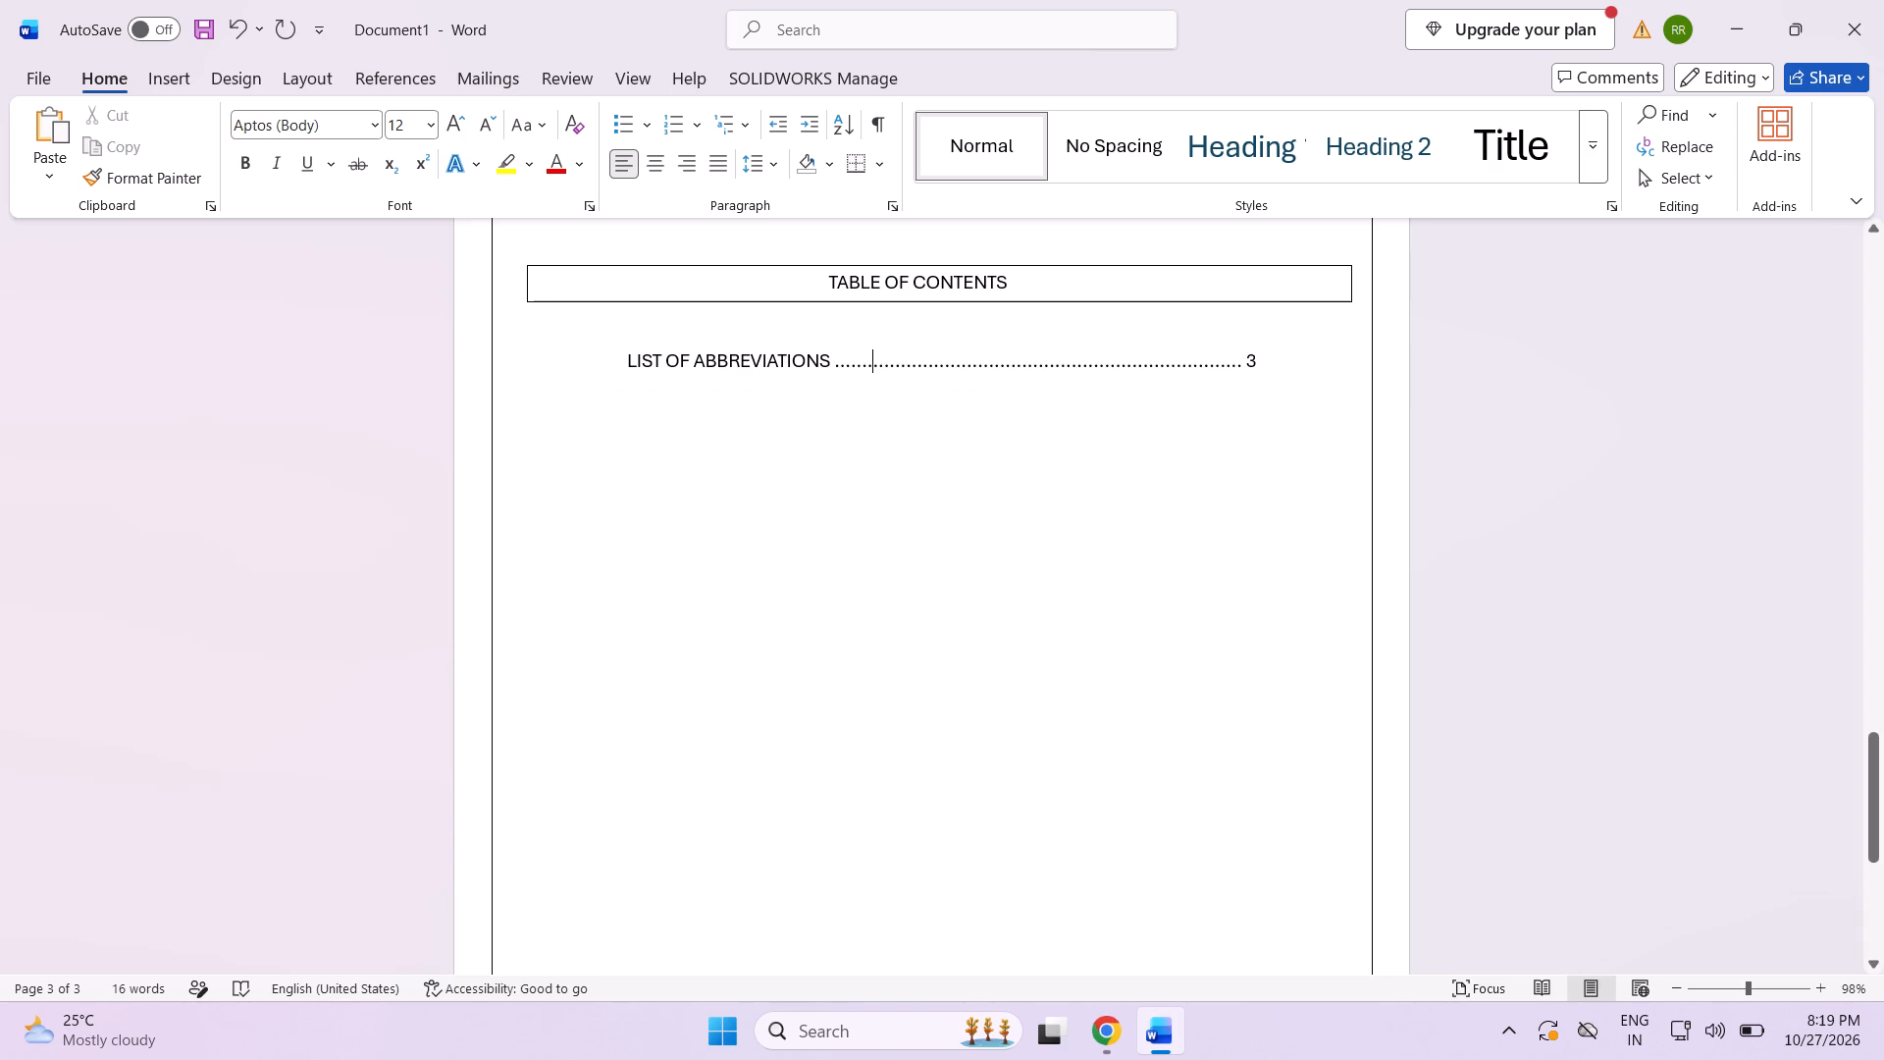
Reduce the indentation before LIST OF ABBREVIATIONS in the first contents entry.
{"action": "left_click", "coordinate": [623, 361]}
{"action": "key", "text": "BackSpace"}
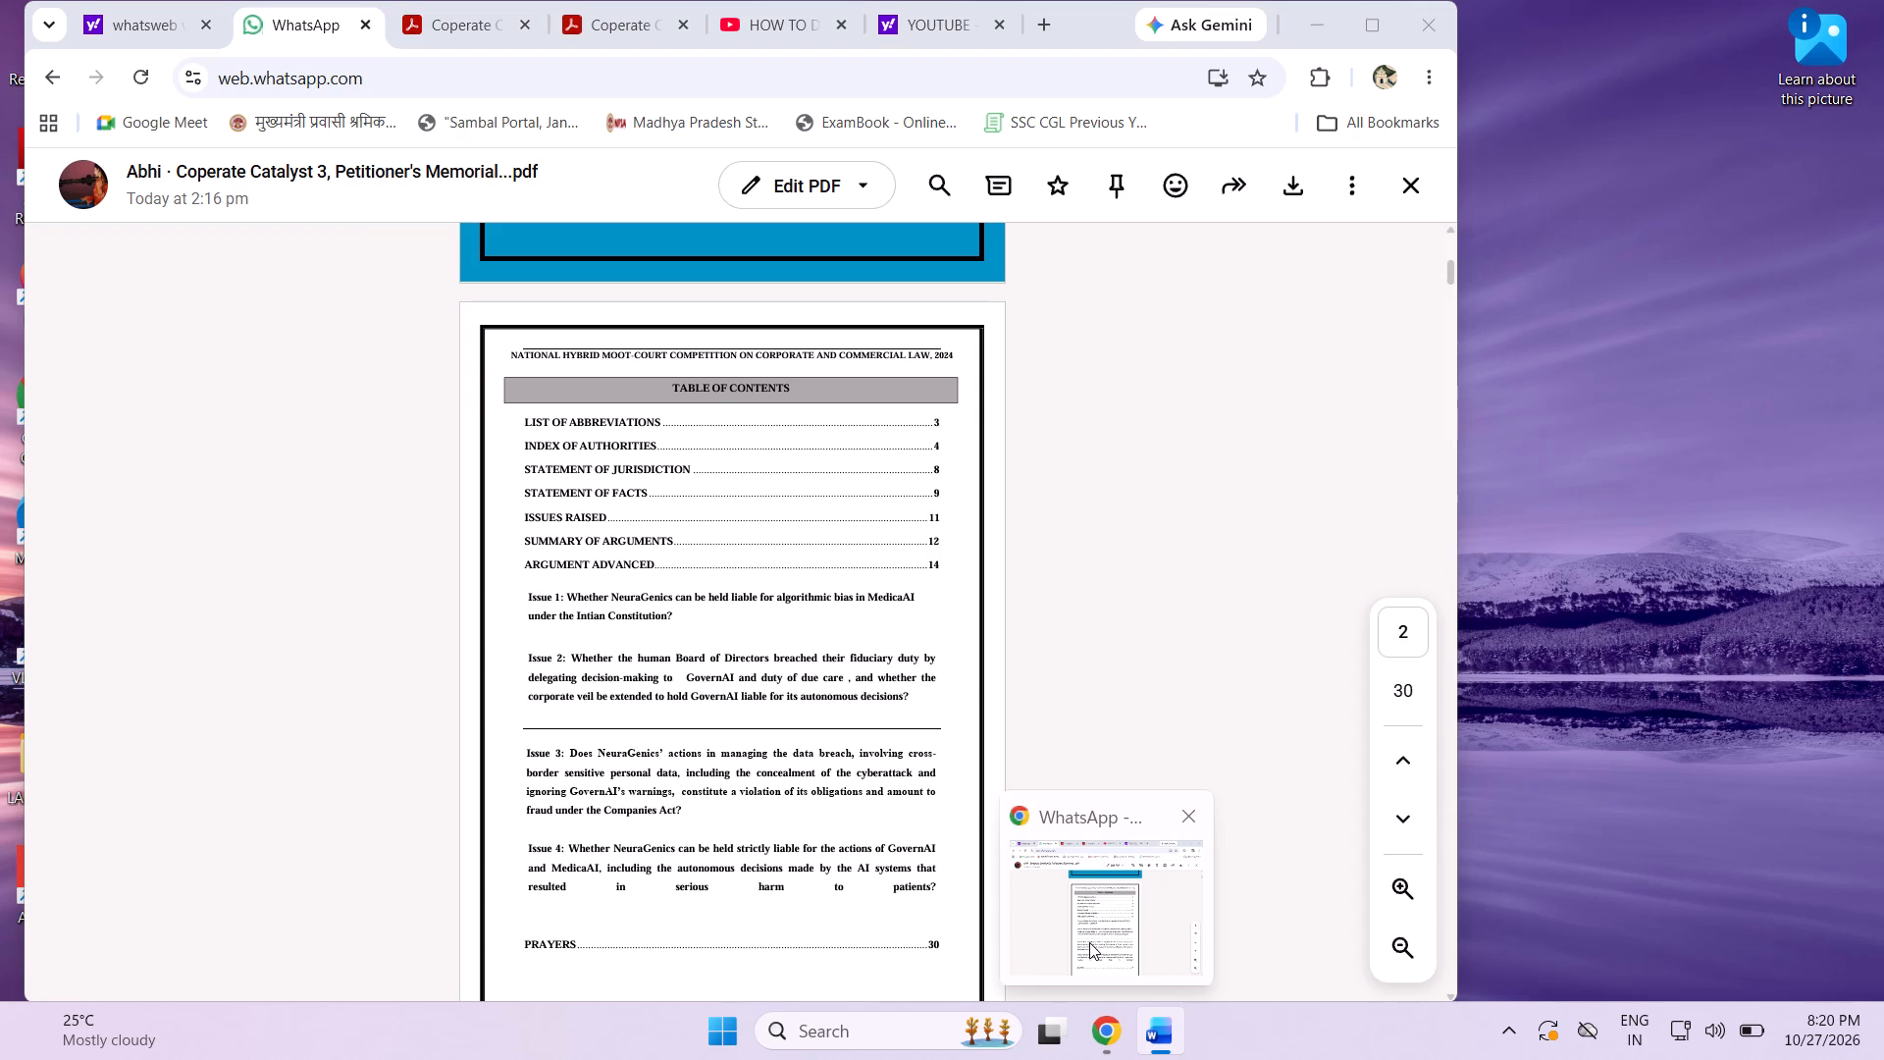
Switch to the reference memorial PDF in the browser and examine its table of contents layout.
{"action": "scroll", "coordinate": [1105, 912], "scroll_direction": "down", "scroll_amount": 3}
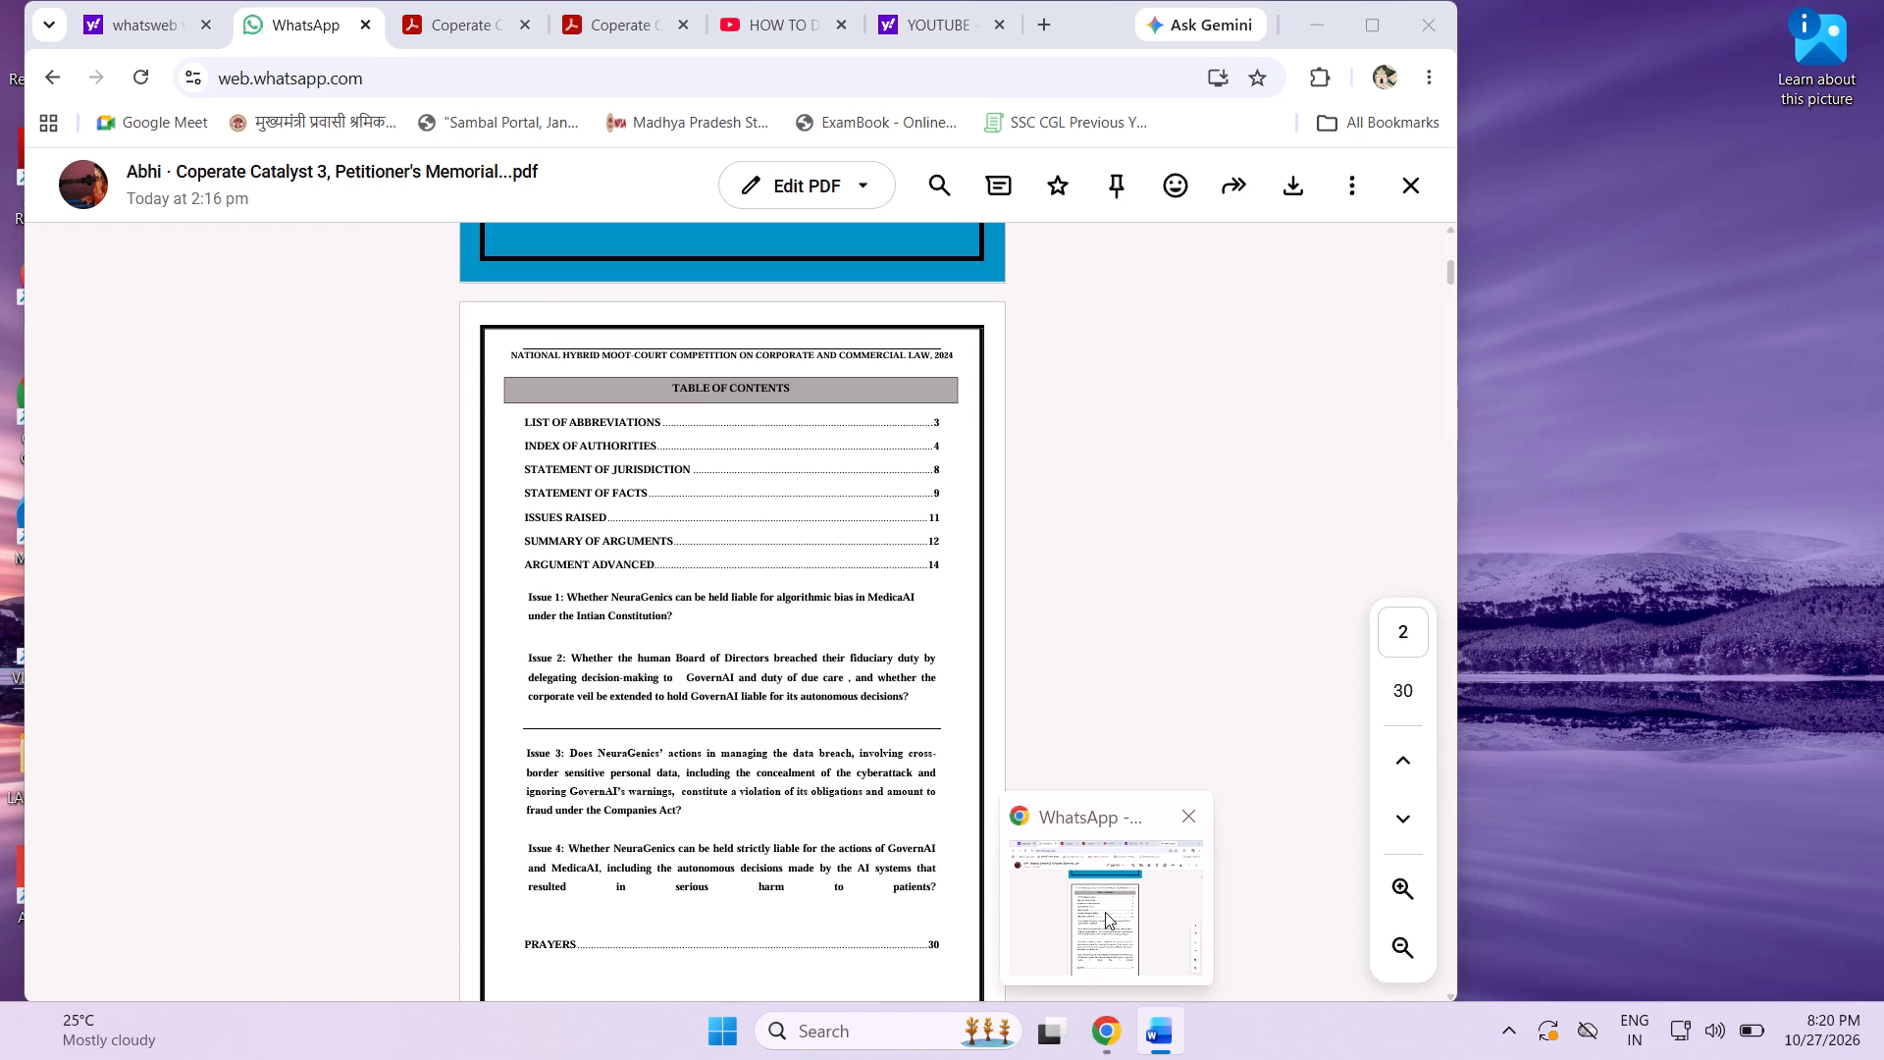
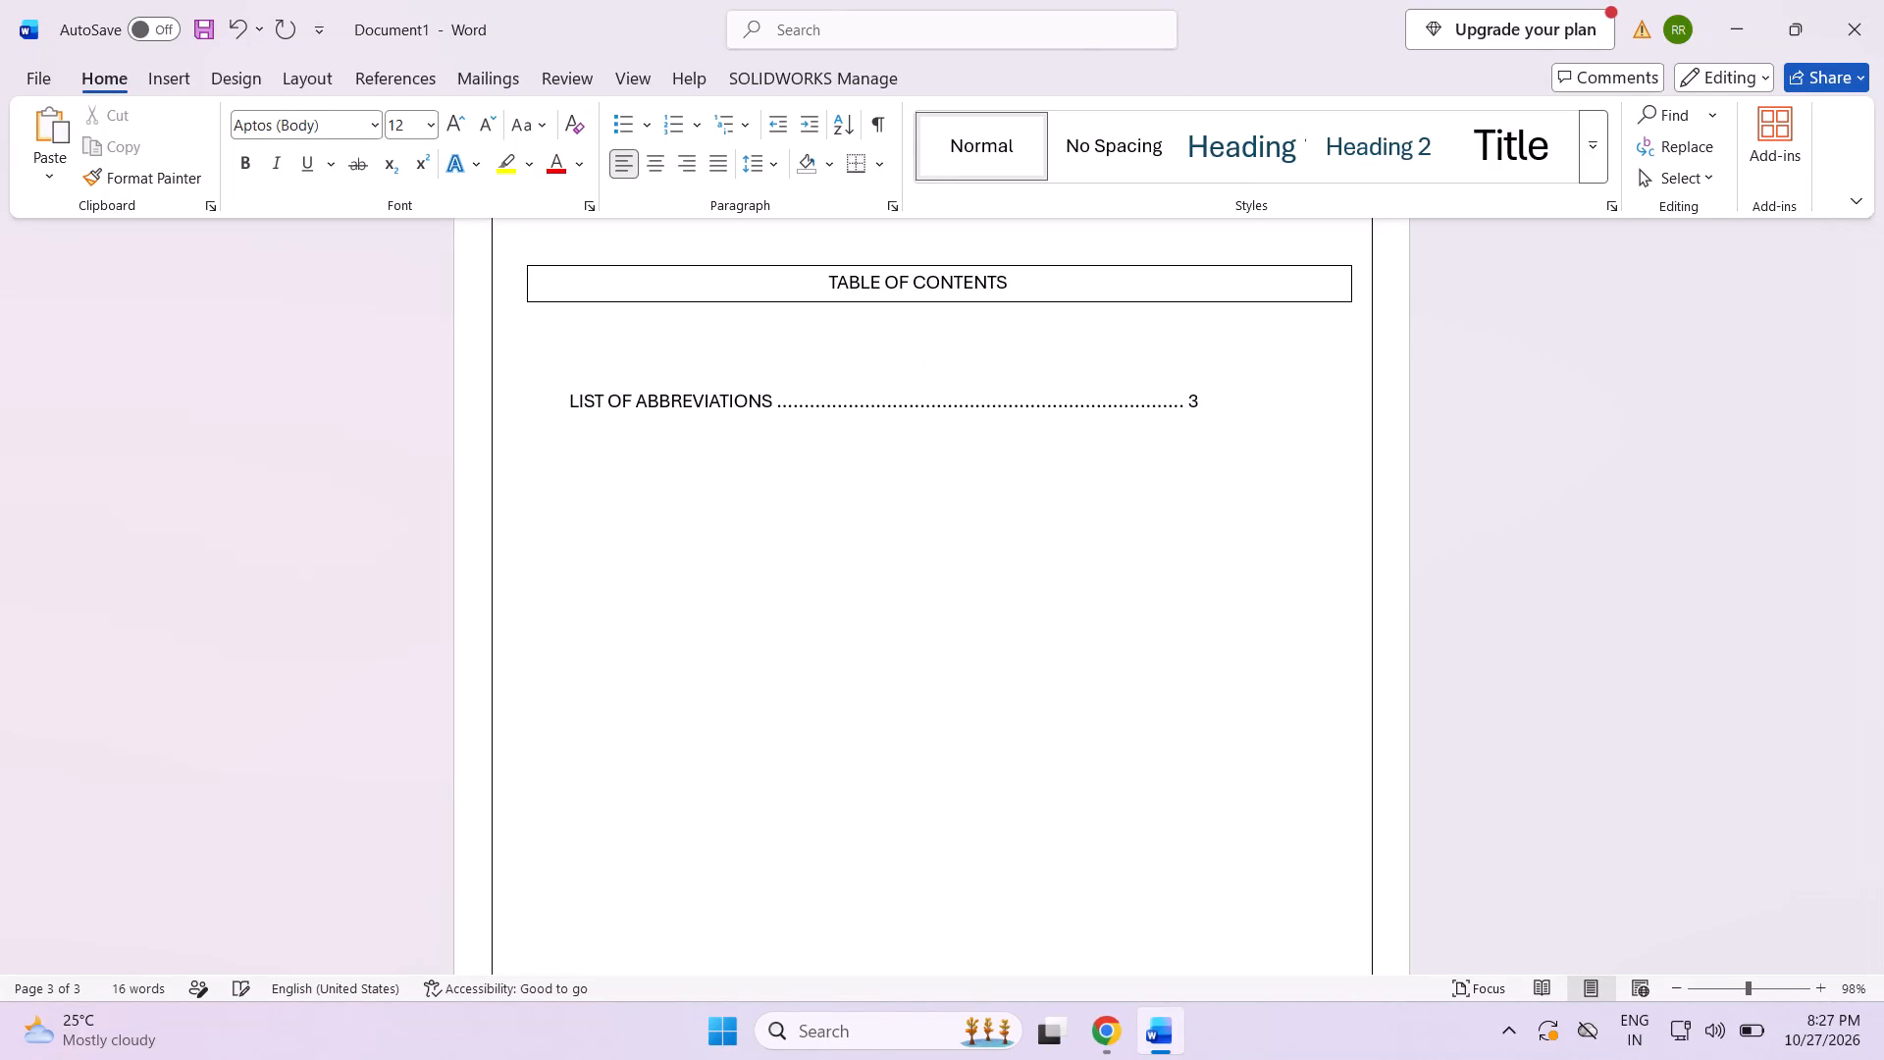
Remove the blank line above the LIST OF ABBREVIATIONS entry so it sits directly under the table of contents heading.
{"action": "key", "text": "BackSpace"}
{"action": "key", "text": "BackSpace"}
{"action": "key", "text": "Return"}
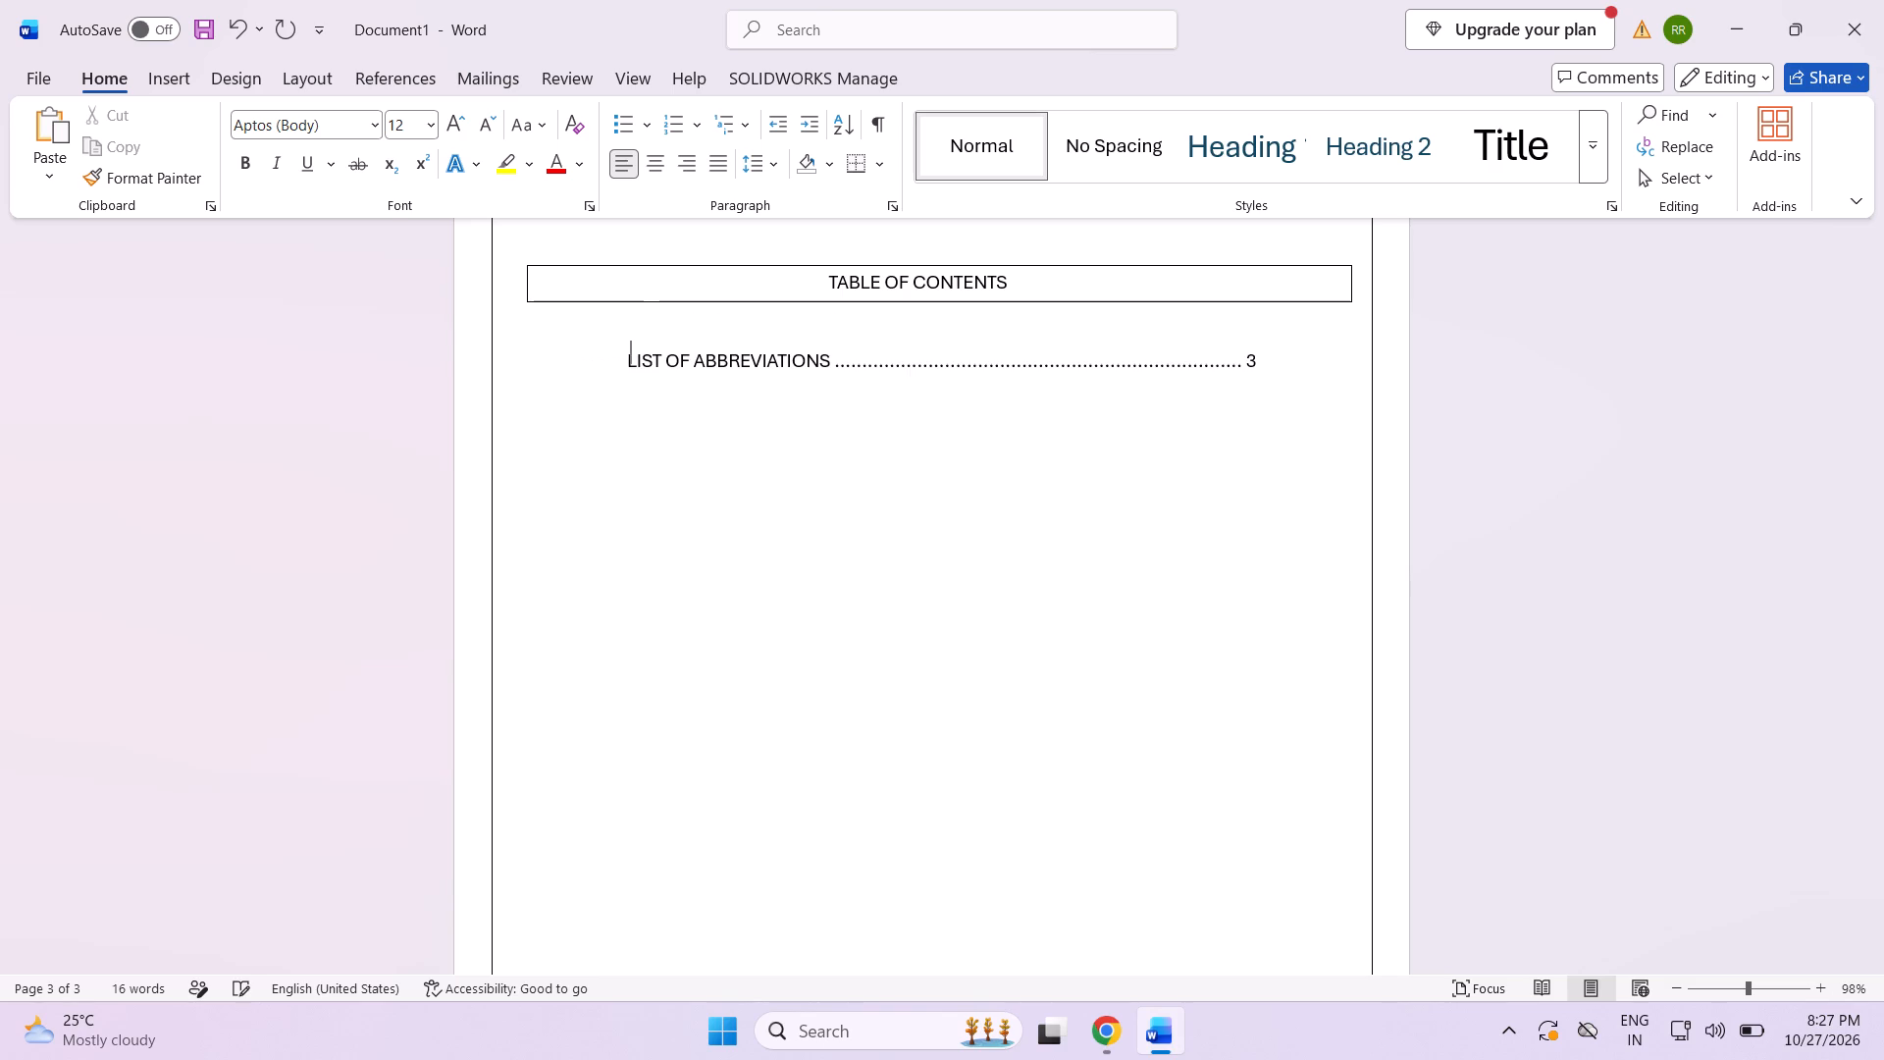
{"action": "key", "text": "BackSpace"}
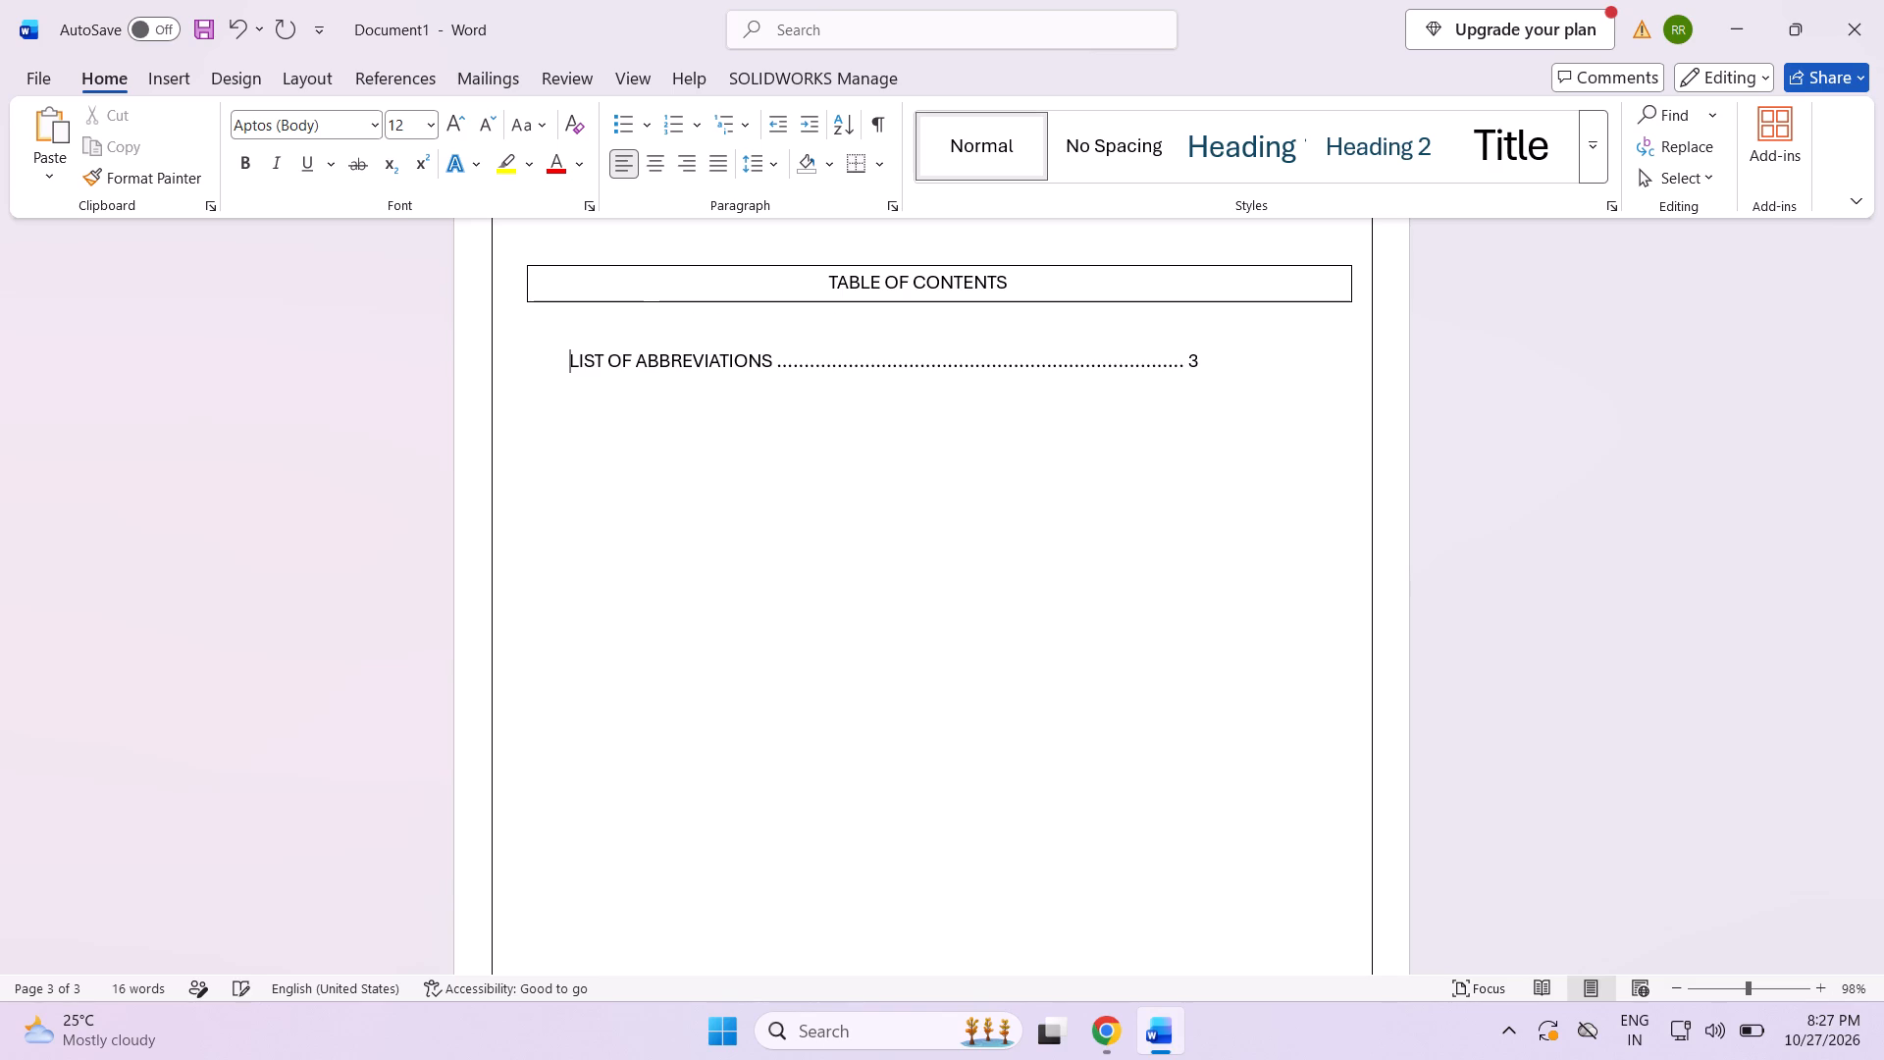
Paste the copied contents entries, from LIST OF ABBREVIATIONS to SUMMARY OF ARGUMENTS, on the line below the first entry.
{"action": "key", "text": "Down"}
{"action": "key", "text": "Down"}
{"action": "left_click", "coordinate": [568, 392]}
{"action": "double_click", "coordinate": [571, 405]}
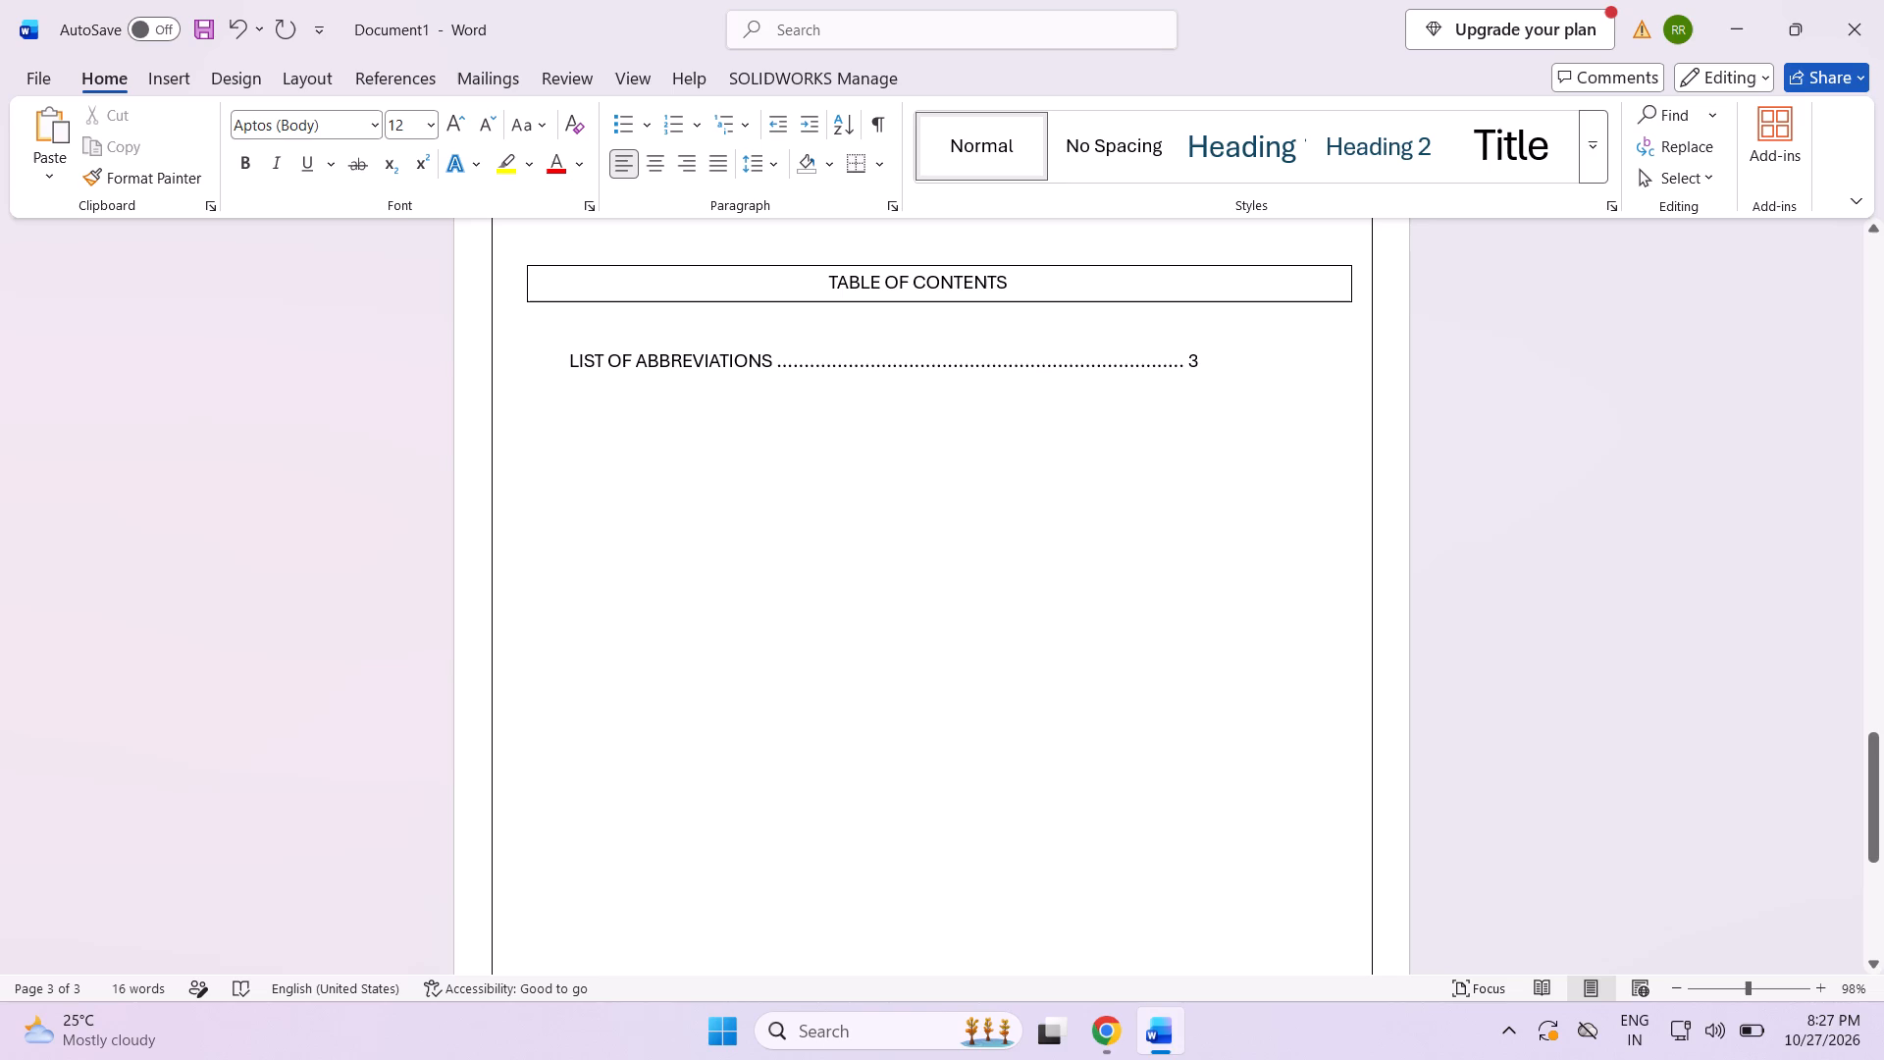
{"action": "key", "text": "ctrl+v"}
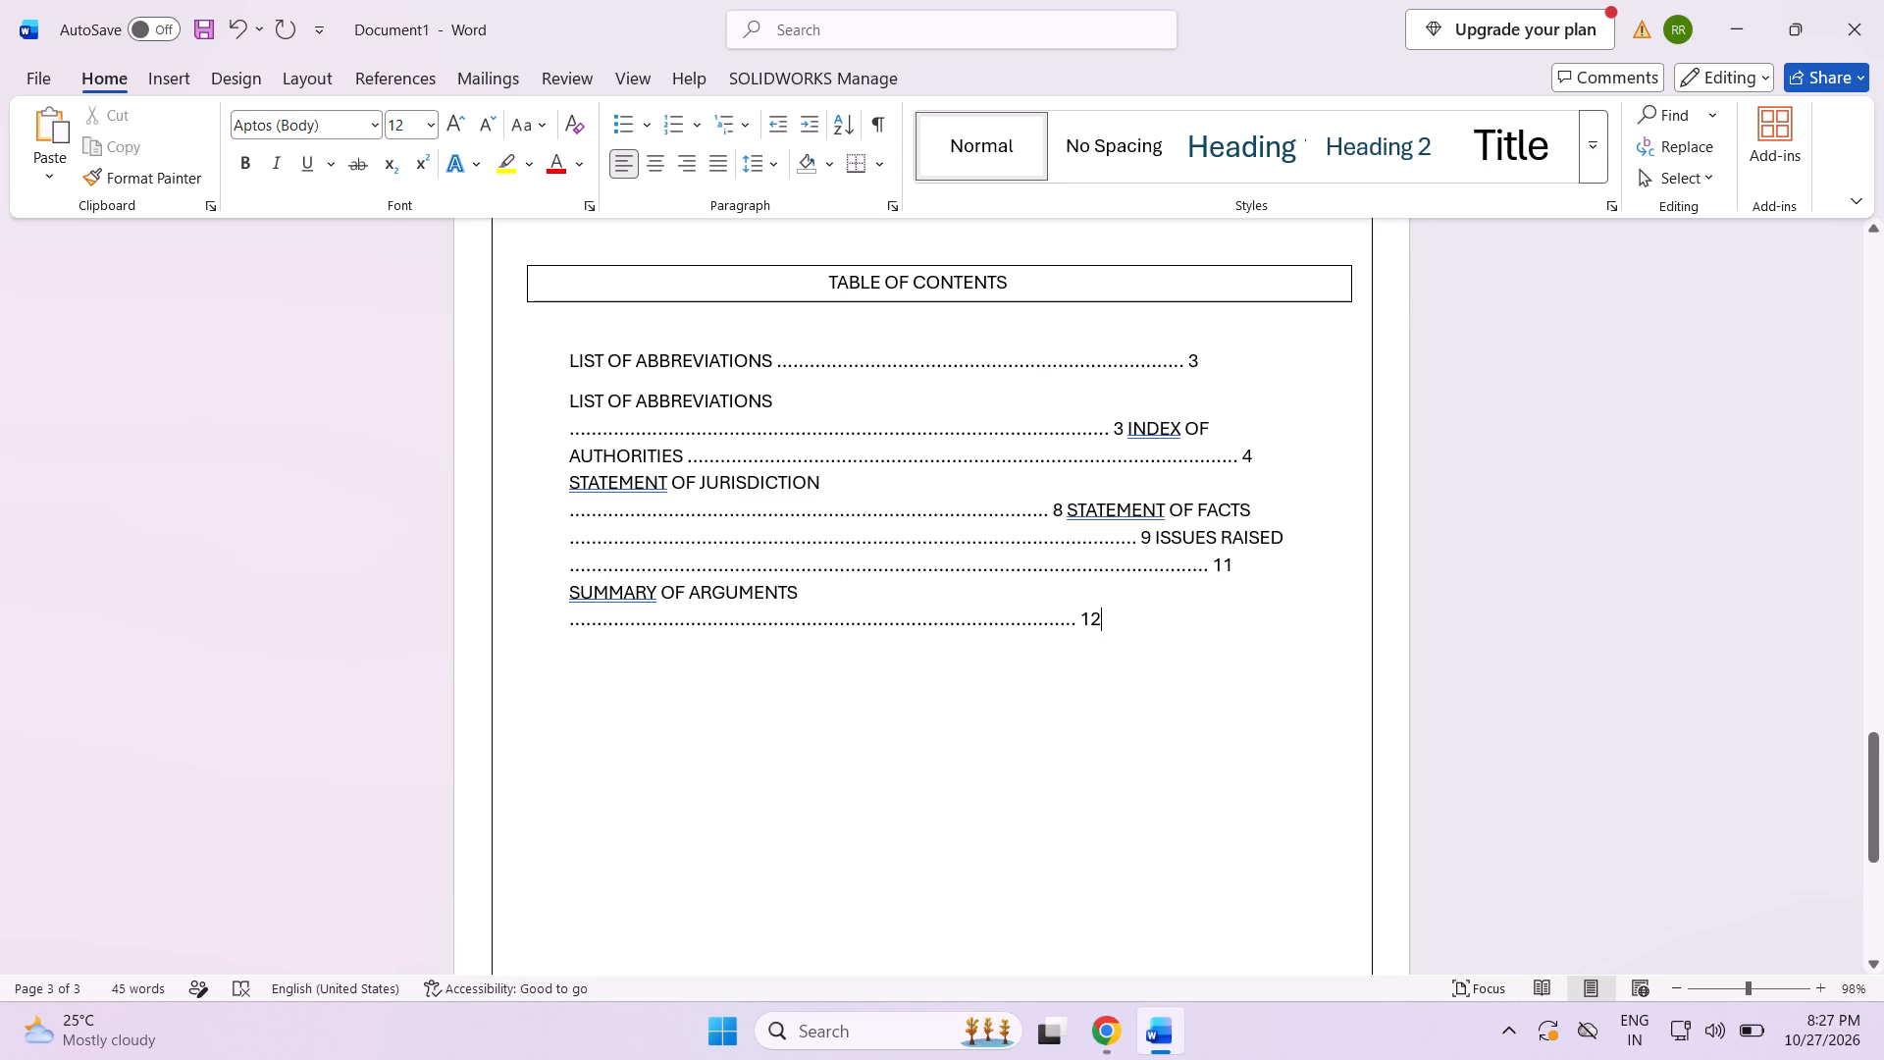
Delete the duplicate LIST OF ABBREVIATIONS entry with its leader and page number 3, keeping INDEX OF AUTHORITIES on its own line.
{"action": "left_click_drag", "start_coordinate": [1124, 428], "coordinate": [862, 412]}
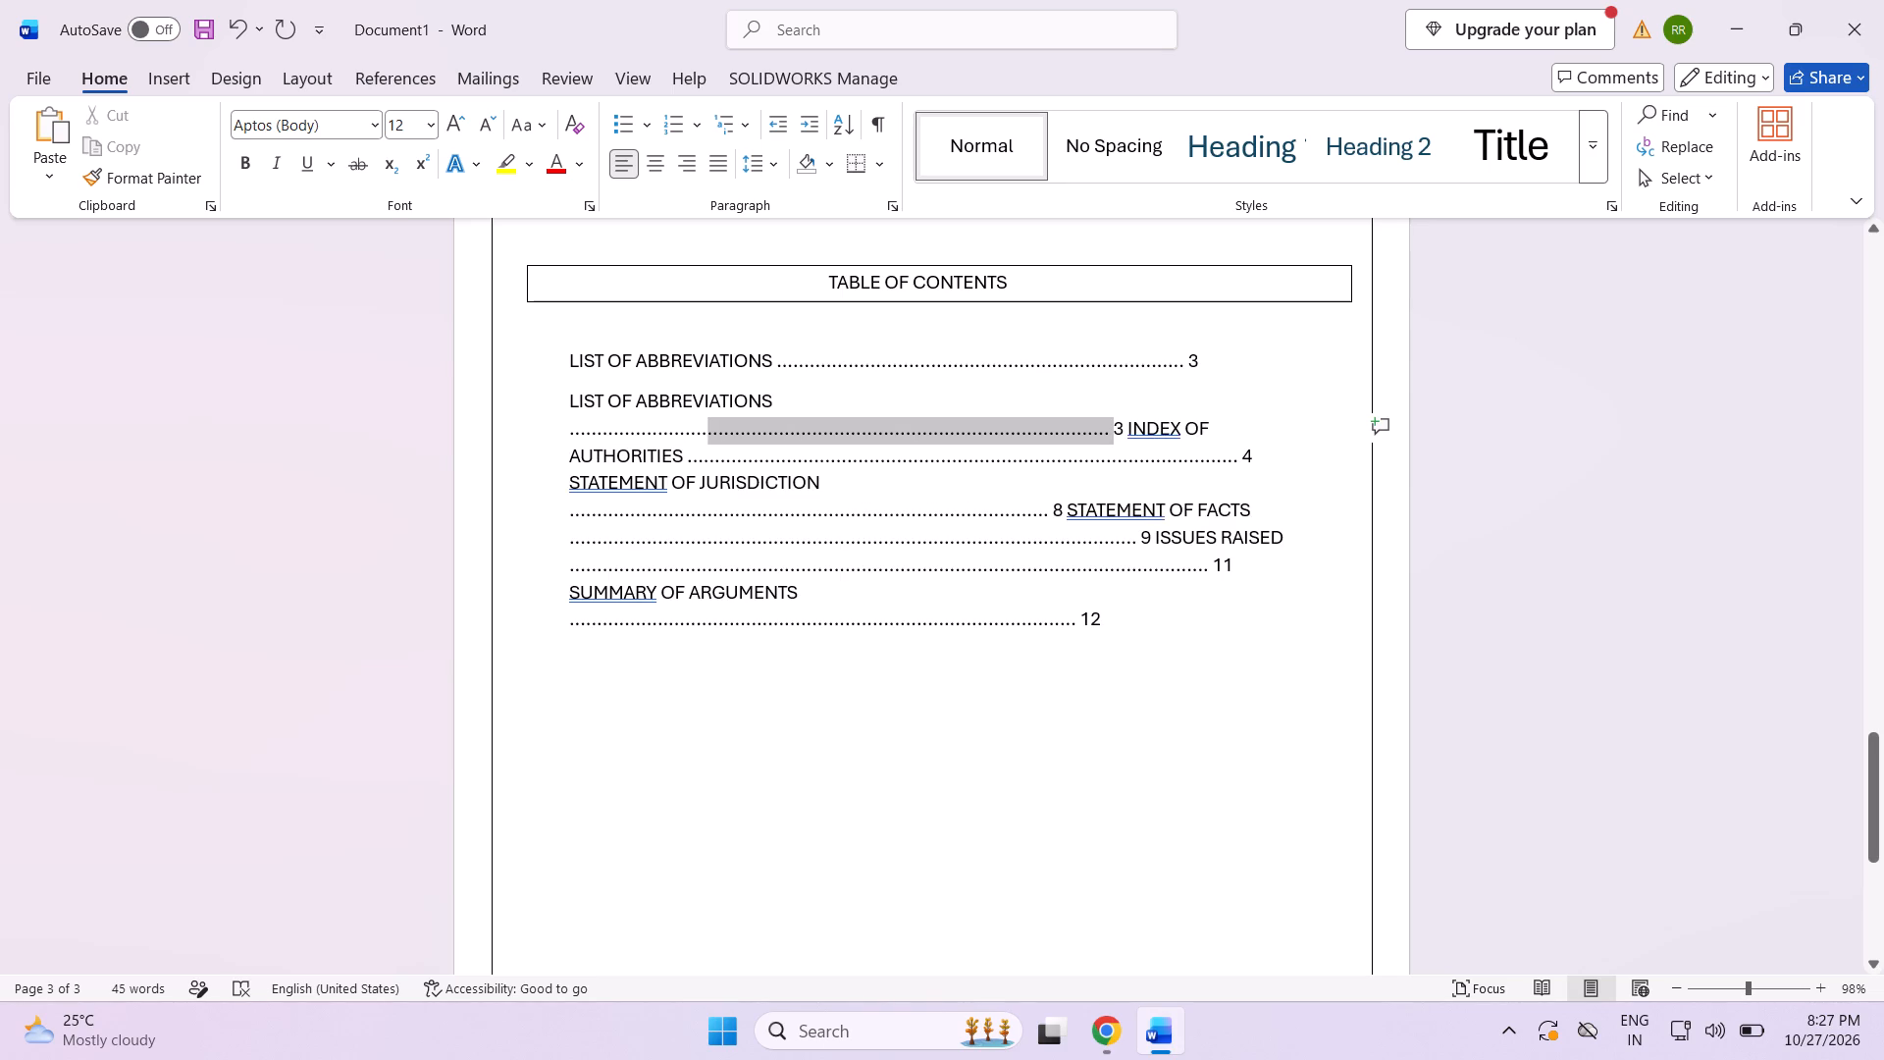
{"action": "left_click_drag", "start_coordinate": [862, 412], "coordinate": [740, 403]}
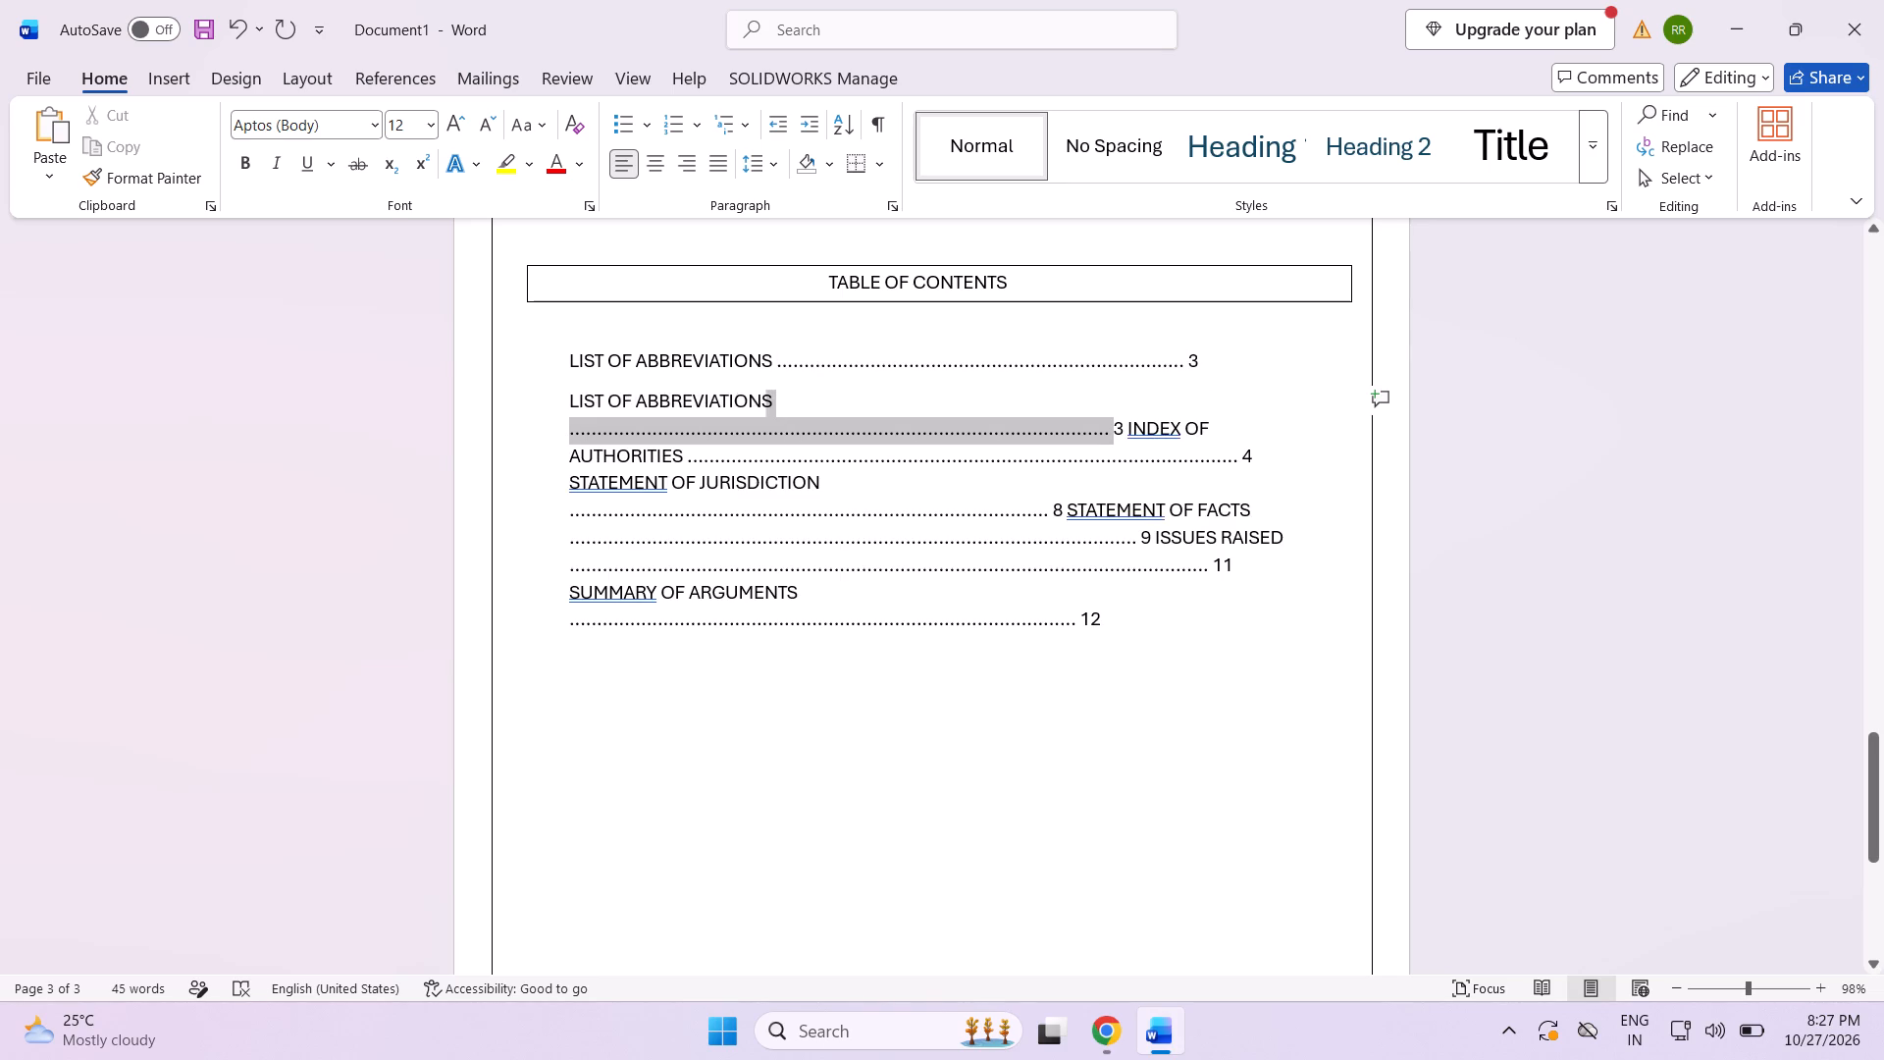
{"action": "left_click_drag", "start_coordinate": [740, 403], "coordinate": [539, 402]}
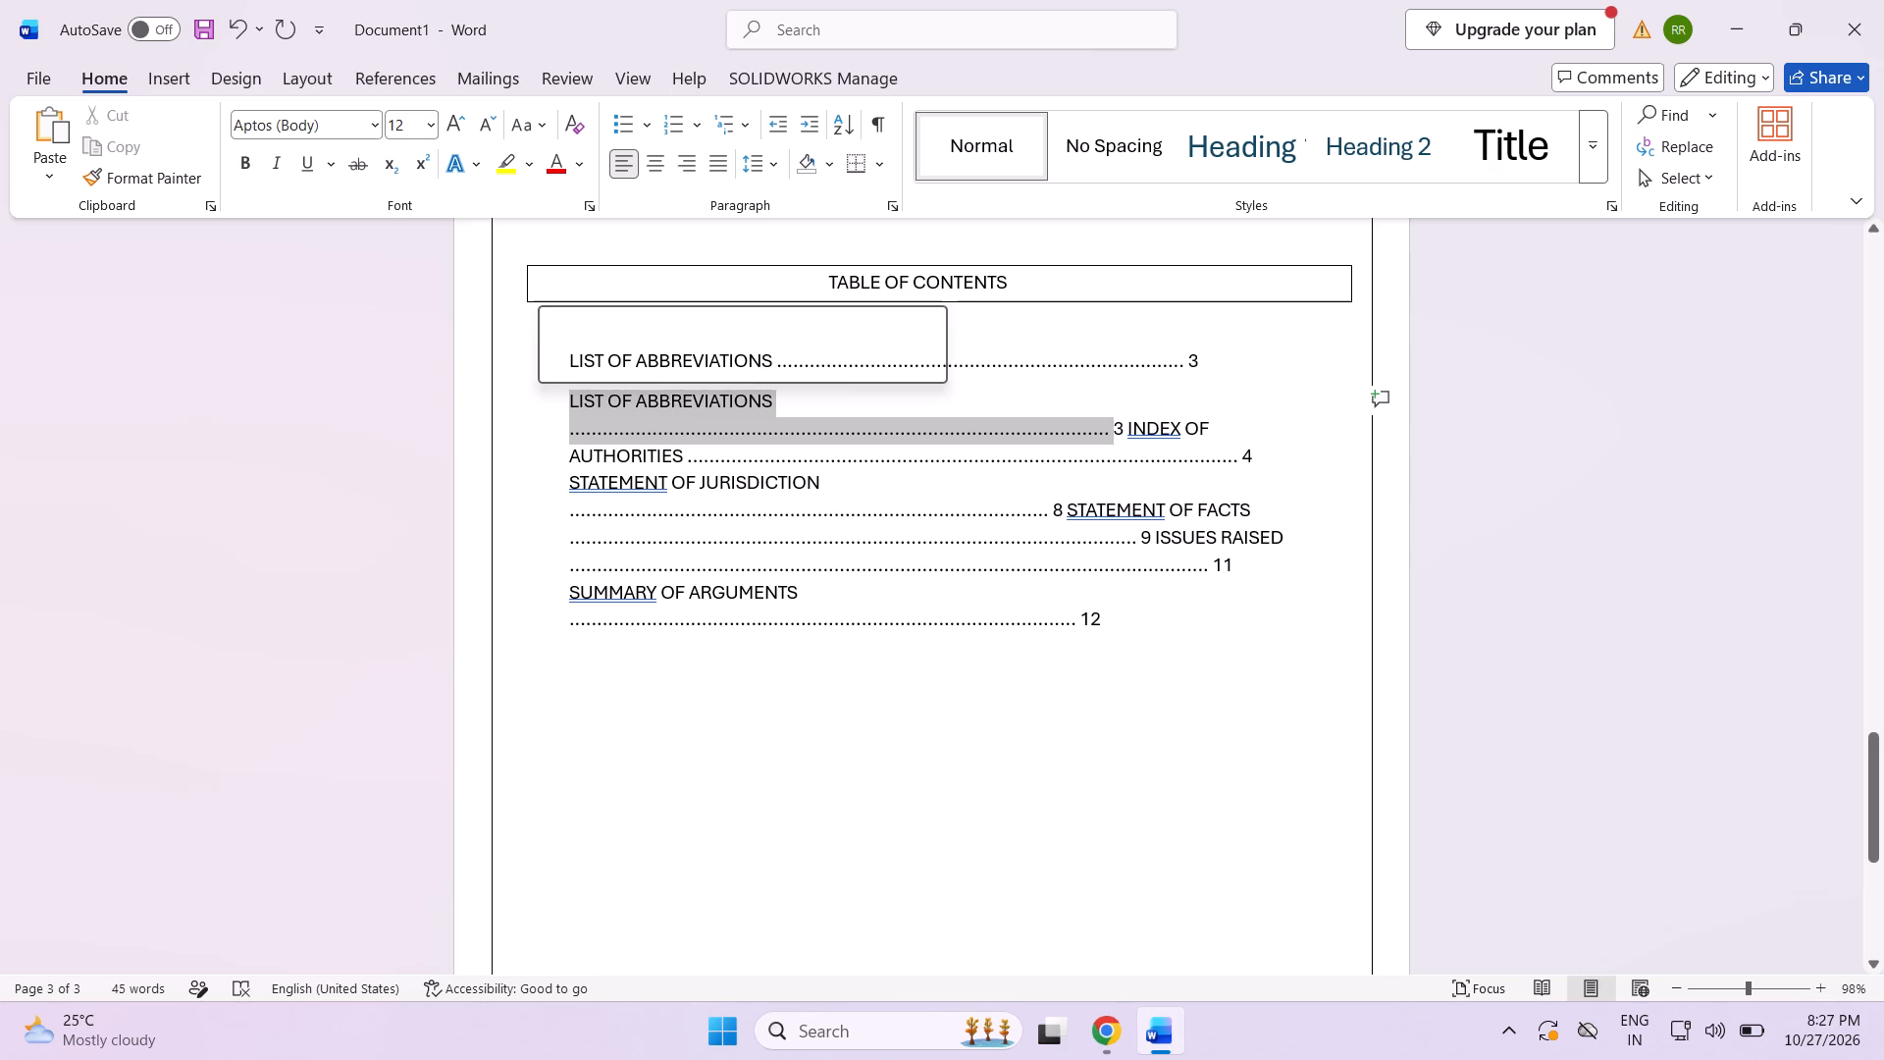
{"action": "key", "text": "BackSpace"}
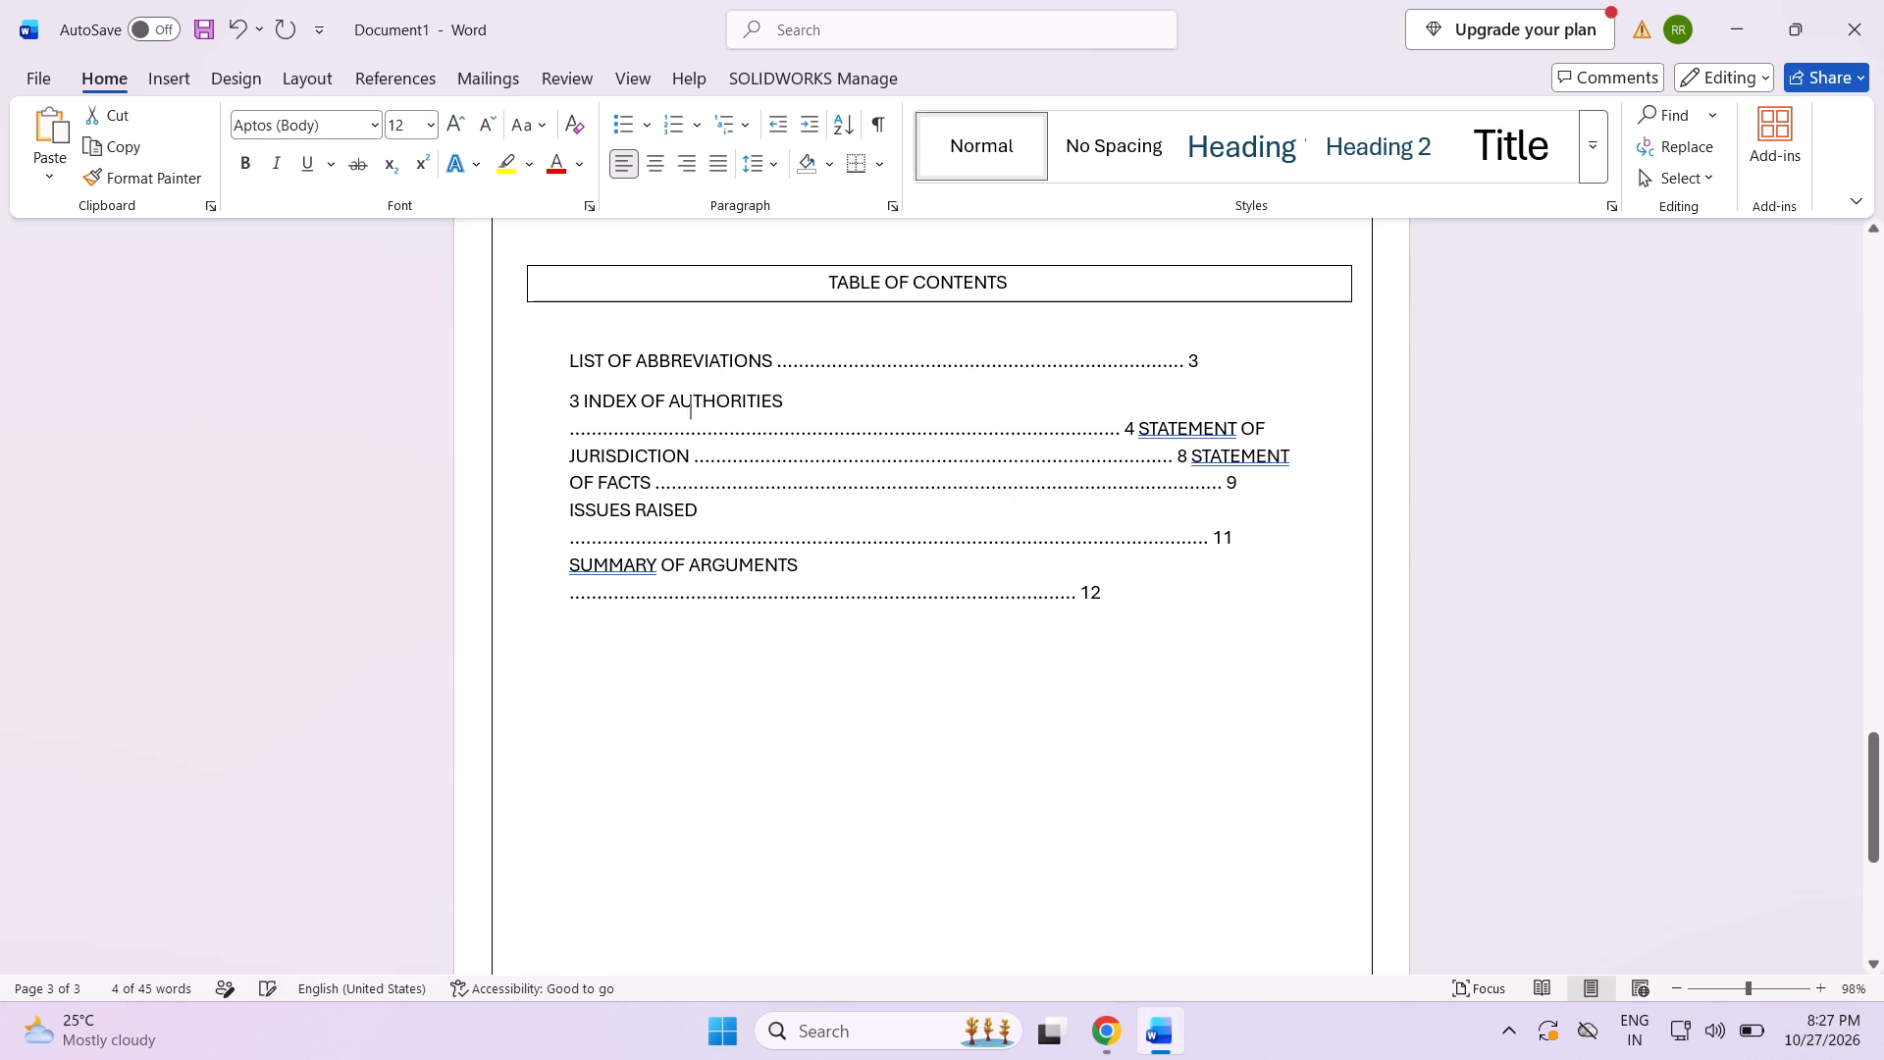
{"action": "left_click", "coordinate": [587, 400]}
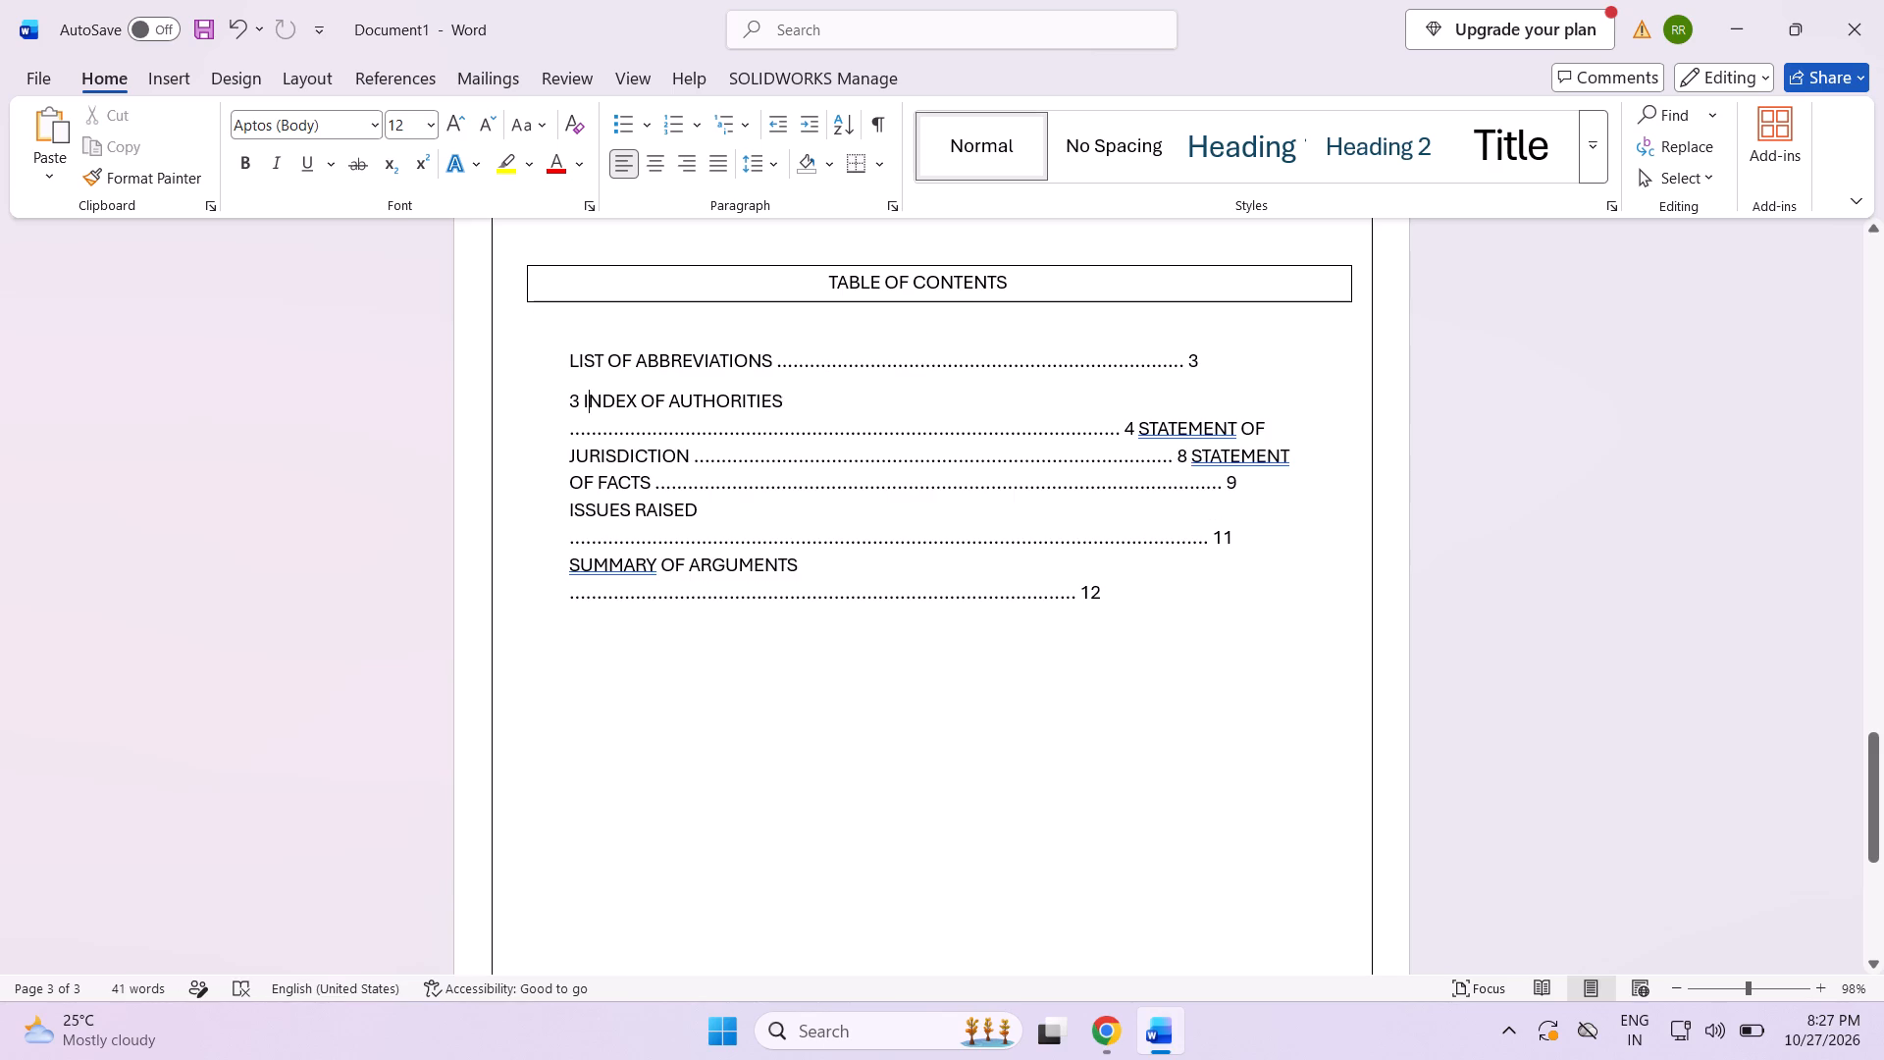
{"action": "left_click", "coordinate": [580, 397]}
{"action": "key", "text": "BackSpace"}
{"action": "key", "text": "BackSpace"}
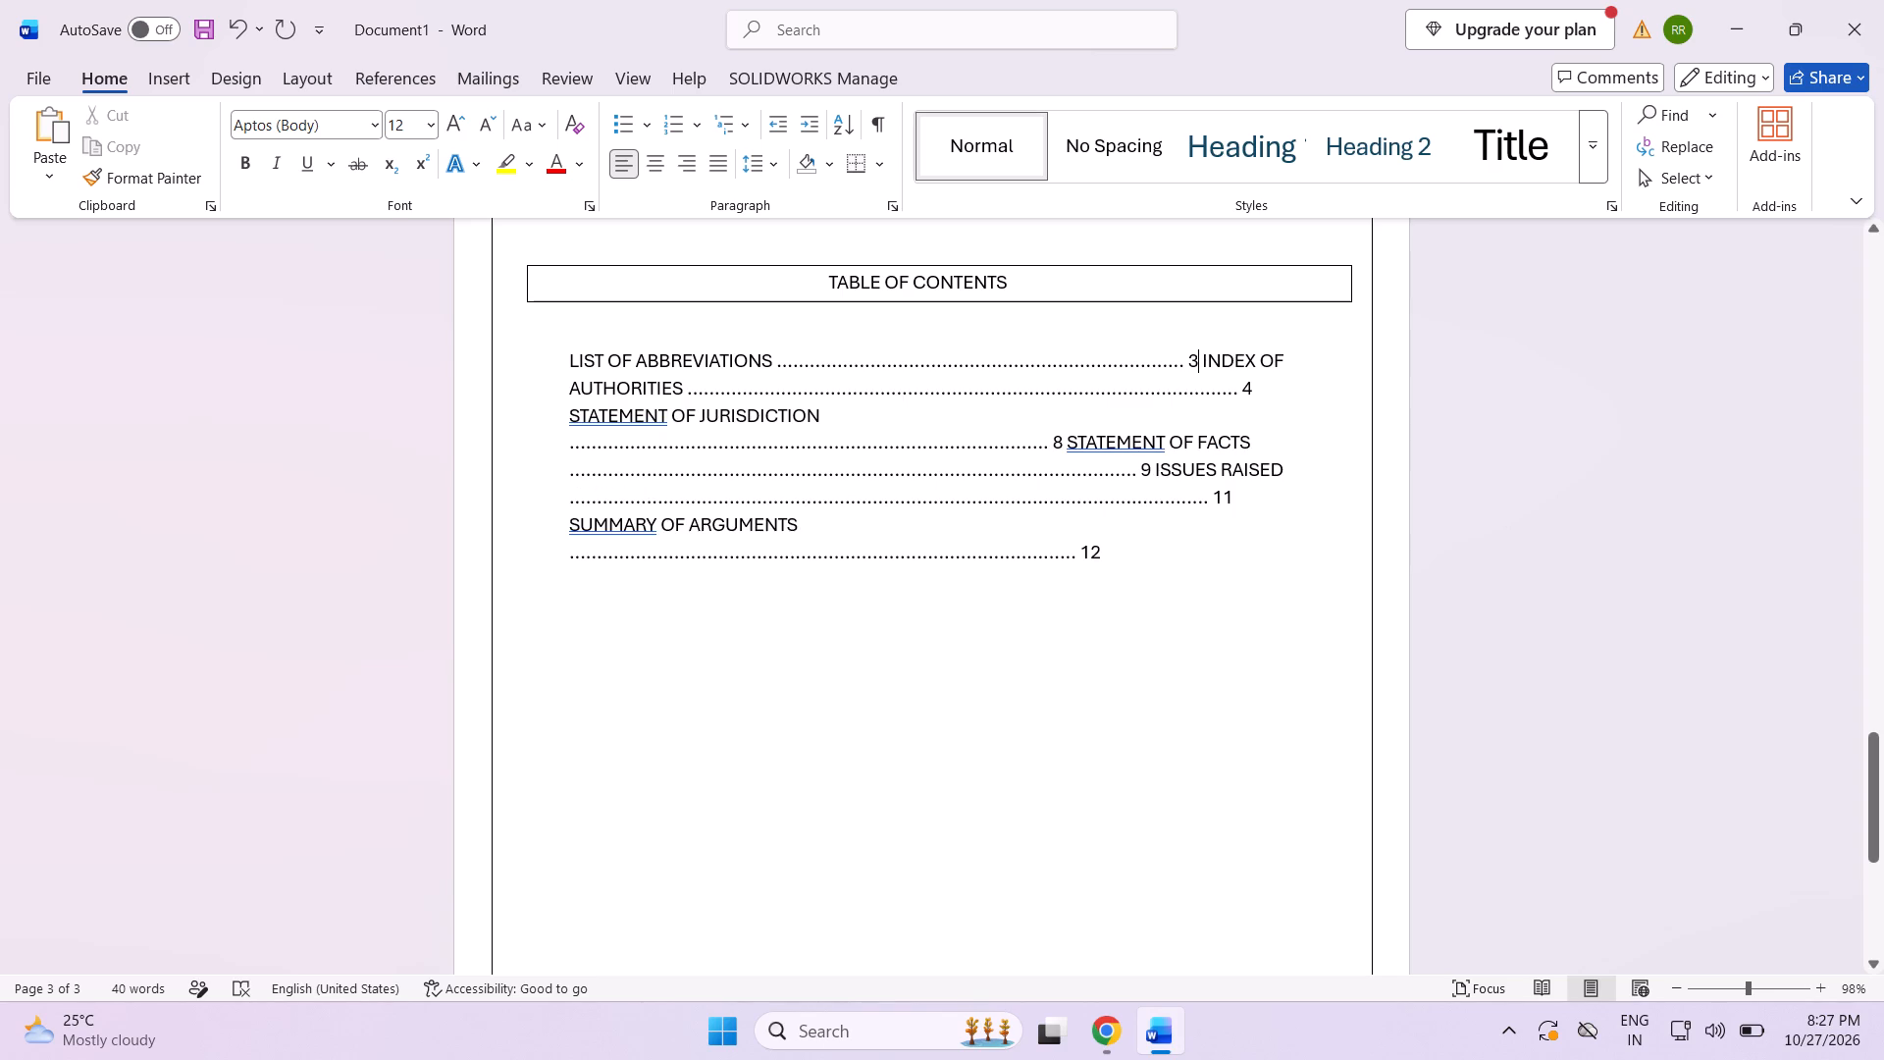
{"action": "key", "text": "Return"}
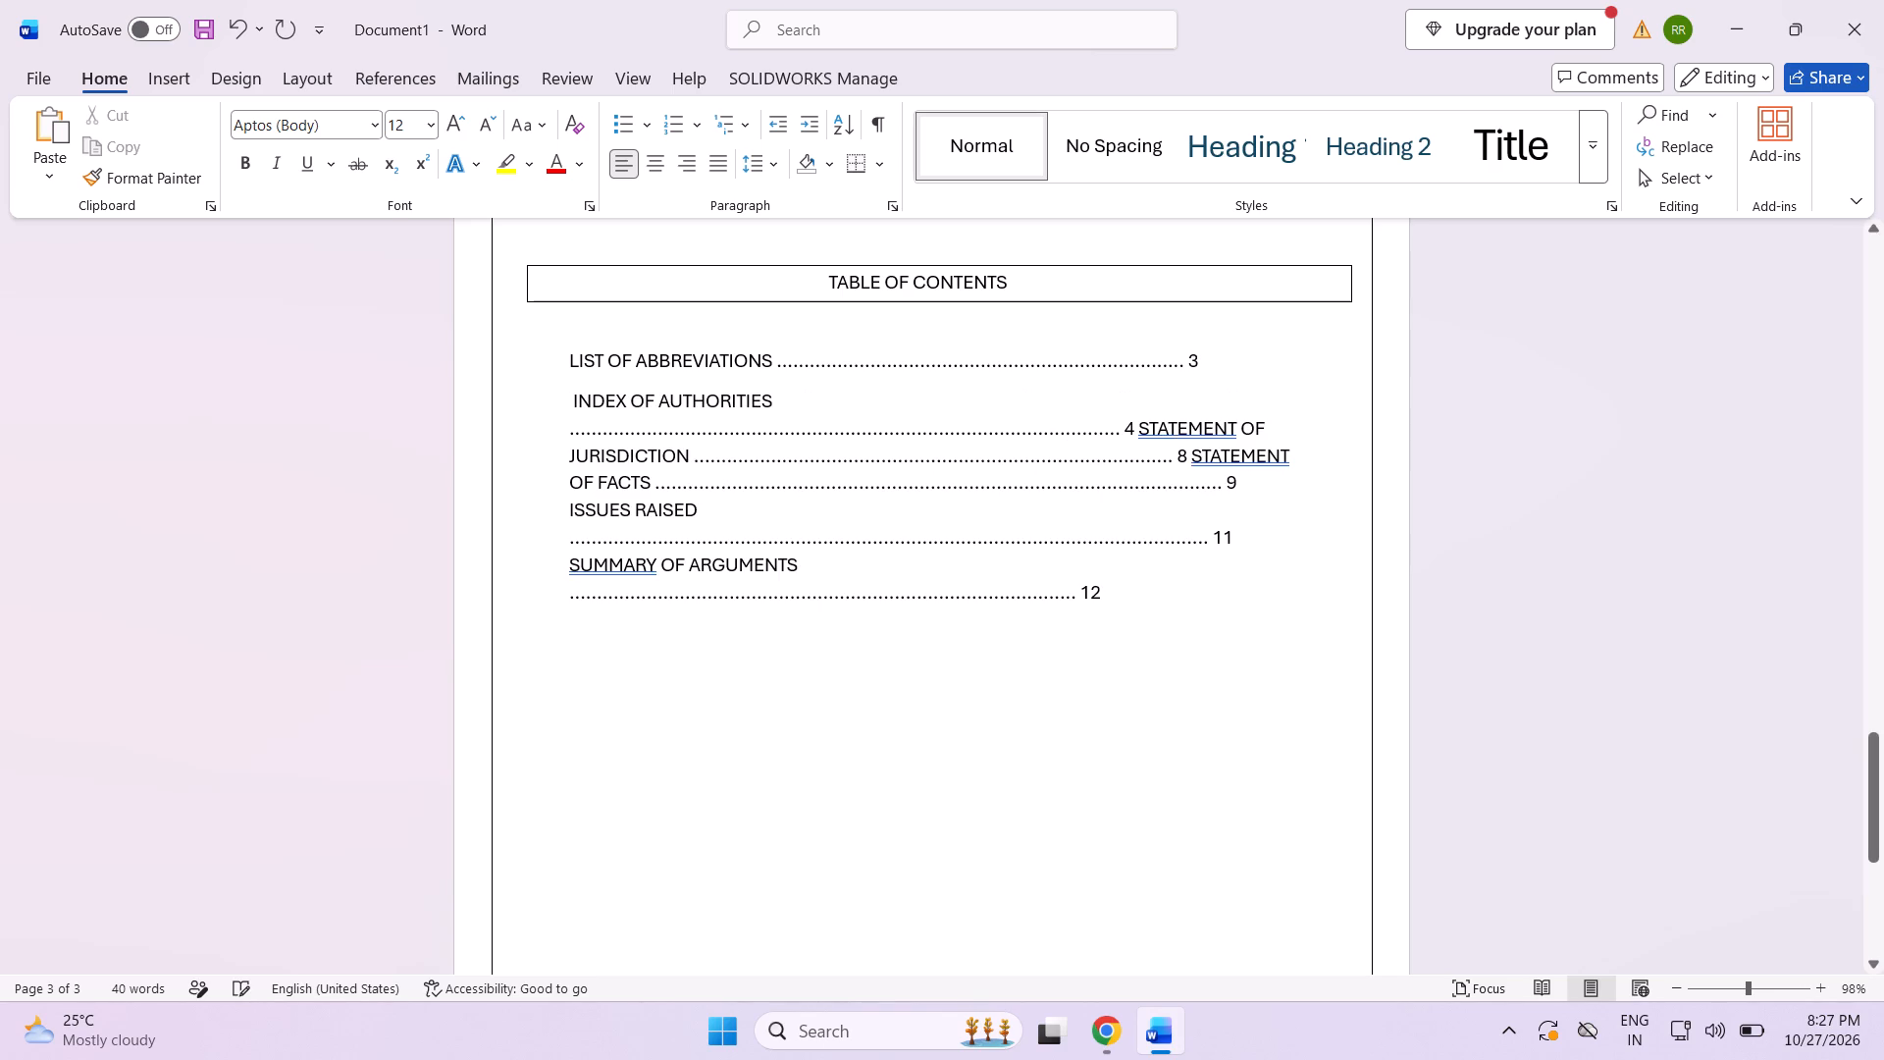
Start new paragraphs before STATEMENT OF JURISDICTION, STATEMENT OF FACTS and ISSUES RAISED so each entry stands separately.
{"action": "left_click", "coordinate": [1134, 425]}
{"action": "key", "text": "Return"}
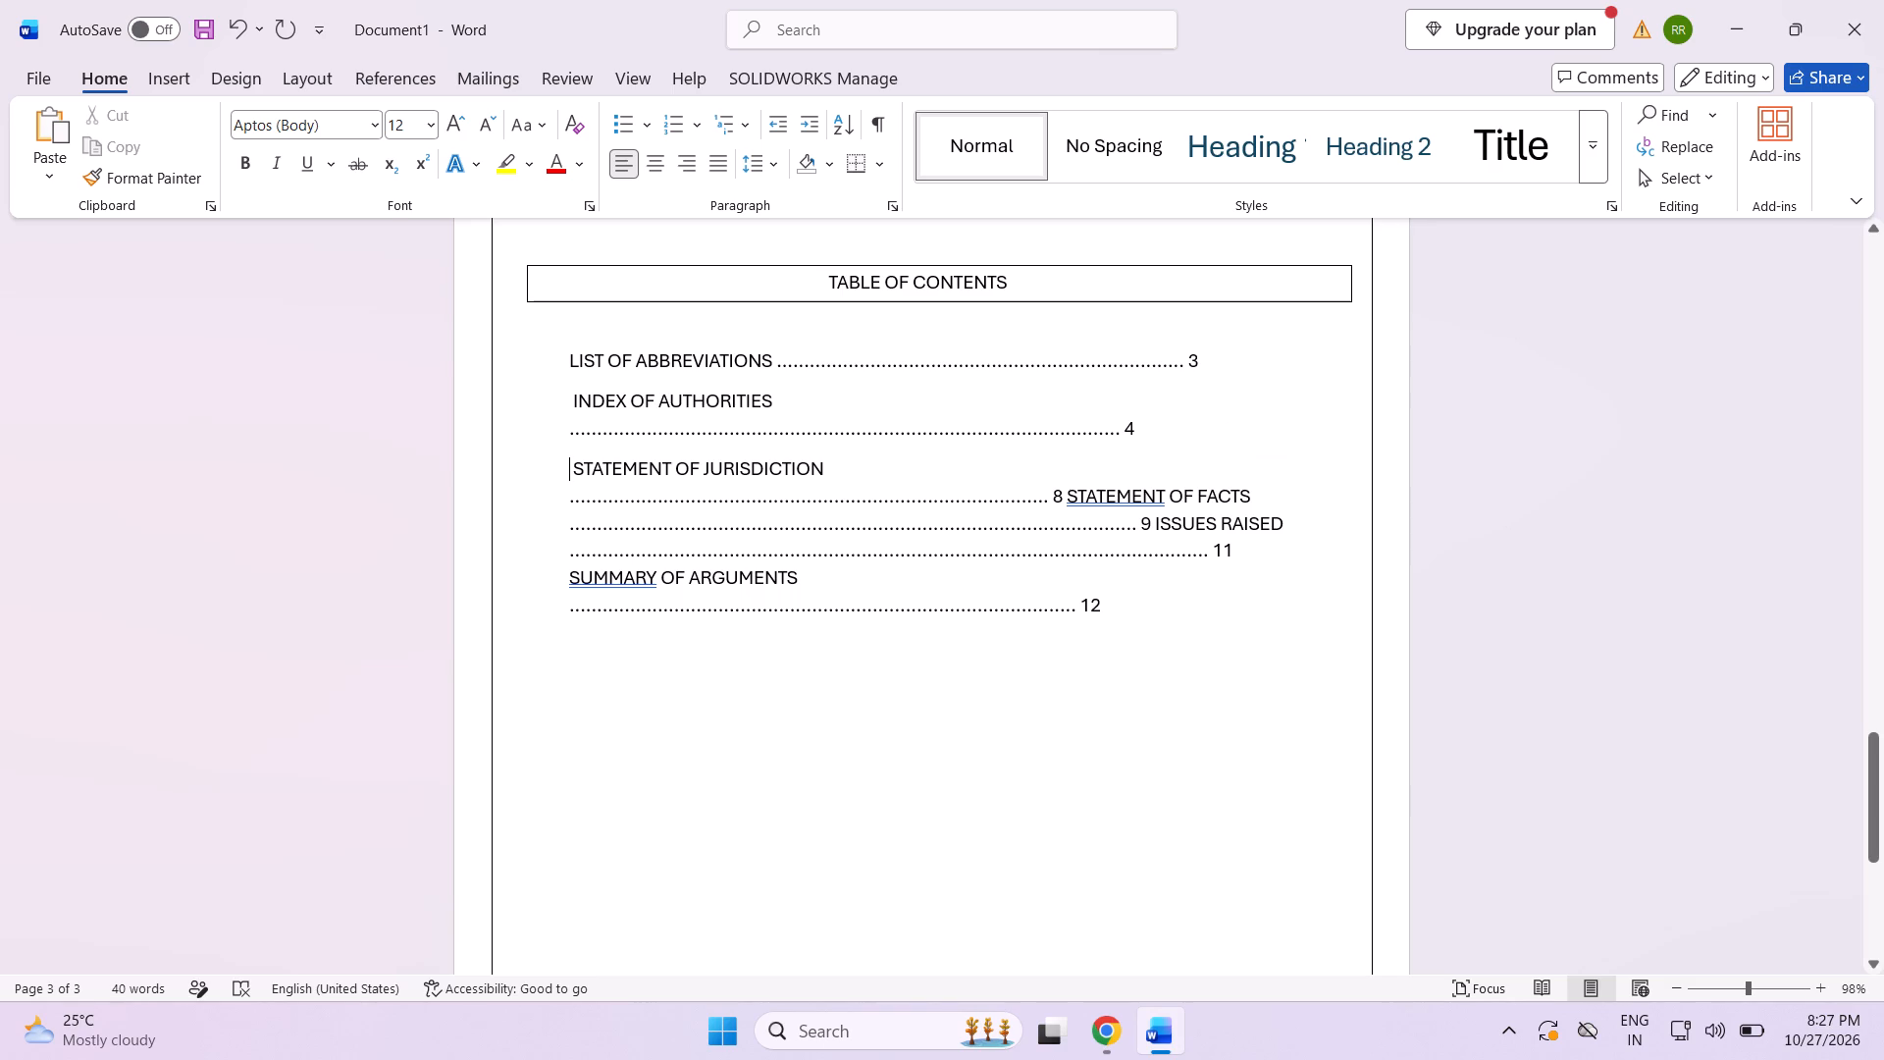
{"action": "left_click", "coordinate": [1065, 499]}
{"action": "key", "text": "Return"}
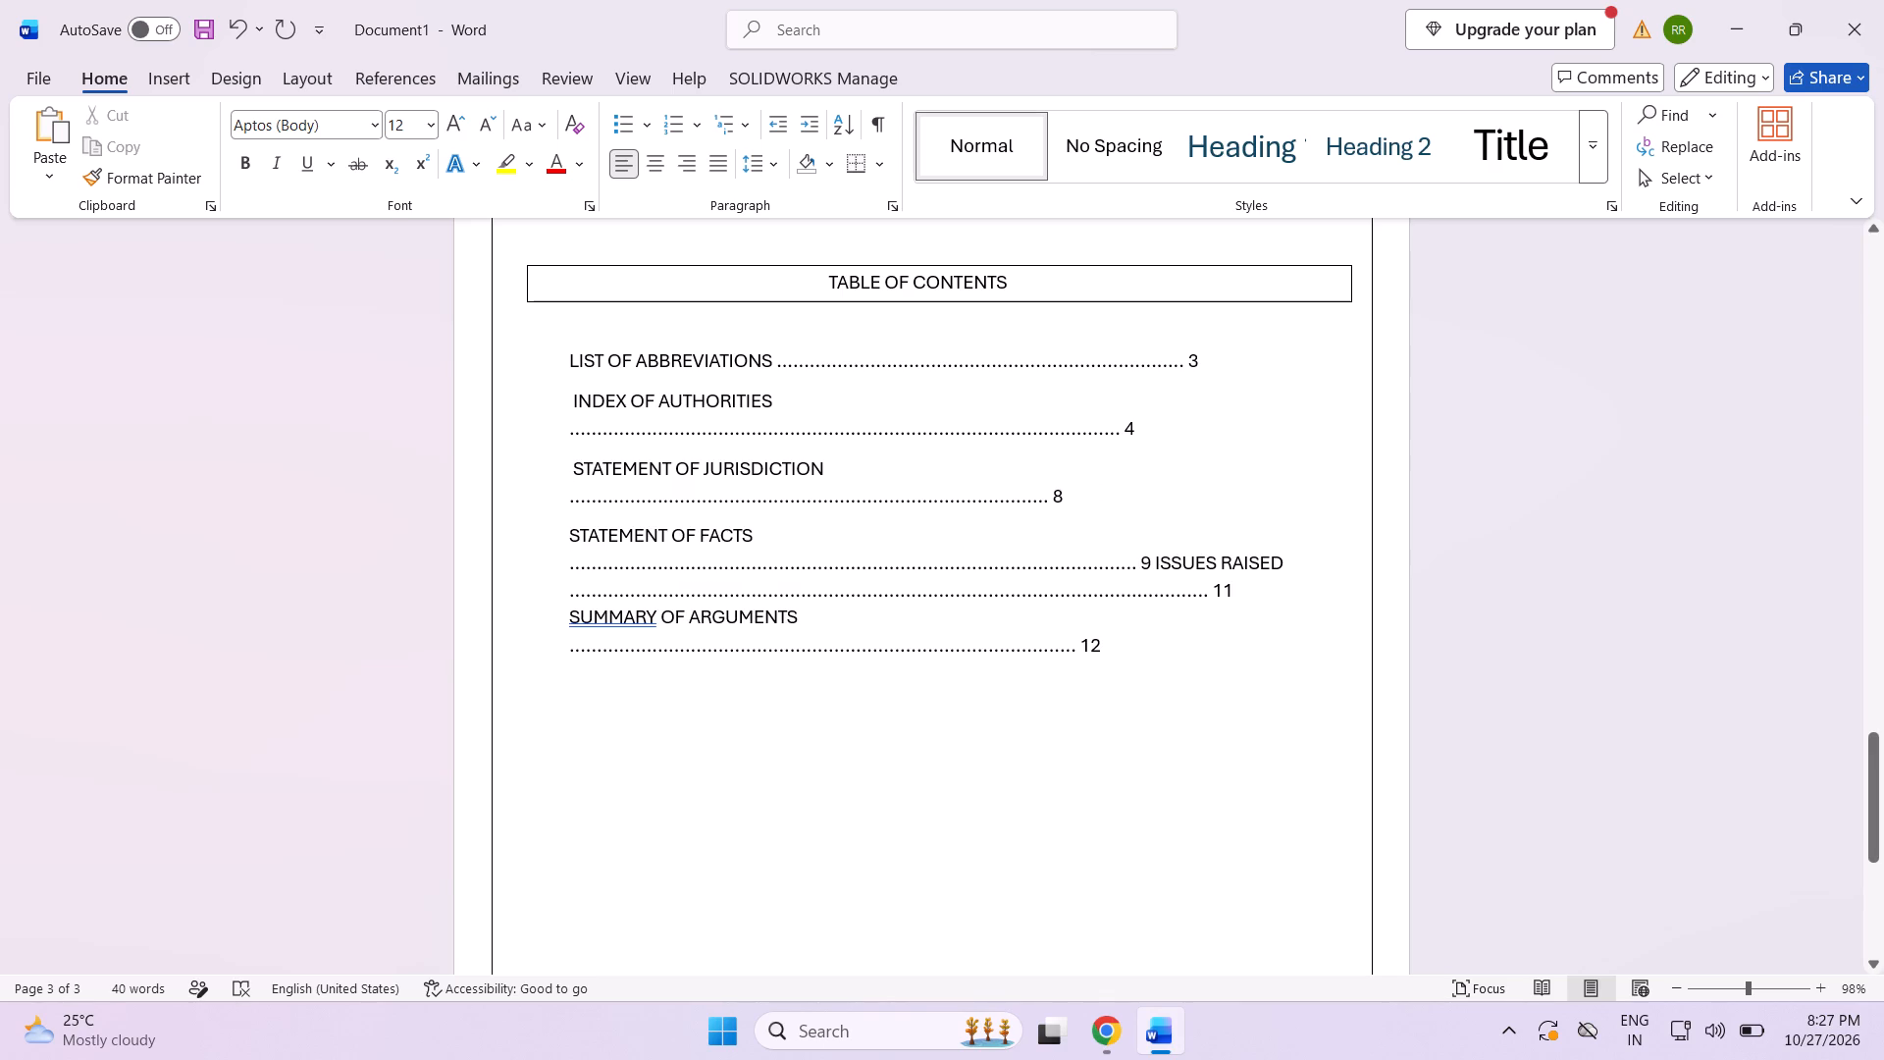
{"action": "left_click", "coordinate": [1148, 560]}
{"action": "key", "text": "Return"}
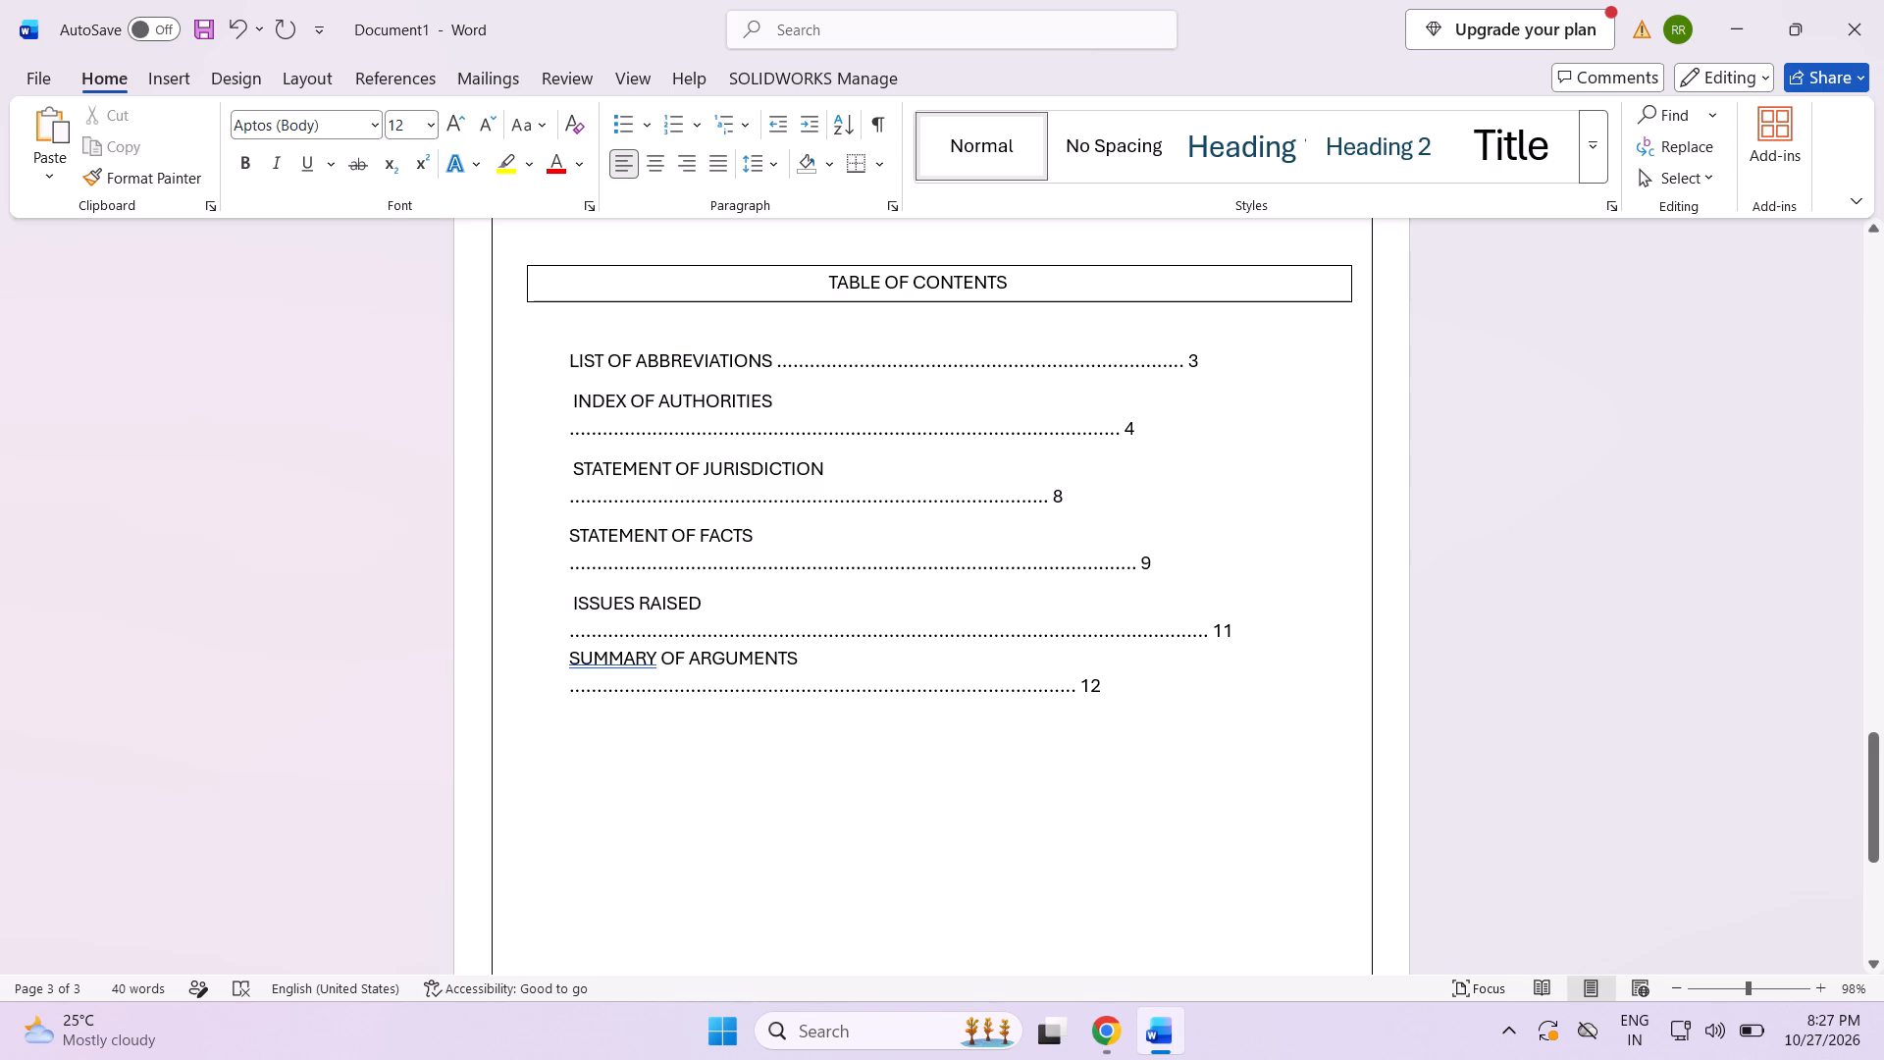
Delete 25 dots from the INDEX OF AUTHORITIES leader to fit the entry on one line, with its 4 roughly under the 3.
{"action": "left_click", "coordinate": [1053, 416]}
{"action": "left_click", "coordinate": [874, 440]}
{"action": "key", "text": "BackSpace"}
{"action": "key", "text": "BackSpace"}
{"action": "key", "text": "BackSpace"}
{"action": "key", "text": "BackSpace"}
{"action": "key", "text": "BackSpace"}
{"action": "key", "text": "BackSpace"}
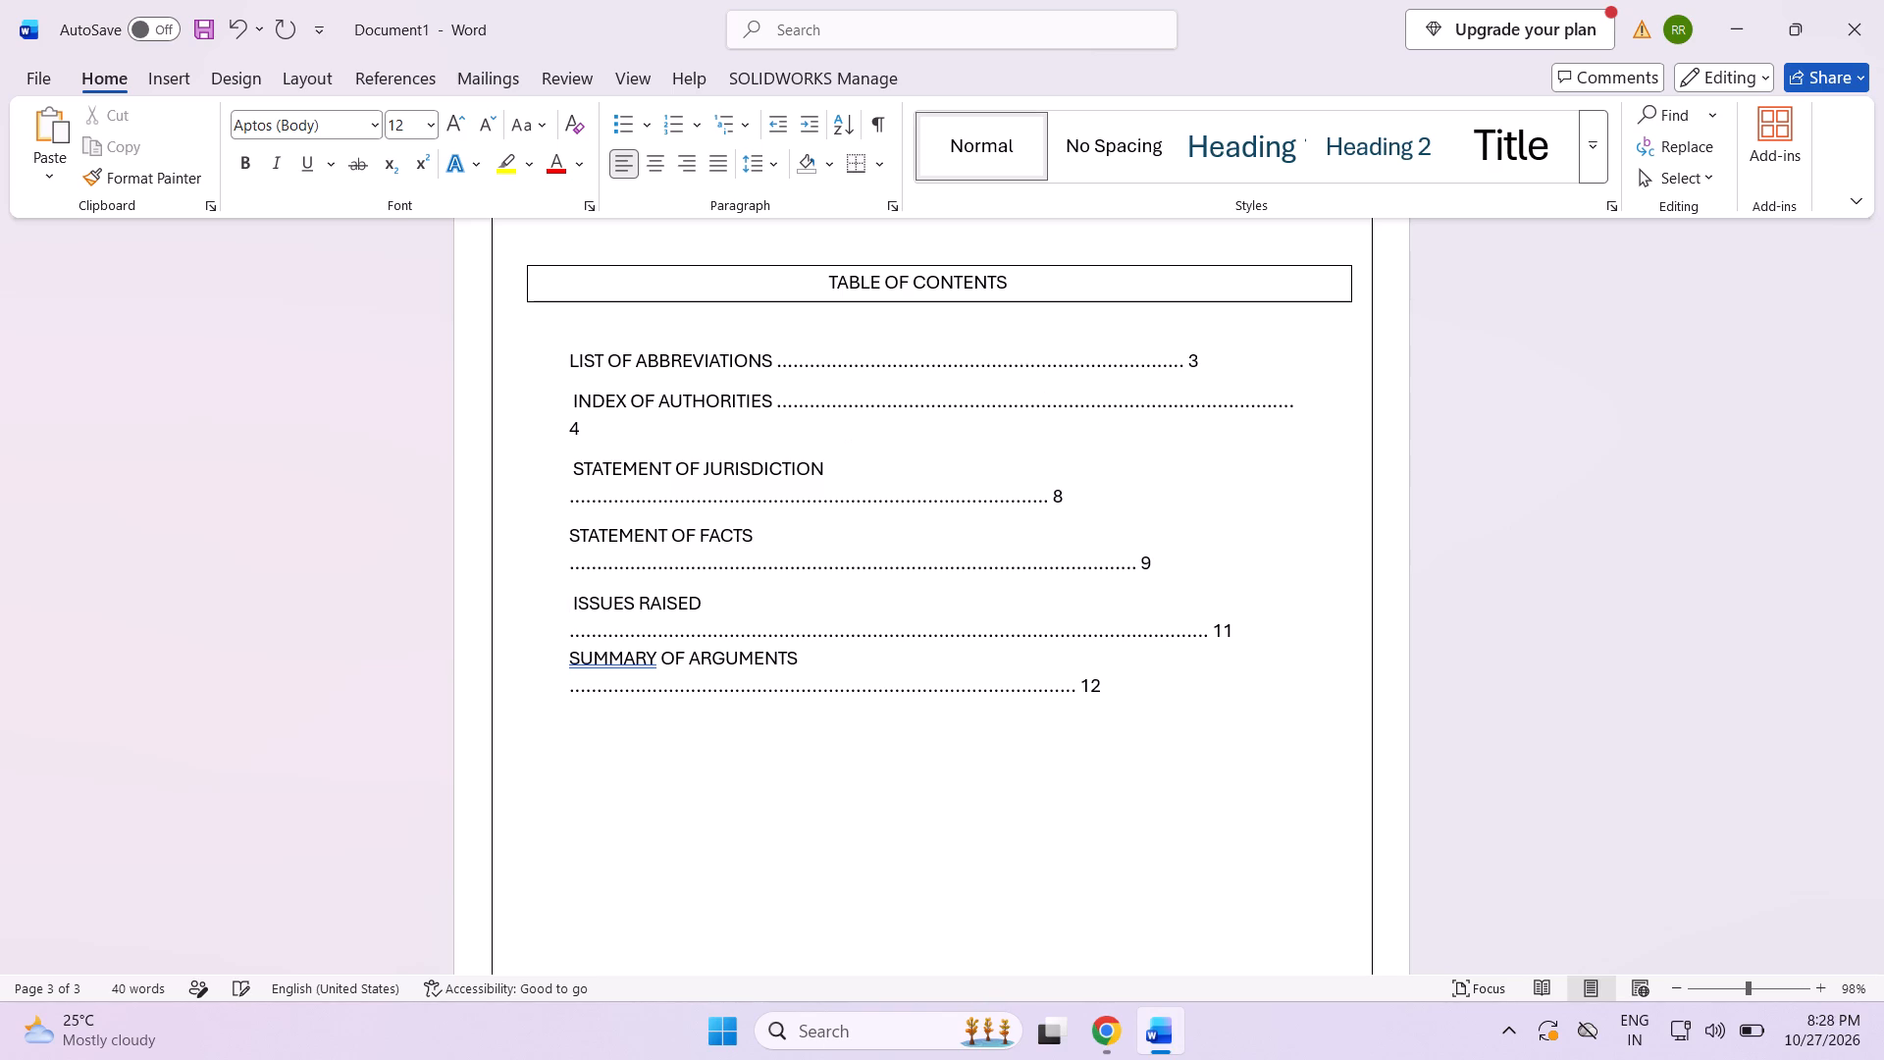
{"action": "key", "text": "BackSpace"}
{"action": "key", "text": "BackSpace"}
{"action": "key", "text": "BackSpace"}
{"action": "key", "text": "BackSpace"}
{"action": "key", "text": "BackSpace"}
{"action": "key", "text": "BackSpace"}
{"action": "key", "text": "BackSpace"}
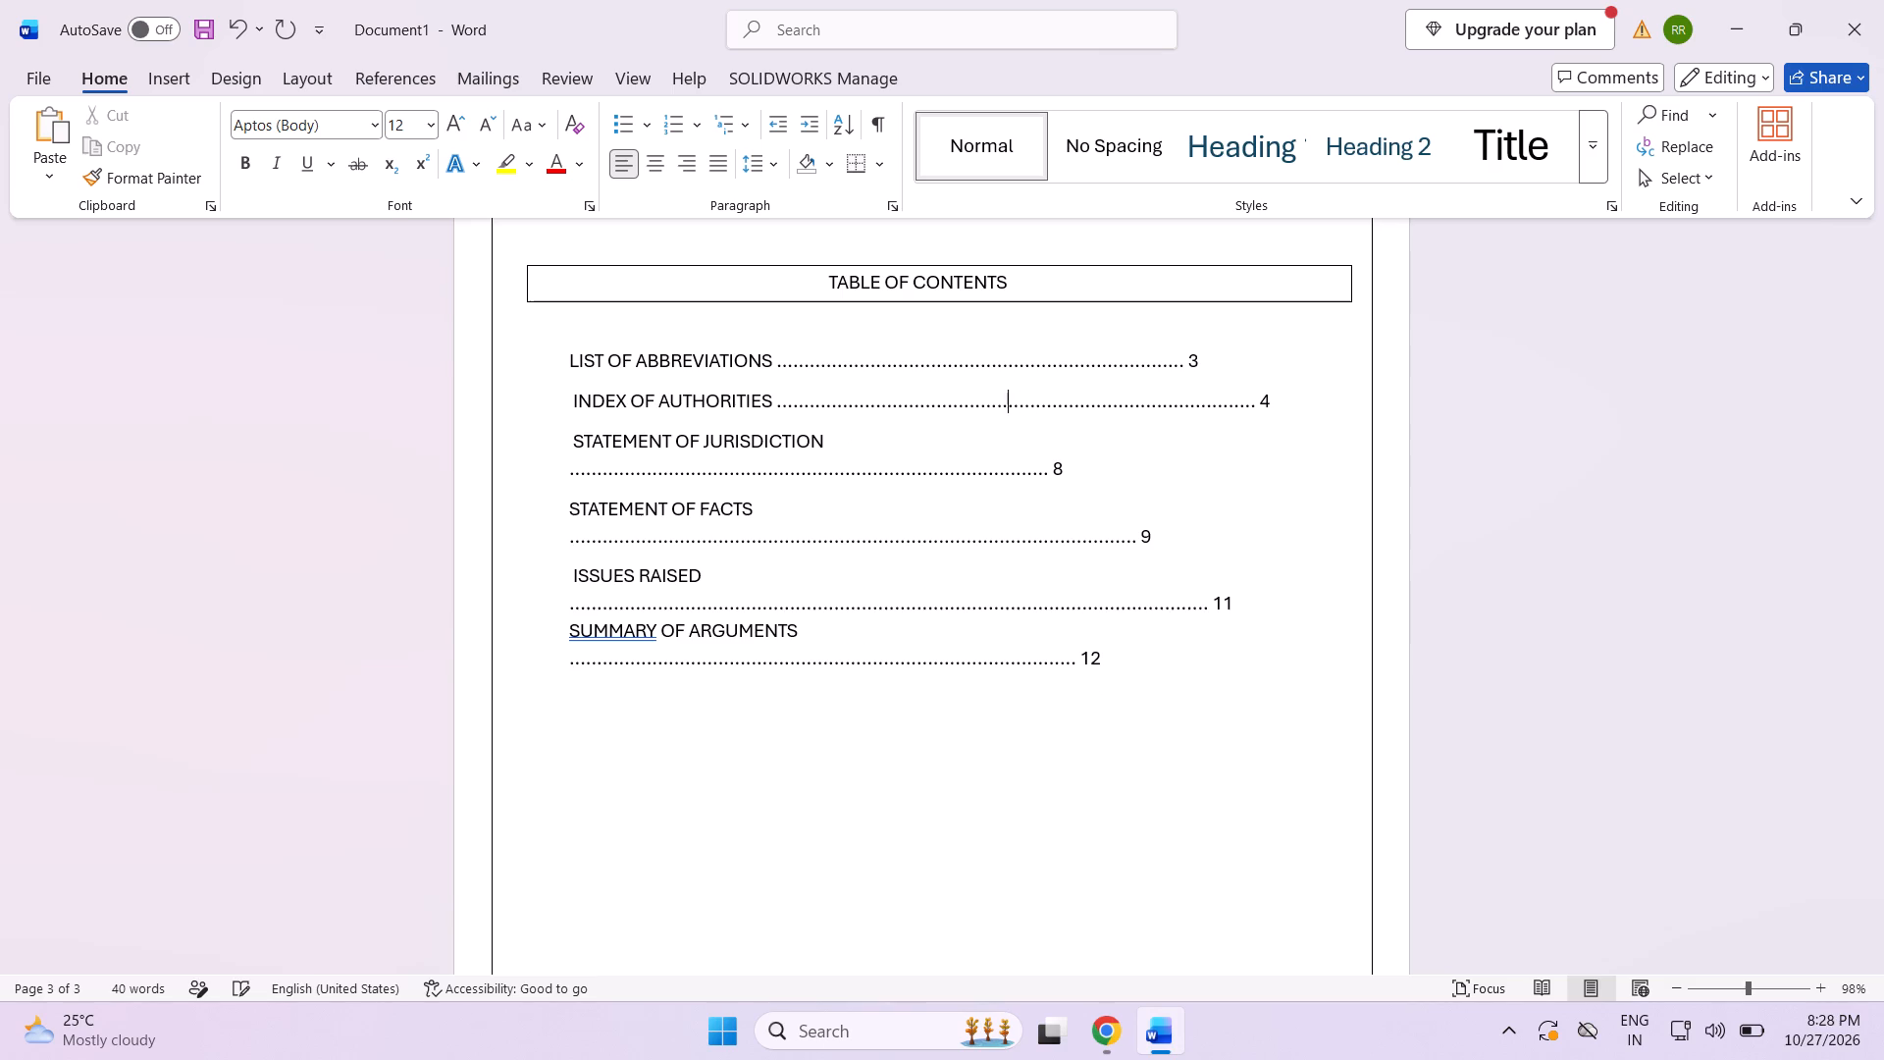
{"action": "key", "text": "BackSpace"}
{"action": "key", "text": "BackSpace"}
{"action": "key", "text": "BackSpace"}
{"action": "key", "text": "BackSpace"}
{"action": "key", "text": "BackSpace"}
{"action": "key", "text": "BackSpace"}
{"action": "key", "text": "BackSpace"}
{"action": "key", "text": "BackSpace"}
{"action": "key", "text": "BackSpace"}
{"action": "key", "text": "BackSpace"}
{"action": "key", "text": "BackSpace"}
{"action": "key", "text": "BackSpace"}
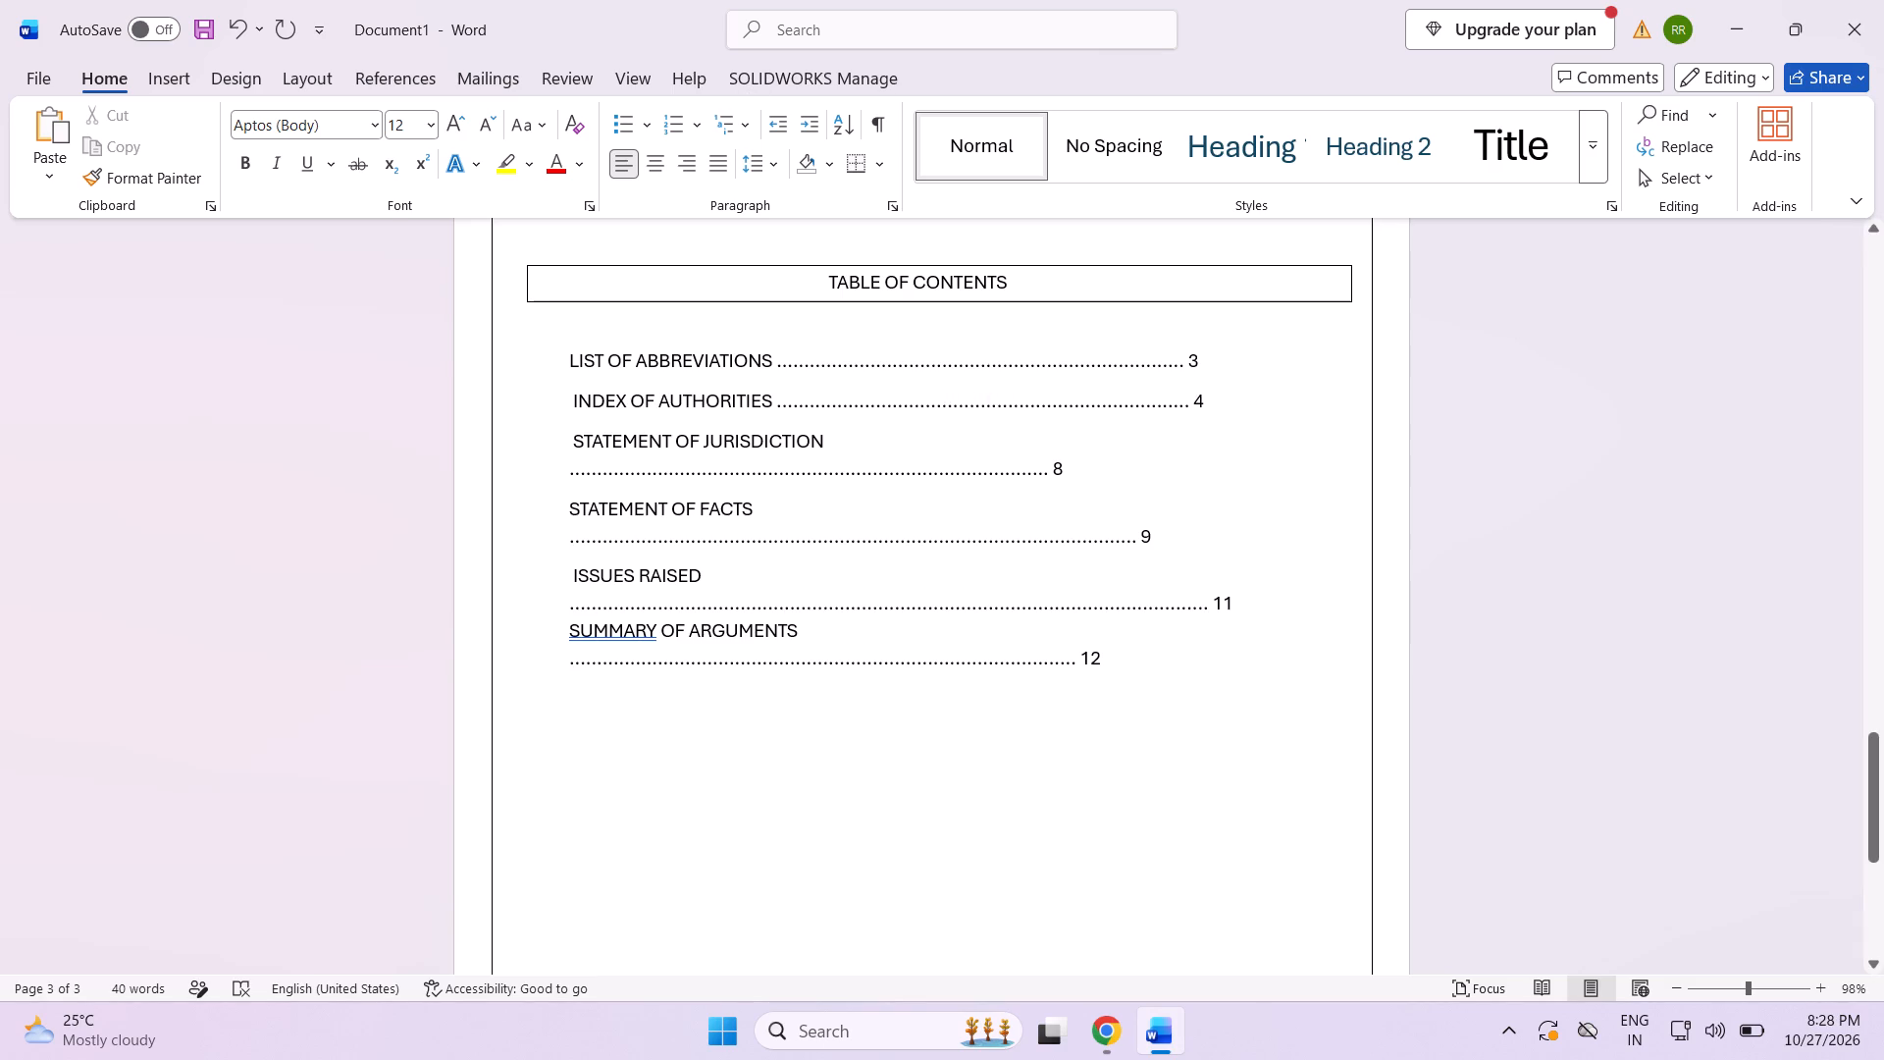
Delete 21 dots from the STATEMENT OF JURISDICTION leader to fit the entry on one line, with its 8 roughly under the 4.
{"action": "left_click", "coordinate": [893, 472]}
{"action": "key", "text": "BackSpace"}
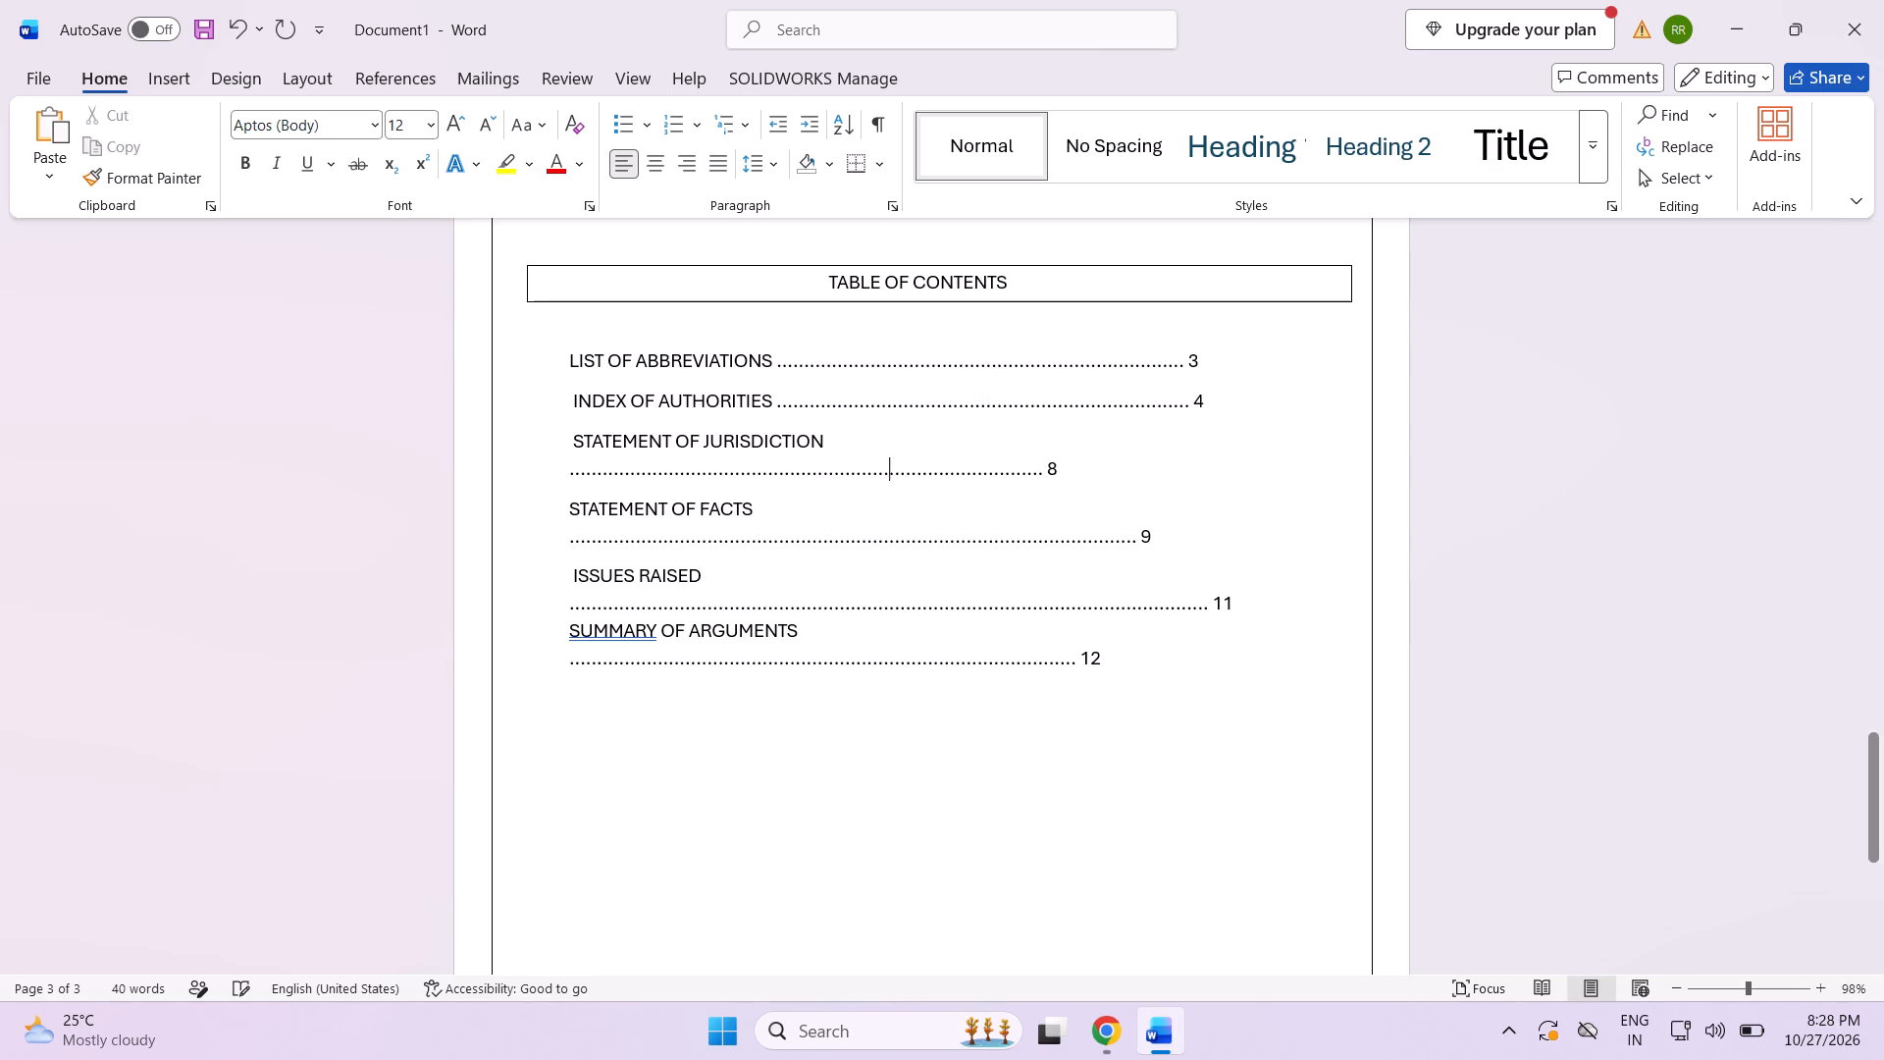
{"action": "key", "text": "BackSpace"}
{"action": "key", "text": "BackSpace"}
{"action": "key", "text": "BackSpace"}
{"action": "key", "text": "BackSpace"}
{"action": "key", "text": "BackSpace"}
{"action": "key", "text": "BackSpace"}
{"action": "key", "text": "BackSpace"}
{"action": "key", "text": "BackSpace"}
{"action": "key", "text": "BackSpace"}
{"action": "key", "text": "BackSpace"}
{"action": "key", "text": "BackSpace"}
{"action": "key", "text": "BackSpace"}
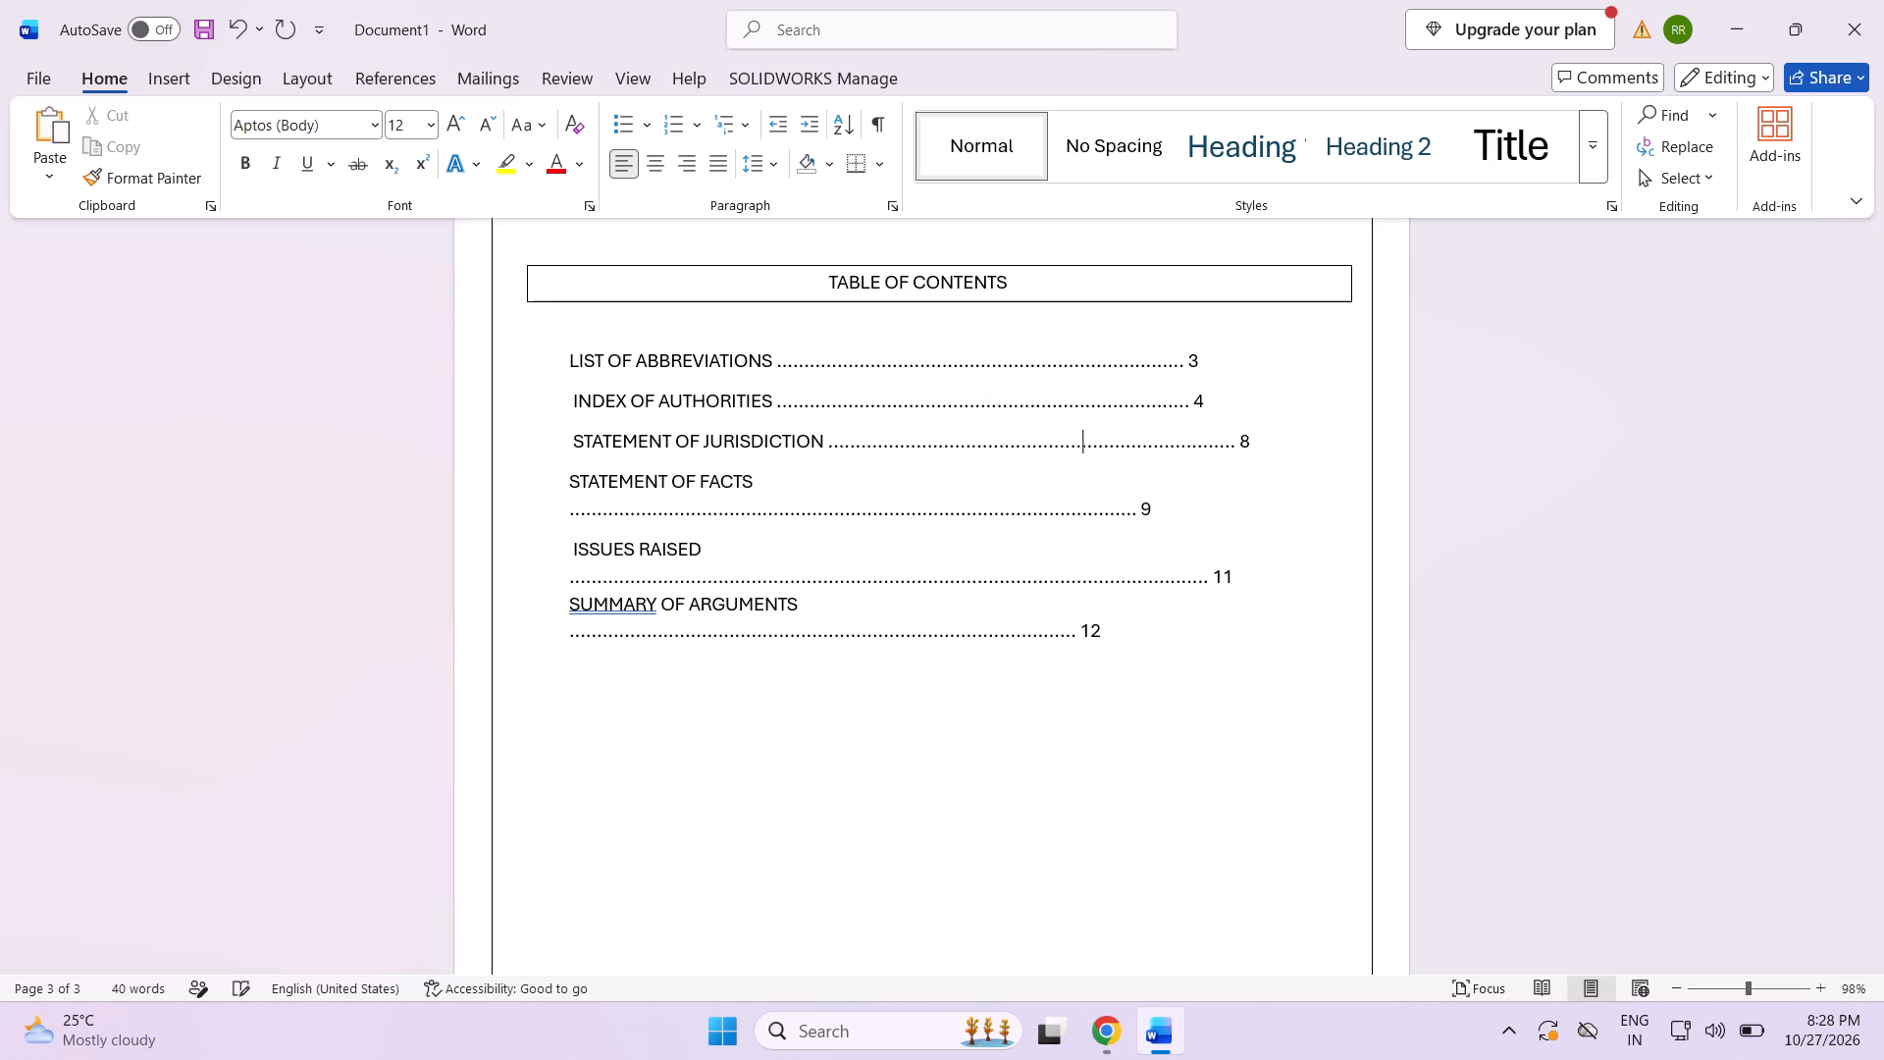
{"action": "key", "text": "BackSpace"}
{"action": "key", "text": "BackSpace"}
{"action": "key", "text": "BackSpace"}
{"action": "key", "text": "BackSpace"}
{"action": "key", "text": "BackSpace"}
{"action": "key", "text": "BackSpace"}
{"action": "key", "text": "BackSpace"}
{"action": "key", "text": "BackSpace"}
Replace a middle stretch of the STATEMENT OF FACTS leader with 20 dots, fitting it on one line with the 9 under the 8.
{"action": "left_click_drag", "start_coordinate": [723, 507], "coordinate": [742, 510]}
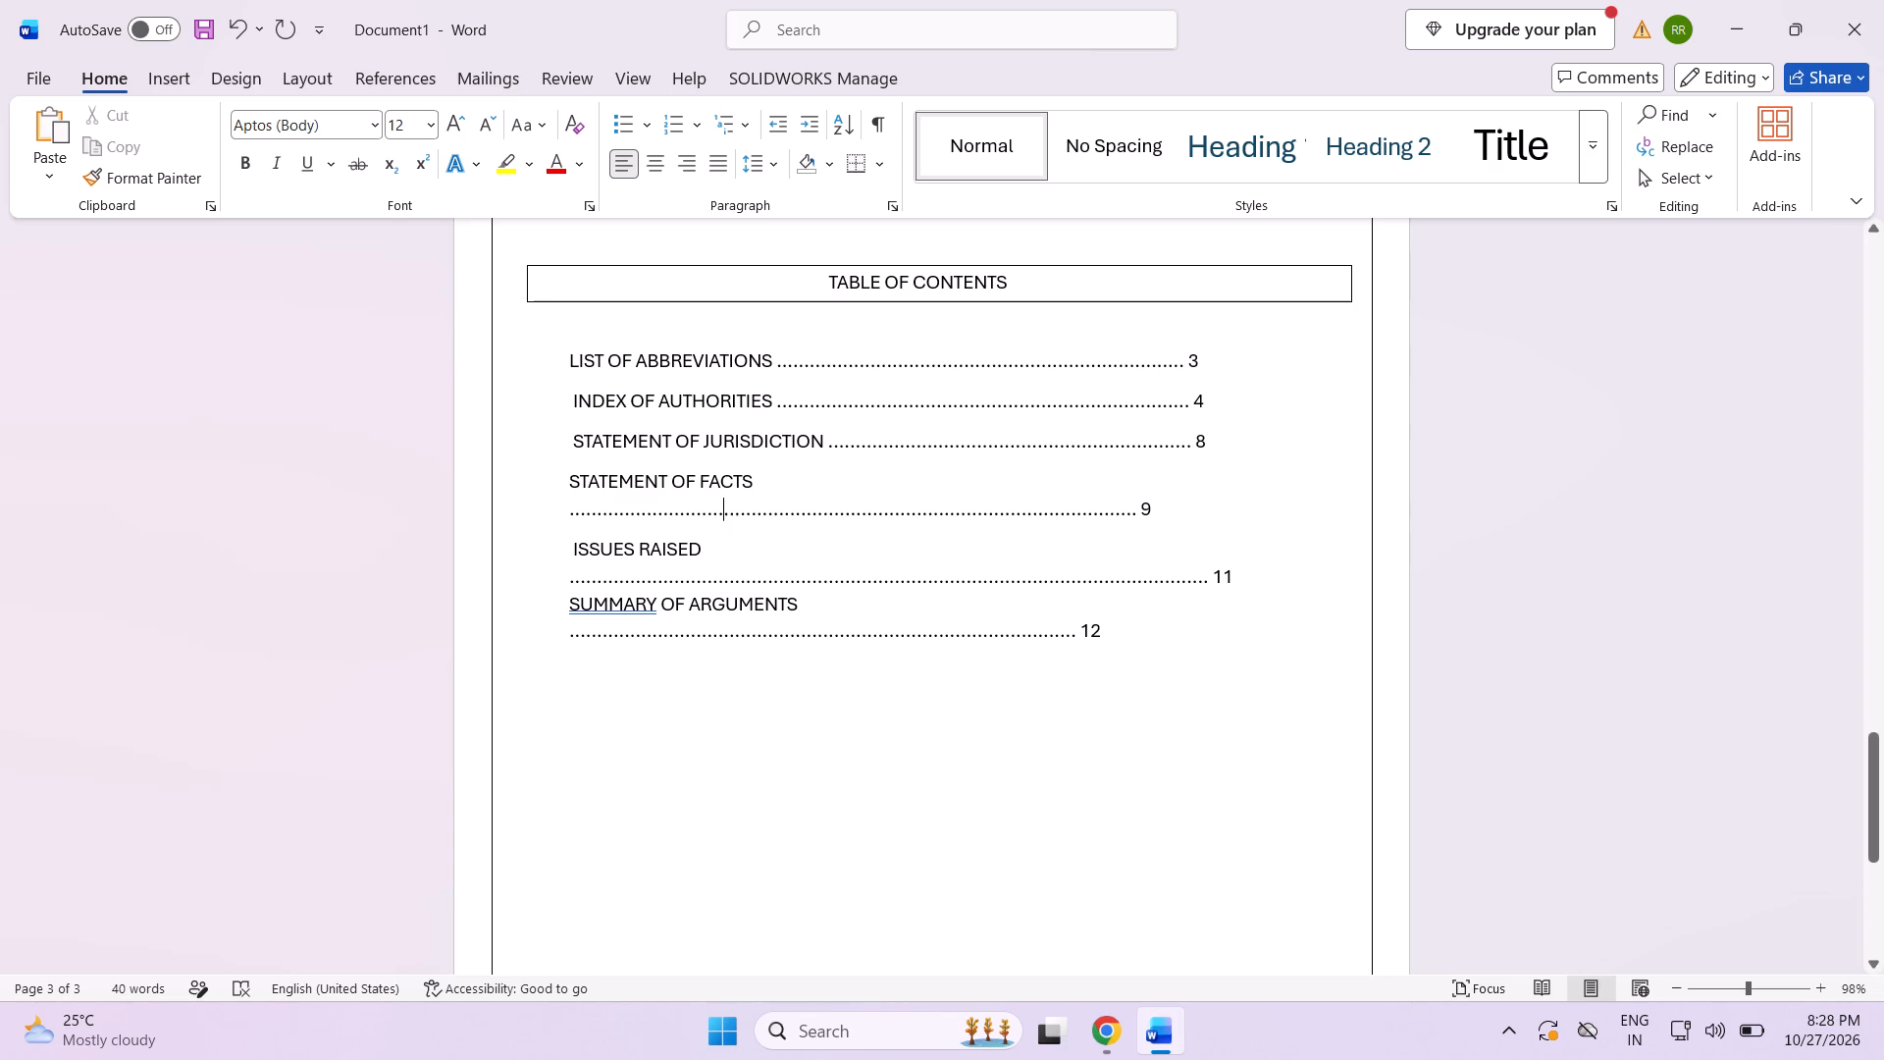
{"action": "left_click_drag", "start_coordinate": [742, 510], "coordinate": [965, 502]}
{"action": "key", "text": "BackSpace"}
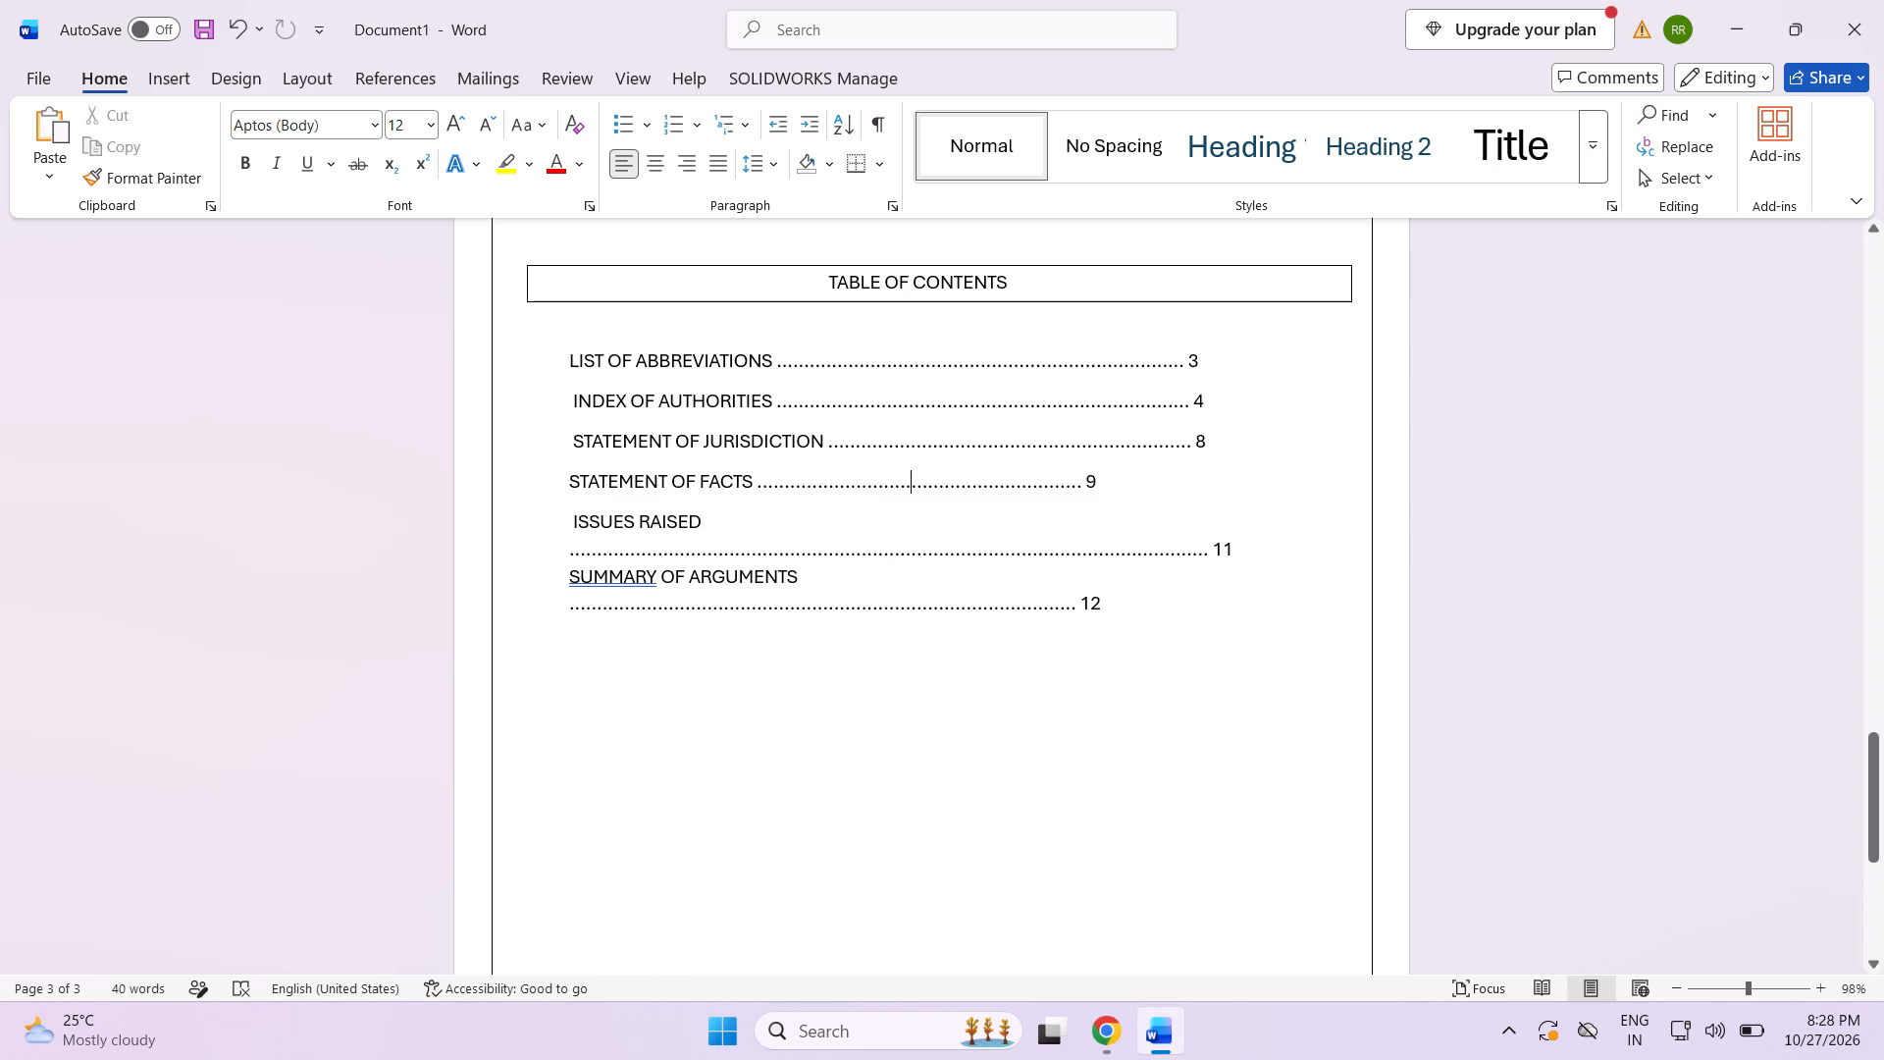
{"action": "type", "text": "...................."}
Shorten the ISSUES RAISED dotted leader to fit the entry on one line, with its 11 roughly aligned under the 9.
{"action": "left_click_drag", "start_coordinate": [1006, 556], "coordinate": [980, 532]}
{"action": "left_click_drag", "start_coordinate": [1046, 544], "coordinate": [958, 554]}
{"action": "key", "text": "BackSpace"}
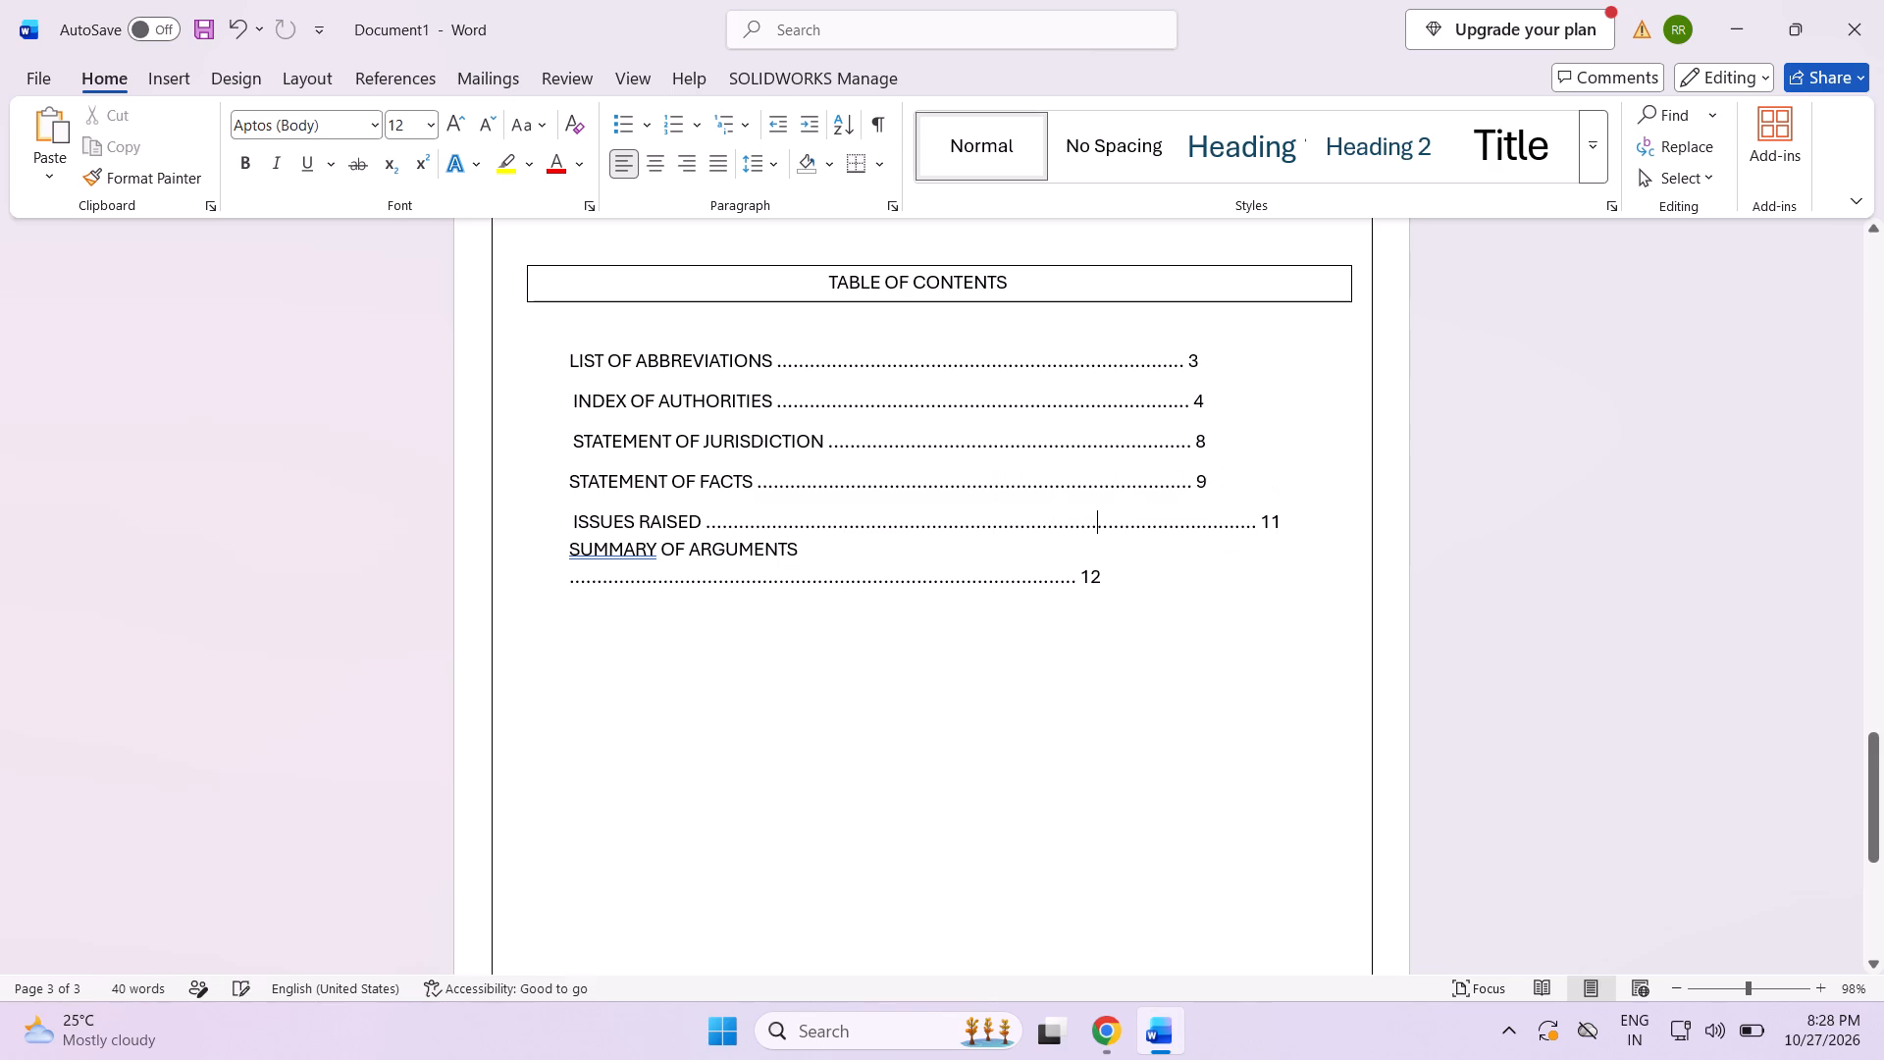
{"action": "key", "text": "BackSpace"}
{"action": "key", "text": "BackSpace"}
{"action": "key", "text": "BackSpace"}
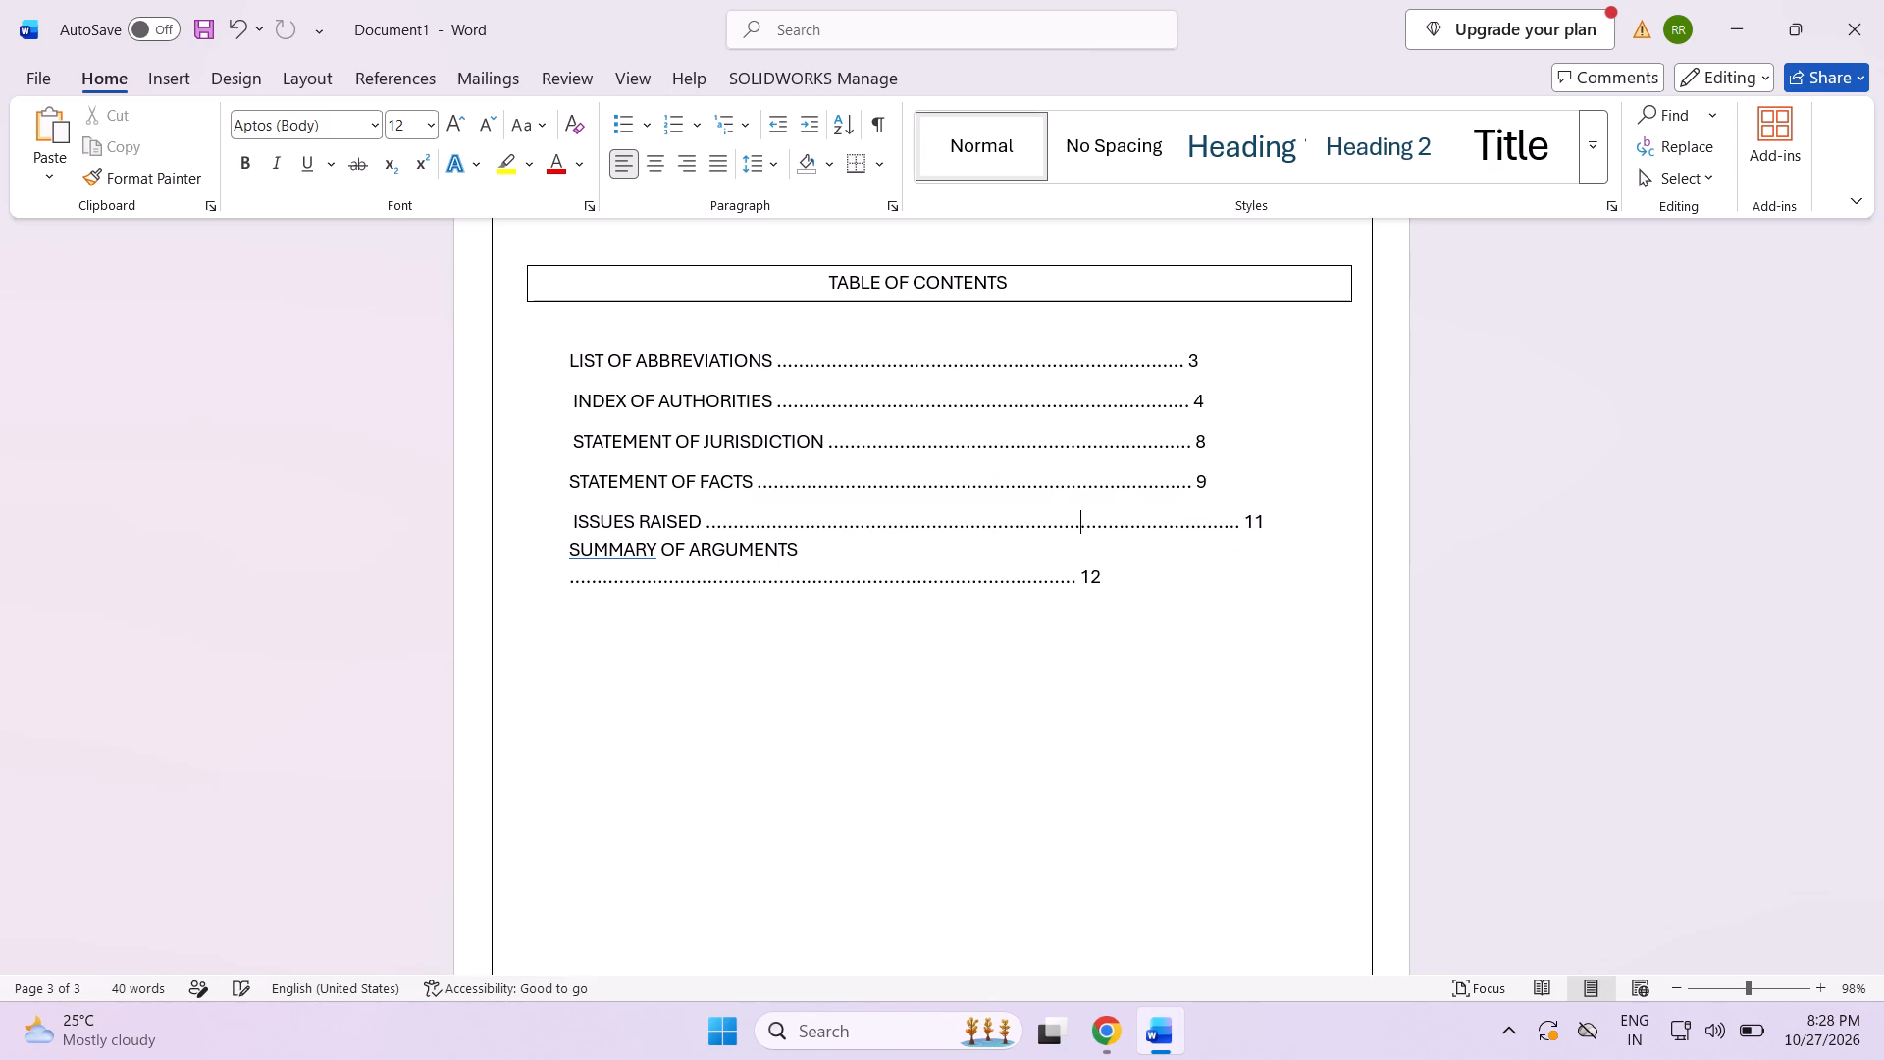
{"action": "key", "text": "BackSpace"}
{"action": "key", "text": "BackSpace"}
{"action": "key", "text": "BackSpace"}
{"action": "key", "text": "BackSpace"}
{"action": "key", "text": "BackSpace"}
{"action": "key", "text": "BackSpace"}
{"action": "key", "text": "BackSpace"}
{"action": "key", "text": "BackSpace"}
{"action": "key", "text": "BackSpace"}
Shorten the SUMMARY OF ARGUMENTS dotted leader to fit the entry on one line, with its 12 roughly aligned under the 11.
{"action": "left_click_drag", "start_coordinate": [901, 583], "coordinate": [884, 579]}
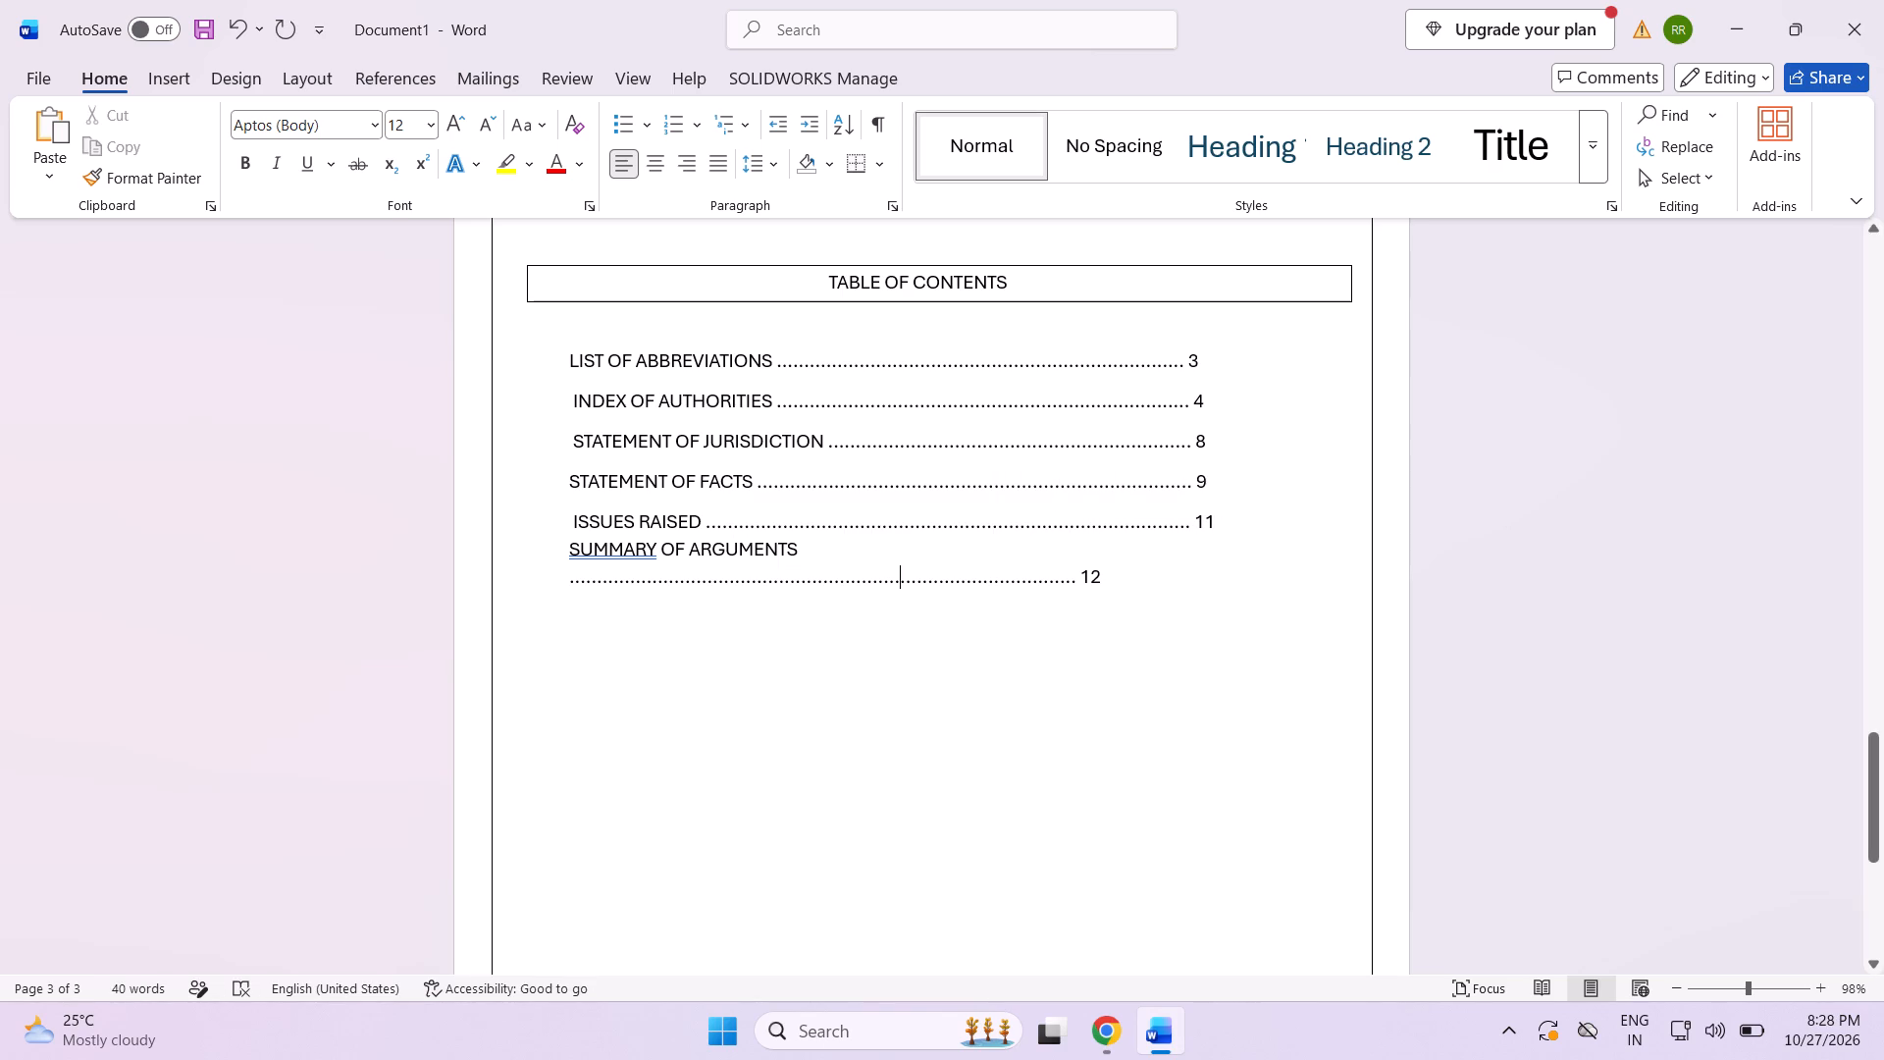
{"action": "left_click_drag", "start_coordinate": [884, 579], "coordinate": [833, 592]}
{"action": "key", "text": "BackSpace"}
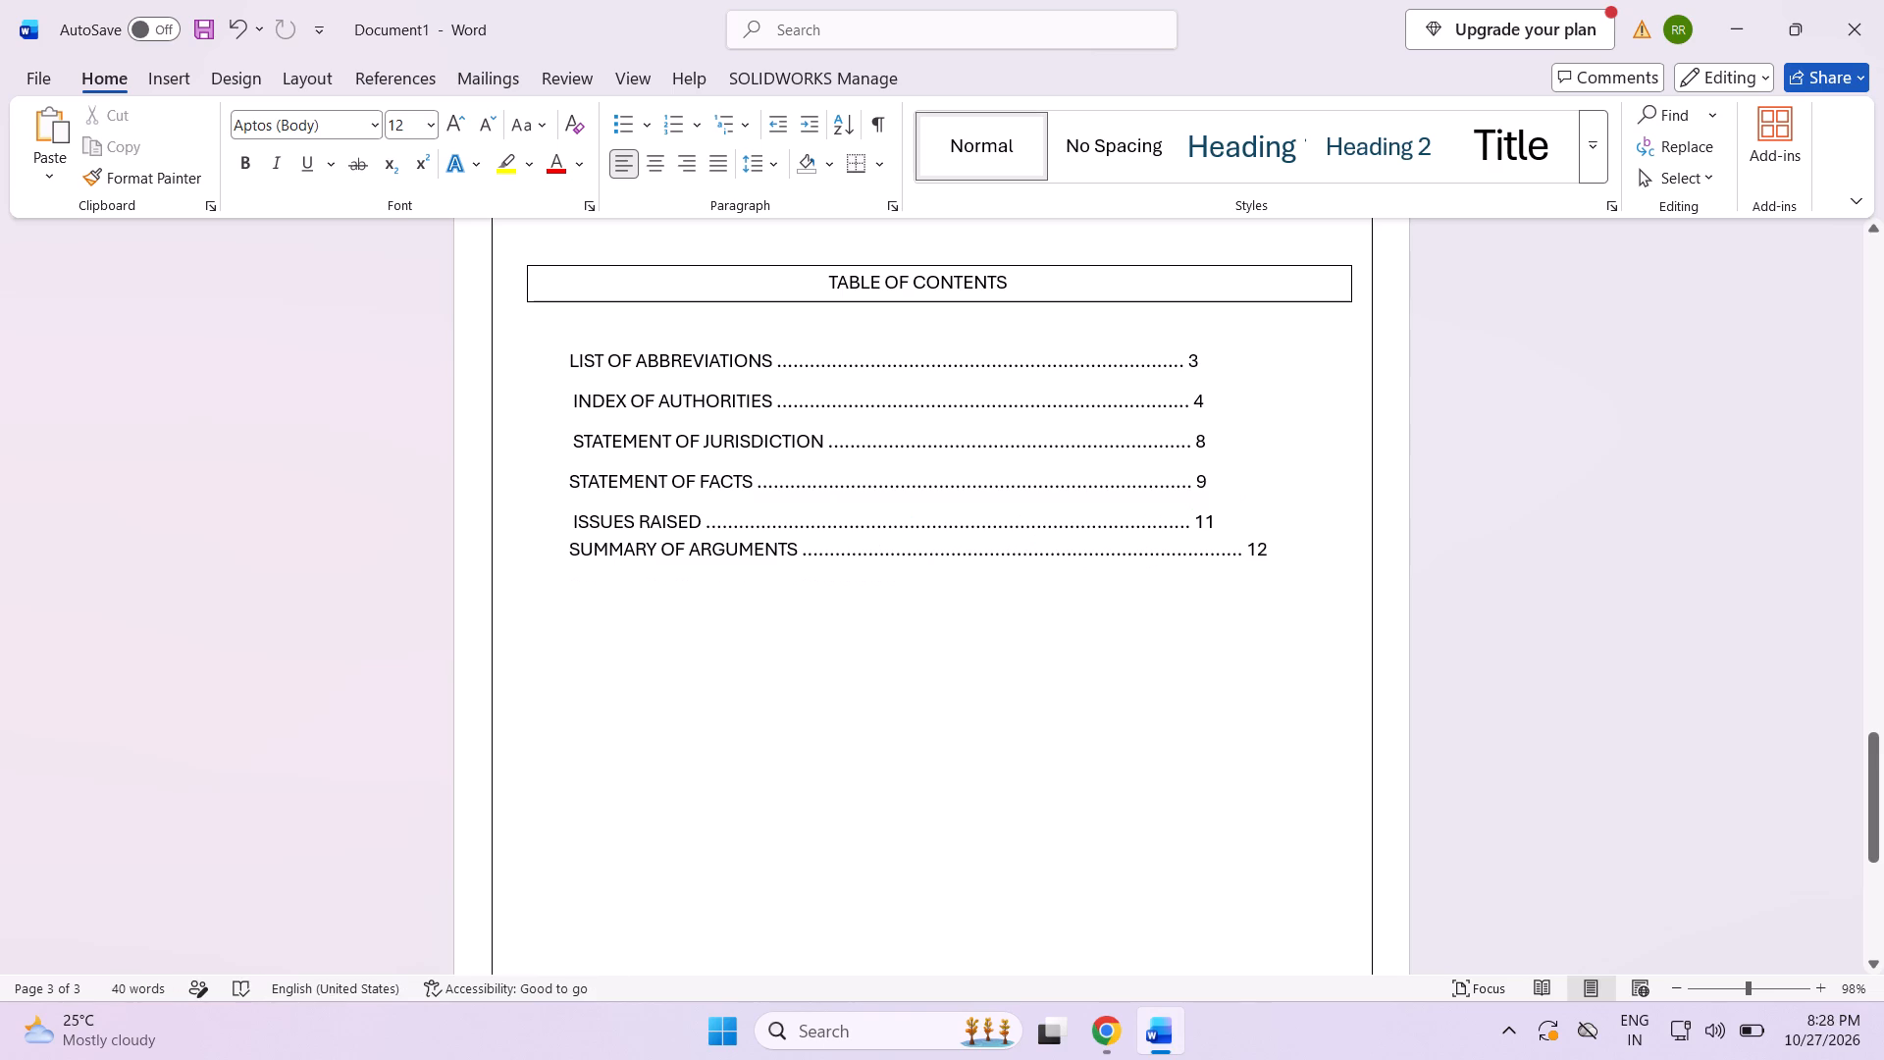
{"action": "key", "text": "BackSpace"}
{"action": "key", "text": "BackSpace"}
{"action": "key", "text": "BackSpace"}
{"action": "key", "text": "BackSpace"}
{"action": "key", "text": "BackSpace"}
{"action": "key", "text": "BackSpace"}
{"action": "key", "text": "BackSpace"}
{"action": "key", "text": "BackSpace"}
{"action": "key", "text": "BackSpace"}
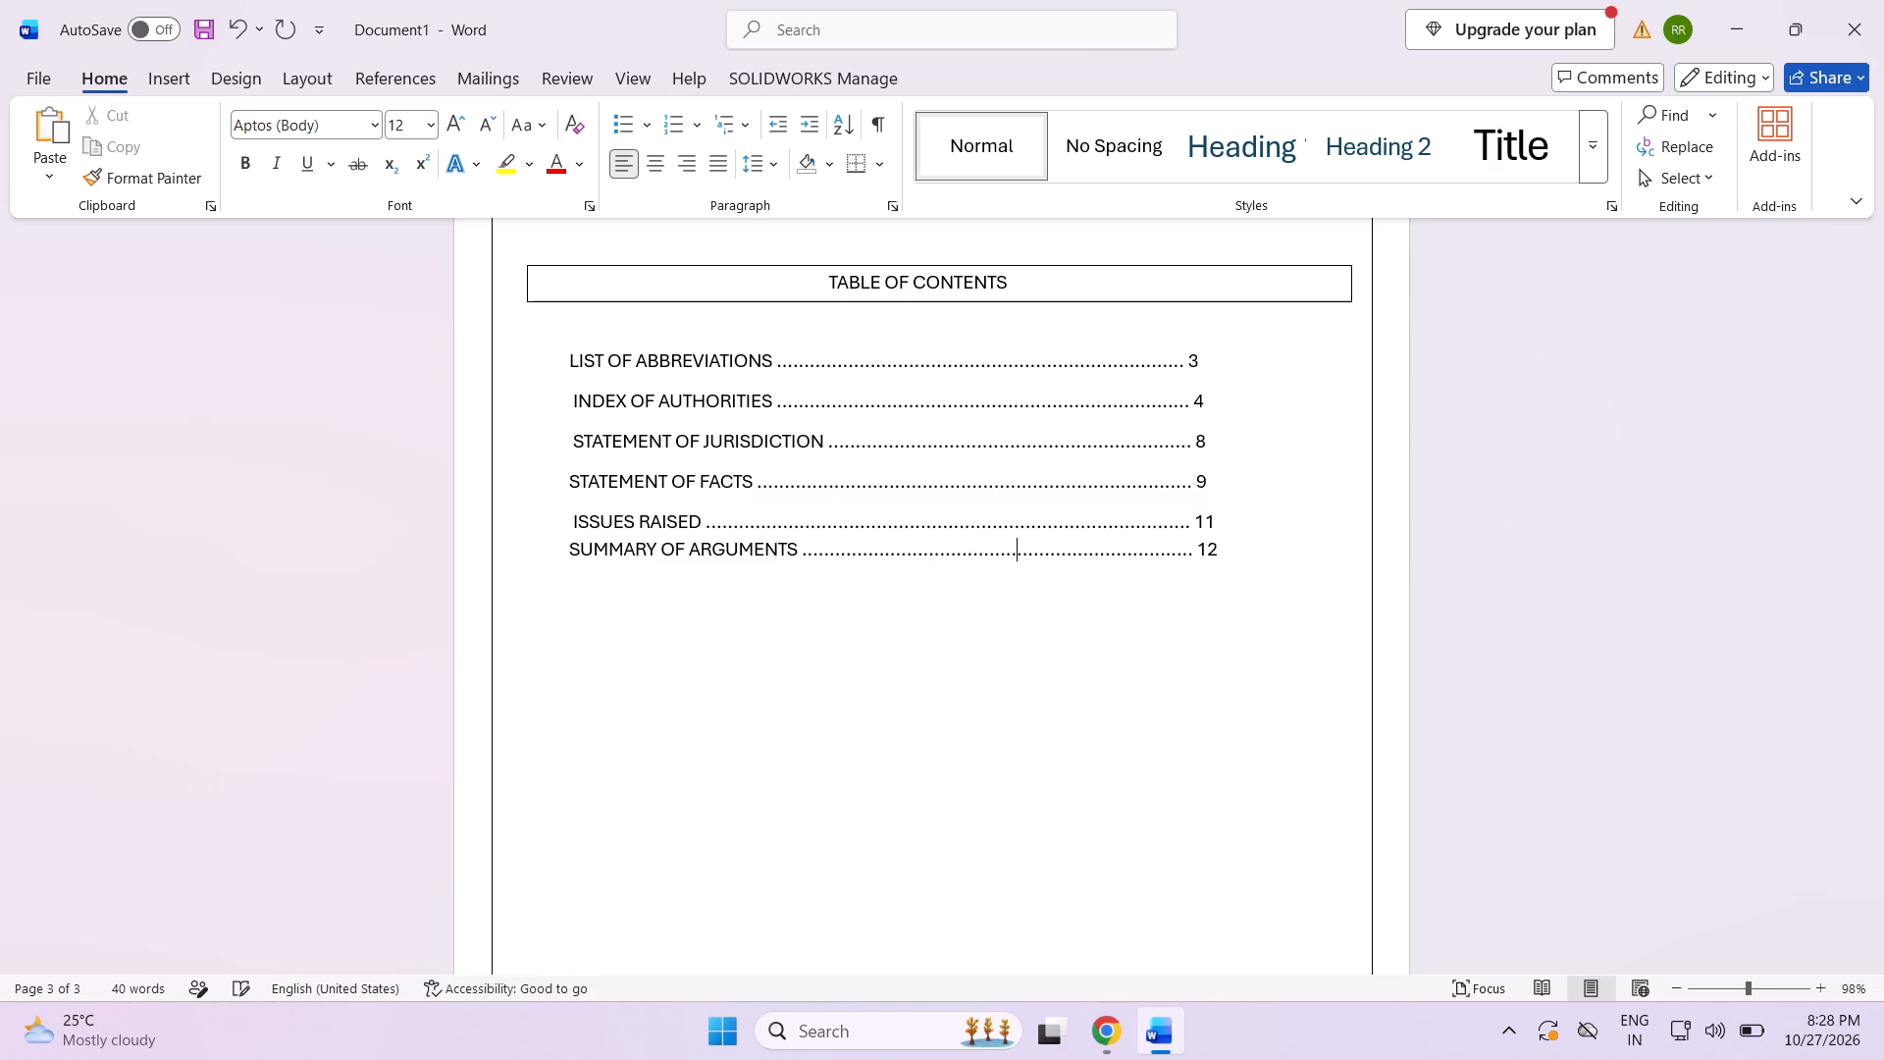
Delete one more dot from the SUMMARY OF ARGUMENTS leader to bring its 12 closely under the 11.
{"action": "key", "text": "BackSpace"}
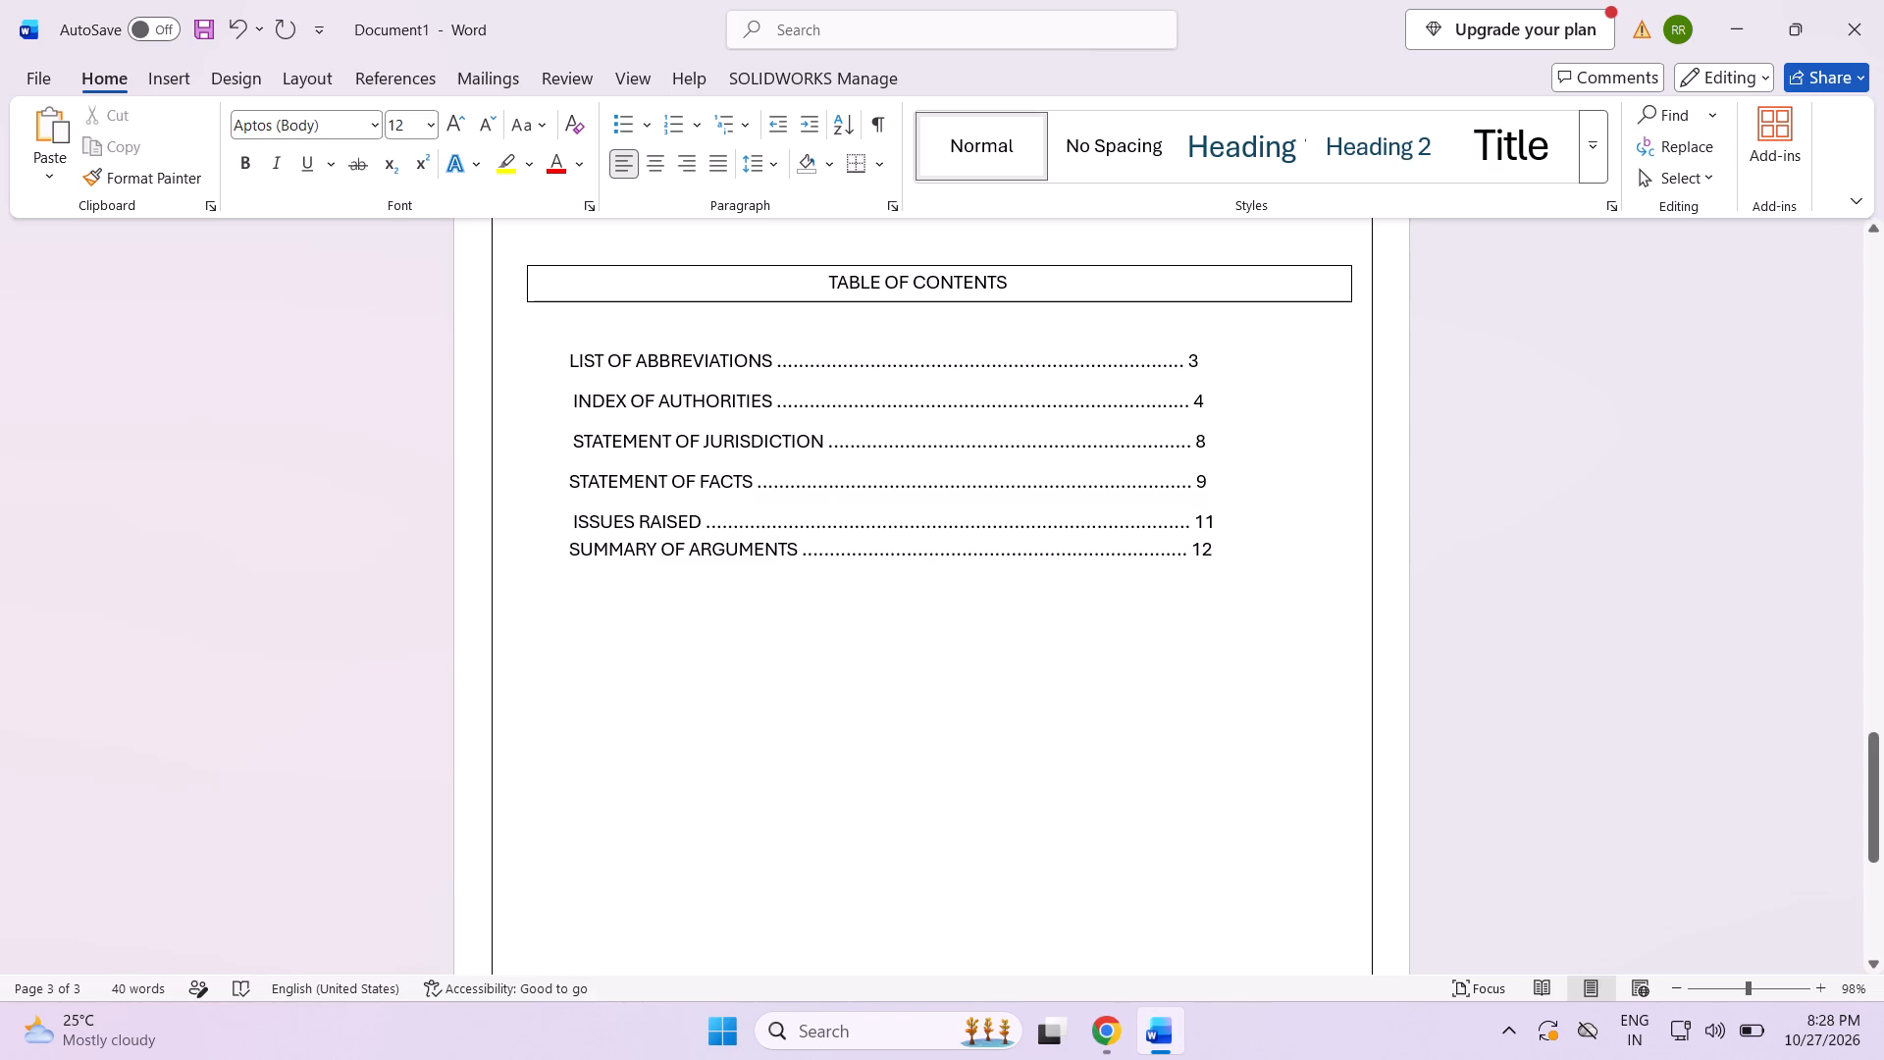
Remove the leading spaces before INDEX OF AUTHORITIES and STATEMENT OF JURISDICTION so both entries start flush with LIST OF ABBREVIATIONS.
{"action": "left_click", "coordinate": [570, 393]}
{"action": "key", "text": "BackSpace"}
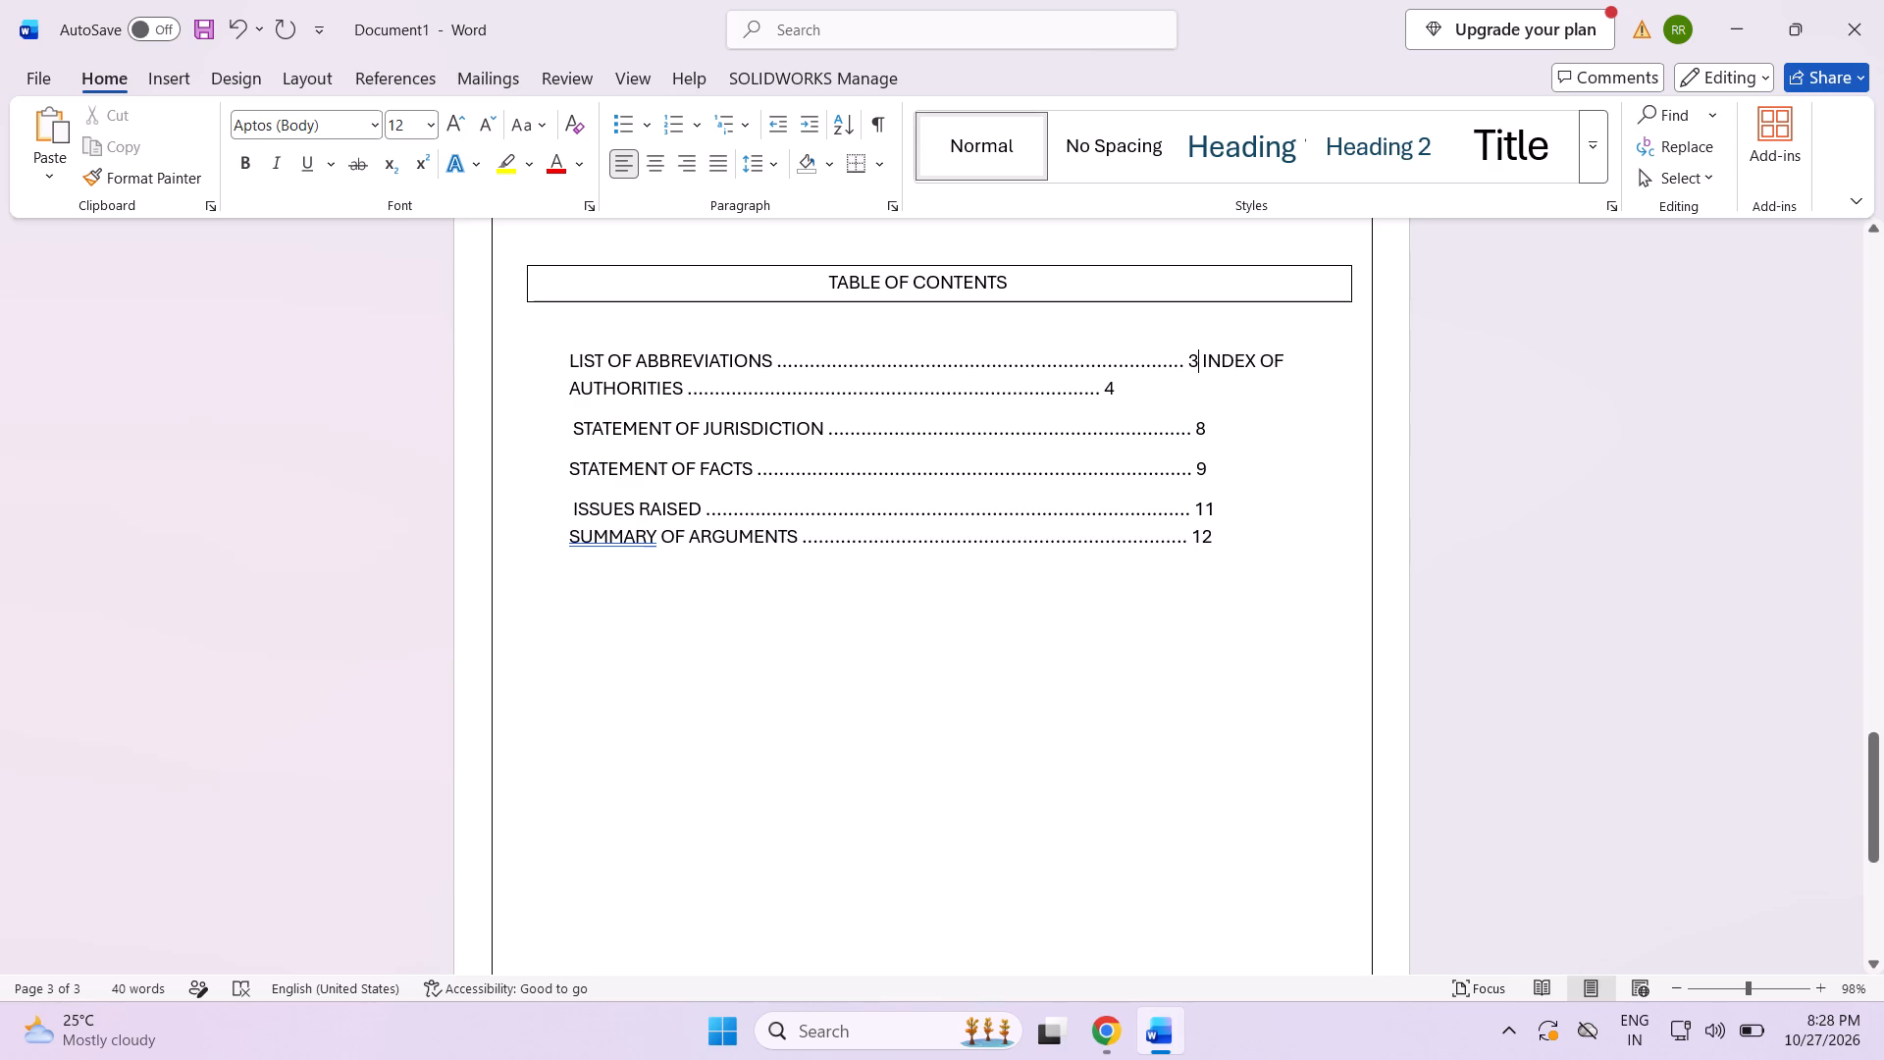
{"action": "key", "text": "Return"}
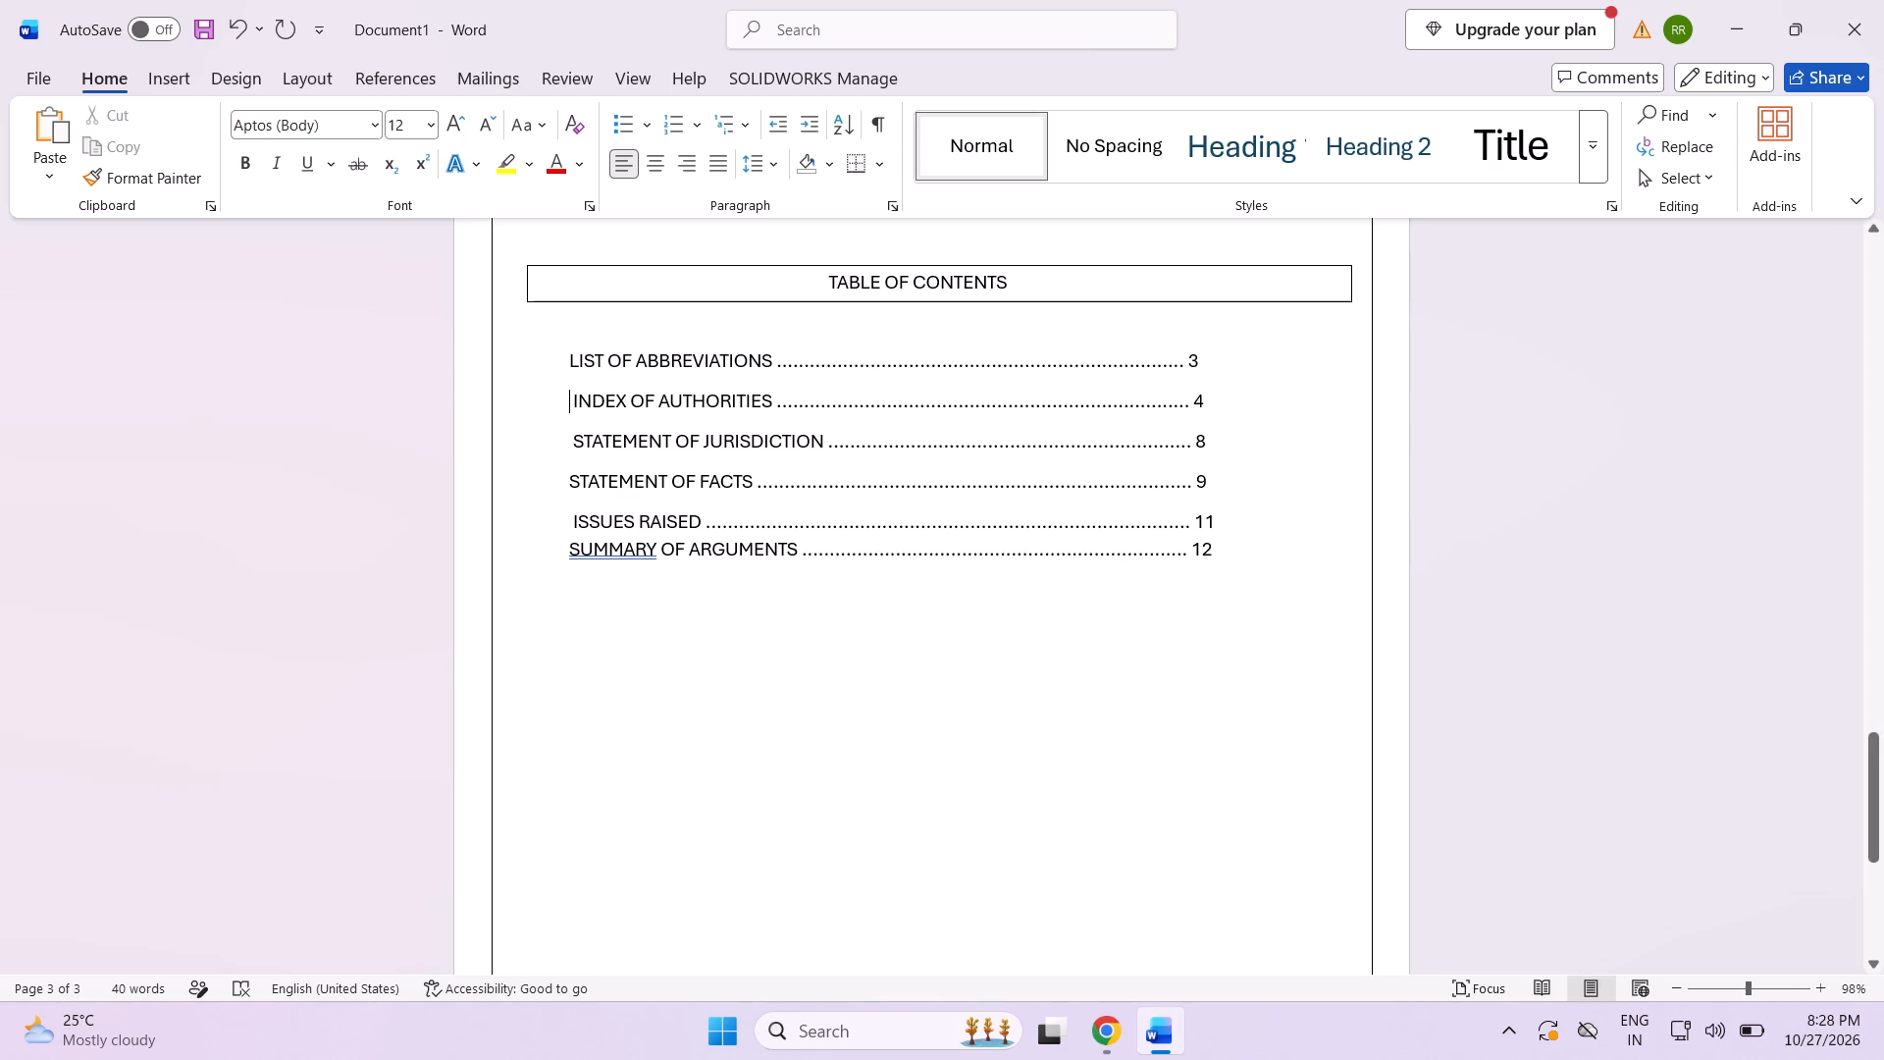
{"action": "left_click", "coordinate": [578, 403]}
{"action": "left_click", "coordinate": [574, 403]}
{"action": "key", "text": "BackSpace"}
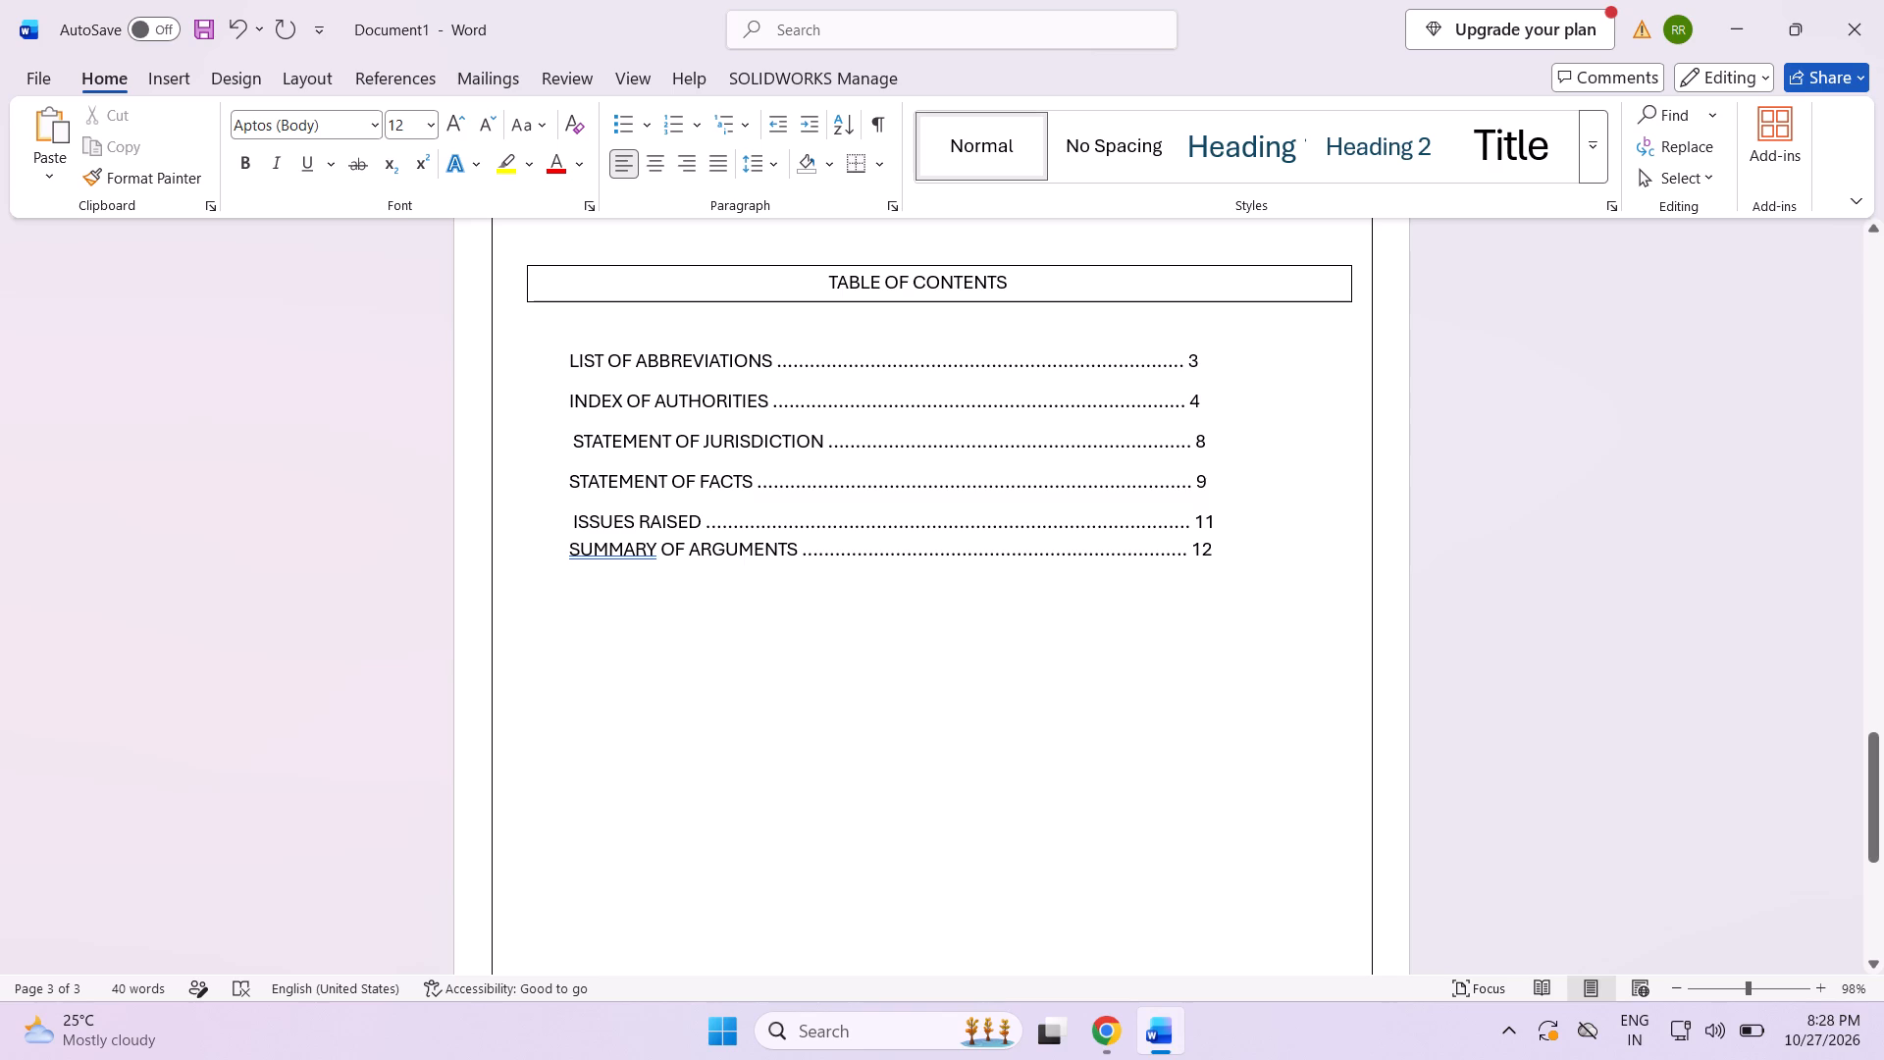
{"action": "left_click", "coordinate": [571, 440]}
{"action": "key", "text": "BackSpace"}
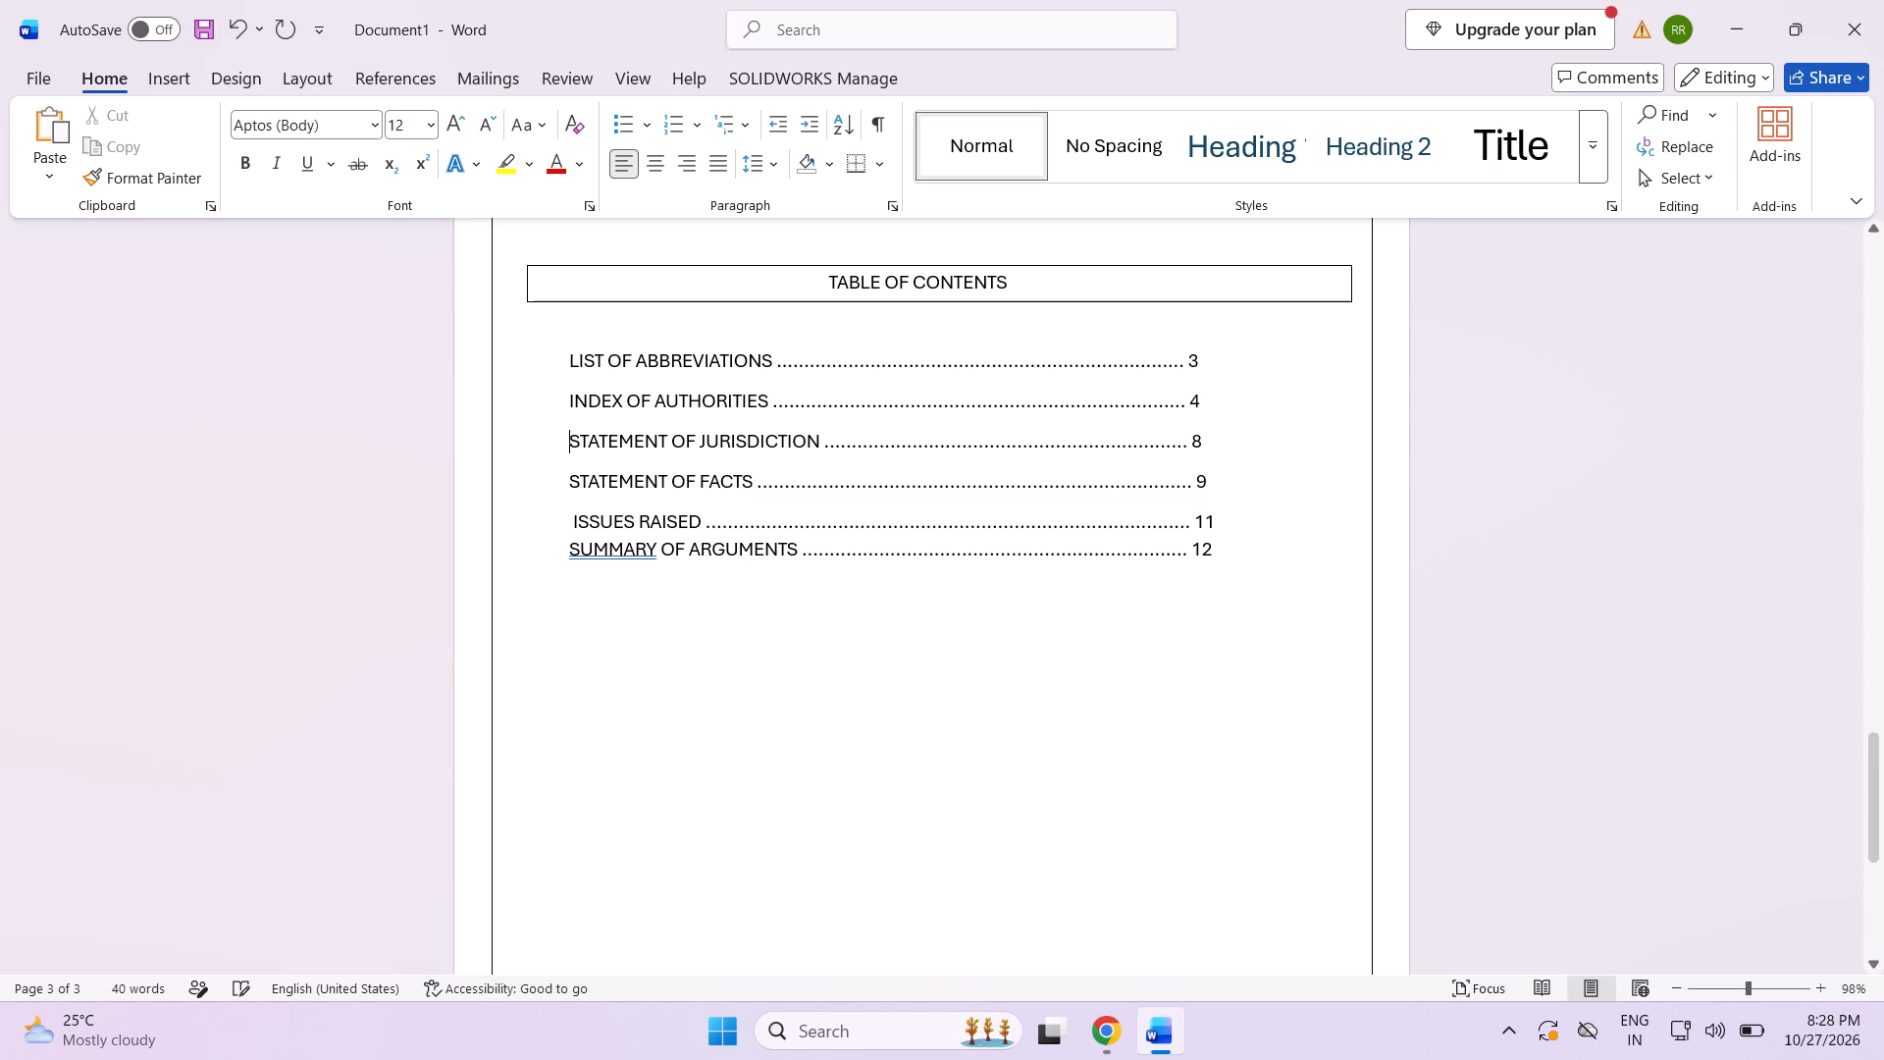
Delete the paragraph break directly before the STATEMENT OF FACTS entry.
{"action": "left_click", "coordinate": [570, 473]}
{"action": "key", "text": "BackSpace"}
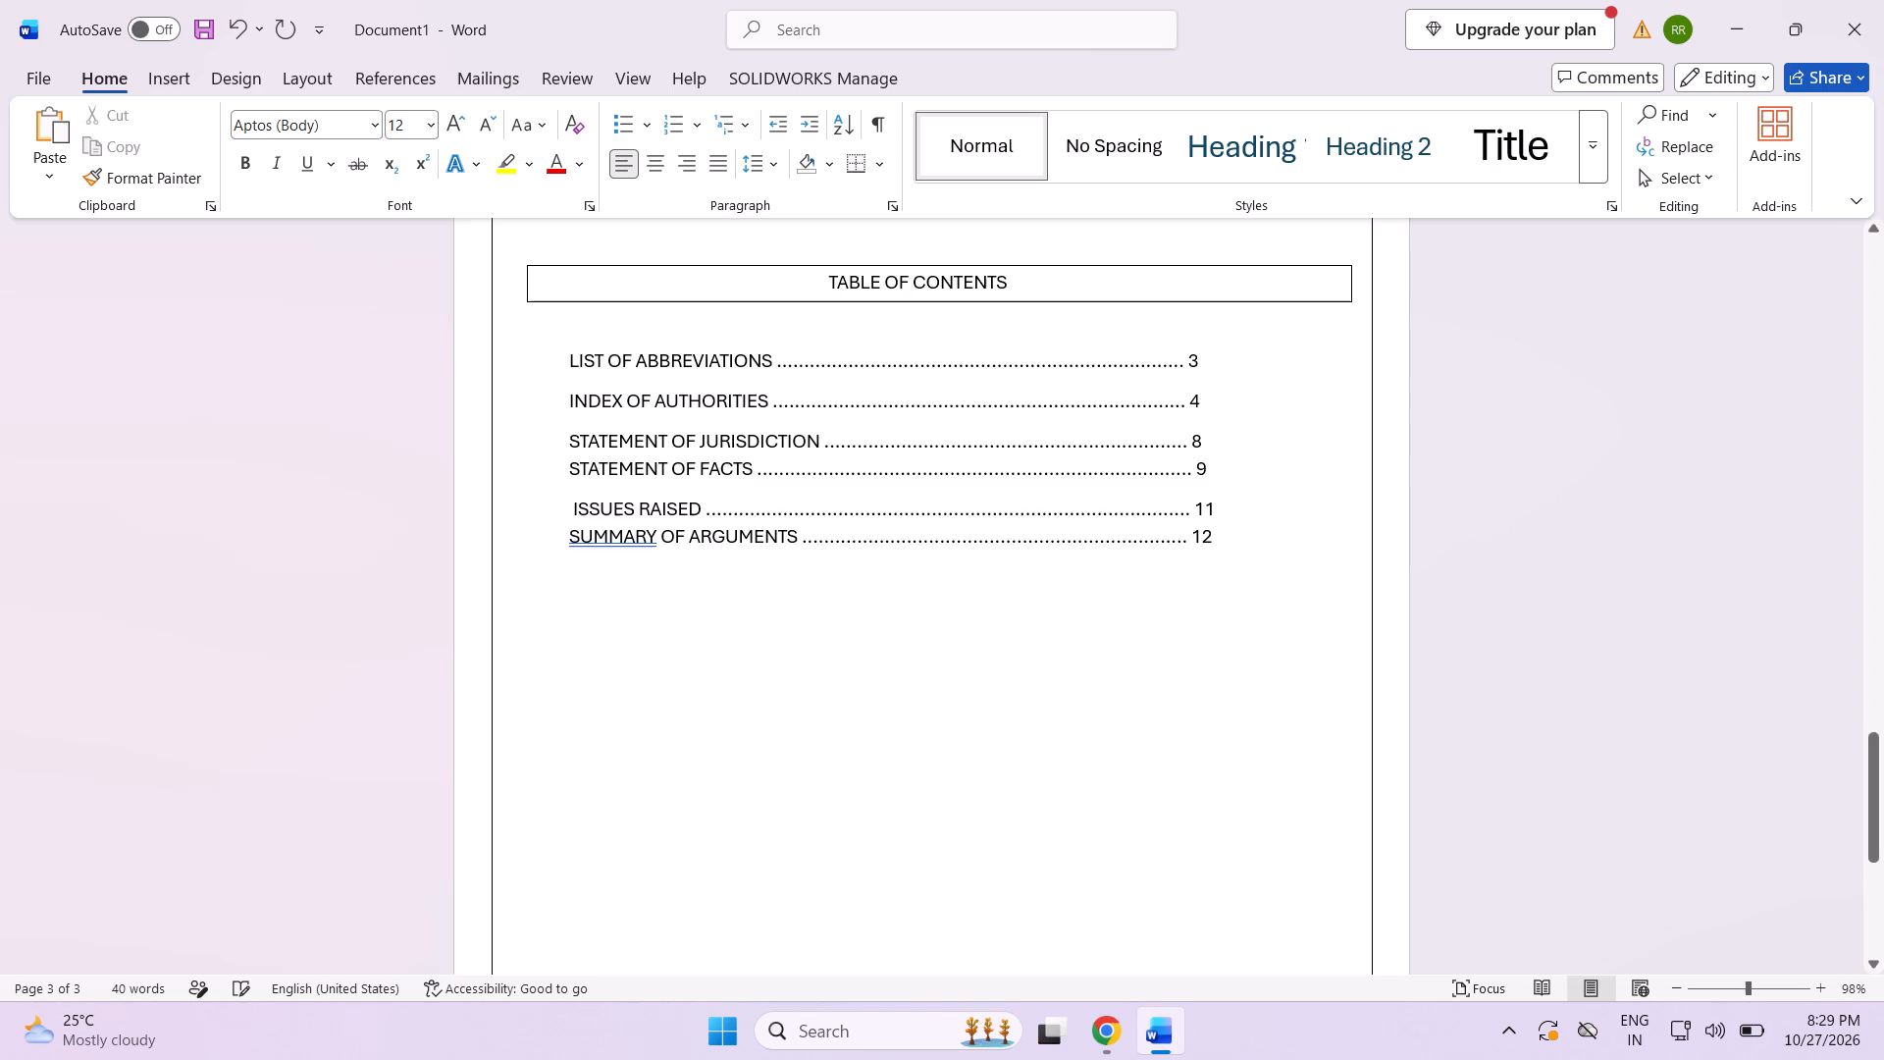
Remove the leading space before ISSUES RAISED, keeping the entry on its own line flush with the others.
{"action": "left_click", "coordinate": [569, 503]}
{"action": "key", "text": "BackSpace"}
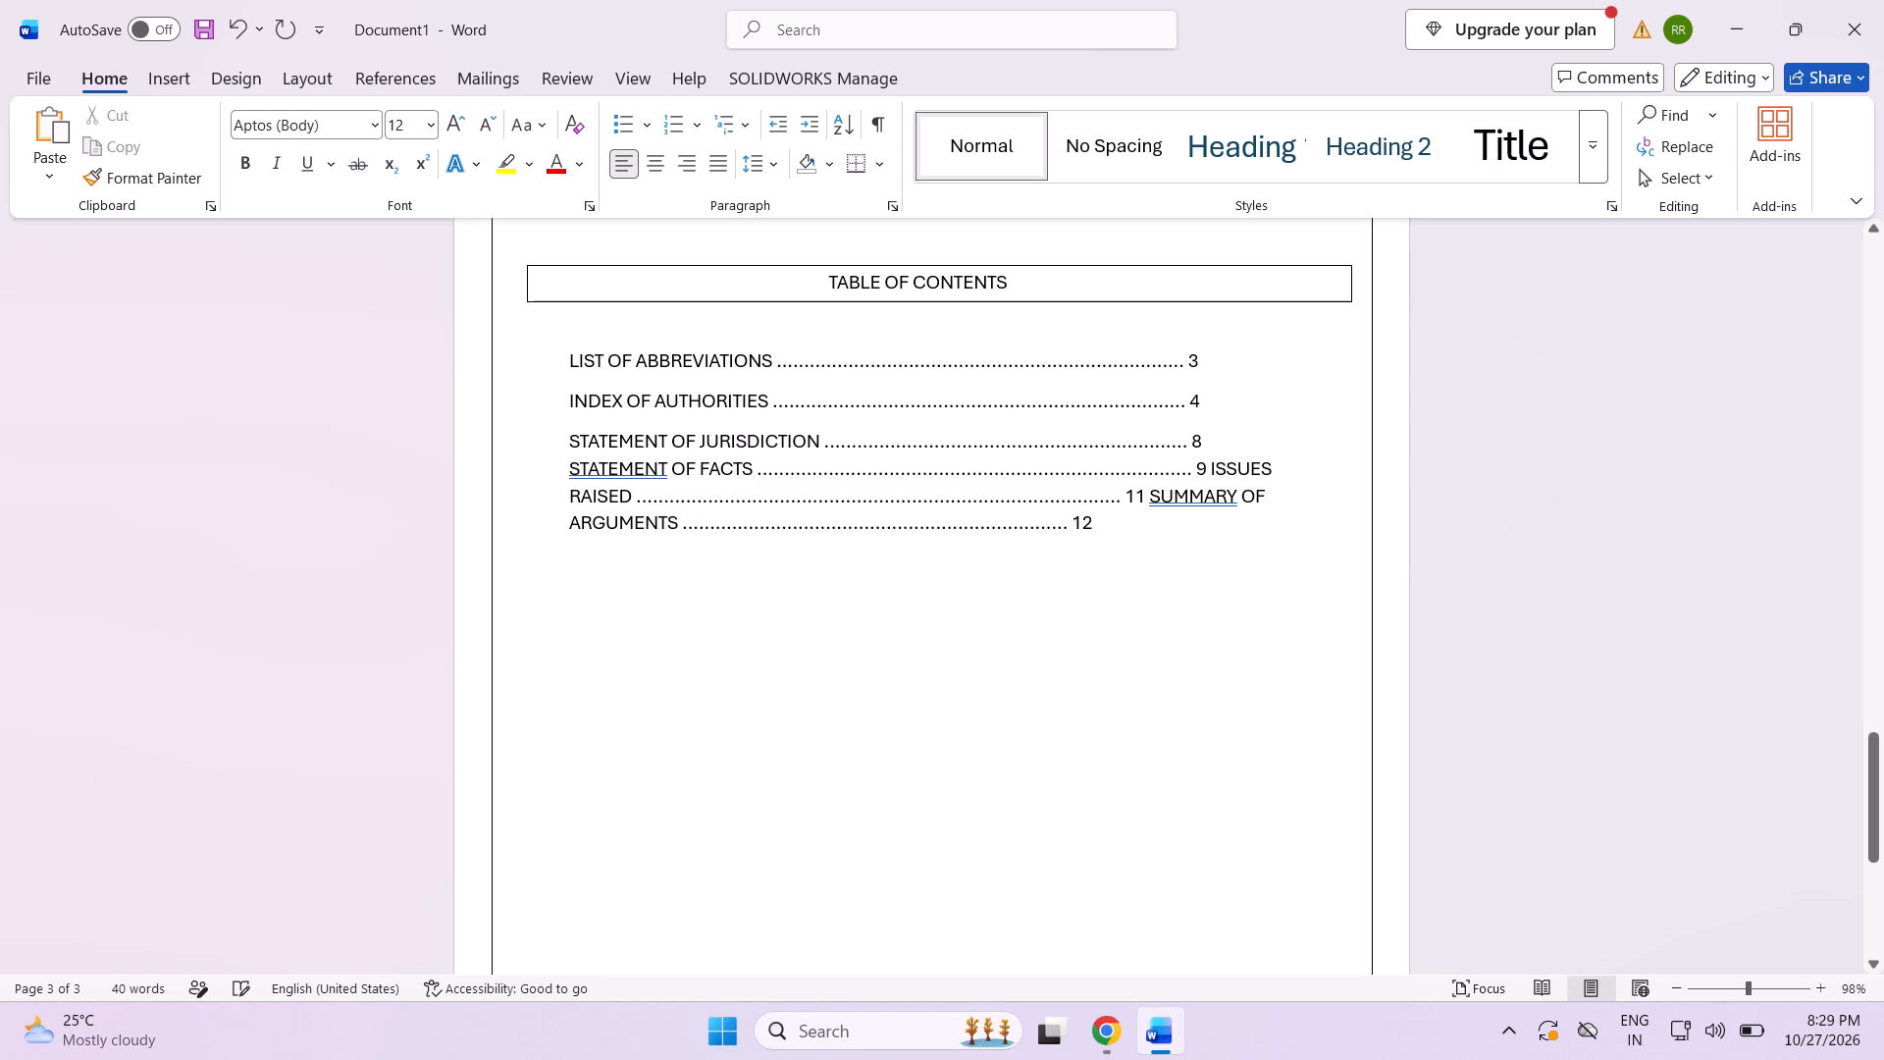
{"action": "key", "text": "Return"}
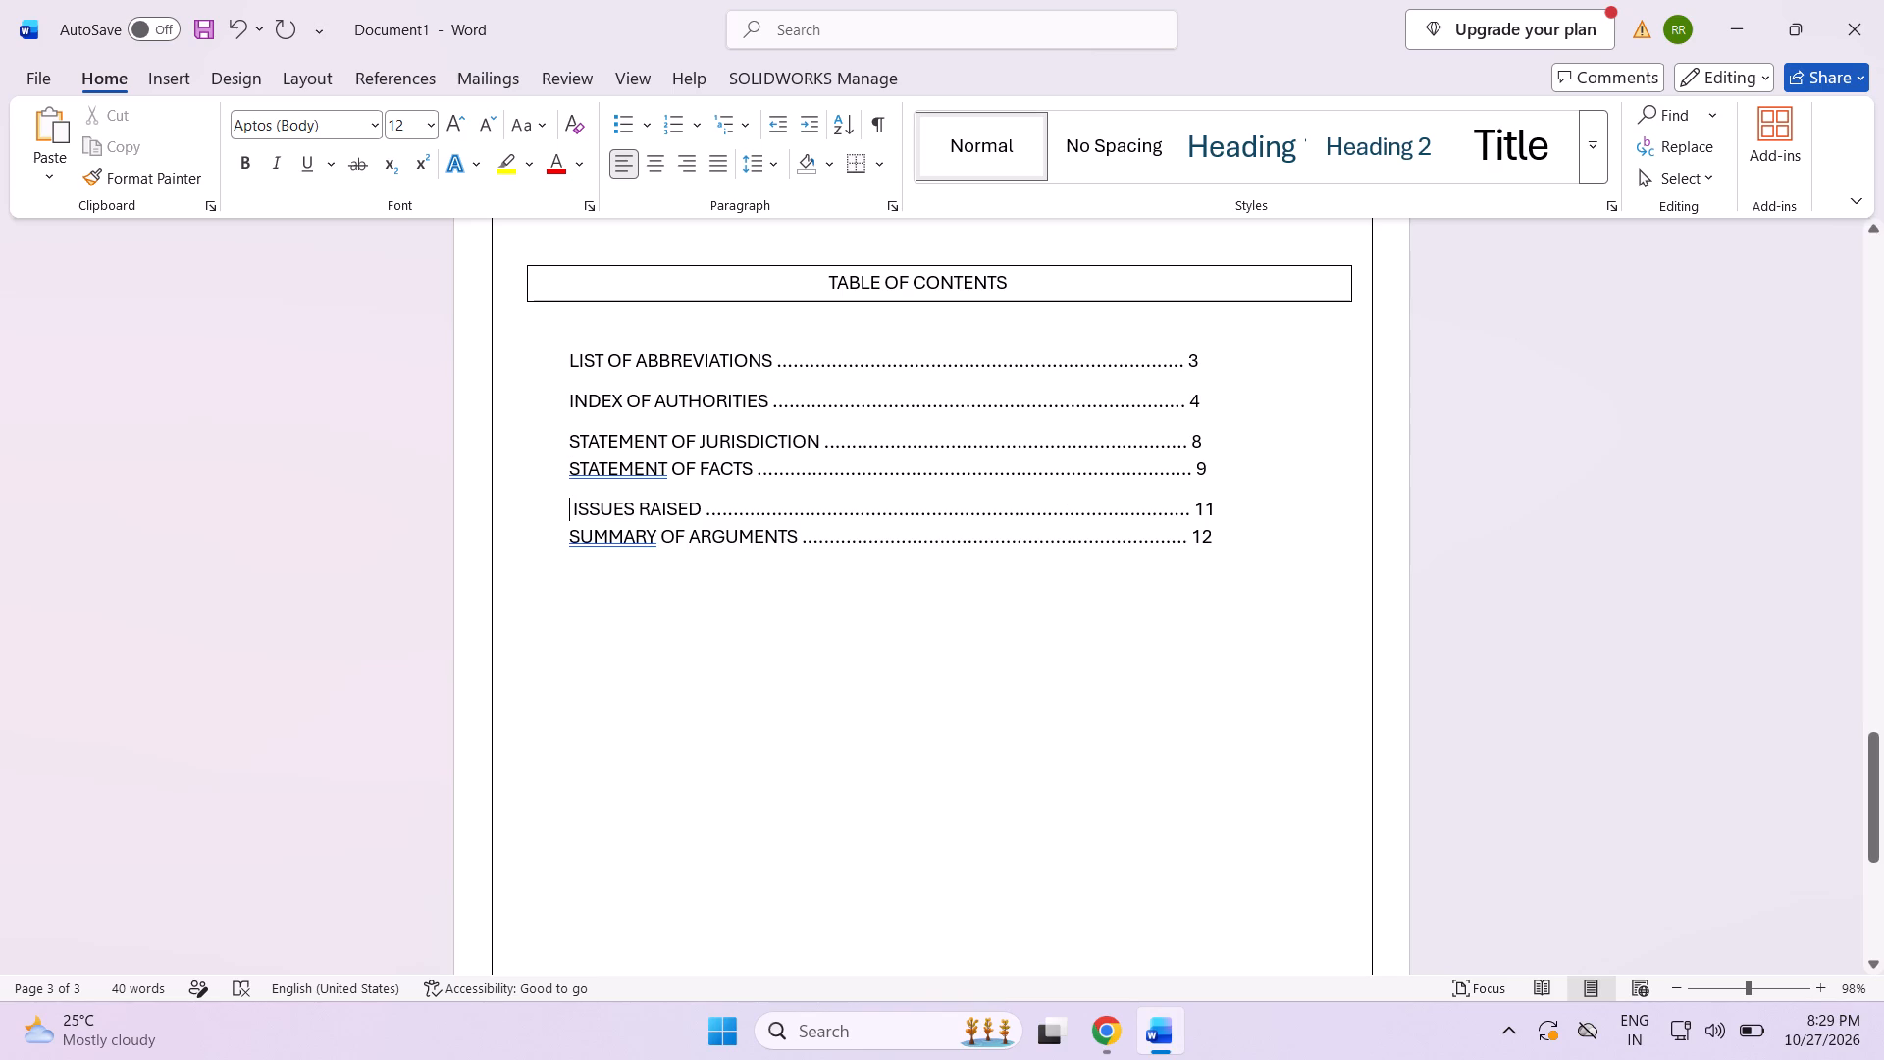
{"action": "left_click", "coordinate": [572, 506]}
{"action": "key", "text": "backslash"}
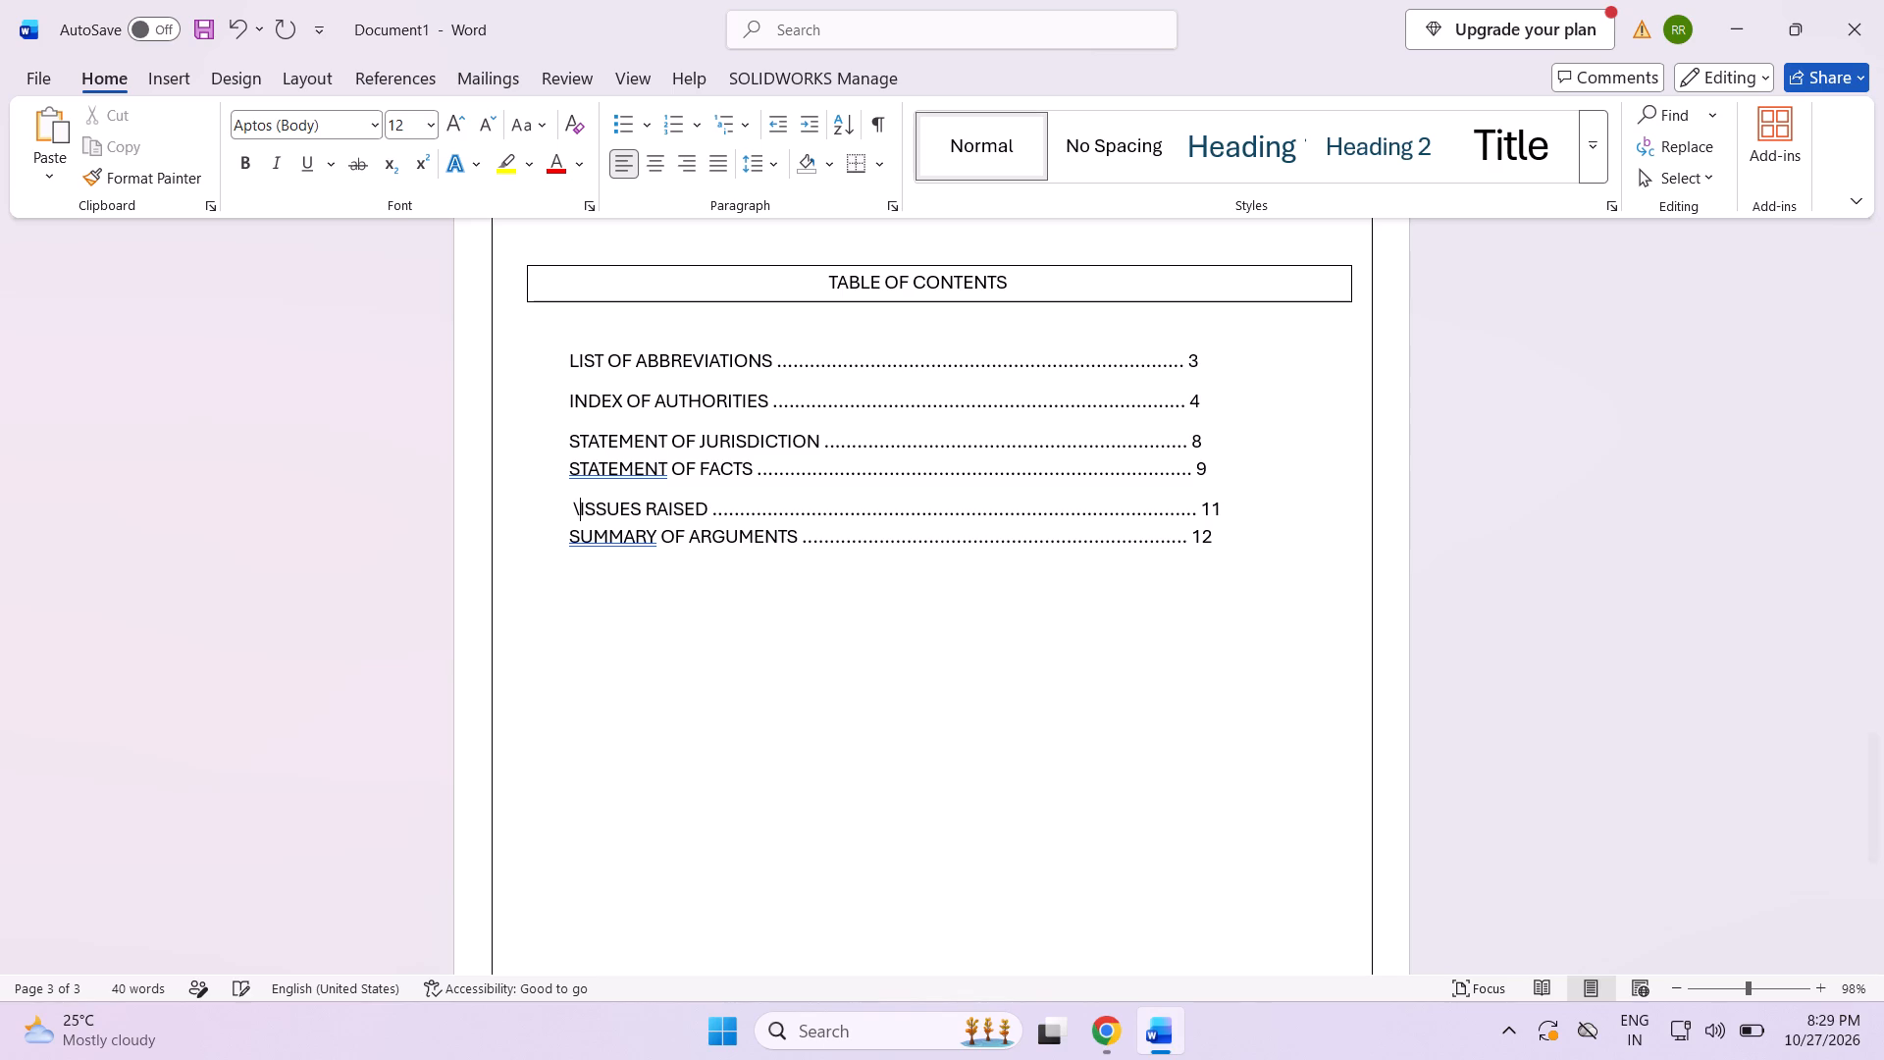
{"action": "key", "text": "Return"}
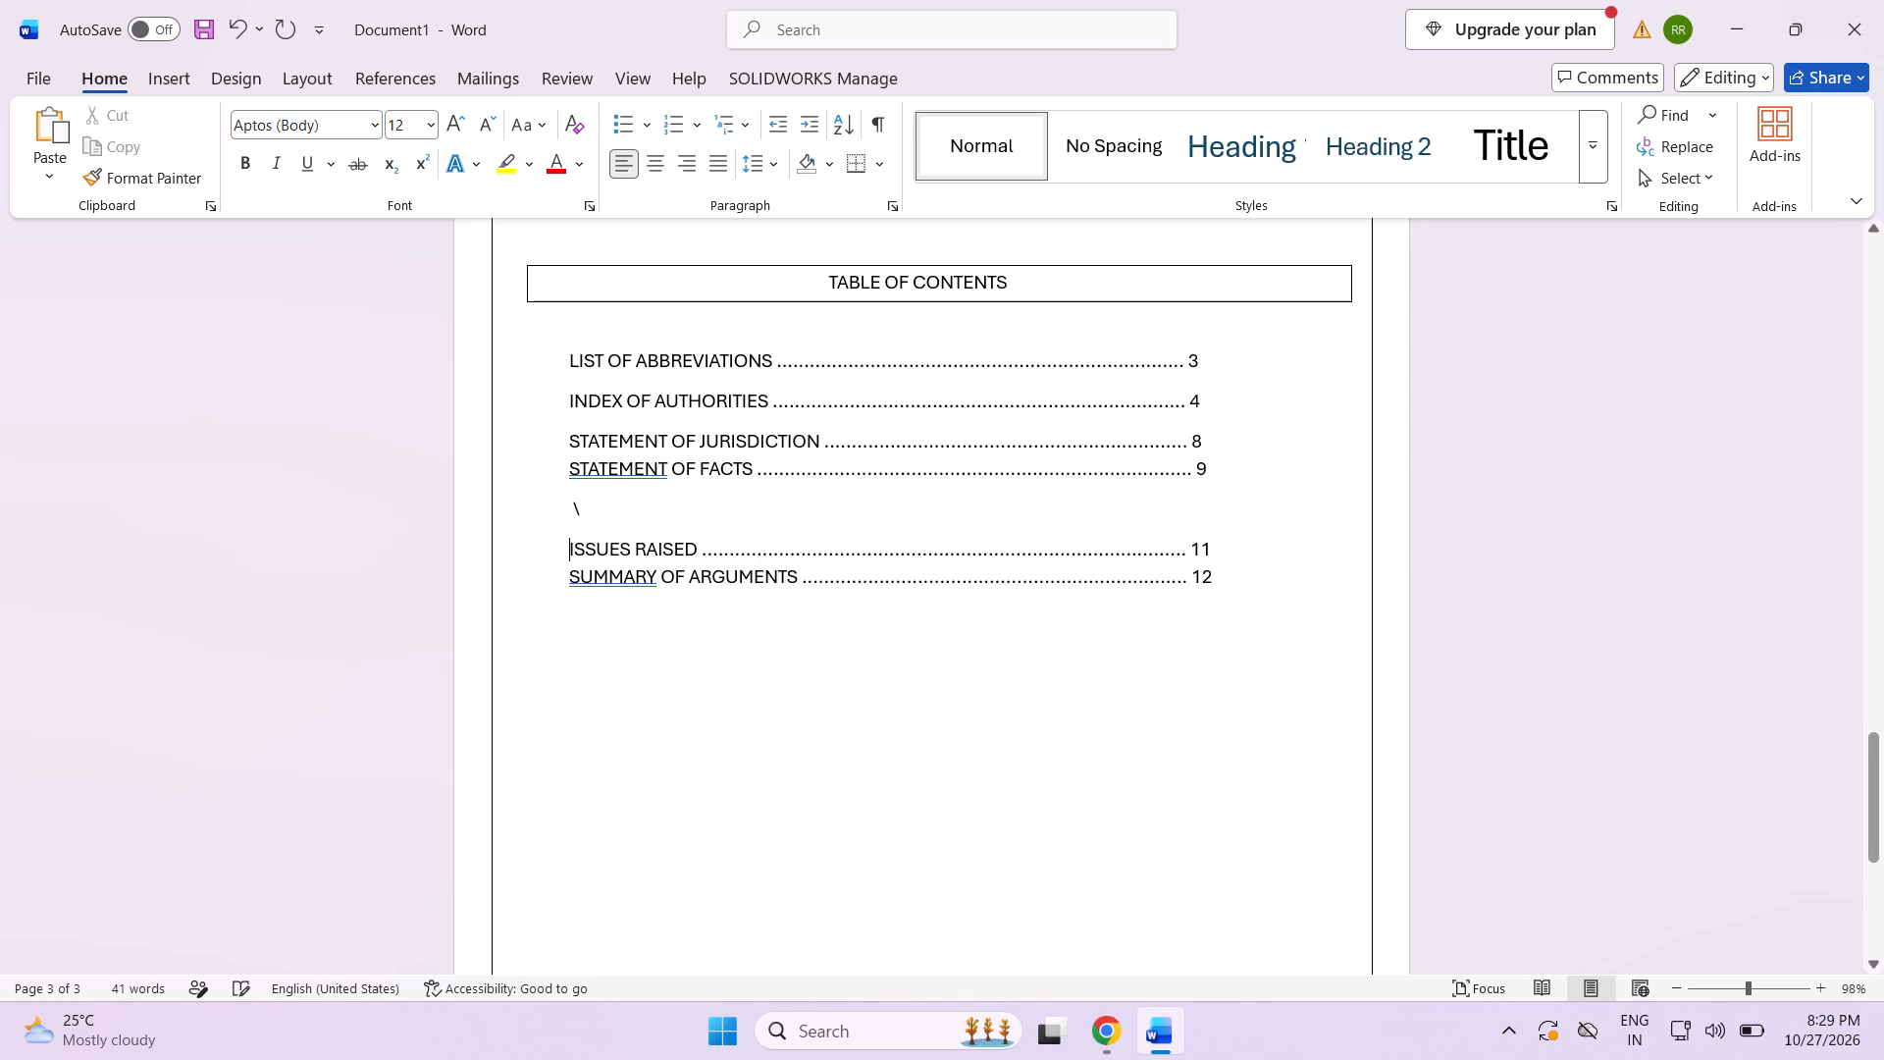
{"action": "left_click", "coordinate": [578, 506]}
{"action": "key", "text": "BackSpace"}
{"action": "key", "text": "BackSpace"}
{"action": "key", "text": "BackSpace"}
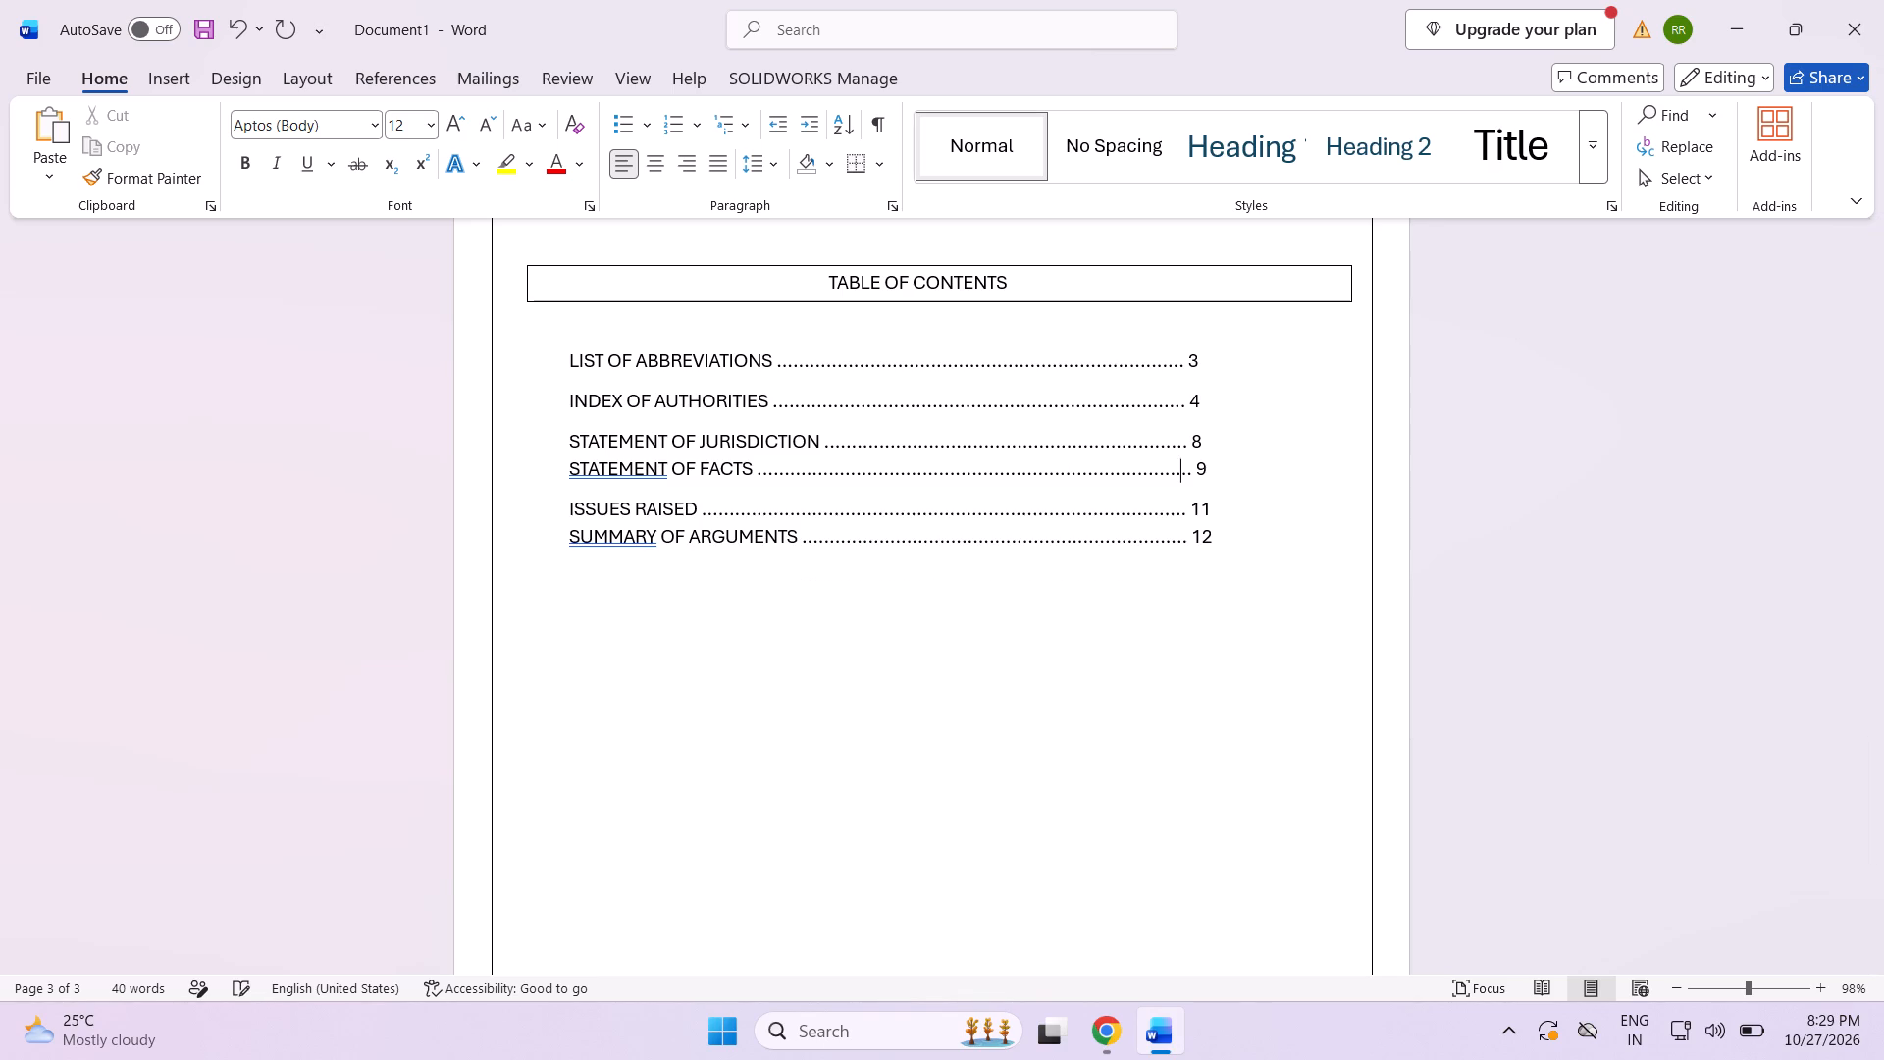
Start STATEMENT OF FACTS and SUMMARY OF ARGUMENTS as separate paragraphs so all contents entries are evenly spaced.
{"action": "left_click", "coordinate": [566, 471]}
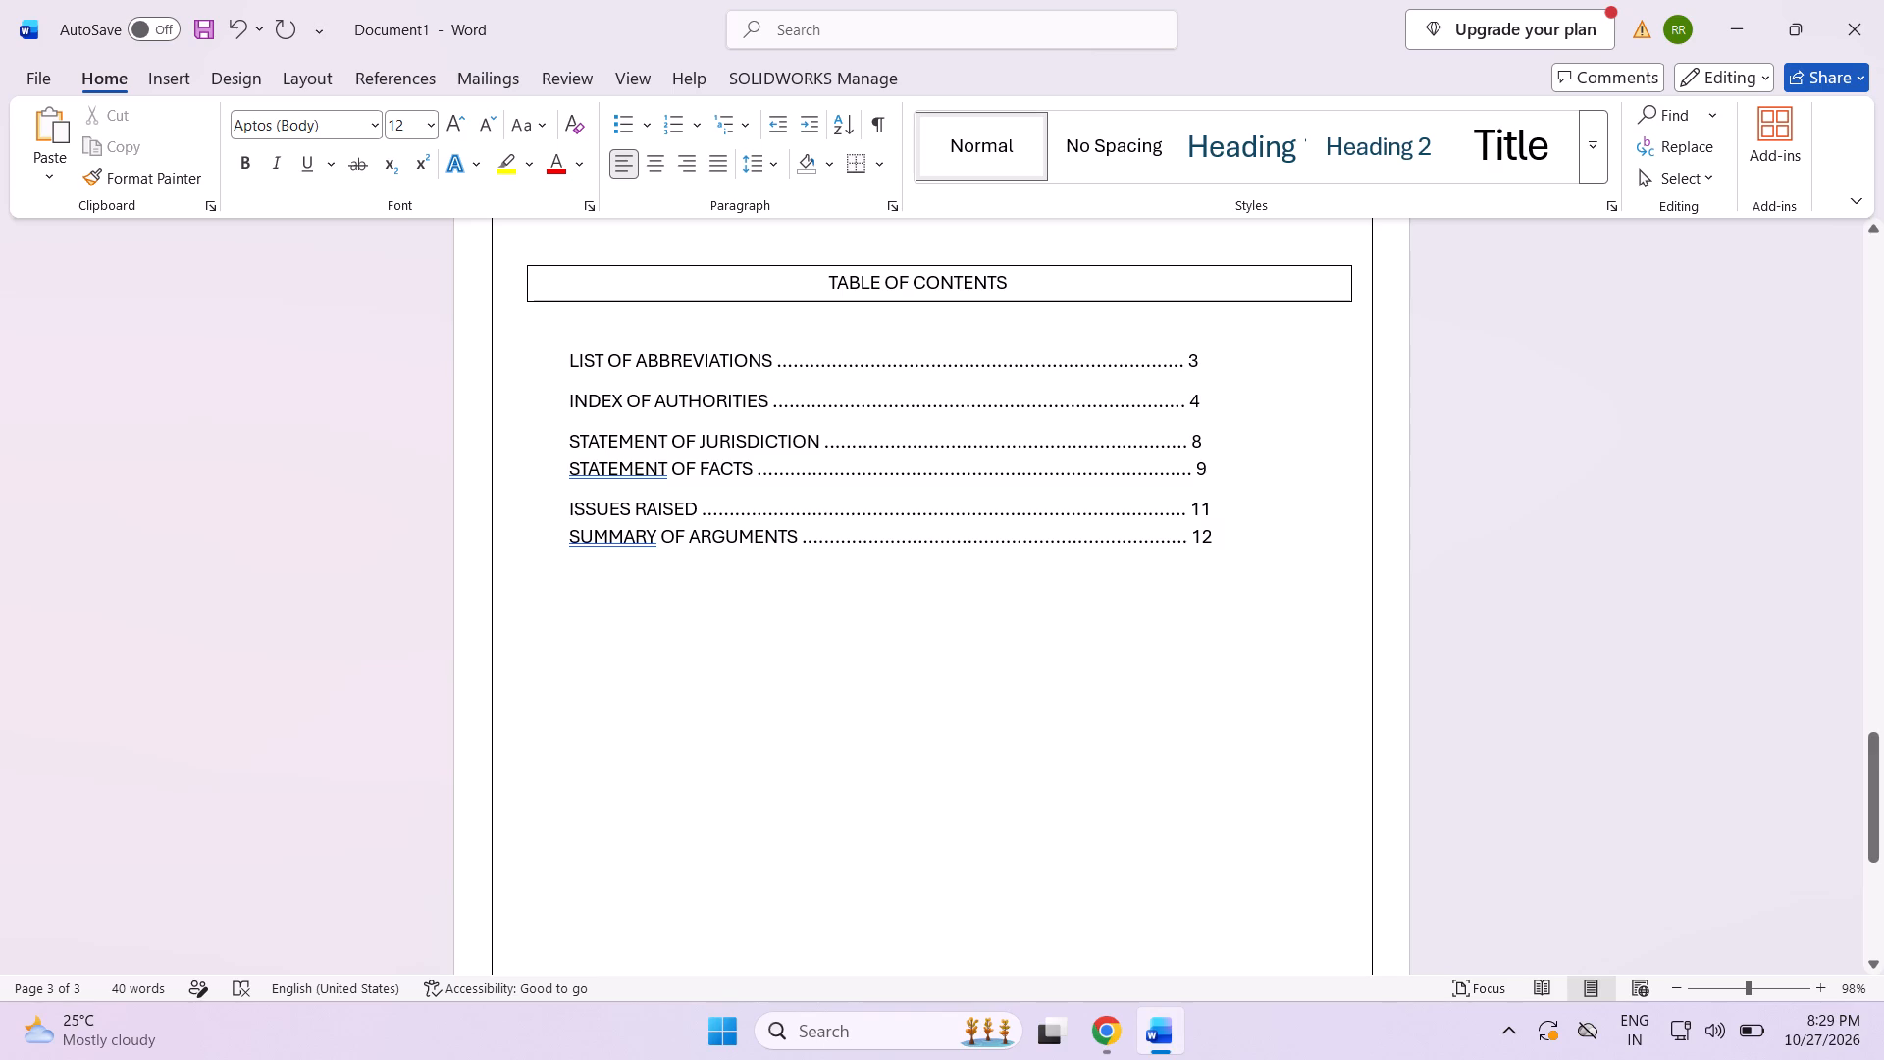
{"action": "key", "text": "Return"}
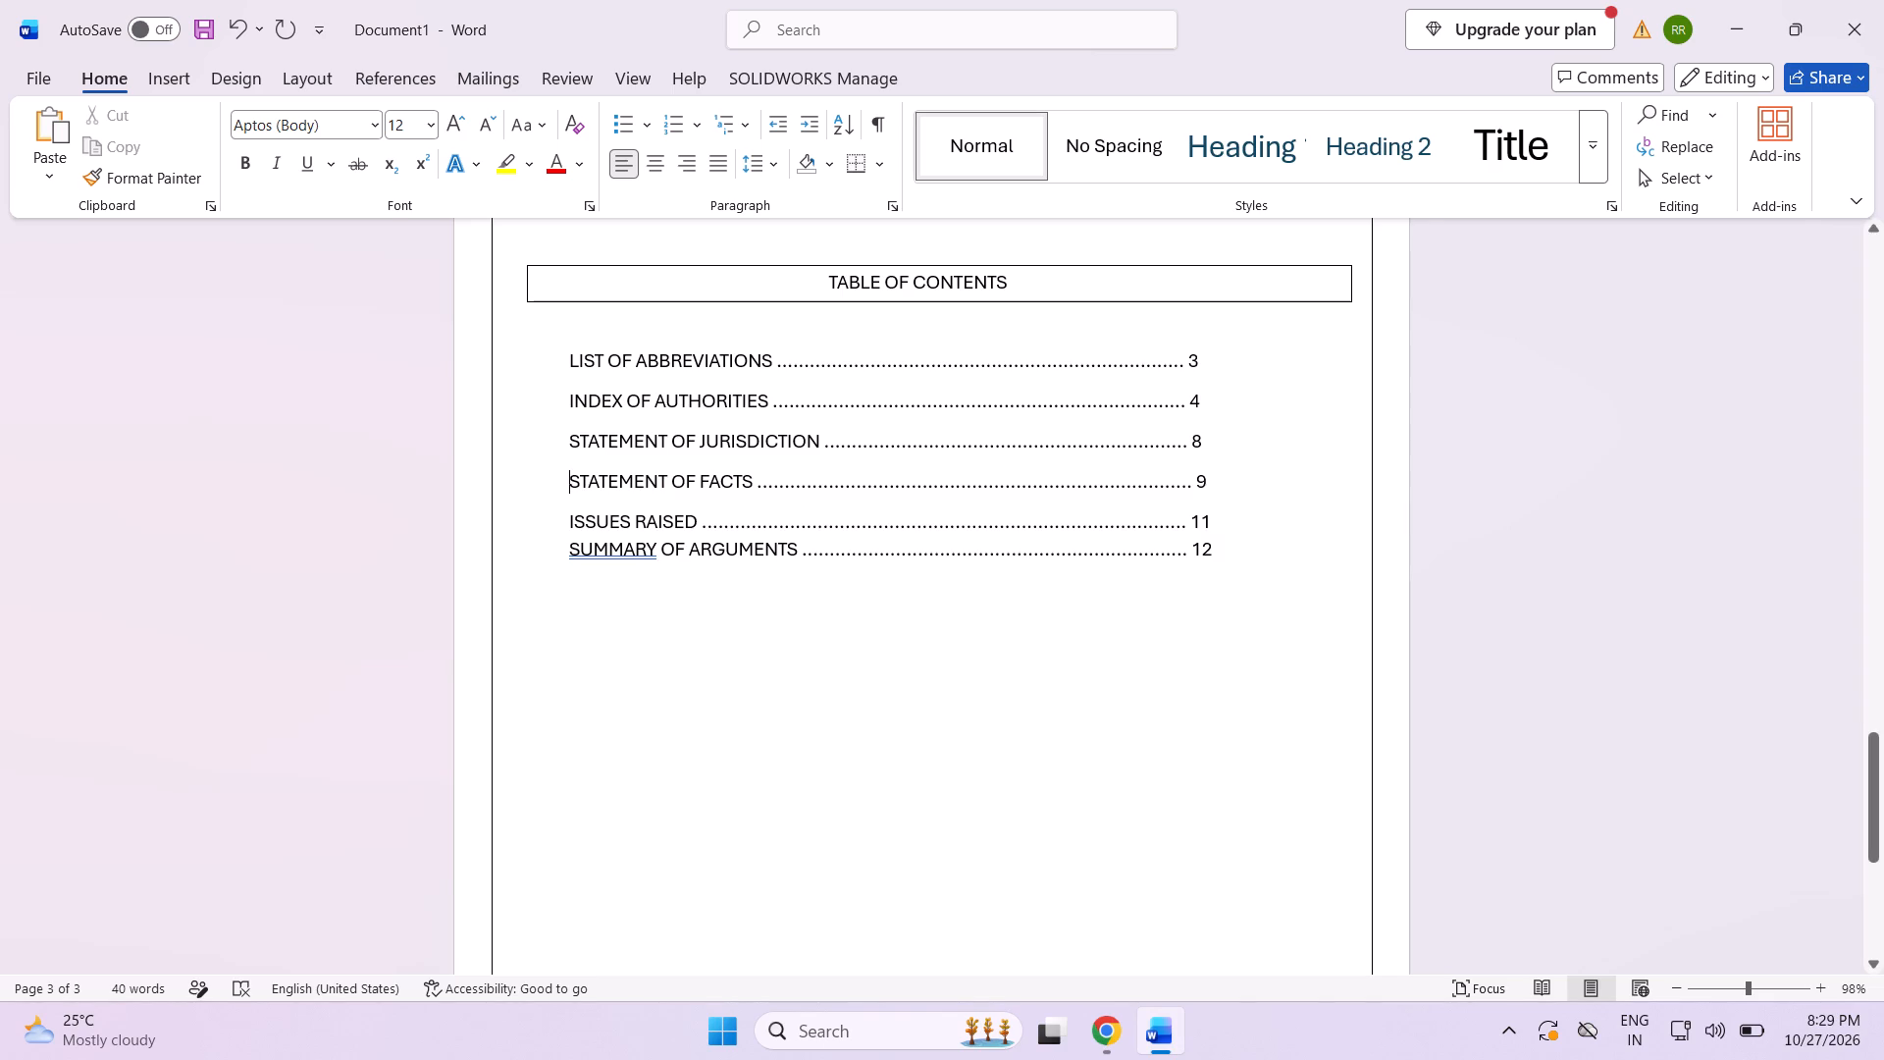
{"action": "left_click", "coordinate": [569, 521]}
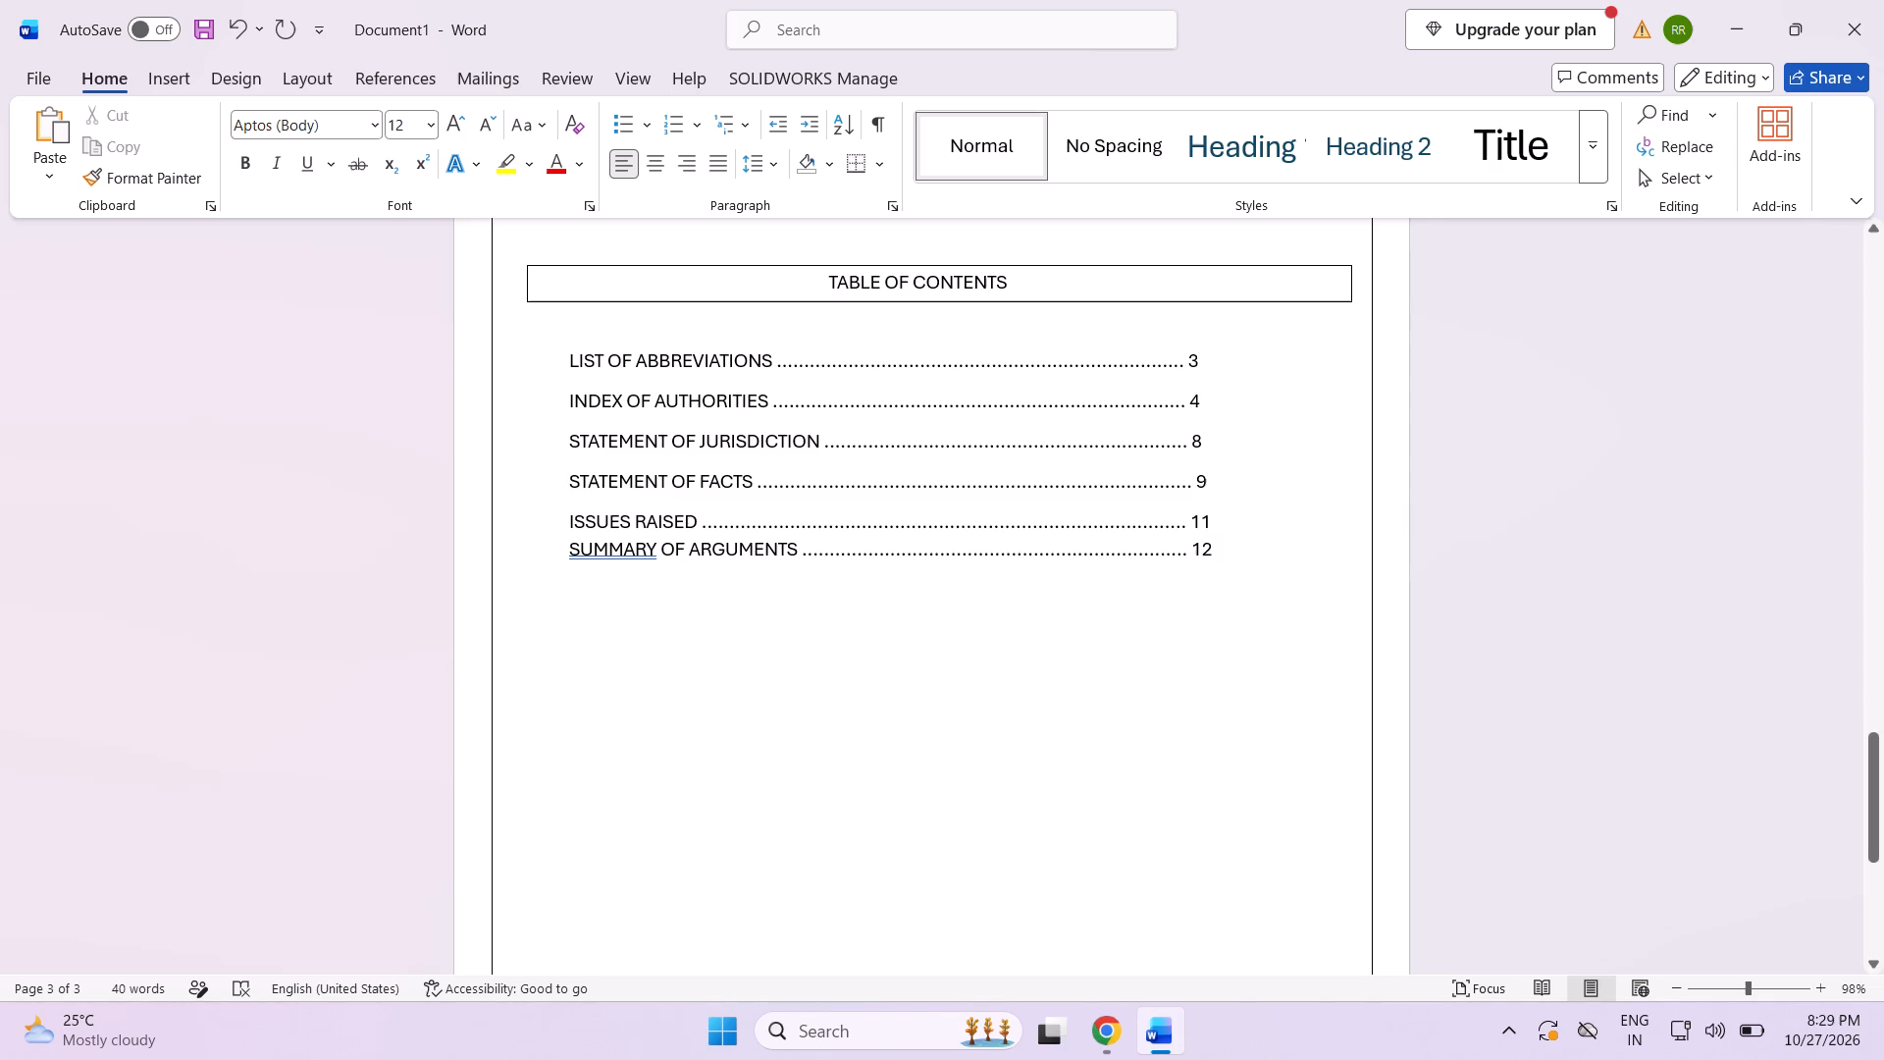
{"action": "left_click", "coordinate": [568, 550]}
{"action": "key", "text": "Return"}
{"action": "left_click", "coordinate": [815, 740]}
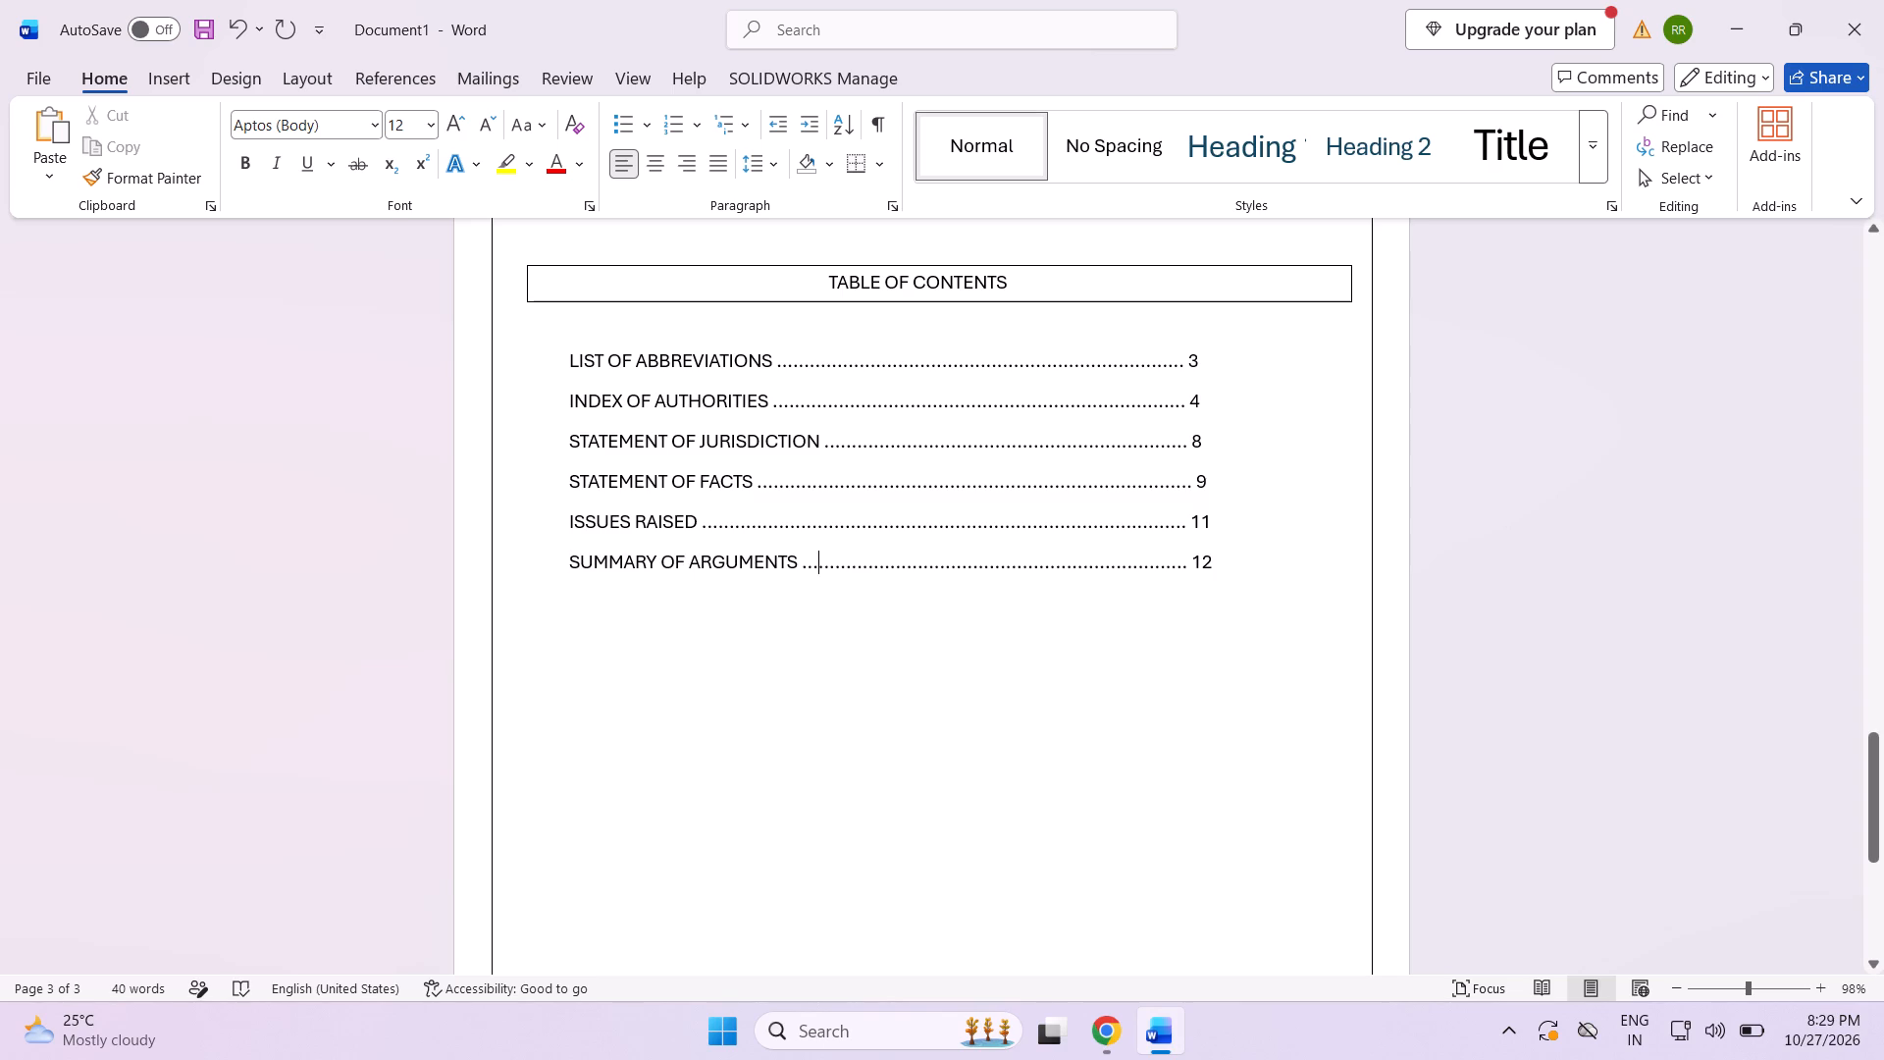
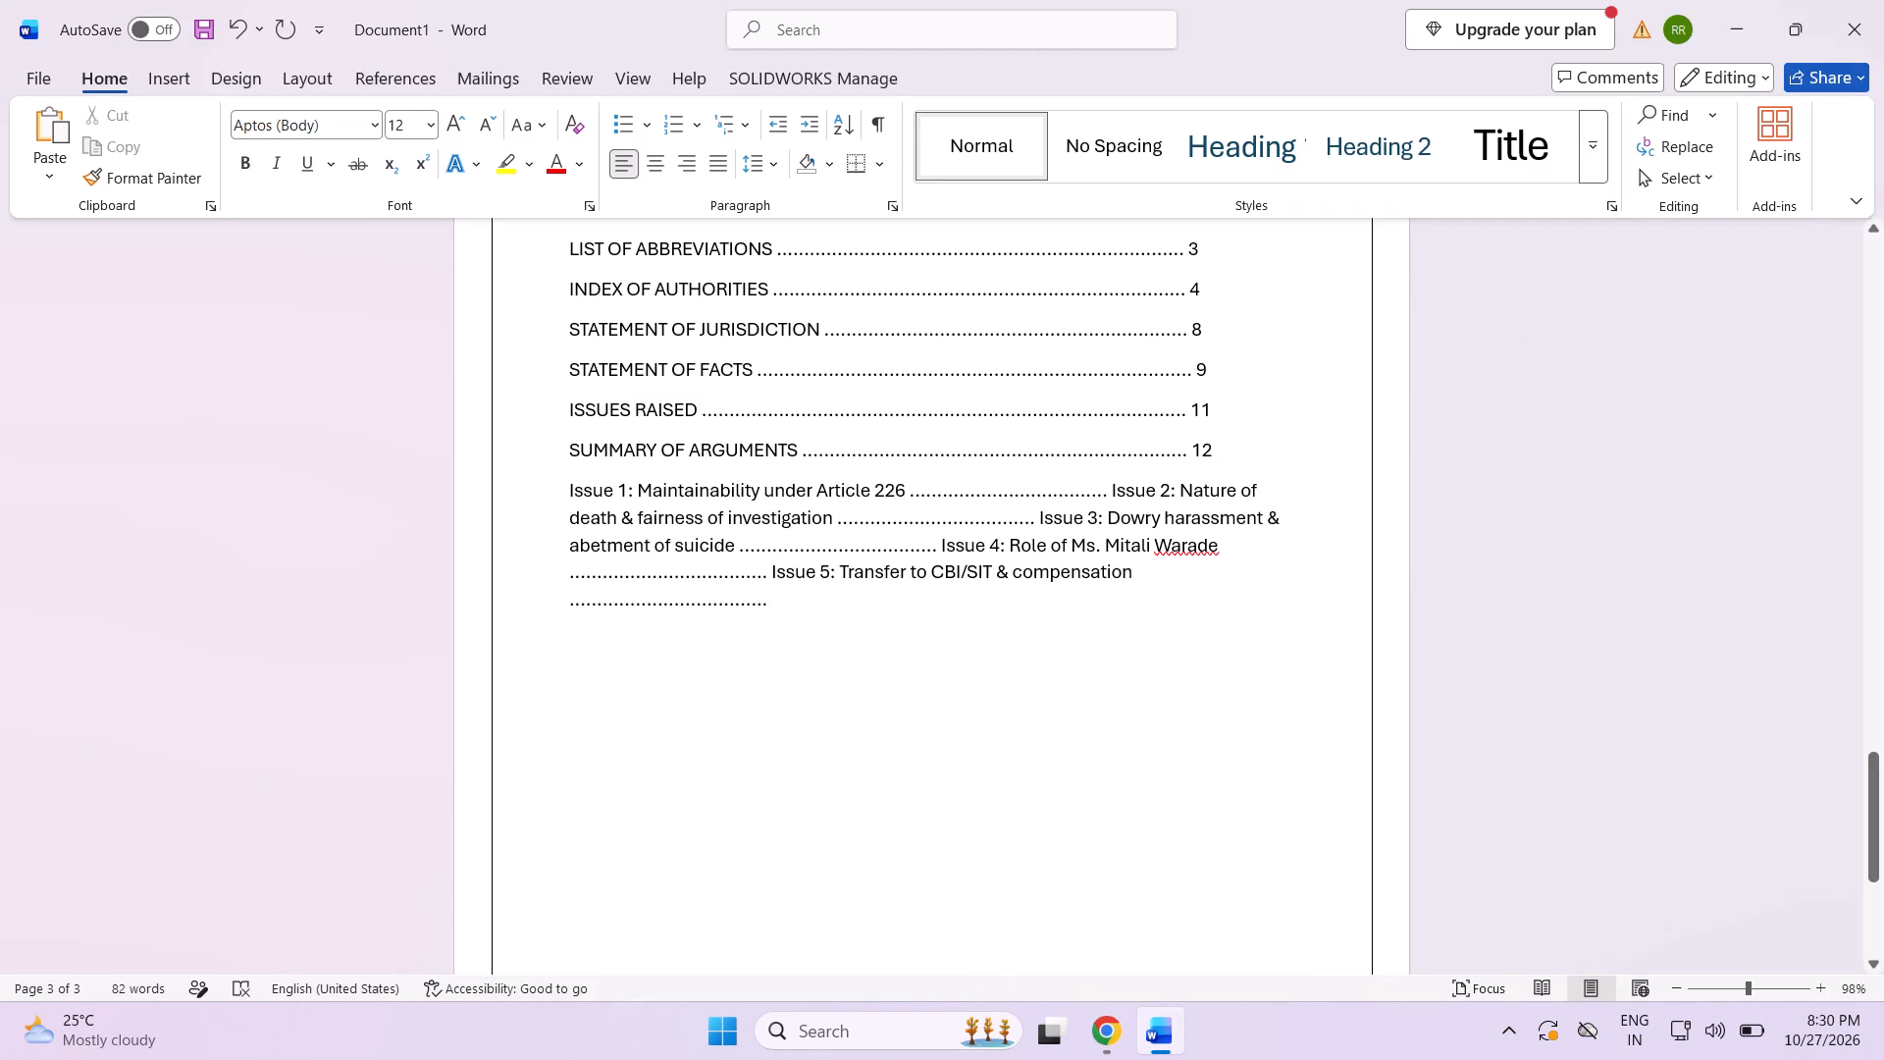
Split the Issue 2 entry into its own paragraph below the Issue 1 entry and correct the spelling of its word "Issue".
{"action": "key", "text": "BackSpace"}
{"action": "key", "text": "Return"}
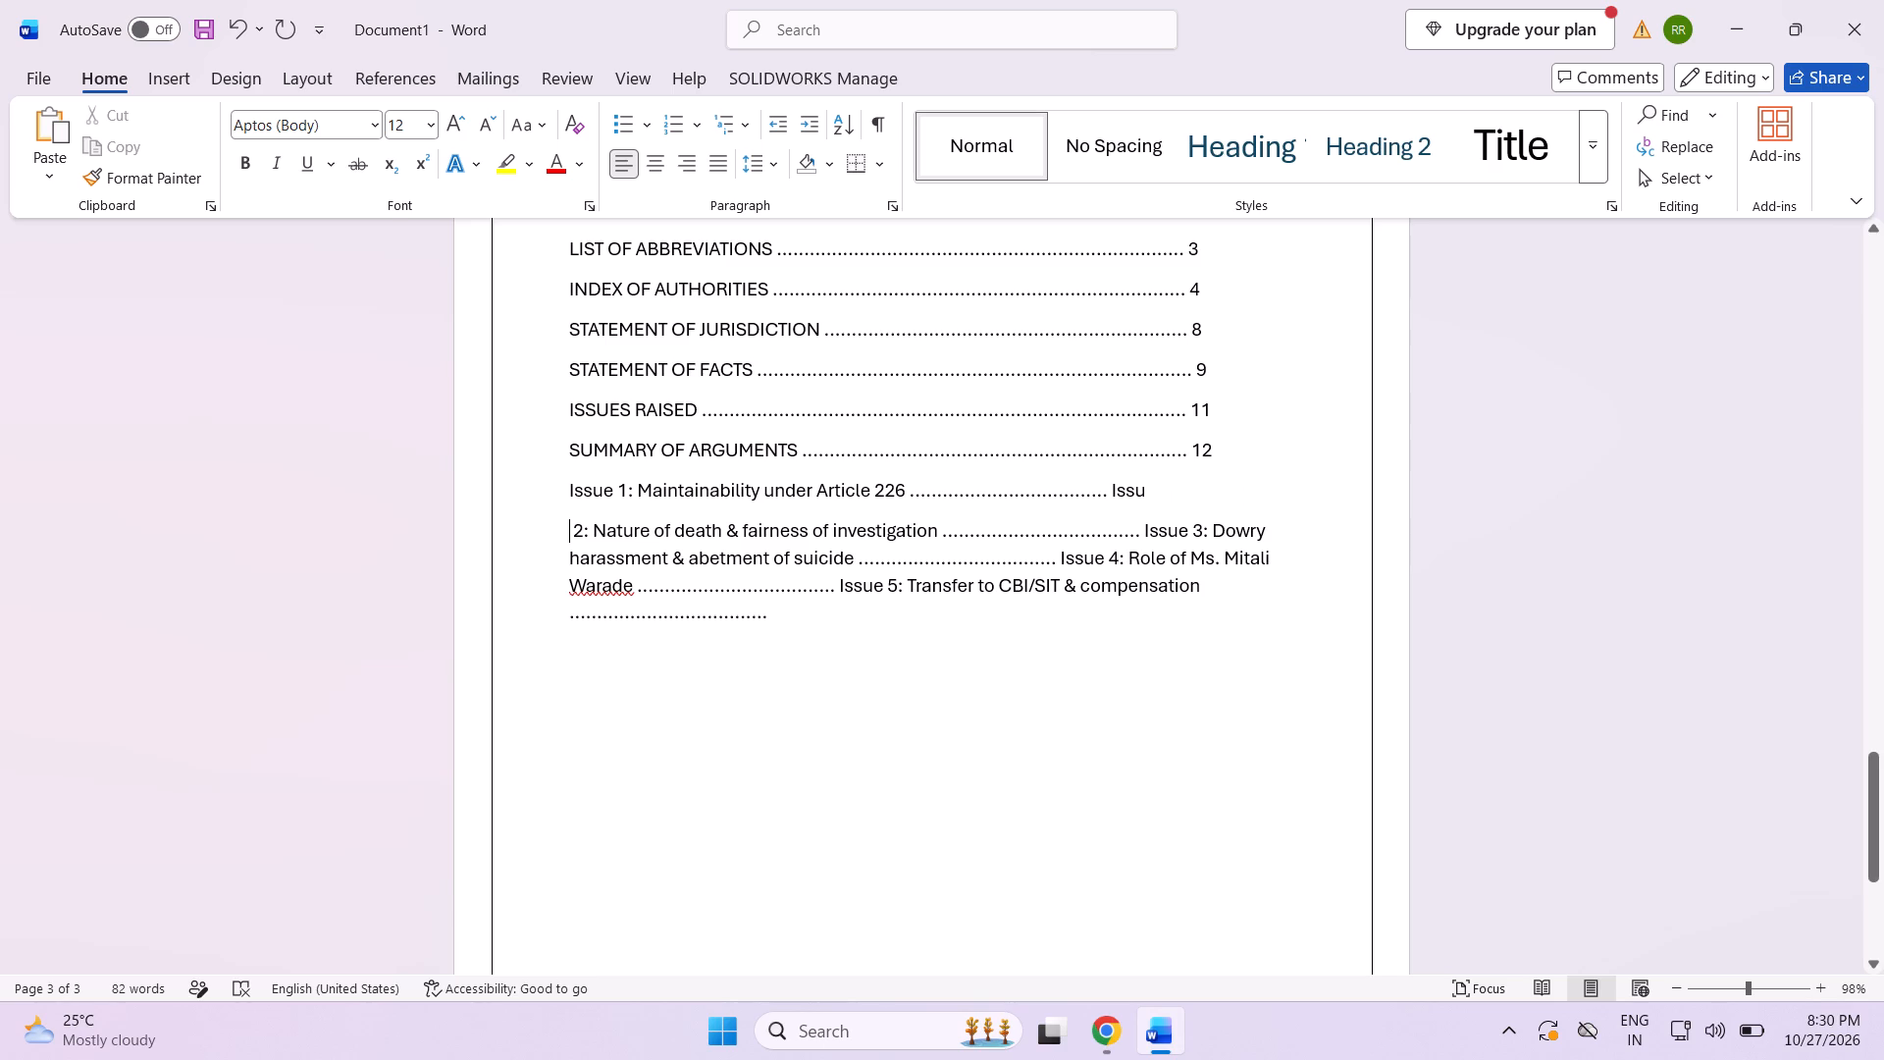
{"action": "left_click", "coordinate": [1144, 488]}
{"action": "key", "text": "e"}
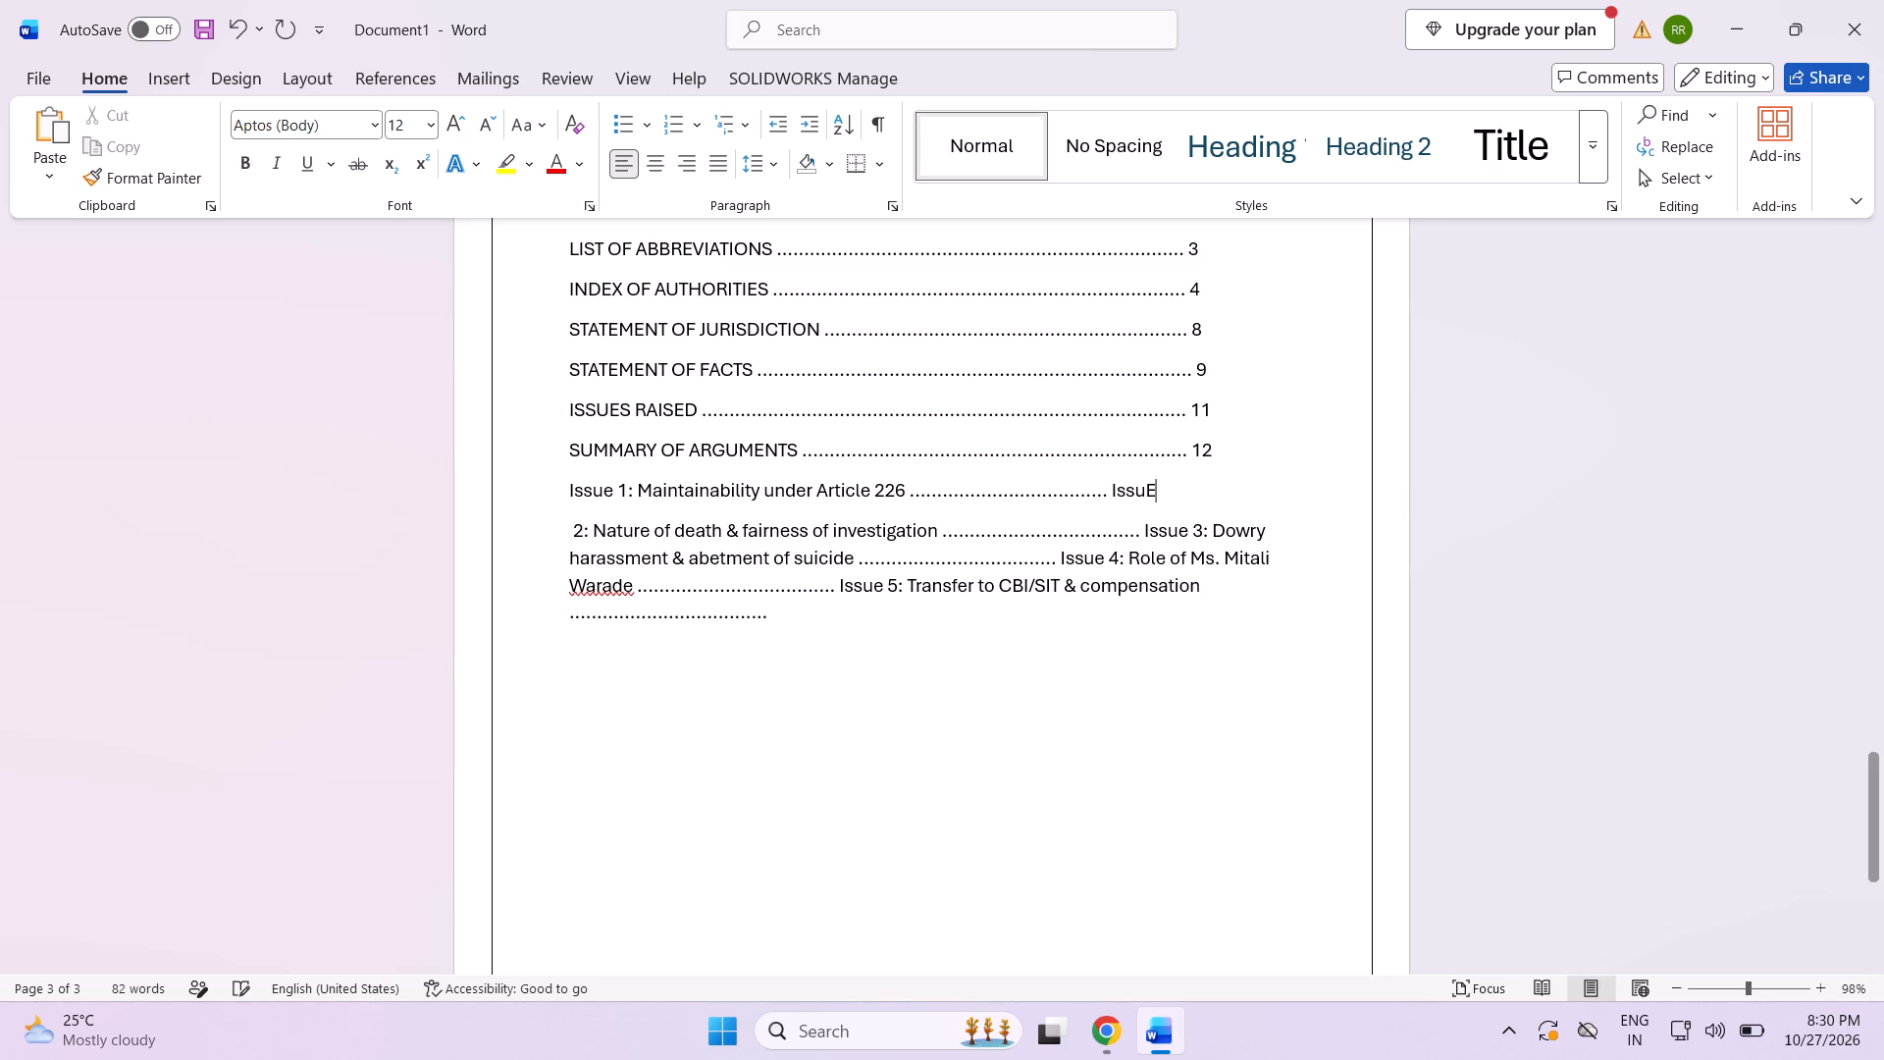
{"action": "key", "text": "BackSpace"}
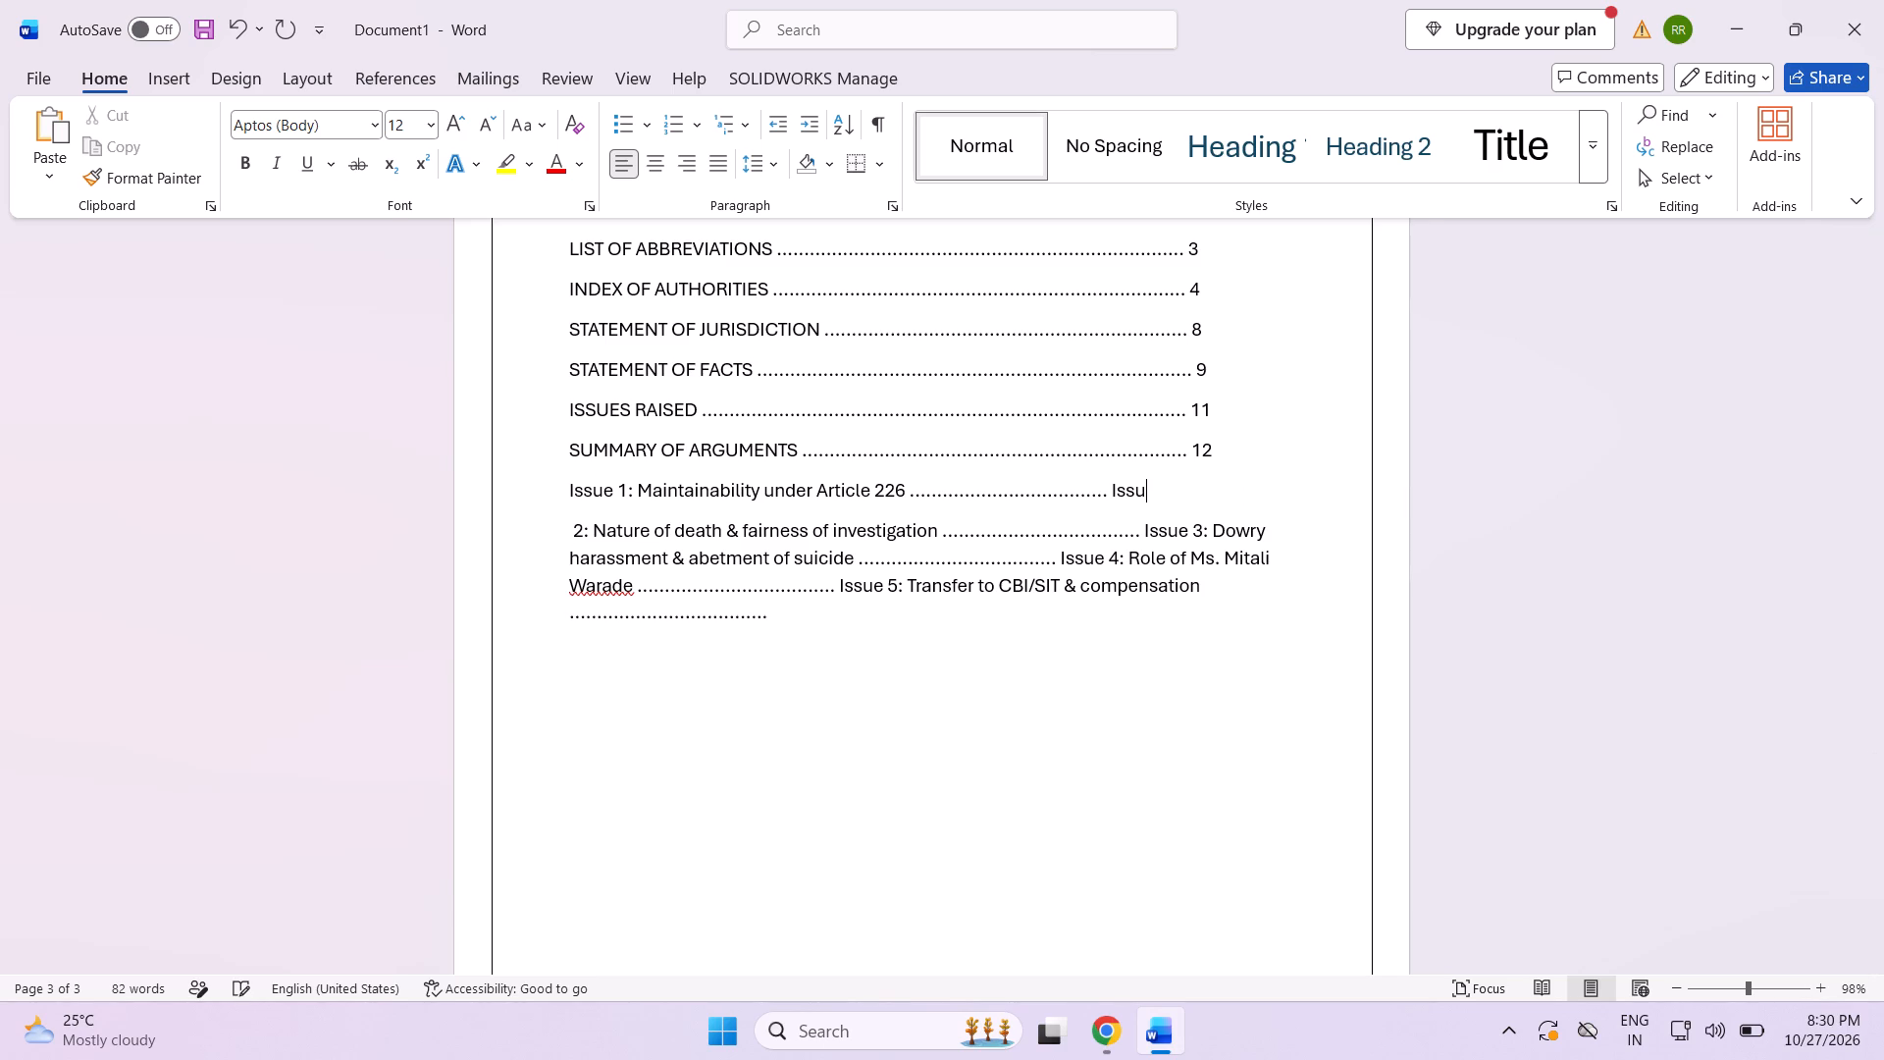
Complete the word Issue at the end of the Issue 1 line and rejoin it with the split-off "2: Nature of death" text.
{"action": "key", "text": "e"}
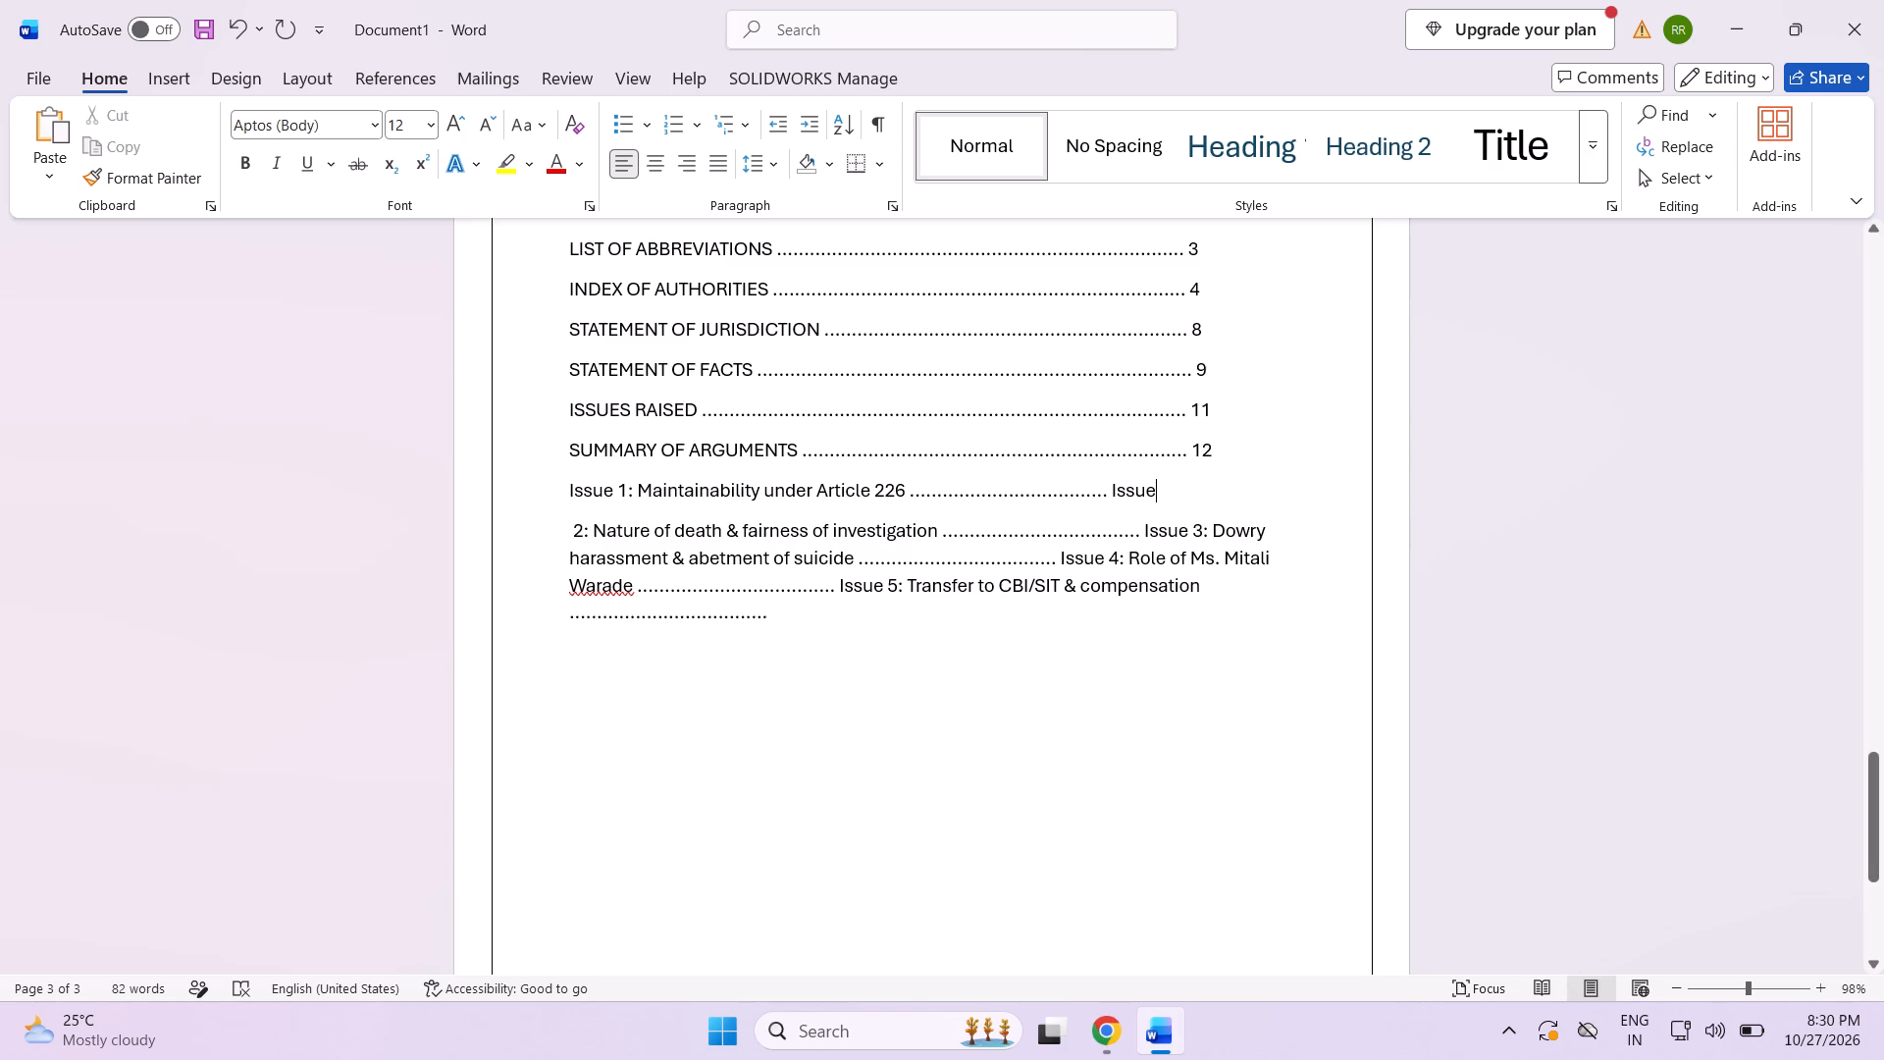
{"action": "left_click", "coordinate": [1193, 531]}
{"action": "left_click", "coordinate": [570, 530]}
{"action": "key", "text": "BackSpace"}
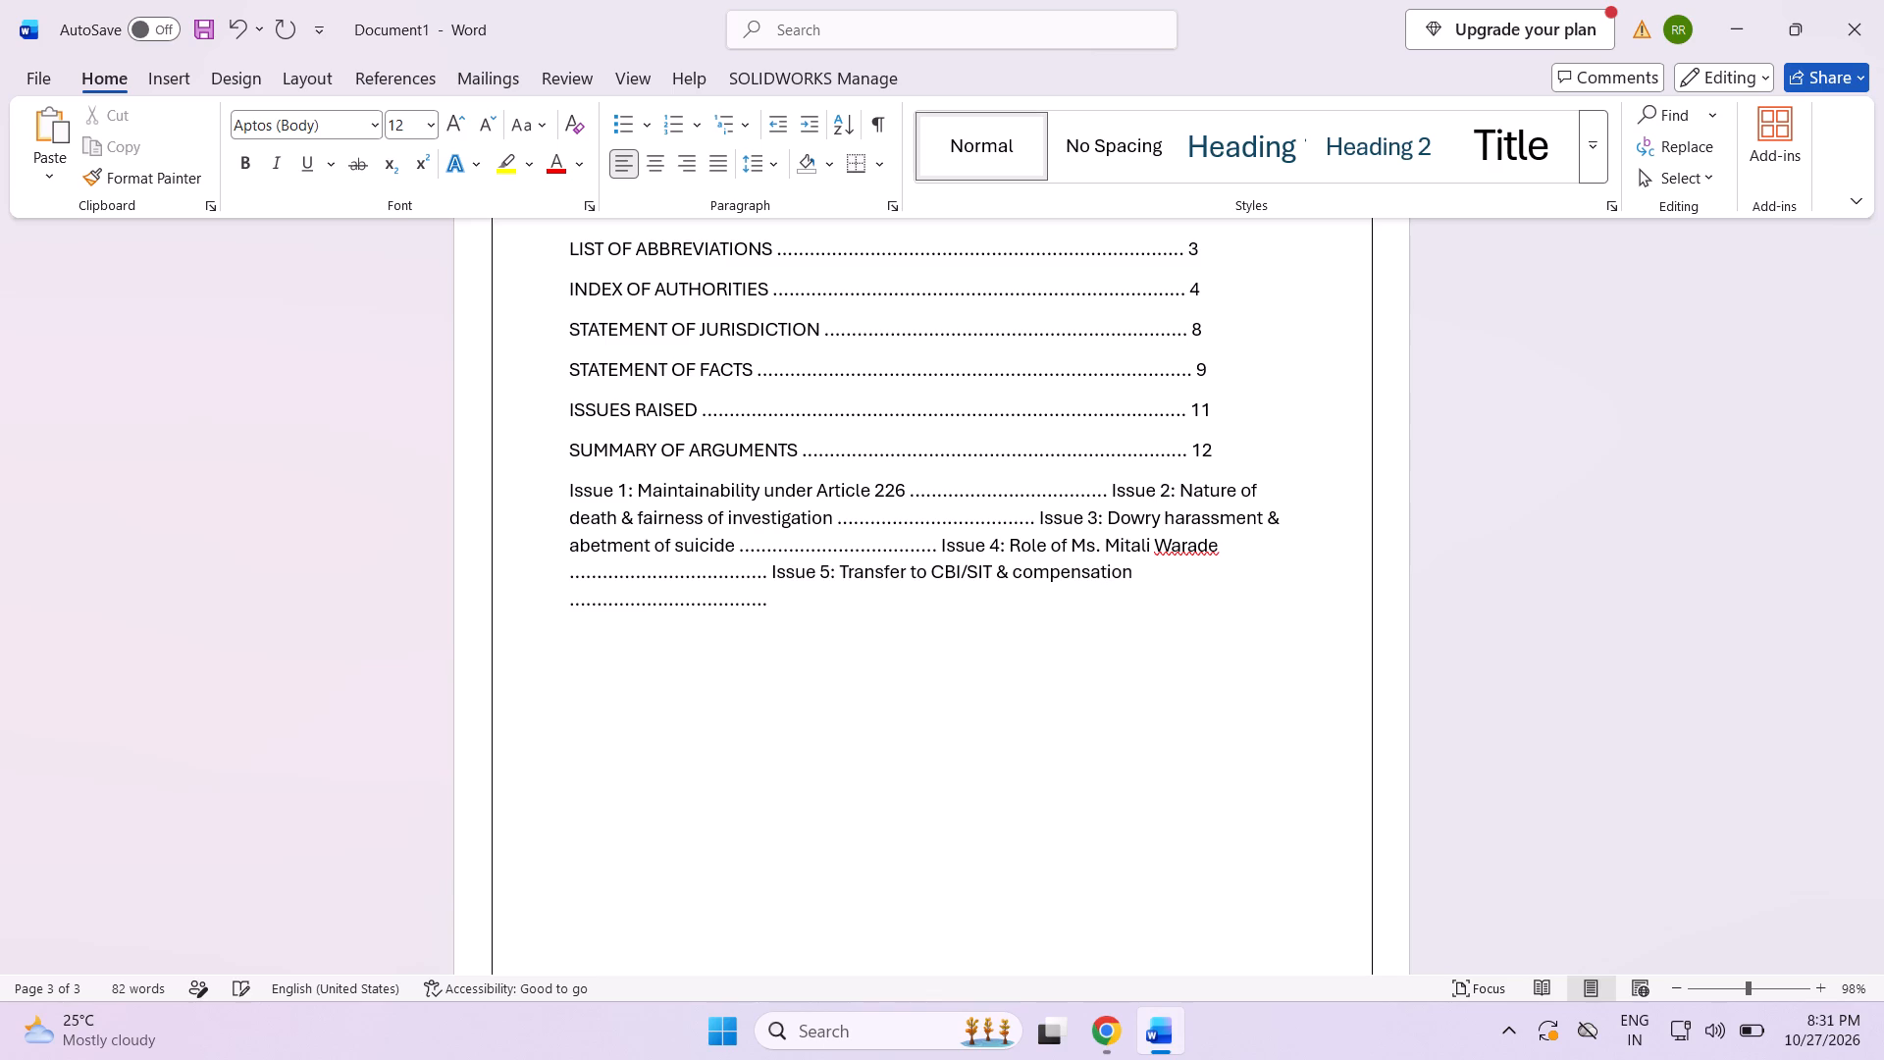
Split the run-on issue entries in the contents so Issue 2, Issue 3 and Issue 4 each start a separate paragraph.
{"action": "left_click", "coordinate": [1105, 489]}
{"action": "key", "text": "Return"}
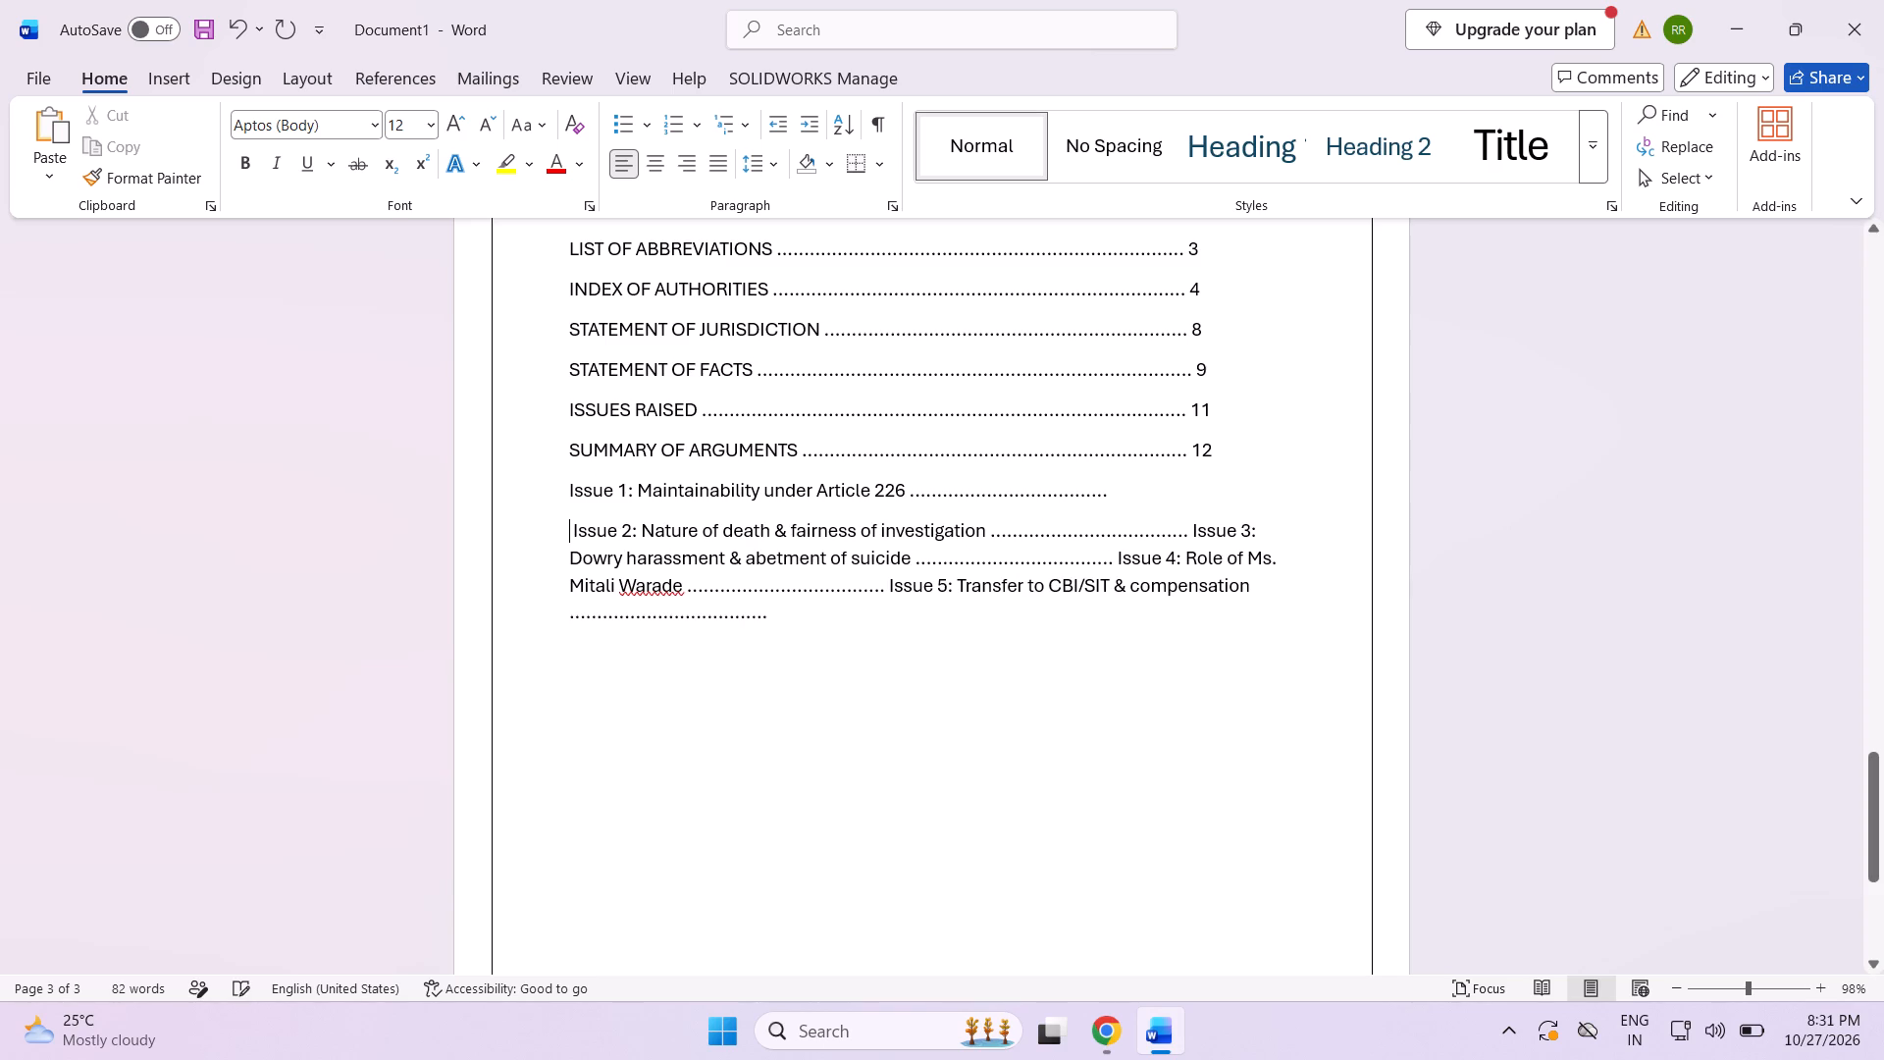
{"action": "left_click", "coordinate": [1189, 531]}
{"action": "key", "text": "Return"}
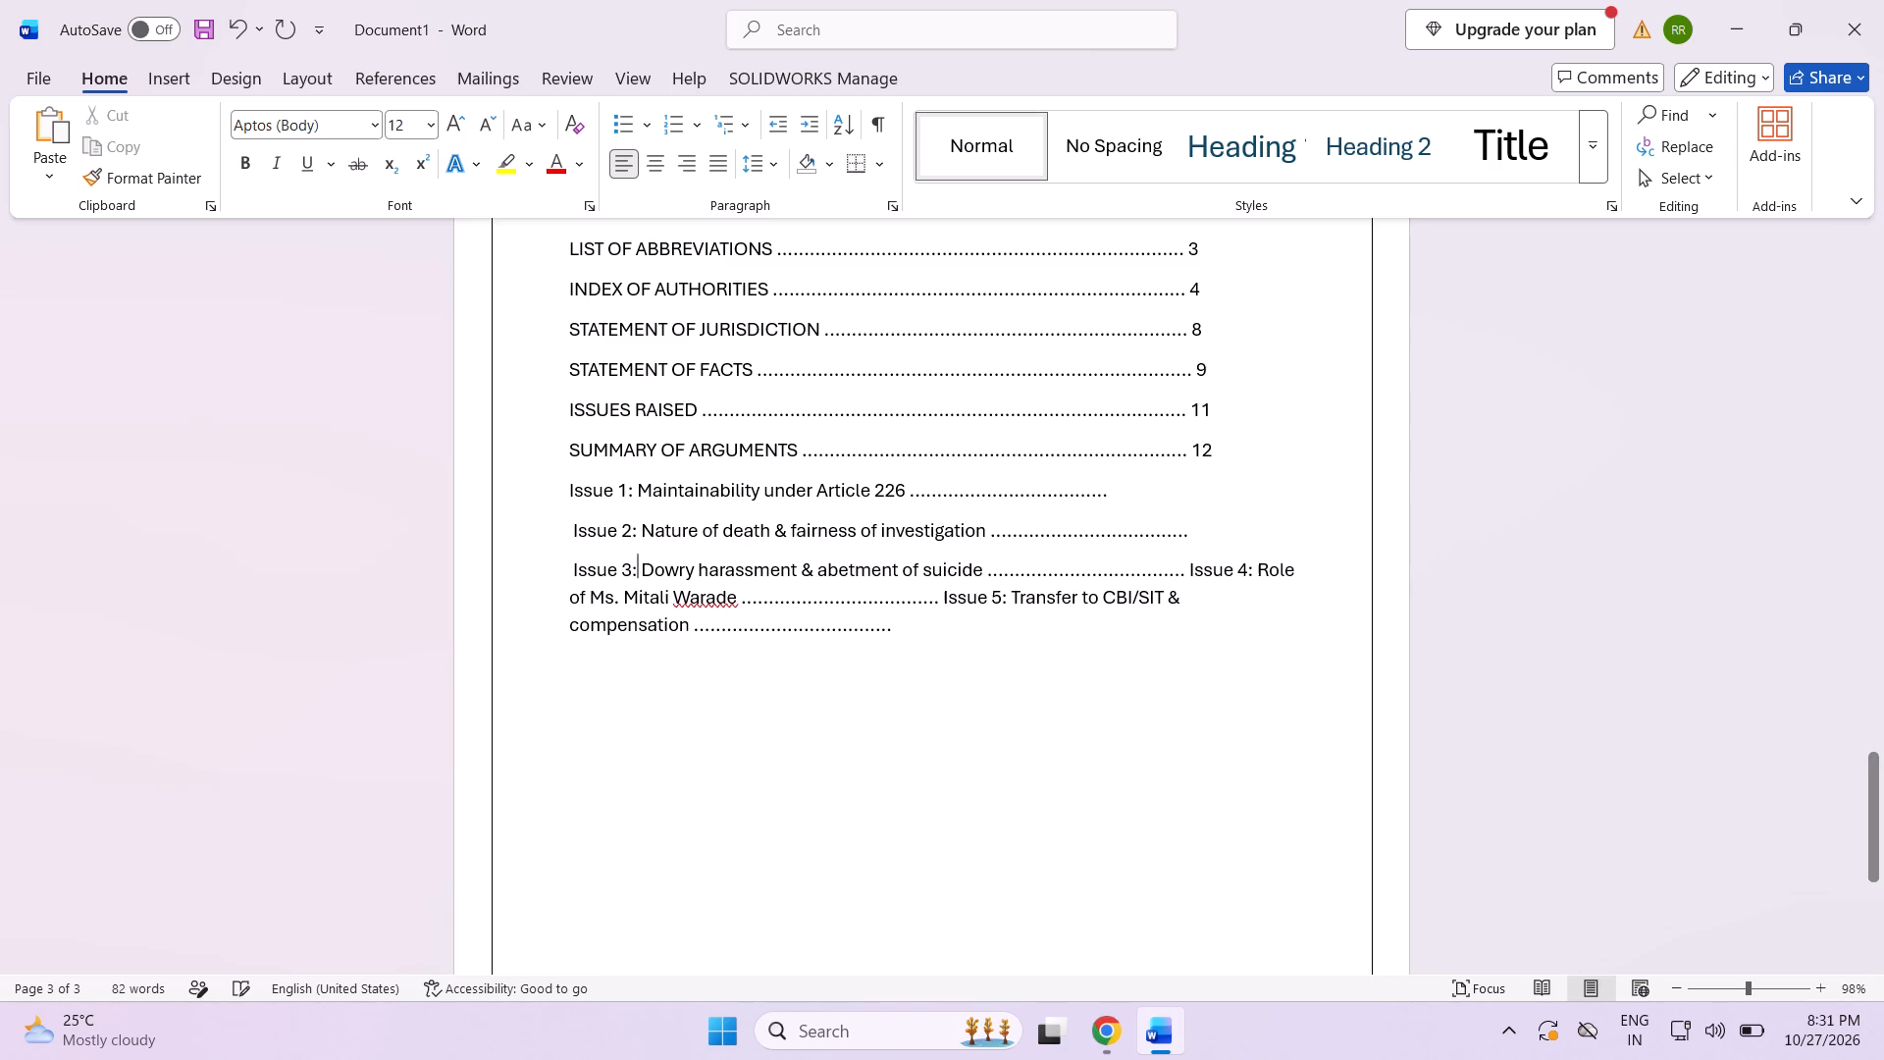
{"action": "left_click", "coordinate": [1183, 566]}
Split the remaining run-on contents text so Issue 4 and Issue 5 each start a separate paragraph.
{"action": "key", "text": "Return"}
{"action": "left_click", "coordinate": [1054, 609]}
{"action": "key", "text": "Return"}
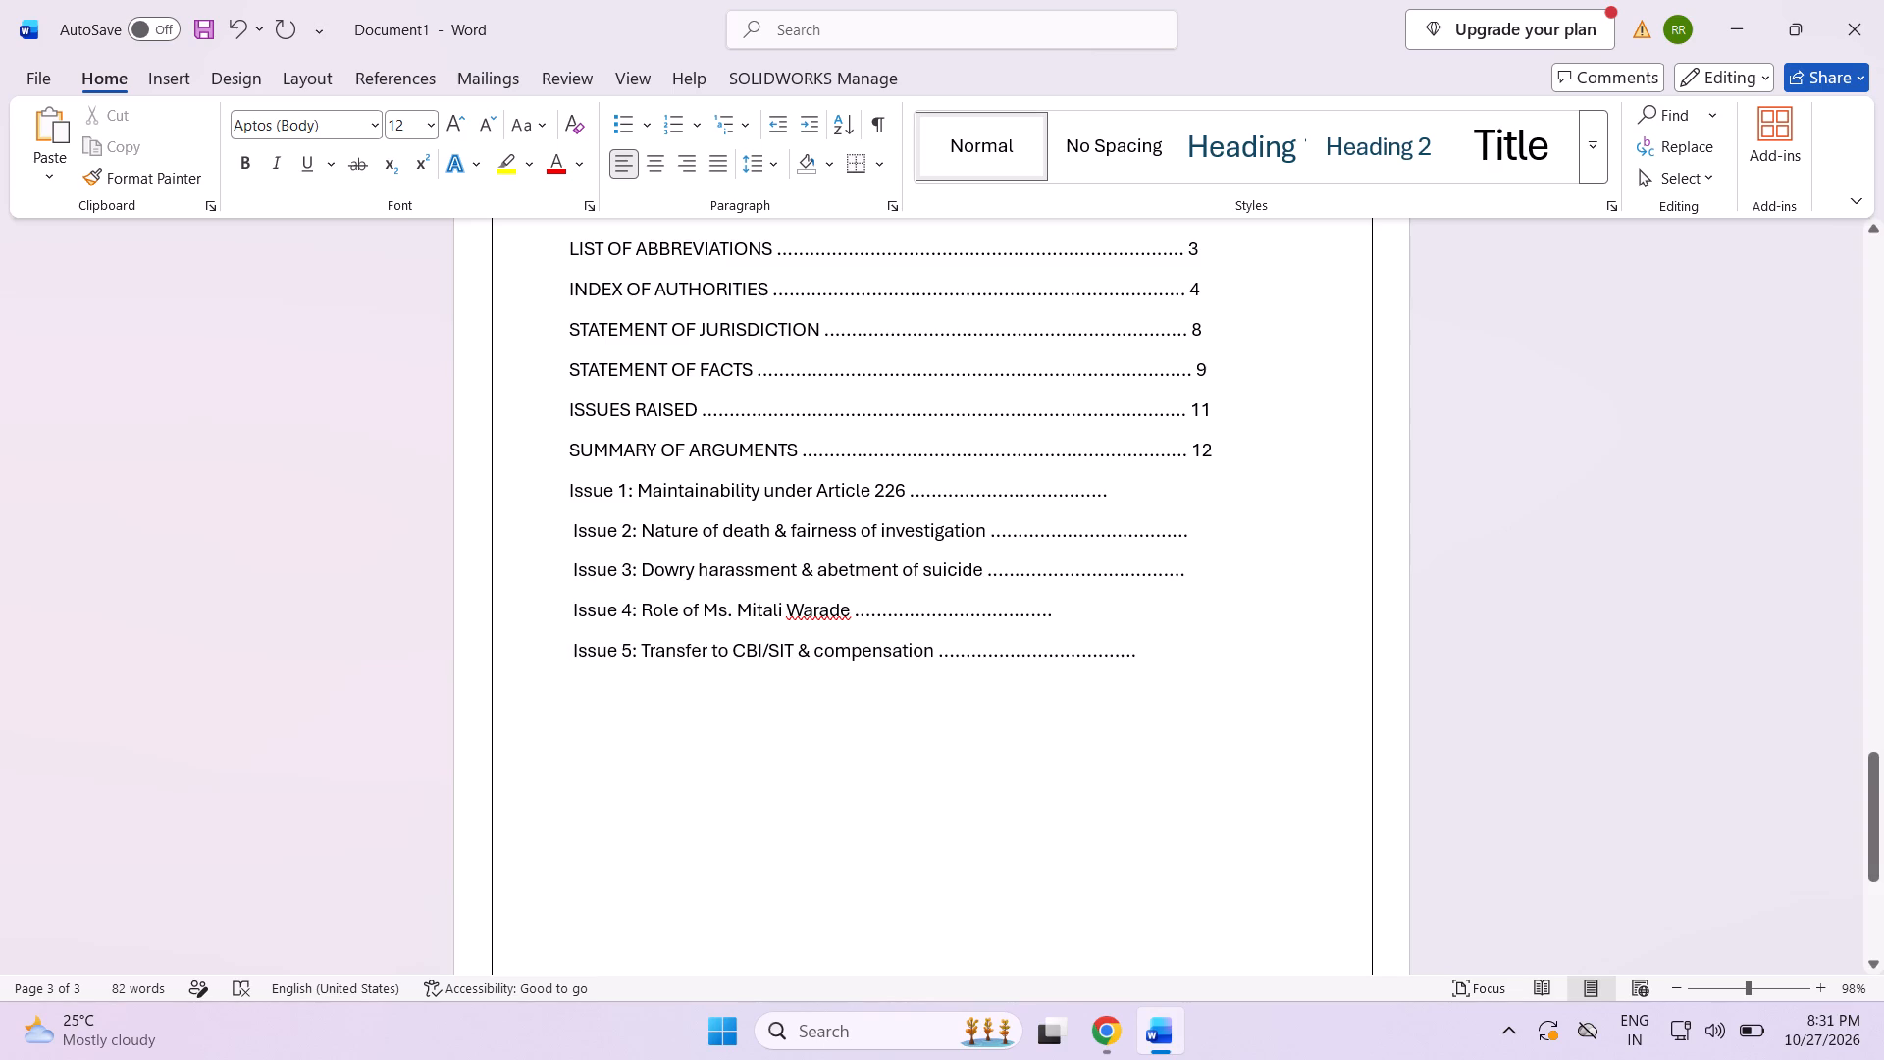
Remove the leading space before the Issue 2, Issue 3, Issue 4 and Issue 5 entries so they align flush with Issue 1.
{"action": "left_click", "coordinate": [572, 528]}
{"action": "key", "text": "BackSpace"}
{"action": "left_click", "coordinate": [574, 569]}
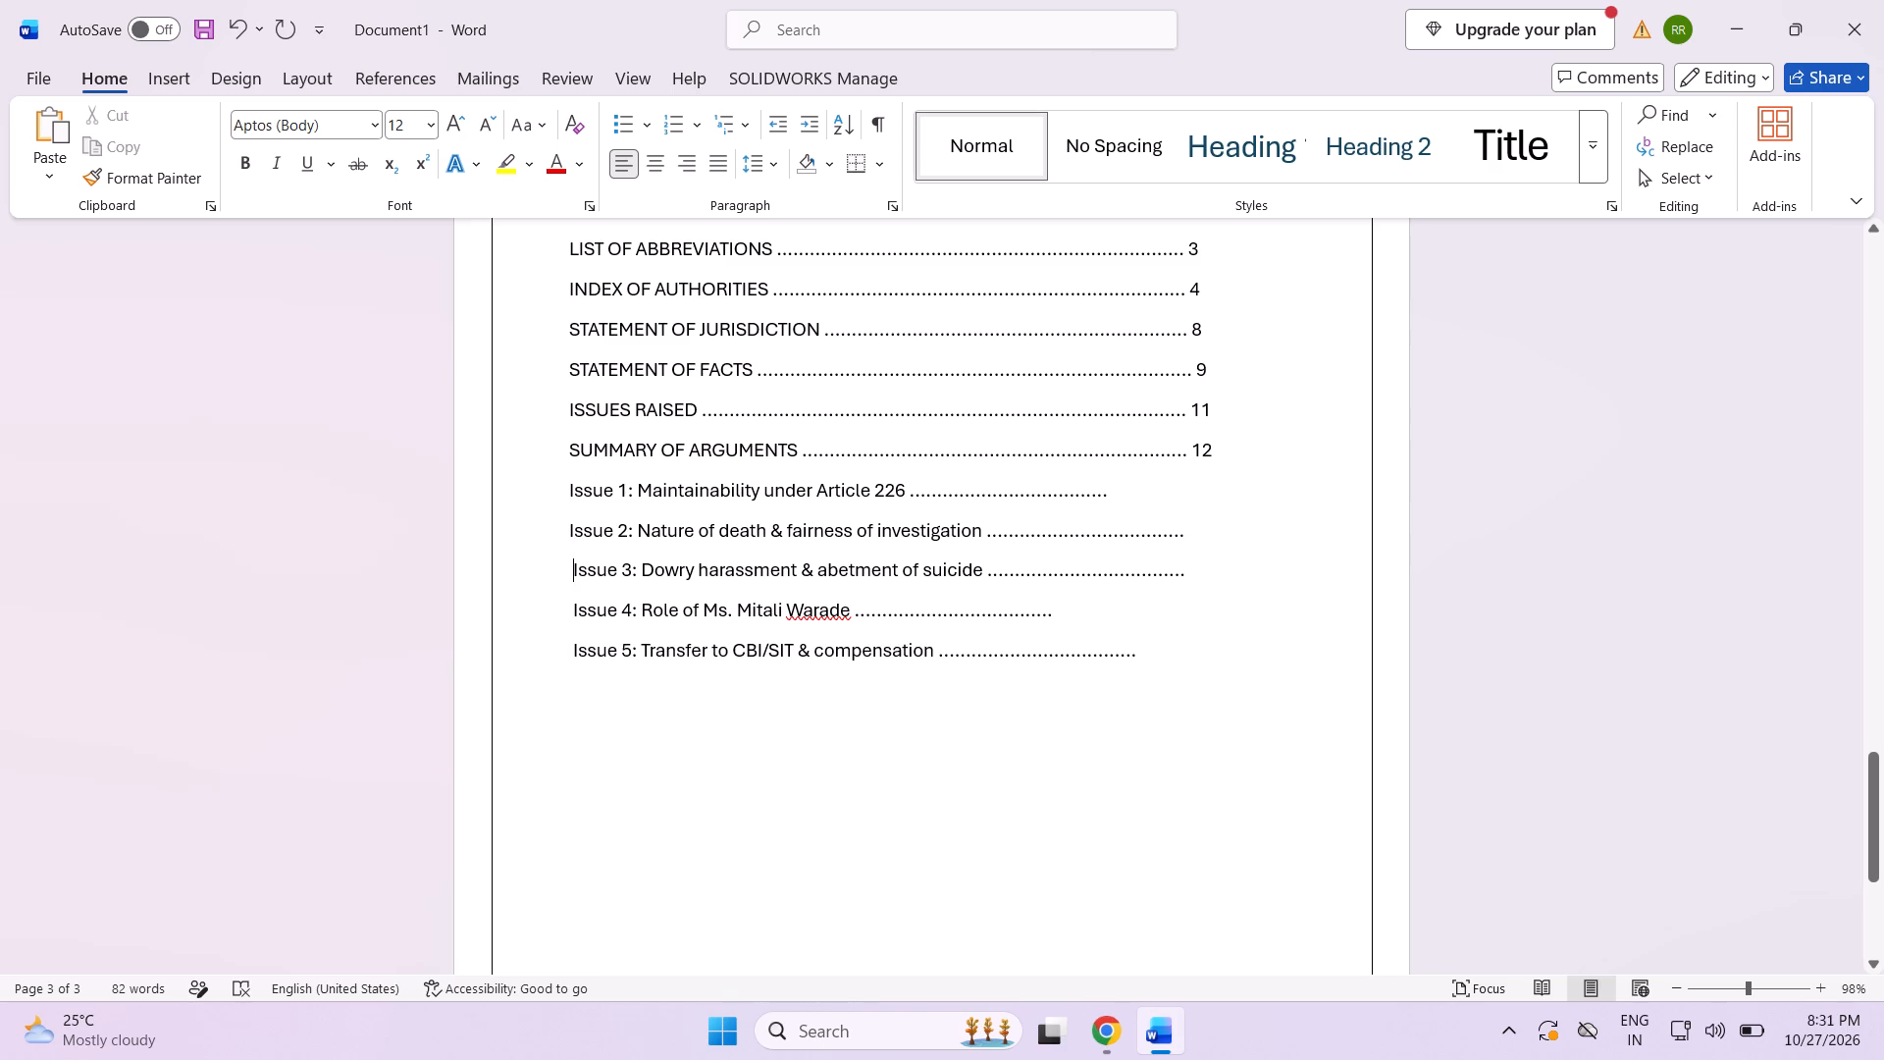
{"action": "key", "text": "BackSpace"}
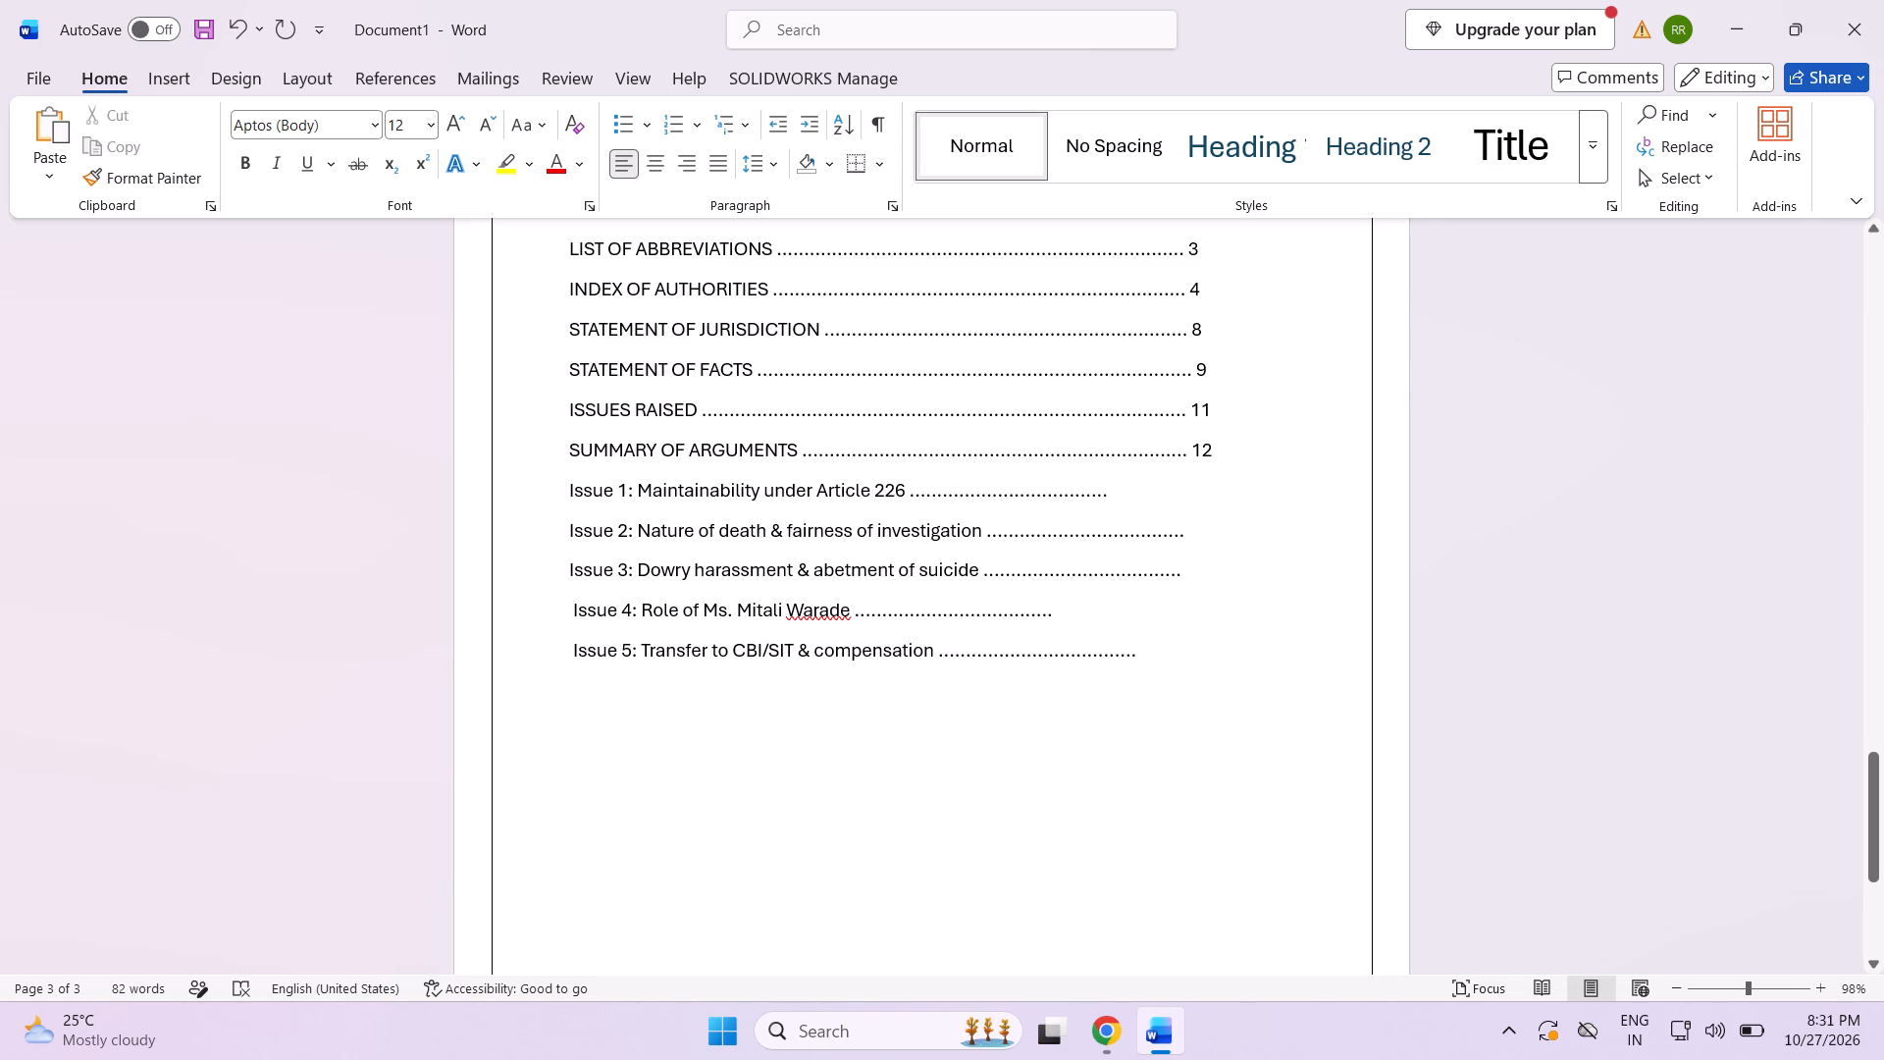
{"action": "left_click", "coordinate": [572, 606]}
{"action": "key", "text": "BackSpace"}
{"action": "left_click", "coordinate": [572, 644]}
{"action": "key", "text": "BackSpace"}
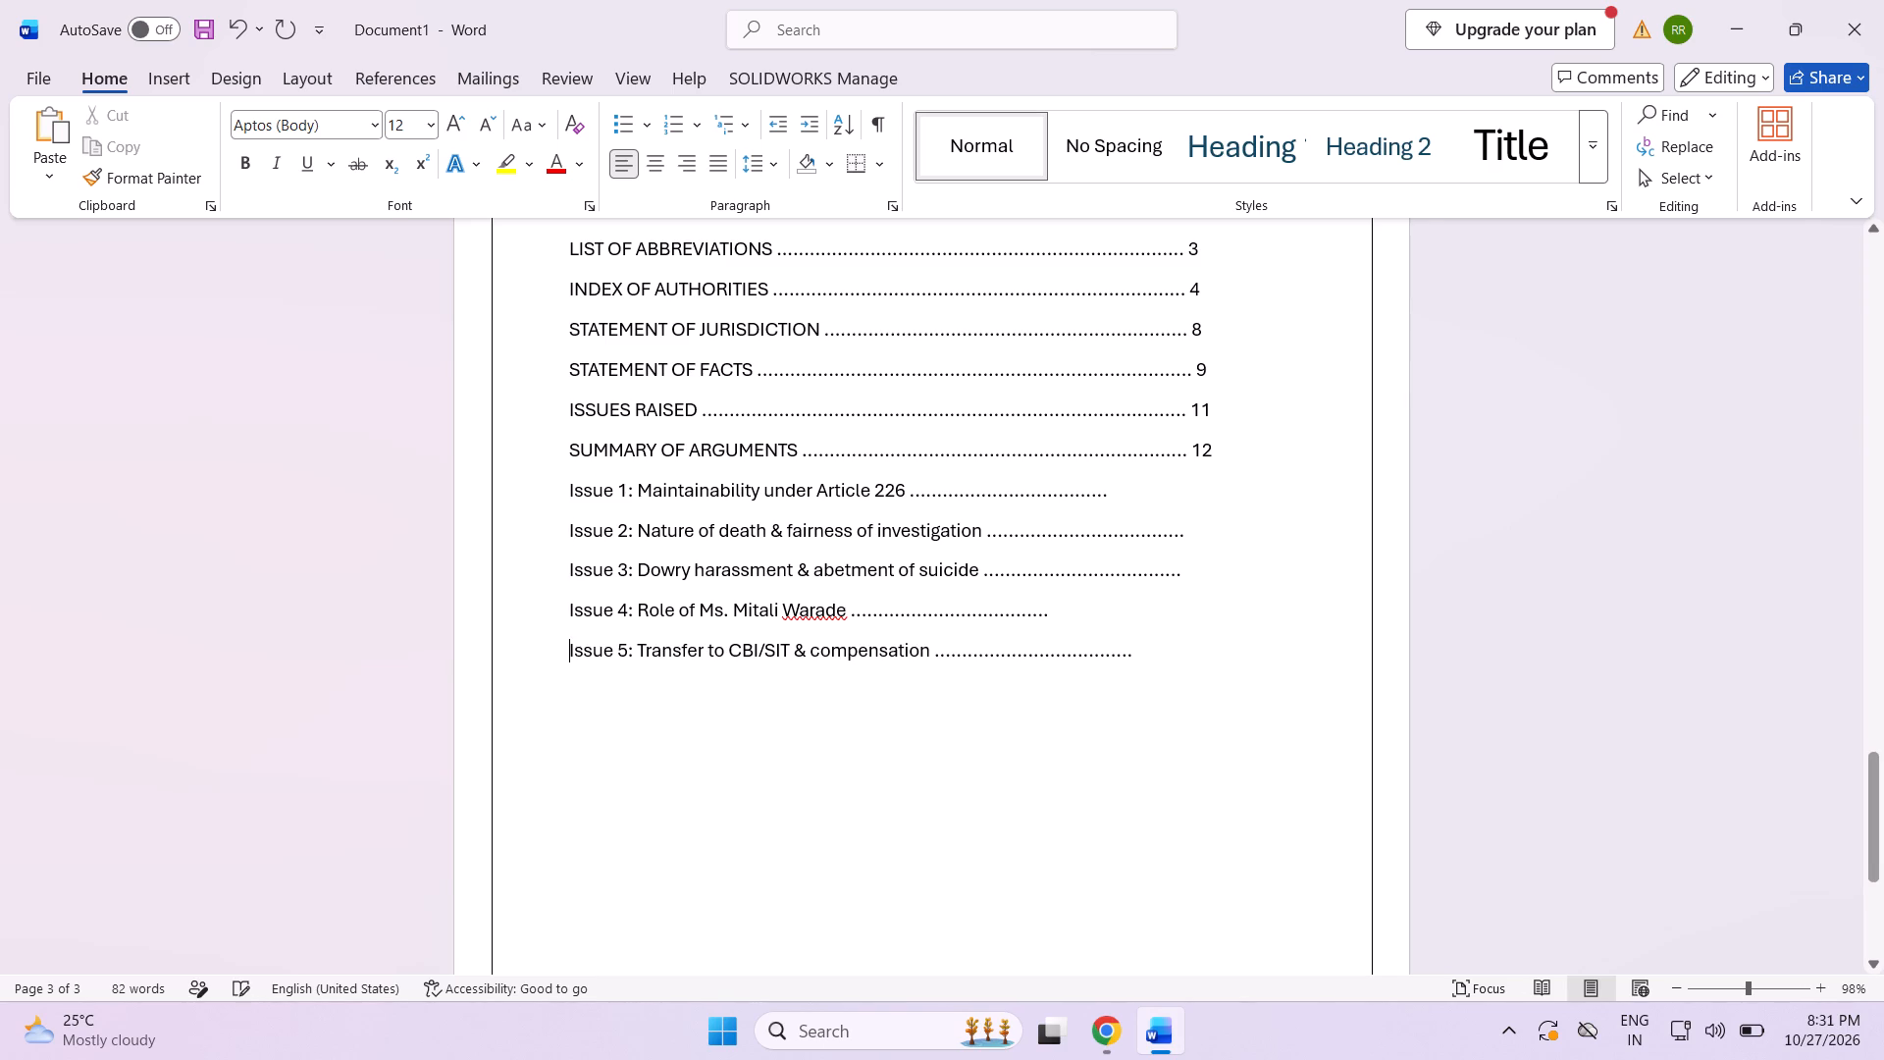
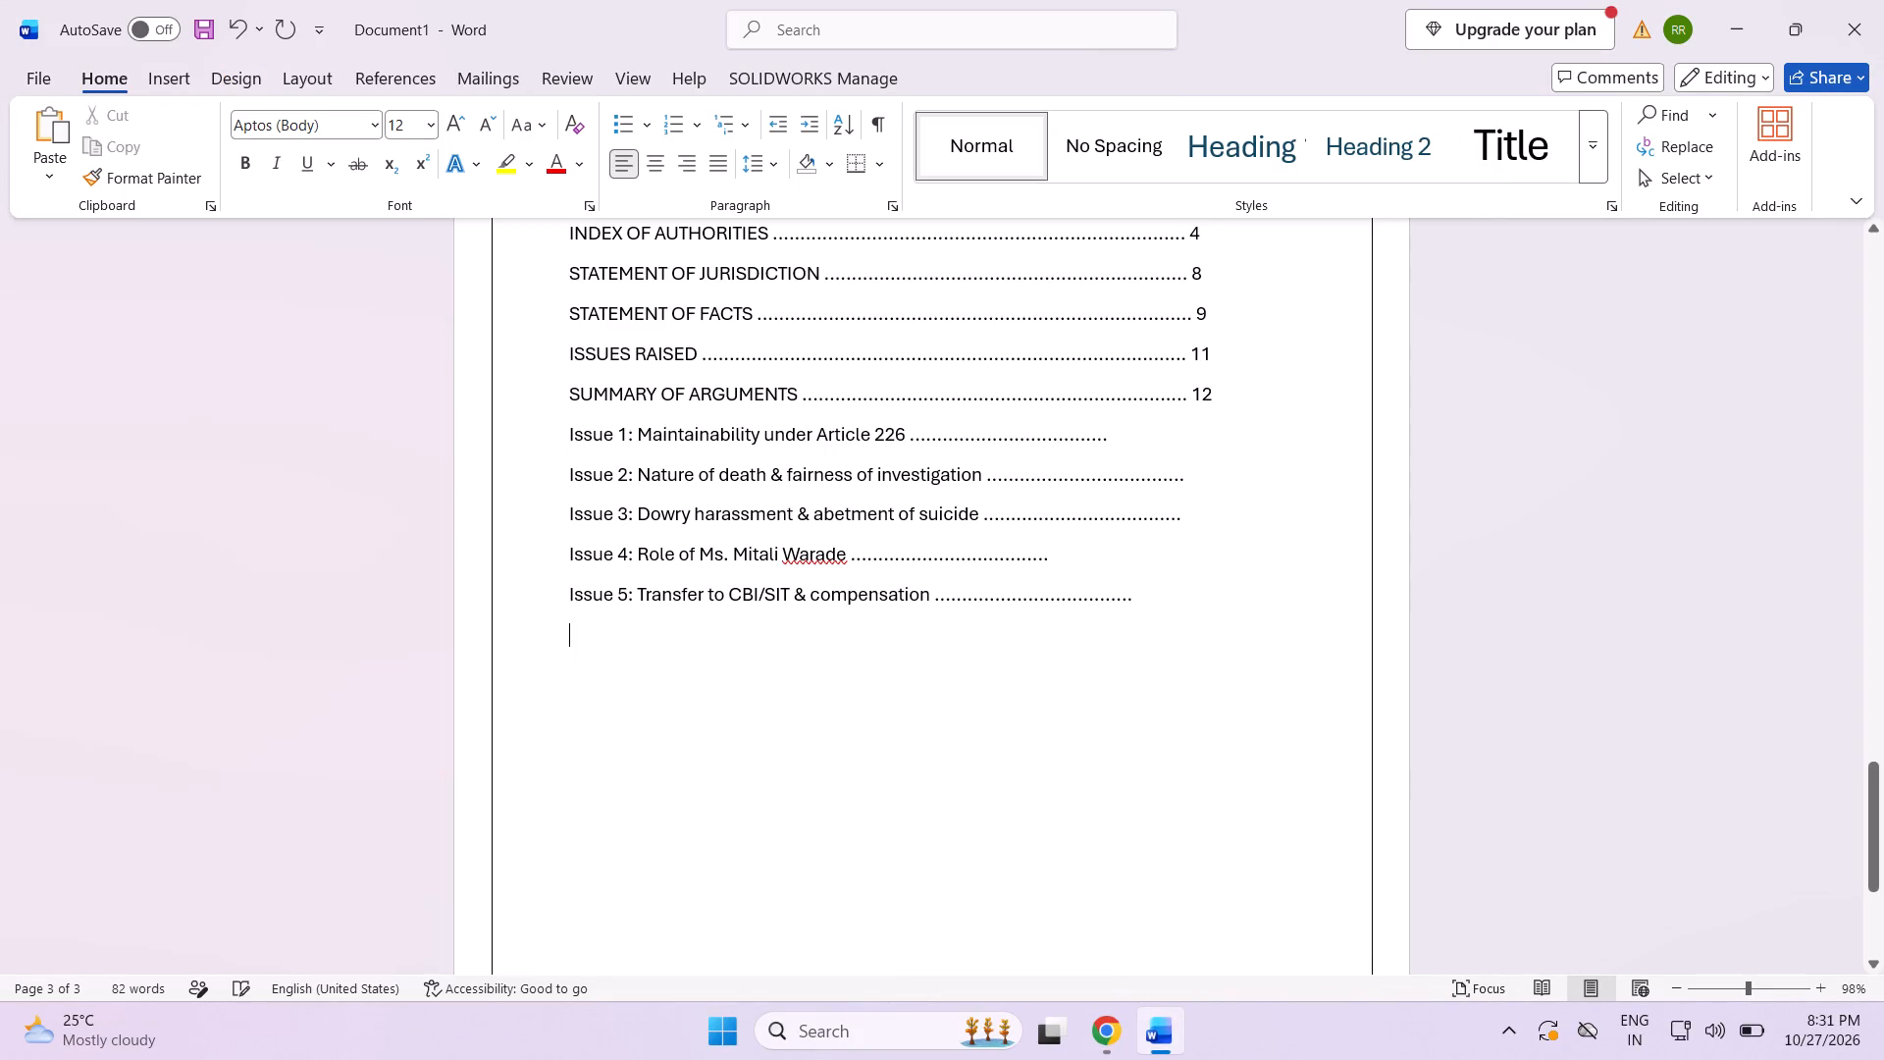
Paste the copied "8. PRAYER" entry with its dot leader and page number 30 below Issue 5 in the contents.
{"action": "key", "text": "ctrl+v"}
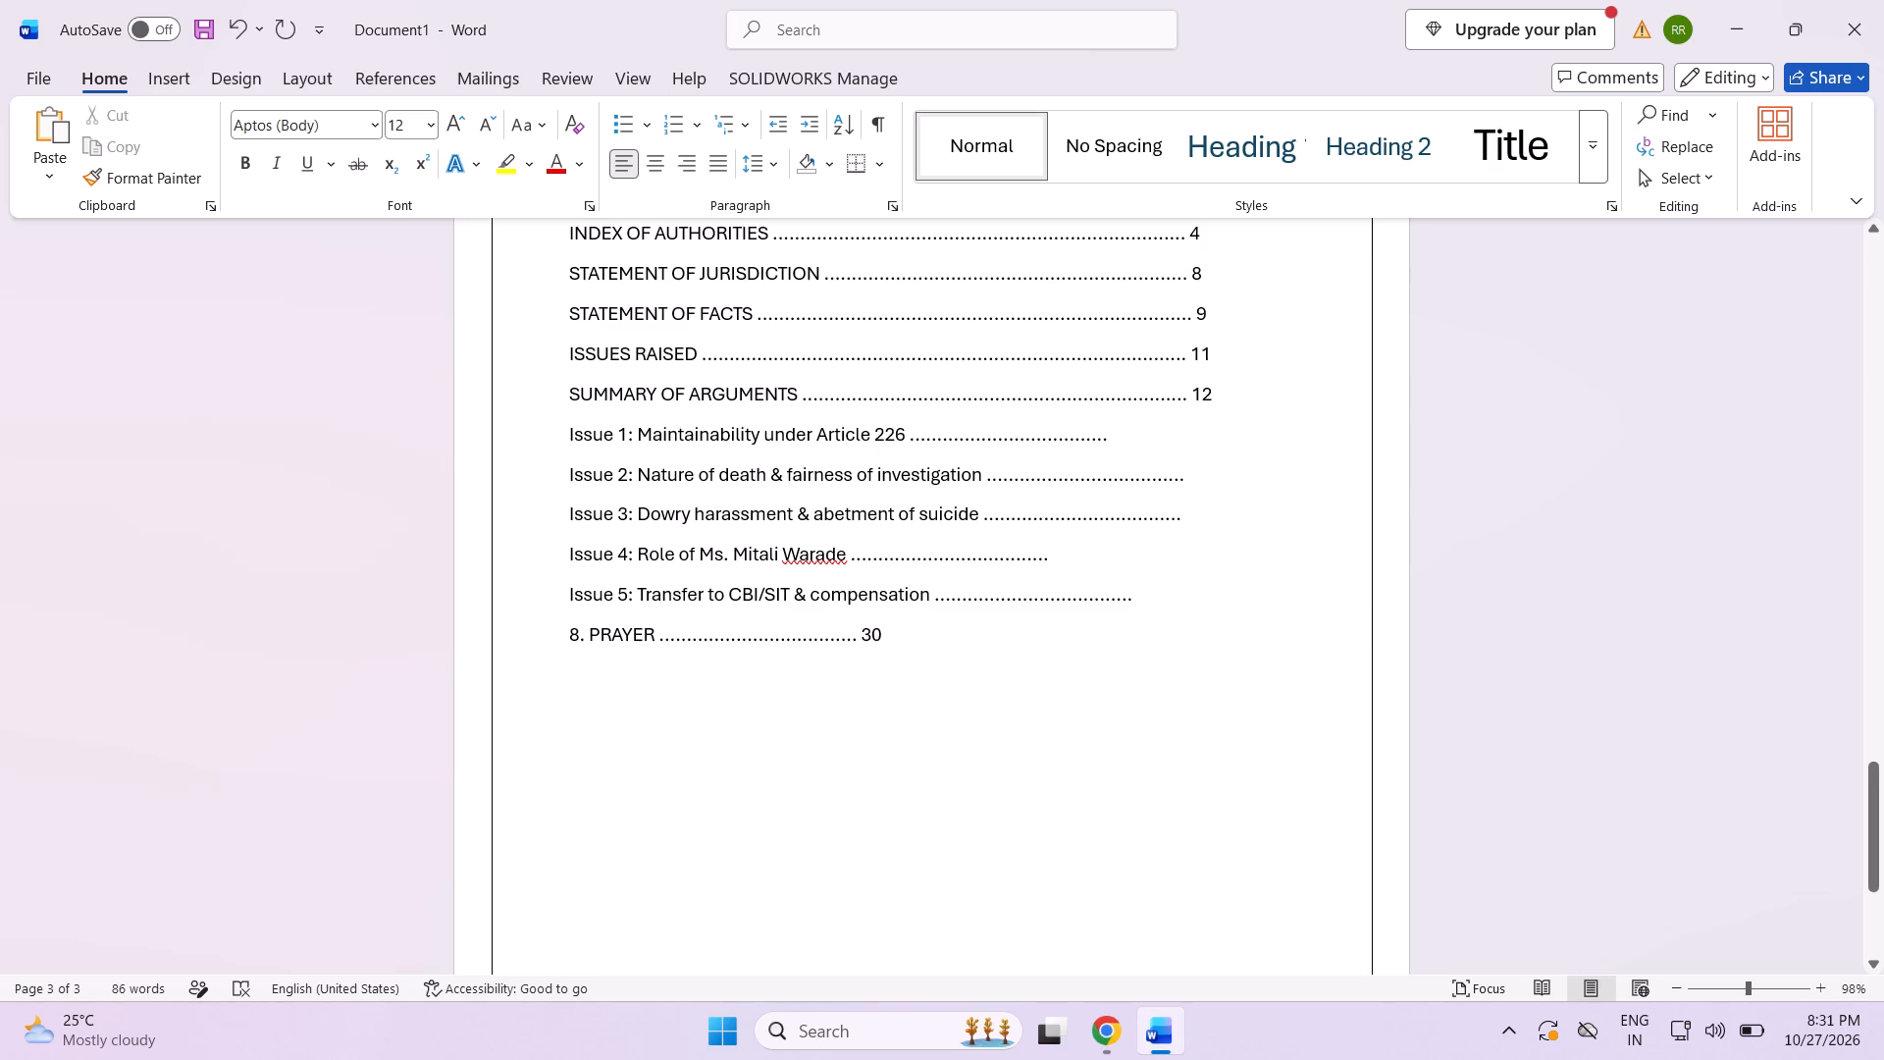
Number the LIST OF ABBREVIATIONS entry in the table of contents by adding "1." directly in front of it.
{"action": "scroll", "coordinate": [593, 654], "scroll_direction": "up", "scroll_amount": 3}
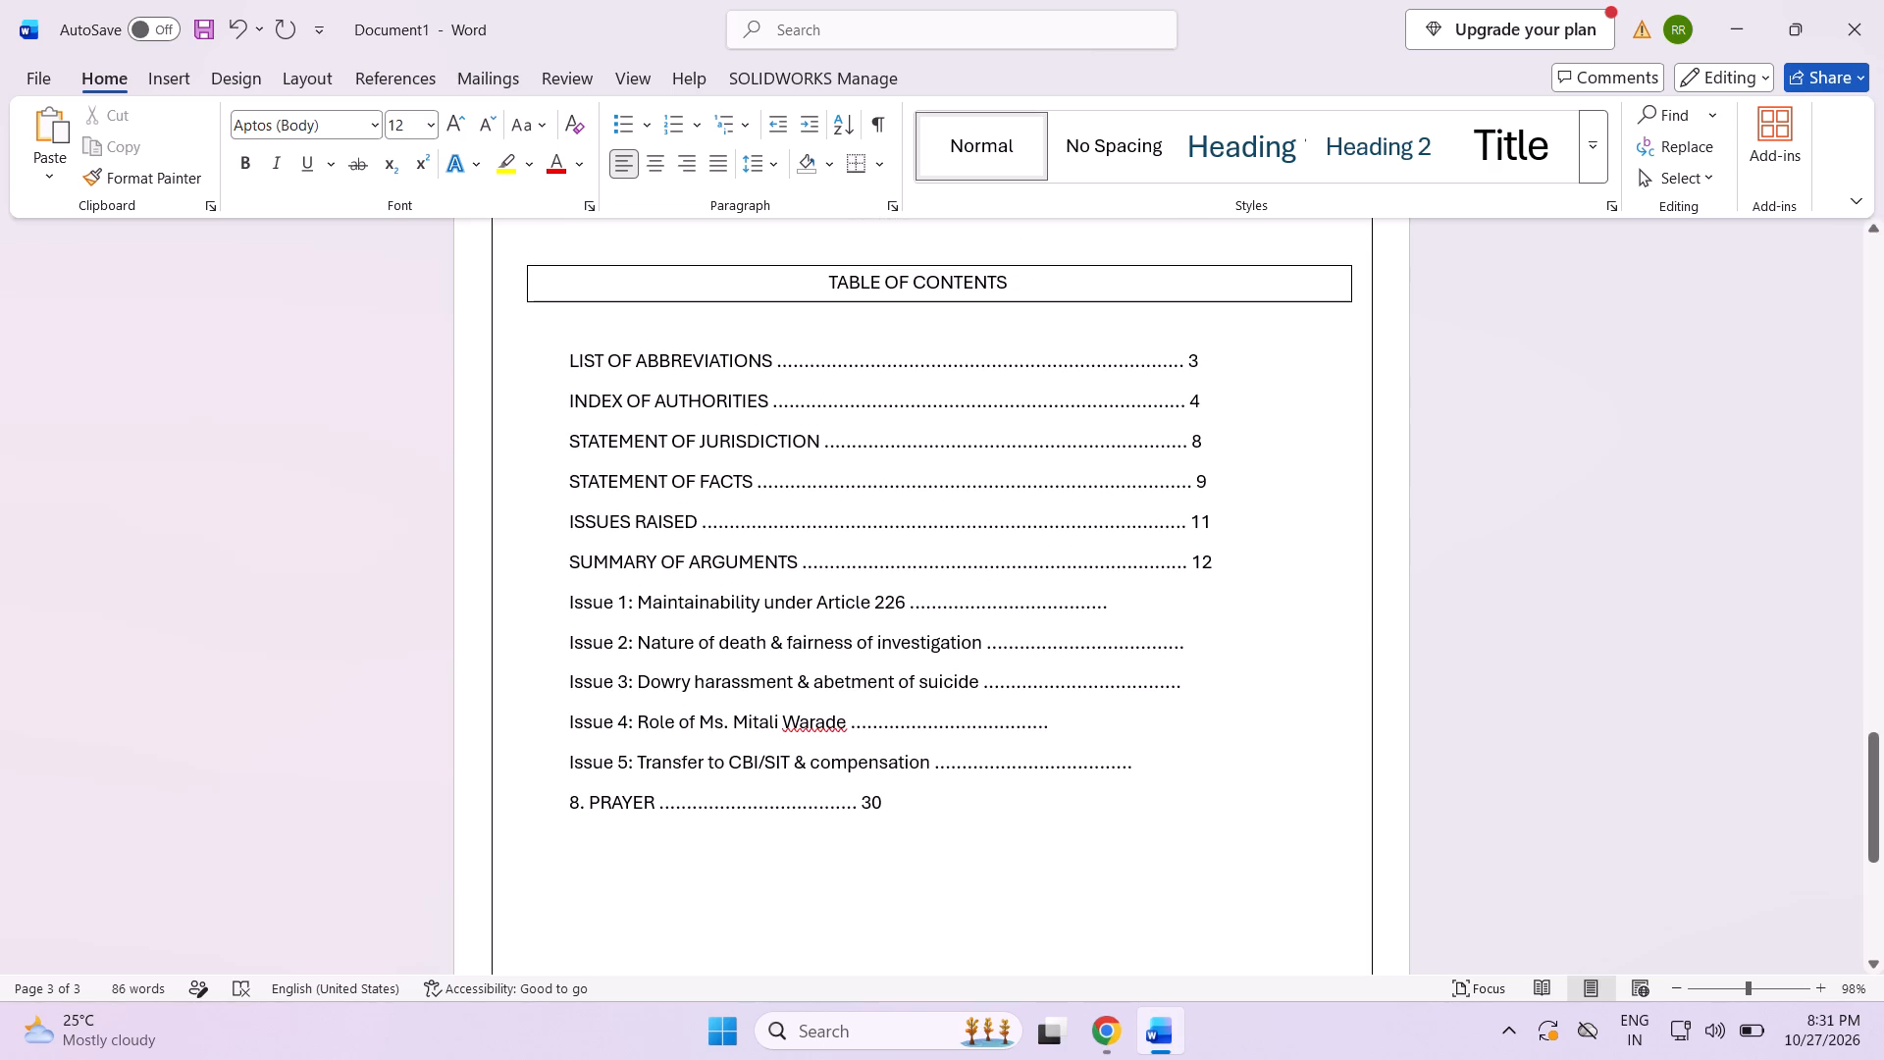
{"action": "left_click", "coordinate": [557, 360]}
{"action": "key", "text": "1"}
{"action": "key", "text": "apostrophe"}
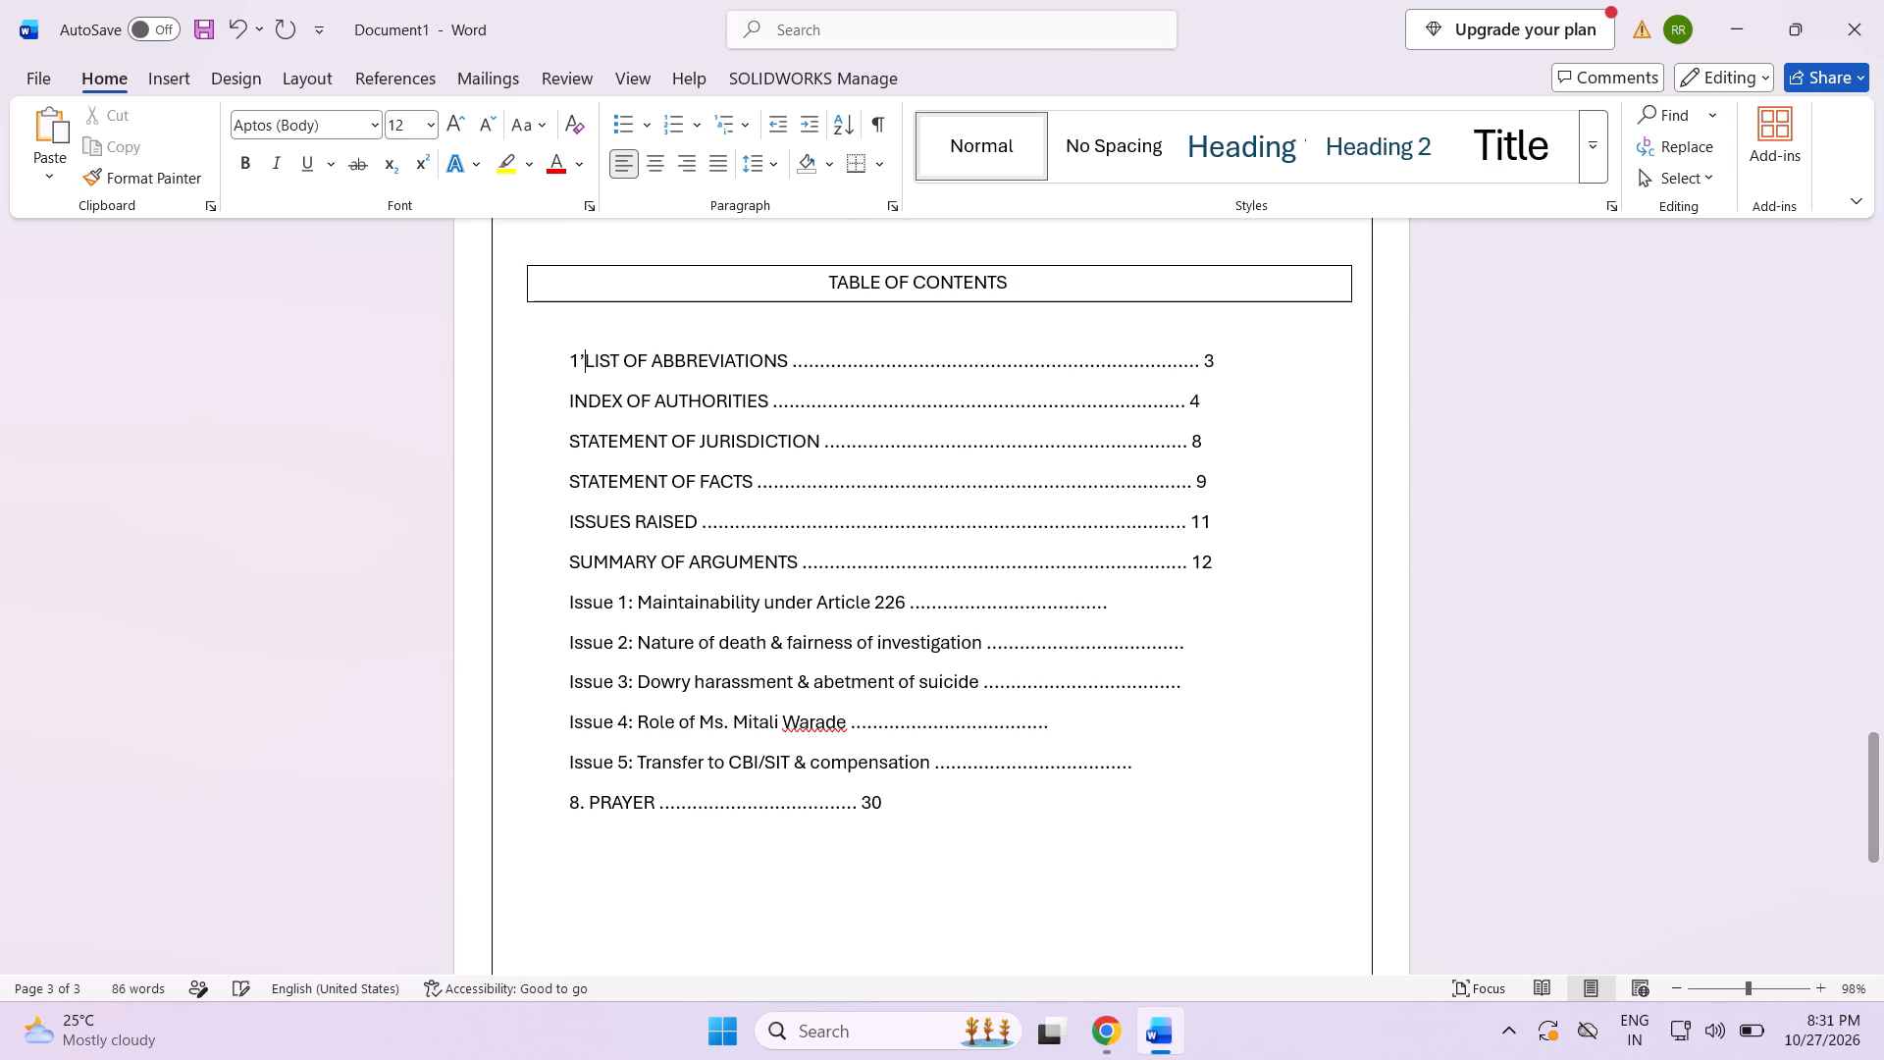
{"action": "key", "text": "BackSpace"}
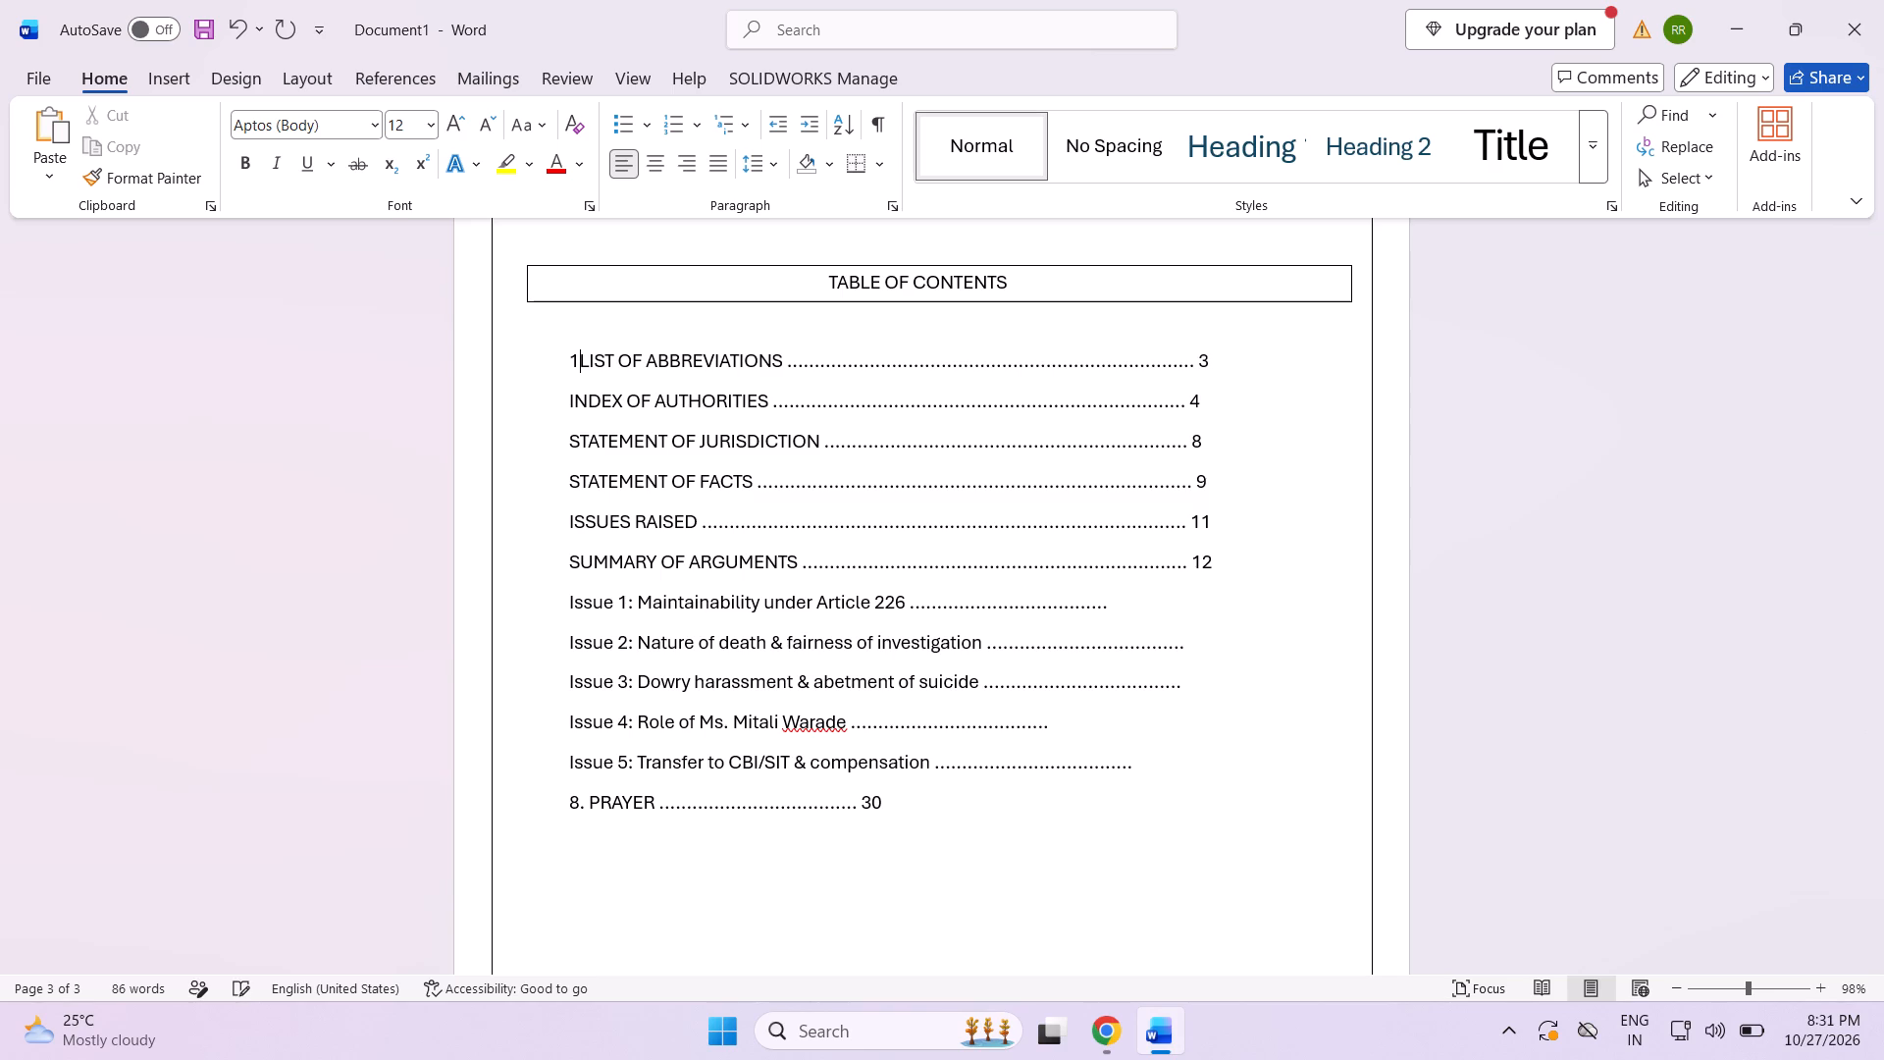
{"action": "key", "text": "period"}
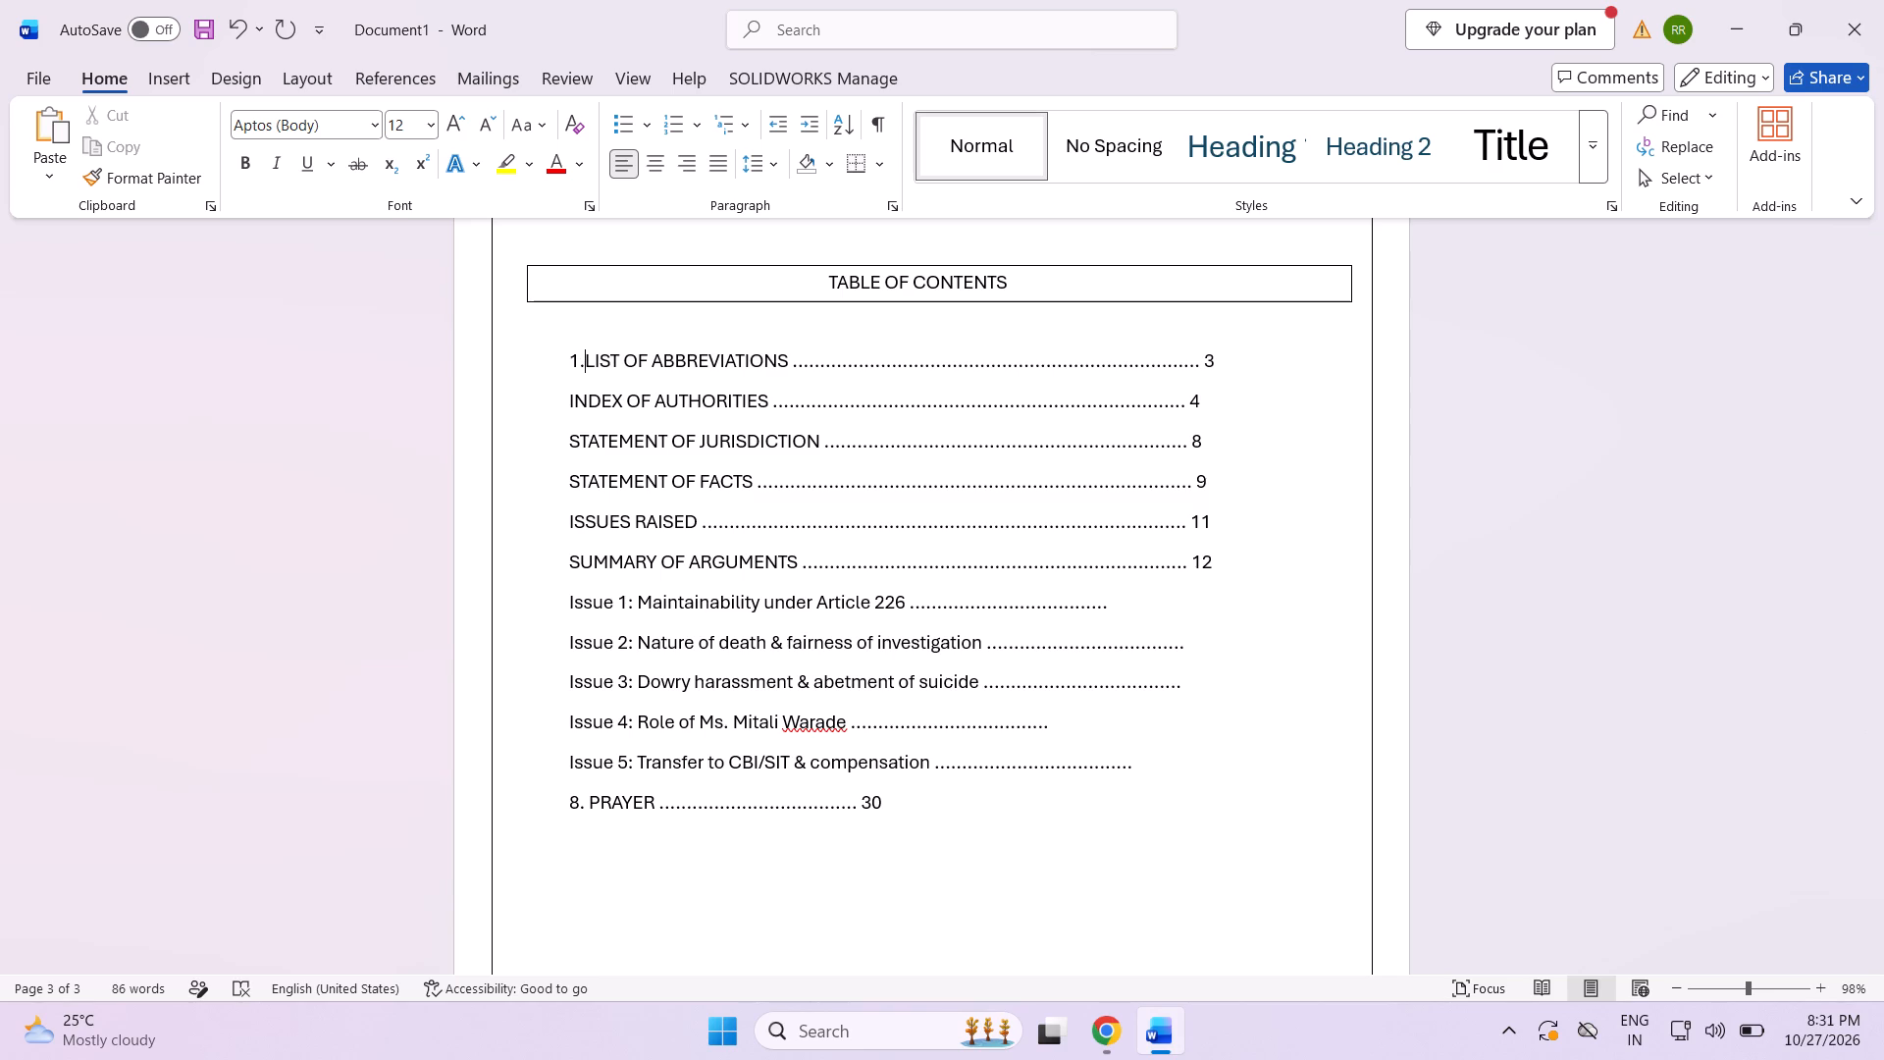
Prefix the contents entries INDEX OF AUTHORITIES and STATEMENT OF JURISDICTION with the numbers "2." and "3." respectively.
{"action": "key", "text": "Down"}
{"action": "key", "text": "Left"}
{"action": "key", "text": "Left"}
{"action": "key", "text": "2"}
{"action": "key", "text": "period"}
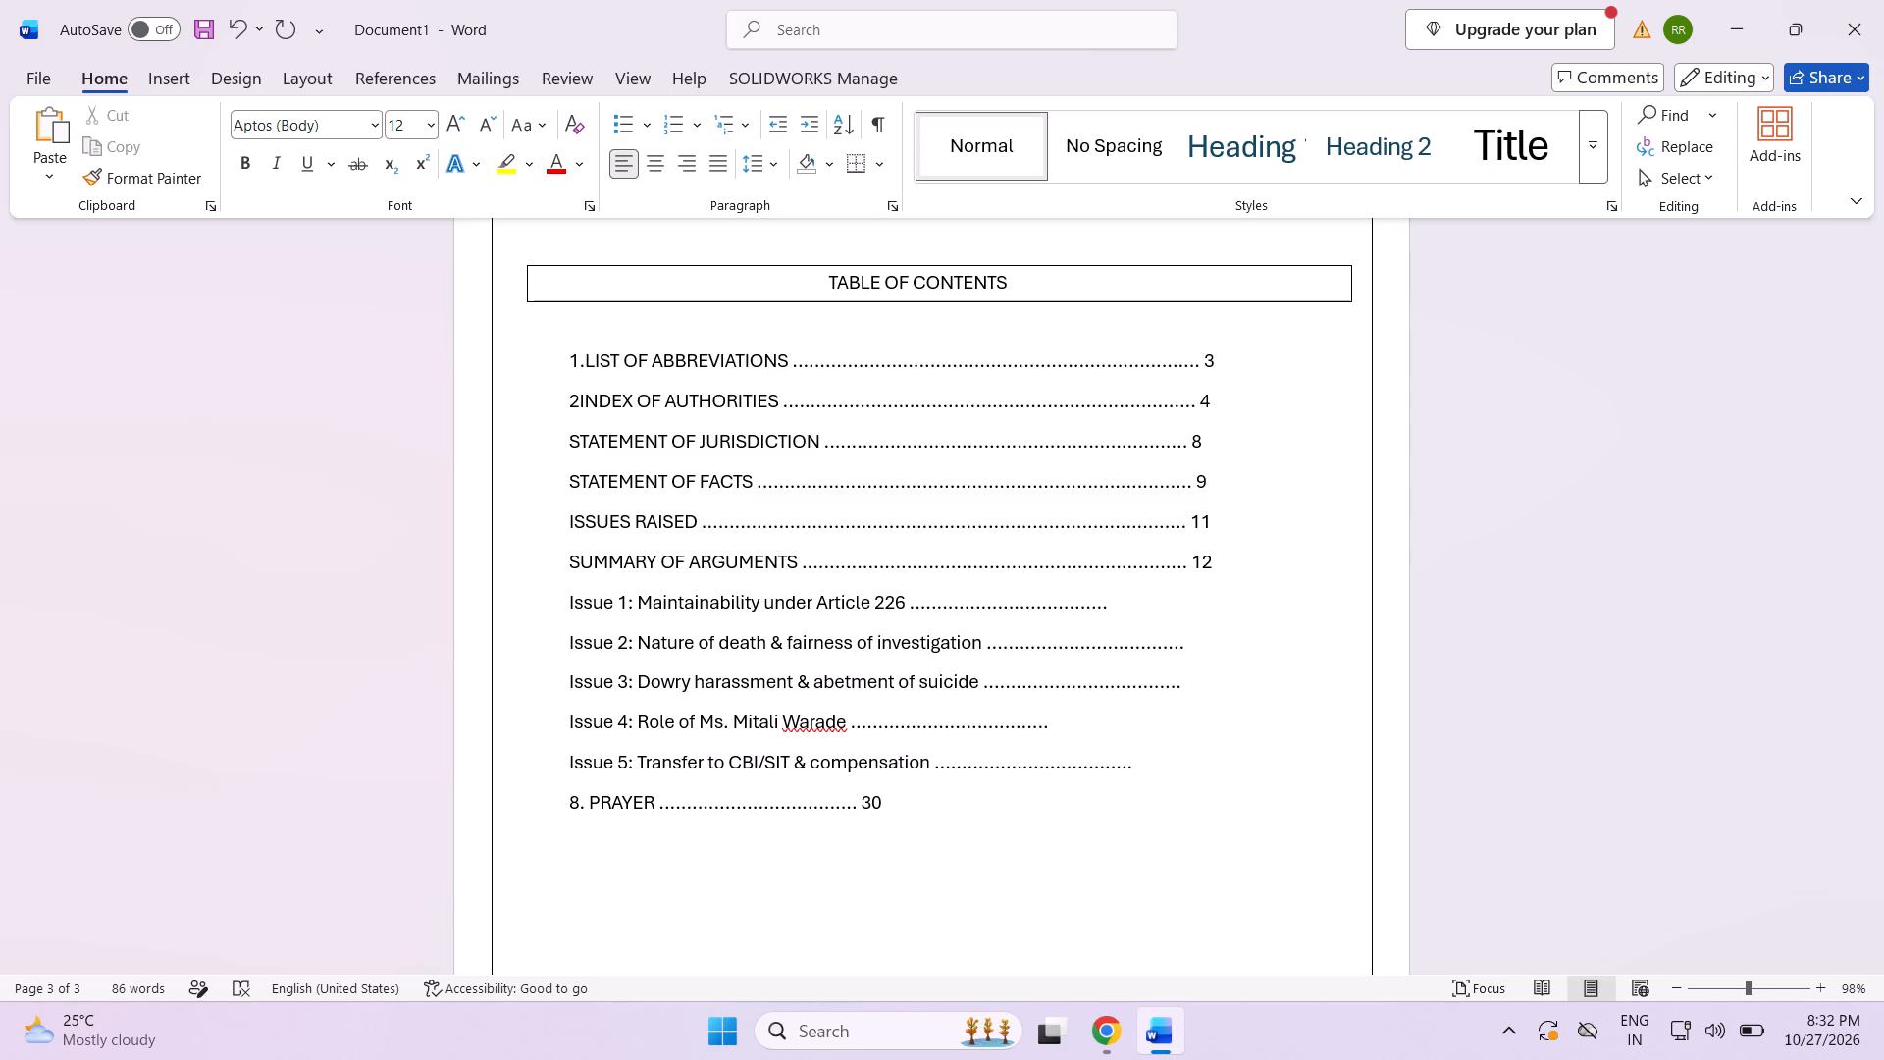
{"action": "key", "text": "Down"}
{"action": "key", "text": "Left"}
{"action": "key", "text": "Left"}
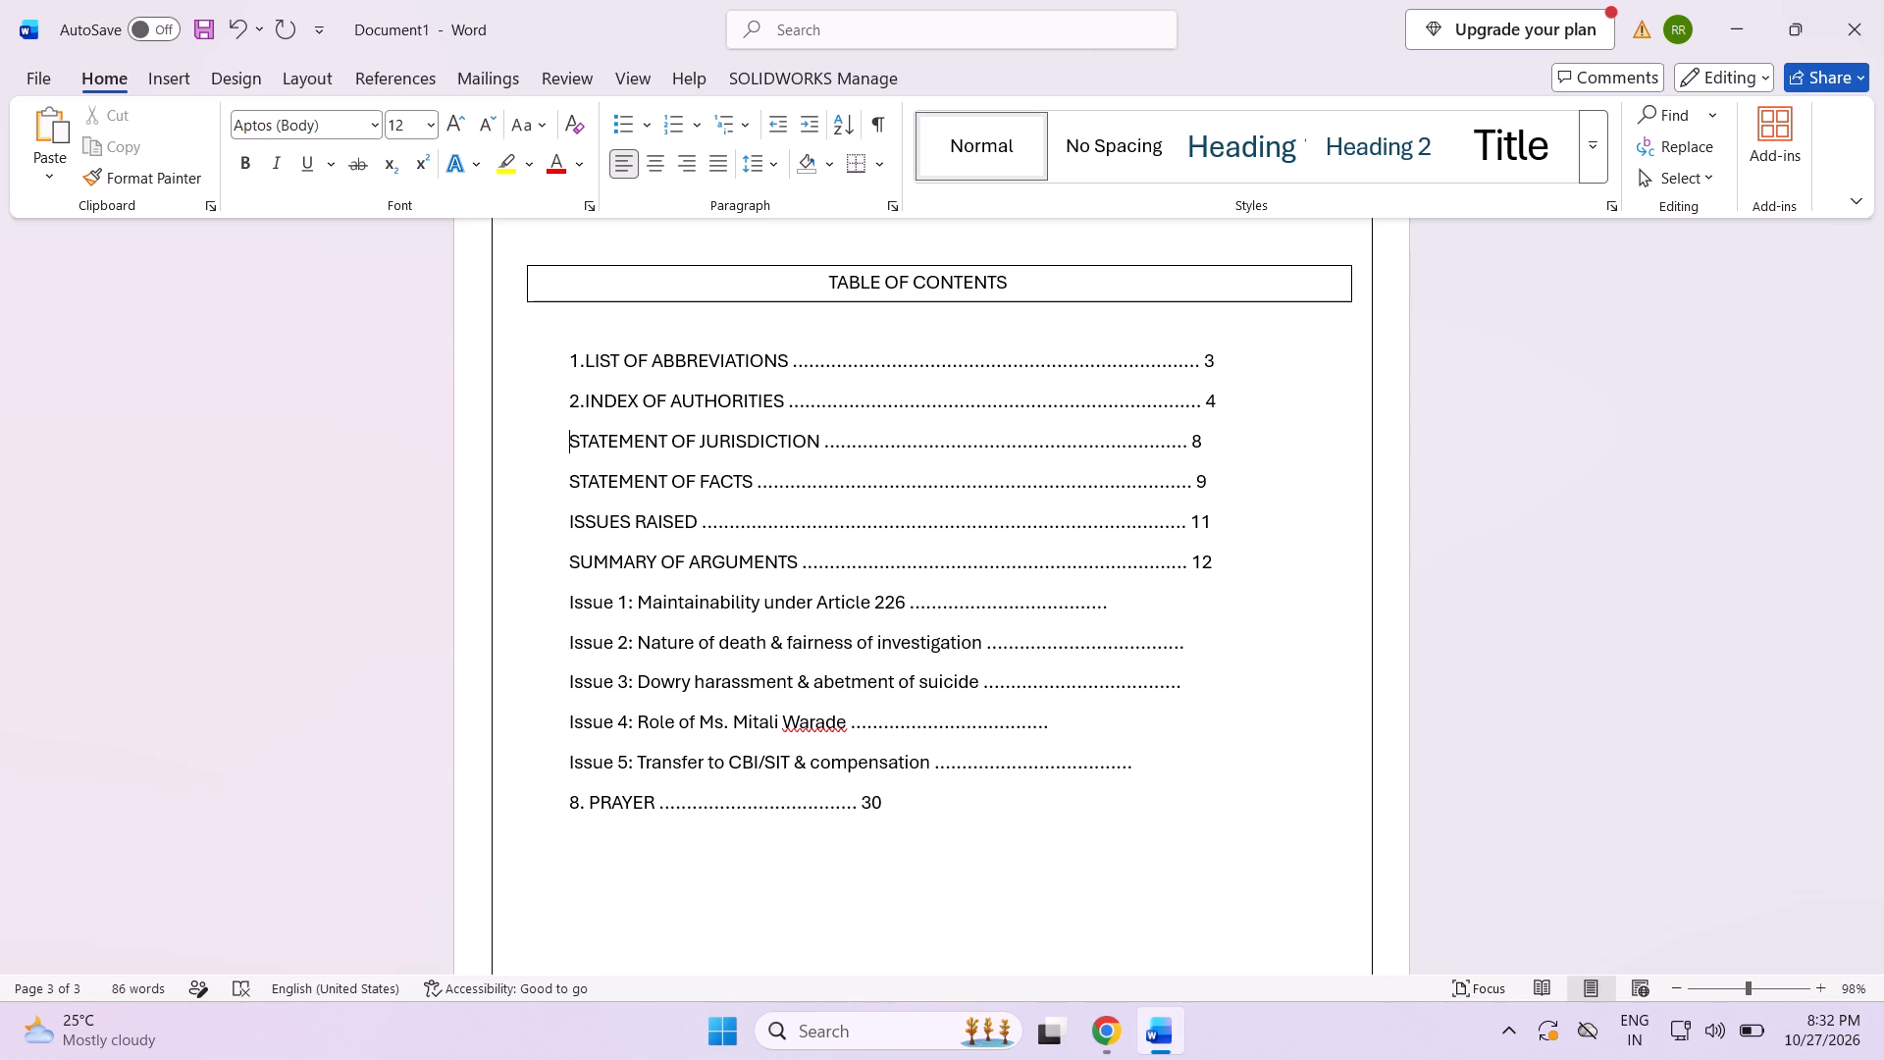
{"action": "key", "text": "3"}
{"action": "key", "text": "period"}
Prefix the contents entries STATEMENT OF FACTS and ISSUES RAISED with the numbers "4." and "5." respectively.
{"action": "key", "text": "Down"}
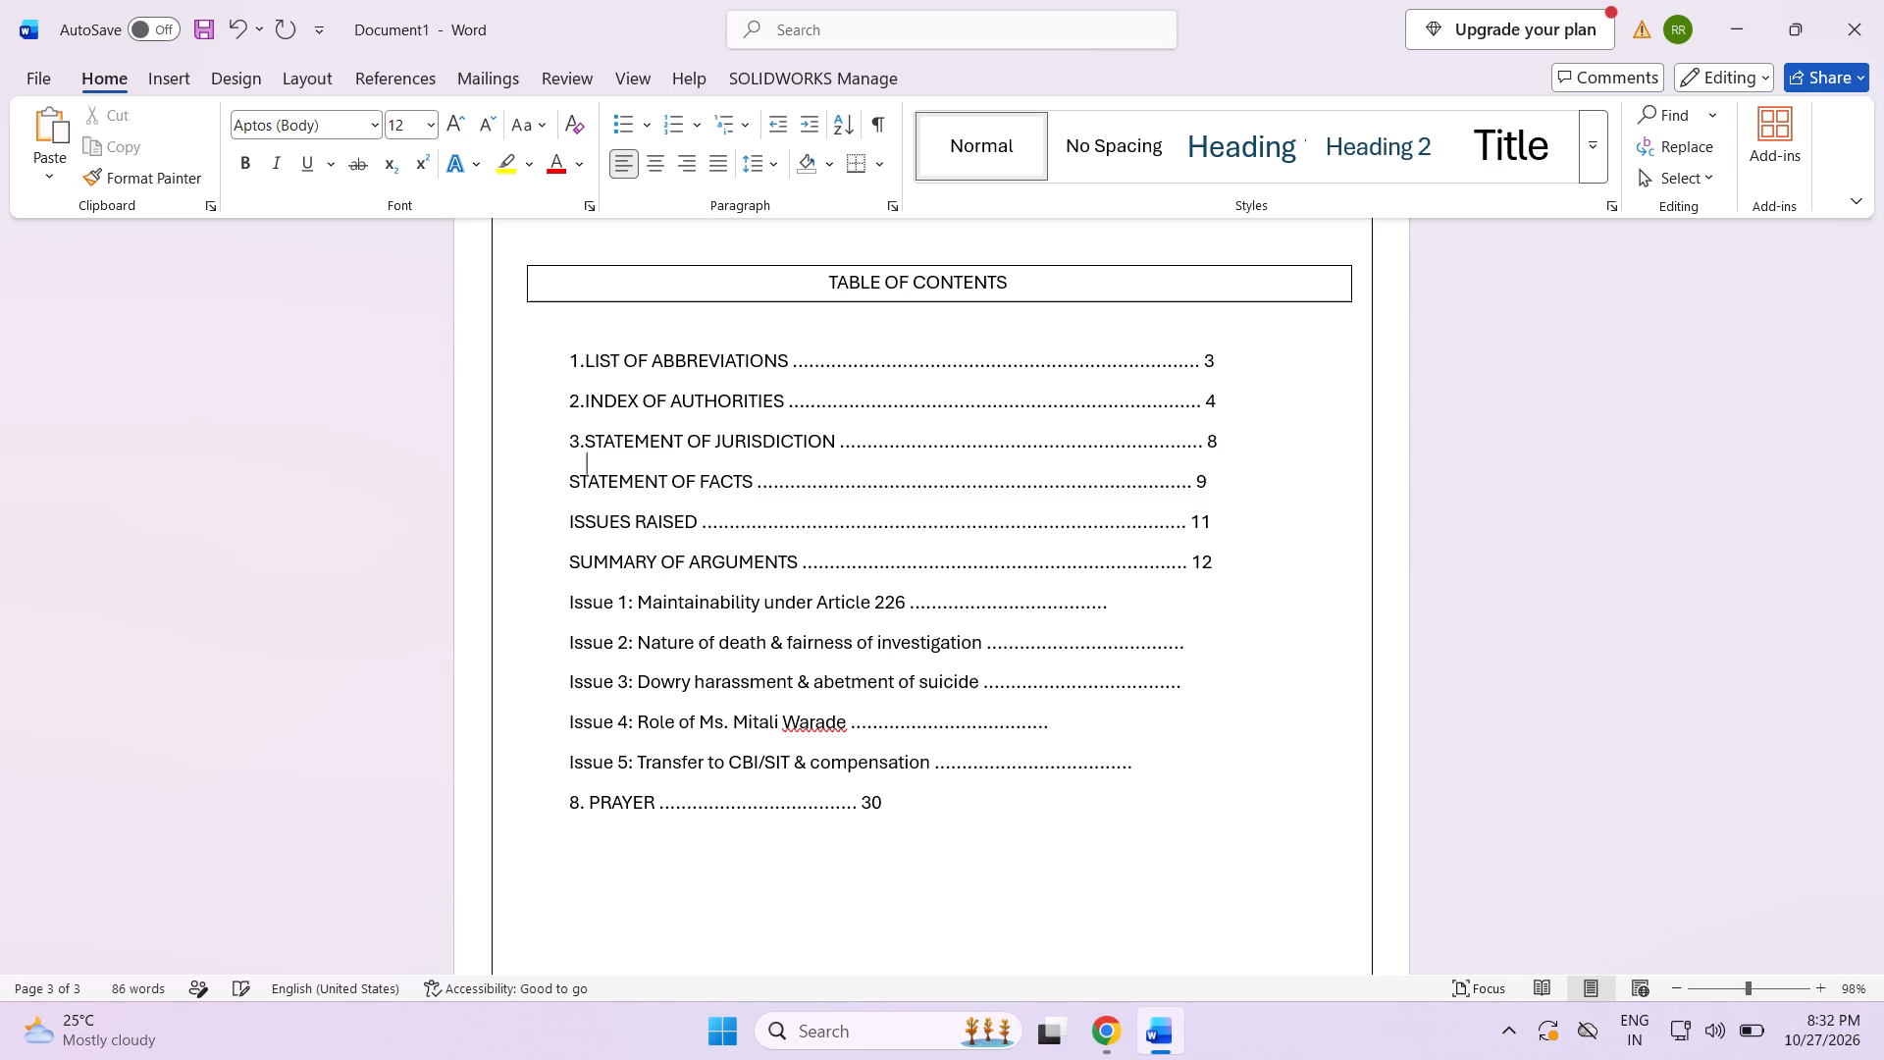
{"action": "key", "text": "Left"}
{"action": "key", "text": "Left"}
{"action": "type", "text": "4."}
{"action": "key", "text": "Down"}
{"action": "key", "text": "Left"}
{"action": "key", "text": "Left"}
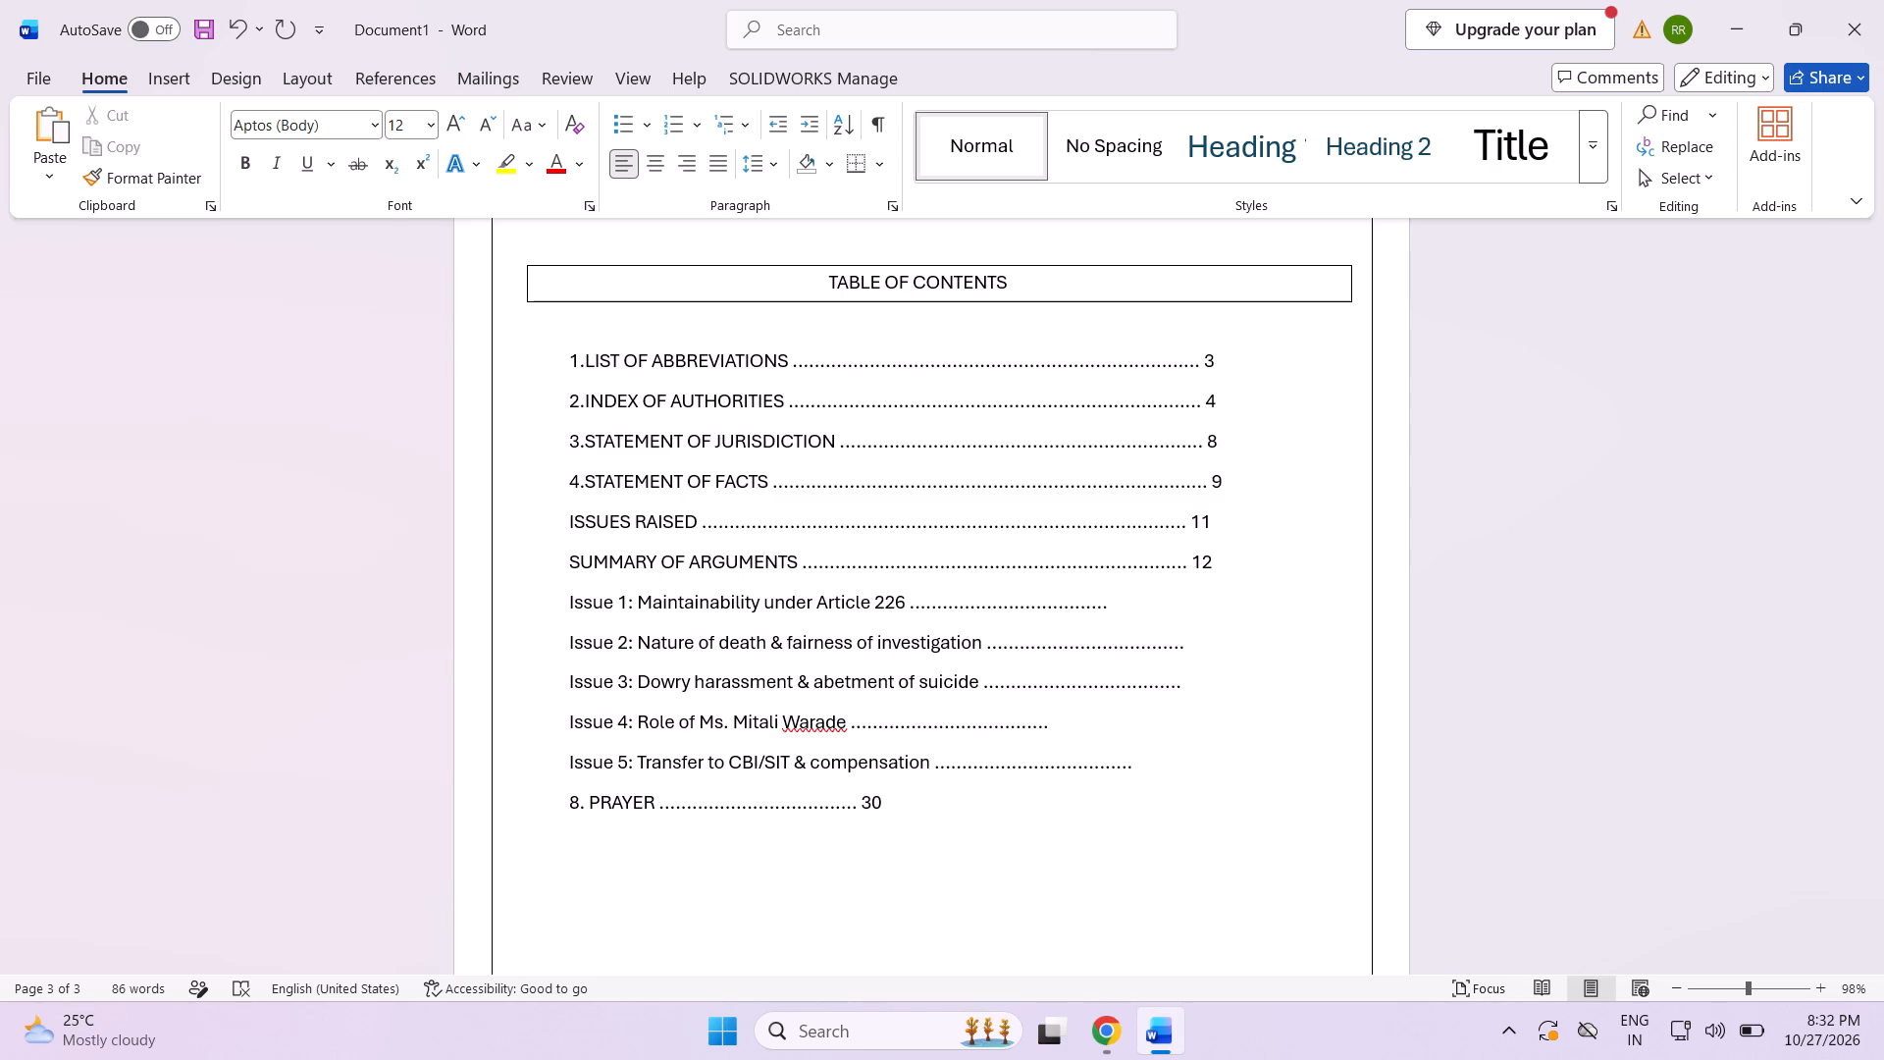
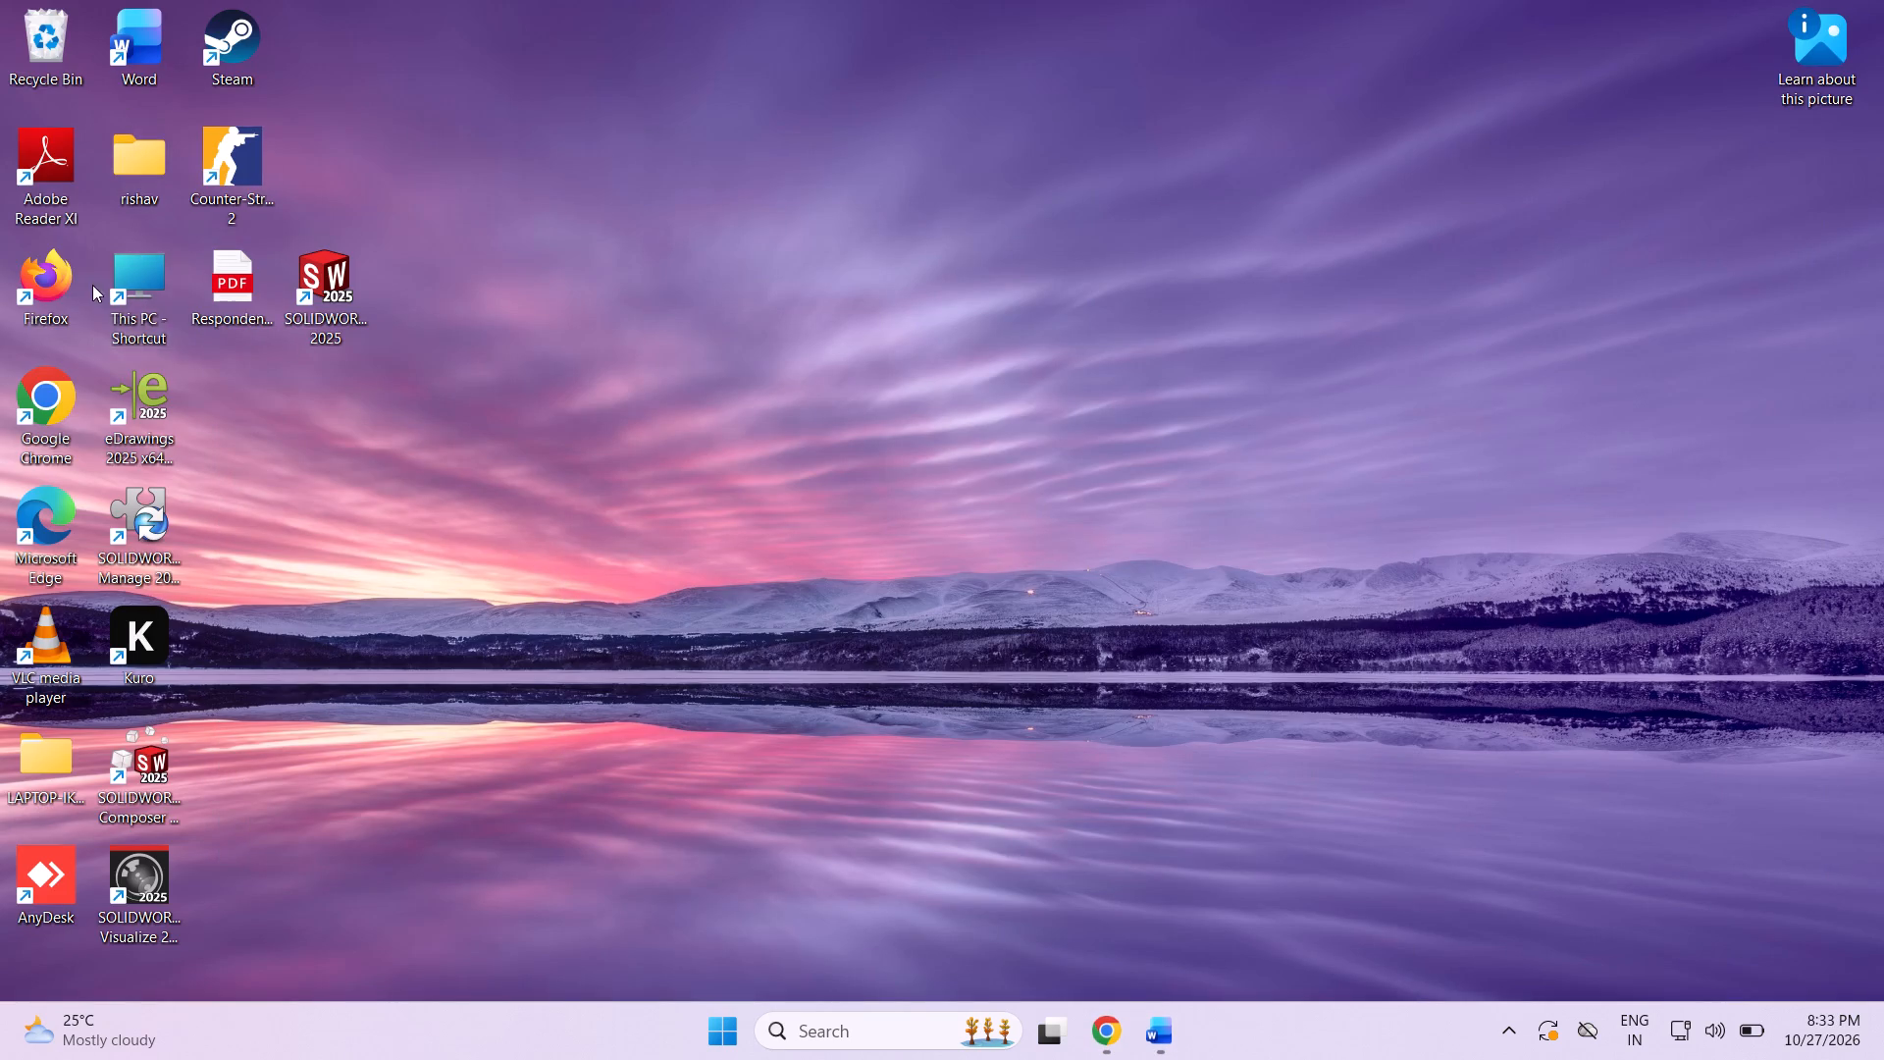
{"action": "double_click", "coordinate": [136, 289]}
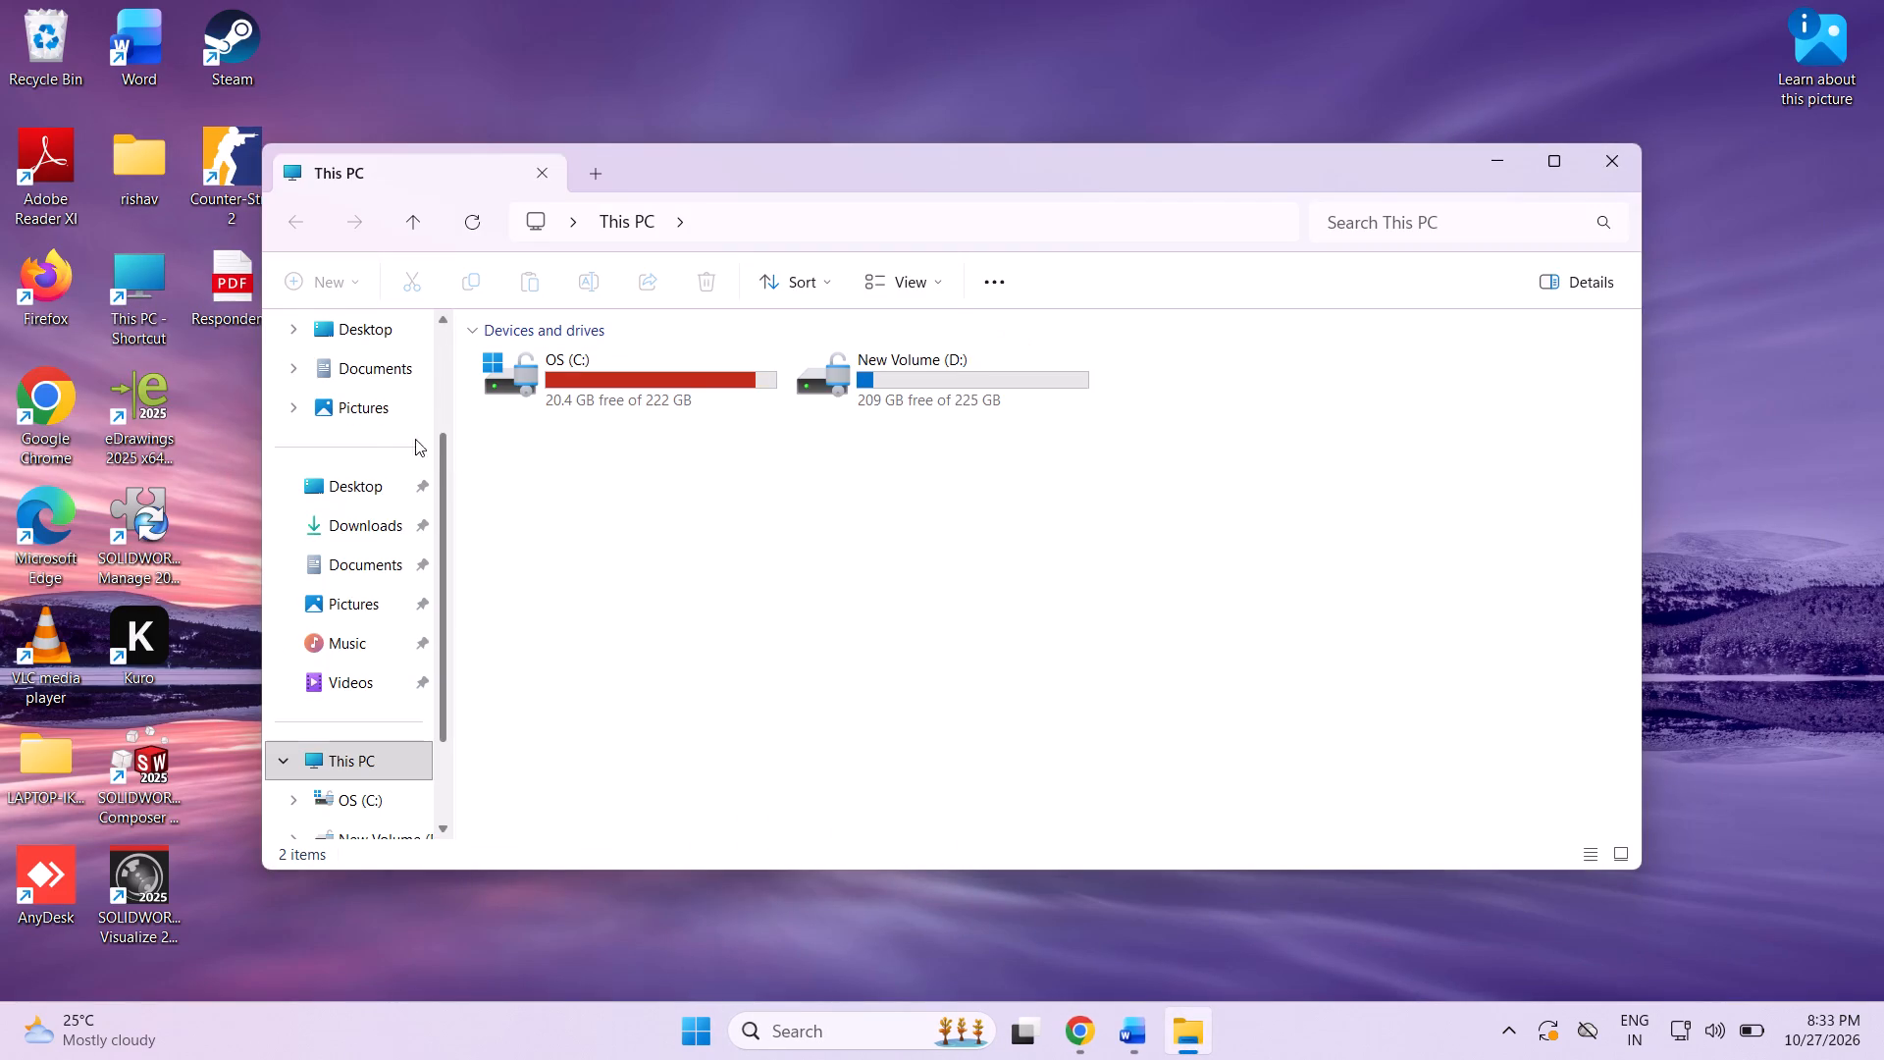
{"action": "scroll", "coordinate": [397, 431], "scroll_direction": "up", "scroll_amount": 2}
{"action": "left_click", "coordinate": [360, 358]}
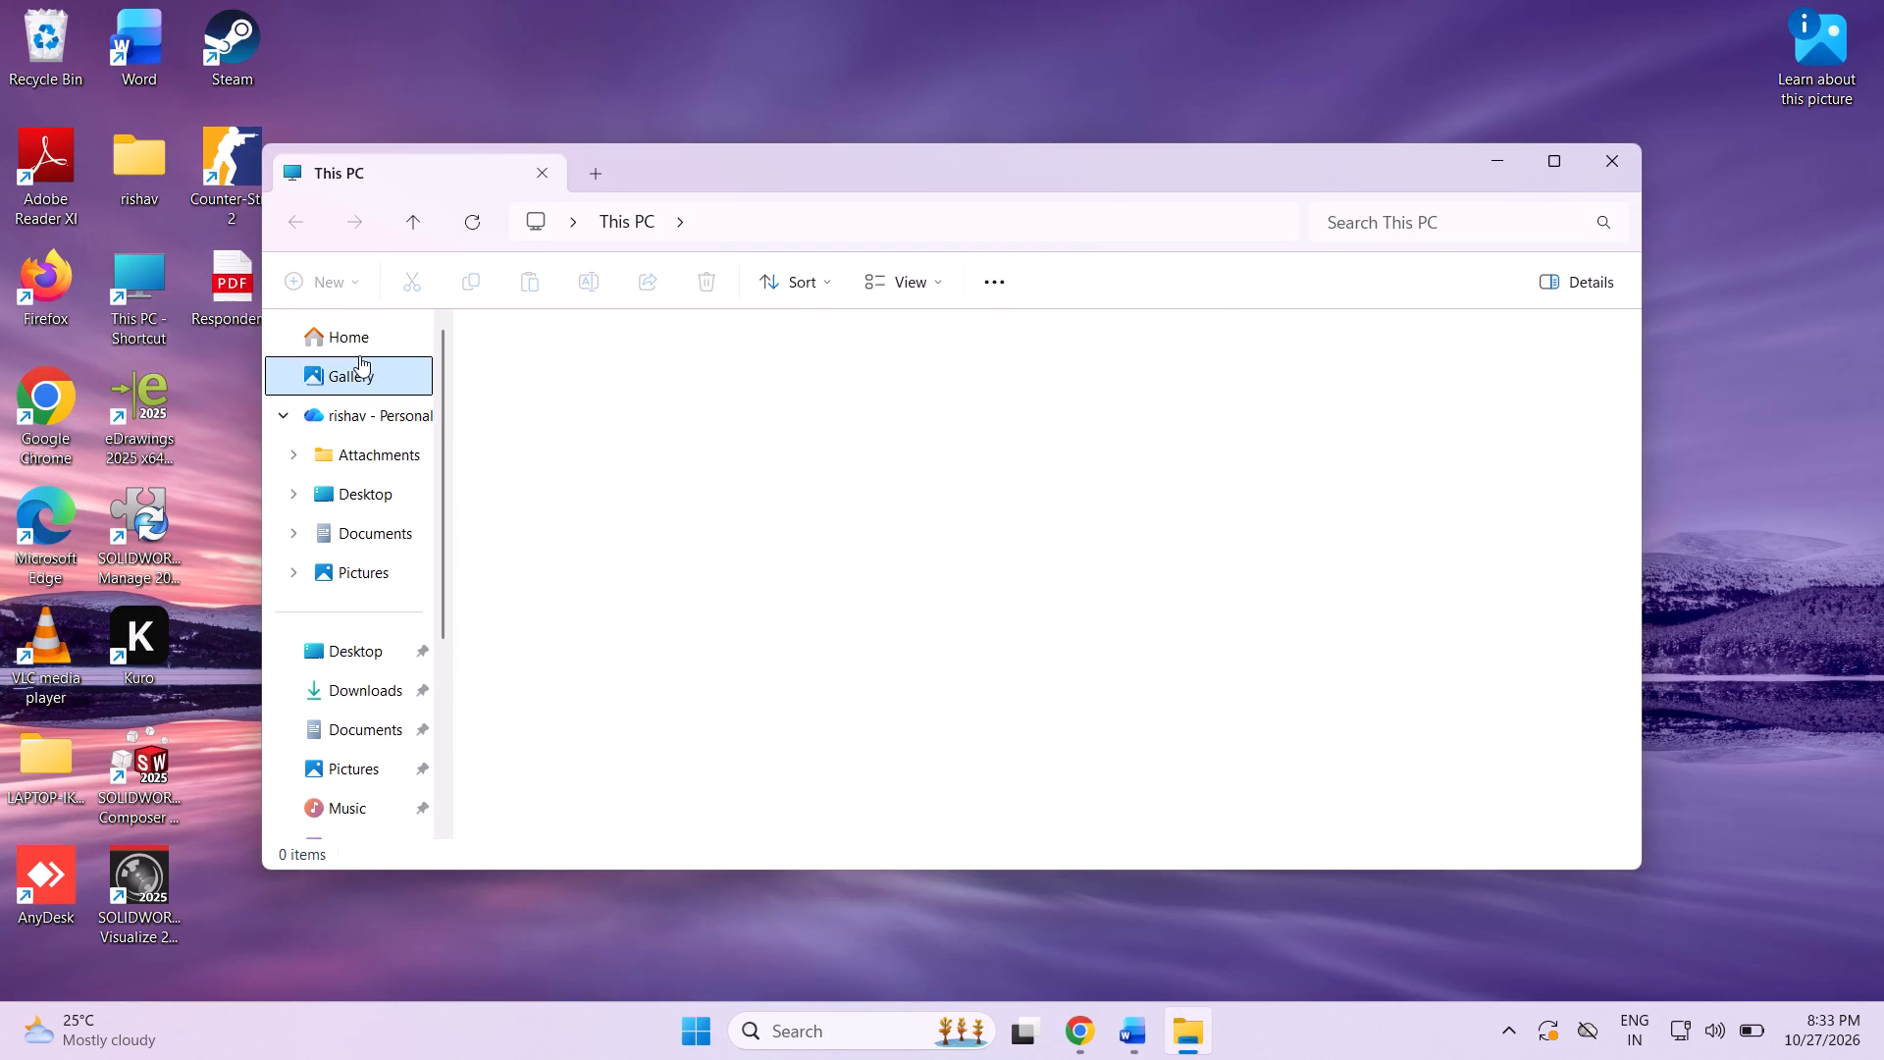
{"action": "left_click", "coordinate": [358, 351]}
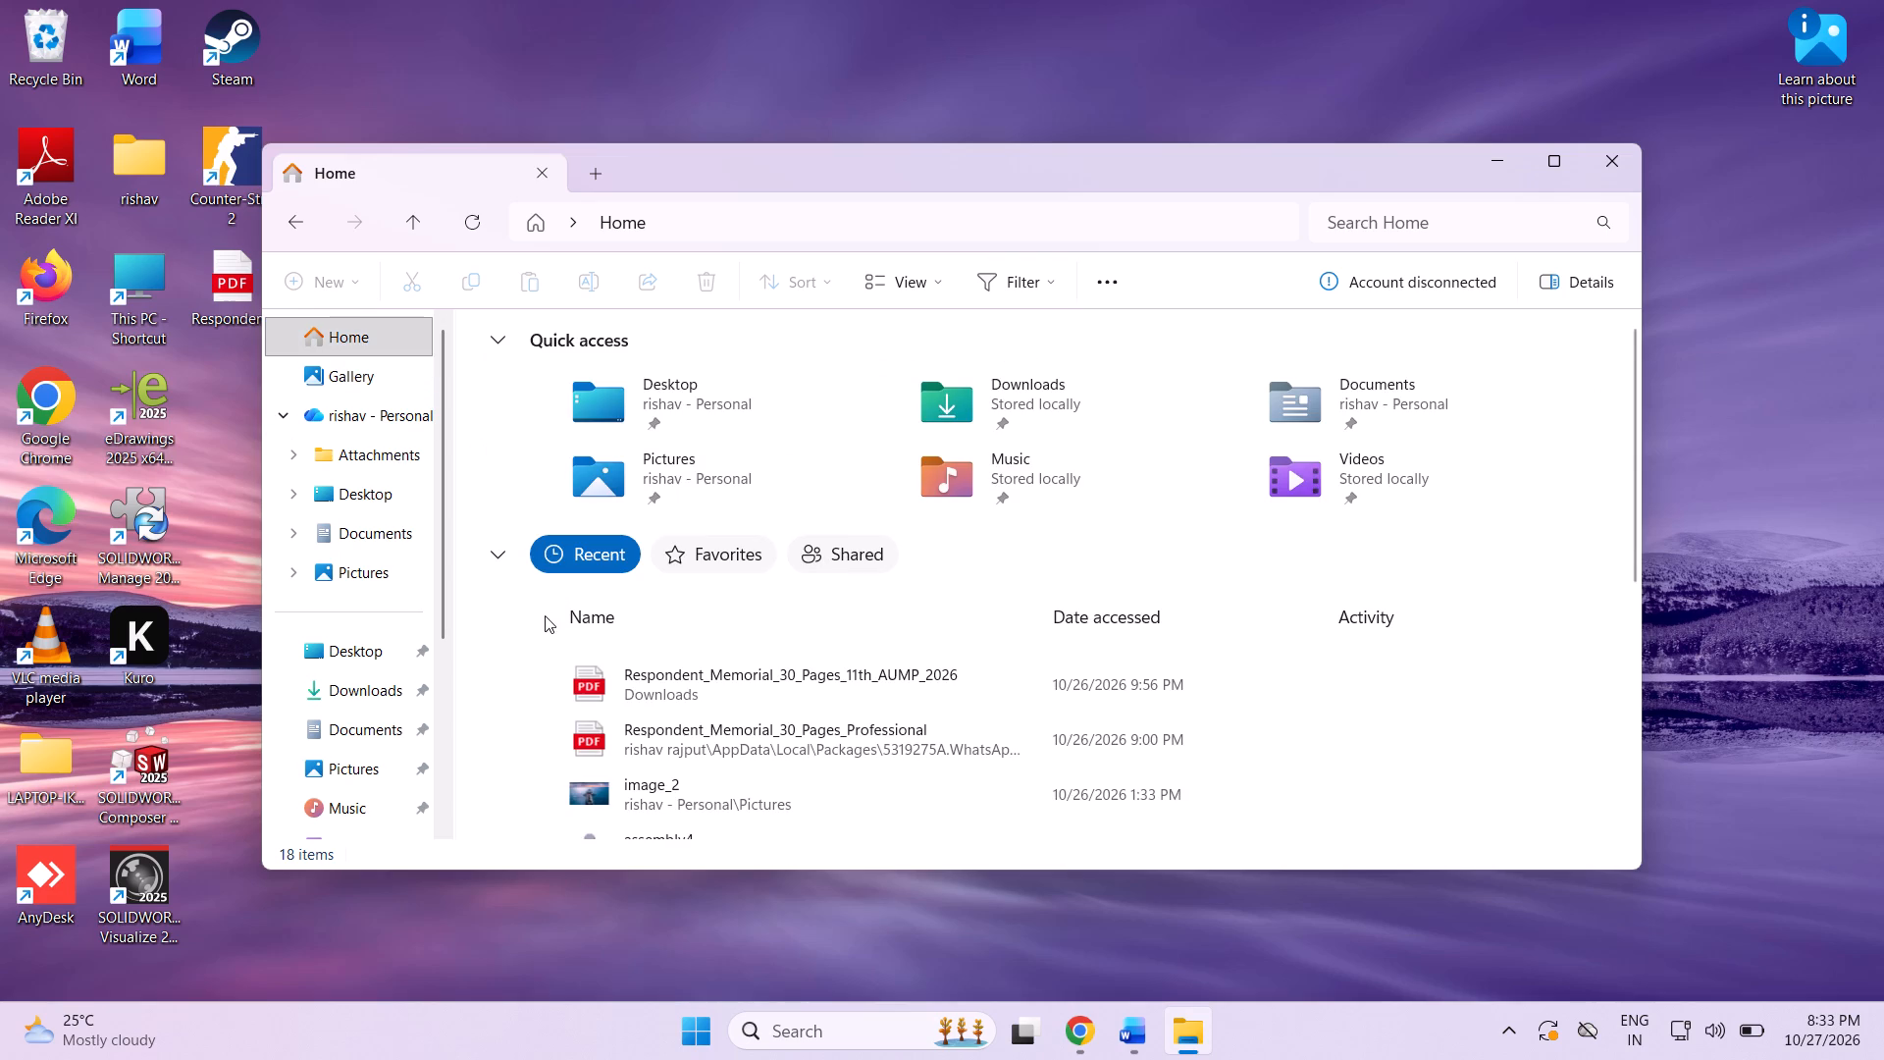
{"action": "left_click", "coordinate": [364, 681]}
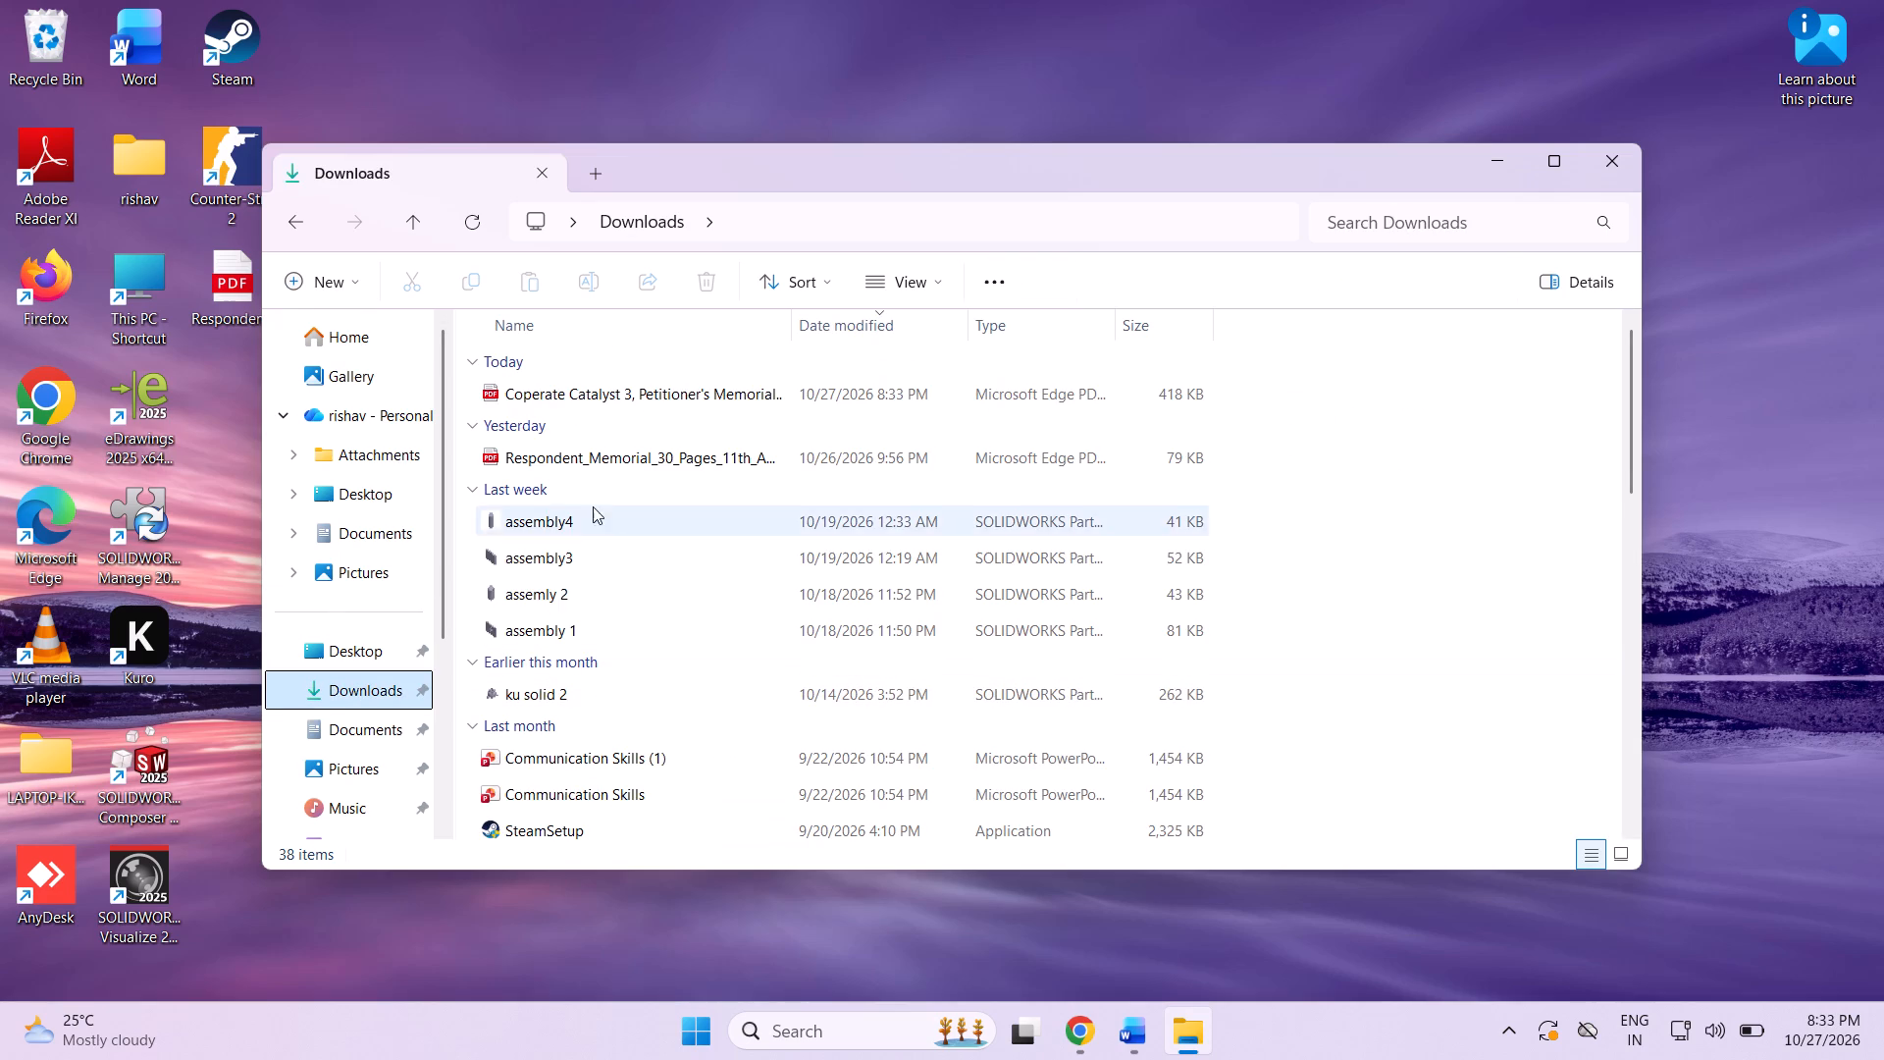
{"action": "scroll", "coordinate": [602, 455], "scroll_direction": "up", "scroll_amount": 1}
{"action": "double_click", "coordinate": [598, 391]}
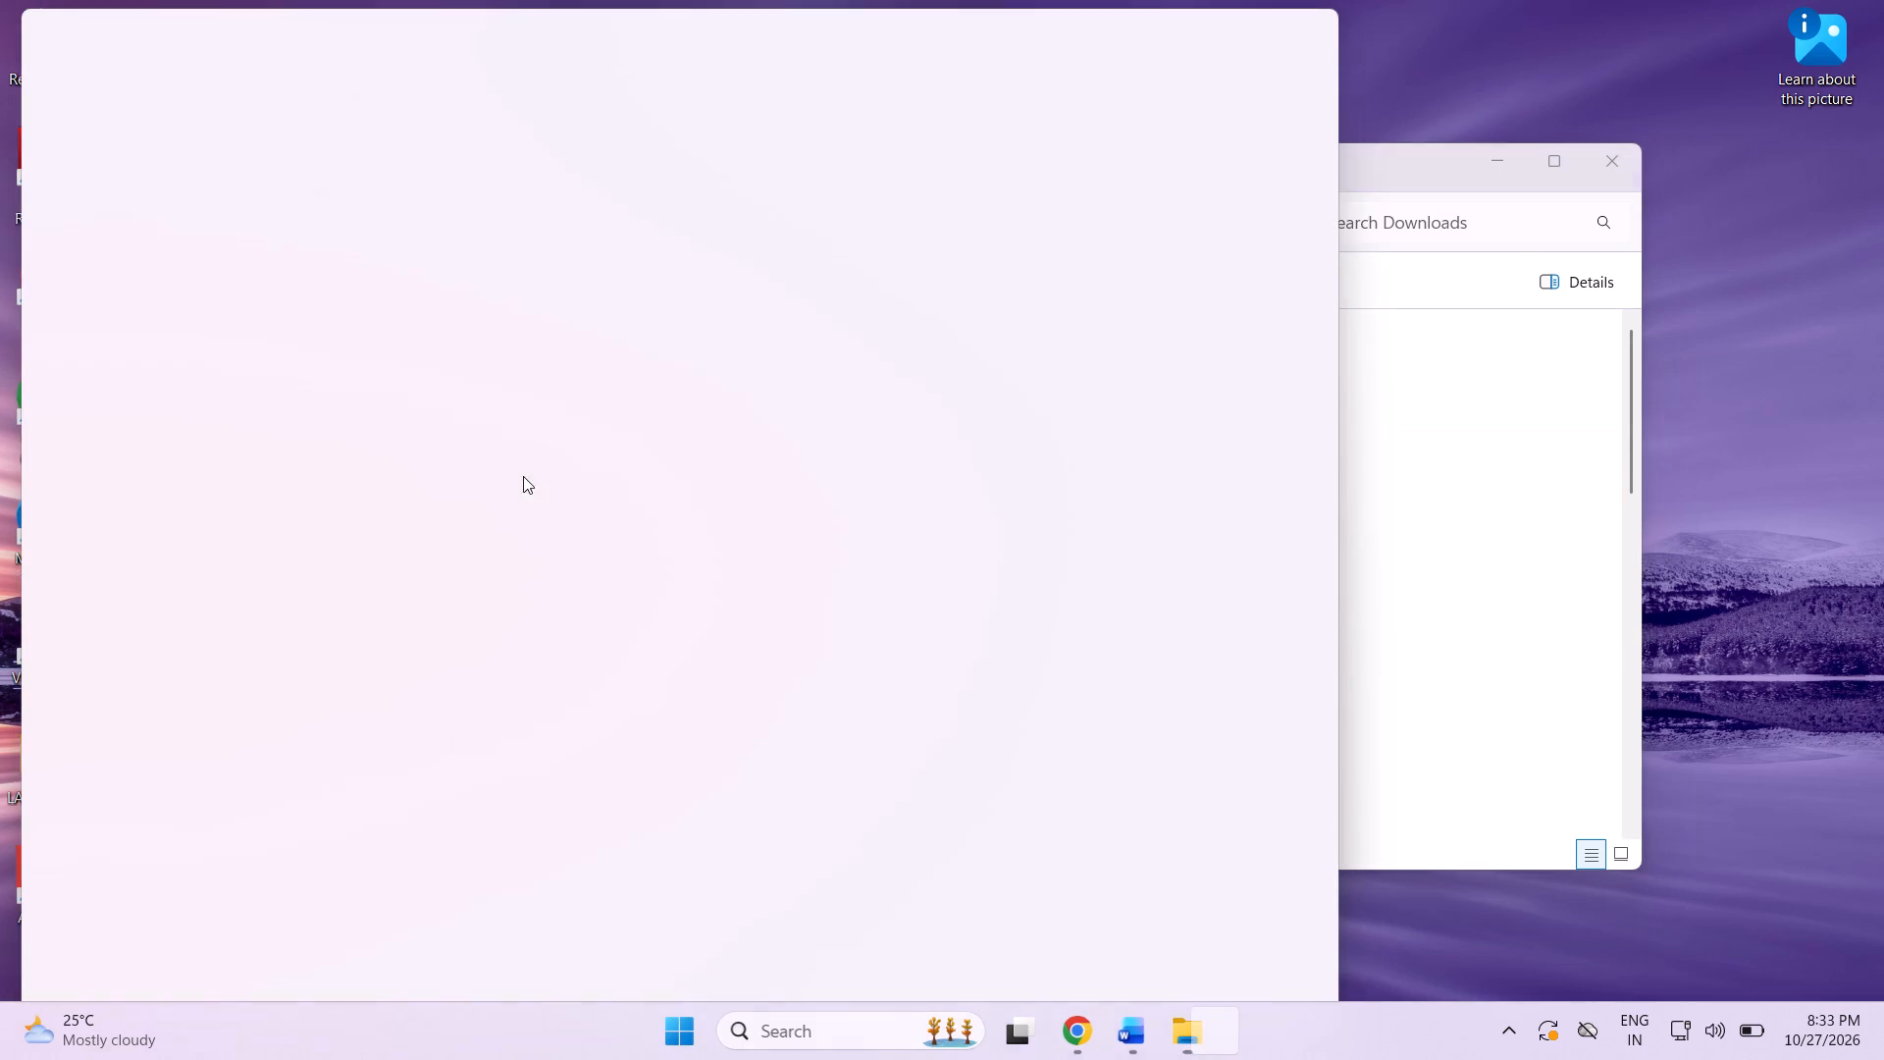
{"action": "scroll", "coordinate": [665, 501], "scroll_direction": "down", "scroll_amount": 10}
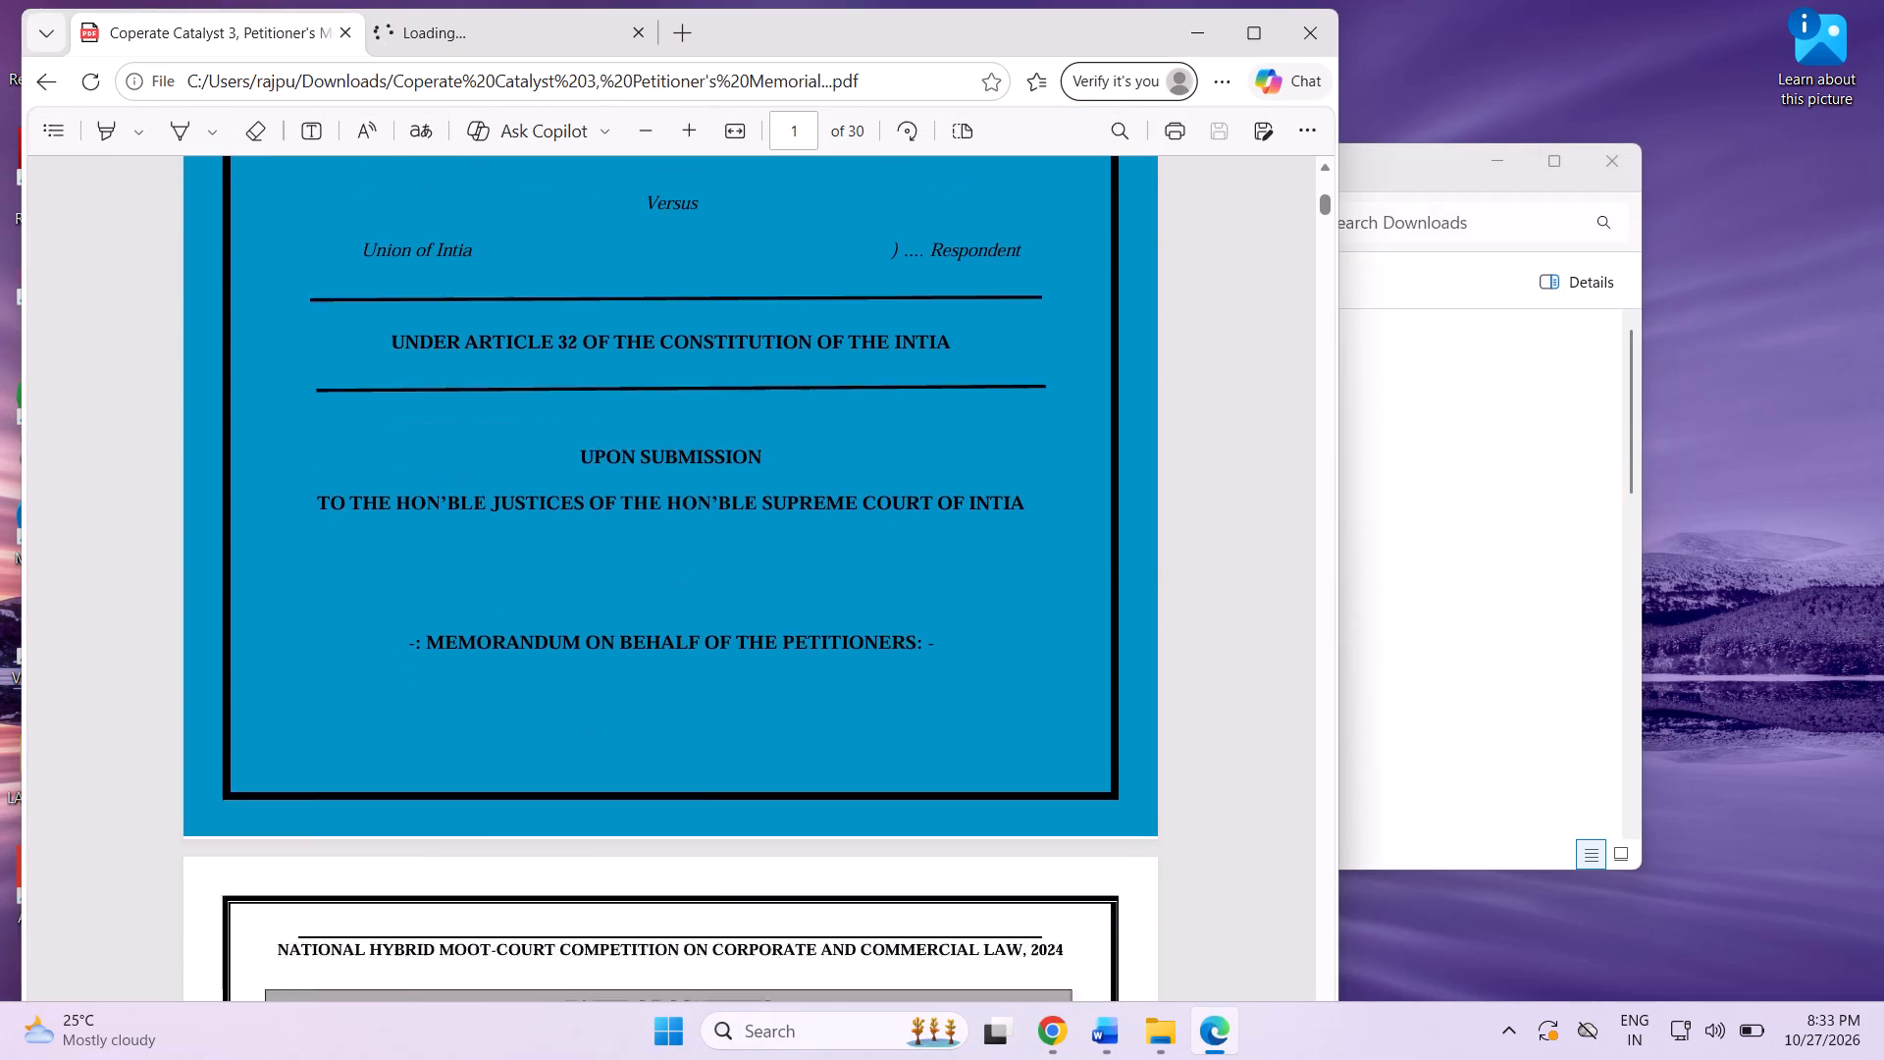
{"action": "scroll", "coordinate": [666, 502], "scroll_direction": "up", "scroll_amount": 8}
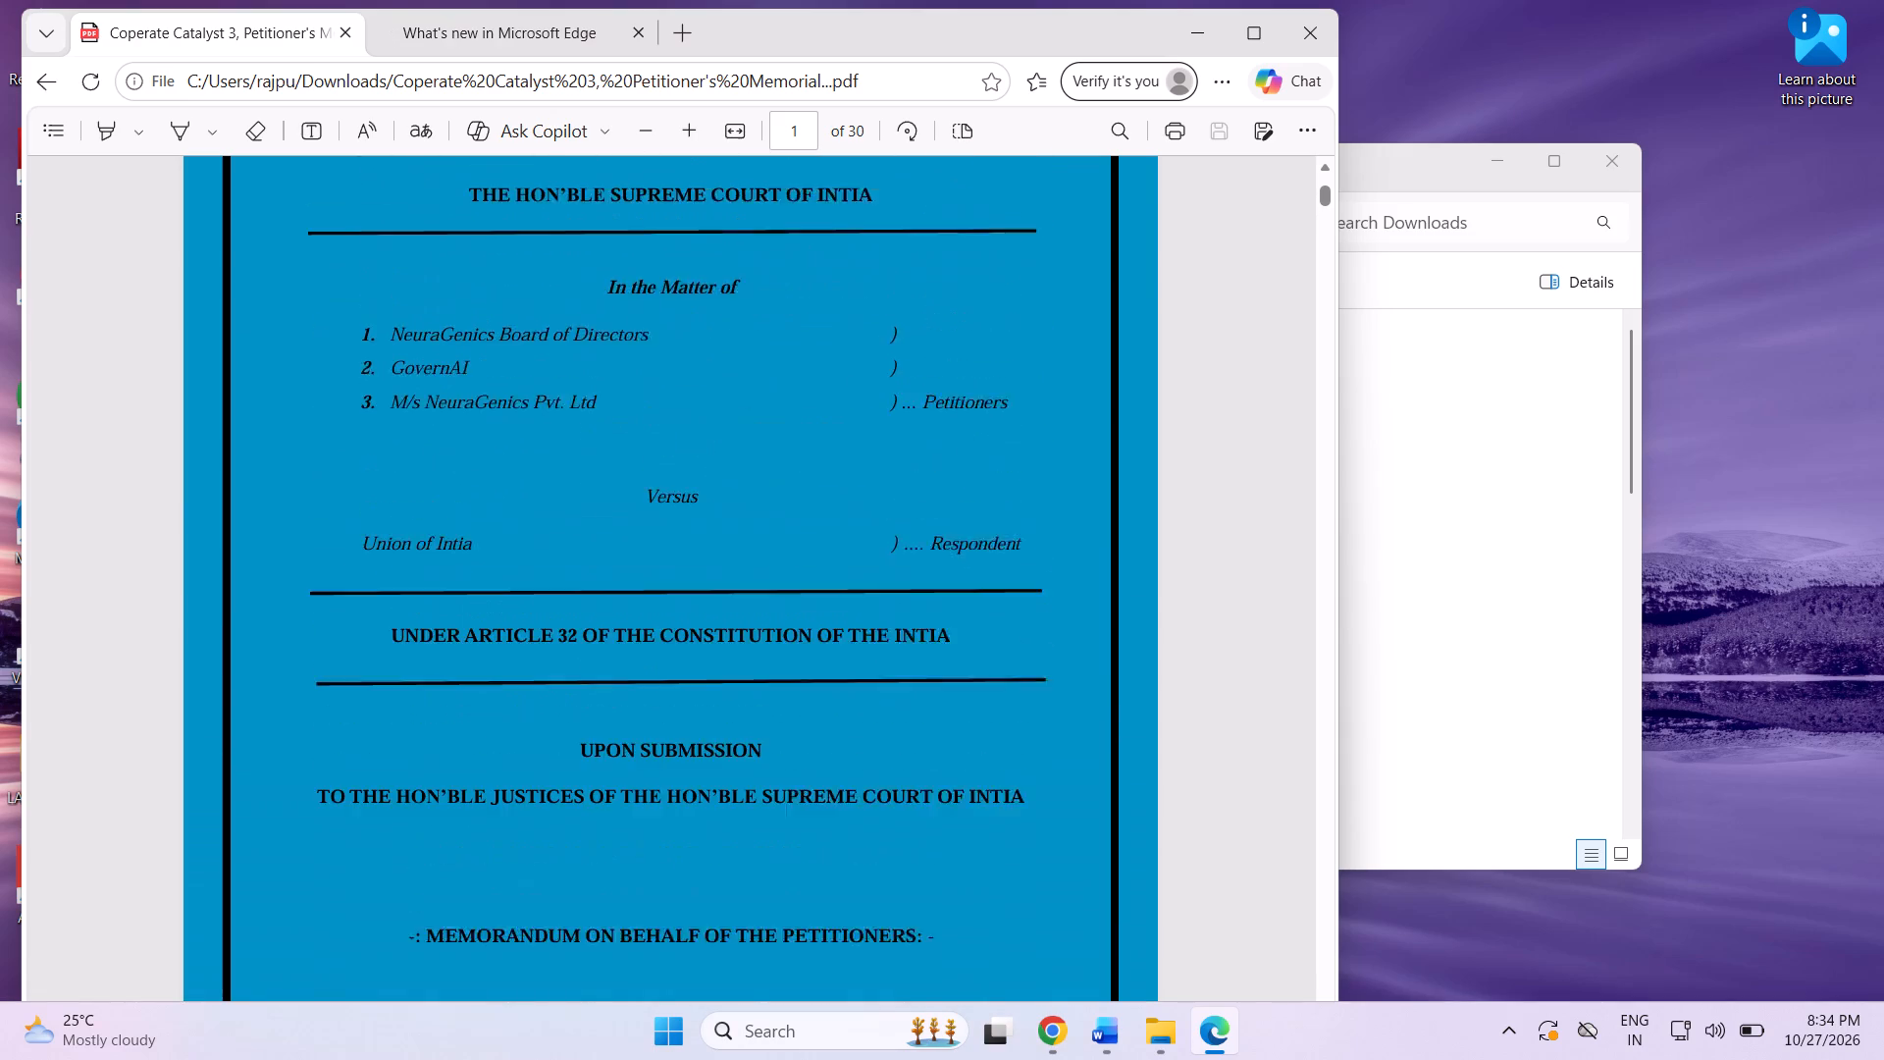
{"action": "scroll", "coordinate": [666, 502], "scroll_direction": "up", "scroll_amount": 6}
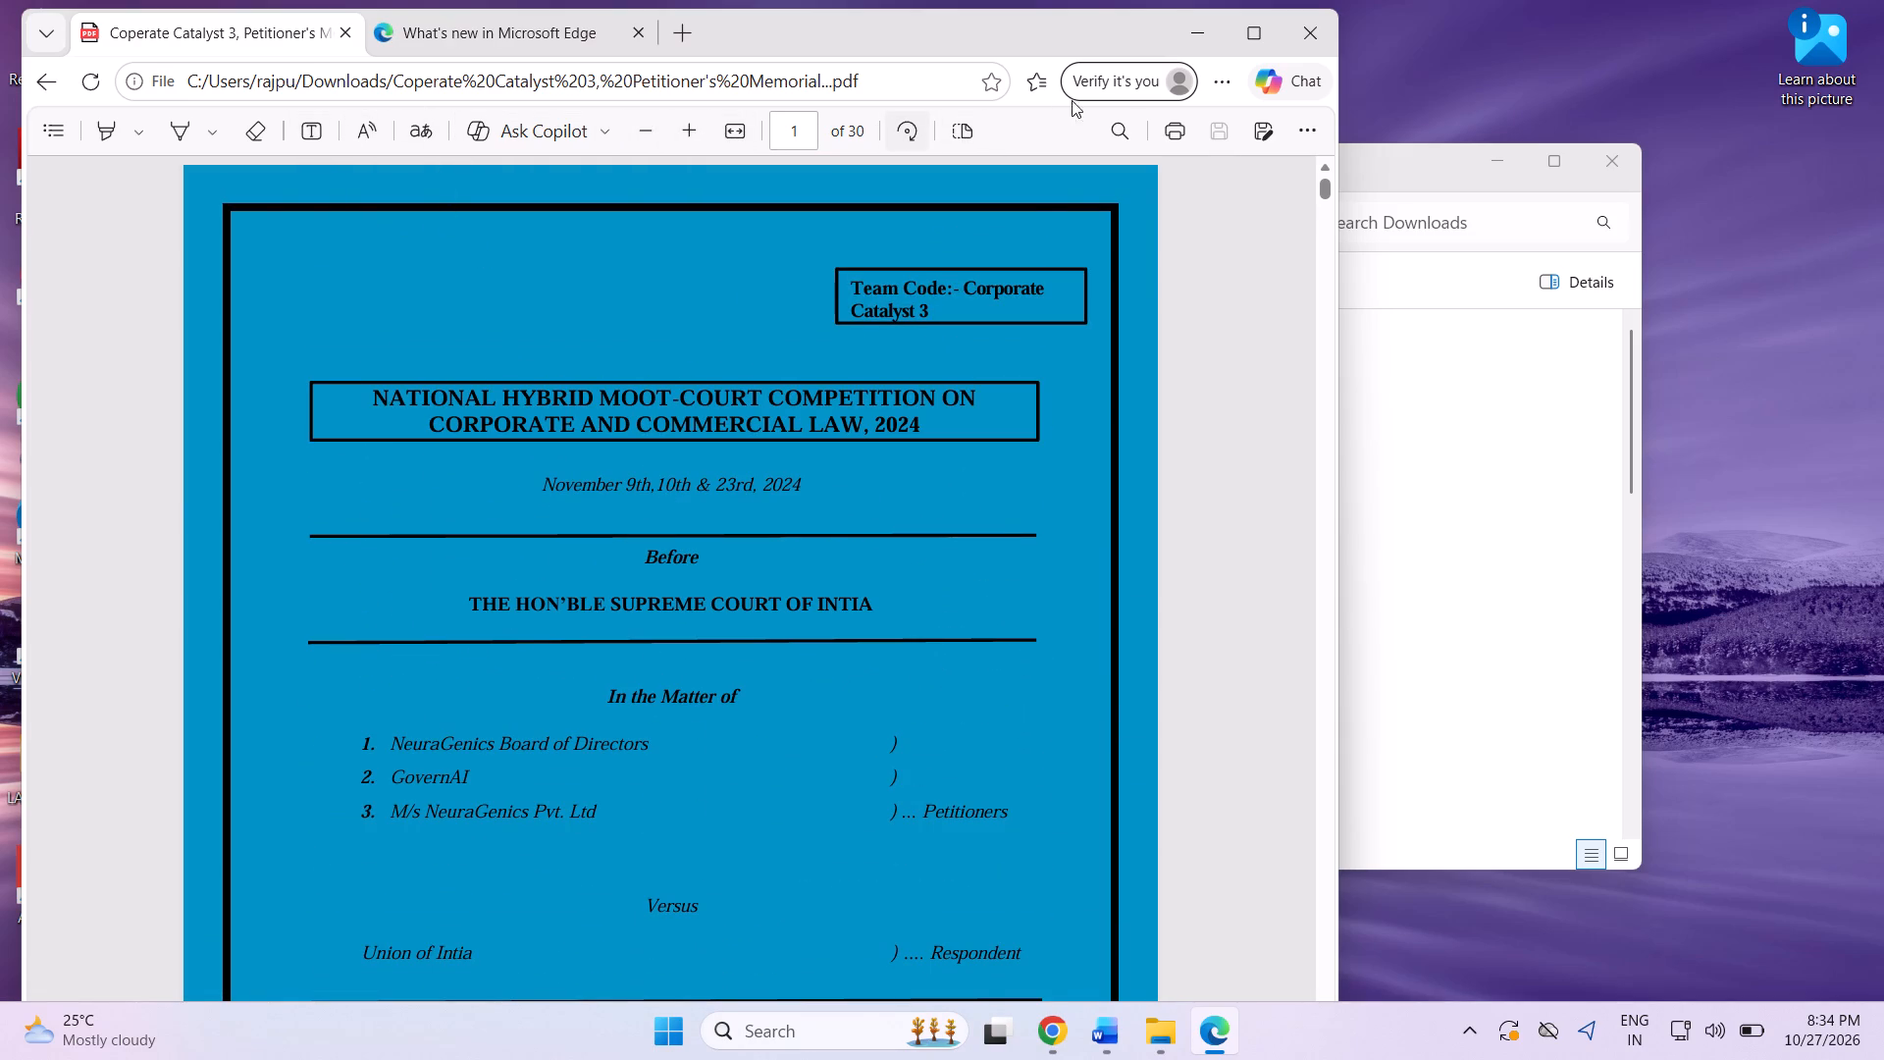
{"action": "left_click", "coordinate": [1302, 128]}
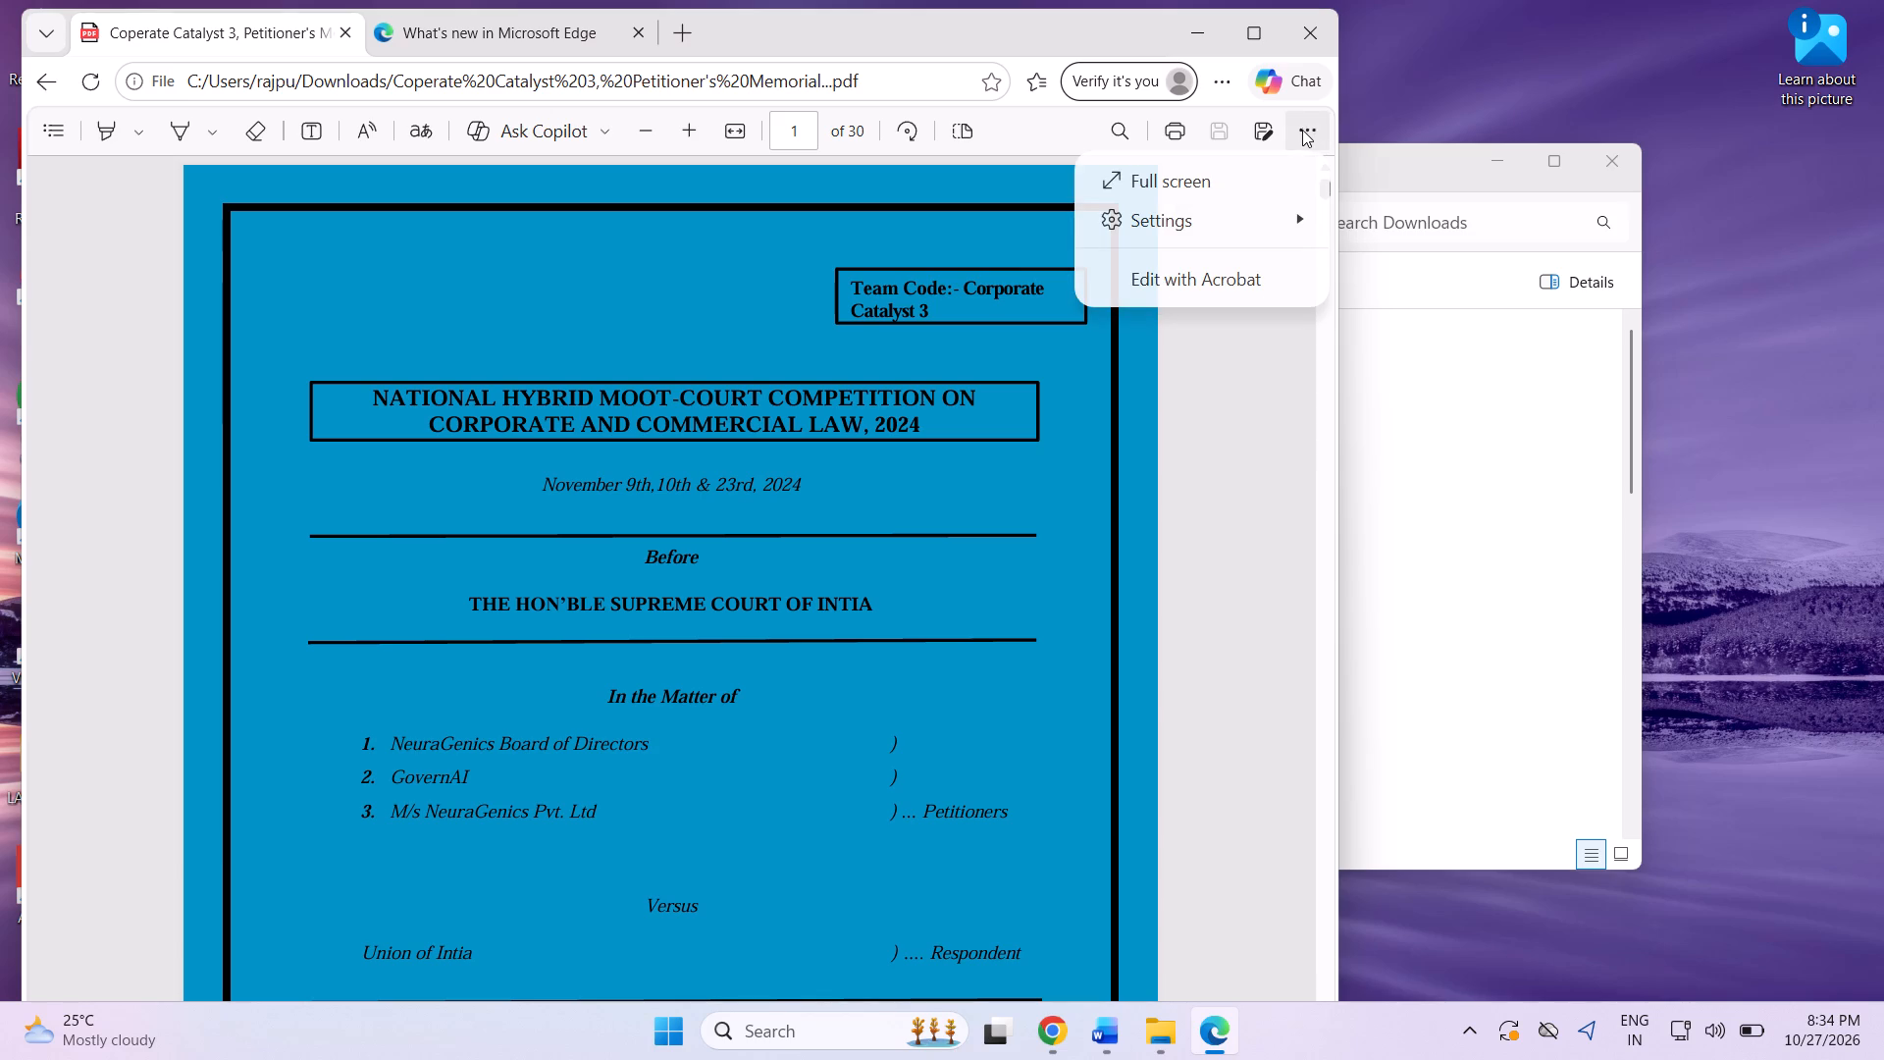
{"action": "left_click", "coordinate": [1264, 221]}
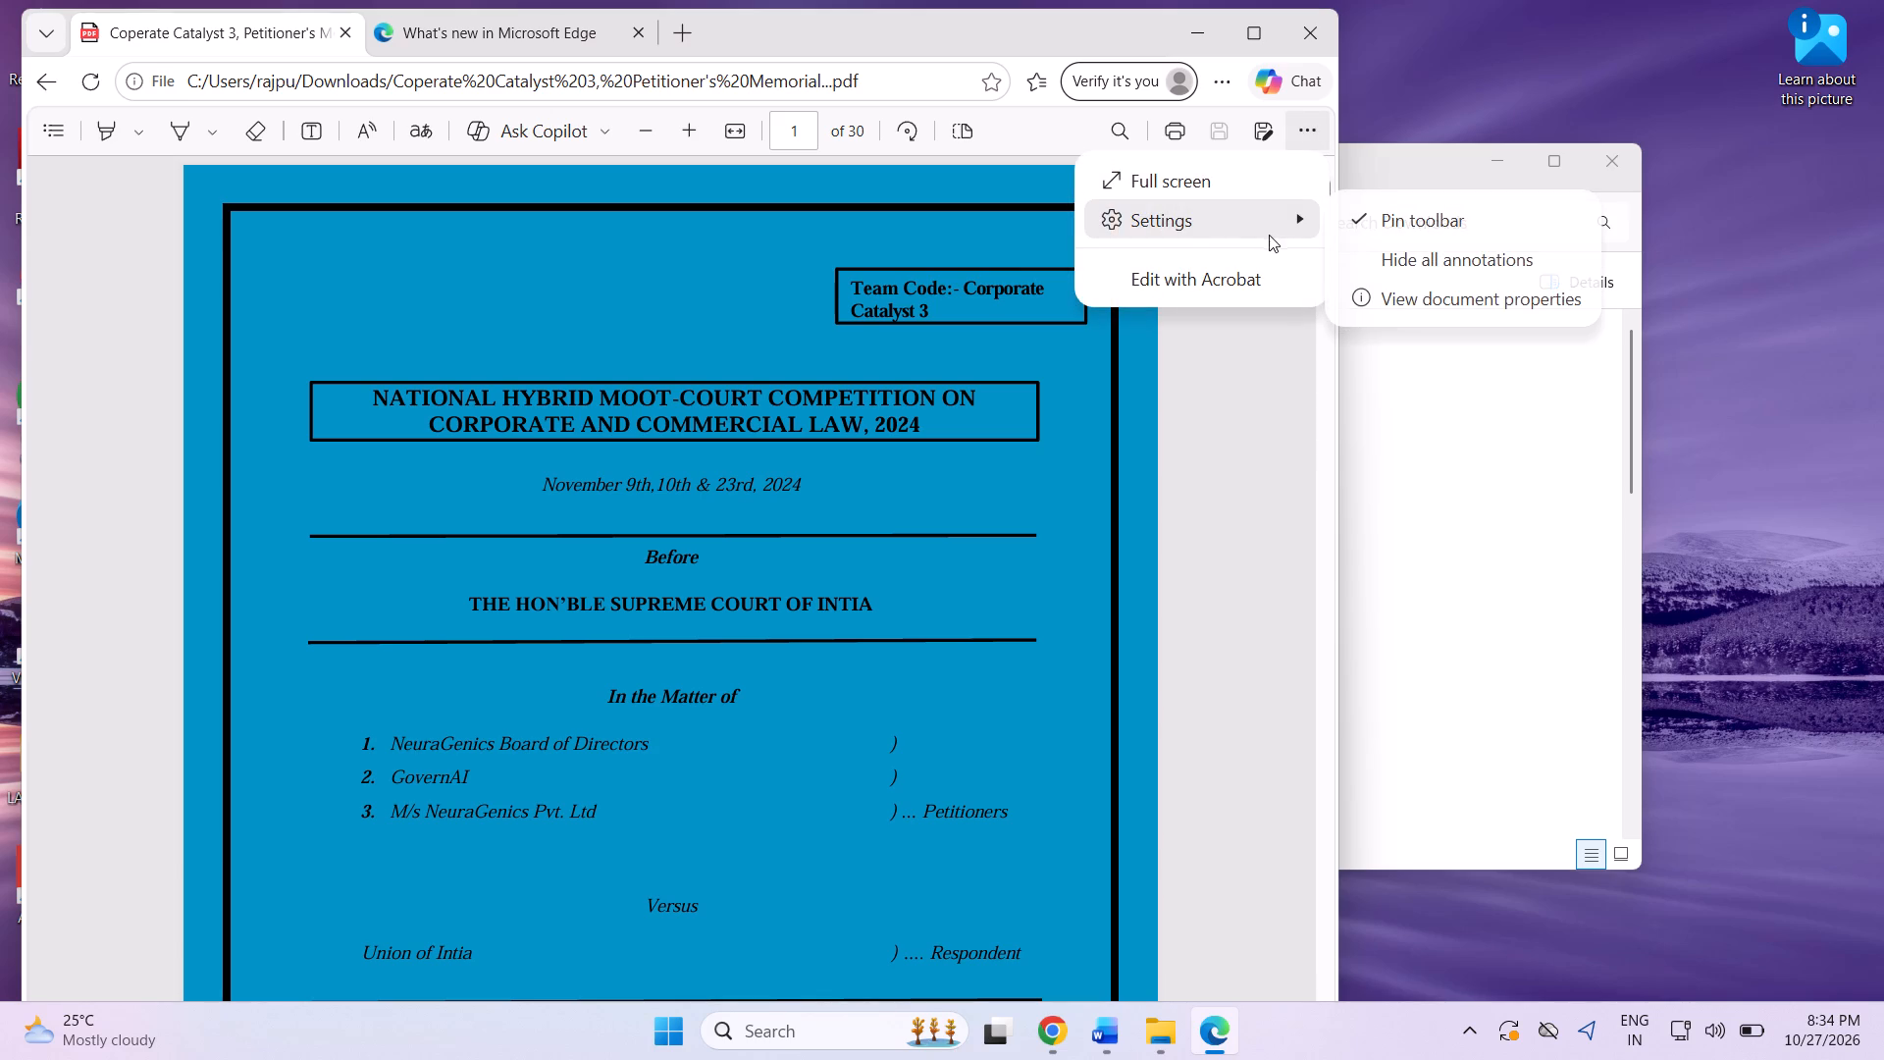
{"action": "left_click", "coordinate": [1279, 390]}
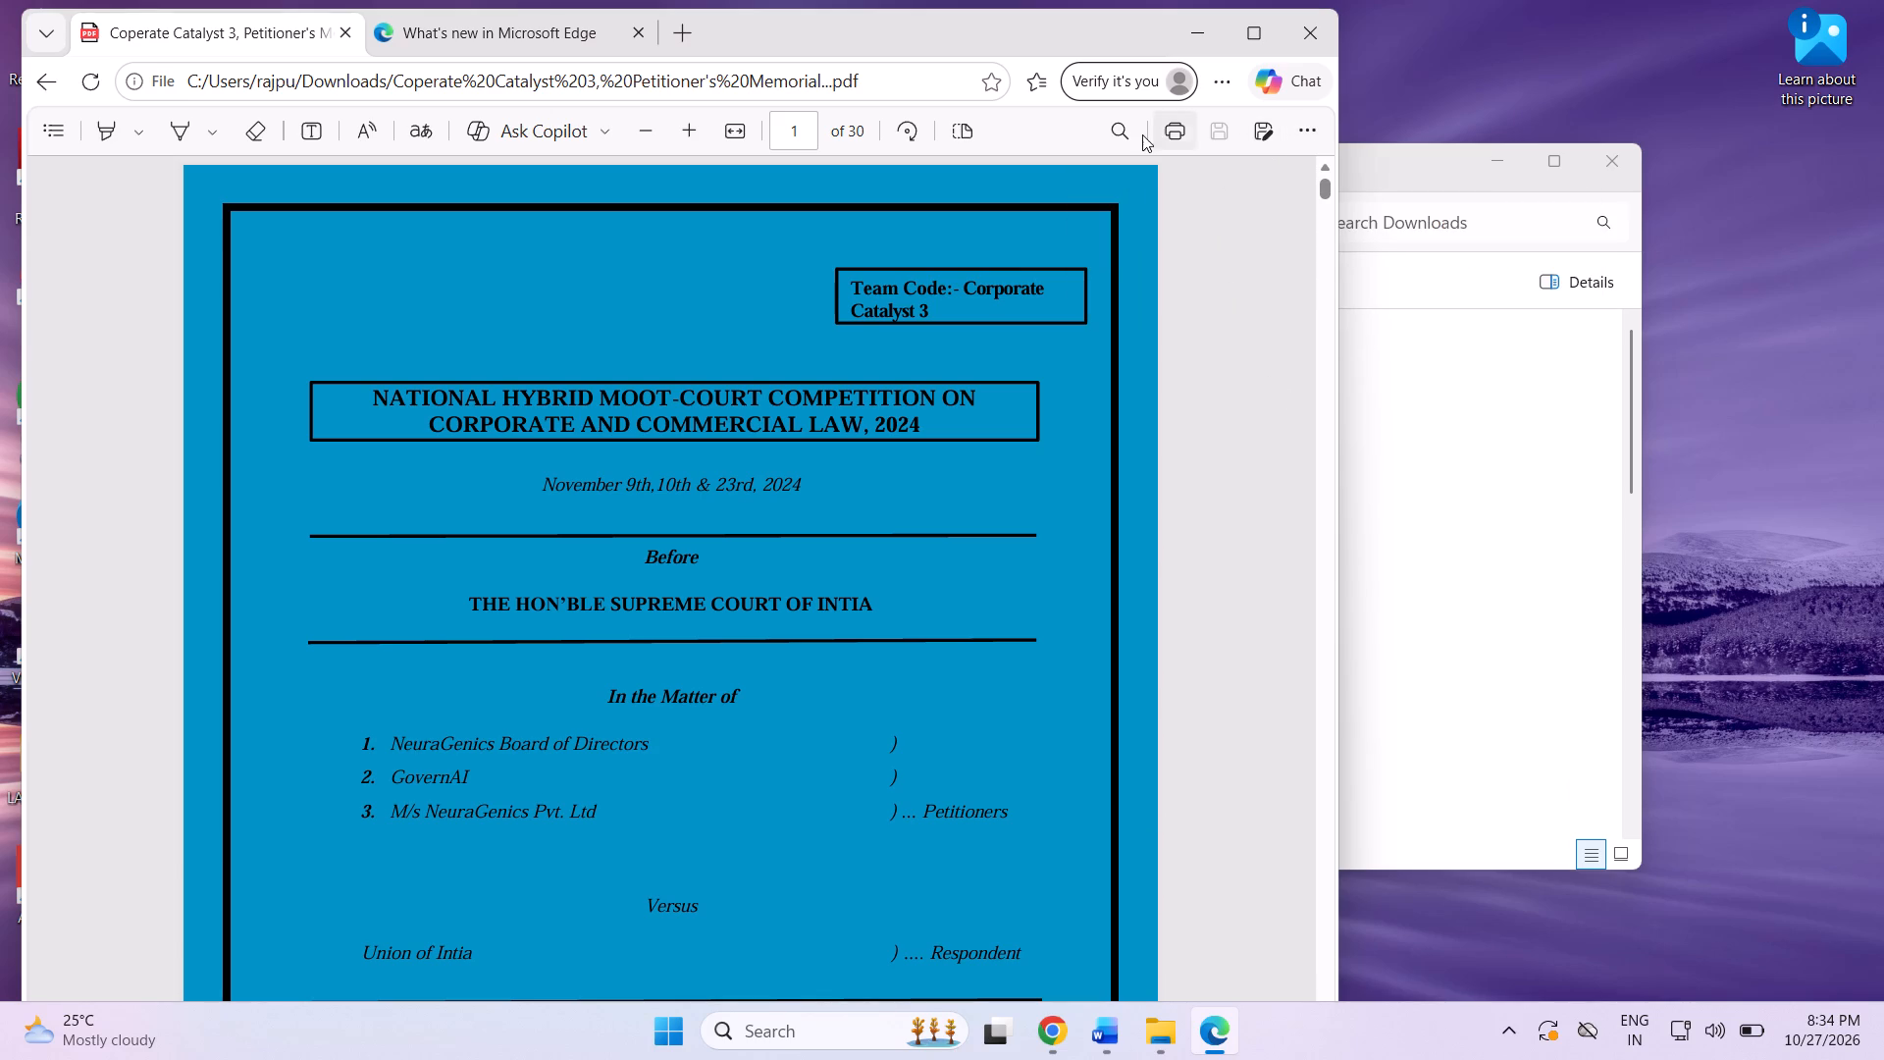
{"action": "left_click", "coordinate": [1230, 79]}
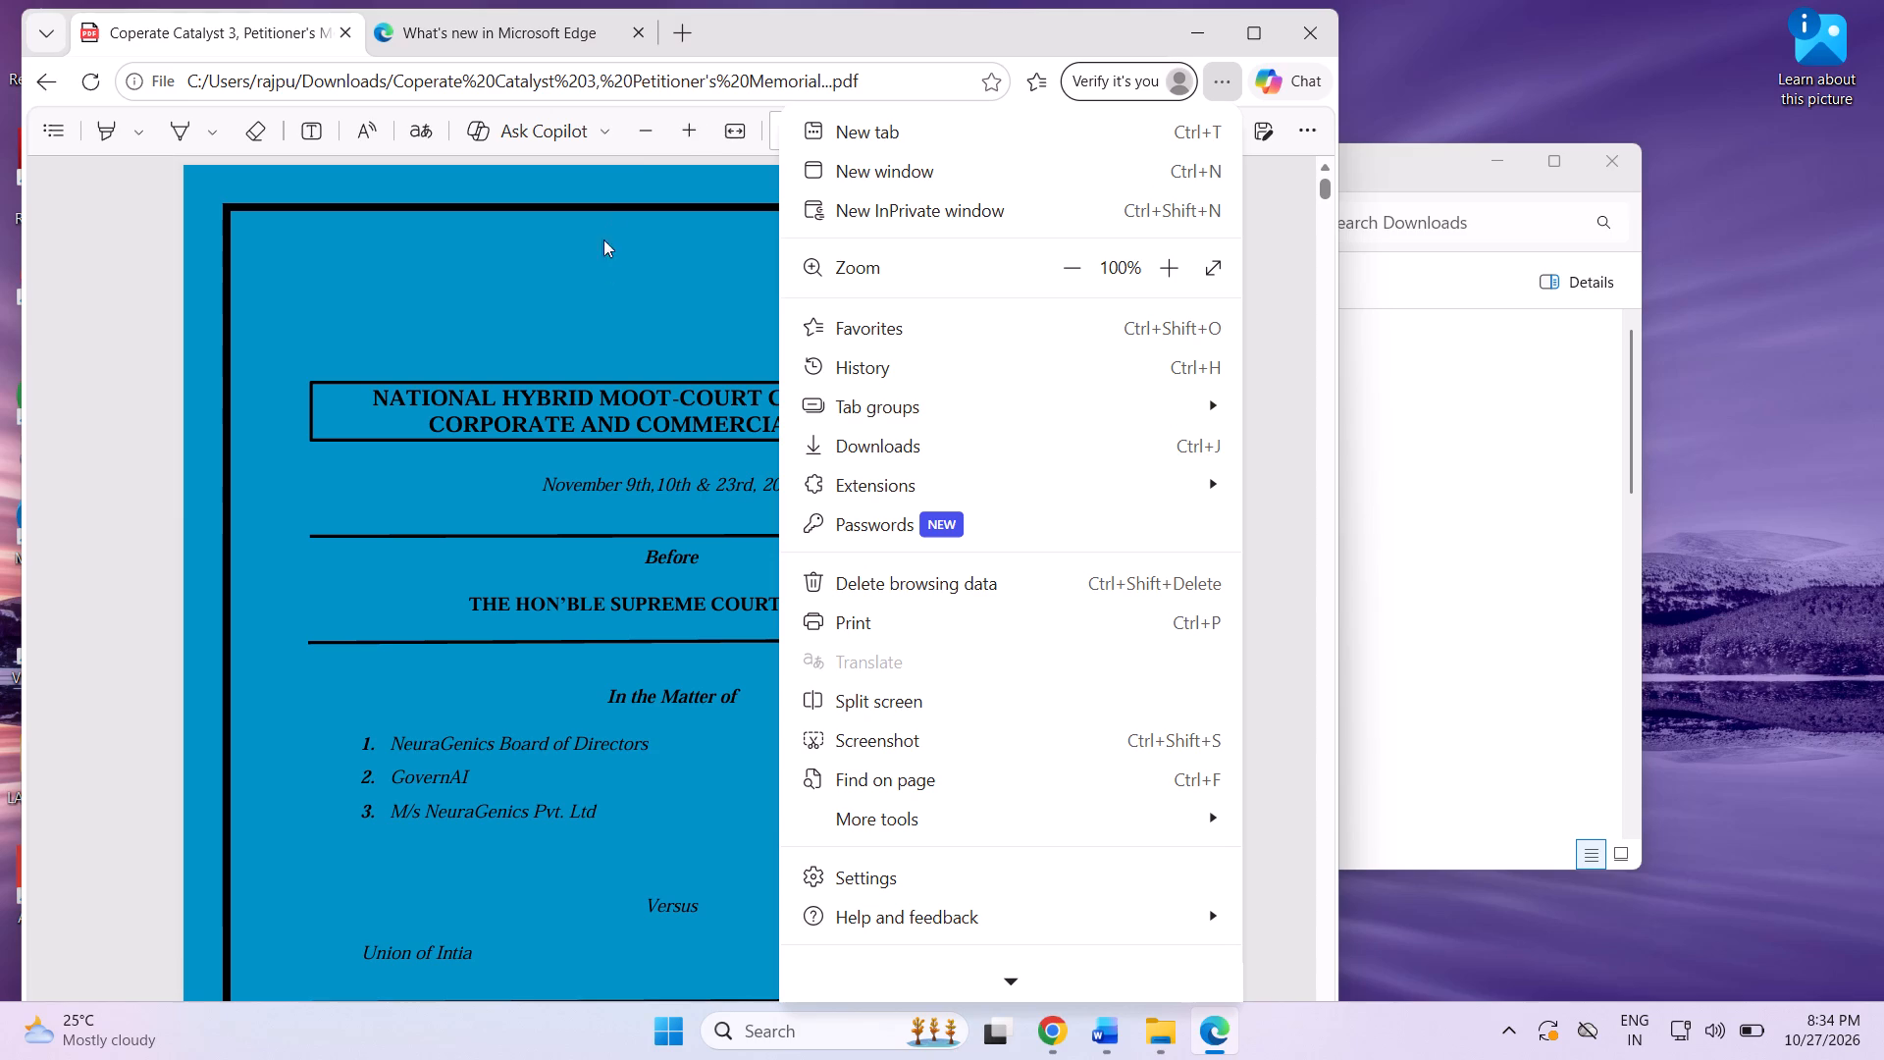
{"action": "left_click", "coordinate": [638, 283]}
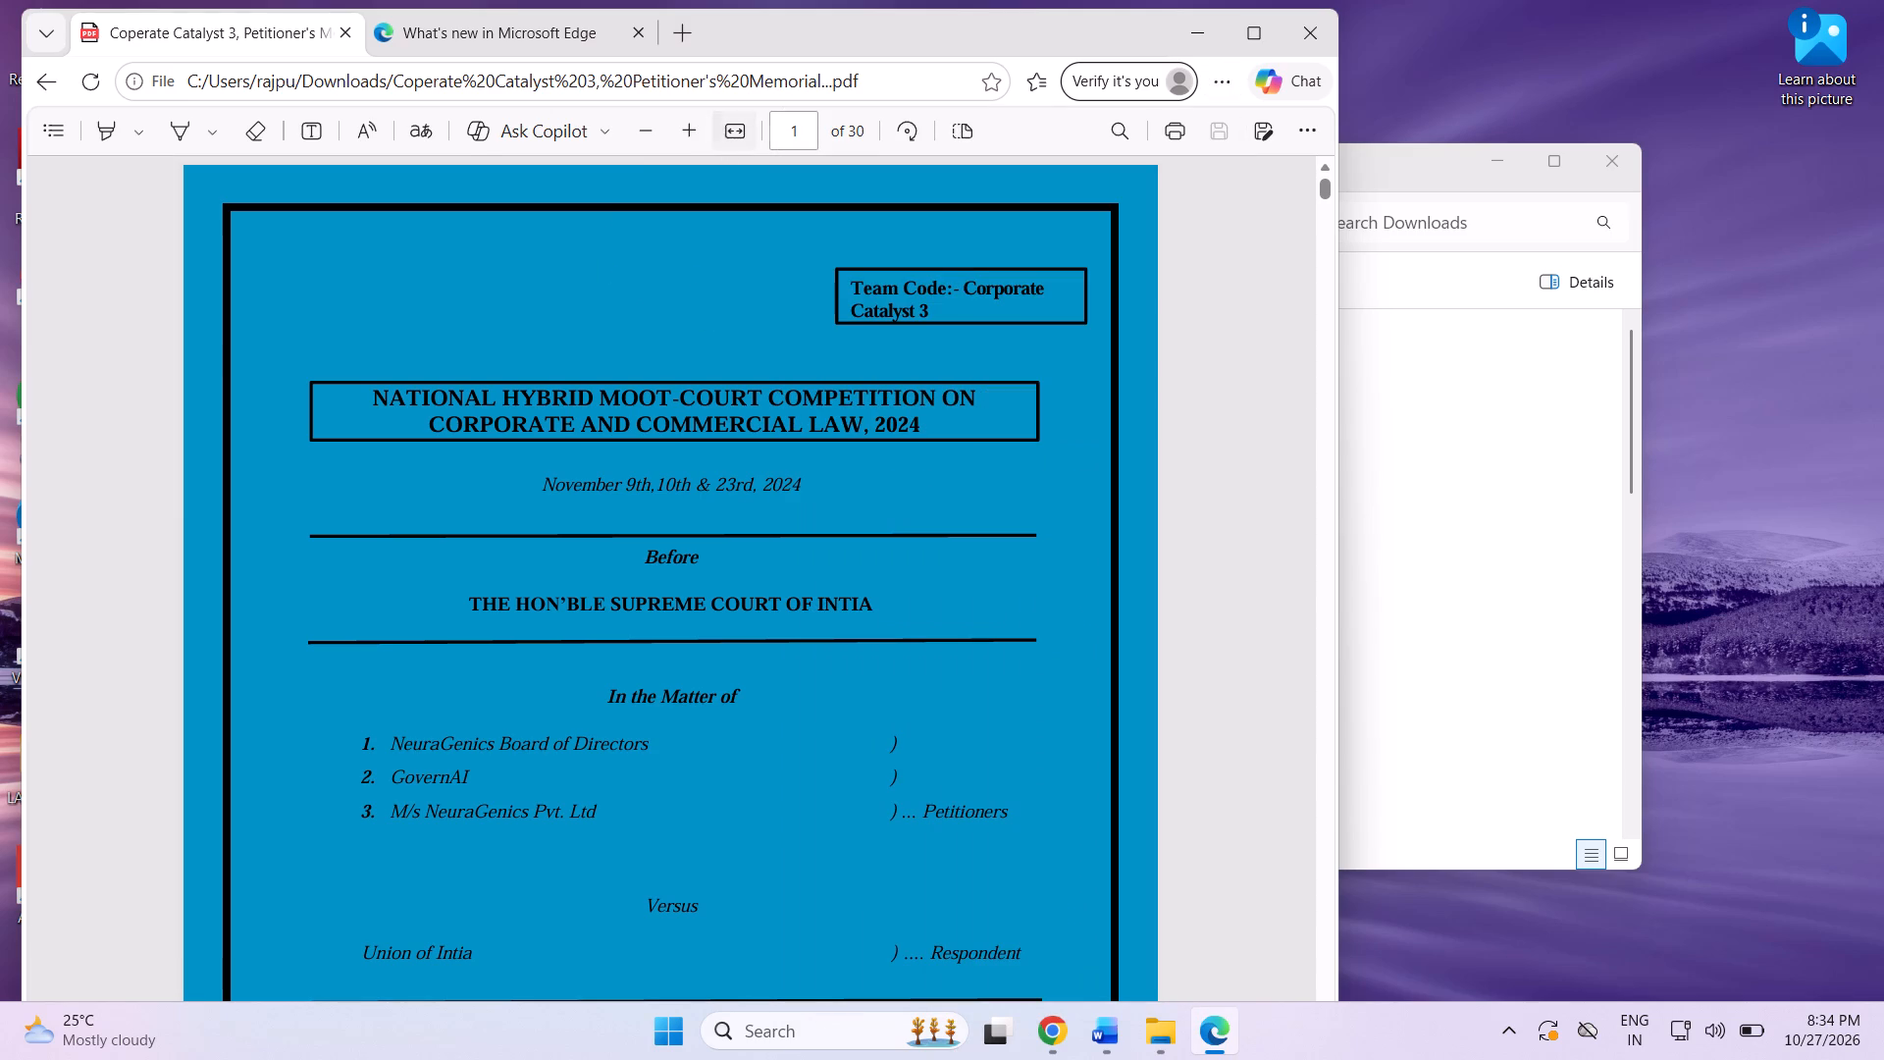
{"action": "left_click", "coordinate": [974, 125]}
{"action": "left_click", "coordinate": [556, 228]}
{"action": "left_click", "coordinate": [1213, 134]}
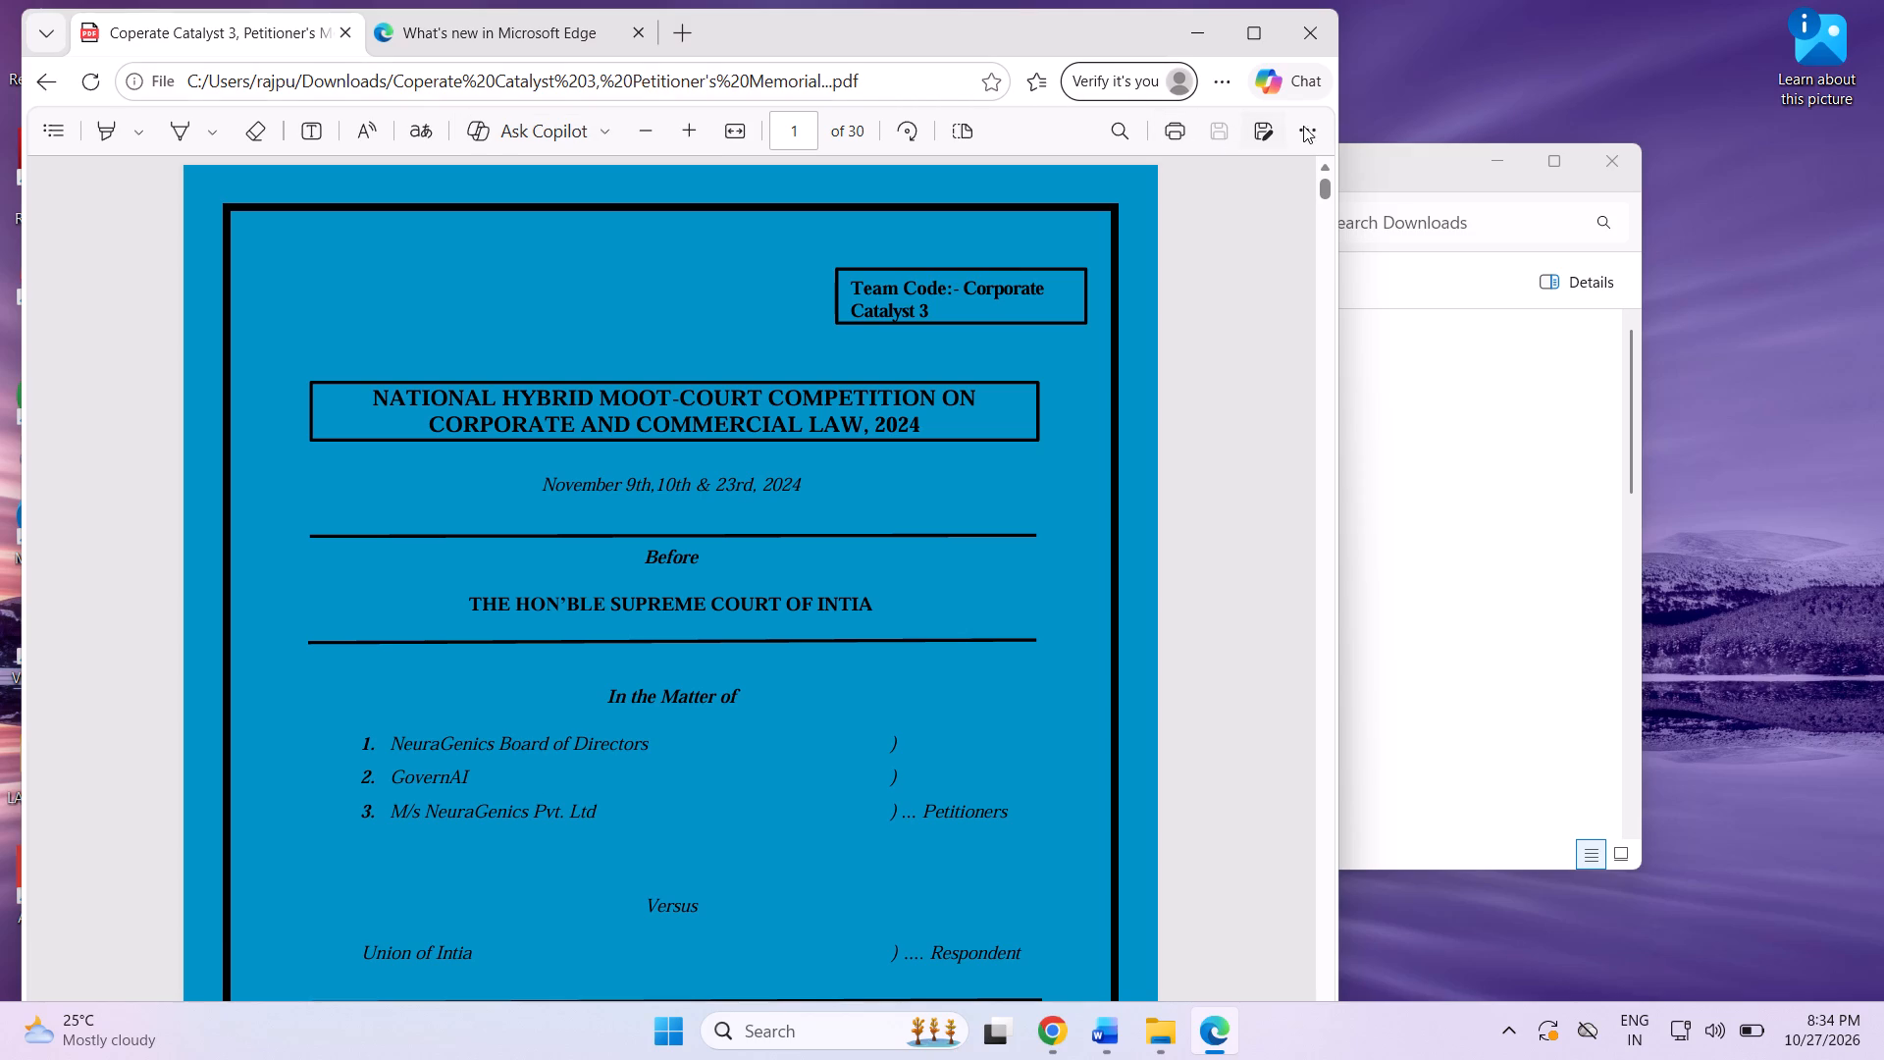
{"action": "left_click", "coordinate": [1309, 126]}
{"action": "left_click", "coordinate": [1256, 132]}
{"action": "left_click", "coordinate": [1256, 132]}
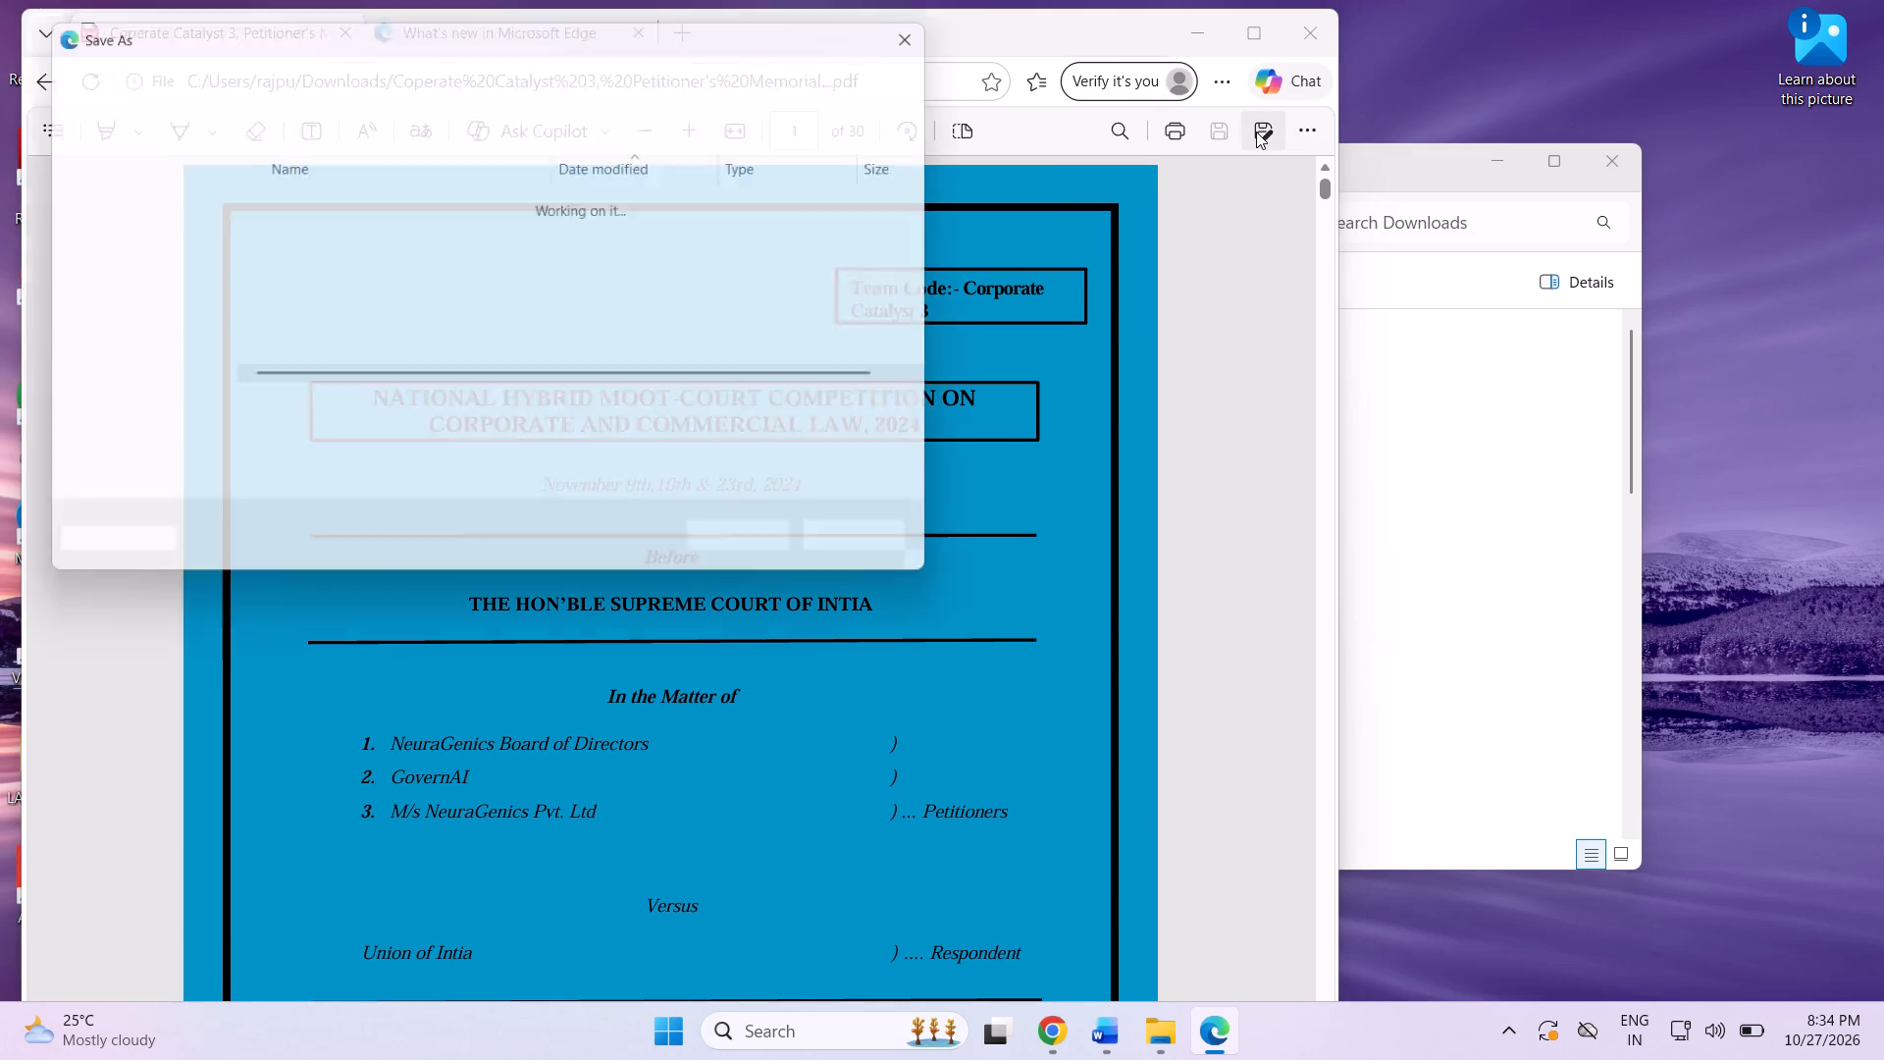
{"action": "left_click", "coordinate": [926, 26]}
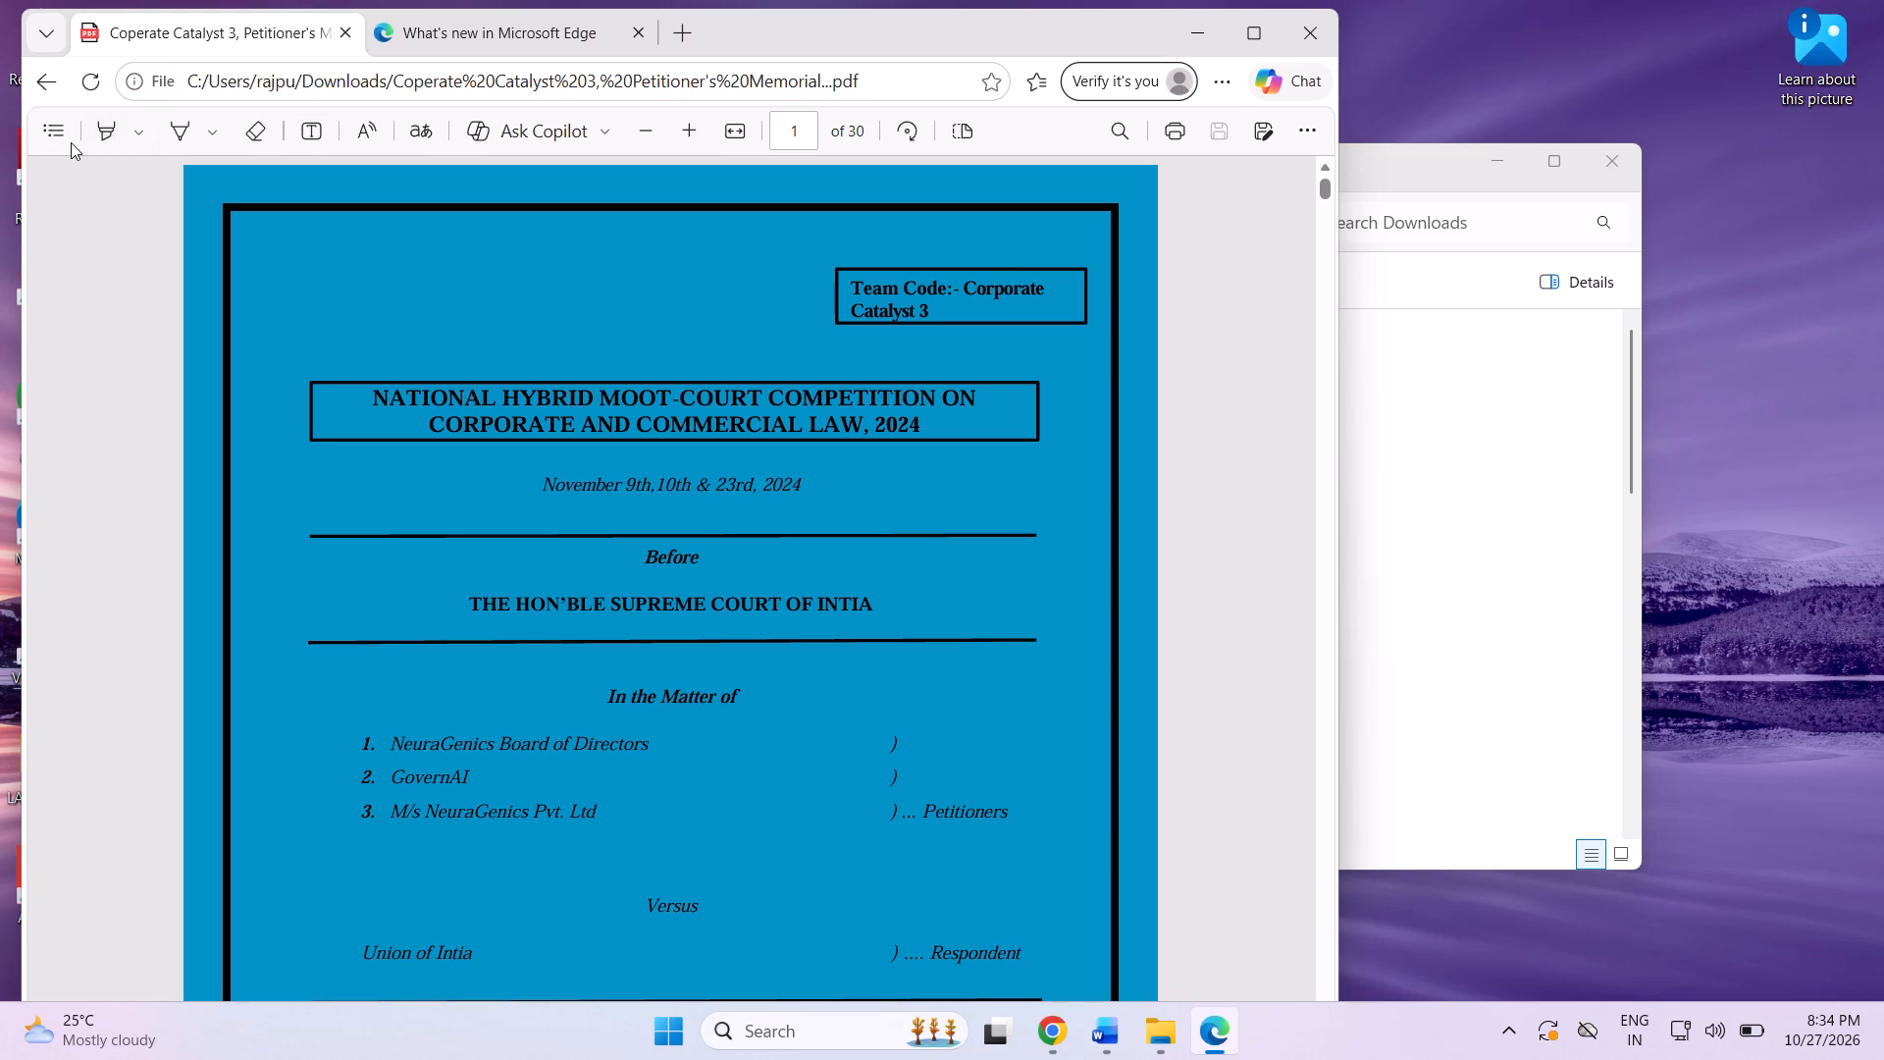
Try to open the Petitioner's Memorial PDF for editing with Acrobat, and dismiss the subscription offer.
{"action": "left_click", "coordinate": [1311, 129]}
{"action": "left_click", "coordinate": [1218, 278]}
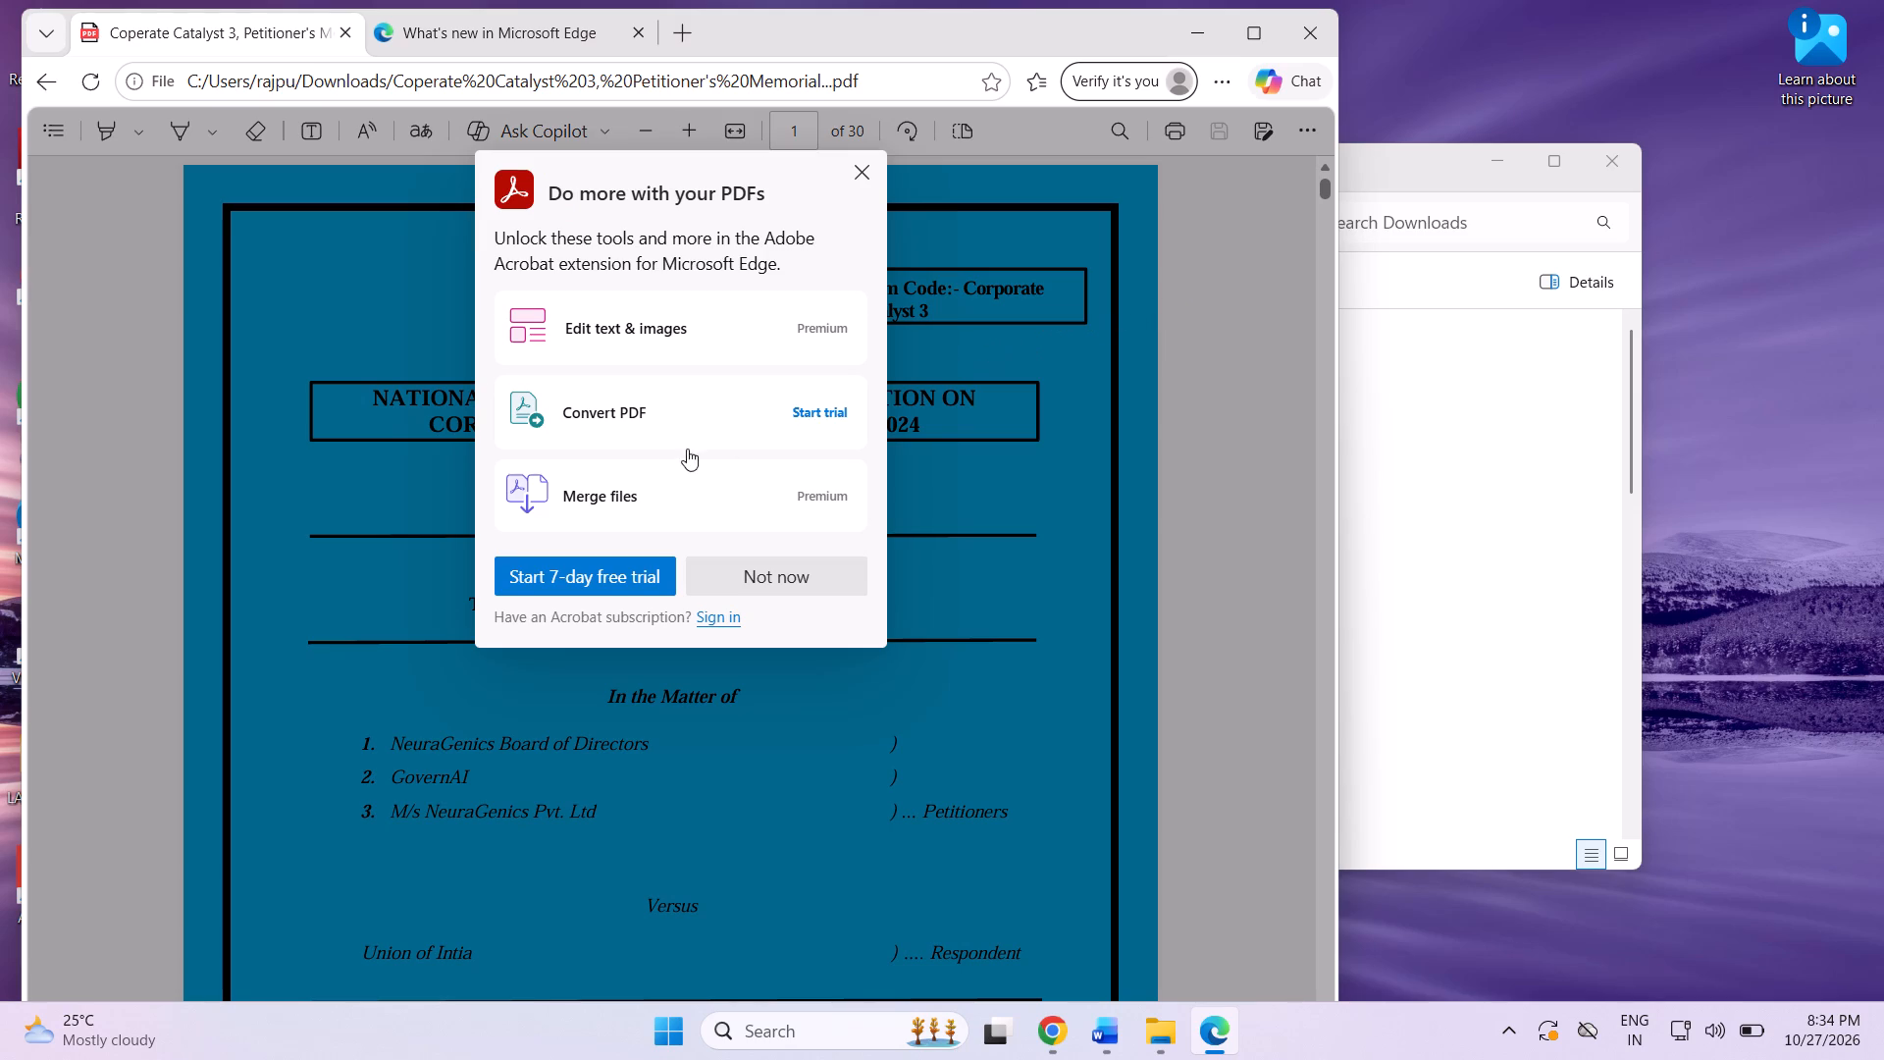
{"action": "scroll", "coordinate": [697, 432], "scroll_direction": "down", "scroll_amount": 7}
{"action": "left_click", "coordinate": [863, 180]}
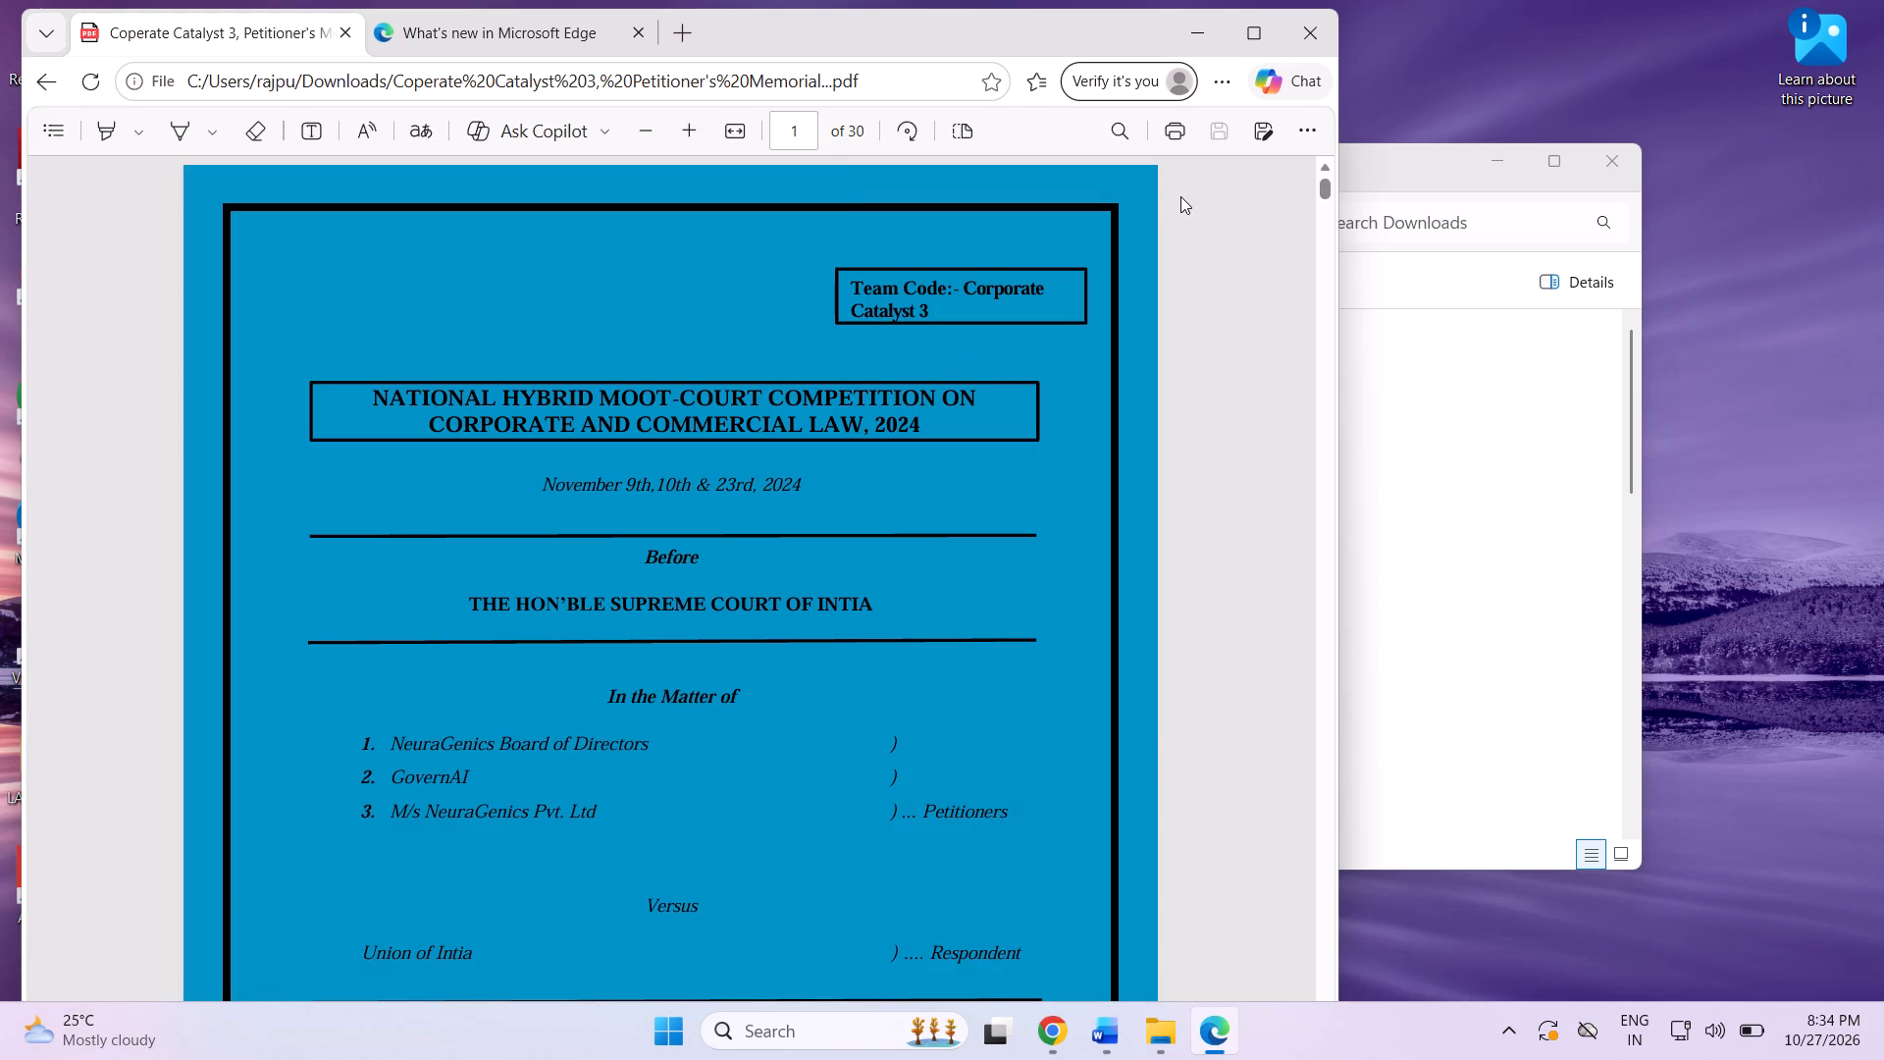
Close the PDF's Microsoft Edge window and return to the Downloads folder in File Explorer.
{"action": "scroll", "coordinate": [1180, 196], "scroll_direction": "up", "scroll_amount": 3}
{"action": "left_click", "coordinate": [1206, 83]}
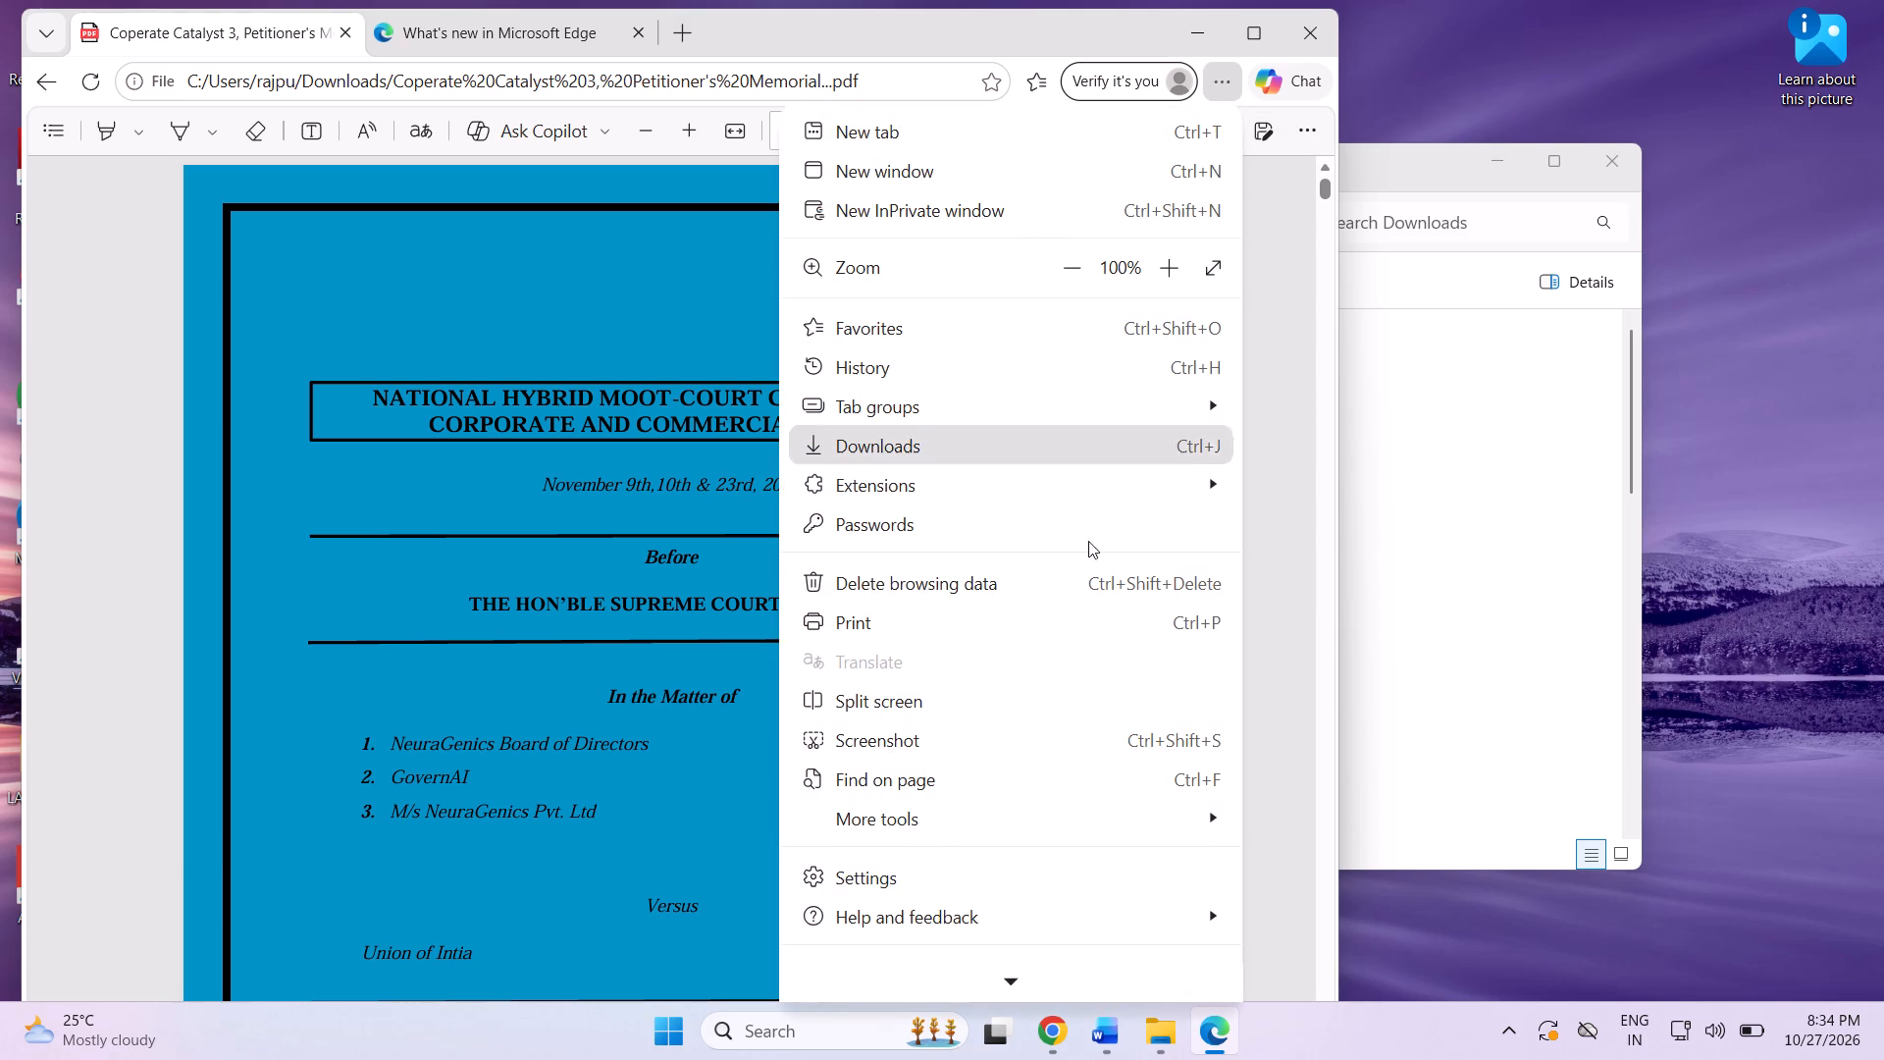
{"action": "scroll", "coordinate": [1095, 699], "scroll_direction": "down", "scroll_amount": 3}
{"action": "left_click", "coordinate": [1696, 325]}
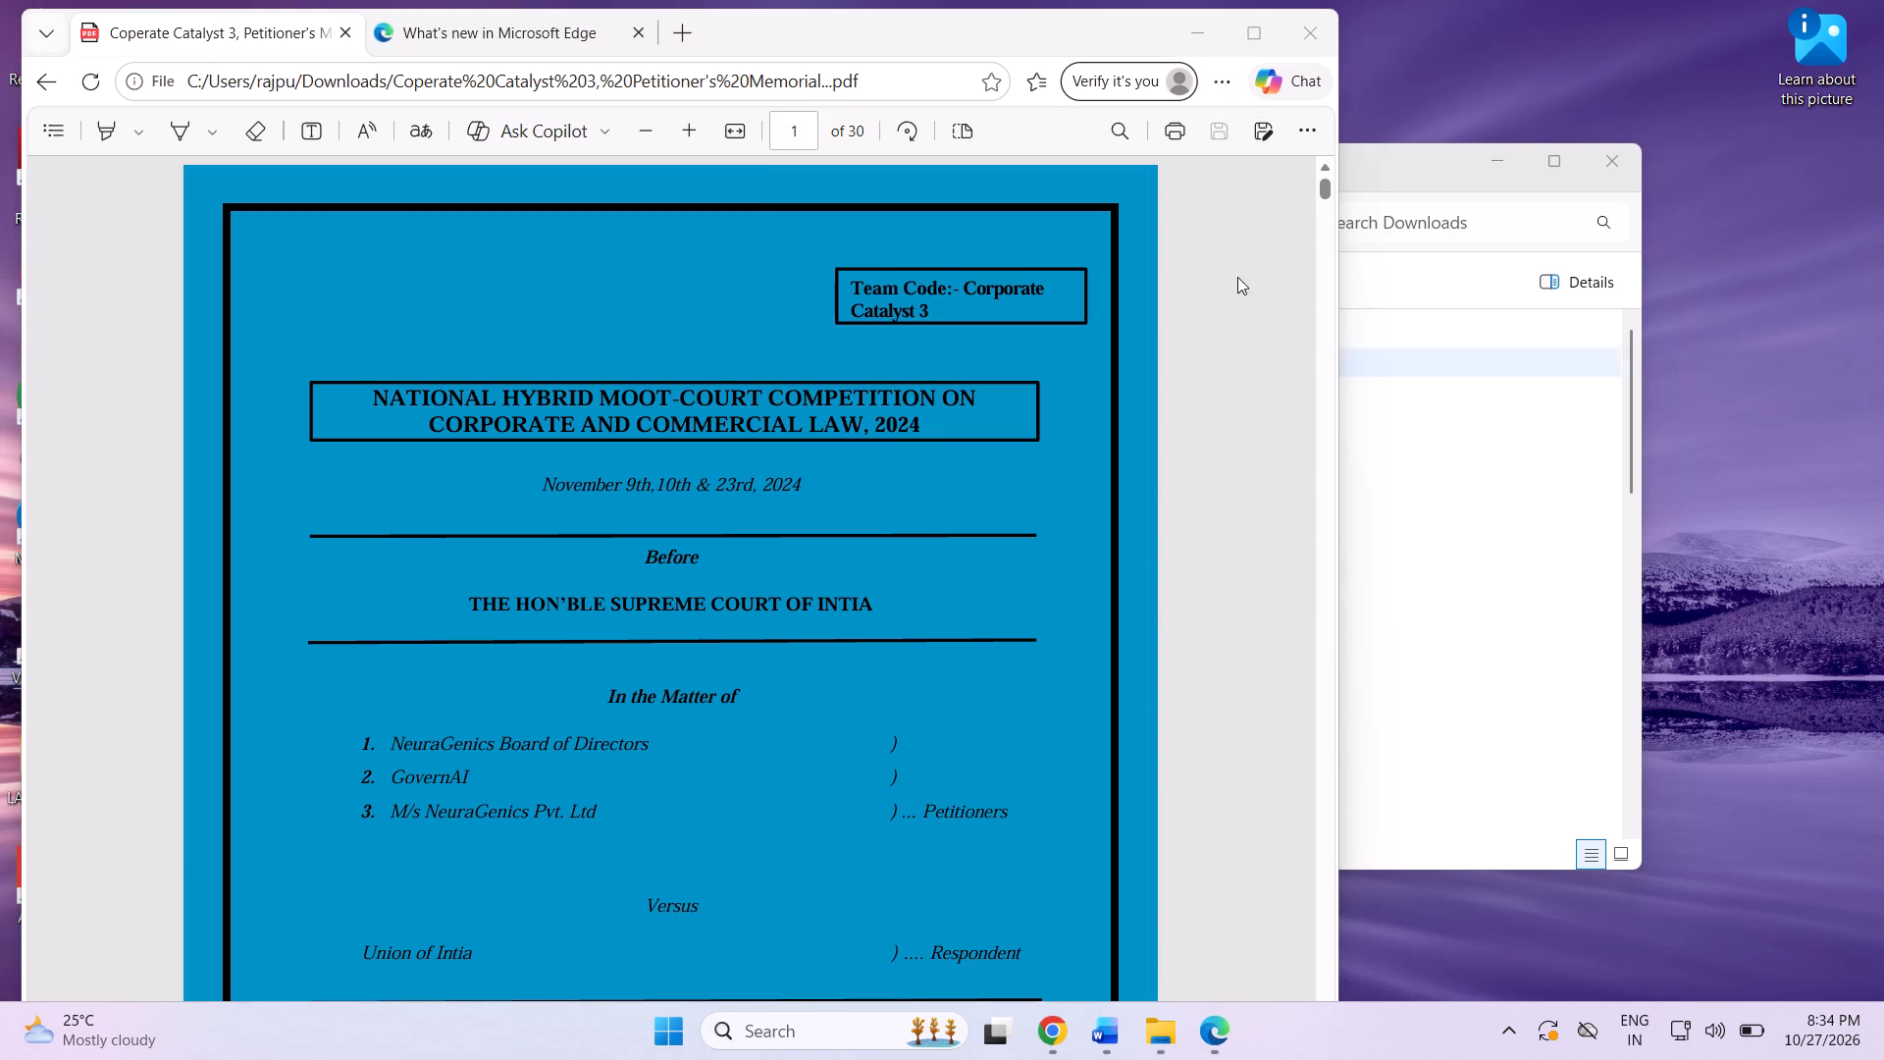
{"action": "left_click", "coordinate": [1306, 41]}
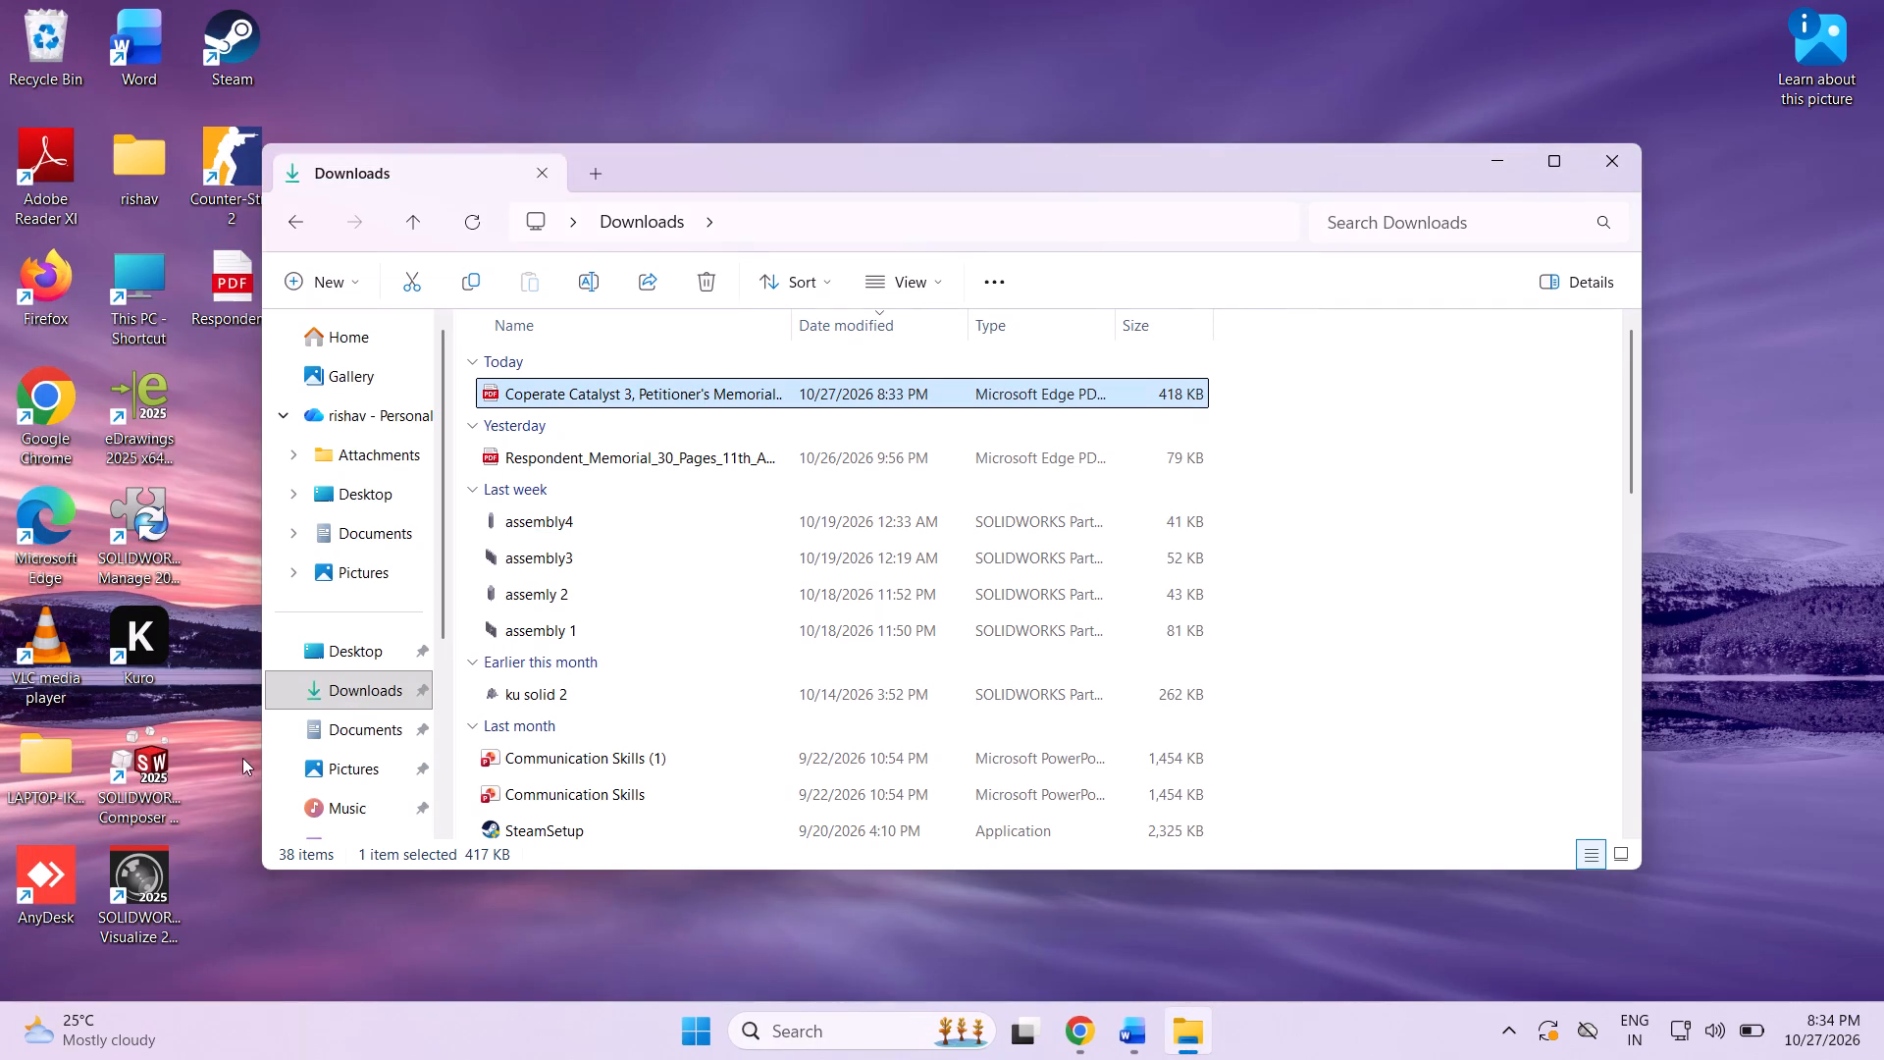
Close the Downloads folder window and switch to the memorial document in Word.
{"action": "left_click", "coordinate": [1623, 176]}
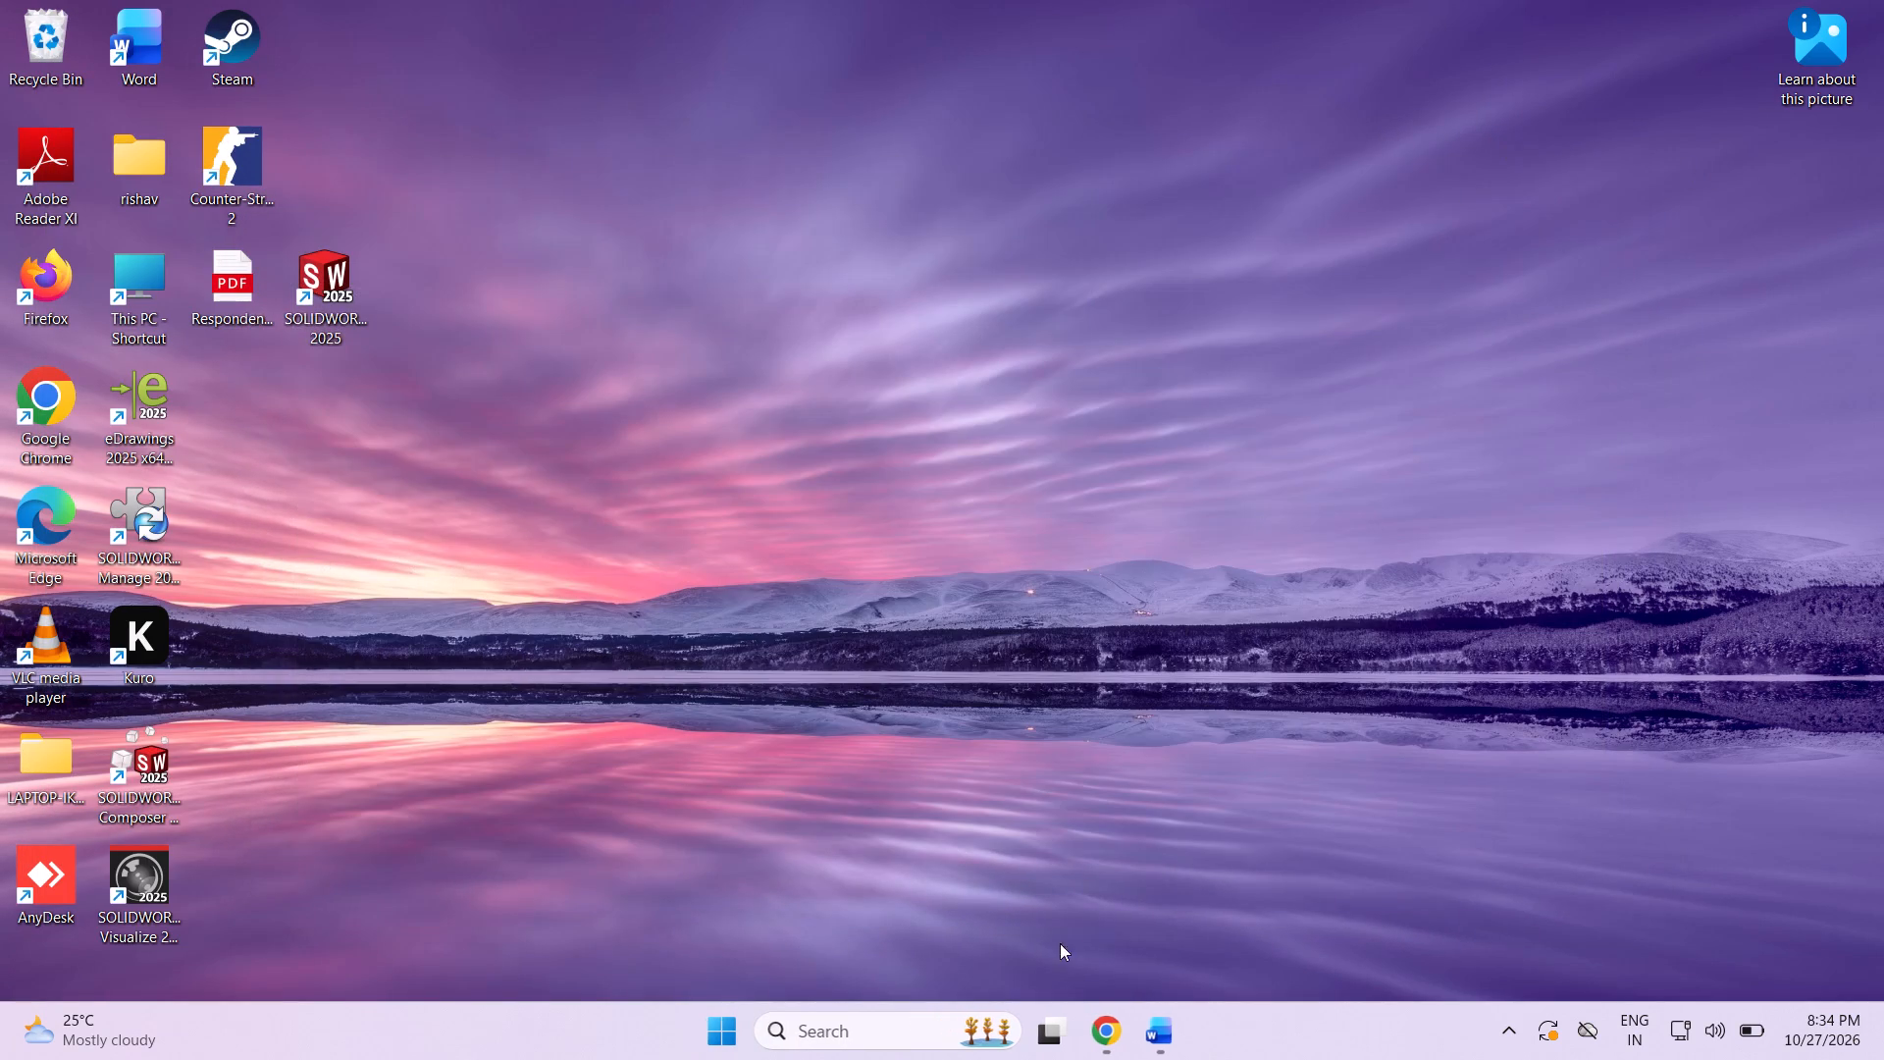
{"action": "left_click", "coordinate": [1169, 1028]}
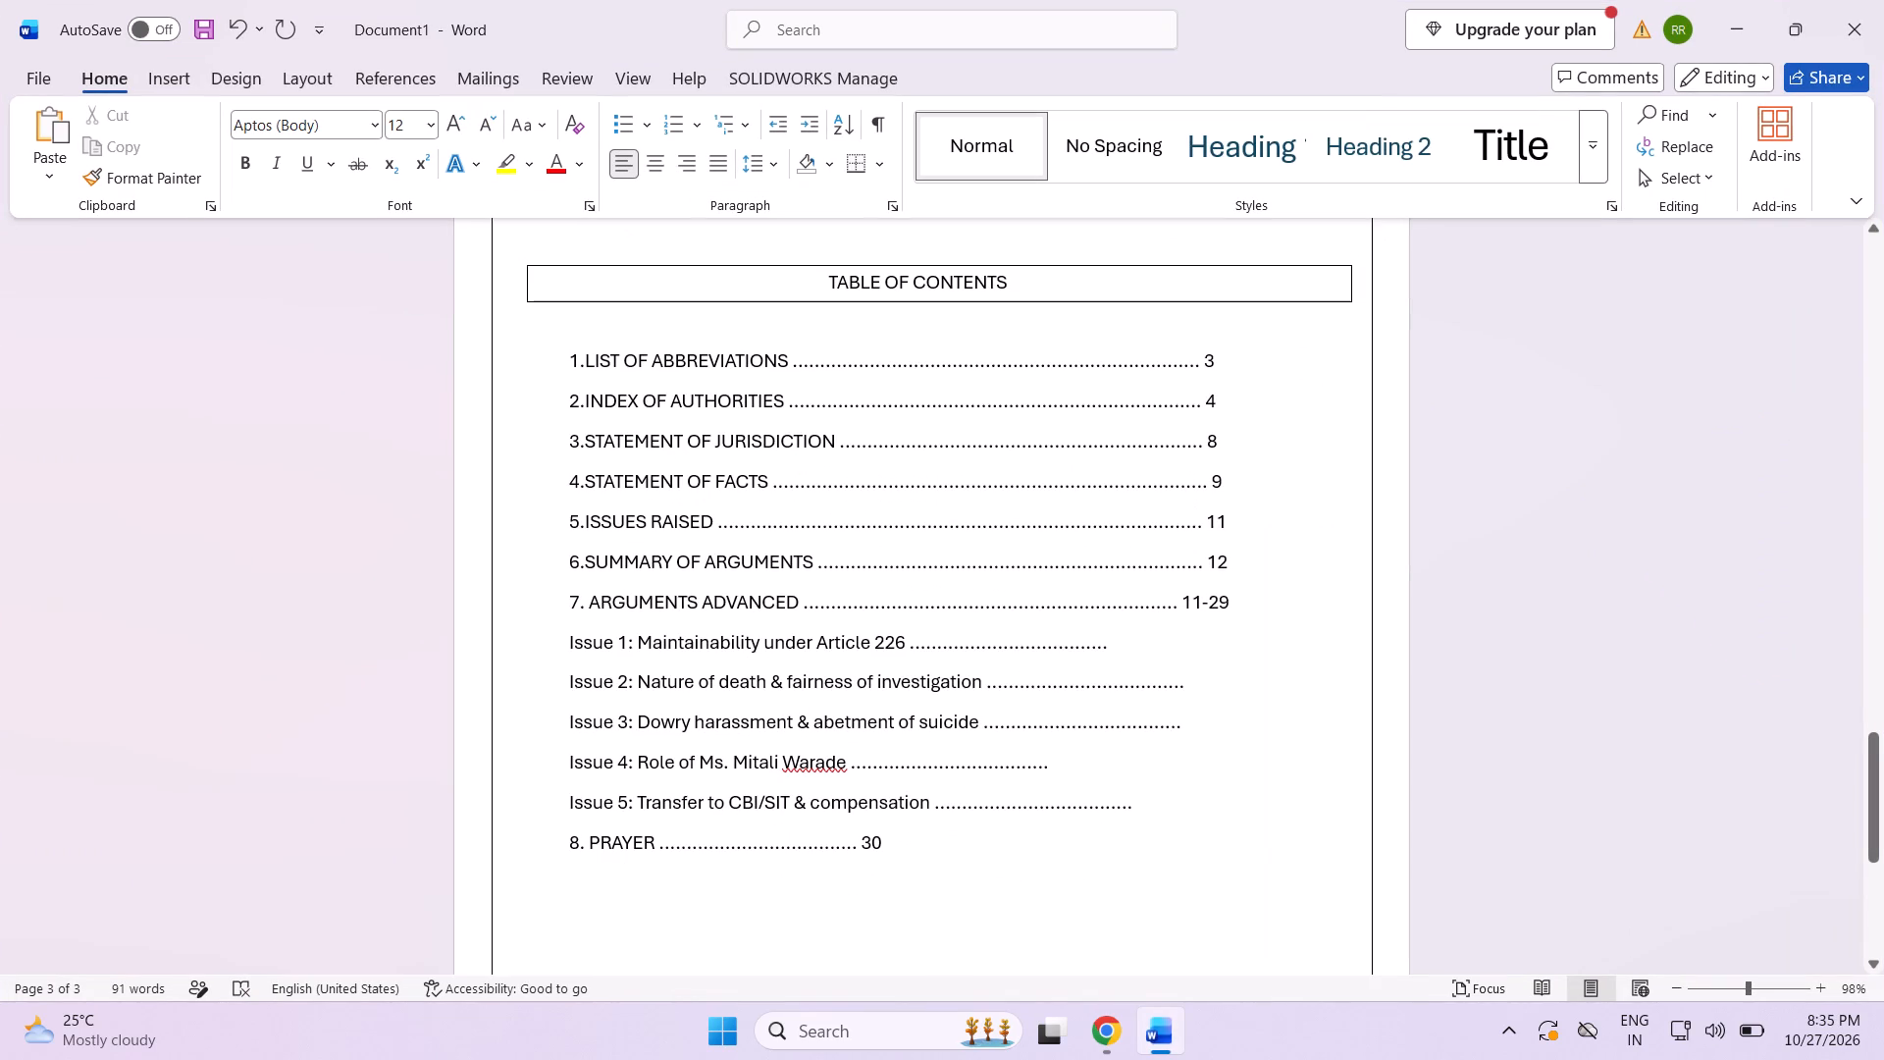
Add blank lines below the "8. PRAYER" entry down to the foot of the contents page, without running onto a new page.
{"action": "scroll", "coordinate": [1058, 849], "scroll_direction": "up", "scroll_amount": 1}
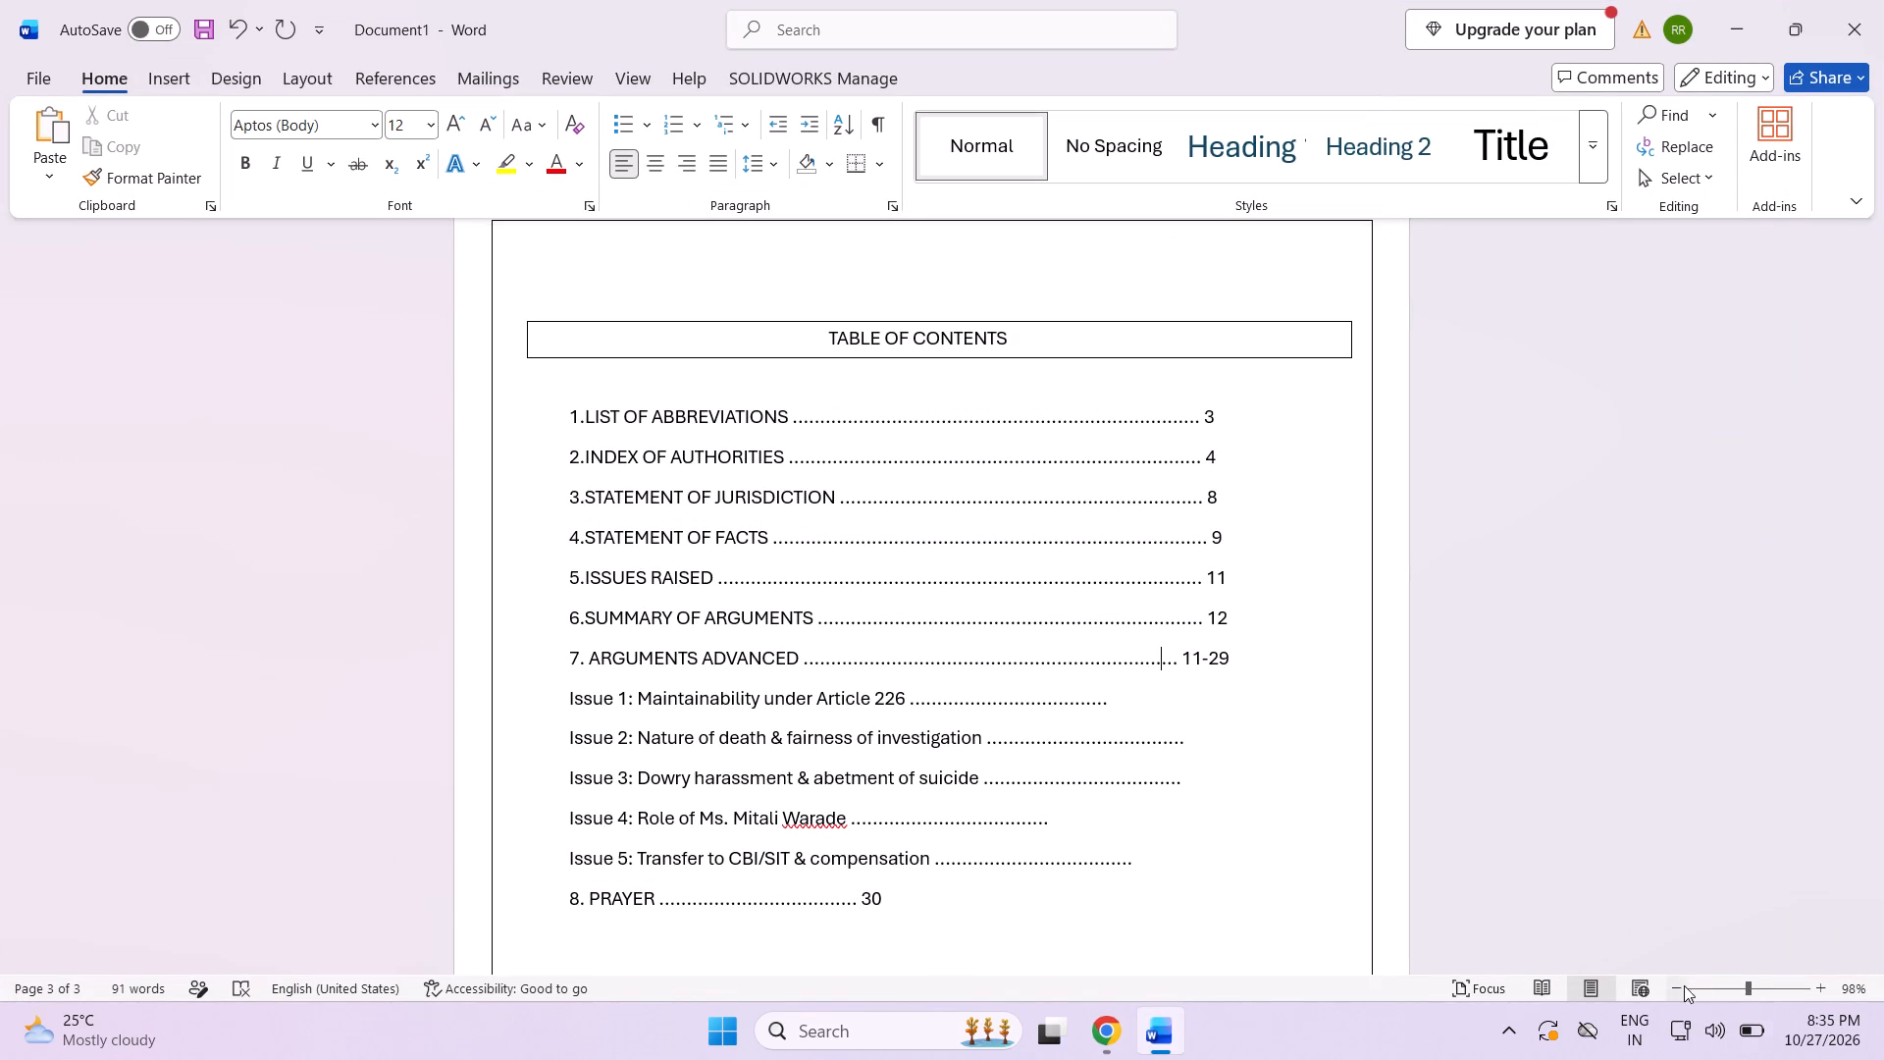
{"action": "left_click", "coordinate": [1726, 992]}
{"action": "scroll", "coordinate": [1599, 855], "scroll_direction": "down", "scroll_amount": 2}
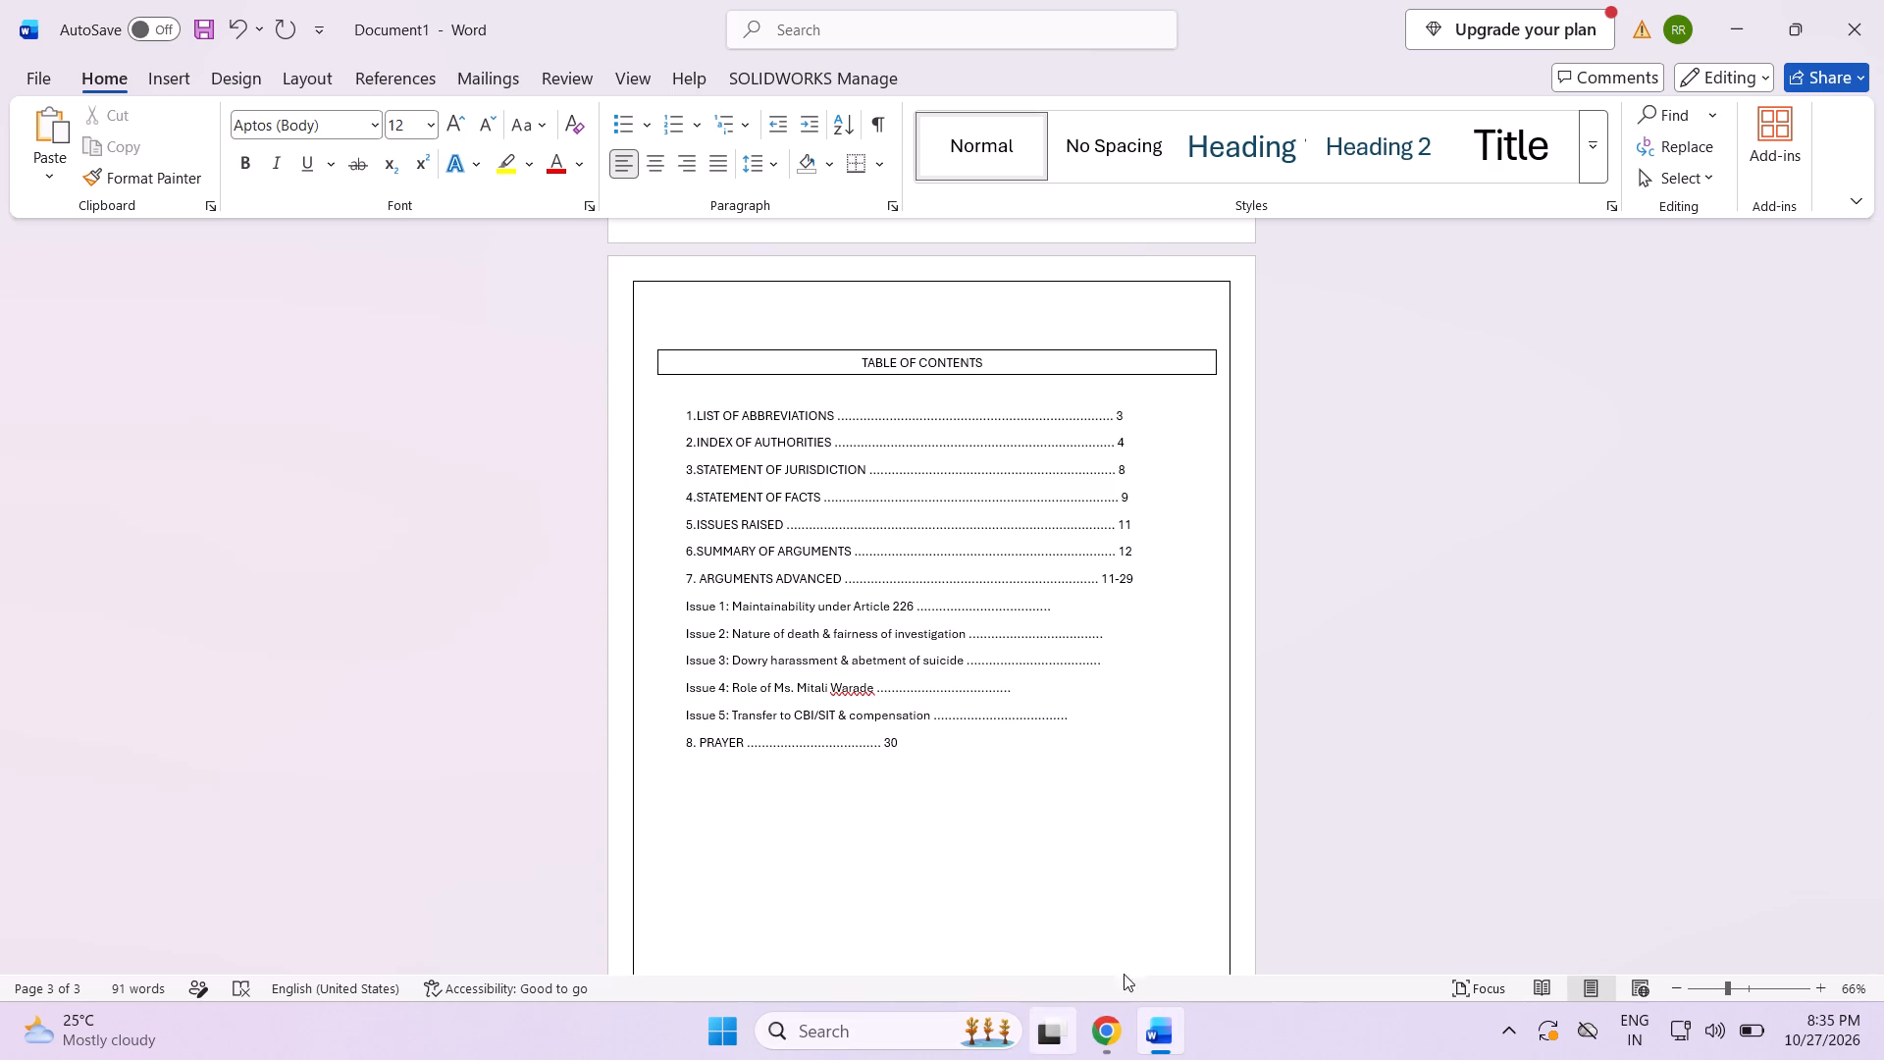
{"action": "left_click", "coordinate": [899, 310]}
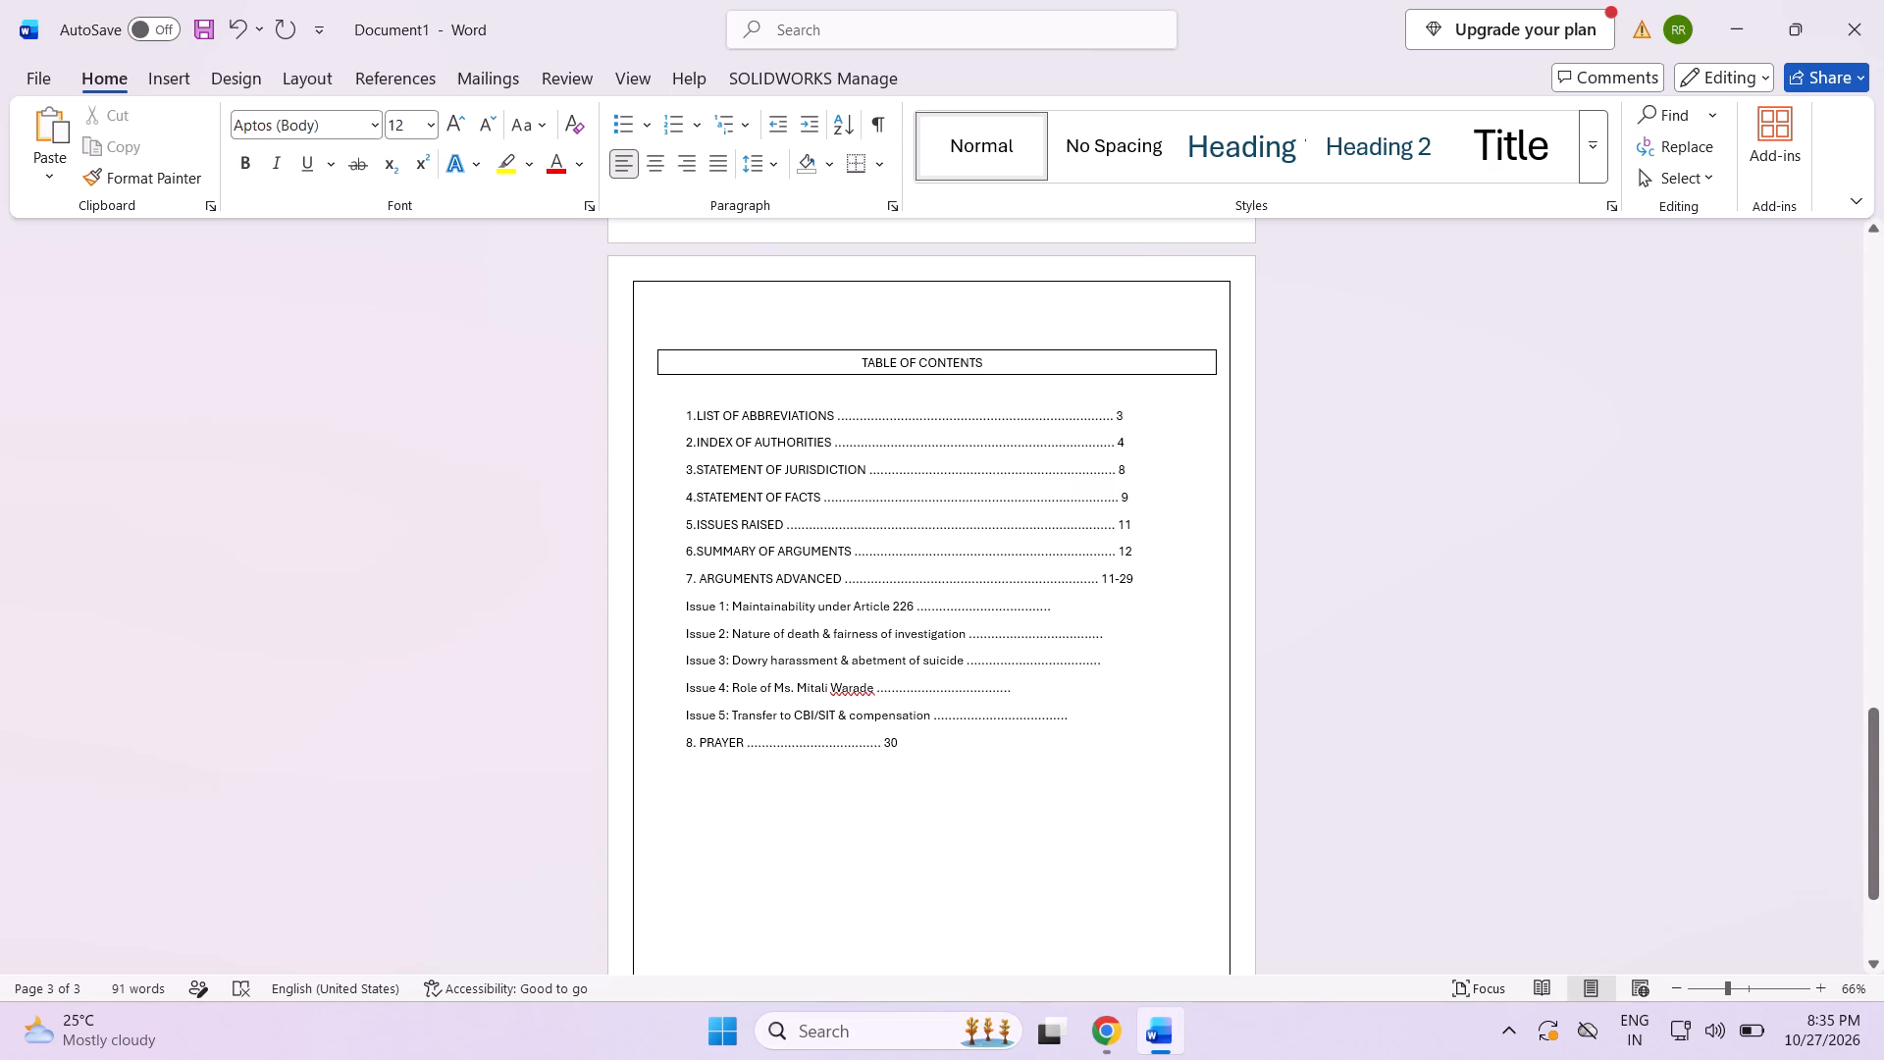
{"action": "scroll", "coordinate": [908, 797], "scroll_direction": "down", "scroll_amount": 3}
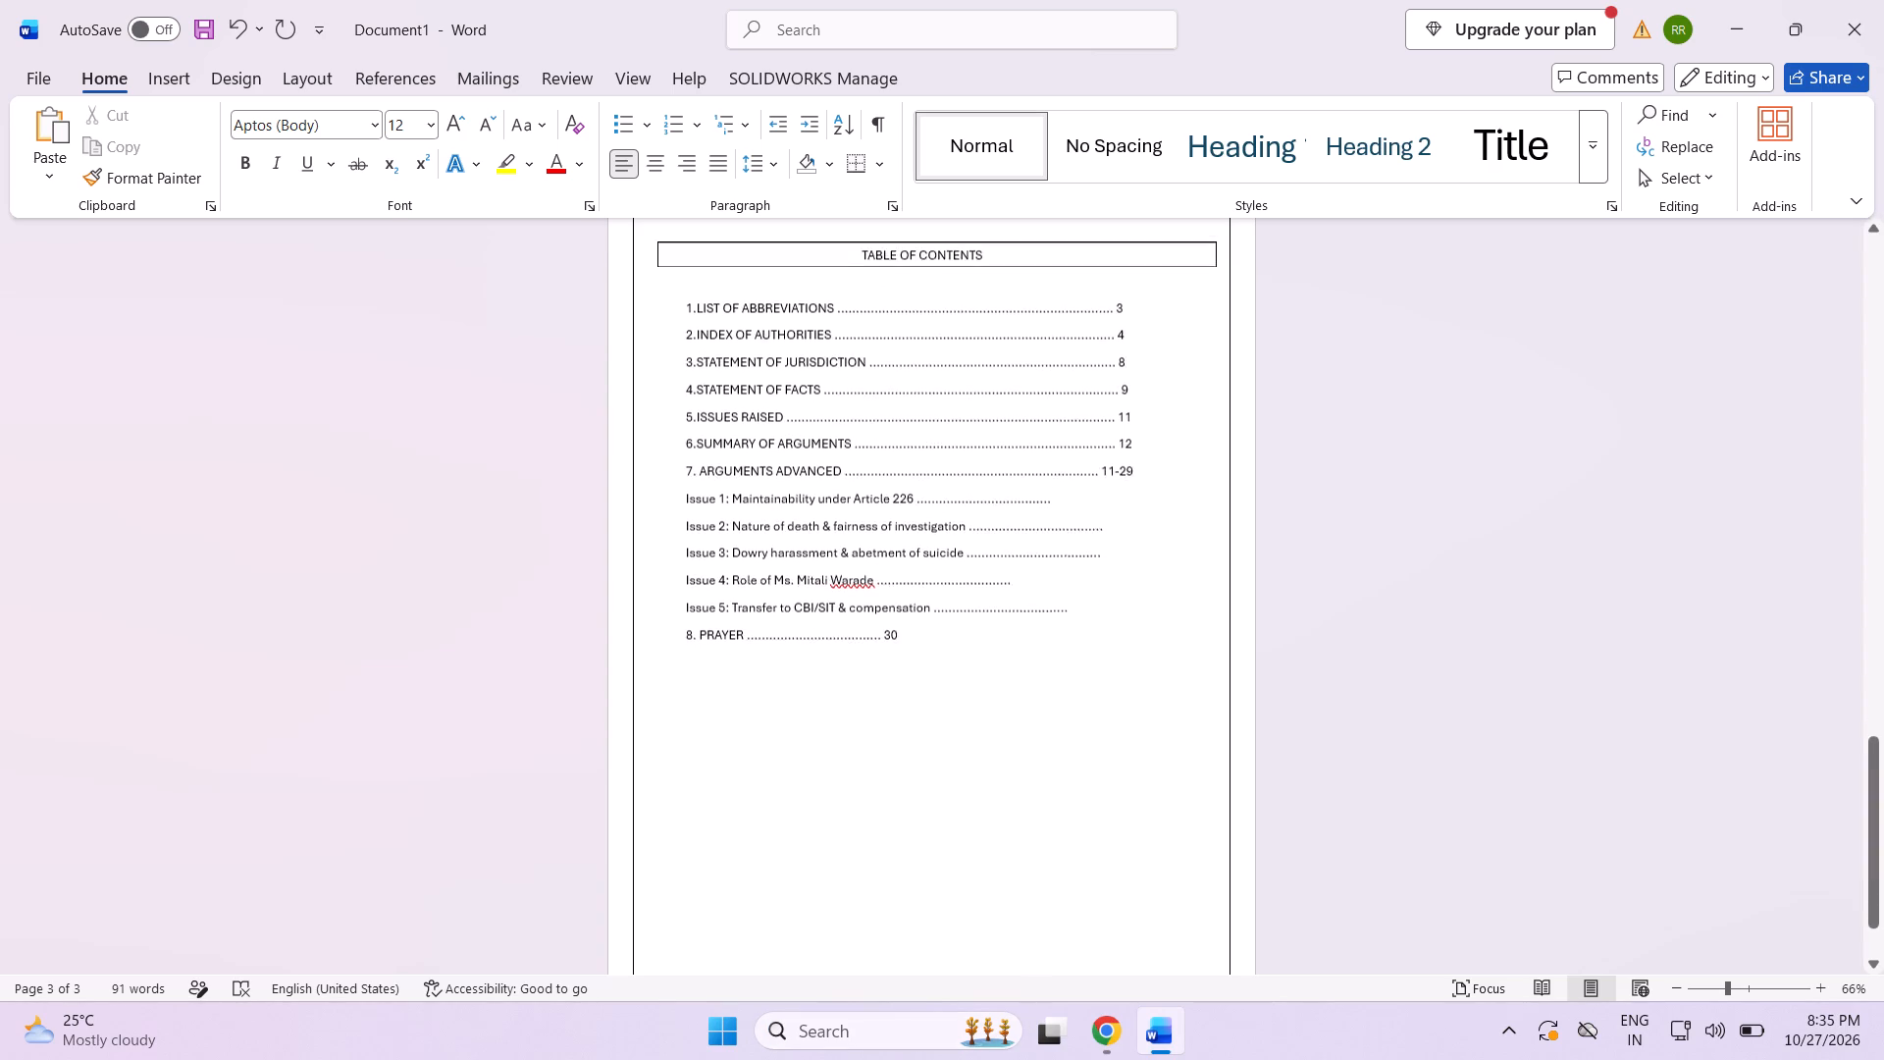
{"action": "scroll", "coordinate": [903, 789], "scroll_direction": "down", "scroll_amount": 4}
{"action": "left_click", "coordinate": [883, 871]}
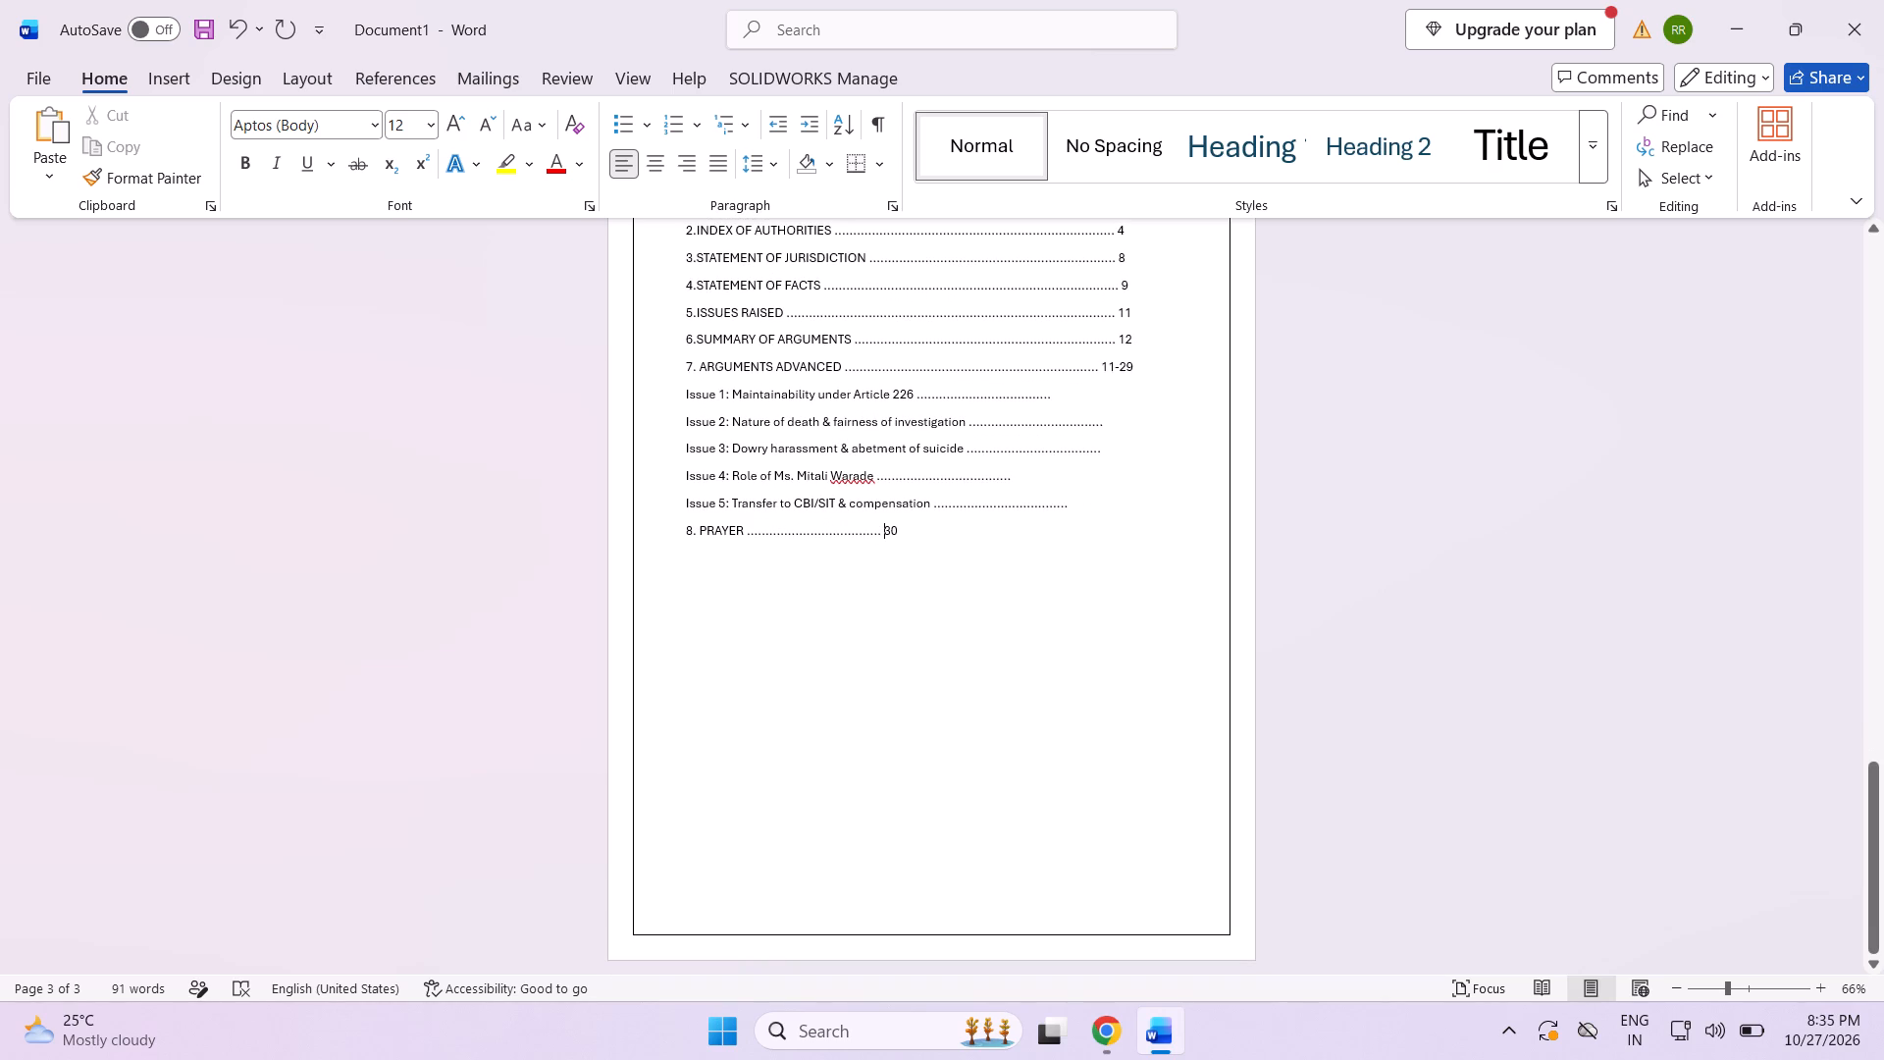
{"action": "left_click", "coordinate": [895, 836]}
{"action": "key", "text": "Return"}
{"action": "key", "text": "Return"}
{"action": "key", "text": "Return"}
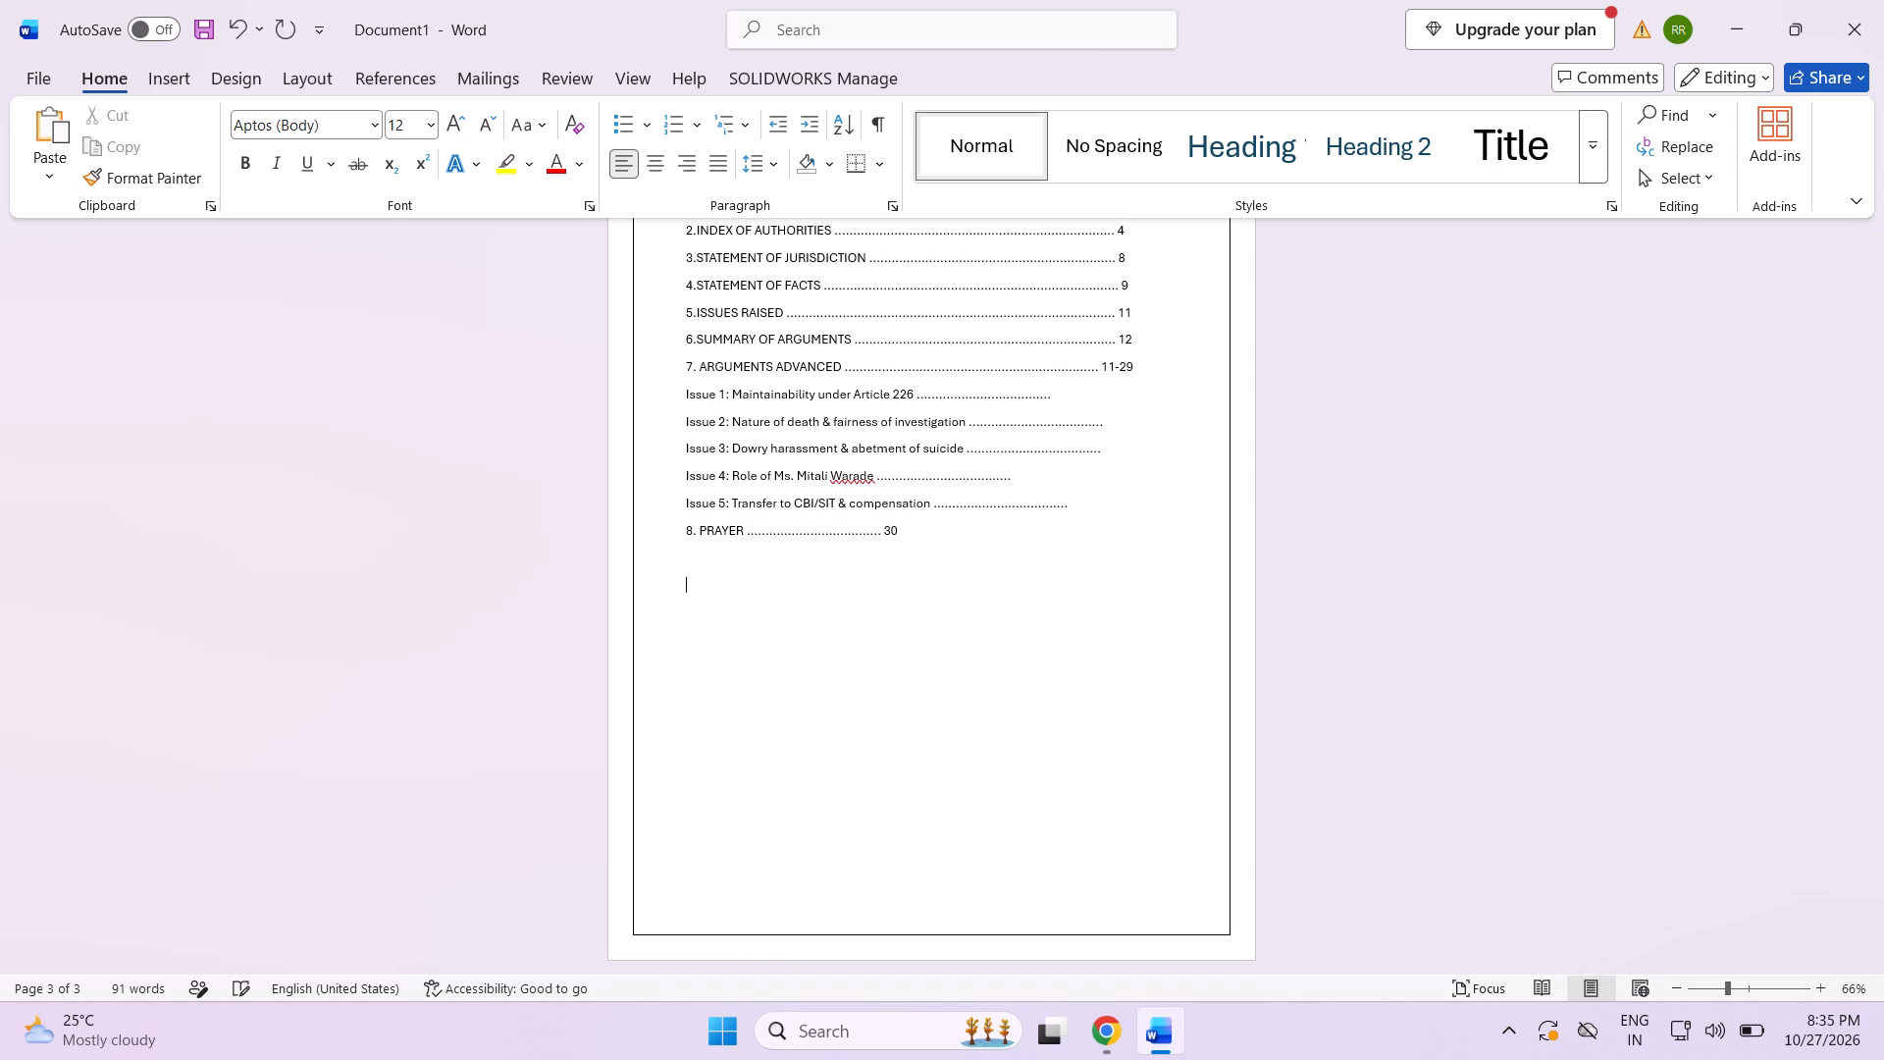
{"action": "key", "text": "Return"}
{"action": "key", "text": "Return"}
{"action": "key", "text": "Return"}
{"action": "key", "text": "Return"}
{"action": "key", "text": "Return"}
{"action": "key", "text": "Return"}
{"action": "key", "text": "Return"}
{"action": "key", "text": "Return"}
{"action": "key", "text": "Return"}
{"action": "key", "text": "Return"}
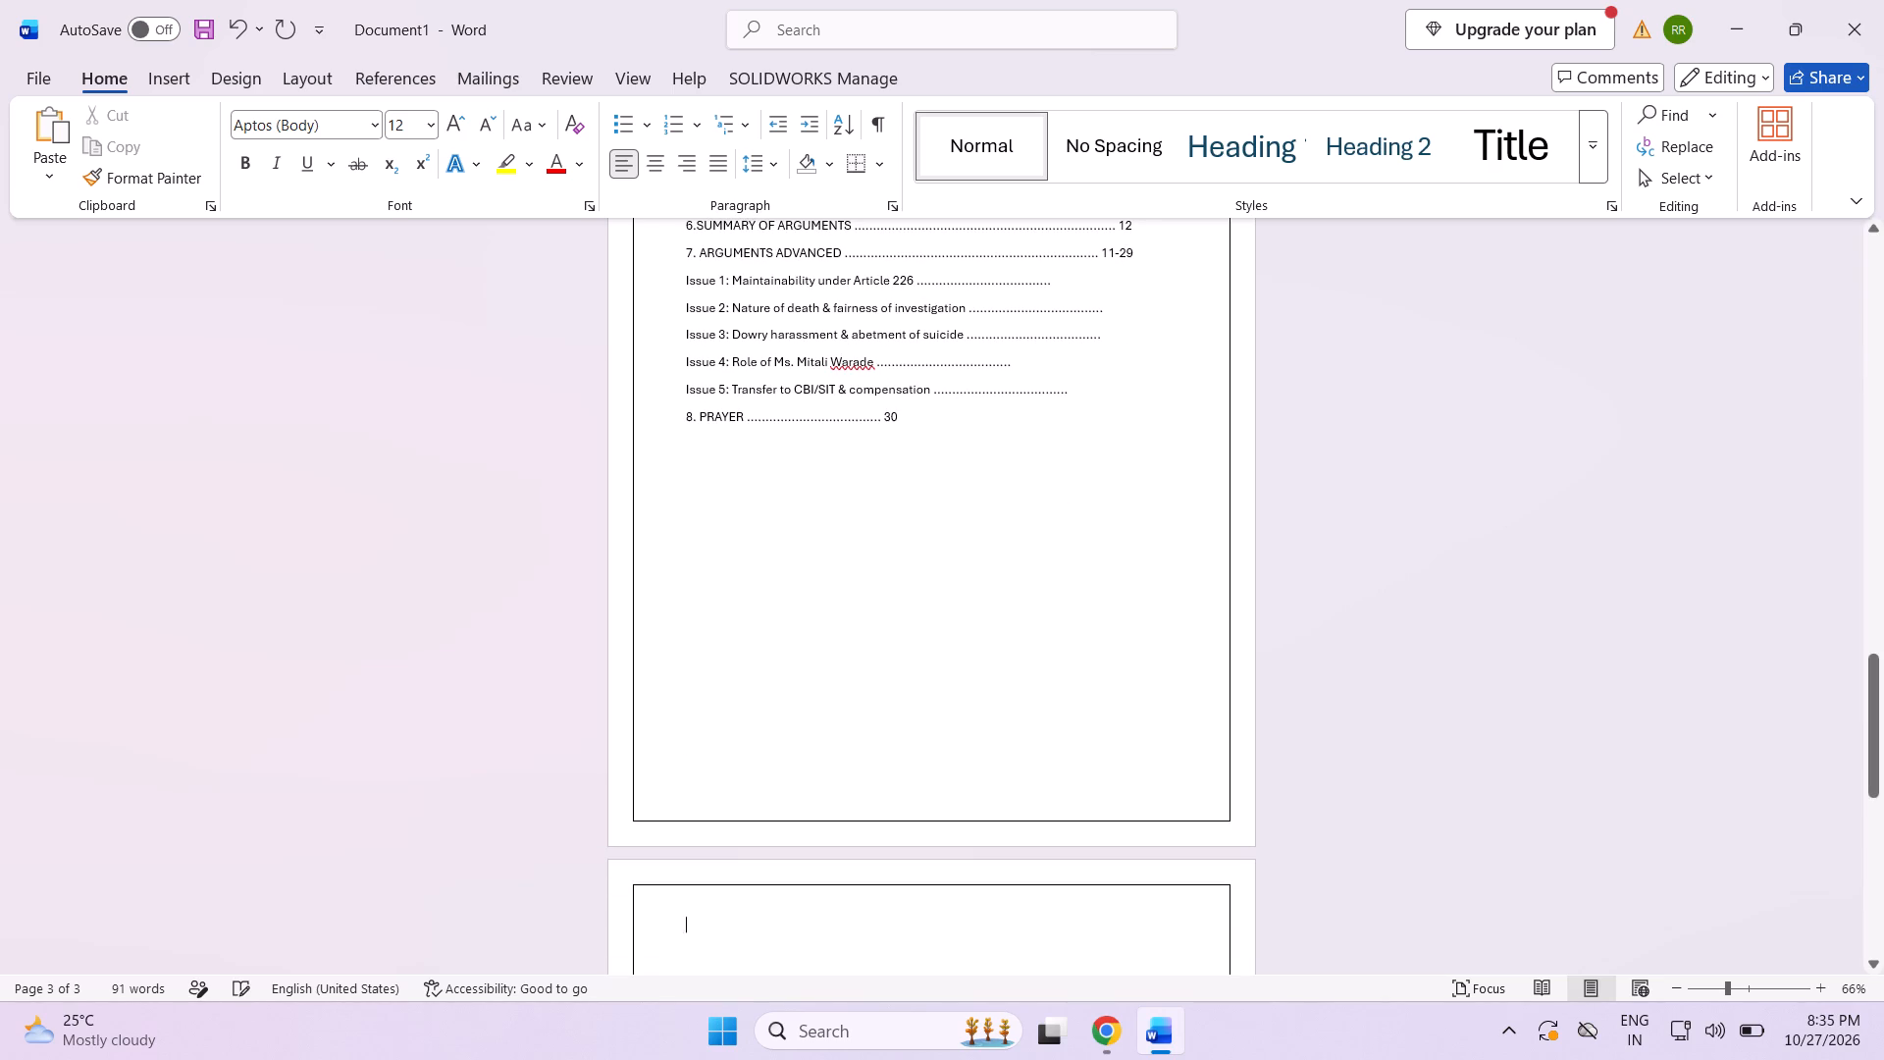
{"action": "key", "text": "BackSpace"}
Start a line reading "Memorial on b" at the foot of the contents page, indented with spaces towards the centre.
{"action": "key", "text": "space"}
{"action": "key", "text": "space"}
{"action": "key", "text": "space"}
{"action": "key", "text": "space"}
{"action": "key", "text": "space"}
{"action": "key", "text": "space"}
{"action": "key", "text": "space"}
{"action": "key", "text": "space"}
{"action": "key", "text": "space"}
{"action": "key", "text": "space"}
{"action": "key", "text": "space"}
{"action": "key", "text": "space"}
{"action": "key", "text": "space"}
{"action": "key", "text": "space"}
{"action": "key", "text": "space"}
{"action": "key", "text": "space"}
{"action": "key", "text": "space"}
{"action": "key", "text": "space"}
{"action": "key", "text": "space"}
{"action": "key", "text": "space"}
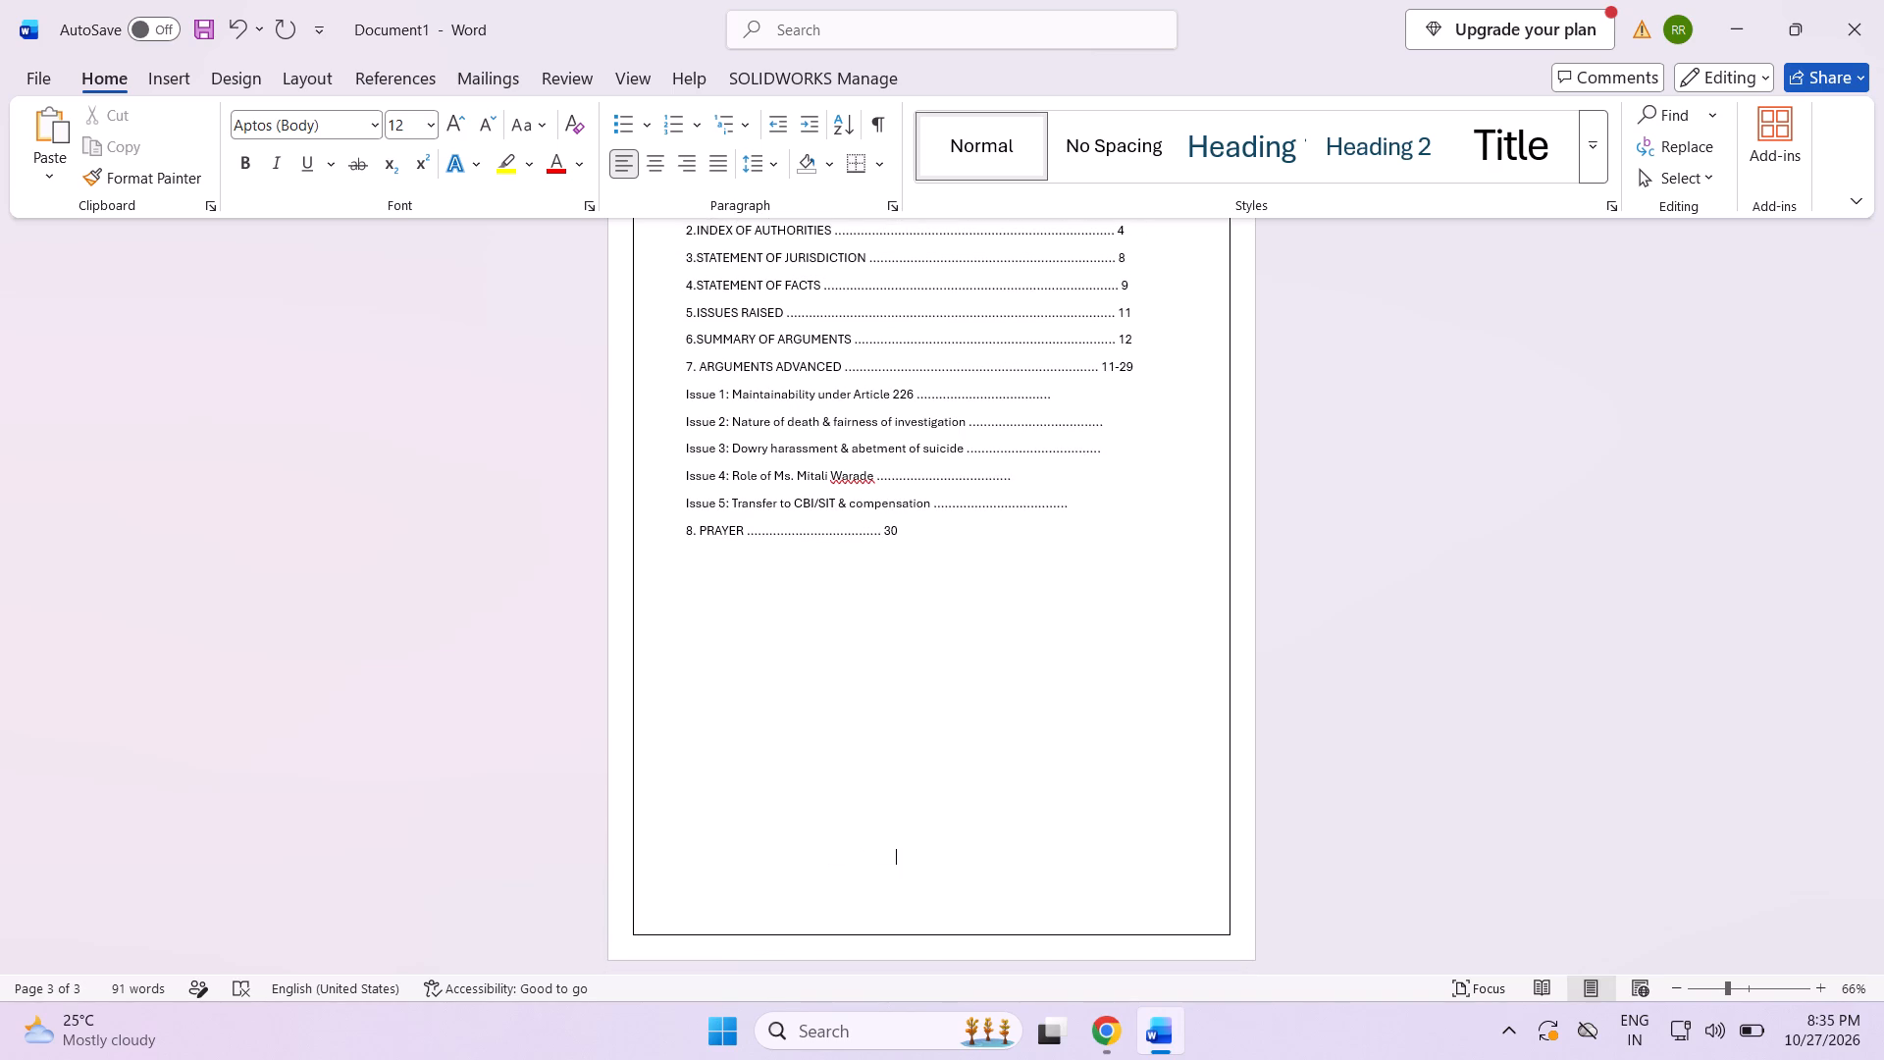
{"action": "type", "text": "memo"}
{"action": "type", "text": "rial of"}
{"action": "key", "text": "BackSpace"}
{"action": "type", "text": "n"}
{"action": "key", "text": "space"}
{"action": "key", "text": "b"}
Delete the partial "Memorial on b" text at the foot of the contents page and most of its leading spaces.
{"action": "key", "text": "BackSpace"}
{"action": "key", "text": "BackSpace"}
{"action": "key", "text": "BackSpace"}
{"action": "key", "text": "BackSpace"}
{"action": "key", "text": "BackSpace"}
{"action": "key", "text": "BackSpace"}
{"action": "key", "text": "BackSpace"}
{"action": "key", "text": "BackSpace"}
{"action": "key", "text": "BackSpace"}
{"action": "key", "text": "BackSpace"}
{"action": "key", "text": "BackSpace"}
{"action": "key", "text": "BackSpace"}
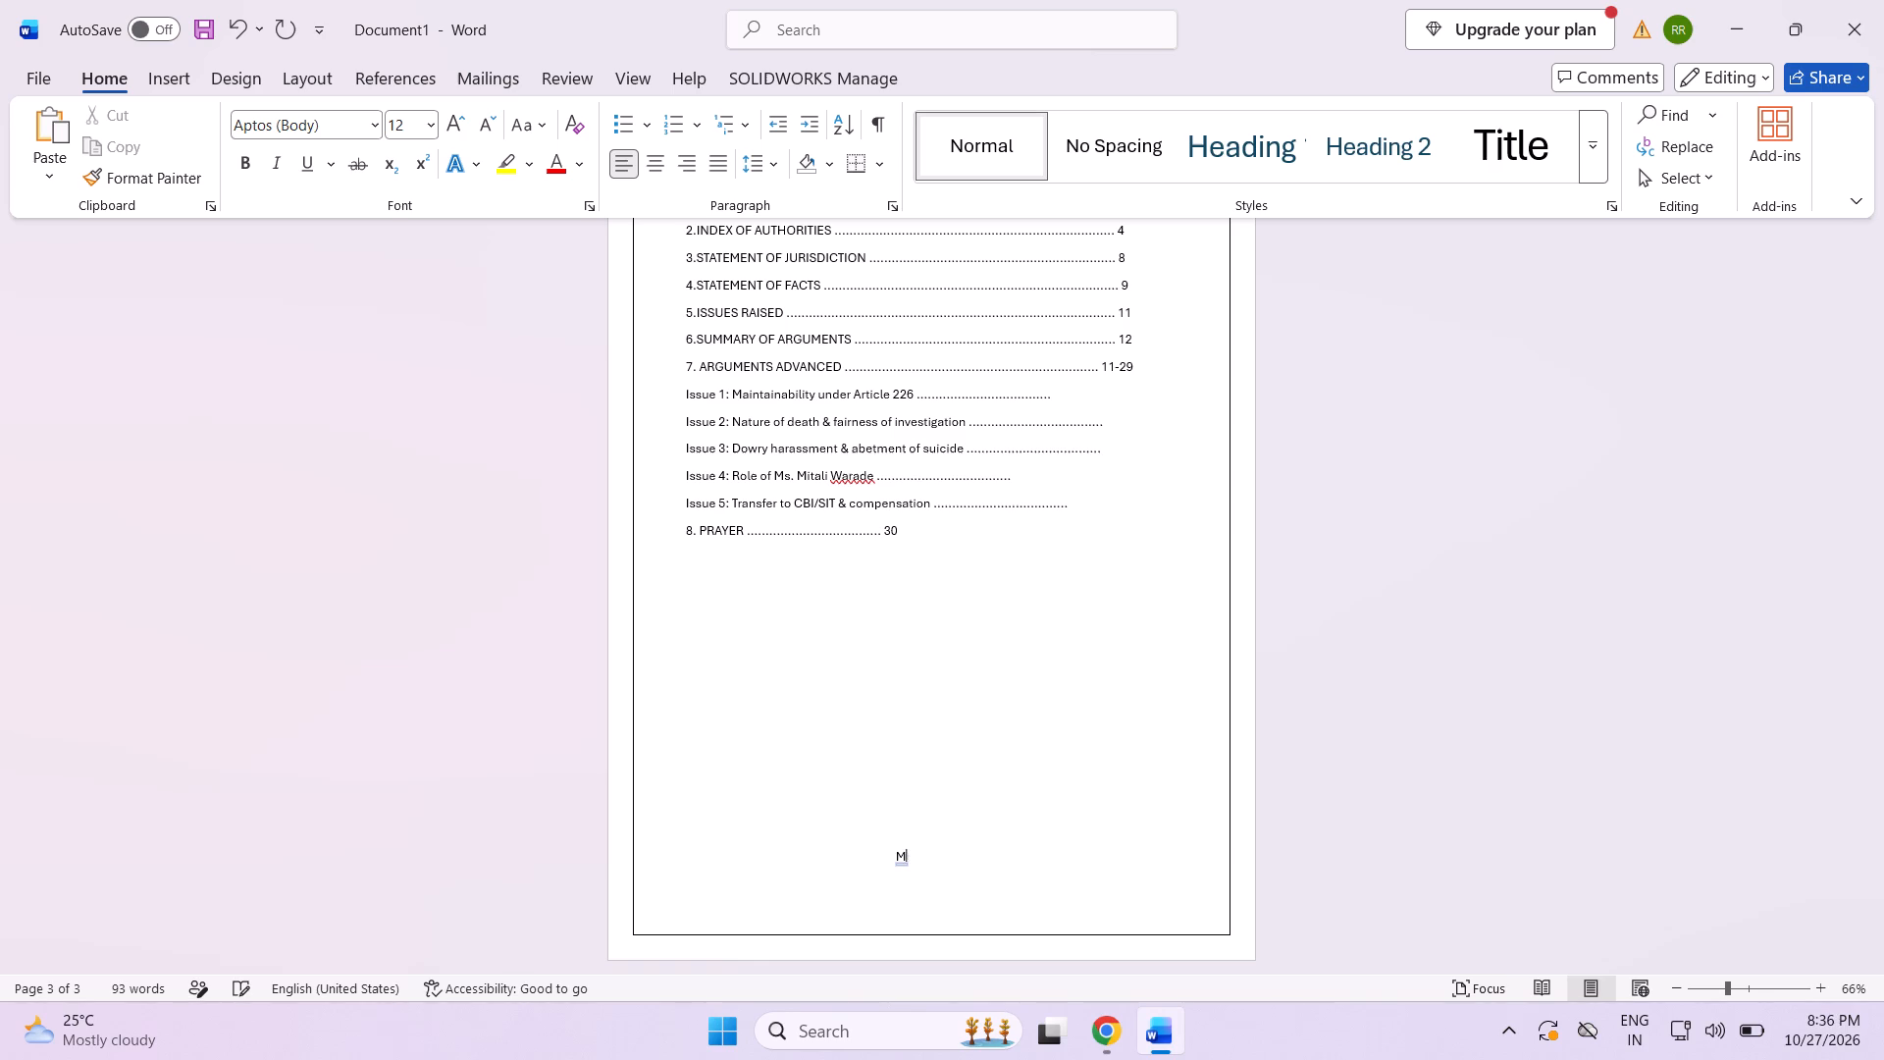
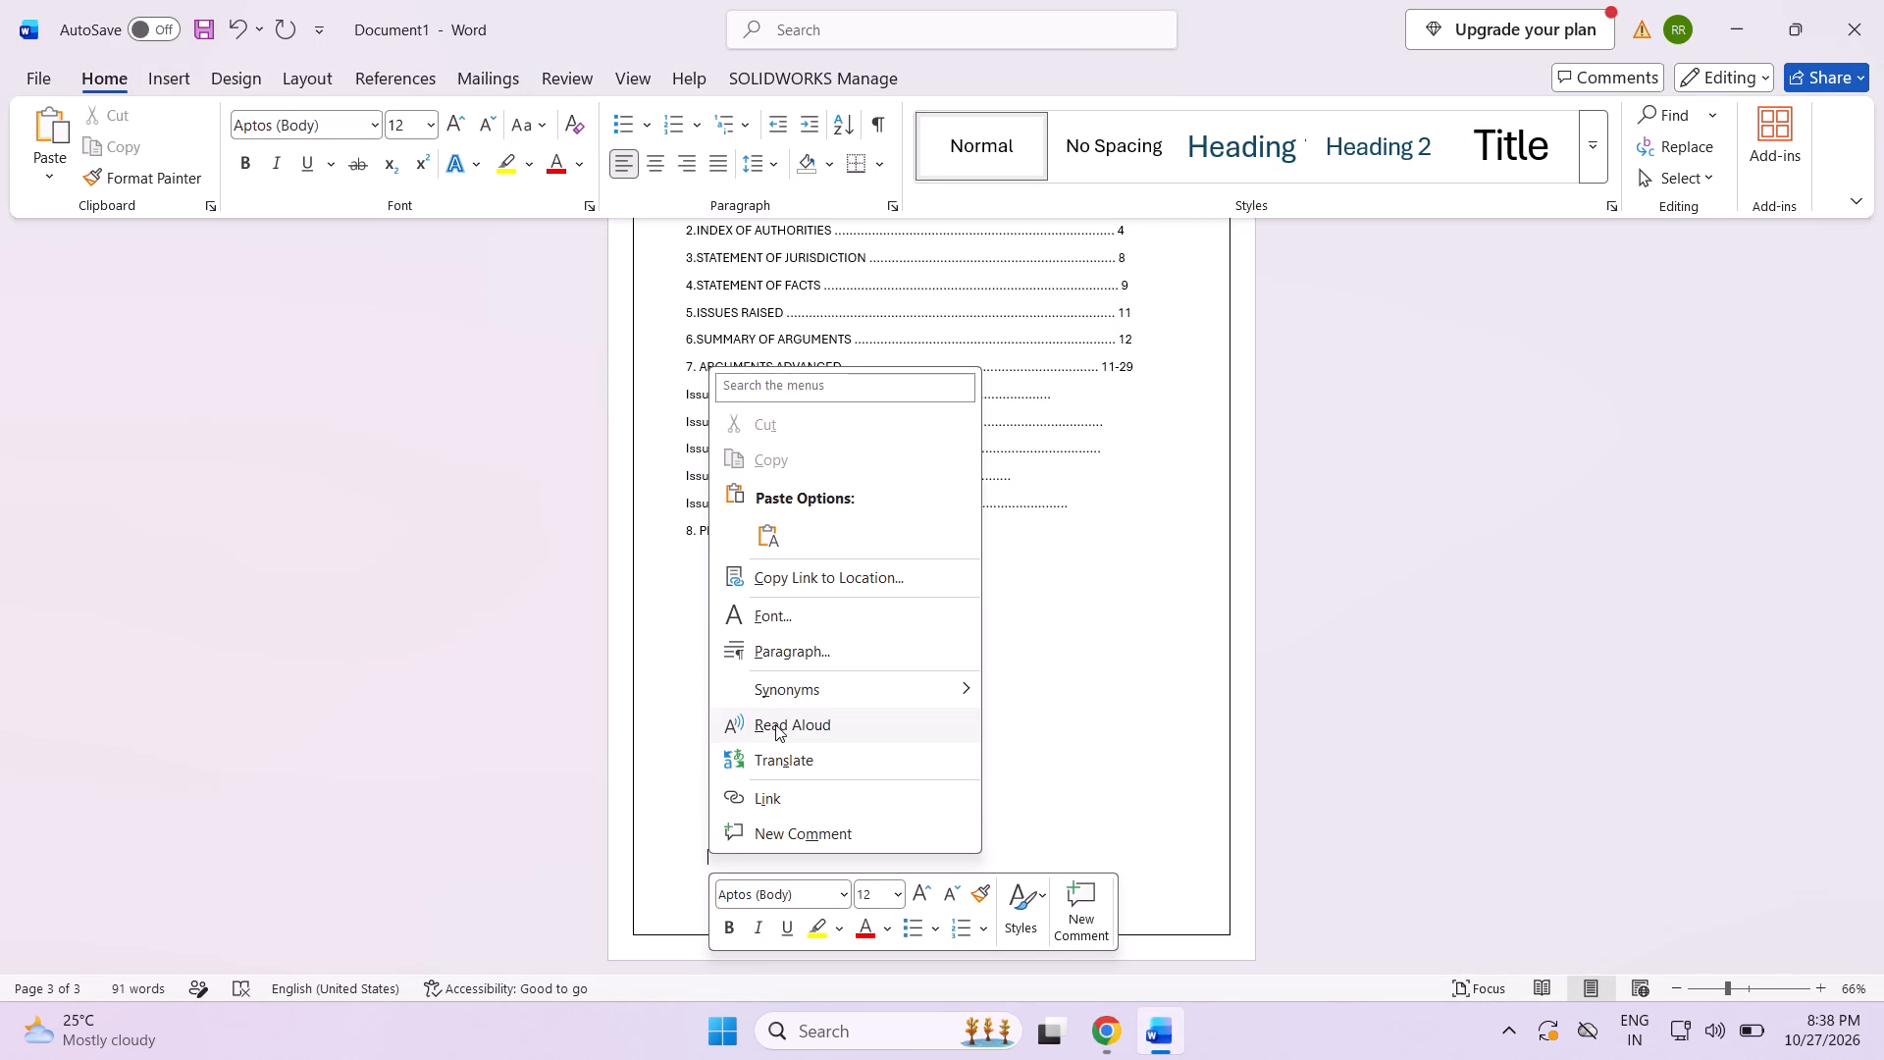
{"action": "left_click", "coordinate": [1224, 628]}
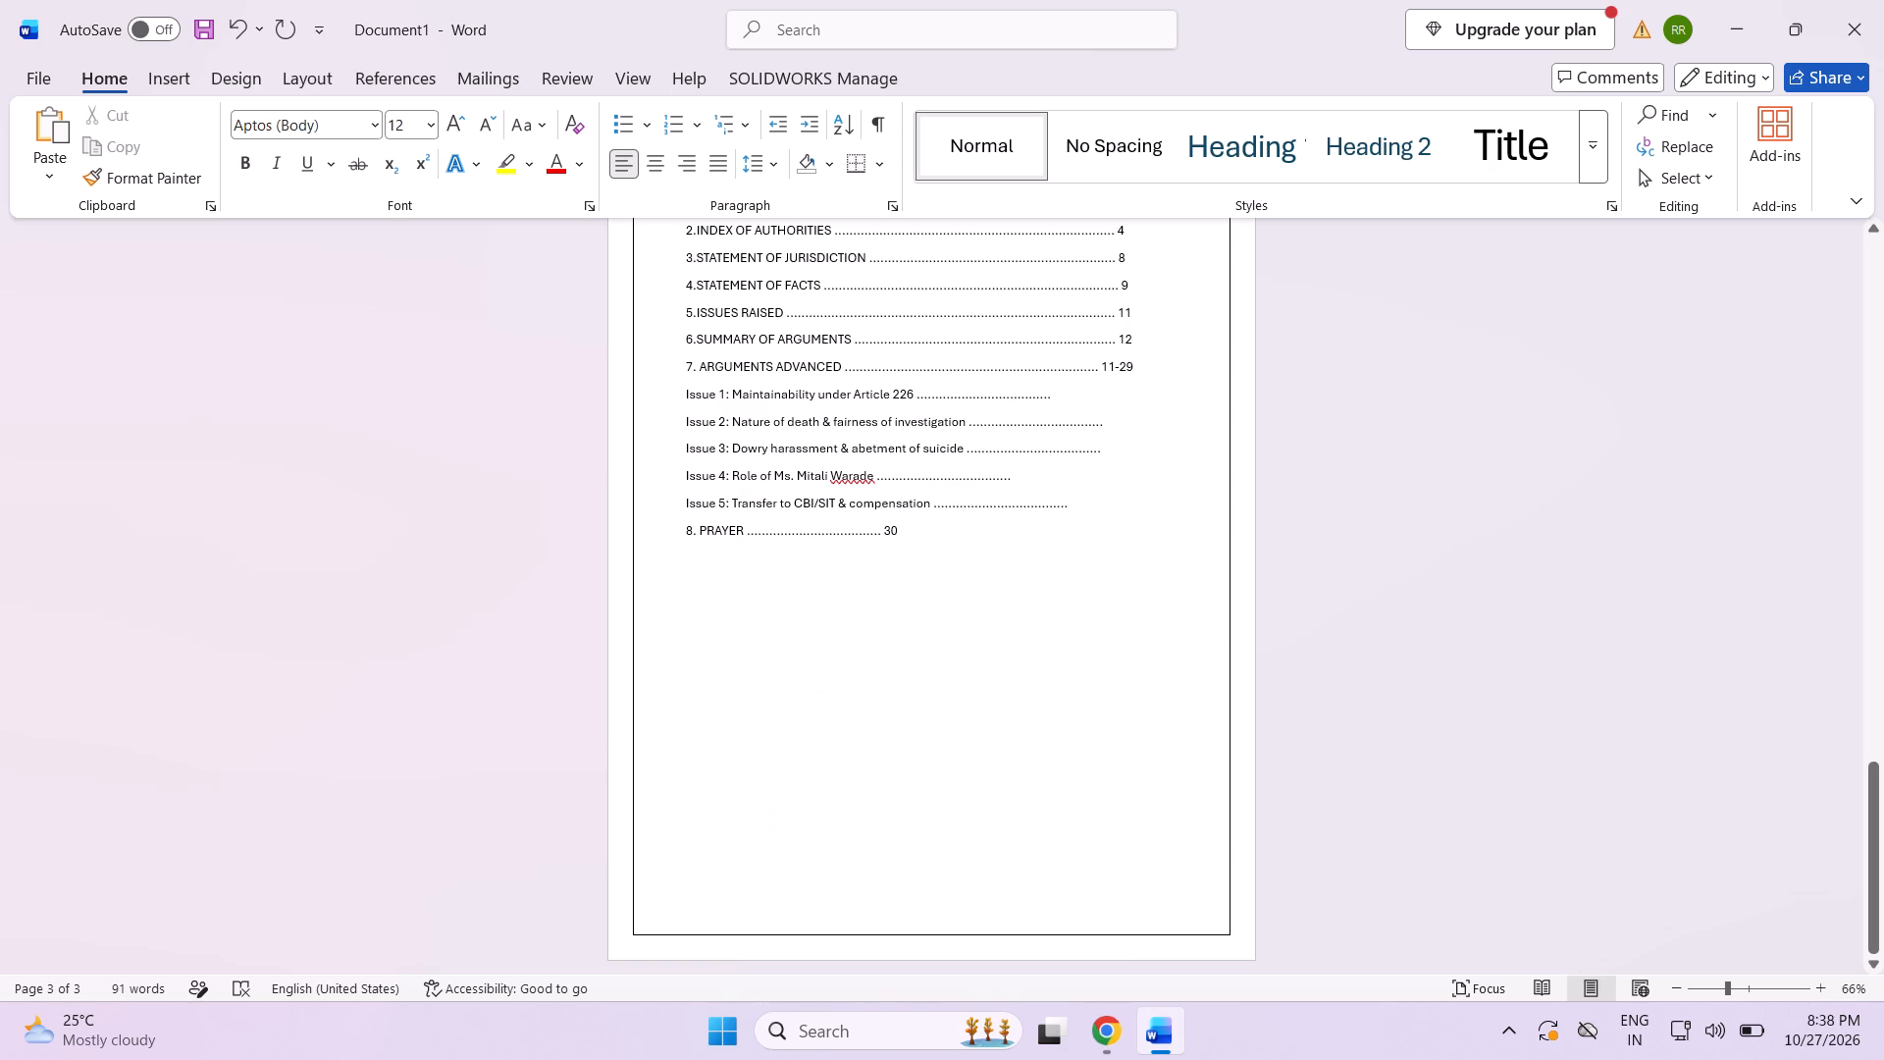
{"action": "left_click", "coordinate": [712, 861]}
{"action": "key", "text": "ctrl+v"}
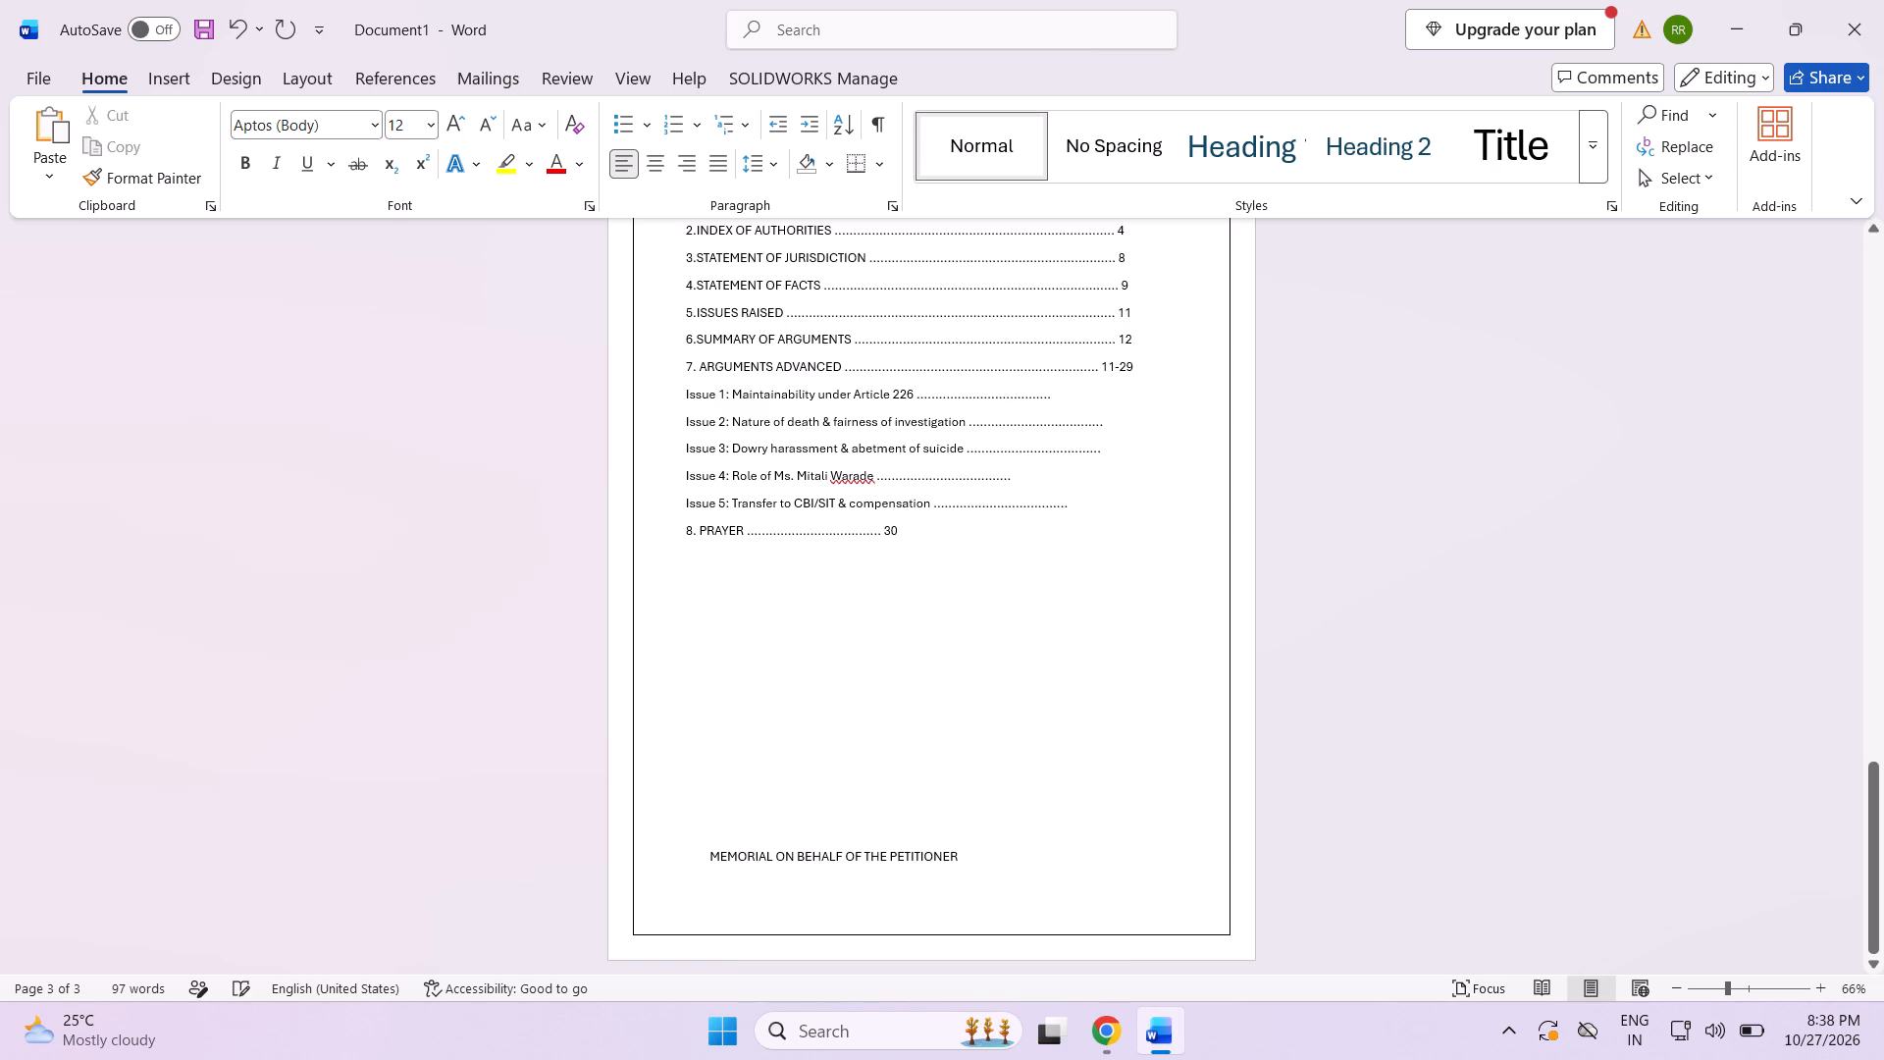
Indent the "MEMORIAL ON BEHALF OF THE PETITIONER" line with leading spaces so it sits roughly centred on the page.
{"action": "left_click", "coordinate": [706, 860]}
{"action": "key", "text": "space"}
{"action": "key", "text": "space"}
{"action": "key", "text": "space"}
{"action": "key", "text": "space"}
{"action": "key", "text": "space"}
{"action": "key", "text": "space"}
{"action": "key", "text": "space"}
{"action": "key", "text": "space"}
{"action": "key", "text": "space"}
{"action": "key", "text": "space"}
{"action": "key", "text": "space"}
{"action": "key", "text": "space"}
{"action": "key", "text": "space"}
{"action": "key", "text": "space"}
{"action": "key", "text": "space"}
{"action": "key", "text": "space"}
{"action": "key", "text": "space"}
{"action": "key", "text": "space"}
{"action": "key", "text": "space"}
{"action": "key", "text": "space"}
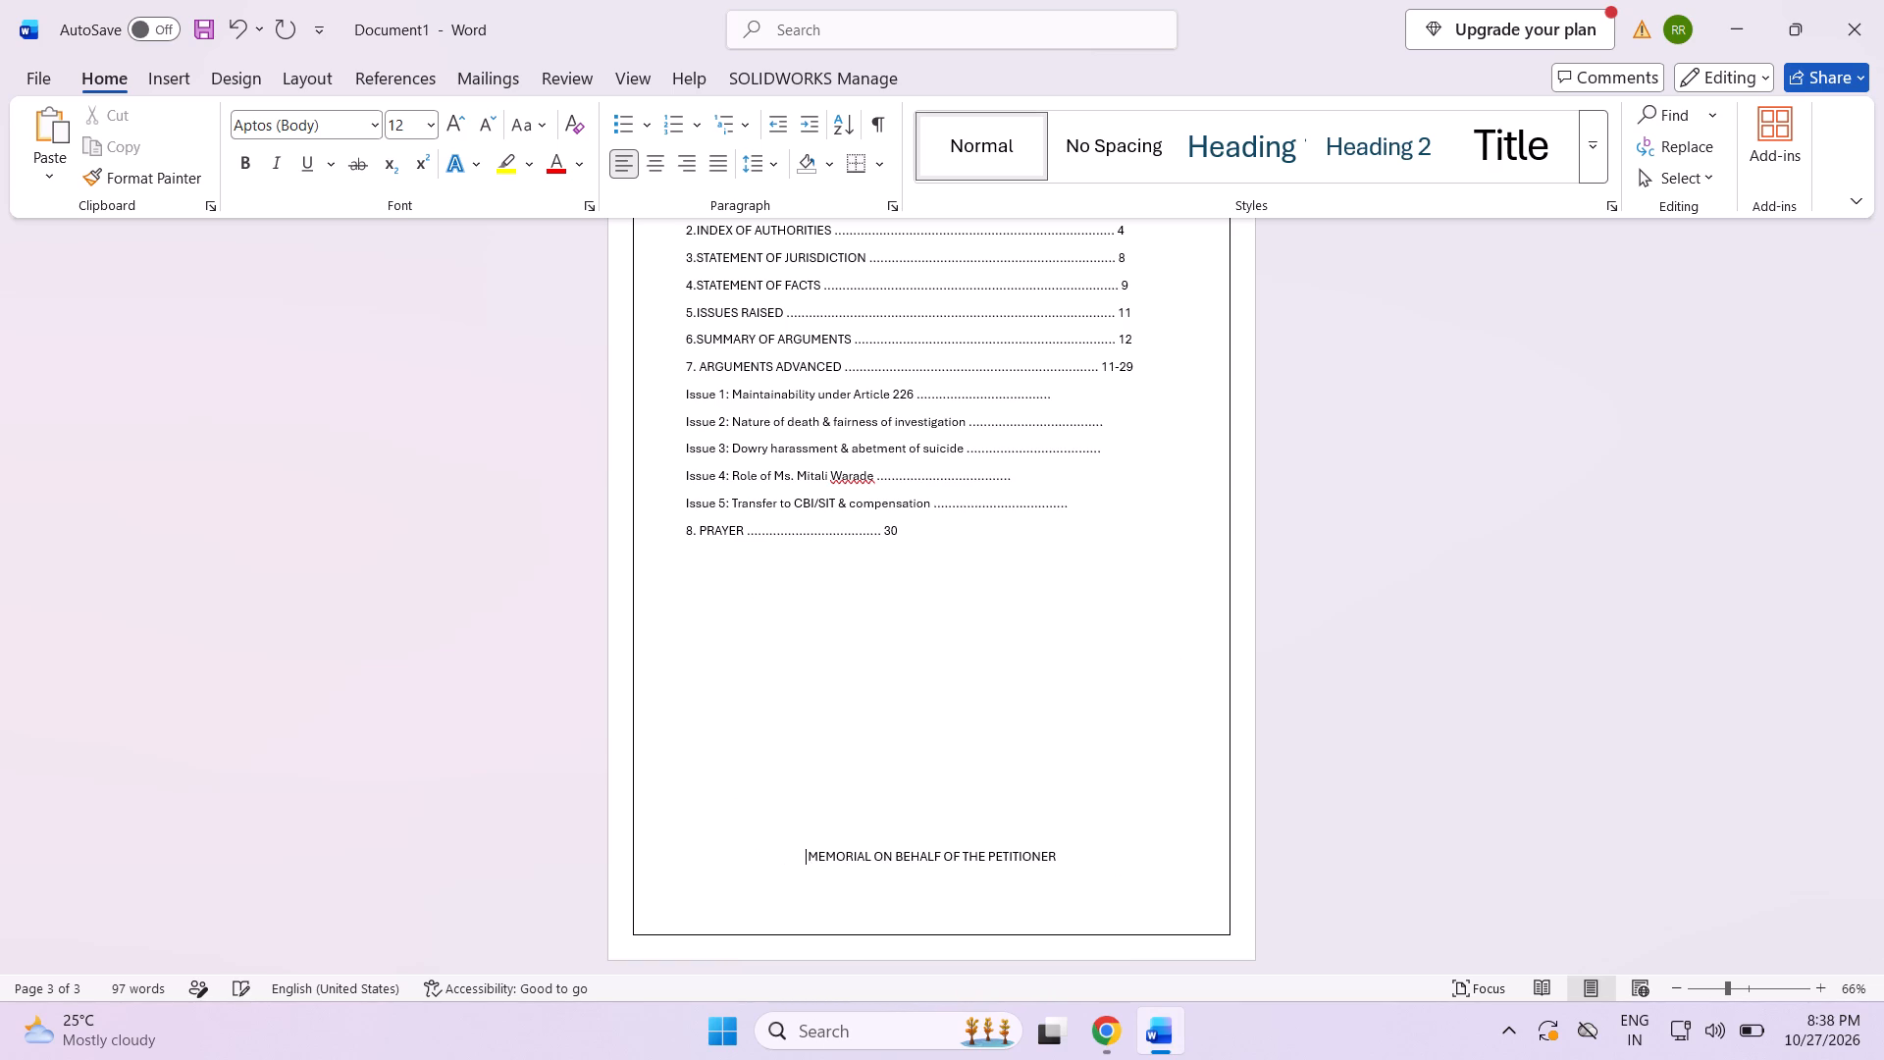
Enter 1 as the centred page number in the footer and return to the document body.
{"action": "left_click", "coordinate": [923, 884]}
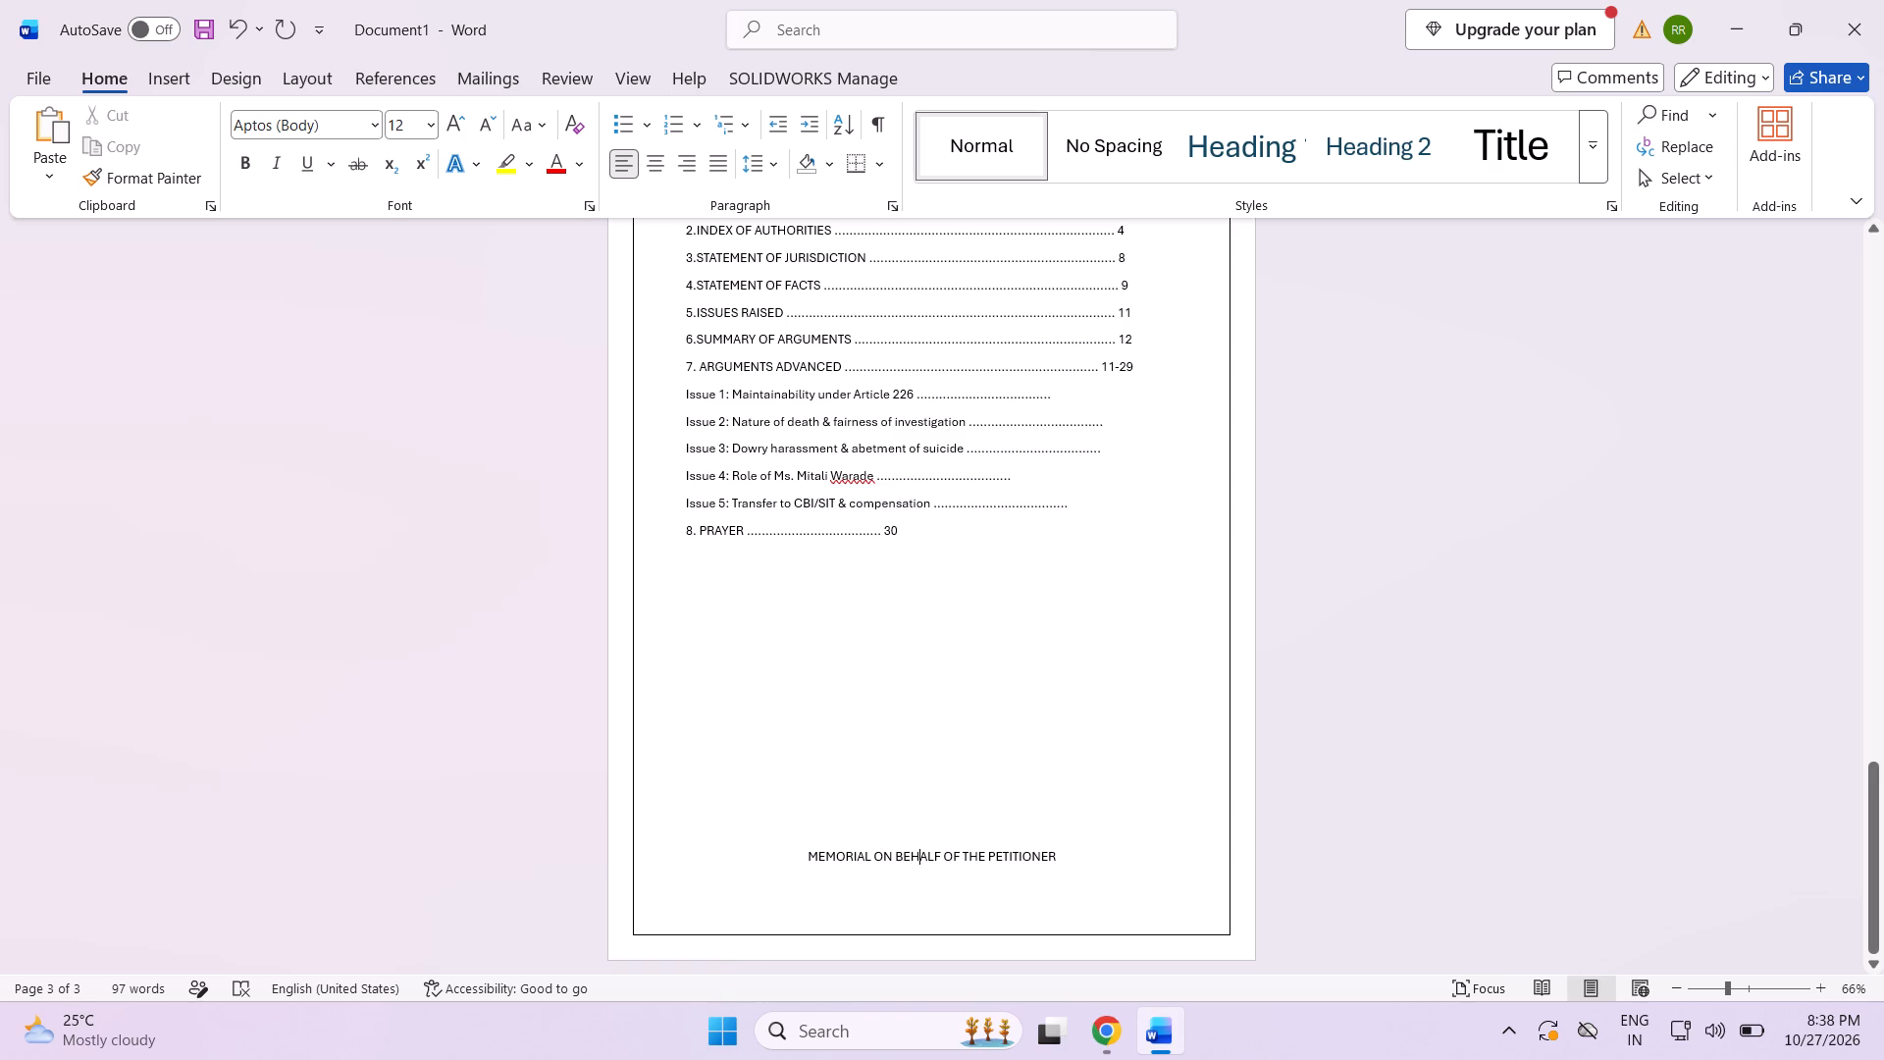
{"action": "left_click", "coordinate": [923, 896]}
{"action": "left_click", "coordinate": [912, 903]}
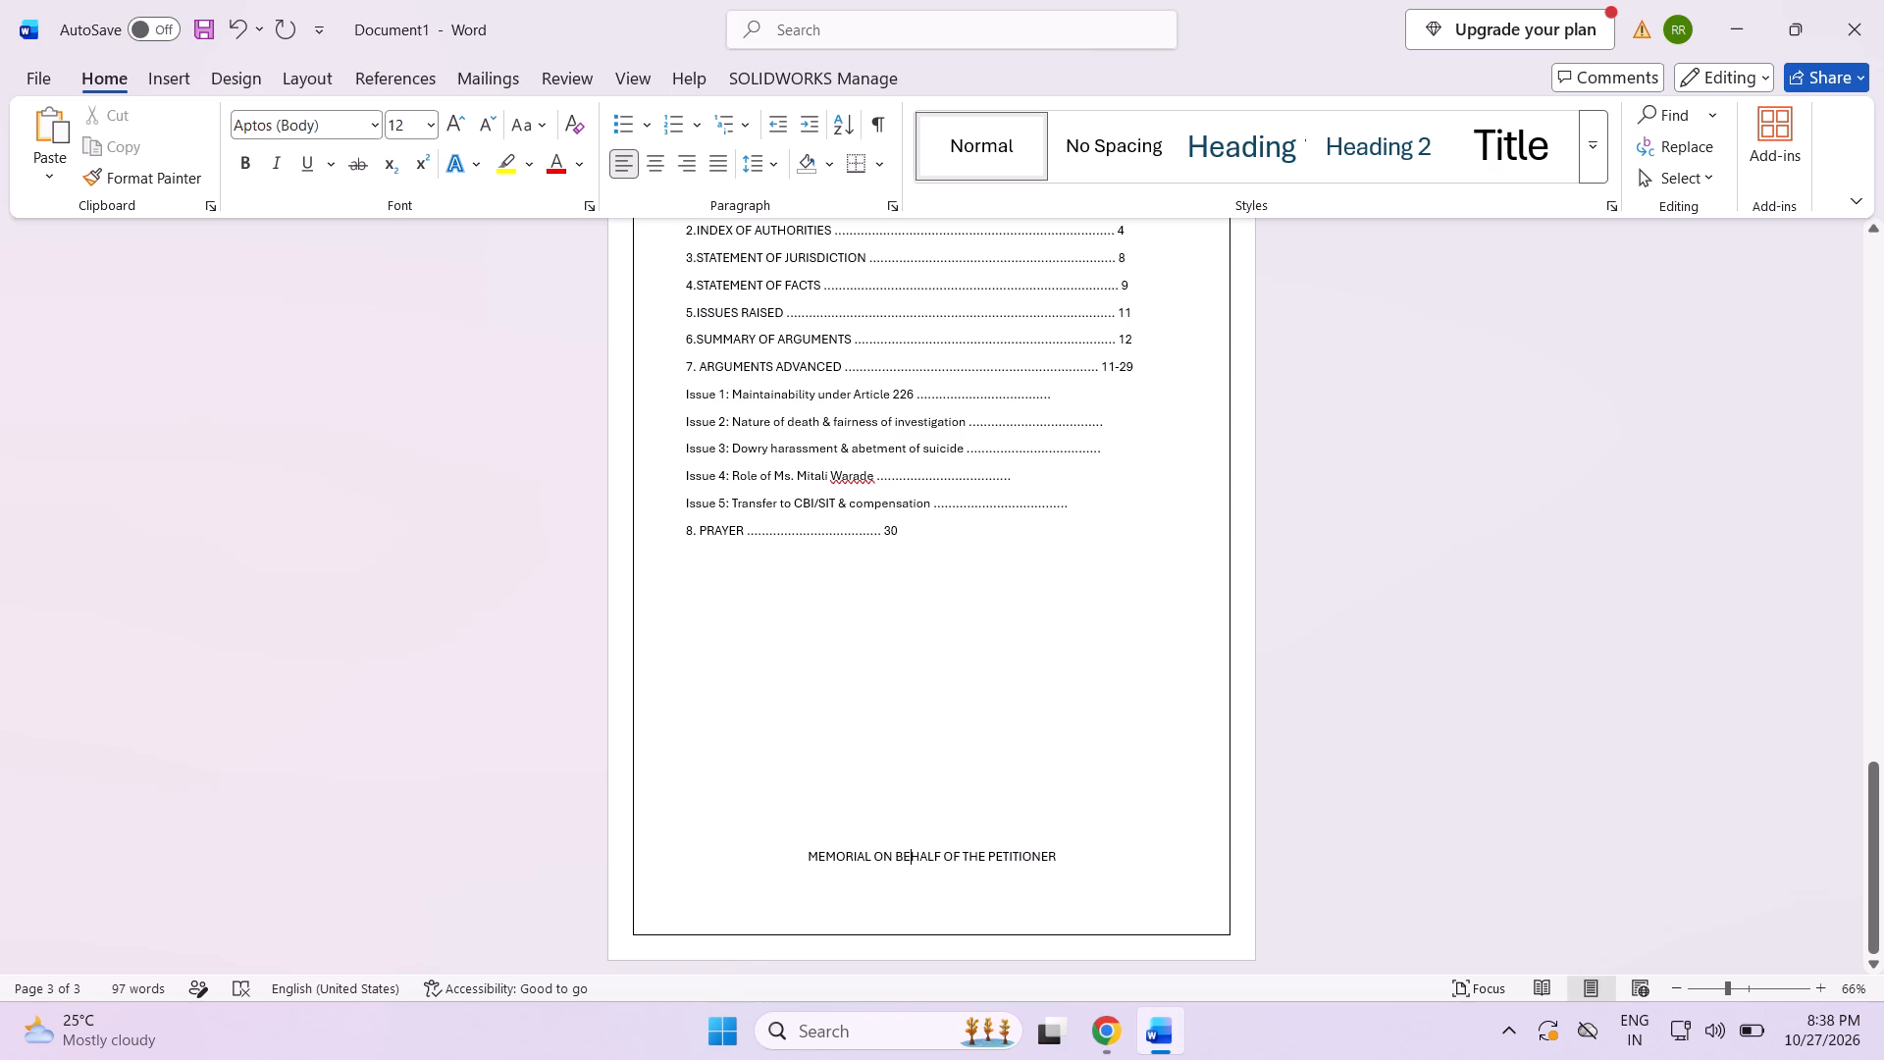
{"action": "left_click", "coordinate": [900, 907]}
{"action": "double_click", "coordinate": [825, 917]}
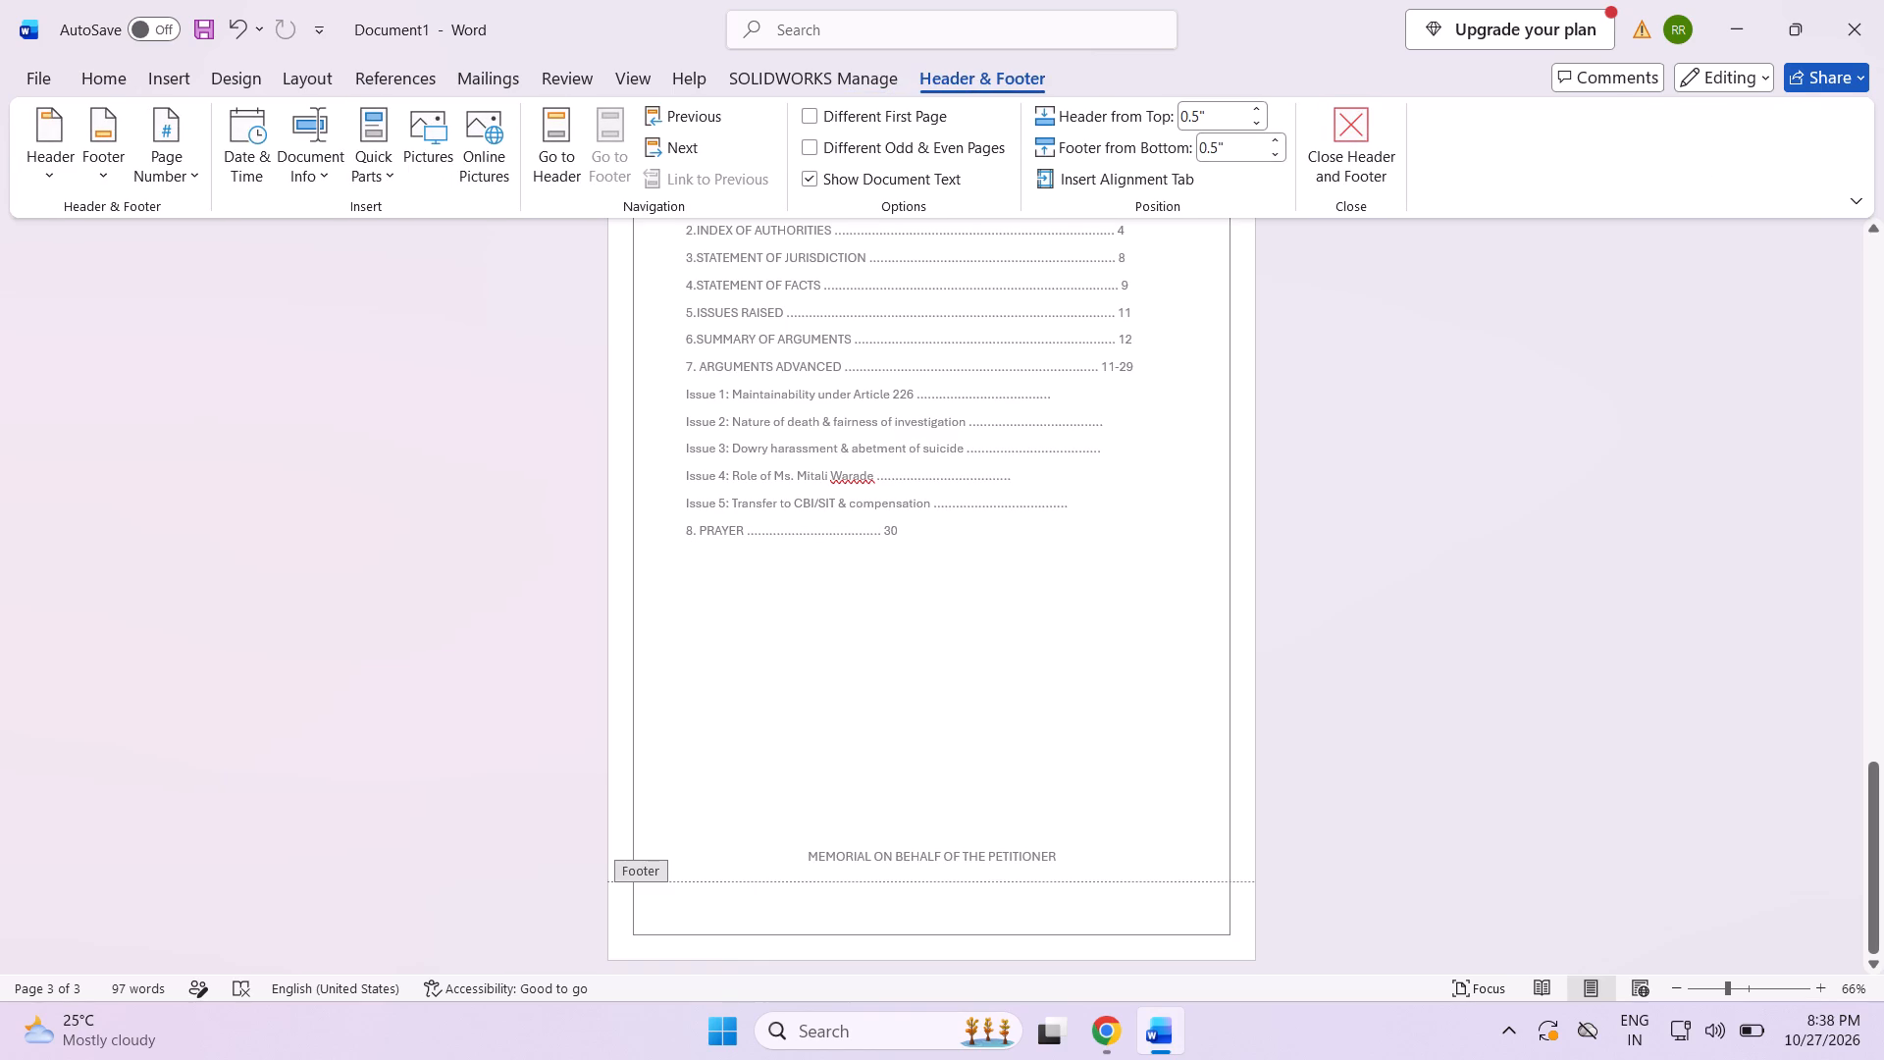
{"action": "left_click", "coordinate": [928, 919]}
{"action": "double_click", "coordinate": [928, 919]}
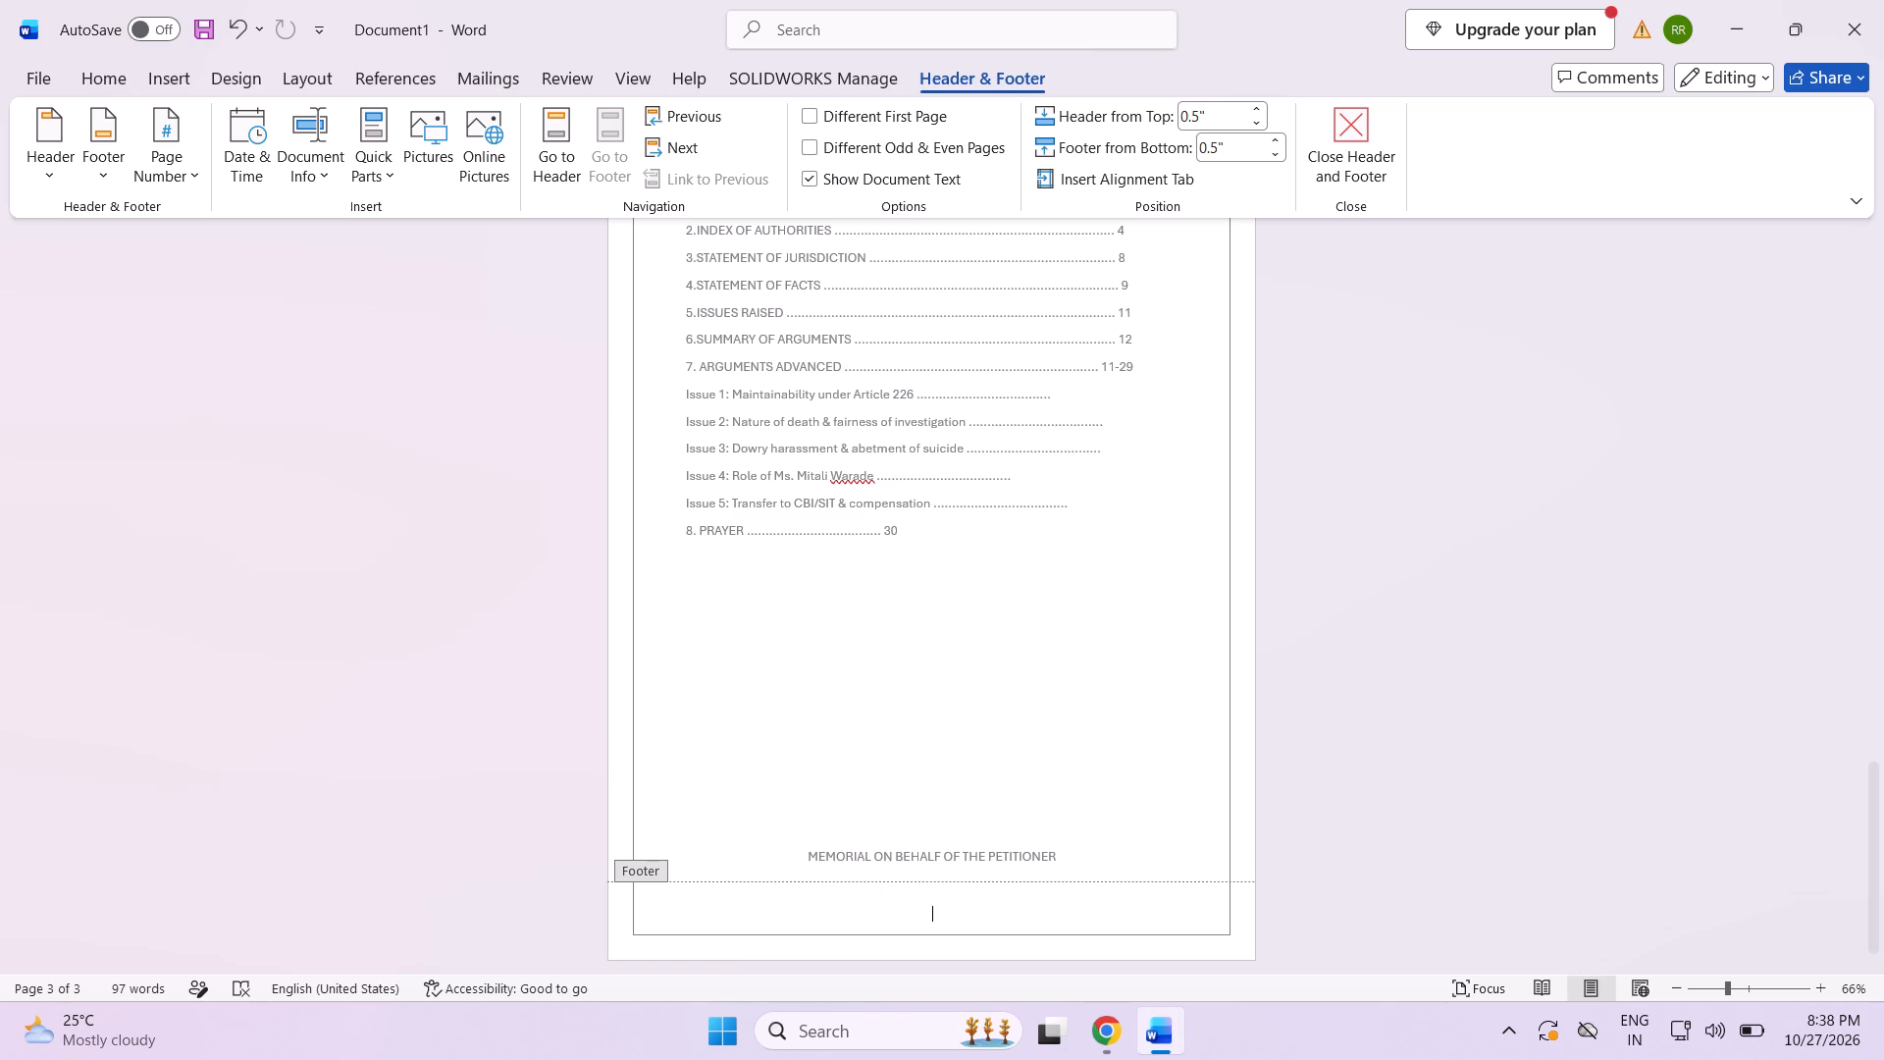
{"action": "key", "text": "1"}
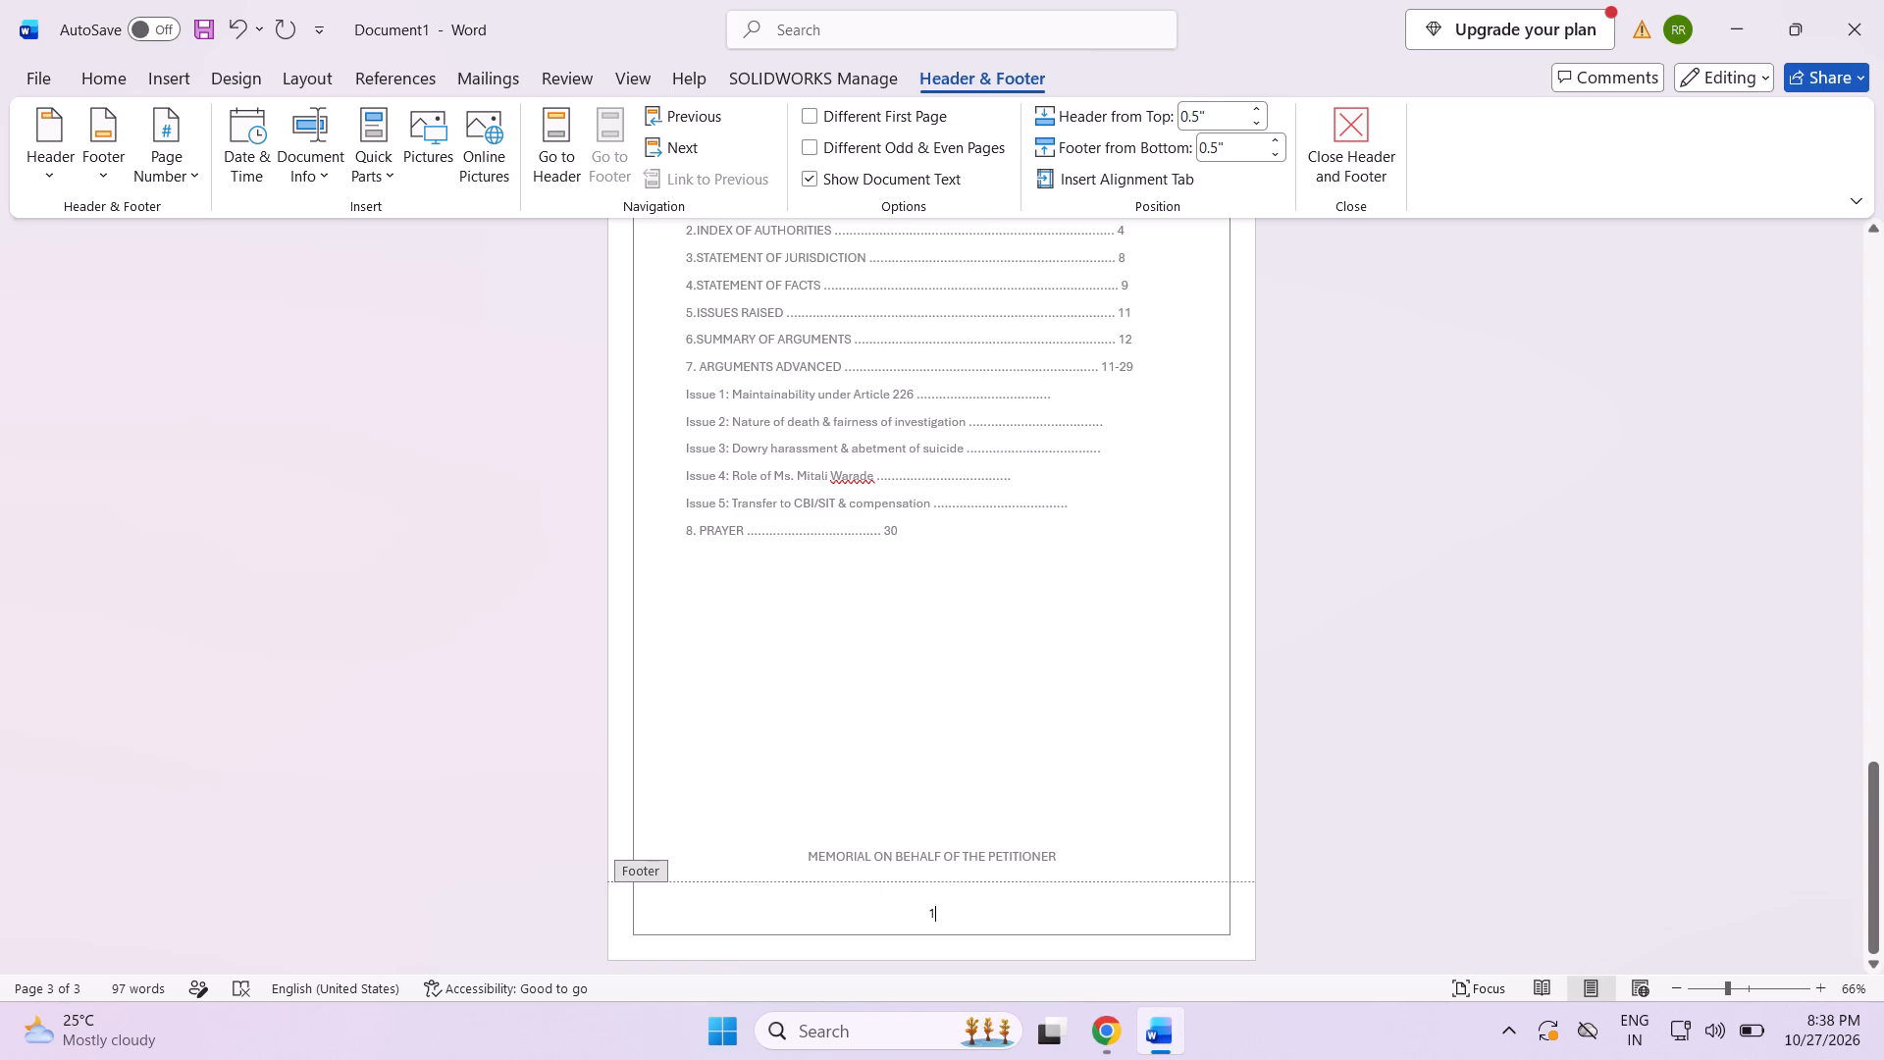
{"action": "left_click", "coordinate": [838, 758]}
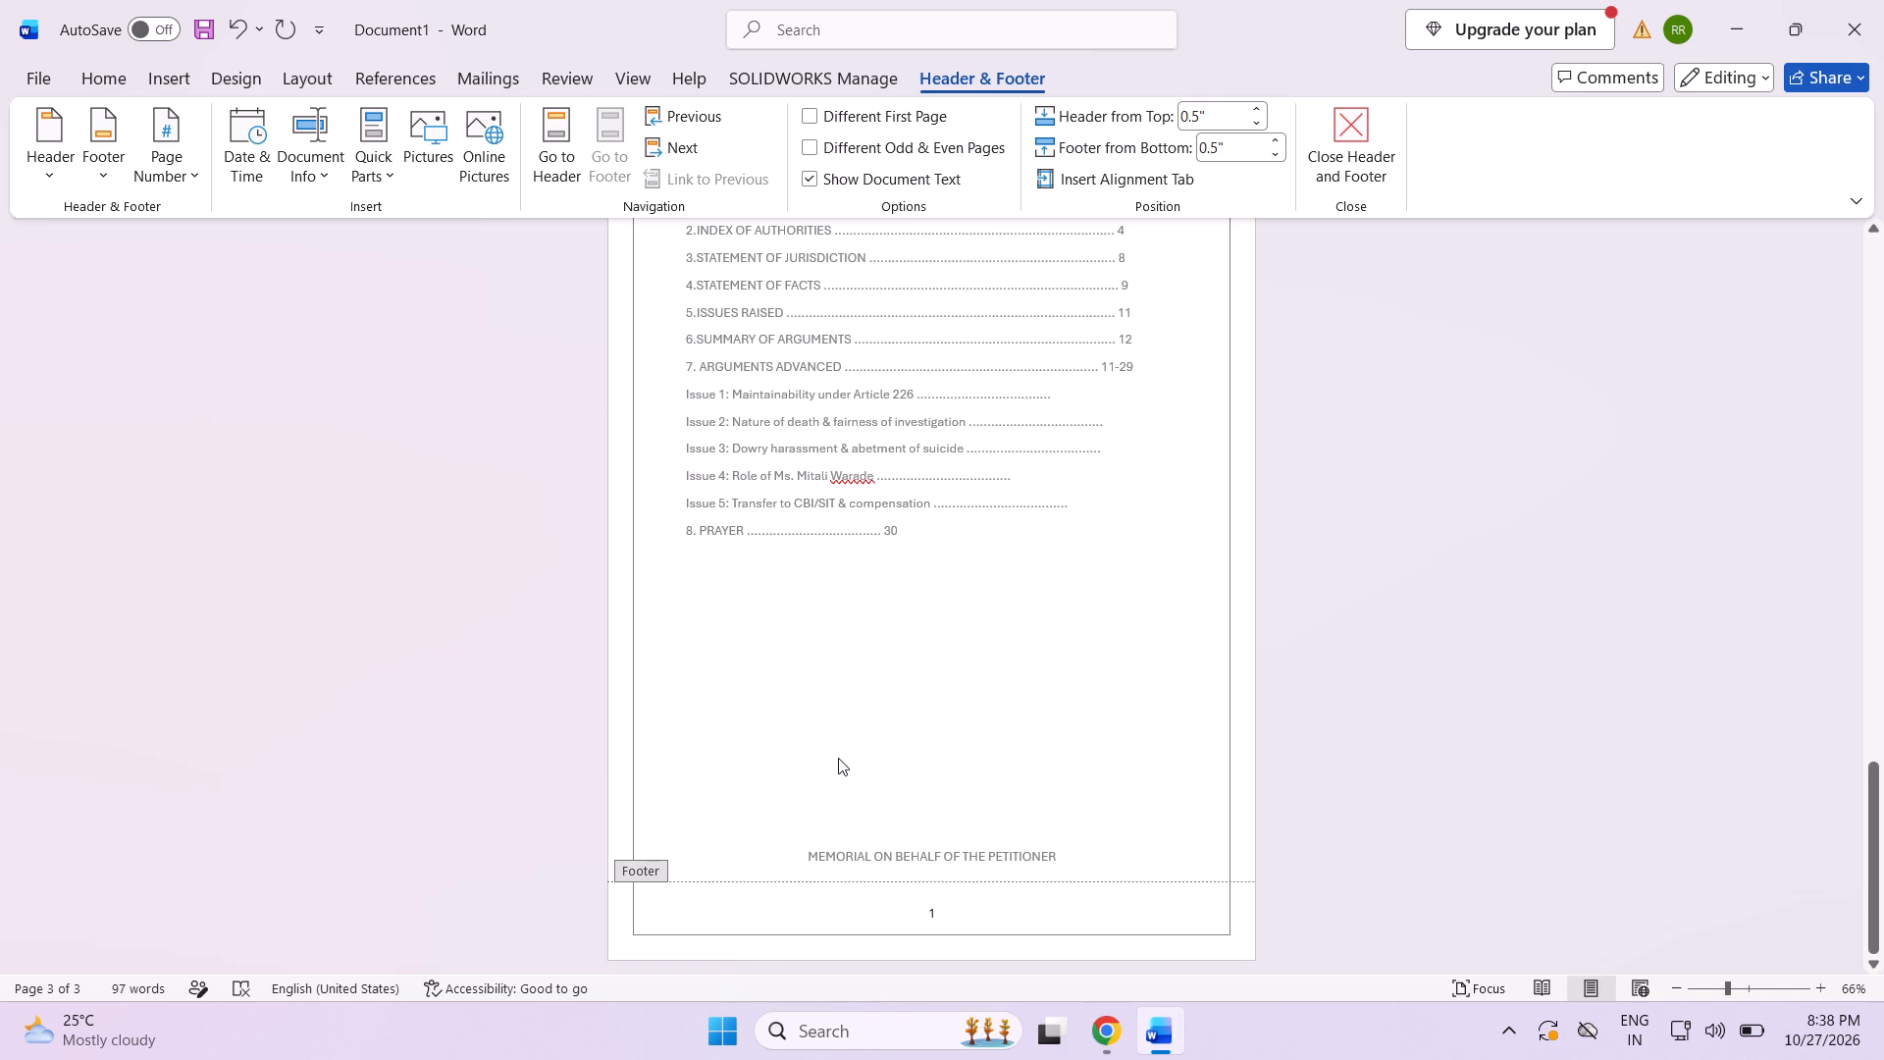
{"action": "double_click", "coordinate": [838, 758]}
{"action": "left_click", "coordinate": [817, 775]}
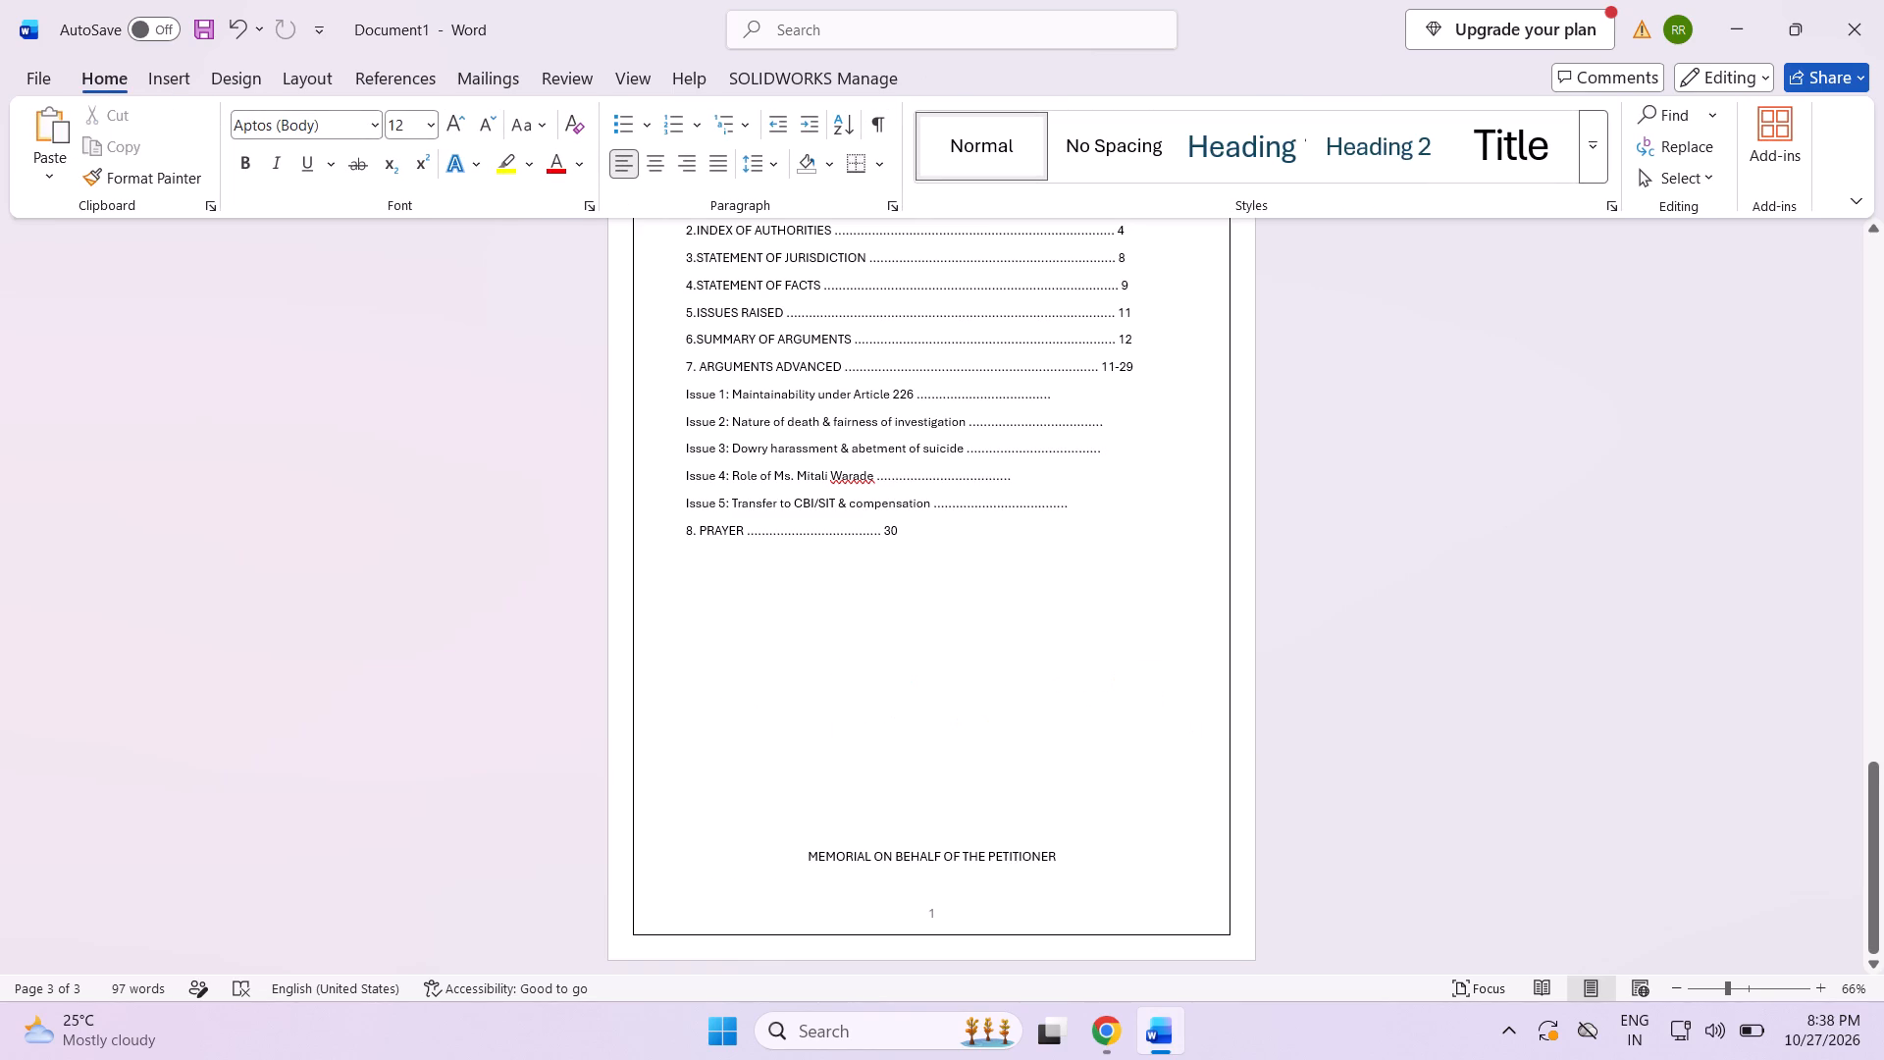
Review all pages of the document to check how the footer number appears on each one.
{"action": "scroll", "coordinate": [797, 671], "scroll_direction": "up", "scroll_amount": 17}
{"action": "scroll", "coordinate": [803, 674], "scroll_direction": "down", "scroll_amount": 6}
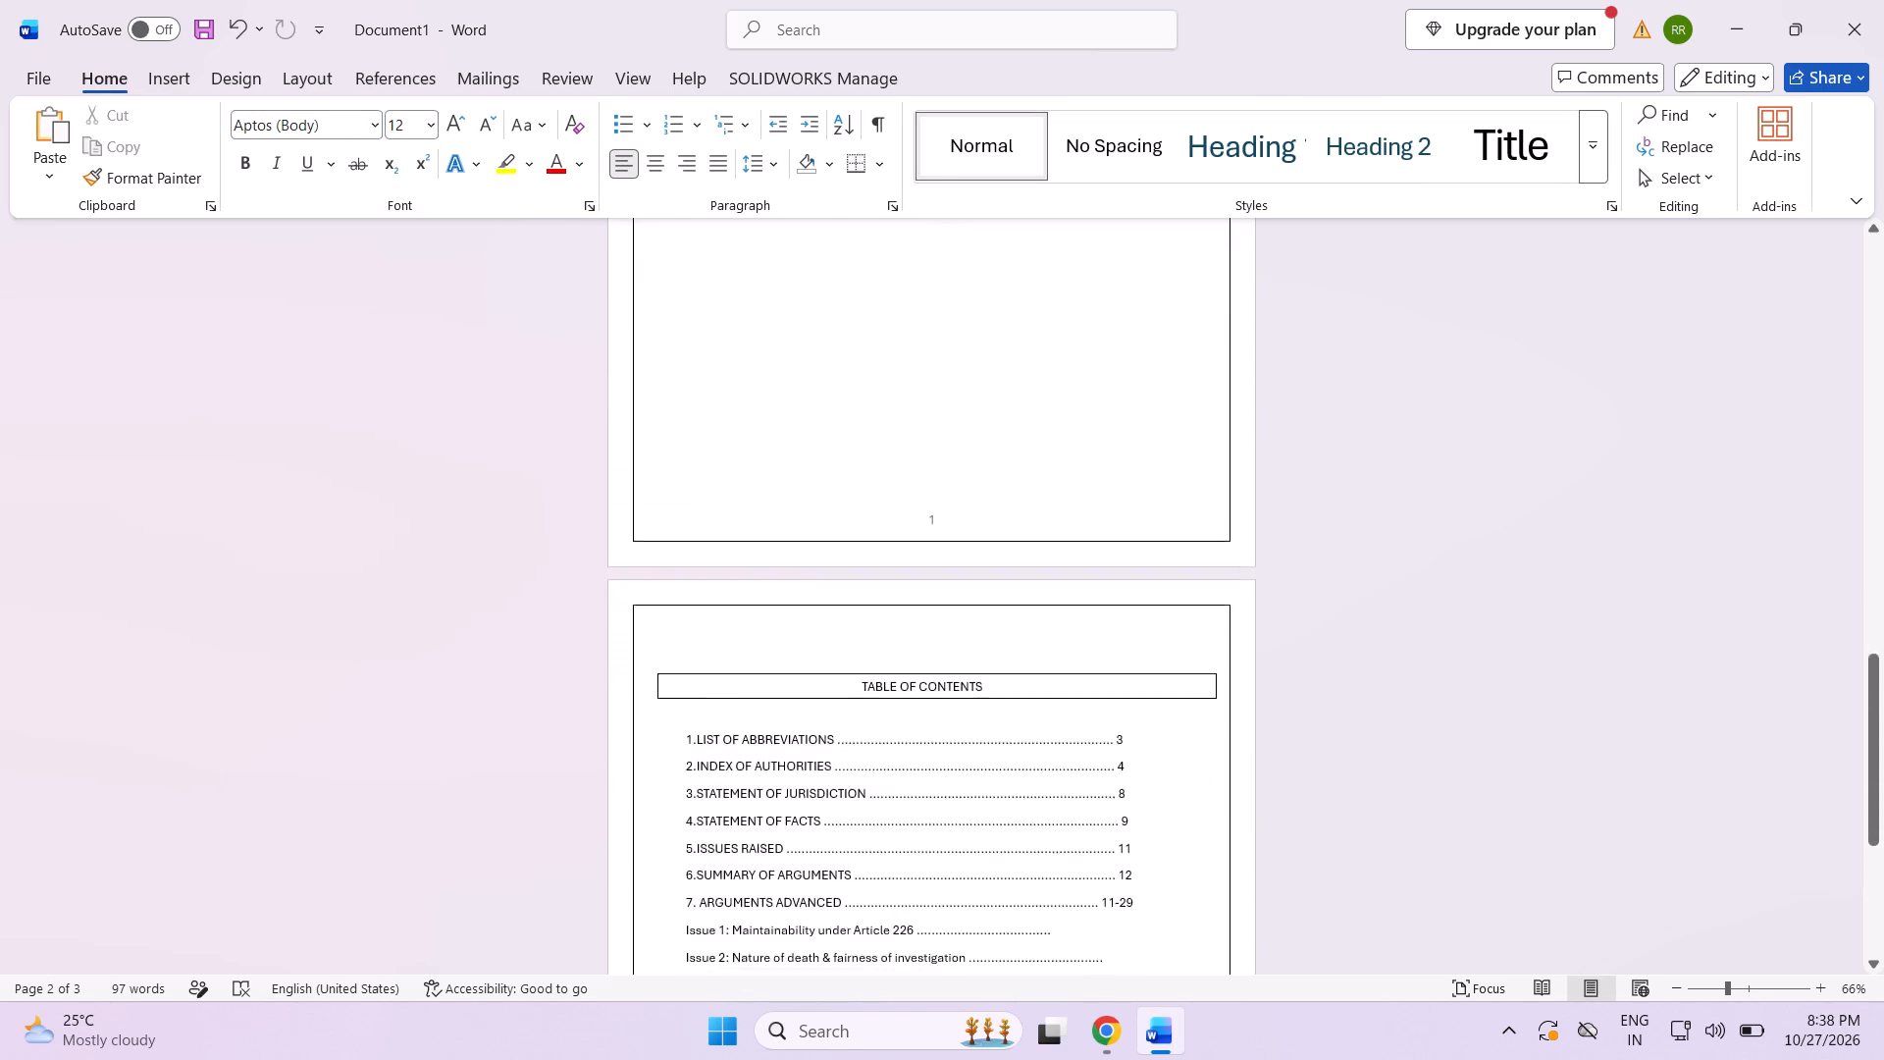
{"action": "scroll", "coordinate": [803, 675], "scroll_direction": "down", "scroll_amount": 7}
{"action": "scroll", "coordinate": [803, 675], "scroll_direction": "down", "scroll_amount": 20}
{"action": "scroll", "coordinate": [803, 675], "scroll_direction": "down", "scroll_amount": 10}
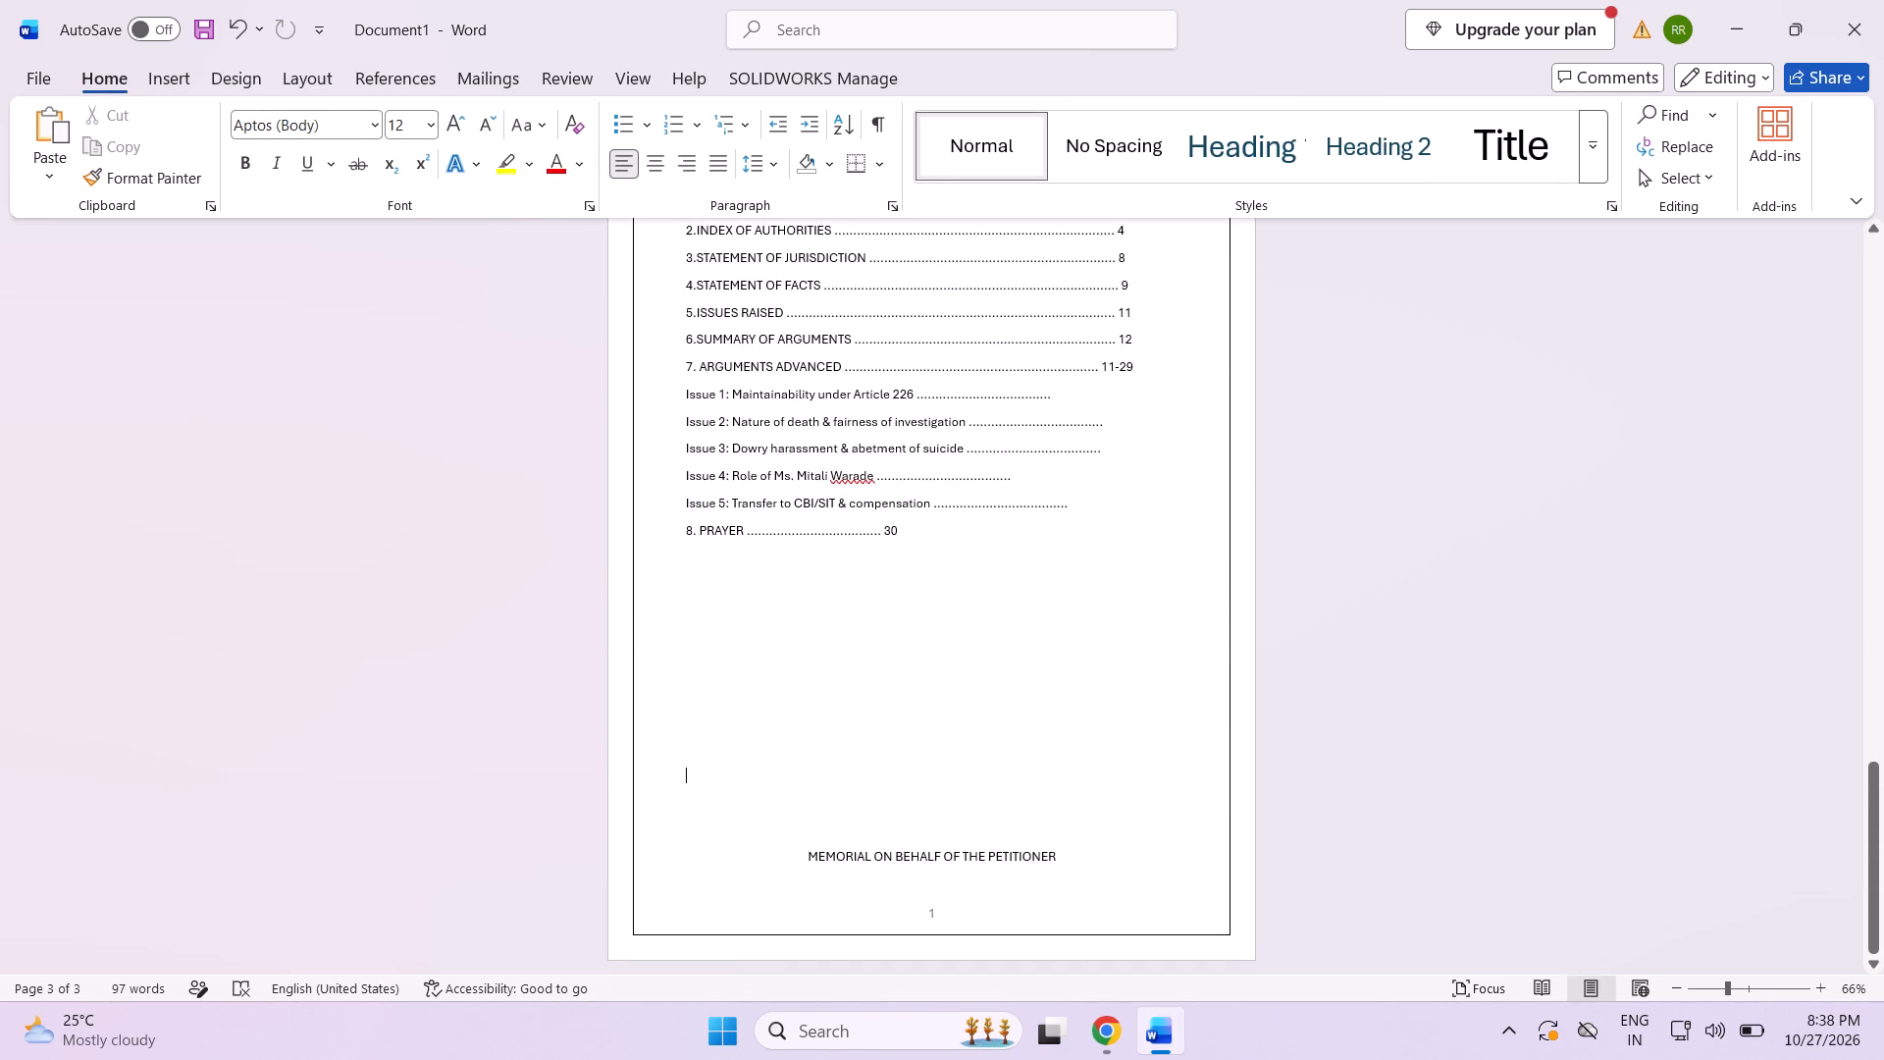
{"action": "scroll", "coordinate": [775, 668], "scroll_direction": "down", "scroll_amount": 6}
{"action": "scroll", "coordinate": [778, 681], "scroll_direction": "up", "scroll_amount": 6}
{"action": "scroll", "coordinate": [778, 681], "scroll_direction": "up", "scroll_amount": 19}
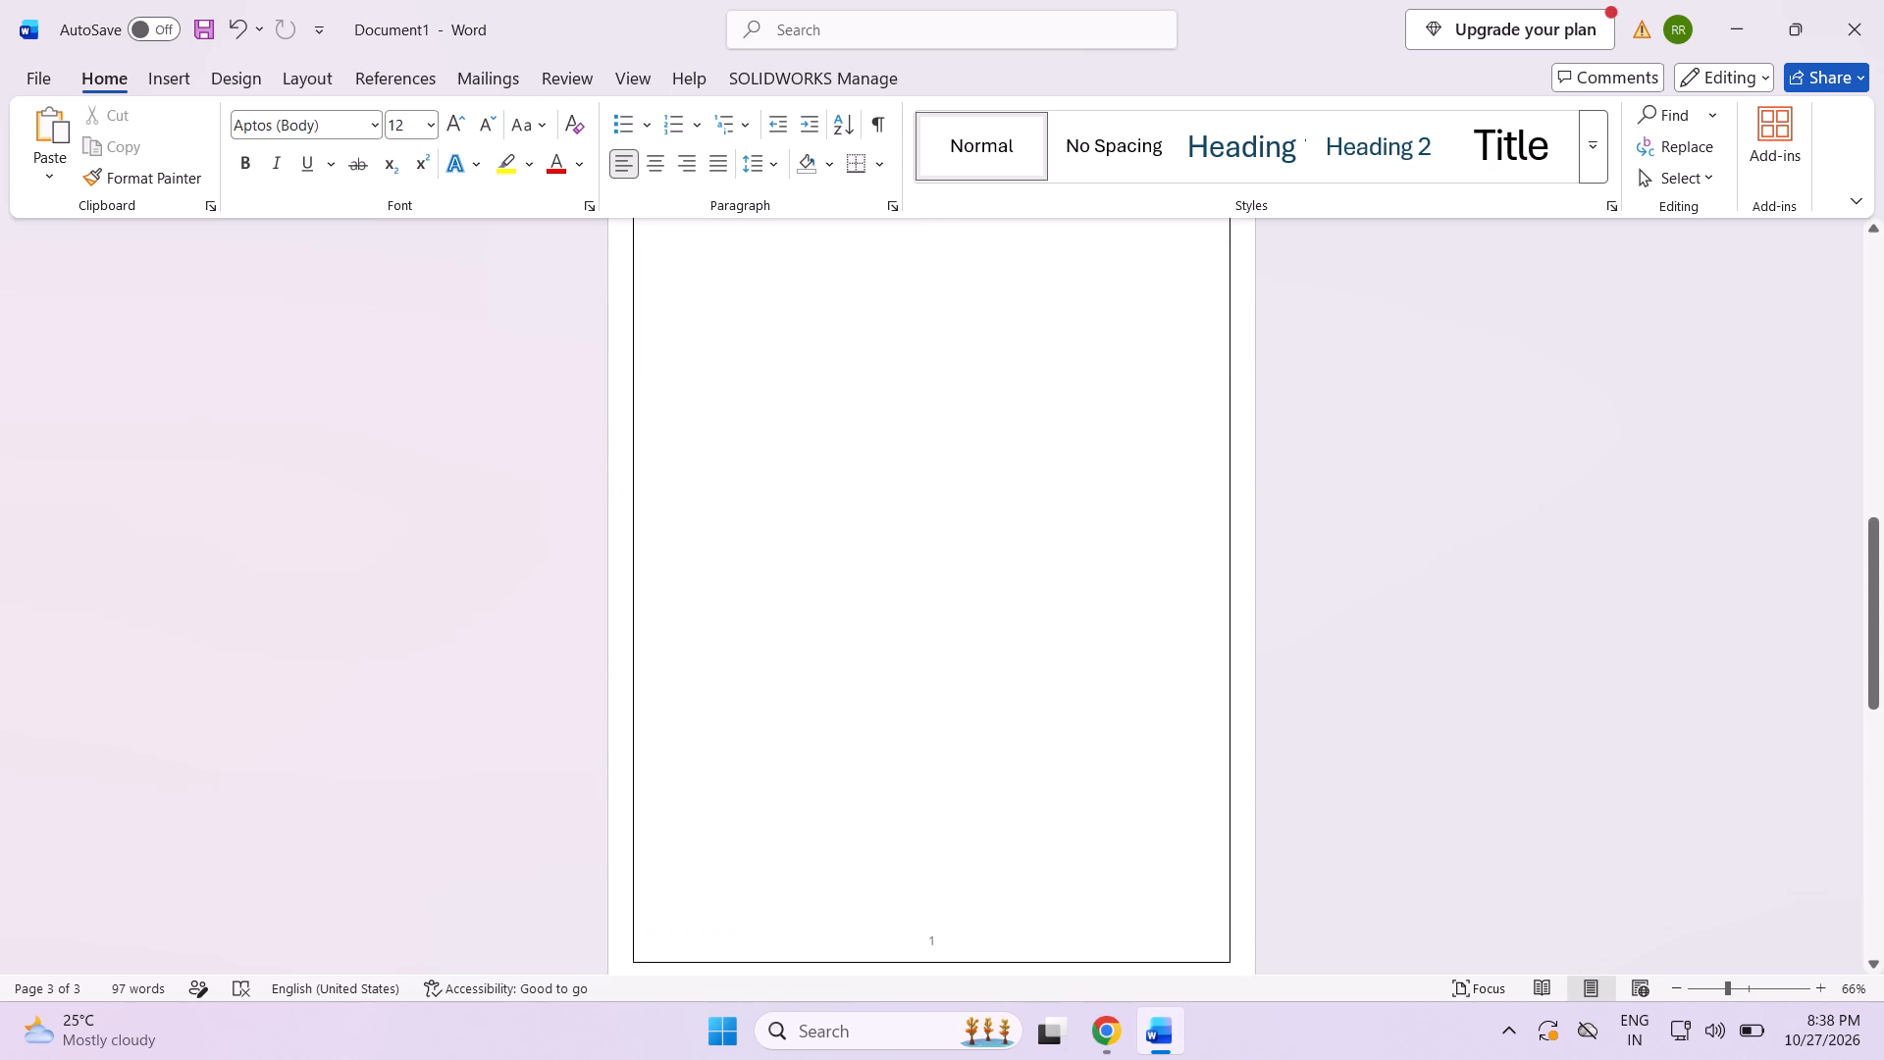
{"action": "scroll", "coordinate": [778, 681], "scroll_direction": "up", "scroll_amount": 7}
{"action": "scroll", "coordinate": [778, 681], "scroll_direction": "up", "scroll_amount": 20}
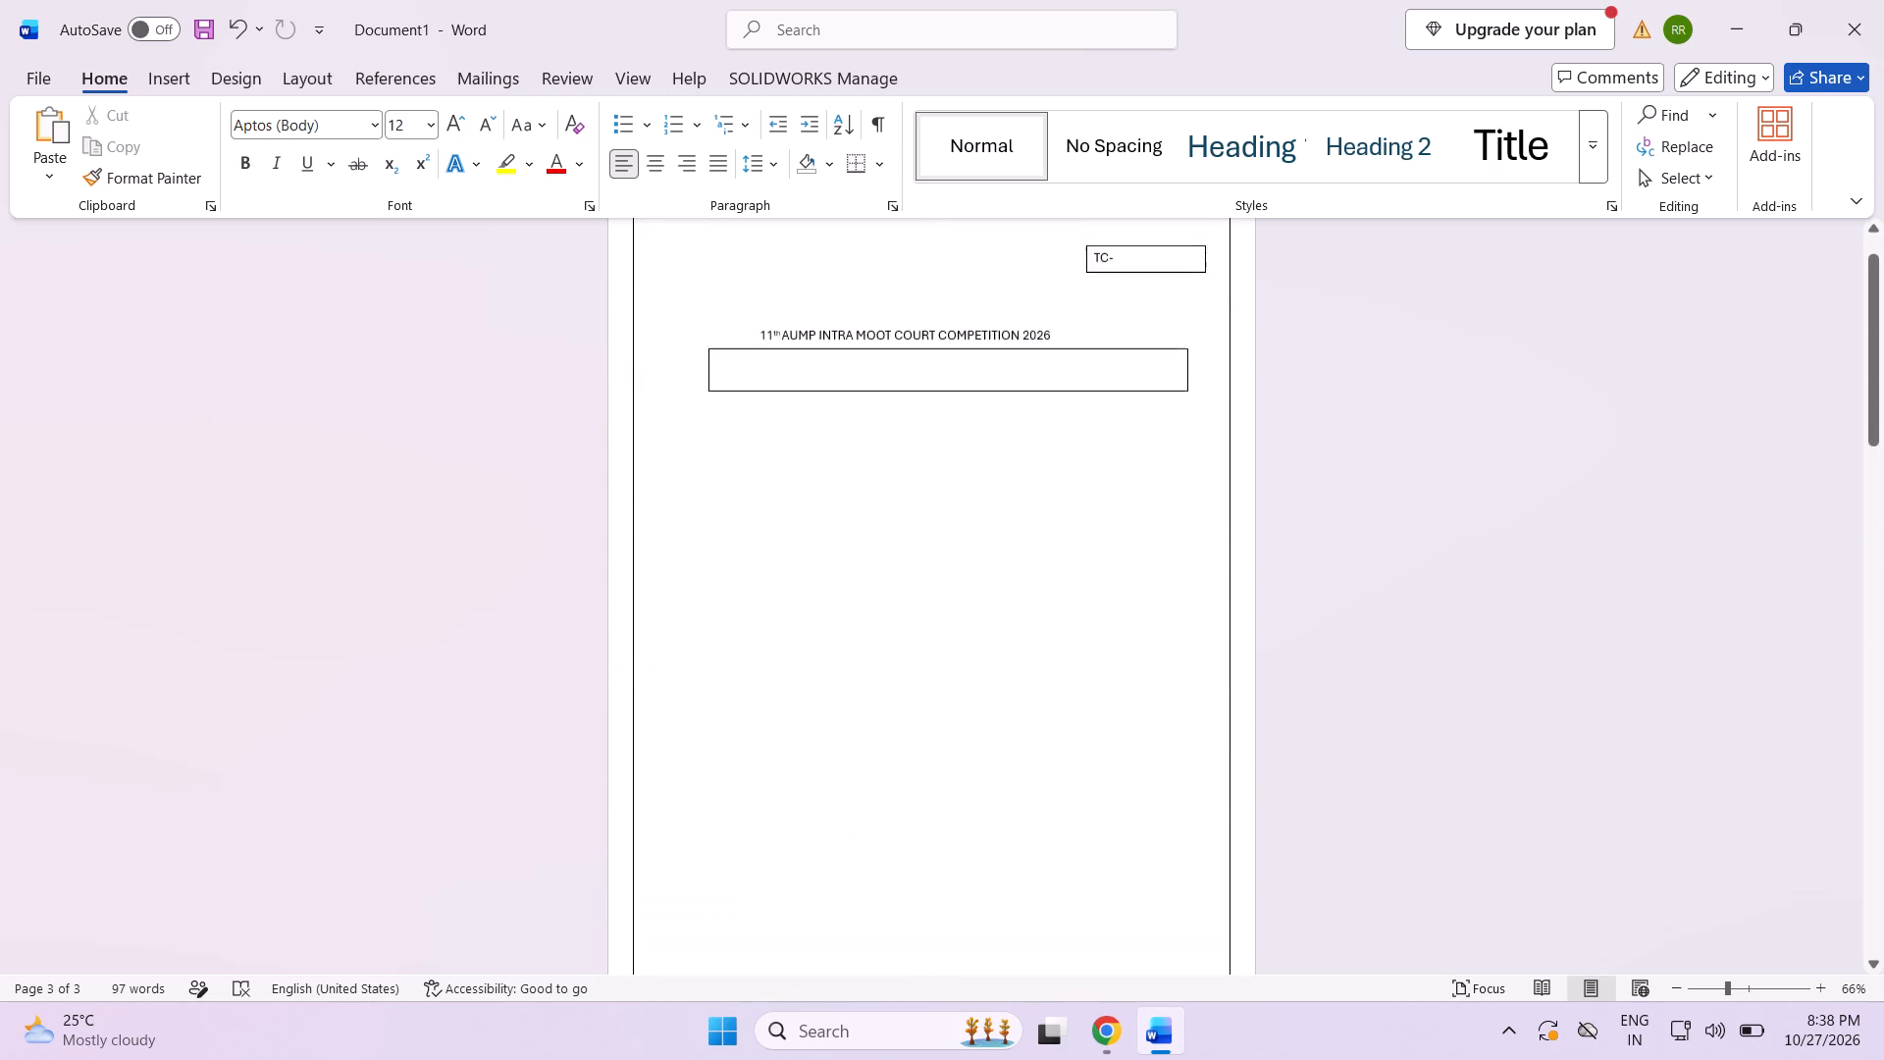
{"action": "scroll", "coordinate": [778, 681], "scroll_direction": "up", "scroll_amount": 5}
{"action": "scroll", "coordinate": [778, 681], "scroll_direction": "down", "scroll_amount": 16}
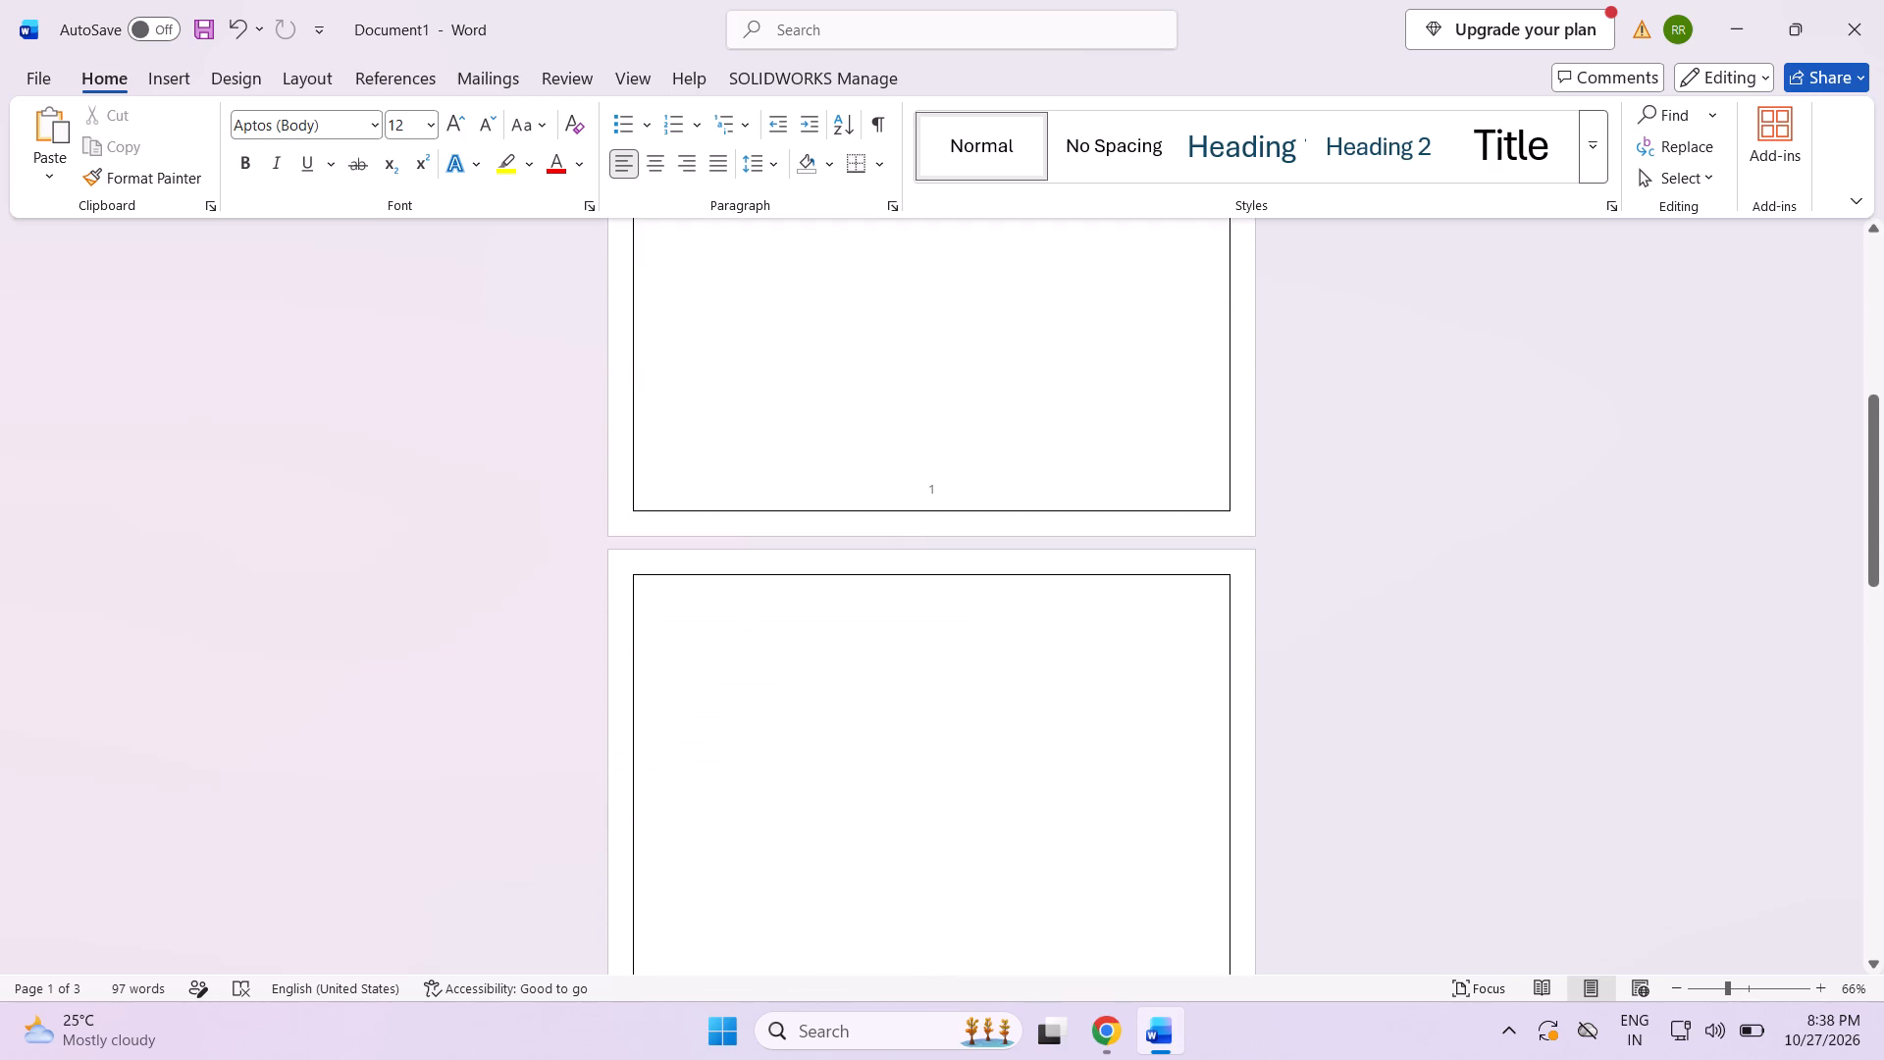
{"action": "left_click", "coordinate": [795, 728]}
{"action": "right_click", "coordinate": [787, 728]}
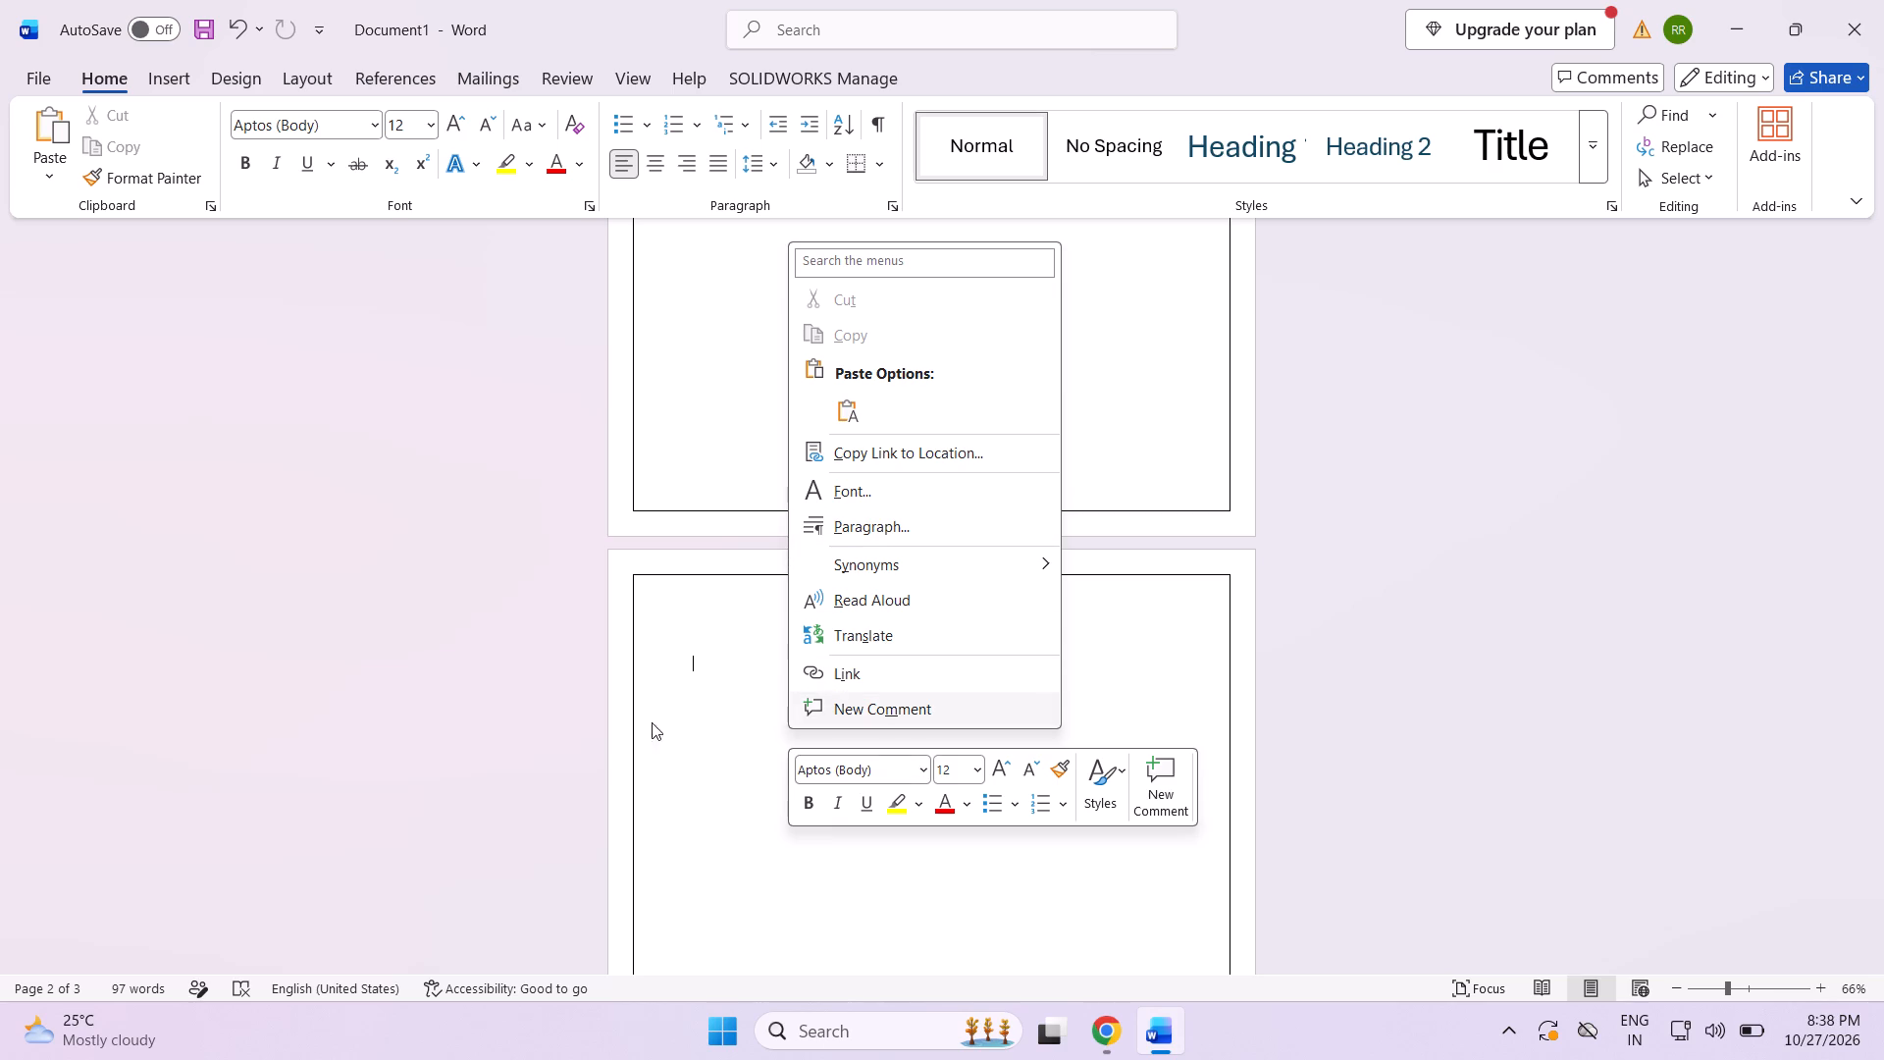
{"action": "left_click", "coordinate": [504, 701]}
{"action": "left_click", "coordinate": [909, 702]}
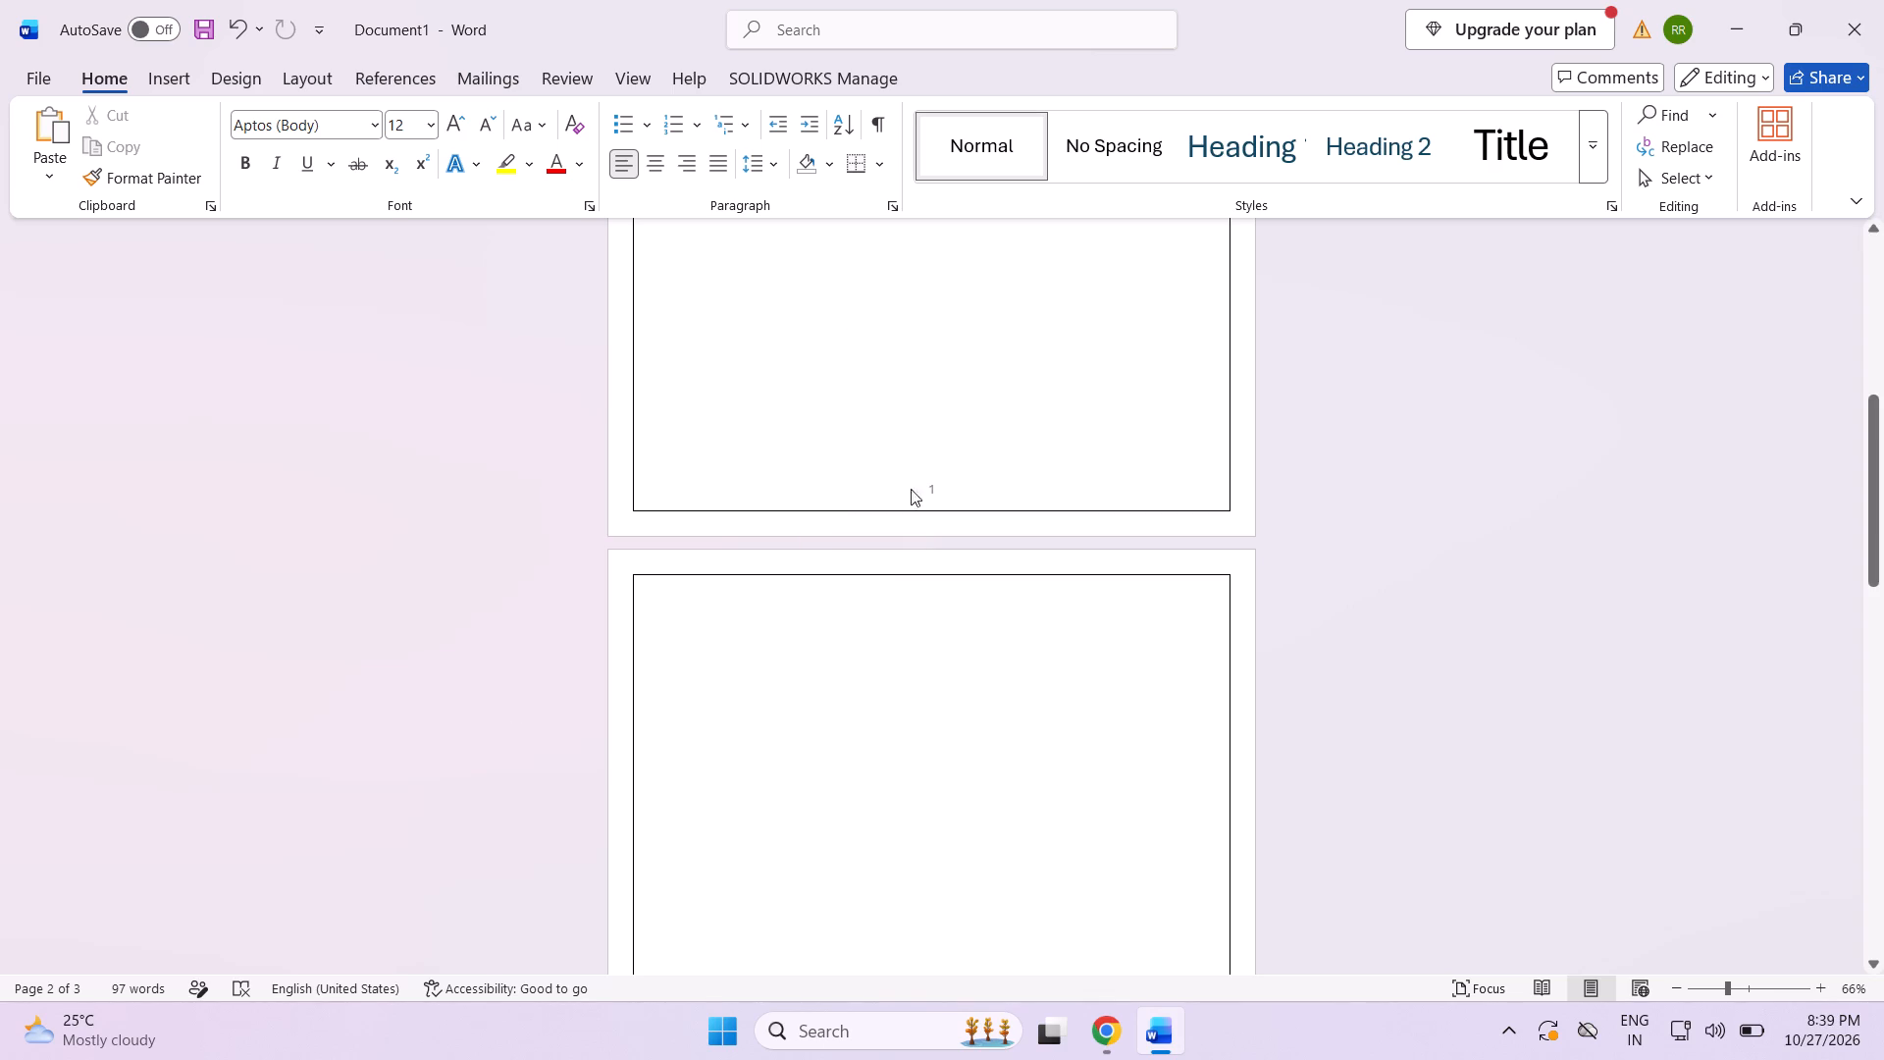
{"action": "scroll", "coordinate": [870, 505], "scroll_direction": "up", "scroll_amount": 17}
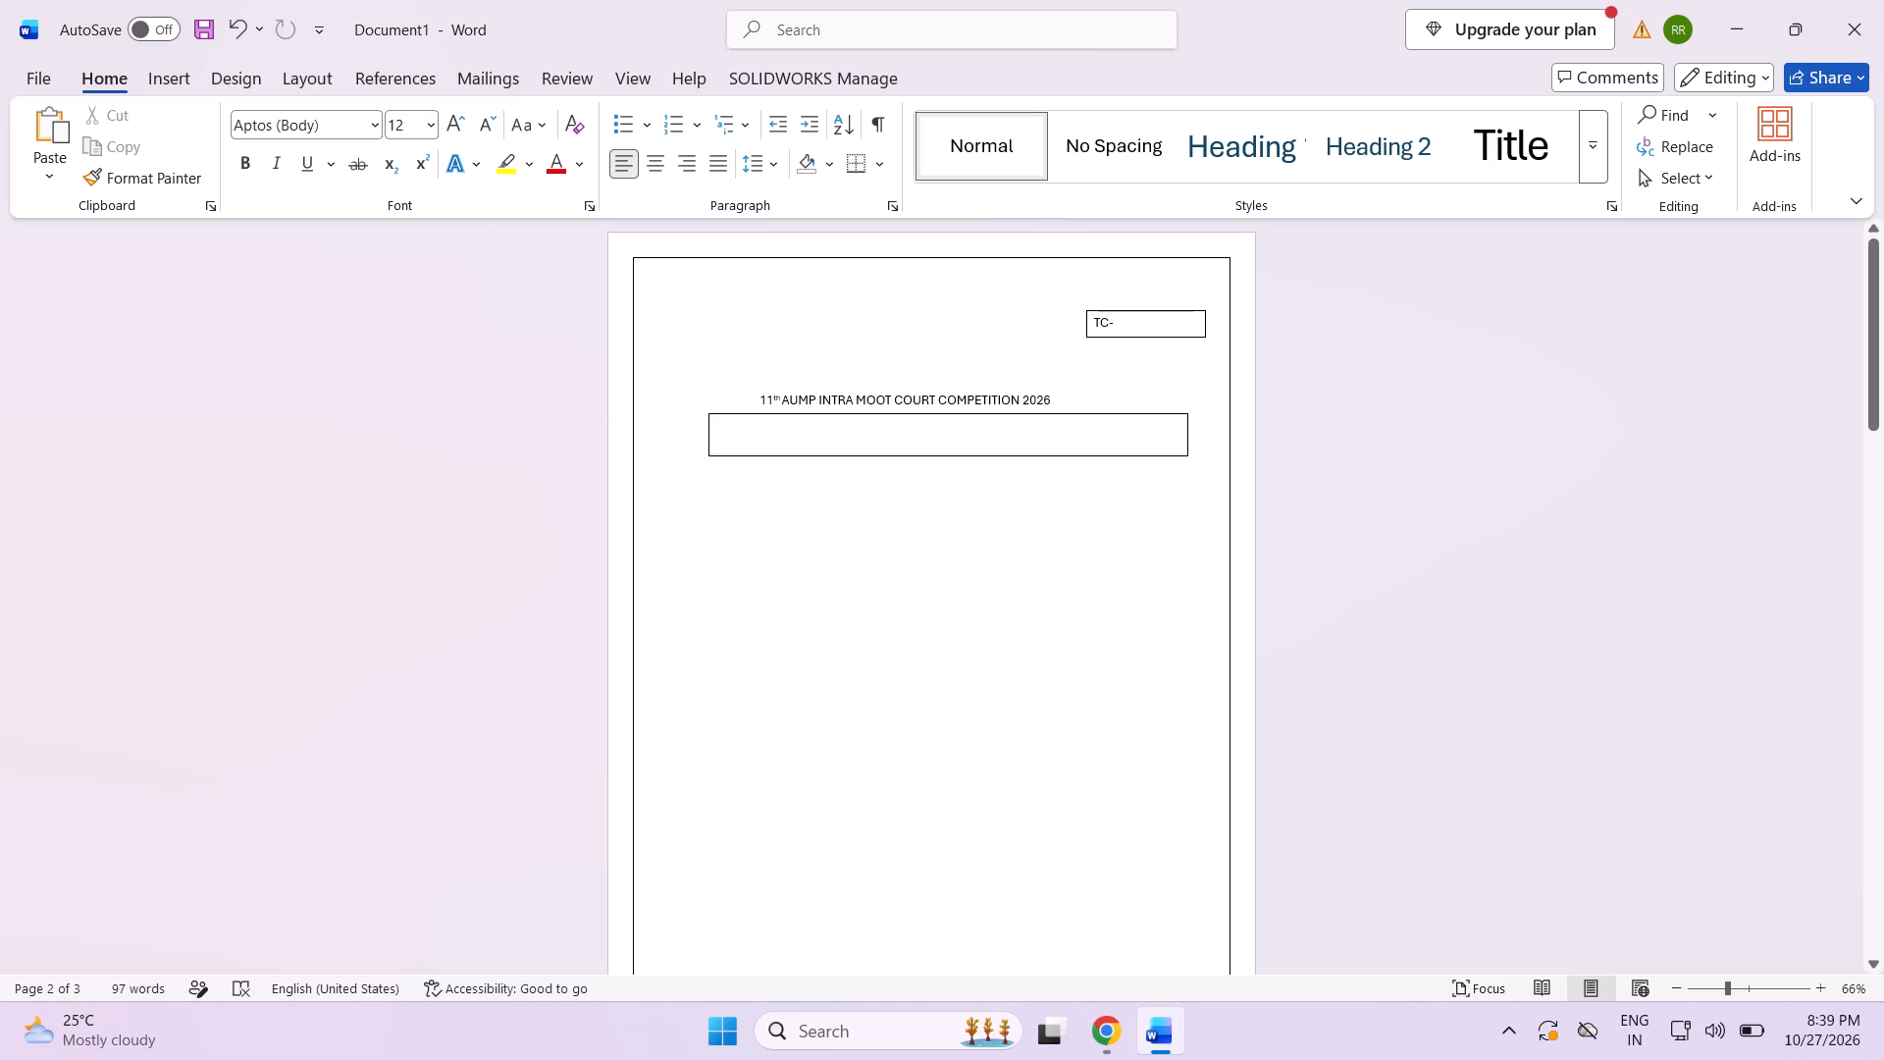
{"action": "scroll", "coordinate": [867, 509], "scroll_direction": "down", "scroll_amount": 20}
{"action": "scroll", "coordinate": [867, 509], "scroll_direction": "down", "scroll_amount": 20}
{"action": "scroll", "coordinate": [867, 509], "scroll_direction": "down", "scroll_amount": 6}
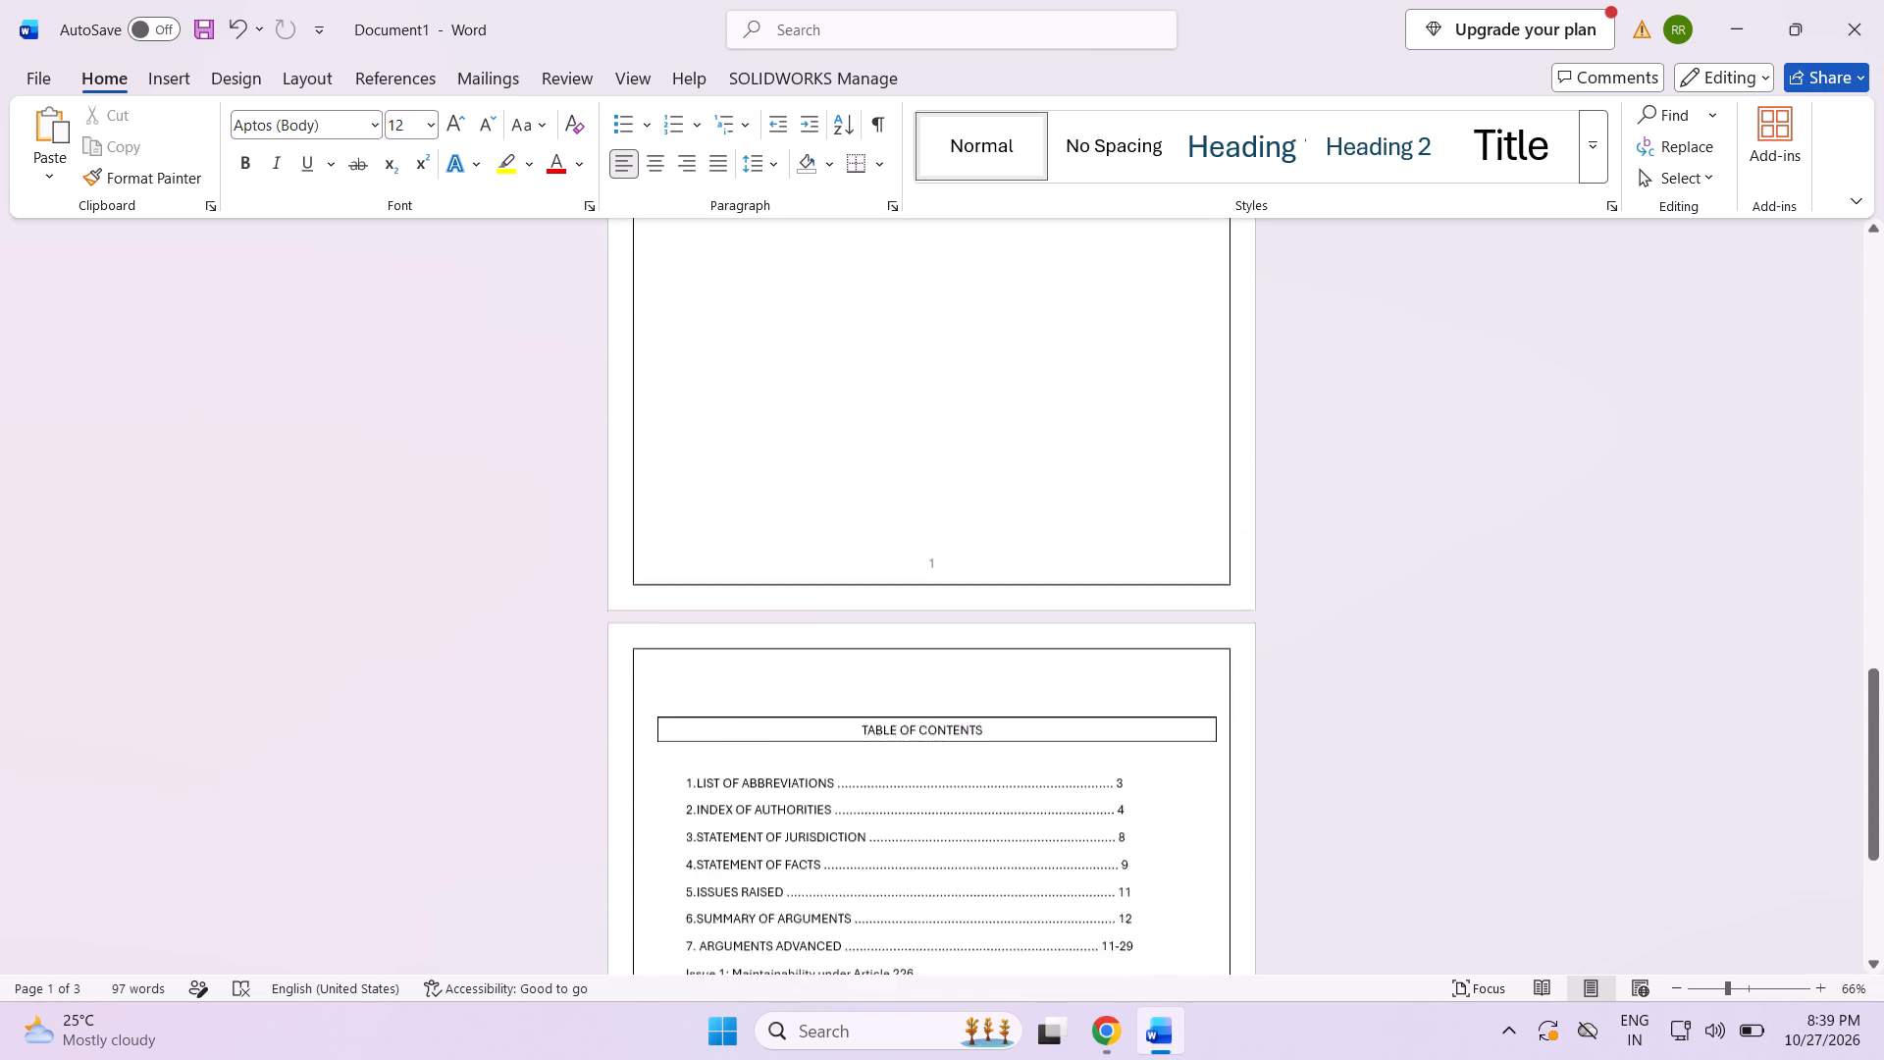
{"action": "scroll", "coordinate": [890, 538], "scroll_direction": "down", "scroll_amount": 18}
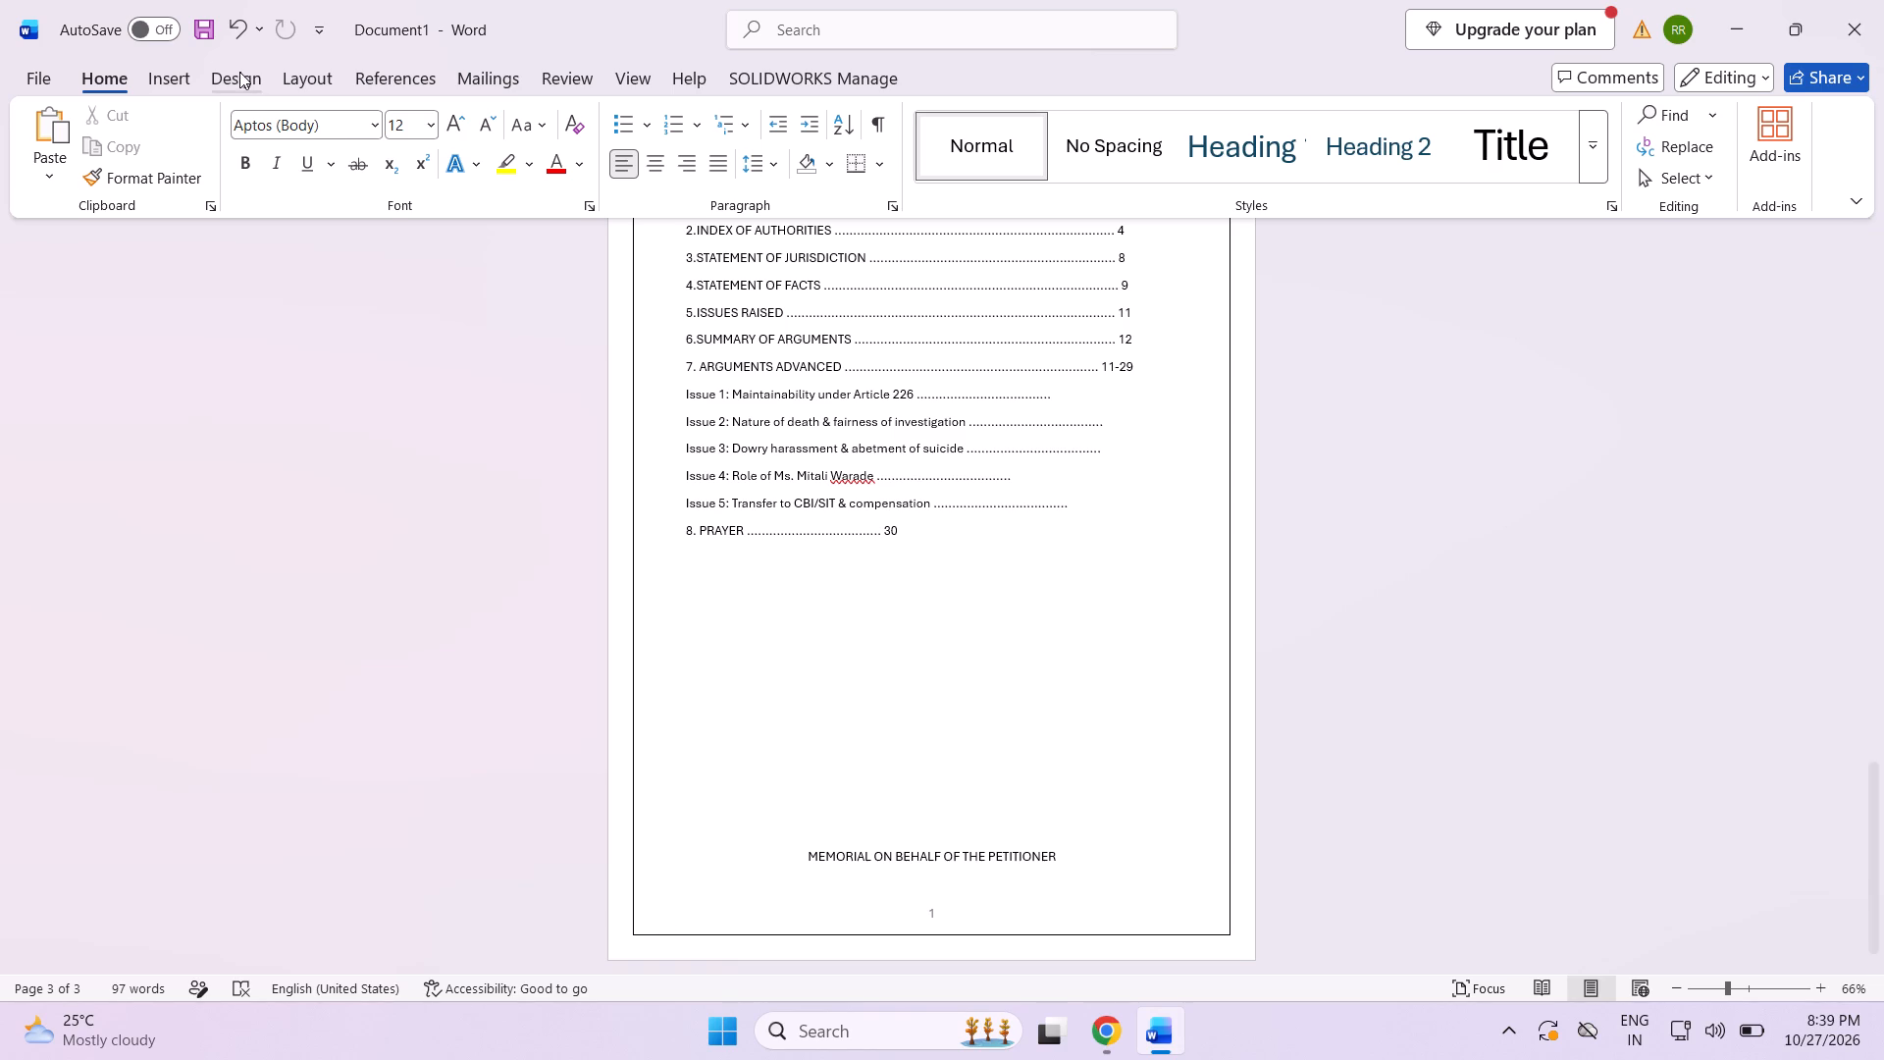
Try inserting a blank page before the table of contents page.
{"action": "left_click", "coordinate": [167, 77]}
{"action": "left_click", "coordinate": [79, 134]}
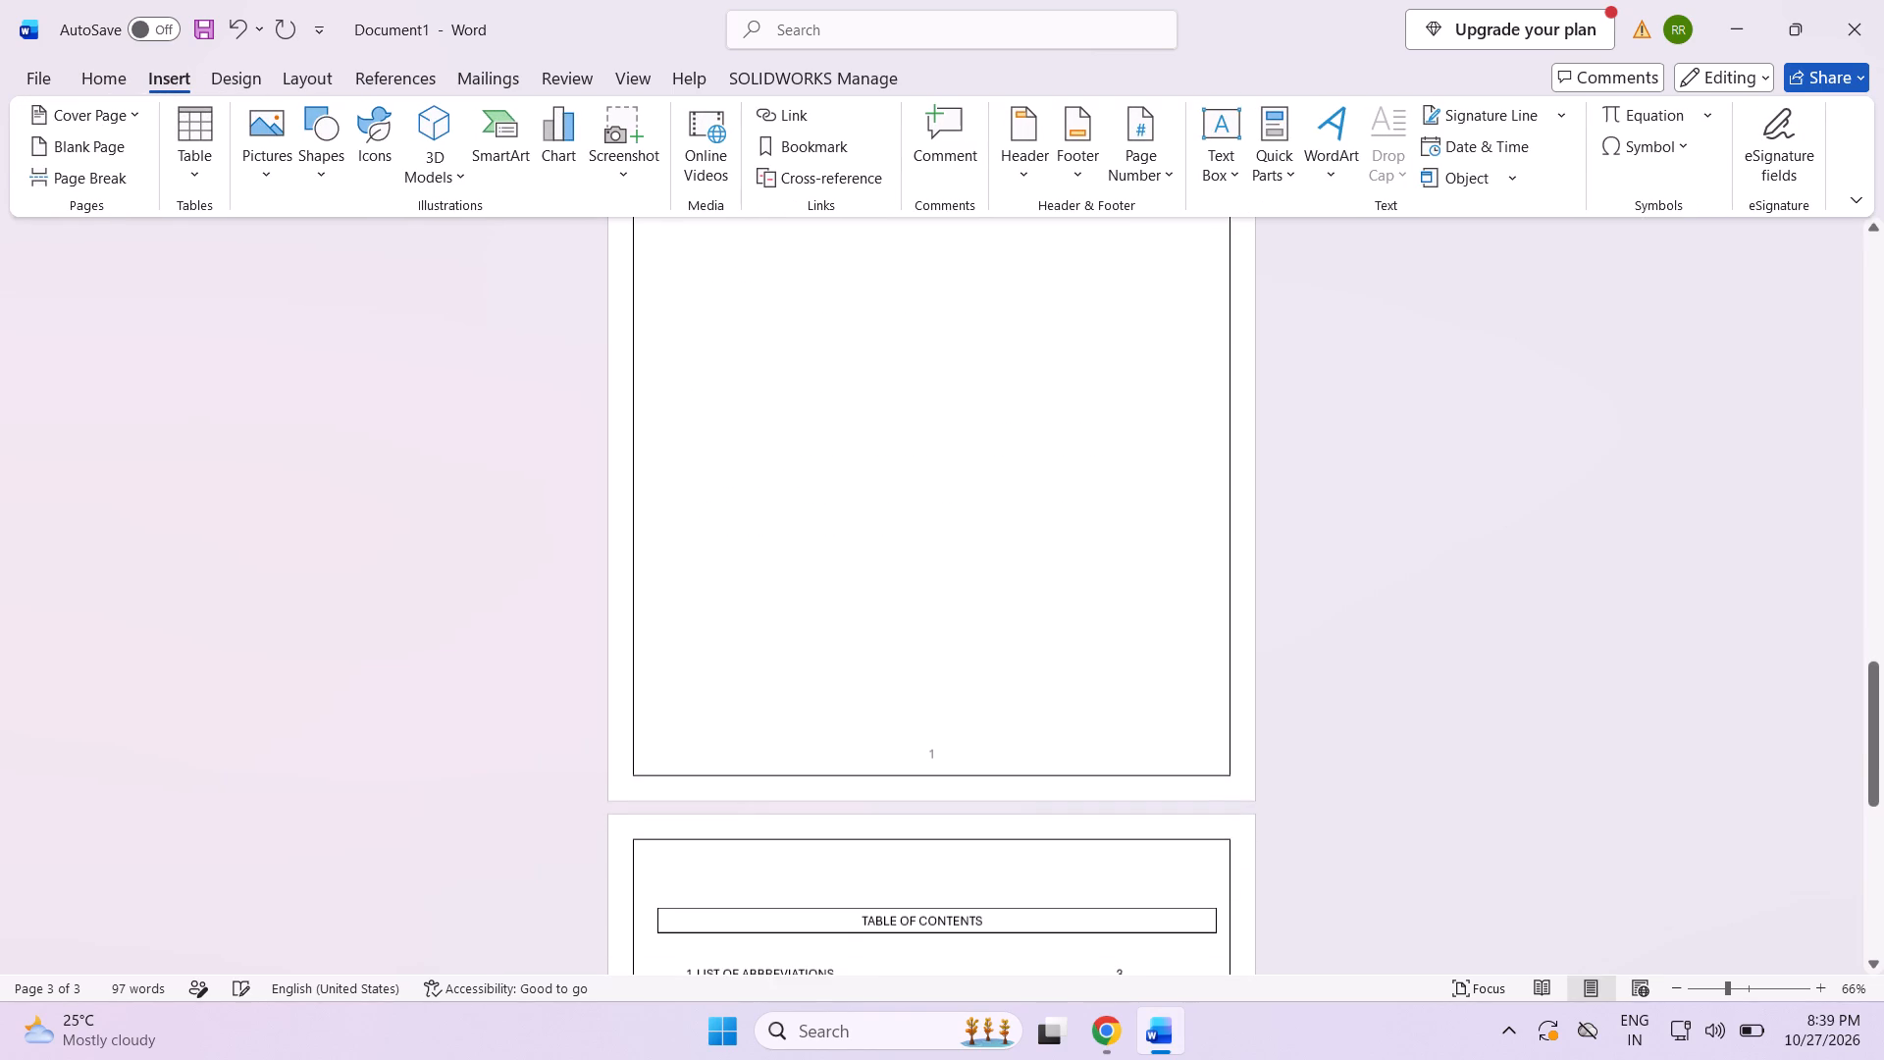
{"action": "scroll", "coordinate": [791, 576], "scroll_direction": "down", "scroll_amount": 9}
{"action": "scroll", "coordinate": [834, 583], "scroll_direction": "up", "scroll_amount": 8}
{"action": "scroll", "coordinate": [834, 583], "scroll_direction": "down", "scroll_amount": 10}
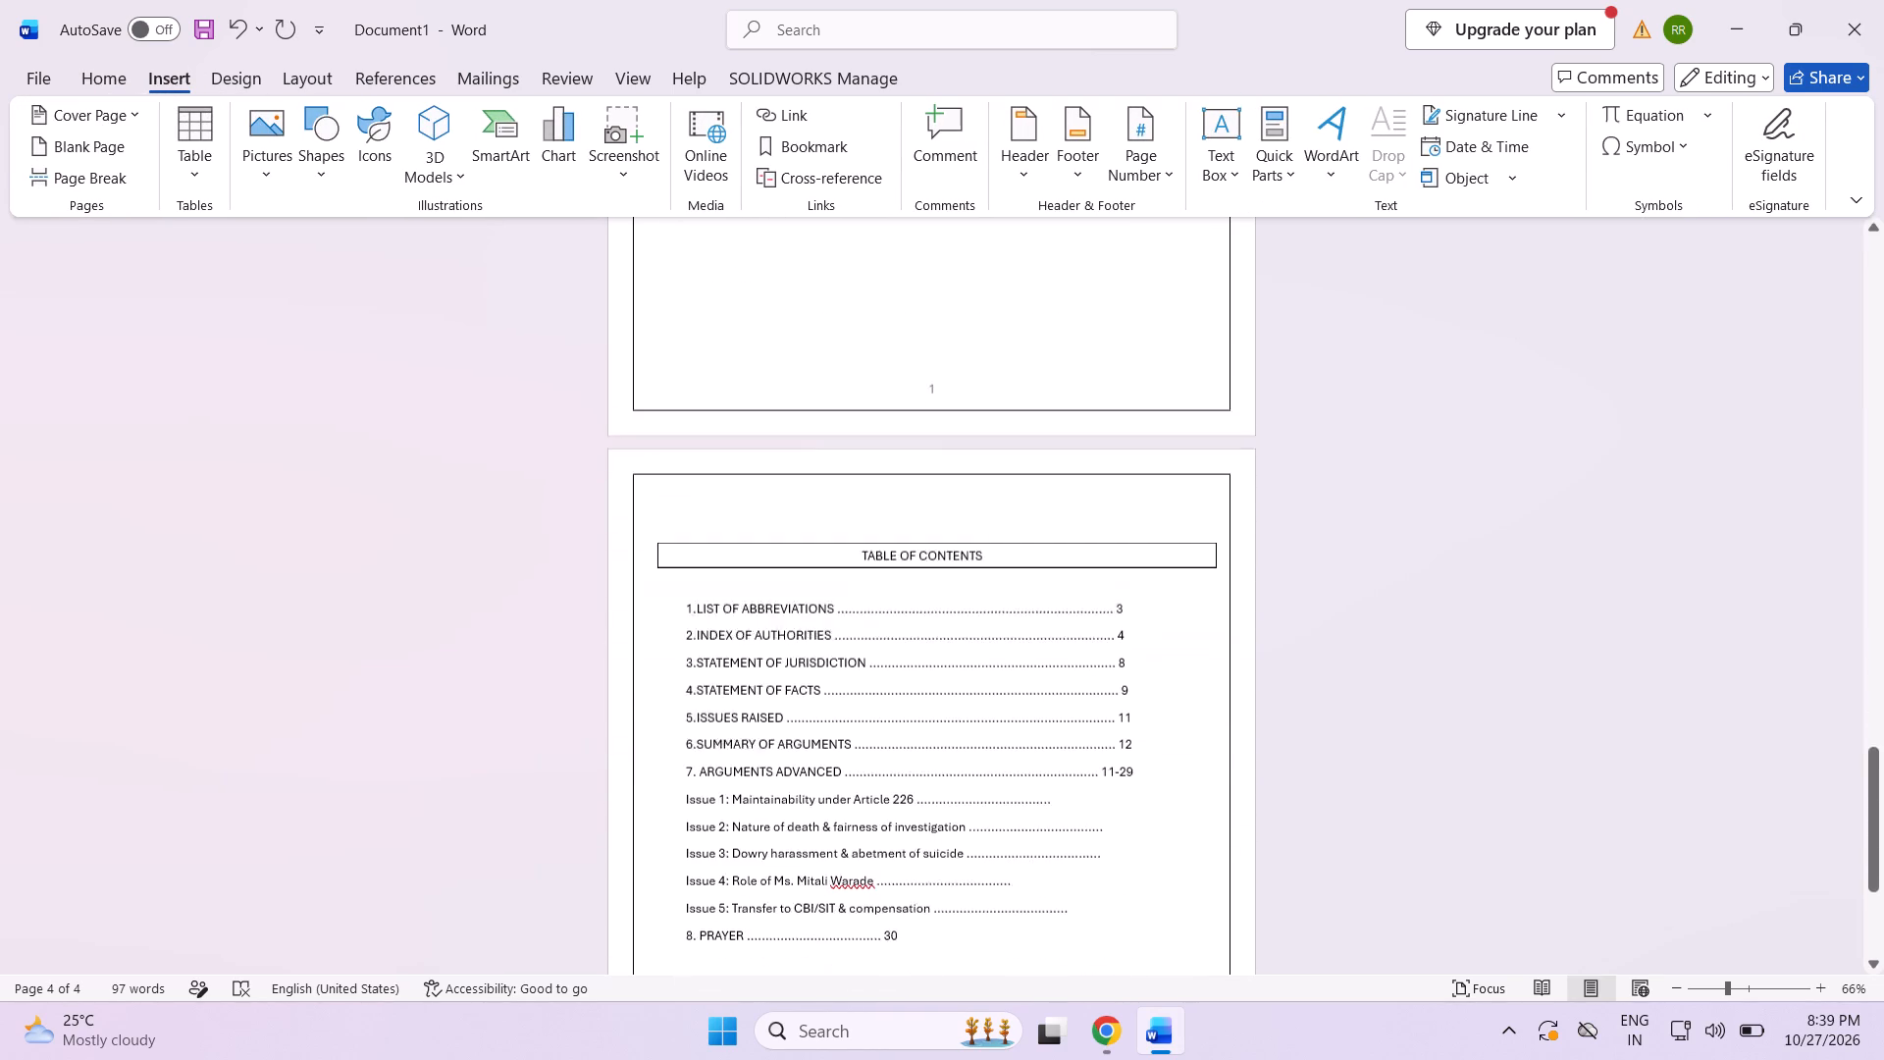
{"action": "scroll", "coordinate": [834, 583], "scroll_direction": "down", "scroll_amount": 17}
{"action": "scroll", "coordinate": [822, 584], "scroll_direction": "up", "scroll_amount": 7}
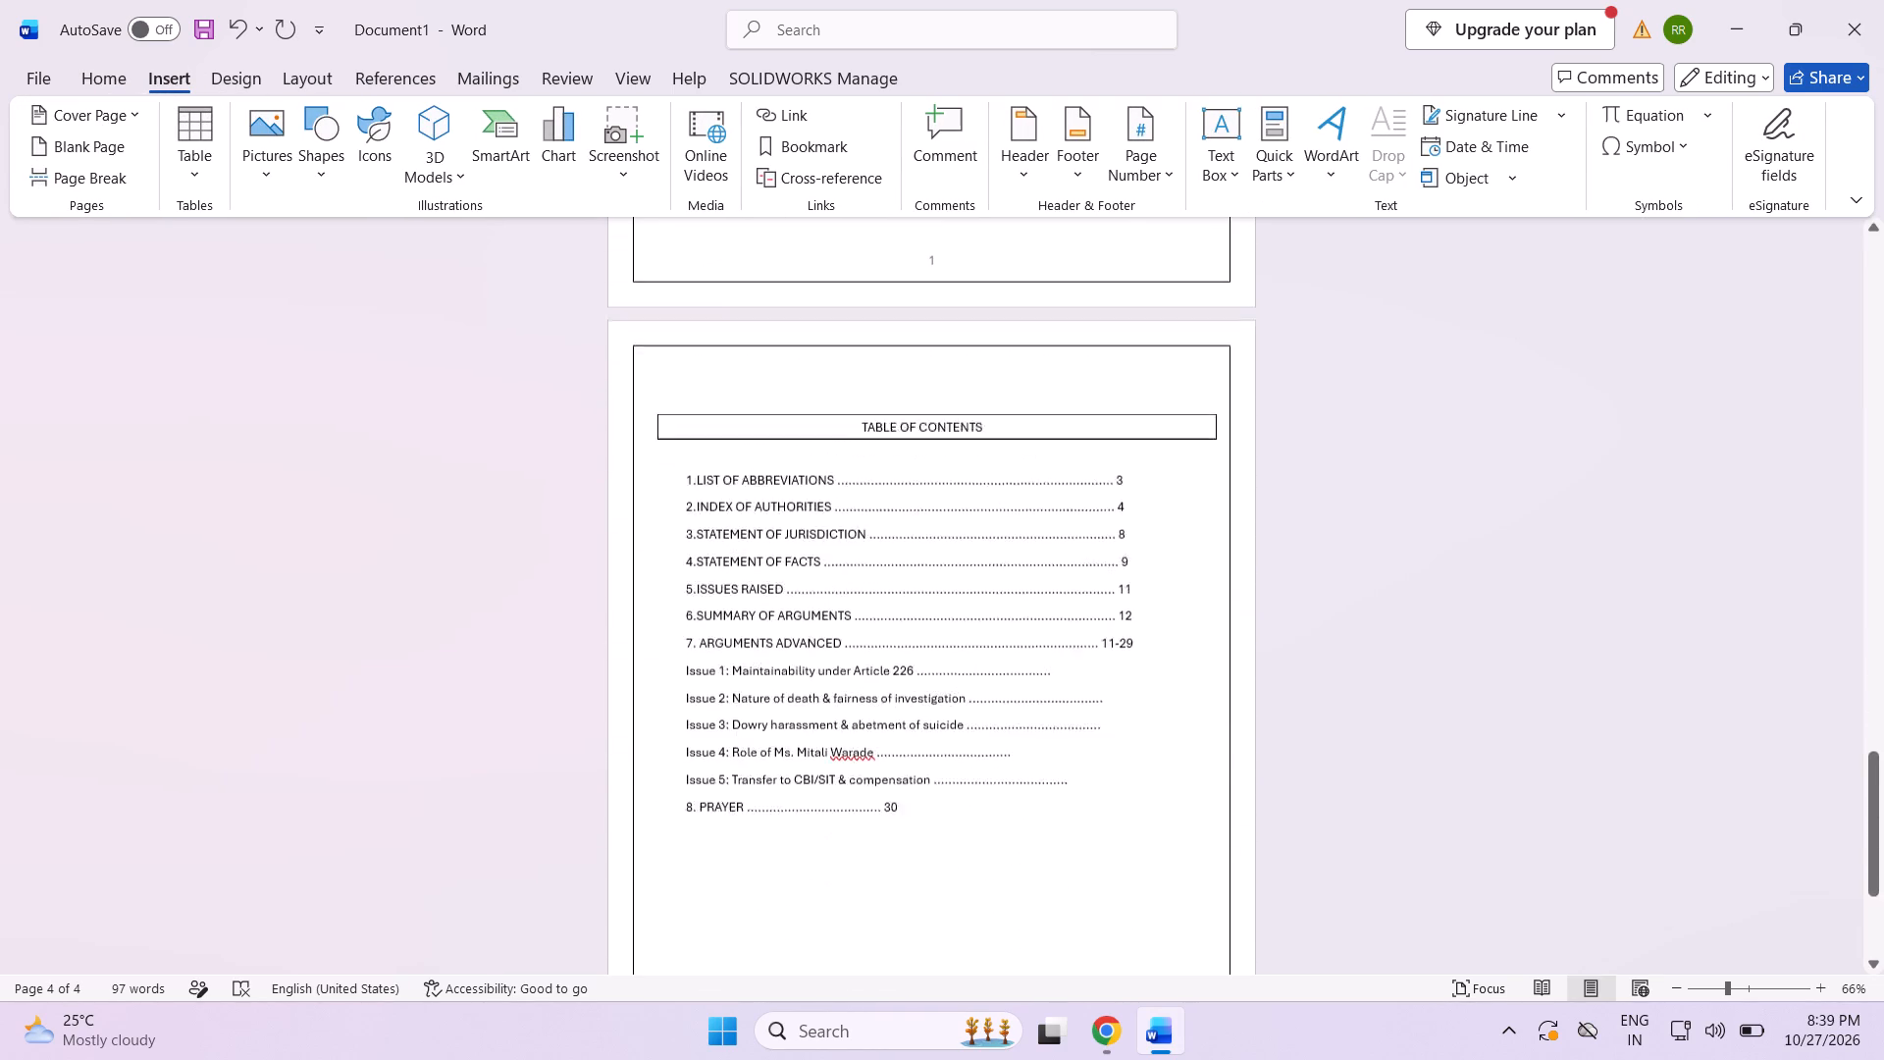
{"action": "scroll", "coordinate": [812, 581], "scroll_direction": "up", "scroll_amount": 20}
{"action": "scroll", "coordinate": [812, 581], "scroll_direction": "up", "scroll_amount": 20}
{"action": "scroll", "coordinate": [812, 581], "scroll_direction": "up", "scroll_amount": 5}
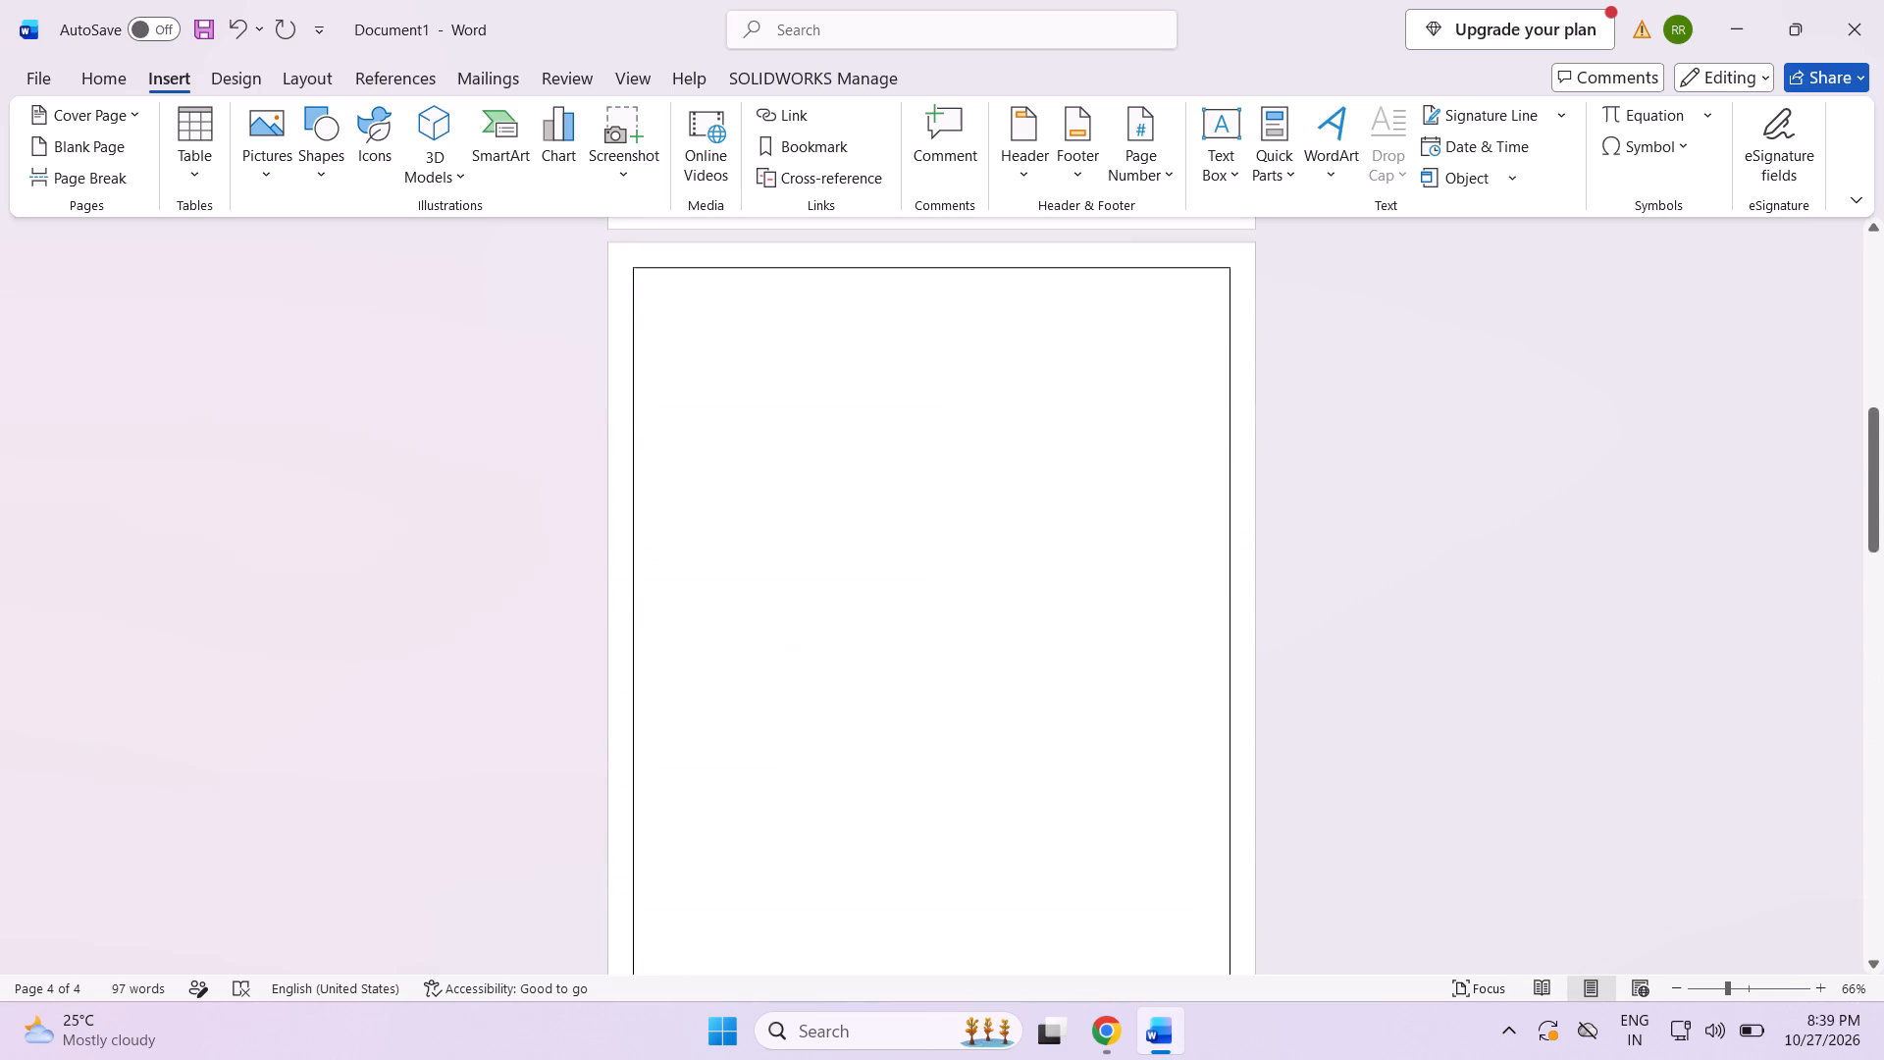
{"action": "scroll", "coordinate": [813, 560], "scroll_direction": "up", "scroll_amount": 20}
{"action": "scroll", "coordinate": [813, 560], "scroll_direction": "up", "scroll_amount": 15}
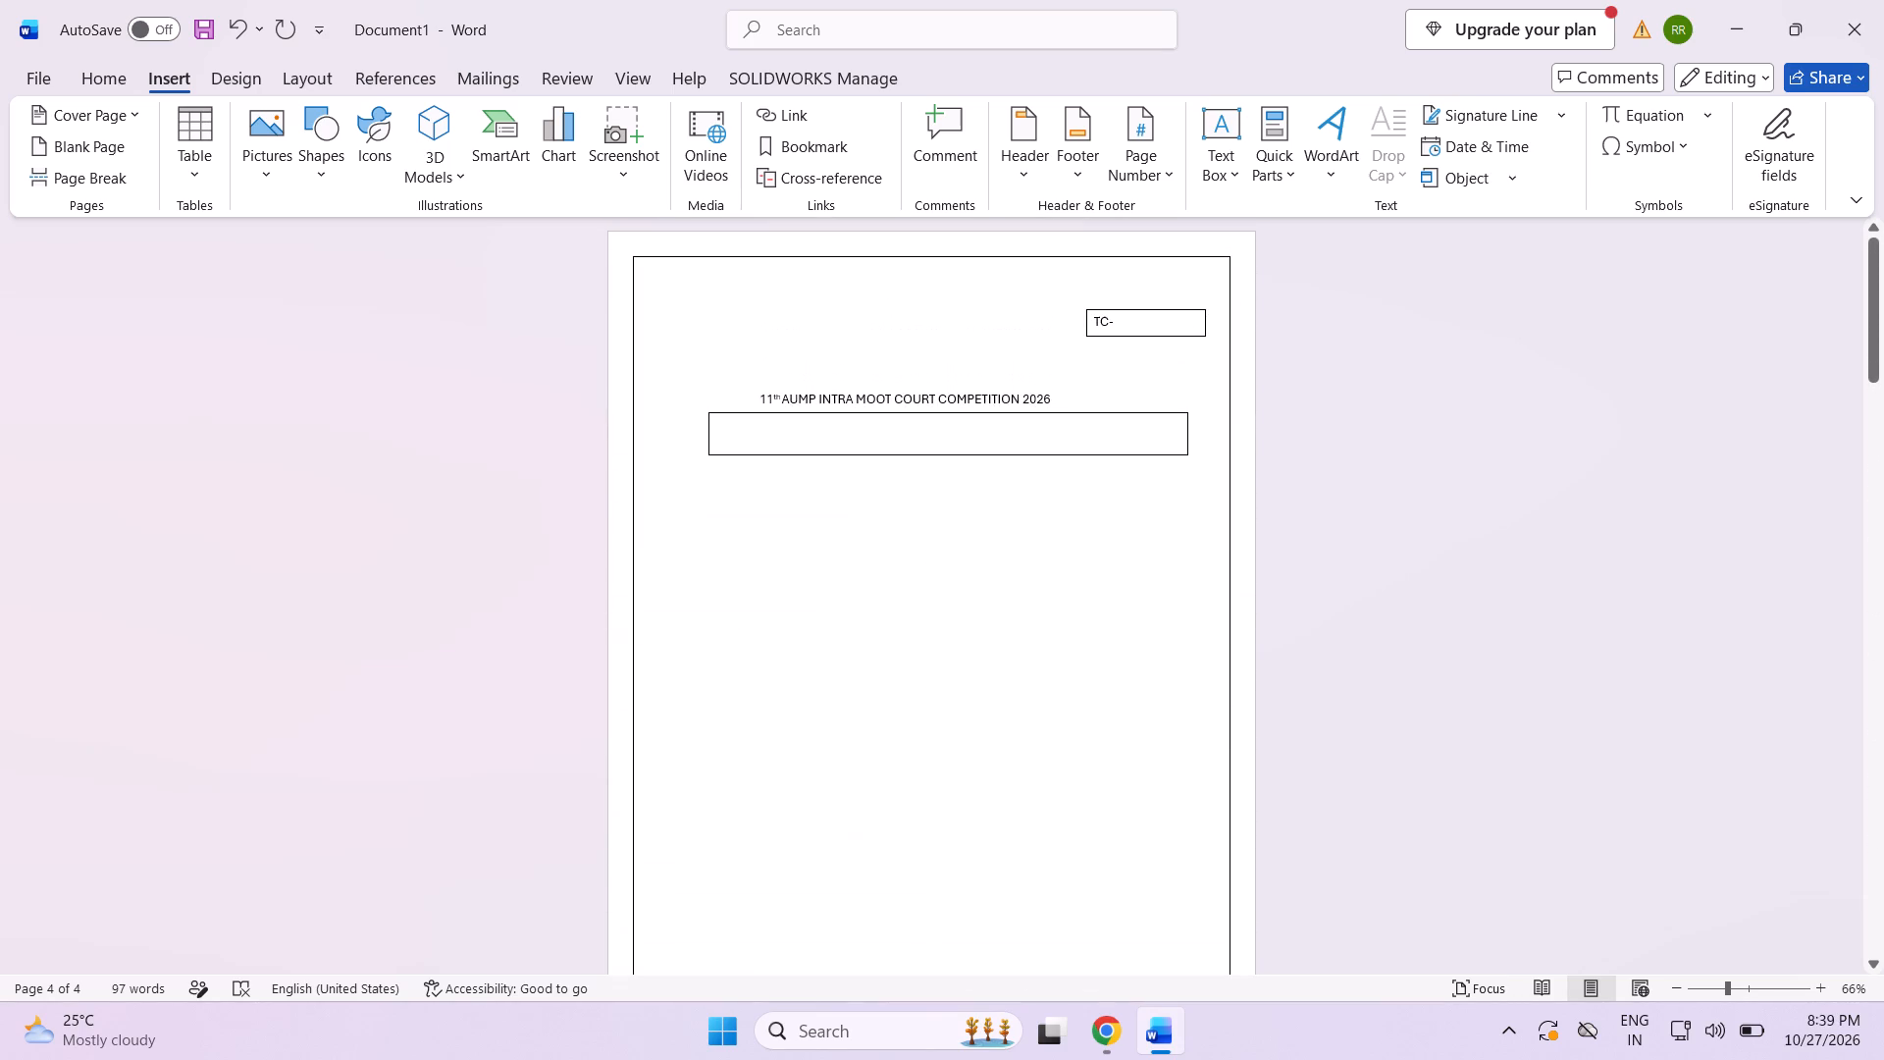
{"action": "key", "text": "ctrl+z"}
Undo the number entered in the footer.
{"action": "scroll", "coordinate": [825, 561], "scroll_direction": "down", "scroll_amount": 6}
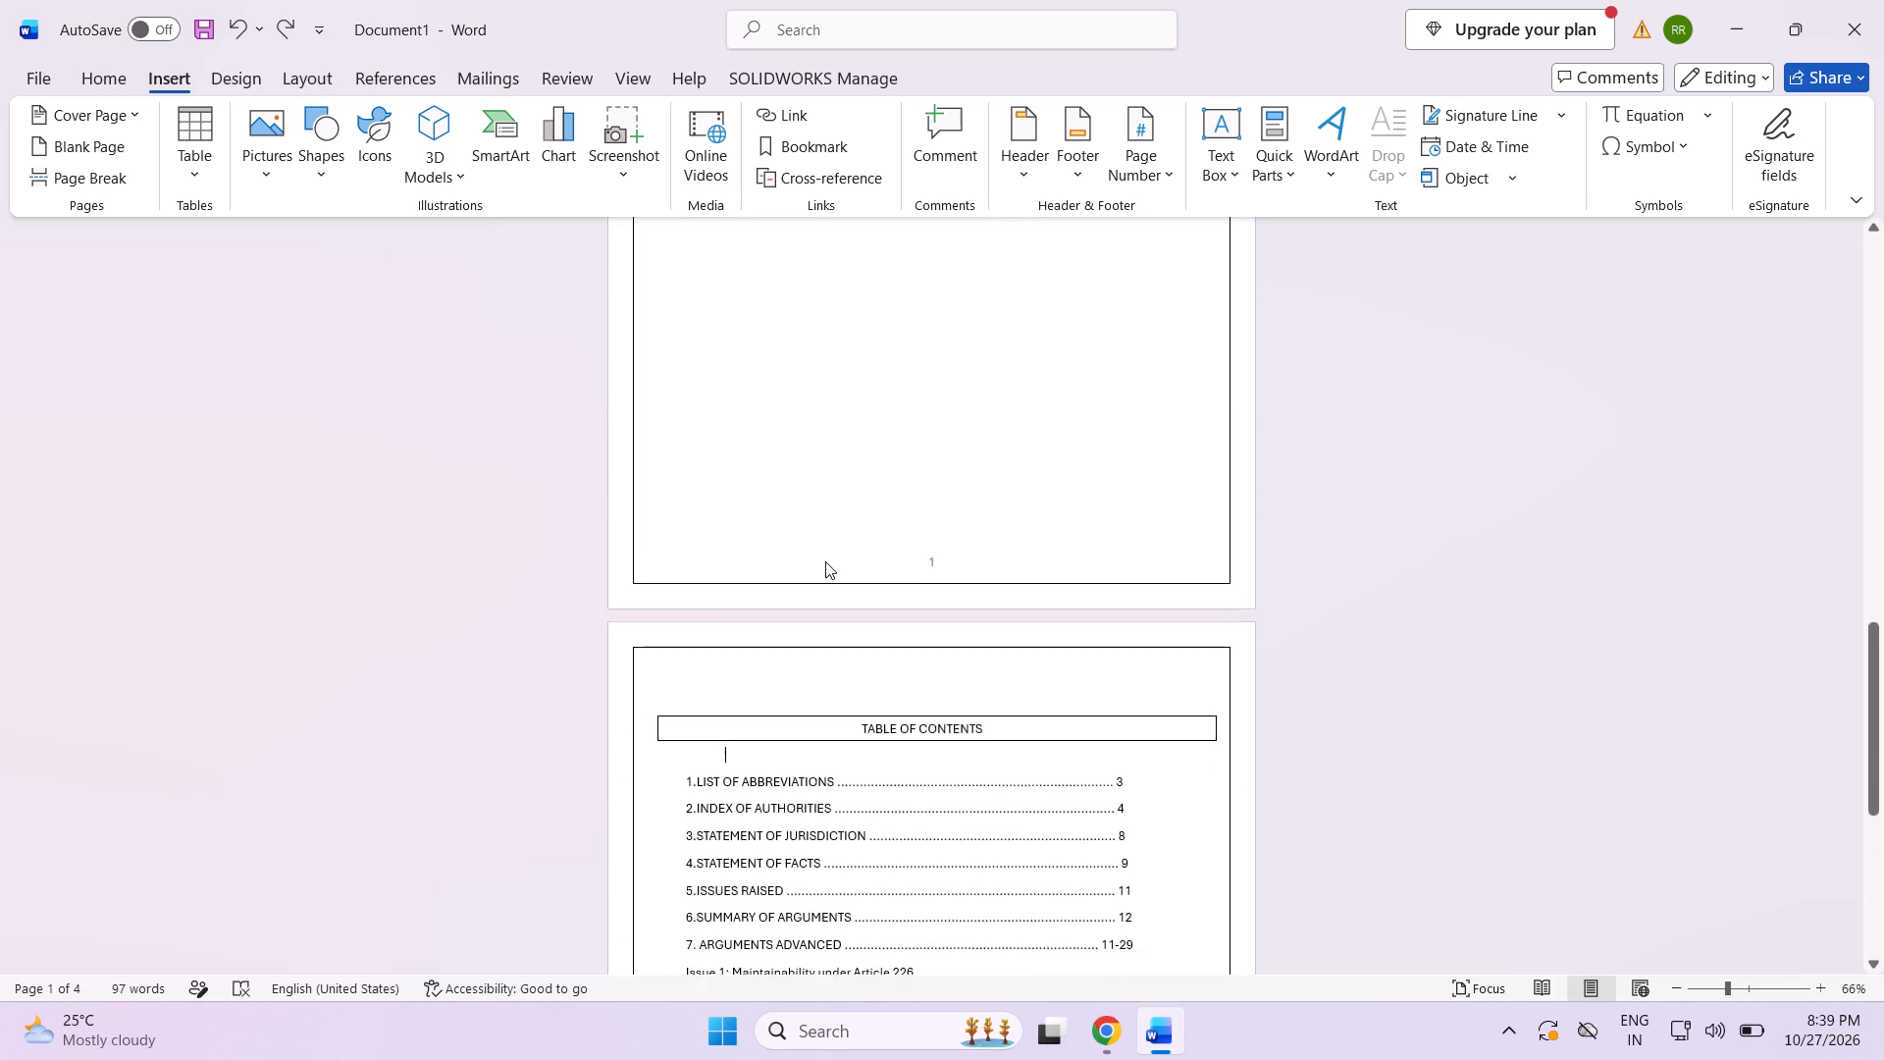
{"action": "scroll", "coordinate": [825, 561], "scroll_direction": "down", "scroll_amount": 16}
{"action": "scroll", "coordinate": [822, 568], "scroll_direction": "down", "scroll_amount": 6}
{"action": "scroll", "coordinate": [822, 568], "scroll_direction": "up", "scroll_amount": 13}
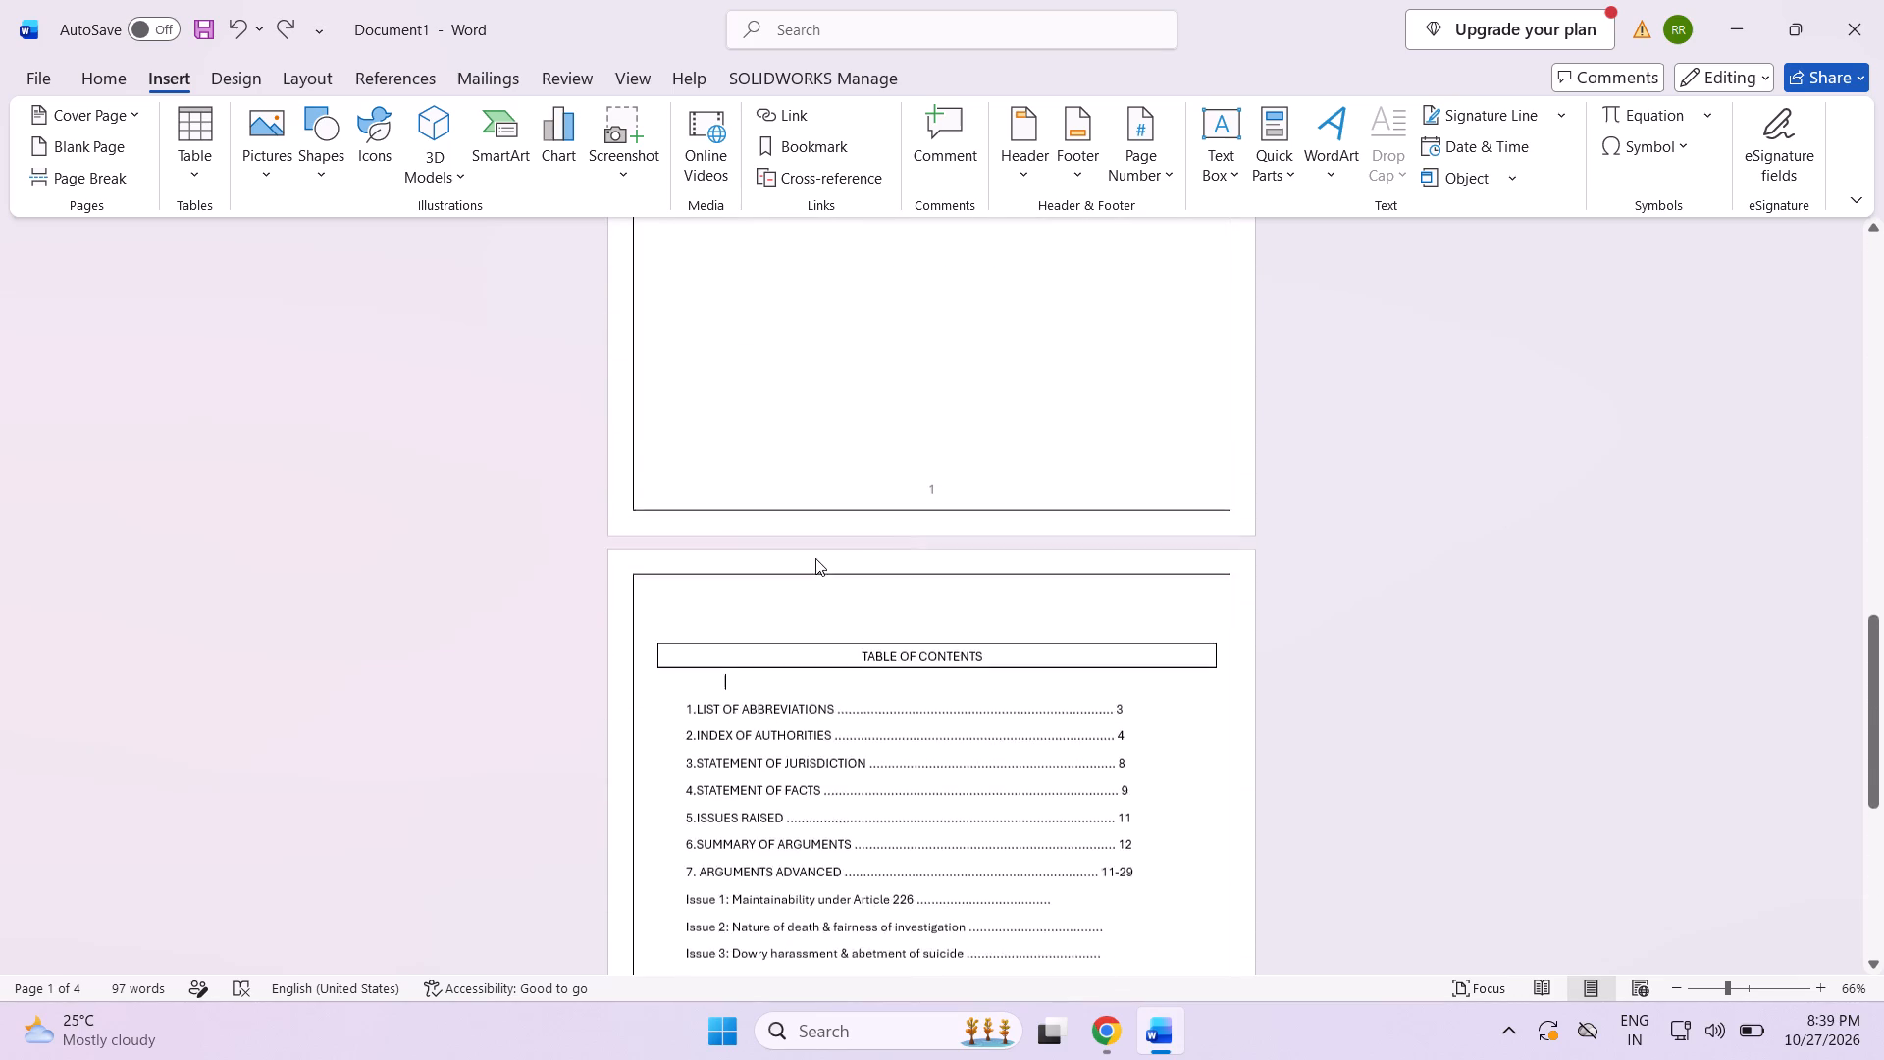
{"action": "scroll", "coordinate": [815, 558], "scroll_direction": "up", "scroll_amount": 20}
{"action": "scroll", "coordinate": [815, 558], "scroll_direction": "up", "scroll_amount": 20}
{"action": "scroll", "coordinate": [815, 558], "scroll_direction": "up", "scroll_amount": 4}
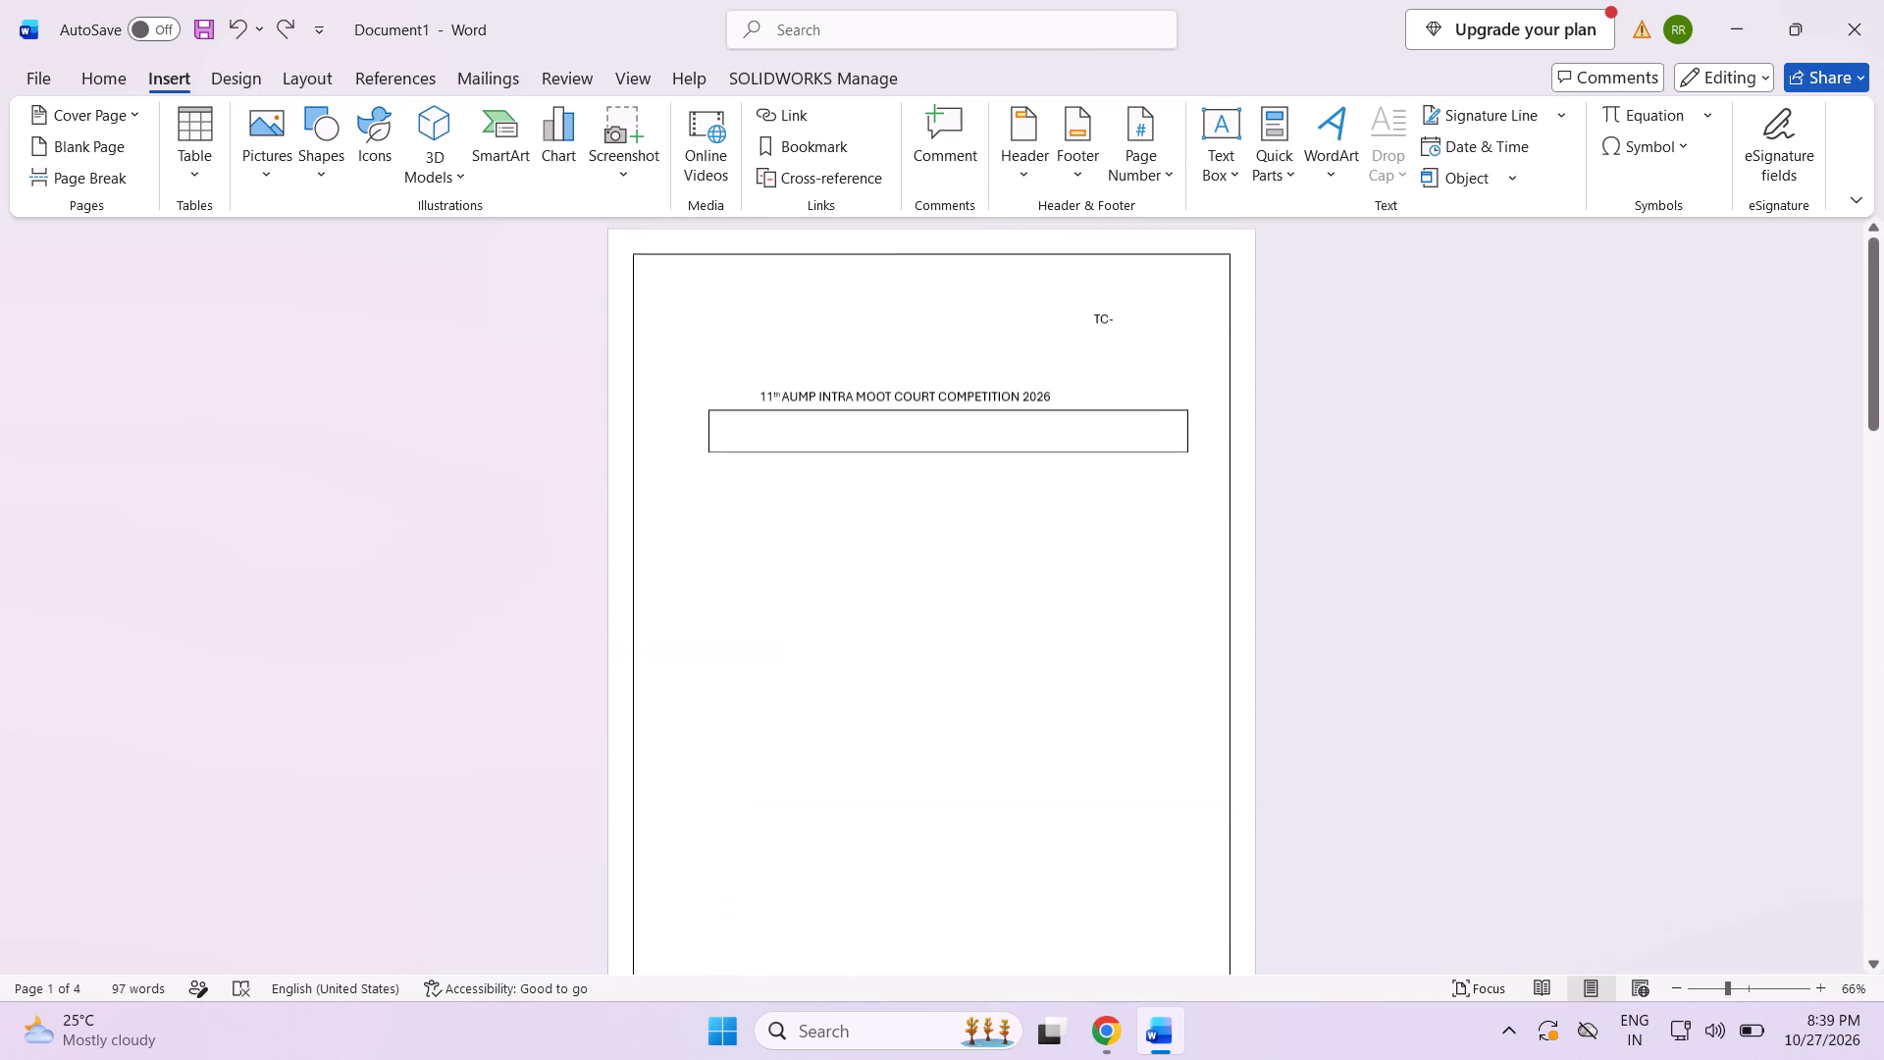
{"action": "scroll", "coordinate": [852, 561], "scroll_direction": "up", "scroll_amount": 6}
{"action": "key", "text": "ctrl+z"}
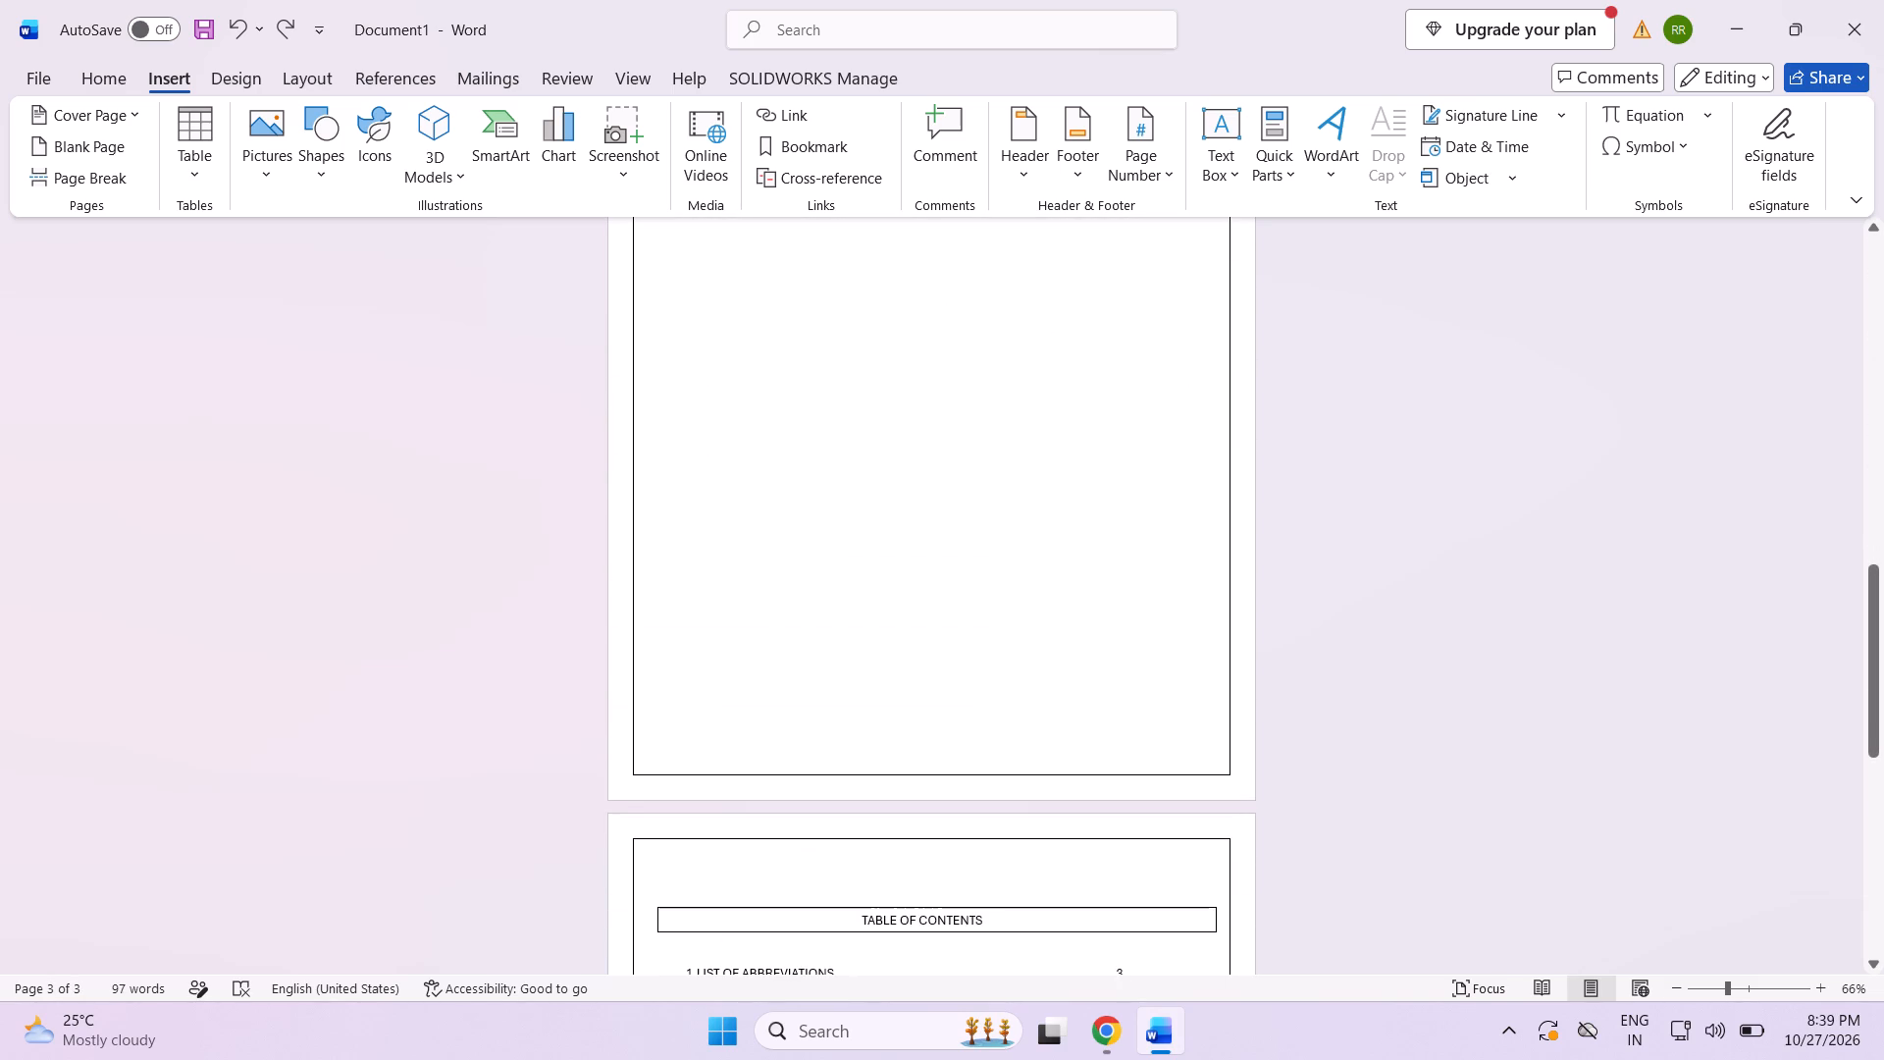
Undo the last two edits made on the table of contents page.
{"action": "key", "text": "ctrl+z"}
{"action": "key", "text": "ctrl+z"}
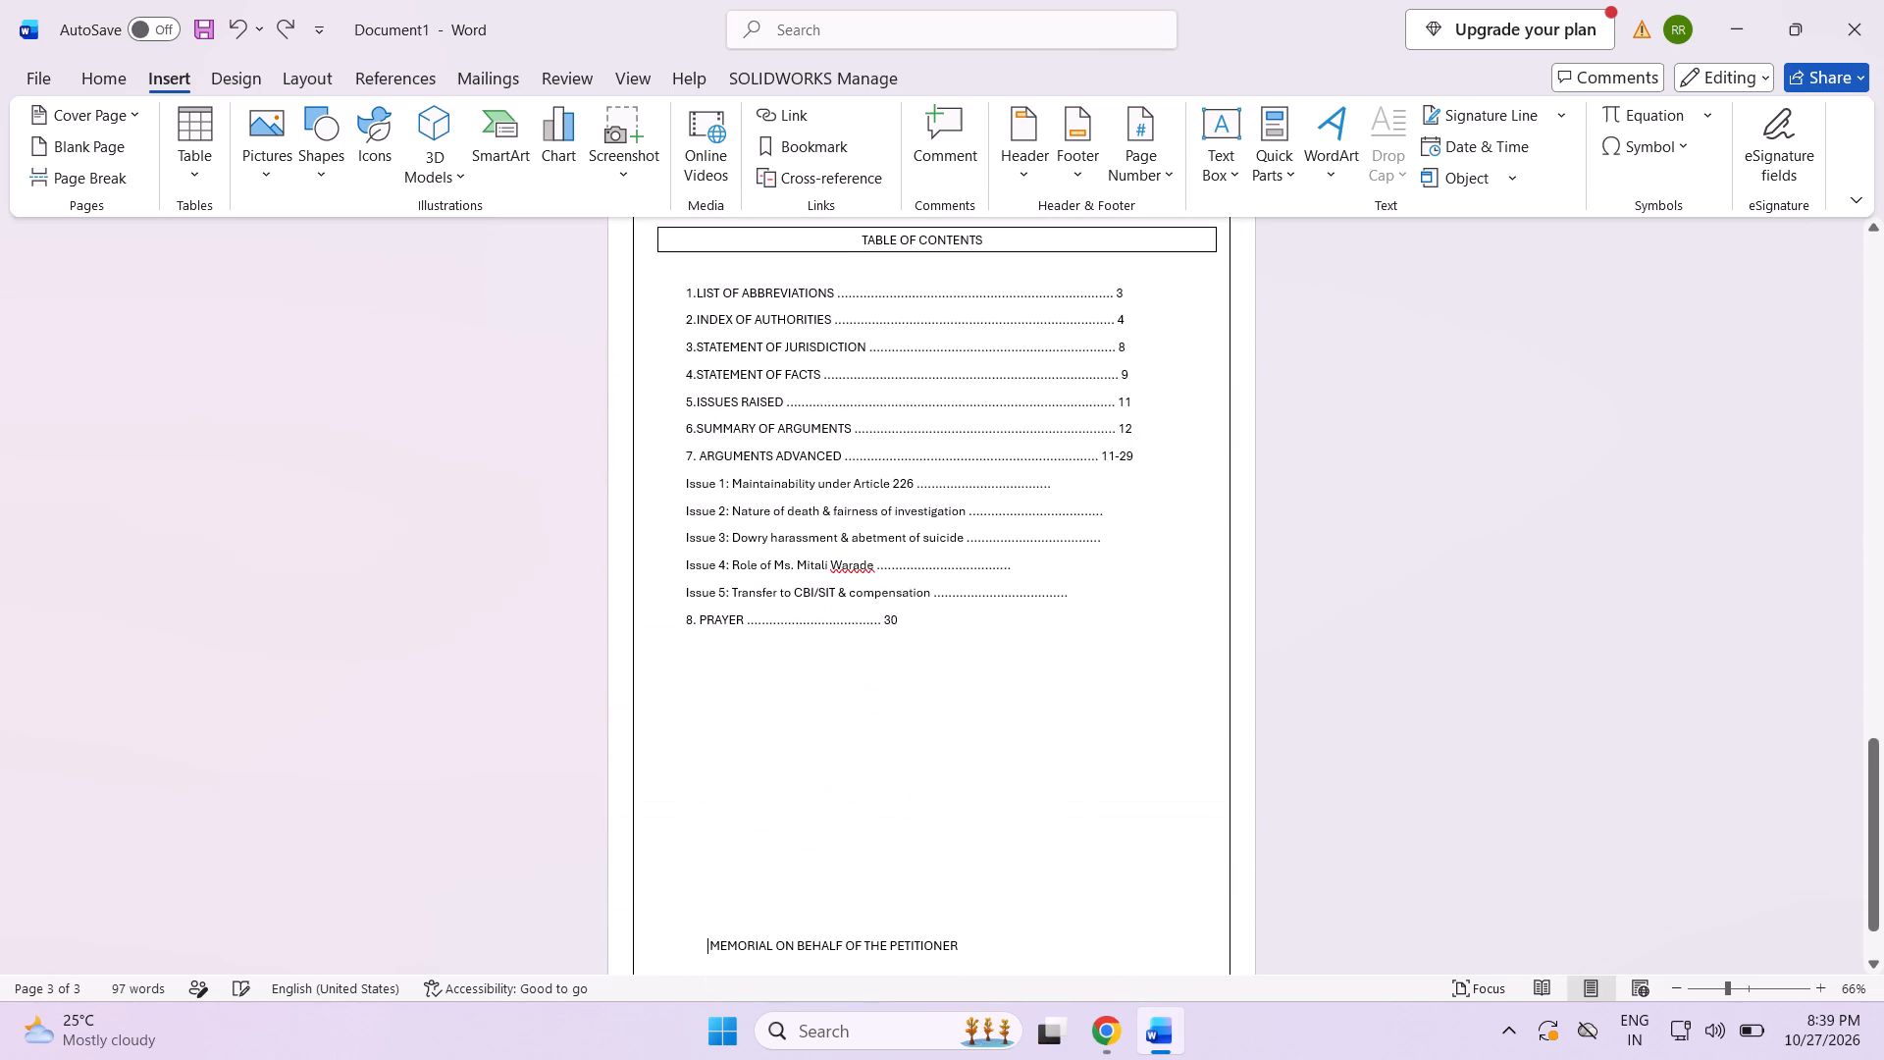
Shift the line MEMORIAL ON BEHALF OF THE PETITIONER to the page centre by adding spaces before it.
{"action": "key", "text": "space"}
{"action": "key", "text": "space"}
{"action": "key", "text": "space"}
{"action": "key", "text": "space"}
{"action": "key", "text": "space"}
{"action": "key", "text": "space"}
{"action": "key", "text": "space"}
{"action": "key", "text": "space"}
{"action": "key", "text": "space"}
{"action": "key", "text": "space"}
{"action": "key", "text": "space"}
{"action": "key", "text": "space"}
{"action": "key", "text": "space"}
{"action": "key", "text": "space"}
{"action": "key", "text": "space"}
{"action": "key", "text": "space"}
{"action": "key", "text": "space"}
{"action": "key", "text": "space"}
{"action": "key", "text": "space"}
{"action": "key", "text": "space"}
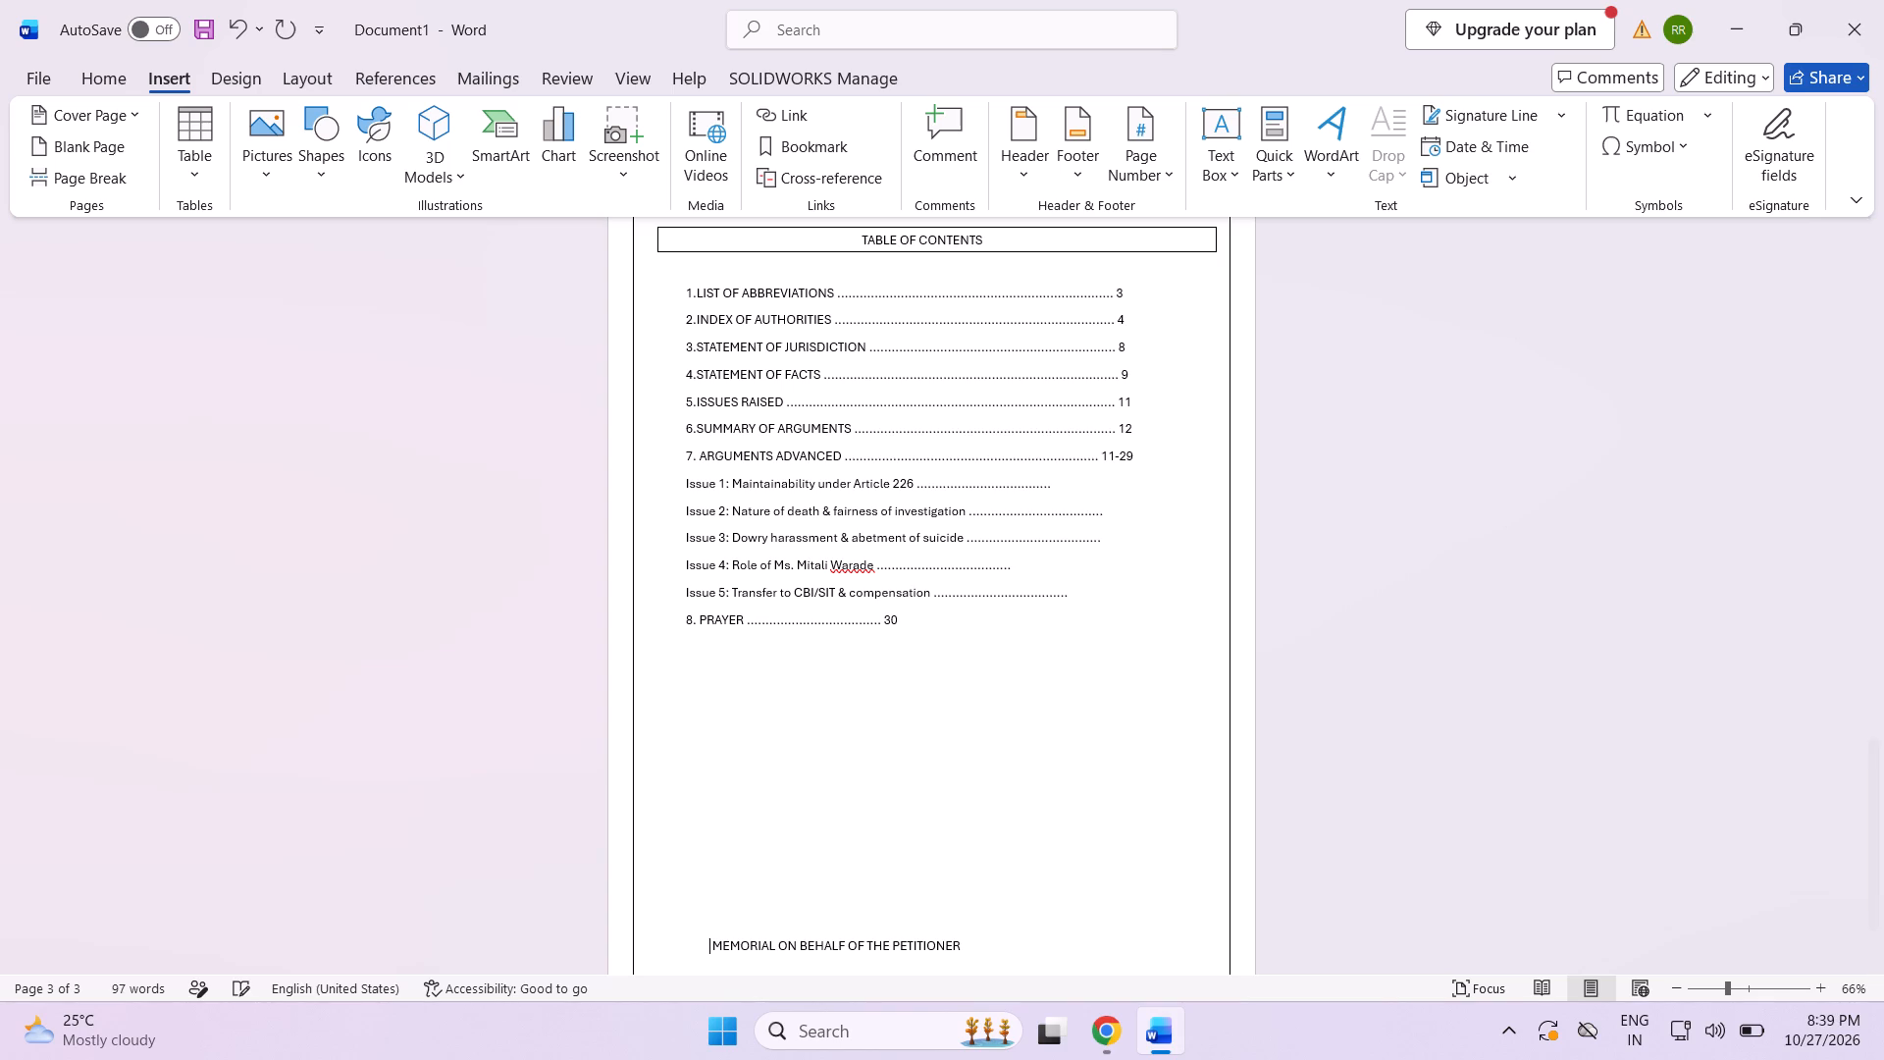
{"action": "scroll", "coordinate": [863, 609], "scroll_direction": "down", "scroll_amount": 5}
{"action": "key", "text": "space"}
{"action": "key", "text": "space"}
{"action": "key", "text": "space"}
{"action": "key", "text": "space"}
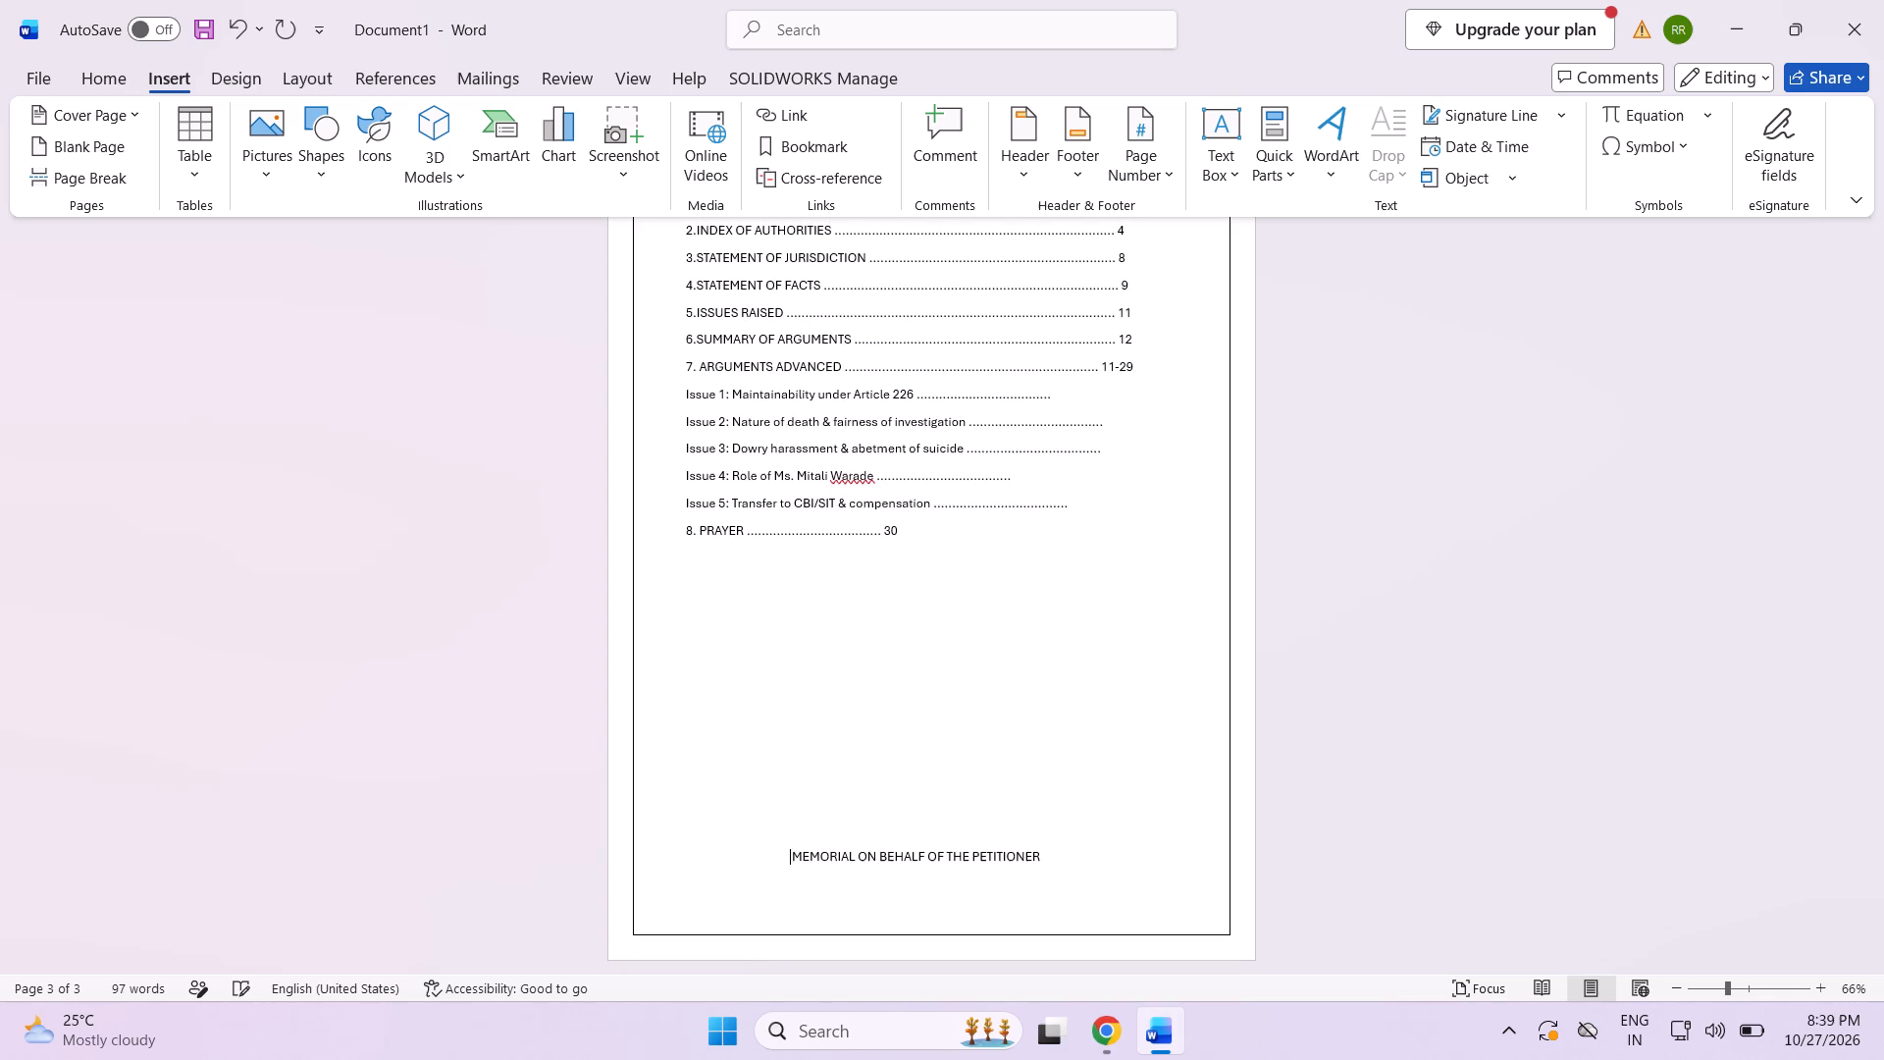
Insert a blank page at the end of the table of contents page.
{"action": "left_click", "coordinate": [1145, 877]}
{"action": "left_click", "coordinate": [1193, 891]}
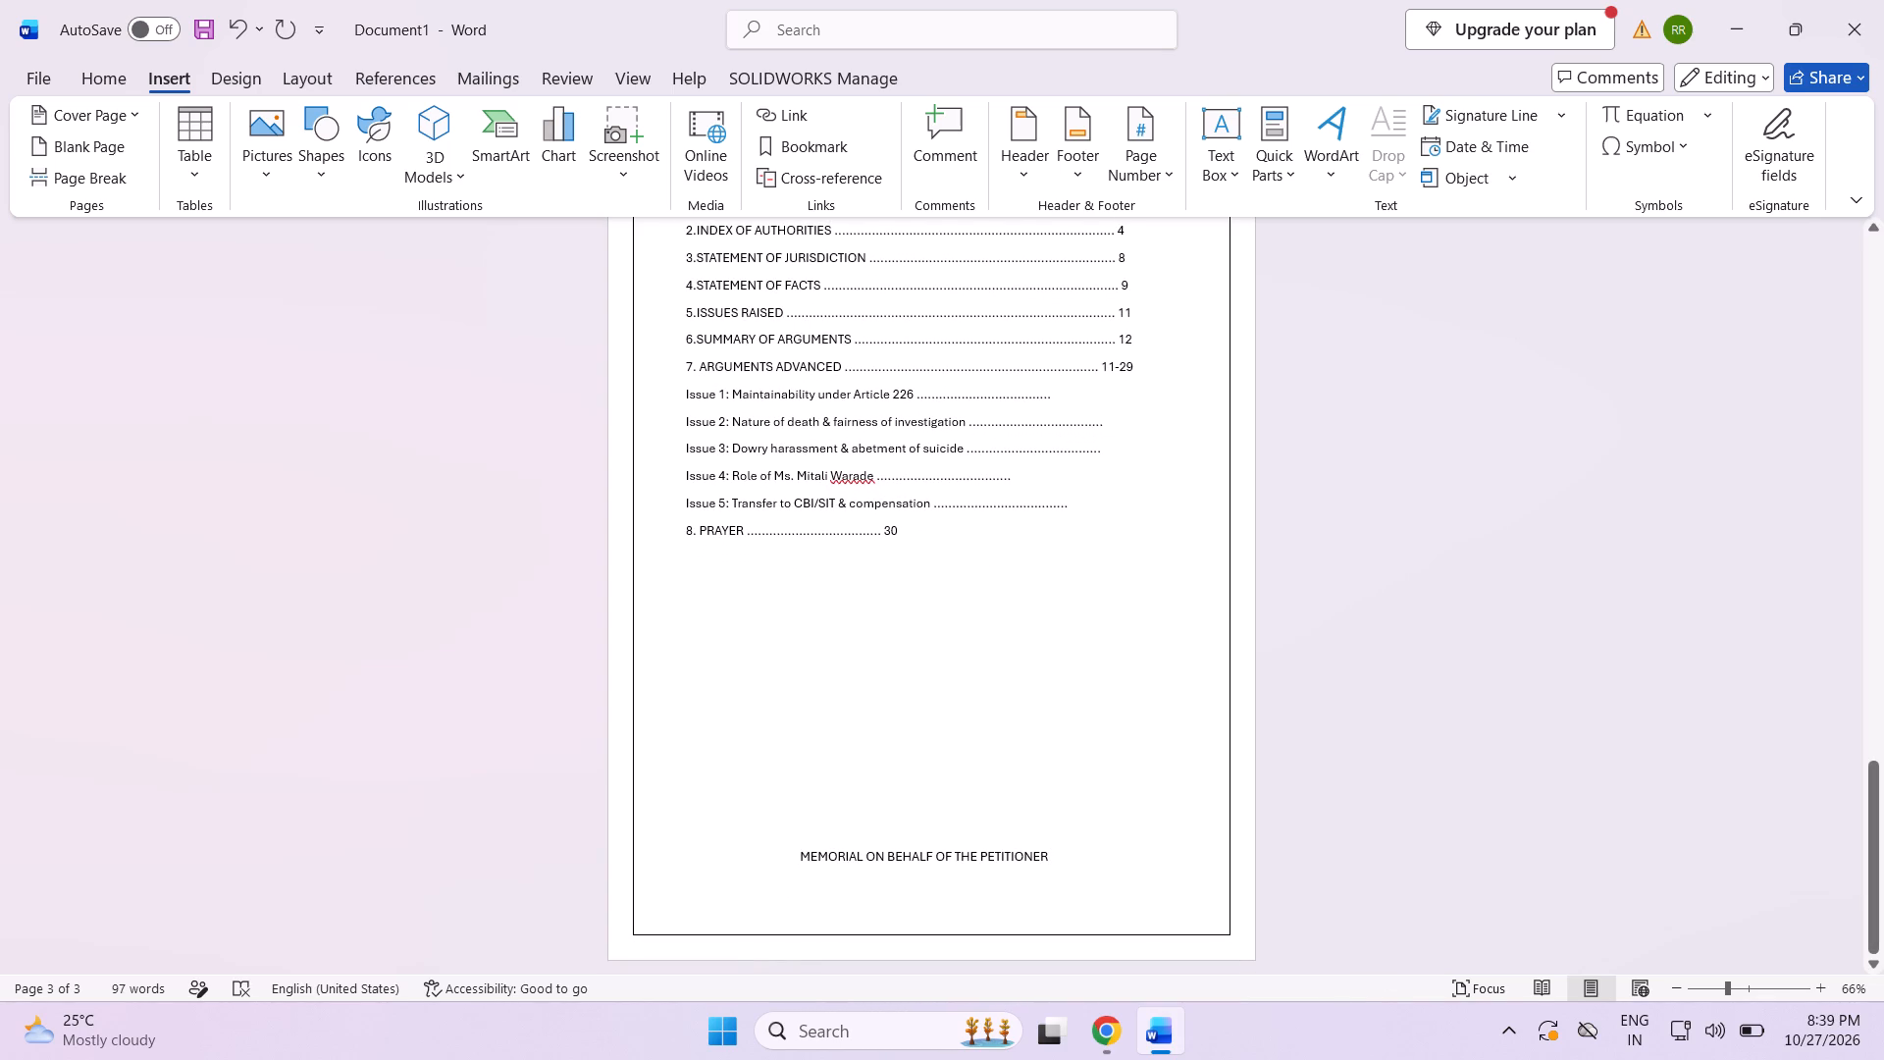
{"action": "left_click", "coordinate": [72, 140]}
Review all pages of the document to check where the blank page was inserted.
{"action": "scroll", "coordinate": [702, 520], "scroll_direction": "down", "scroll_amount": 9}
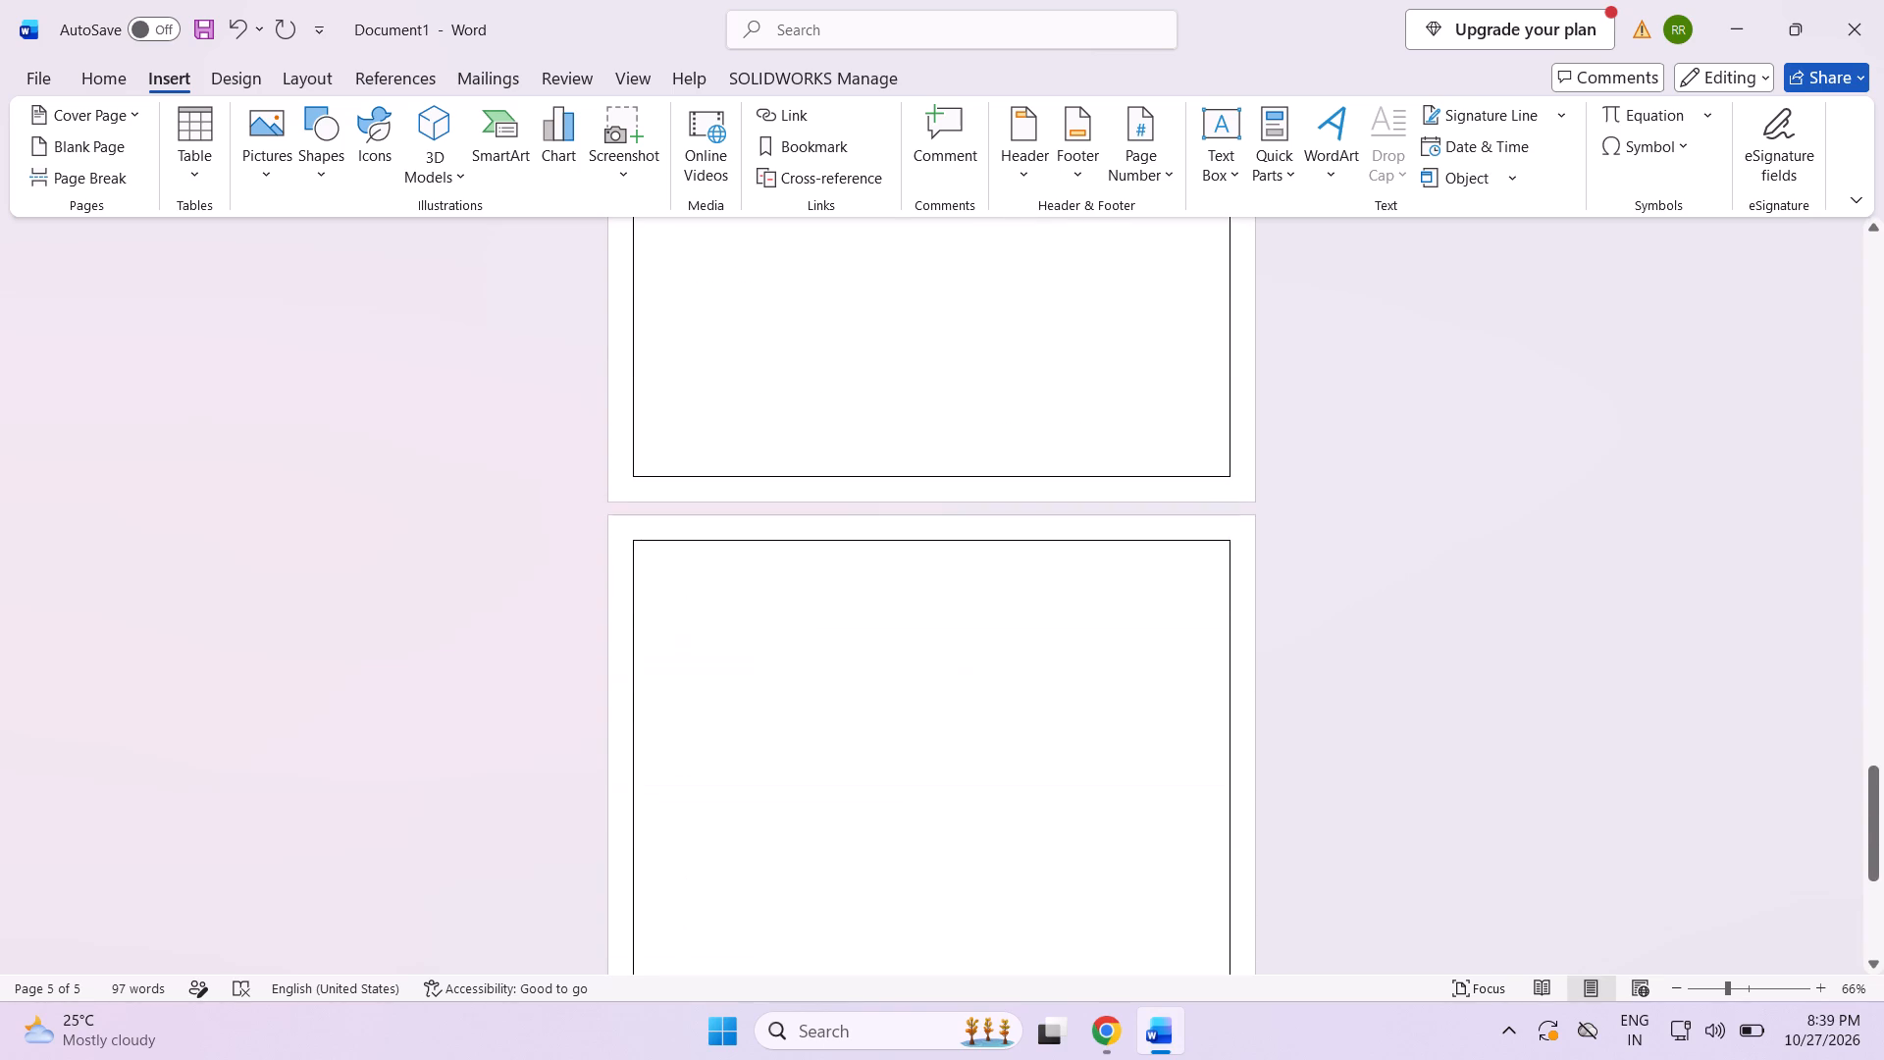
{"action": "scroll", "coordinate": [755, 518], "scroll_direction": "down", "scroll_amount": 8}
{"action": "scroll", "coordinate": [755, 519], "scroll_direction": "down", "scroll_amount": 20}
{"action": "scroll", "coordinate": [755, 519], "scroll_direction": "down", "scroll_amount": 4}
{"action": "scroll", "coordinate": [735, 546], "scroll_direction": "up", "scroll_amount": 13}
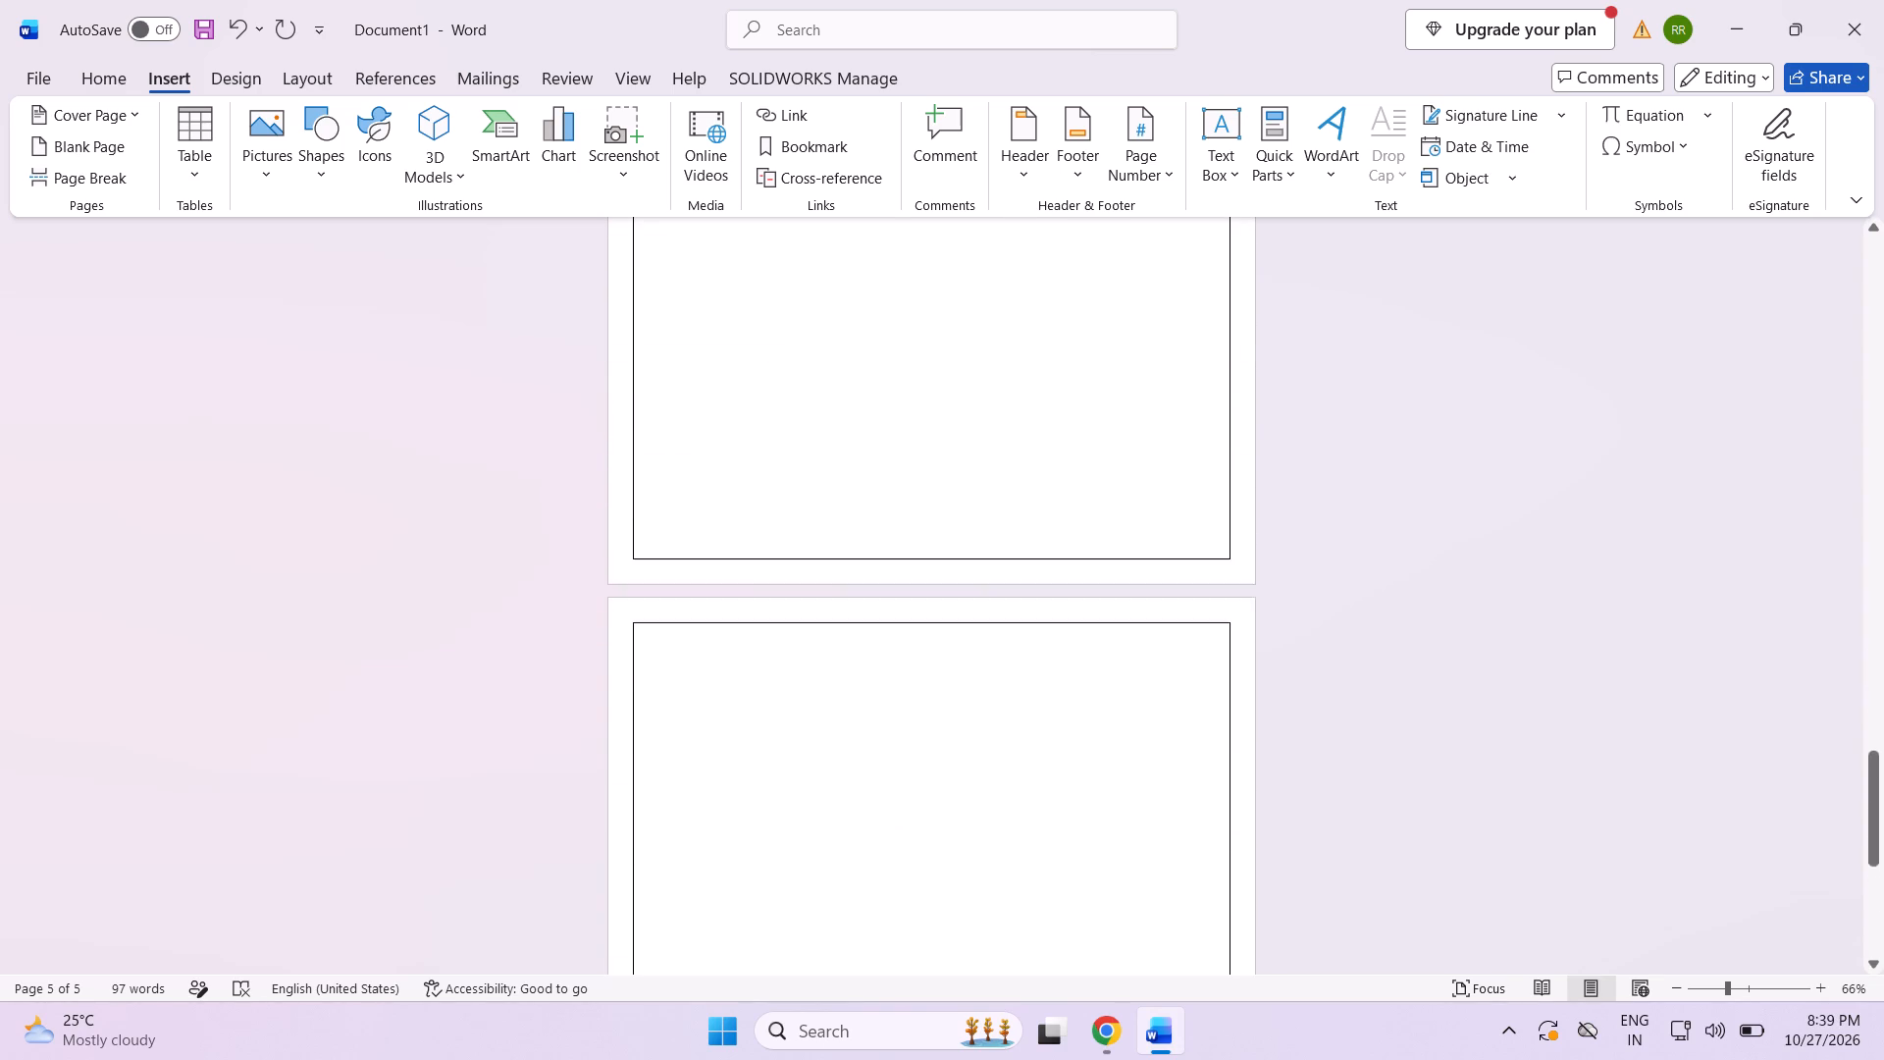
{"action": "scroll", "coordinate": [725, 530], "scroll_direction": "up", "scroll_amount": 20}
{"action": "scroll", "coordinate": [725, 530], "scroll_direction": "up", "scroll_amount": 20}
{"action": "scroll", "coordinate": [725, 530], "scroll_direction": "up", "scroll_amount": 3}
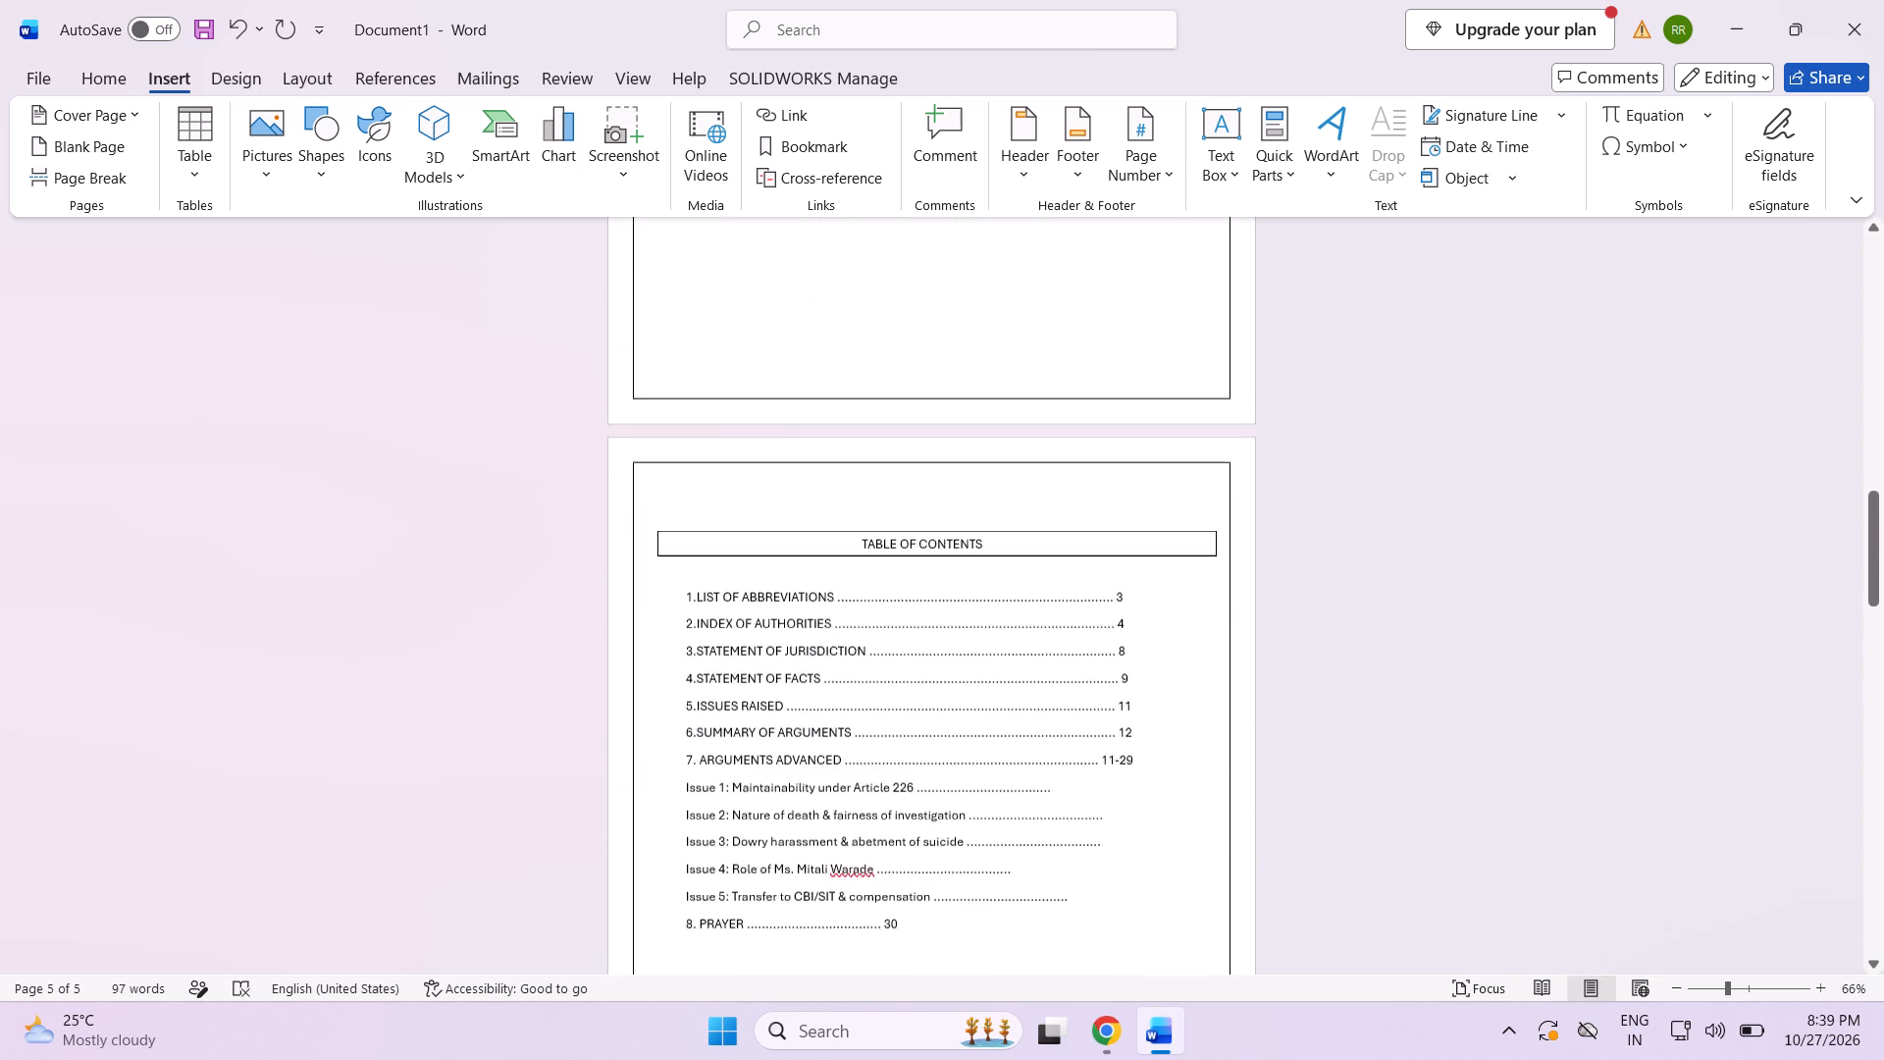
{"action": "scroll", "coordinate": [724, 523], "scroll_direction": "up", "scroll_amount": 20}
{"action": "scroll", "coordinate": [724, 523], "scroll_direction": "up", "scroll_amount": 20}
{"action": "scroll", "coordinate": [724, 523], "scroll_direction": "up", "scroll_amount": 3}
{"action": "middle_click", "coordinate": [724, 523]}
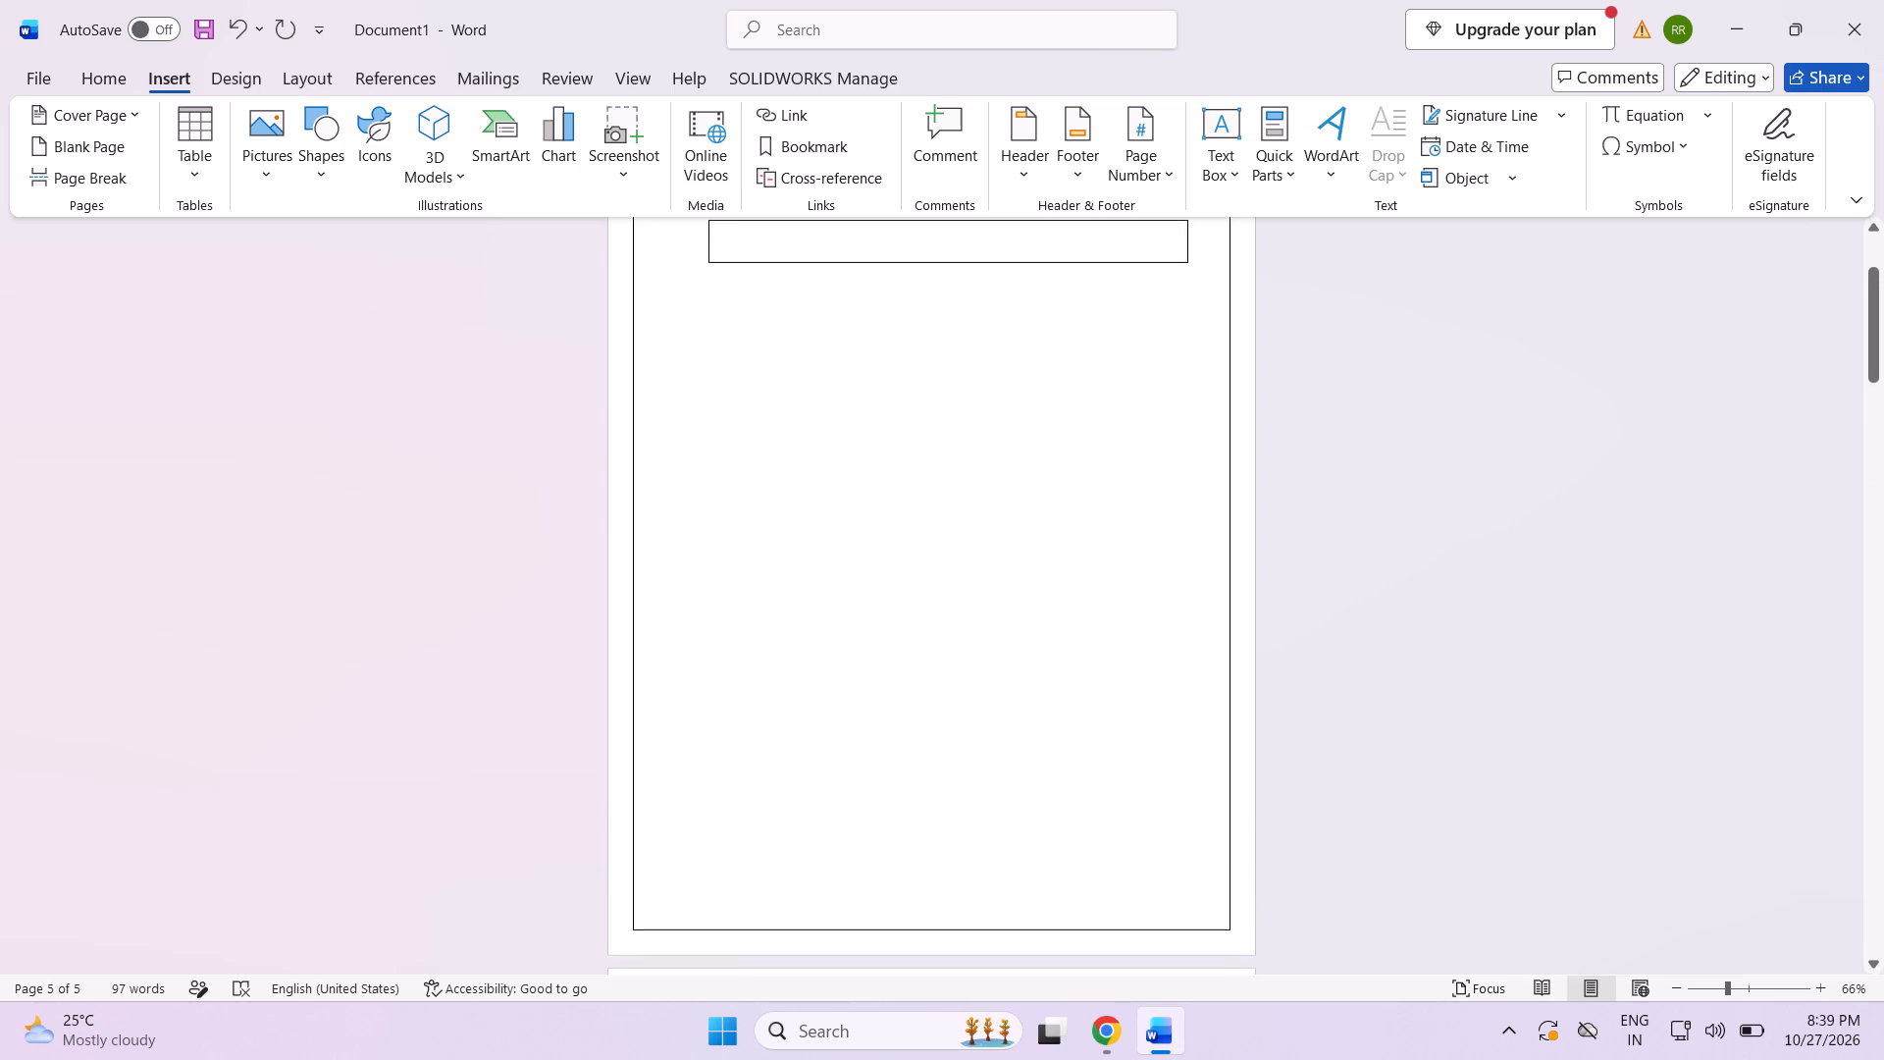
{"action": "scroll", "coordinate": [717, 514], "scroll_direction": "up", "scroll_amount": 11}
{"action": "scroll", "coordinate": [723, 527], "scroll_direction": "down", "scroll_amount": 20}
{"action": "scroll", "coordinate": [723, 527], "scroll_direction": "down", "scroll_amount": 19}
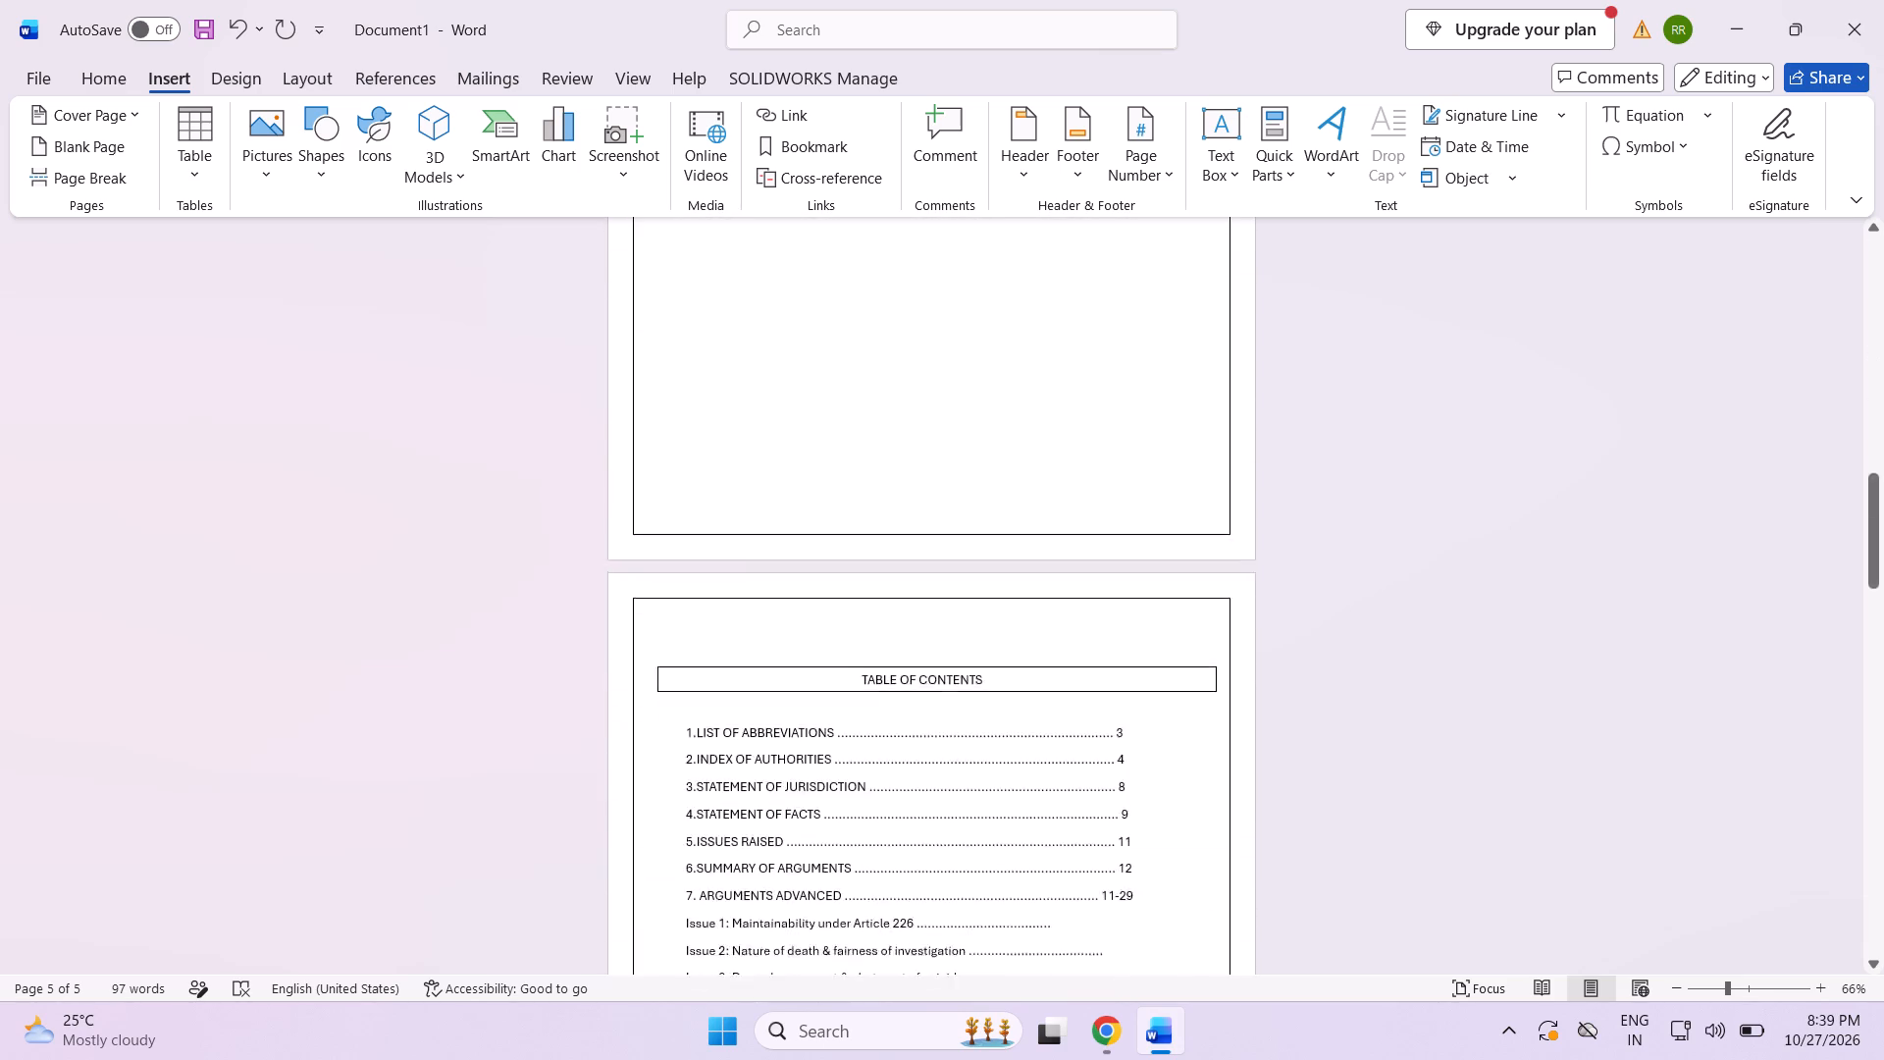
{"action": "scroll", "coordinate": [747, 567], "scroll_direction": "down", "scroll_amount": 20}
{"action": "scroll", "coordinate": [747, 567], "scroll_direction": "down", "scroll_amount": 16}
{"action": "scroll", "coordinate": [737, 589], "scroll_direction": "down", "scroll_amount": 19}
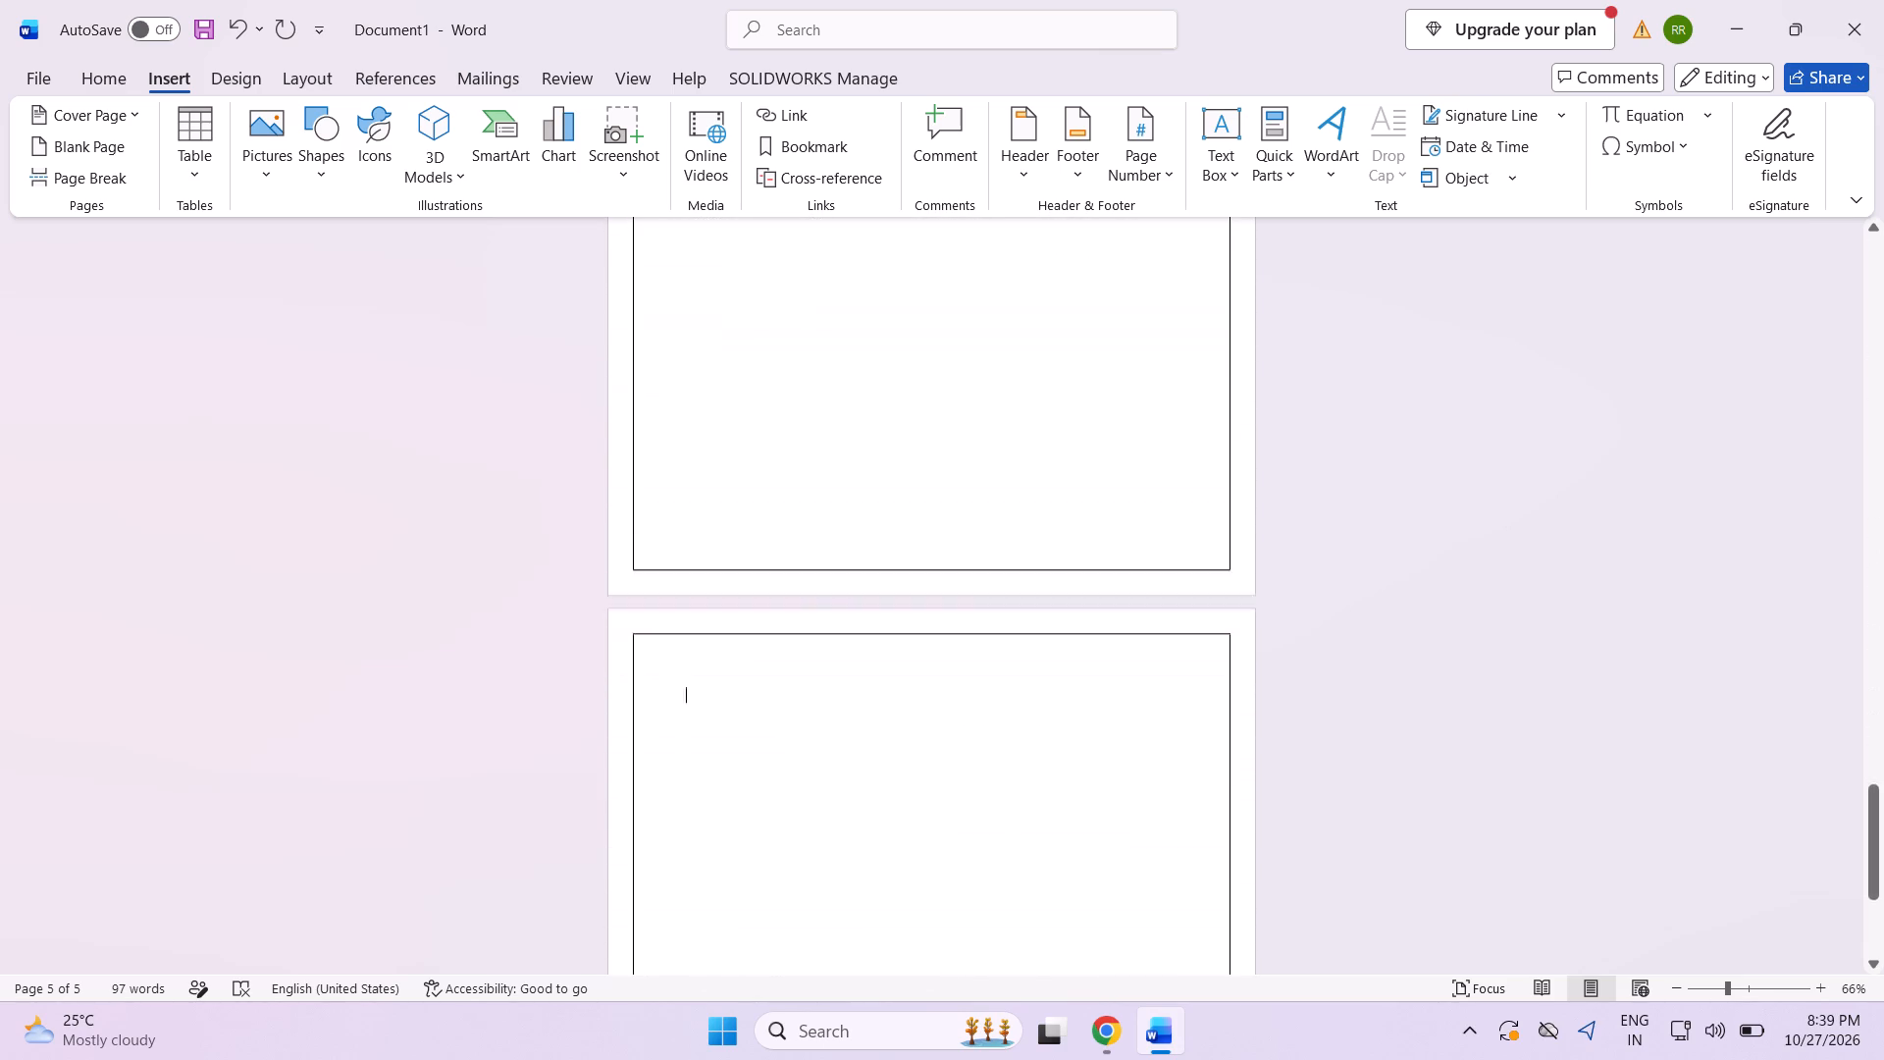
{"action": "scroll", "coordinate": [744, 595], "scroll_direction": "down", "scroll_amount": 18}
{"action": "scroll", "coordinate": [740, 631], "scroll_direction": "down", "scroll_amount": 9}
{"action": "scroll", "coordinate": [735, 613], "scroll_direction": "up", "scroll_amount": 13}
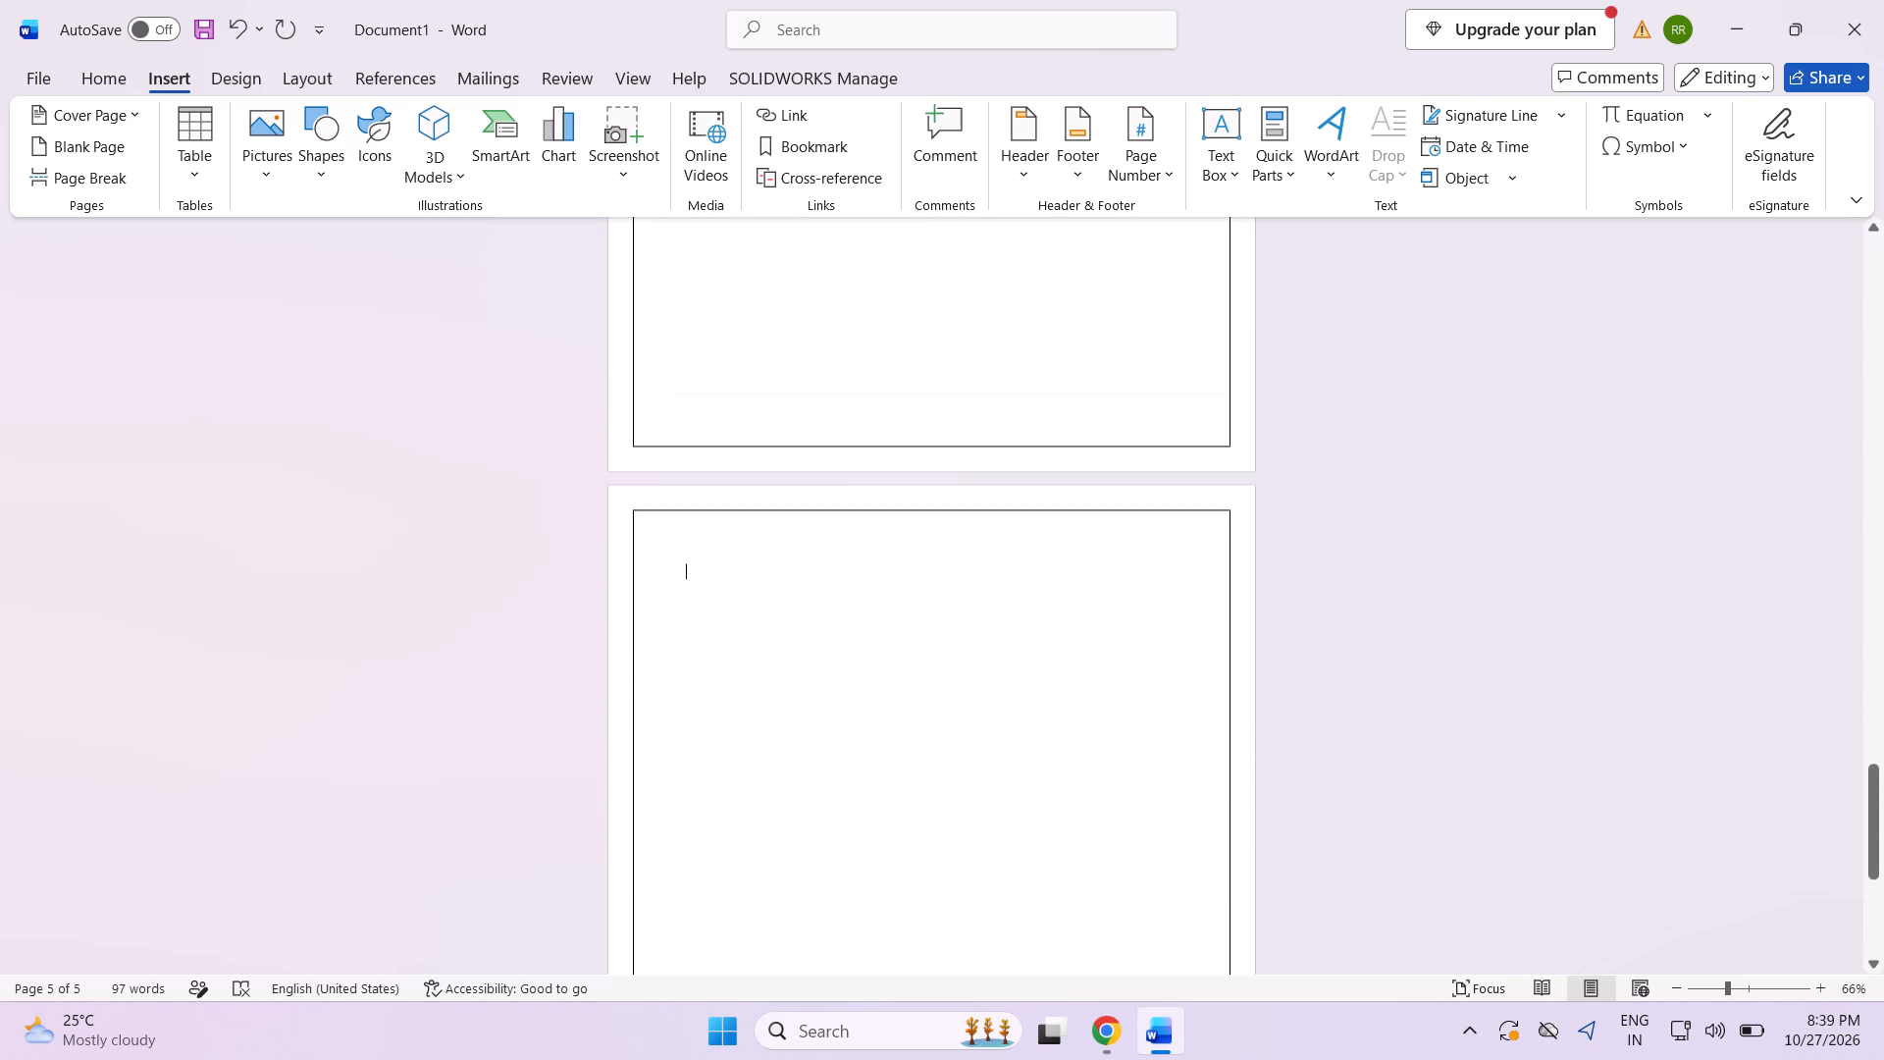
{"action": "scroll", "coordinate": [730, 609], "scroll_direction": "up", "scroll_amount": 12}
{"action": "scroll", "coordinate": [730, 606], "scroll_direction": "down", "scroll_amount": 2}
{"action": "scroll", "coordinate": [730, 606], "scroll_direction": "up", "scroll_amount": 9}
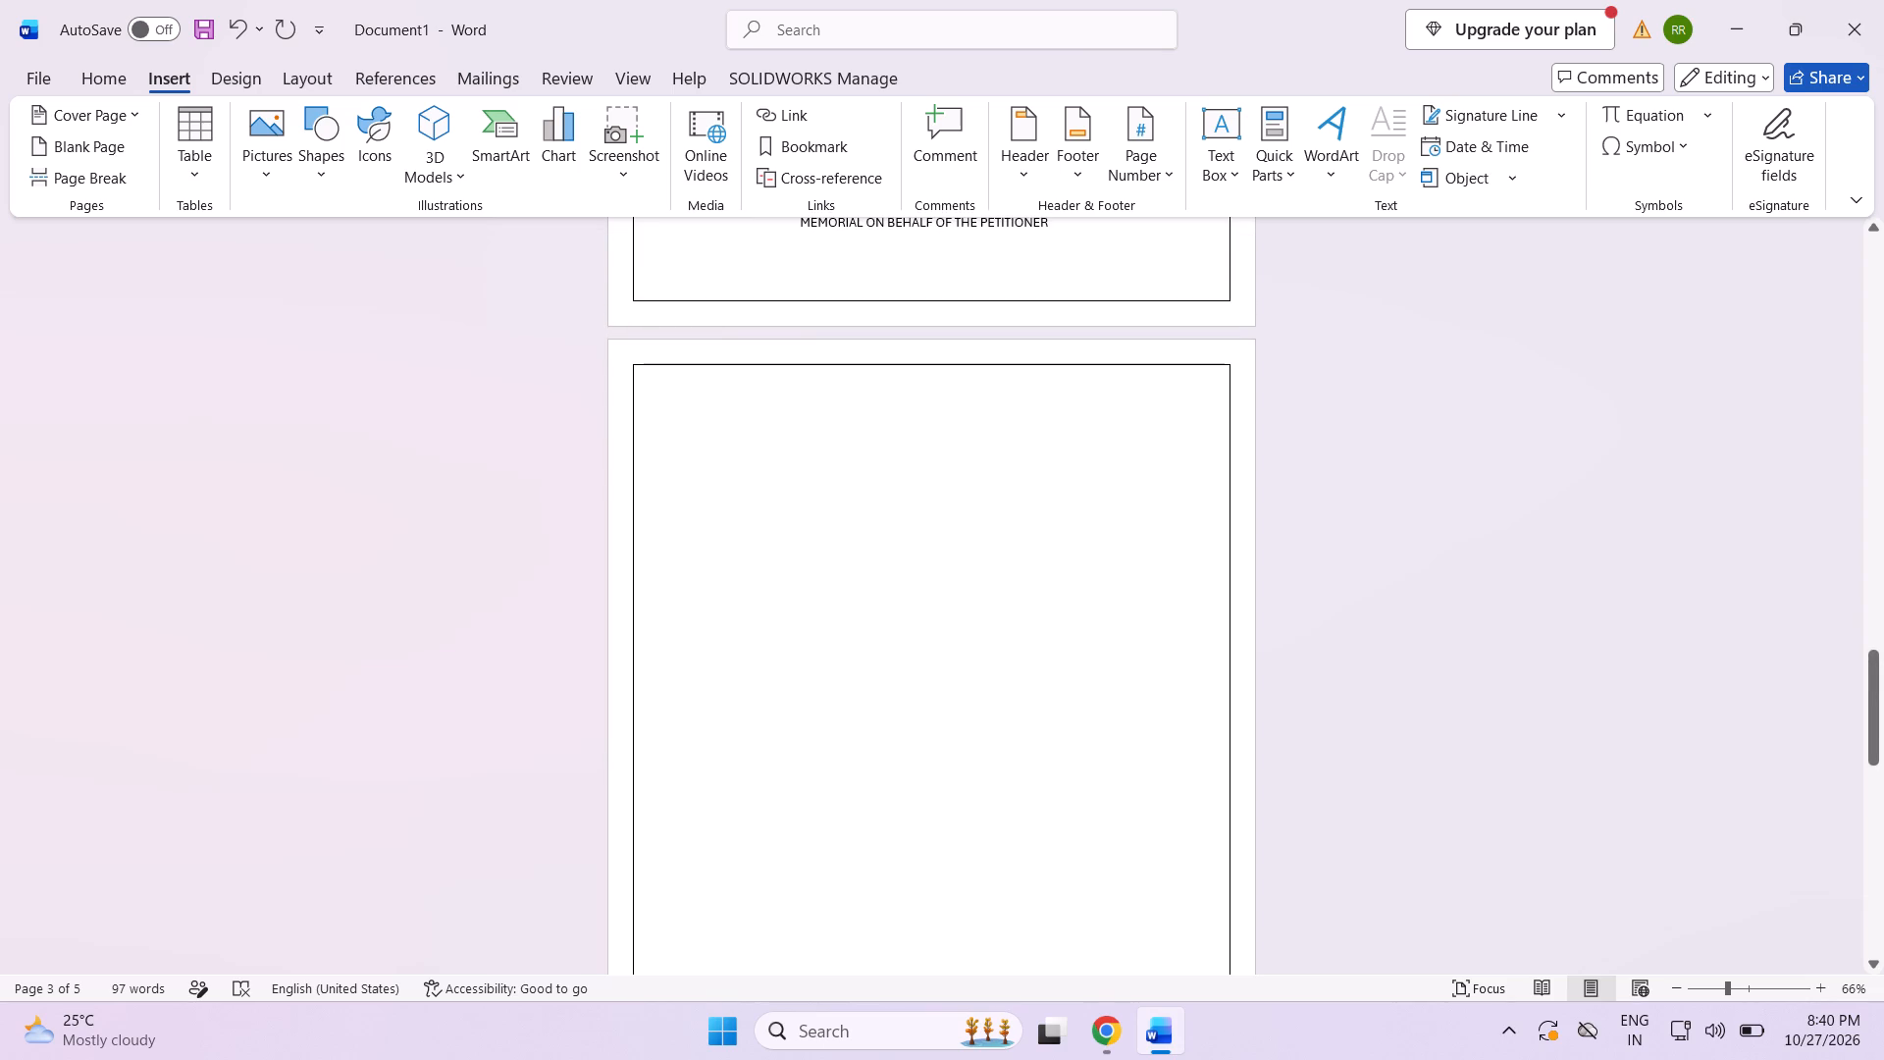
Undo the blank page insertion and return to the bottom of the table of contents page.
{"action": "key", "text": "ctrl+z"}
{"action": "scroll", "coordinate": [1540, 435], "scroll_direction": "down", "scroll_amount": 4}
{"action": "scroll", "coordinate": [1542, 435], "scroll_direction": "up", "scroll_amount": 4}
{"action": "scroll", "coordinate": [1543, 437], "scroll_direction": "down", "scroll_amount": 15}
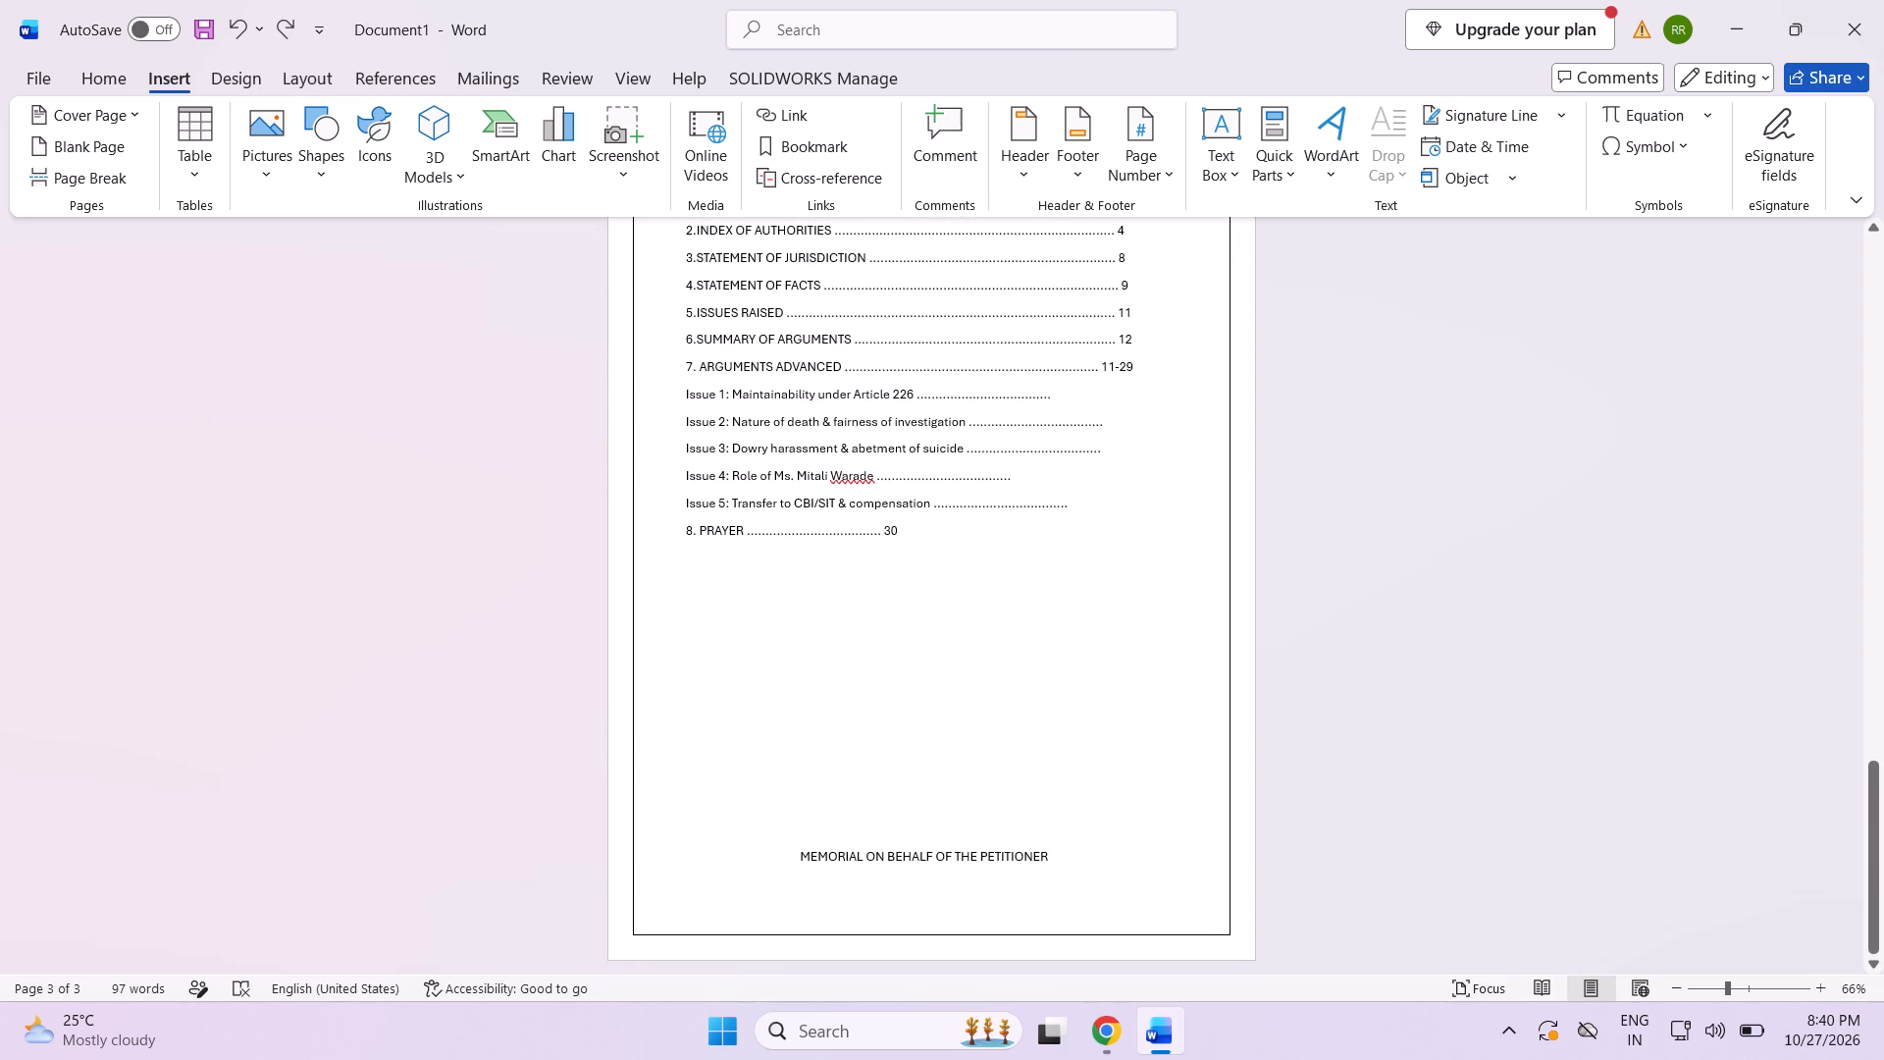
Add spaces after MEMORIAL ON BEHALF OF THE PETITIONER and insert a blank page following that line.
{"action": "left_click", "coordinate": [1089, 867]}
{"action": "key", "text": "space"}
{"action": "key", "text": "space"}
{"action": "key", "text": "space"}
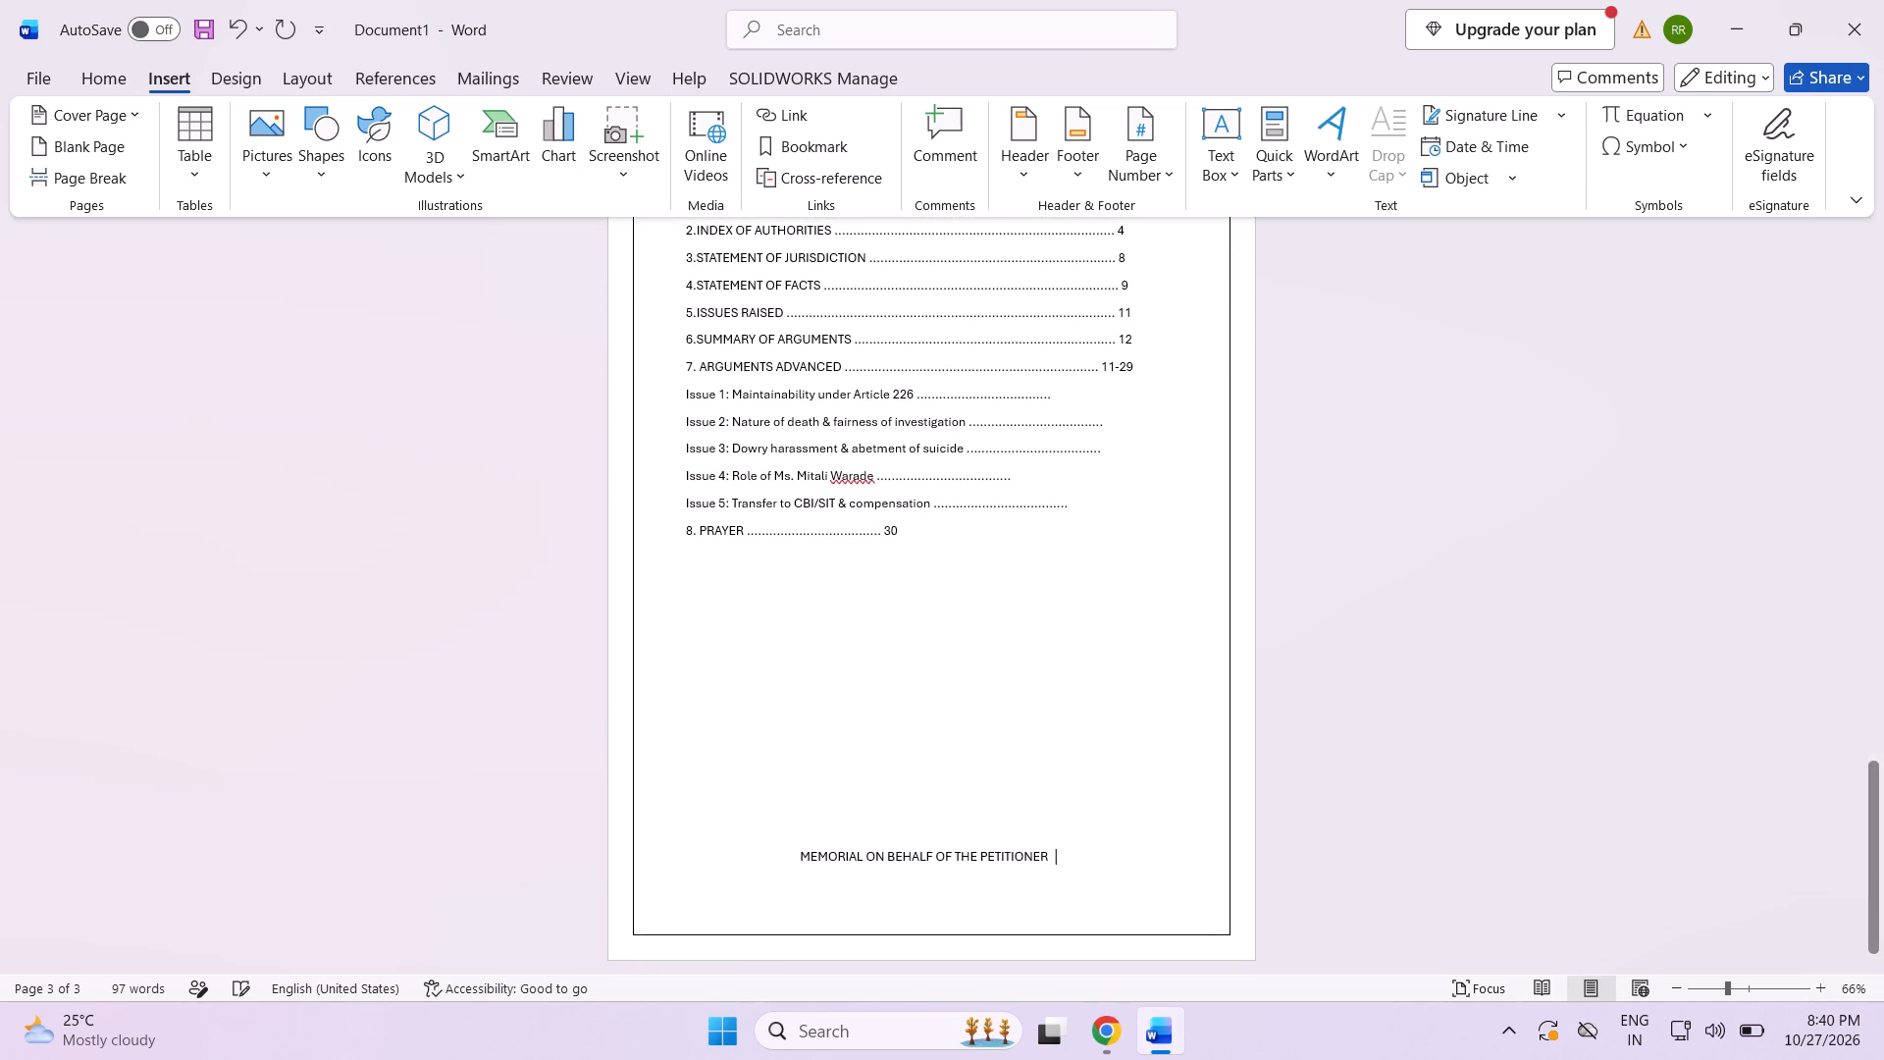
{"action": "left_click", "coordinate": [107, 143]}
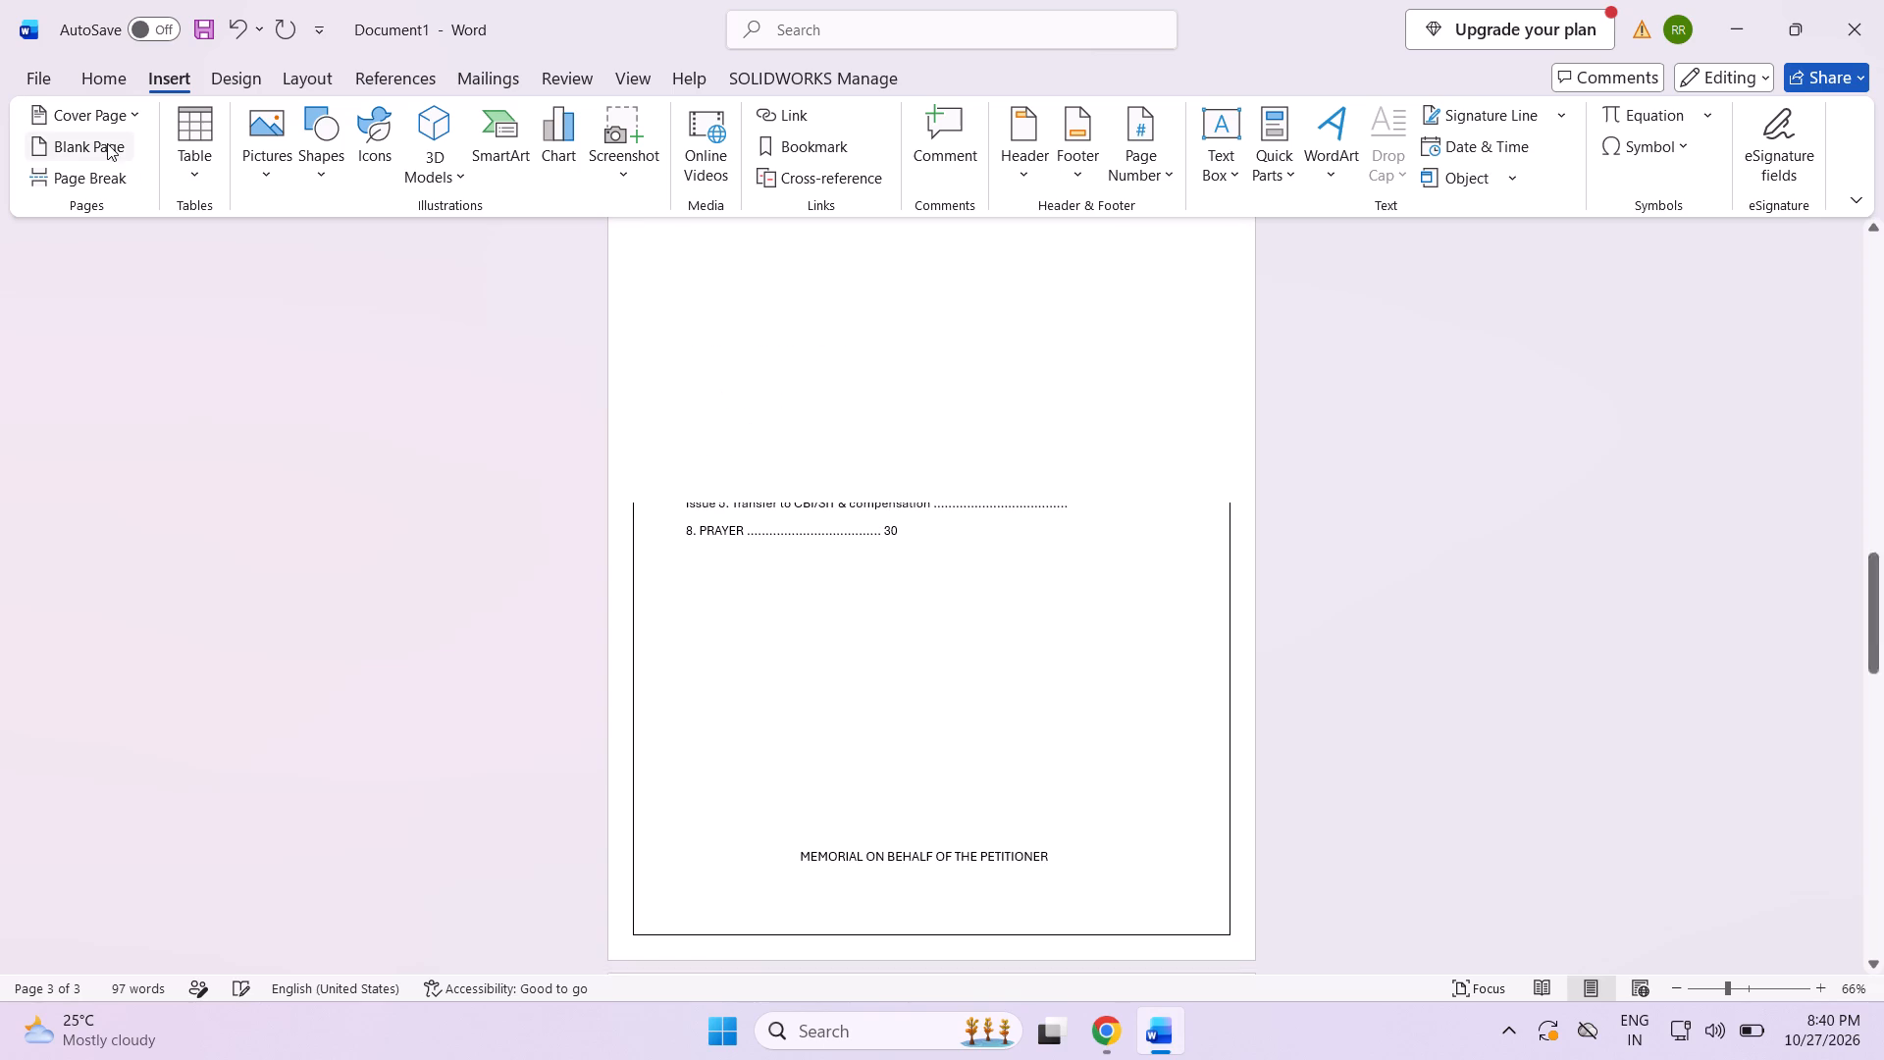
{"action": "scroll", "coordinate": [818, 453], "scroll_direction": "down", "scroll_amount": 7}
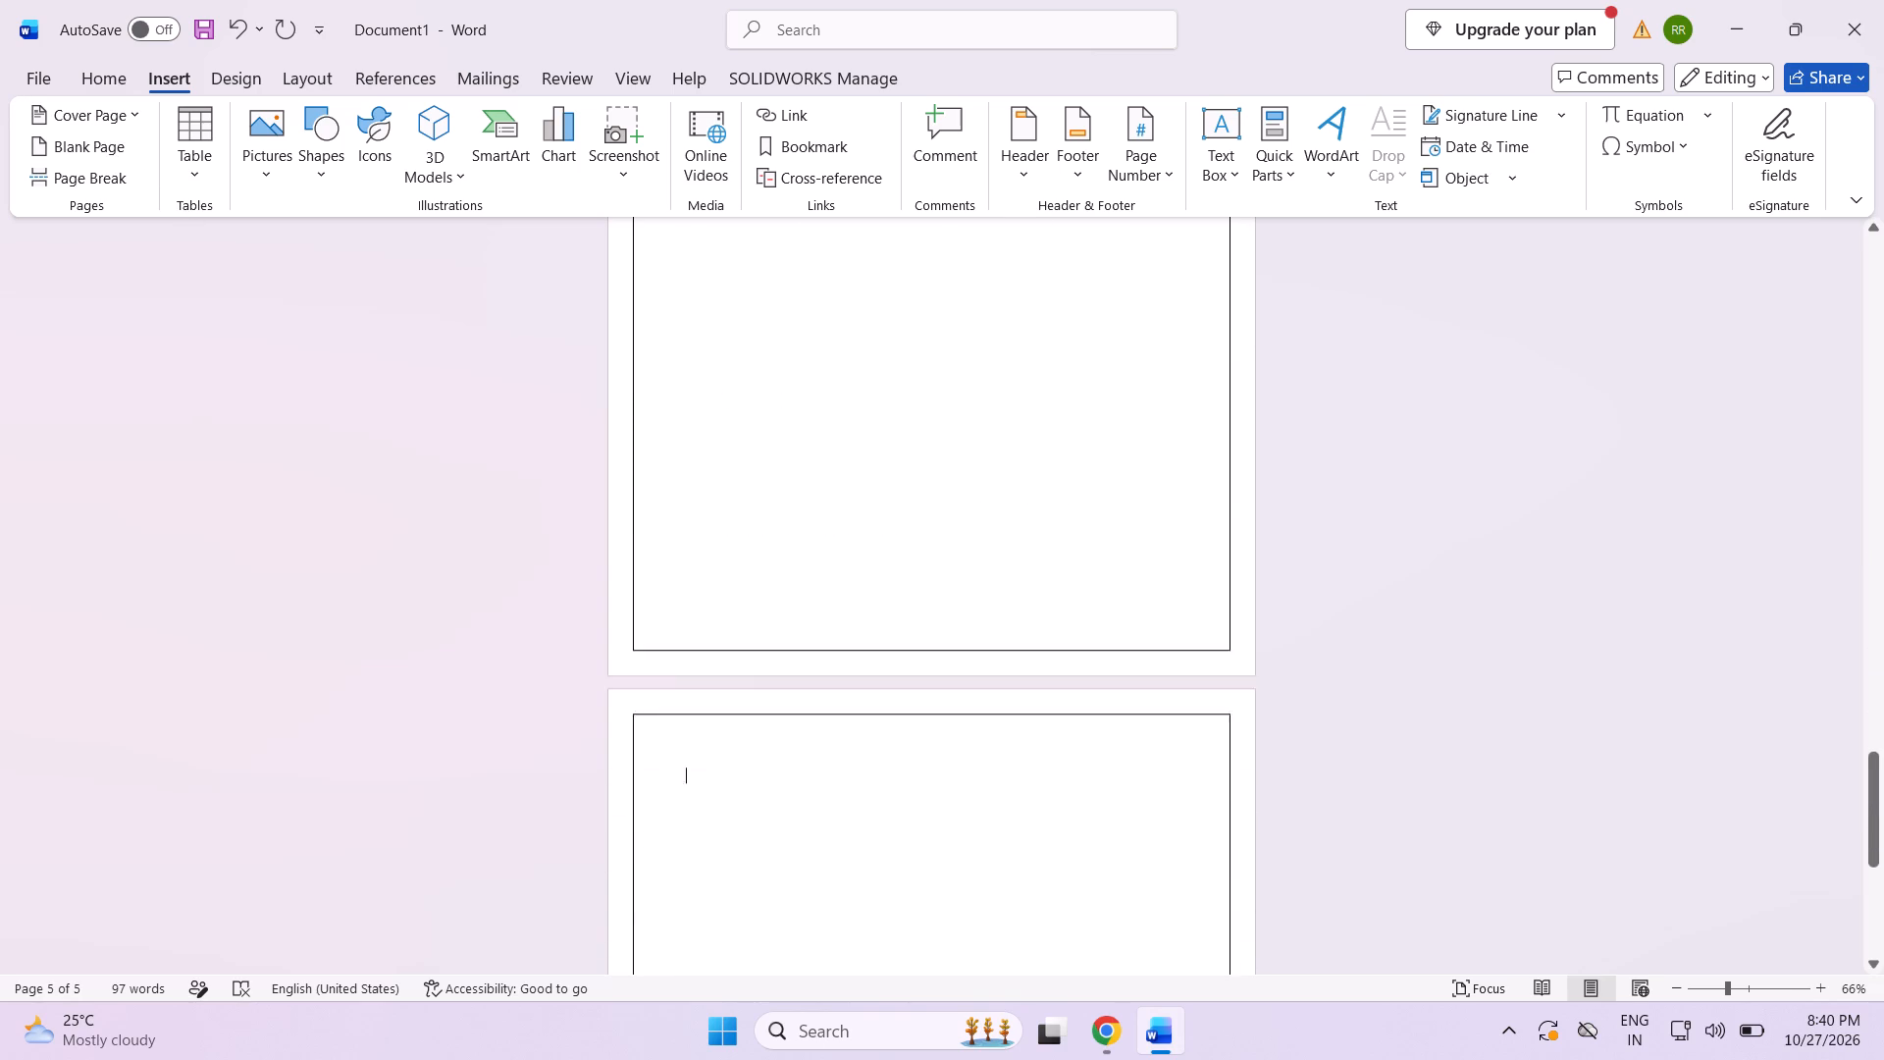
{"action": "scroll", "coordinate": [829, 465], "scroll_direction": "up", "scroll_amount": 20}
{"action": "scroll", "coordinate": [829, 465], "scroll_direction": "up", "scroll_amount": 9}
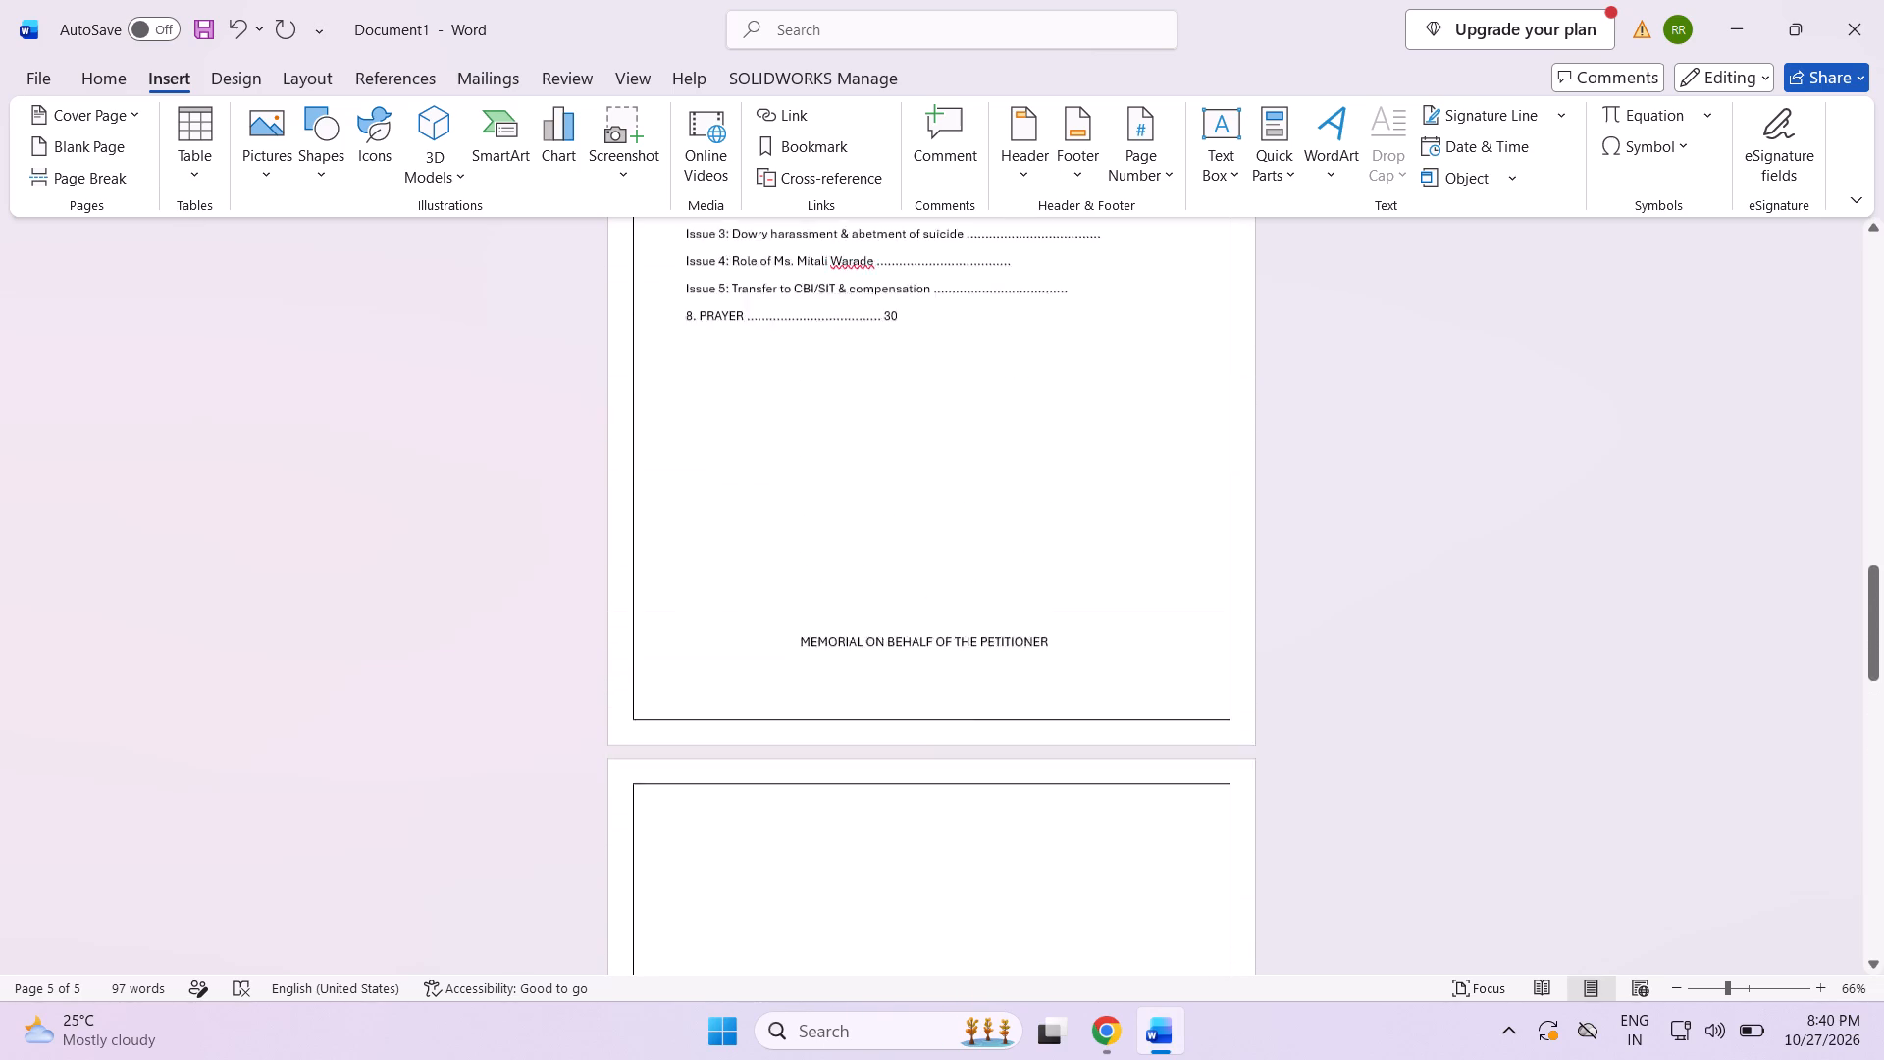
{"action": "scroll", "coordinate": [921, 309], "scroll_direction": "up", "scroll_amount": 20}
{"action": "scroll", "coordinate": [921, 309], "scroll_direction": "up", "scroll_amount": 17}
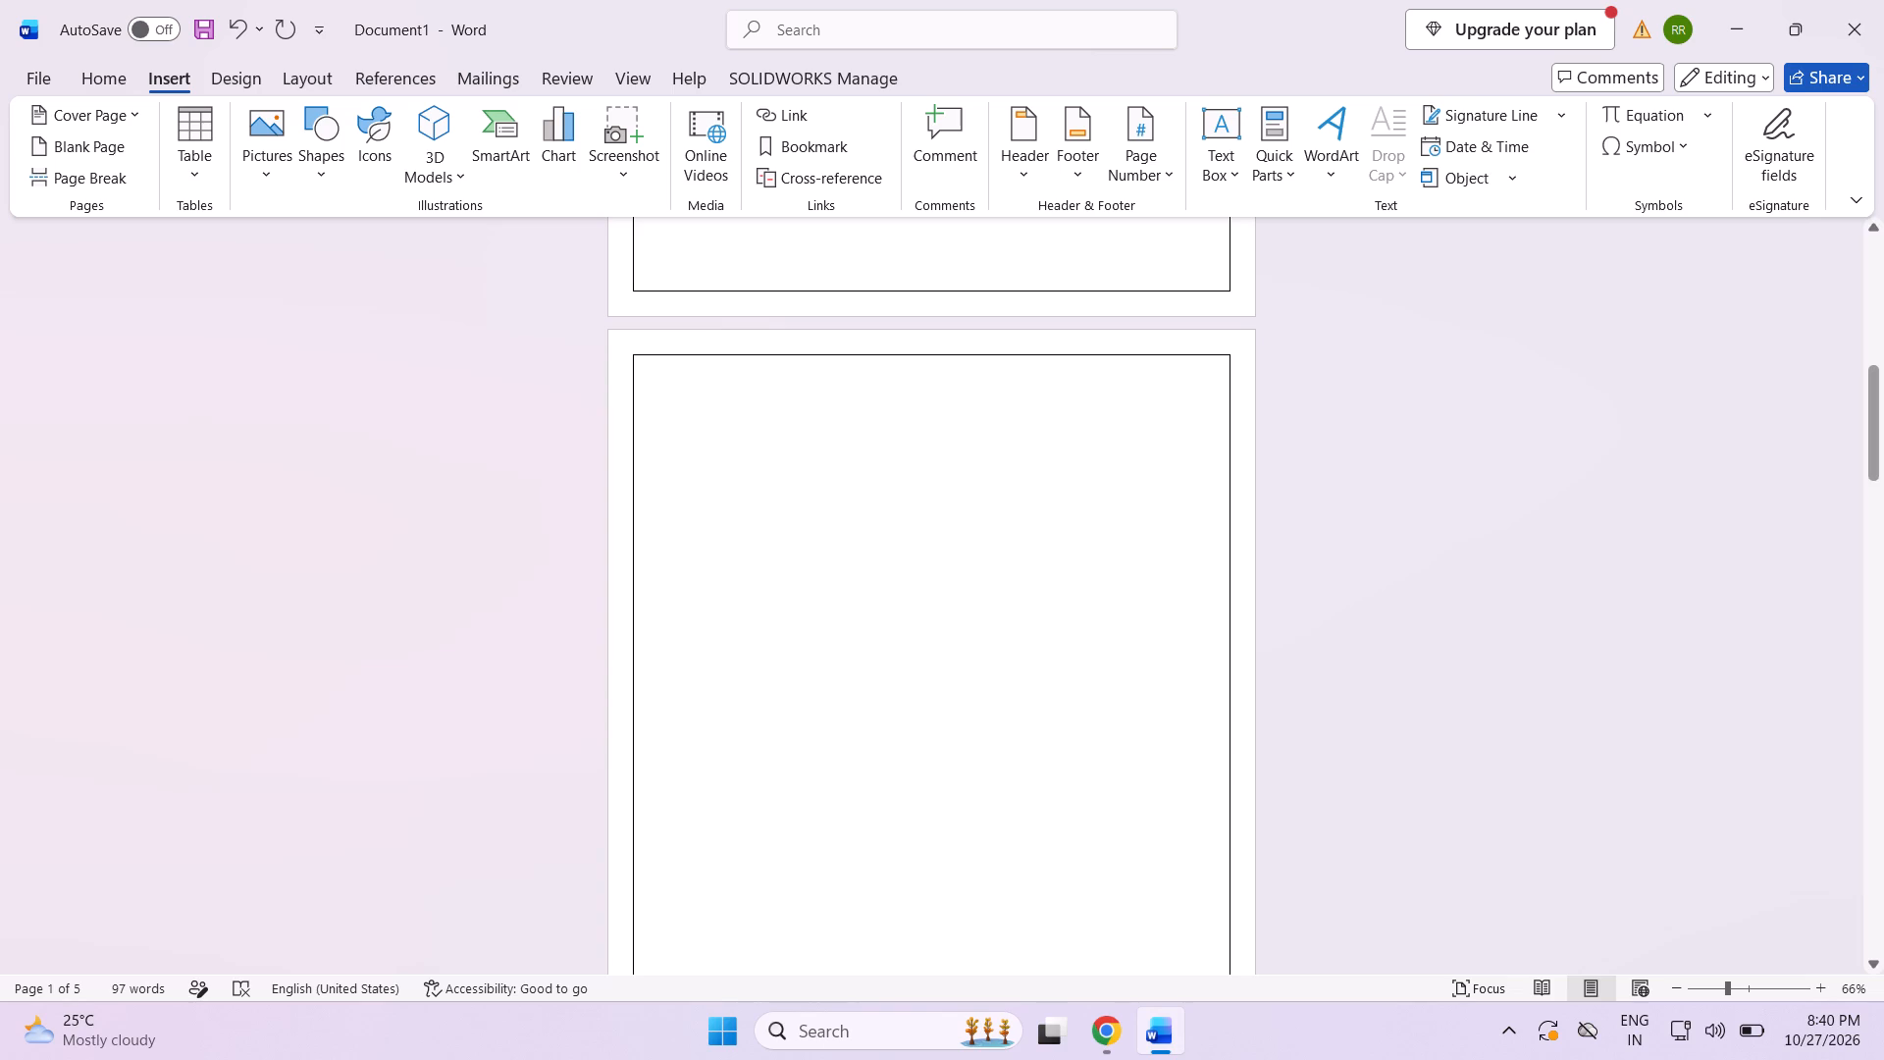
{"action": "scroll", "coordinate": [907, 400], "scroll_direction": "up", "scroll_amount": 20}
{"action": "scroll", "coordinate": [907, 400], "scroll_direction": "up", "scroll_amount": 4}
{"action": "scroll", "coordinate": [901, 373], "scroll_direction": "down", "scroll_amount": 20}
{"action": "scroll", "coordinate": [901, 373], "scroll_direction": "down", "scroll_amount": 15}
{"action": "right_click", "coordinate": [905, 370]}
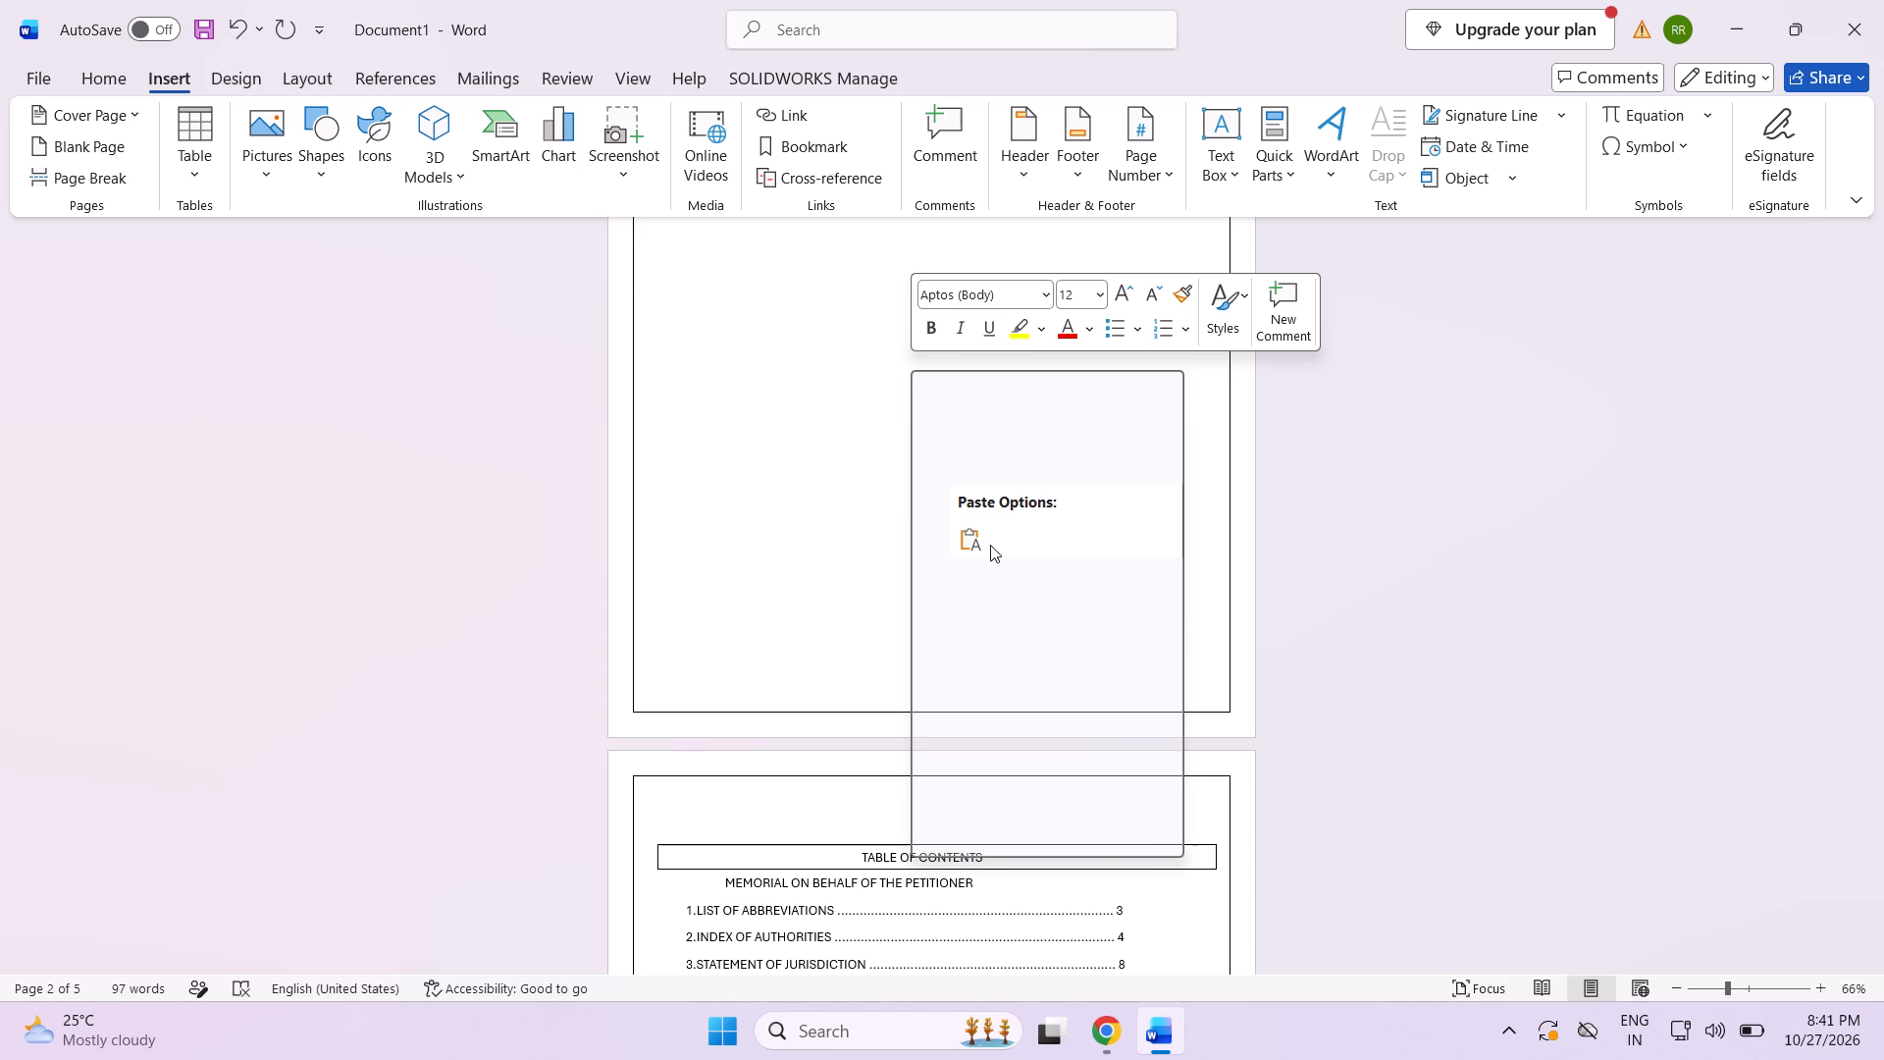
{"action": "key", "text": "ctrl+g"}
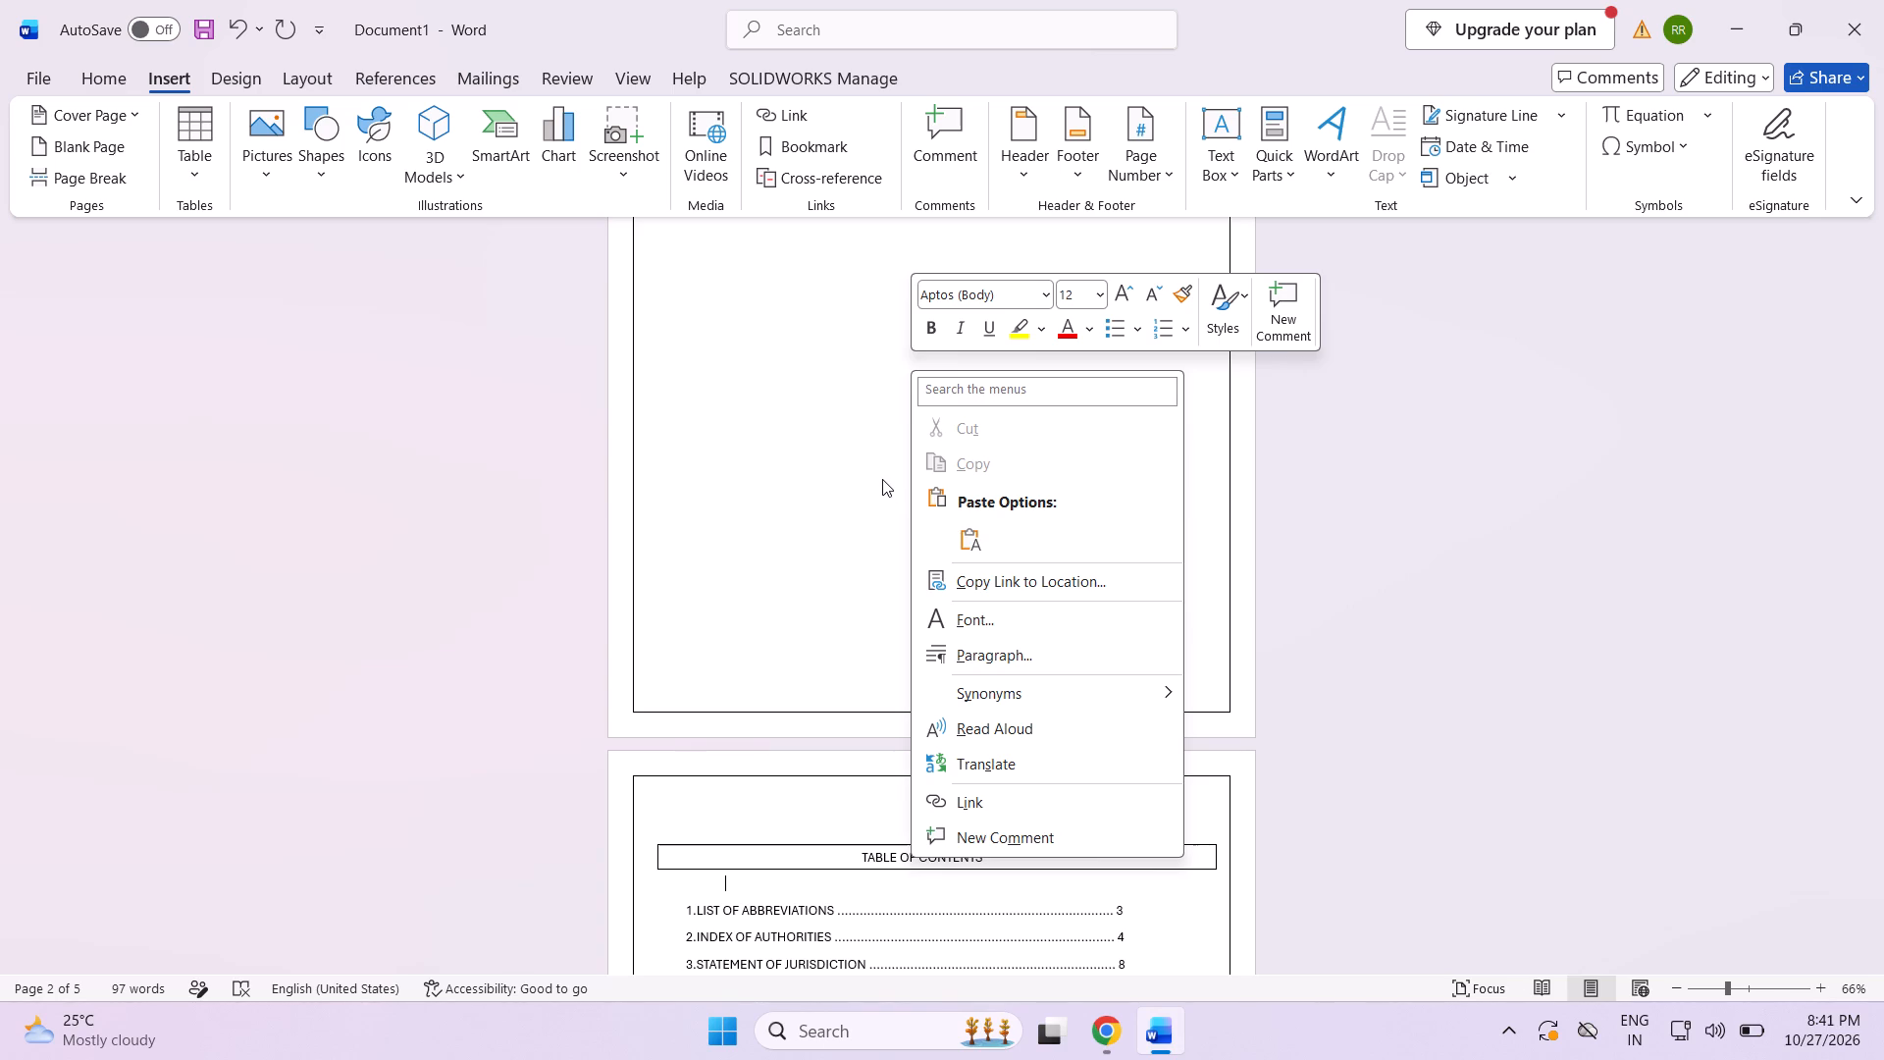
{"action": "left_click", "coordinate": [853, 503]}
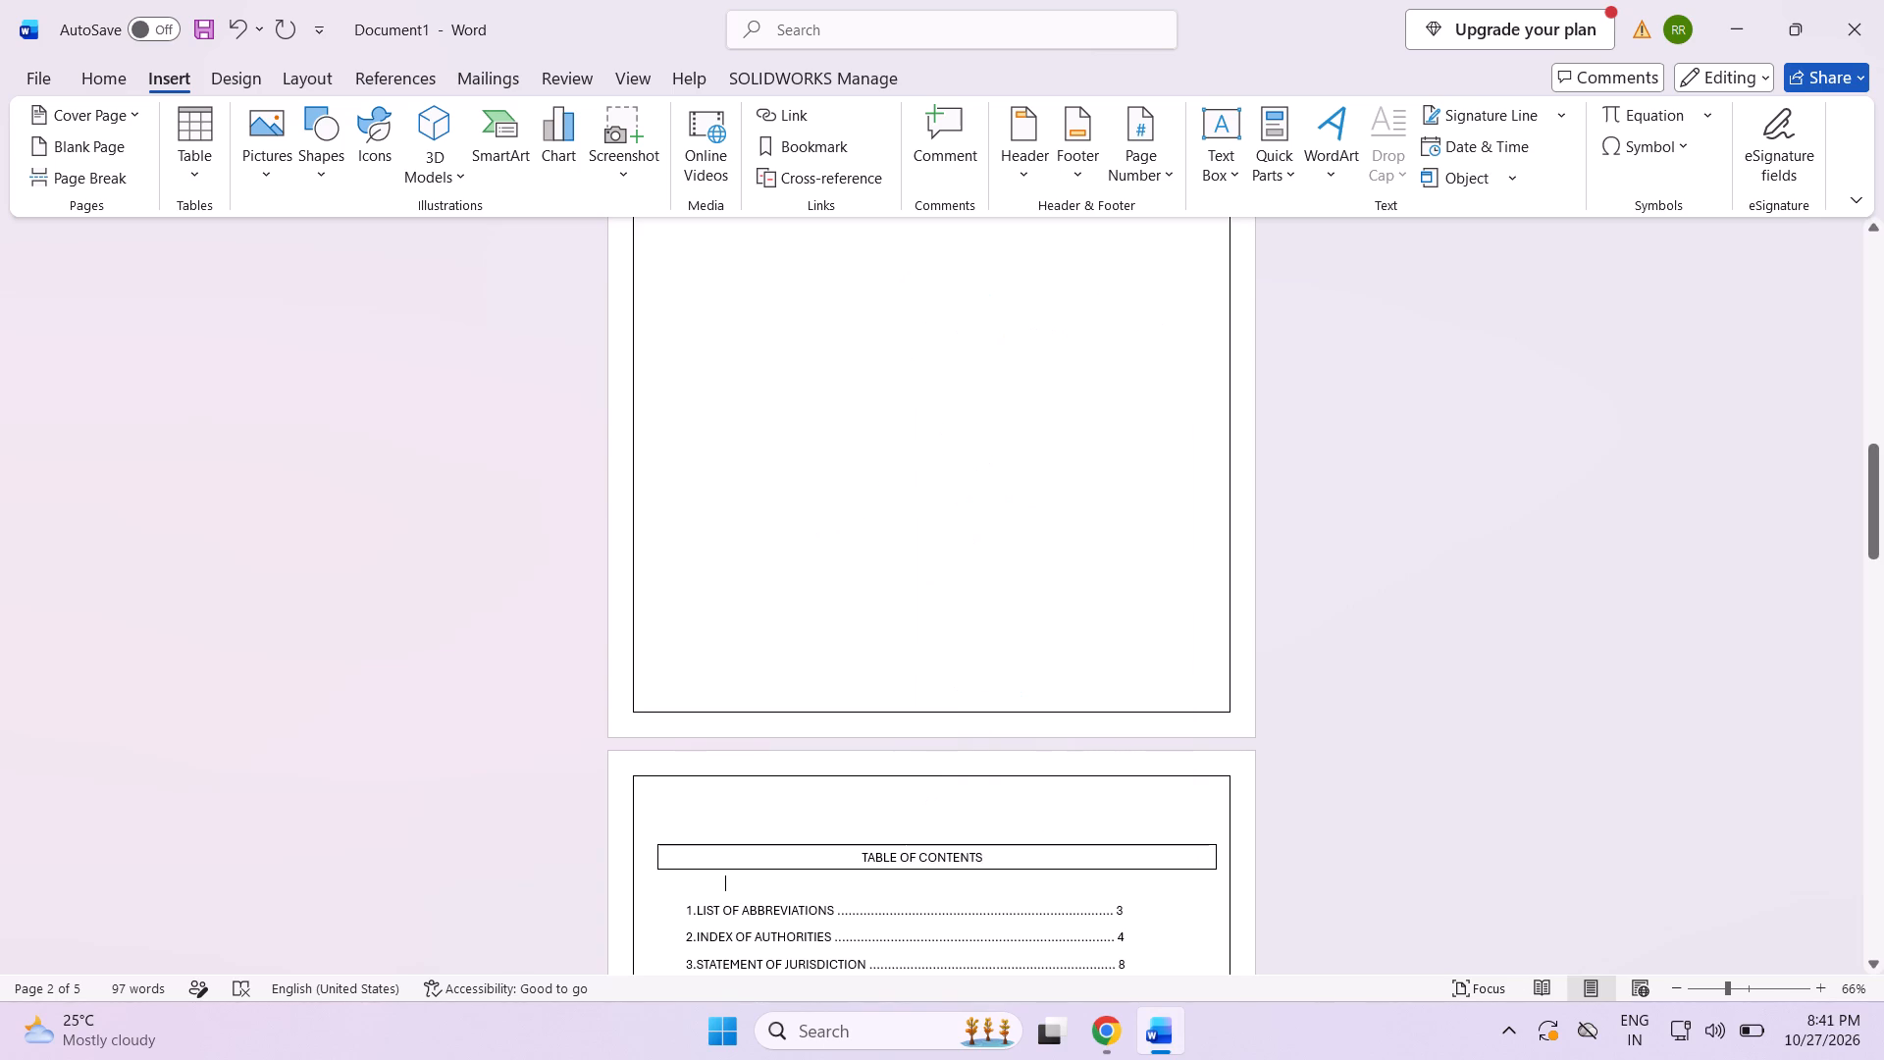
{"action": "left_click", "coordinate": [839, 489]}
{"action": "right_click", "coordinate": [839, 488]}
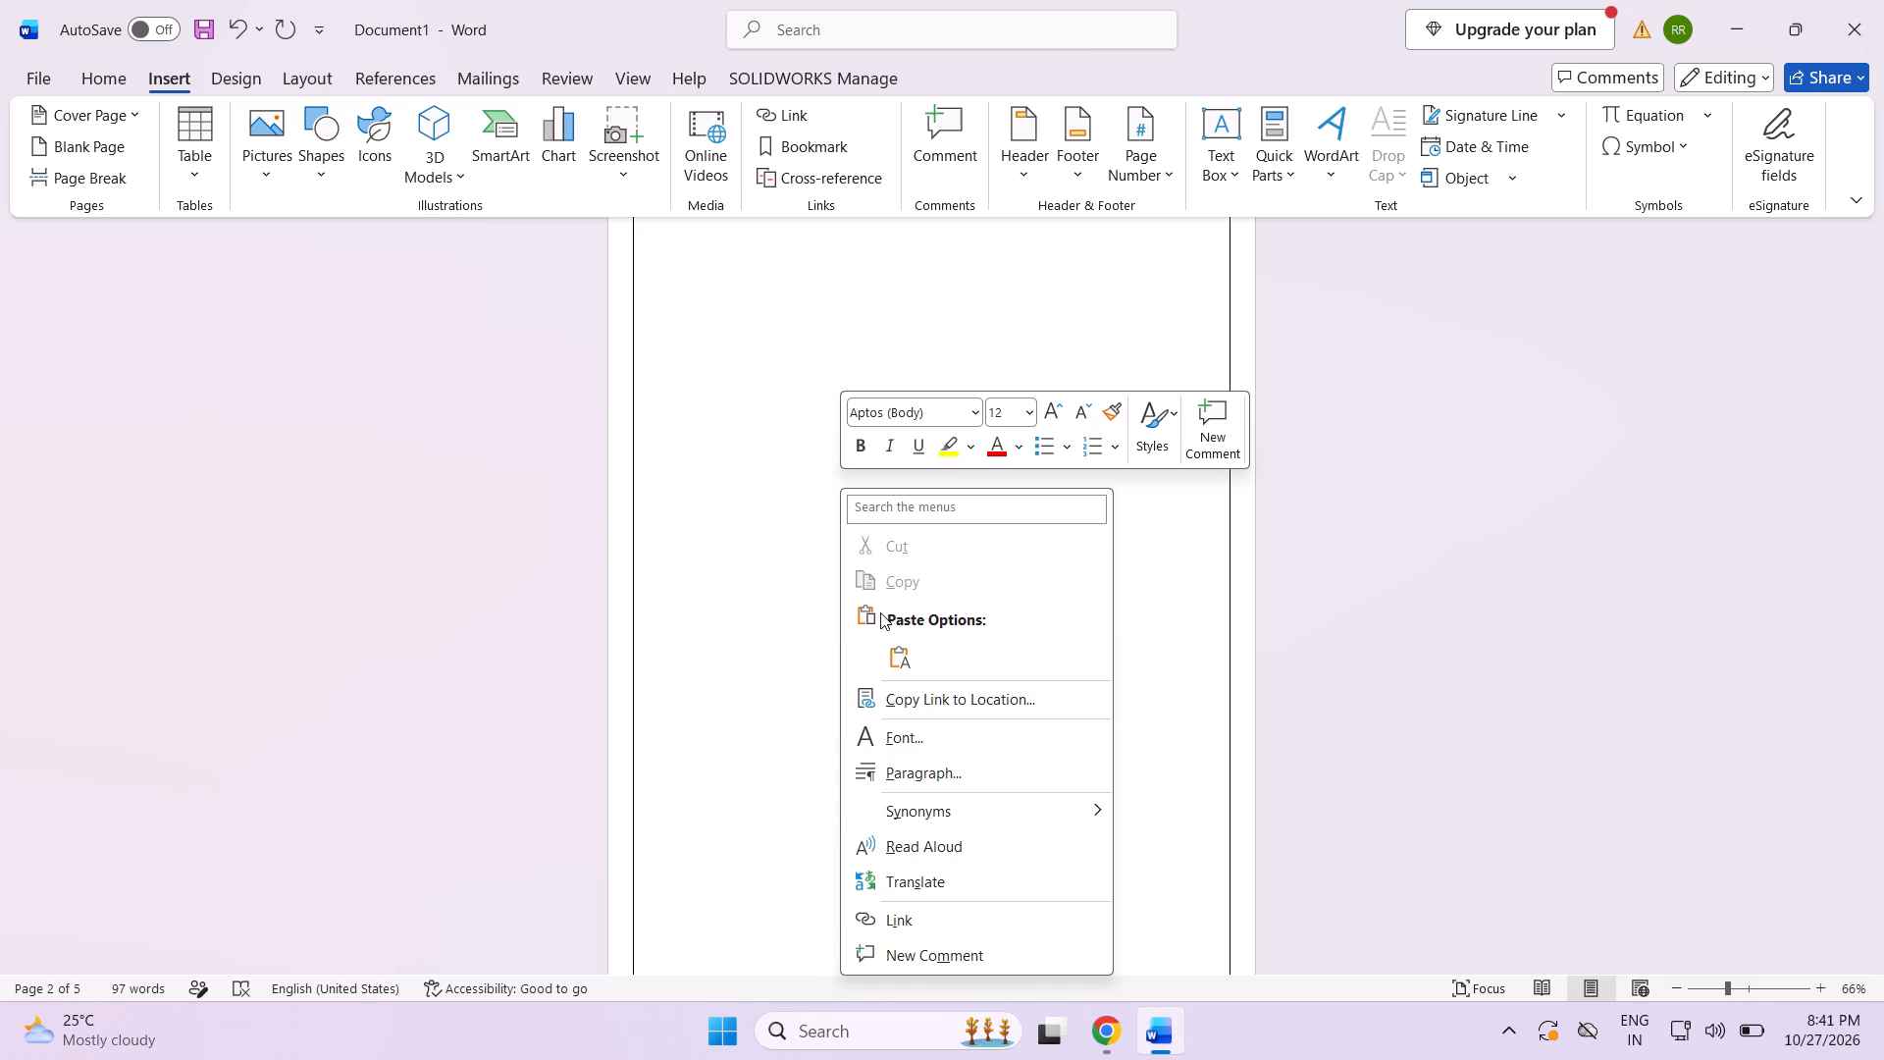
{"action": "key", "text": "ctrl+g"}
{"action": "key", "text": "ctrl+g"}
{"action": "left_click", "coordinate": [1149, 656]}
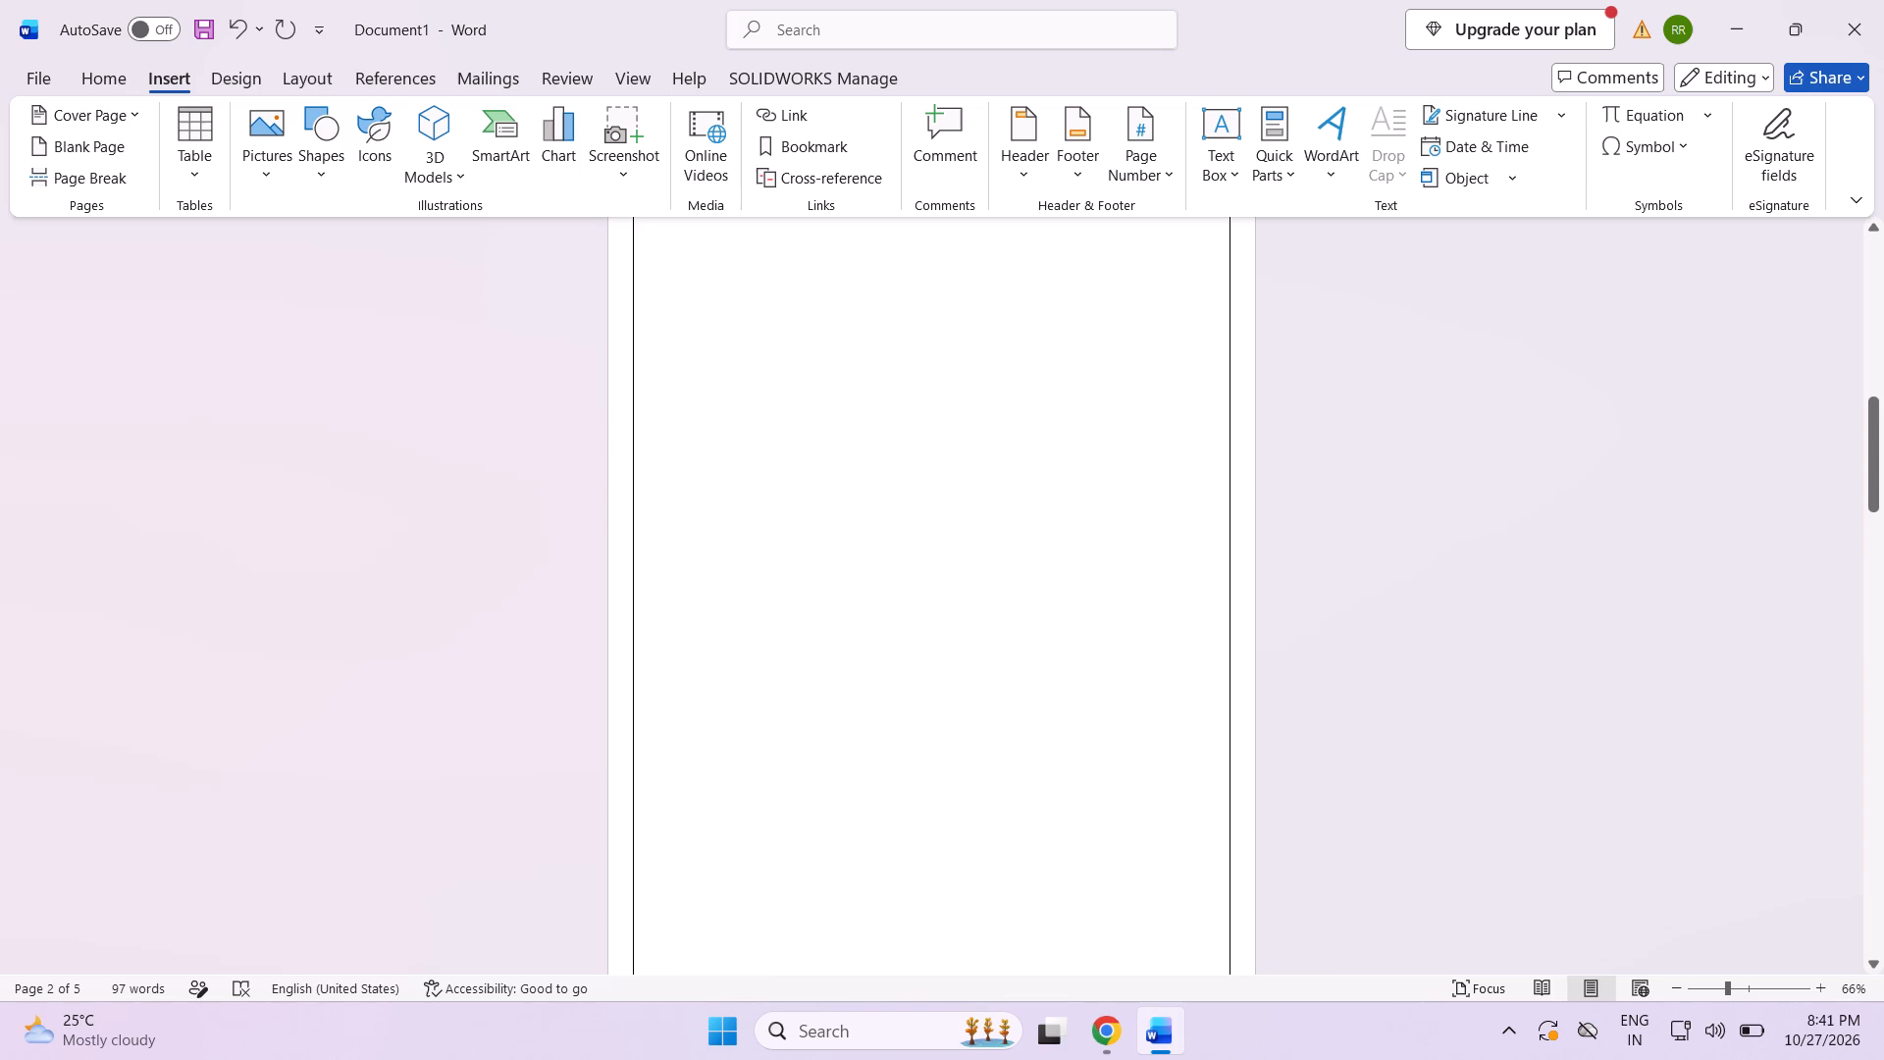
Jump to page 2 of the document with the Go To command and close the dialog.
{"action": "scroll", "coordinate": [1538, 567], "scroll_direction": "down", "scroll_amount": 6}
{"action": "scroll", "coordinate": [1533, 576], "scroll_direction": "up", "scroll_amount": 20}
{"action": "scroll", "coordinate": [1533, 576], "scroll_direction": "up", "scroll_amount": 10}
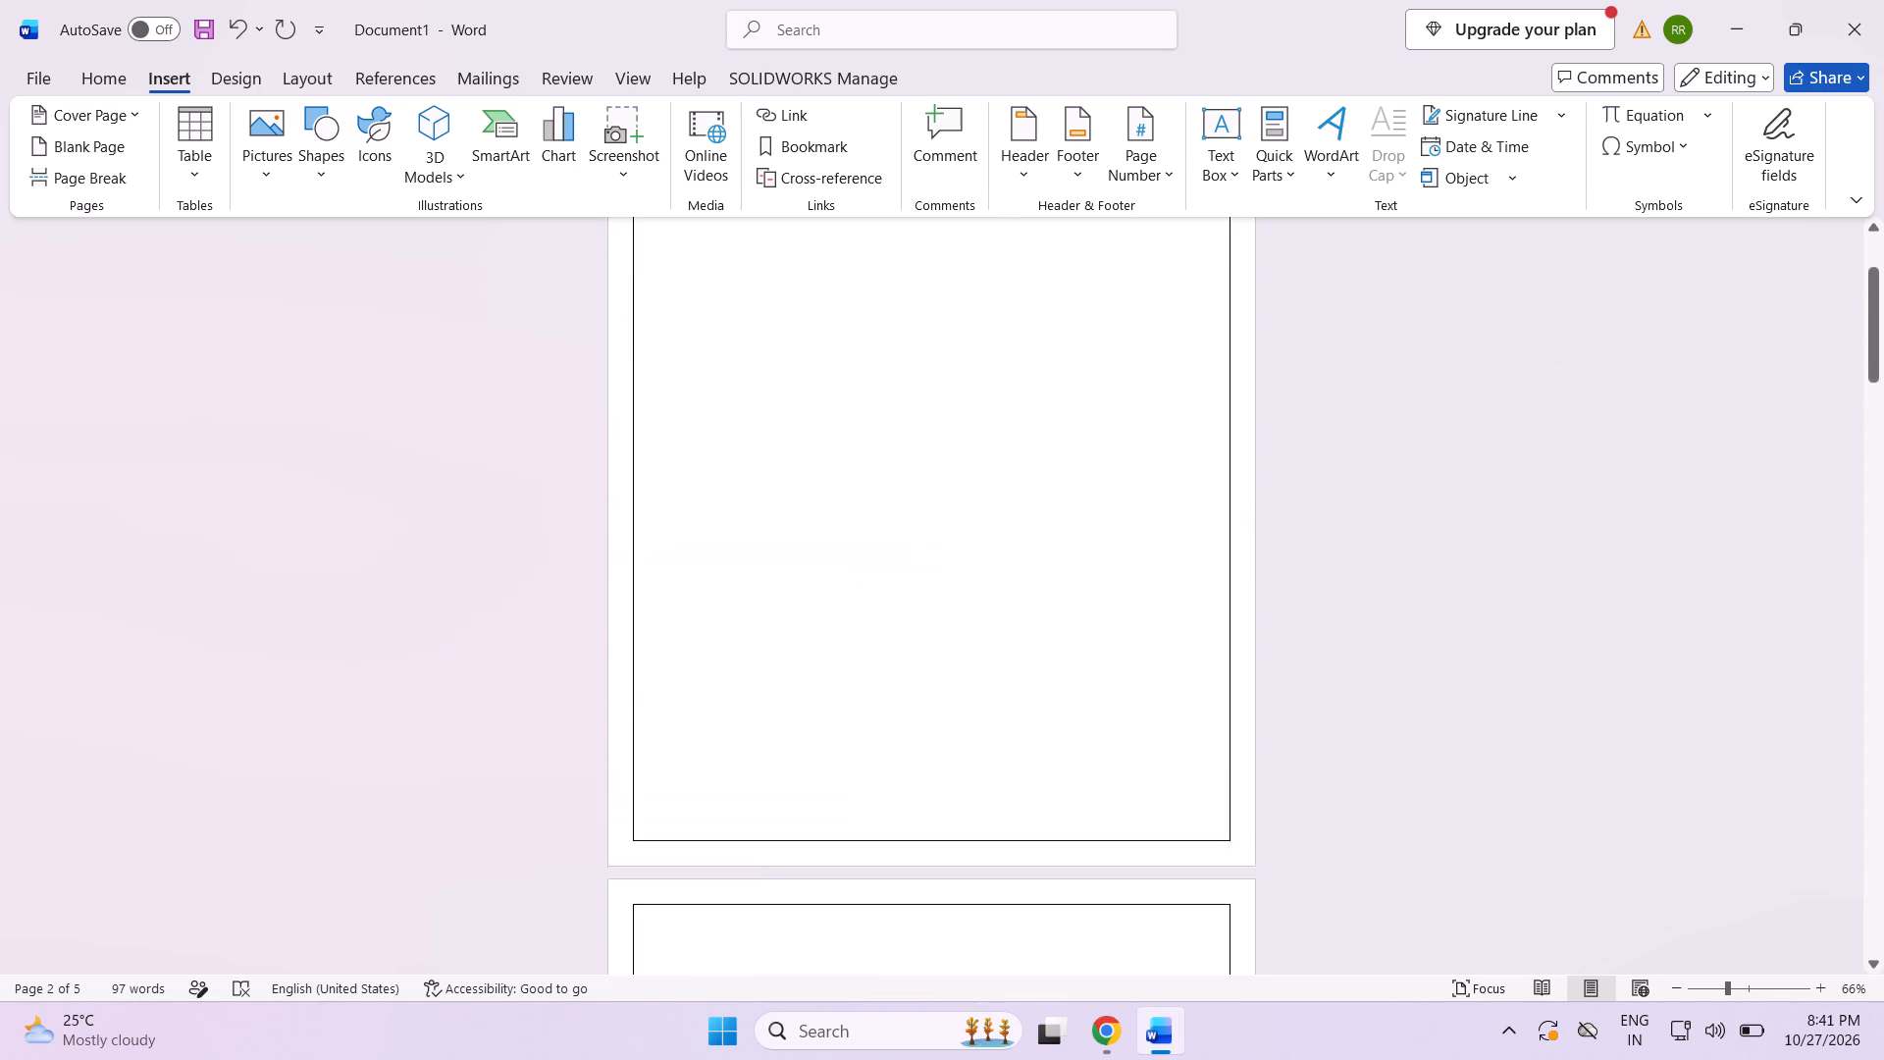
{"action": "scroll", "coordinate": [1525, 589], "scroll_direction": "up", "scroll_amount": 8}
{"action": "scroll", "coordinate": [1523, 591], "scroll_direction": "down", "scroll_amount": 20}
{"action": "scroll", "coordinate": [1523, 591], "scroll_direction": "down", "scroll_amount": 9}
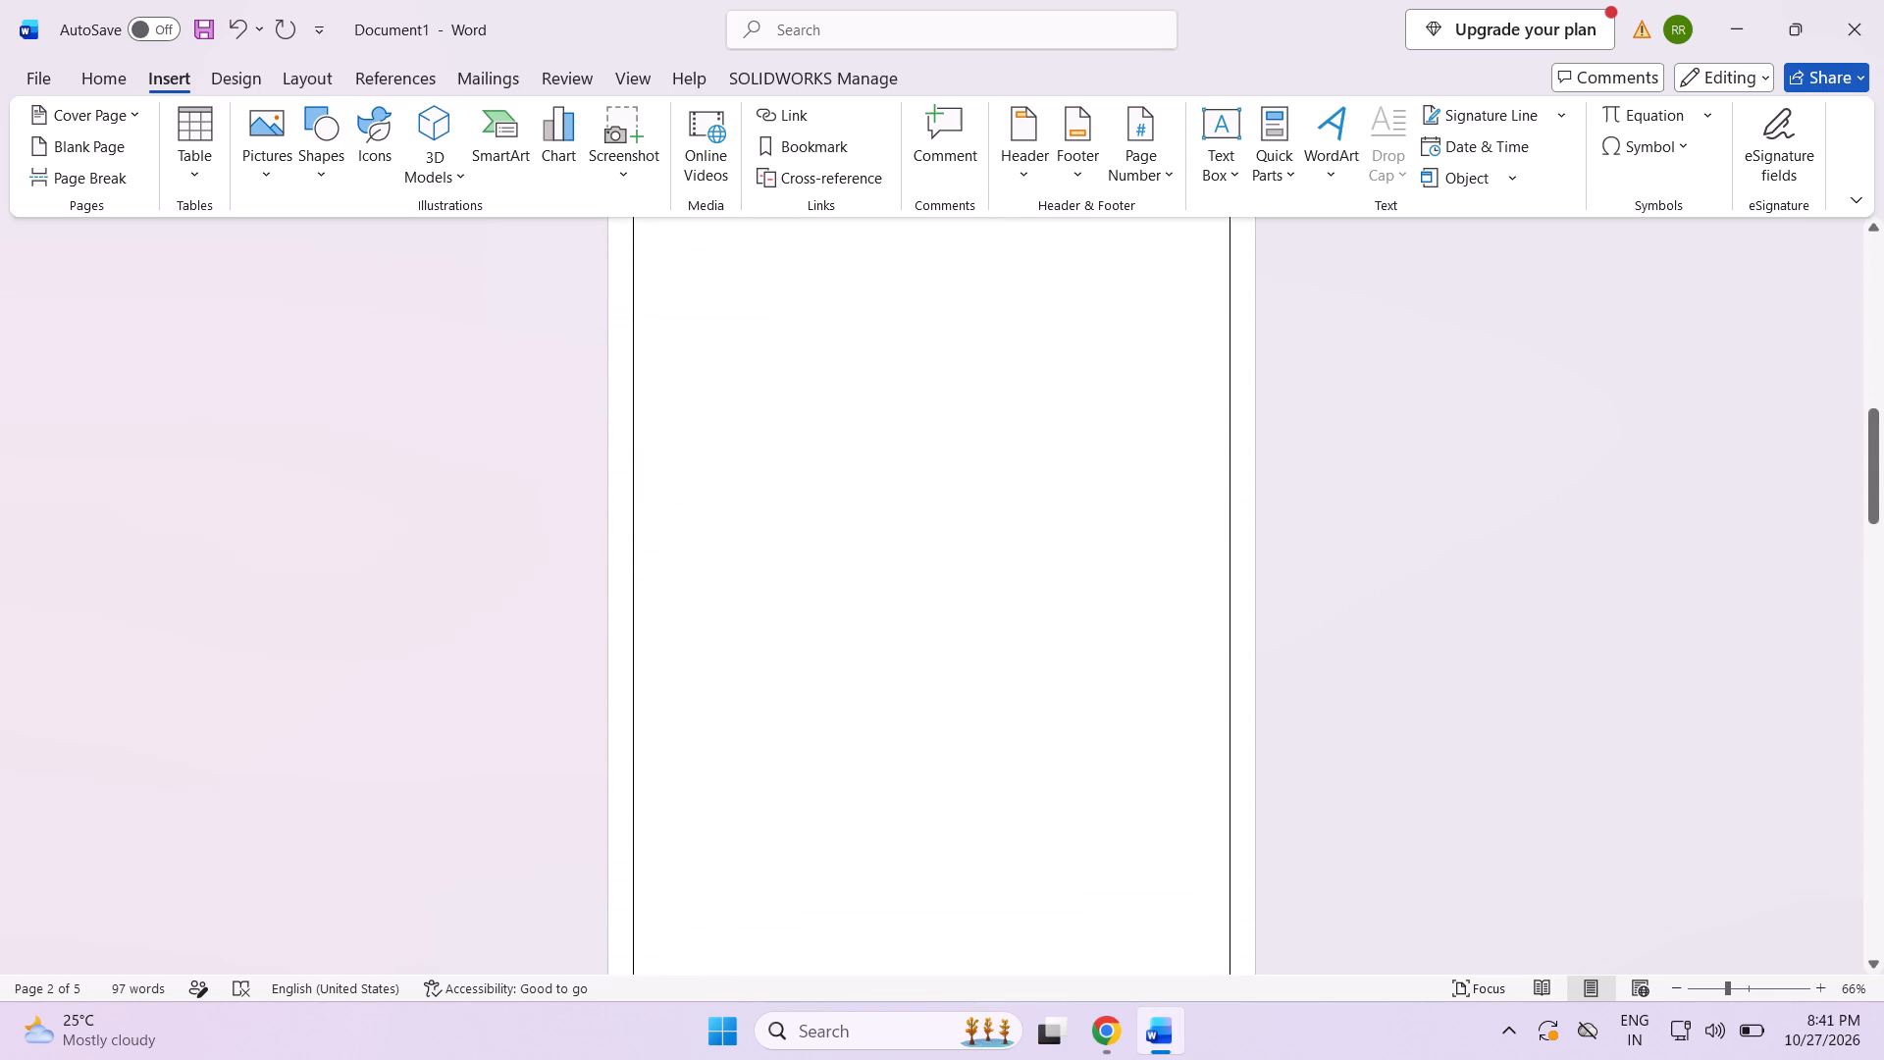
{"action": "left_click", "coordinate": [650, 503]}
{"action": "left_click", "coordinate": [685, 495]}
{"action": "key", "text": "ctrl+g"}
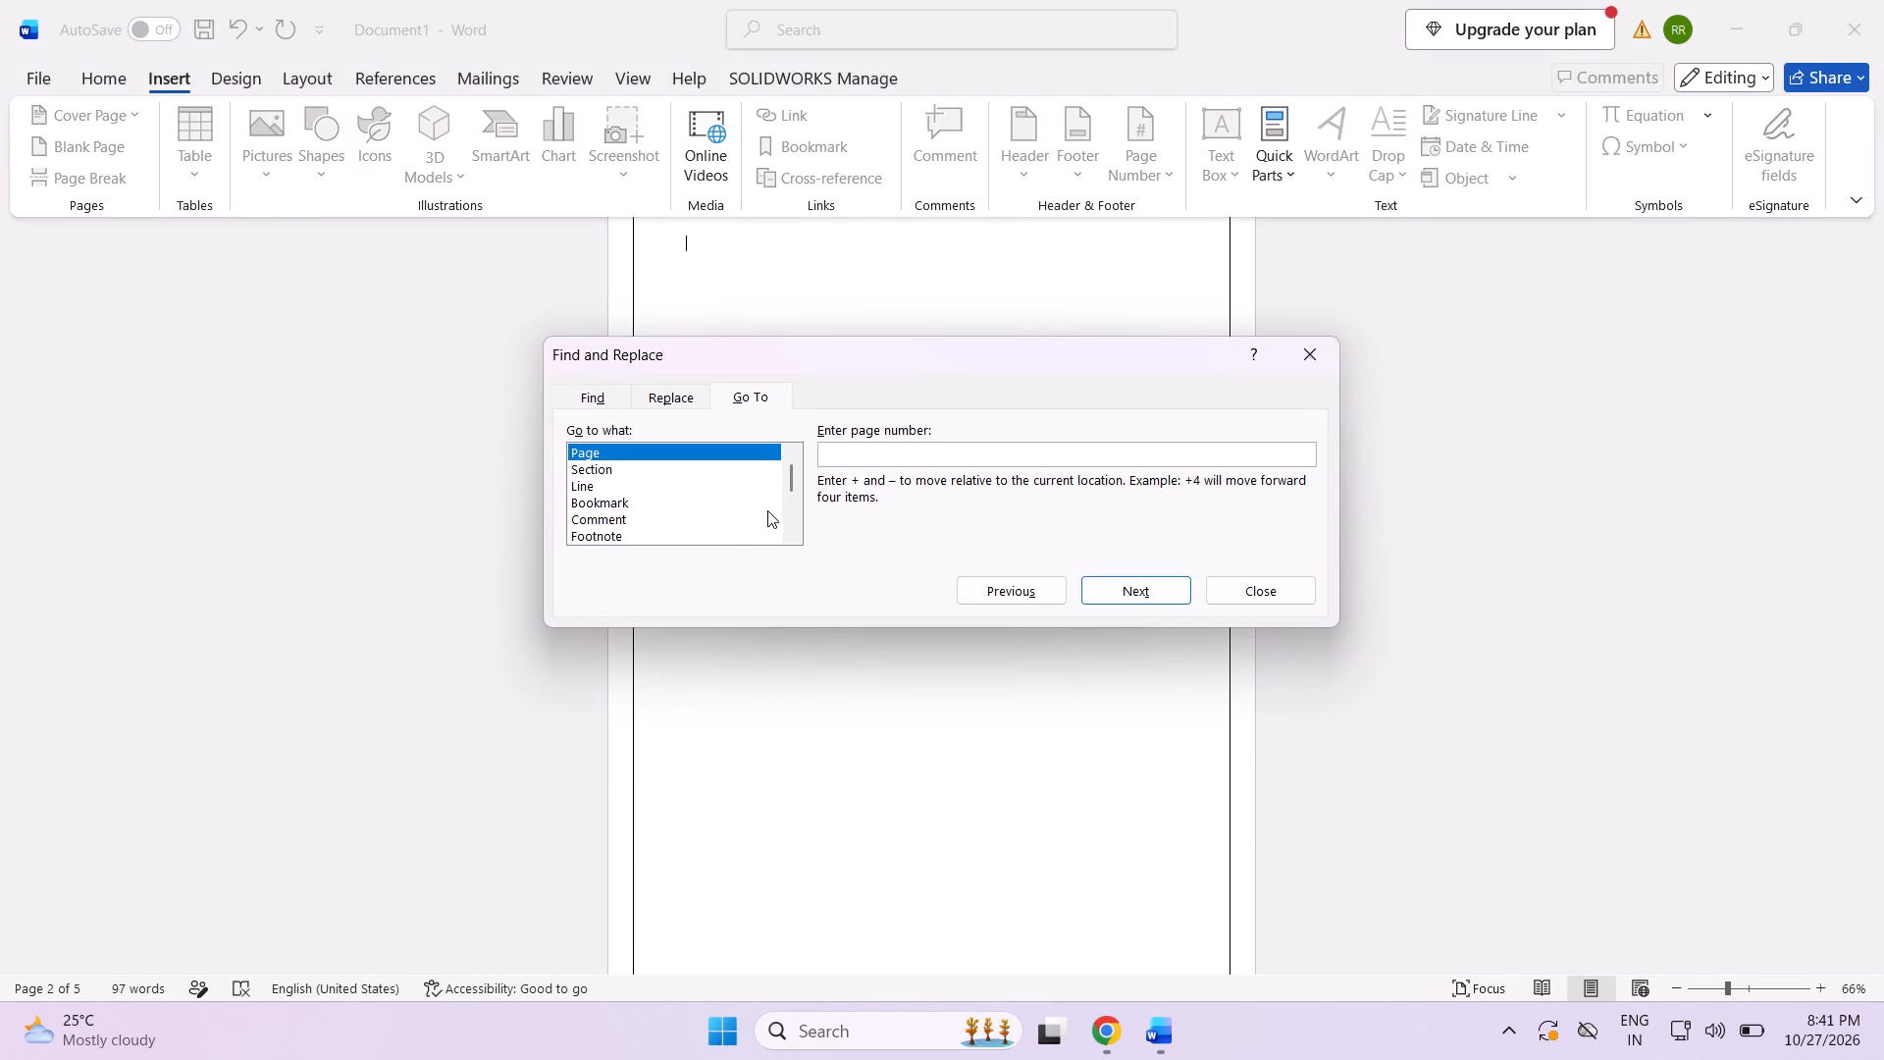
{"action": "key", "text": "2"}
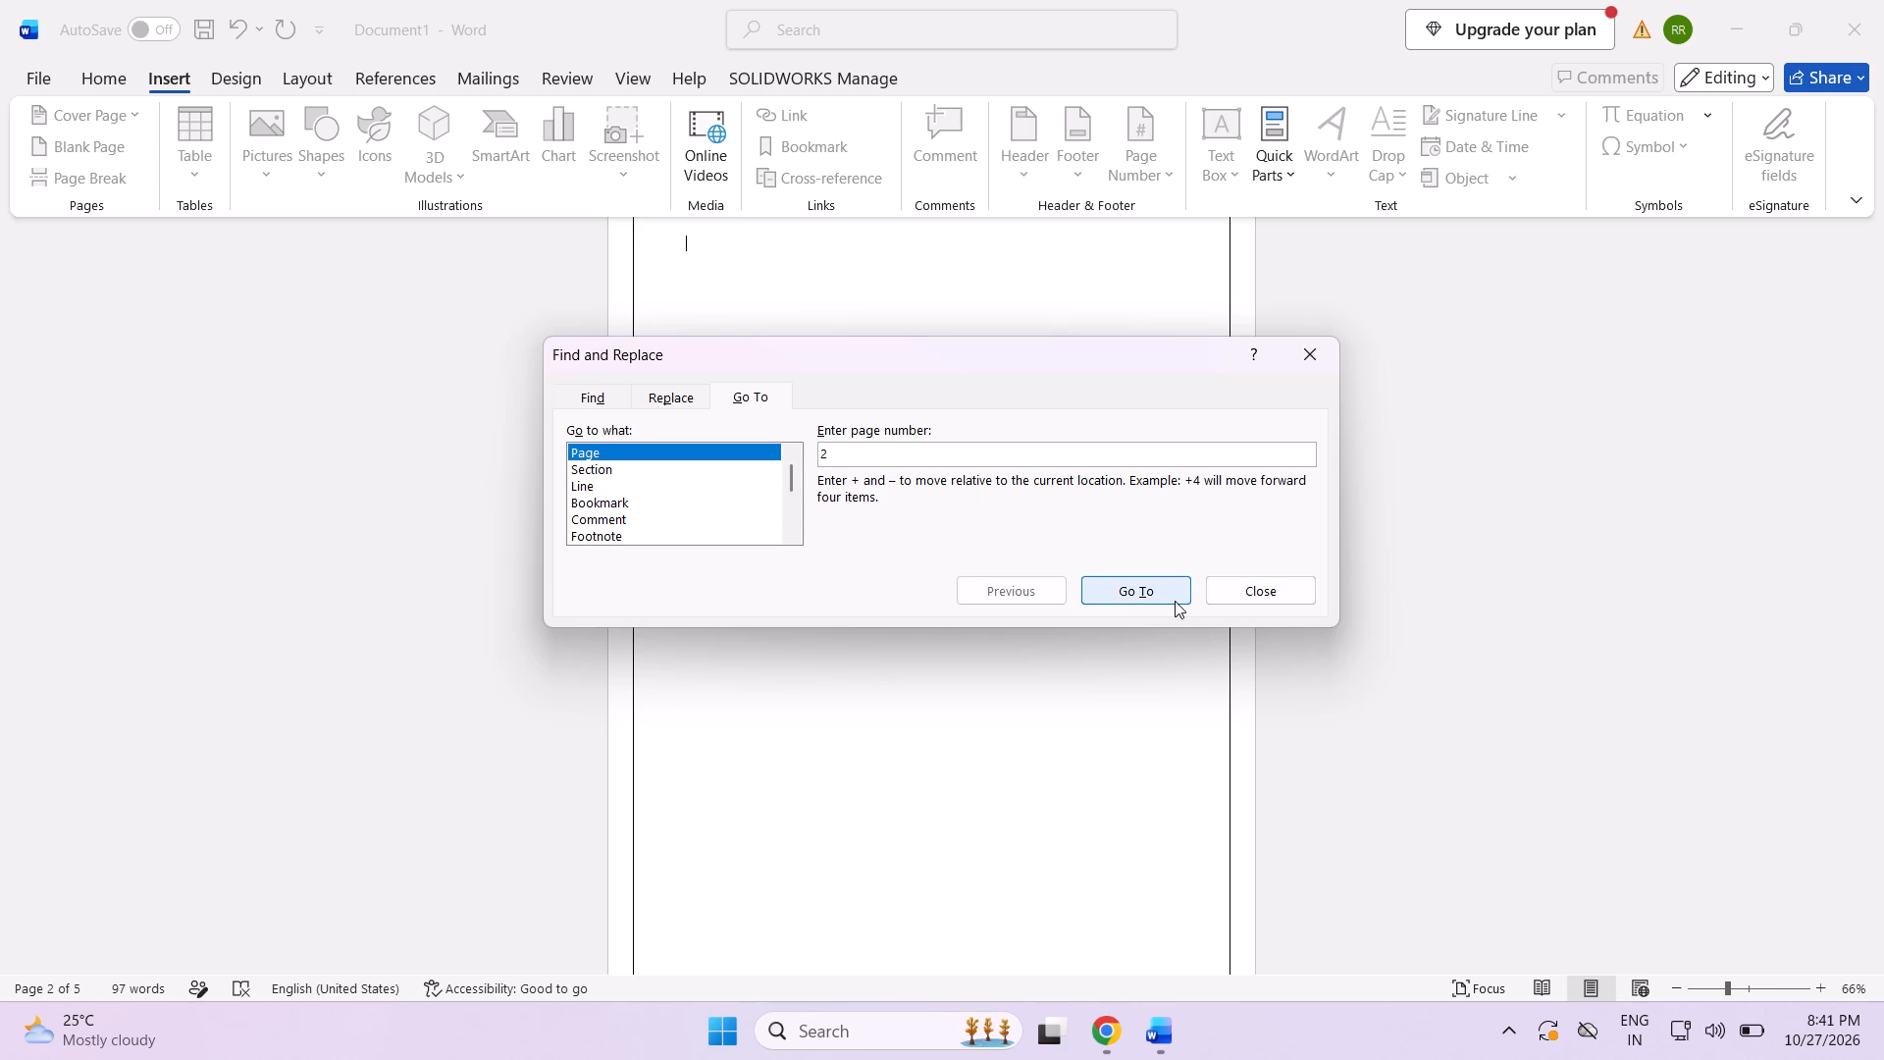
{"action": "key", "text": "Return"}
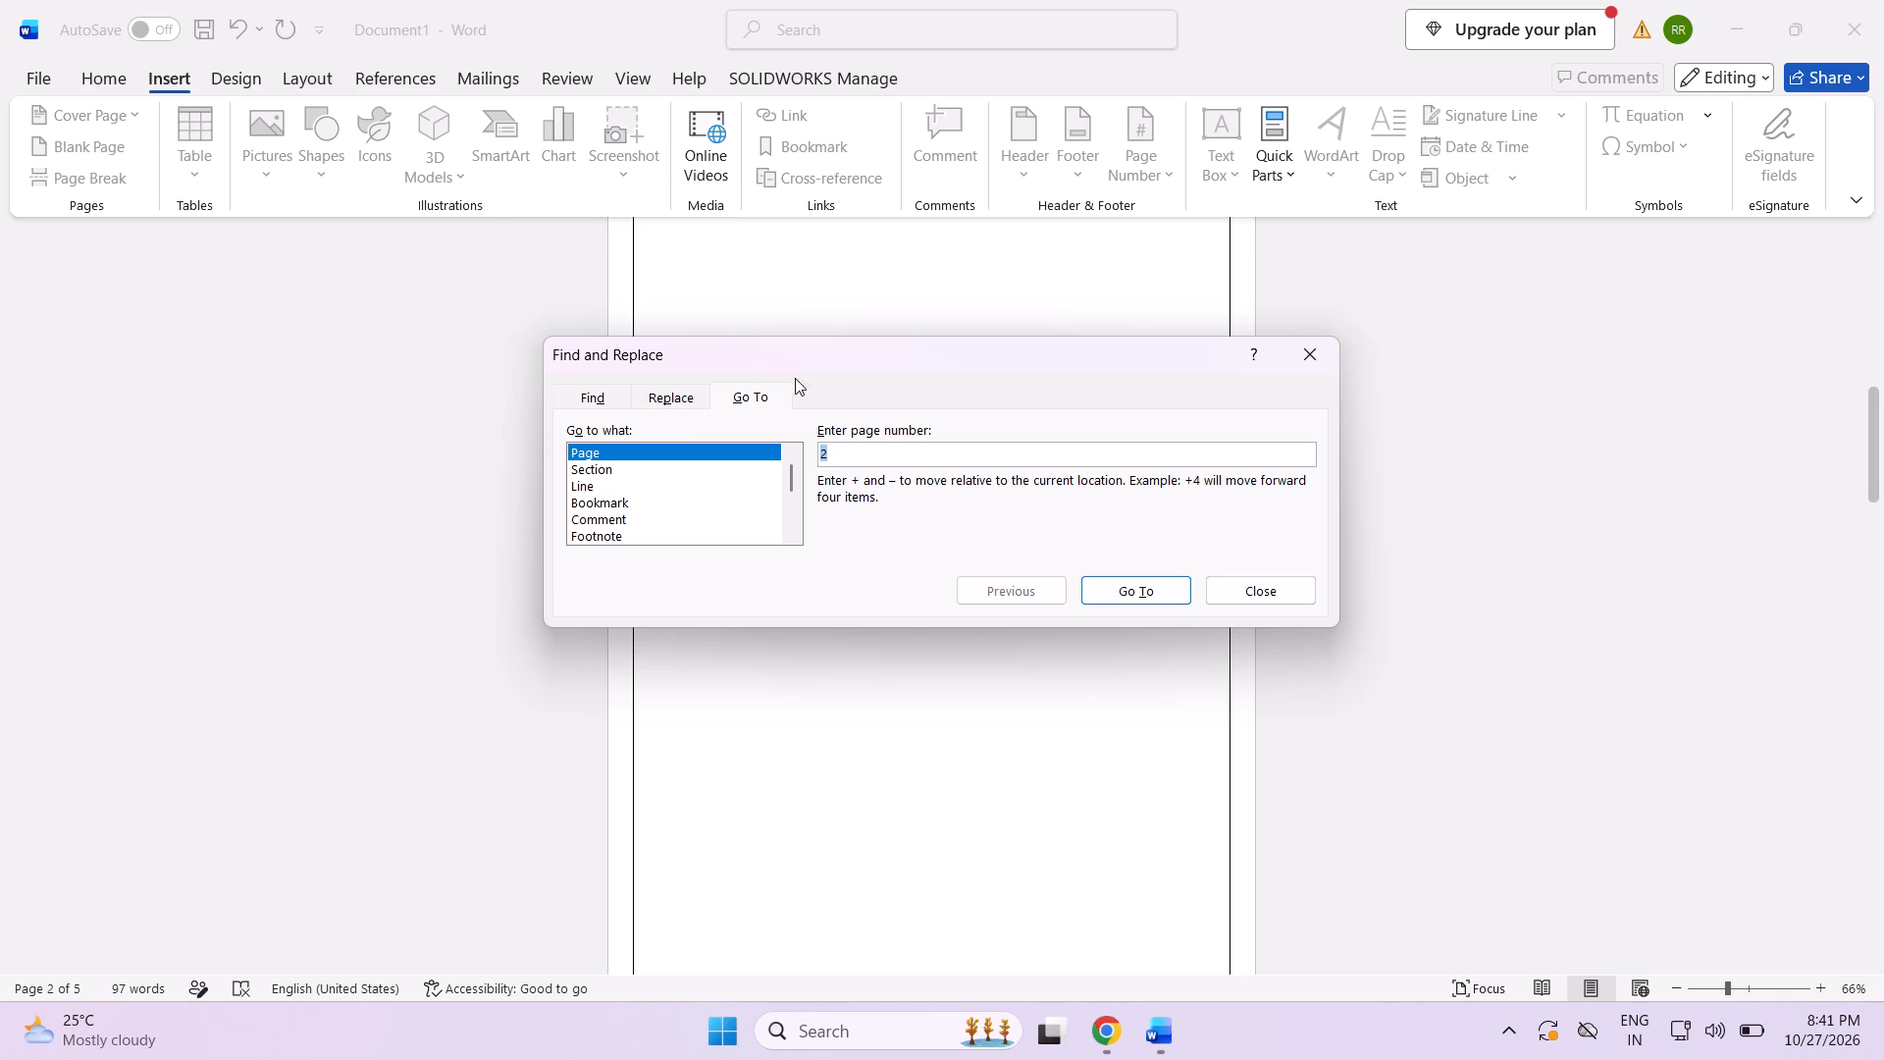
{"action": "left_click", "coordinate": [870, 456]}
{"action": "key", "text": "Return"}
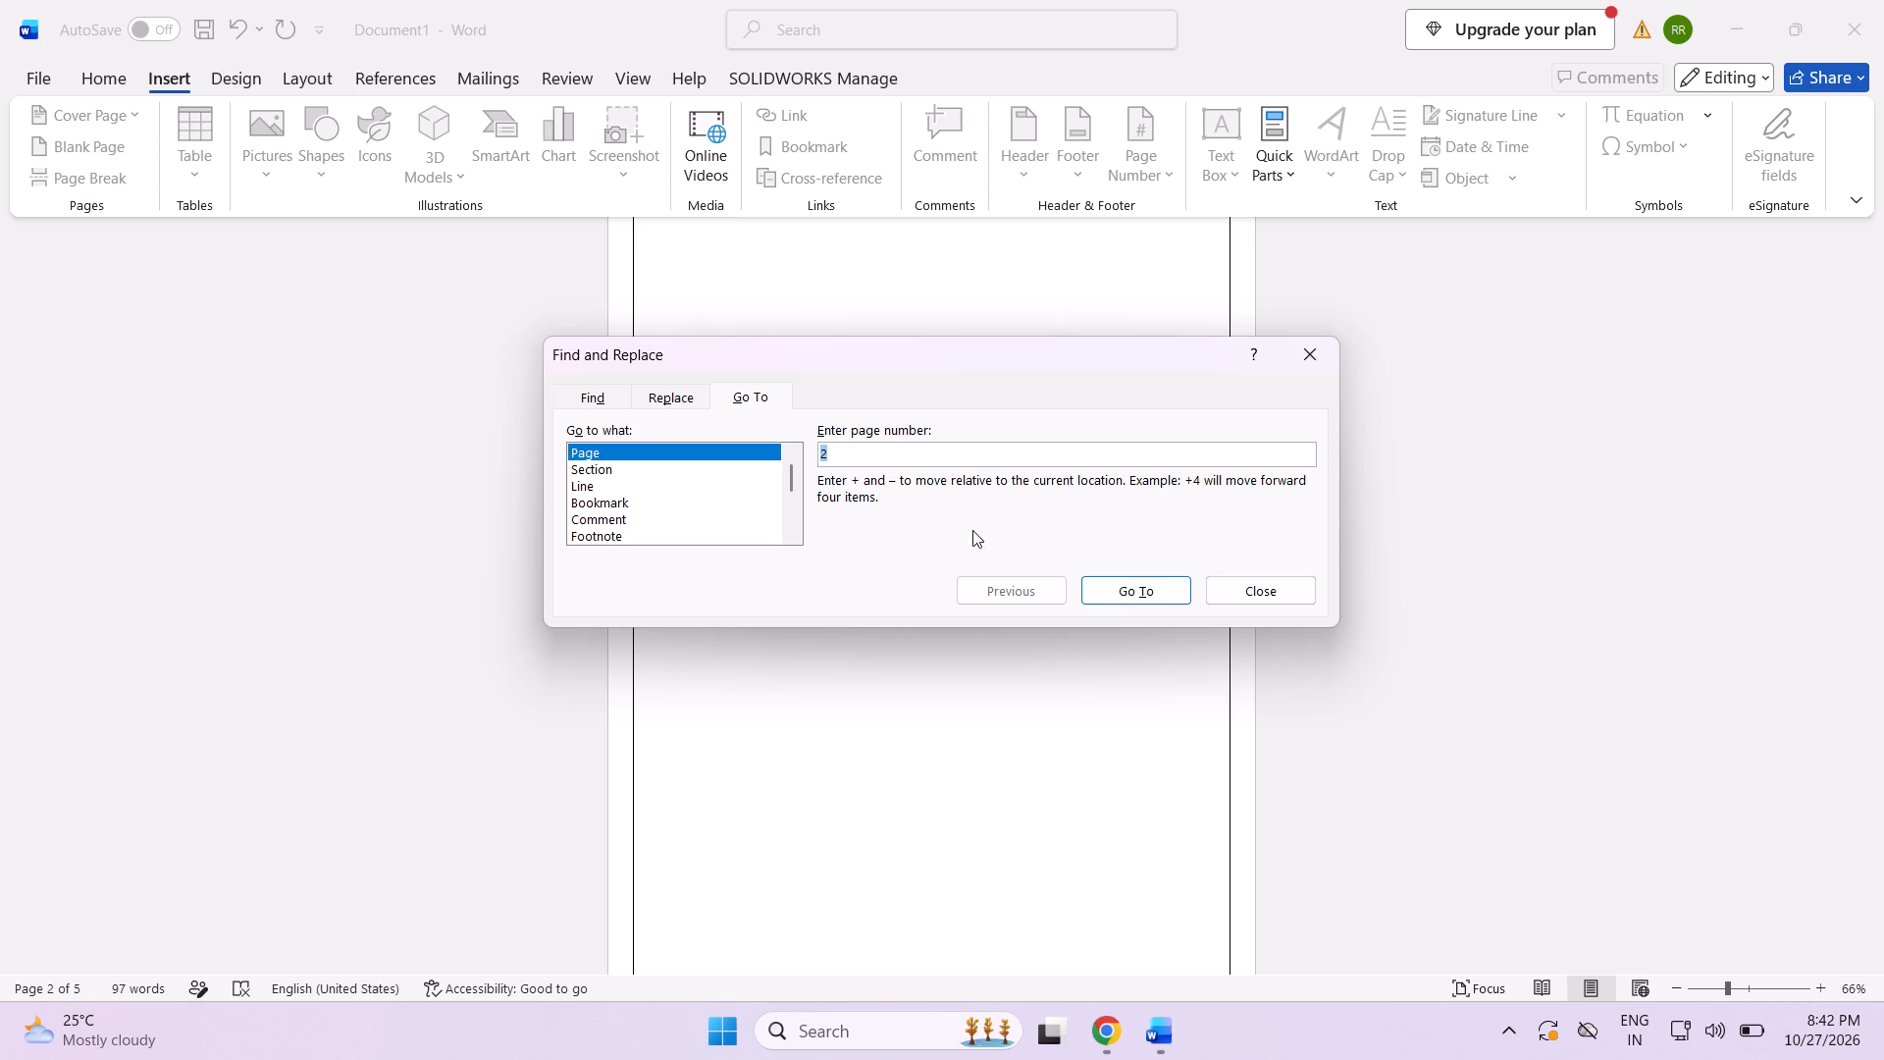
{"action": "left_click", "coordinate": [1165, 595]}
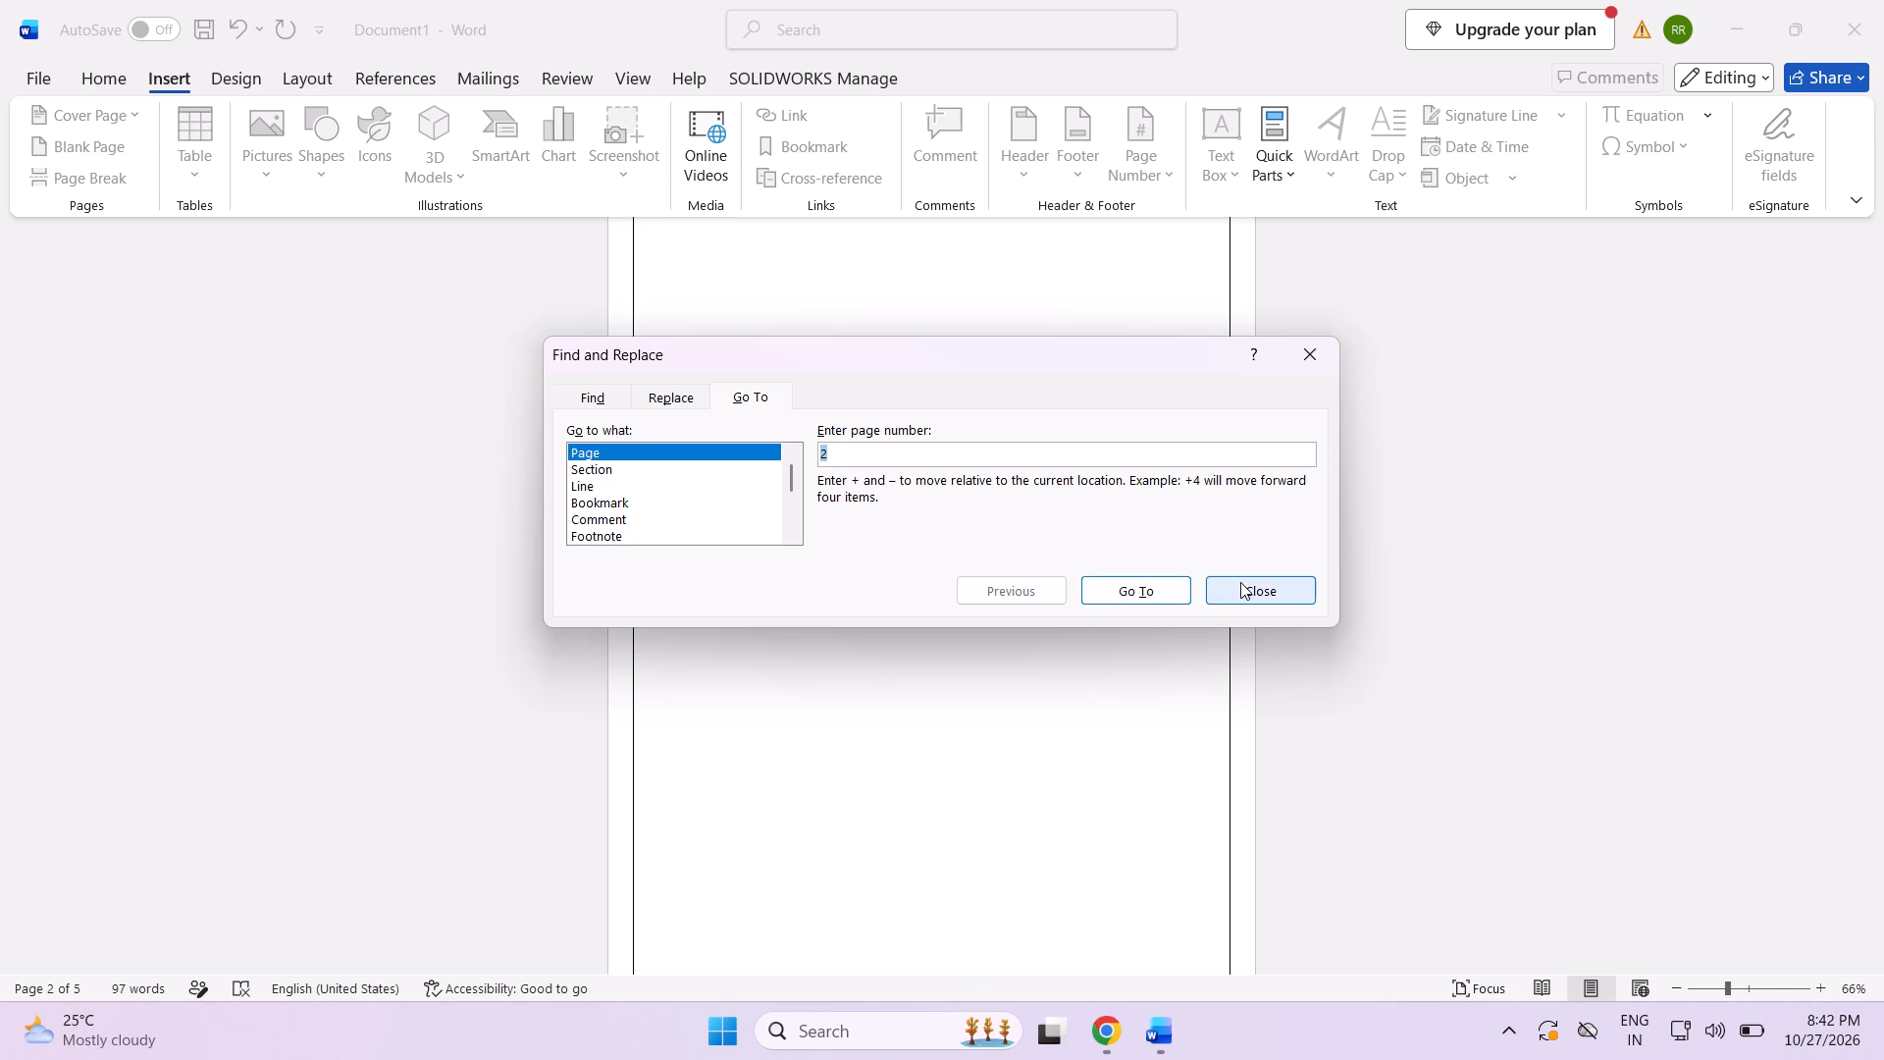
{"action": "left_click", "coordinate": [1240, 582]}
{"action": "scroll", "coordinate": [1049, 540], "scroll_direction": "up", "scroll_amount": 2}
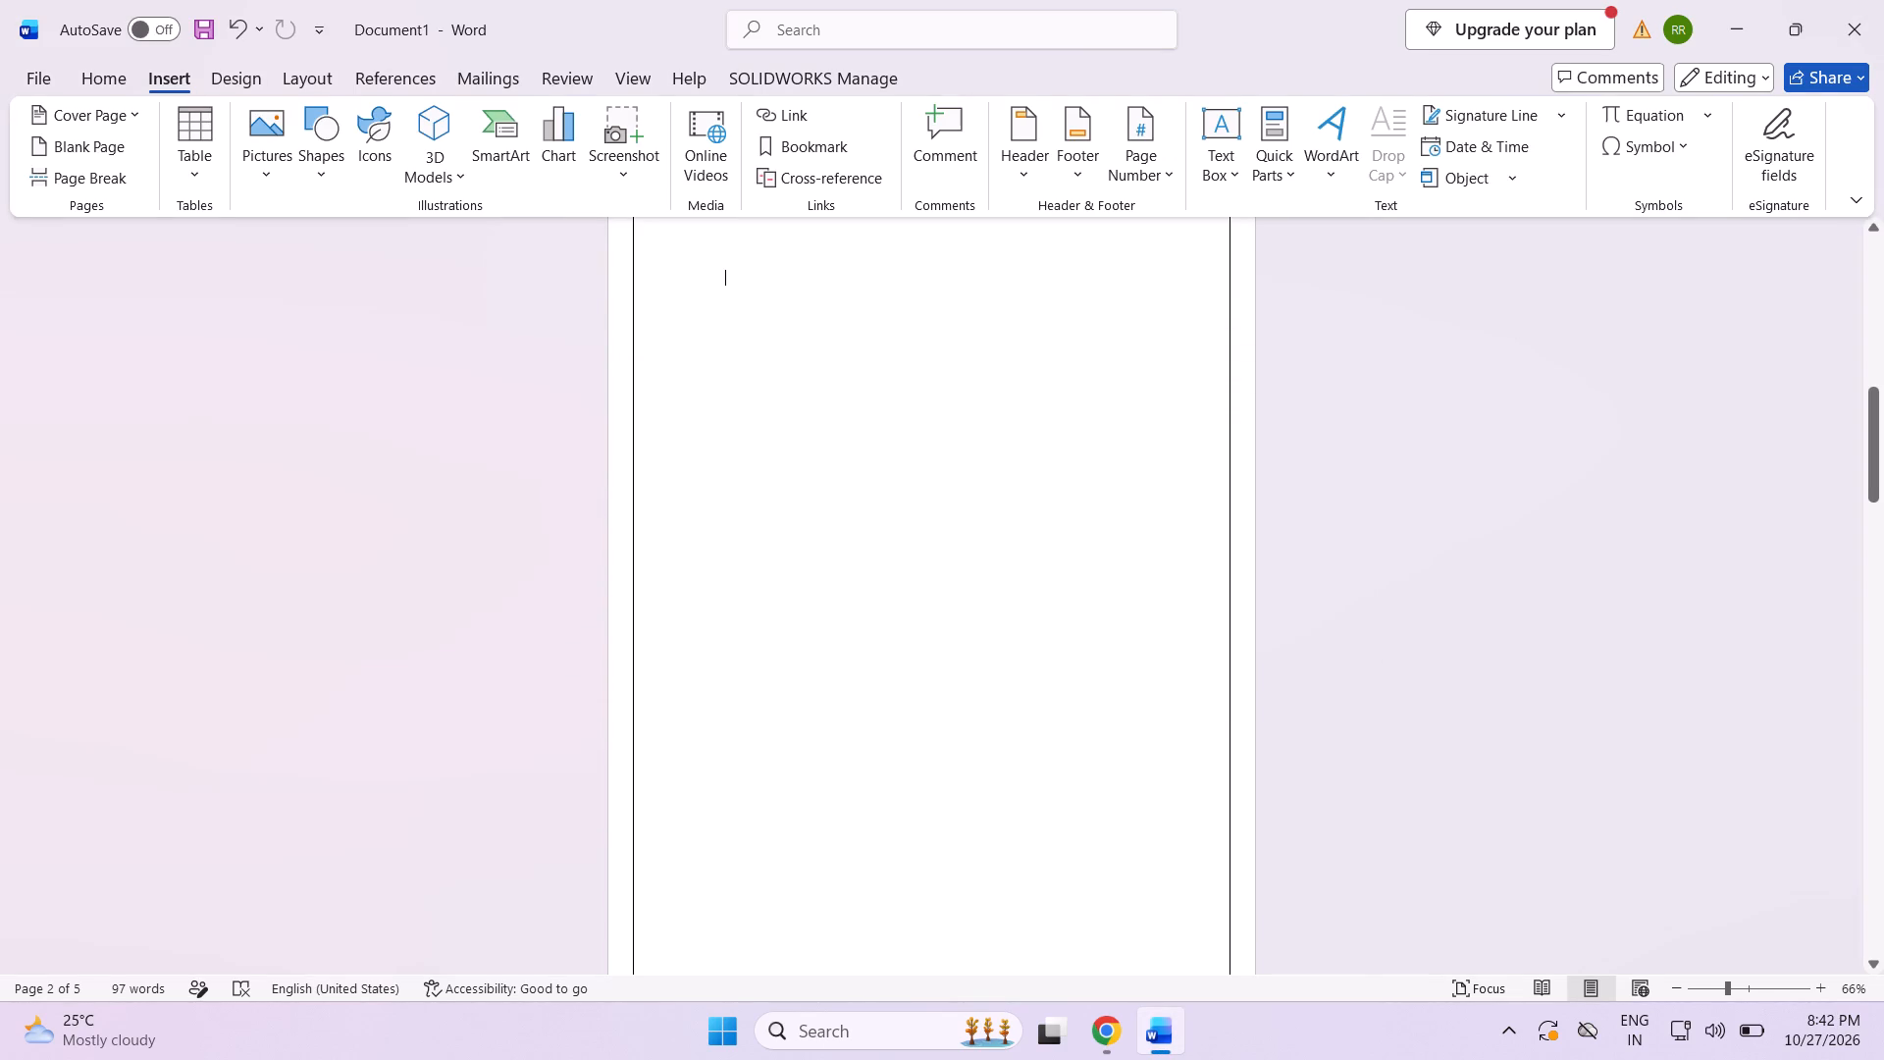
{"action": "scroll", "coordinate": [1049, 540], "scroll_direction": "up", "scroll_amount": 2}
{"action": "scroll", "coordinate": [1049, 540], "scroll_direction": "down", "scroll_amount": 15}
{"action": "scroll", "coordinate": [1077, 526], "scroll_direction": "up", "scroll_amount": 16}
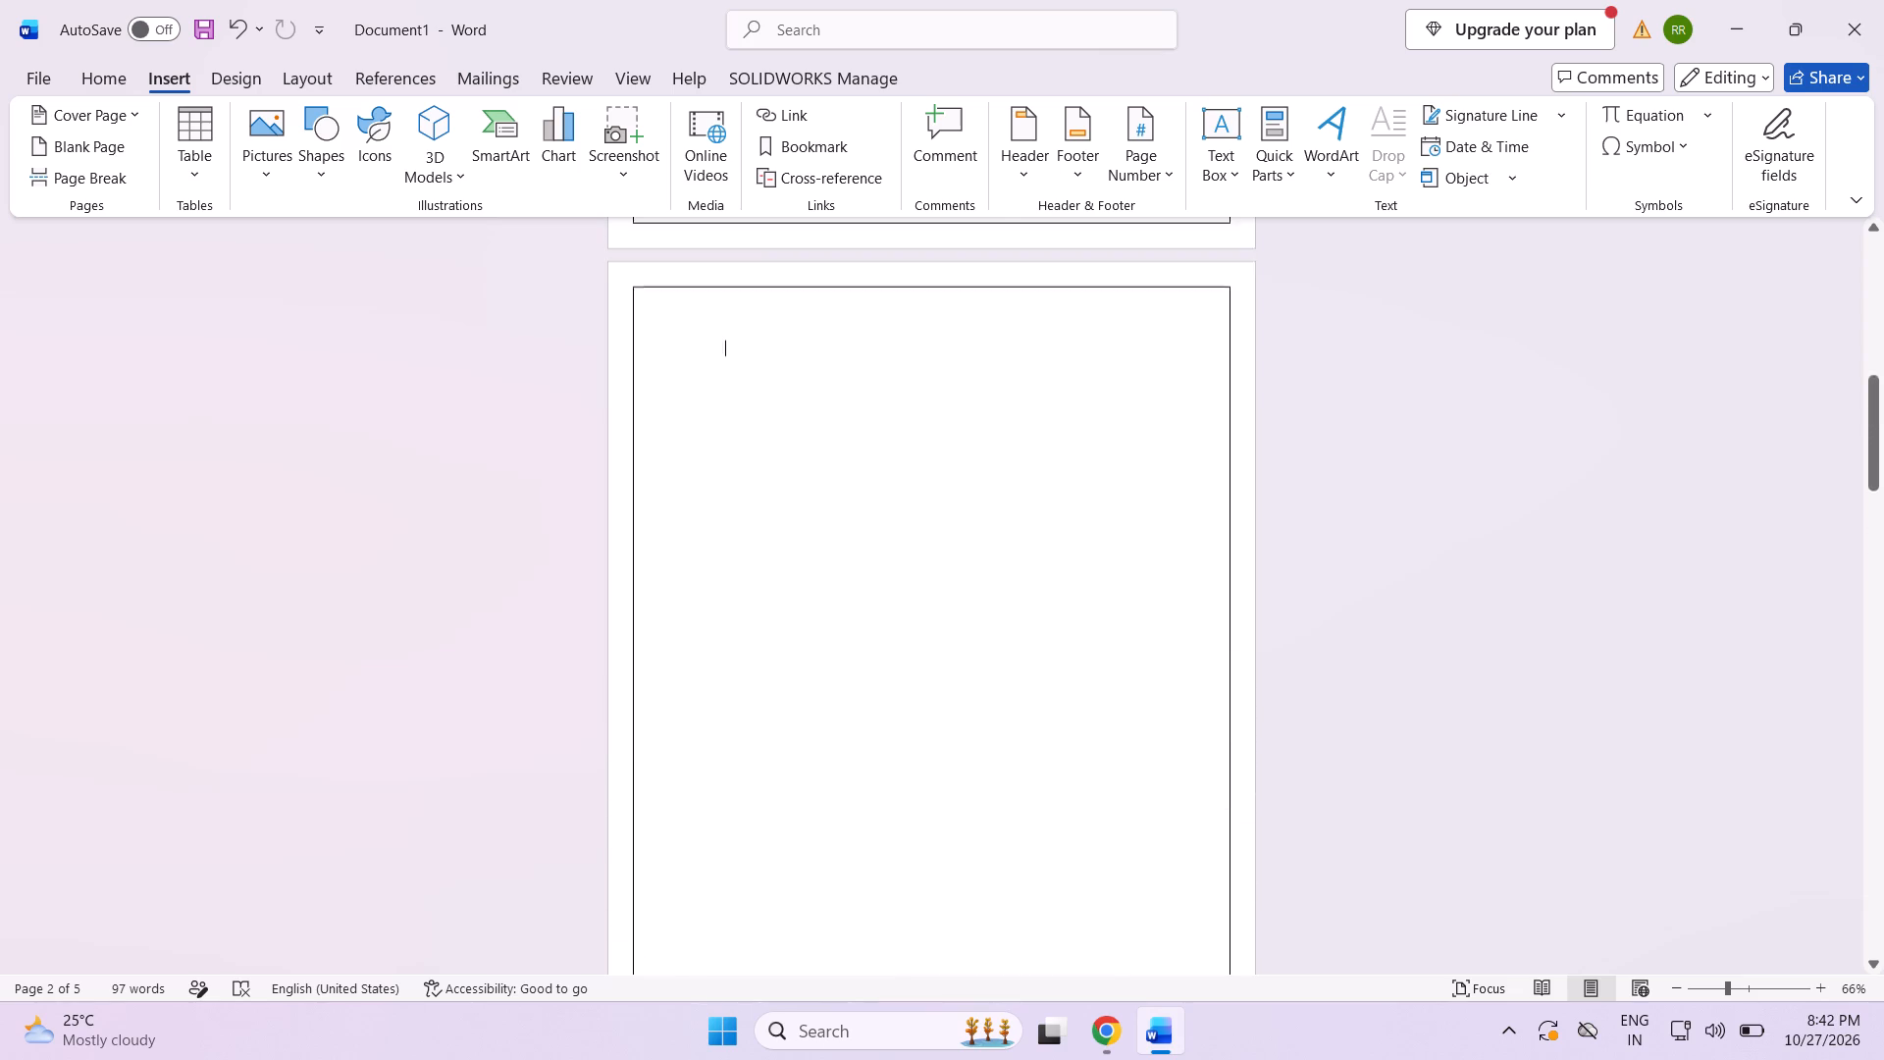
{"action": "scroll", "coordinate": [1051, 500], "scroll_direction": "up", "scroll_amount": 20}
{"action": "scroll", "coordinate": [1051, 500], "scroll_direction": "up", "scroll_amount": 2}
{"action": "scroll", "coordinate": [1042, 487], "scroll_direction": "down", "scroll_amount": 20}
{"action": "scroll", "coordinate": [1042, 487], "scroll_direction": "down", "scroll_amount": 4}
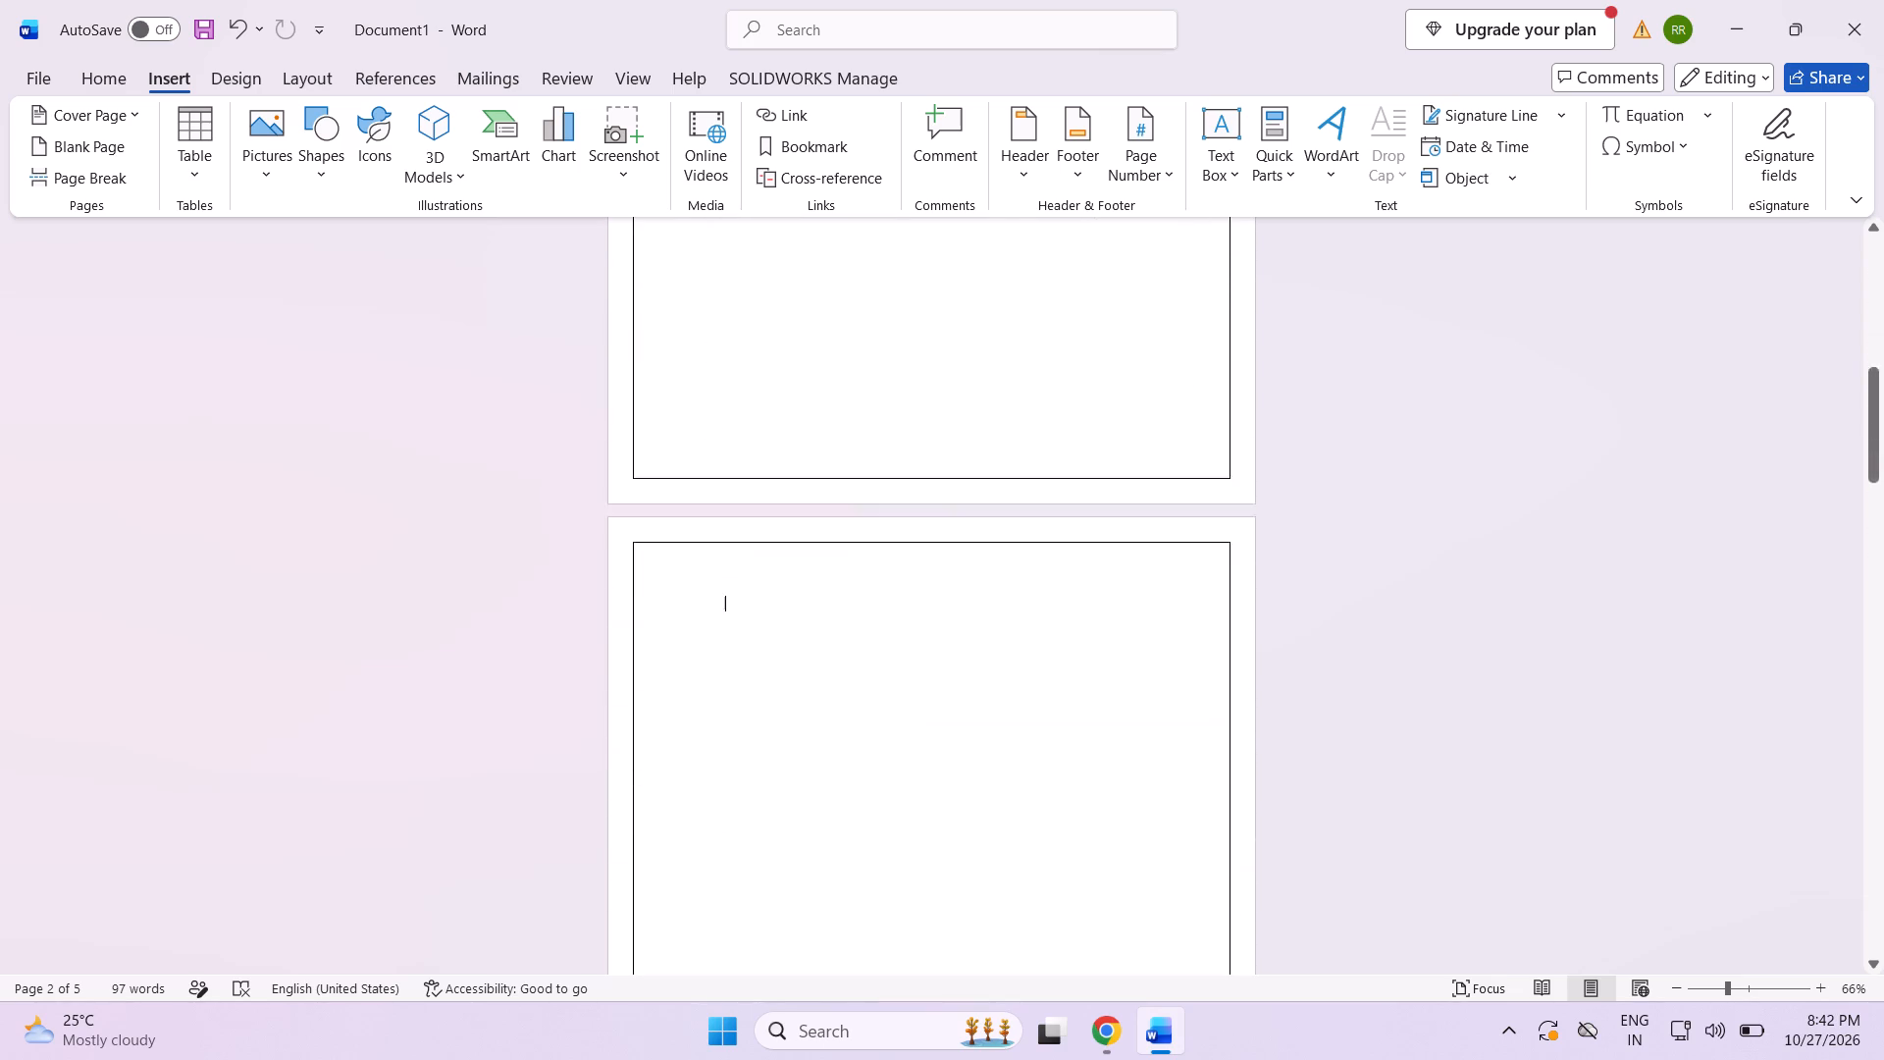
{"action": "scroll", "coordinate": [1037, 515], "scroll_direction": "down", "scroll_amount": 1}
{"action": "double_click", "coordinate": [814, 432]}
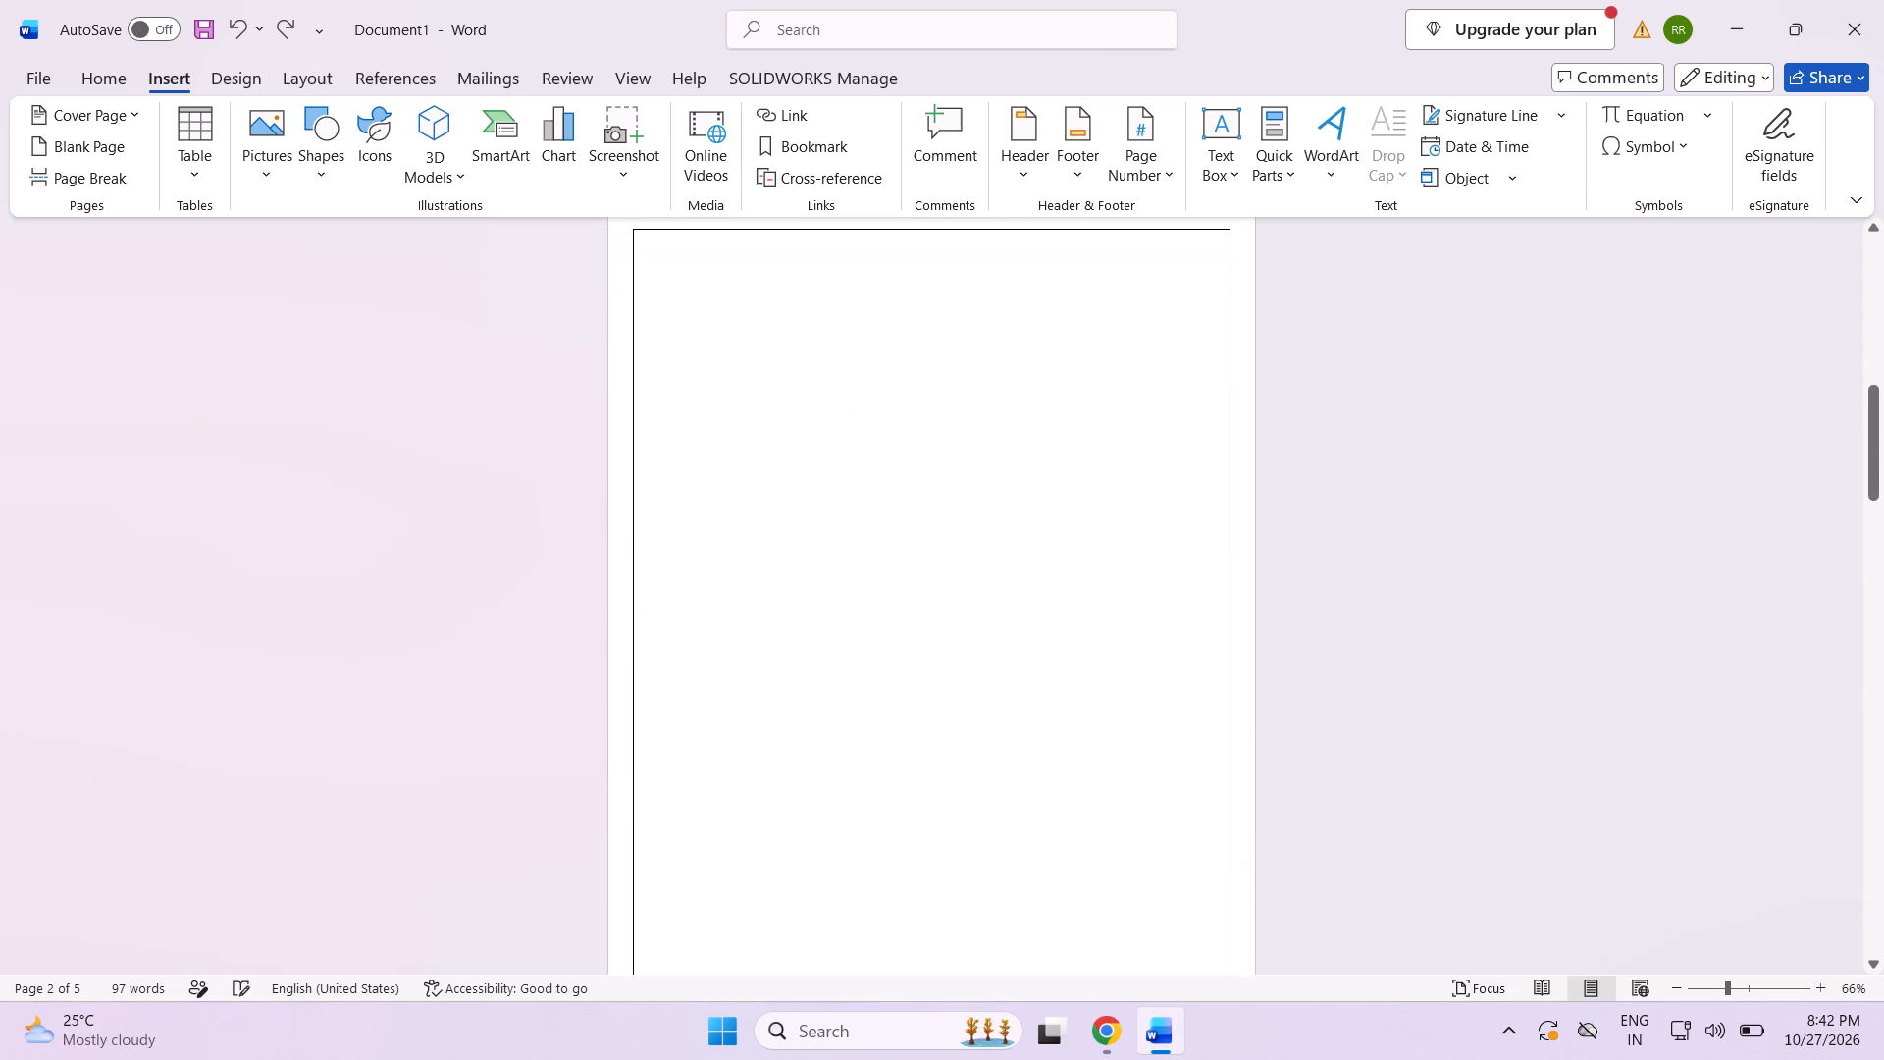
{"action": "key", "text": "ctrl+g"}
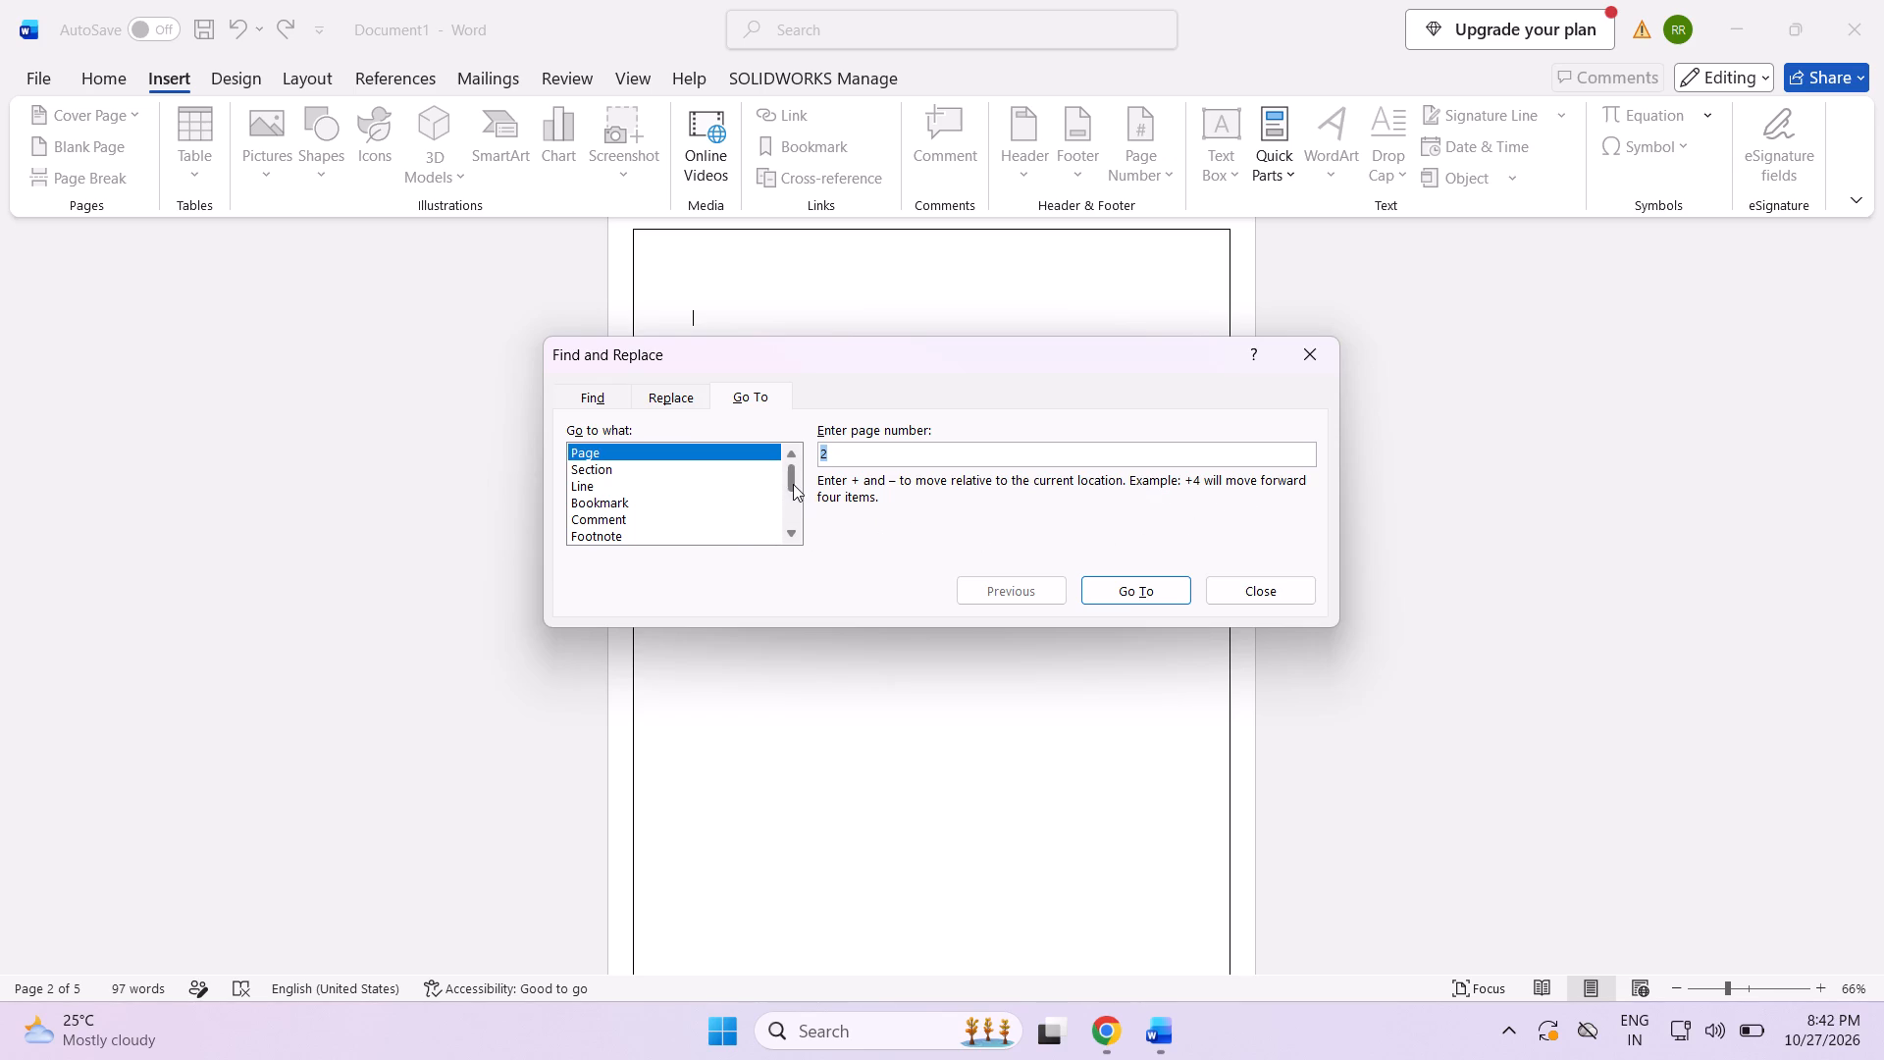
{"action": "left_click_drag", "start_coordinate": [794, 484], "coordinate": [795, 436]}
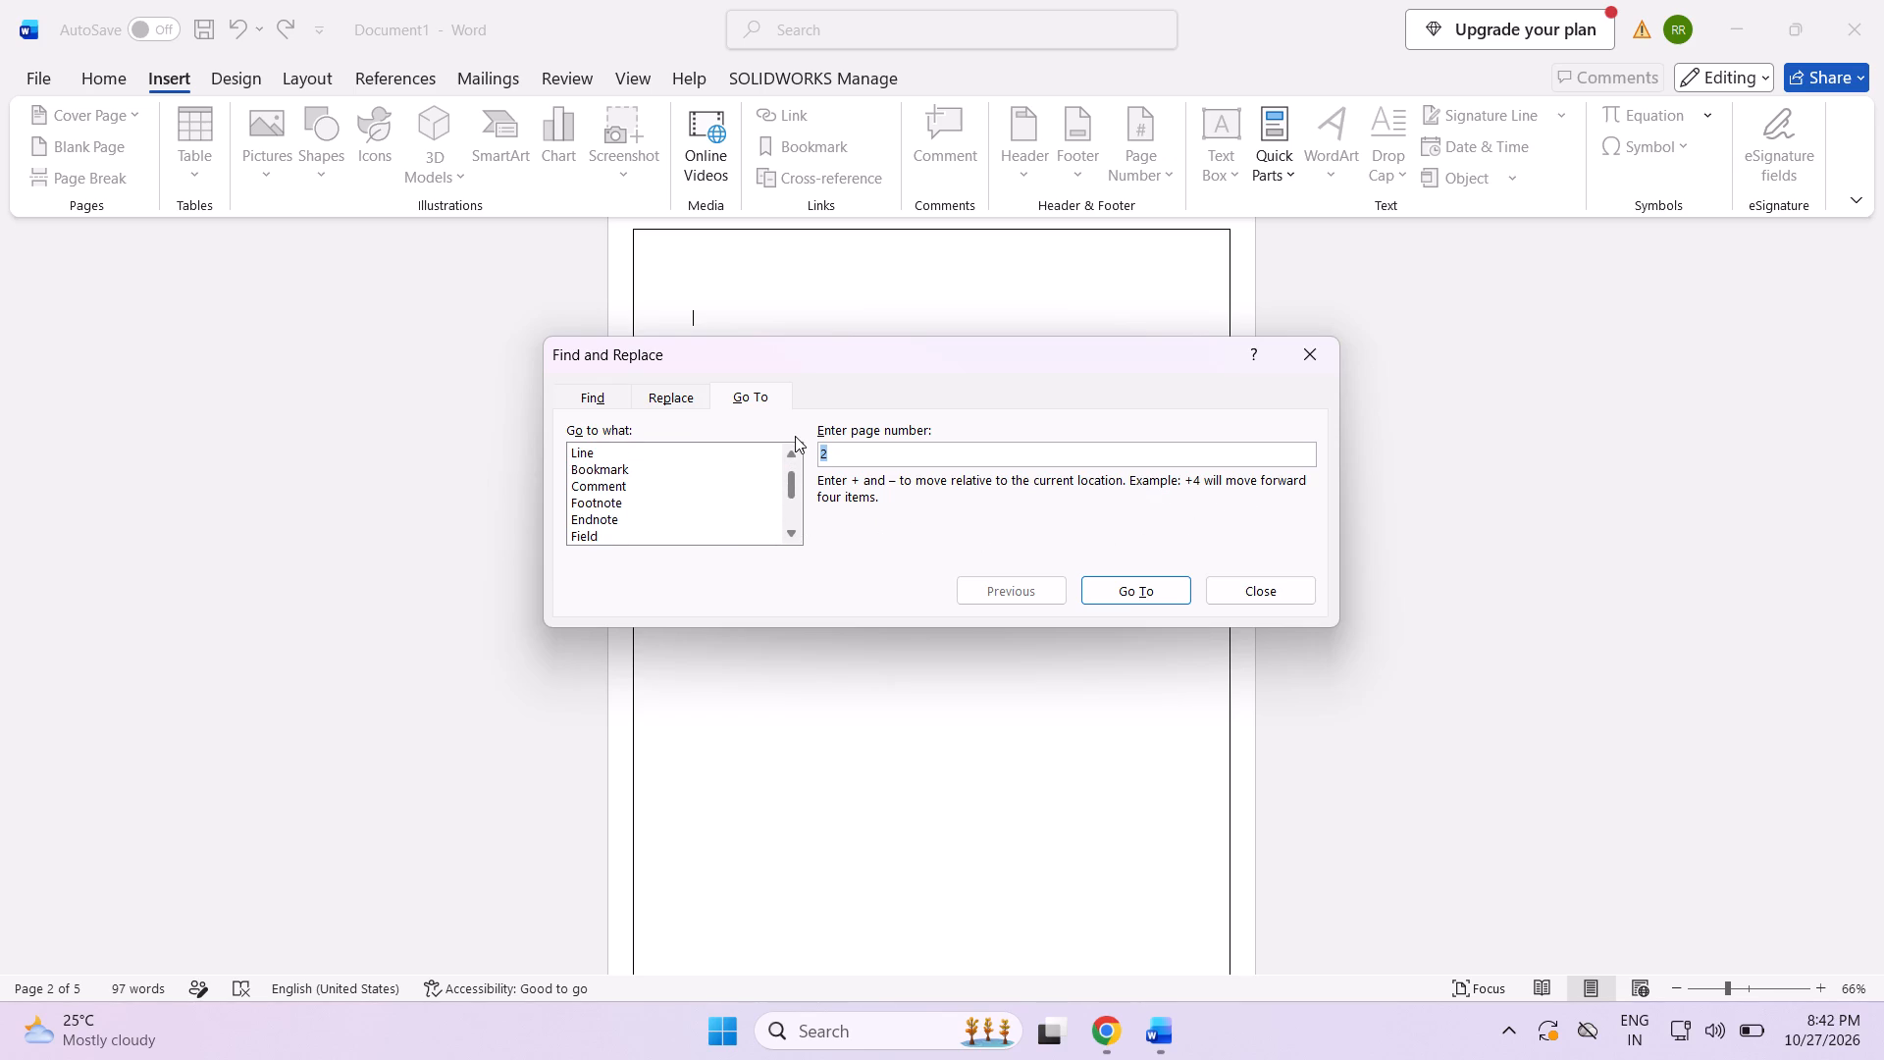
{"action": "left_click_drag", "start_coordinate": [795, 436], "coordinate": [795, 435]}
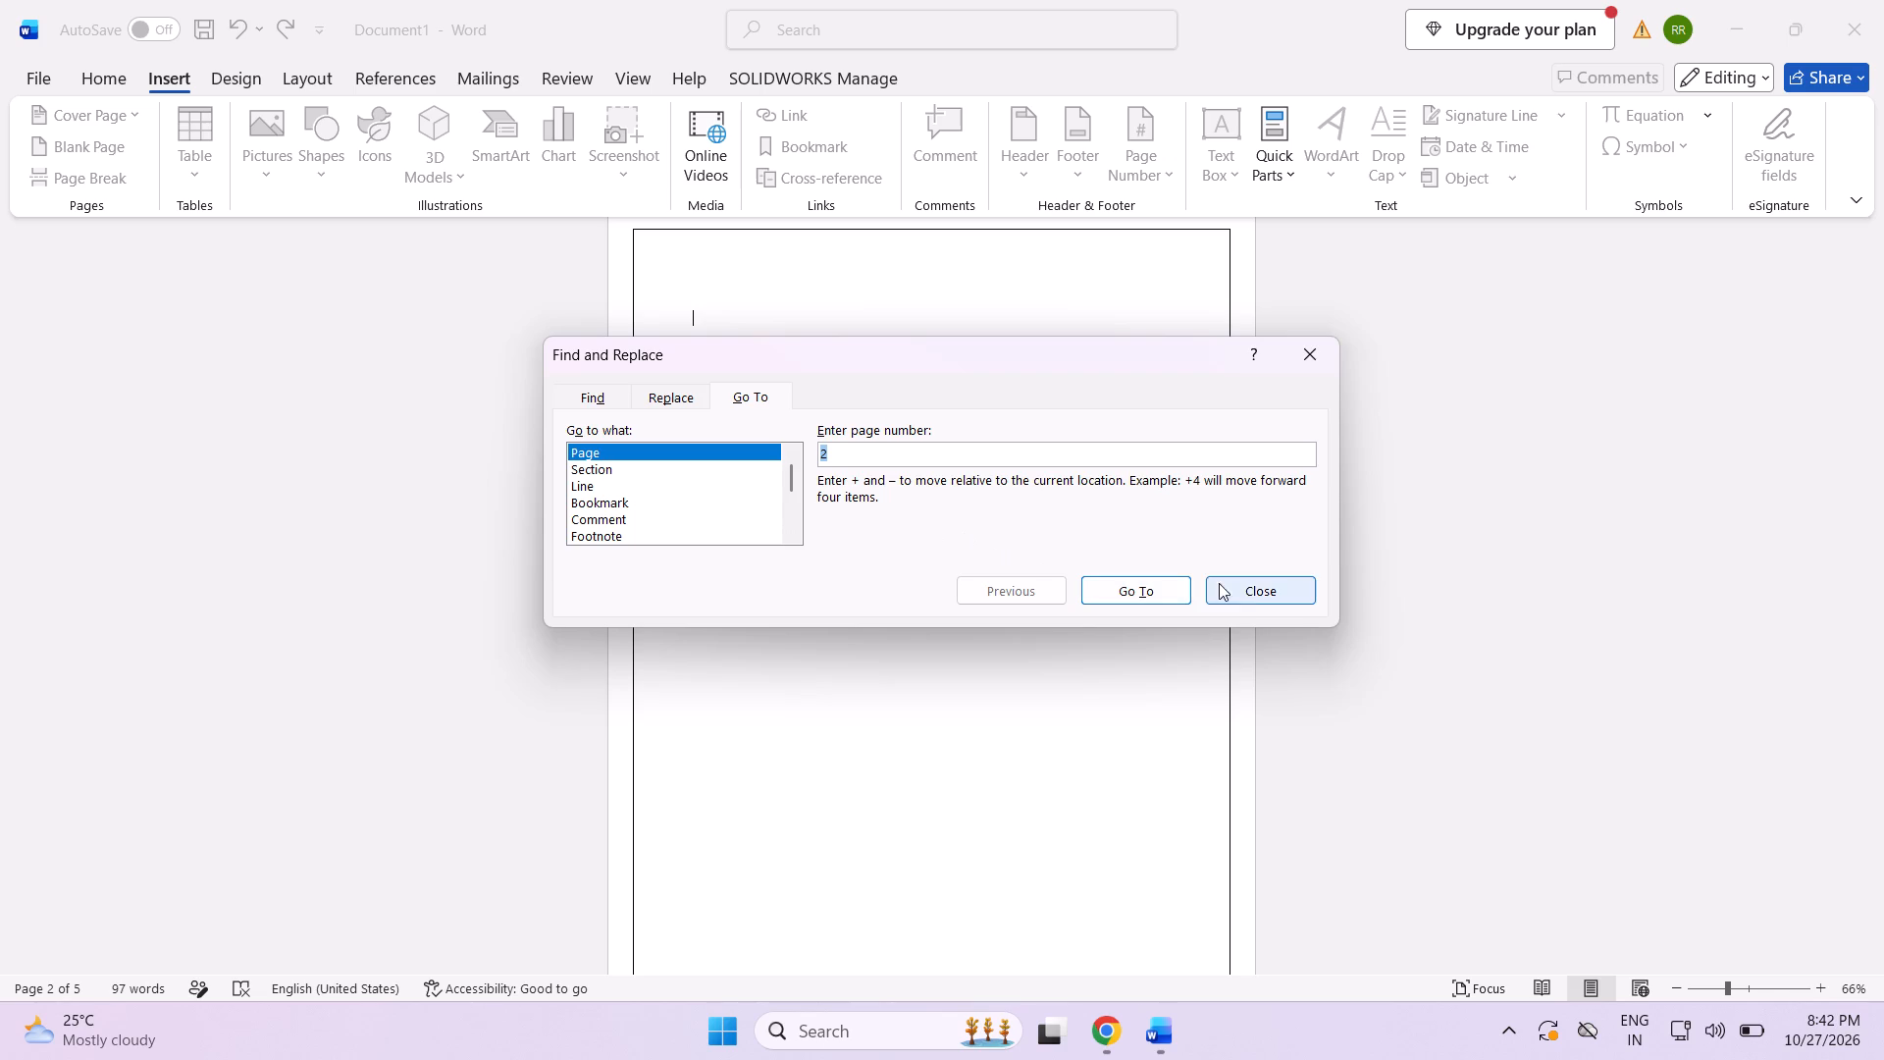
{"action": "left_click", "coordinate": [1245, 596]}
Jump to page 2 with the Go To command and close the dialog.
{"action": "double_click", "coordinate": [891, 454]}
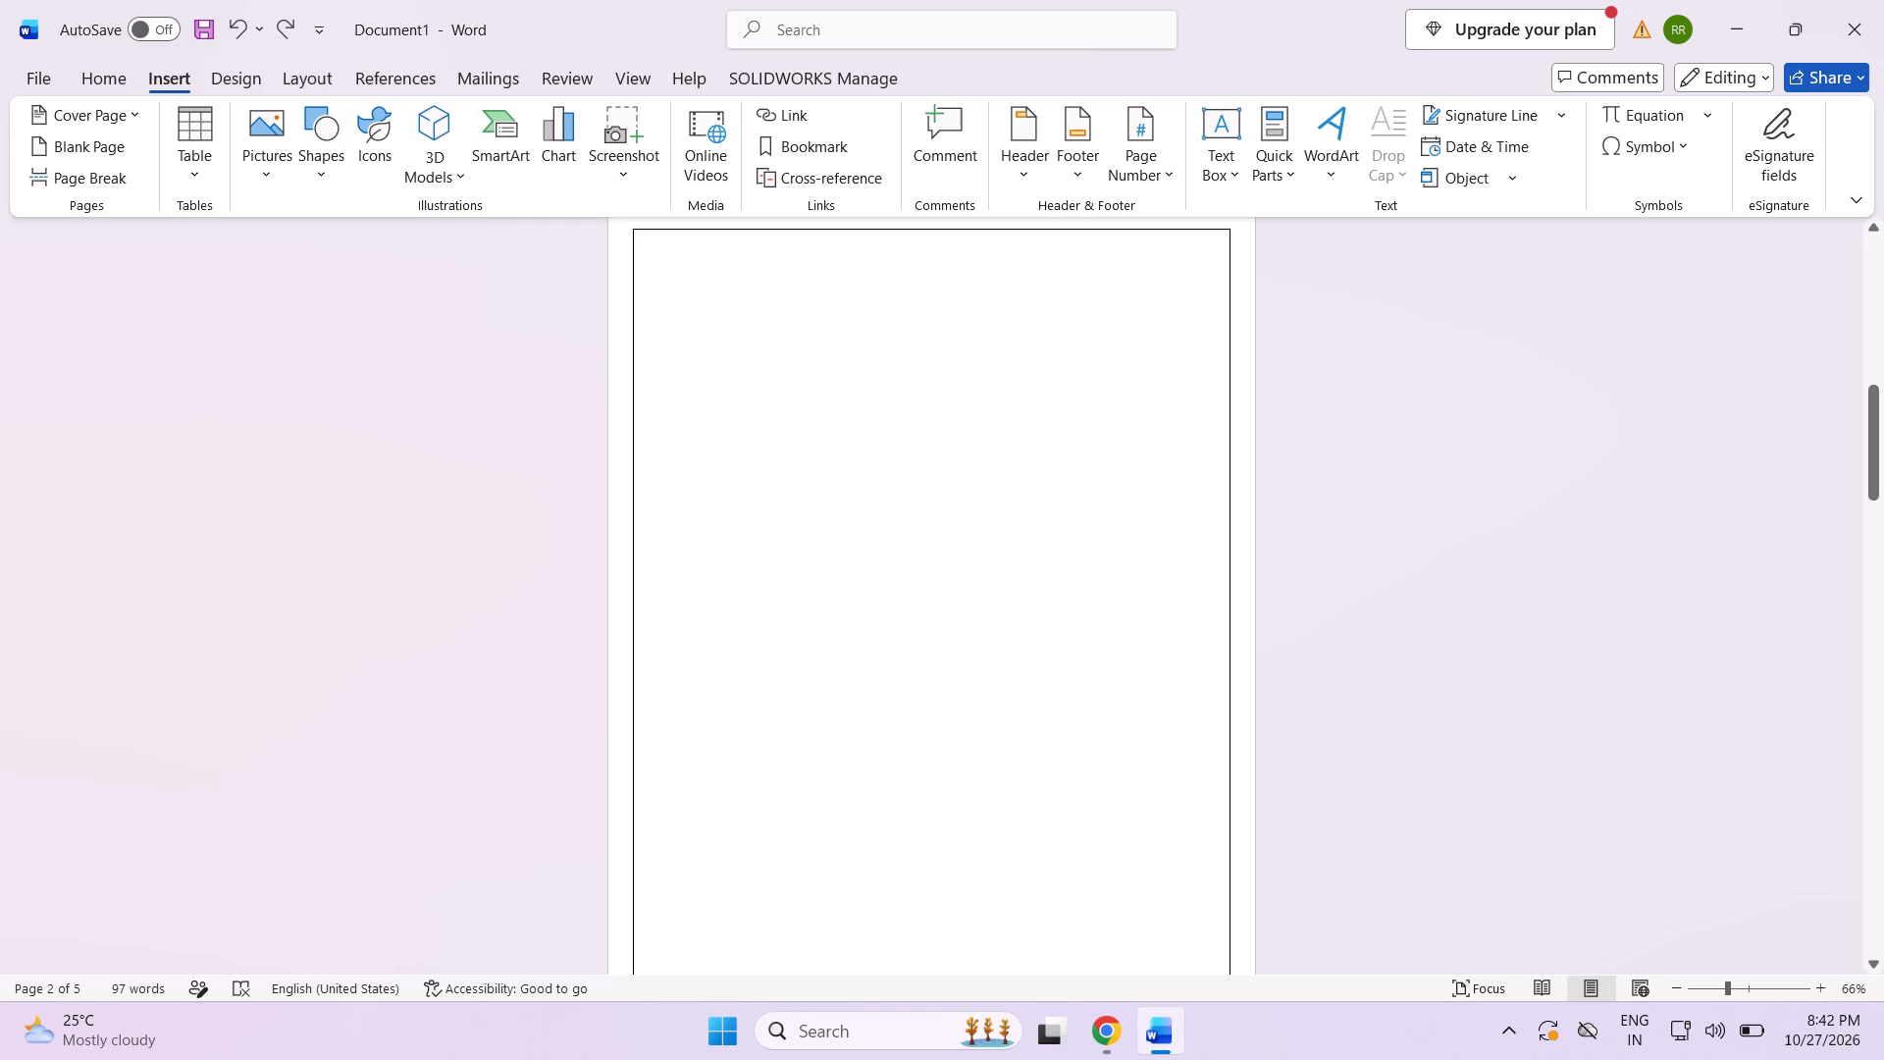
{"action": "key", "text": "ctrl+g"}
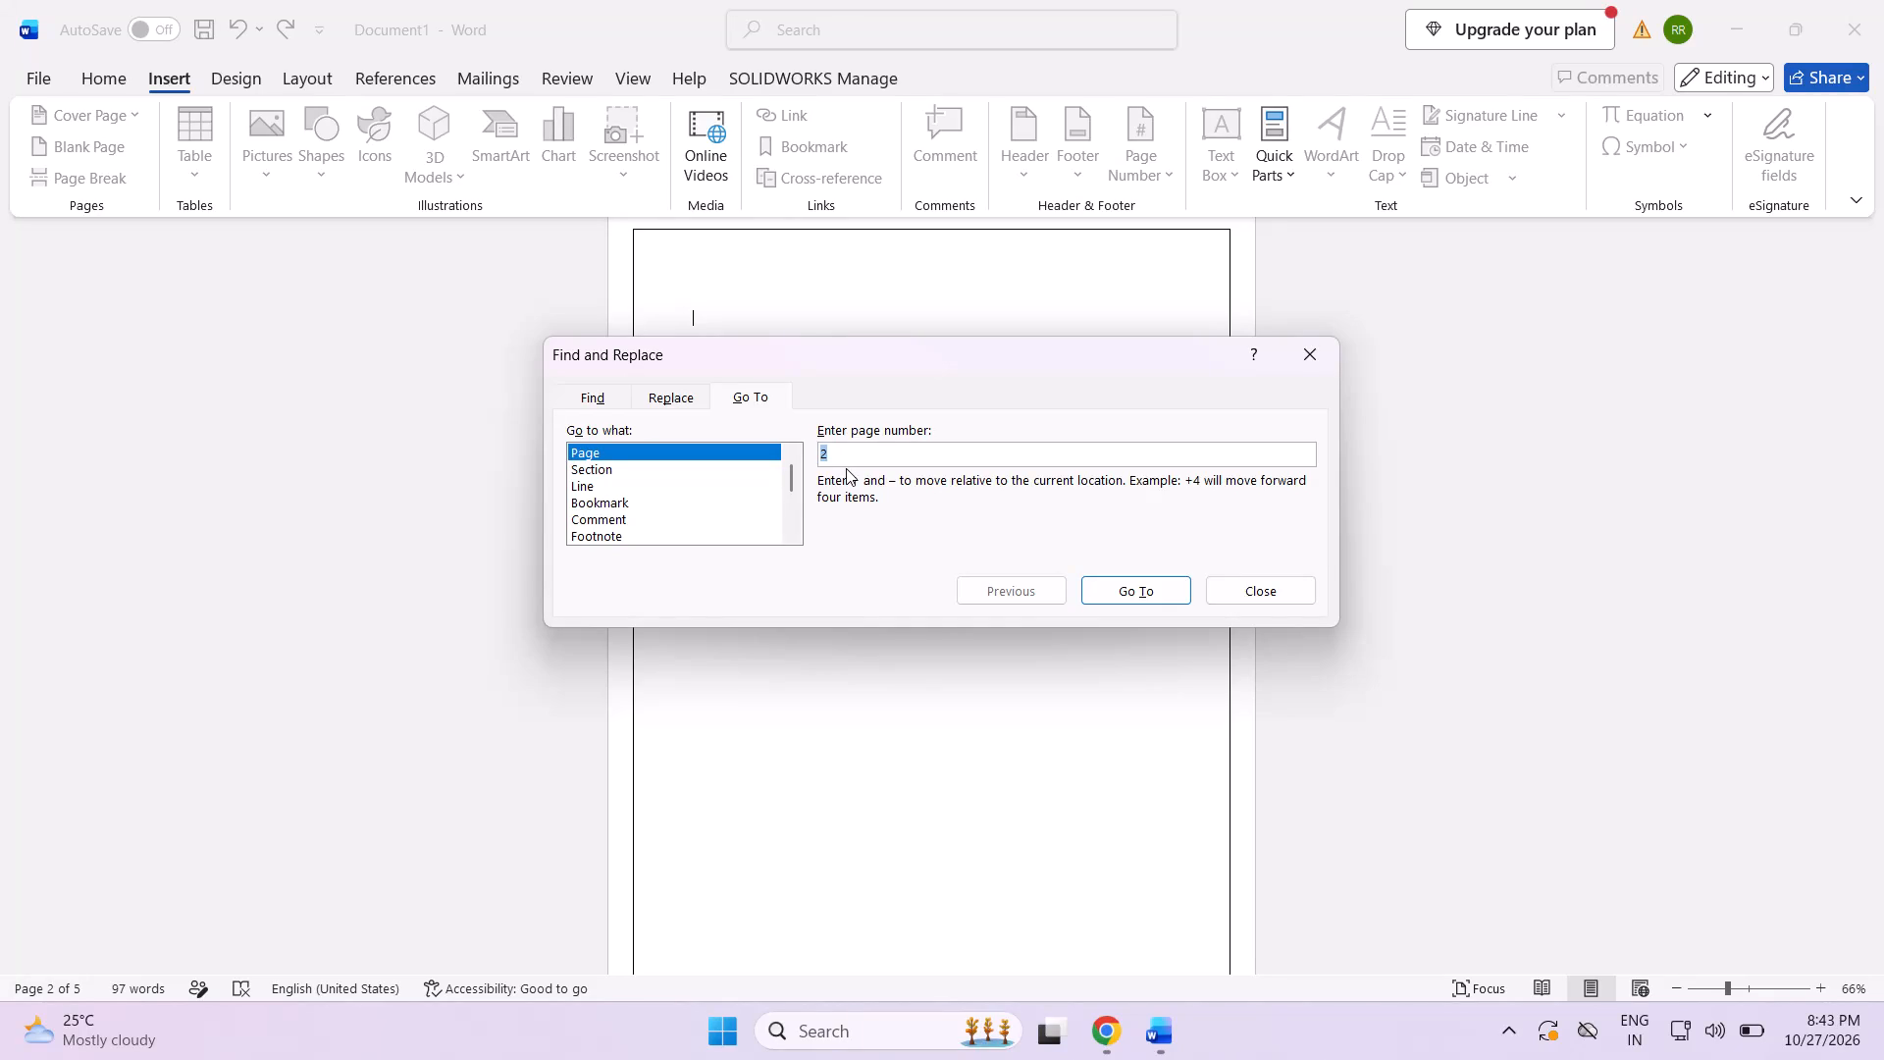
{"action": "key", "text": "Return"}
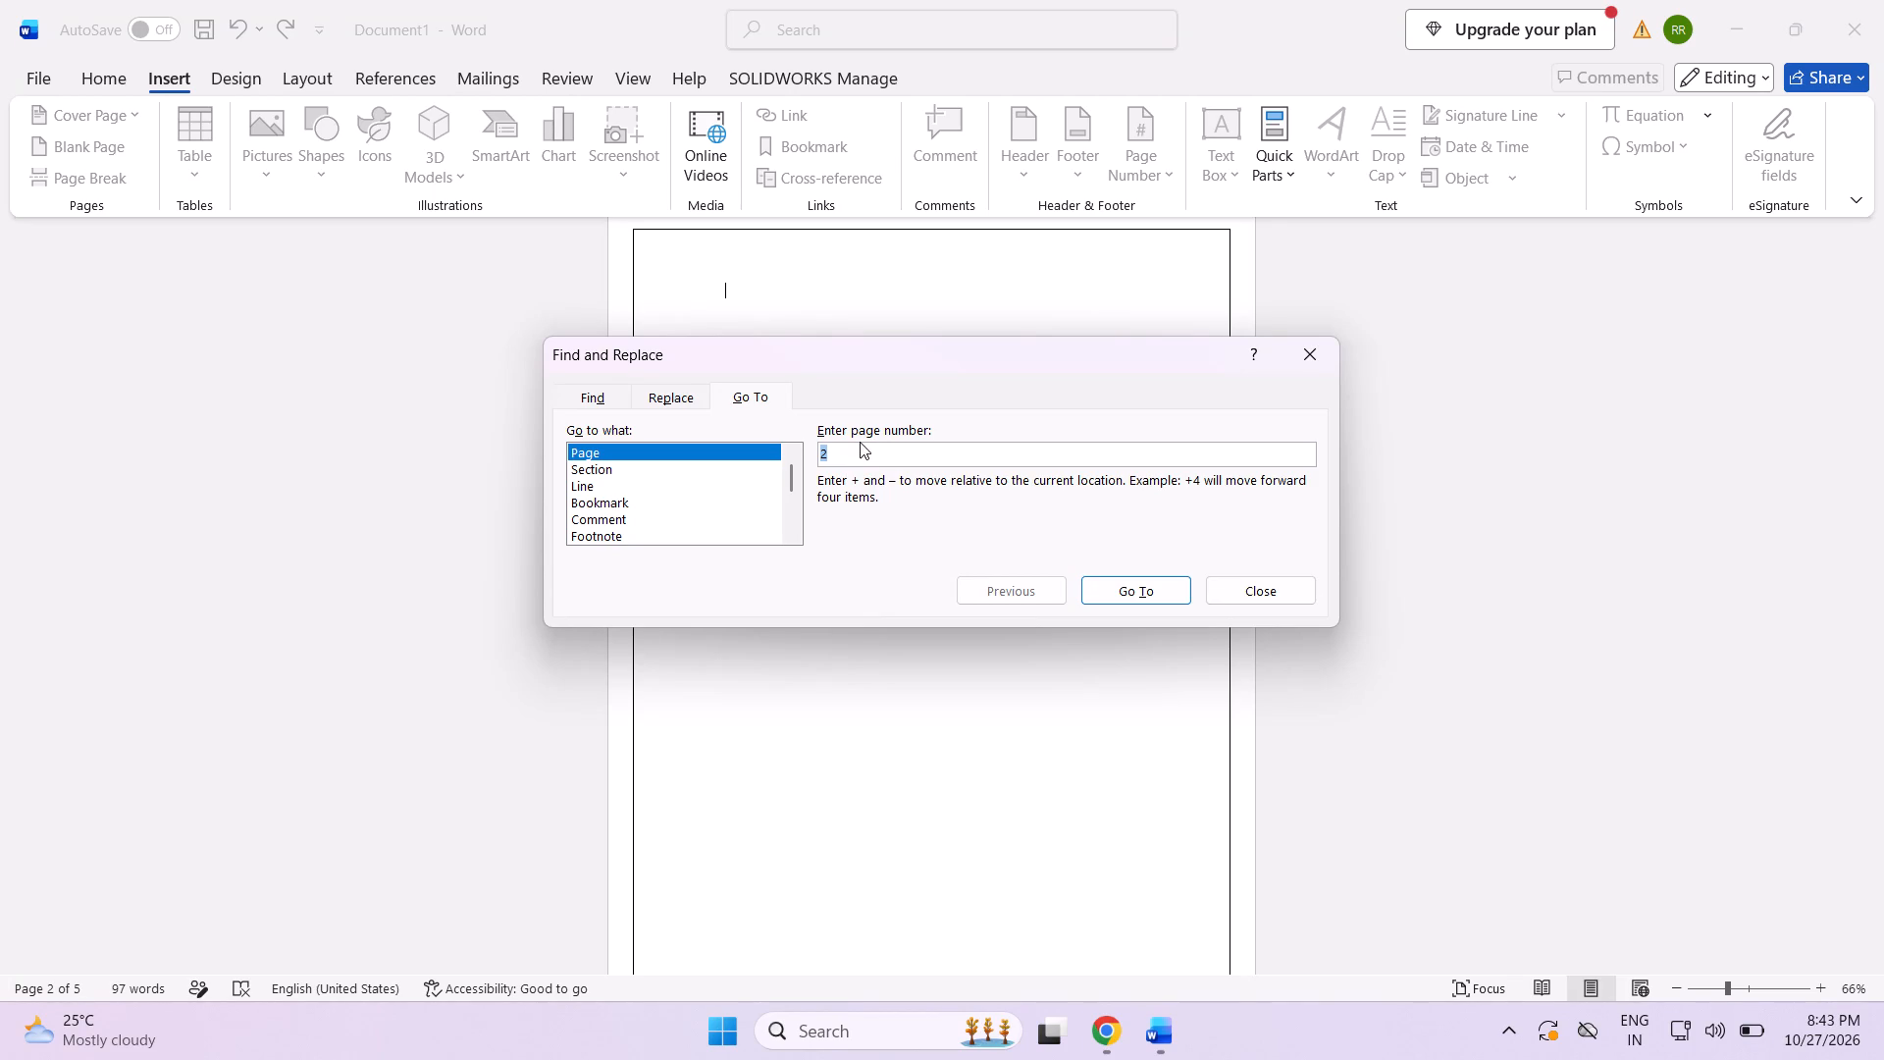
{"action": "left_click", "coordinate": [862, 458]}
{"action": "key", "text": "Return"}
{"action": "left_click", "coordinate": [1273, 593]}
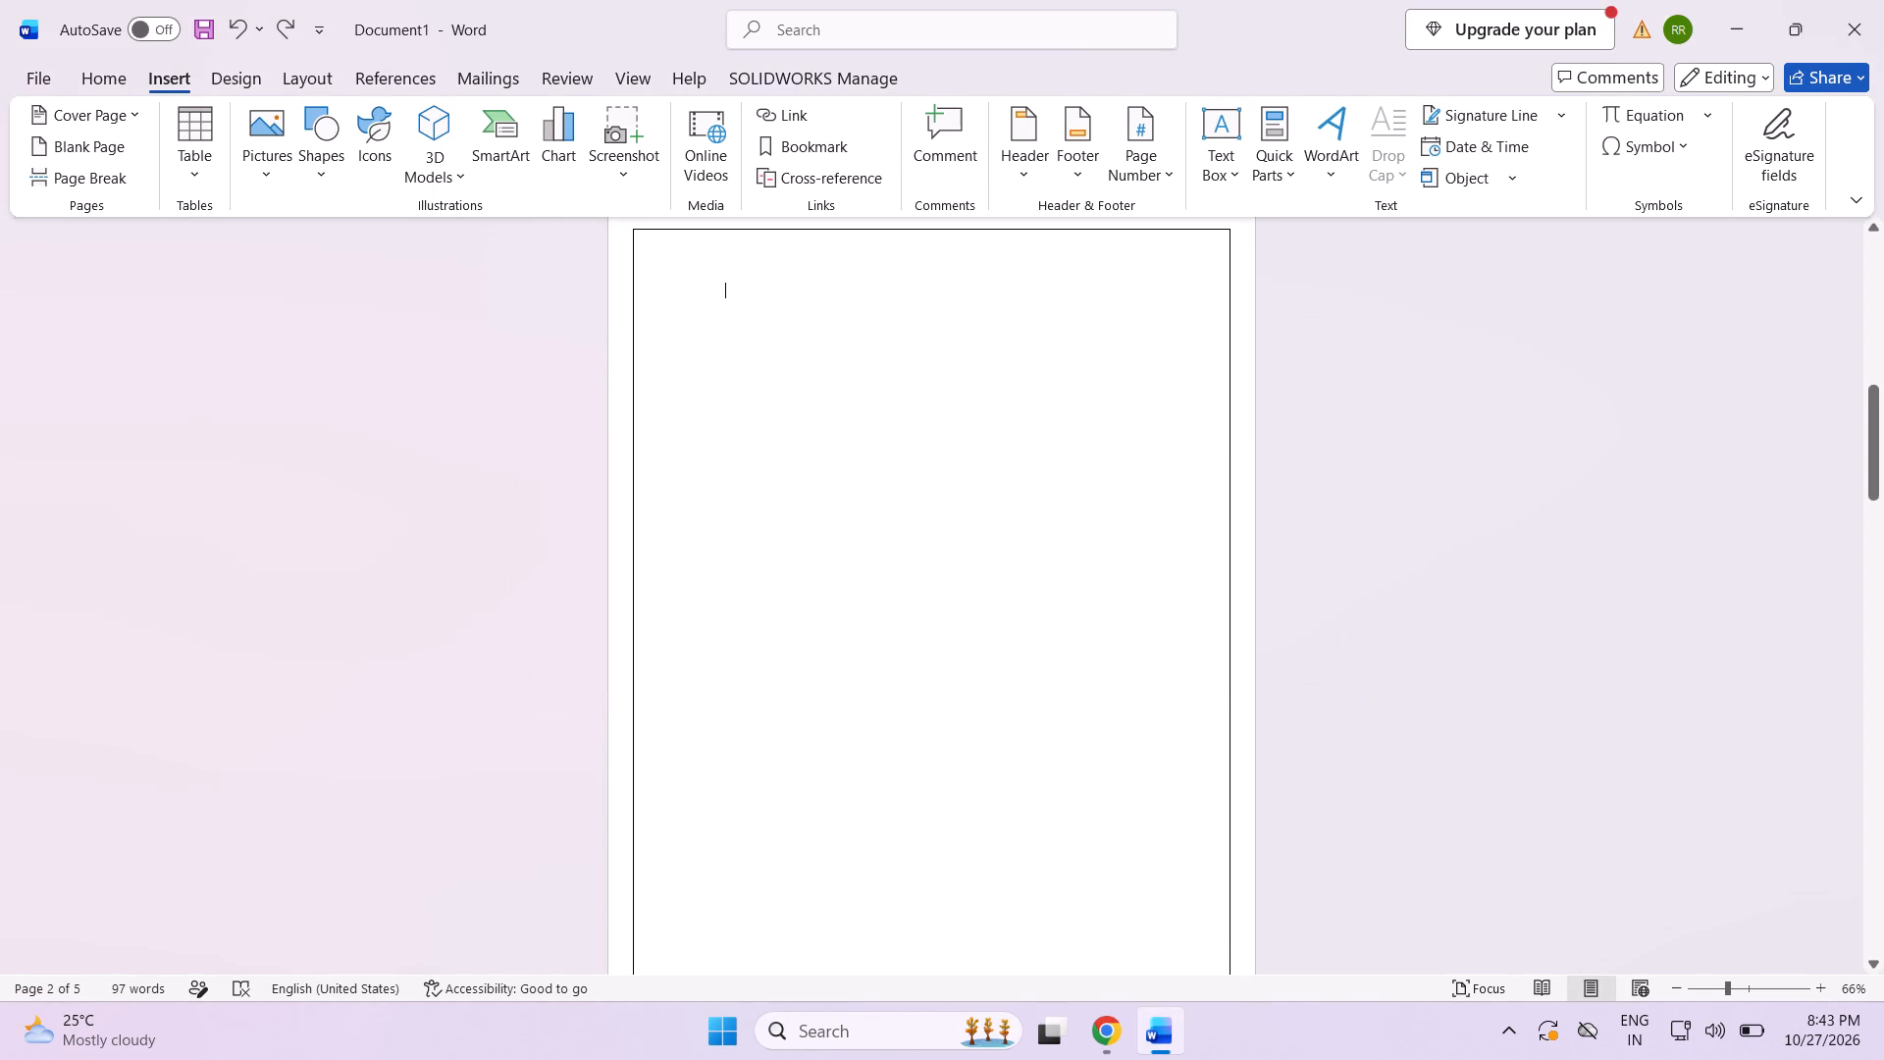
Place the cursor on the document's blank last page, go to page 5 with the Go To command and close the dialog.
{"action": "scroll", "coordinate": [1053, 584], "scroll_direction": "down", "scroll_amount": 16}
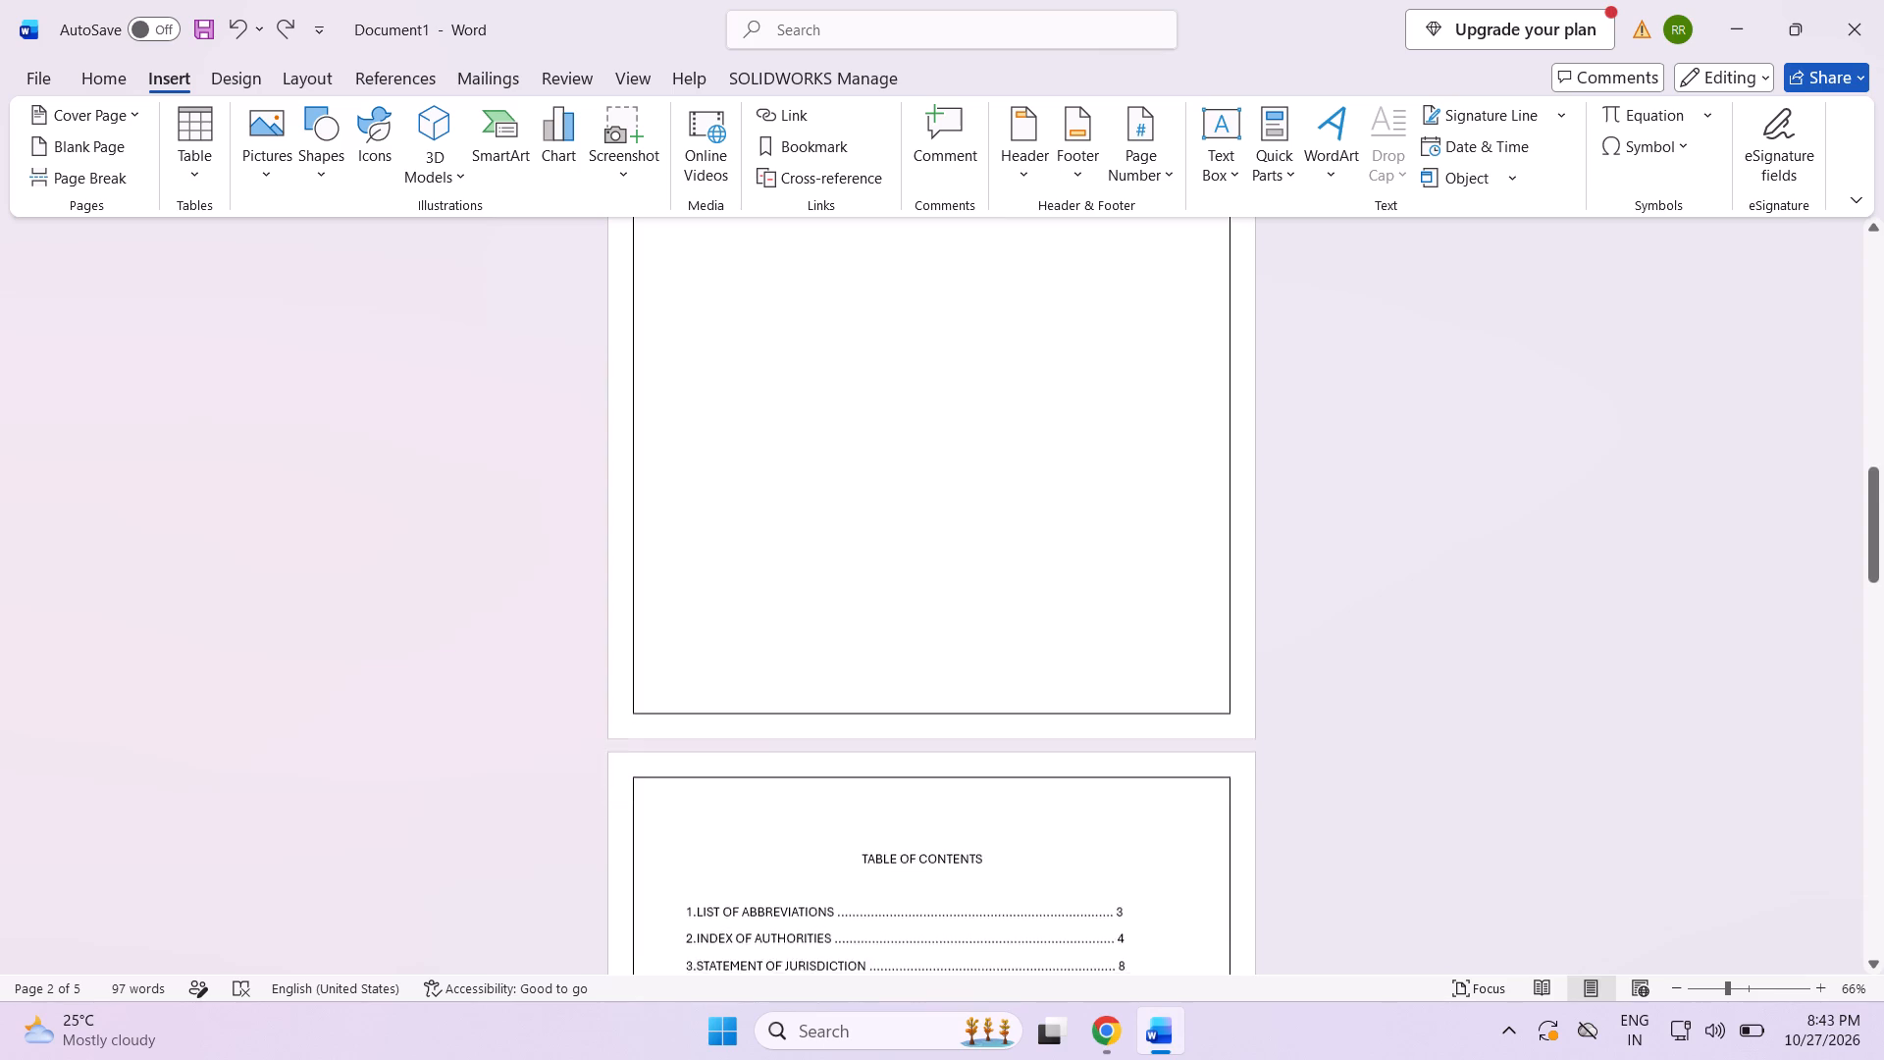
{"action": "scroll", "coordinate": [1059, 613], "scroll_direction": "down", "scroll_amount": 20}
{"action": "scroll", "coordinate": [1067, 647], "scroll_direction": "down", "scroll_amount": 7}
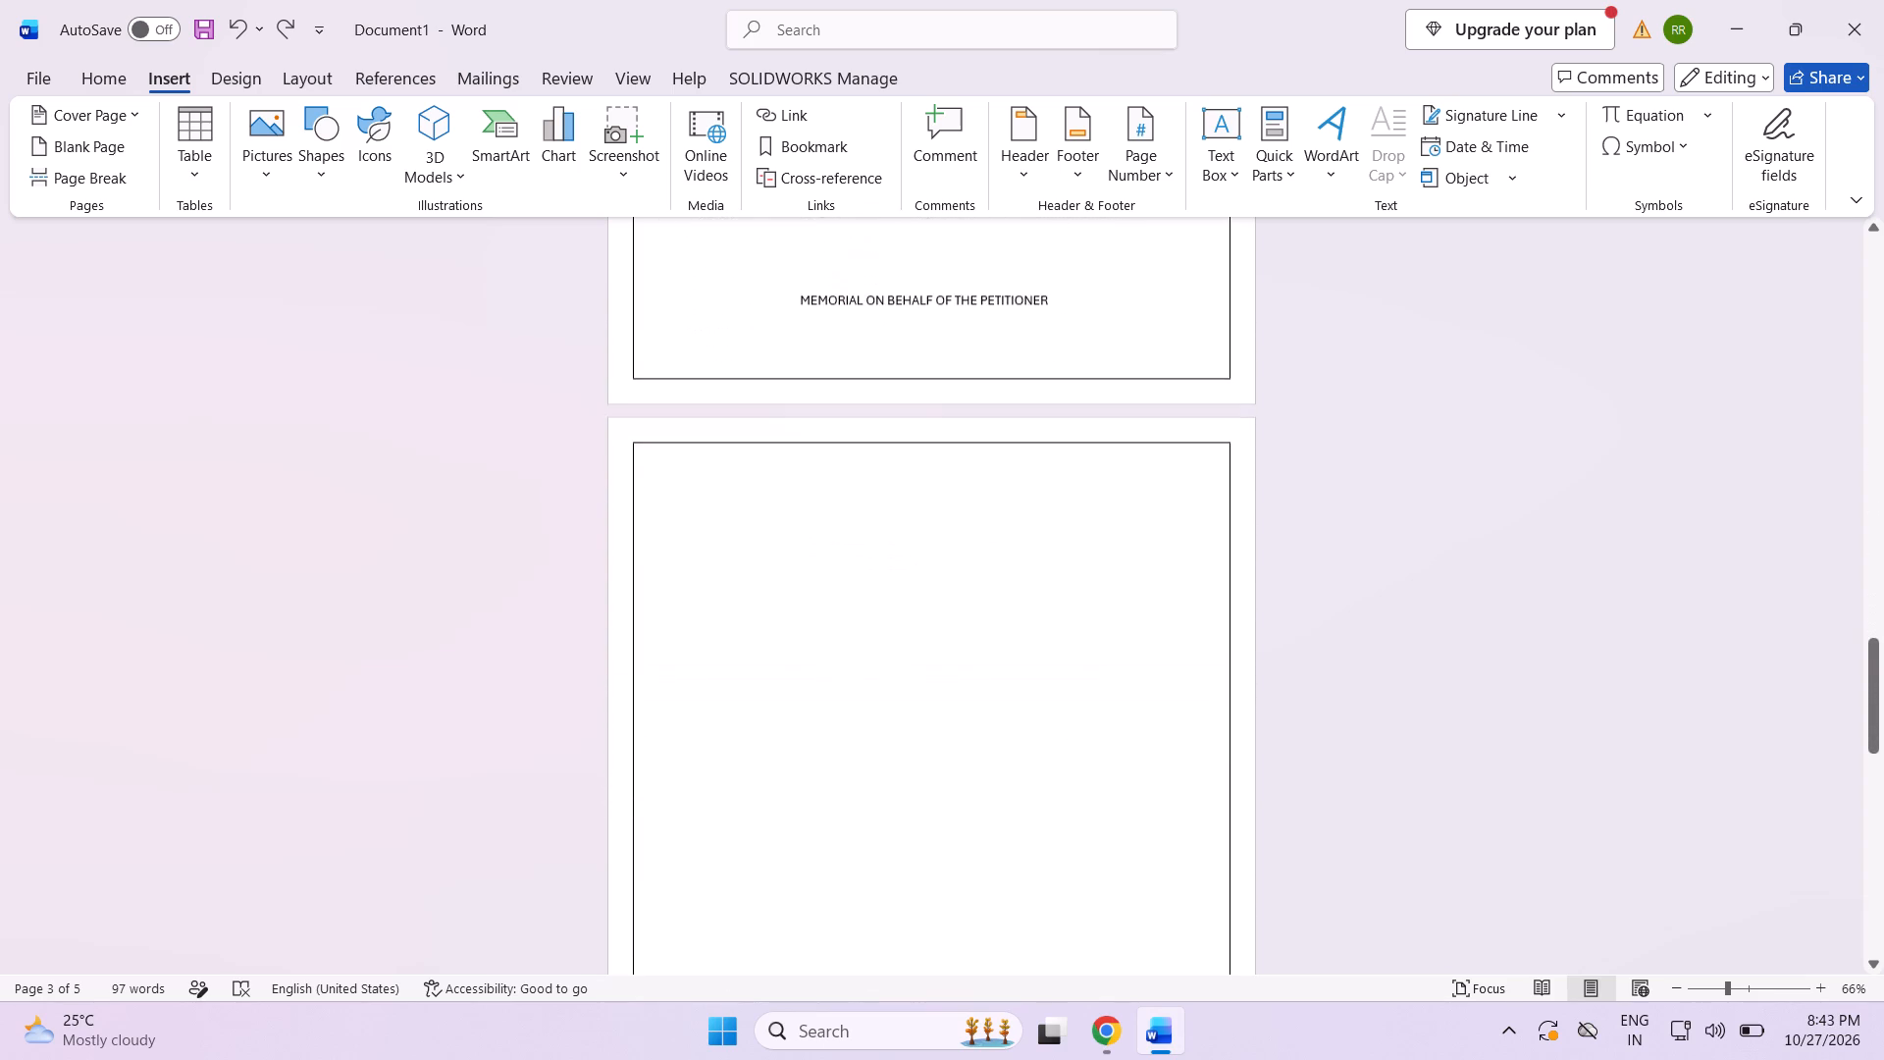
{"action": "scroll", "coordinate": [1068, 647], "scroll_direction": "down", "scroll_amount": 9}
{"action": "scroll", "coordinate": [1073, 668], "scroll_direction": "down", "scroll_amount": 18}
{"action": "scroll", "coordinate": [1072, 722], "scroll_direction": "down", "scroll_amount": 8}
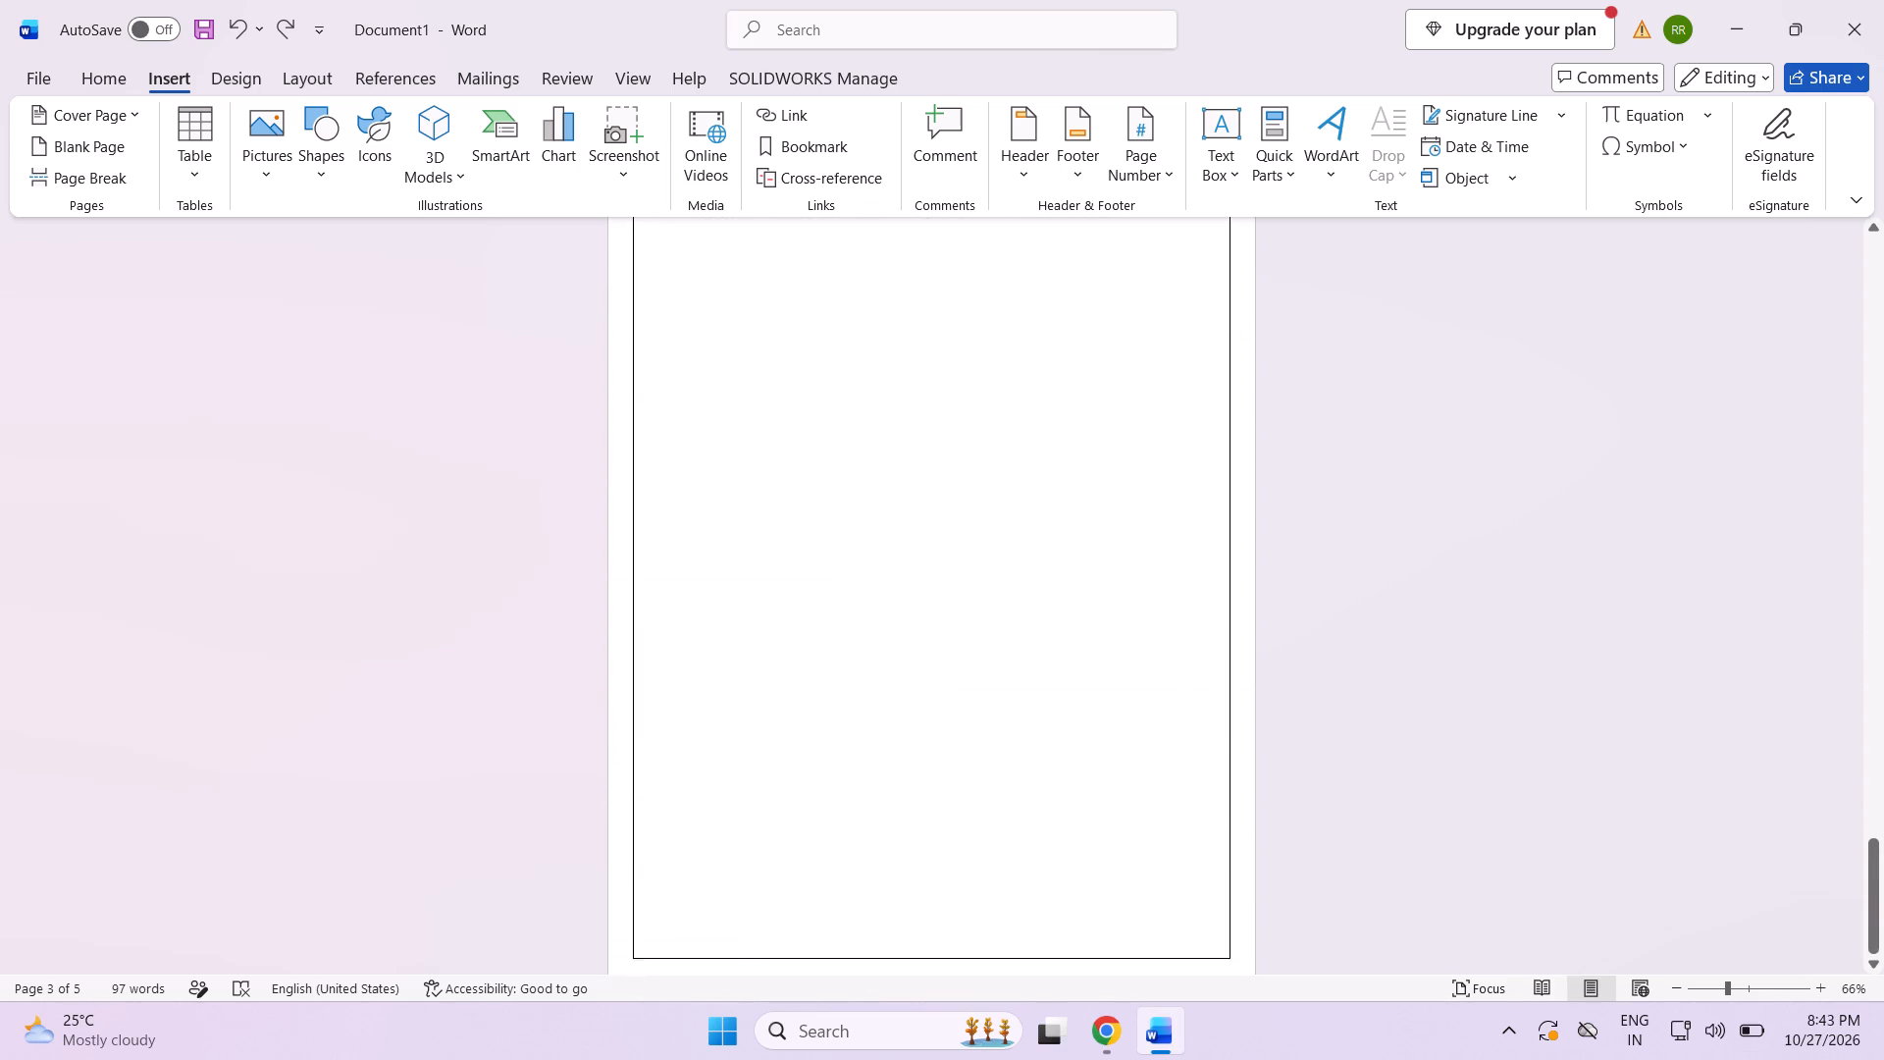
{"action": "left_click", "coordinate": [997, 669]}
{"action": "double_click", "coordinate": [970, 655]}
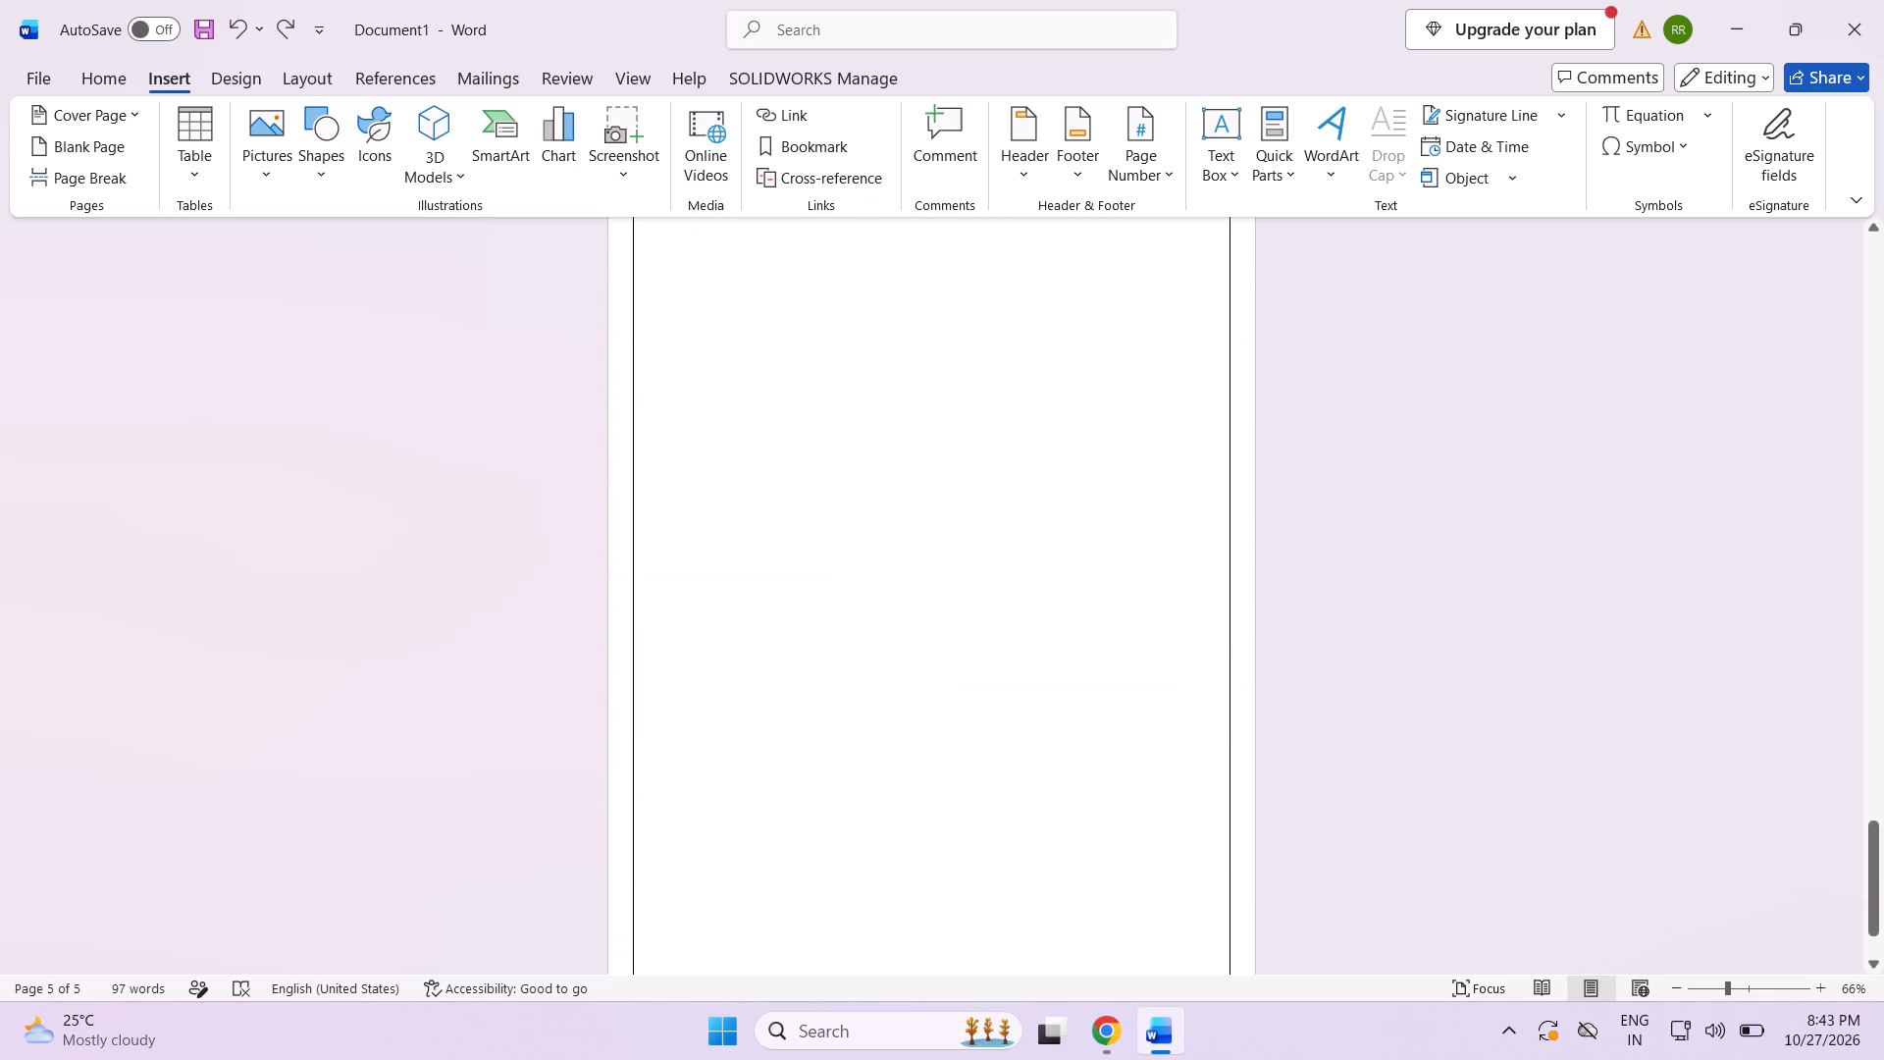
{"action": "key", "text": "ctrl+g"}
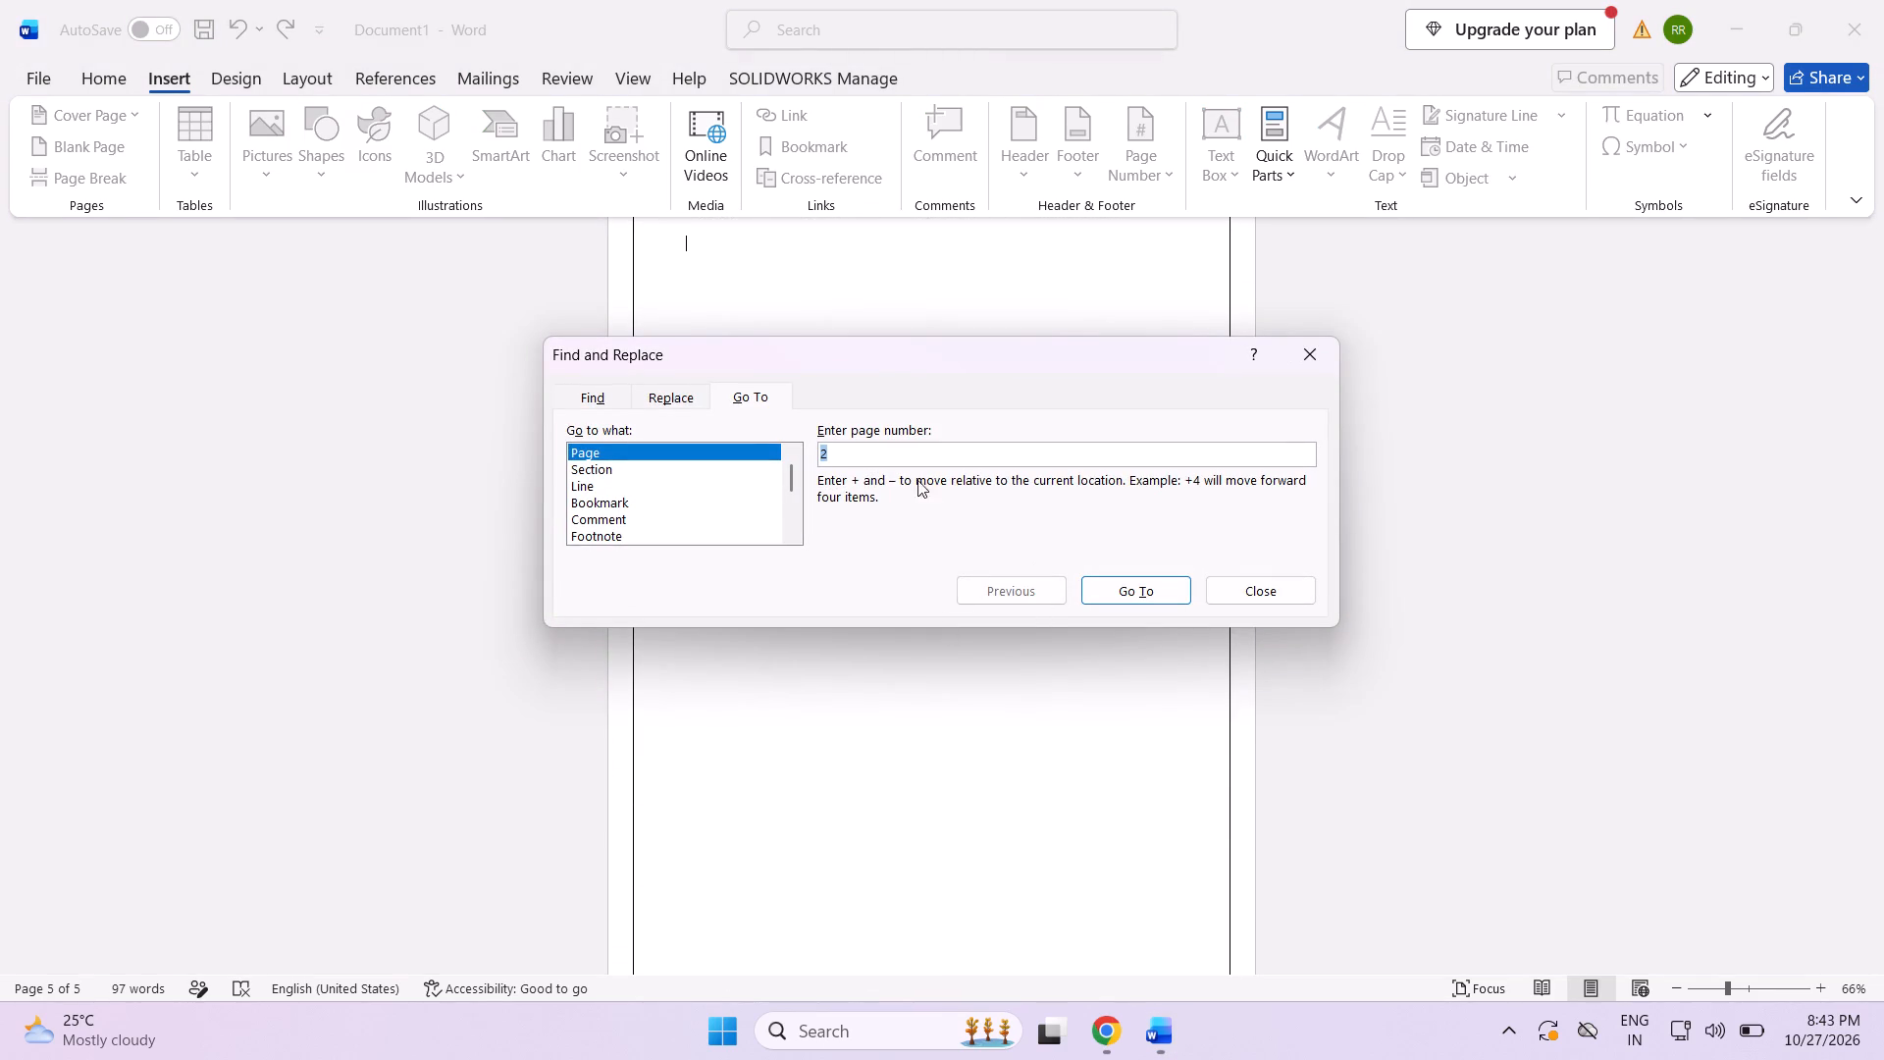
{"action": "key", "text": "5"}
{"action": "key", "text": "Return"}
{"action": "left_click", "coordinate": [1234, 584]}
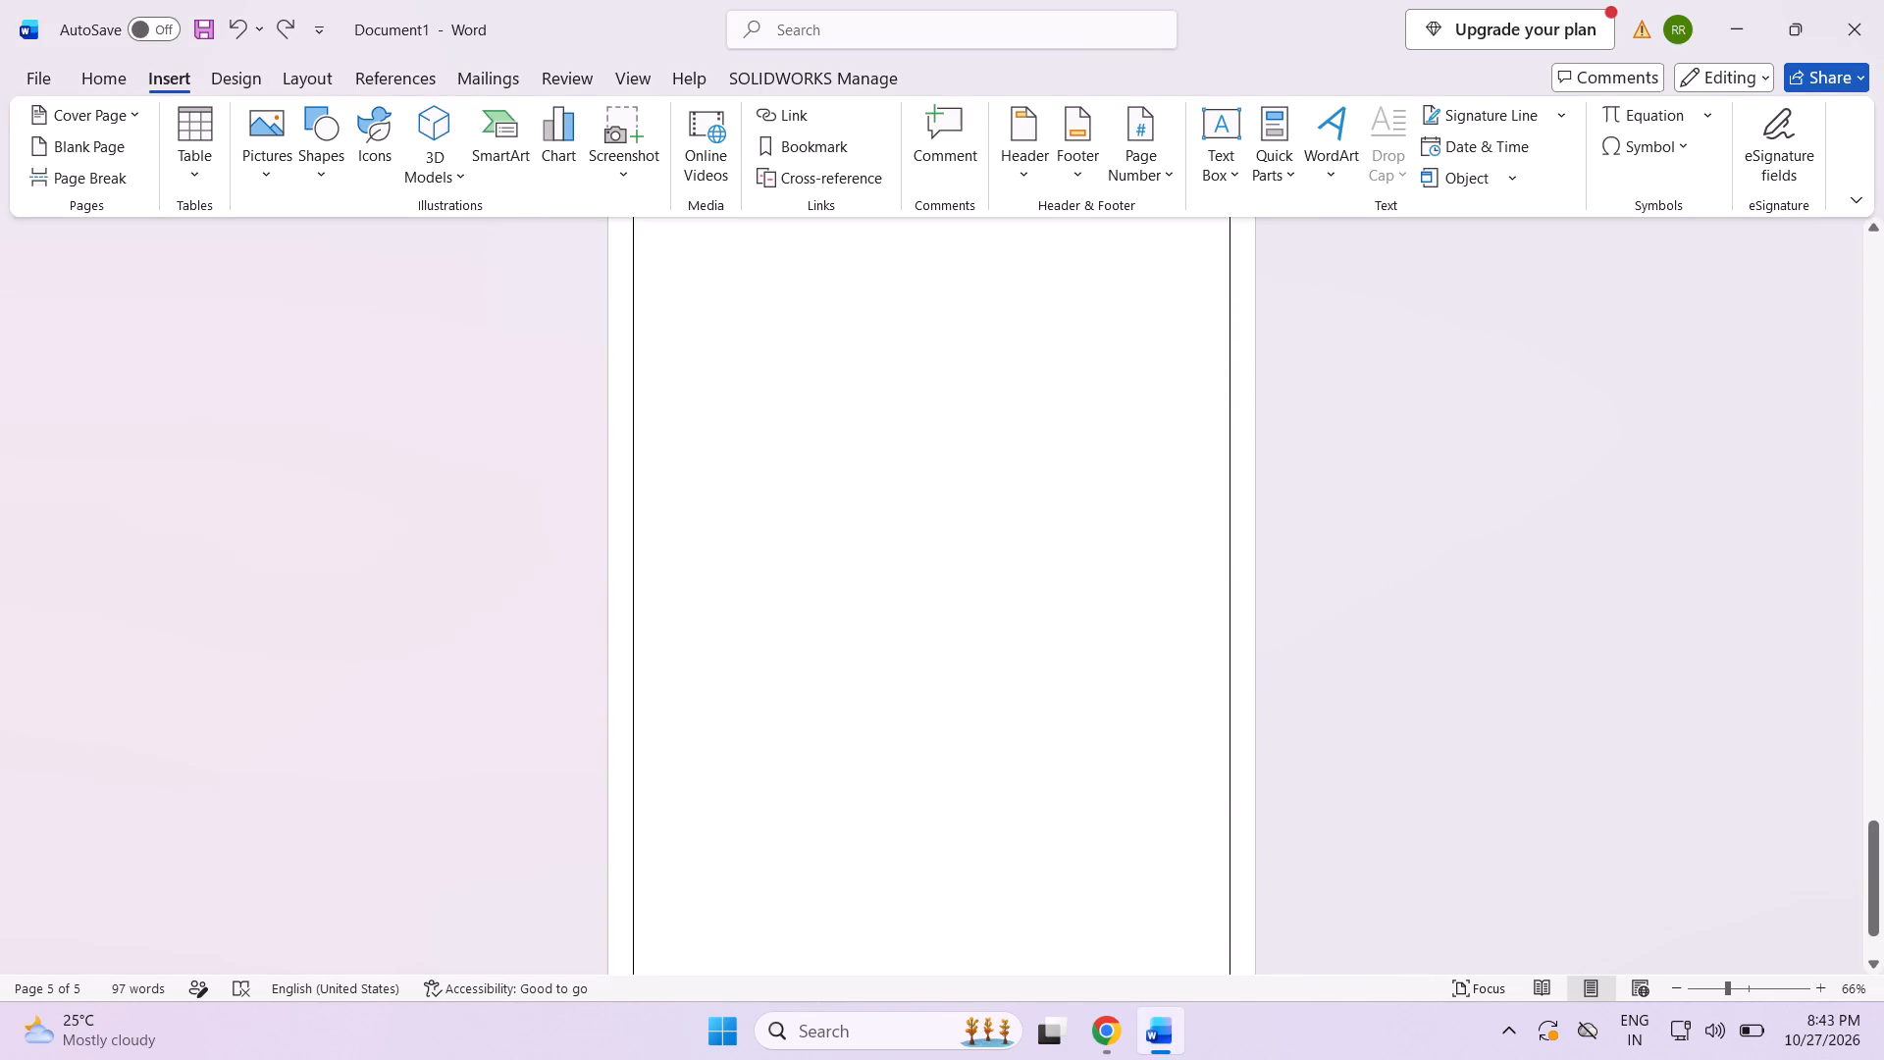
Examine the blank pages that follow the MEMORIAL ON BEHALF OF THE PETITIONER line on the table of contents page.
{"action": "scroll", "coordinate": [1038, 709], "scroll_direction": "down", "scroll_amount": 10}
{"action": "scroll", "coordinate": [1035, 712], "scroll_direction": "up", "scroll_amount": 2}
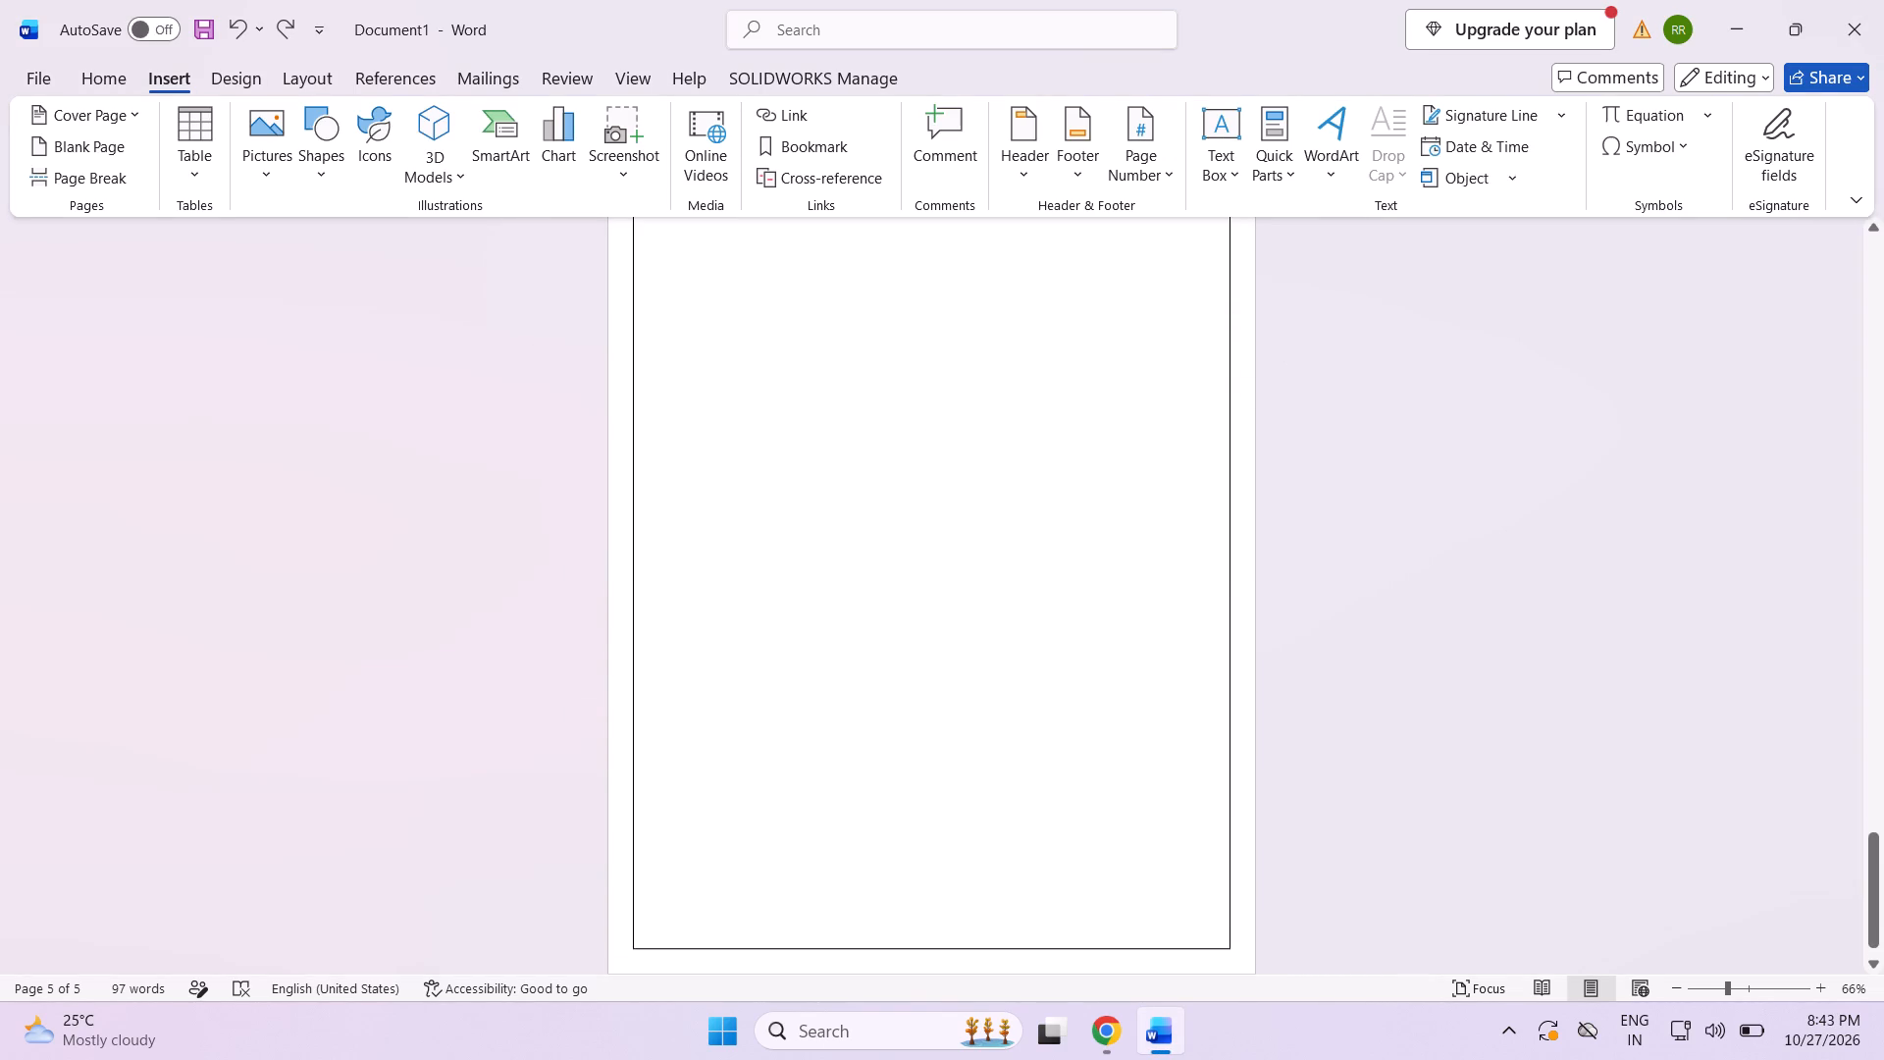
{"action": "scroll", "coordinate": [1035, 712], "scroll_direction": "up", "scroll_amount": 20}
{"action": "scroll", "coordinate": [1035, 712], "scroll_direction": "up", "scroll_amount": 12}
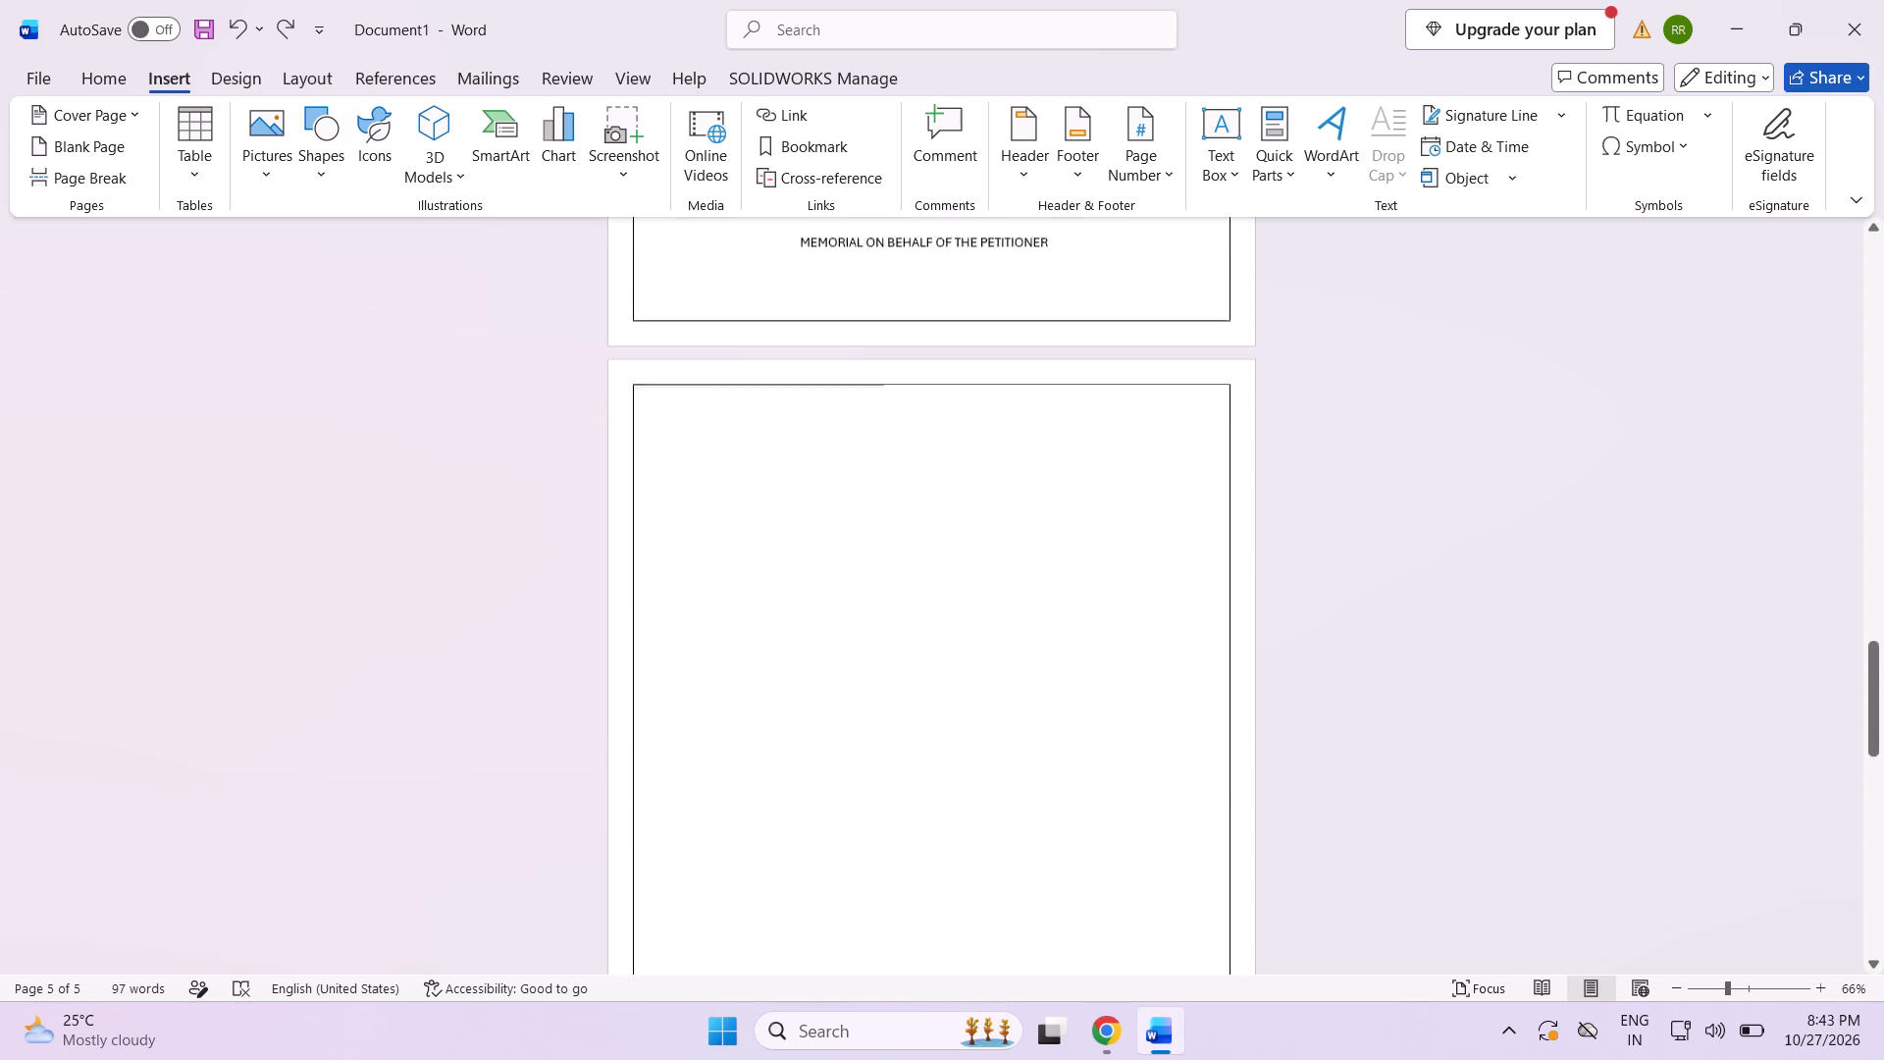
{"action": "scroll", "coordinate": [1128, 678], "scroll_direction": "up", "scroll_amount": 12}
{"action": "scroll", "coordinate": [1136, 693], "scroll_direction": "down", "scroll_amount": 17}
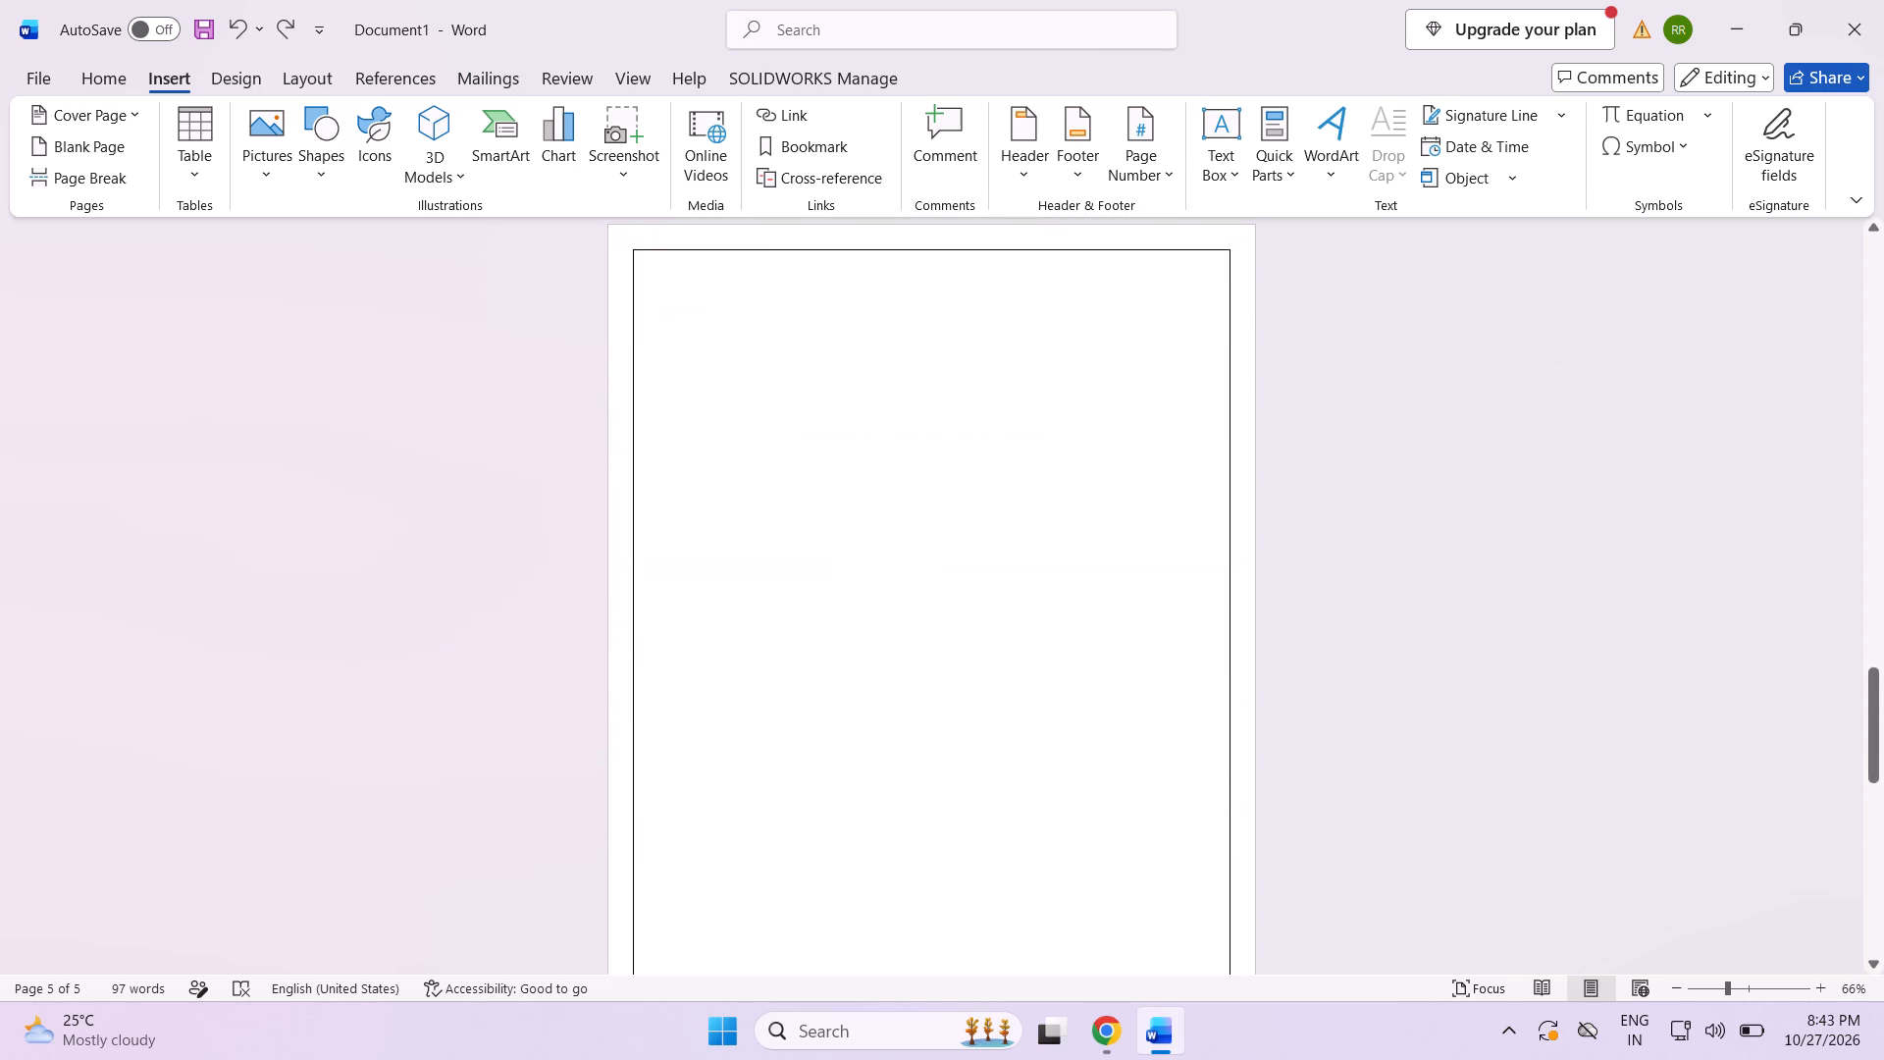
{"action": "scroll", "coordinate": [1121, 720], "scroll_direction": "down", "scroll_amount": 5}
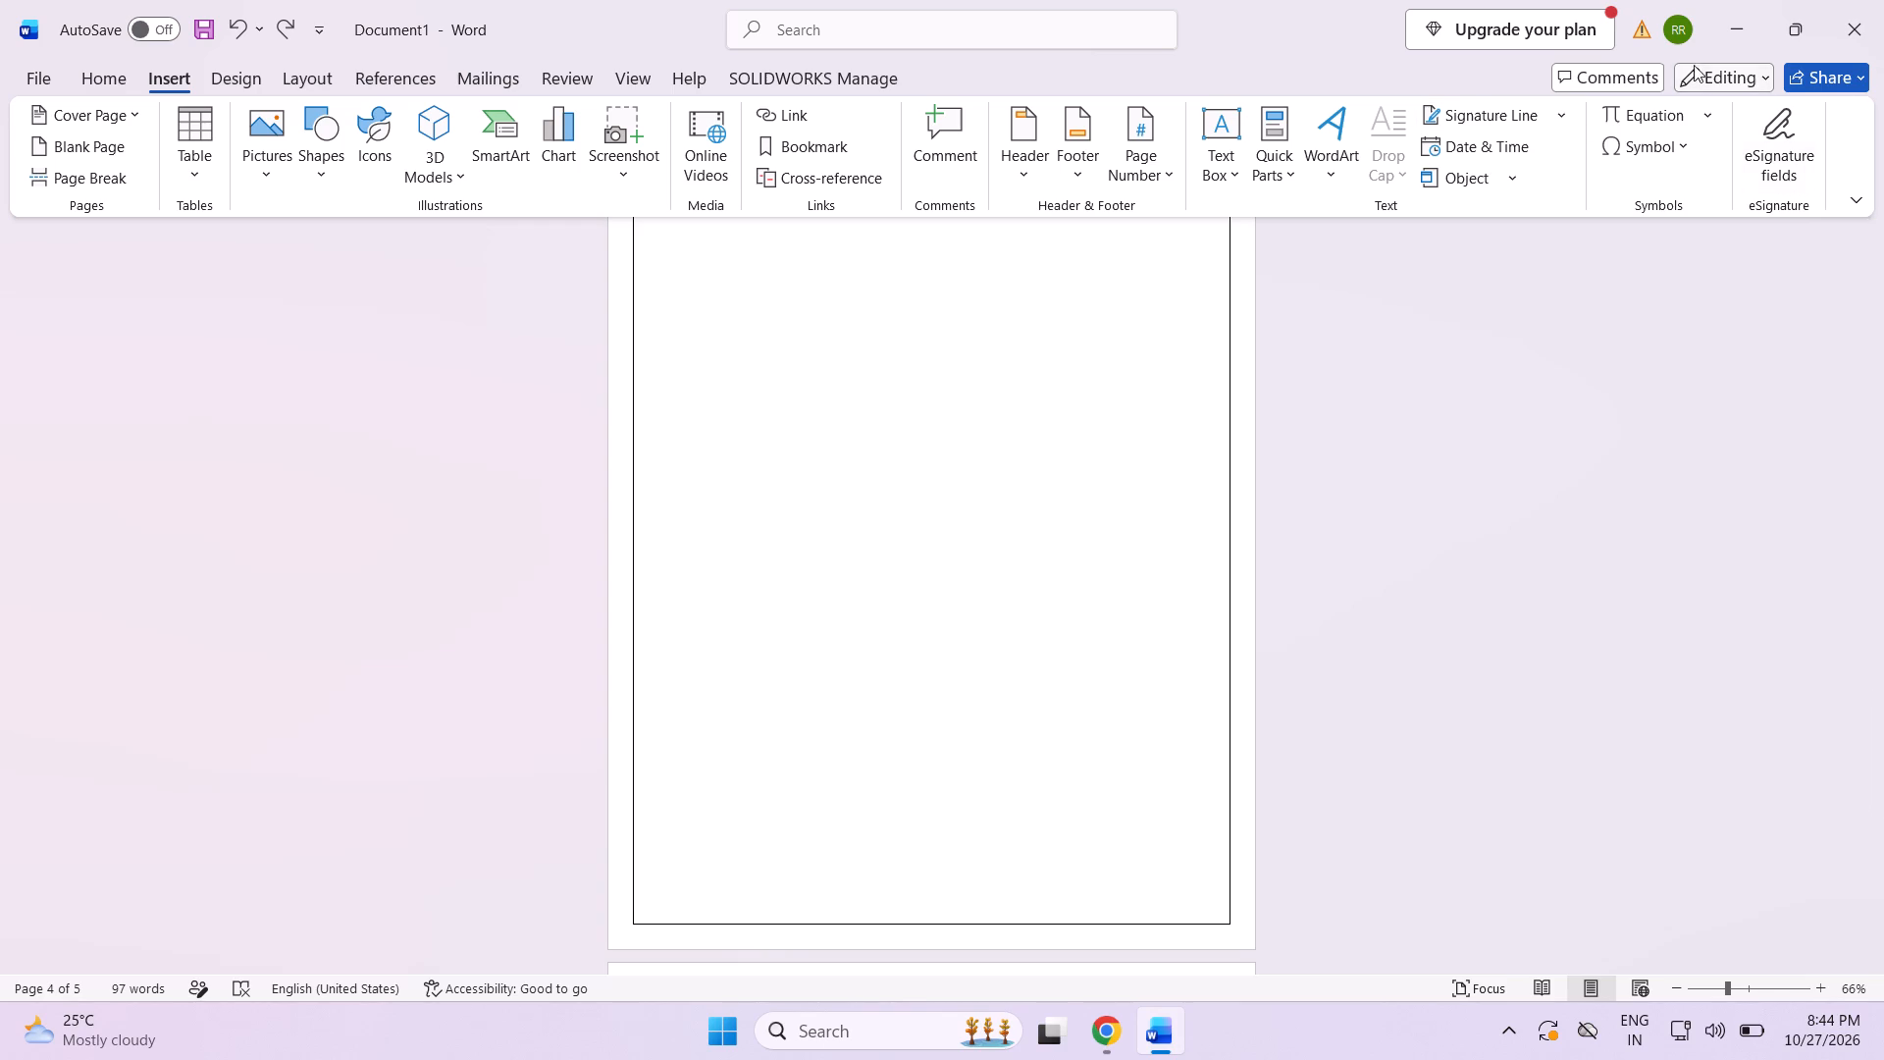
{"action": "scroll", "coordinate": [933, 265], "scroll_direction": "up", "scroll_amount": 1}
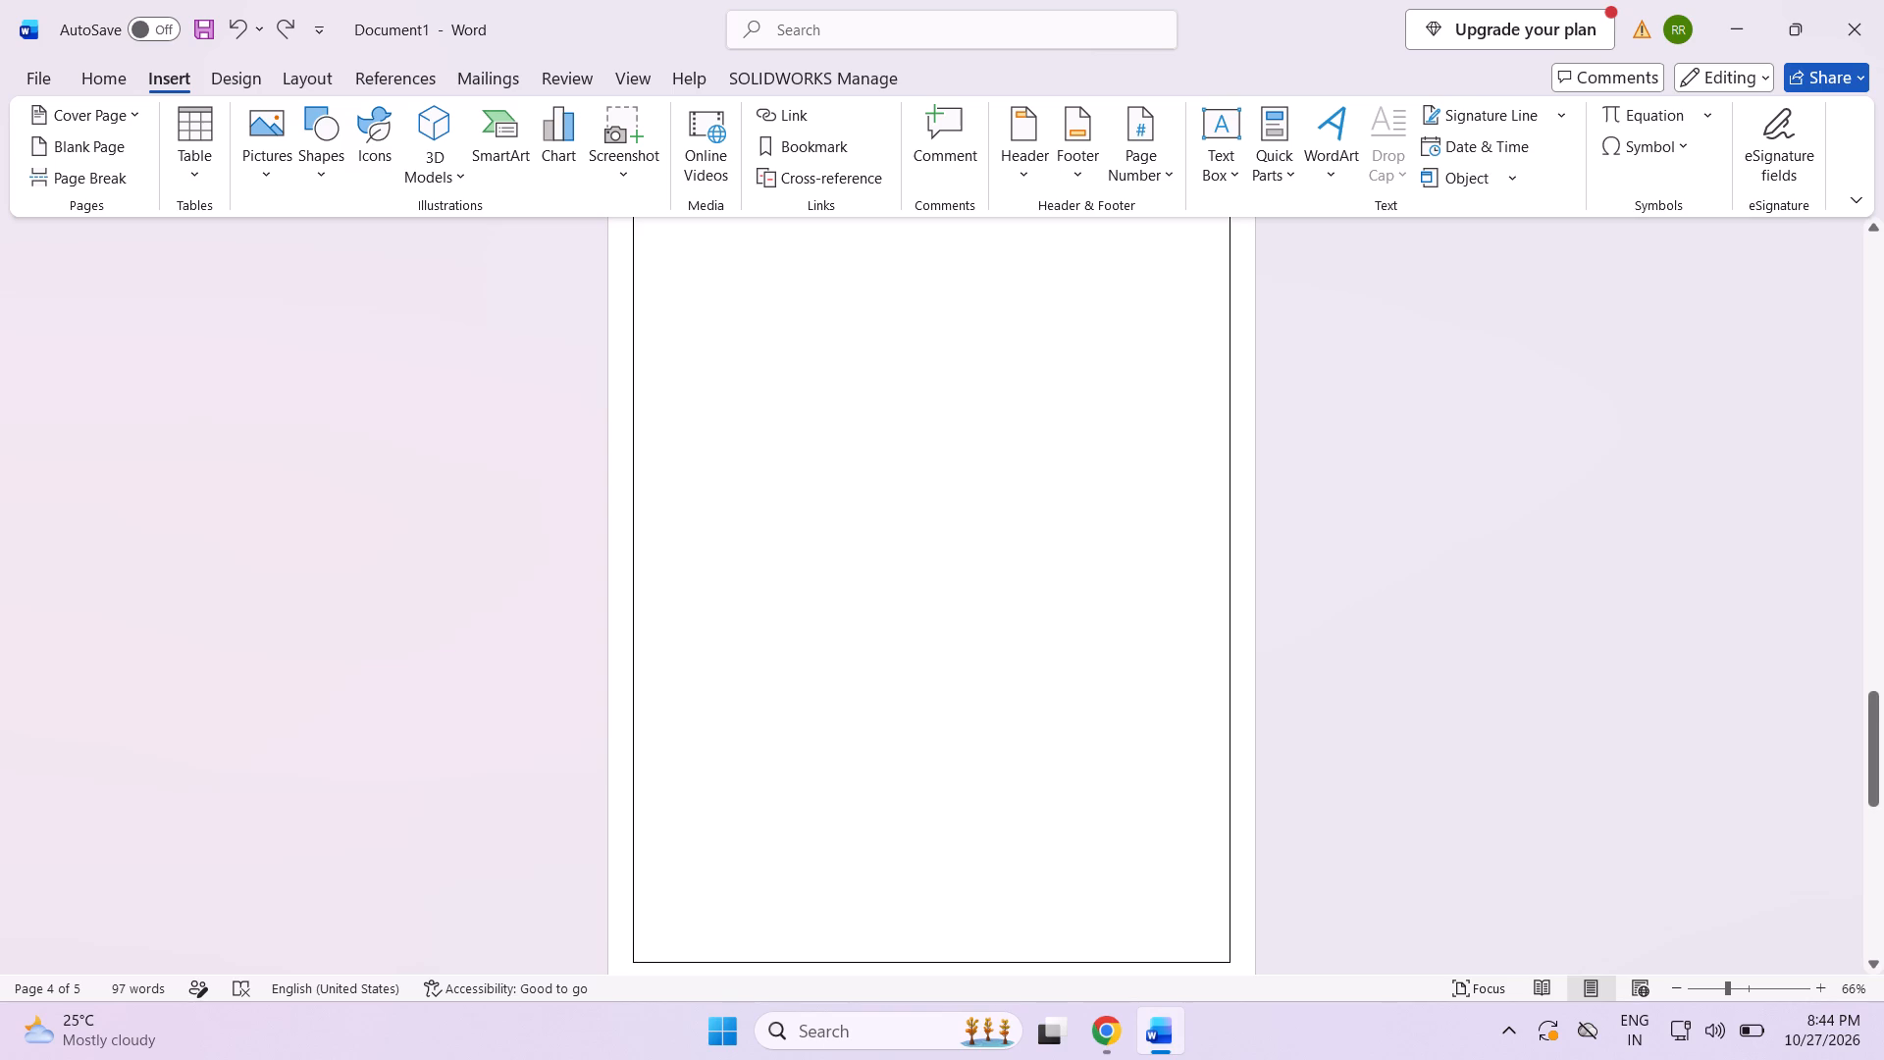
{"action": "scroll", "coordinate": [933, 267], "scroll_direction": "up", "scroll_amount": 15}
{"action": "scroll", "coordinate": [938, 273], "scroll_direction": "down", "scroll_amount": 12}
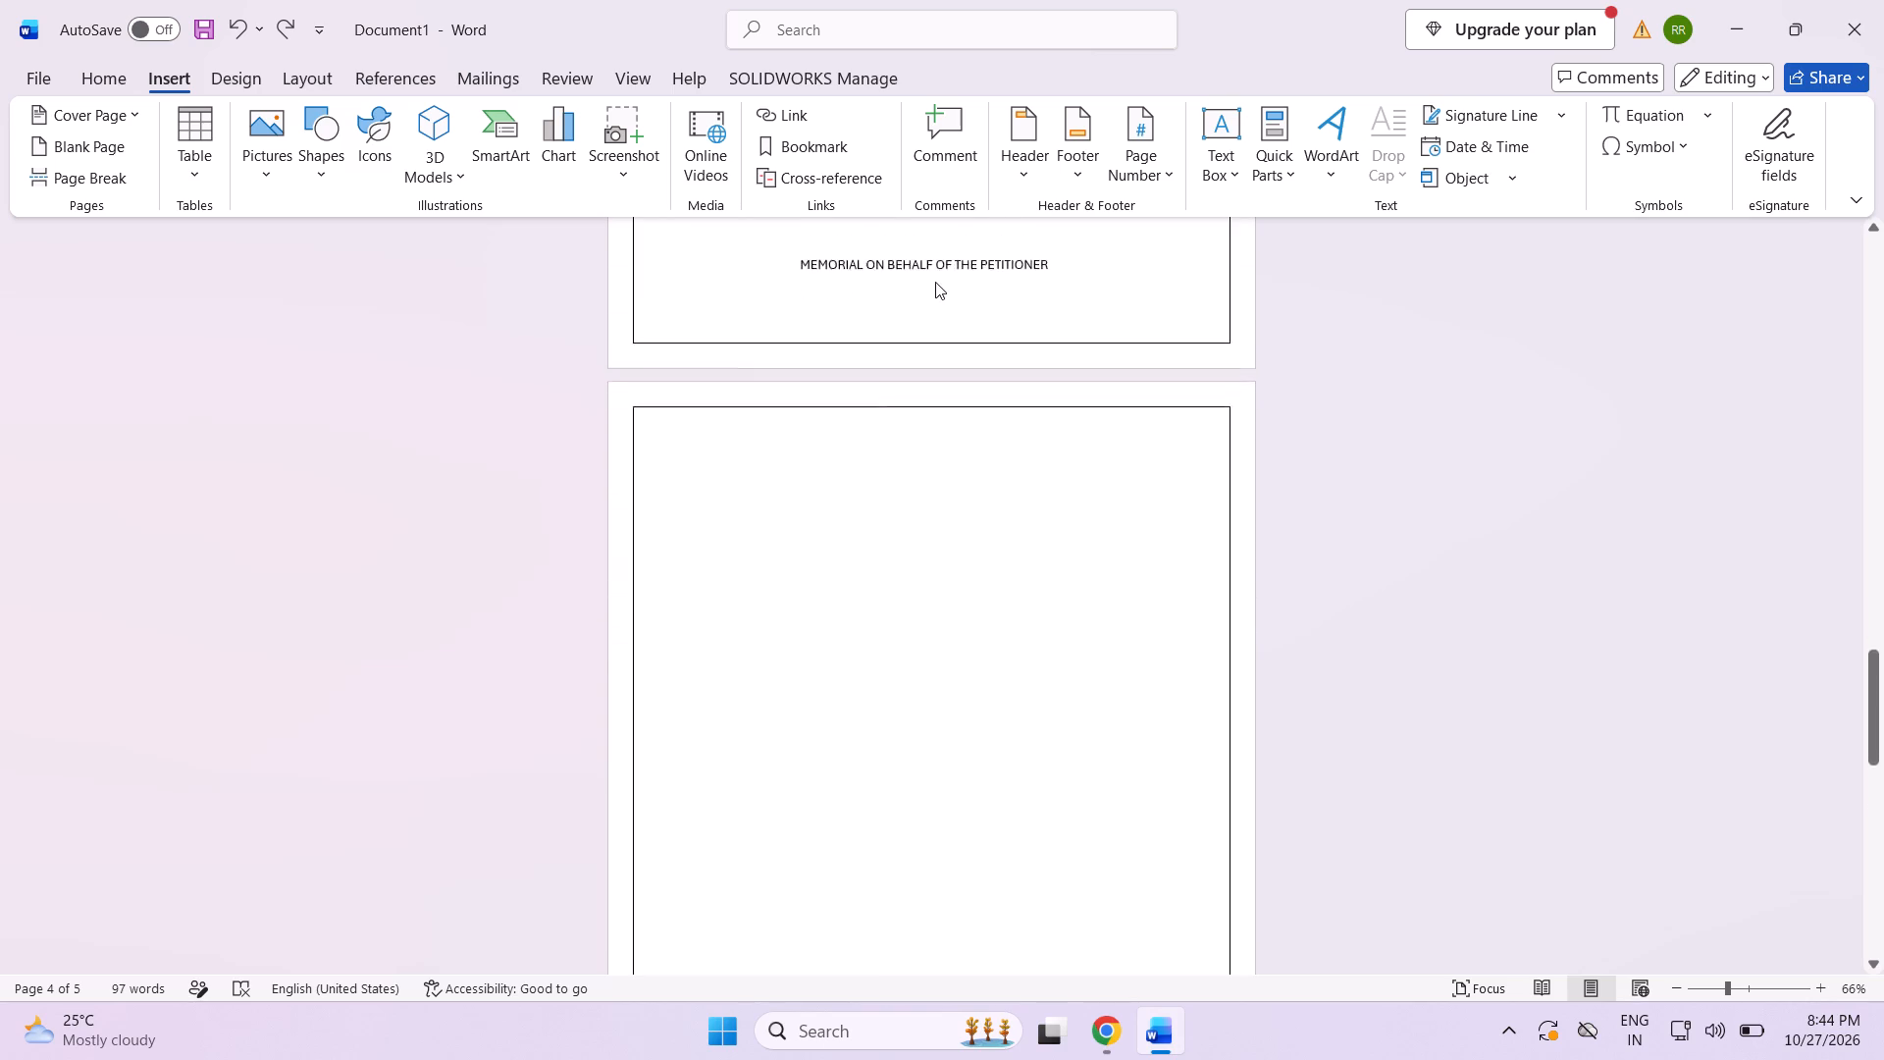
{"action": "scroll", "coordinate": [935, 282], "scroll_direction": "down", "scroll_amount": 5}
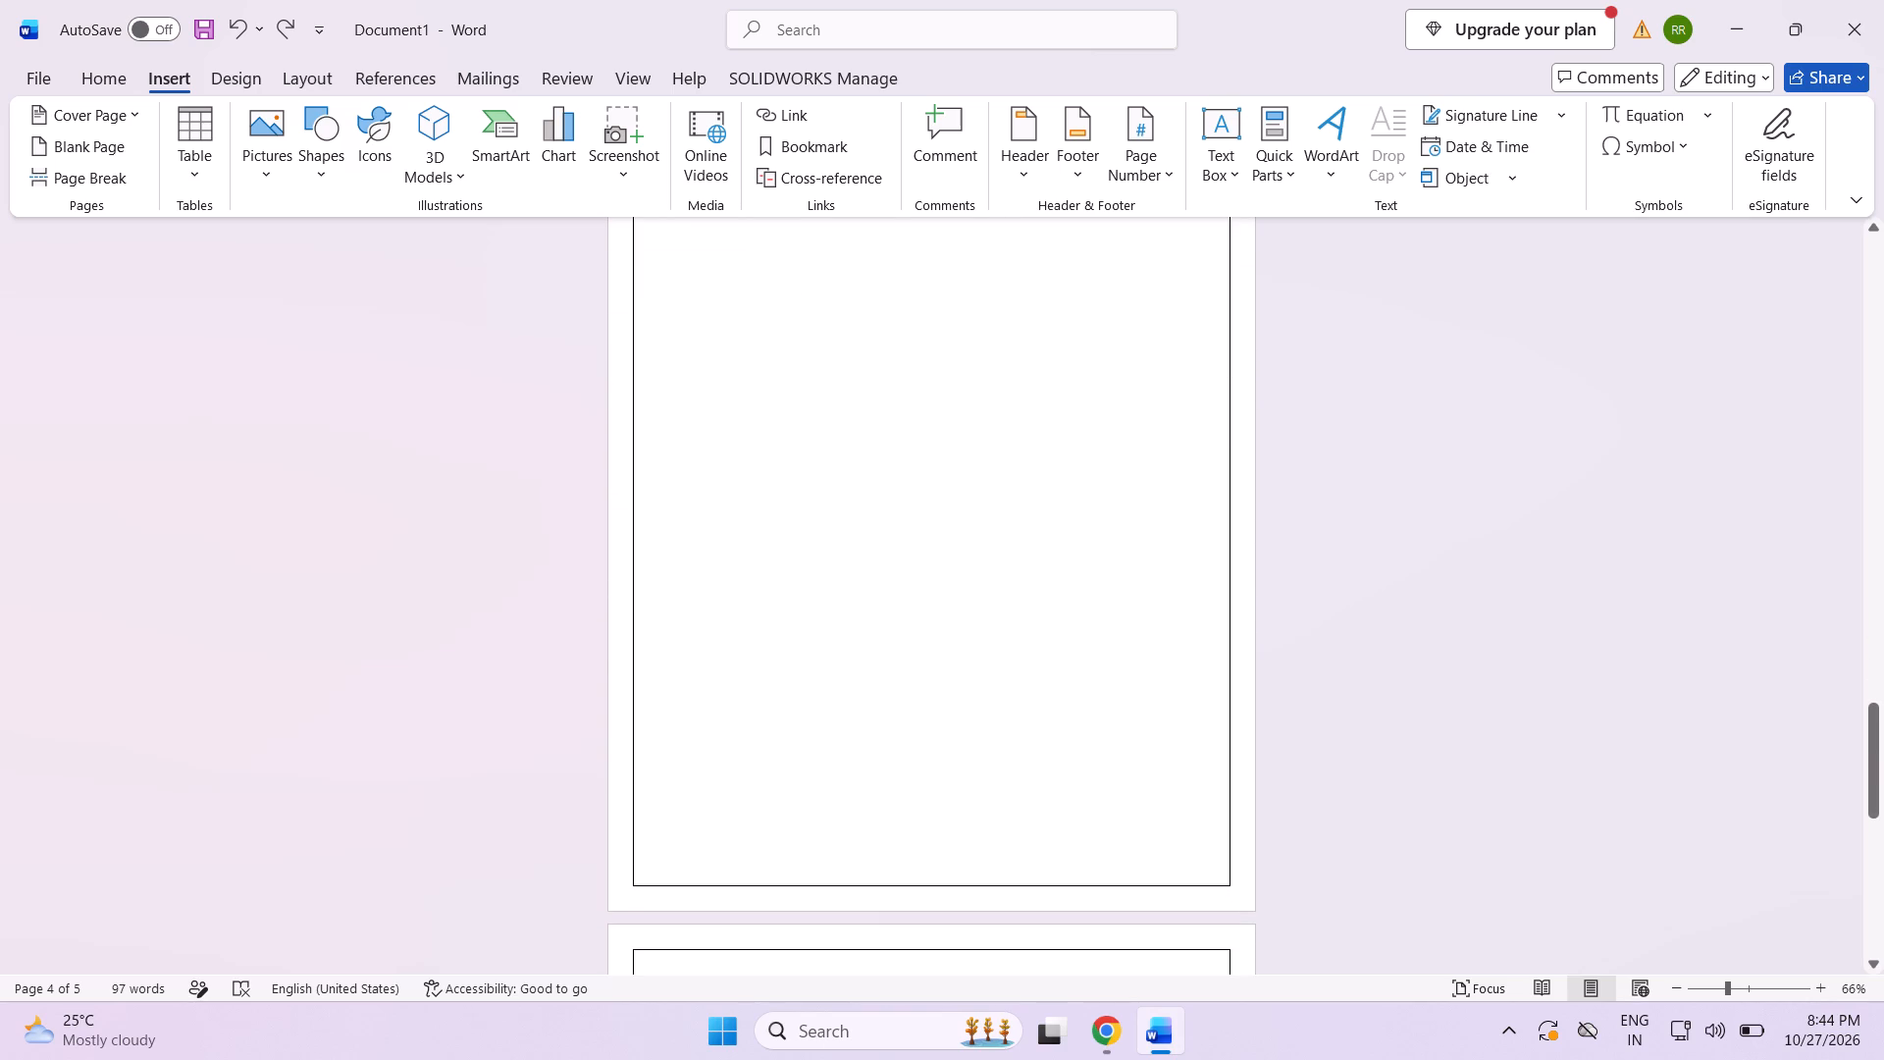
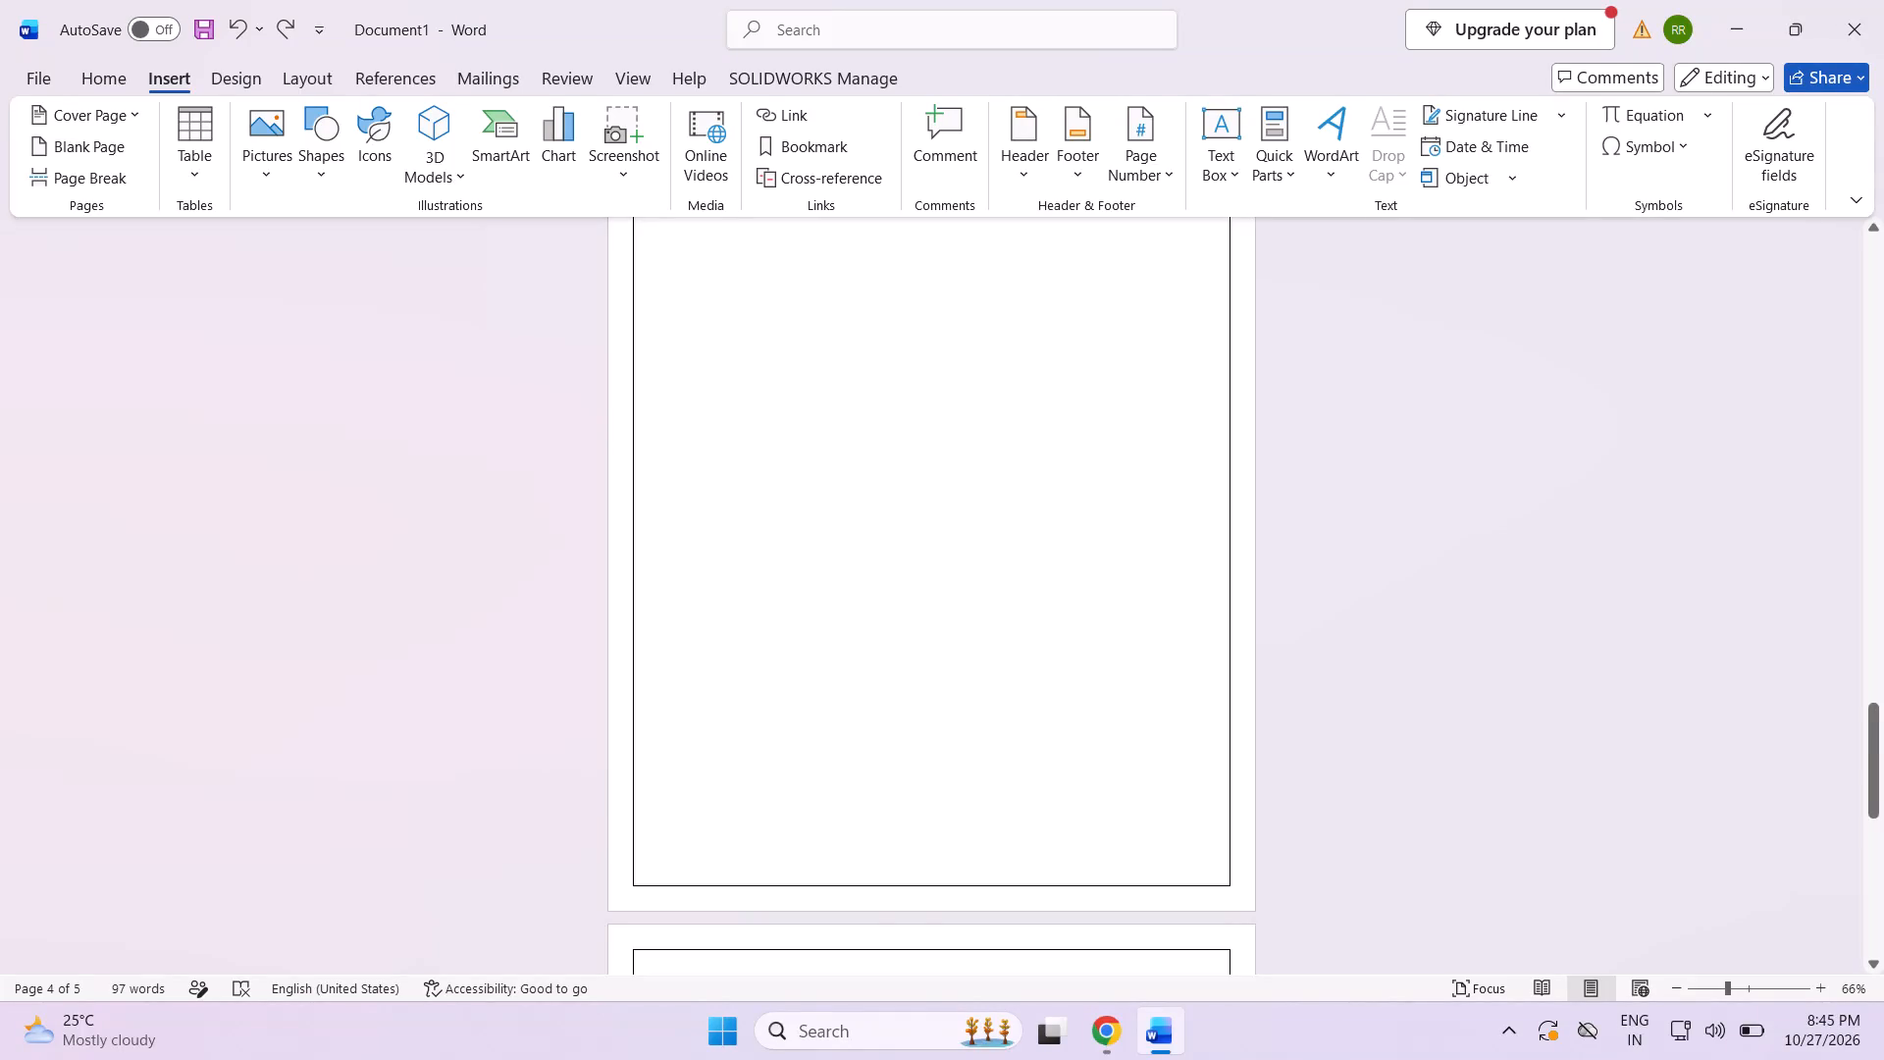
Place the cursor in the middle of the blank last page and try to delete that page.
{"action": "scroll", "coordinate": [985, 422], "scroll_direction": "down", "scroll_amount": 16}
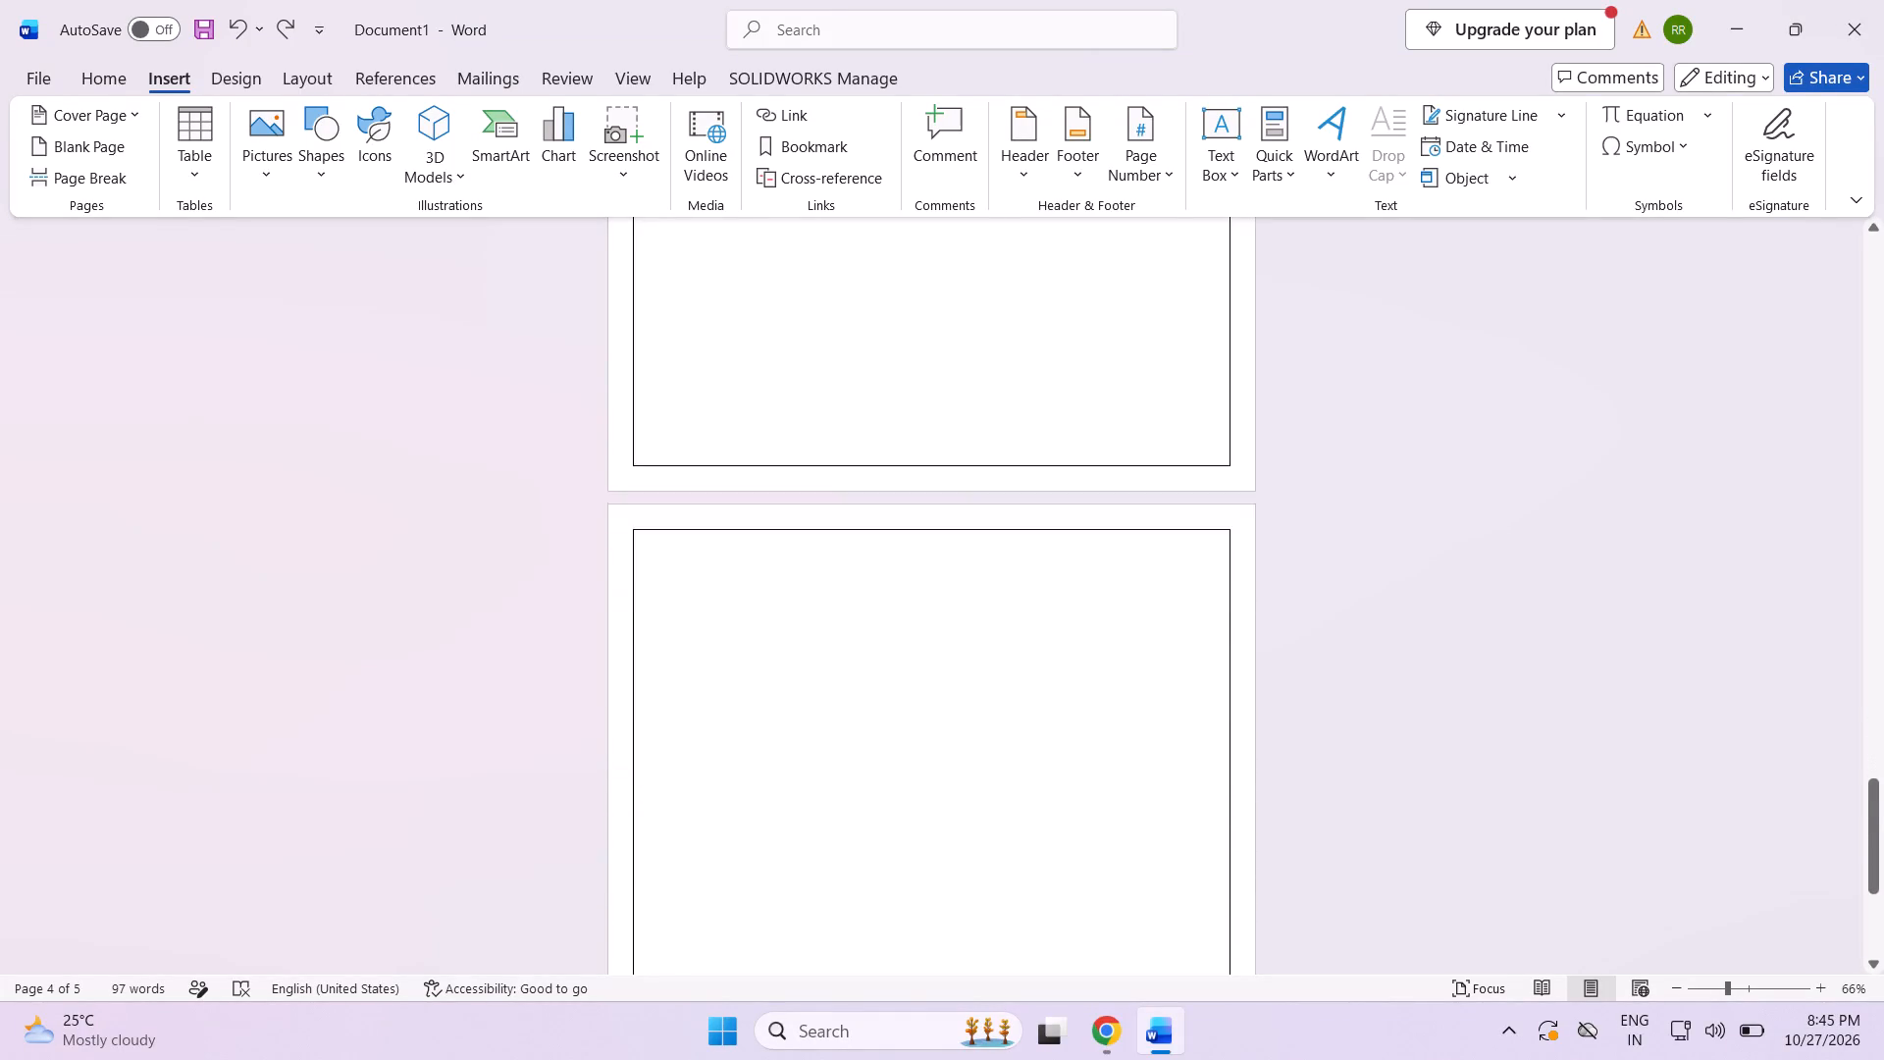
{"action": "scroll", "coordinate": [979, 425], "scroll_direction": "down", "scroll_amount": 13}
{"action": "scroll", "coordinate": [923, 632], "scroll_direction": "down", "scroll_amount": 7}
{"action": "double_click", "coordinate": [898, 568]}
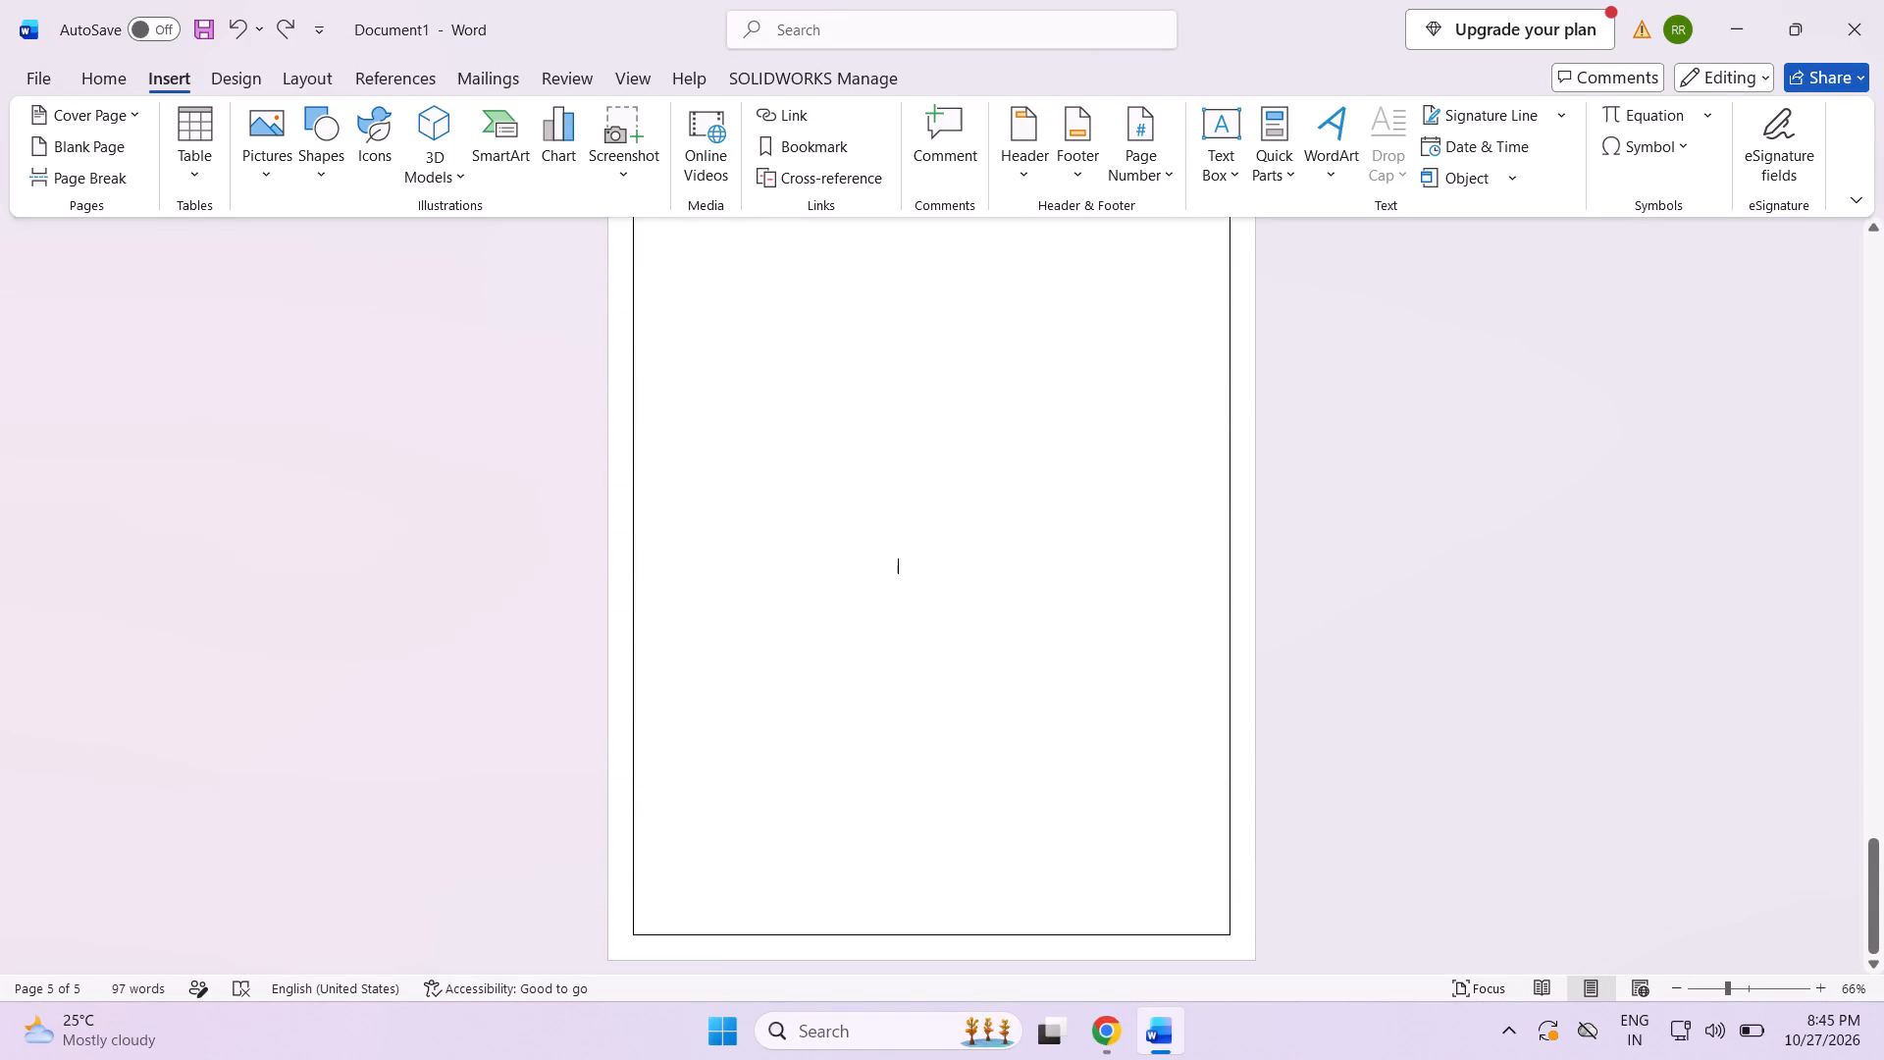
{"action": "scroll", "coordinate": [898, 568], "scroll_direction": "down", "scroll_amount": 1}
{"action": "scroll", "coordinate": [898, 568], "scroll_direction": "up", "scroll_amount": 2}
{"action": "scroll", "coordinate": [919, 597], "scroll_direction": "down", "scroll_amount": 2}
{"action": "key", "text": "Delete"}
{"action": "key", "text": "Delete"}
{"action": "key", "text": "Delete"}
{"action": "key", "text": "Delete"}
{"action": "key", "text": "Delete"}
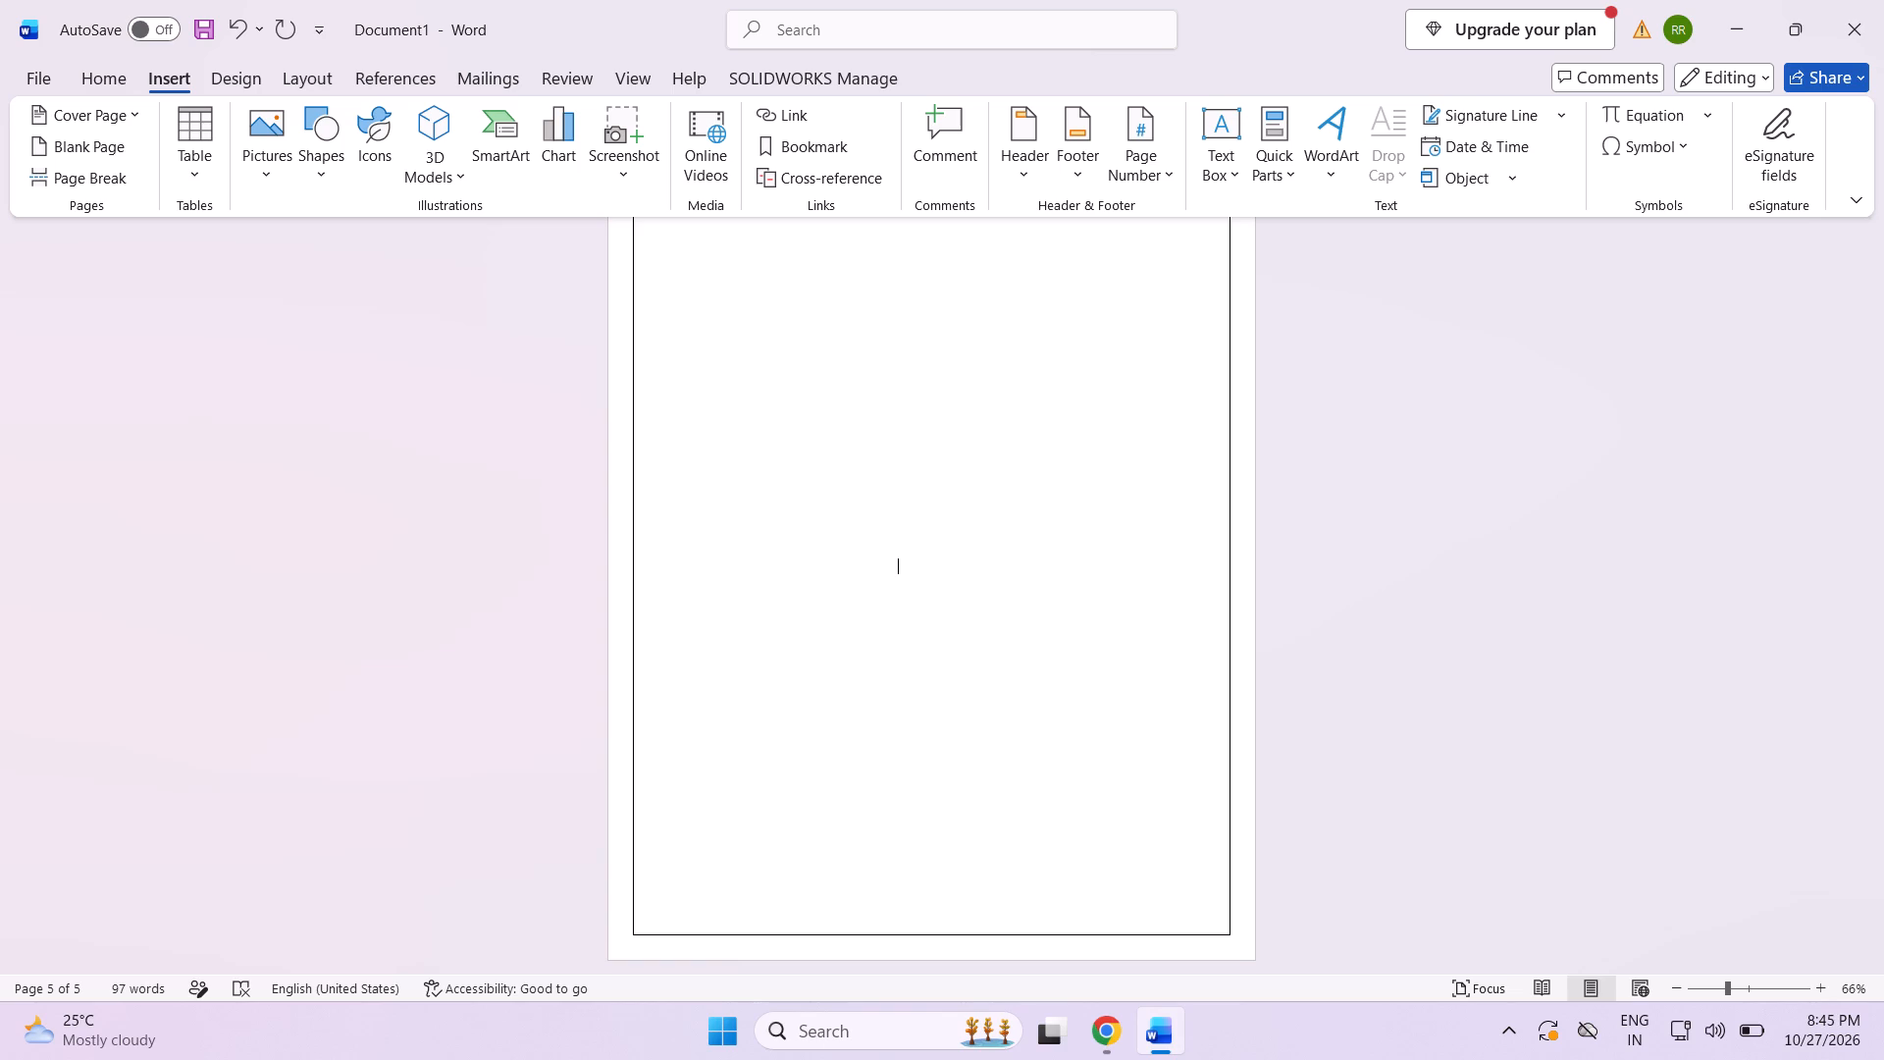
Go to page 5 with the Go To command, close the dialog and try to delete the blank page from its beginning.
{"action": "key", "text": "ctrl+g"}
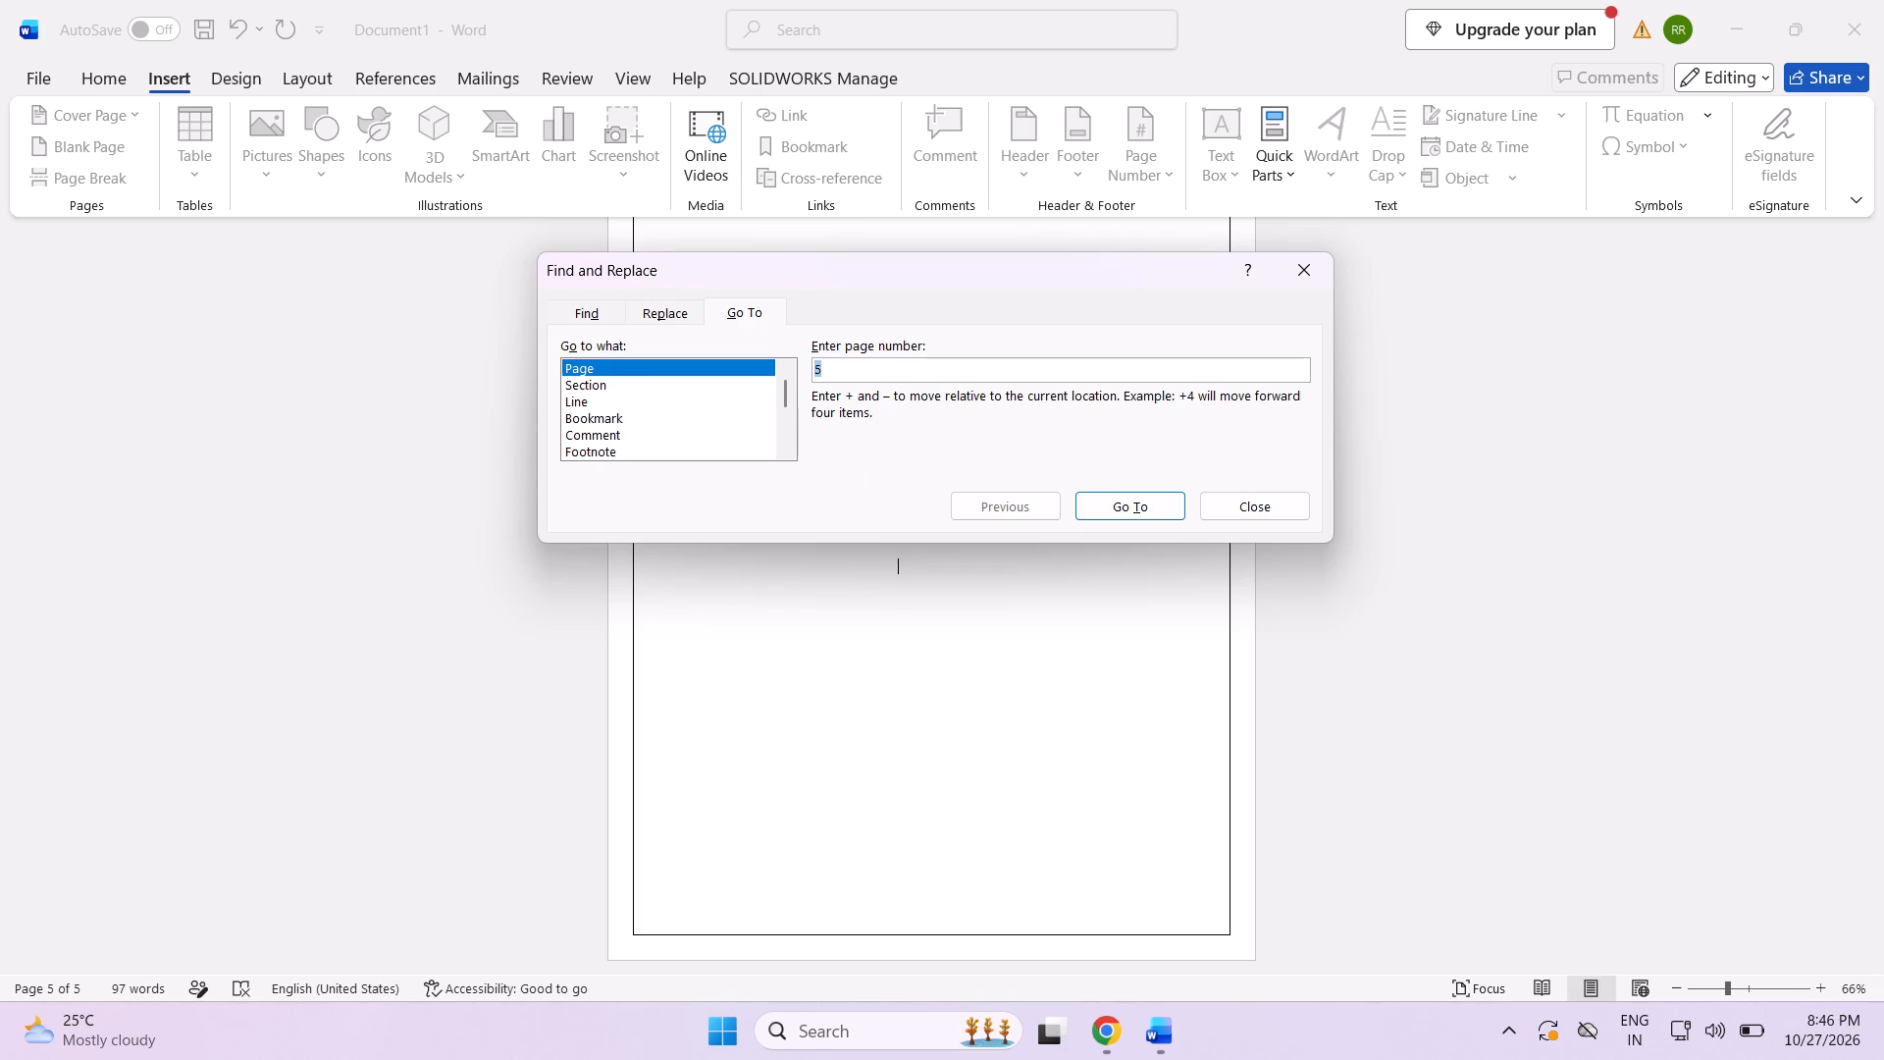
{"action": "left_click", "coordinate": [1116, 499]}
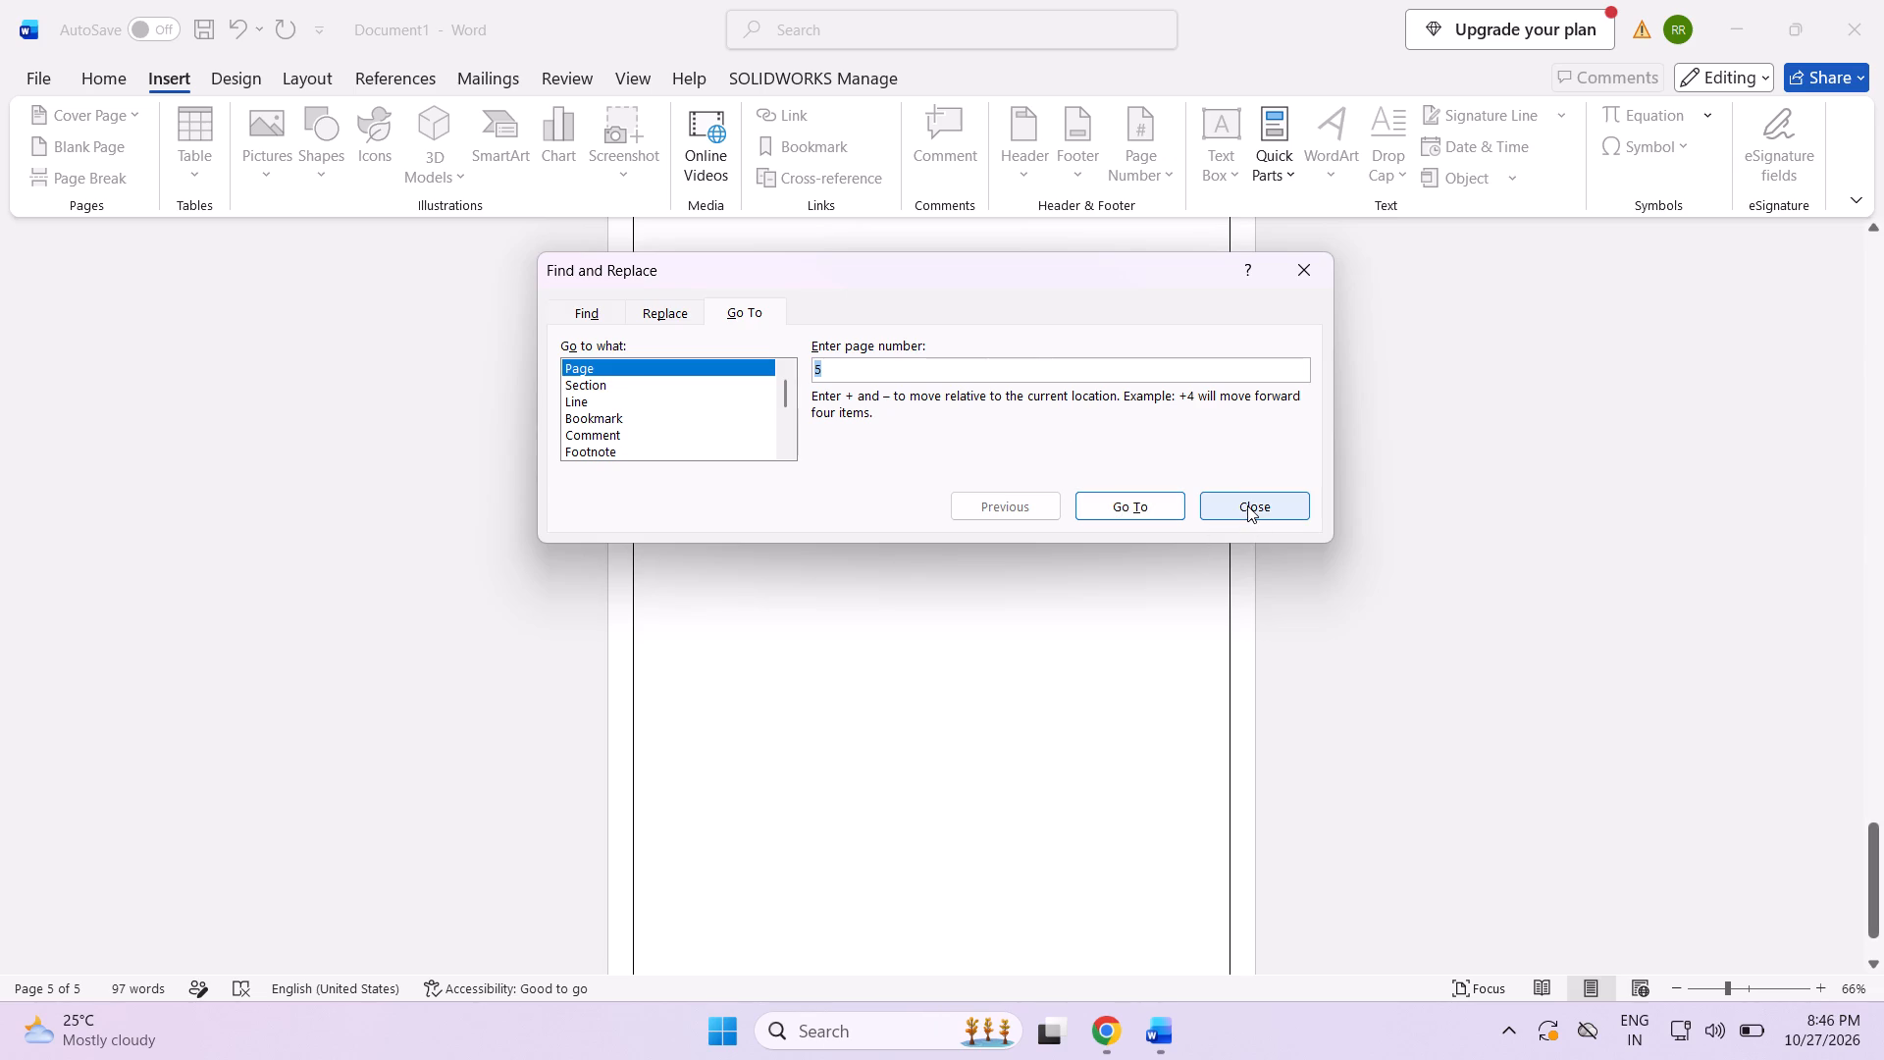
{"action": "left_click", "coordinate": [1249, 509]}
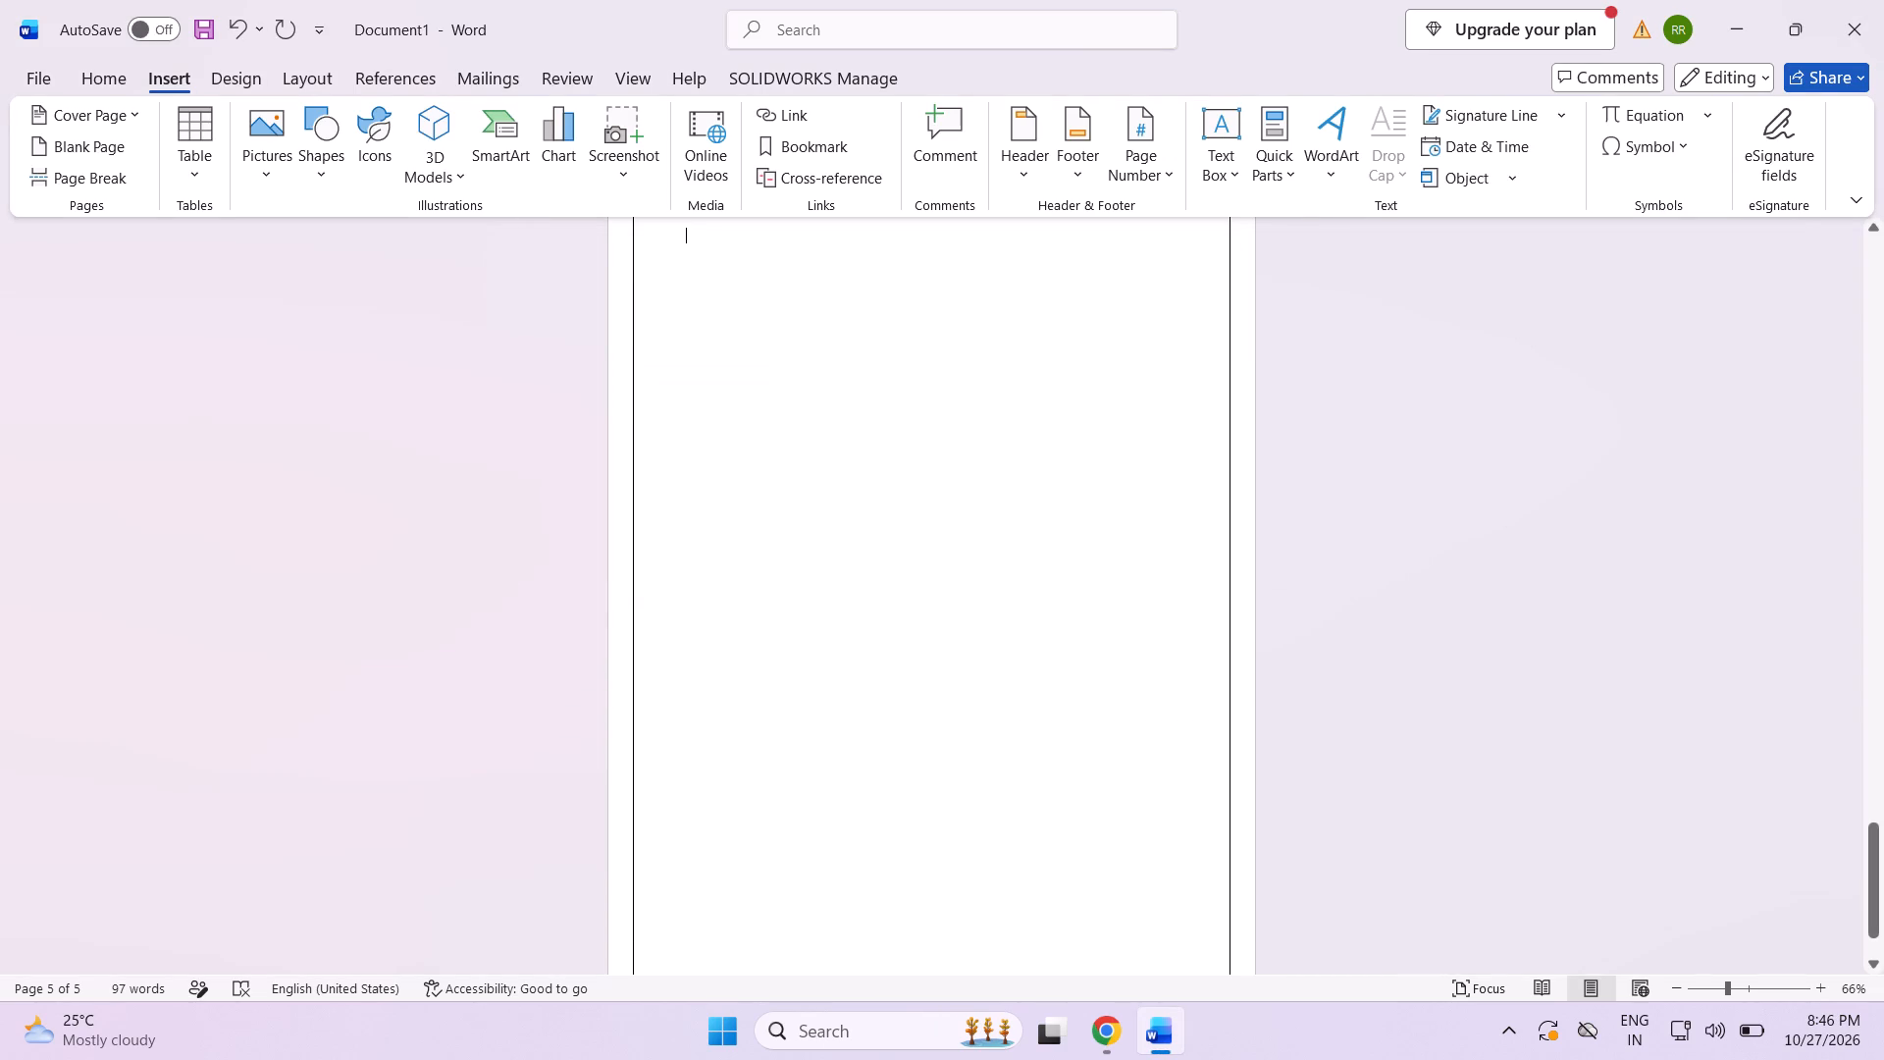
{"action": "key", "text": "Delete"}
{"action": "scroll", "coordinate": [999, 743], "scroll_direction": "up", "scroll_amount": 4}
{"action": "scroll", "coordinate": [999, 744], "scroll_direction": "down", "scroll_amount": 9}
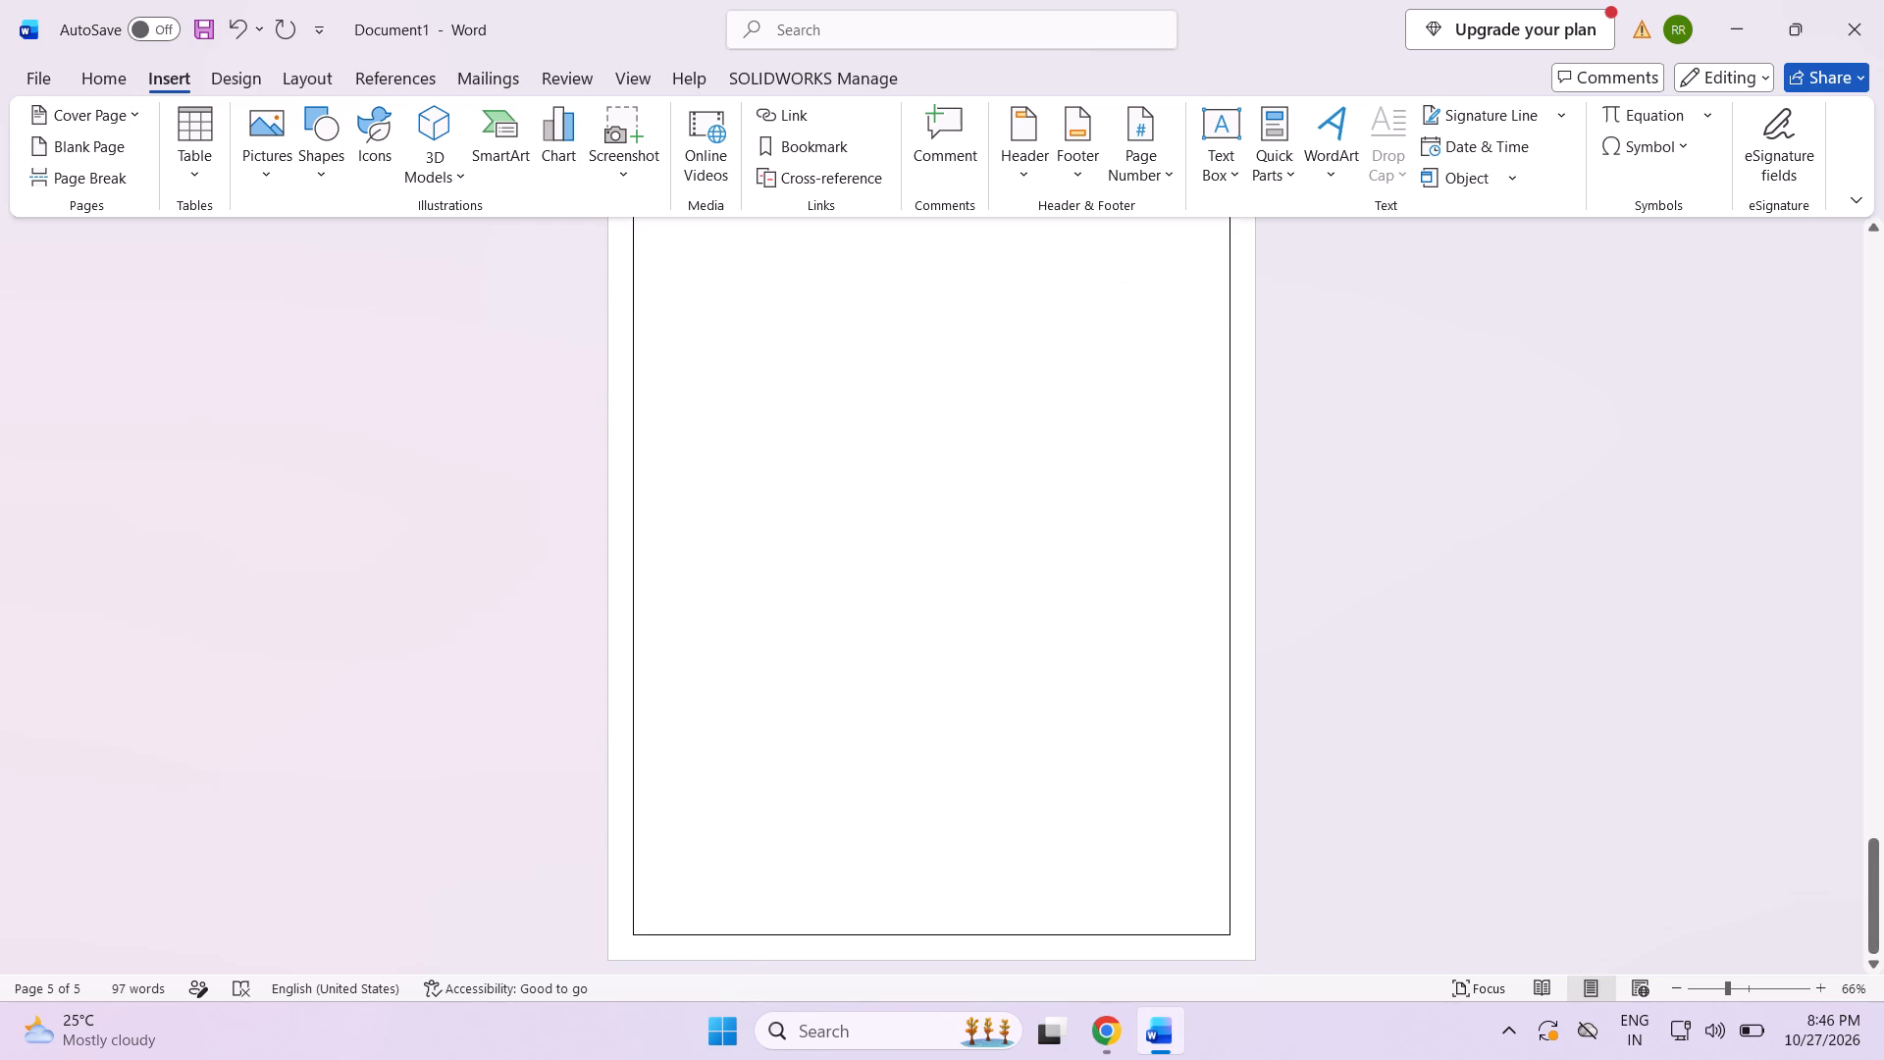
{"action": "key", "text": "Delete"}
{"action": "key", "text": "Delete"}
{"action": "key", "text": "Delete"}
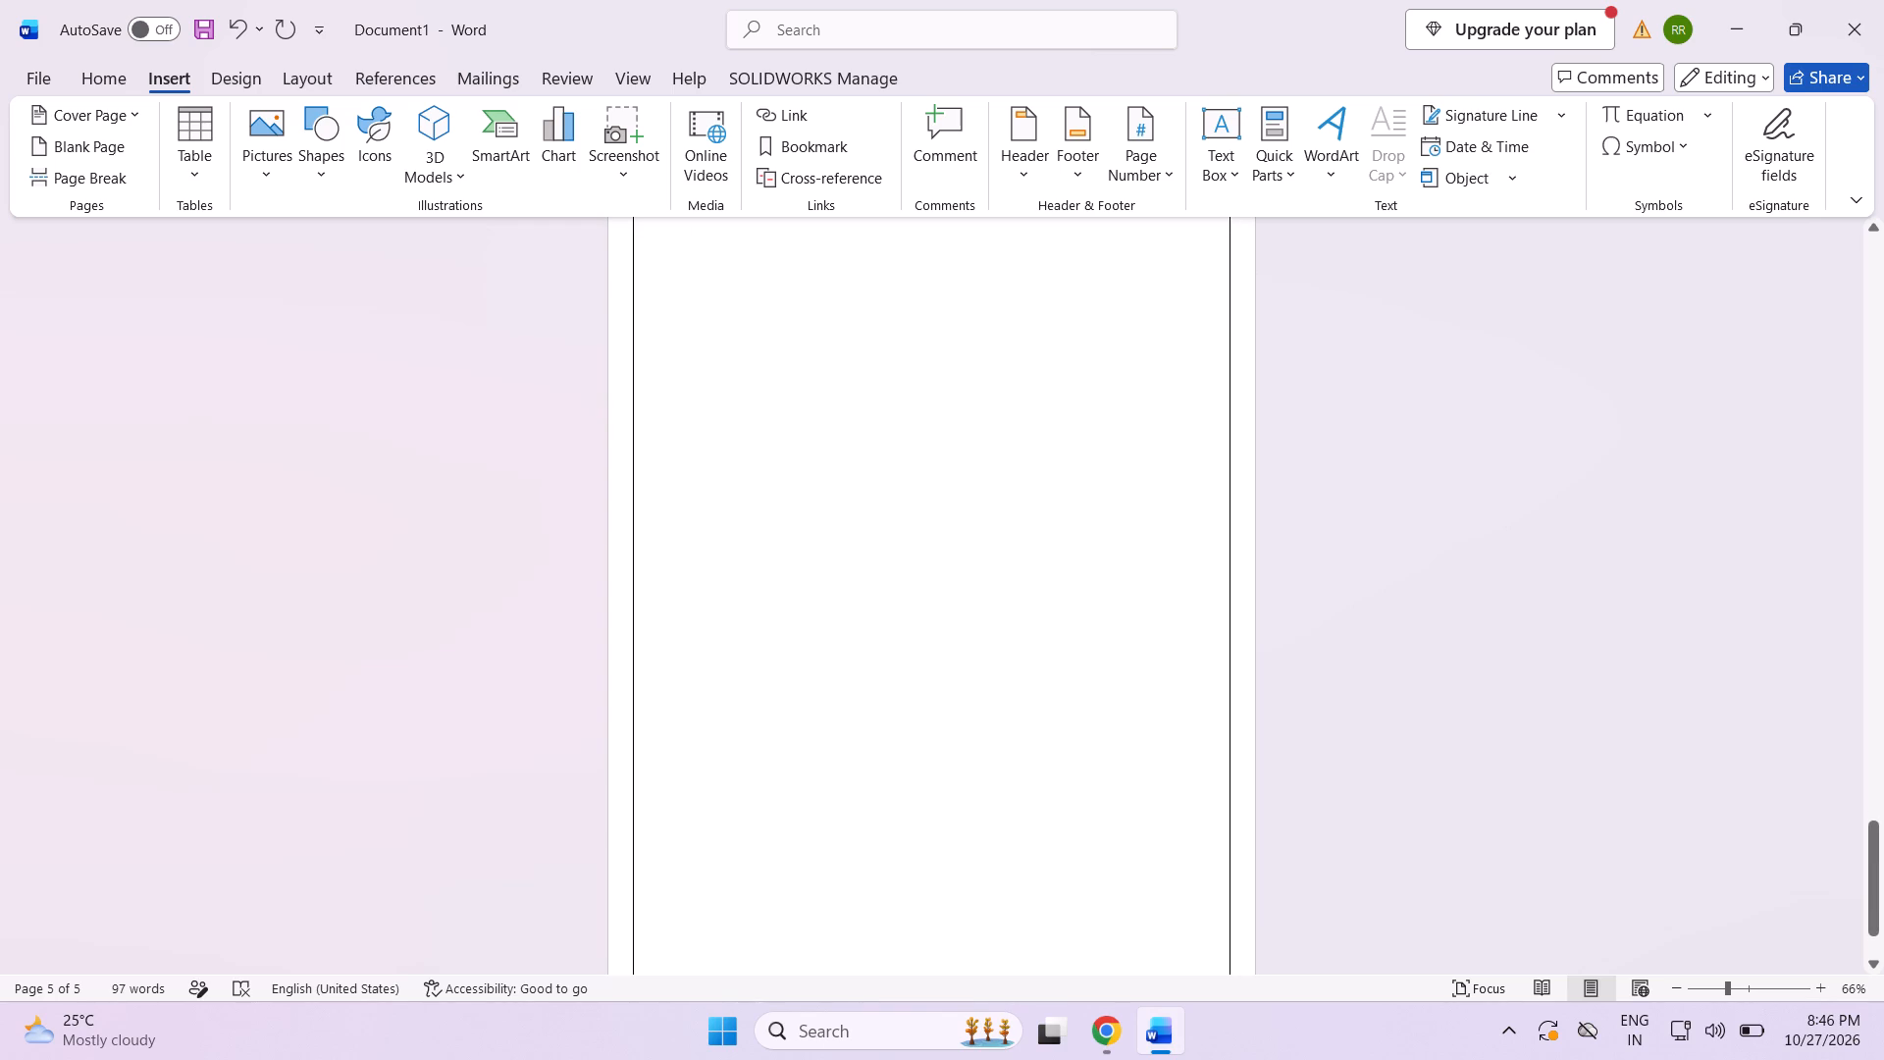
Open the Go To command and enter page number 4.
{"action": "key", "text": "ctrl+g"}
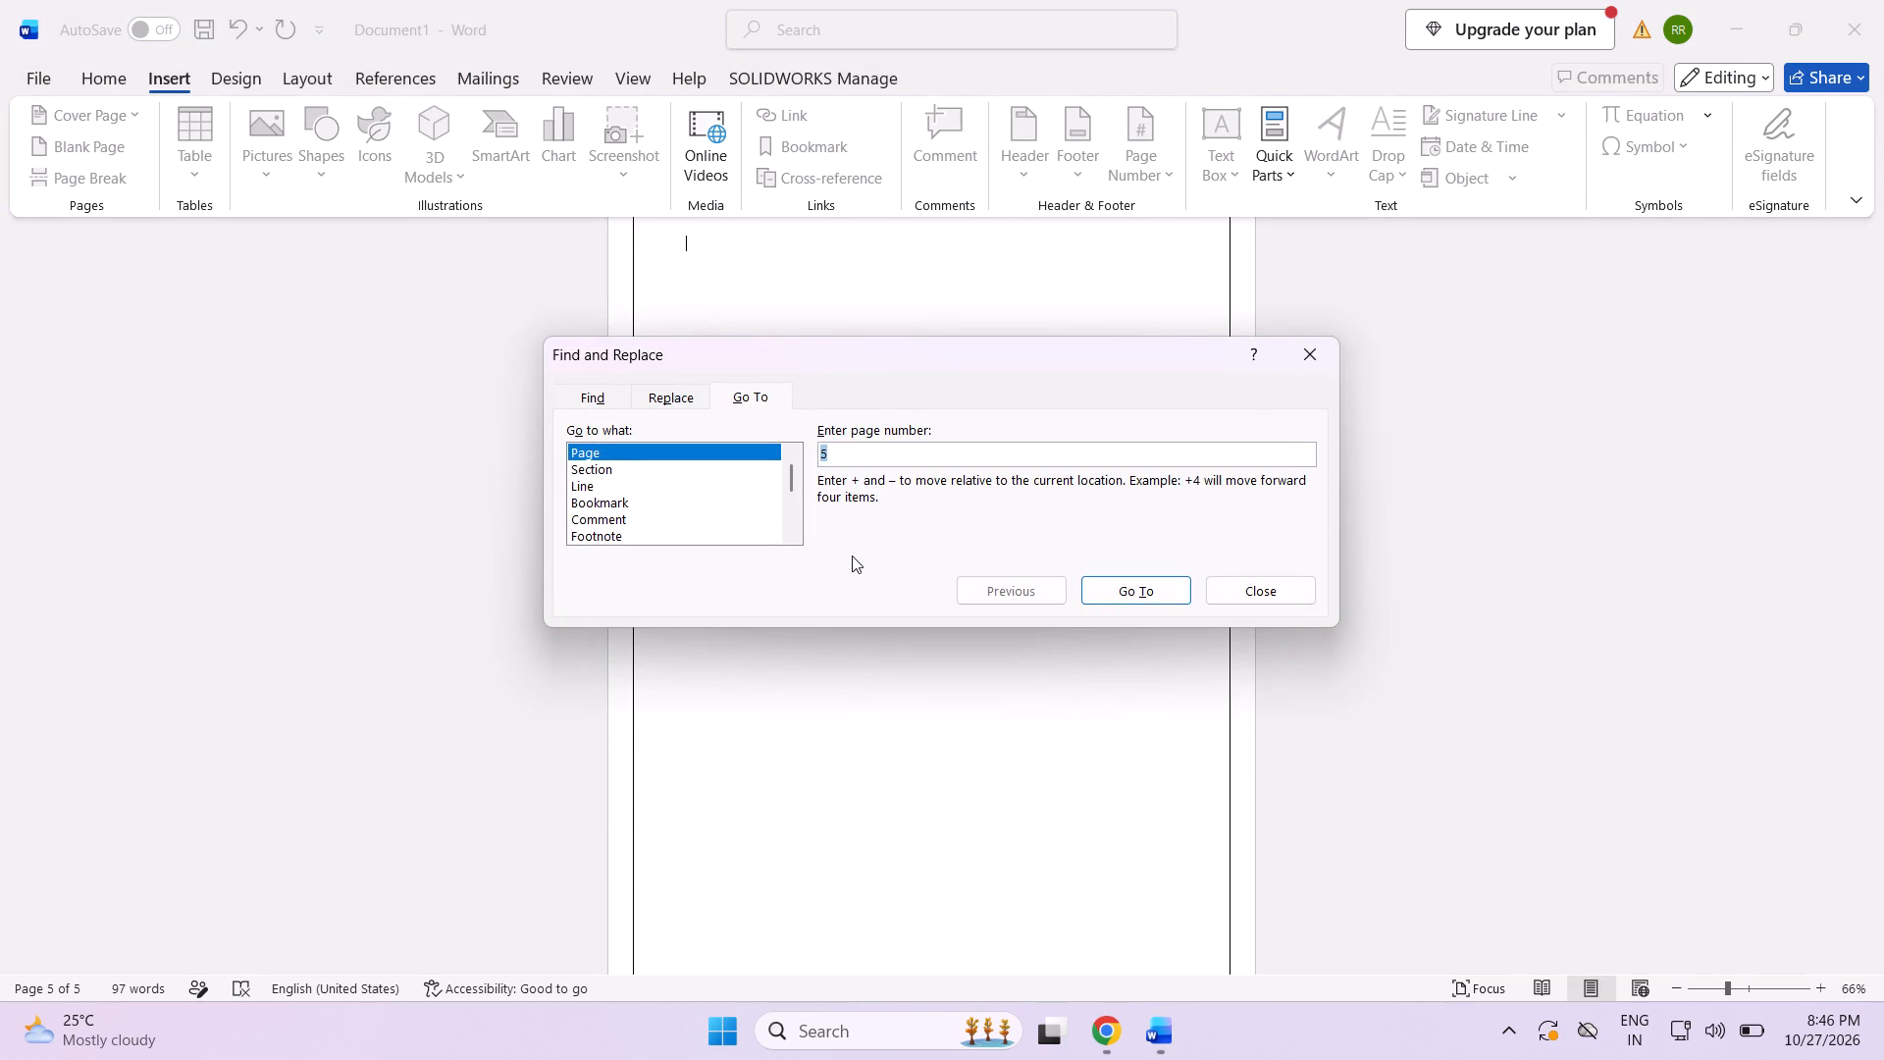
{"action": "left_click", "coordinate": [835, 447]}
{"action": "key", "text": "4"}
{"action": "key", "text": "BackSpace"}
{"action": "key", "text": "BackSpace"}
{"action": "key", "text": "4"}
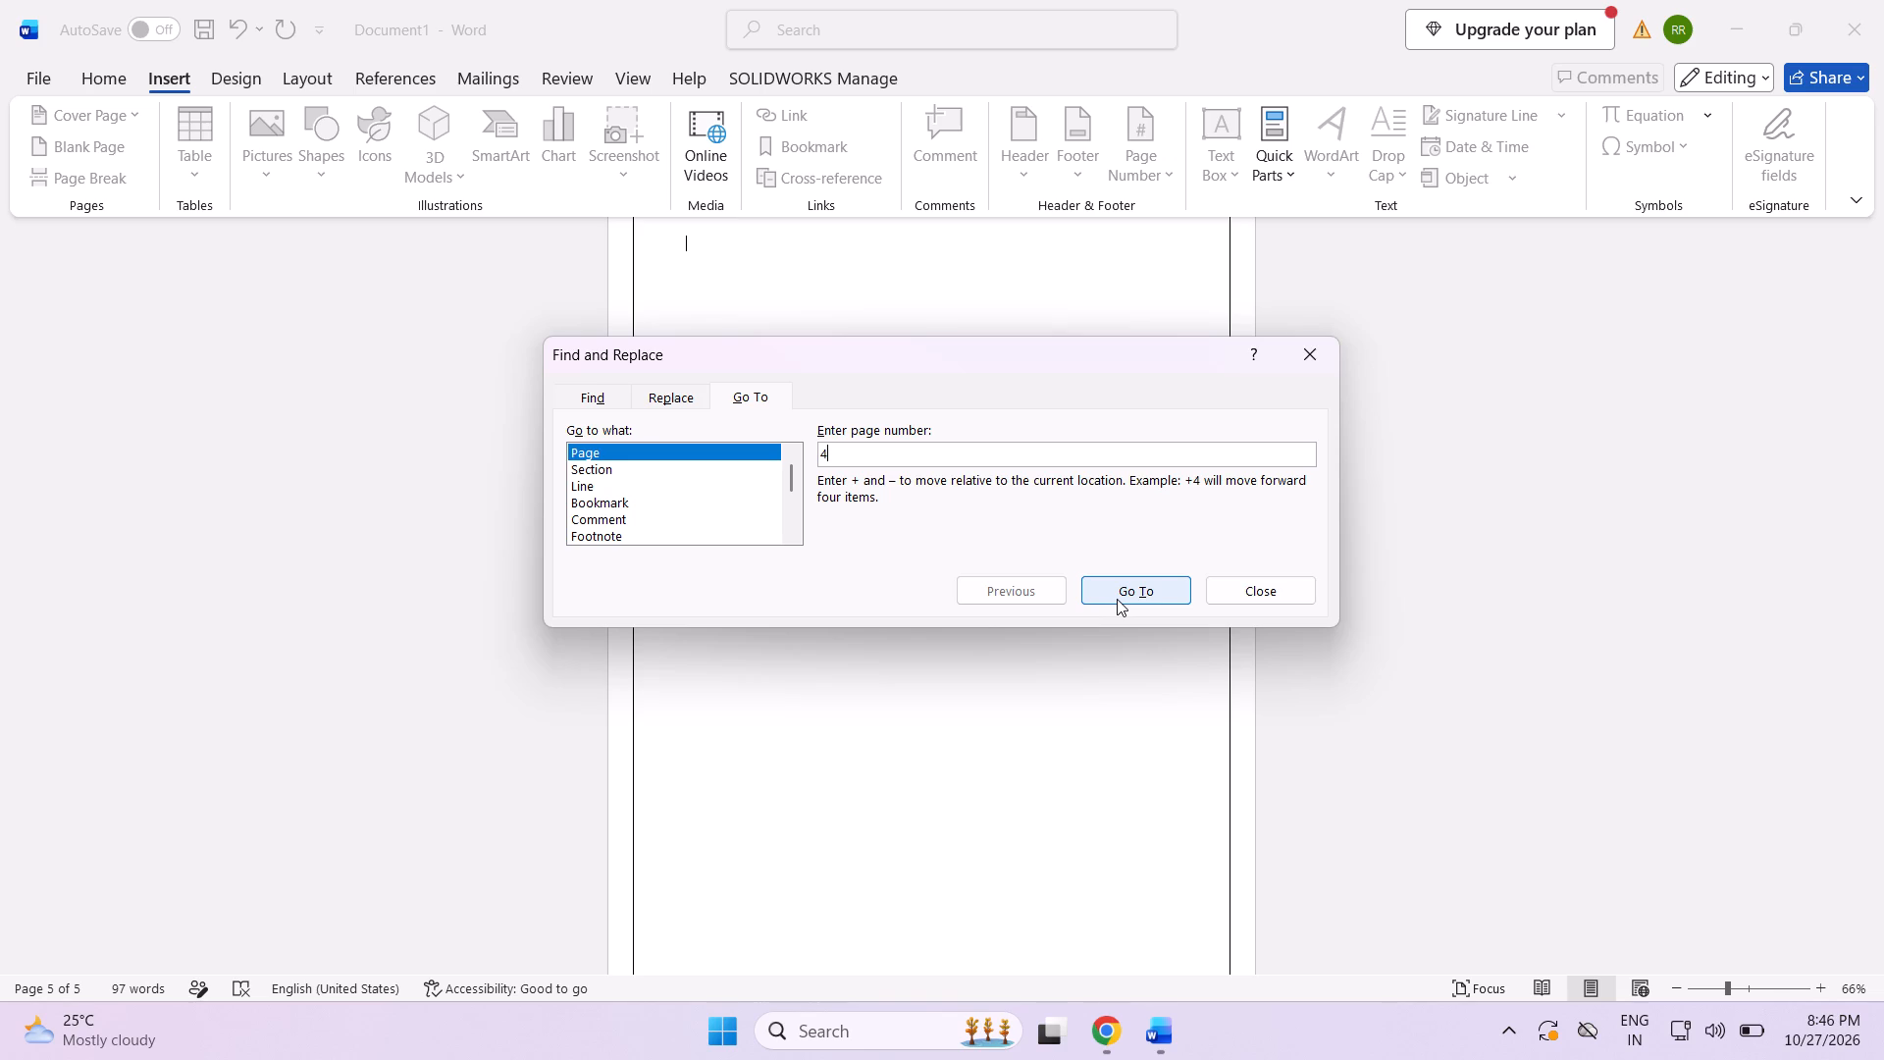
Set the Go To target to Field and look through the available targets and field names.
{"action": "left_click", "coordinate": [790, 484]}
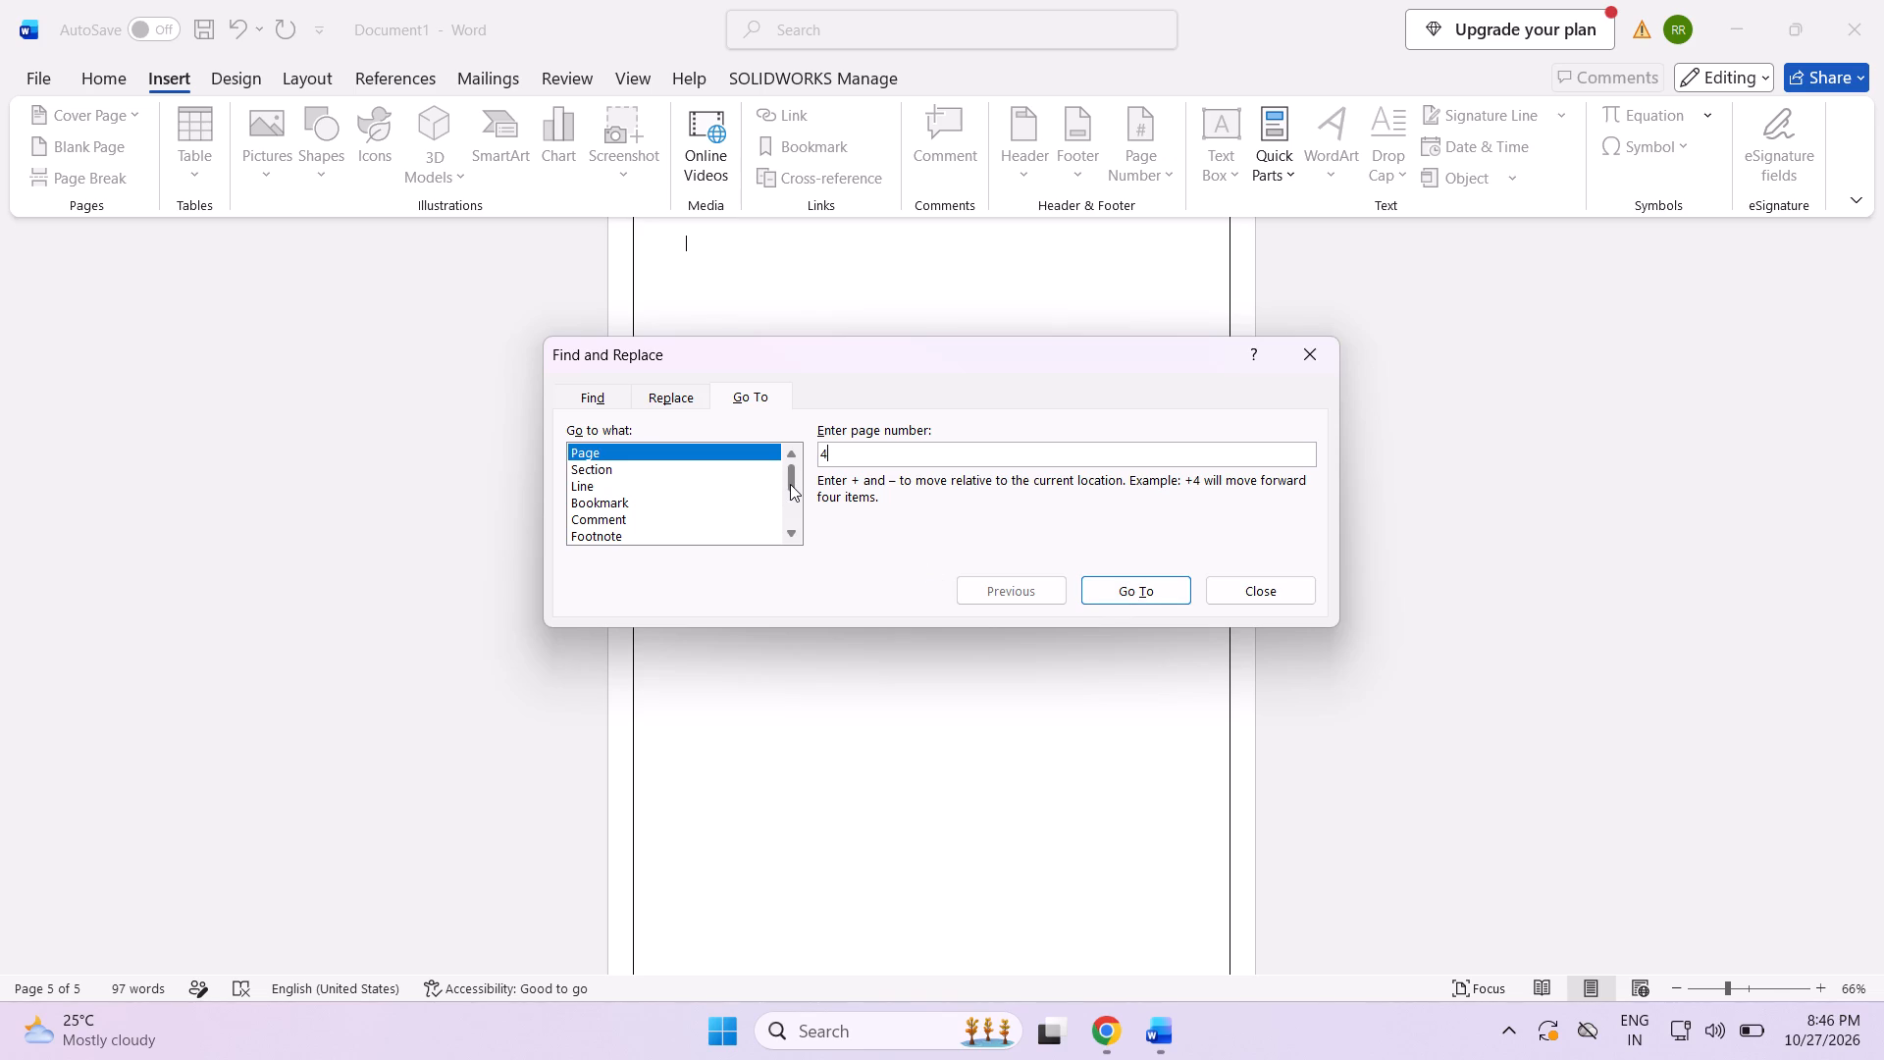
{"action": "left_click", "coordinate": [706, 530]}
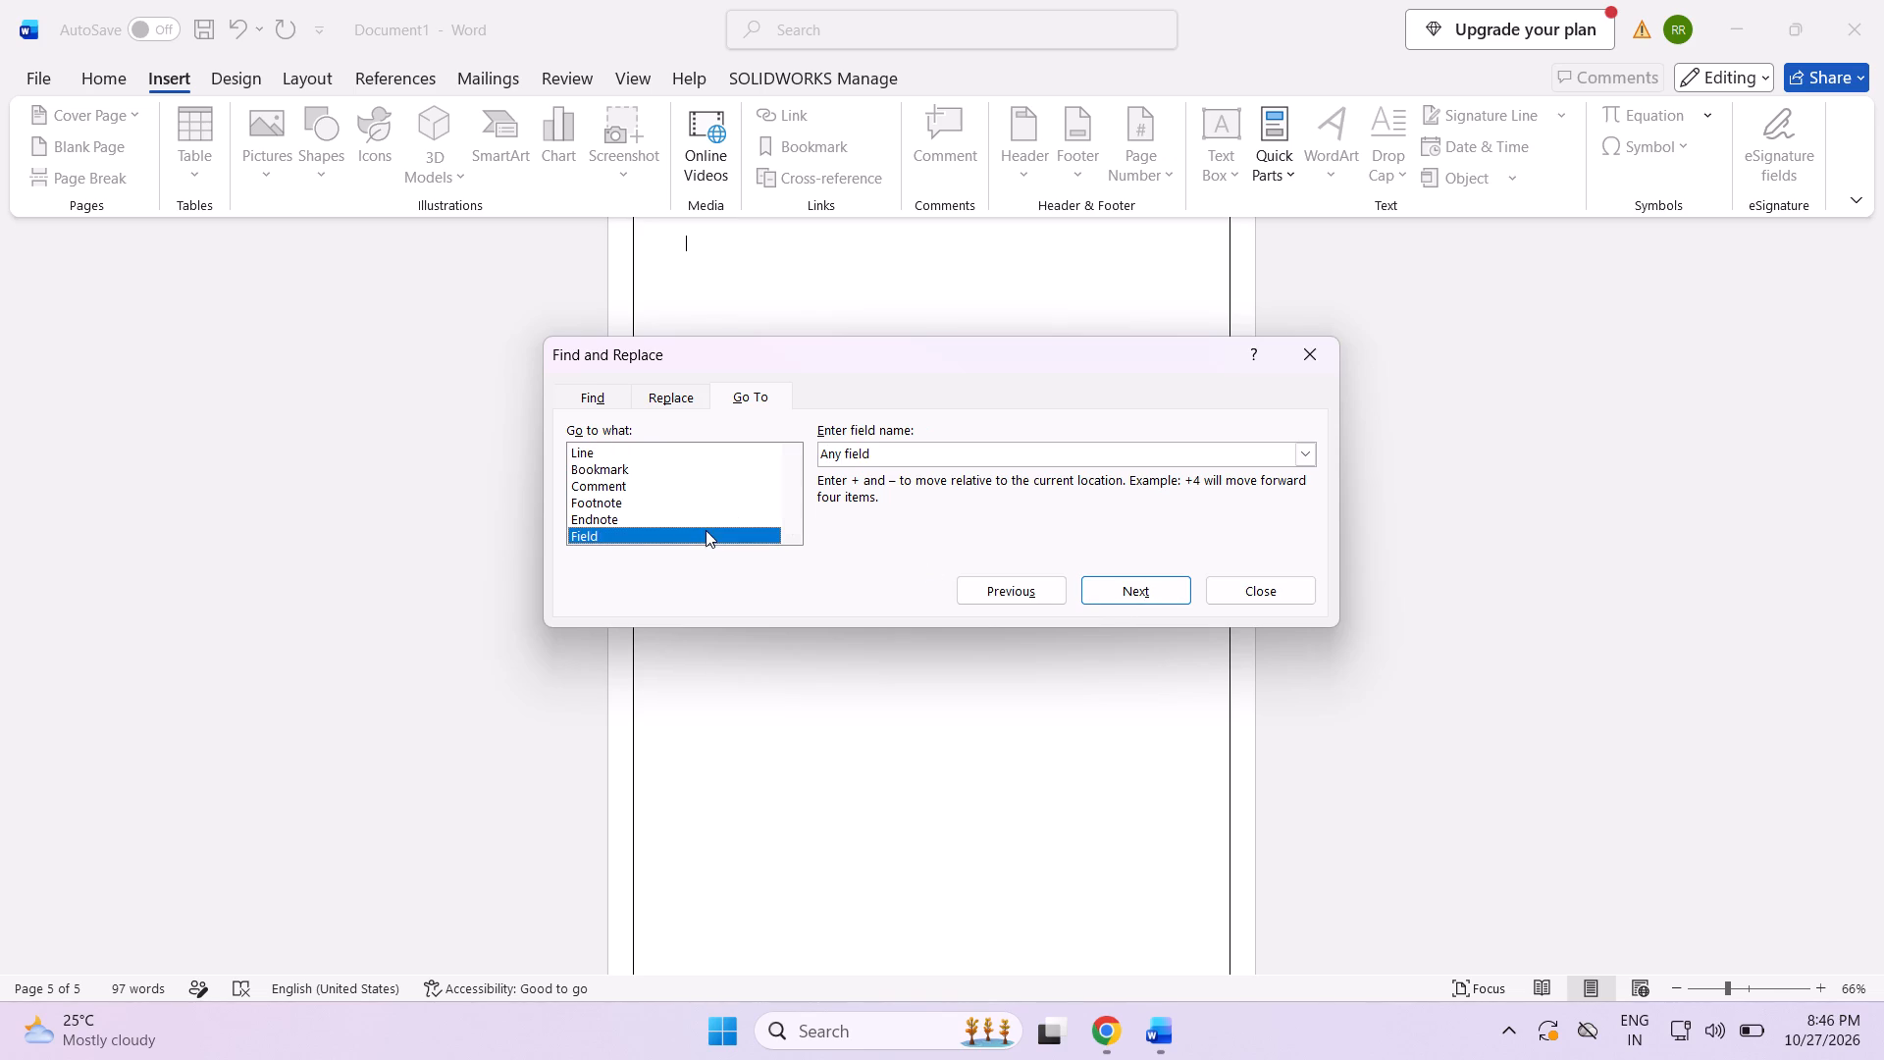
{"action": "left_click", "coordinate": [939, 456]}
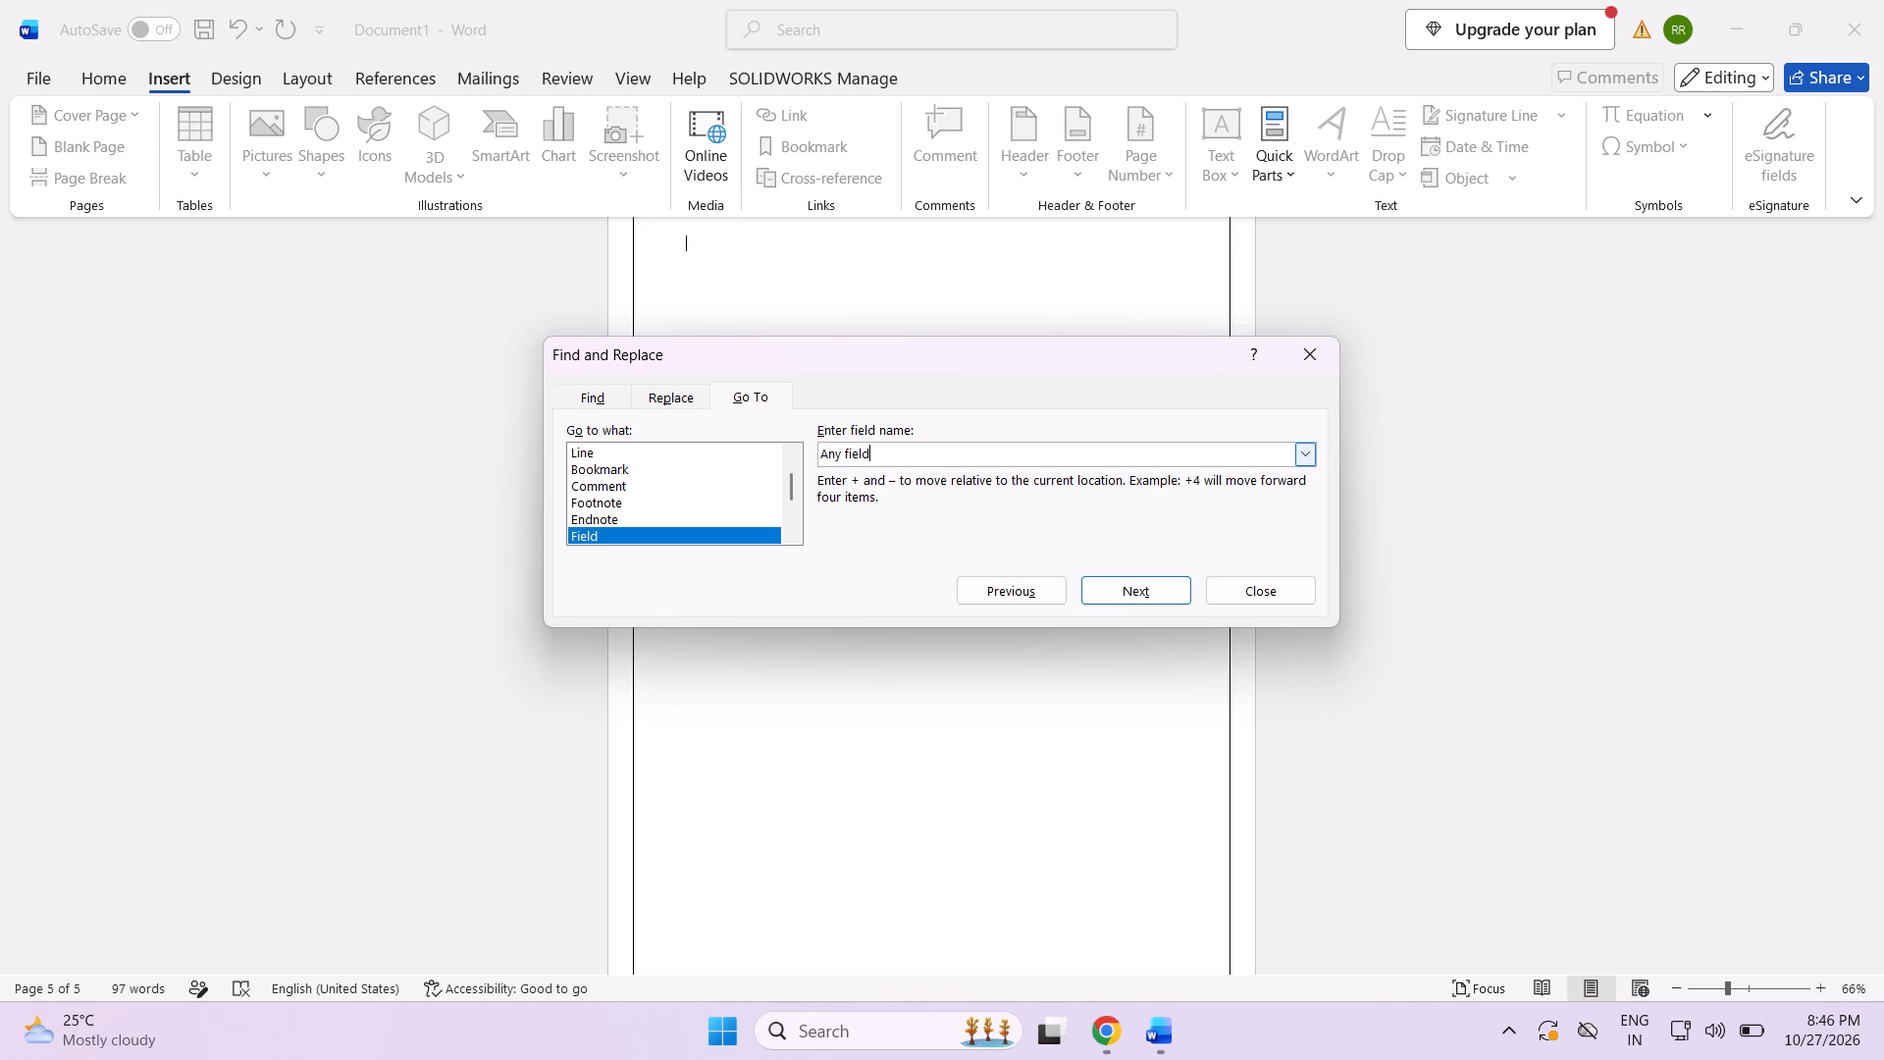
{"action": "left_click", "coordinate": [1286, 452]}
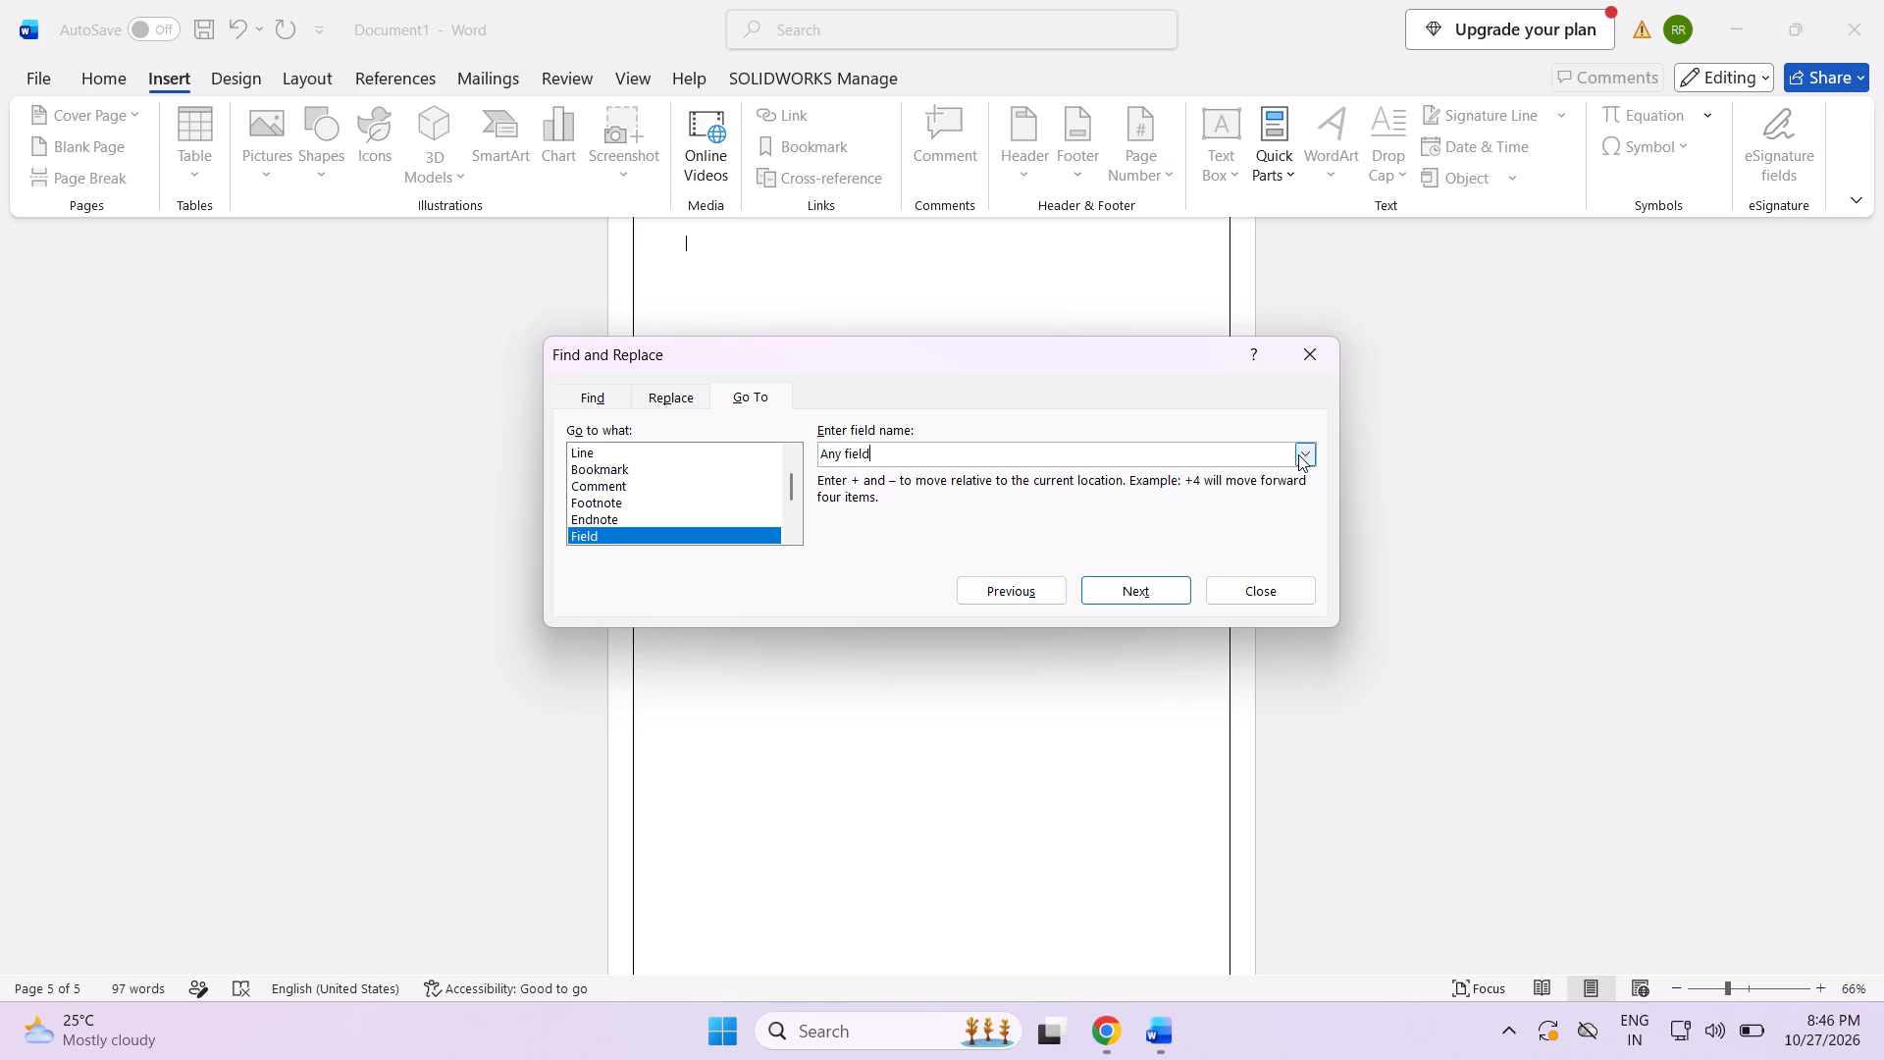
{"action": "left_click", "coordinate": [1298, 454]}
{"action": "scroll", "coordinate": [1182, 512], "scroll_direction": "down", "scroll_amount": 2}
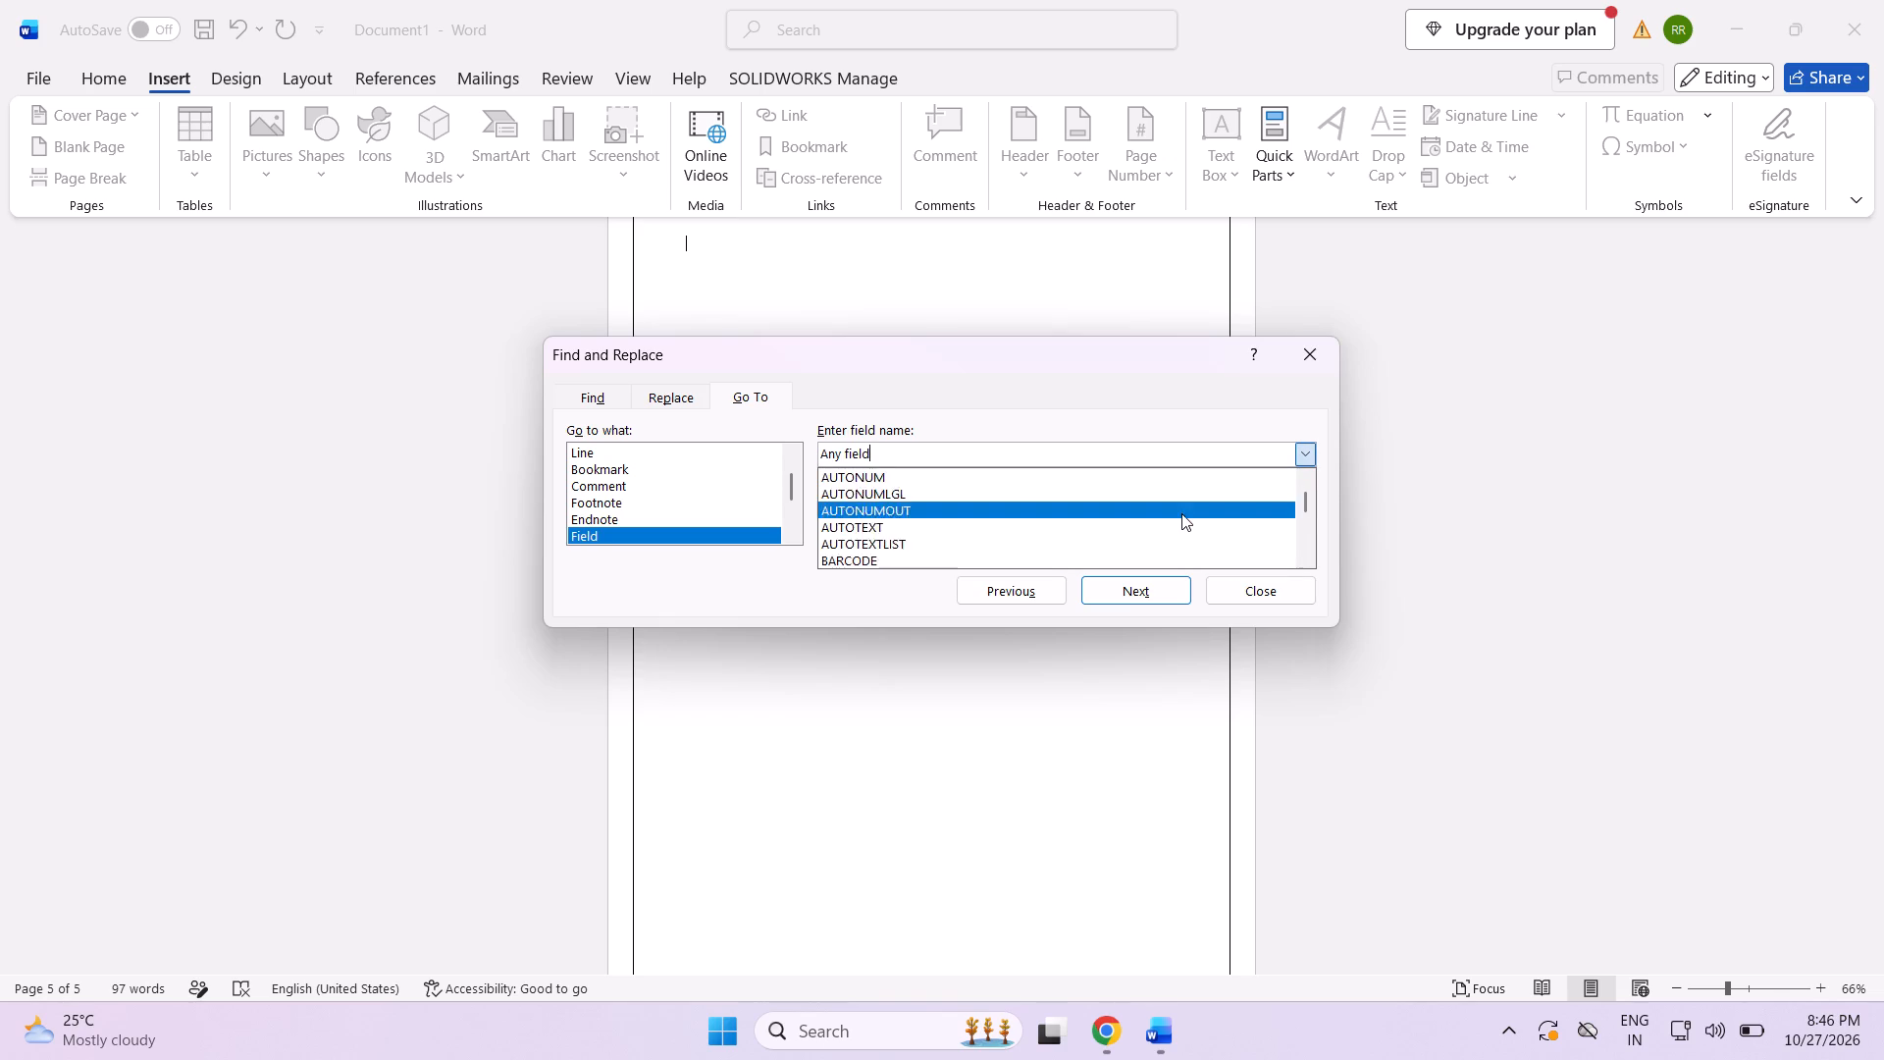
{"action": "scroll", "coordinate": [1181, 513], "scroll_direction": "down", "scroll_amount": 5}
{"action": "scroll", "coordinate": [1177, 513], "scroll_direction": "up", "scroll_amount": 10}
{"action": "scroll", "coordinate": [642, 492], "scroll_direction": "up", "scroll_amount": 8}
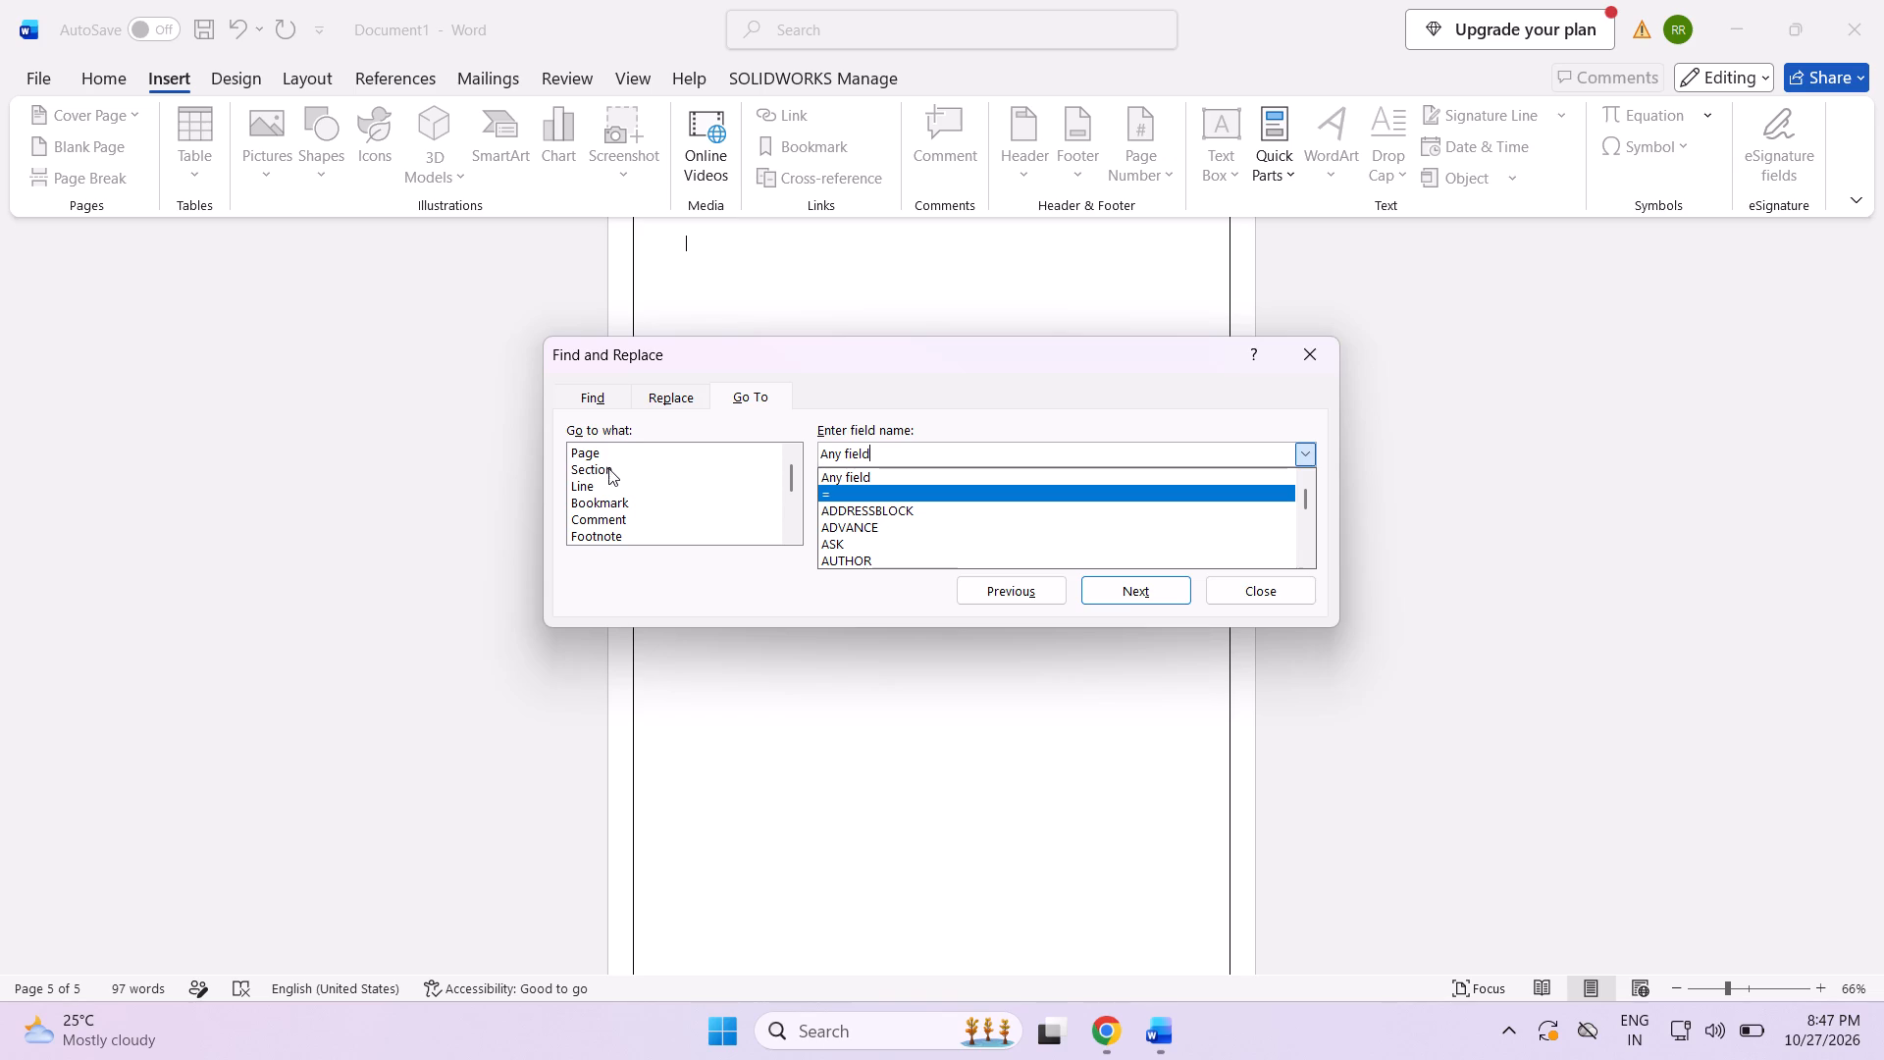
{"action": "scroll", "coordinate": [608, 468], "scroll_direction": "down", "scroll_amount": 9}
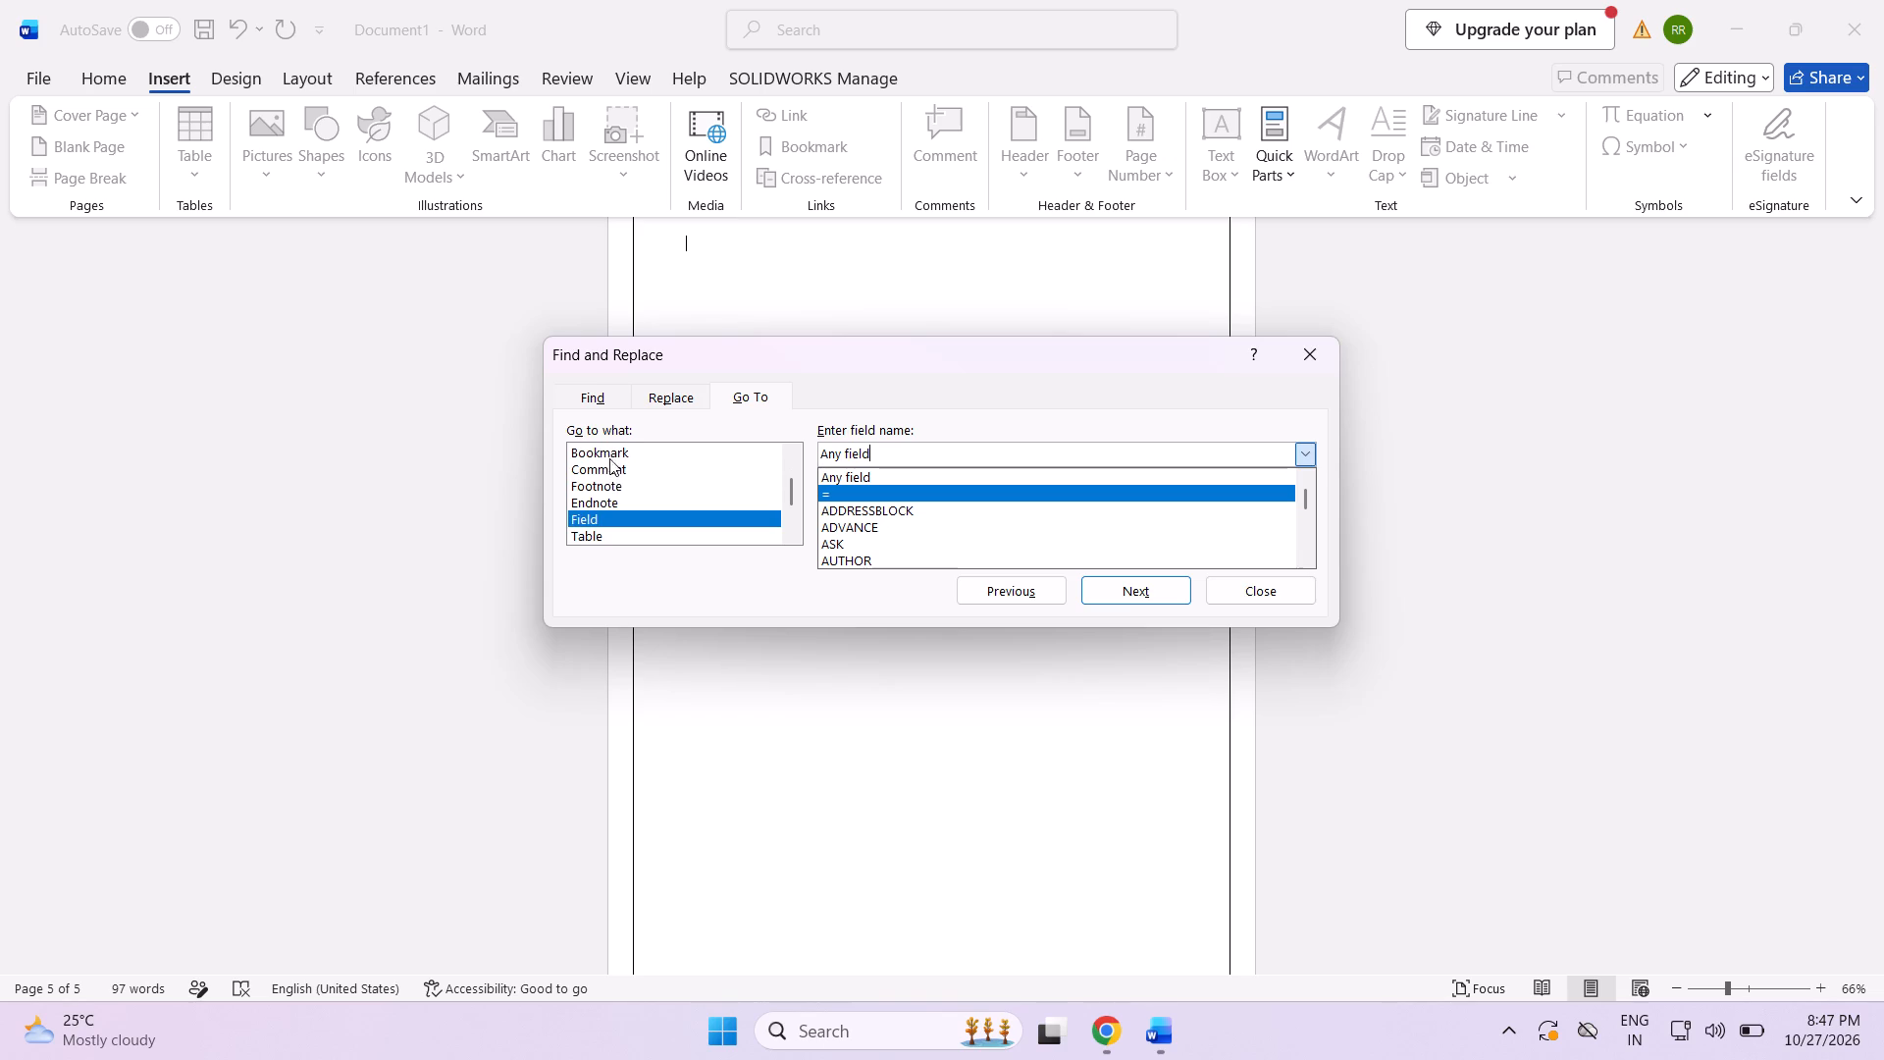
{"action": "left_click", "coordinate": [611, 453]}
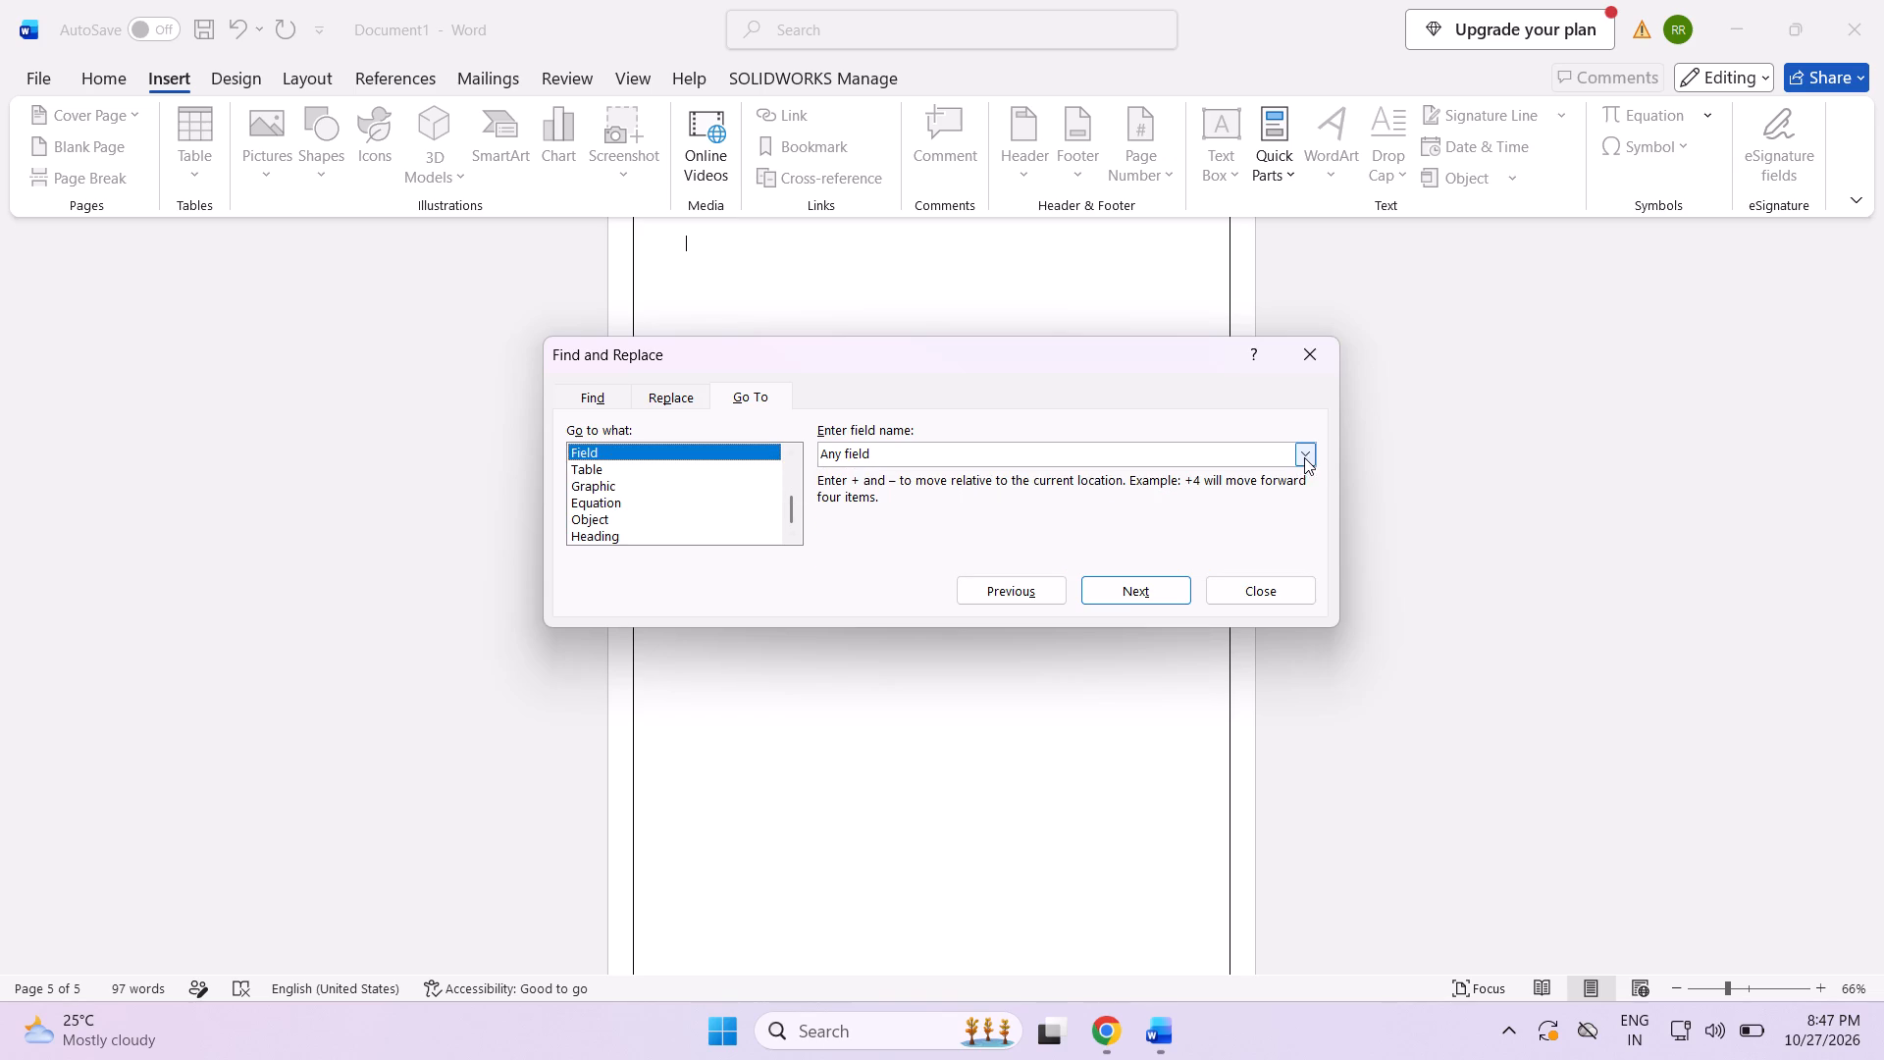
{"action": "left_click", "coordinate": [1304, 457]}
{"action": "scroll", "coordinate": [1131, 529], "scroll_direction": "down", "scroll_amount": 5}
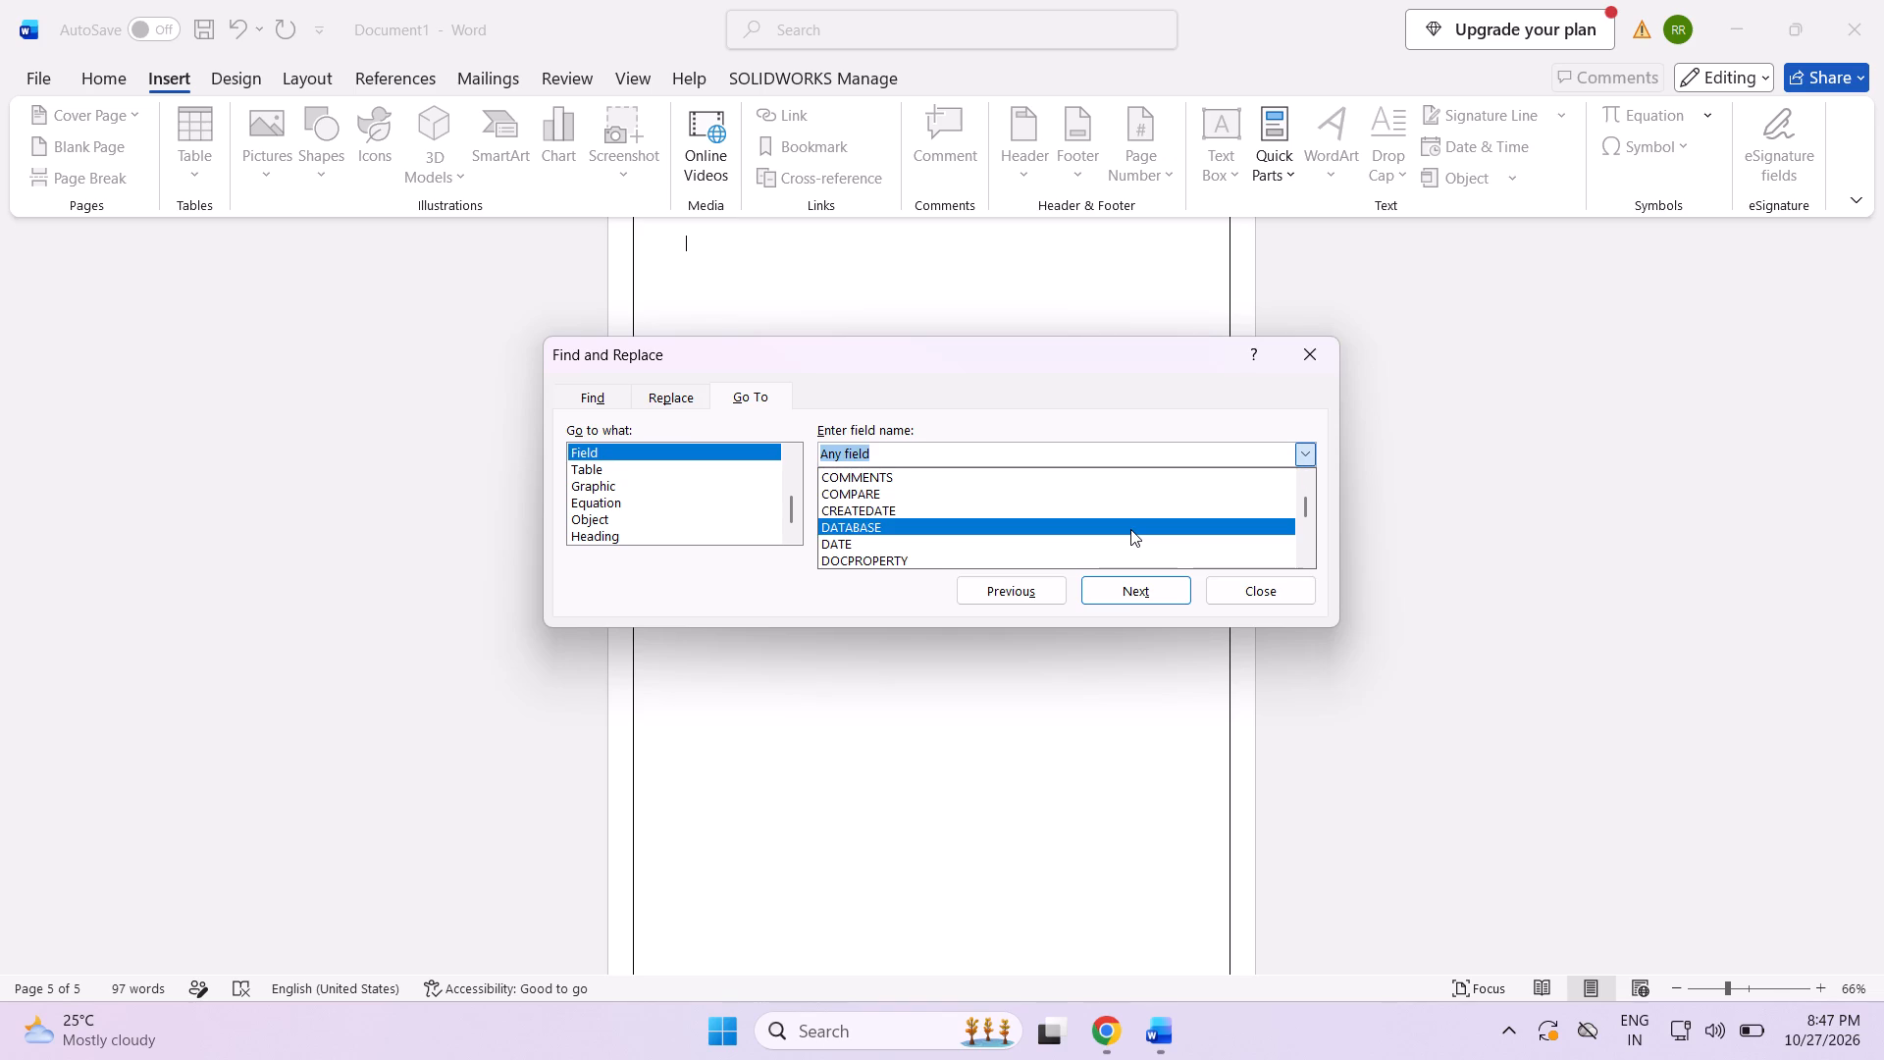
{"action": "scroll", "coordinate": [1130, 529], "scroll_direction": "down", "scroll_amount": 14}
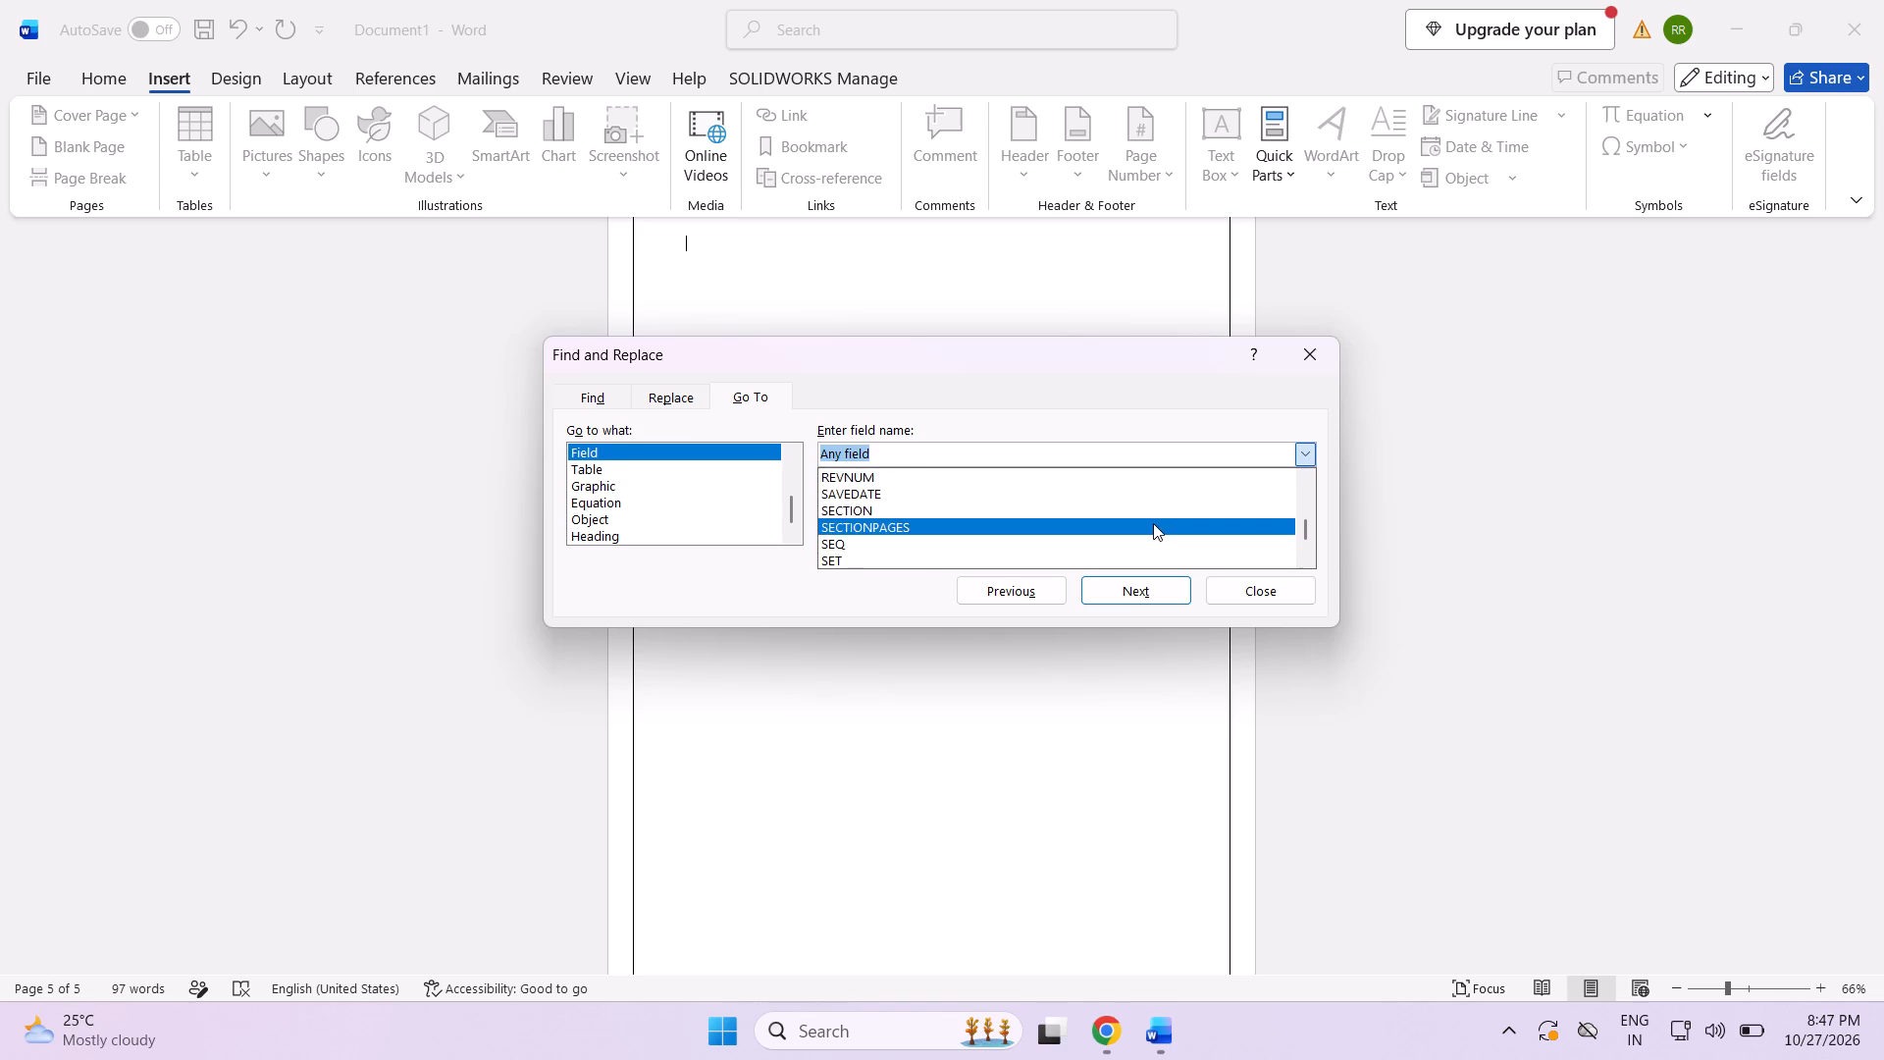
{"action": "scroll", "coordinate": [1156, 523], "scroll_direction": "down", "scroll_amount": 12}
{"action": "scroll", "coordinate": [1295, 525], "scroll_direction": "up", "scroll_amount": 2}
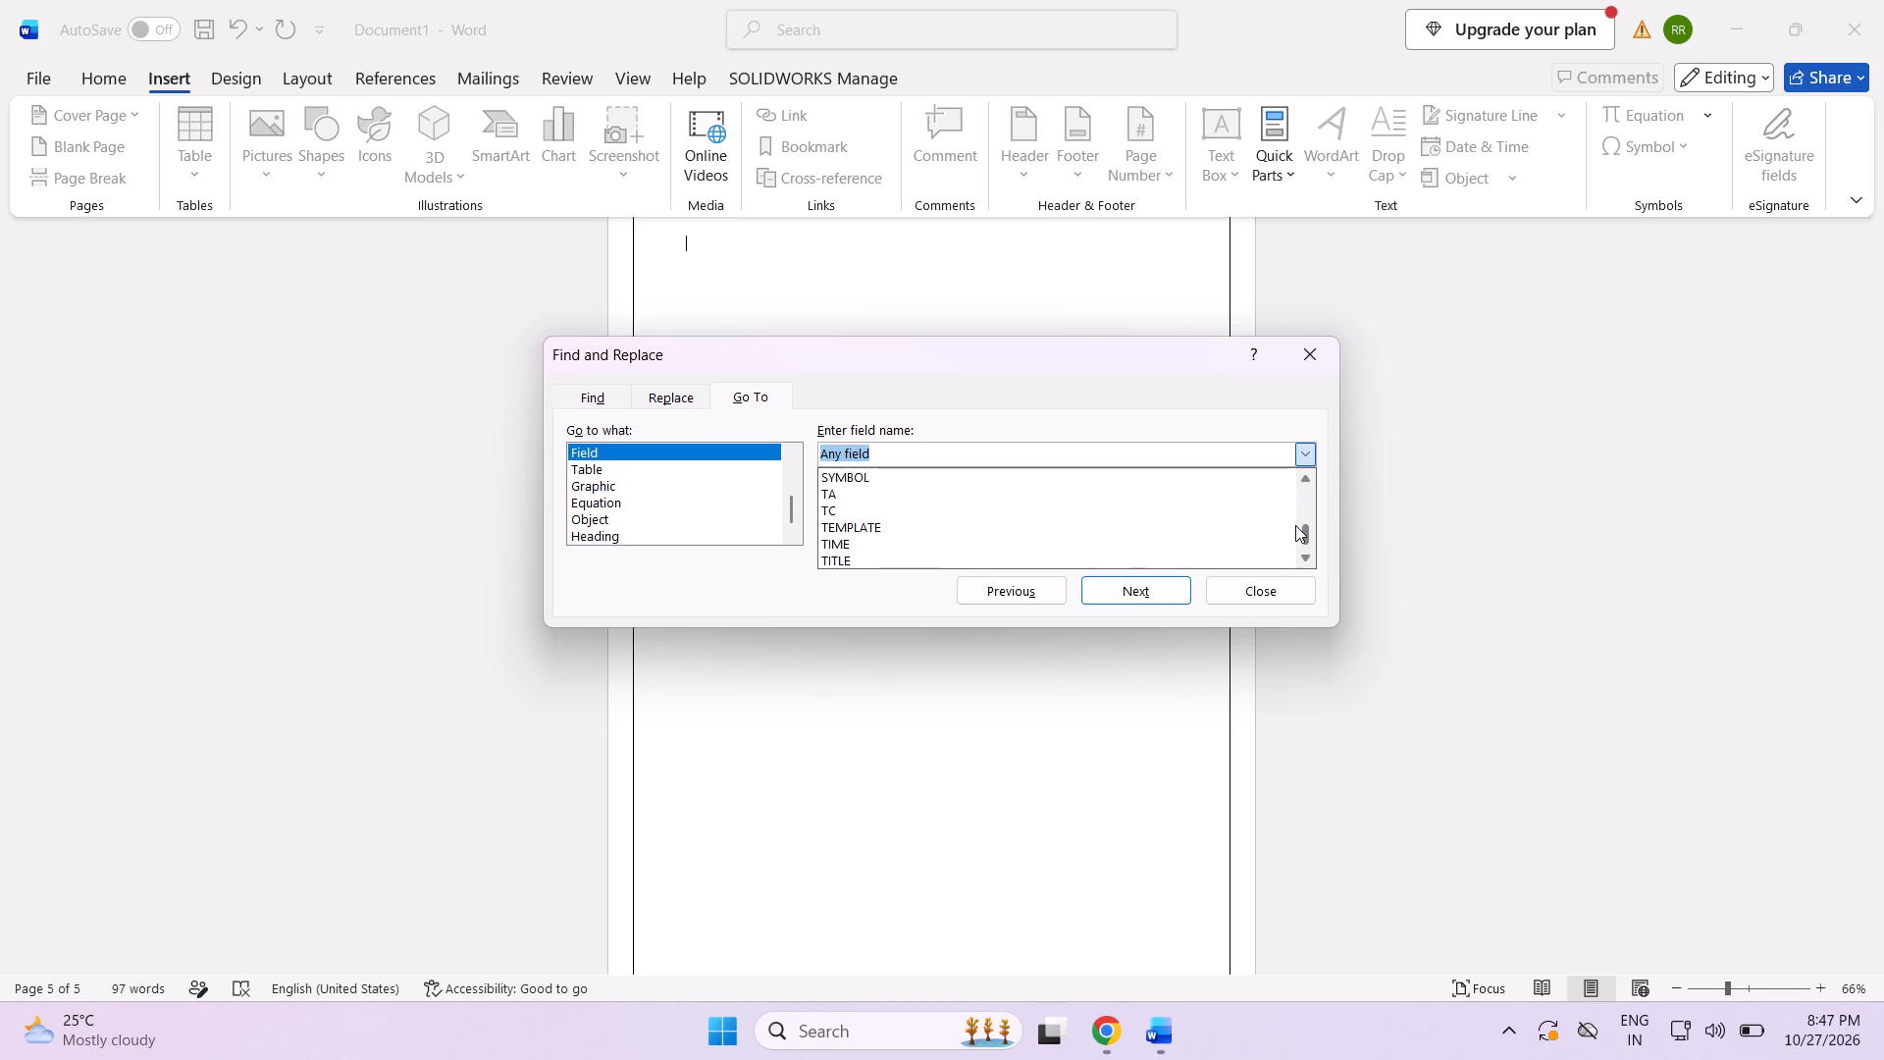
{"action": "scroll", "coordinate": [1295, 525], "scroll_direction": "up", "scroll_amount": 5}
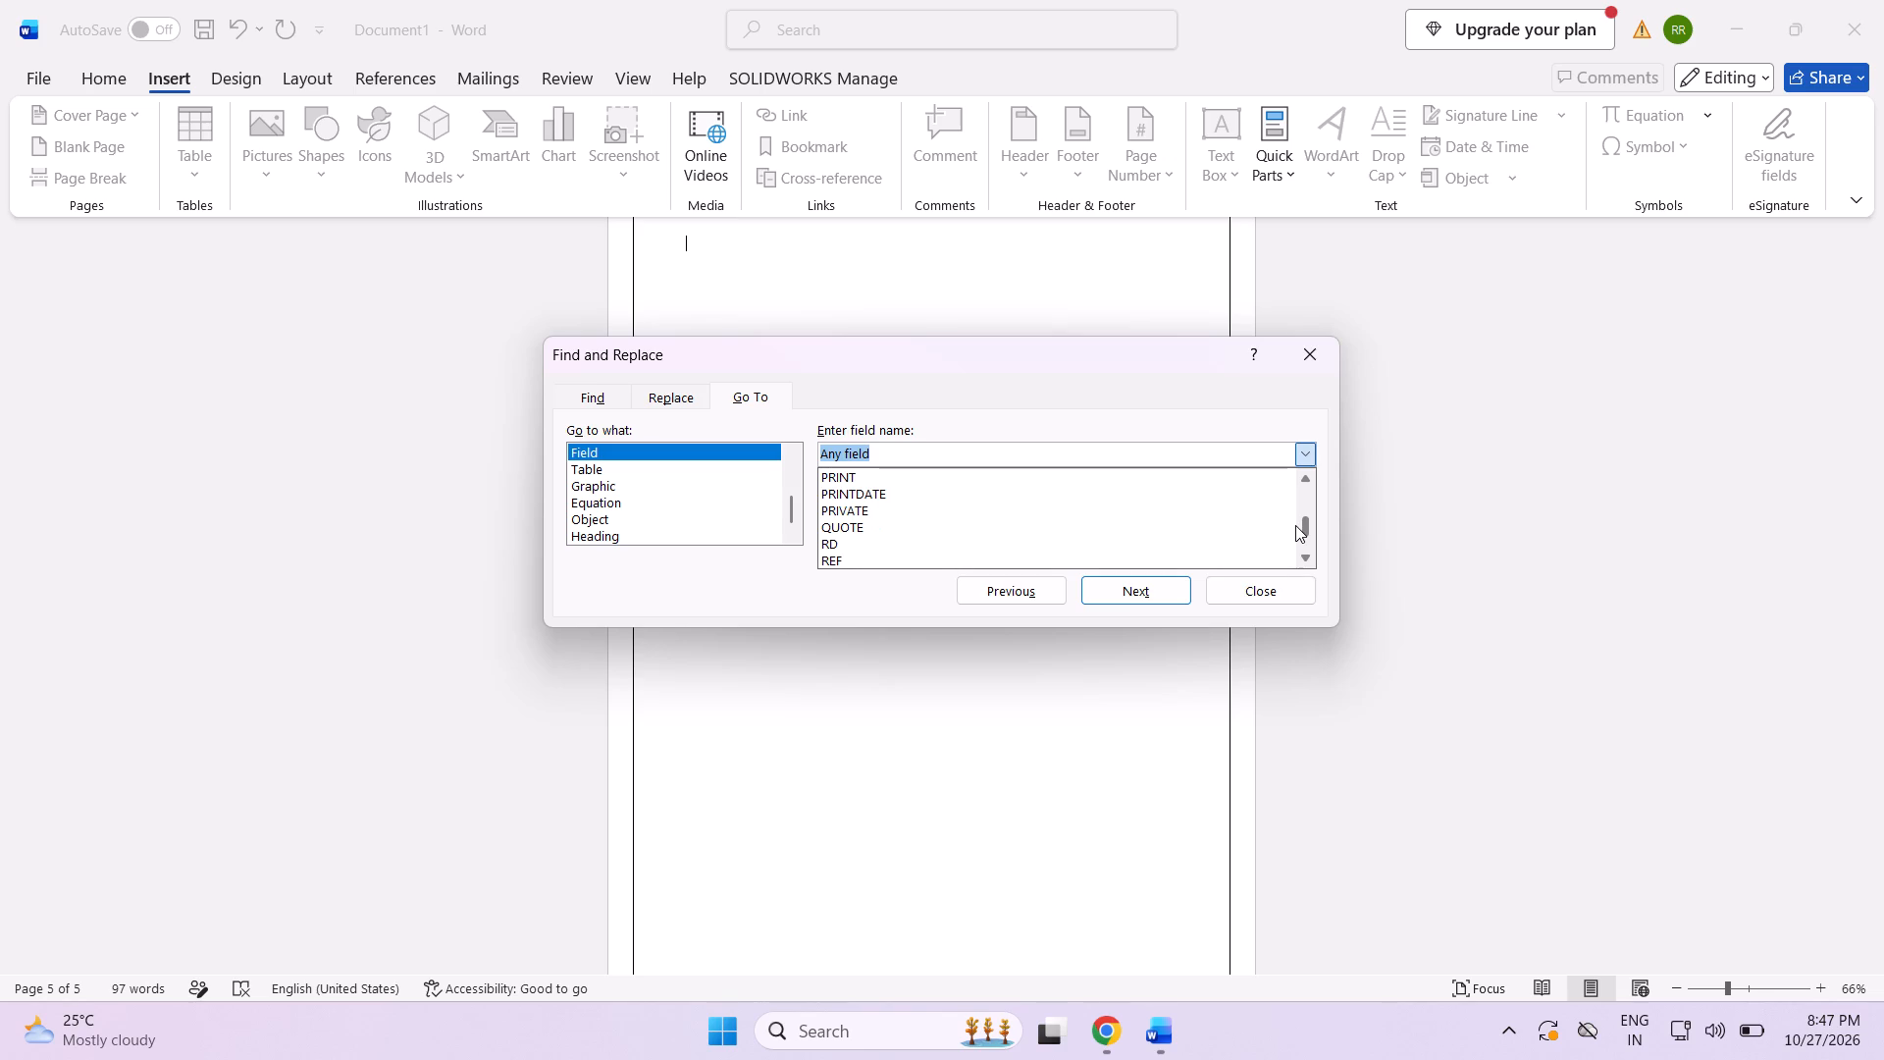
{"action": "scroll", "coordinate": [1295, 525], "scroll_direction": "up", "scroll_amount": 8}
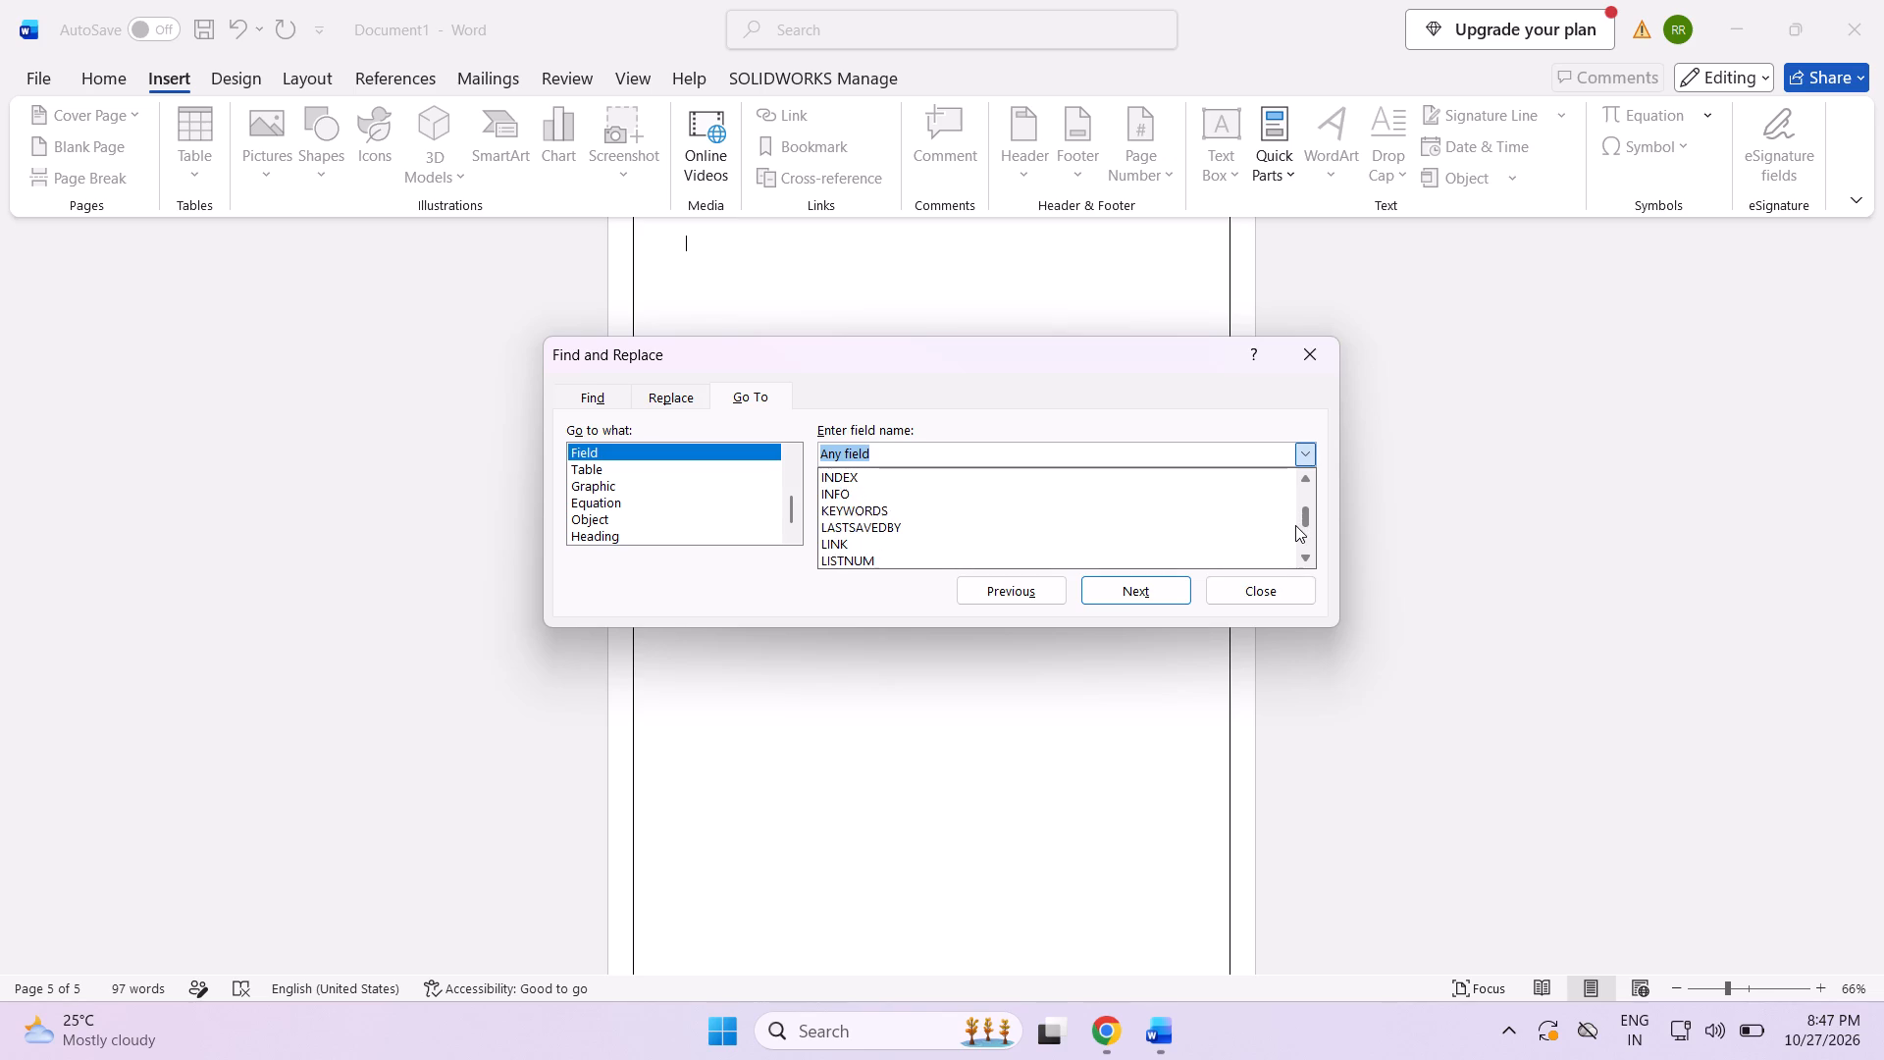
{"action": "scroll", "coordinate": [1295, 525], "scroll_direction": "up", "scroll_amount": 19}
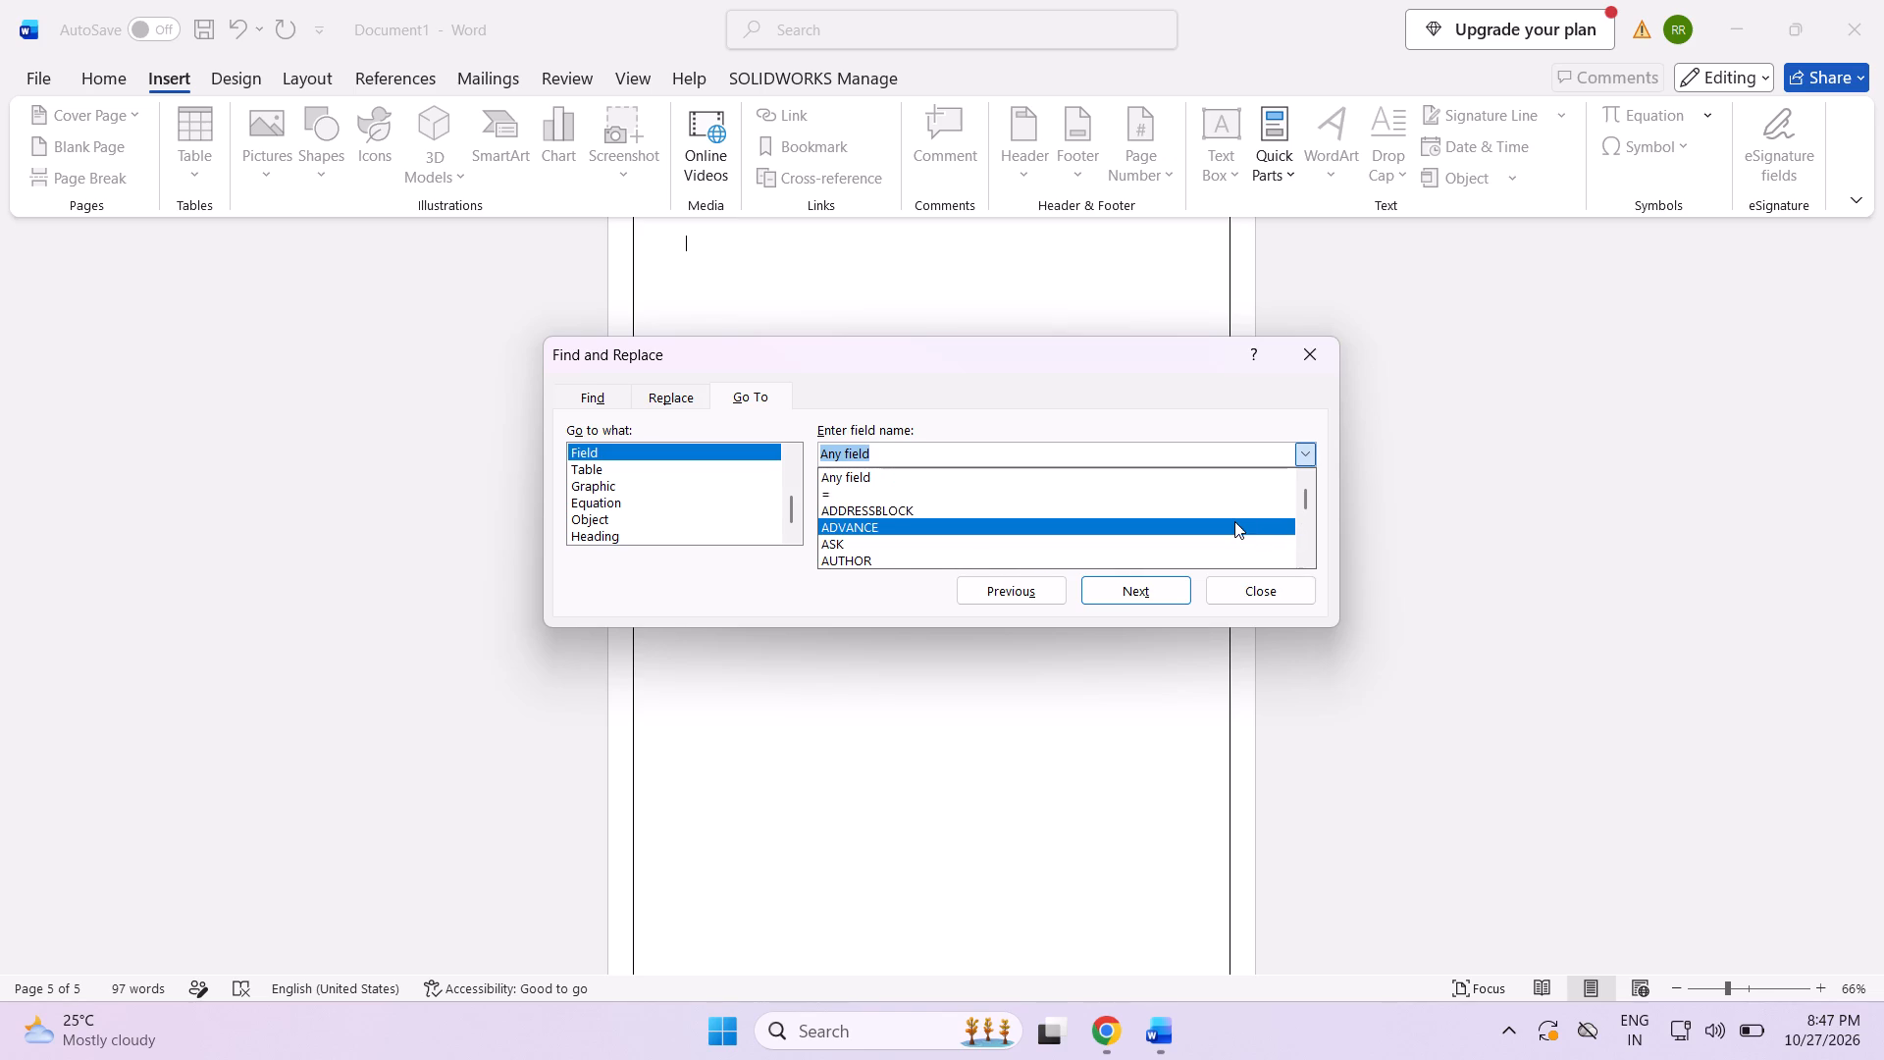
Pick the PAGE field name, replace it with 4, carry out the Go To and close the dialog.
{"action": "key", "text": "p"}
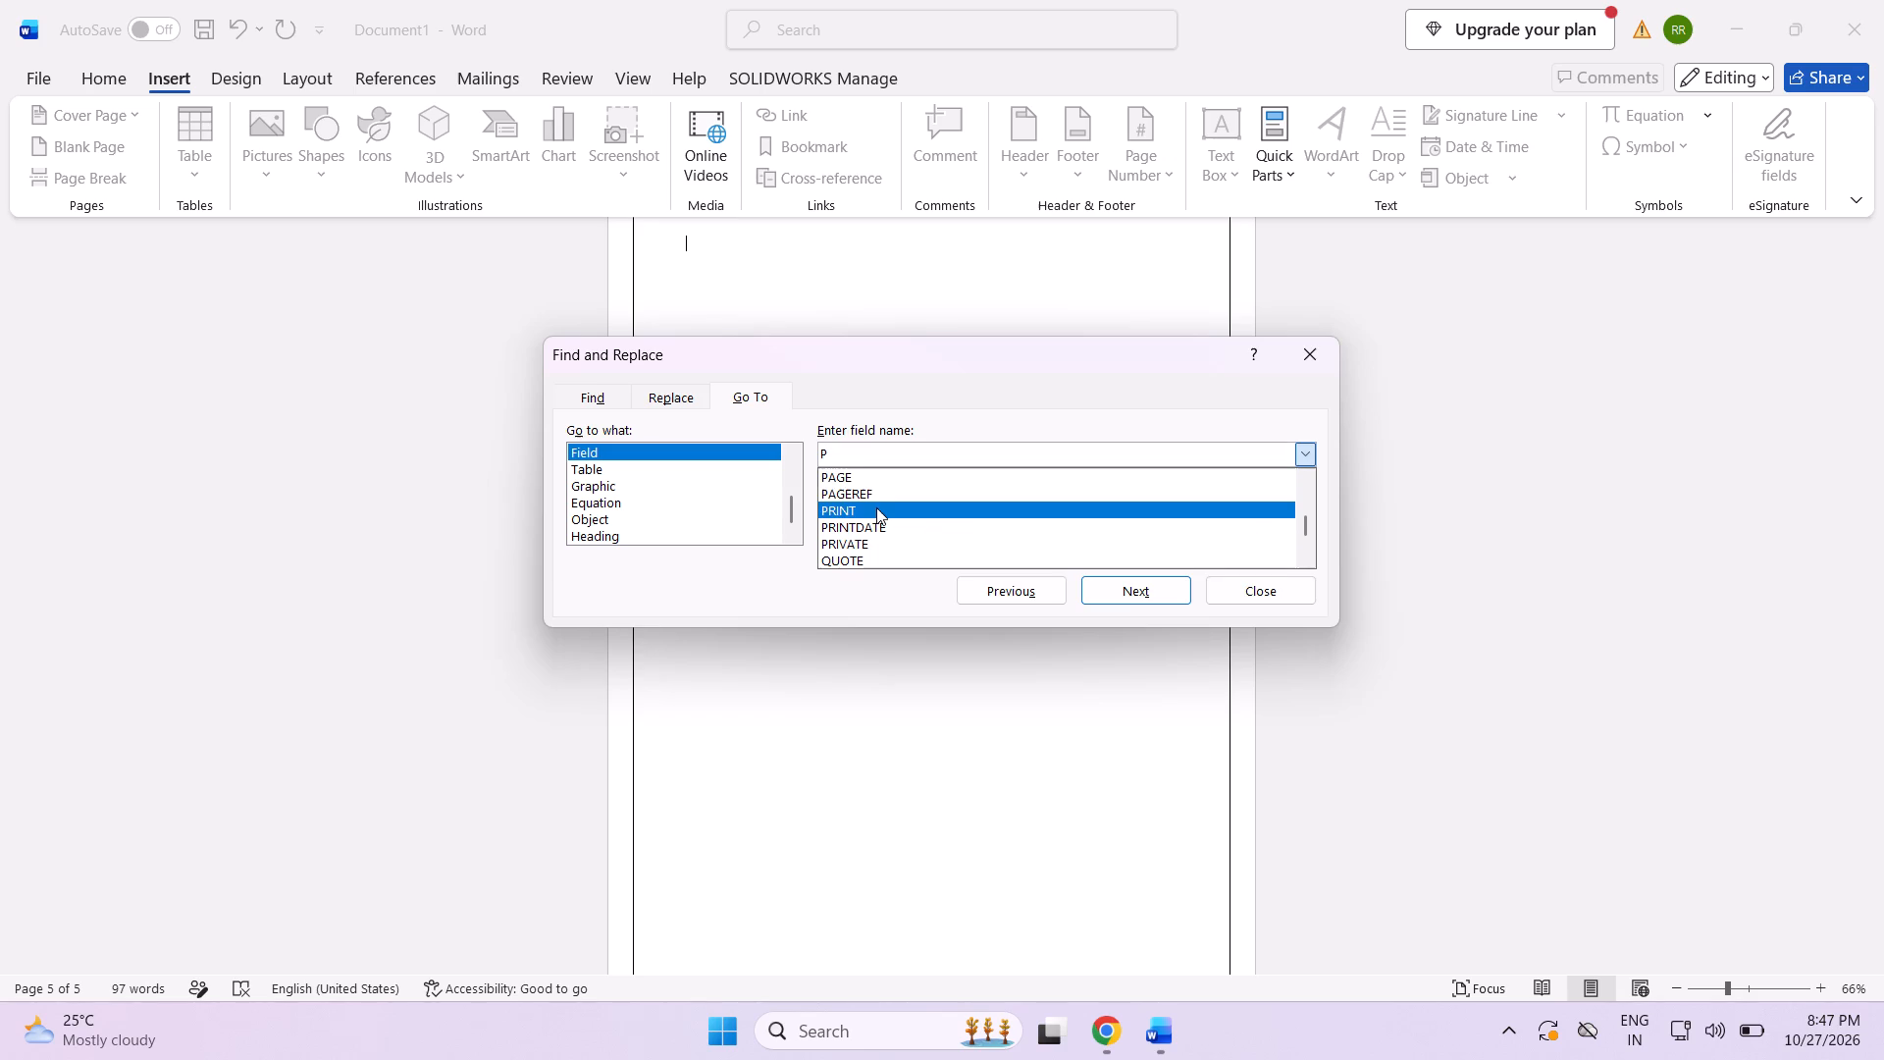
{"action": "left_click", "coordinate": [850, 482]}
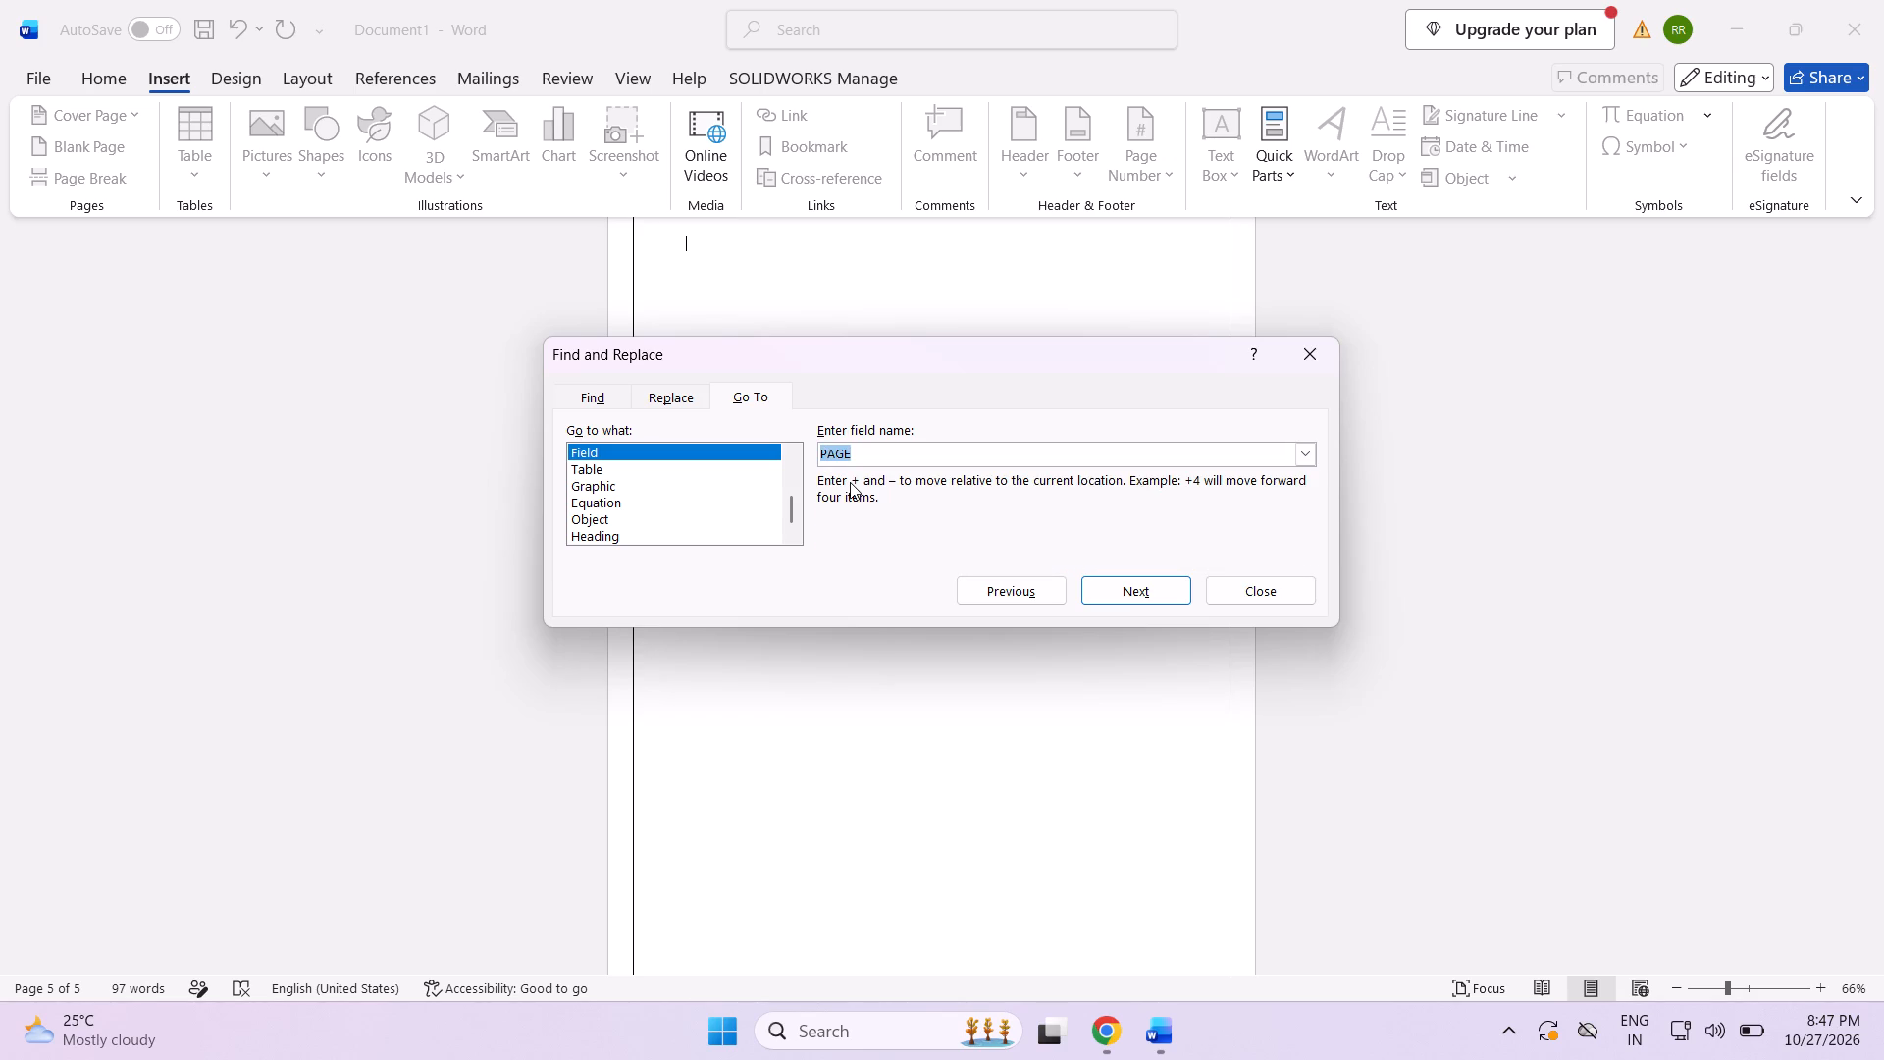
{"action": "key", "text": "4"}
{"action": "left_click", "coordinate": [1137, 592]}
{"action": "left_click", "coordinate": [1244, 592]}
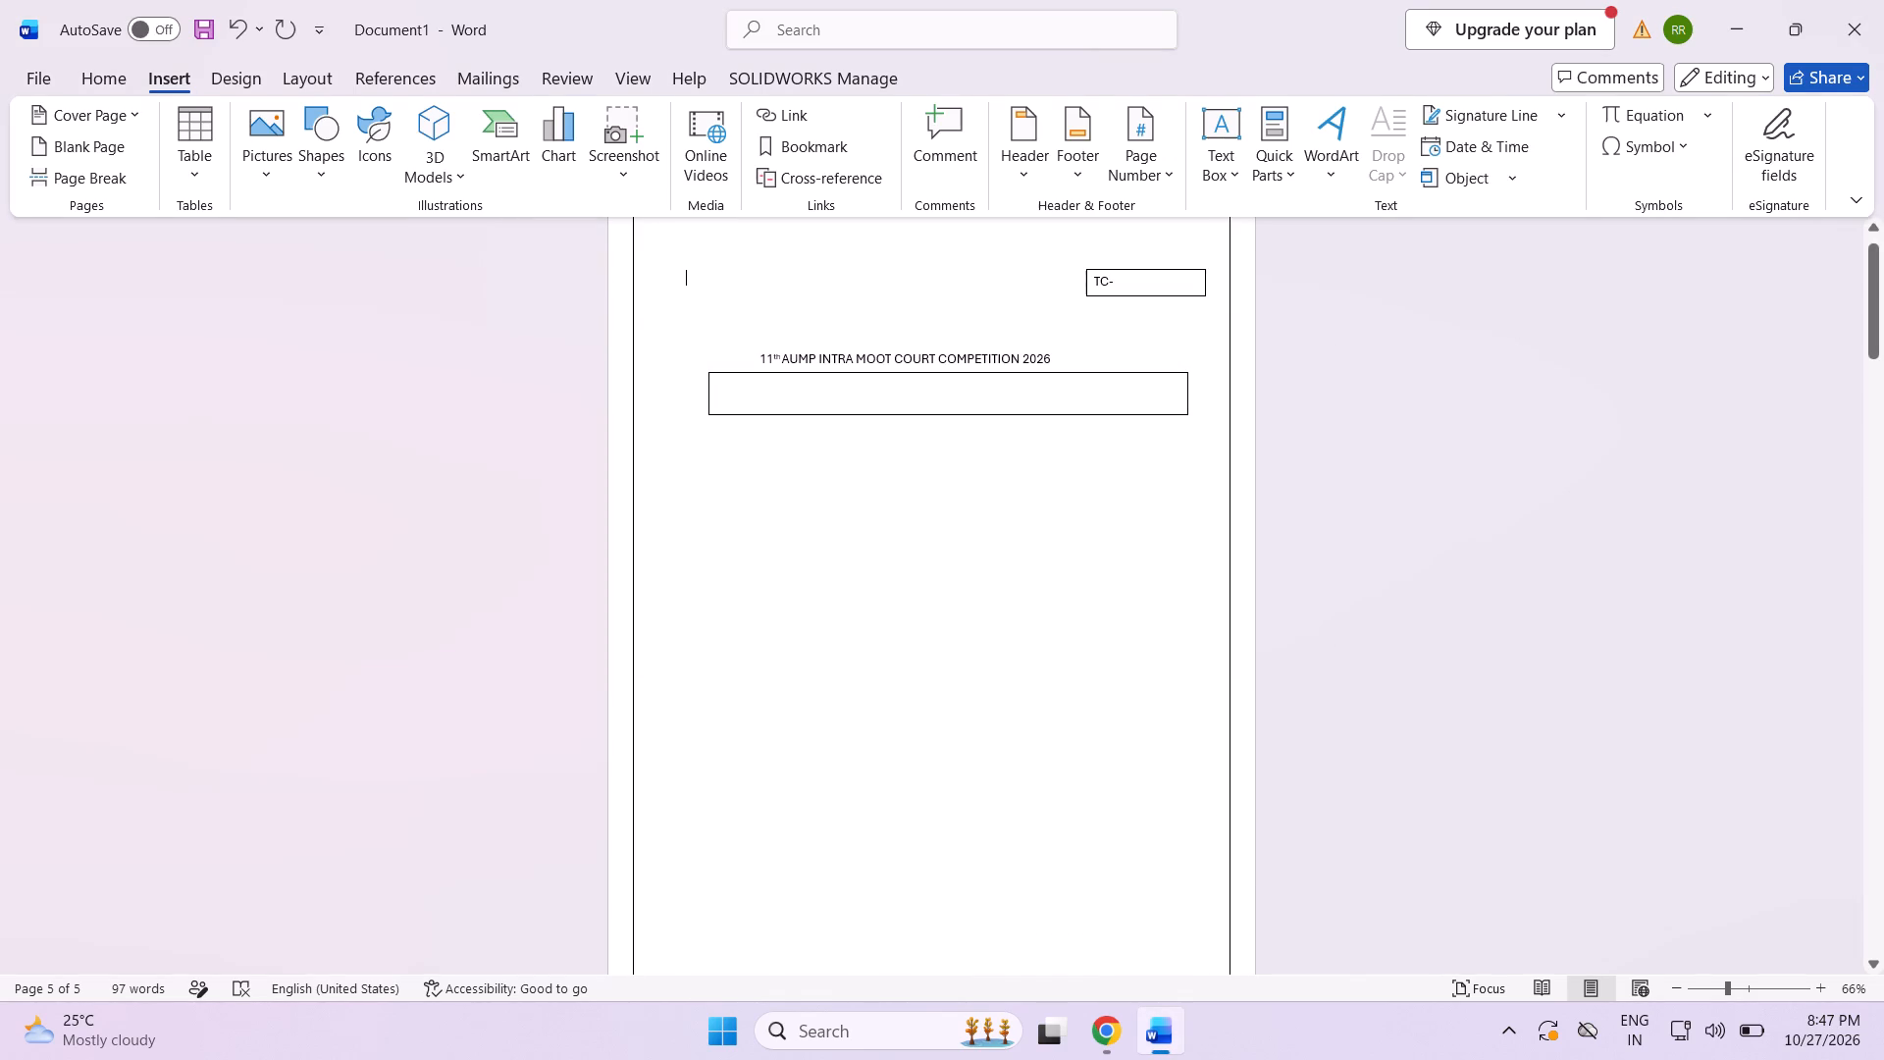
Delete one empty line above the 11th AUMP INTRA MOOT COURT COMPETITION 2026 heading on the first page.
{"action": "key", "text": "Delete"}
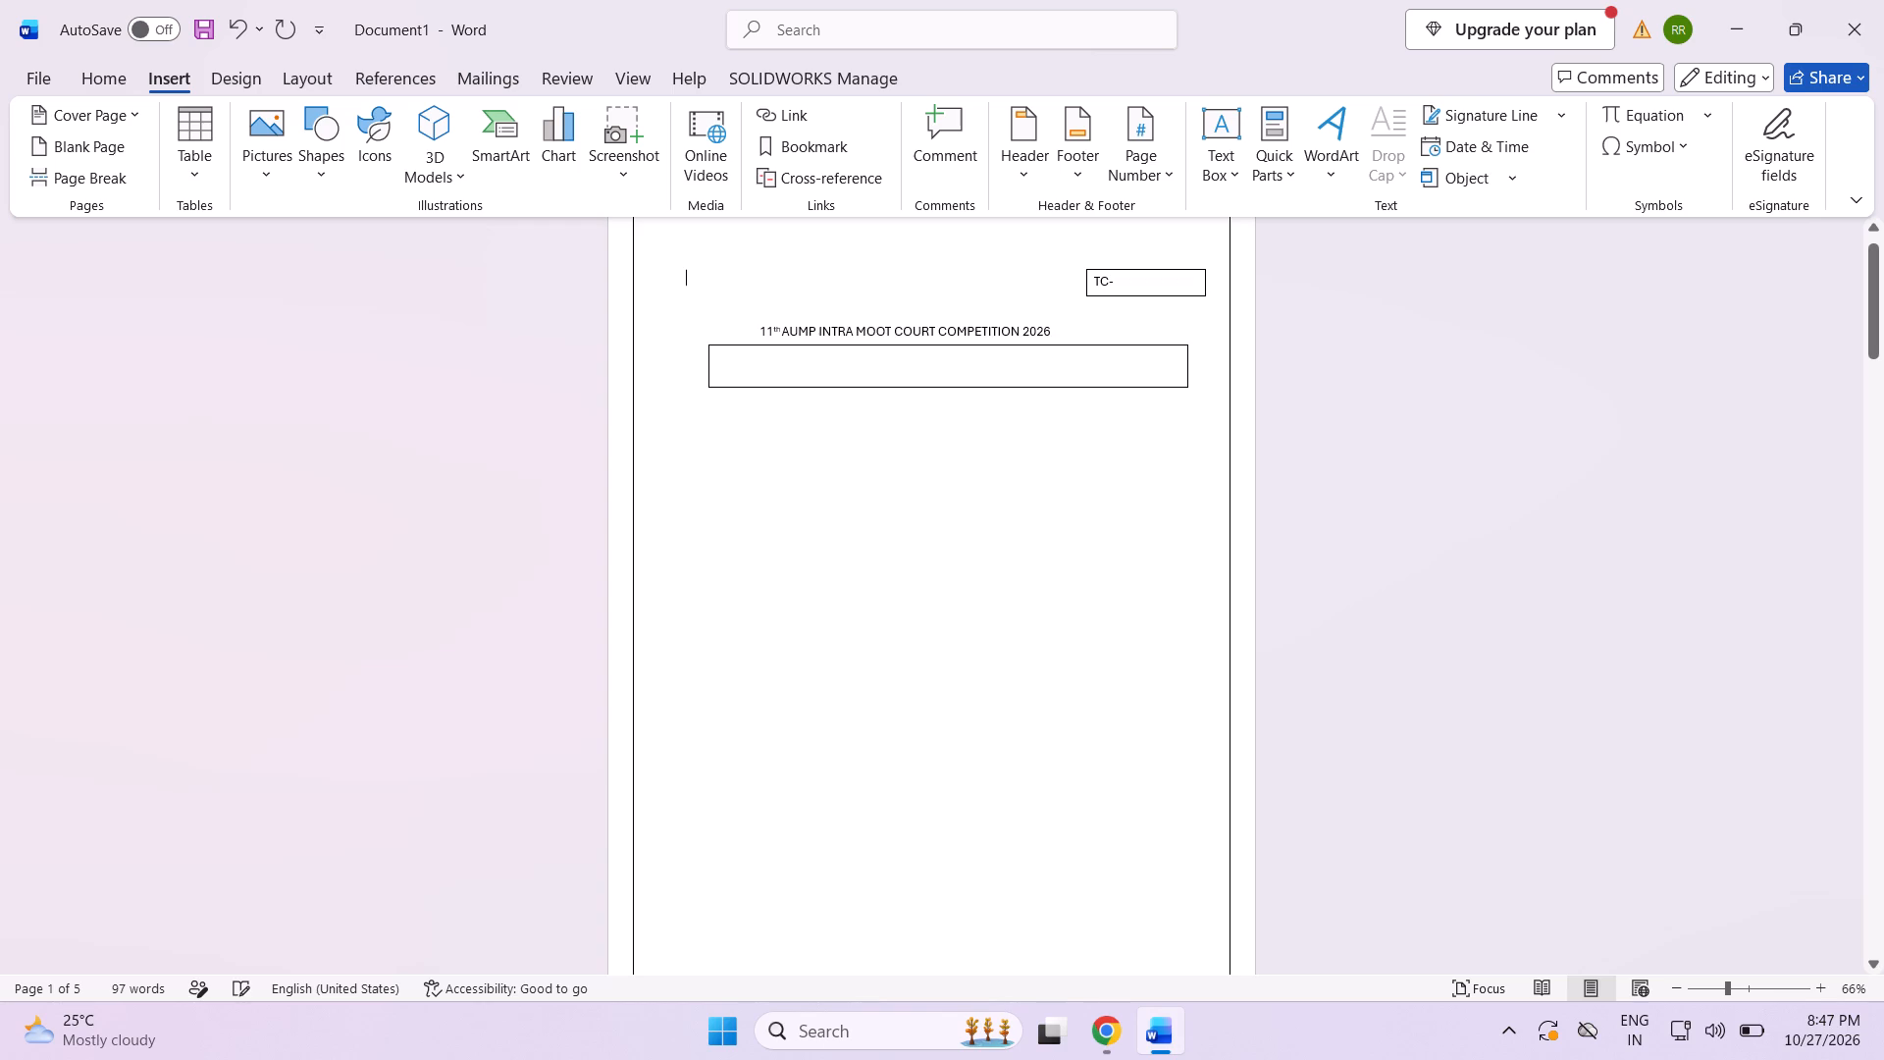
{"action": "scroll", "coordinate": [997, 586], "scroll_direction": "down", "scroll_amount": 6}
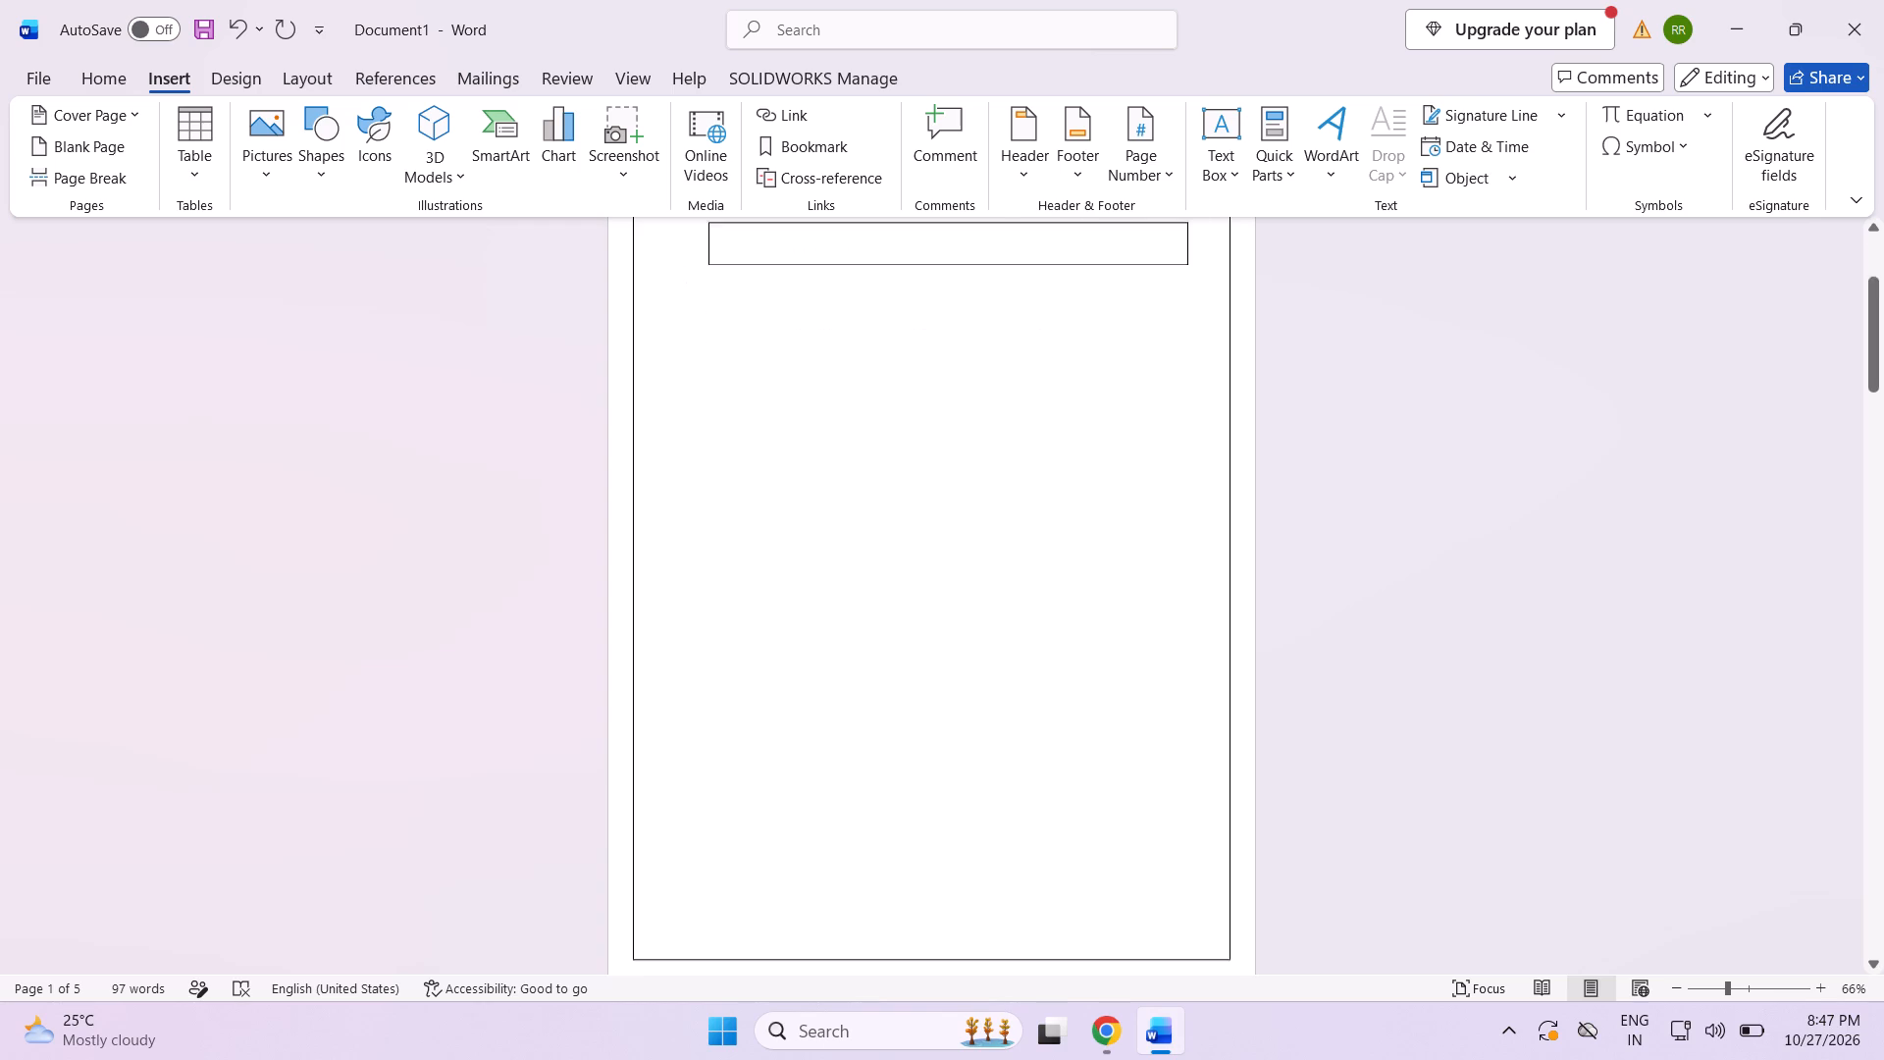
Go to the blank last page and check its context commands for a way to remove the page.
{"action": "scroll", "coordinate": [1006, 637], "scroll_direction": "down", "scroll_amount": 20}
{"action": "scroll", "coordinate": [1006, 637], "scroll_direction": "down", "scroll_amount": 20}
{"action": "scroll", "coordinate": [1006, 637], "scroll_direction": "down", "scroll_amount": 20}
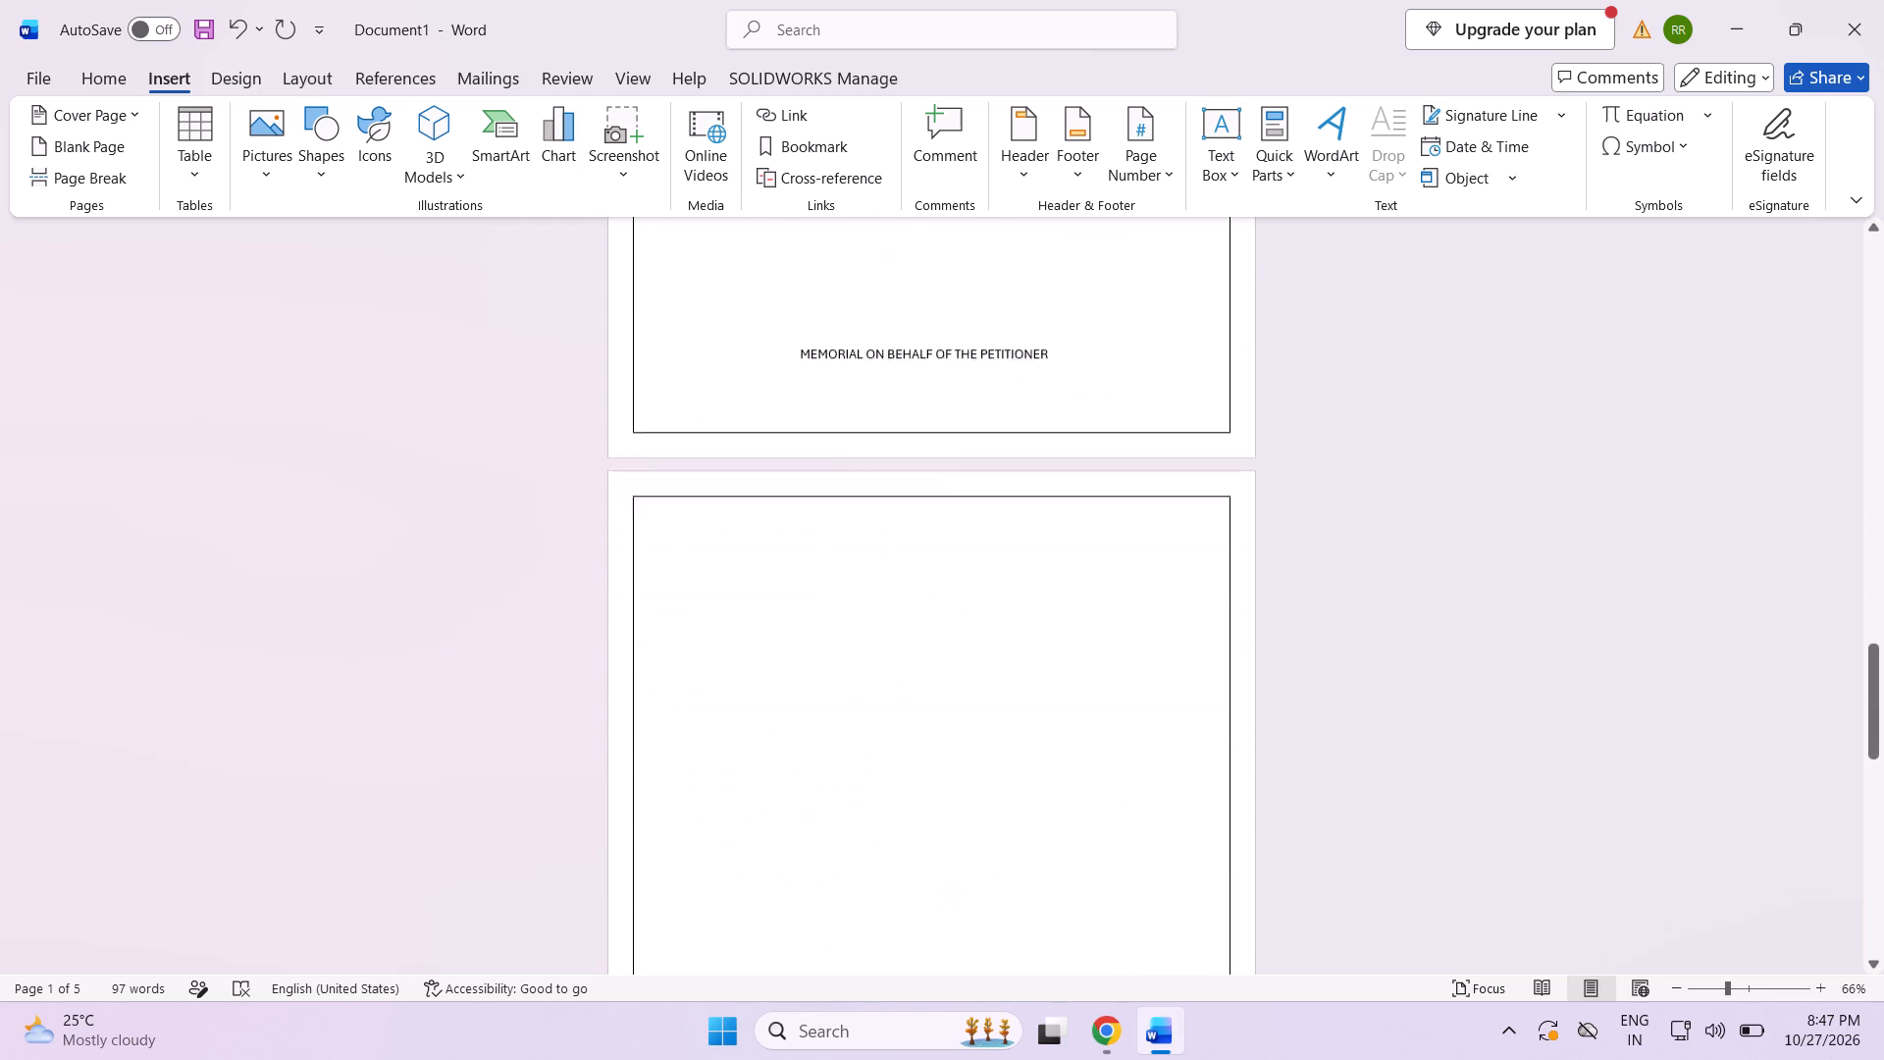
{"action": "scroll", "coordinate": [979, 667], "scroll_direction": "down", "scroll_amount": 20}
{"action": "scroll", "coordinate": [979, 667], "scroll_direction": "down", "scroll_amount": 15}
{"action": "scroll", "coordinate": [921, 704], "scroll_direction": "down", "scroll_amount": 7}
{"action": "left_click", "coordinate": [904, 708]}
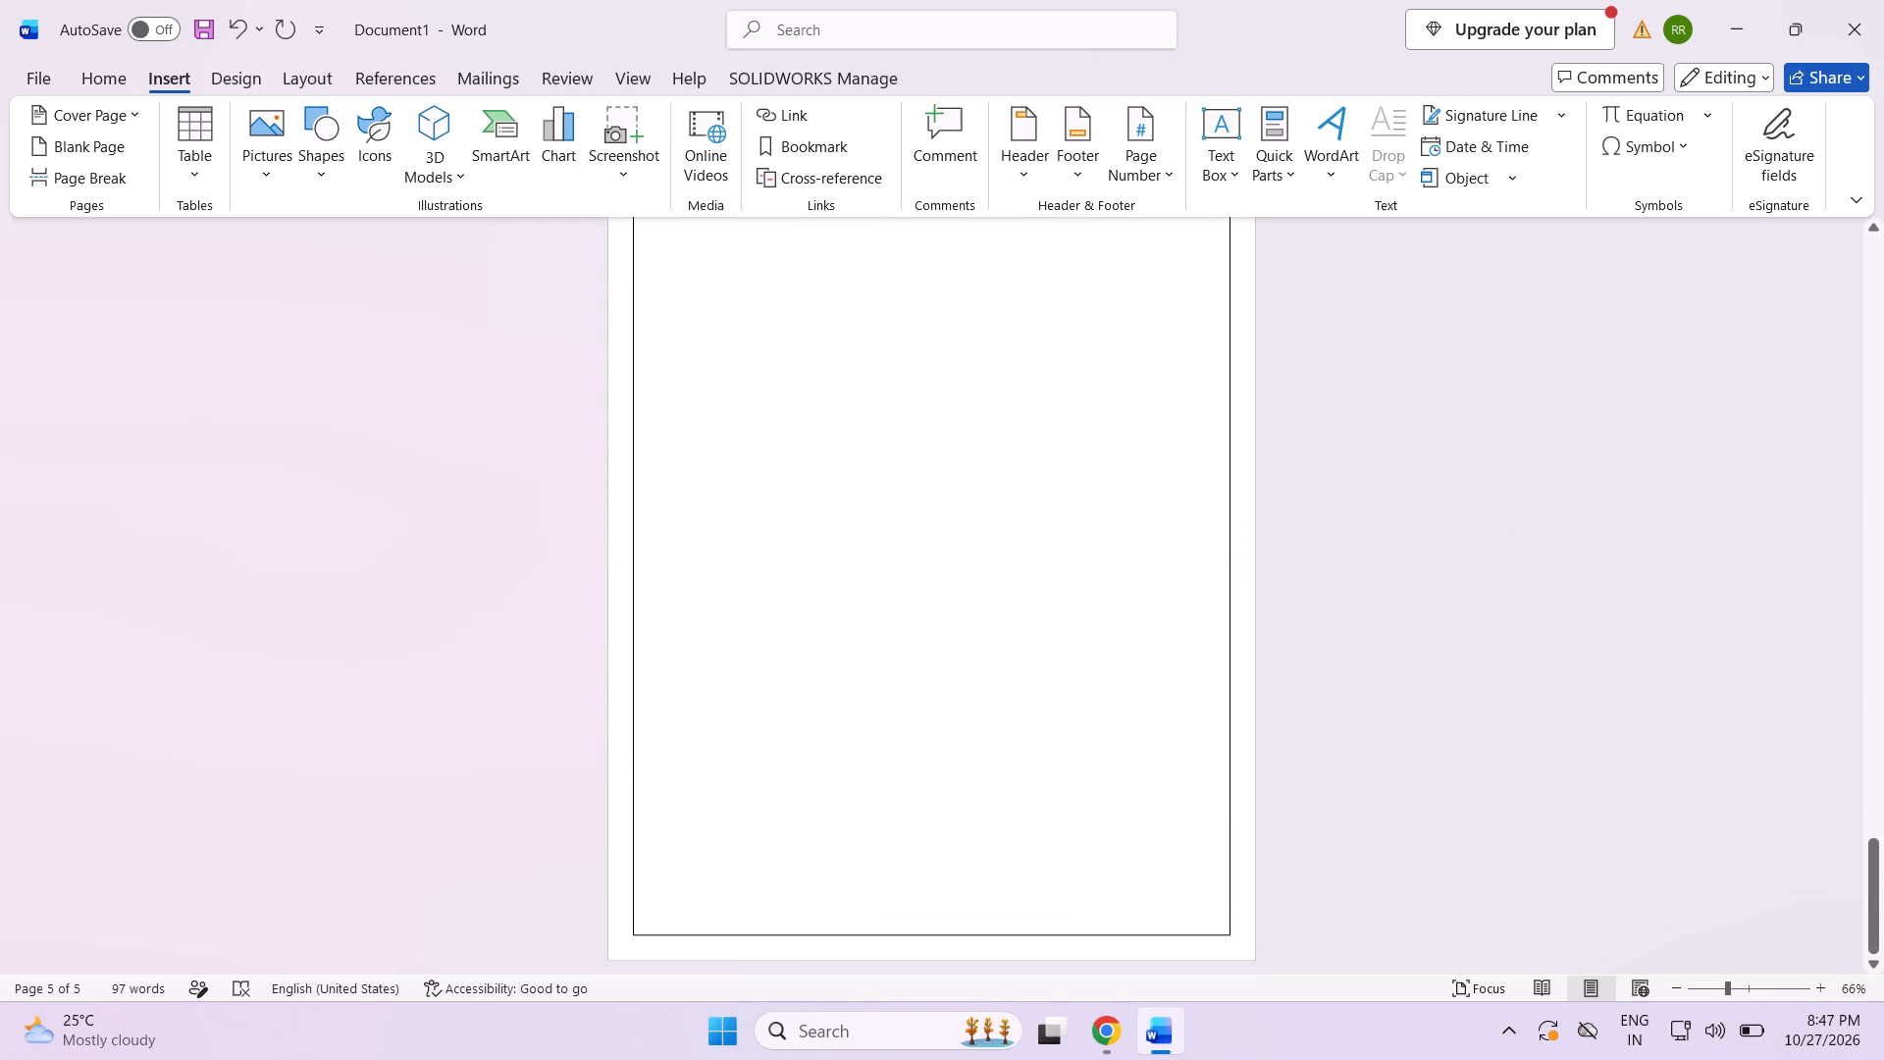
{"action": "right_click", "coordinate": [895, 704]}
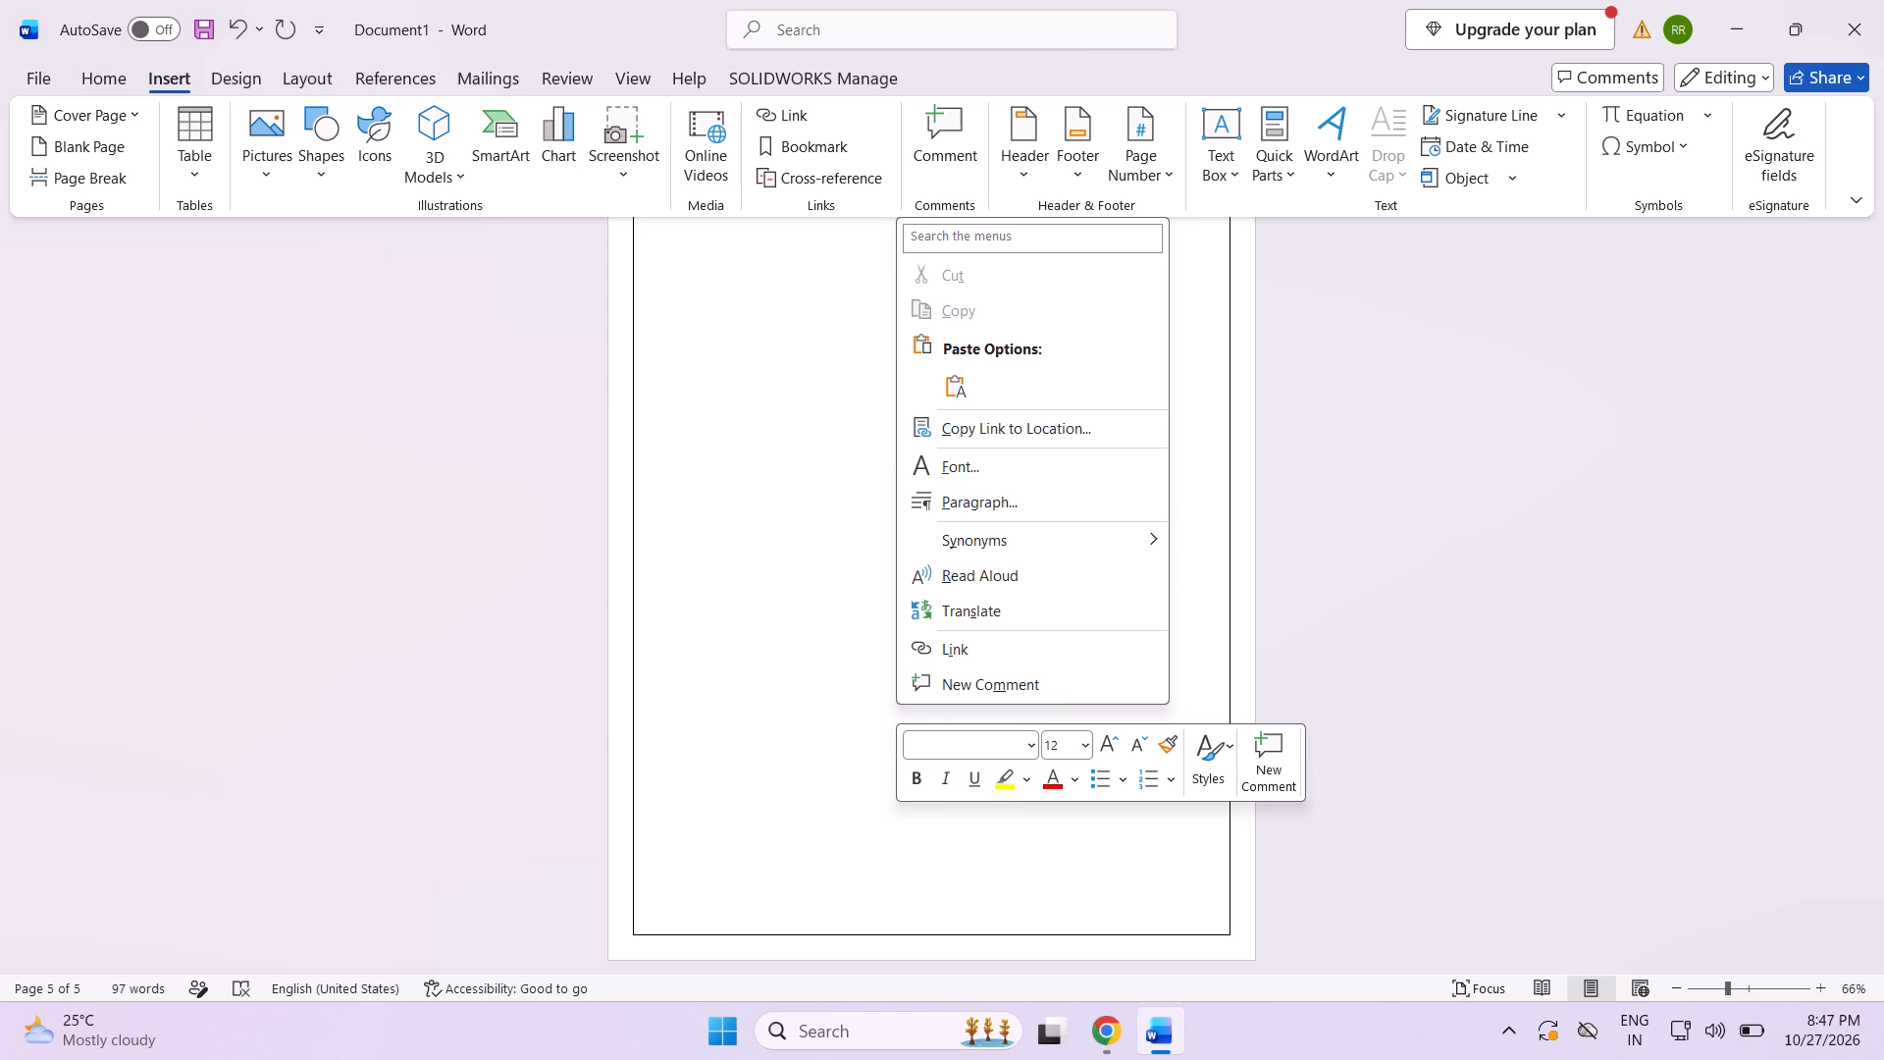
{"action": "left_click", "coordinate": [808, 426]}
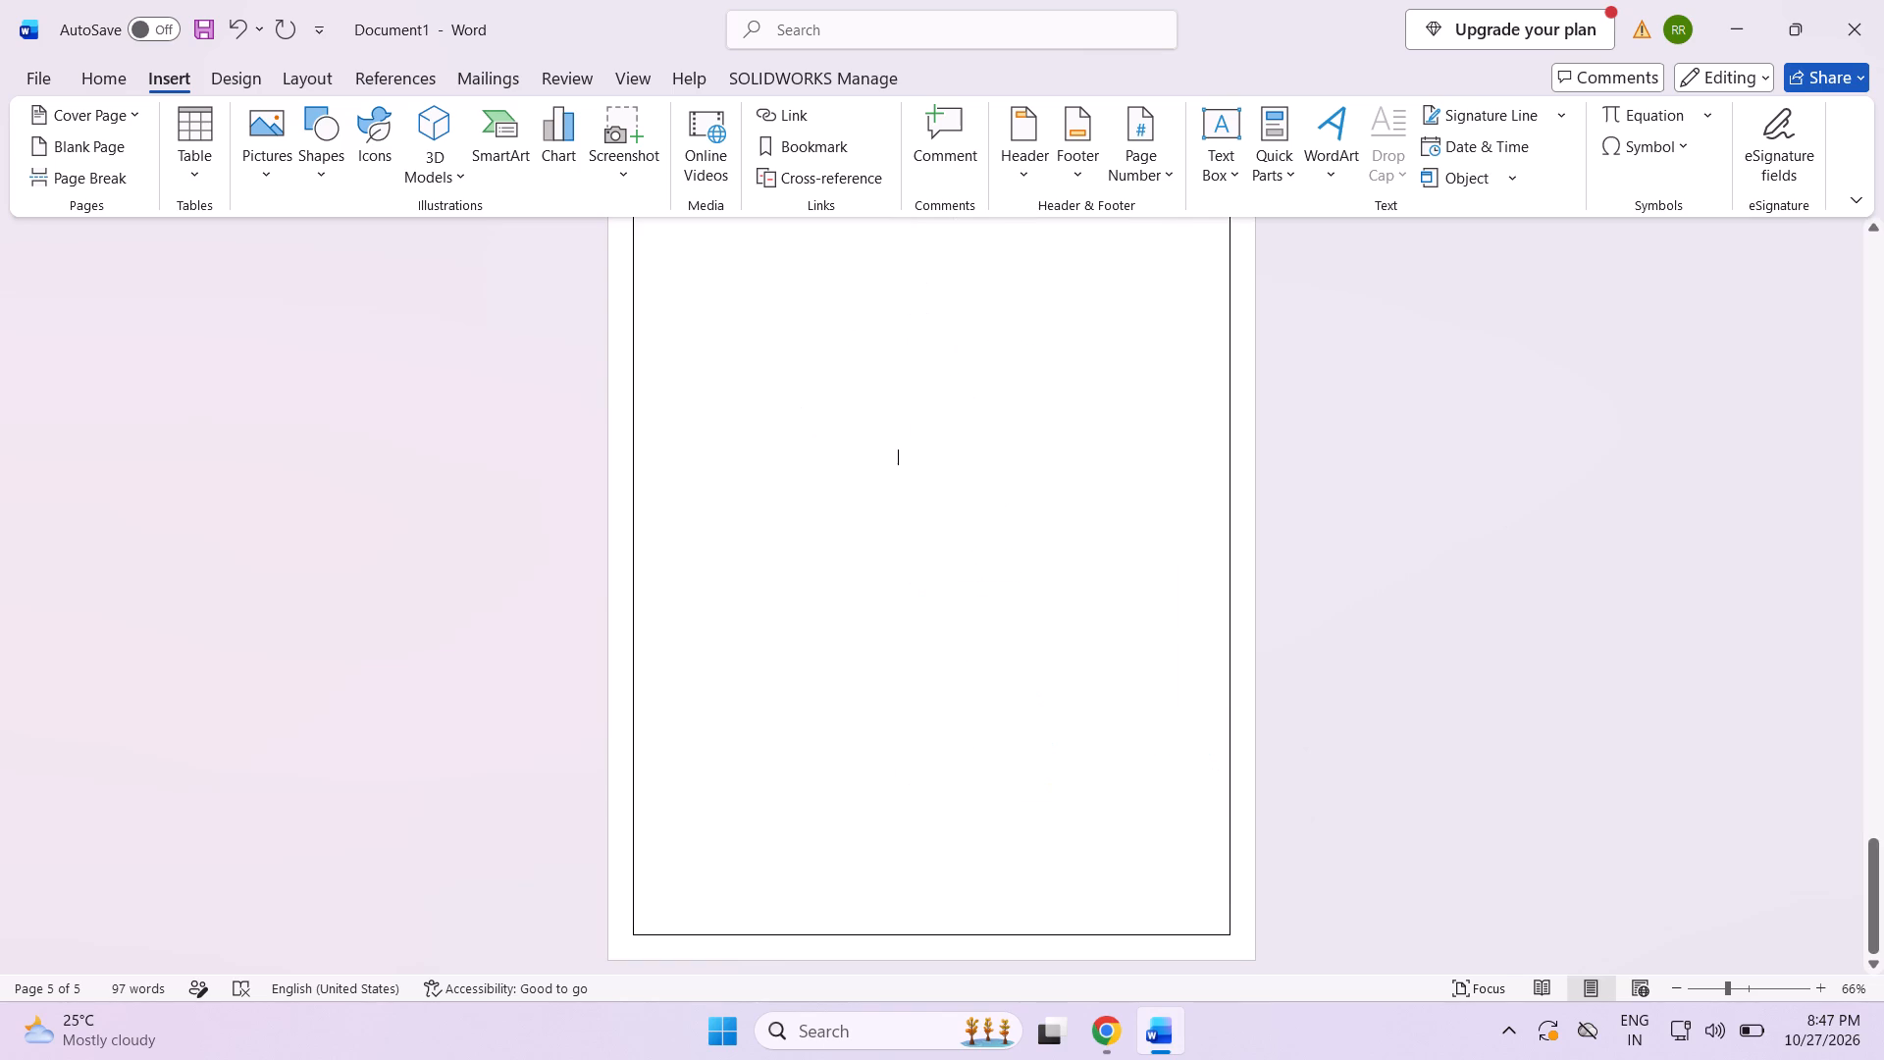
{"action": "left_click", "coordinate": [822, 460]}
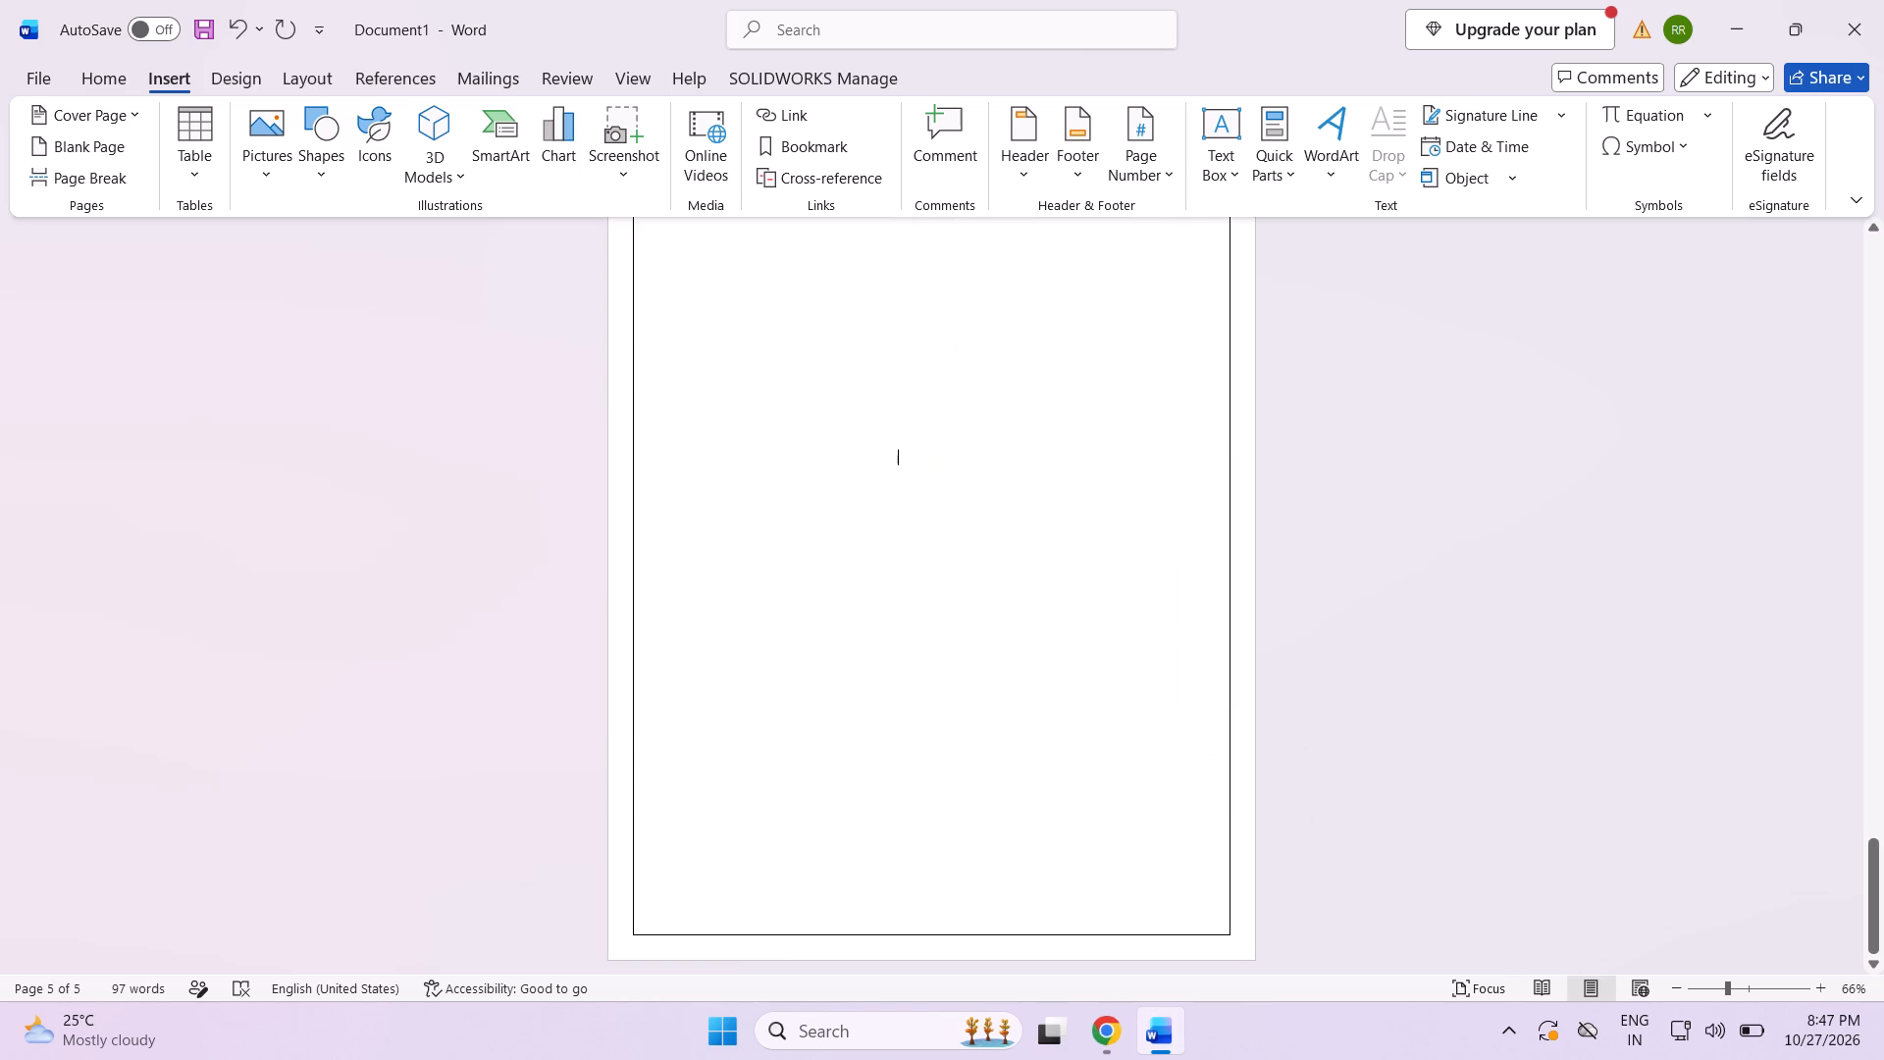
{"action": "right_click", "coordinate": [822, 460]}
{"action": "right_click", "coordinate": [822, 460]}
{"action": "left_click", "coordinate": [739, 506]}
{"action": "double_click", "coordinate": [755, 511]}
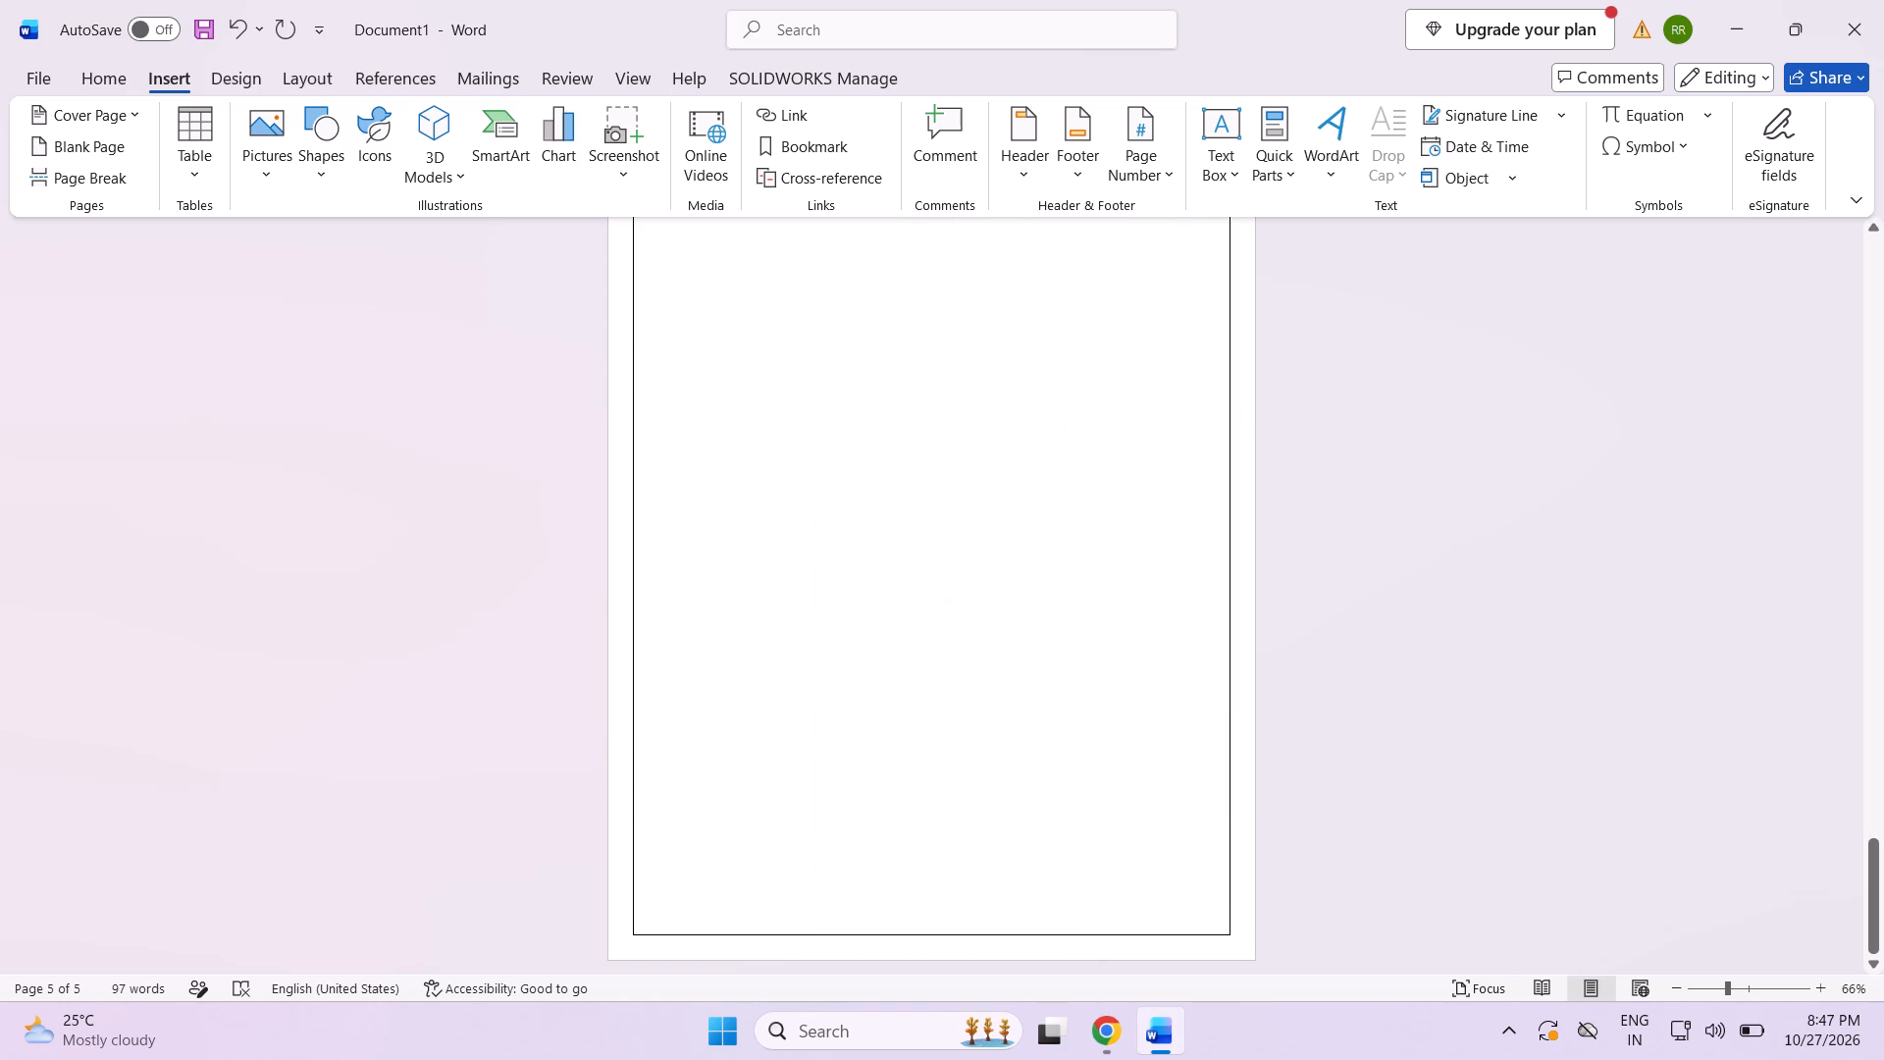
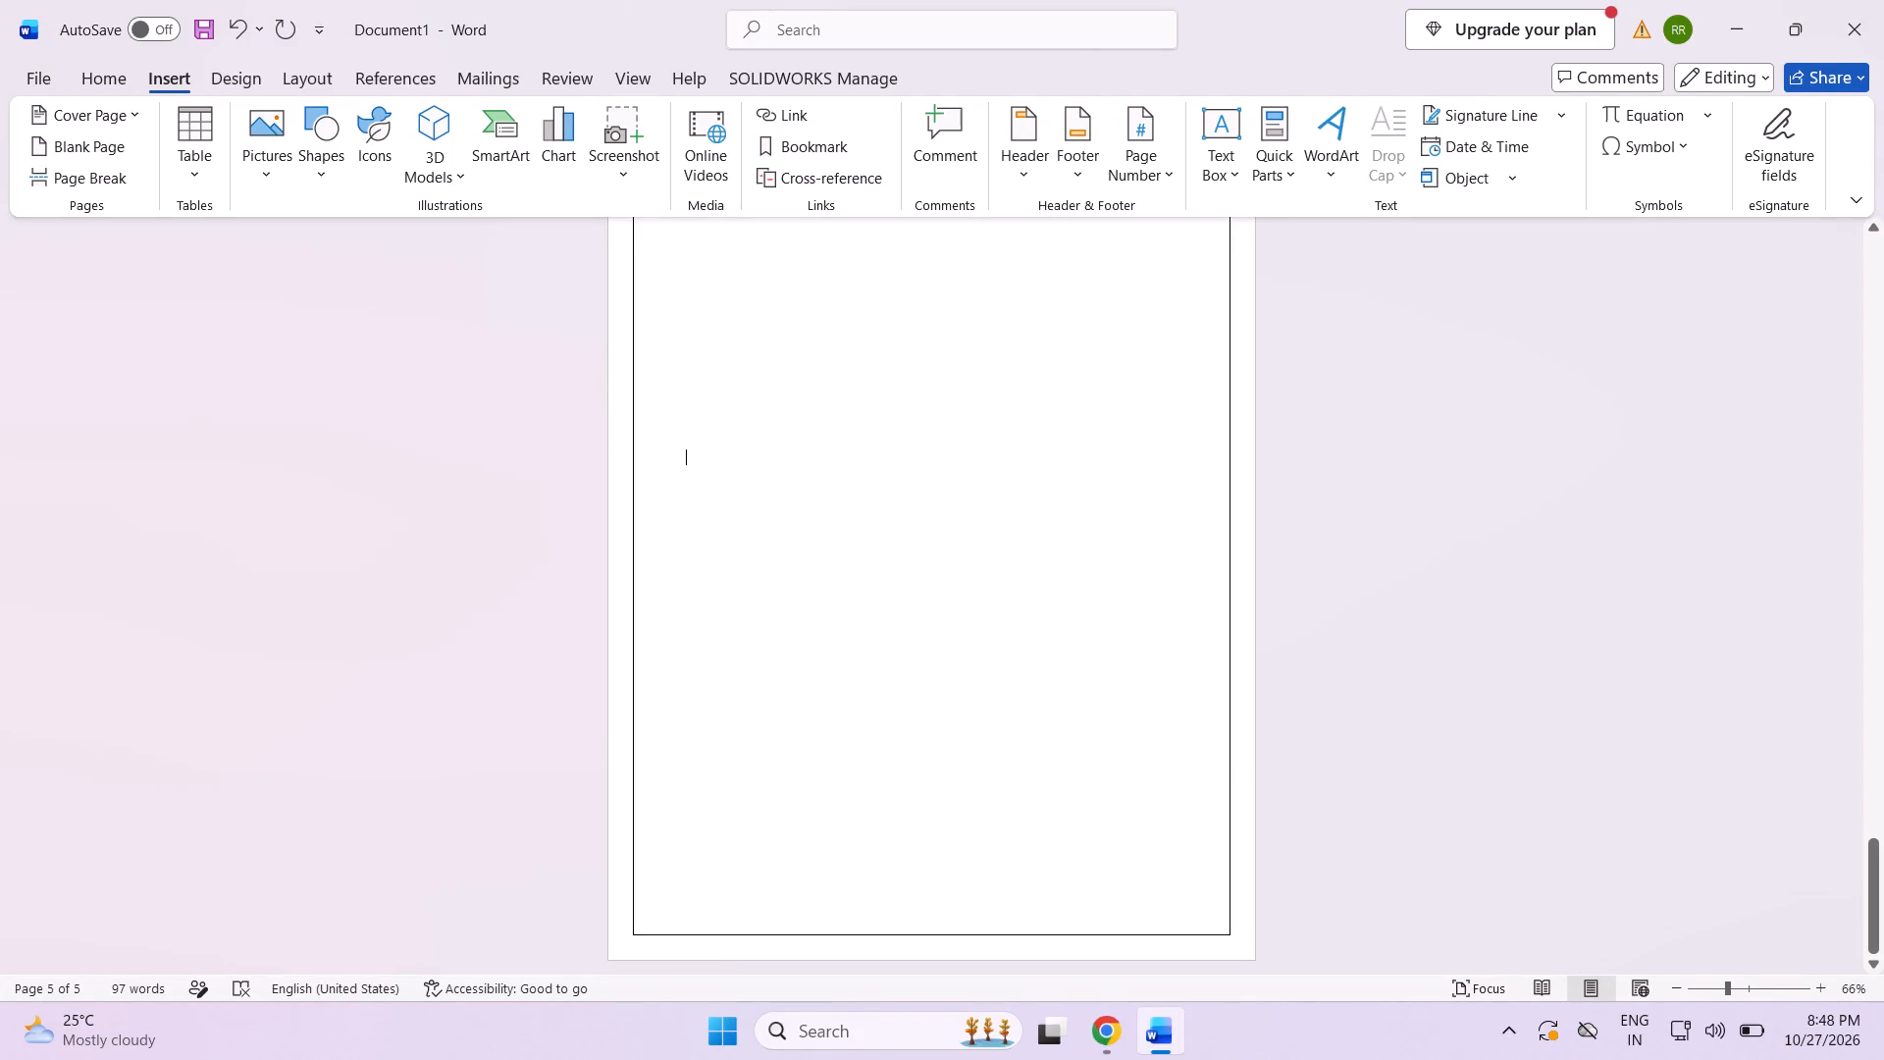
Show the Navigation pane with page thumbnails, go to the blank page 5 and delete it.
{"action": "left_click", "coordinate": [643, 82]}
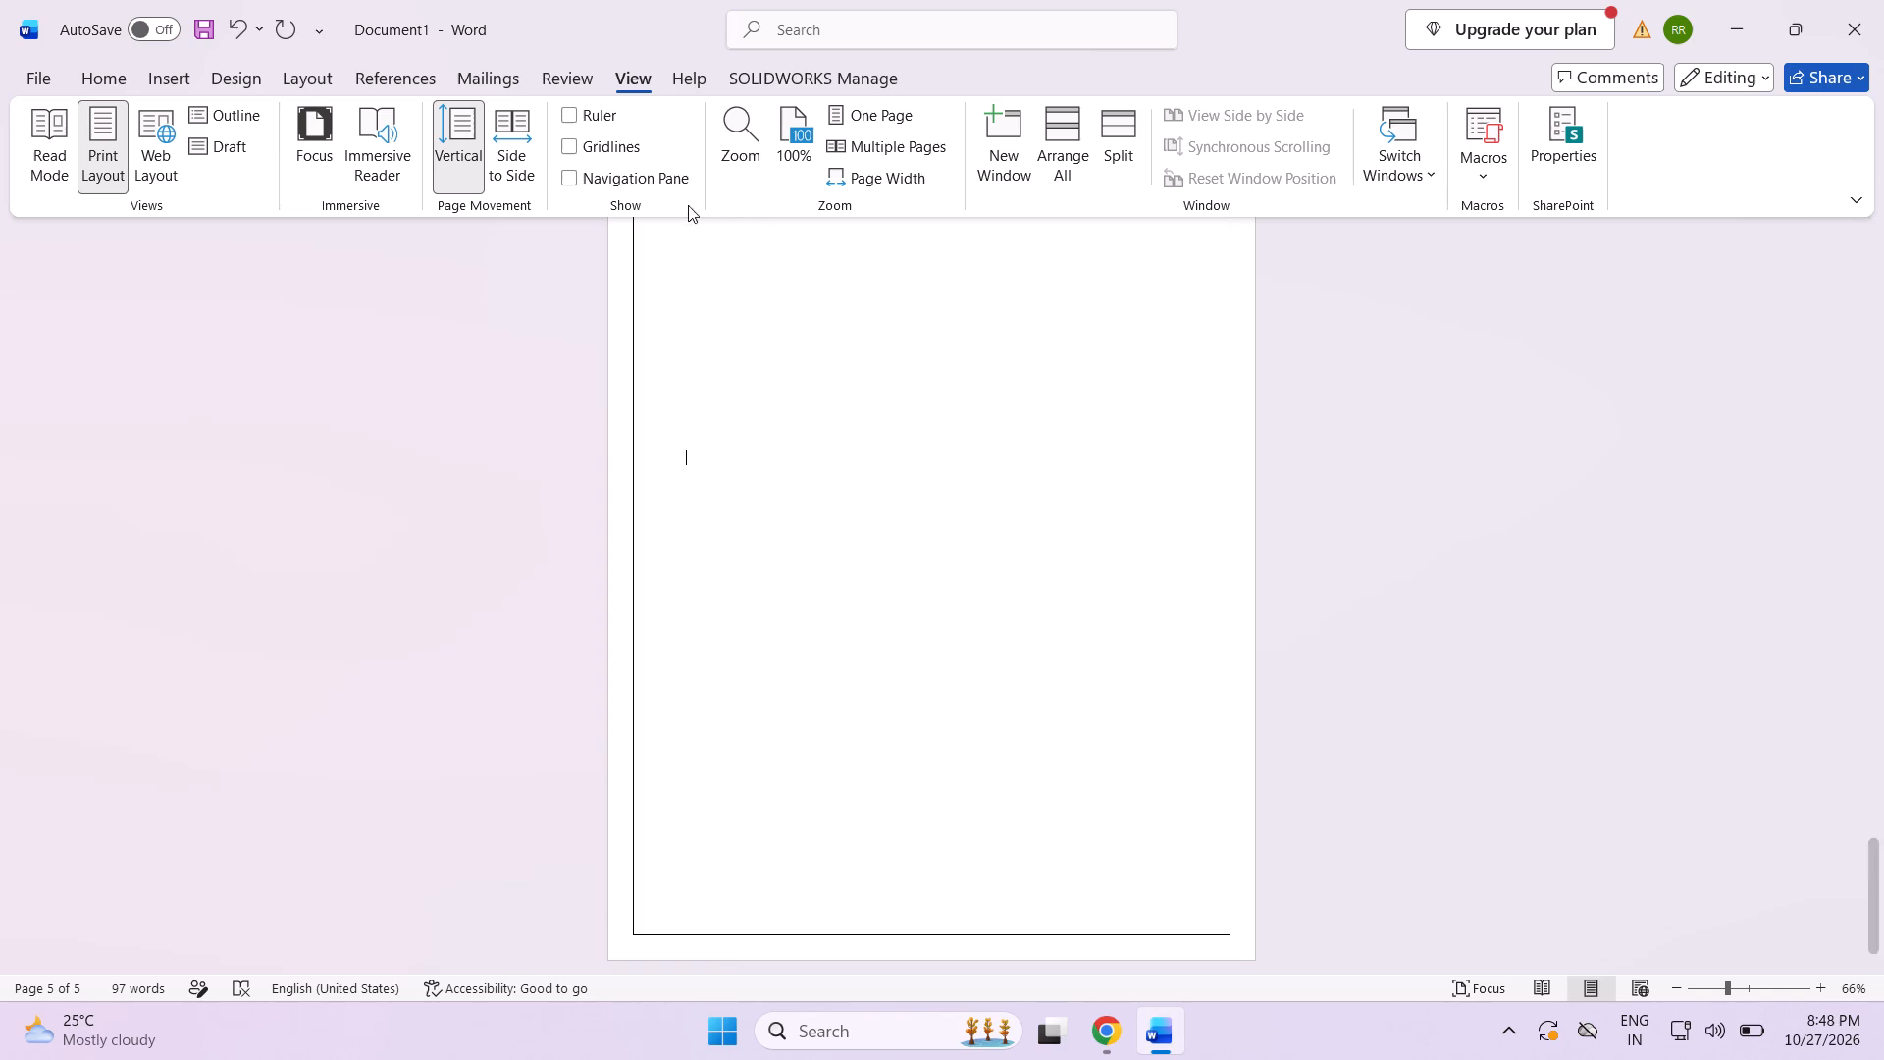
{"action": "left_click", "coordinate": [568, 179]}
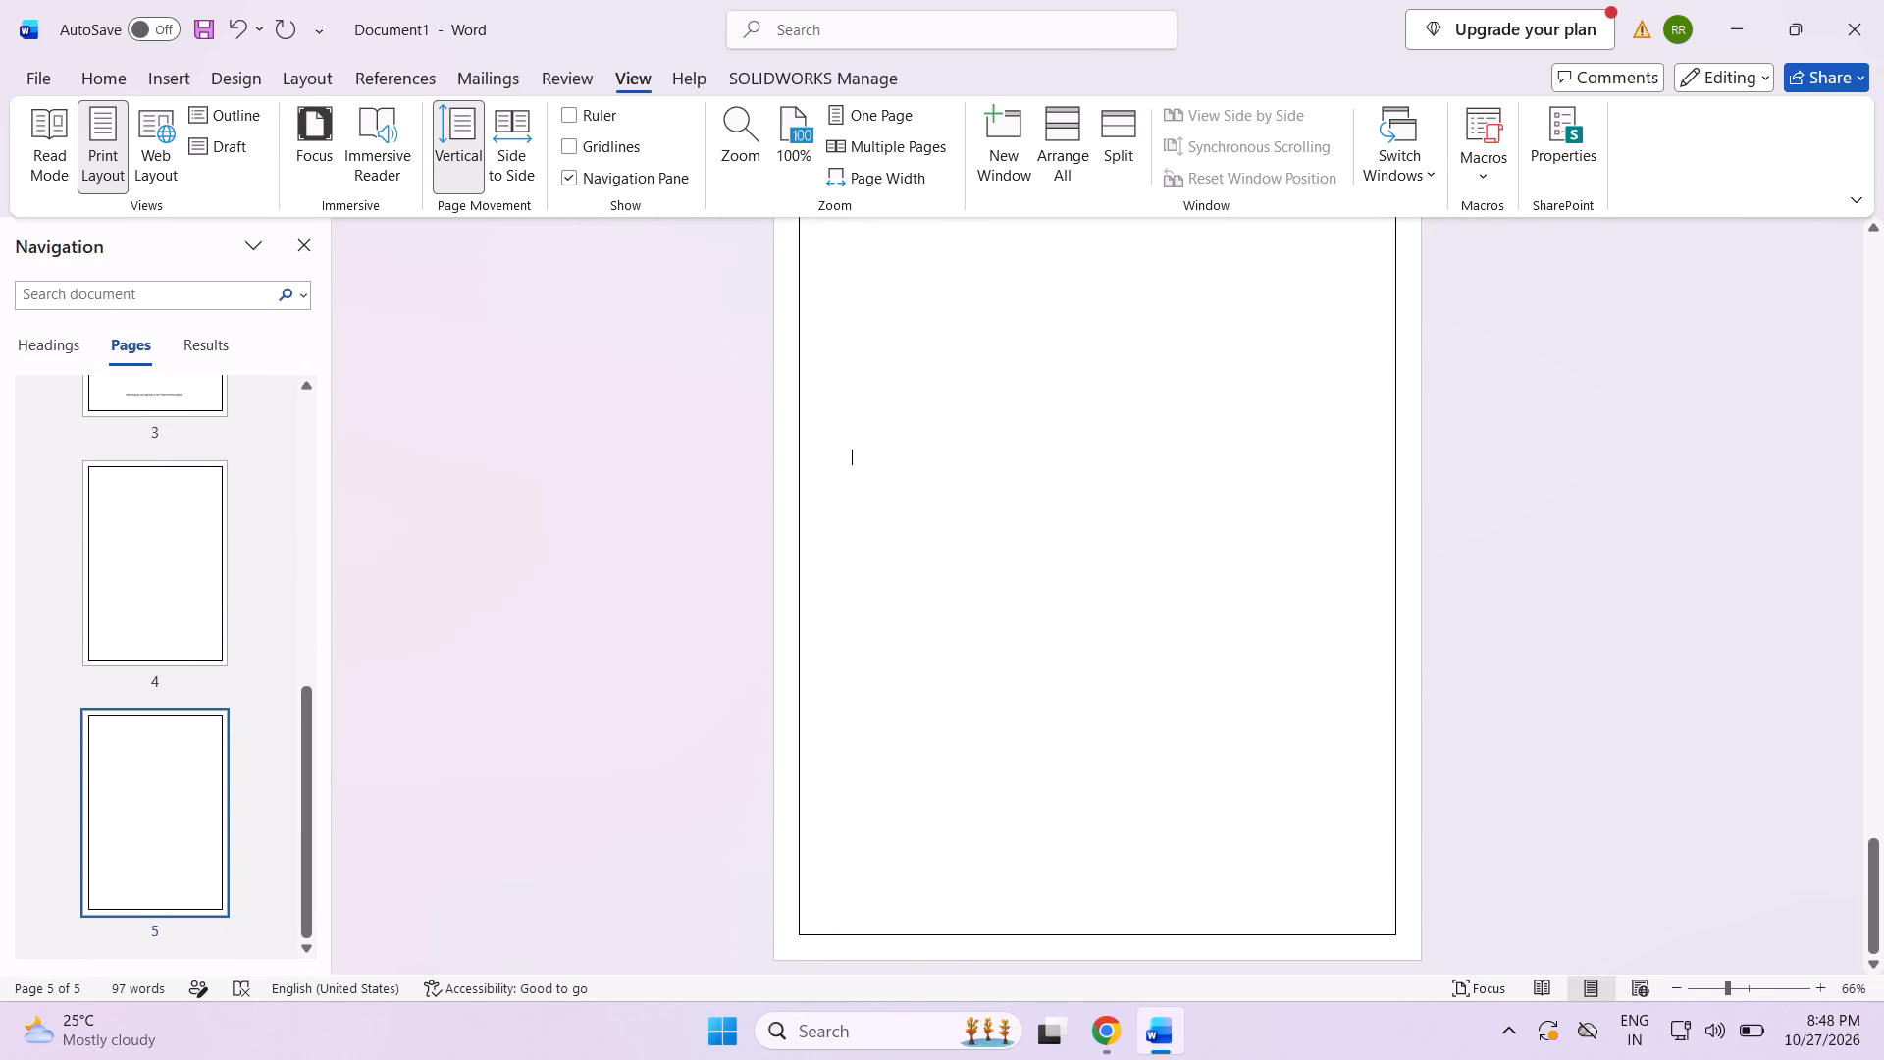
{"action": "scroll", "coordinate": [168, 496], "scroll_direction": "down", "scroll_amount": 2}
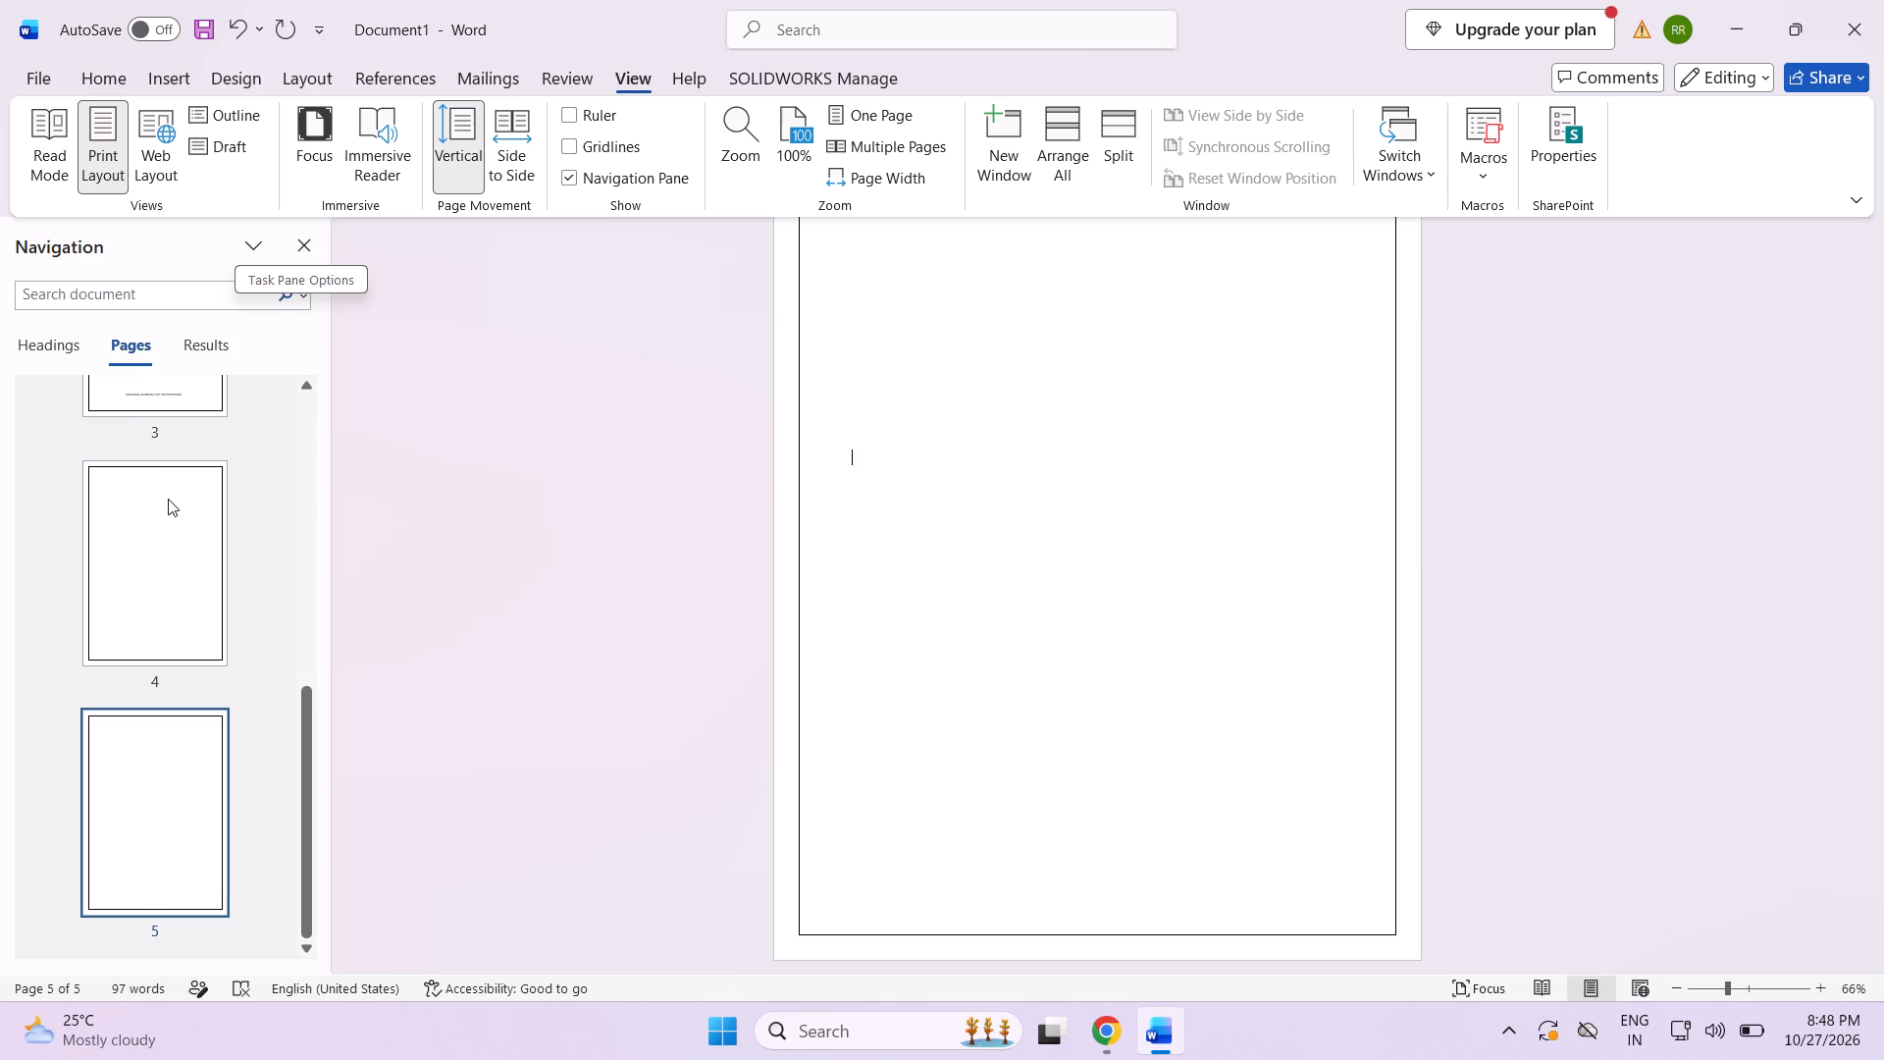
{"action": "left_click", "coordinate": [164, 797]}
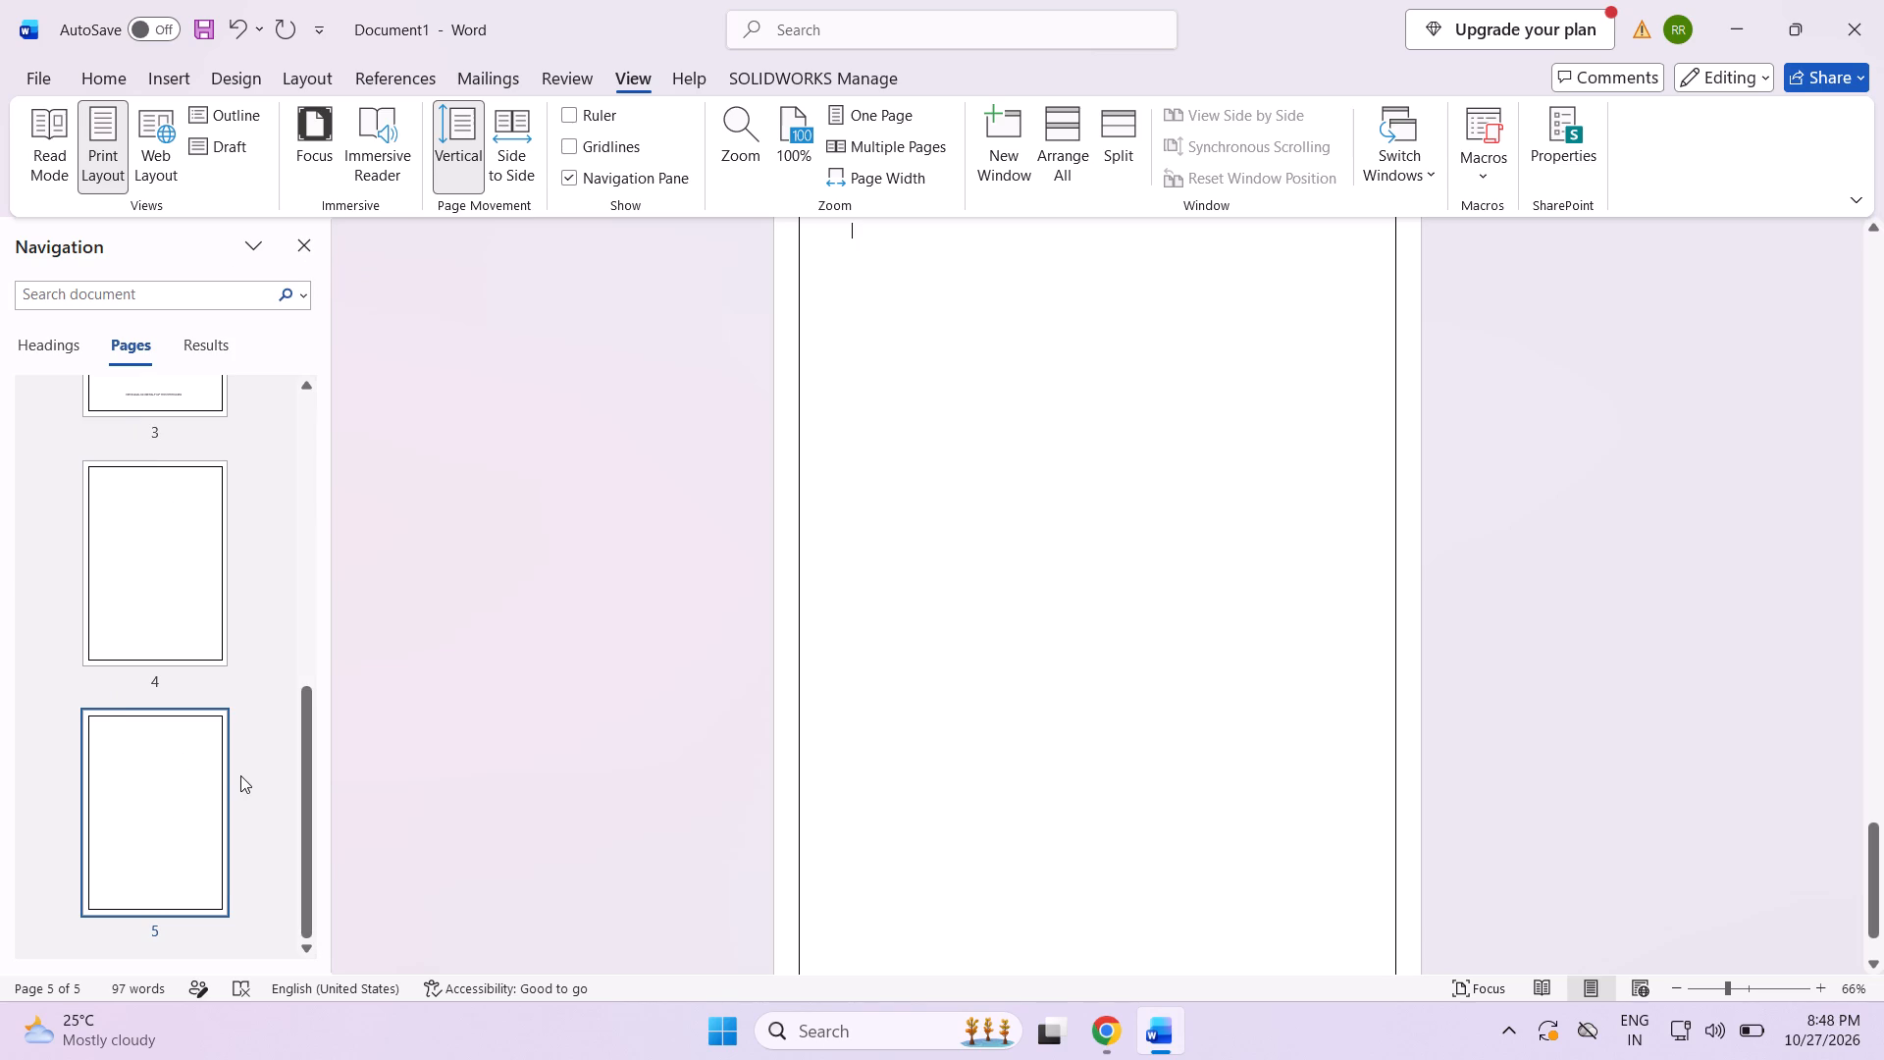
{"action": "key", "text": "Delete"}
{"action": "key", "text": "Delete"}
{"action": "key", "text": "Delete"}
{"action": "key", "text": "Delete"}
{"action": "key", "text": "Delete"}
{"action": "key", "text": "Delete"}
{"action": "key", "text": "Delete"}
{"action": "key", "text": "Delete"}
{"action": "key", "text": "Delete"}
{"action": "key", "text": "Delete"}
{"action": "key", "text": "Delete"}
{"action": "key", "text": "Delete"}
{"action": "key", "text": "Delete"}
{"action": "key", "text": "Delete"}
{"action": "key", "text": "Delete"}
{"action": "key", "text": "Delete"}
{"action": "key", "text": "Delete"}
{"action": "key", "text": "Delete"}
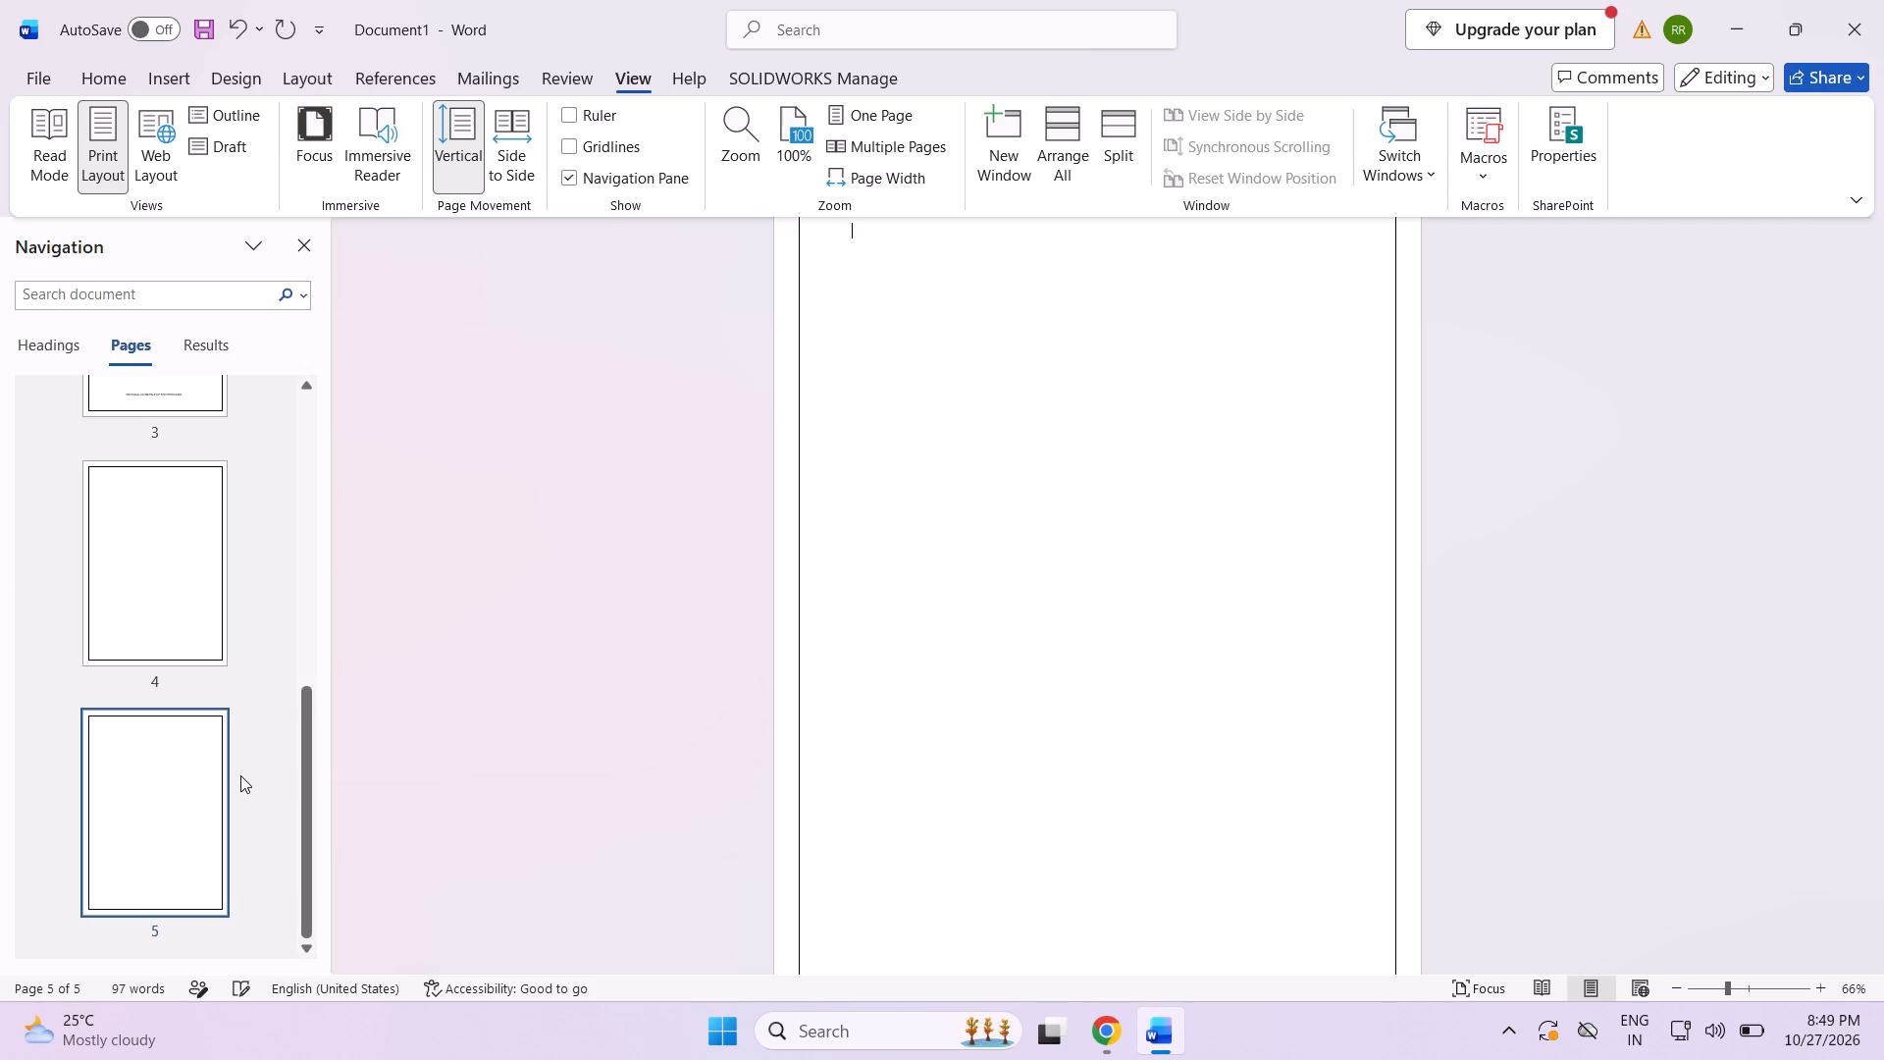
{"action": "key", "text": "Delete"}
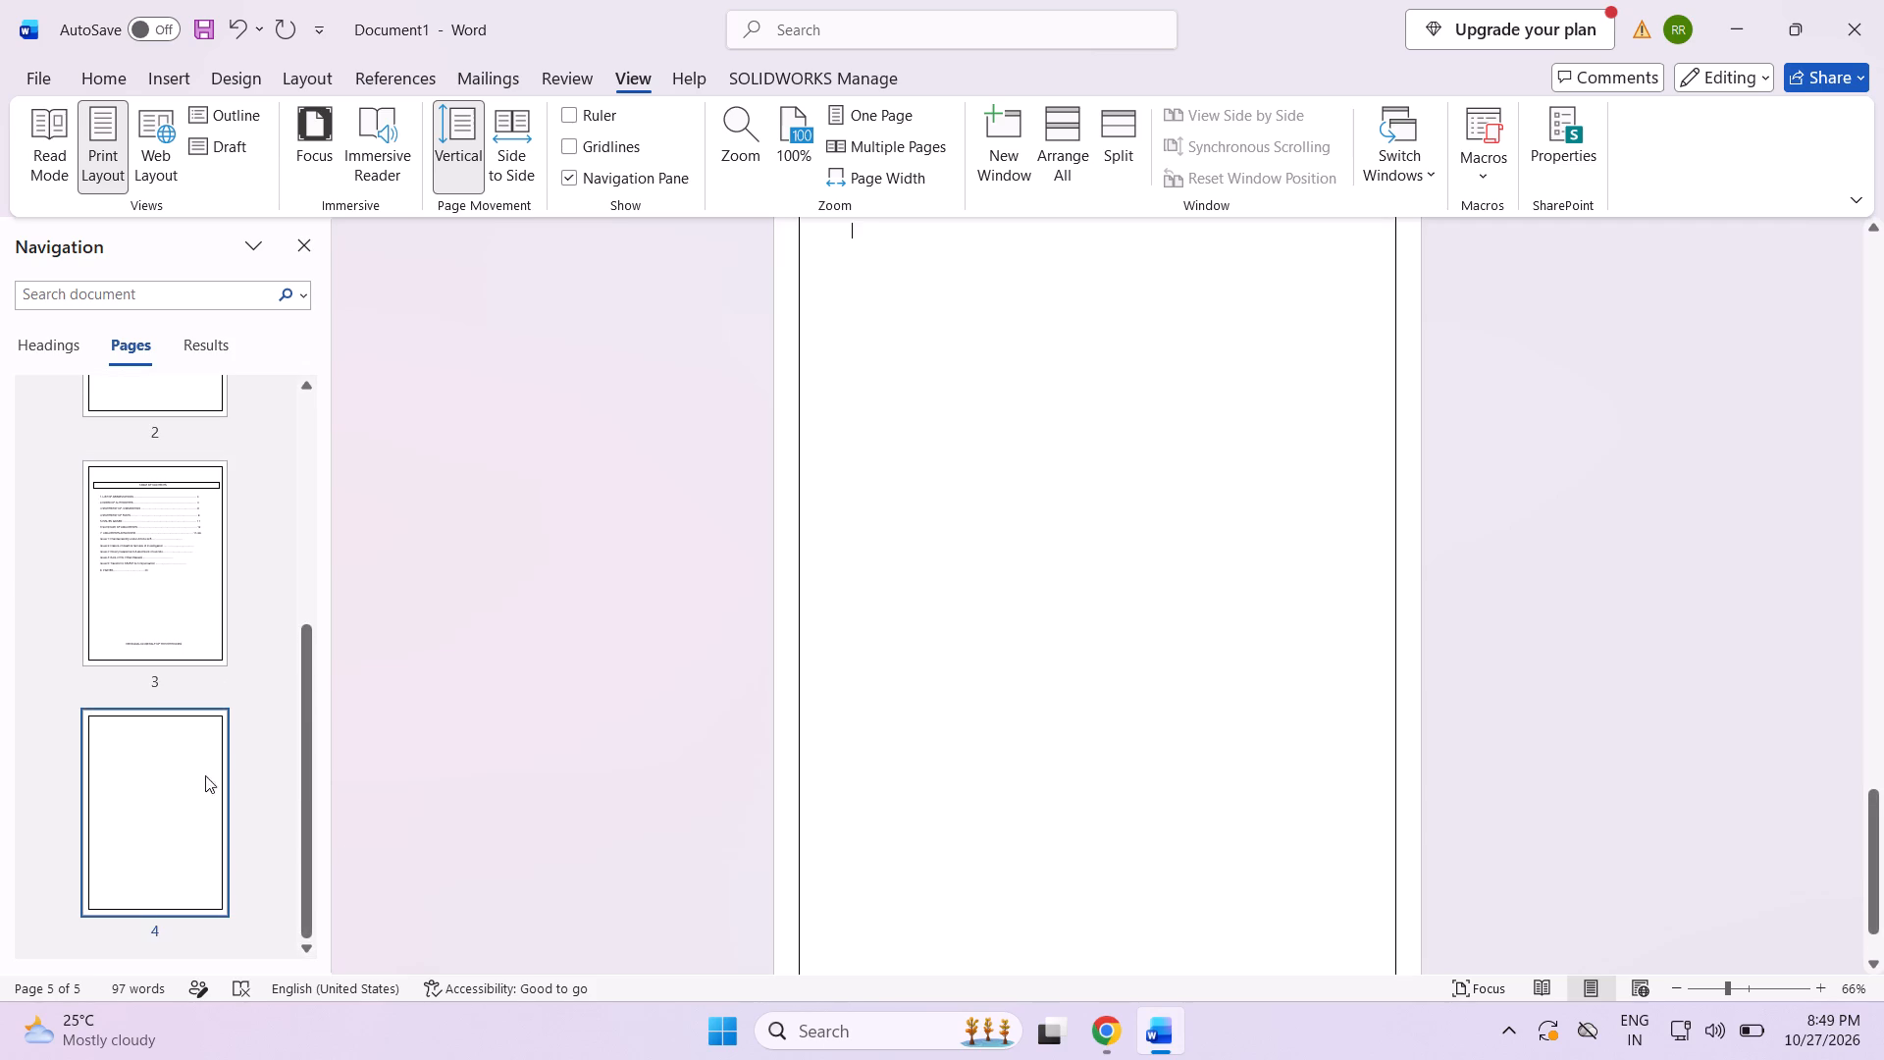
Go to the blank page 2 via its thumbnail and delete it so the TABLE OF CONTENTS follows the first page.
{"action": "scroll", "coordinate": [175, 835], "scroll_direction": "down", "scroll_amount": 4}
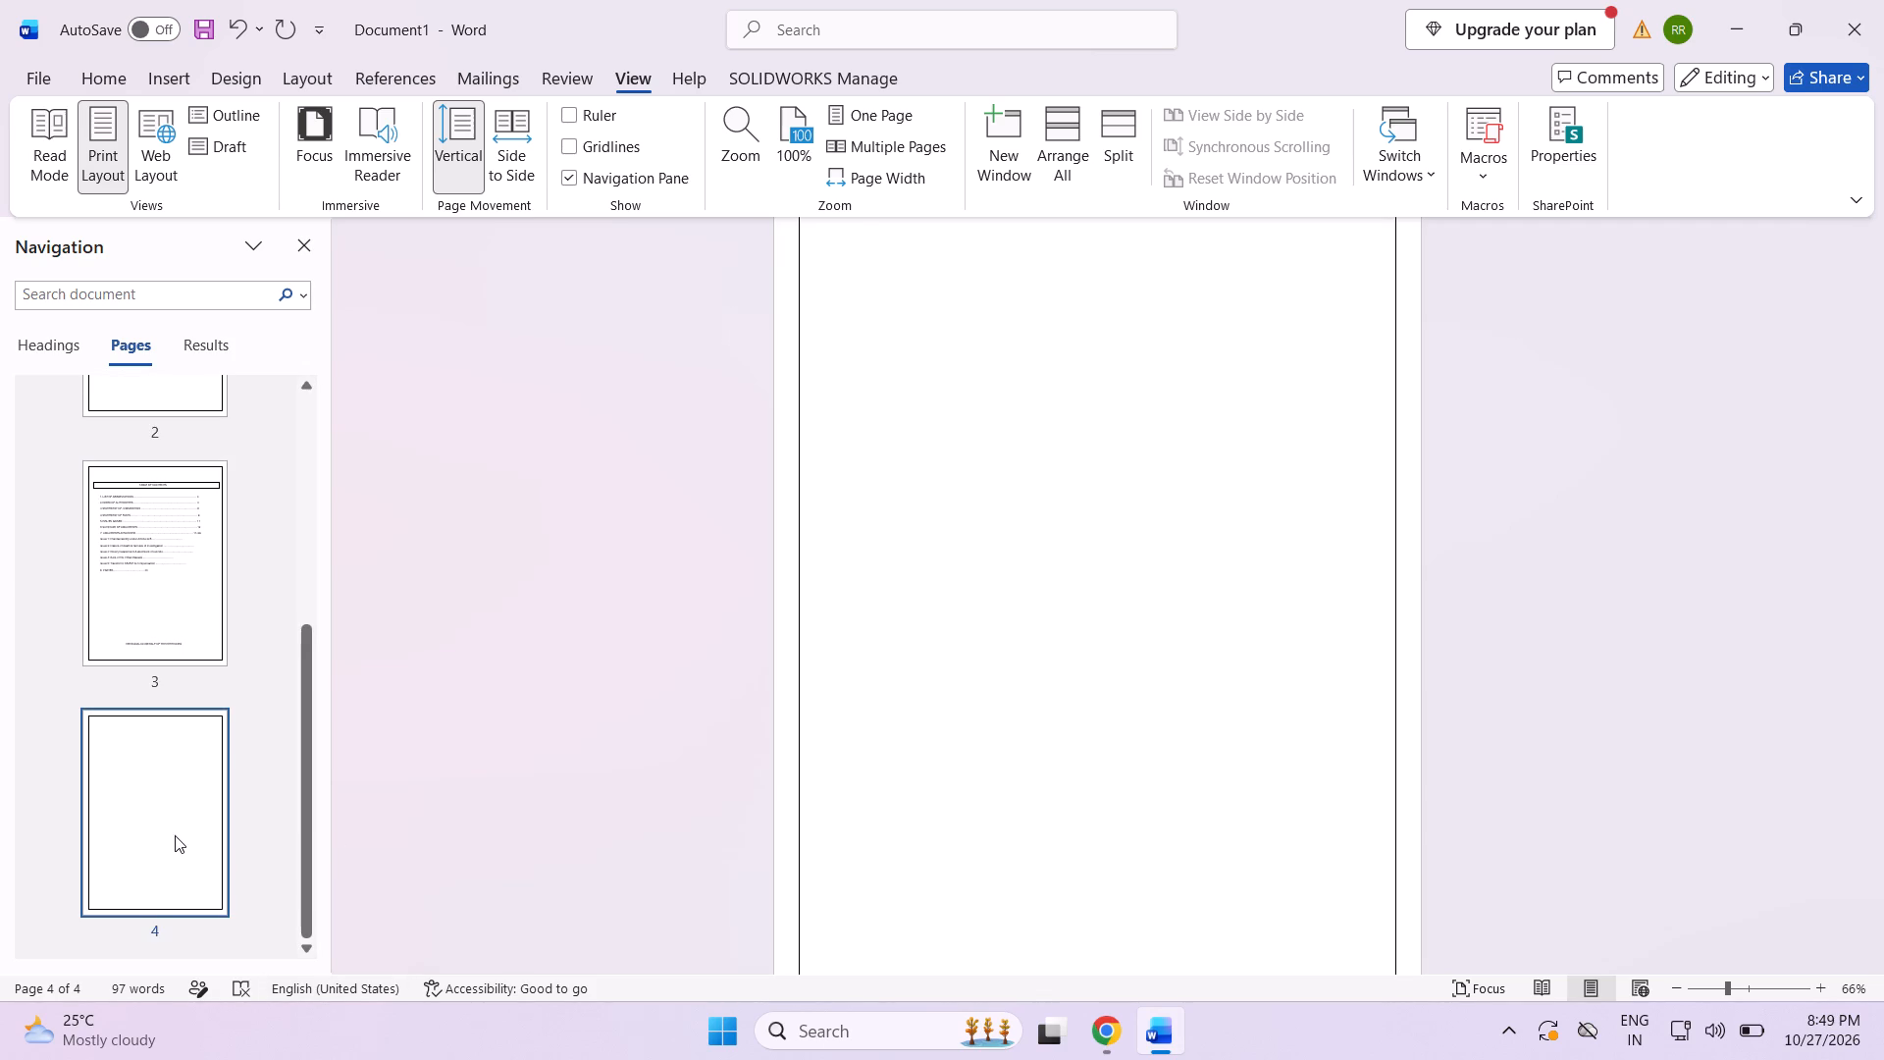
{"action": "scroll", "coordinate": [175, 836], "scroll_direction": "down", "scroll_amount": 11}
{"action": "scroll", "coordinate": [154, 864], "scroll_direction": "up", "scroll_amount": 5}
{"action": "scroll", "coordinate": [153, 879], "scroll_direction": "down", "scroll_amount": 13}
{"action": "scroll", "coordinate": [145, 884], "scroll_direction": "up", "scroll_amount": 7}
{"action": "left_click", "coordinate": [152, 776]}
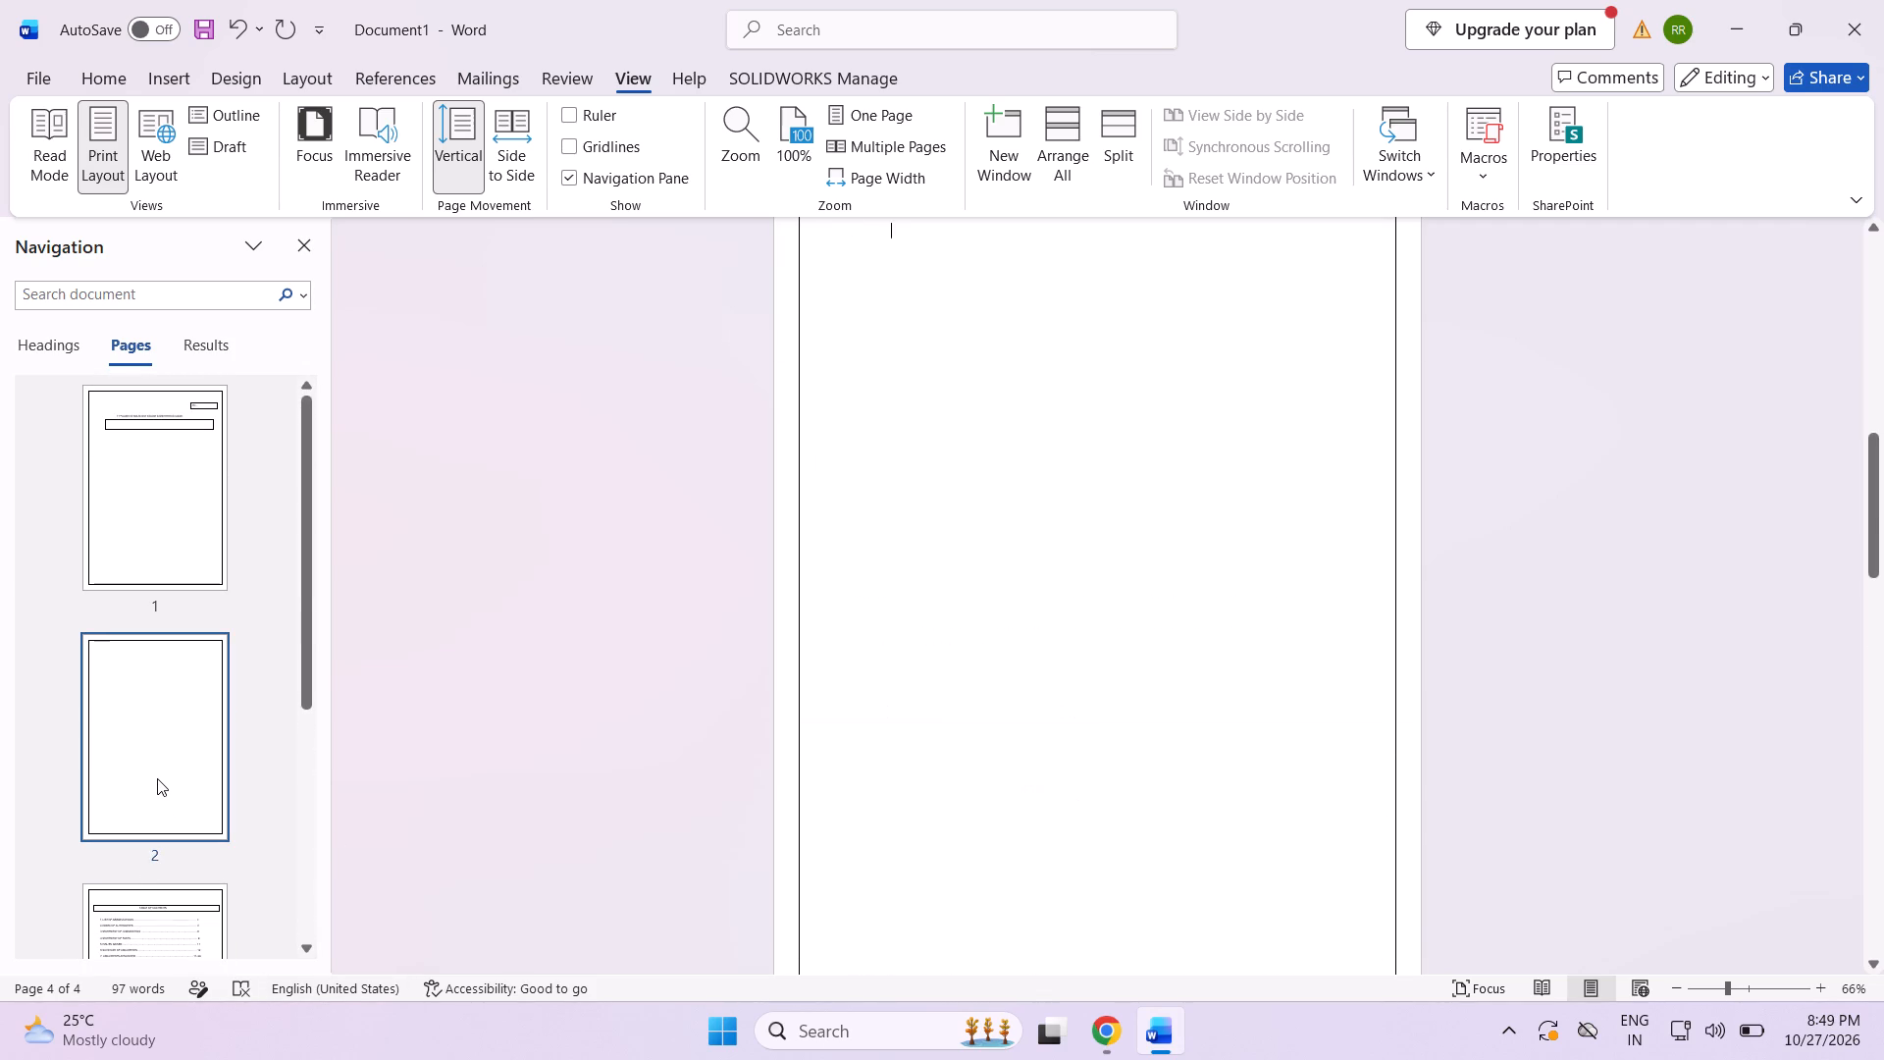
{"action": "key", "text": "Delete"}
{"action": "key", "text": "Delete"}
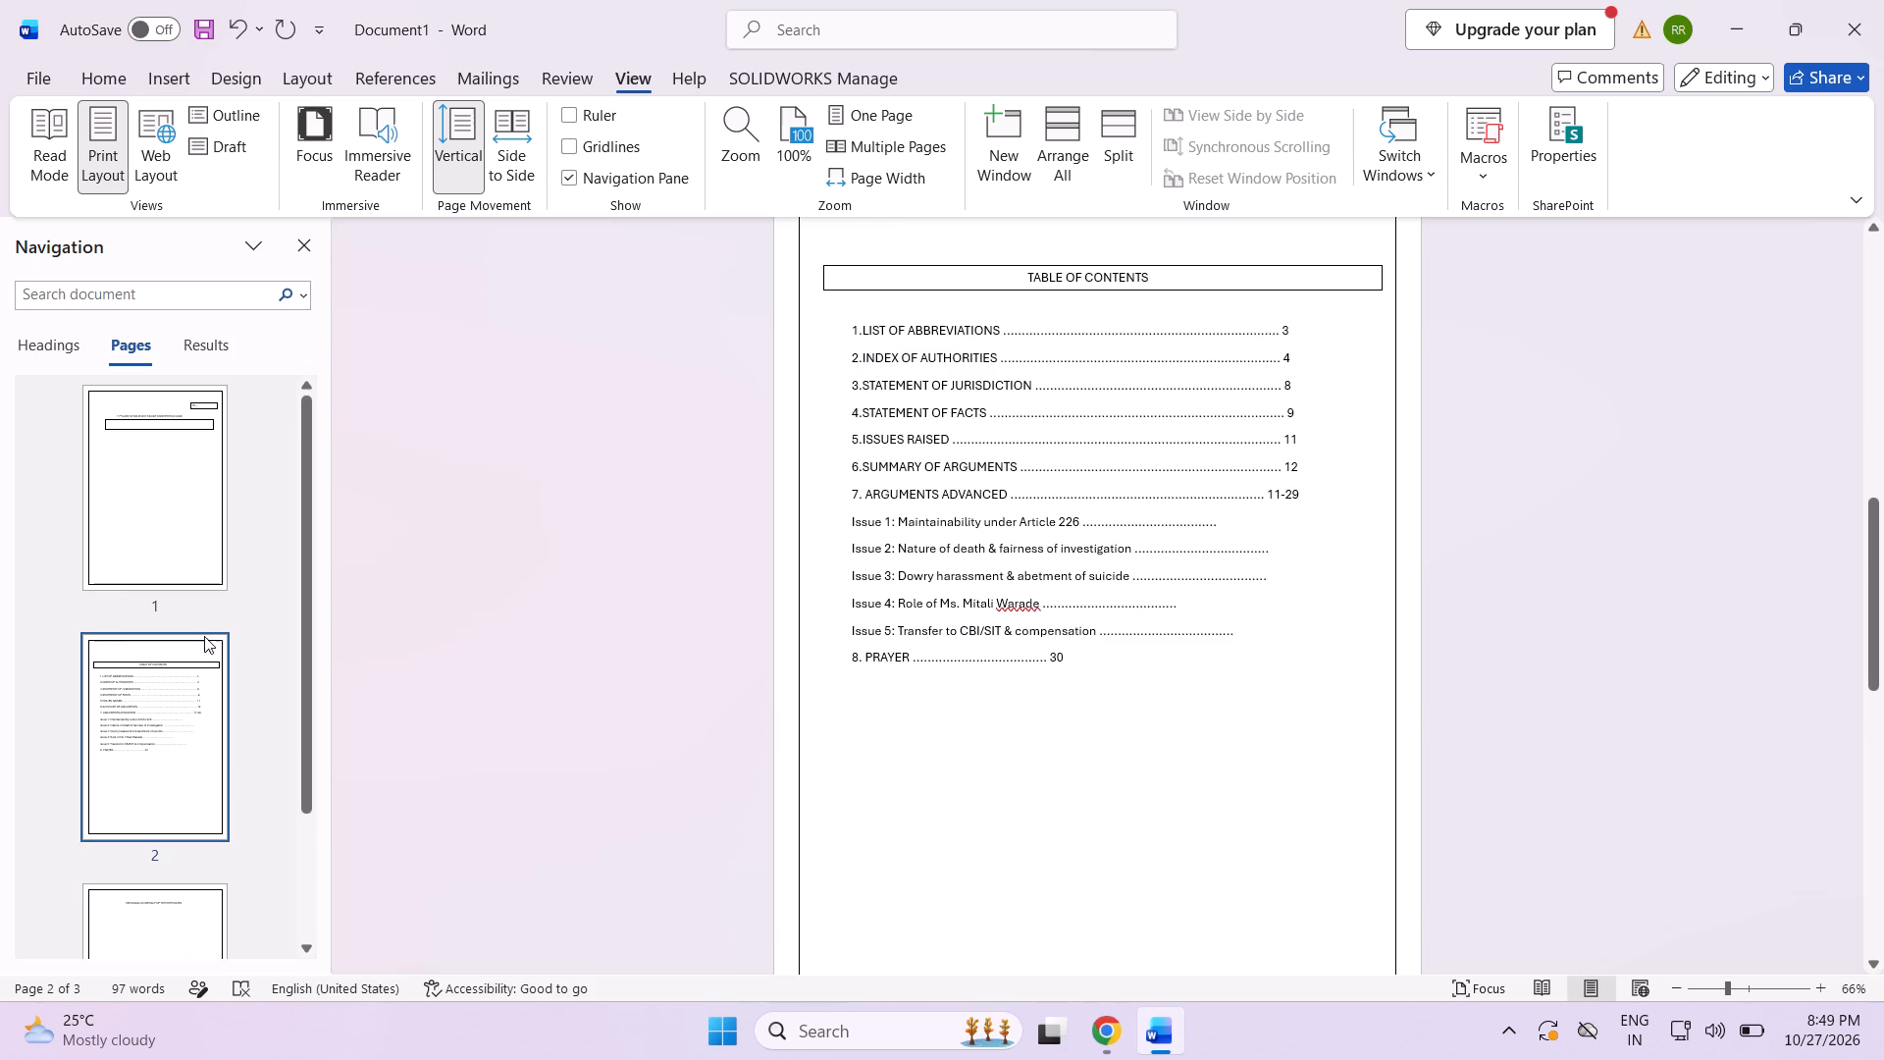
Go to page 3 via its thumbnail and close the Navigation pane.
{"action": "scroll", "coordinate": [201, 612], "scroll_direction": "up", "scroll_amount": 1}
{"action": "scroll", "coordinate": [201, 612], "scroll_direction": "down", "scroll_amount": 12}
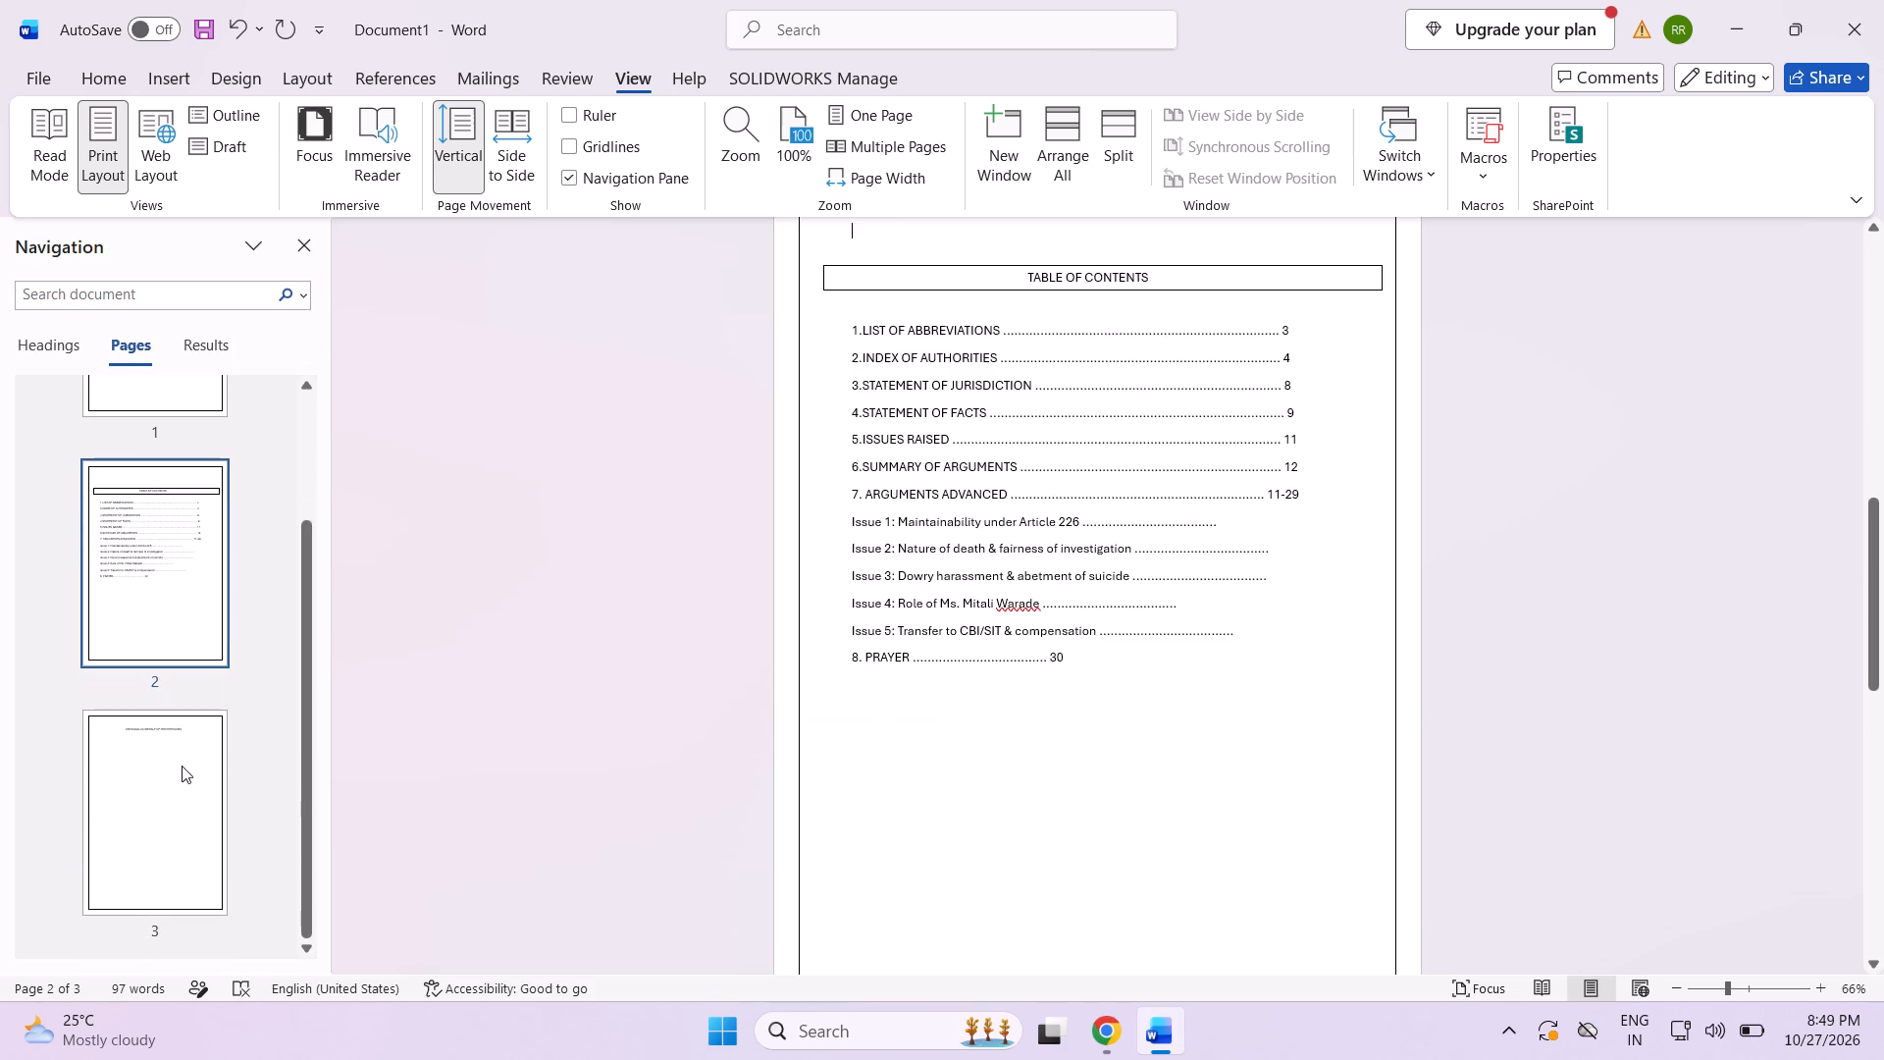
{"action": "left_click", "coordinate": [182, 766]}
{"action": "left_click", "coordinate": [303, 238]}
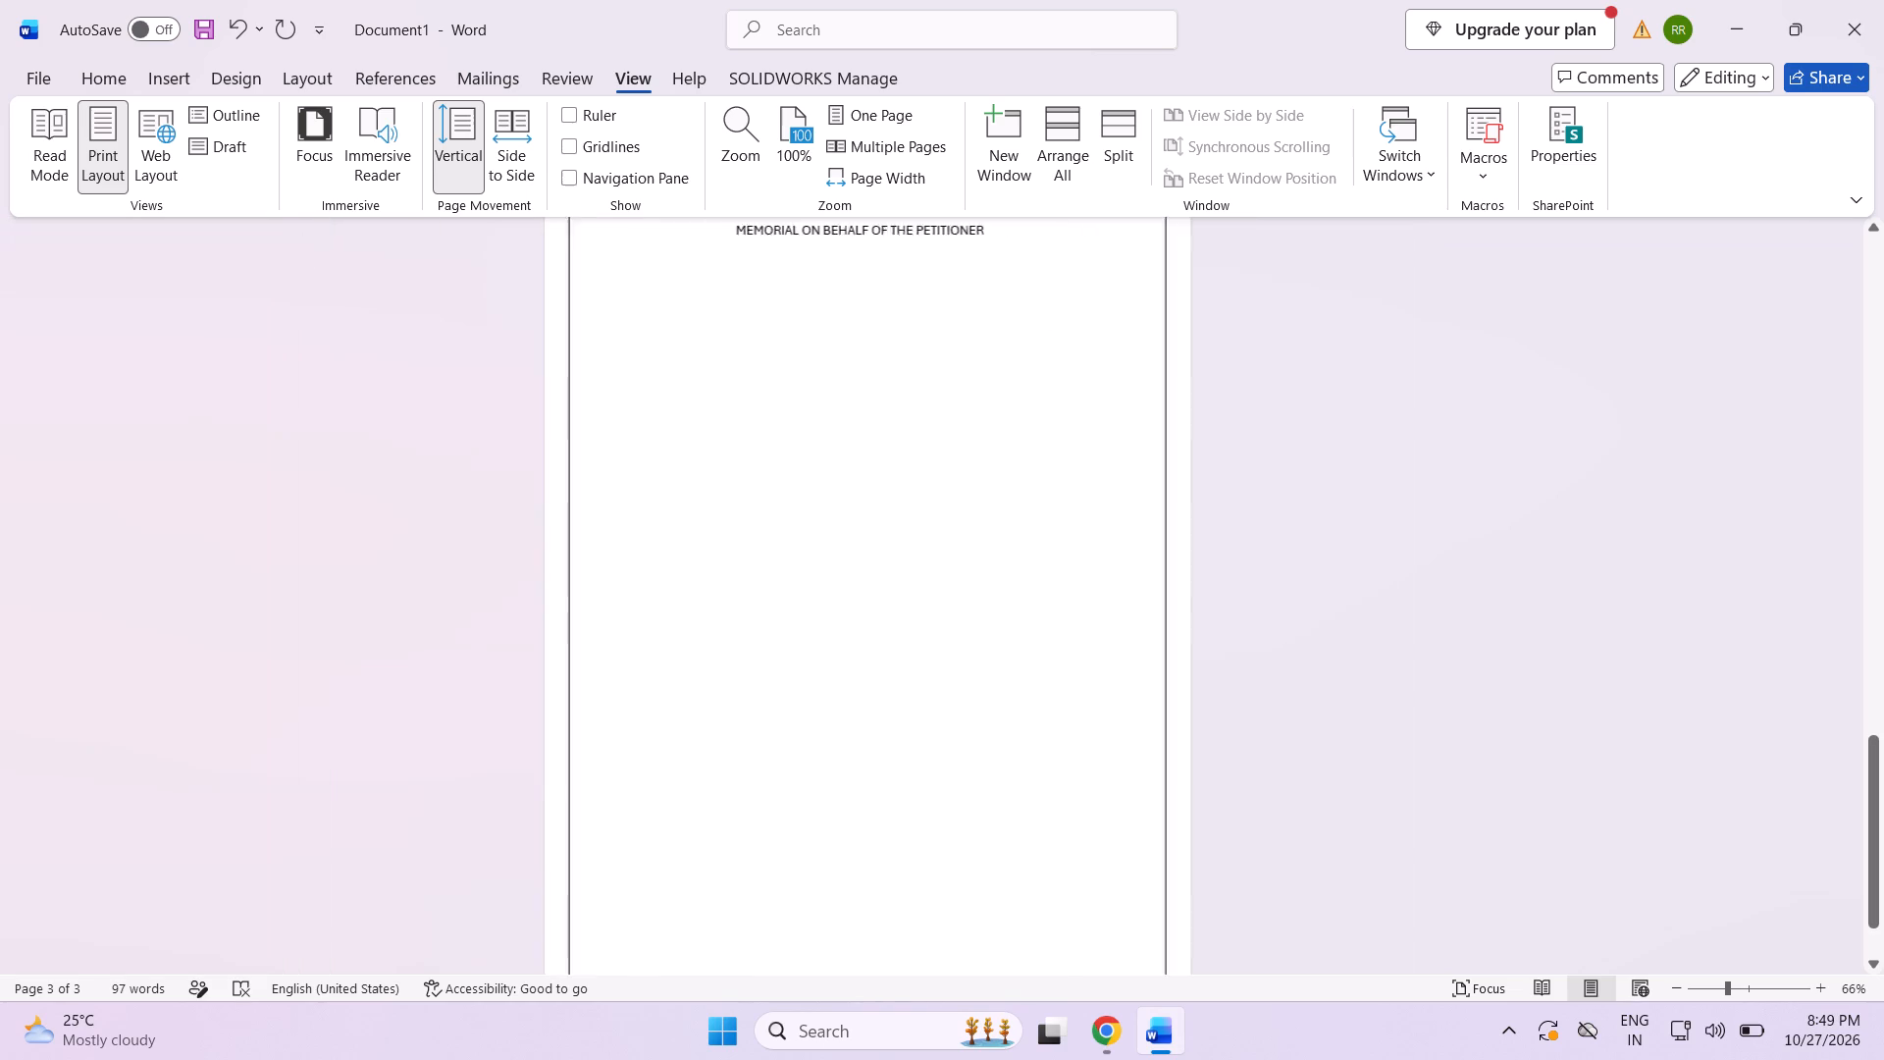
Copy the MEMORIAL ON BEHALF OF THE PETITIONER title from page 3 and paste it near the bottom of the contents page.
{"action": "scroll", "coordinate": [1538, 314], "scroll_direction": "up", "scroll_amount": 15}
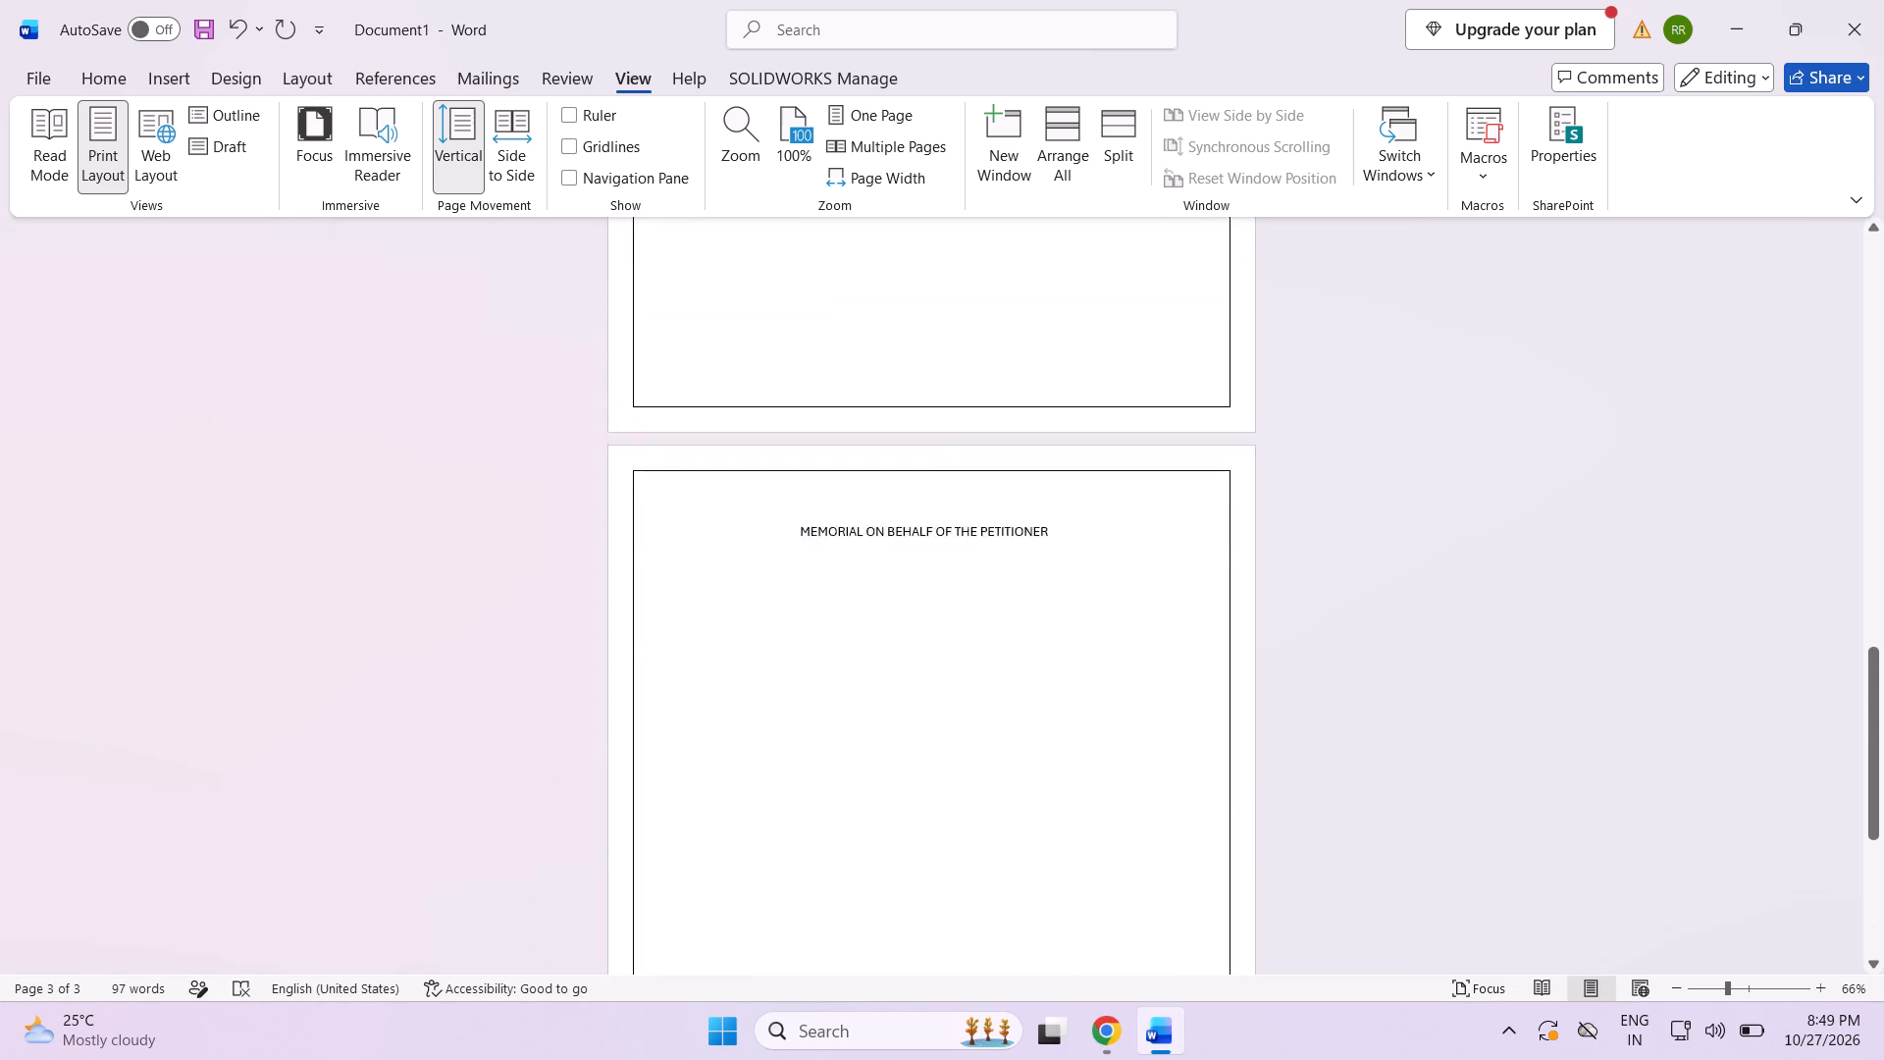
{"action": "scroll", "coordinate": [1539, 304], "scroll_direction": "up", "scroll_amount": 20}
{"action": "scroll", "coordinate": [1539, 304], "scroll_direction": "up", "scroll_amount": 17}
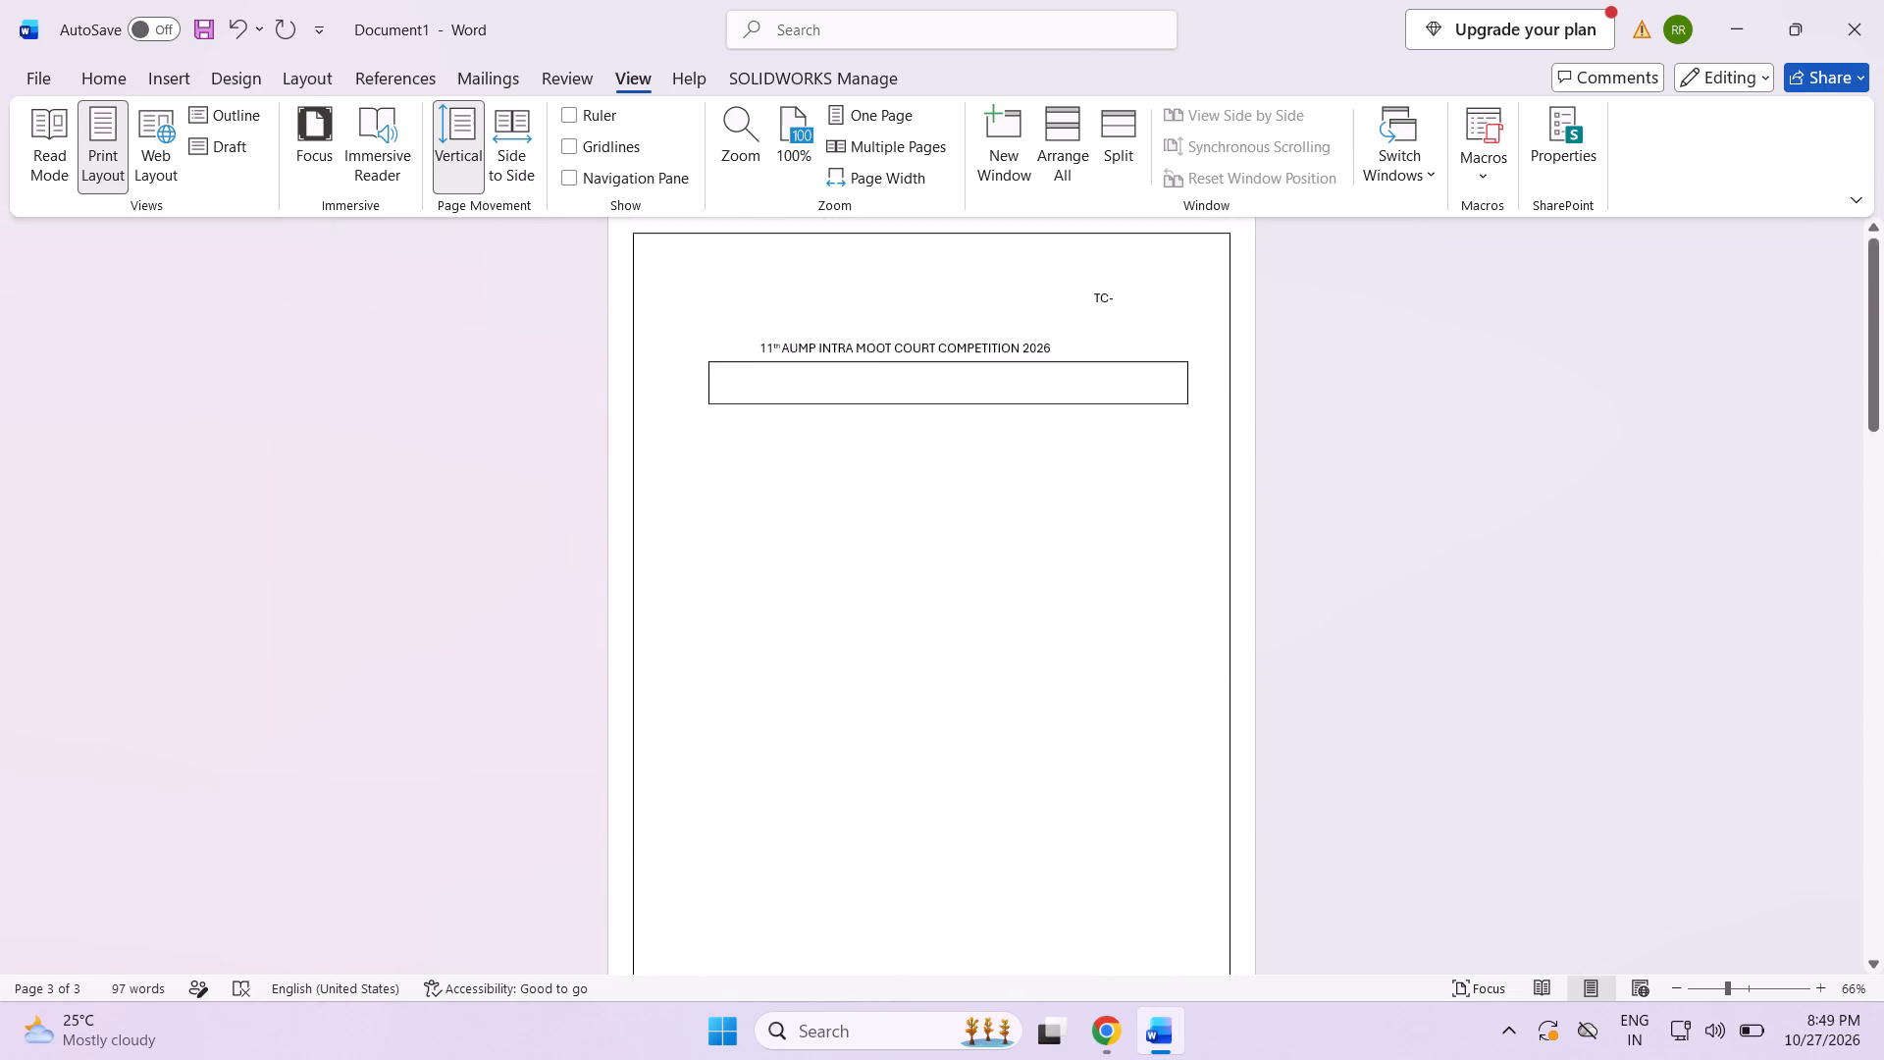
{"action": "scroll", "coordinate": [1590, 259], "scroll_direction": "down", "scroll_amount": 20}
{"action": "scroll", "coordinate": [1590, 259], "scroll_direction": "down", "scroll_amount": 20}
{"action": "scroll", "coordinate": [1590, 259], "scroll_direction": "down", "scroll_amount": 10}
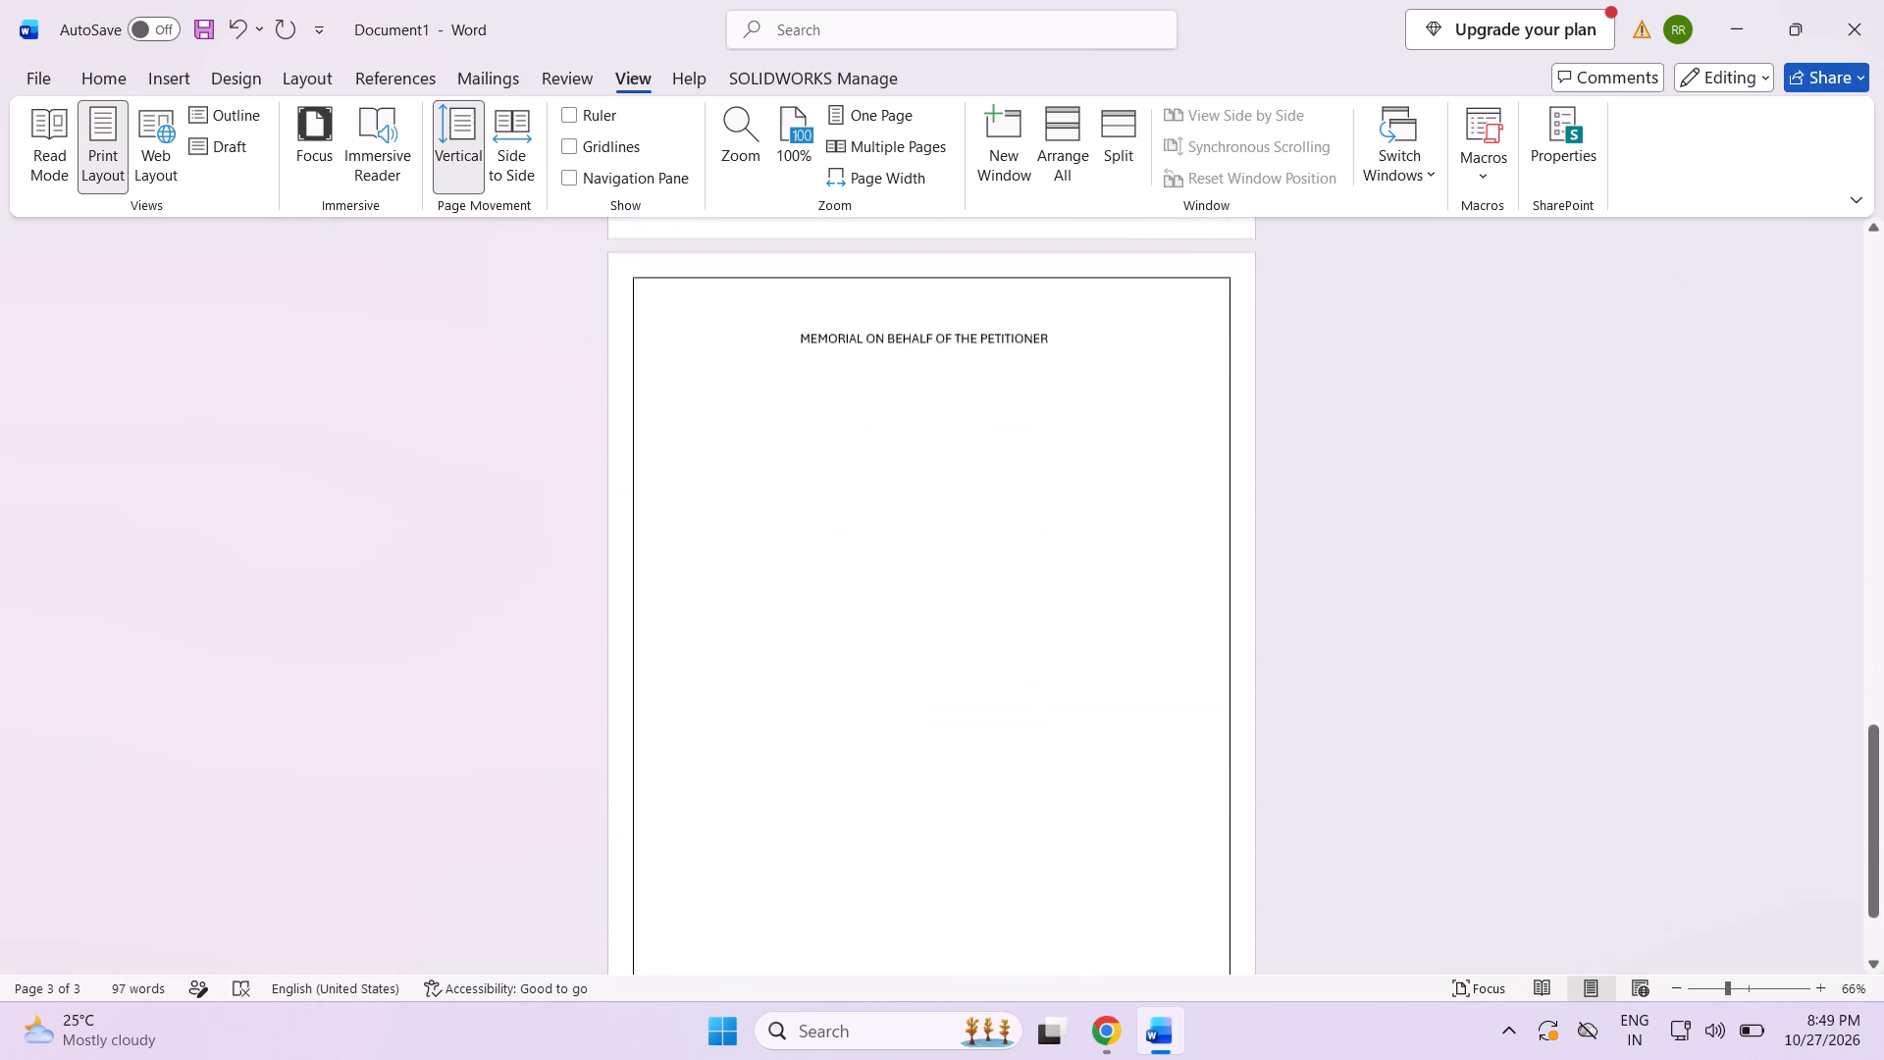
{"action": "scroll", "coordinate": [1667, 284], "scroll_direction": "up", "scroll_amount": 15}
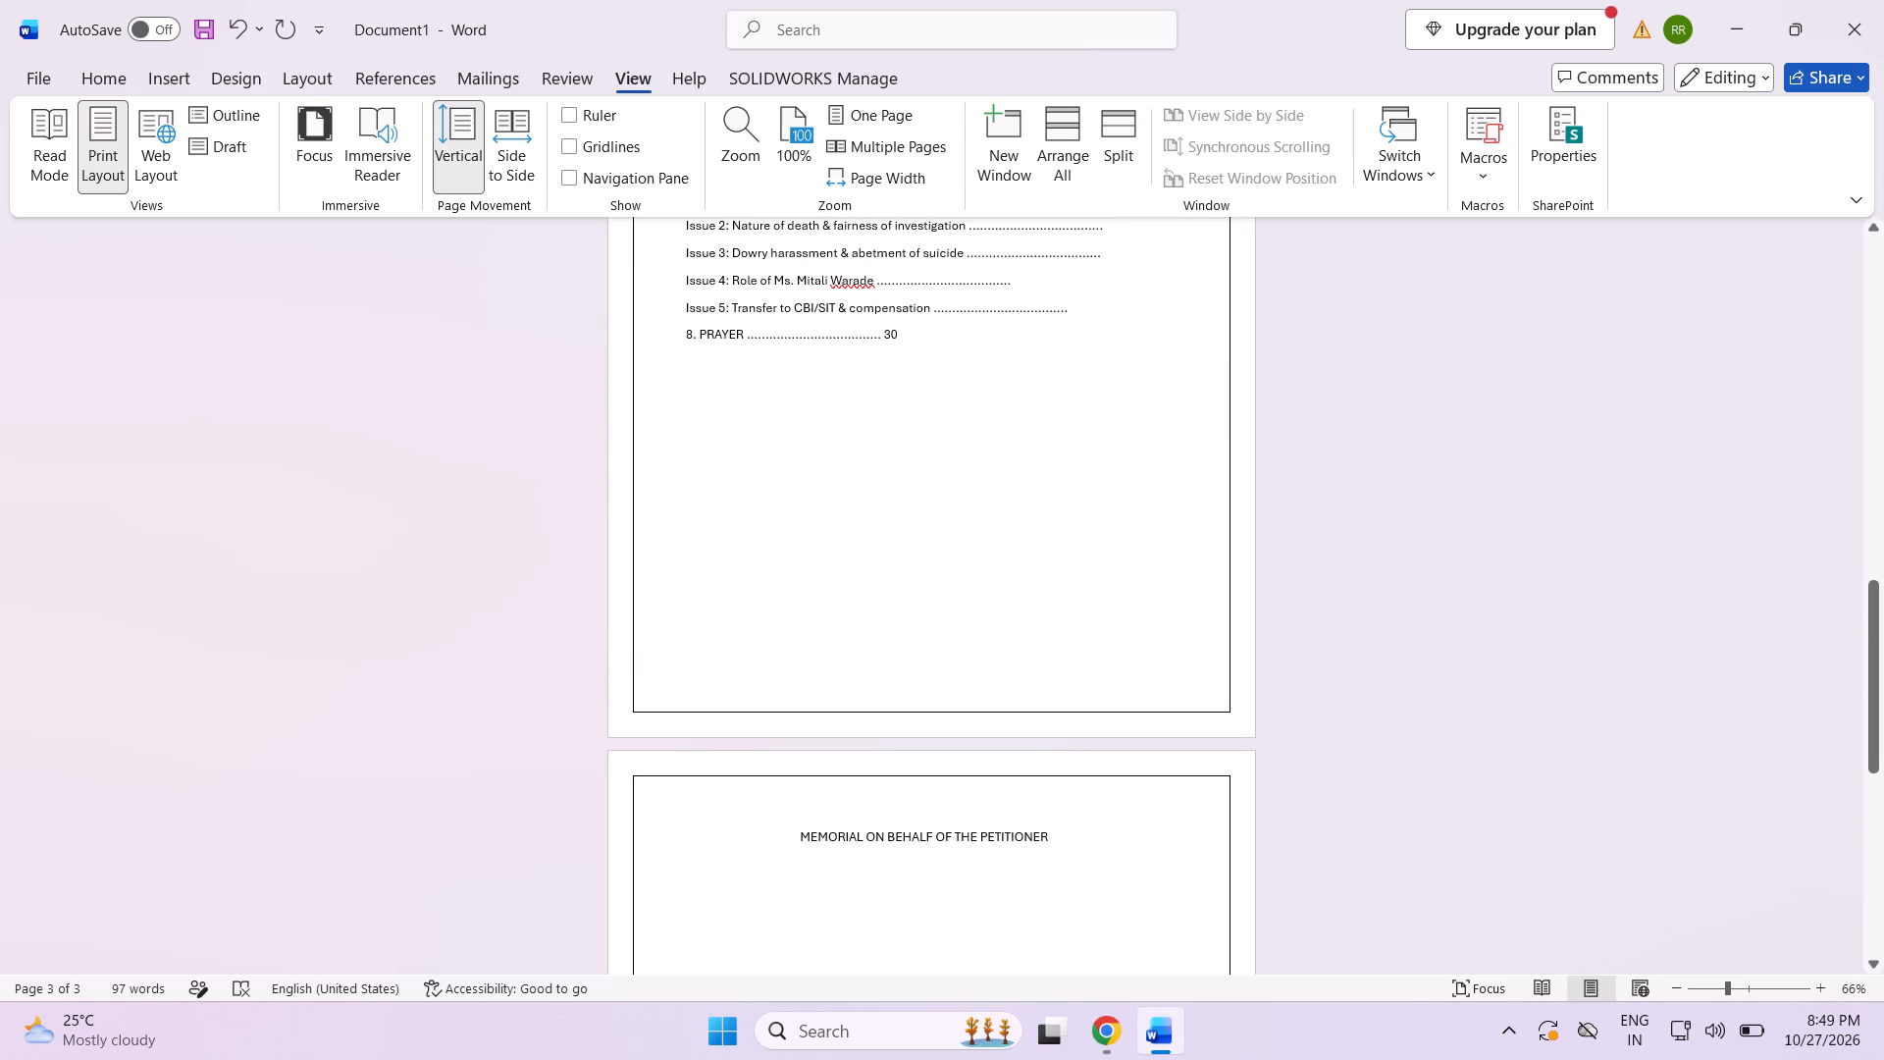
{"action": "left_click_drag", "start_coordinate": [772, 839], "coordinate": [1101, 821]}
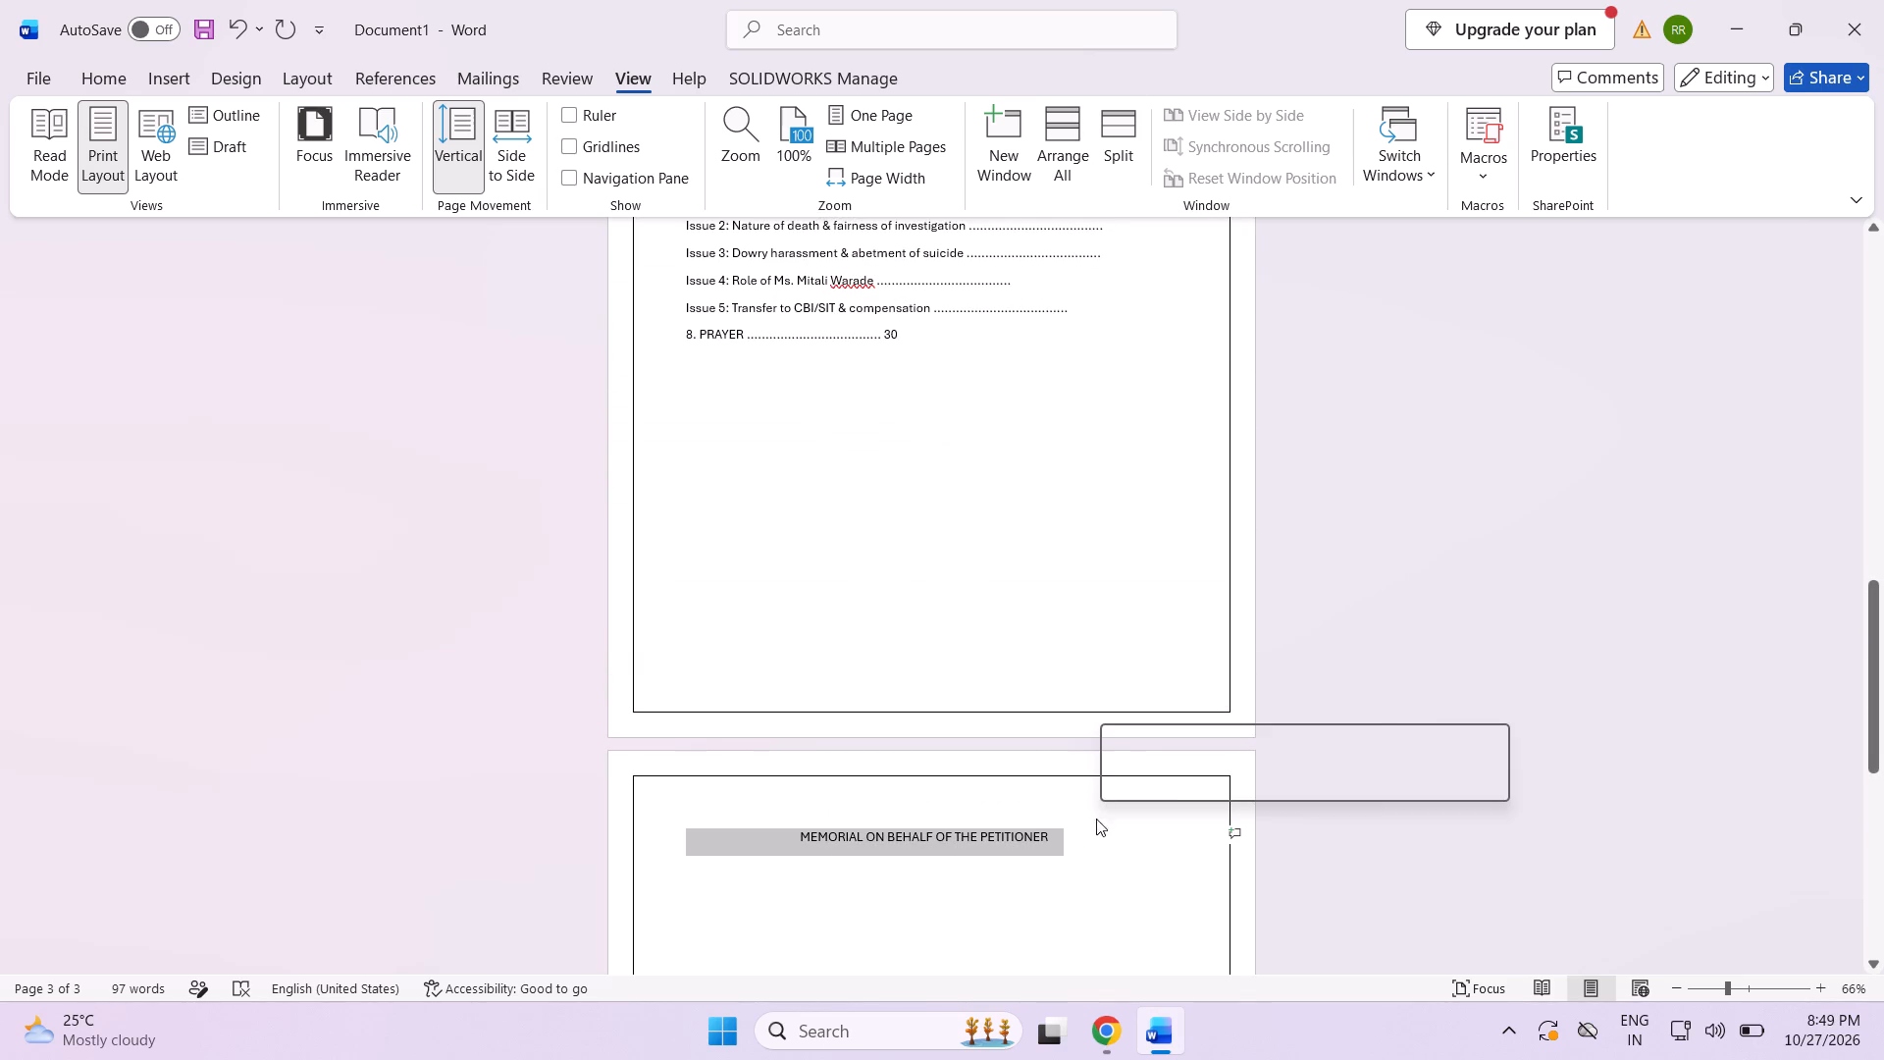
{"action": "right_click_drag", "start_coordinate": [1061, 883], "coordinate": [1073, 887]}
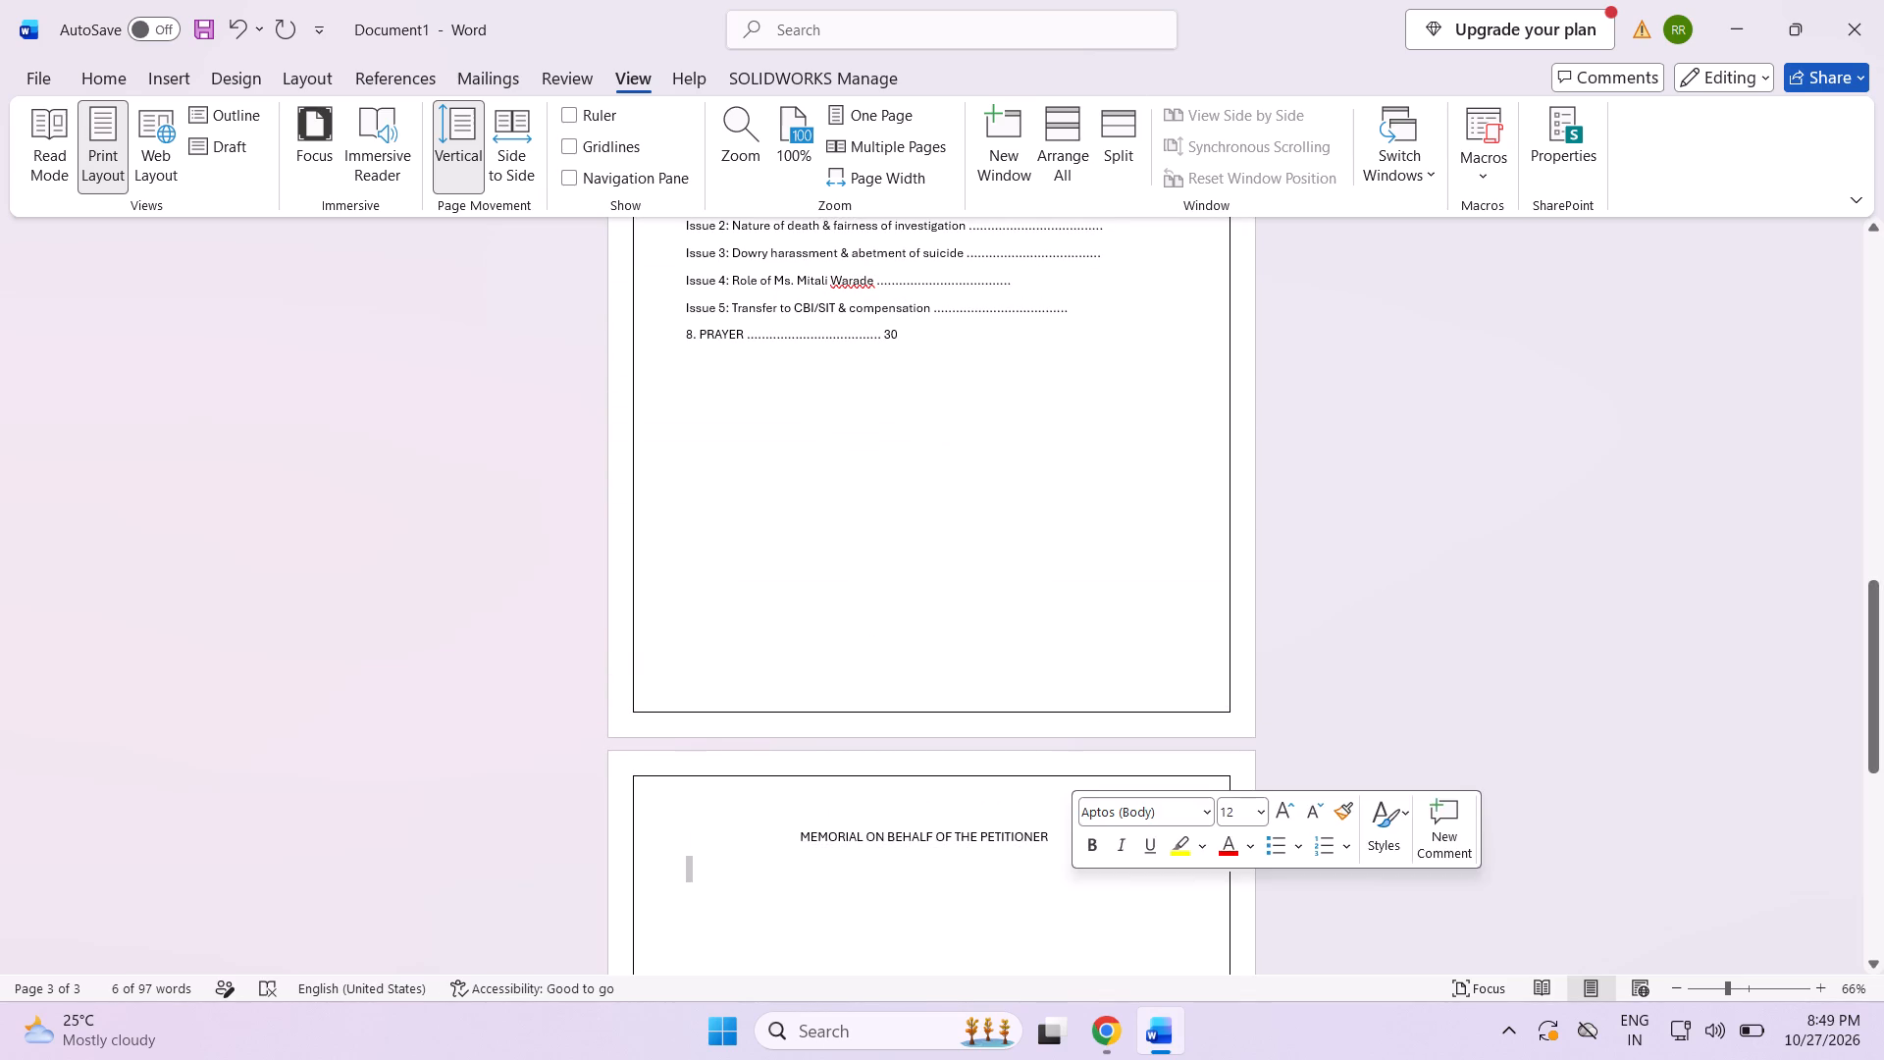
{"action": "left_click_drag", "start_coordinate": [812, 840], "coordinate": [1121, 852]}
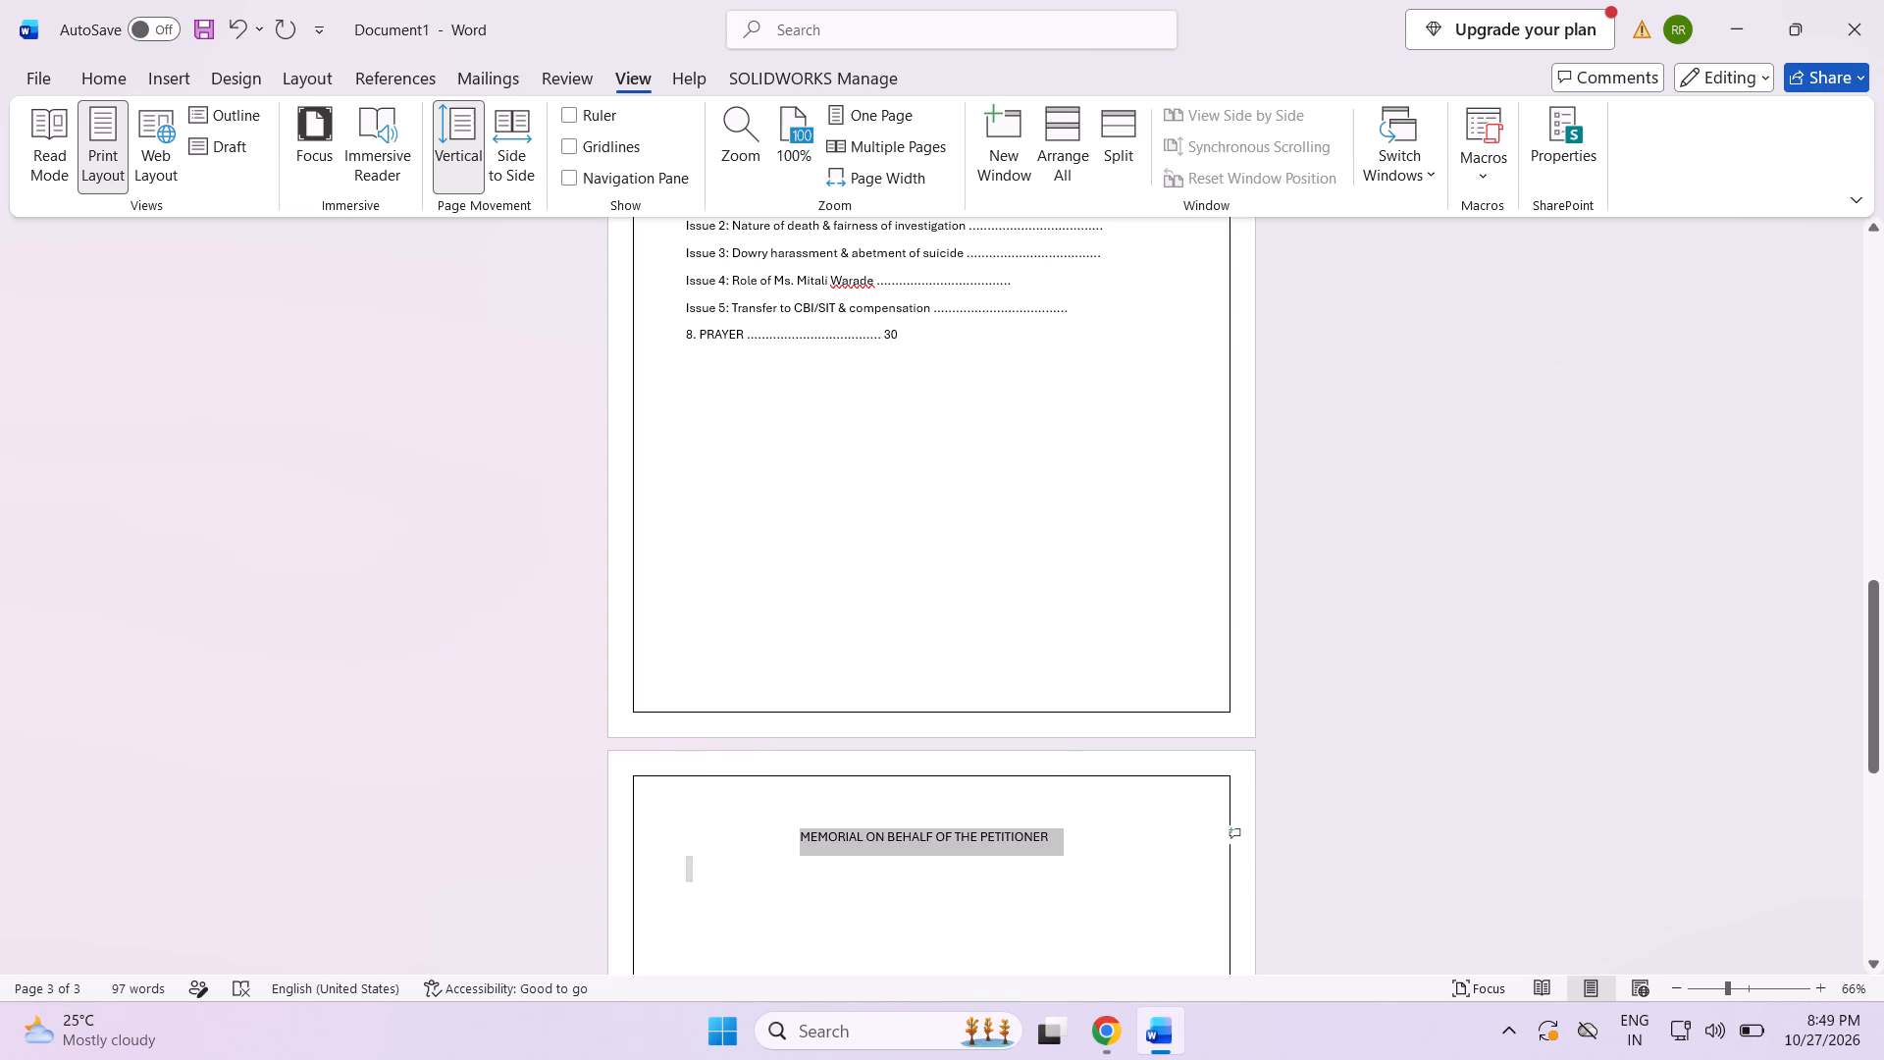
{"action": "left_click_drag", "start_coordinate": [1121, 852], "coordinate": [1123, 851]}
{"action": "key", "text": "ctrl+c"}
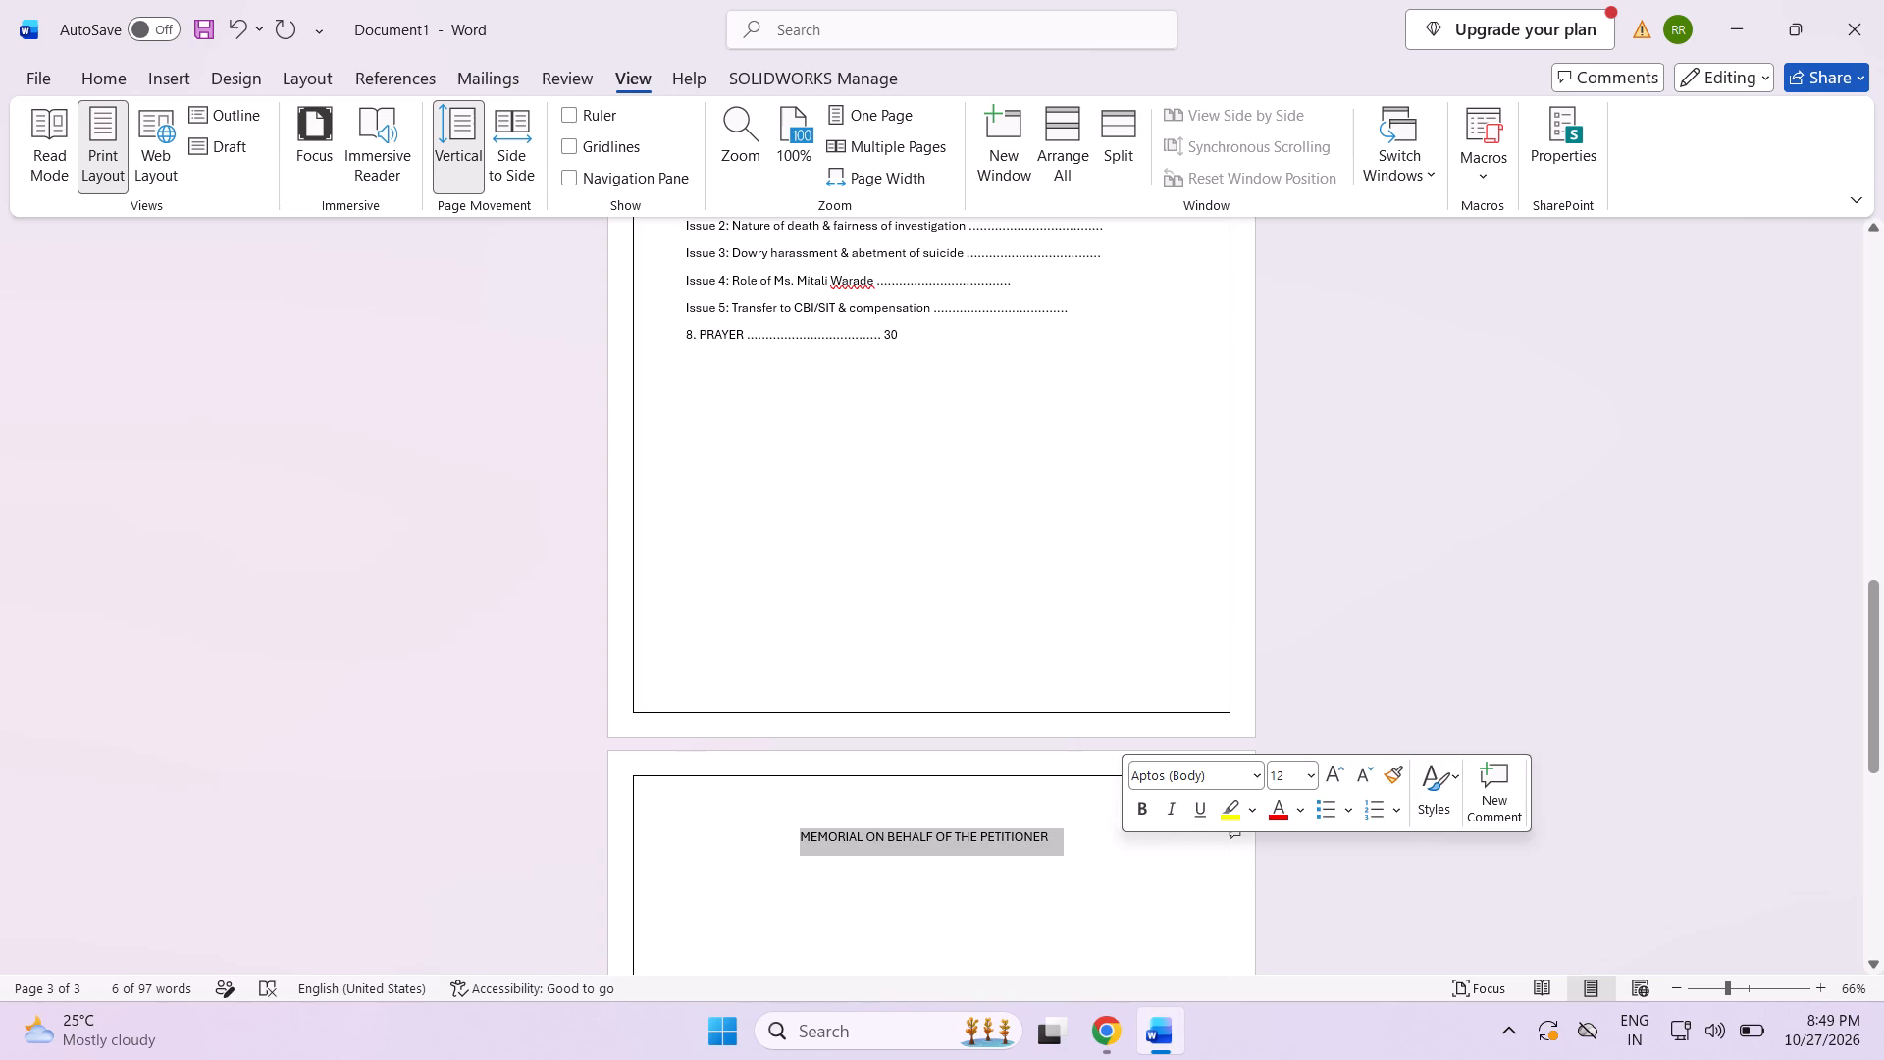
{"action": "left_click", "coordinate": [819, 629]}
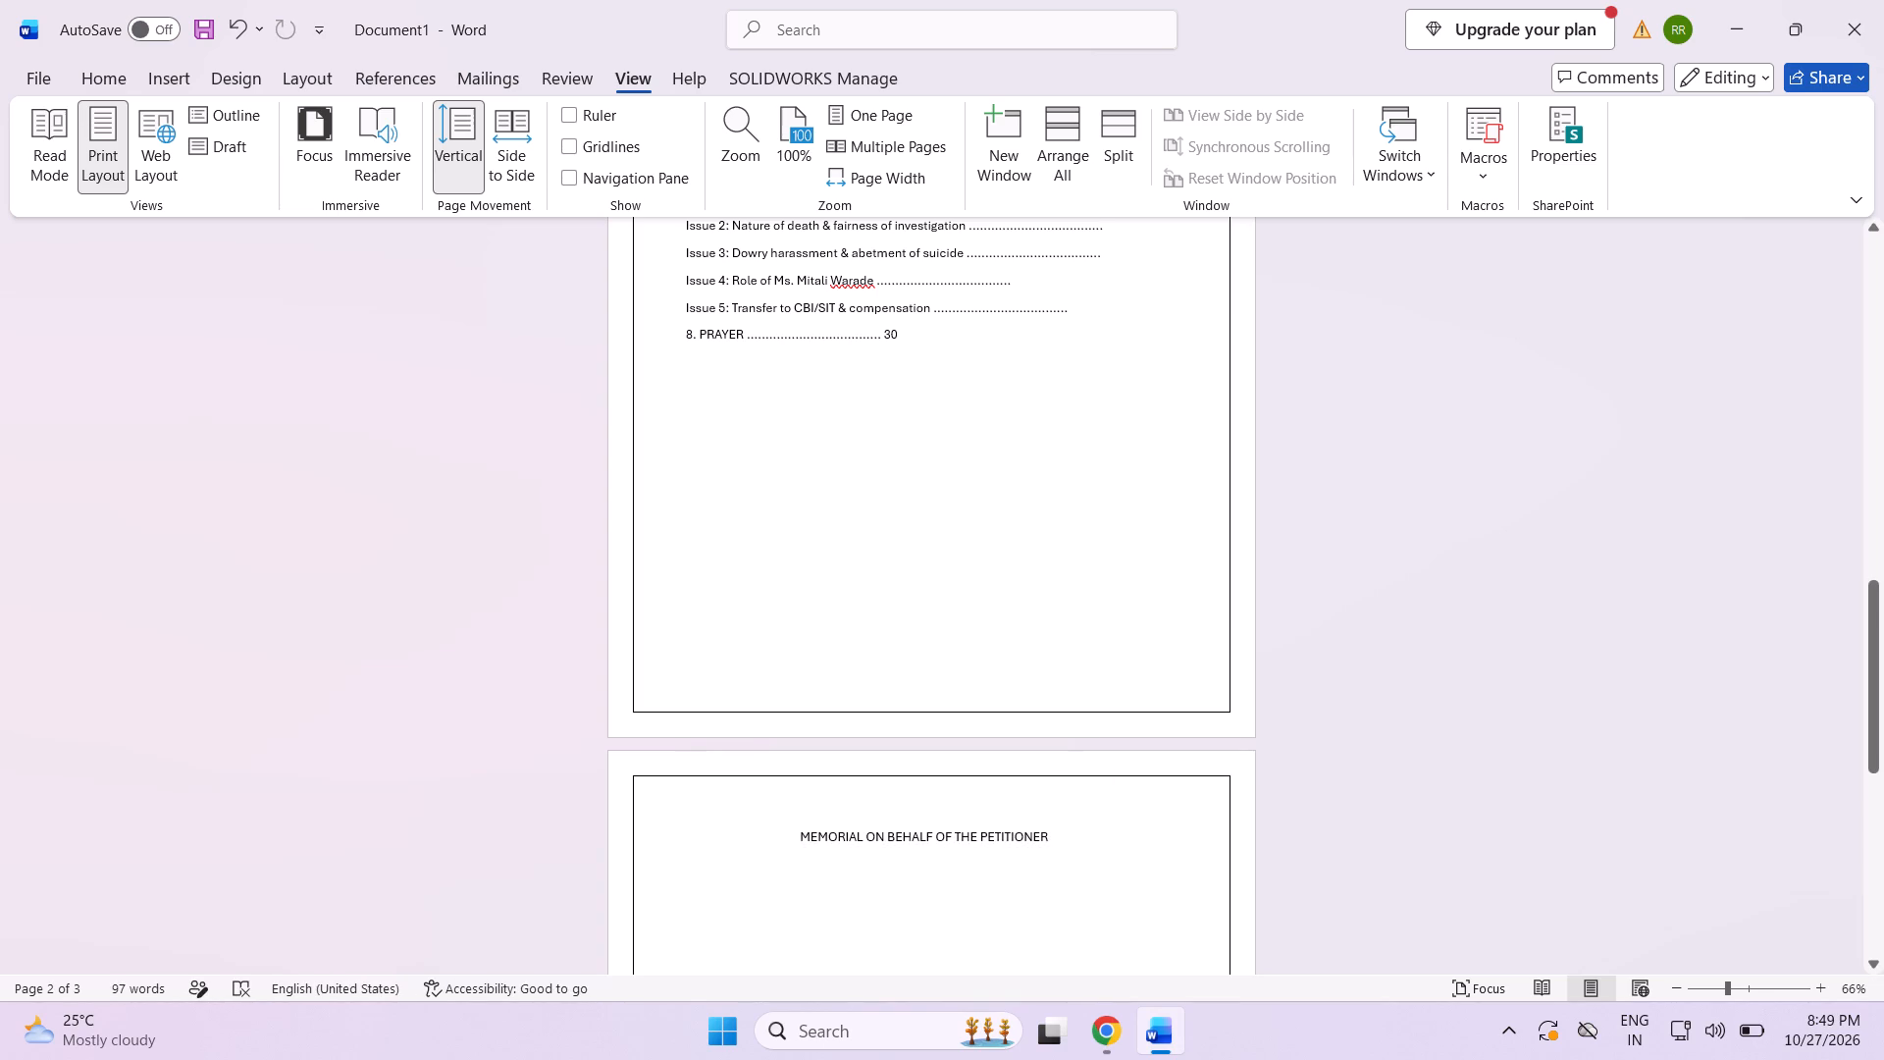
{"action": "key", "text": "ctrl+v"}
Roughly centre the pasted MEMORIAL ON BEHALF OF THE PETITIONER title at the bottom of the contents page using leading spaces.
{"action": "left_click", "coordinate": [674, 636]}
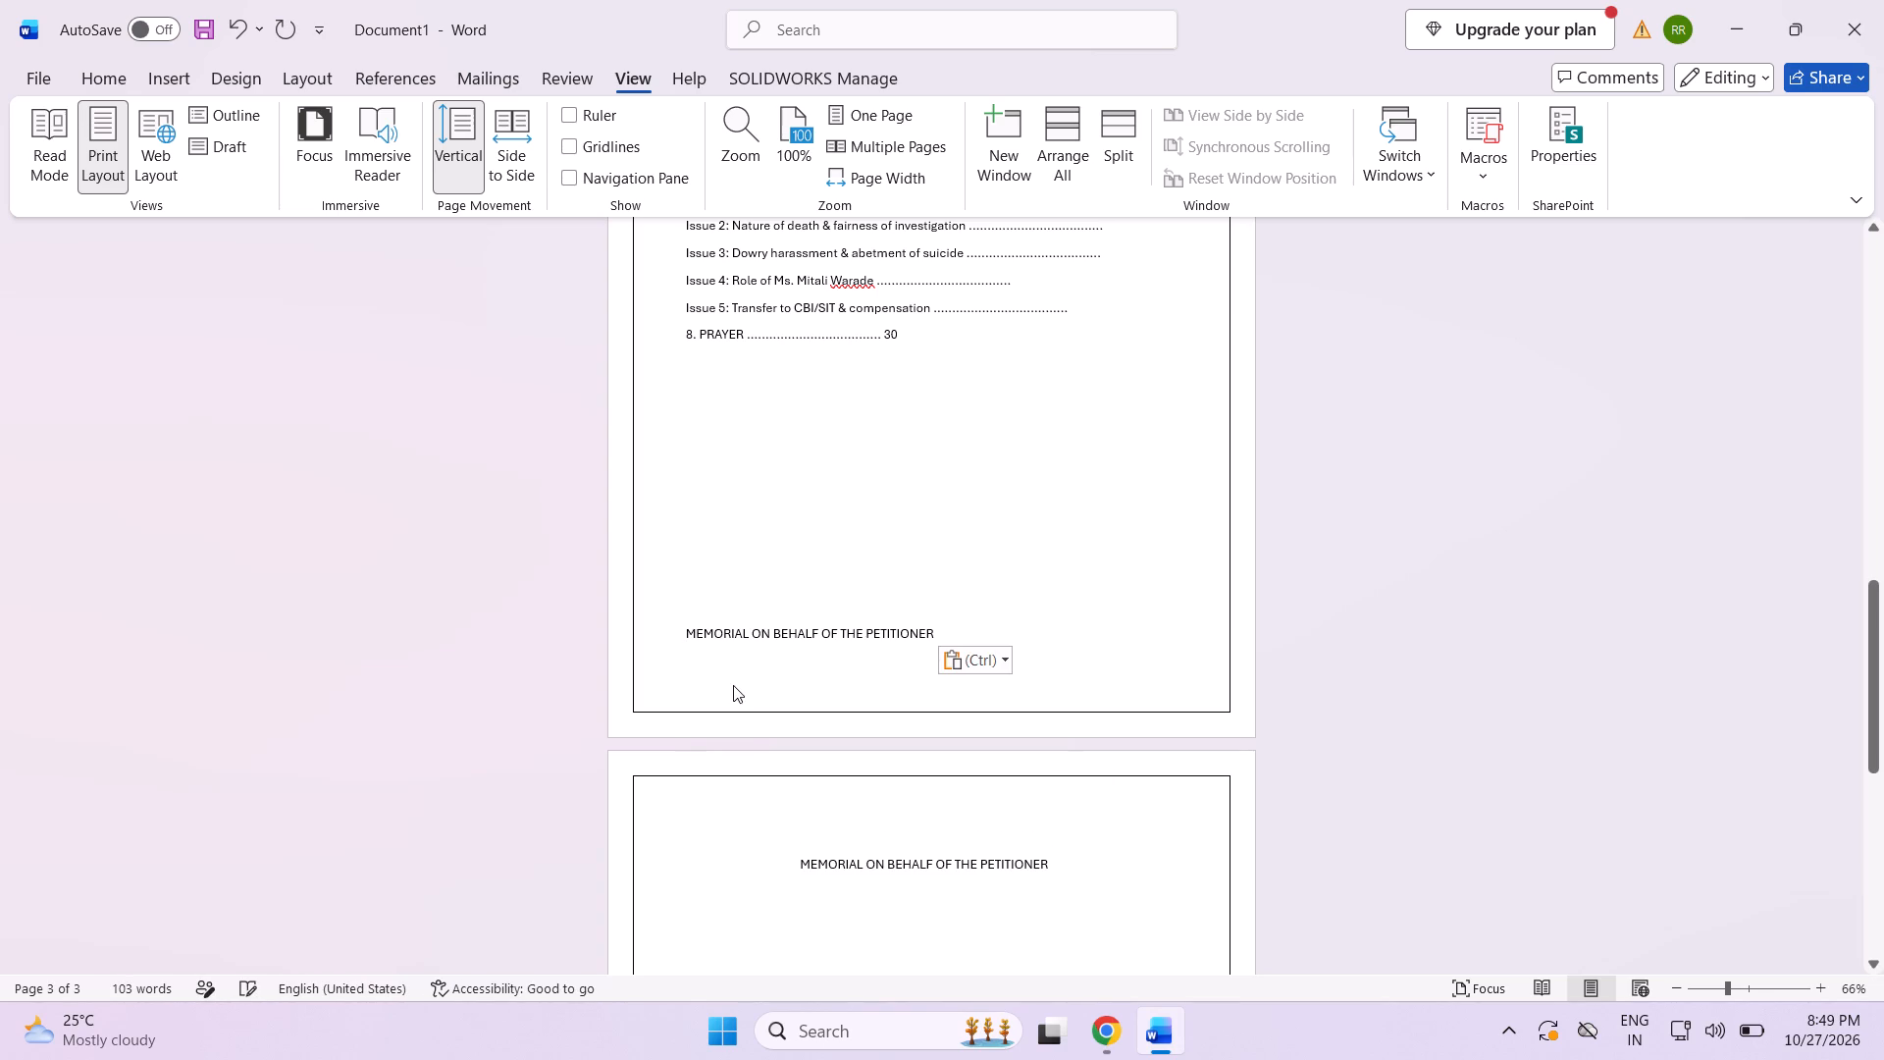
{"action": "key", "text": "space"}
{"action": "key", "text": "space"}
{"action": "key", "text": "space"}
{"action": "key", "text": "space"}
{"action": "key", "text": "space"}
{"action": "key", "text": "space"}
{"action": "key", "text": "space"}
{"action": "key", "text": "space"}
{"action": "key", "text": "space"}
{"action": "key", "text": "space"}
{"action": "key", "text": "space"}
{"action": "key", "text": "space"}
{"action": "key", "text": "space"}
{"action": "key", "text": "space"}
{"action": "key", "text": "space"}
{"action": "key", "text": "space"}
{"action": "key", "text": "space"}
{"action": "key", "text": "space"}
{"action": "key", "text": "space"}
{"action": "key", "text": "space"}
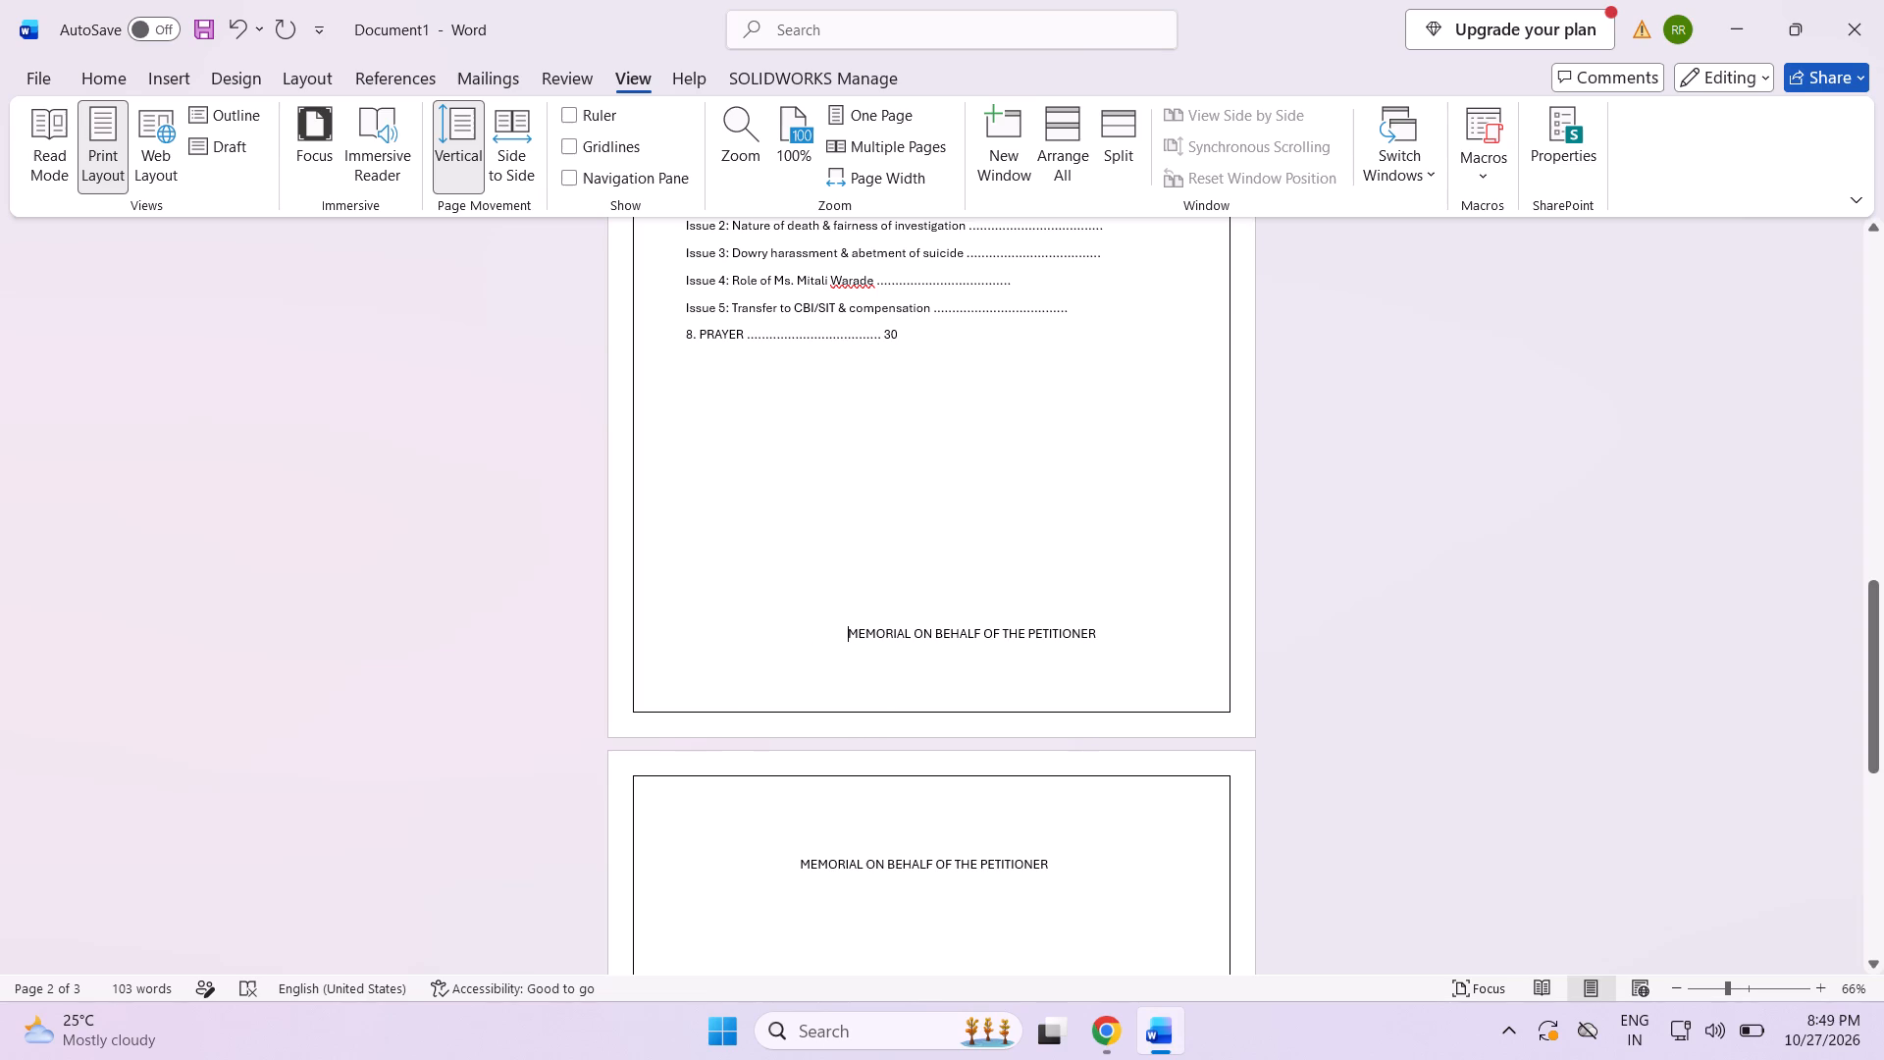
{"action": "left_click", "coordinate": [1101, 630]}
{"action": "key", "text": "BackSpace"}
{"action": "key", "text": "BackSpace"}
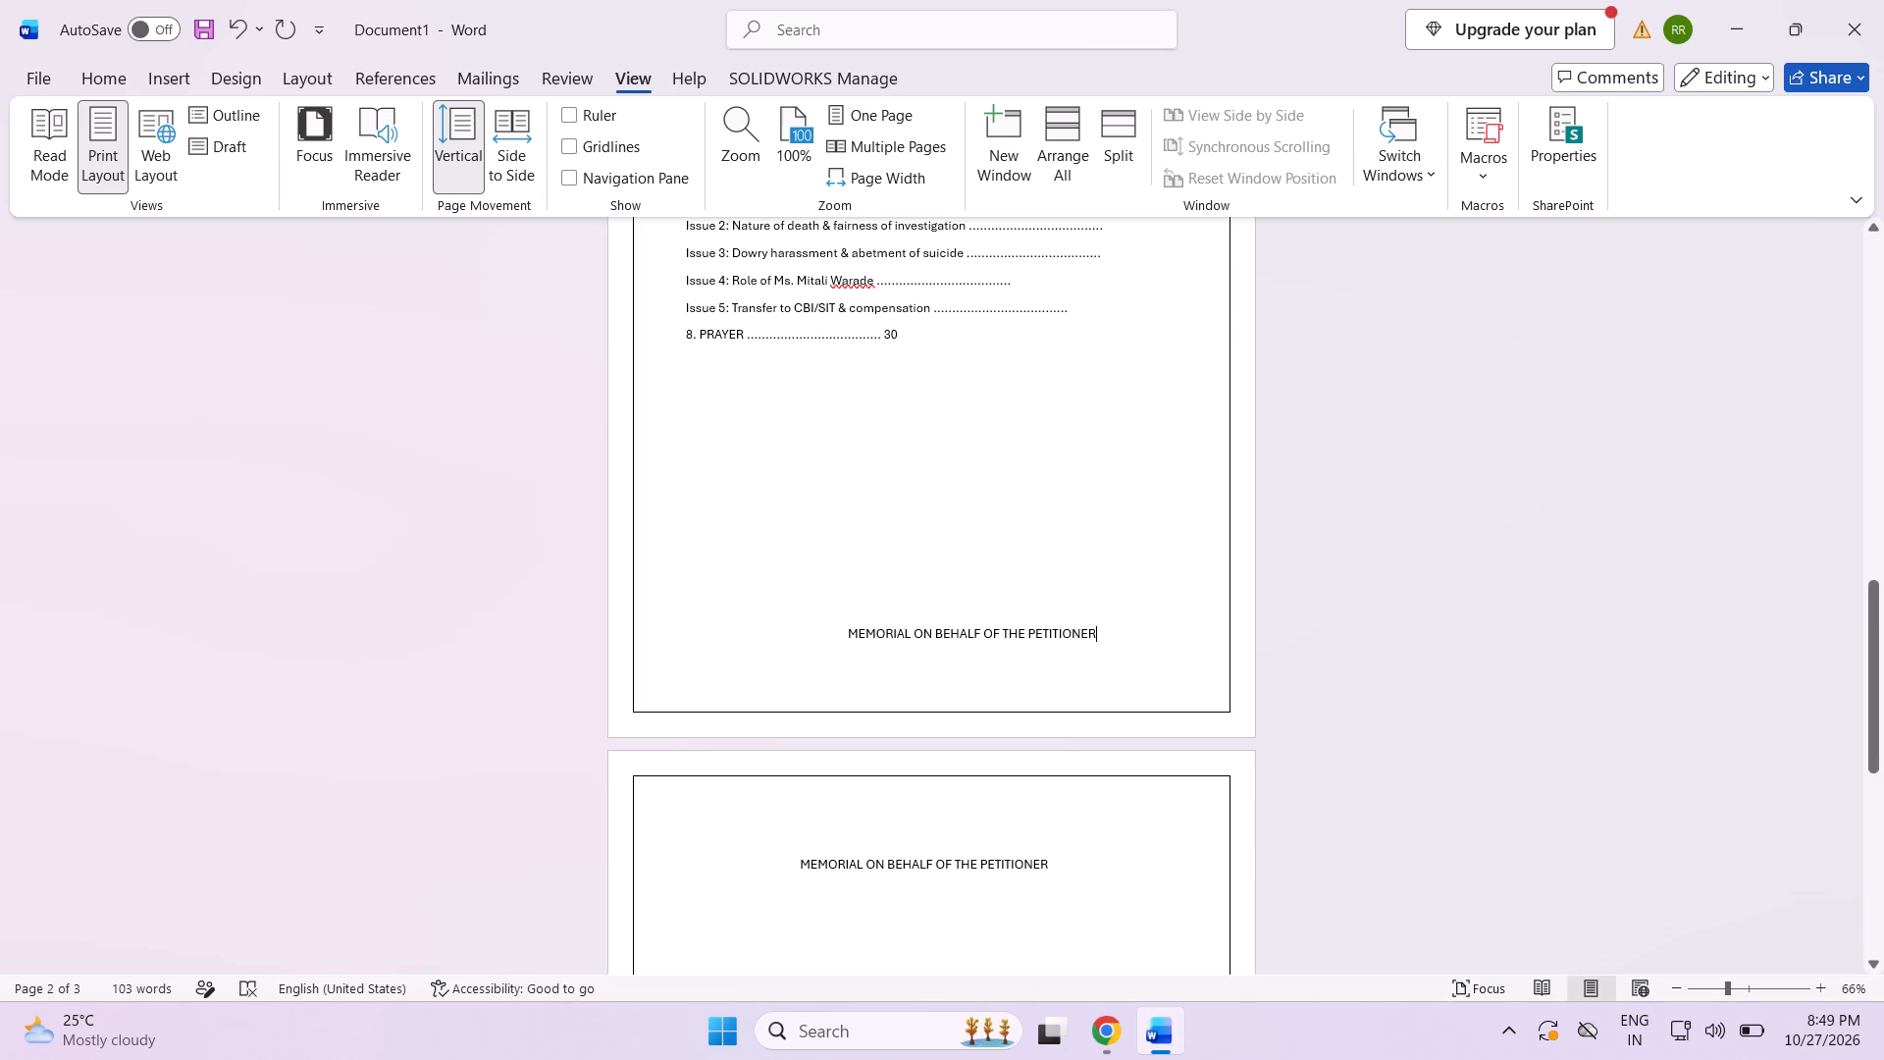
{"action": "left_click", "coordinate": [1103, 635]}
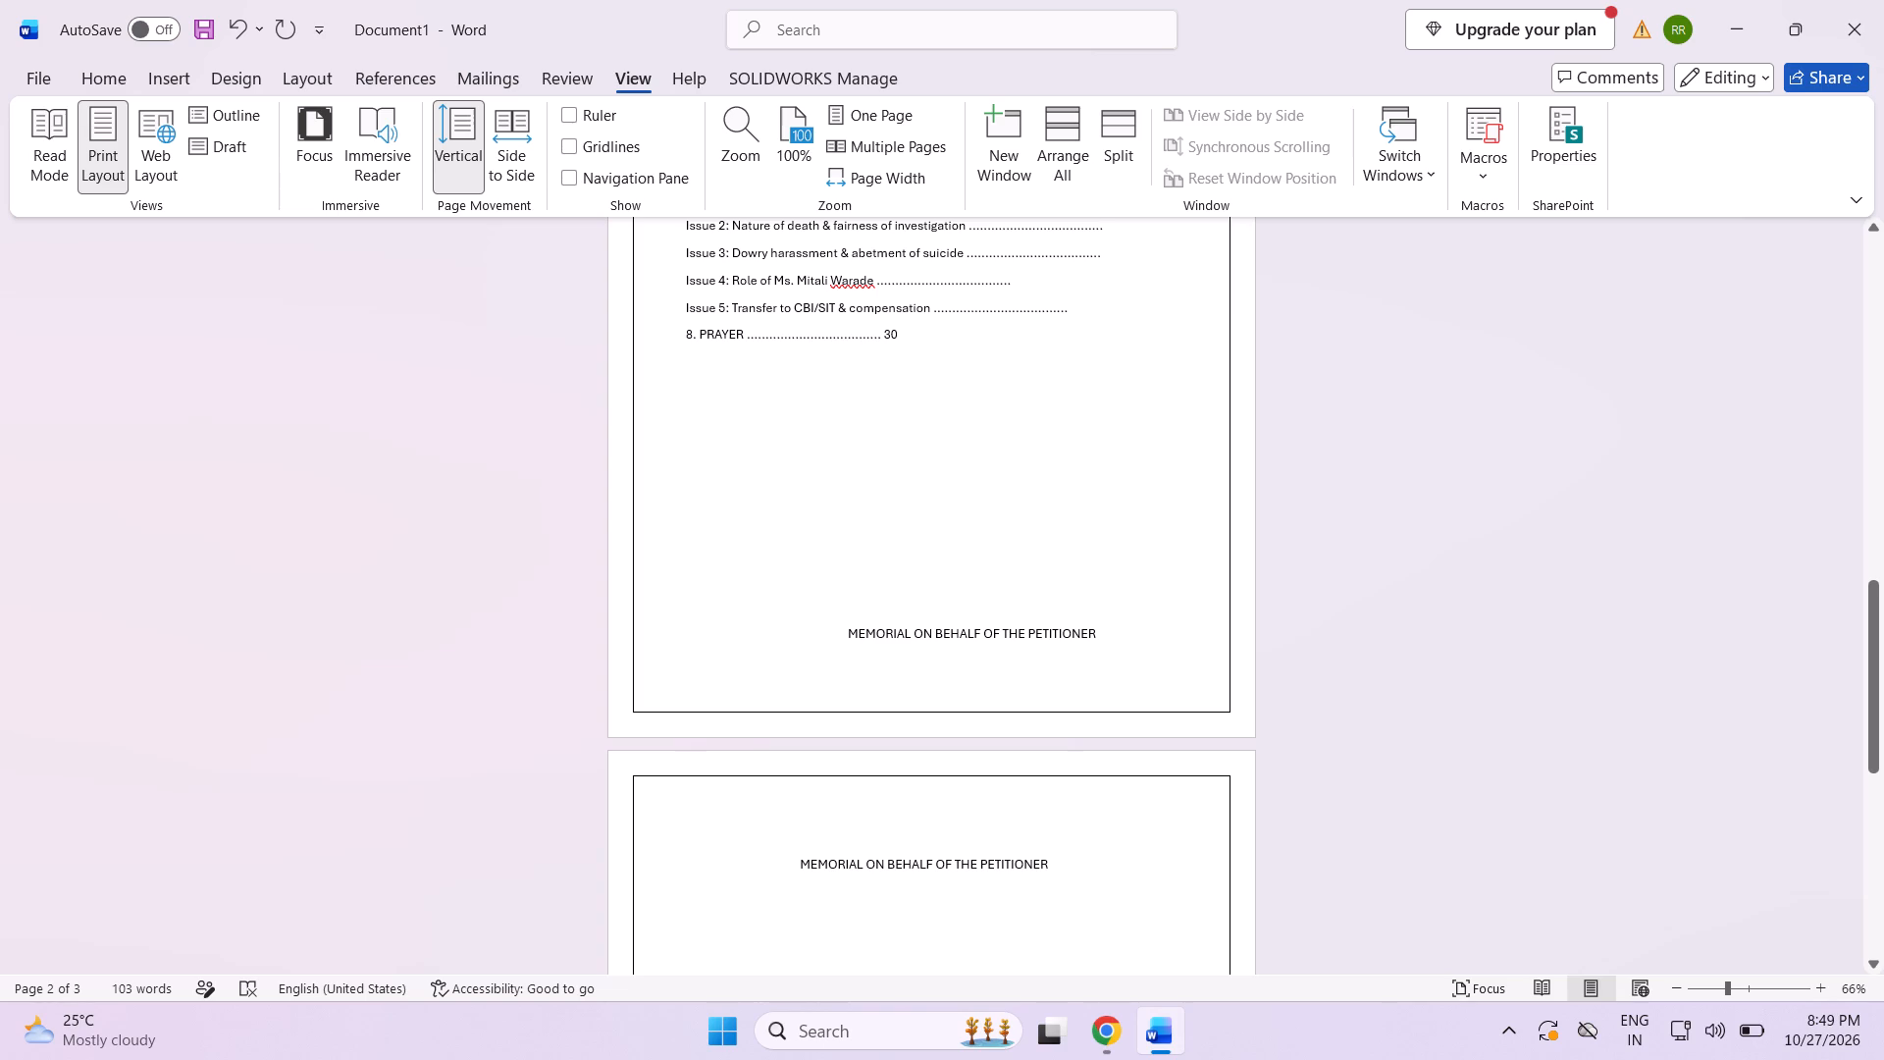
{"action": "left_click", "coordinate": [842, 634]}
{"action": "key", "text": "BackSpace"}
{"action": "key", "text": "BackSpace"}
{"action": "key", "text": "BackSpace"}
{"action": "key", "text": "BackSpace"}
{"action": "key", "text": "BackSpace"}
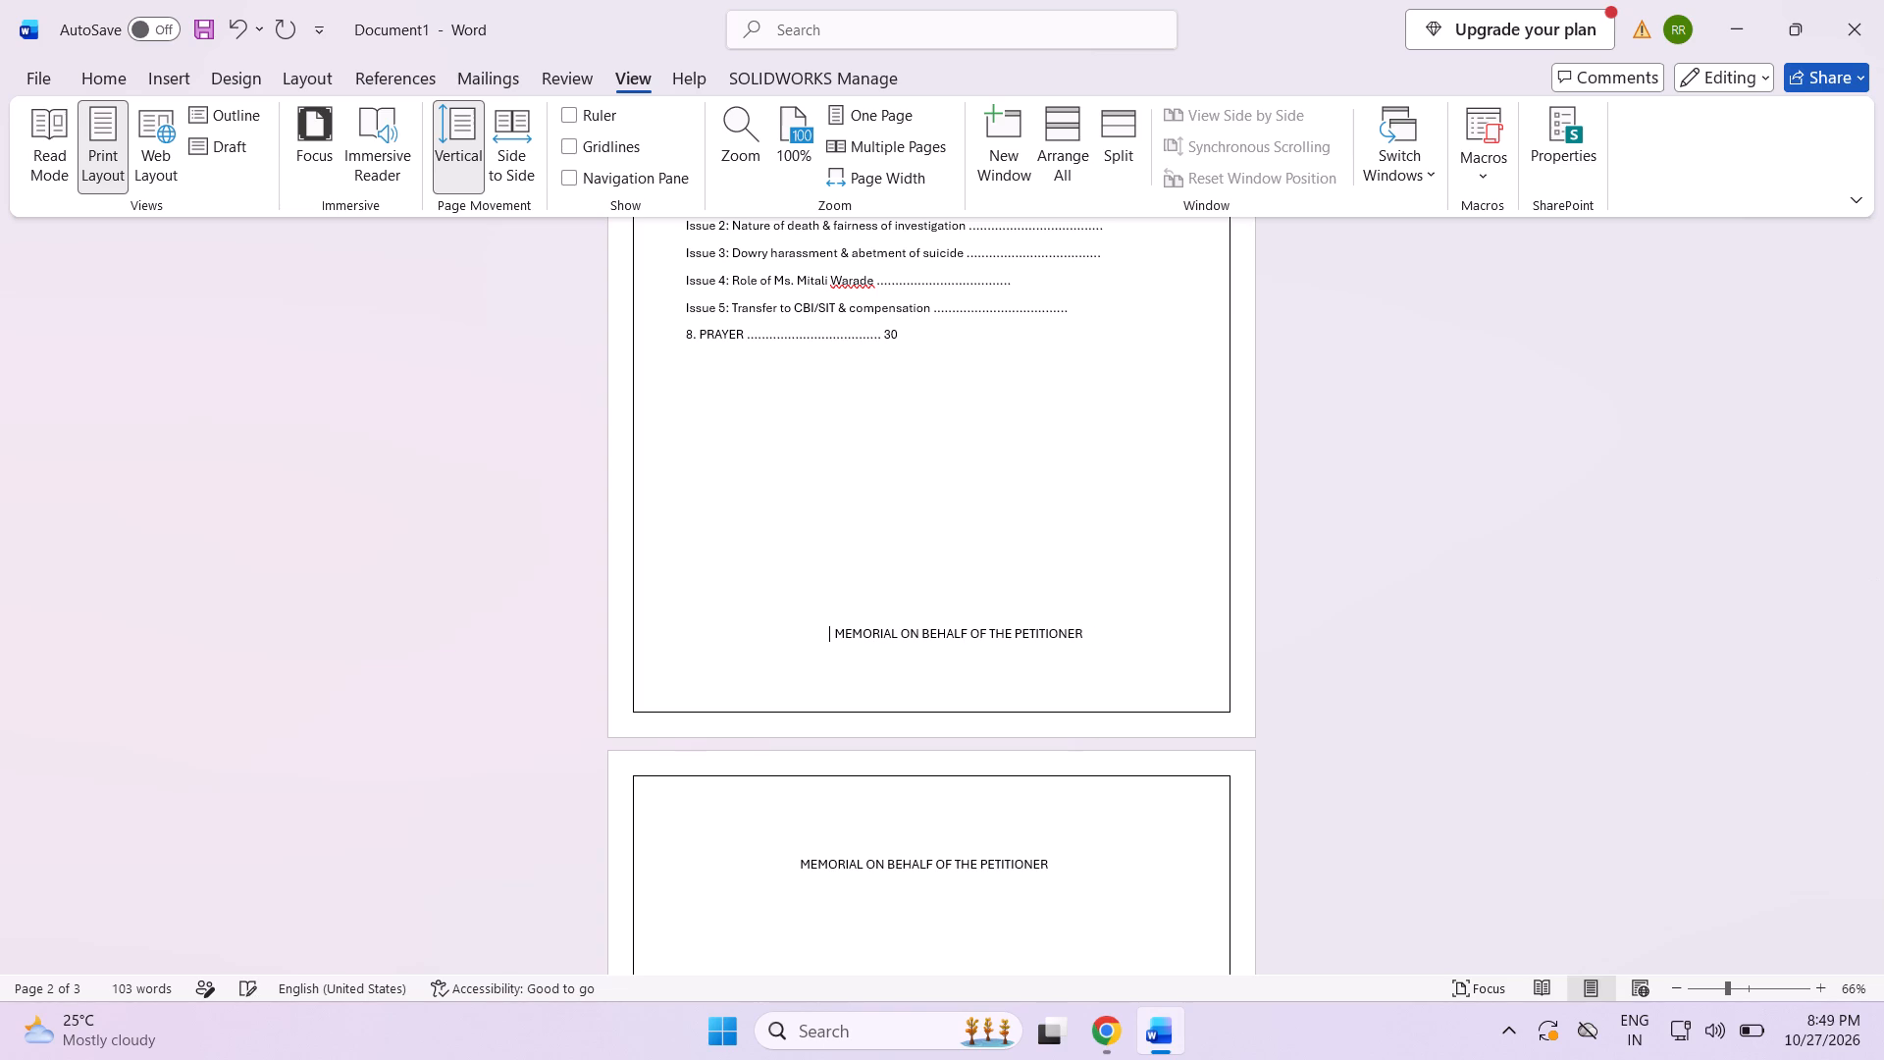
{"action": "key", "text": "BackSpace"}
{"action": "key", "text": "BackSpace"}
{"action": "key", "text": "BackSpace"}
{"action": "key", "text": "BackSpace"}
{"action": "key", "text": "BackSpace"}
{"action": "key", "text": "BackSpace"}
{"action": "key", "text": "BackSpace"}
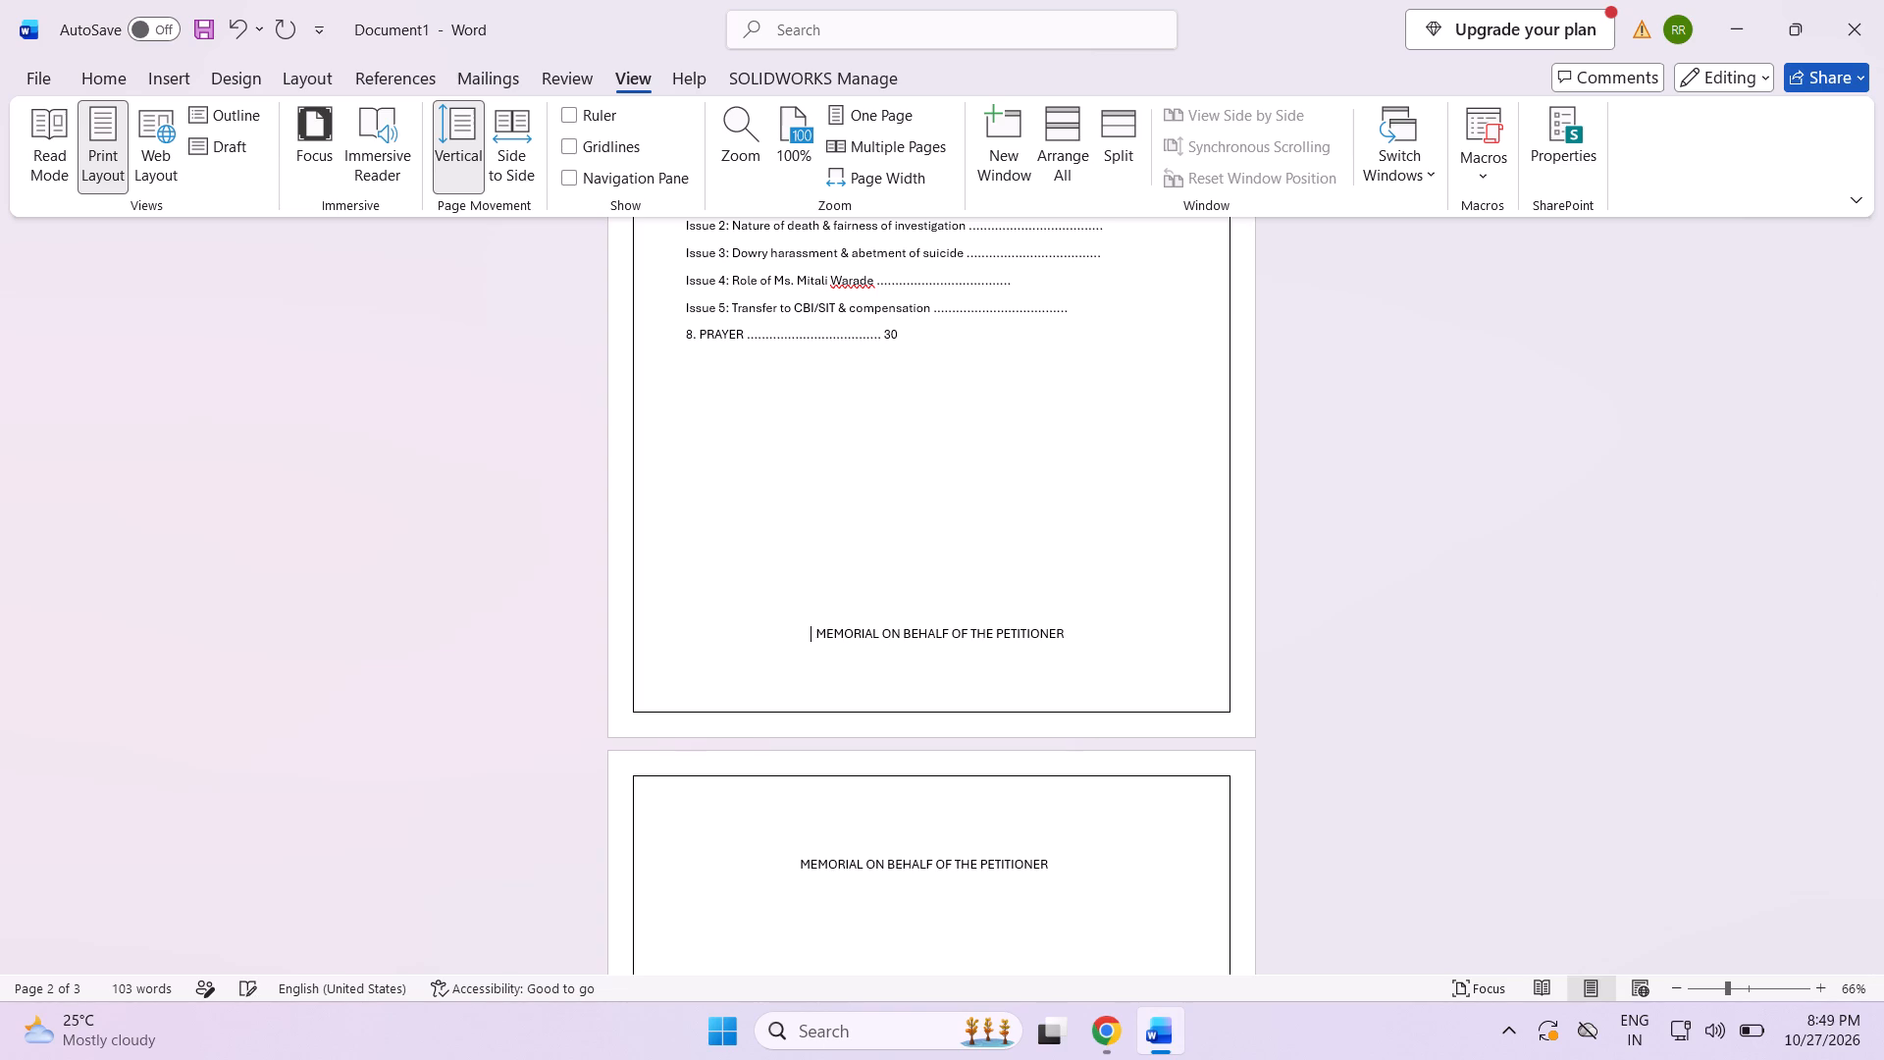
{"action": "key", "text": "BackSpace"}
Delete the duplicate MEMORIAL ON BEHALF OF THE PETITIONER title at the top of page 3.
{"action": "scroll", "coordinate": [915, 831], "scroll_direction": "down", "scroll_amount": 9}
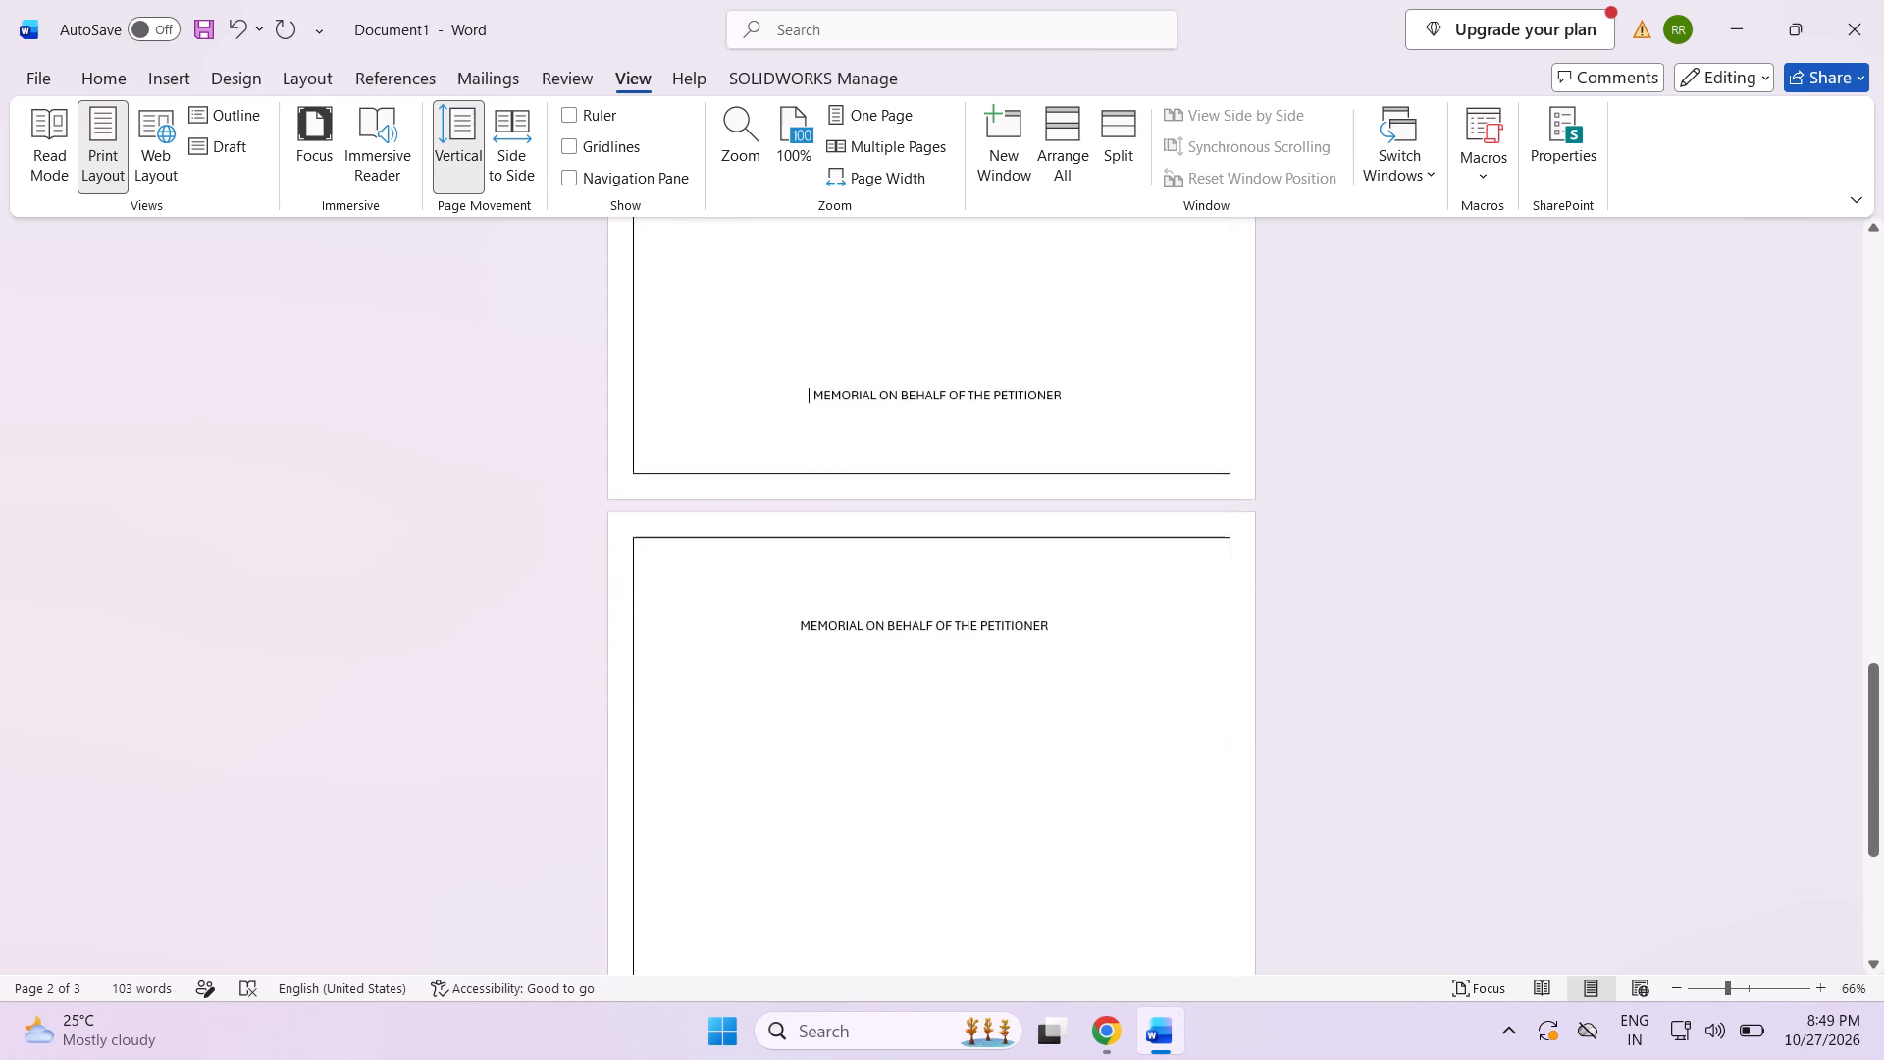
{"action": "left_click_drag", "start_coordinate": [808, 527], "coordinate": [1174, 534]}
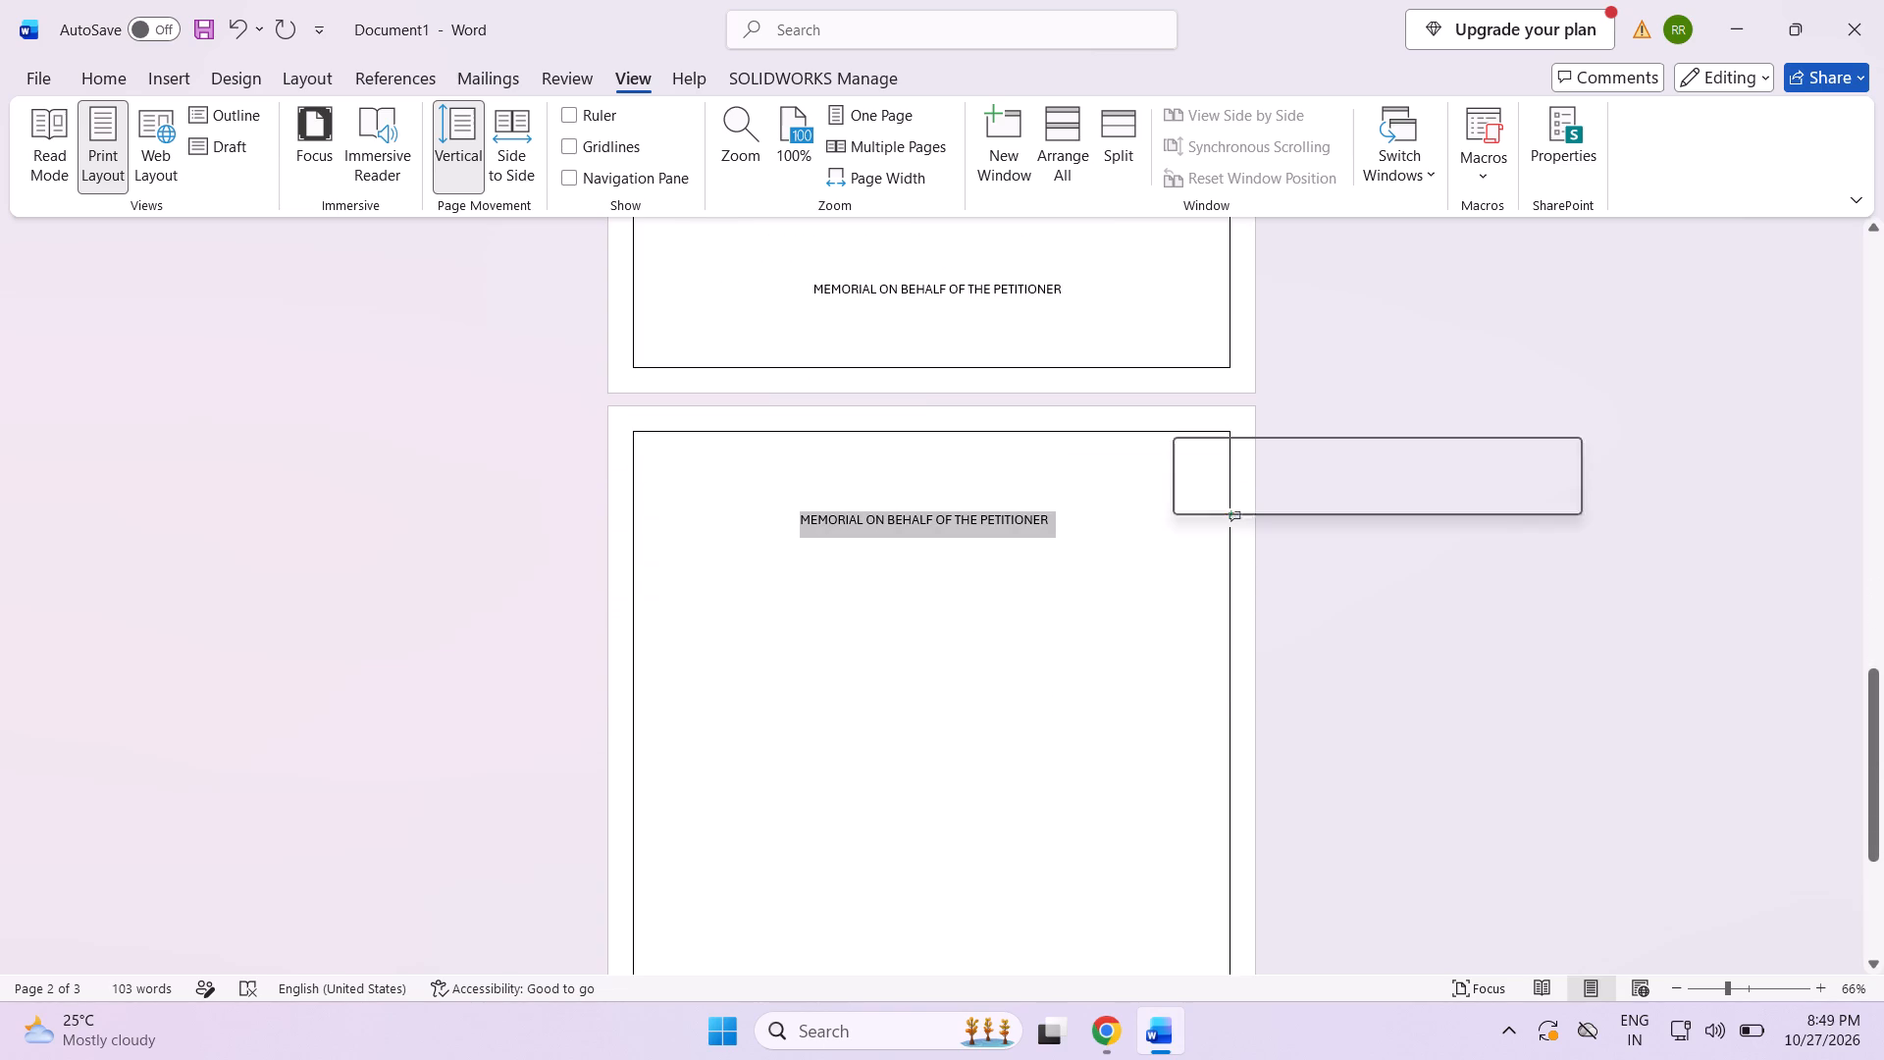
{"action": "key", "text": "BackSpace"}
{"action": "scroll", "coordinate": [1086, 646], "scroll_direction": "down", "scroll_amount": 7}
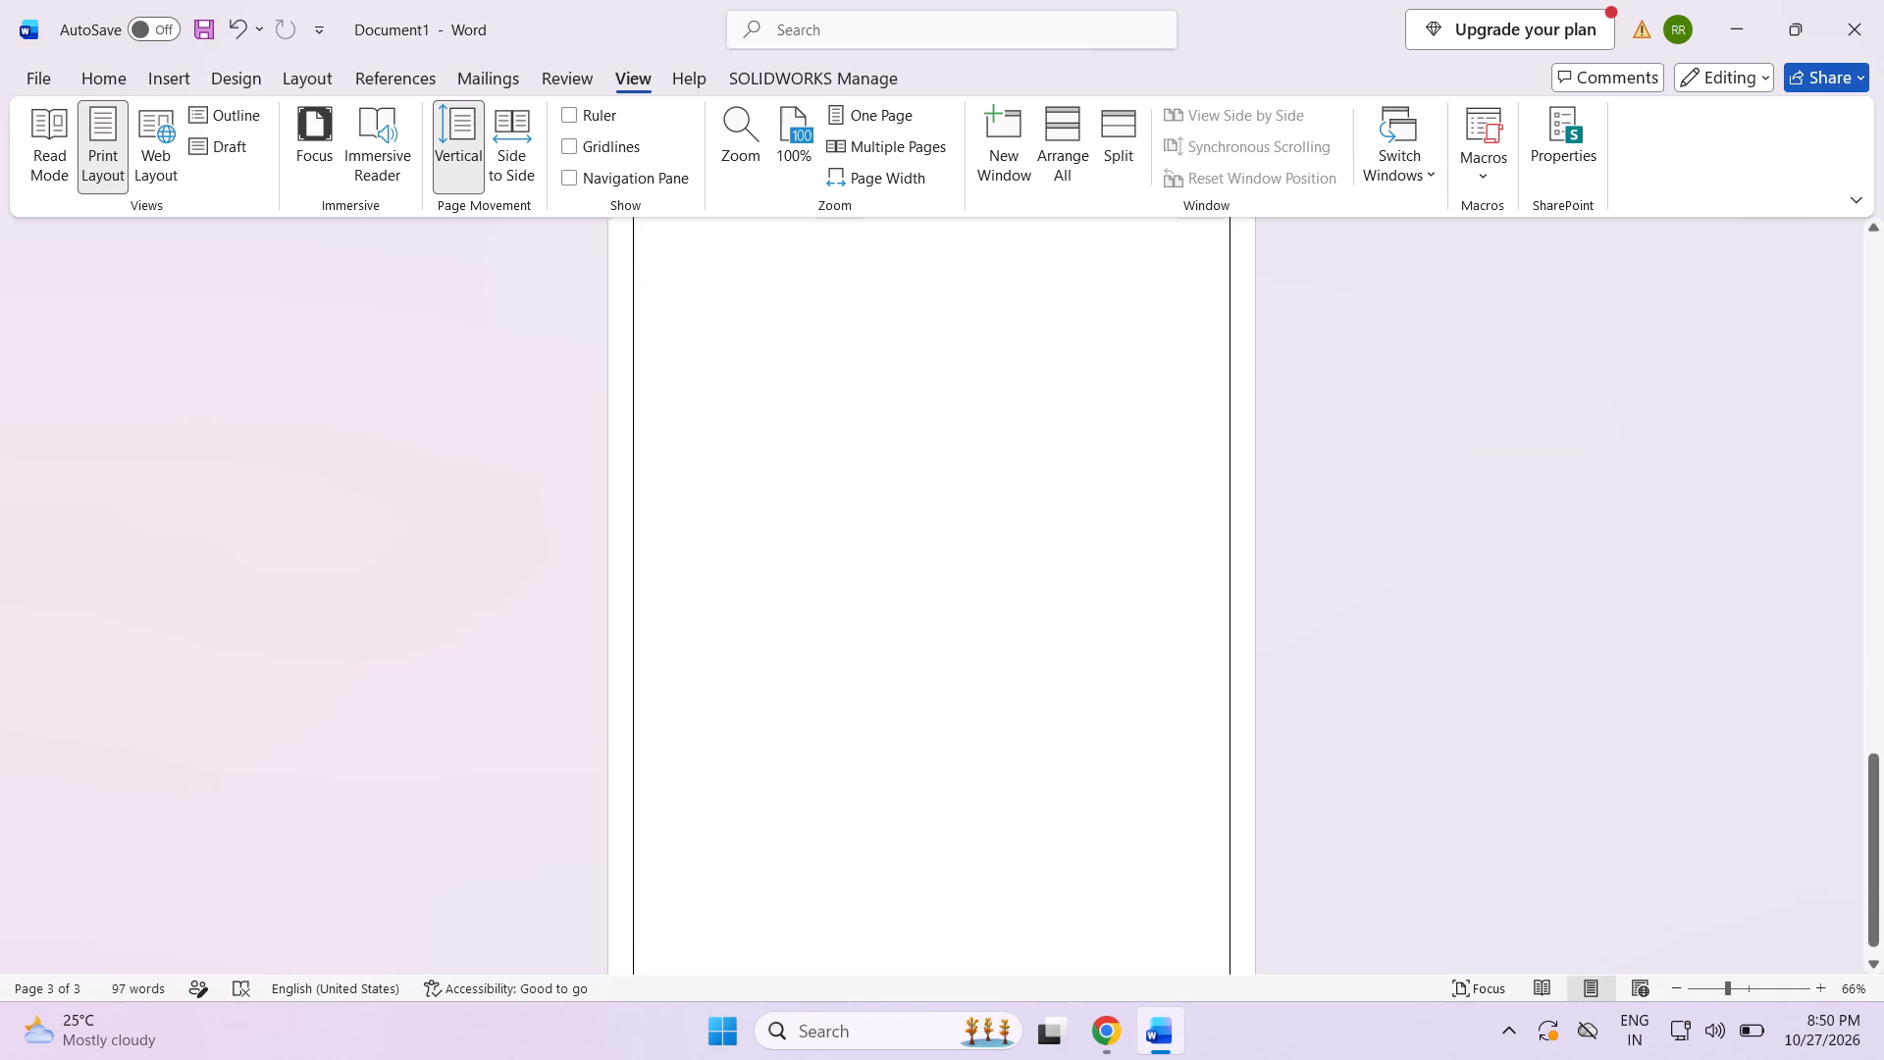
{"action": "scroll", "coordinate": [1054, 656], "scroll_direction": "down", "scroll_amount": 16}
{"action": "scroll", "coordinate": [1058, 635], "scroll_direction": "up", "scroll_amount": 7}
{"action": "scroll", "coordinate": [1076, 613], "scroll_direction": "up", "scroll_amount": 14}
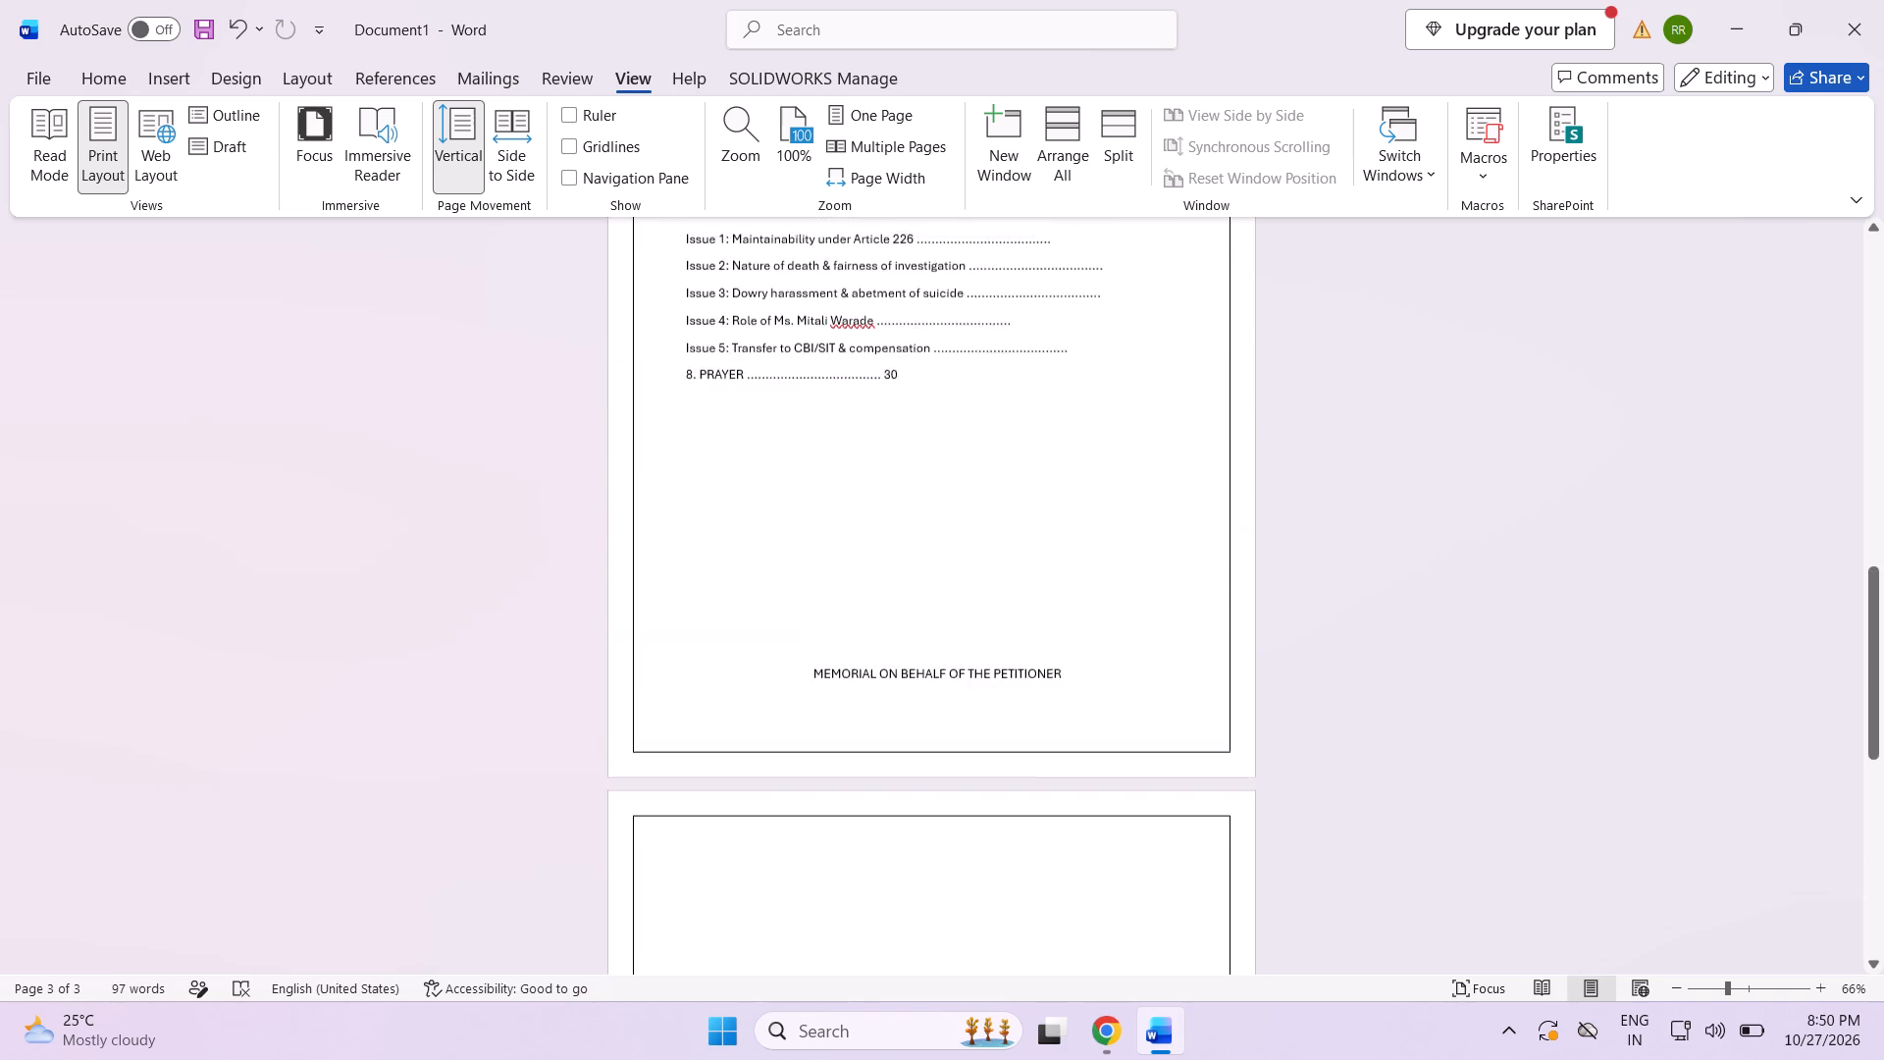
{"action": "scroll", "coordinate": [1079, 588], "scroll_direction": "up", "scroll_amount": 20}
{"action": "scroll", "coordinate": [1079, 588], "scroll_direction": "up", "scroll_amount": 5}
{"action": "scroll", "coordinate": [1050, 611], "scroll_direction": "down", "scroll_amount": 4}
{"action": "scroll", "coordinate": [1050, 611], "scroll_direction": "up", "scroll_amount": 4}
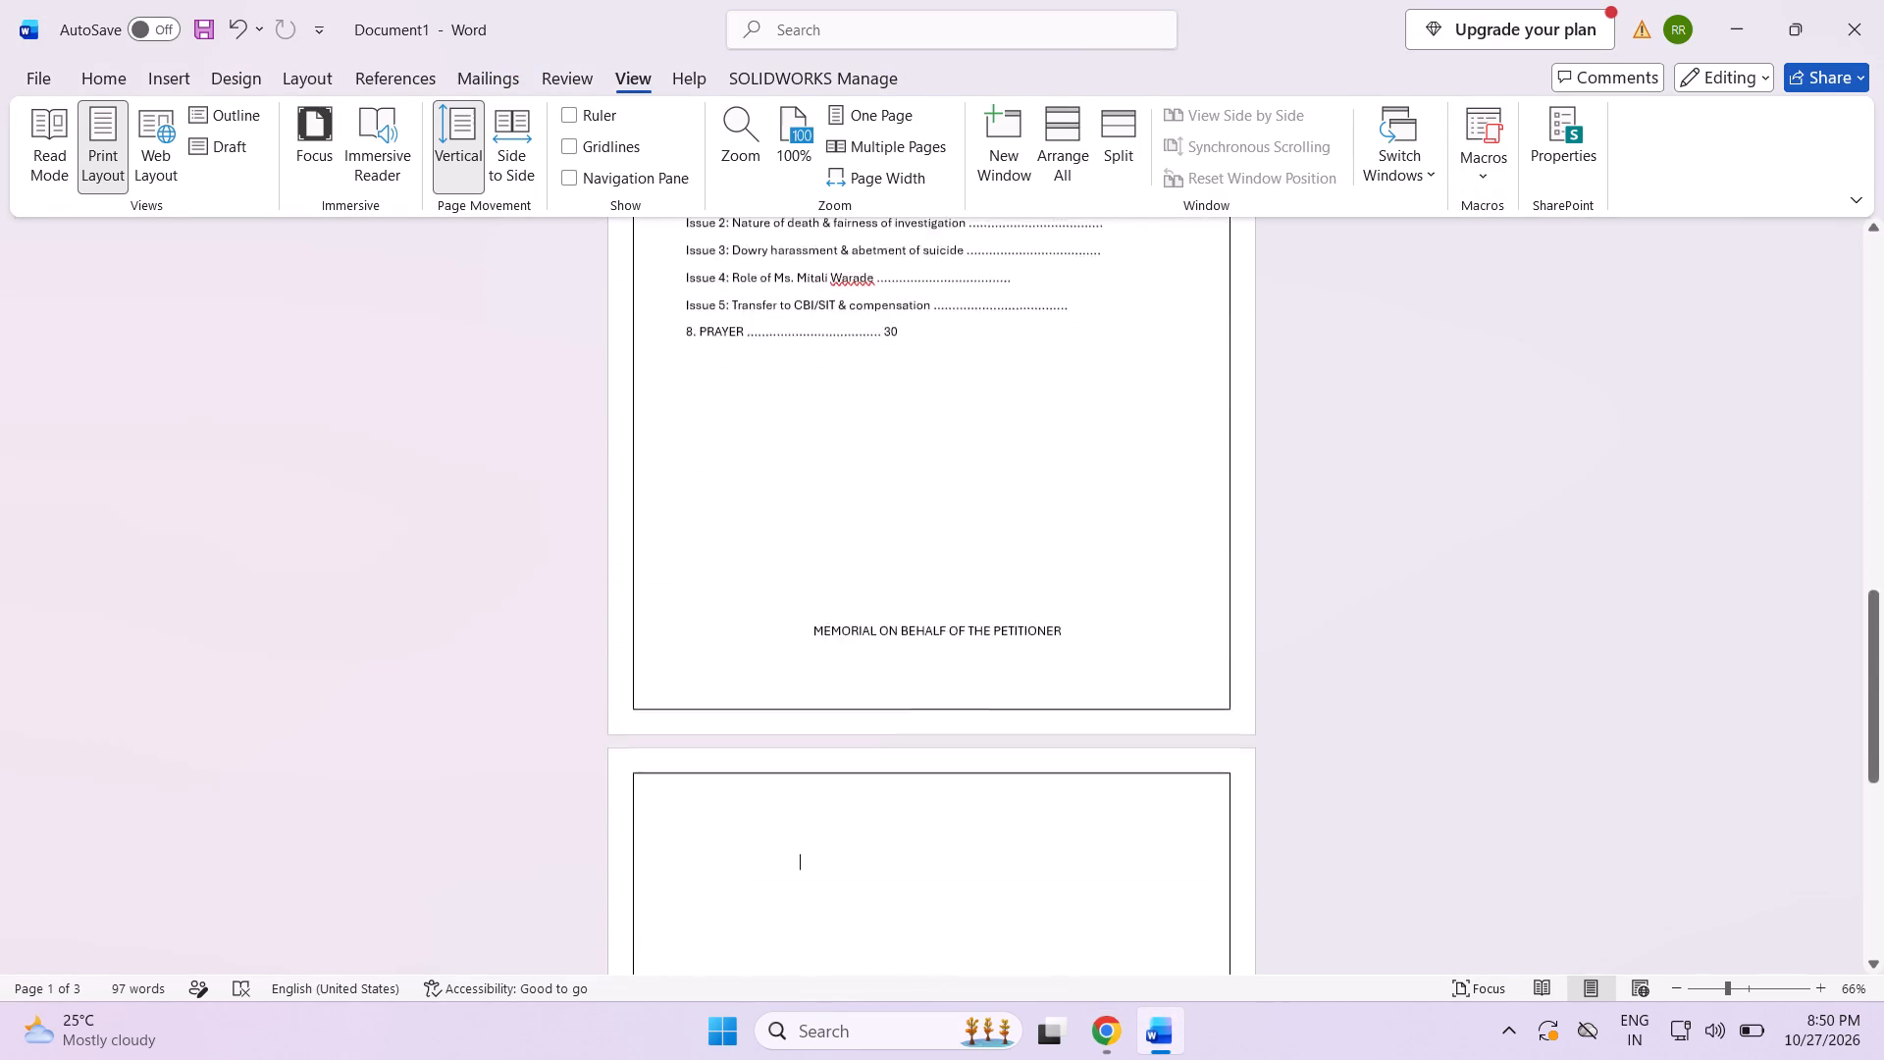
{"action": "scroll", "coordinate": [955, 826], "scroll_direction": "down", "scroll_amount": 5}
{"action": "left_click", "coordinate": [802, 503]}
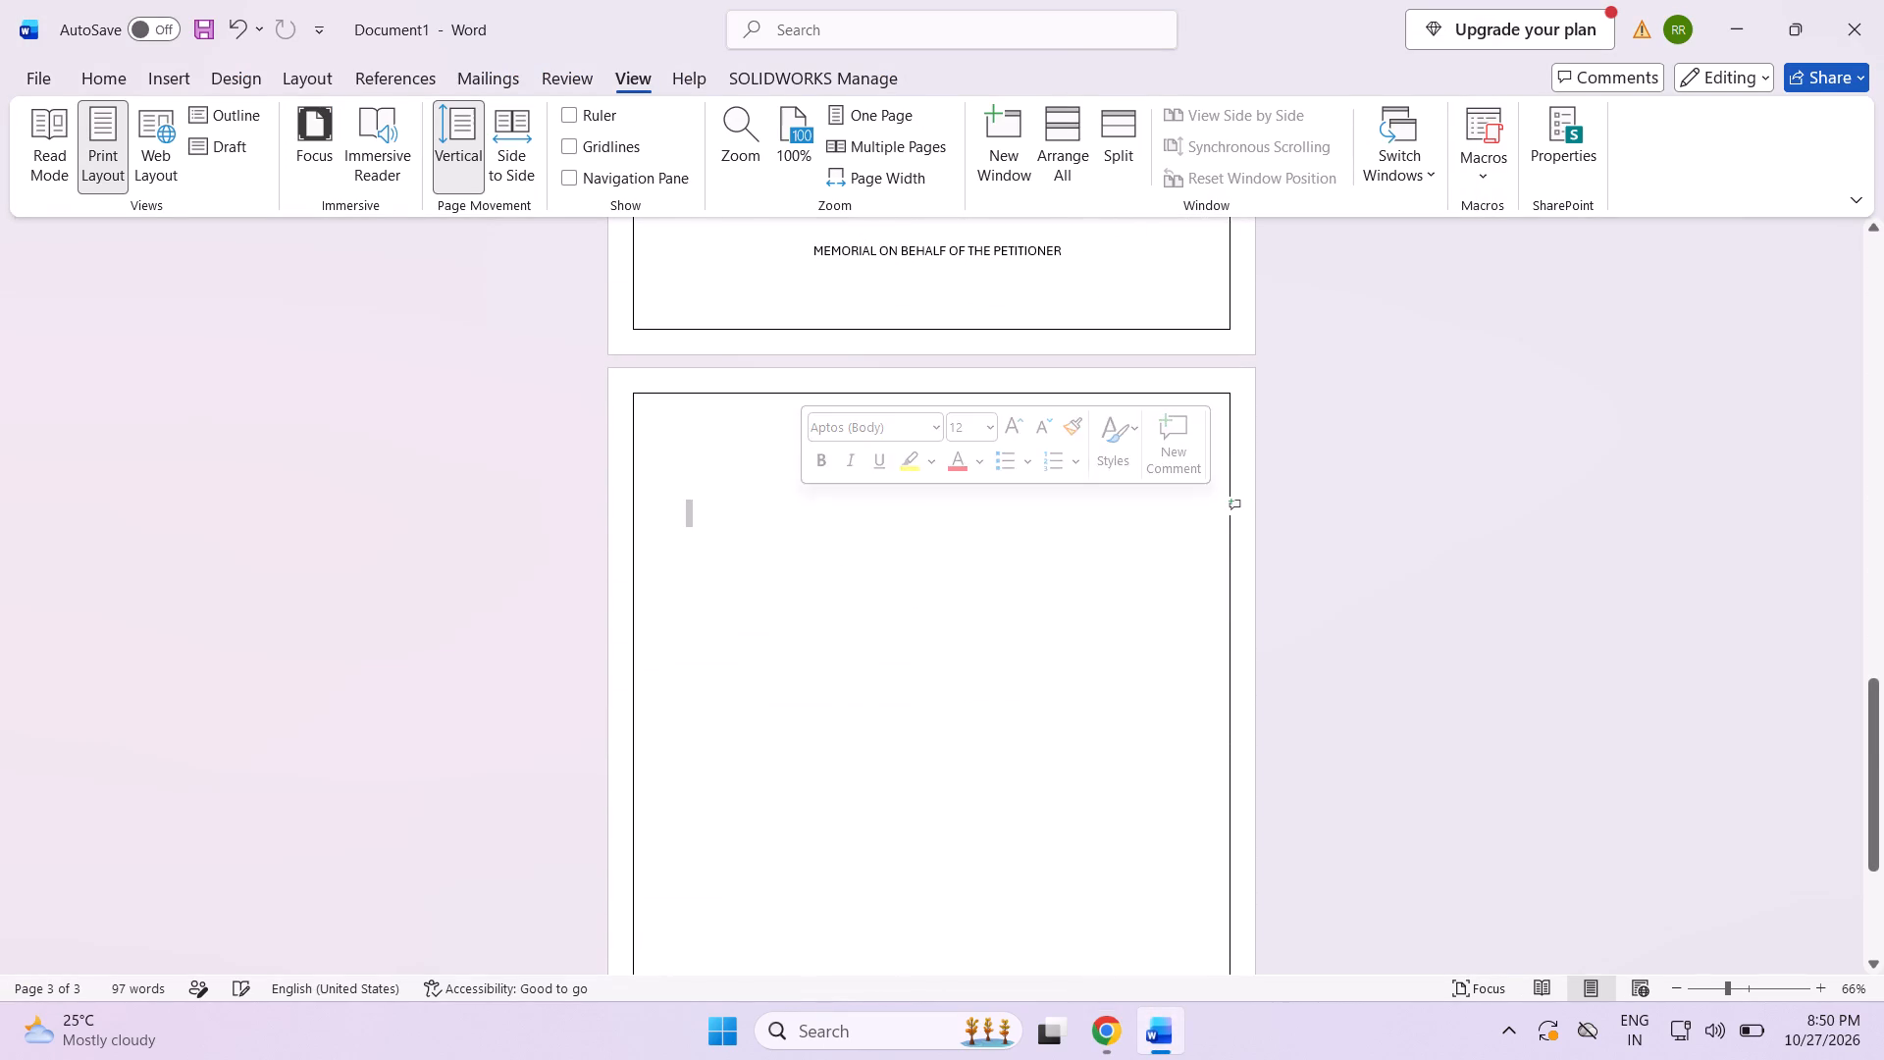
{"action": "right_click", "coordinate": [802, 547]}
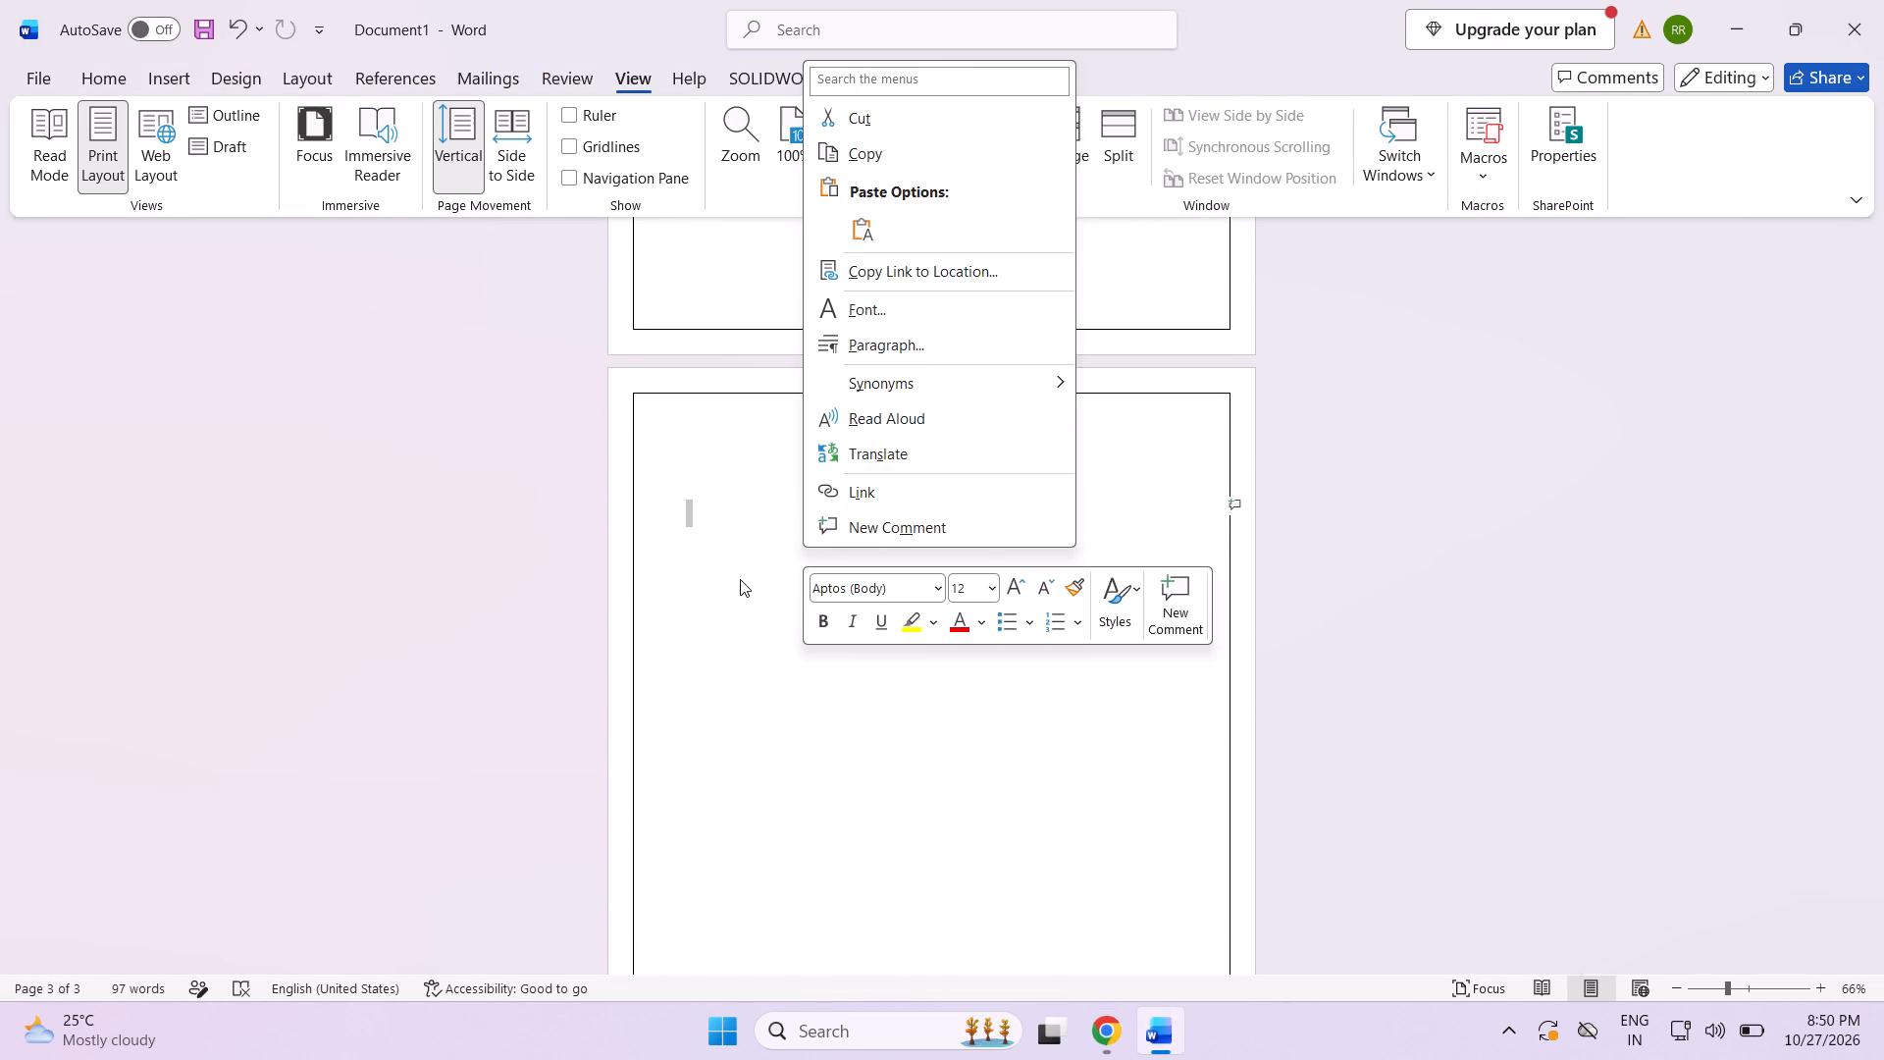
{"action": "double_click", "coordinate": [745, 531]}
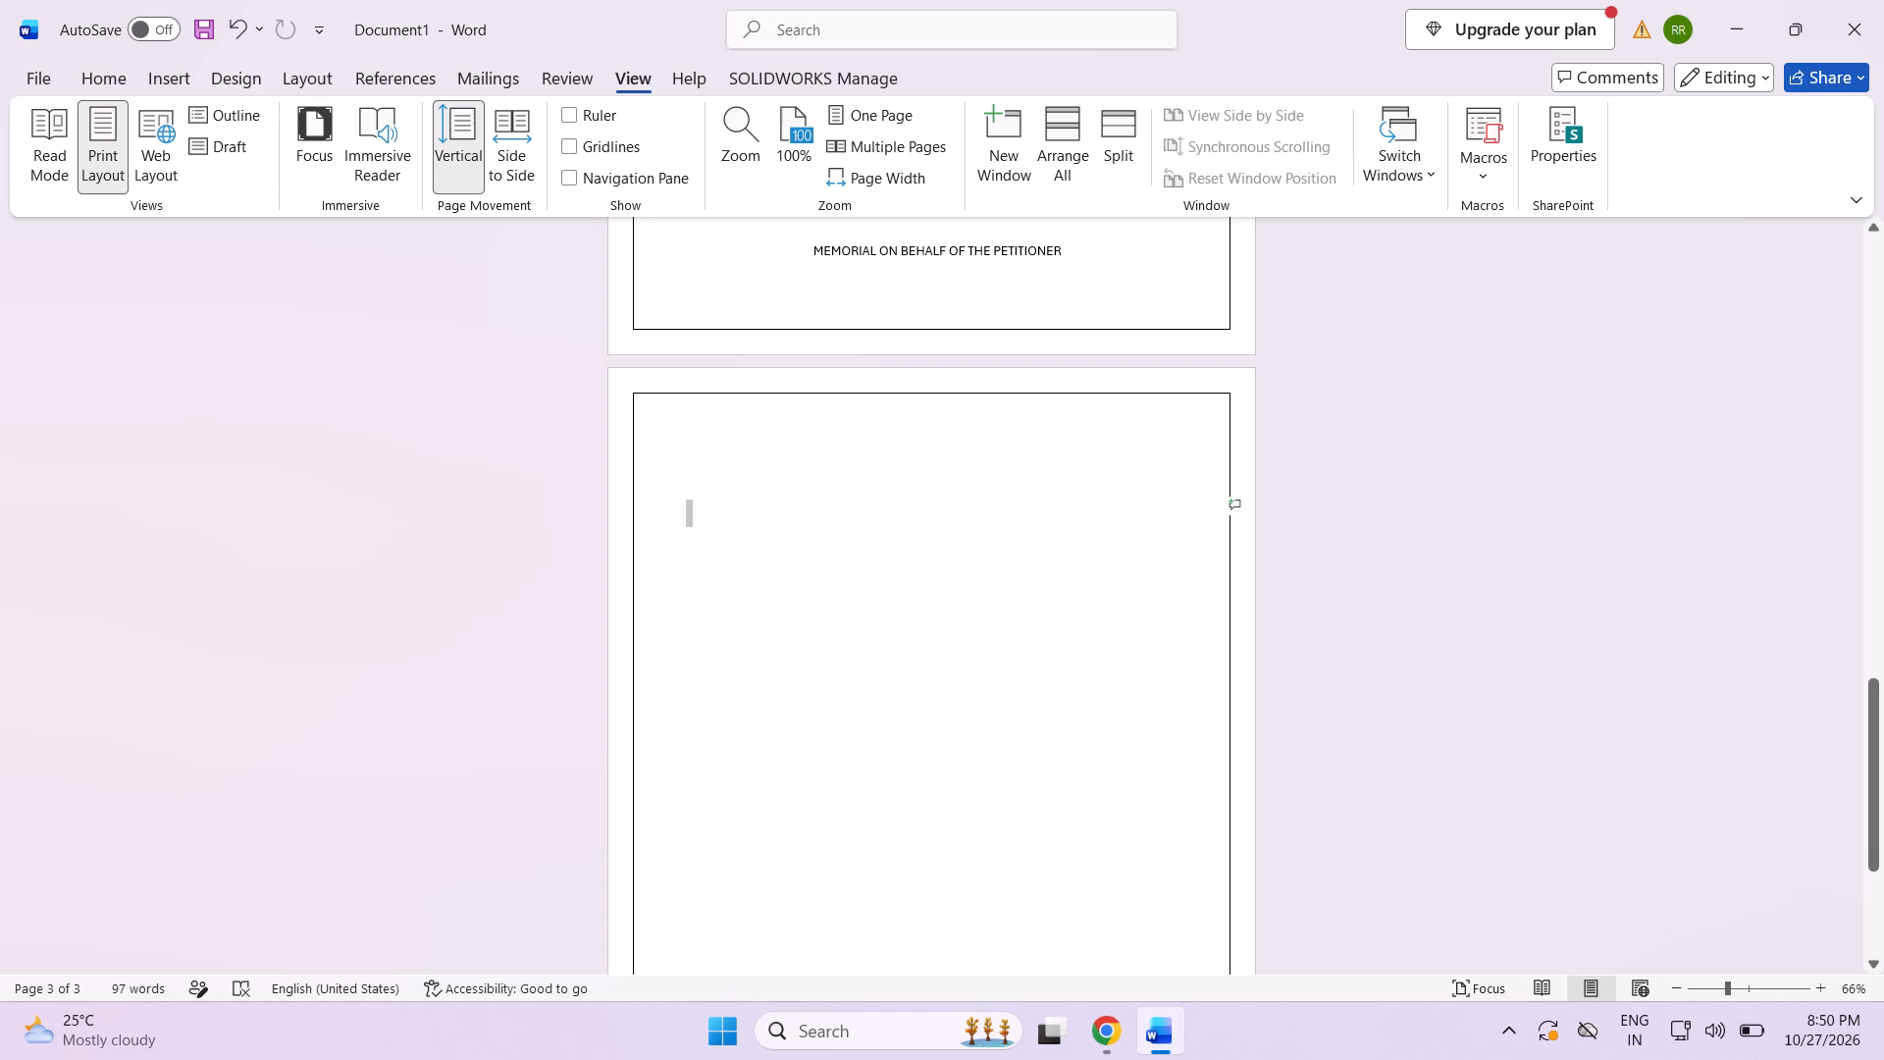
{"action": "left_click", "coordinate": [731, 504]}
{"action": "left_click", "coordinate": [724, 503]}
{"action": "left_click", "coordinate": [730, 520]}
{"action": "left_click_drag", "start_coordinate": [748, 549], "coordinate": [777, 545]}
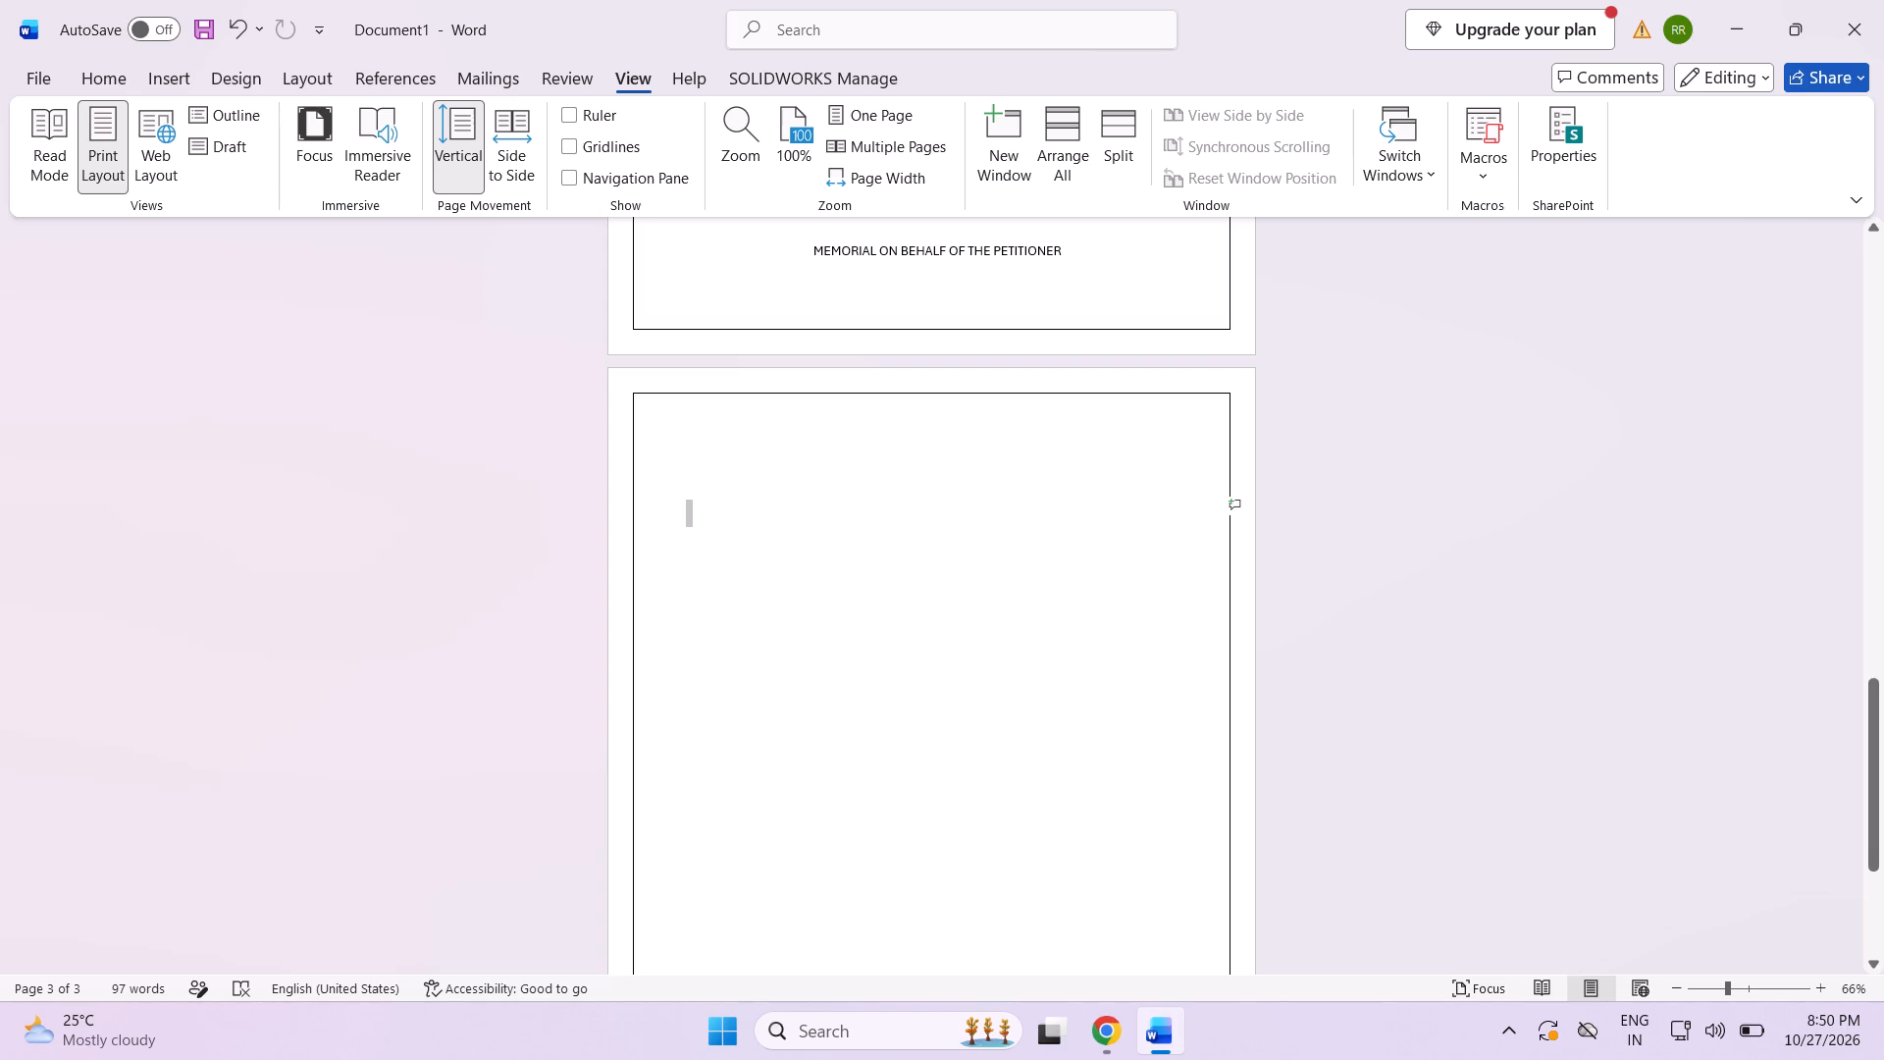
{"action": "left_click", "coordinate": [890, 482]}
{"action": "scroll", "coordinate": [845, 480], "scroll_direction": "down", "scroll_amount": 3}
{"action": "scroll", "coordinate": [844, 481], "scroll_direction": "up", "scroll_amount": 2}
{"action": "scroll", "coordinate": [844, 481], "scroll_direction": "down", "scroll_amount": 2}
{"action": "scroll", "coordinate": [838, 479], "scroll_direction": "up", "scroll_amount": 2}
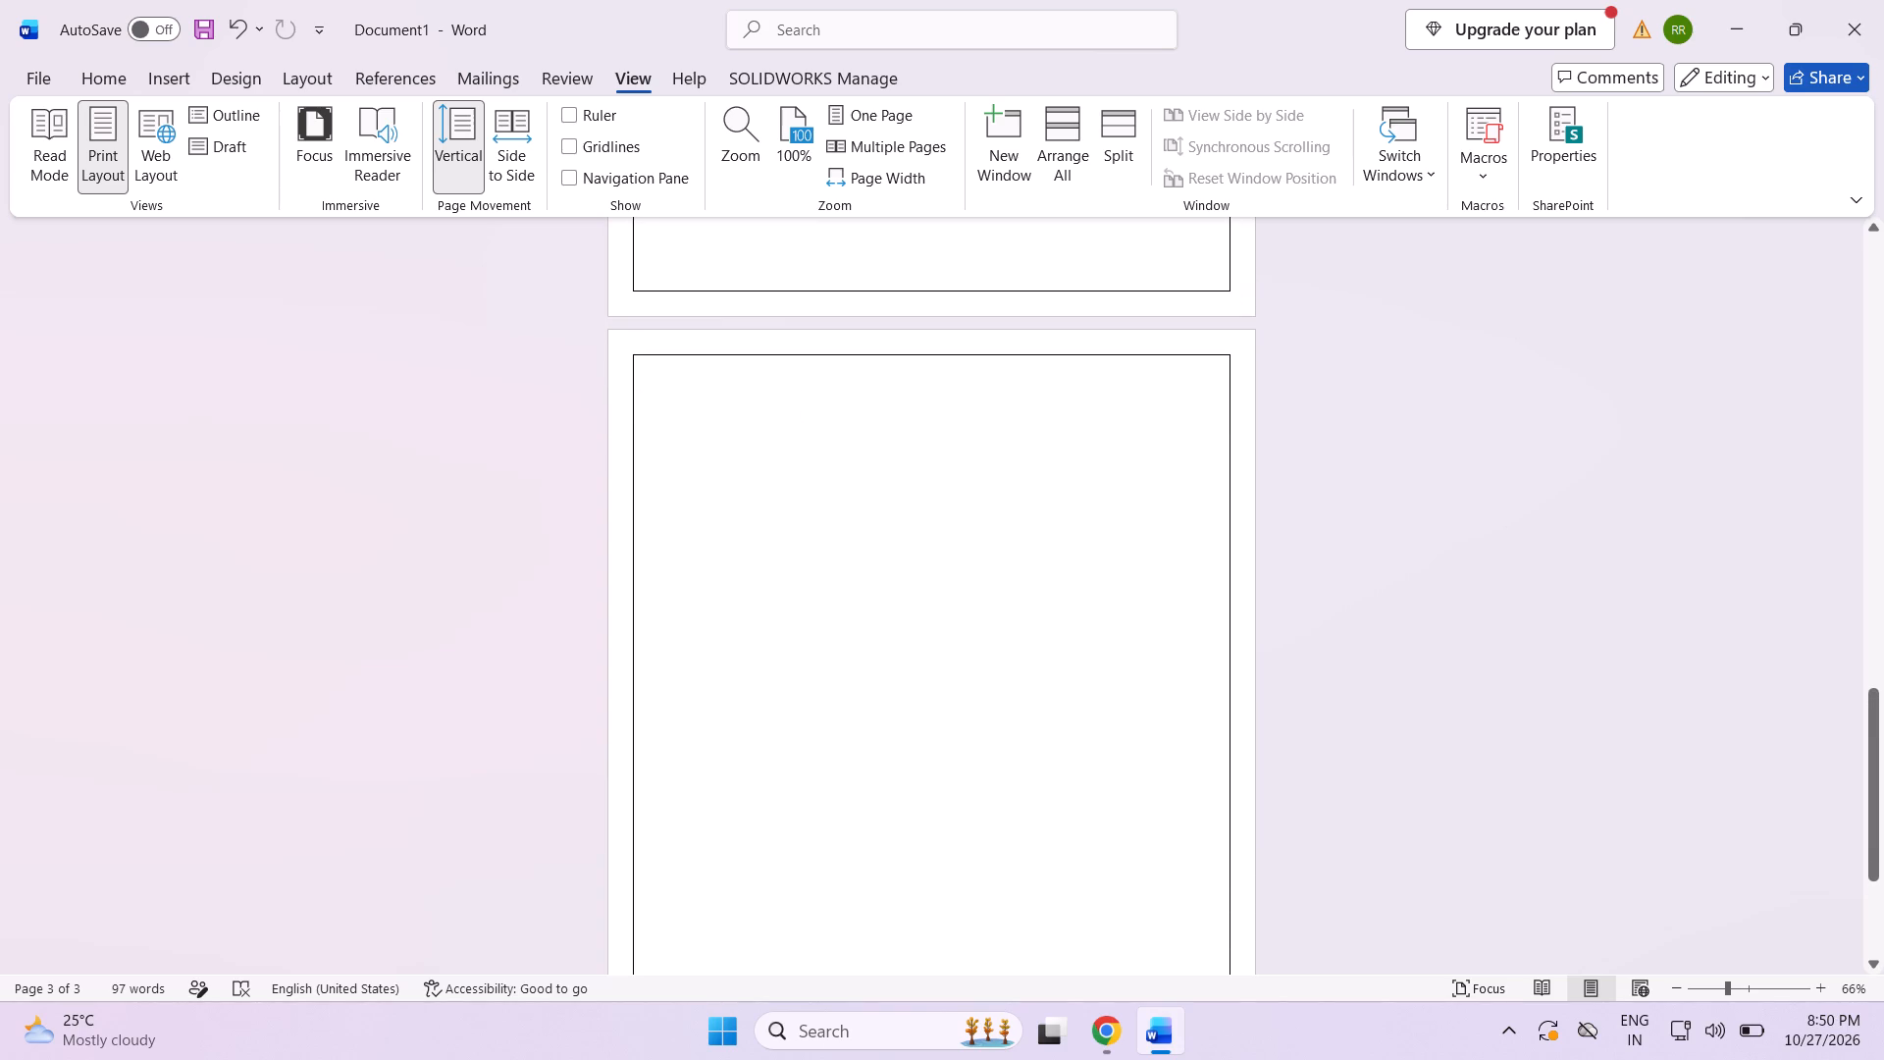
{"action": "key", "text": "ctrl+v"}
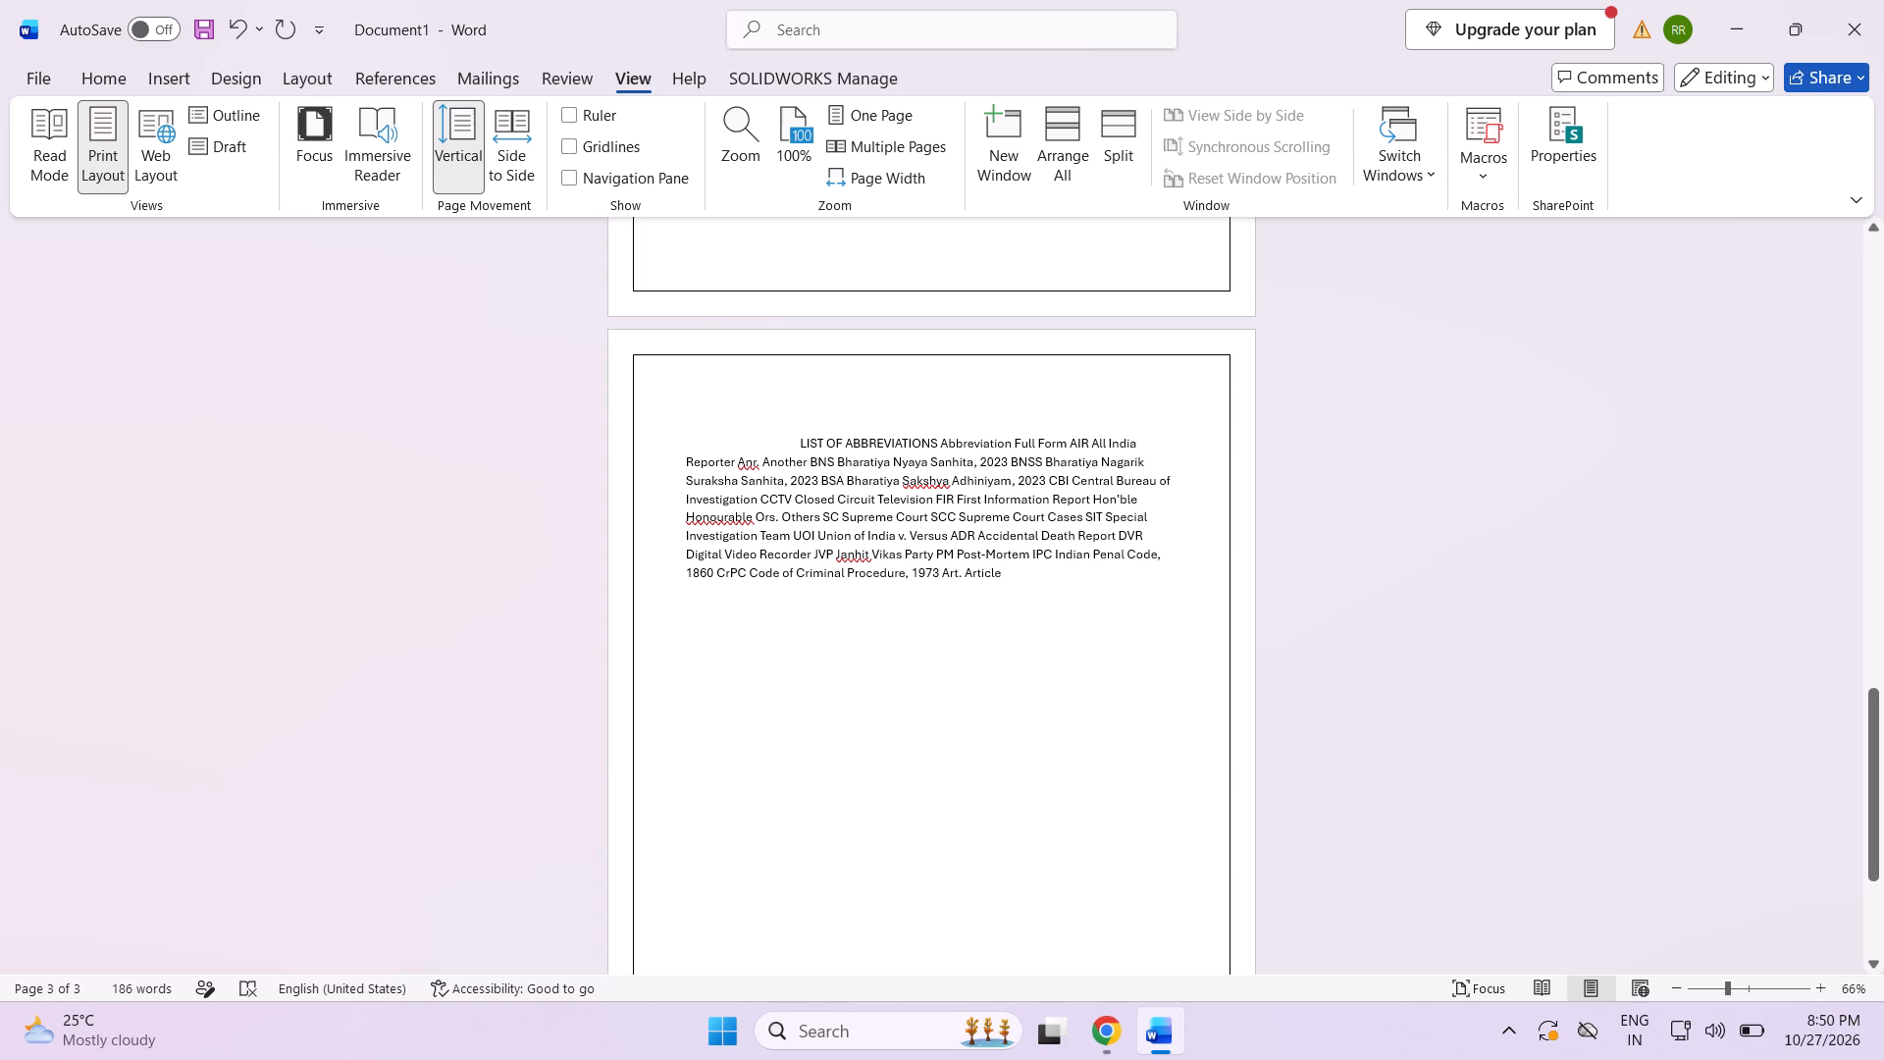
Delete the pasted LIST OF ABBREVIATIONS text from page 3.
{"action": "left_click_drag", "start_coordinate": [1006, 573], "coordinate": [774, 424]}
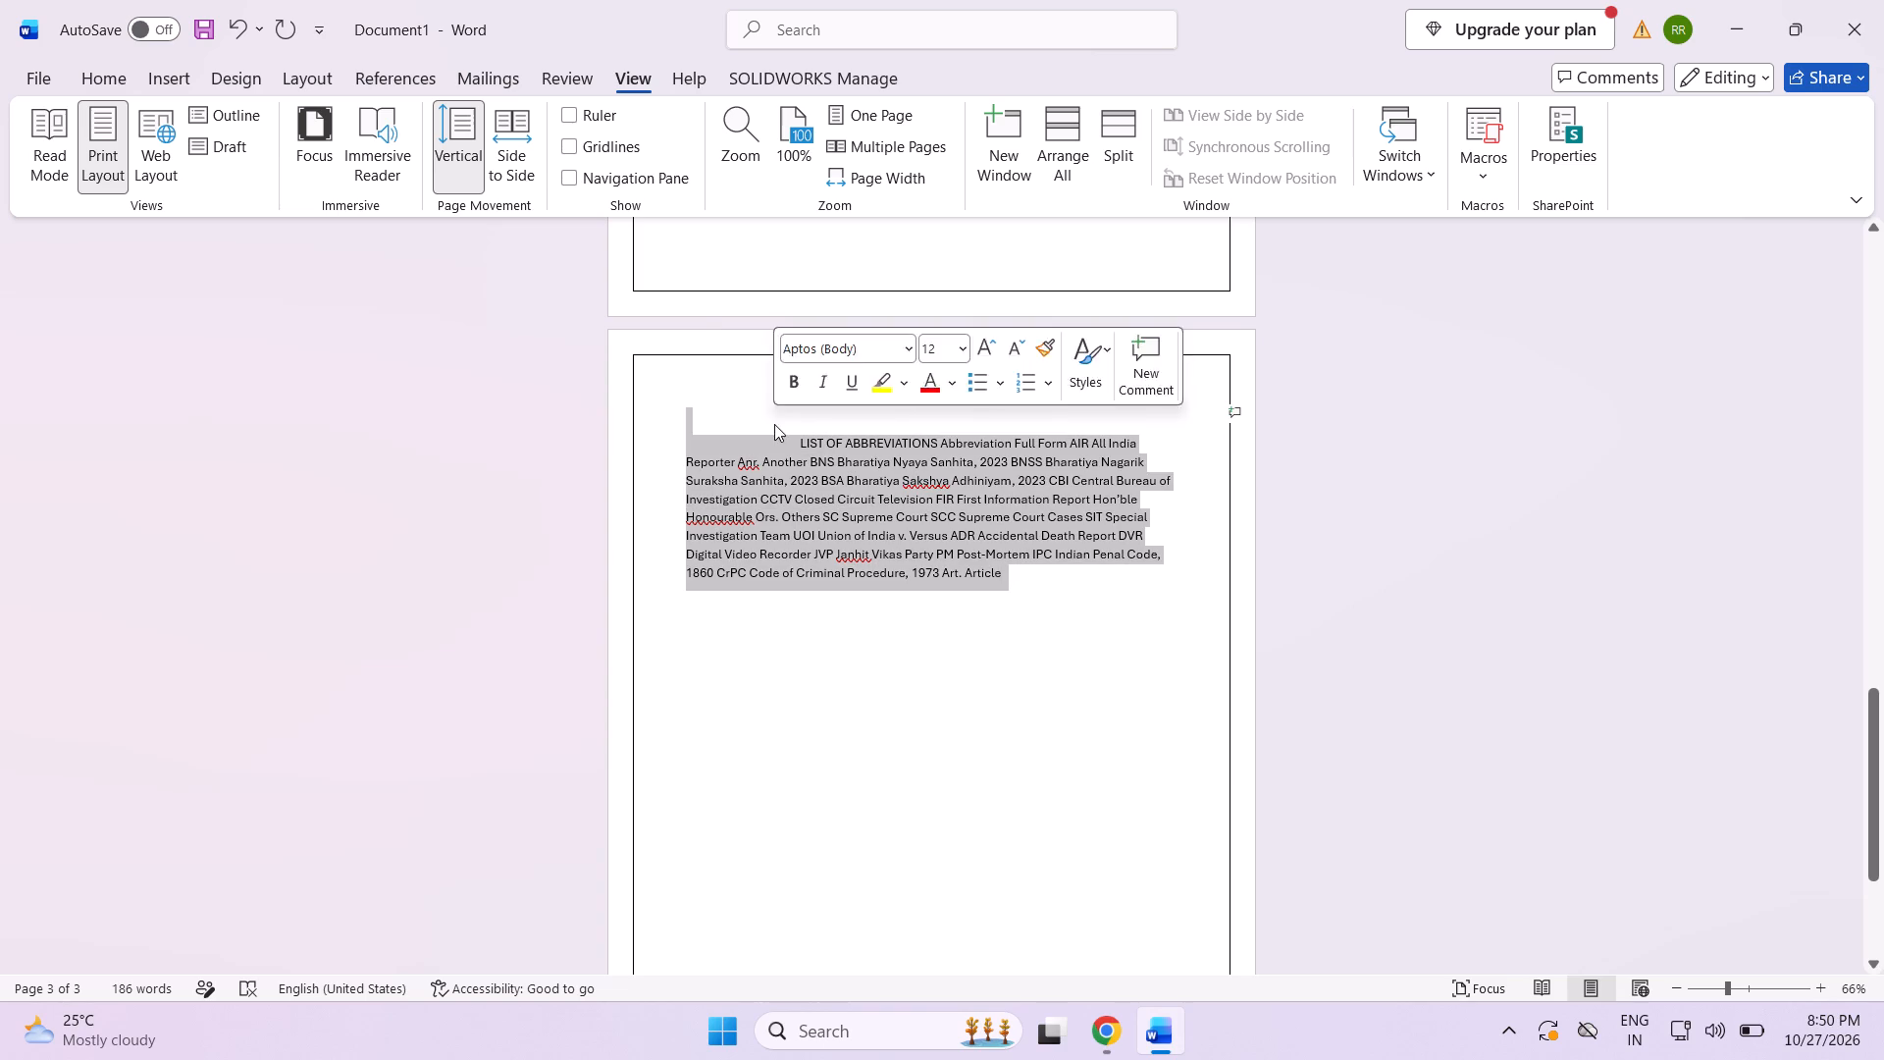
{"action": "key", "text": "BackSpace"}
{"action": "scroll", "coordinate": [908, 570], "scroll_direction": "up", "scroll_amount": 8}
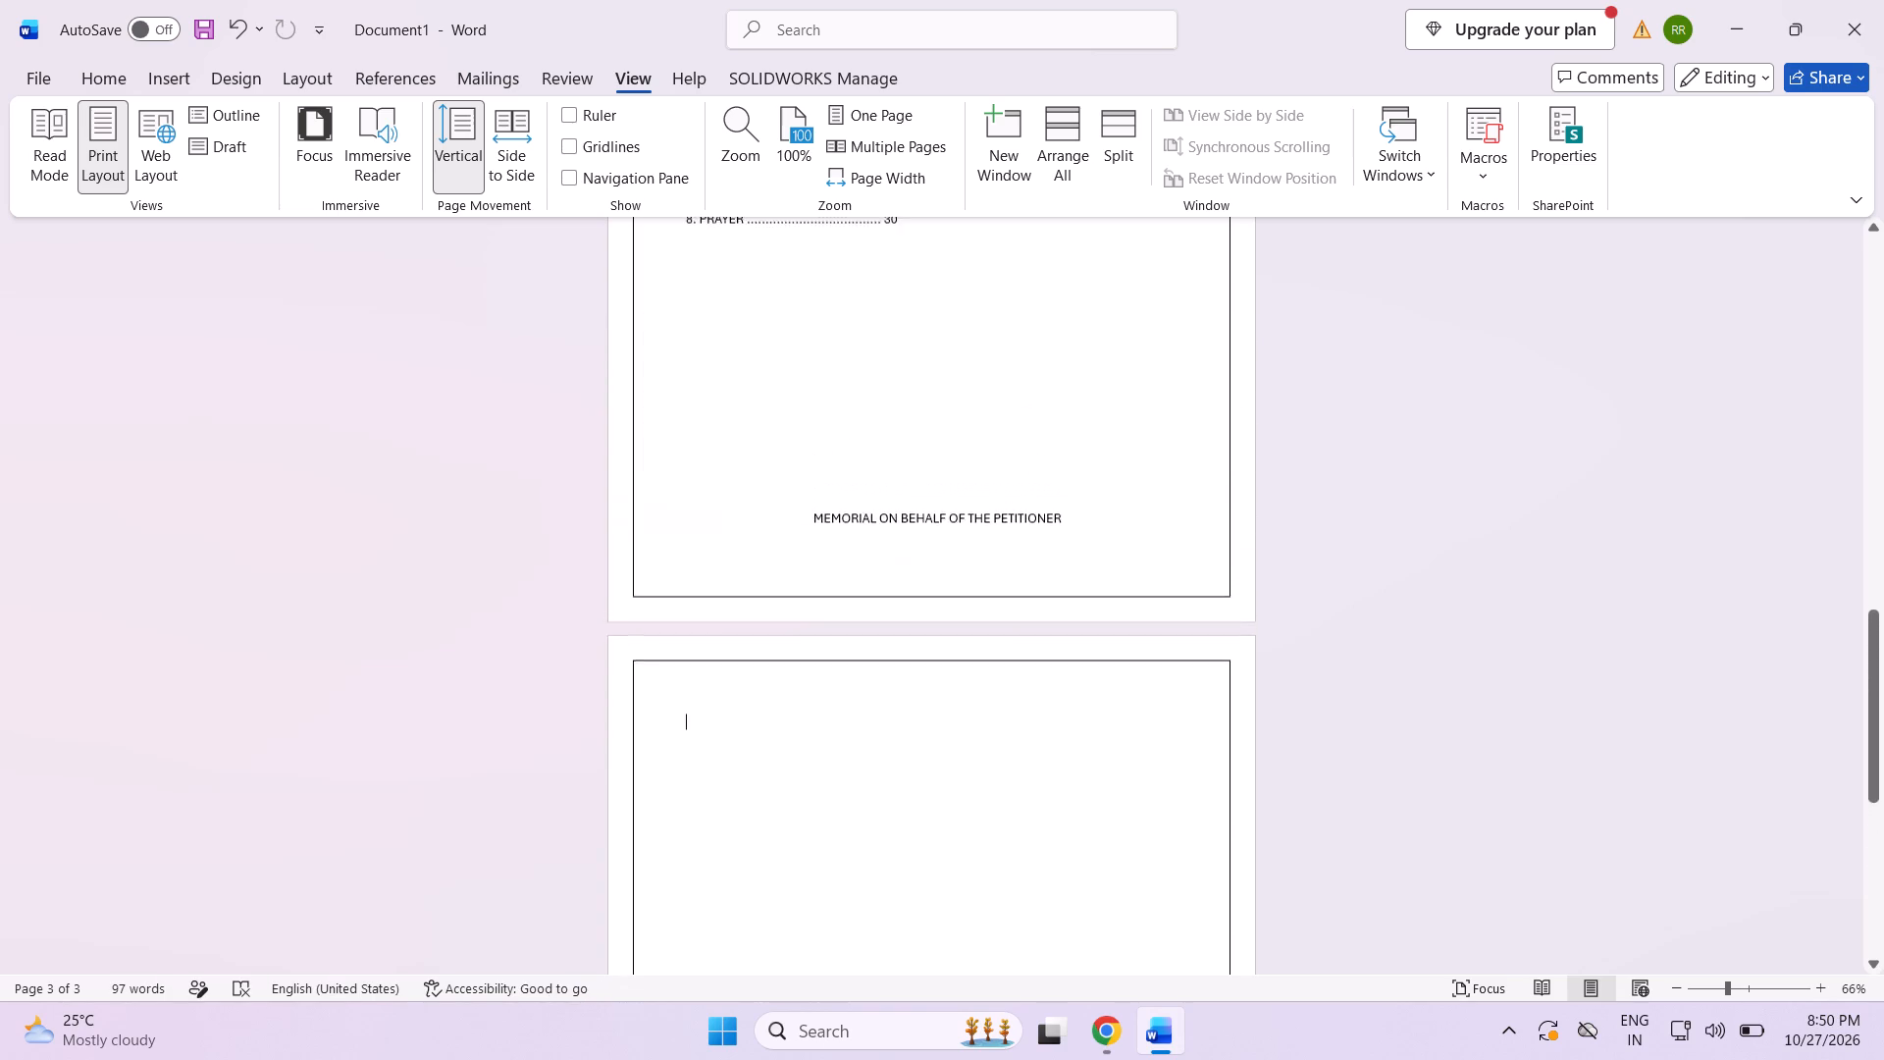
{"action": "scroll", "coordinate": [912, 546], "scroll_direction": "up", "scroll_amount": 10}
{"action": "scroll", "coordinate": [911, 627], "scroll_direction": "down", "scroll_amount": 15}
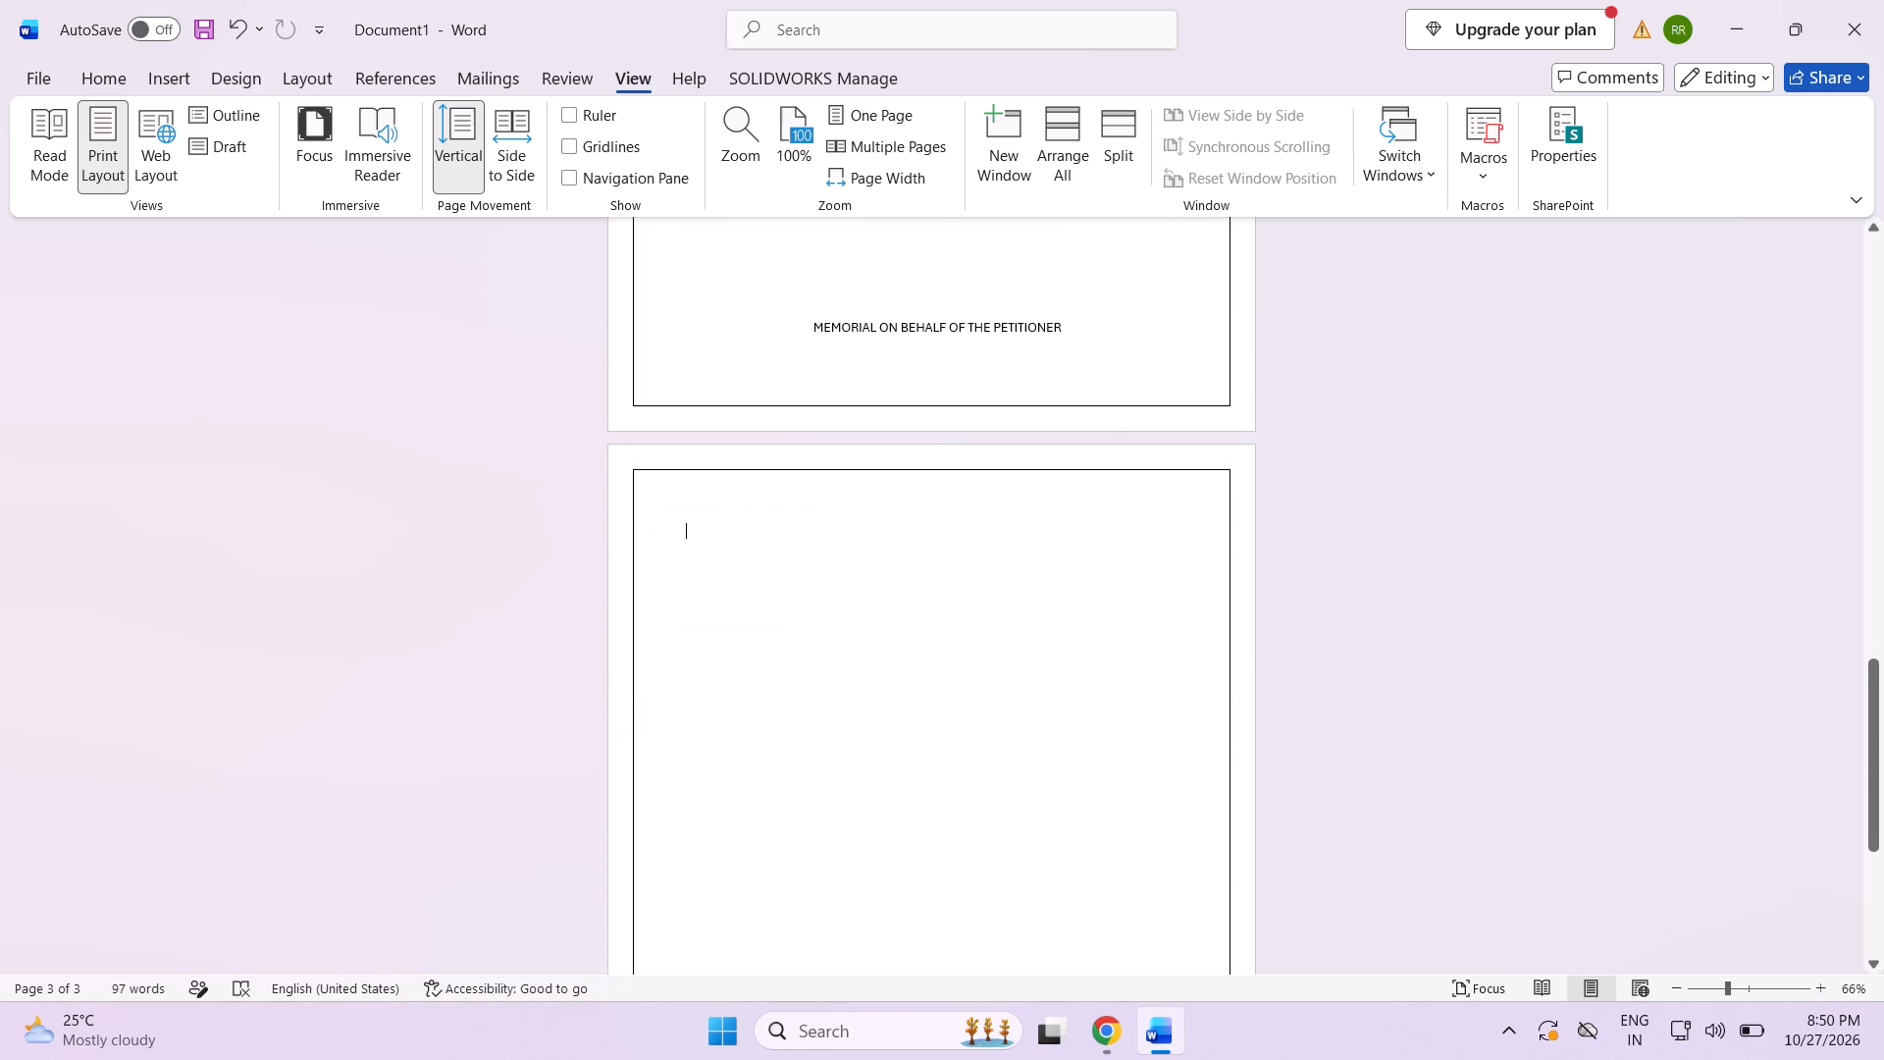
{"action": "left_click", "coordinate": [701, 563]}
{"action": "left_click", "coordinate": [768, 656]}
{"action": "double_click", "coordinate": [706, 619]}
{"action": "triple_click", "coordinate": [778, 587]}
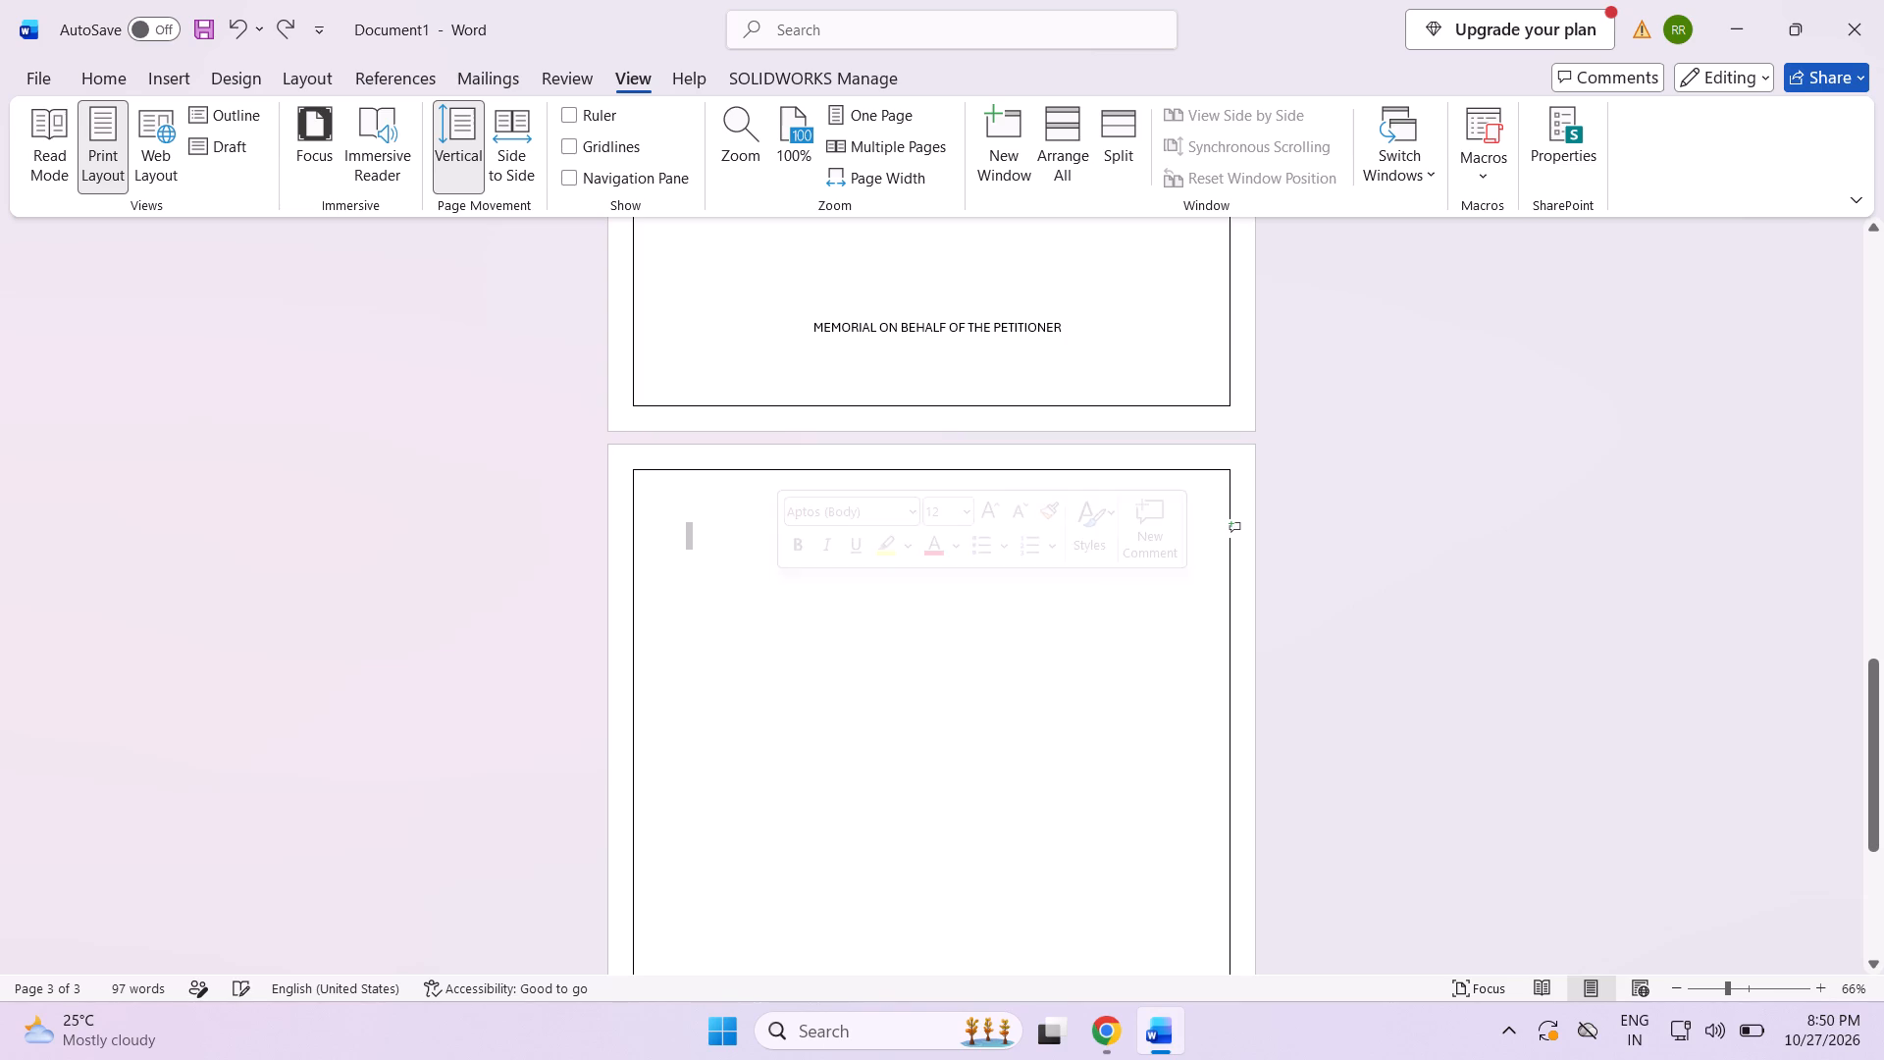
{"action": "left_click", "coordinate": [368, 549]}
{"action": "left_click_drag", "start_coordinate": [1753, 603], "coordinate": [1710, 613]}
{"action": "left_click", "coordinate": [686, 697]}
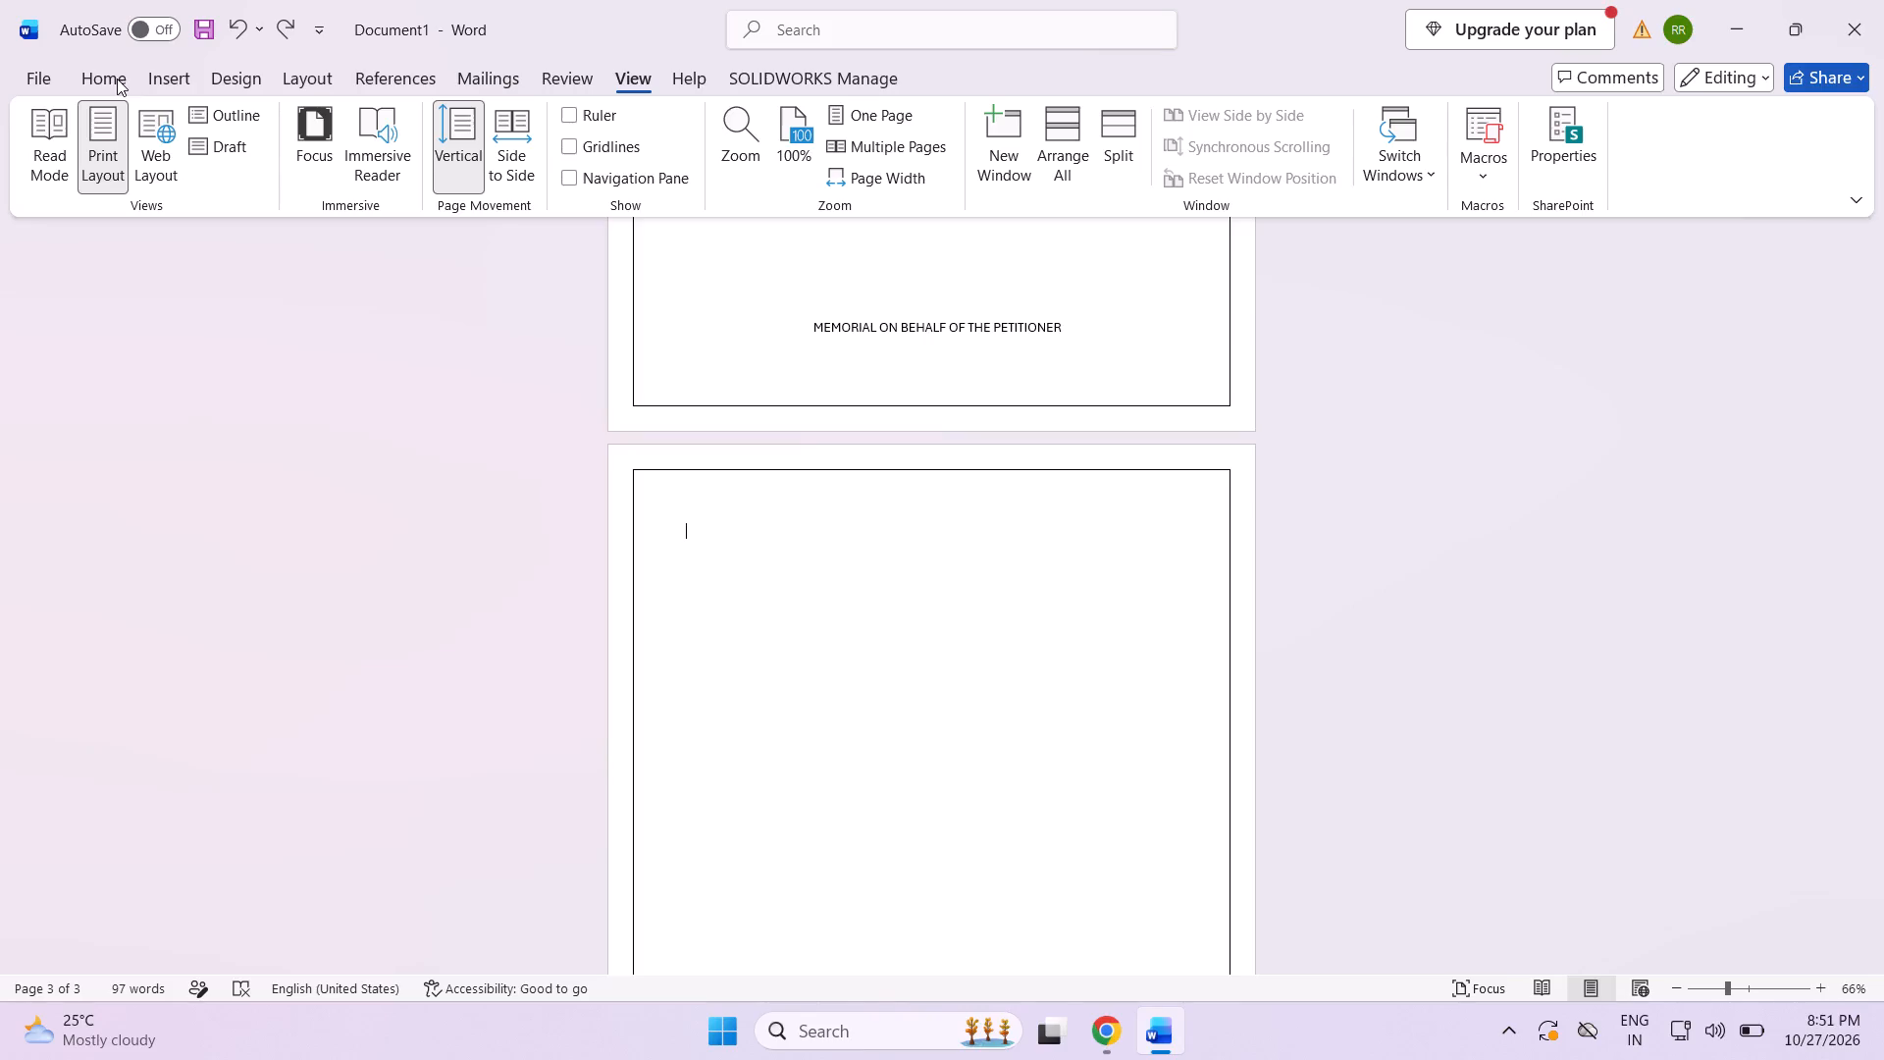
Save the memorial as a Word document named PETITIONER in the Documents folder, dismissing the account sign-in window.
{"action": "left_click", "coordinate": [49, 82]}
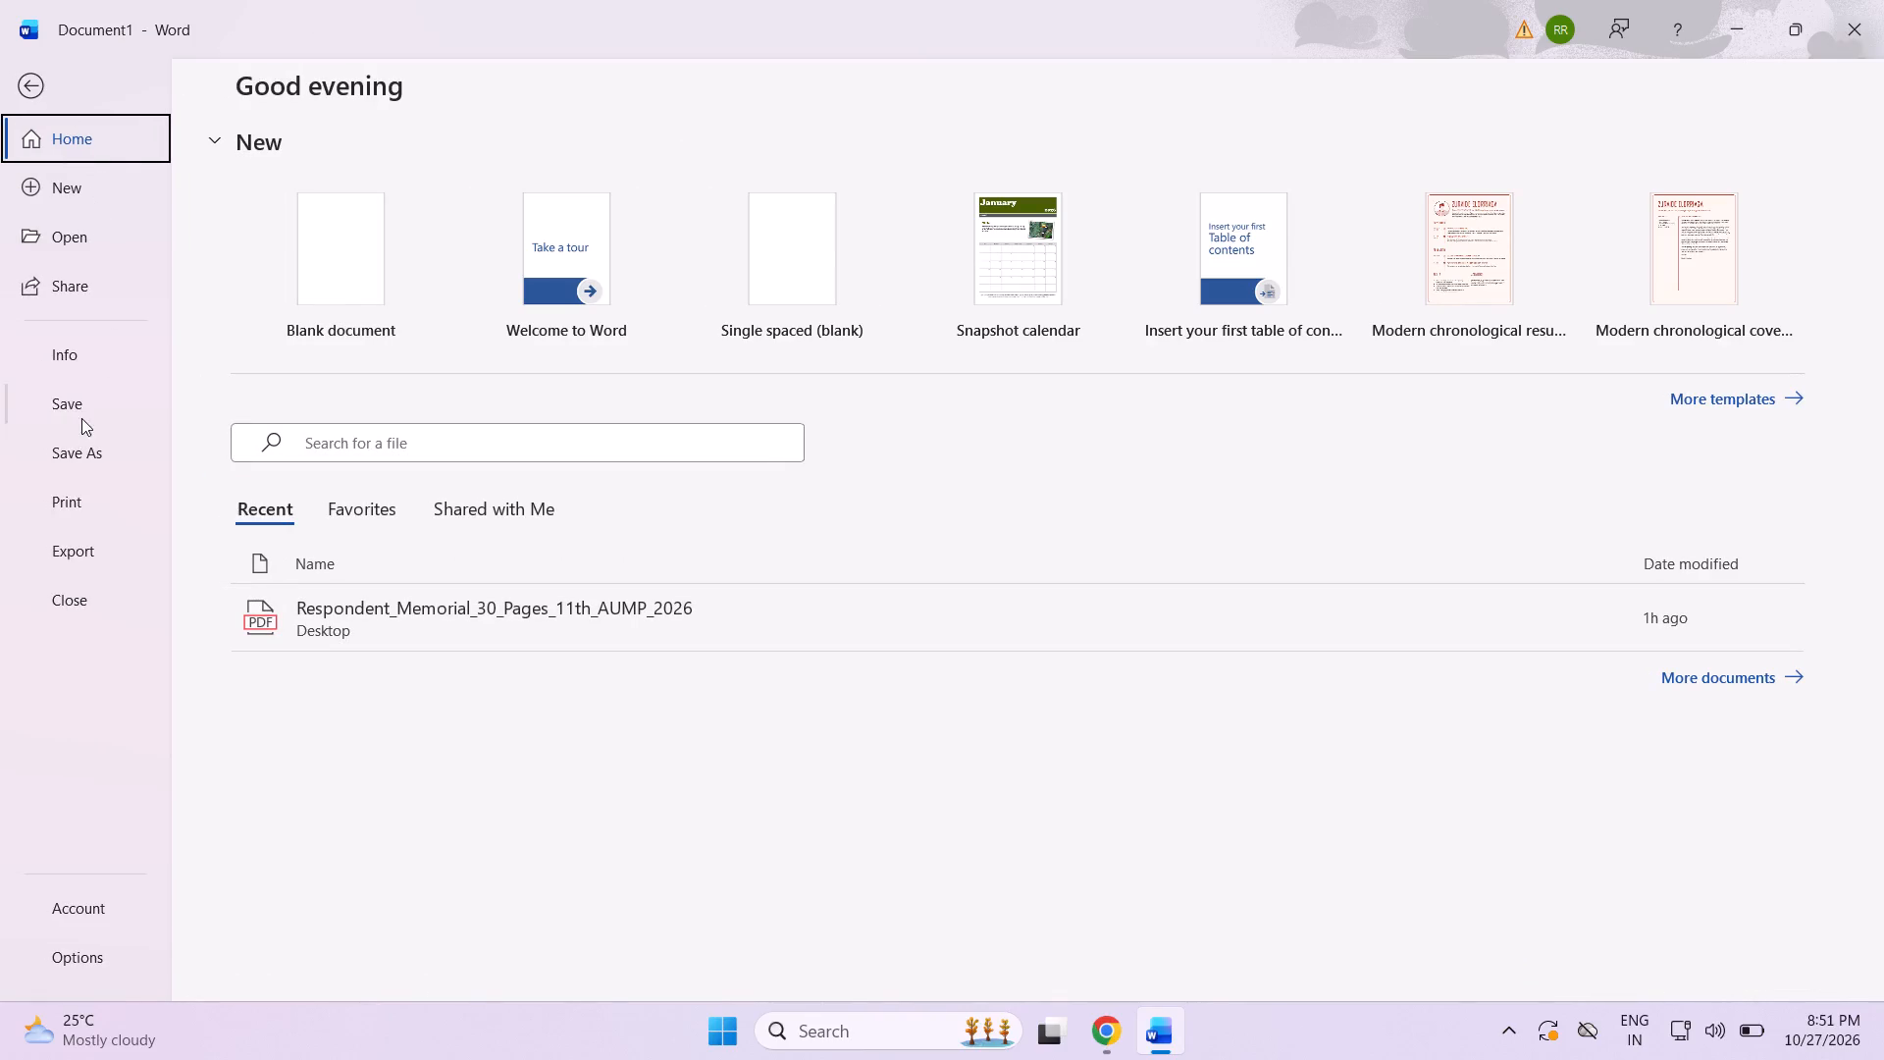
{"action": "left_click", "coordinate": [91, 453]}
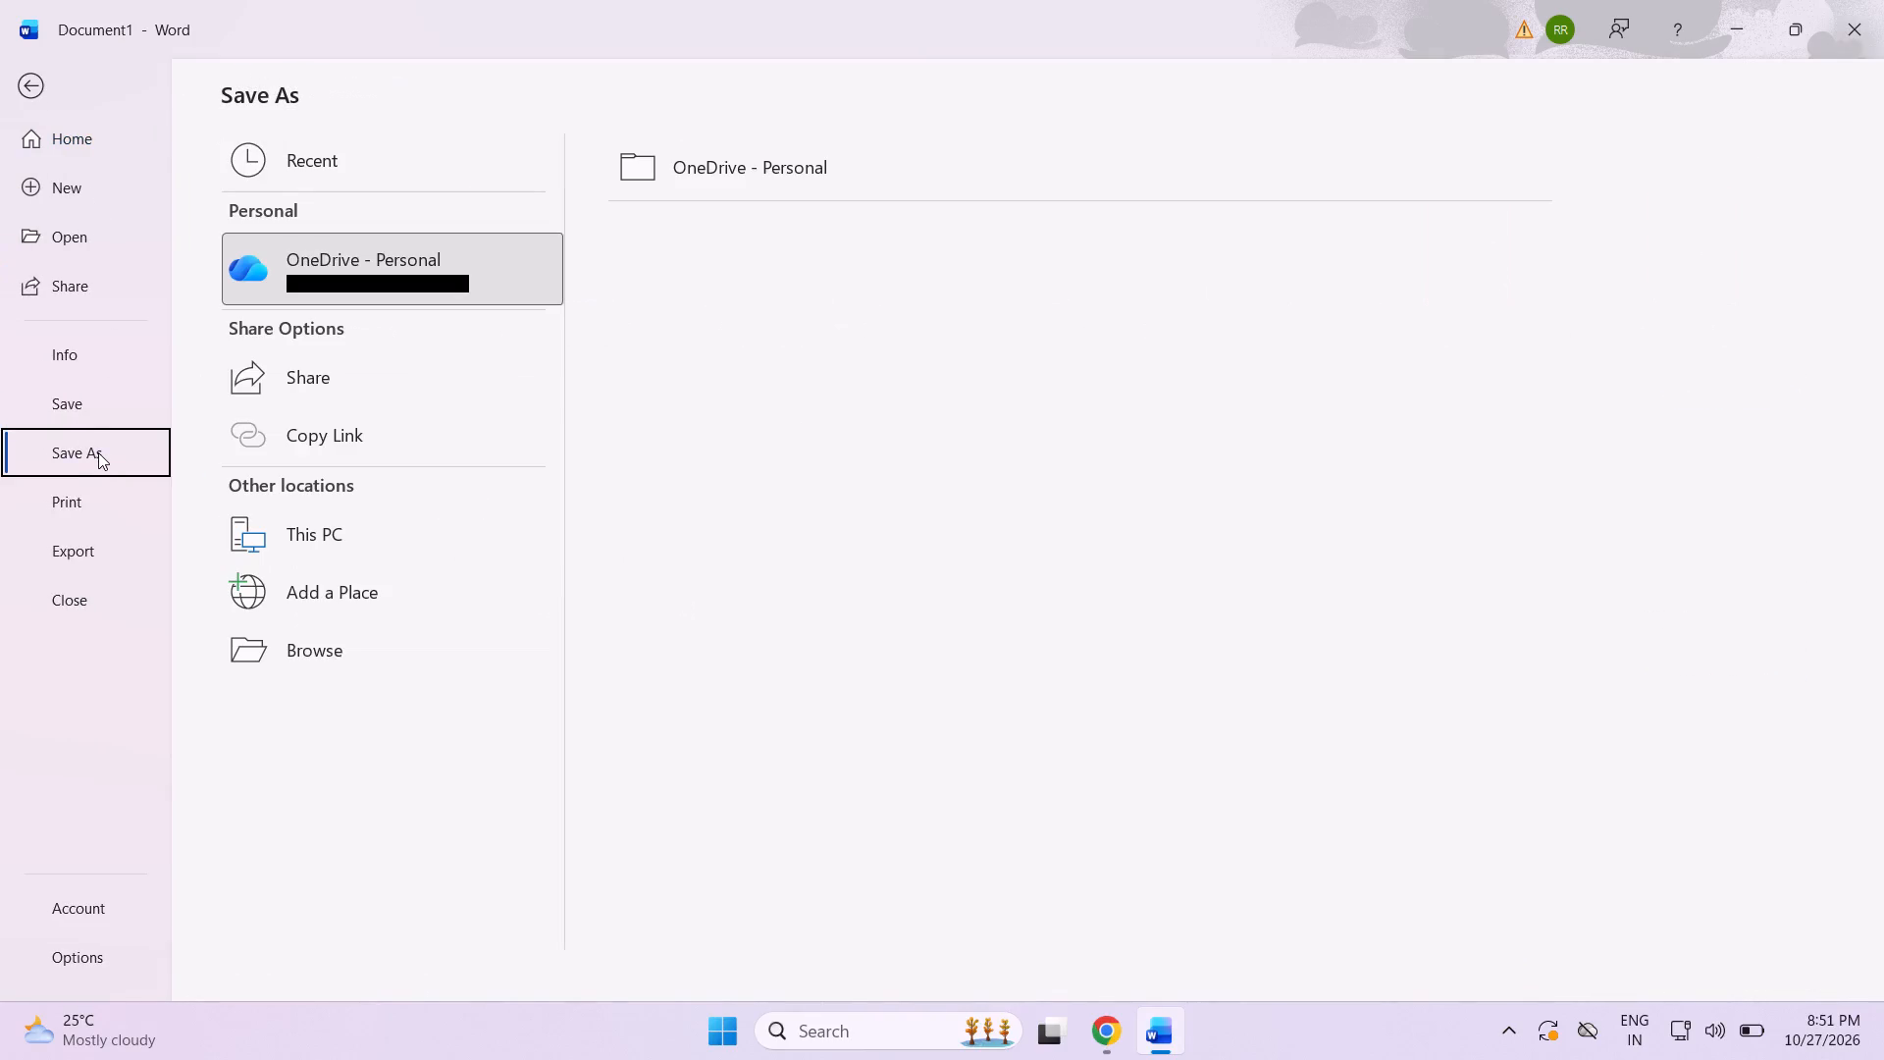
{"action": "left_click", "coordinate": [49, 394]}
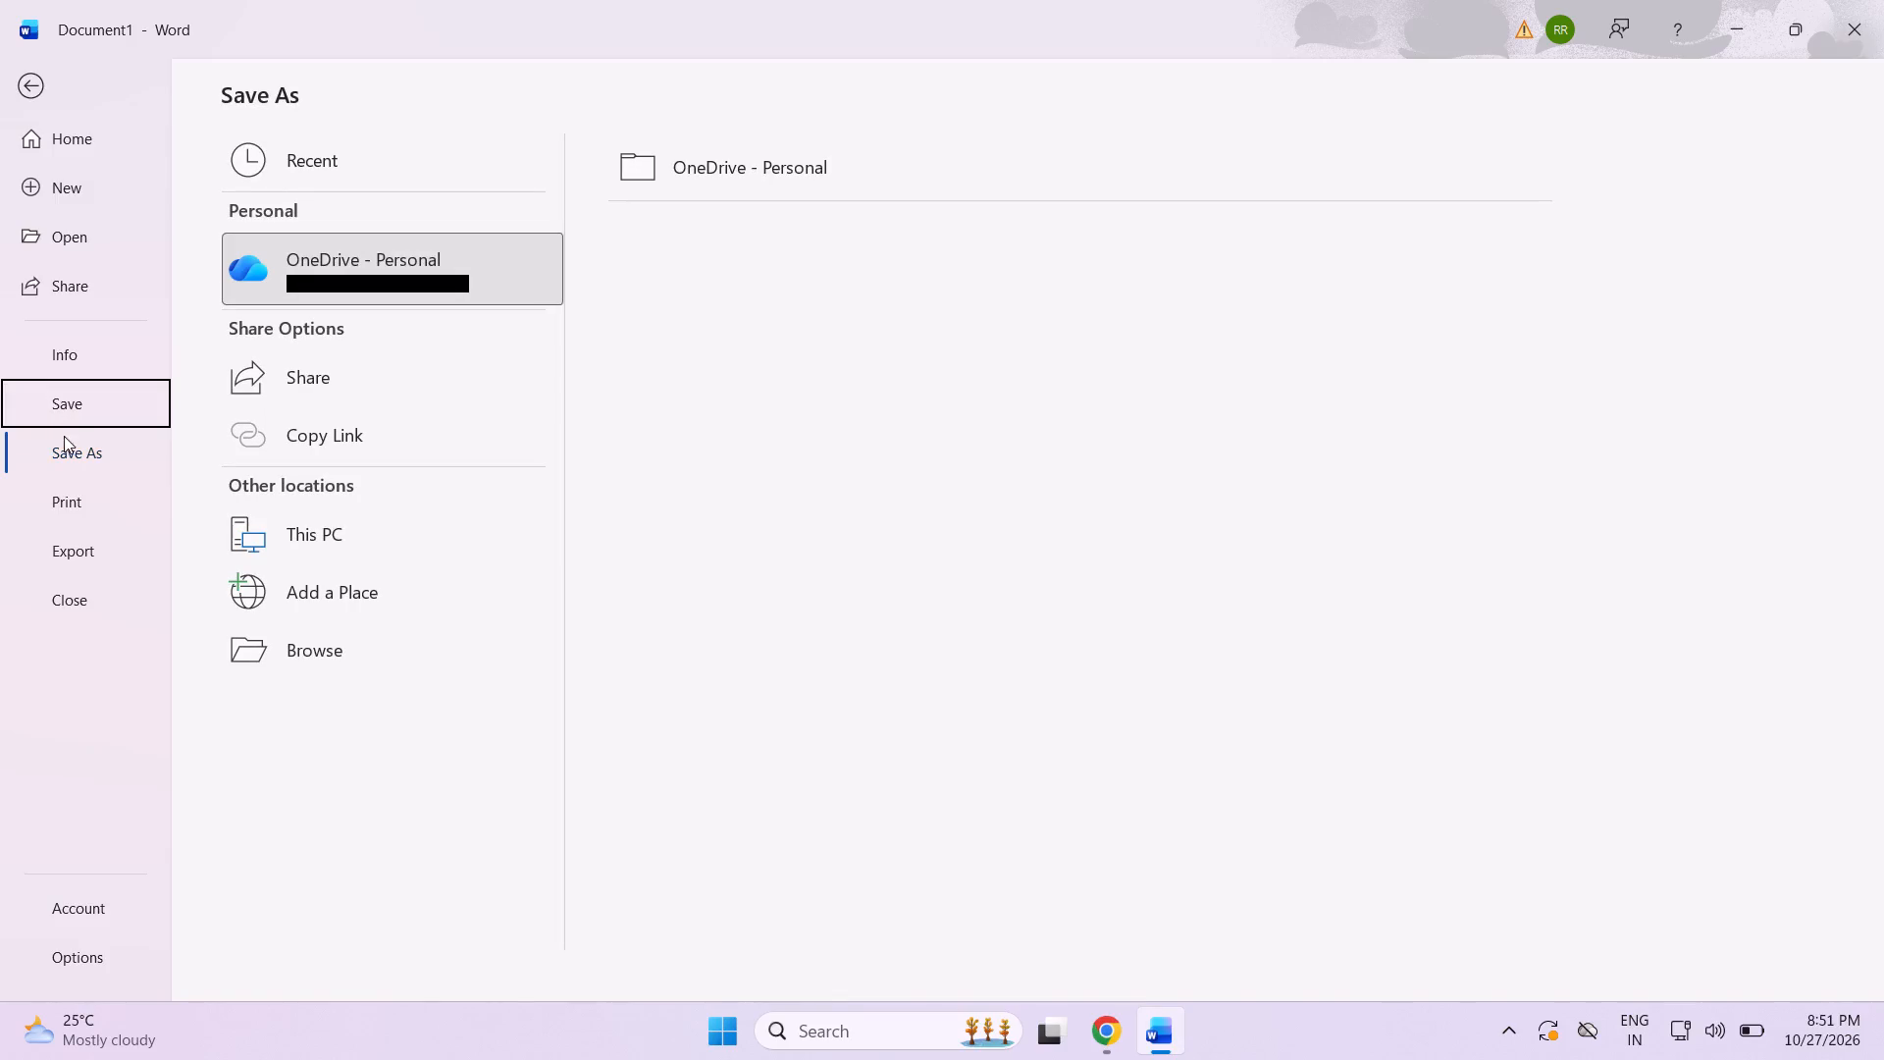
{"action": "left_click", "coordinate": [69, 447]}
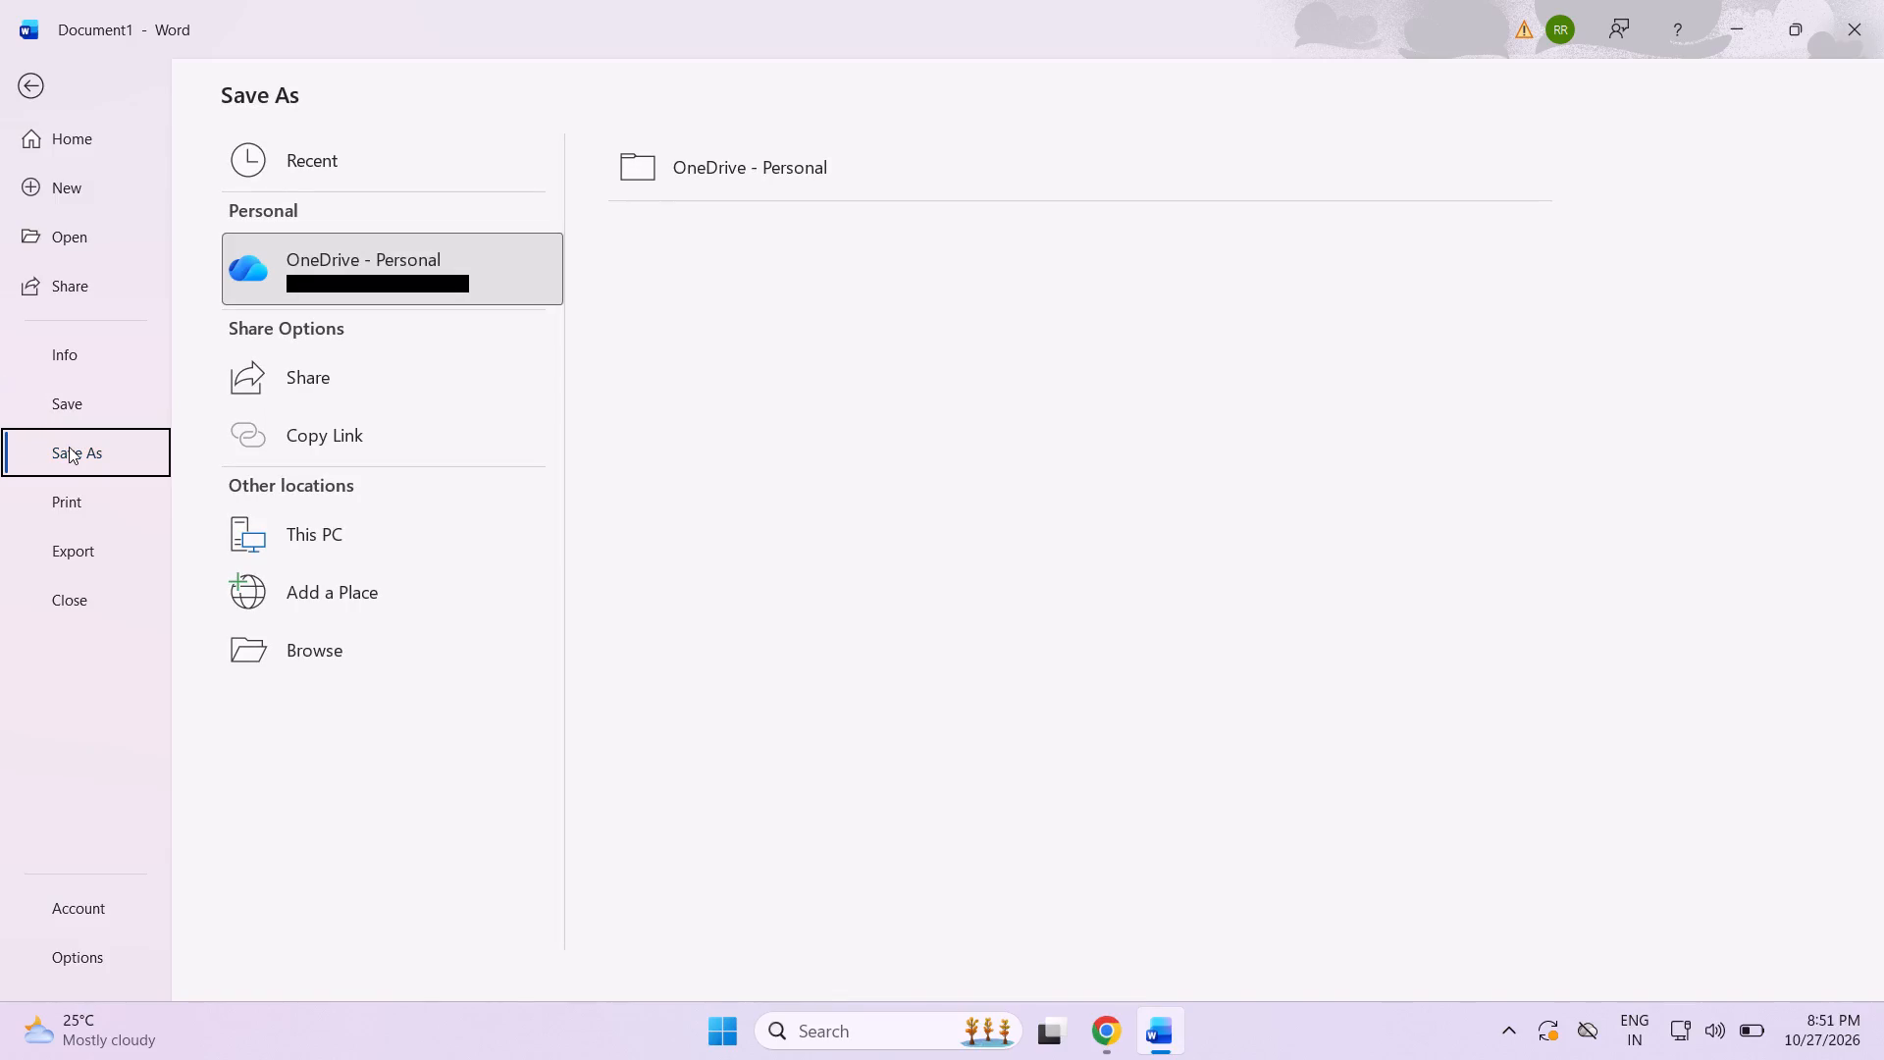
{"action": "left_click", "coordinate": [63, 419]}
{"action": "left_click", "coordinate": [71, 449]}
{"action": "left_click", "coordinate": [296, 532]}
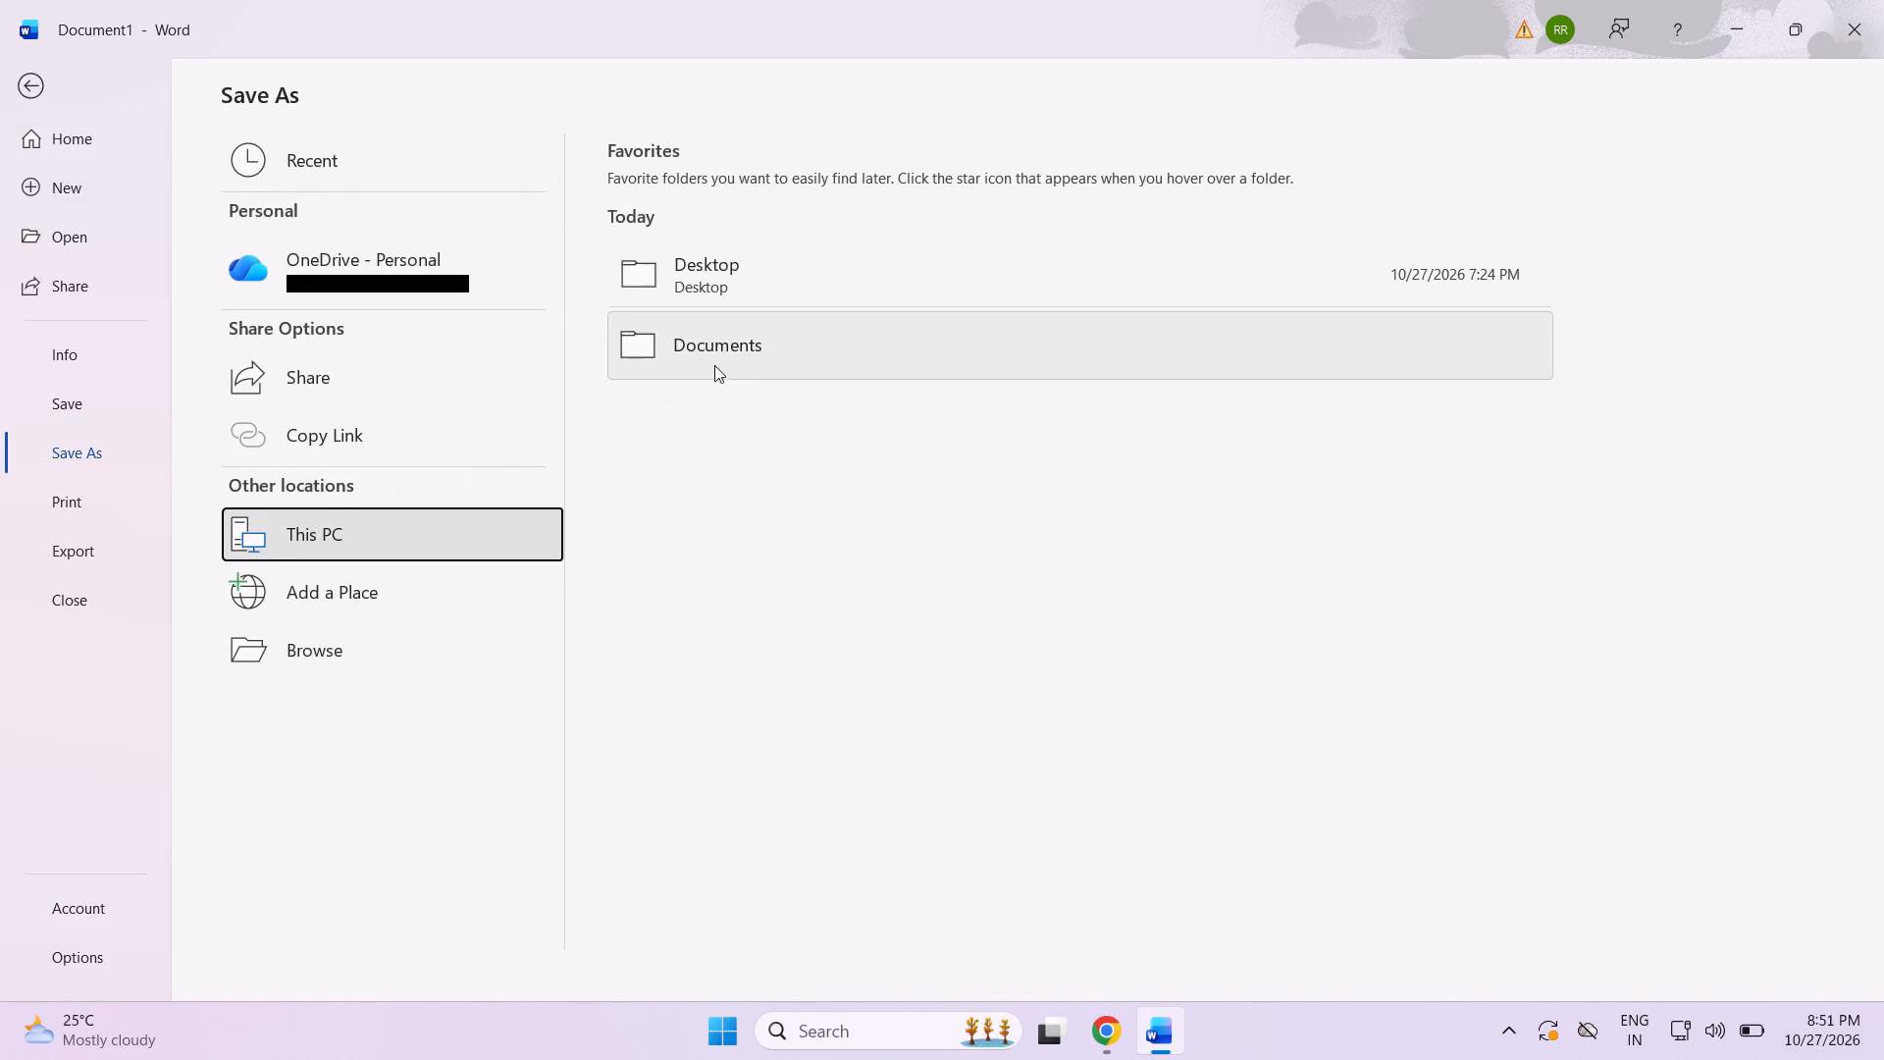
{"action": "left_click", "coordinate": [721, 347]}
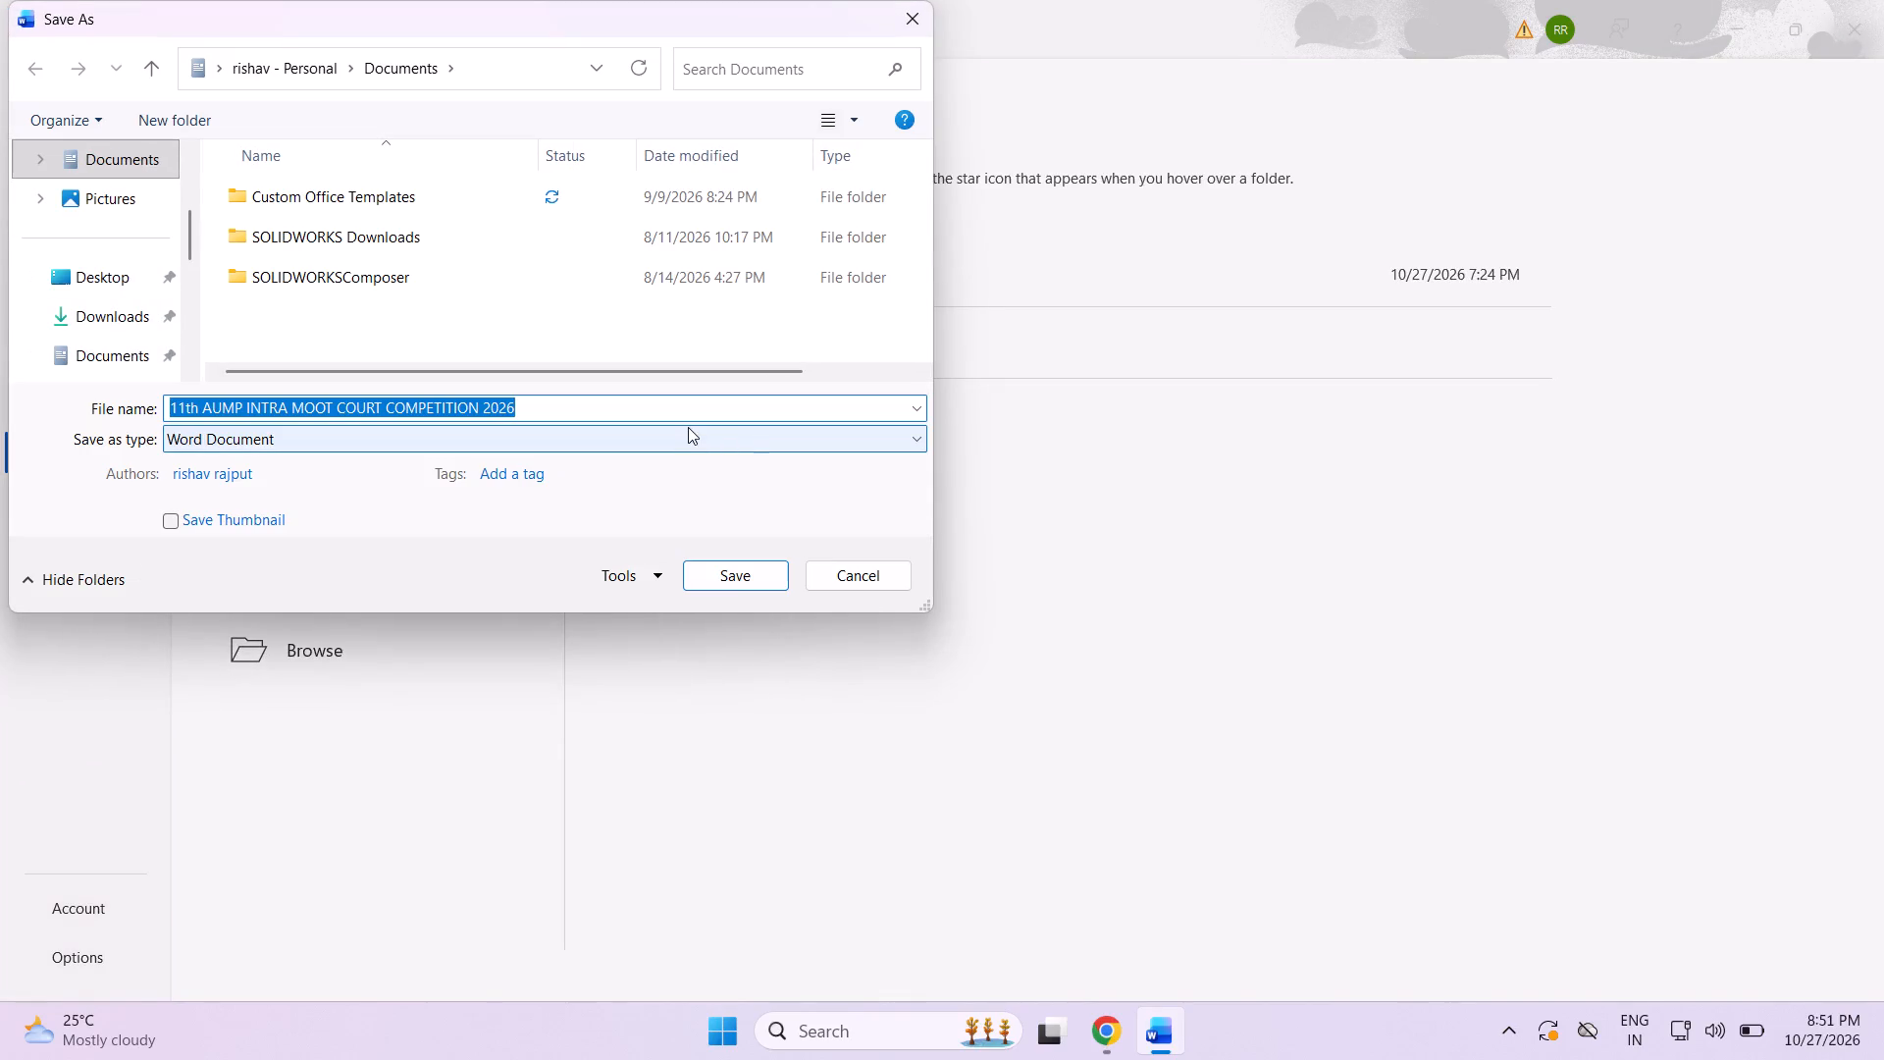
{"action": "key", "text": "BackSpace"}
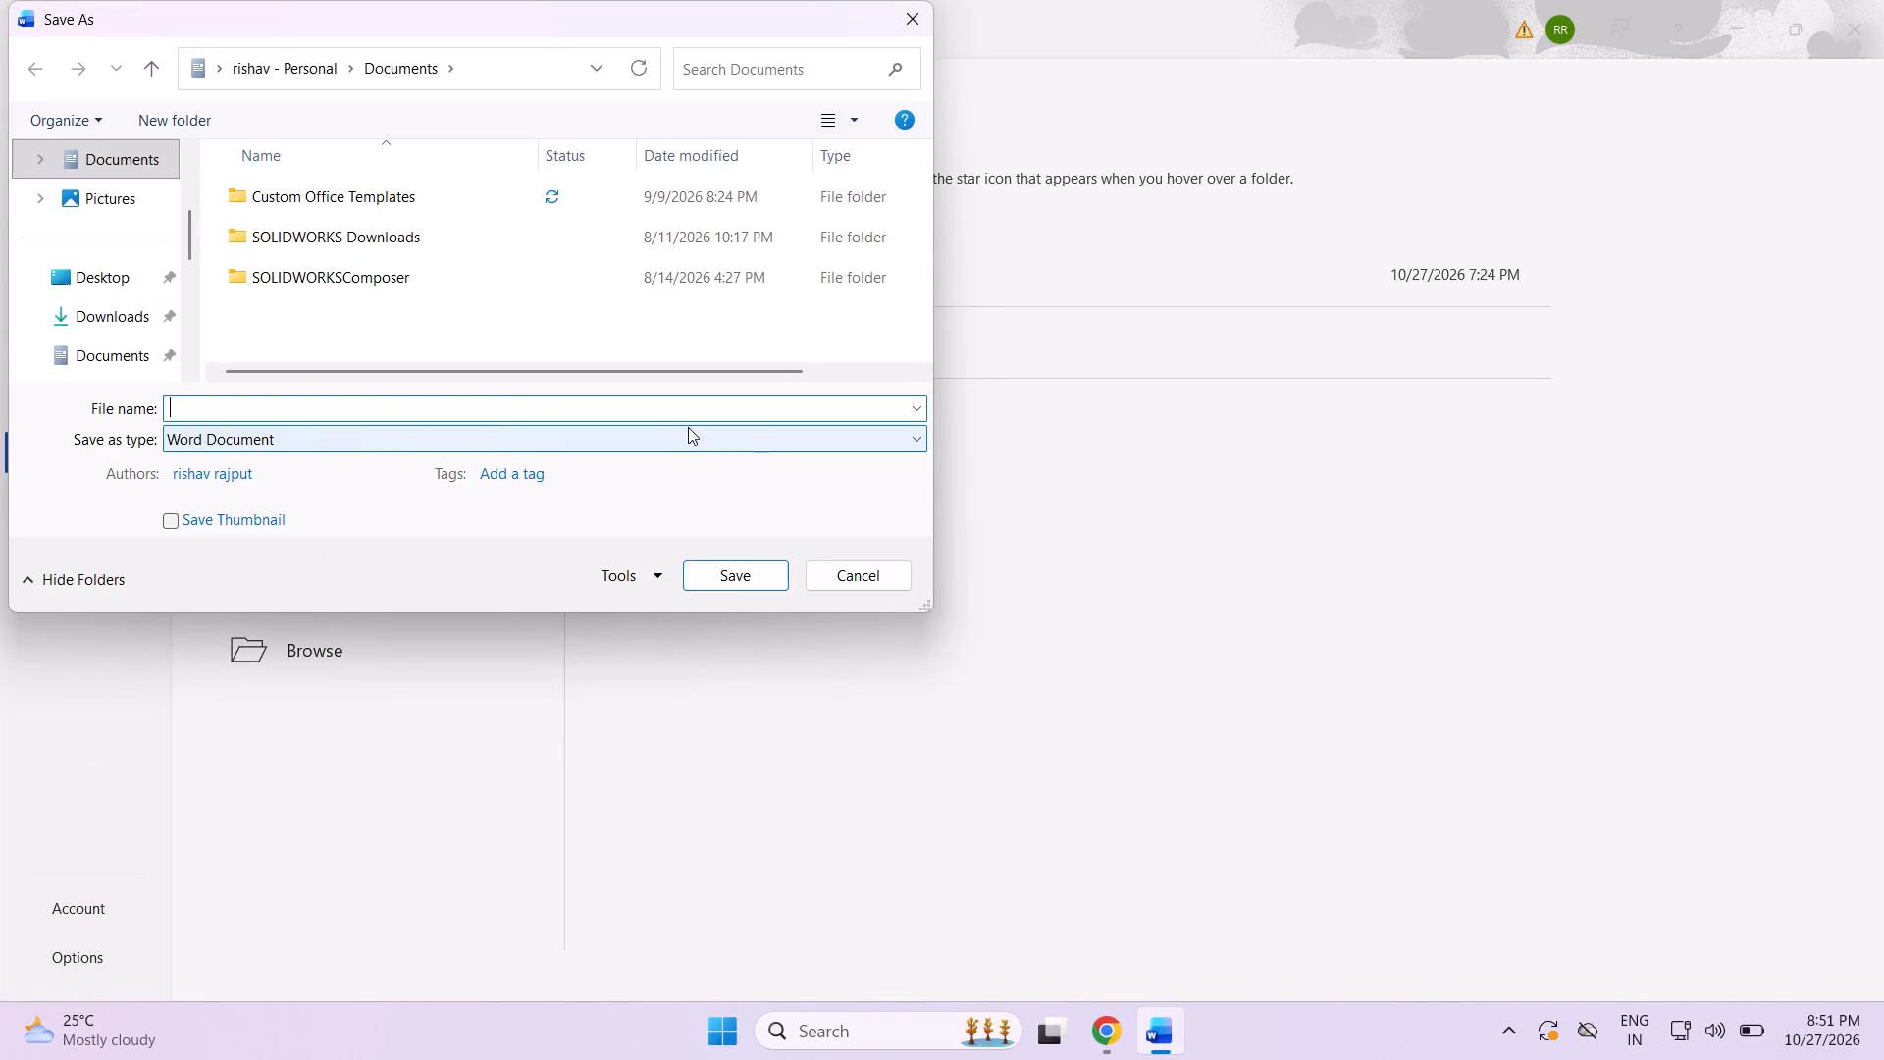
{"action": "type", "text": "PETITIONER"}
{"action": "key", "text": "Return"}
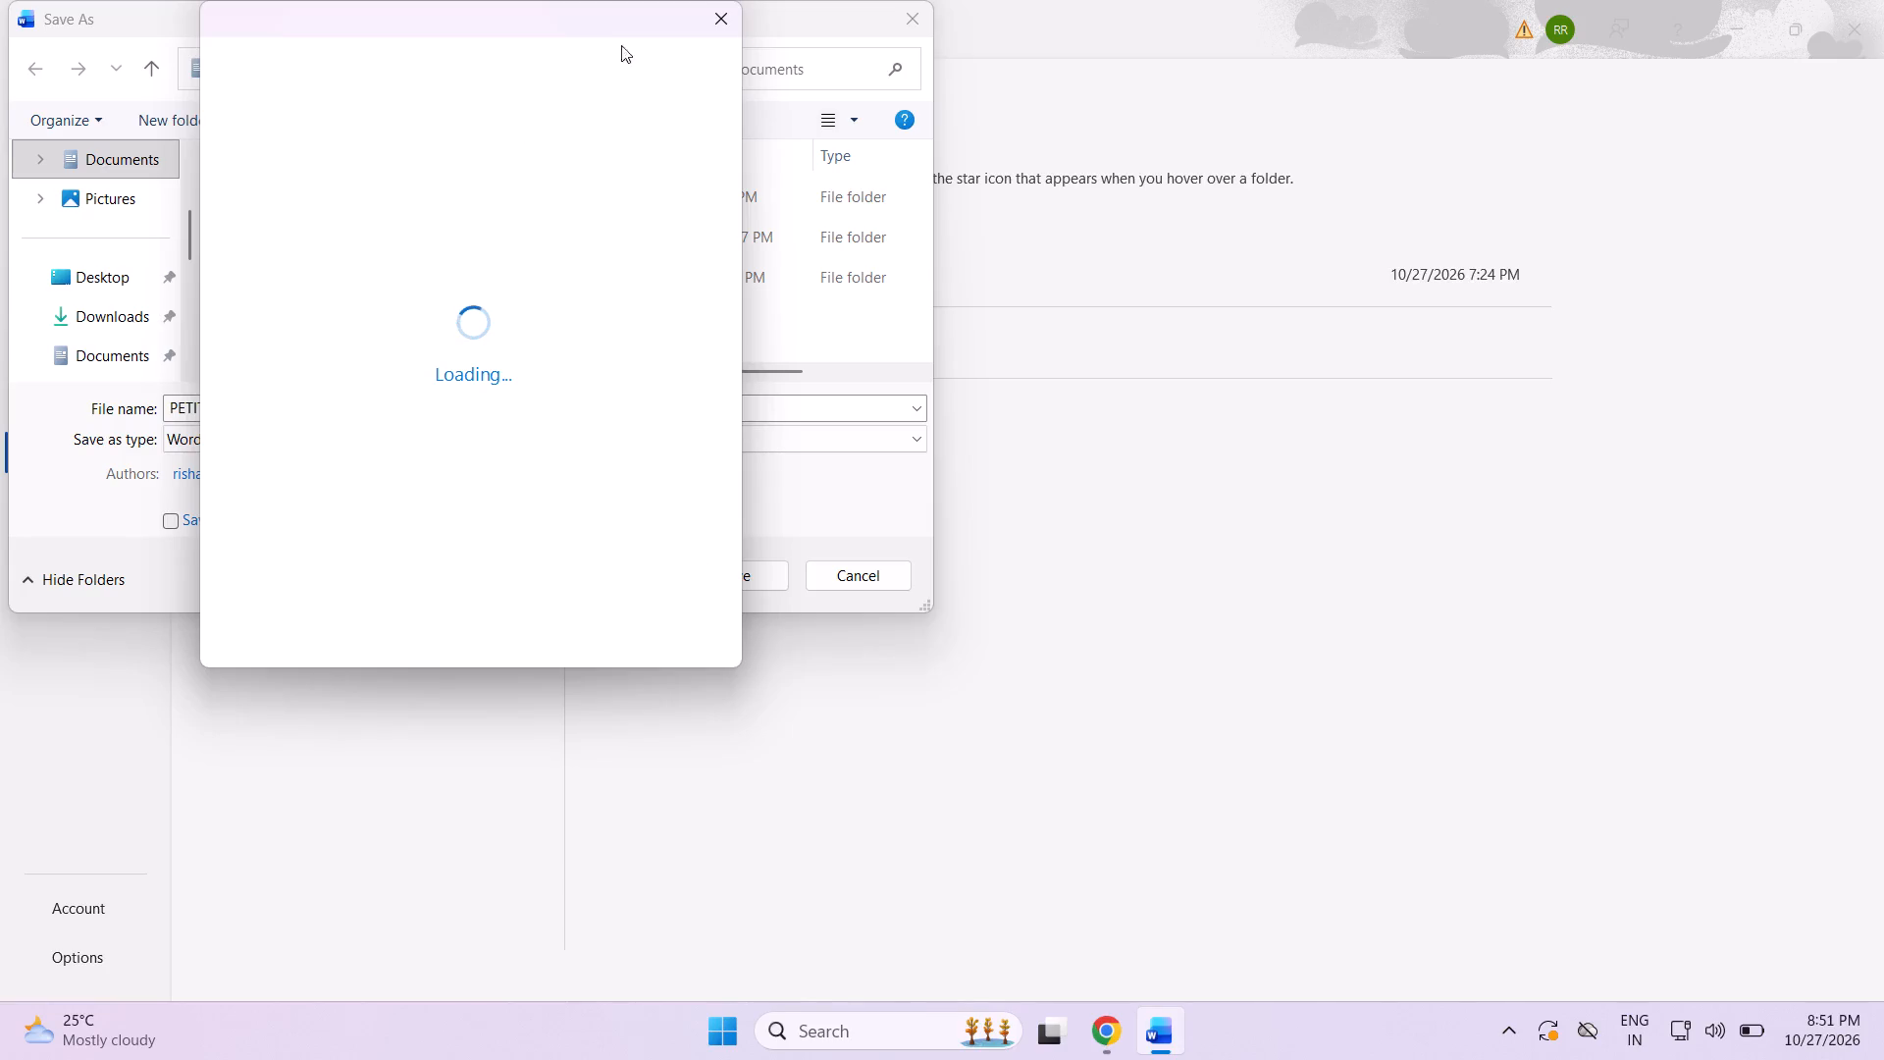
{"action": "left_click", "coordinate": [718, 24]}
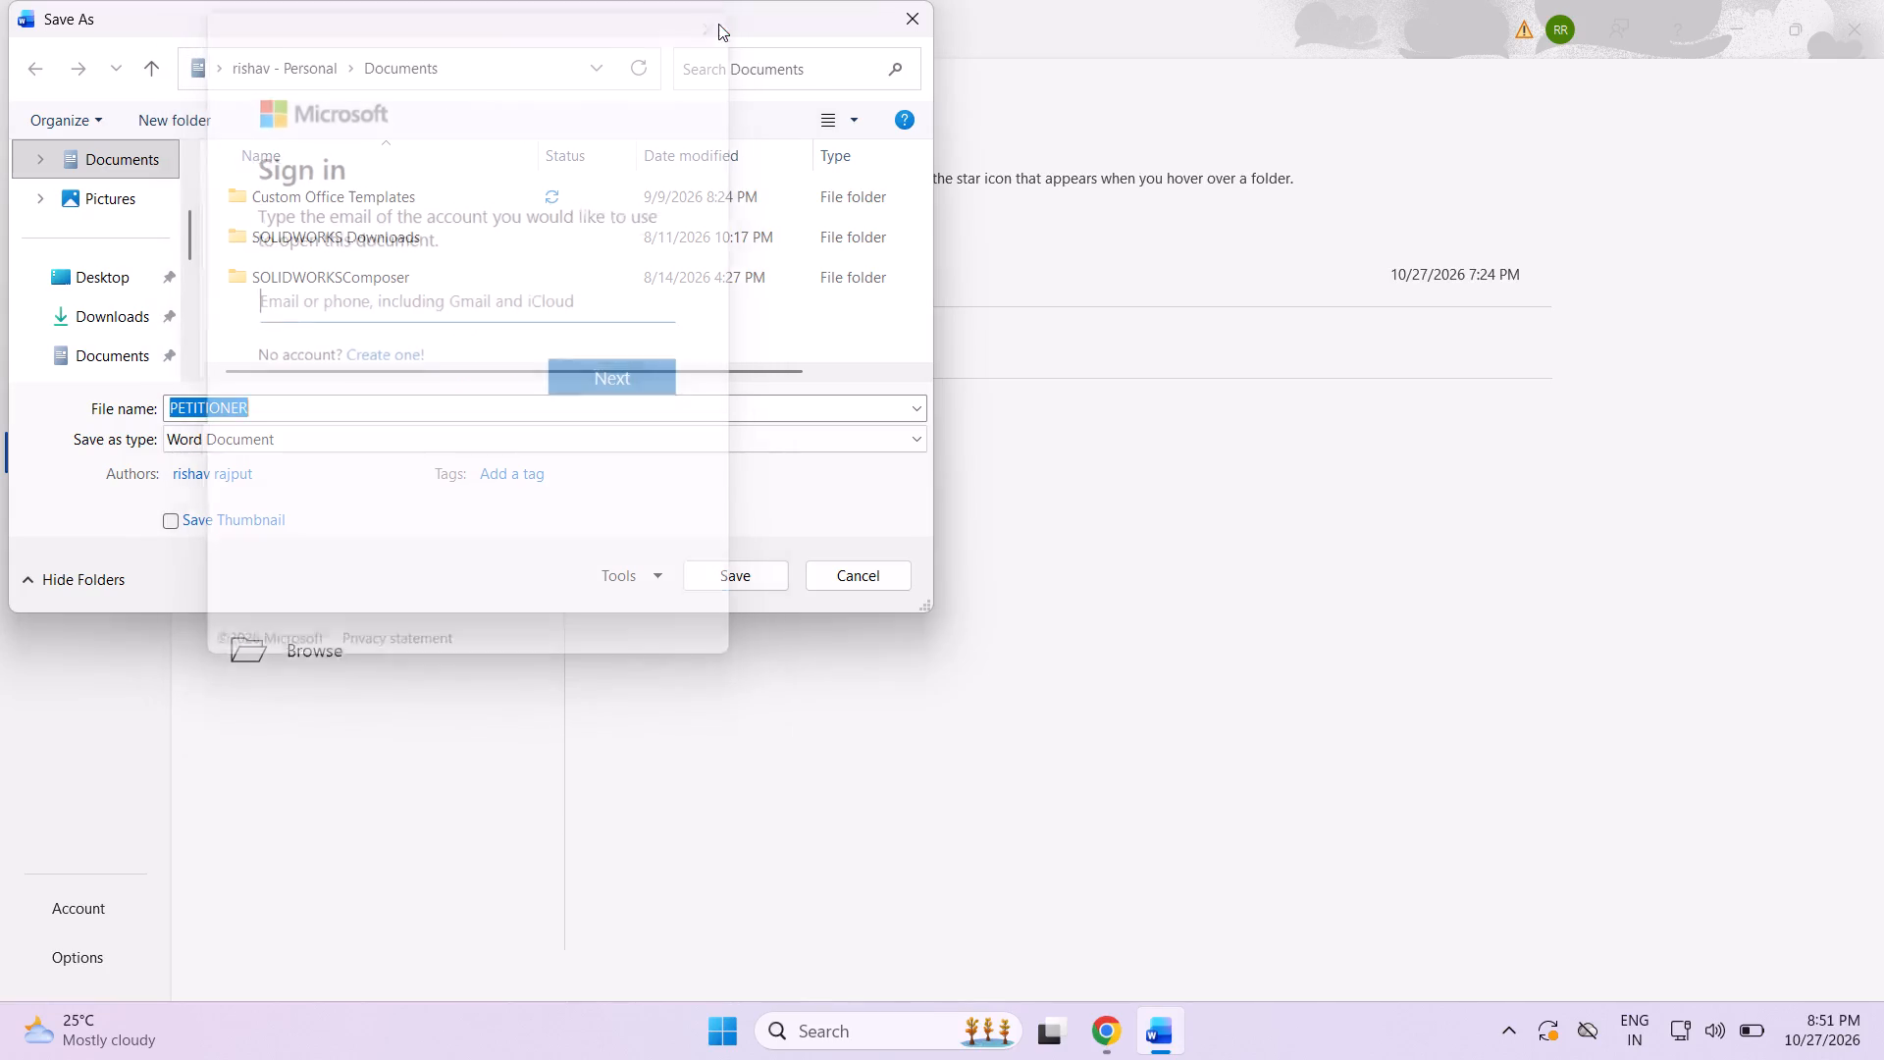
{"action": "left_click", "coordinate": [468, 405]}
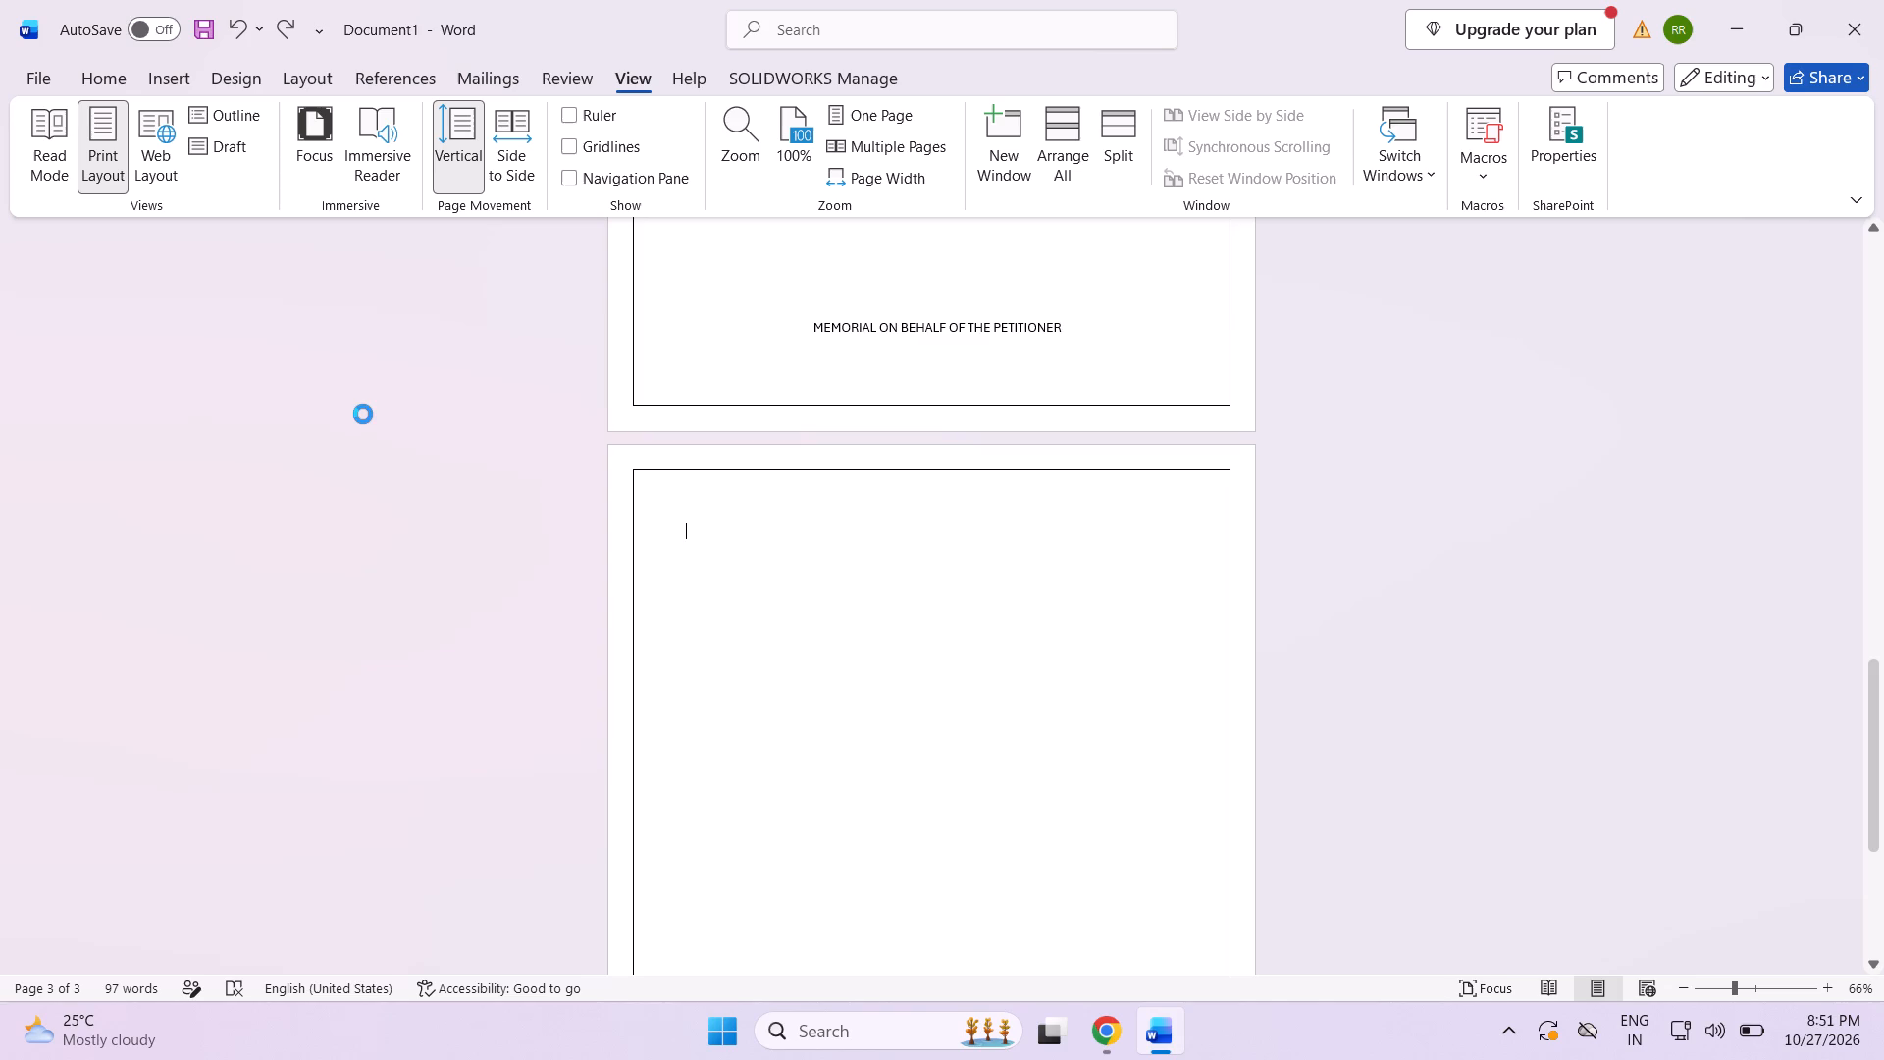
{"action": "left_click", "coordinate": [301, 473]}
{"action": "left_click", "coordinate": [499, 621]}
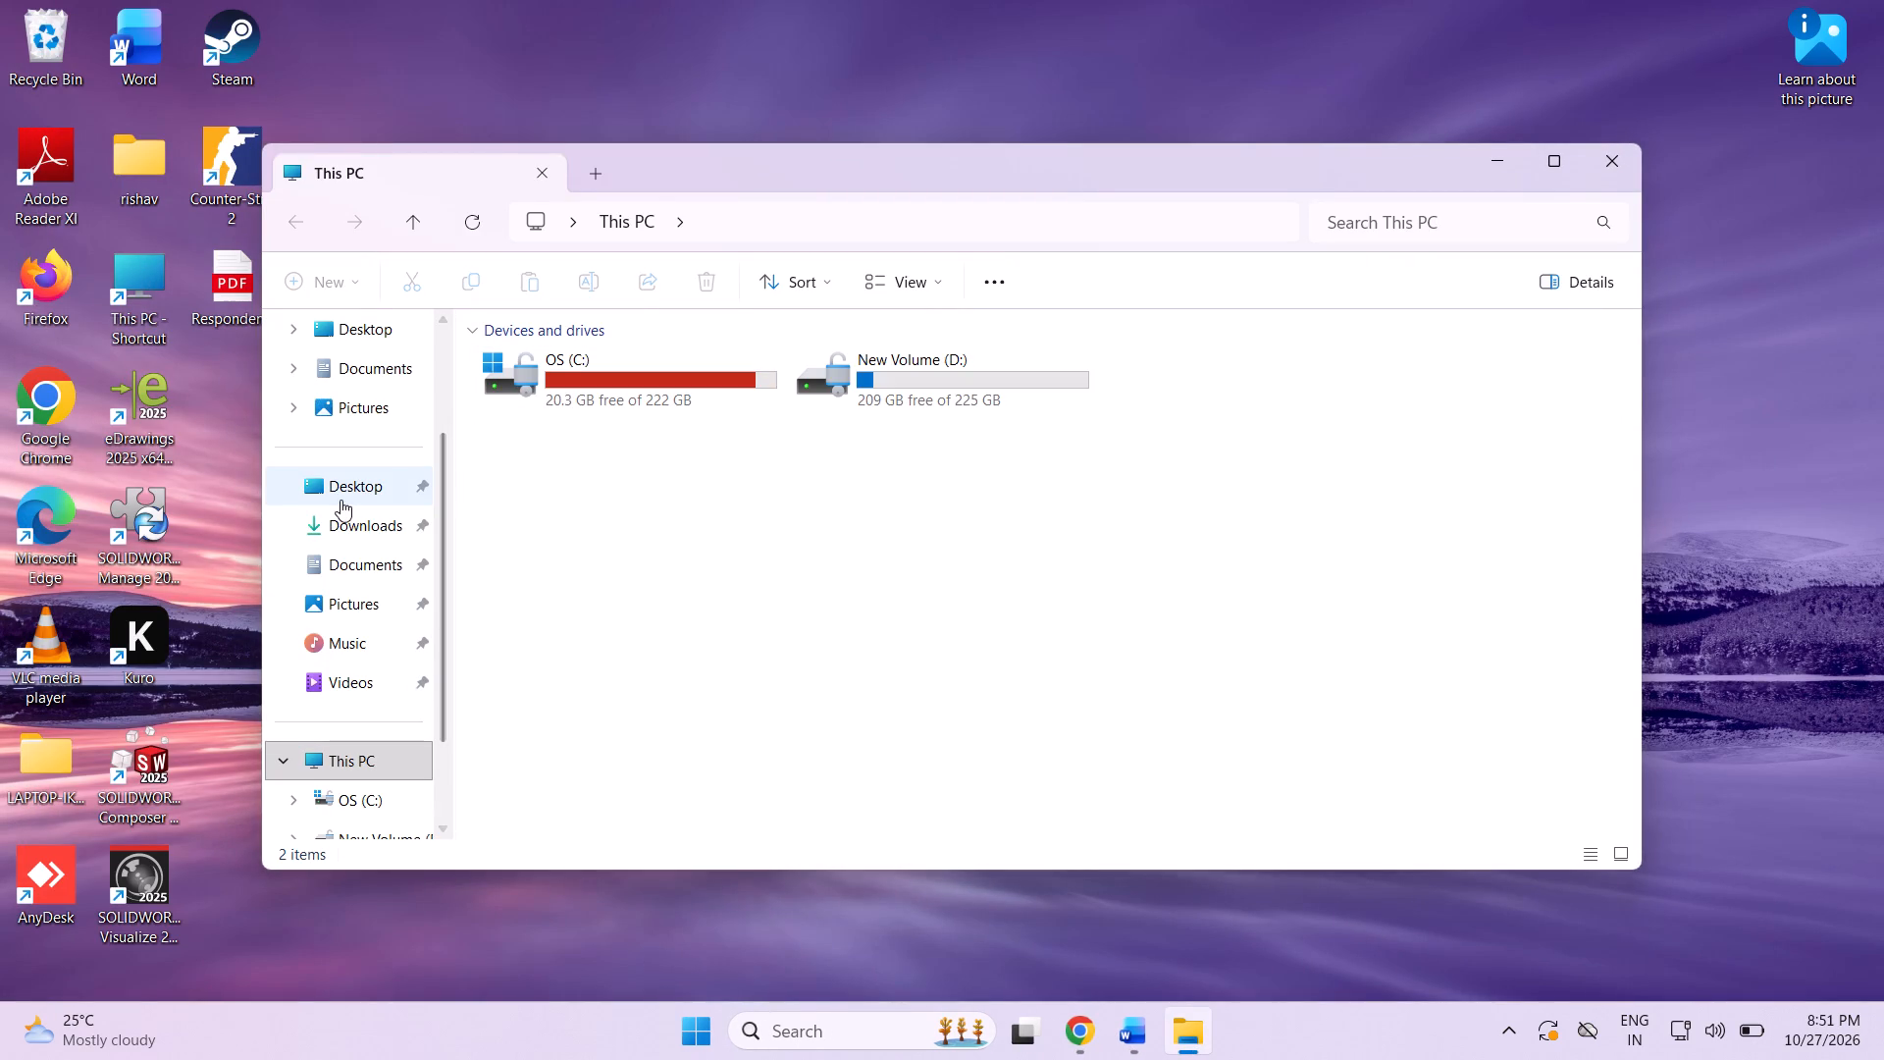
{"action": "left_click", "coordinate": [340, 500]}
{"action": "left_click", "coordinate": [361, 514]}
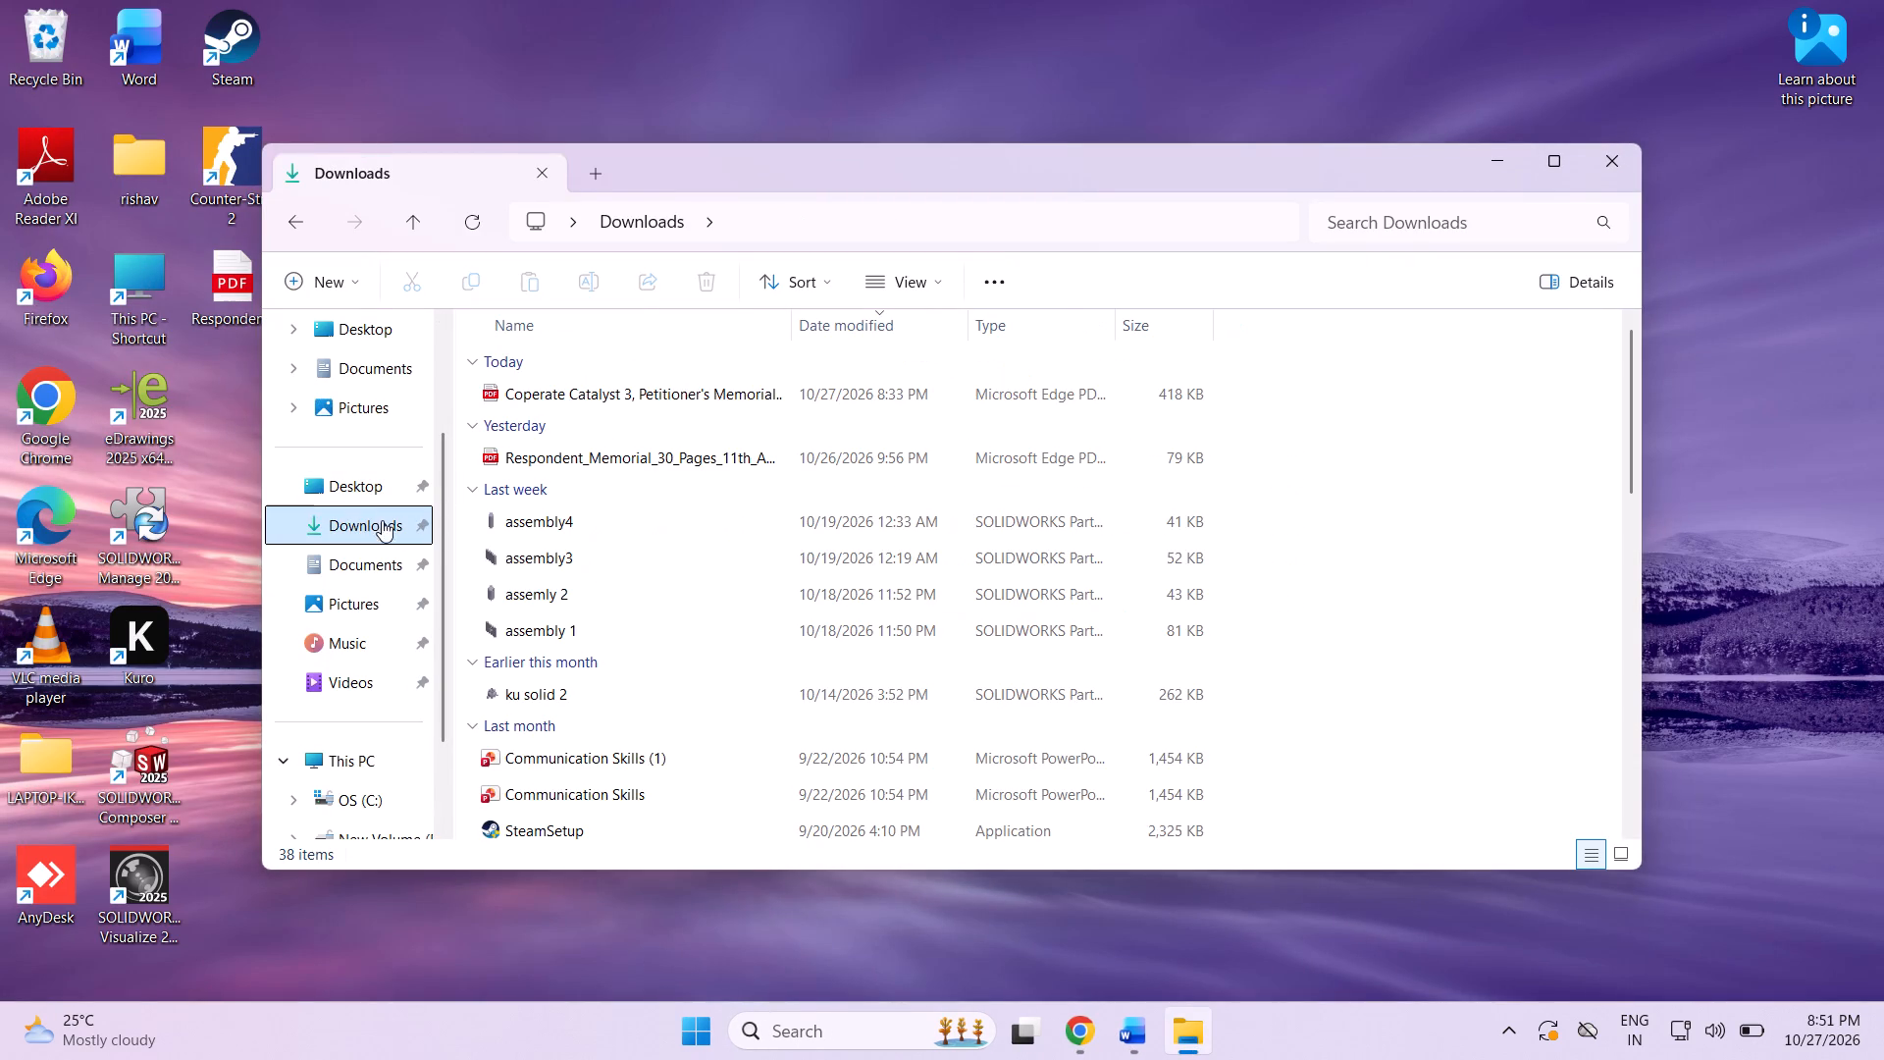
{"action": "scroll", "coordinate": [544, 503], "scroll_direction": "up", "scroll_amount": 8}
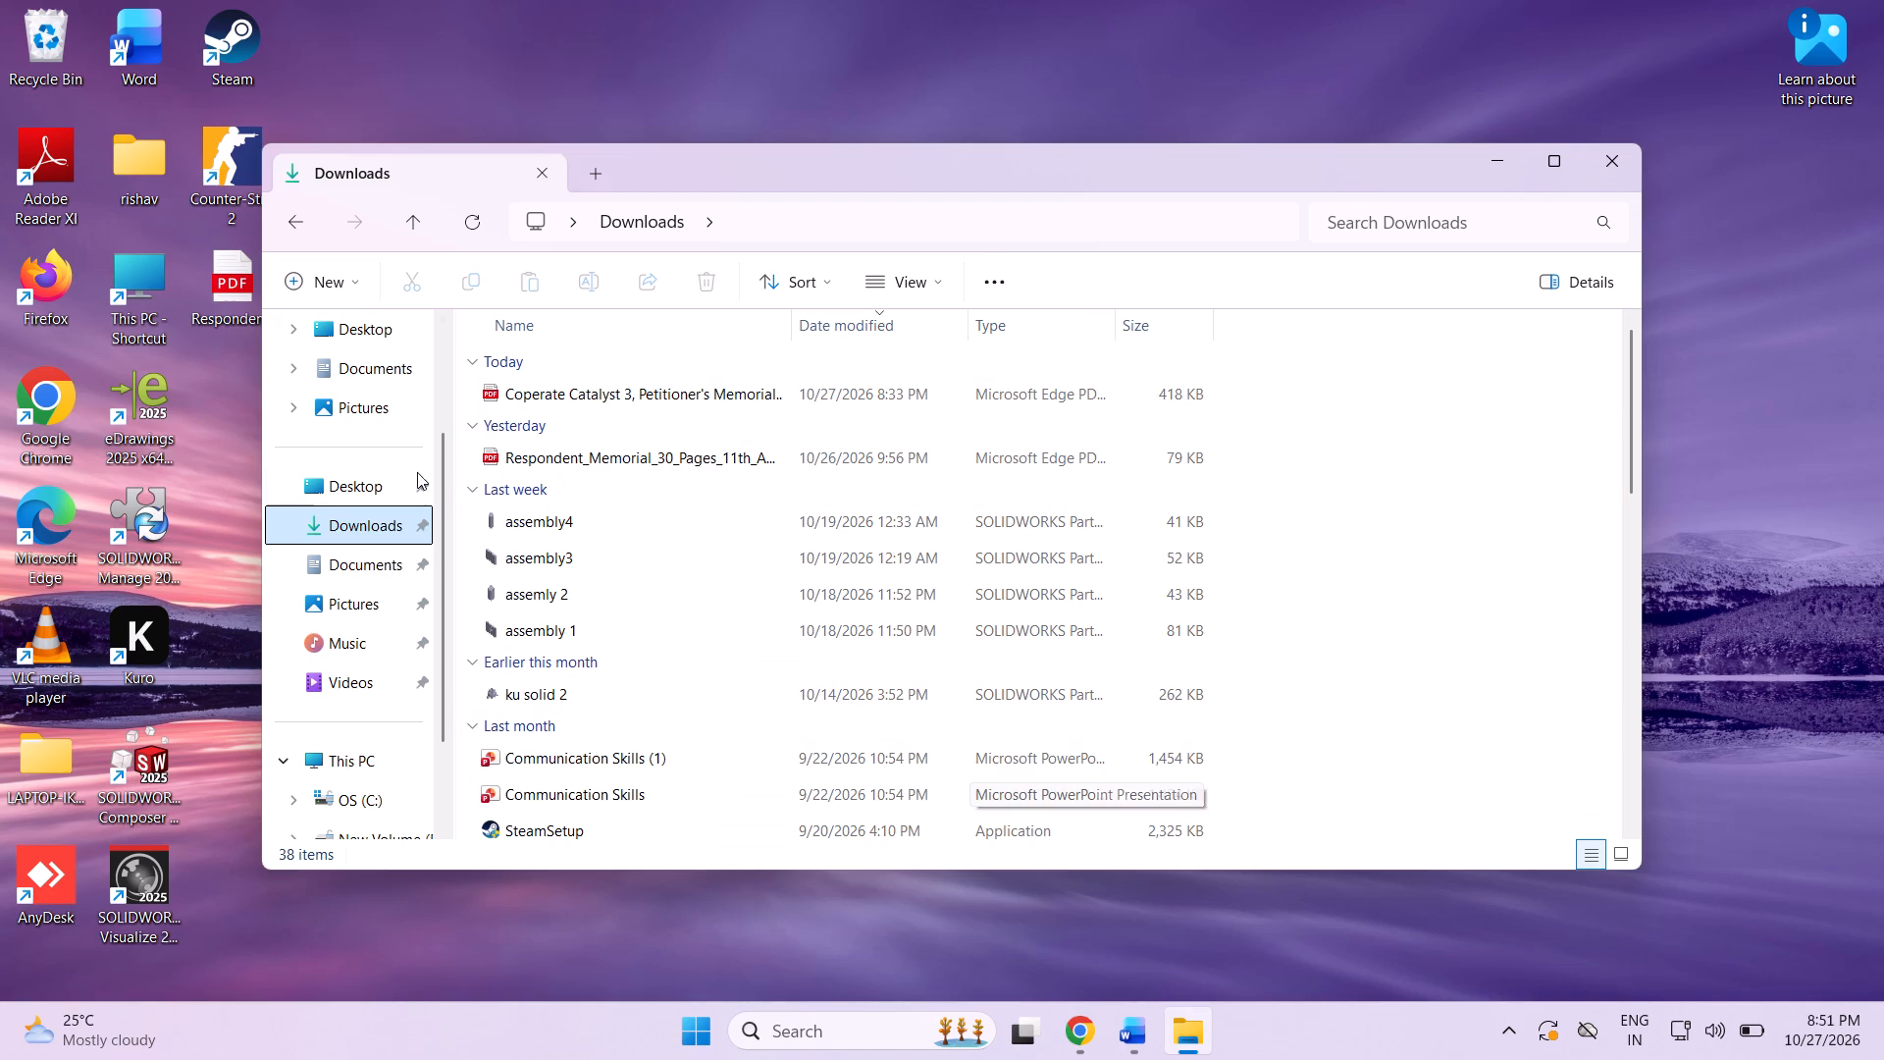
{"action": "left_click", "coordinate": [389, 485]}
{"action": "left_click", "coordinate": [367, 321]}
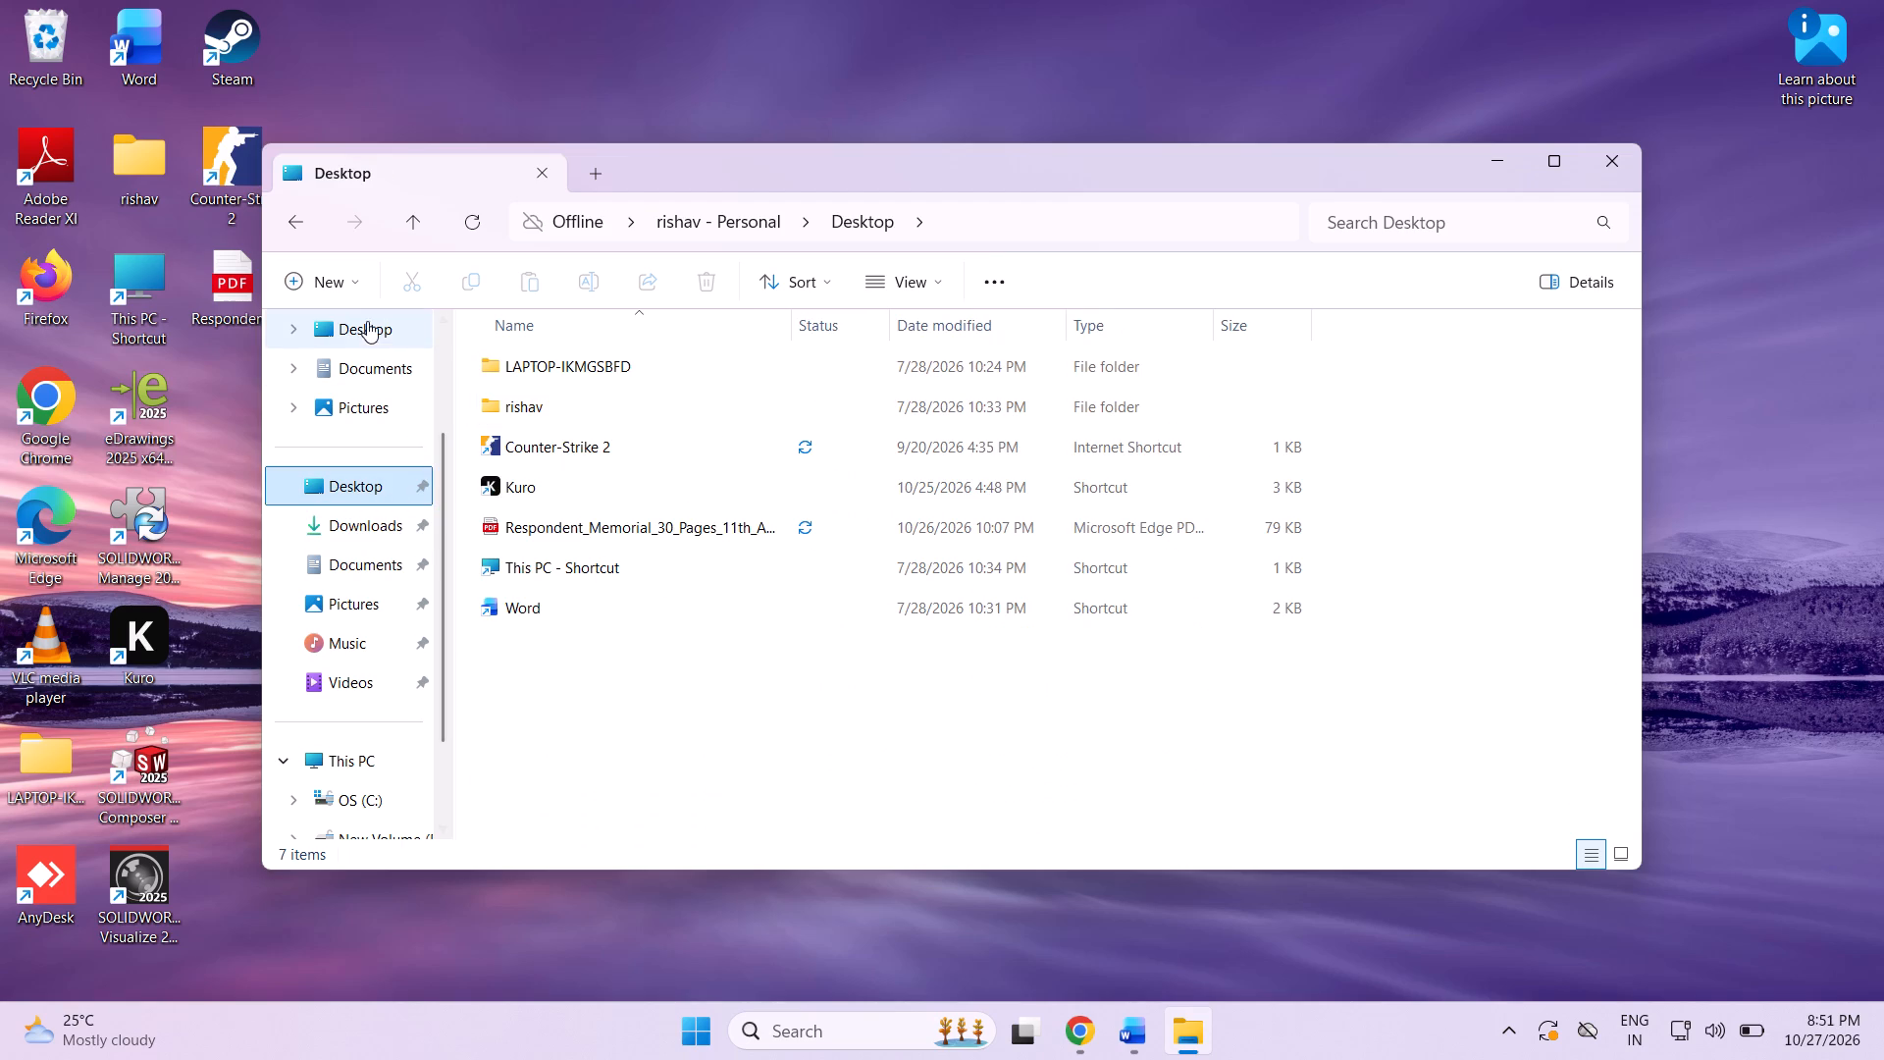
{"action": "left_click", "coordinate": [391, 376]}
{"action": "left_click", "coordinate": [372, 406]}
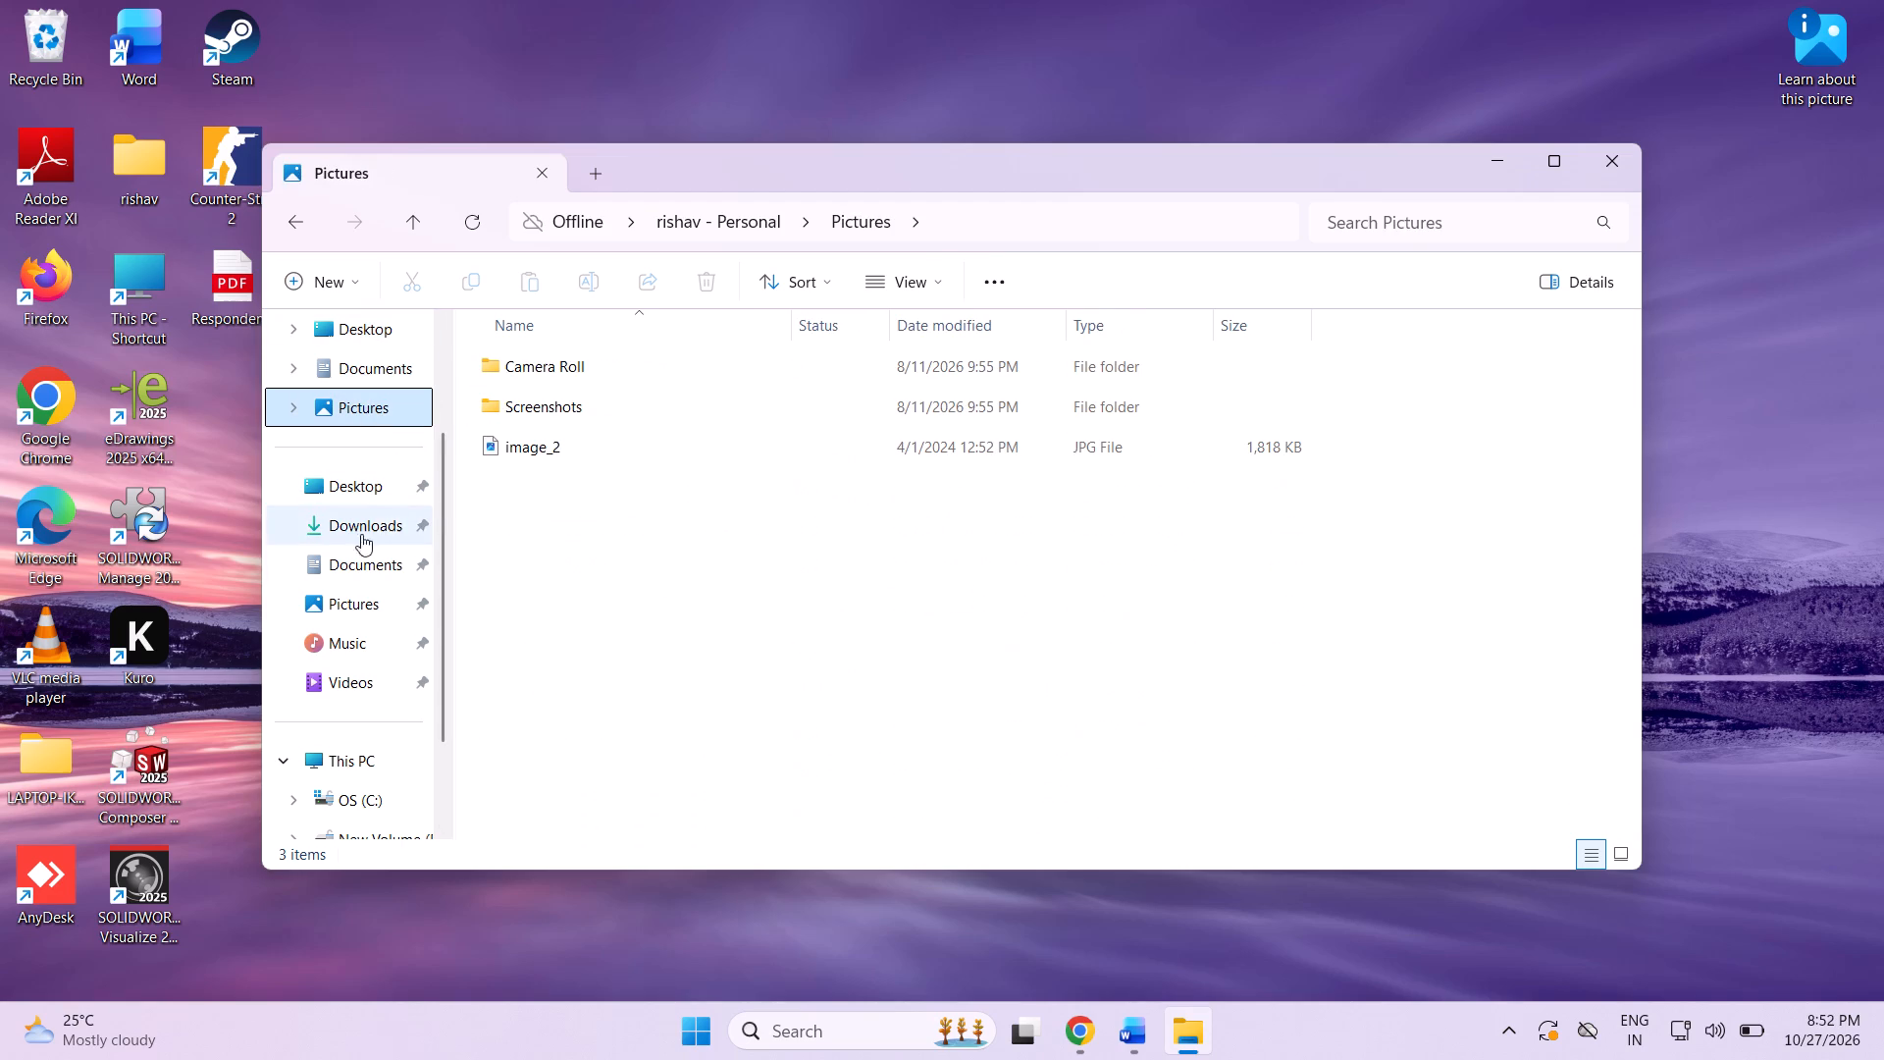
{"action": "left_click", "coordinate": [356, 764]}
{"action": "double_click", "coordinate": [615, 374]}
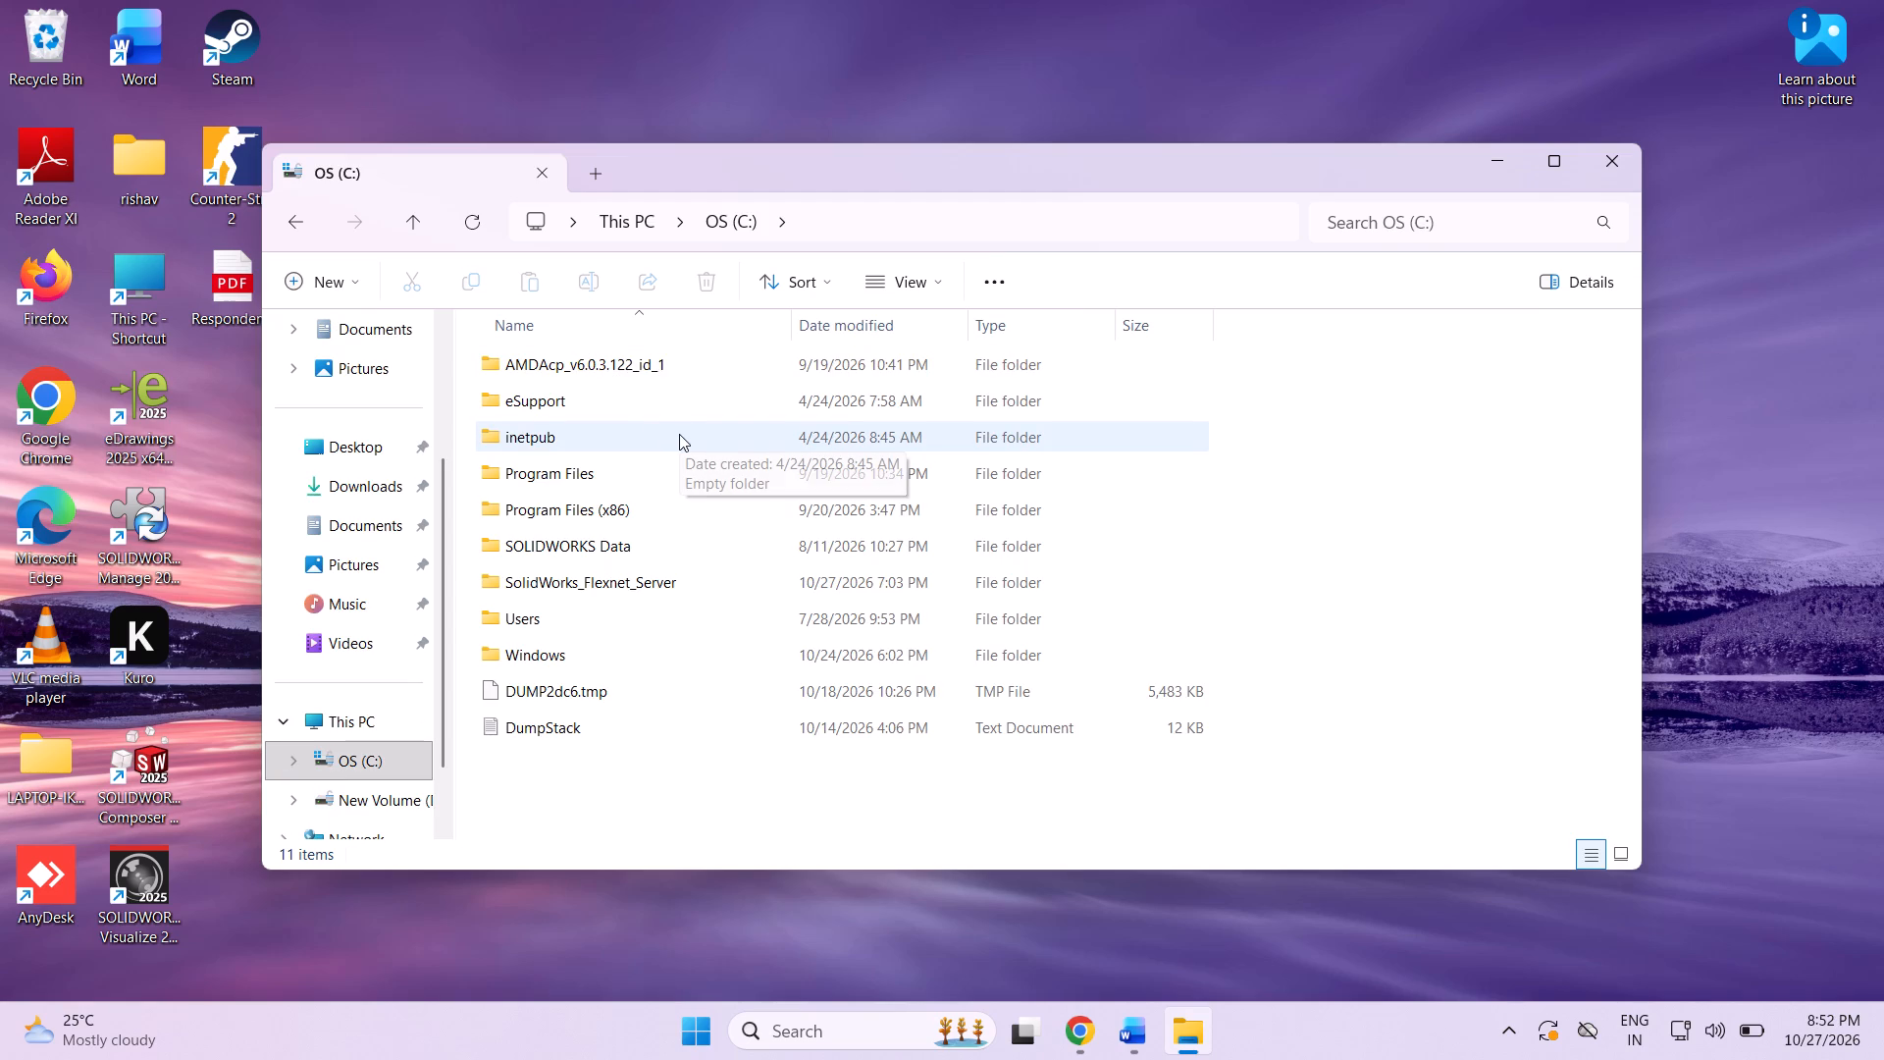
{"action": "scroll", "coordinate": [679, 434], "scroll_direction": "down", "scroll_amount": 1}
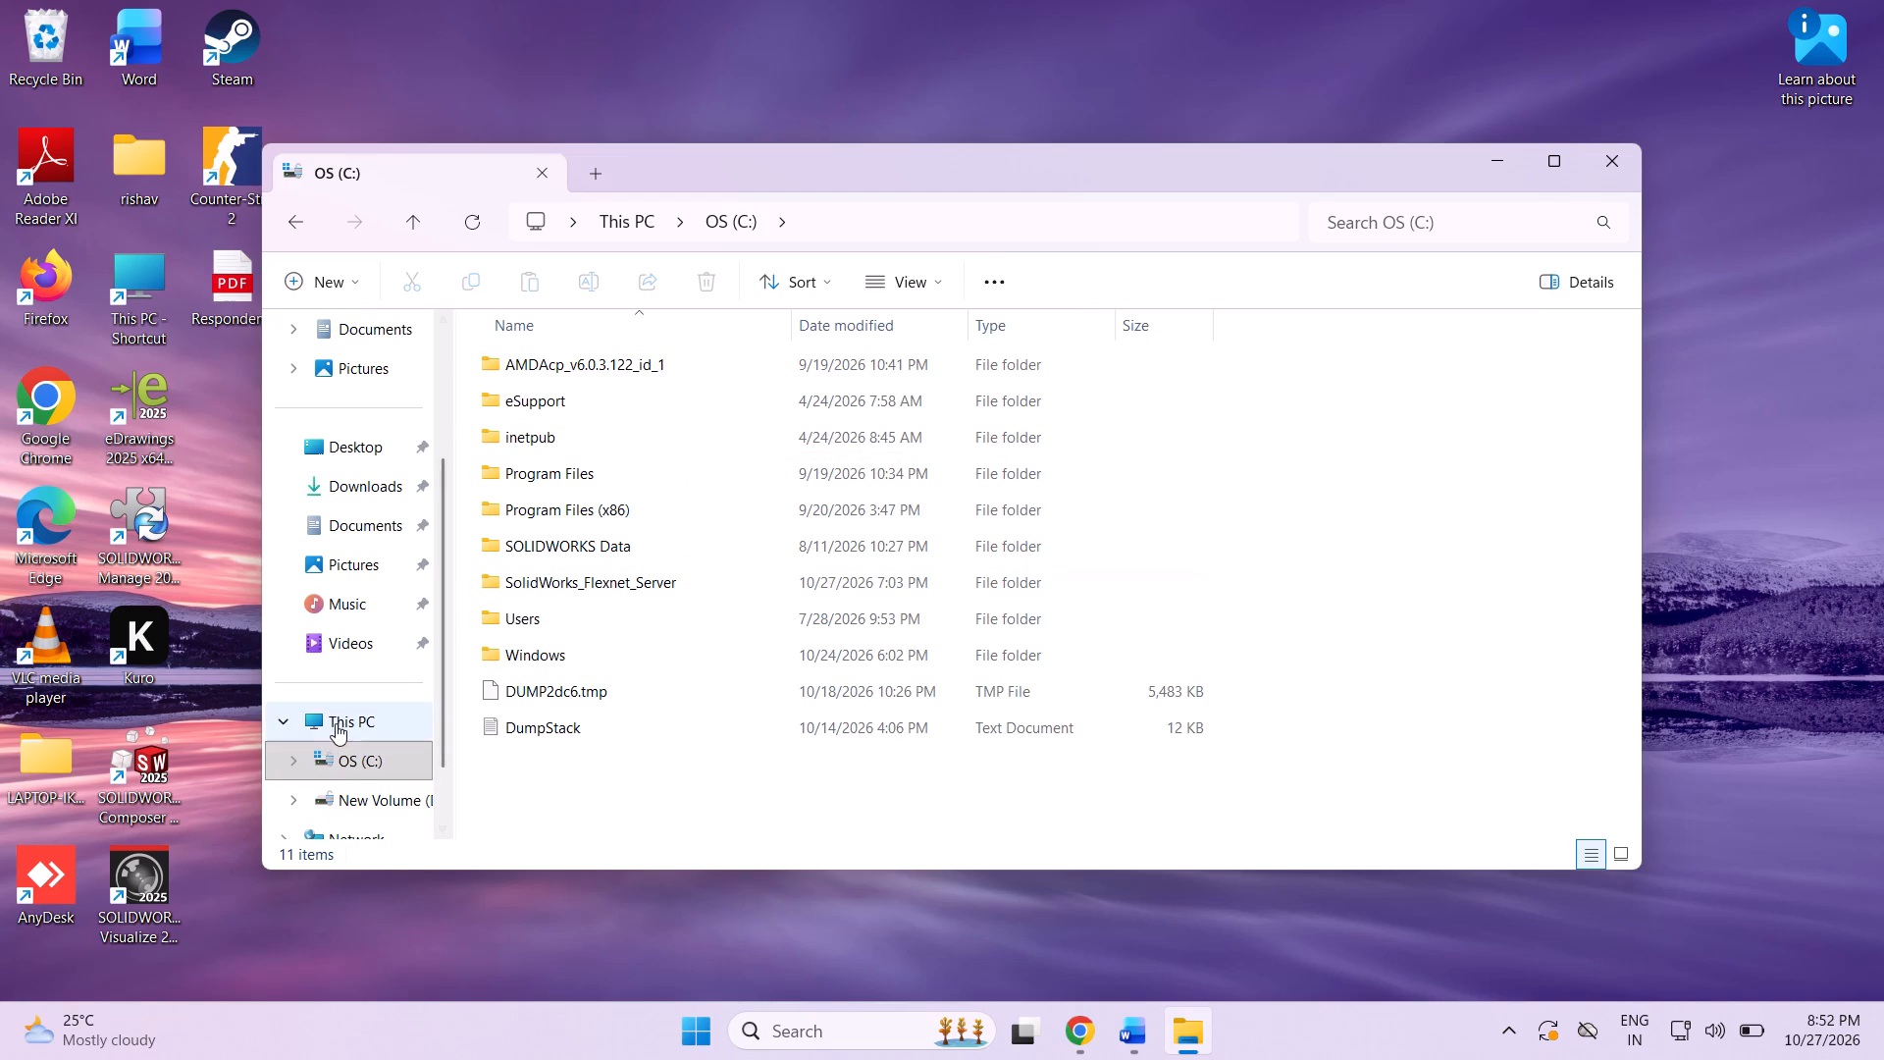
{"action": "double_click", "coordinate": [336, 722]}
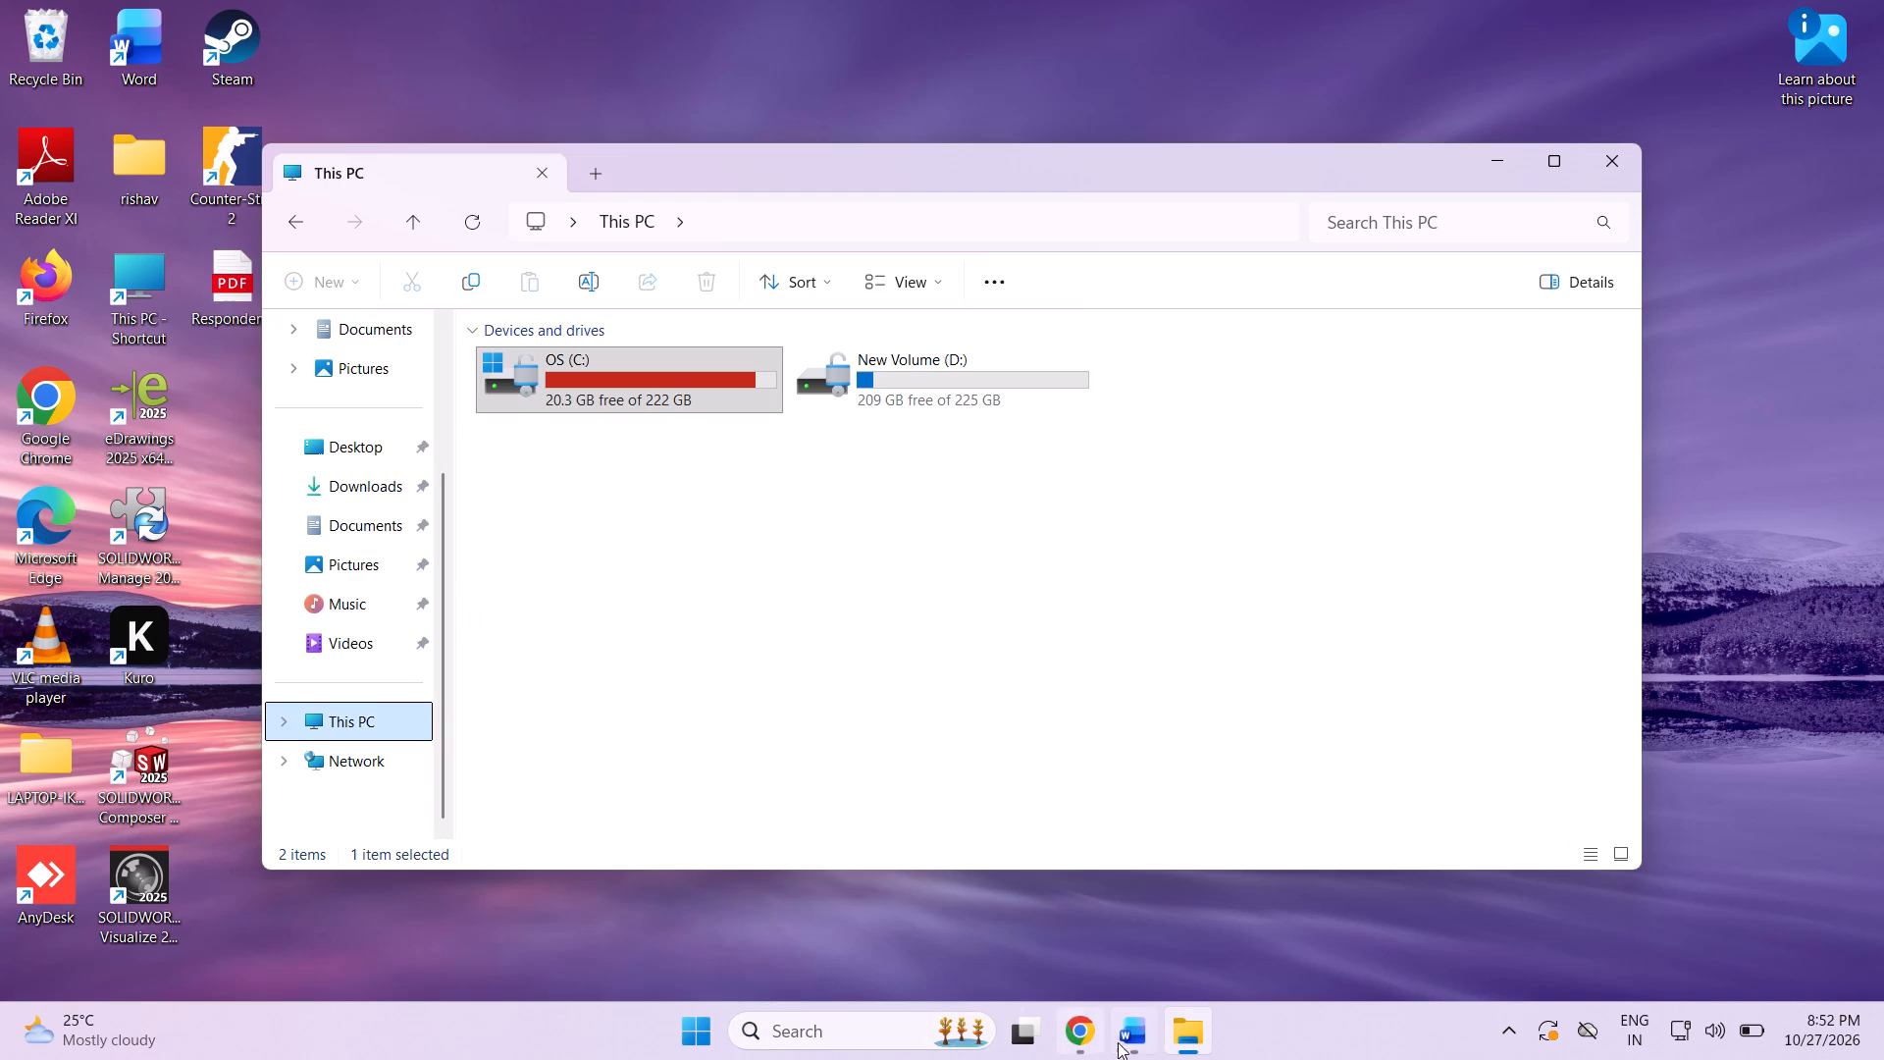
Return to the Word document, turn AutoSave off and save the memorial.
{"action": "left_click", "coordinate": [1138, 1036]}
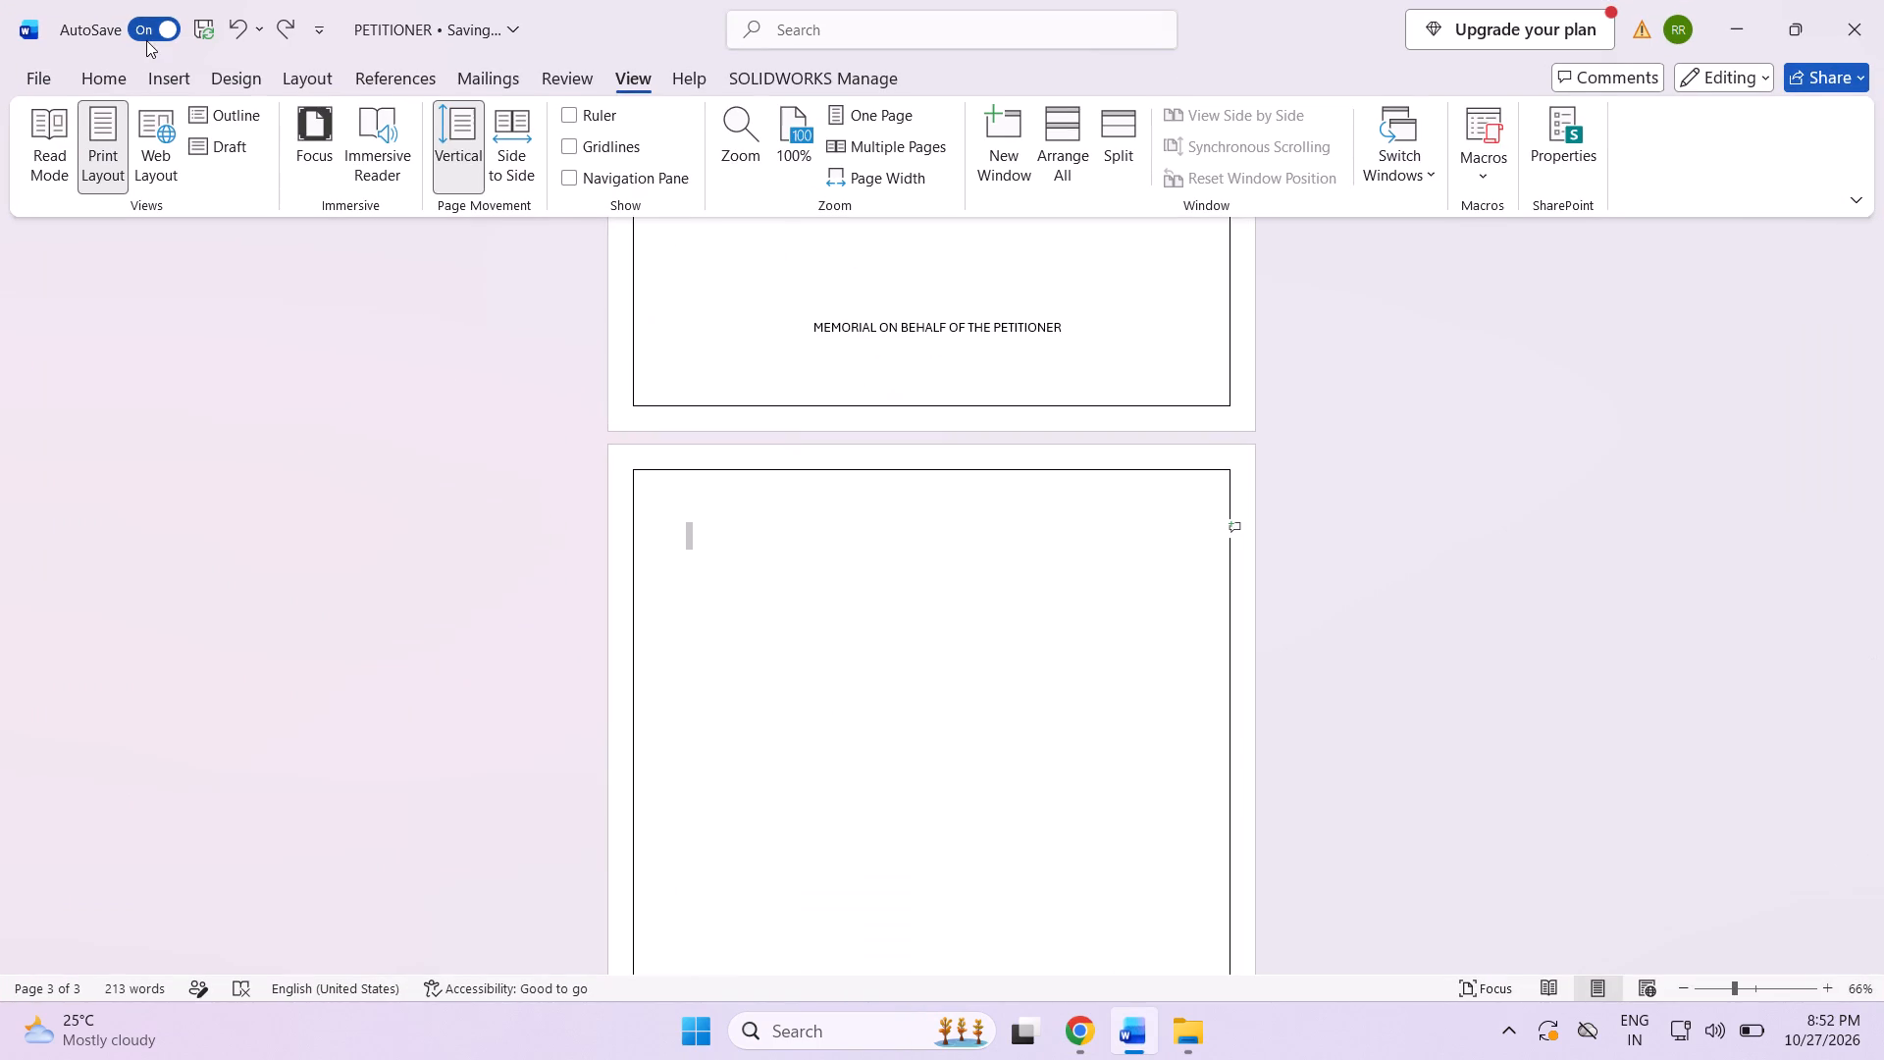
{"action": "left_click", "coordinate": [94, 75]}
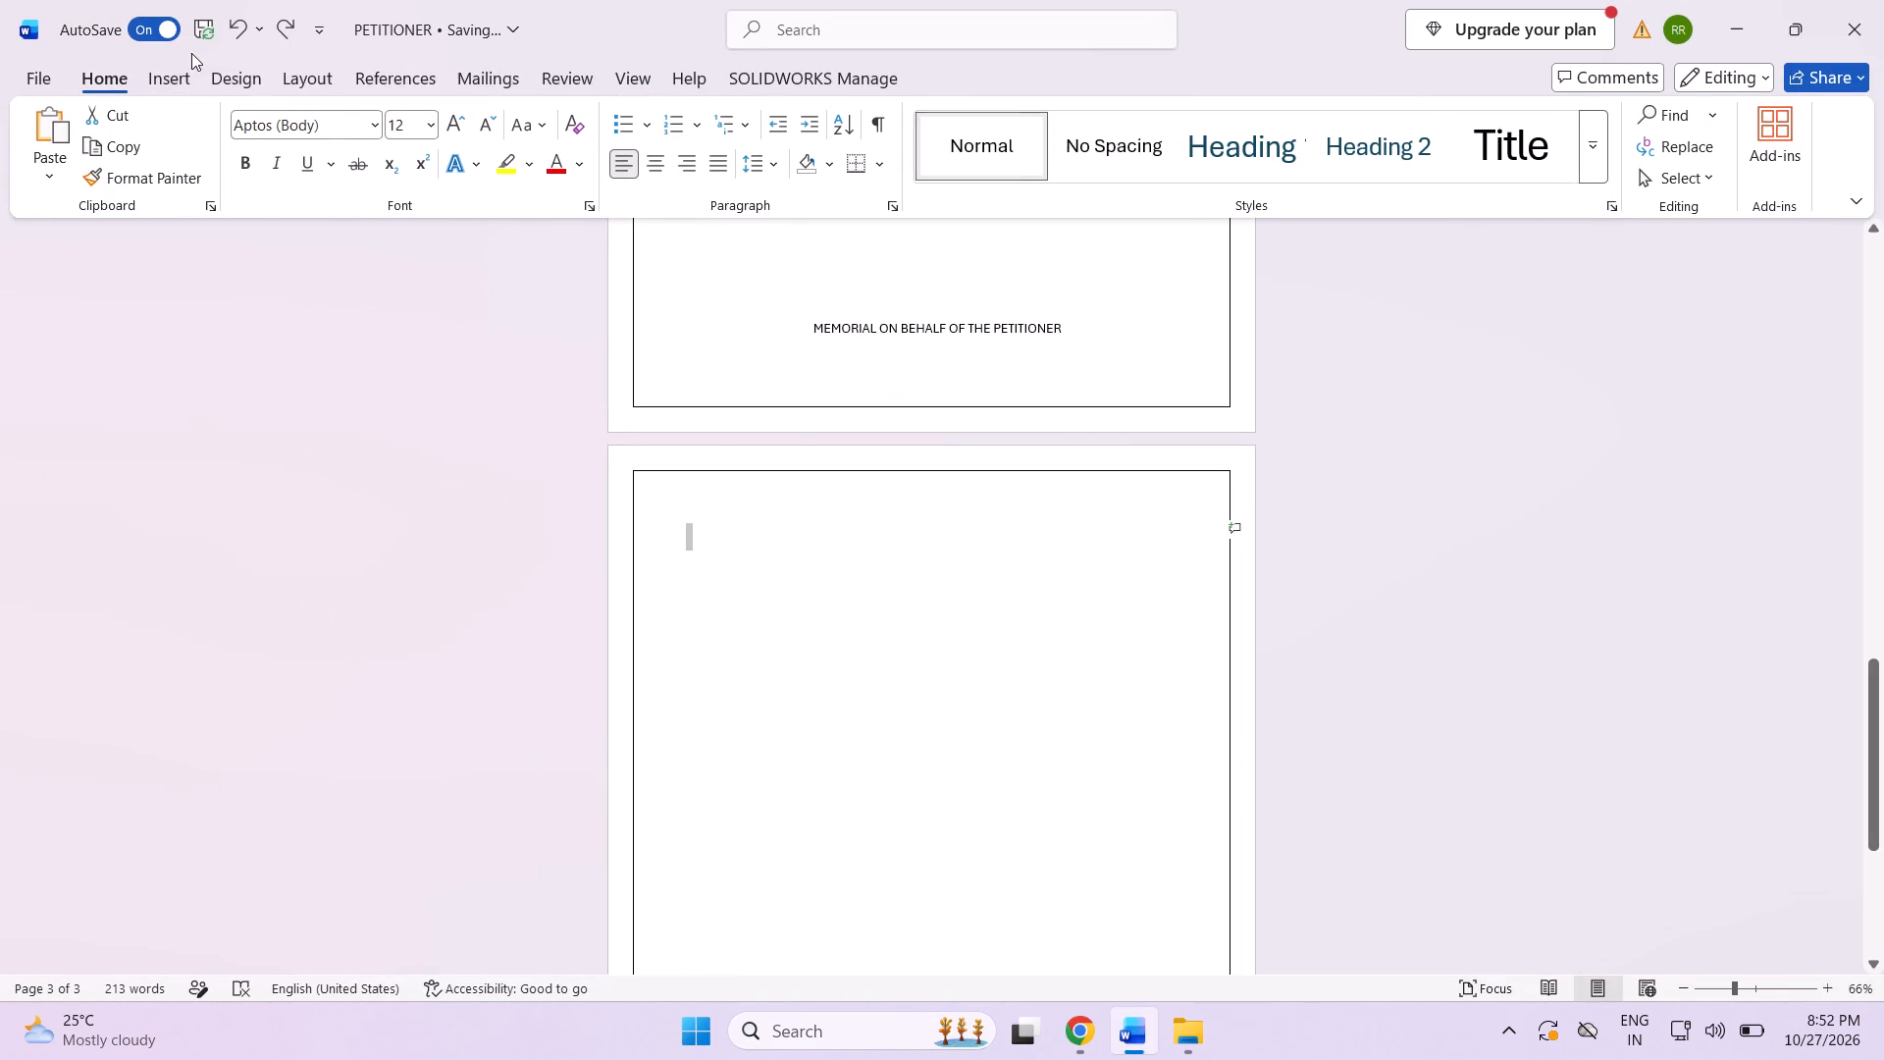
{"action": "left_click", "coordinate": [131, 36]}
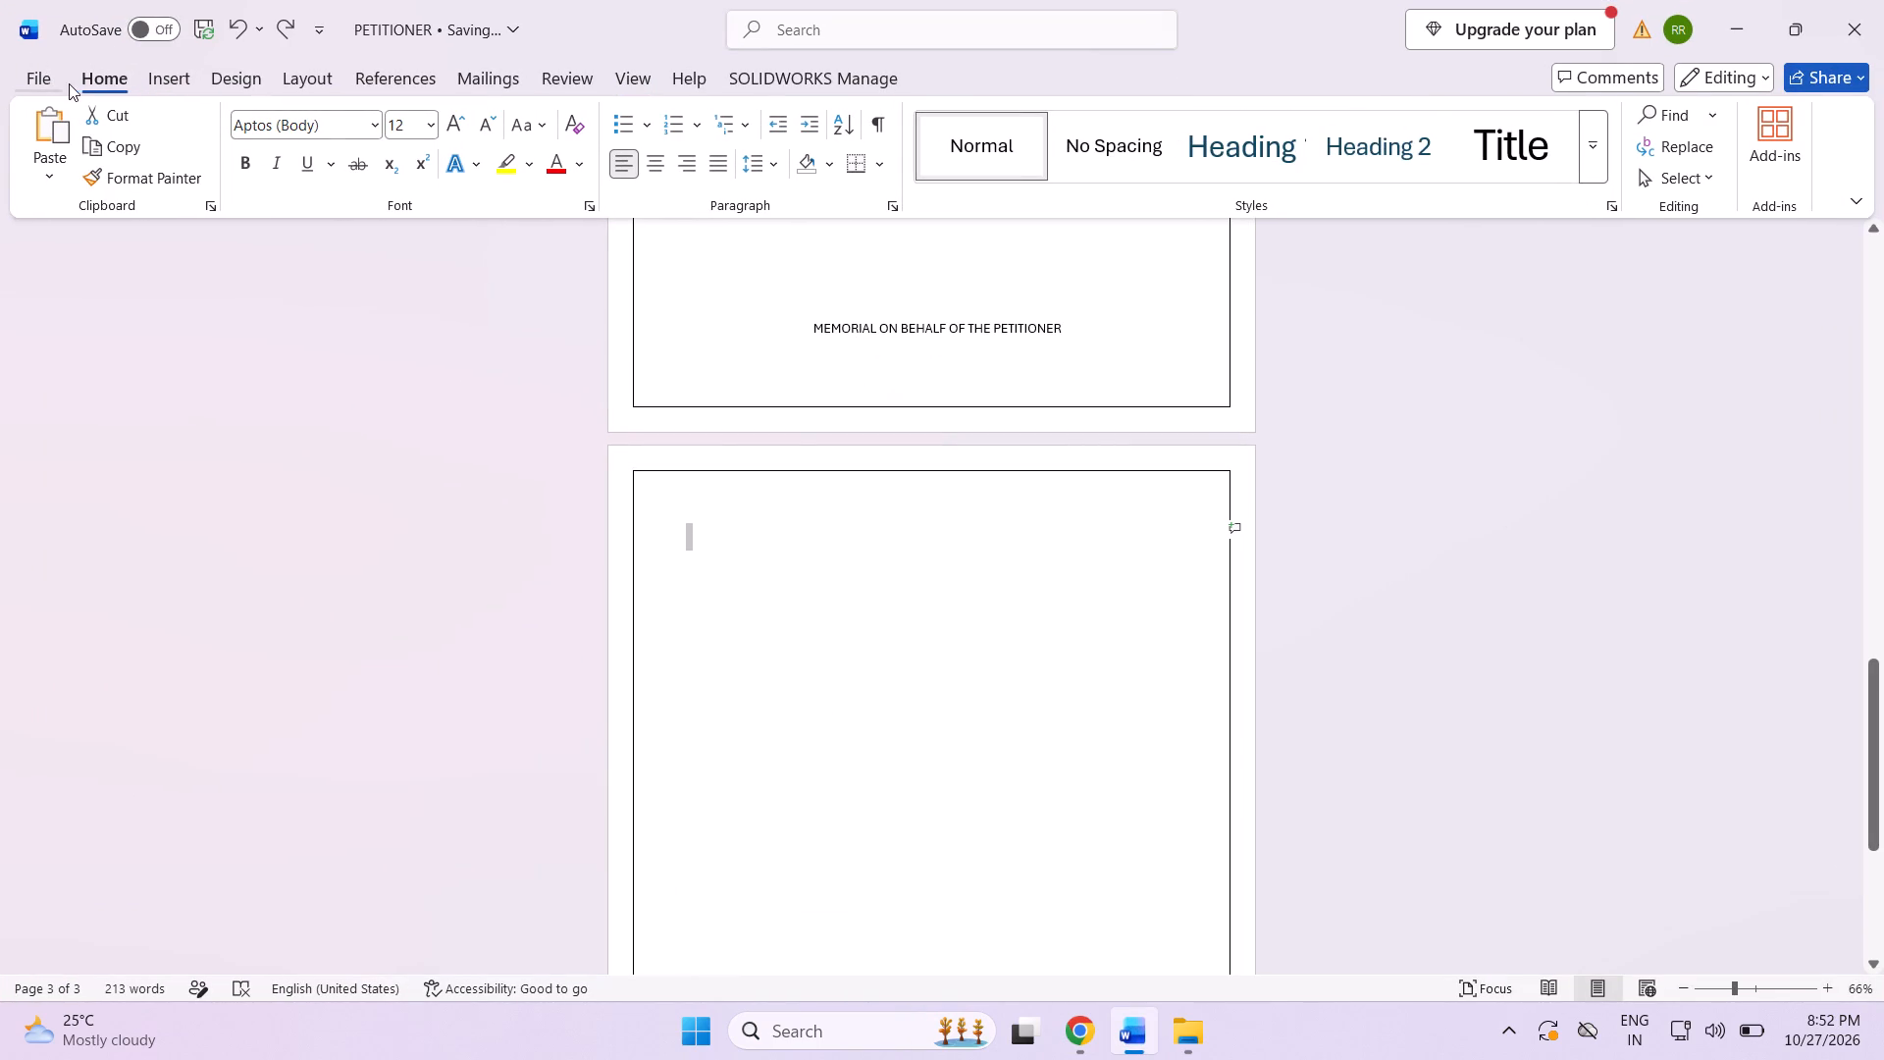
{"action": "left_click", "coordinate": [31, 80]}
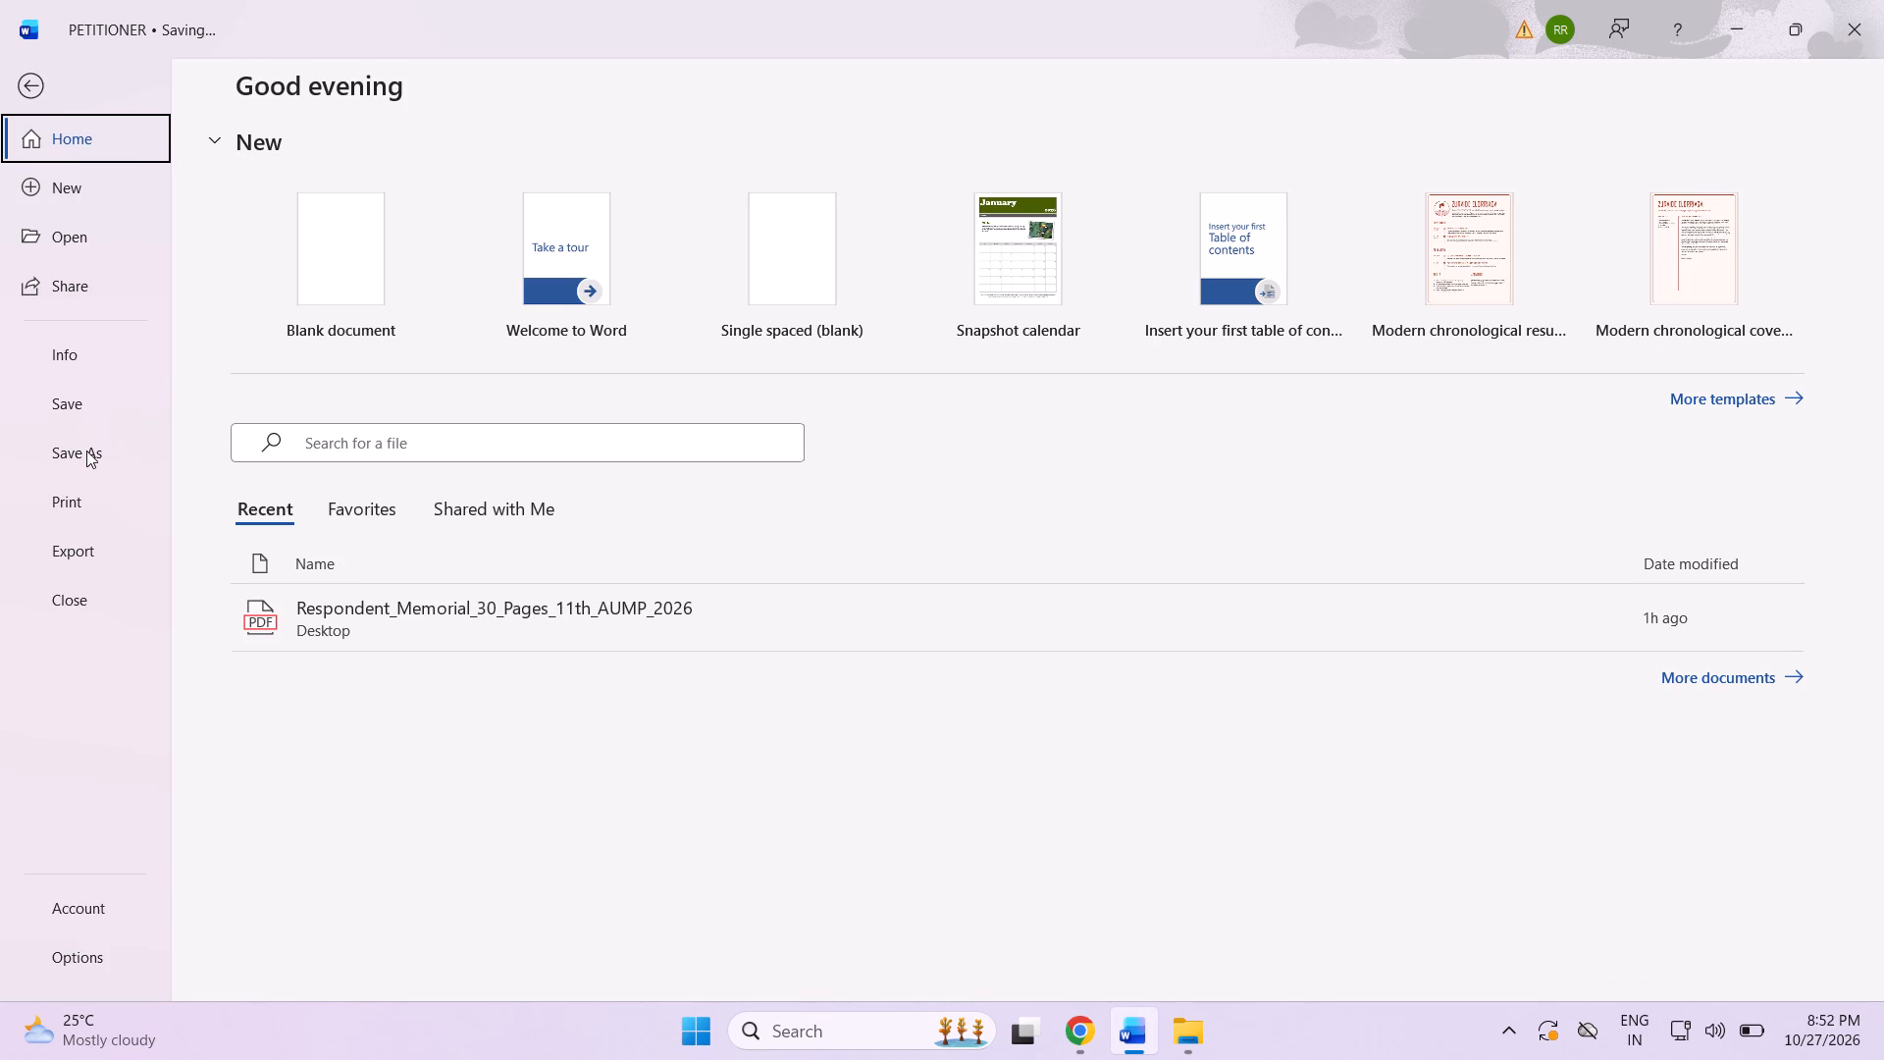
{"action": "left_click", "coordinate": [60, 395]}
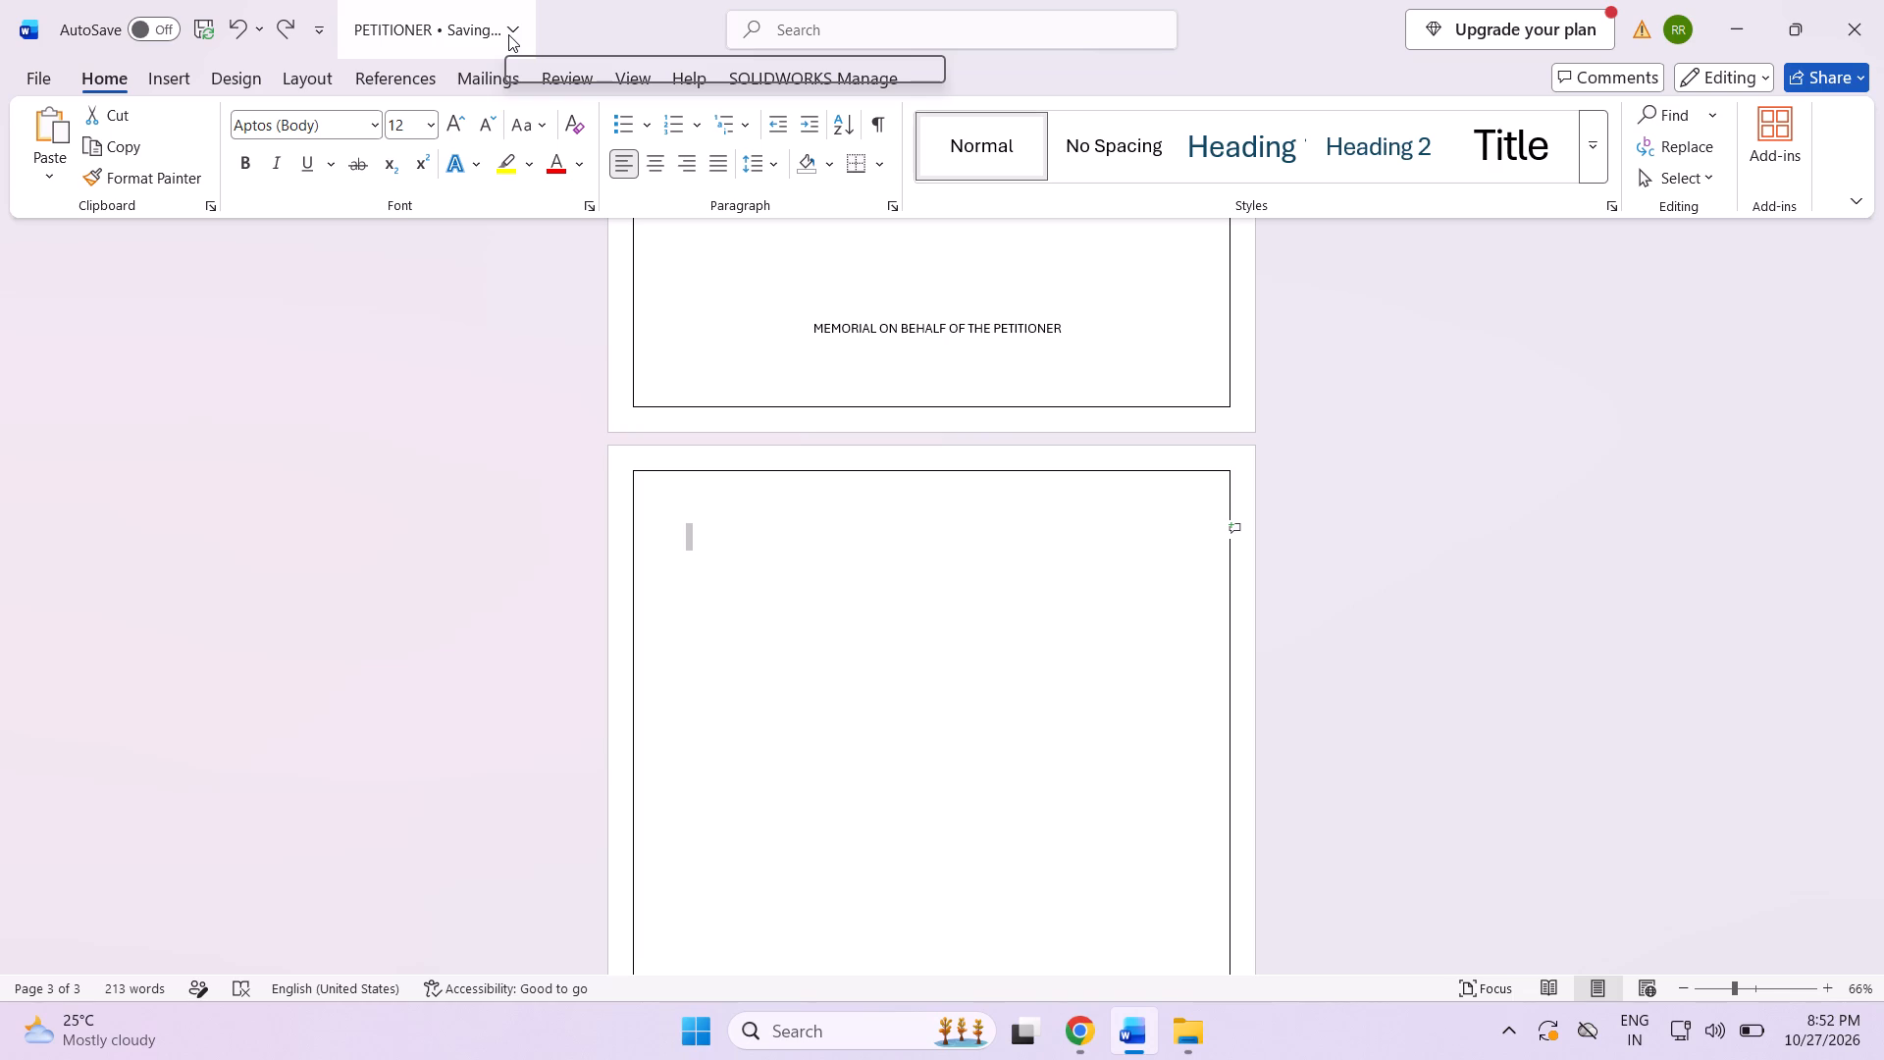
Open the PETITIONER document's file name and location details.
{"action": "left_click", "coordinate": [508, 34]}
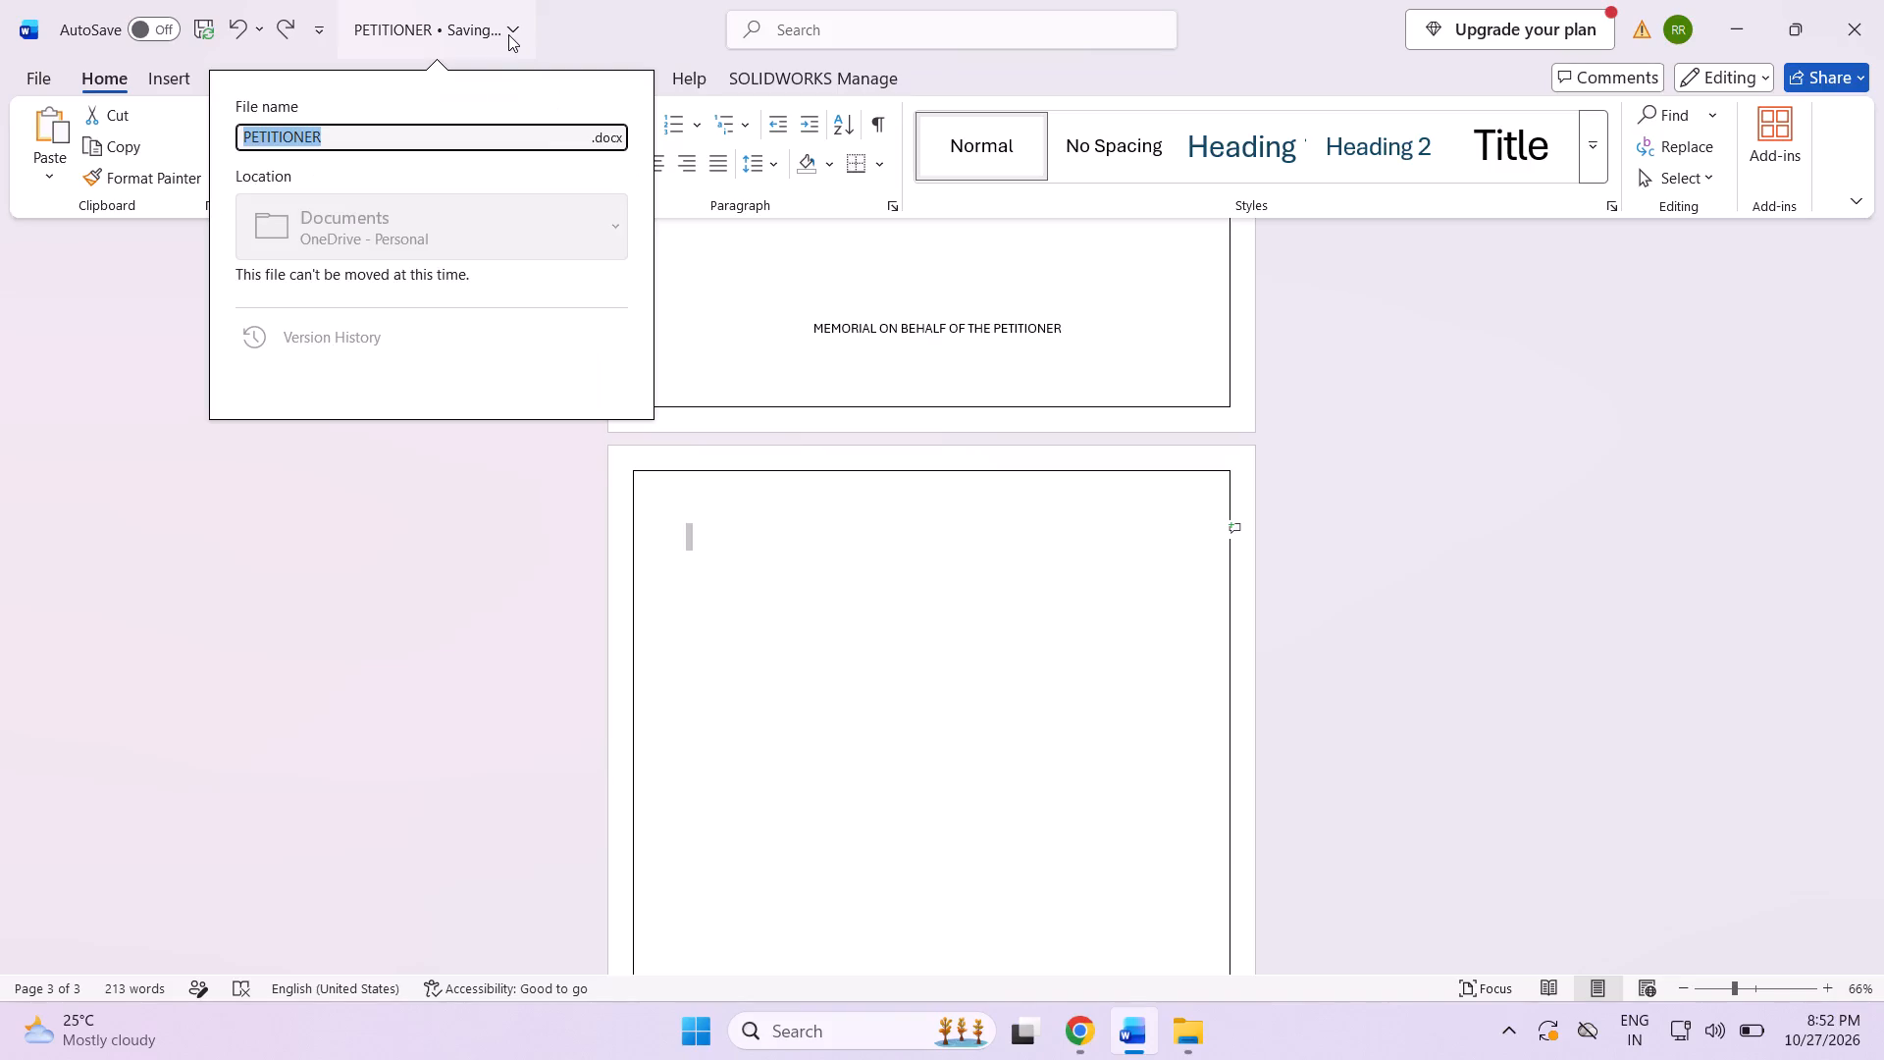
{"action": "key", "text": "Return"}
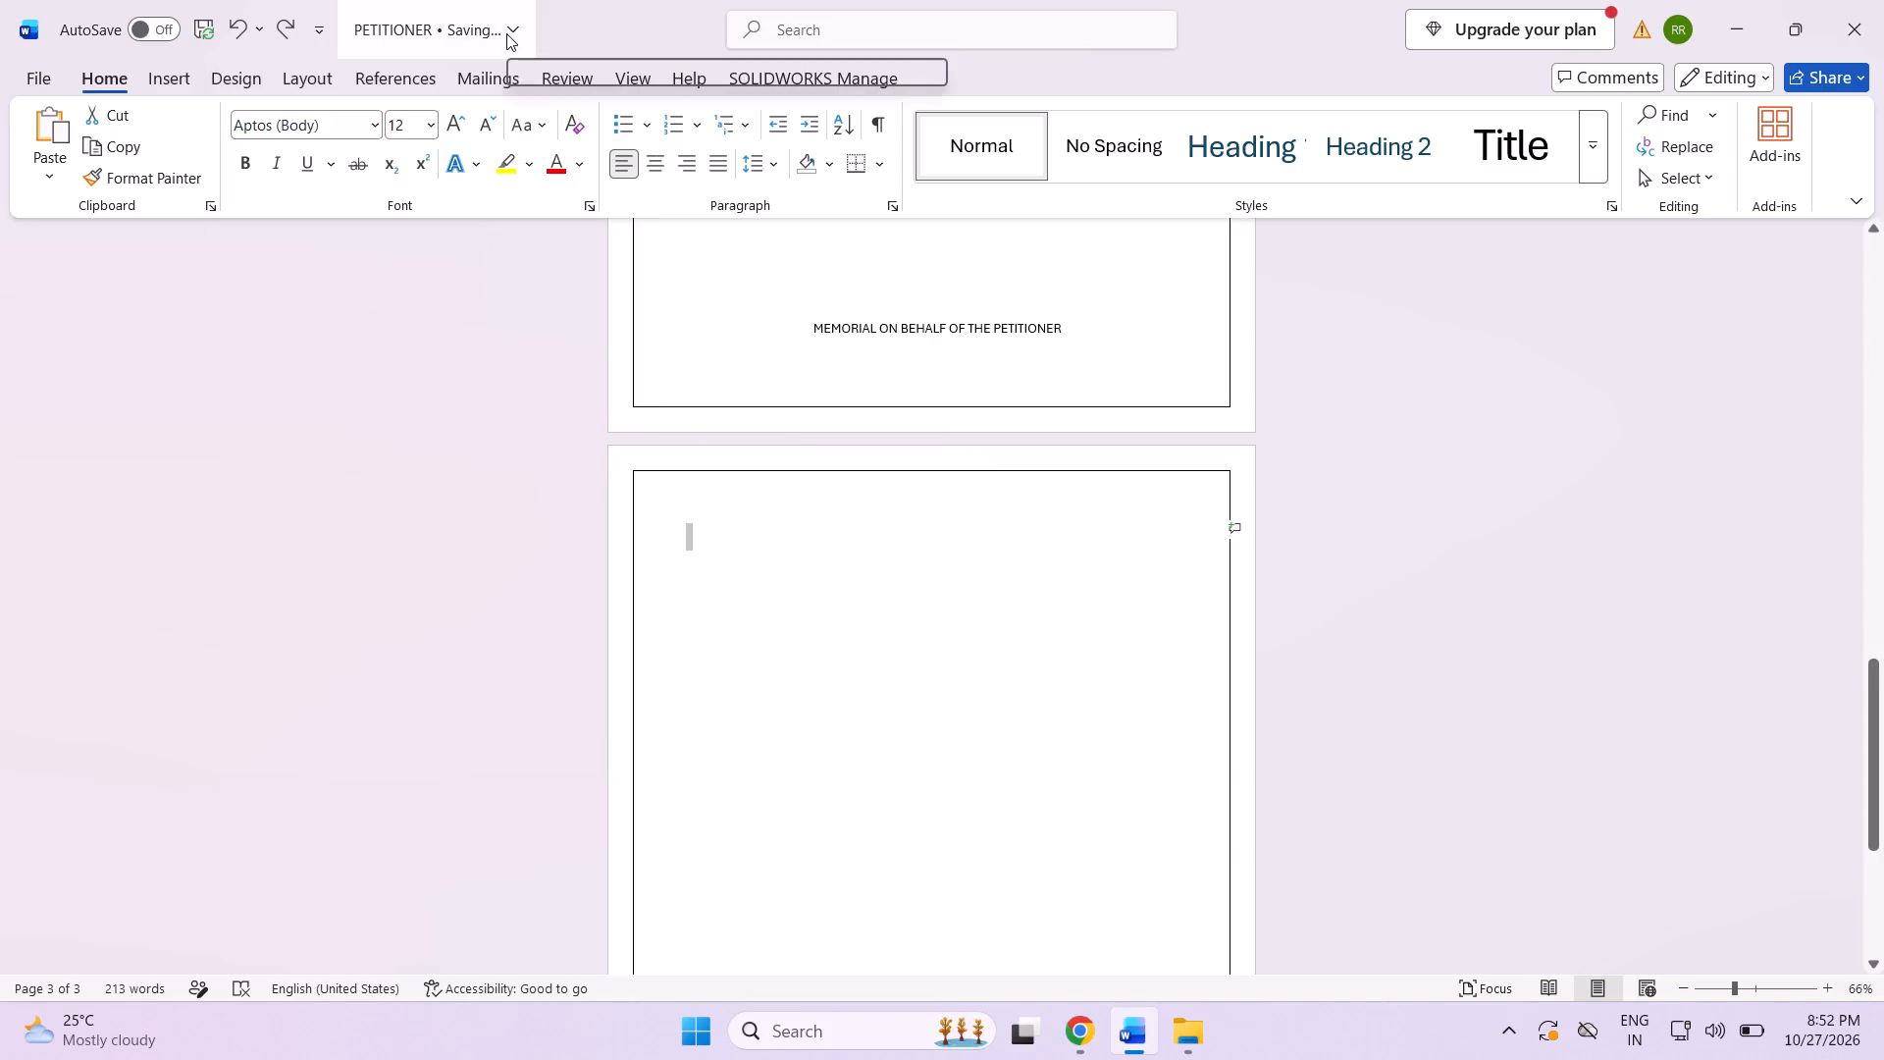
Open the Save As locations for the PETITIONER document.
{"action": "left_click", "coordinate": [37, 71]}
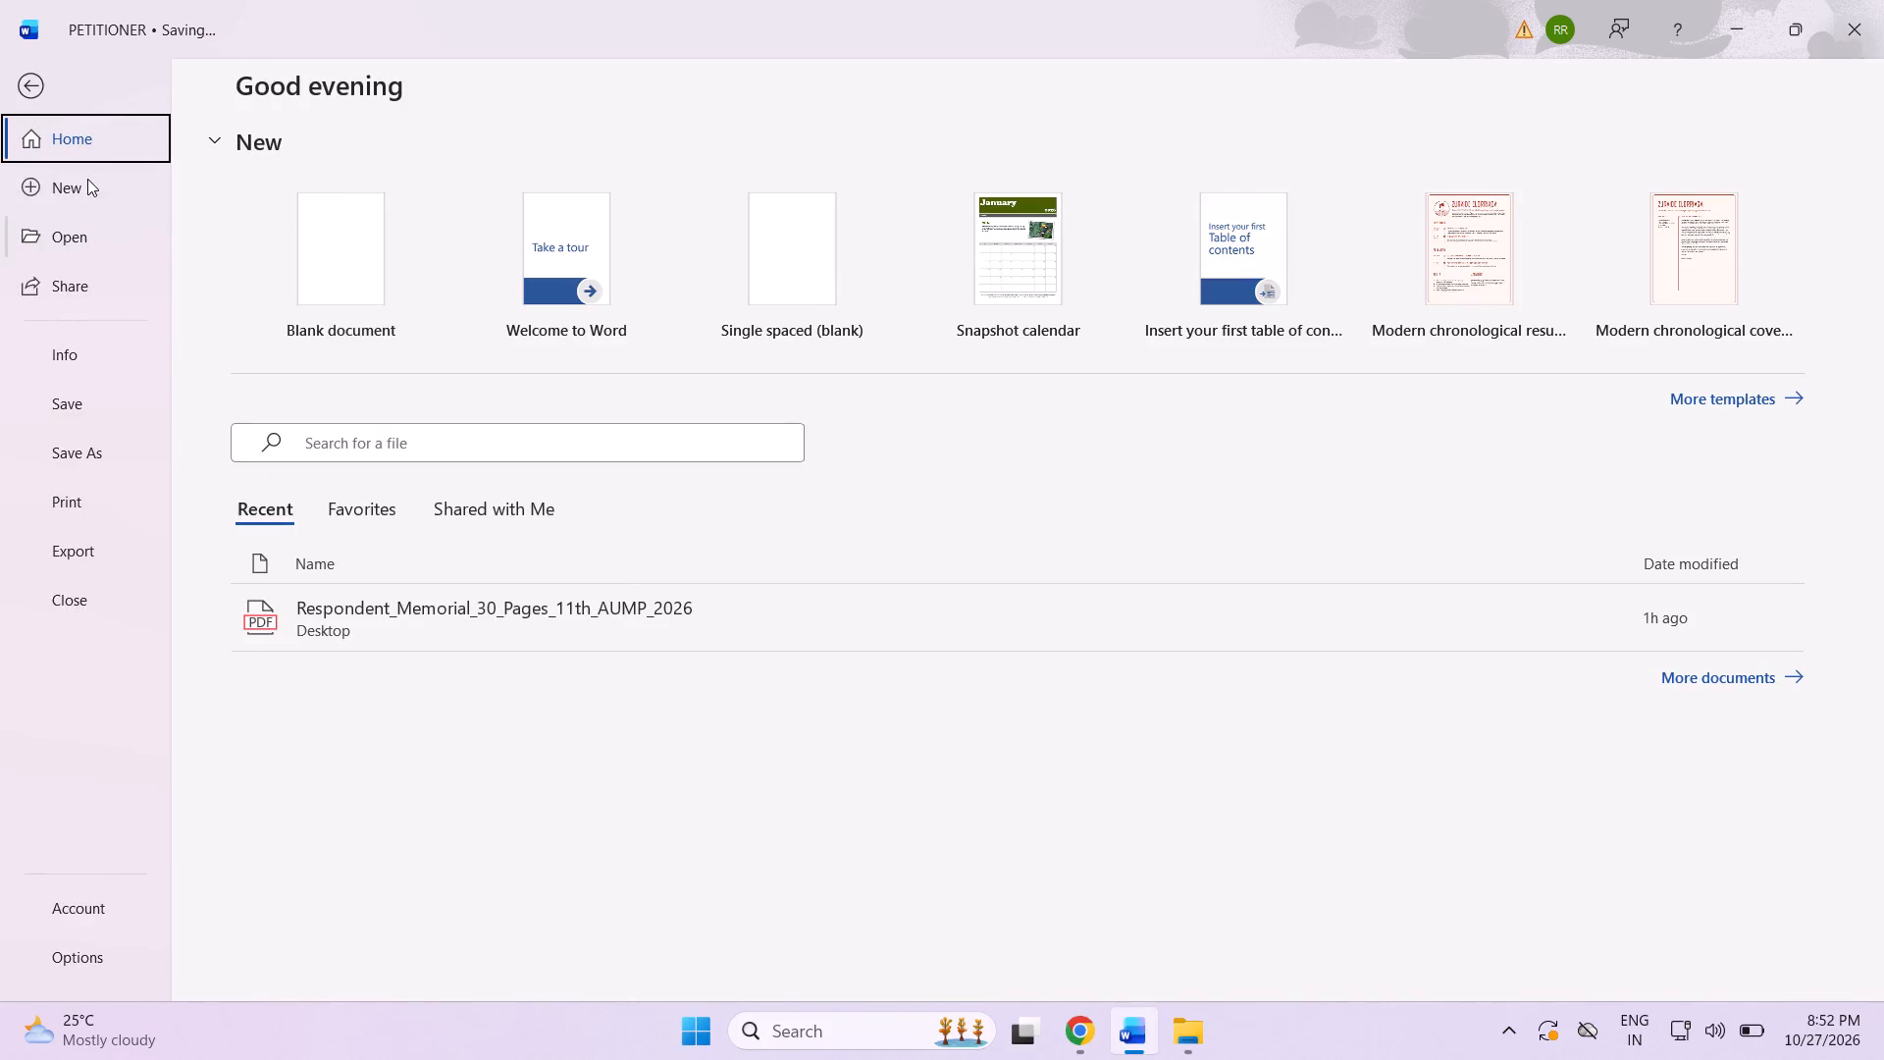
{"action": "left_click", "coordinate": [91, 459]}
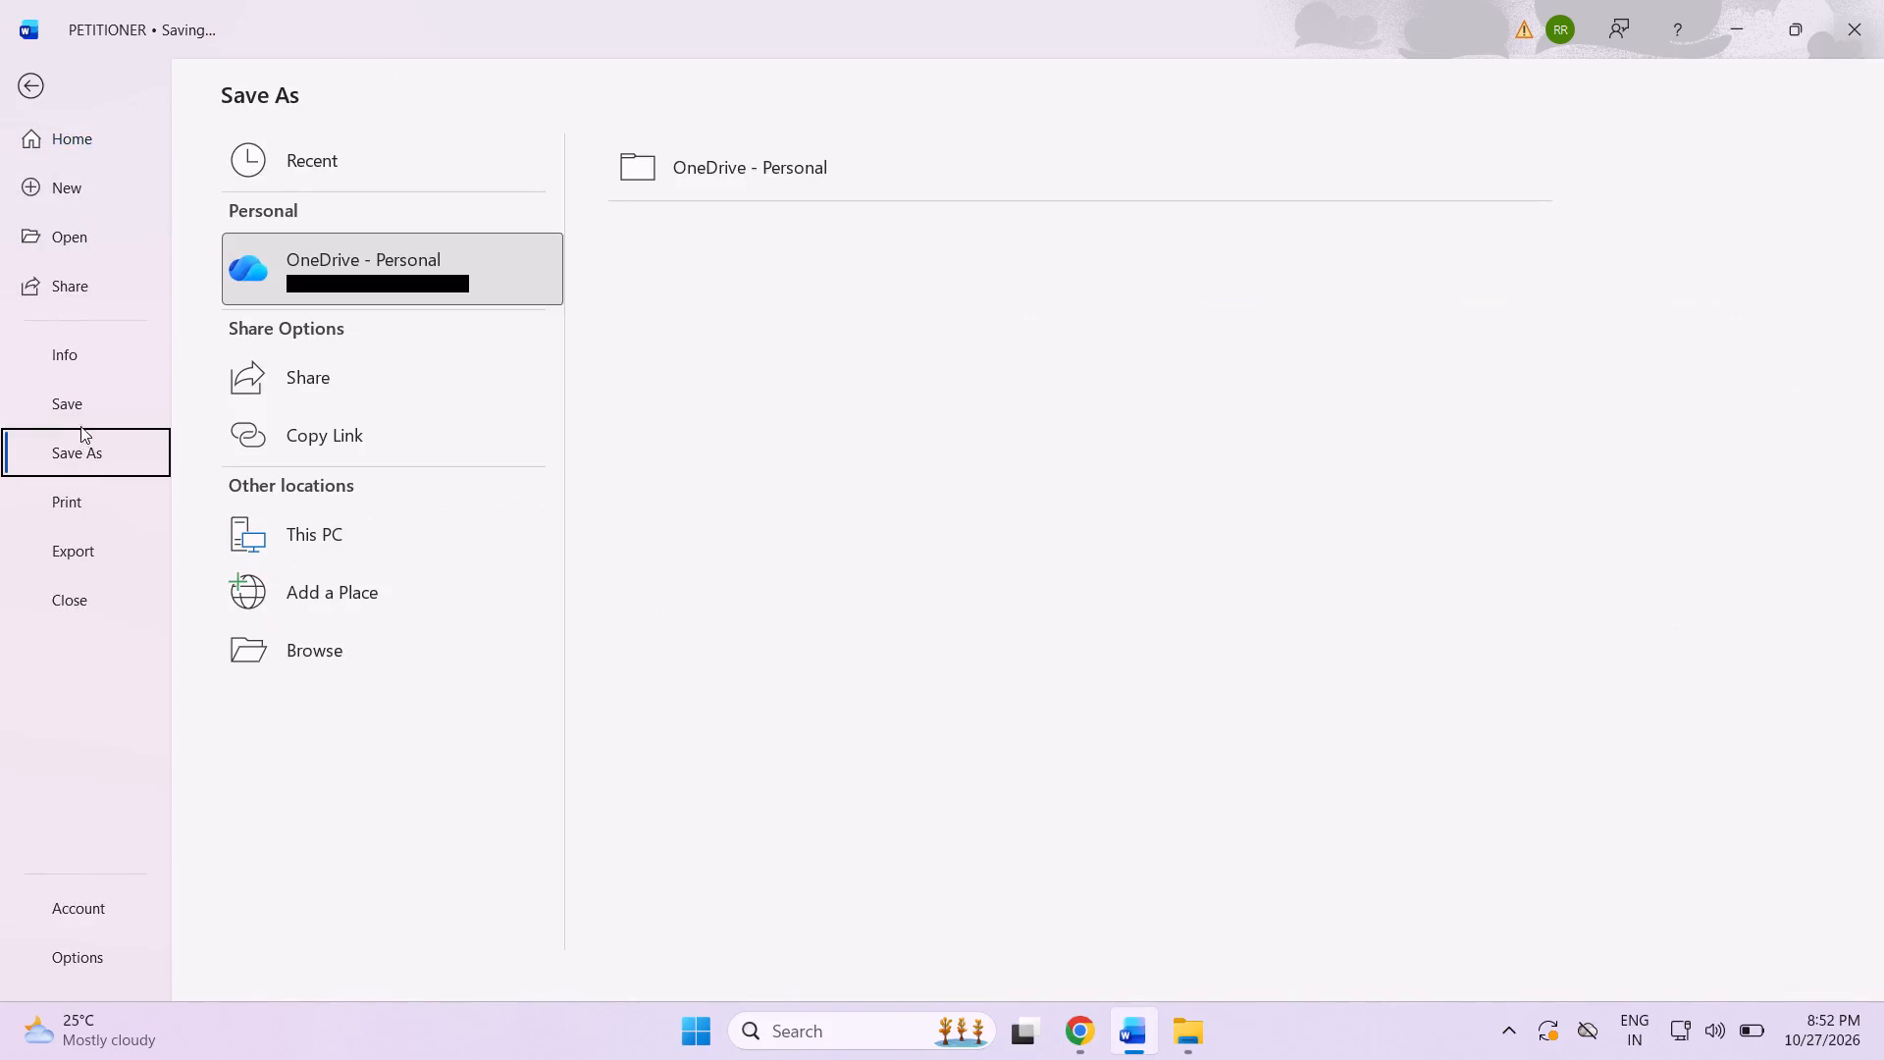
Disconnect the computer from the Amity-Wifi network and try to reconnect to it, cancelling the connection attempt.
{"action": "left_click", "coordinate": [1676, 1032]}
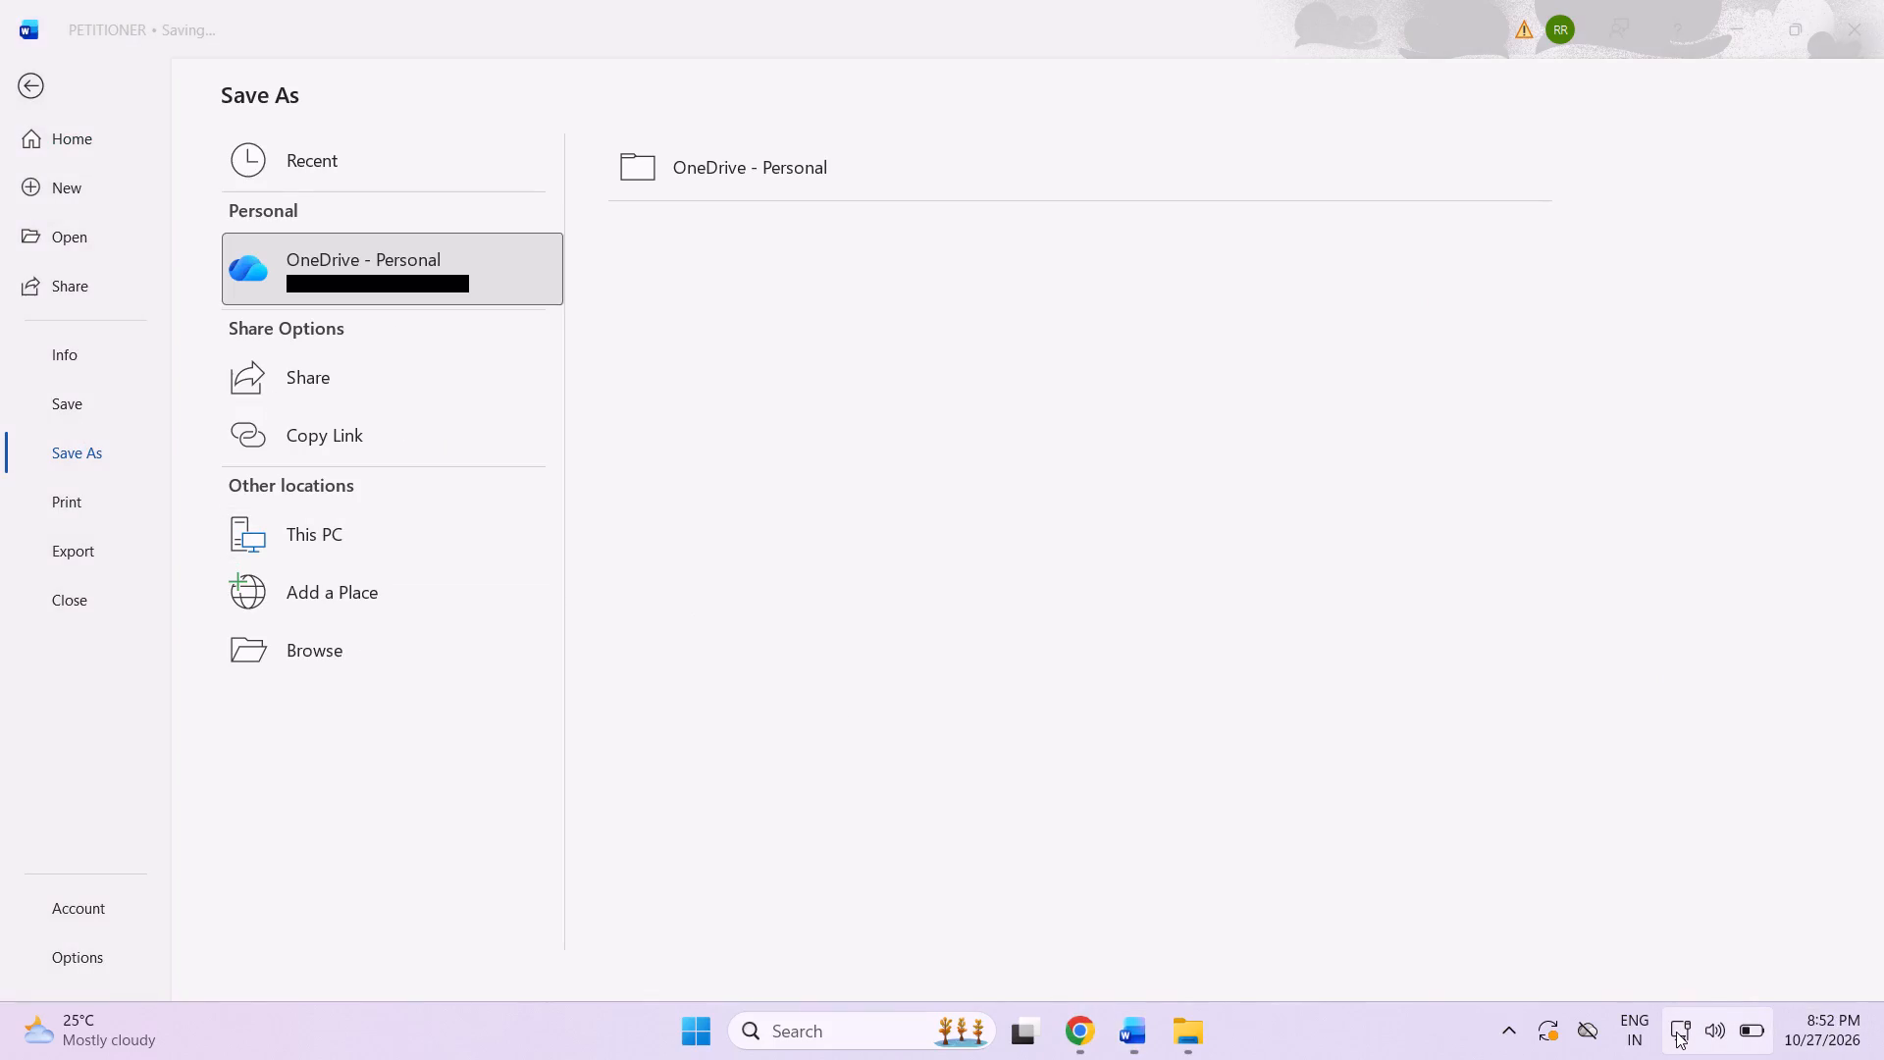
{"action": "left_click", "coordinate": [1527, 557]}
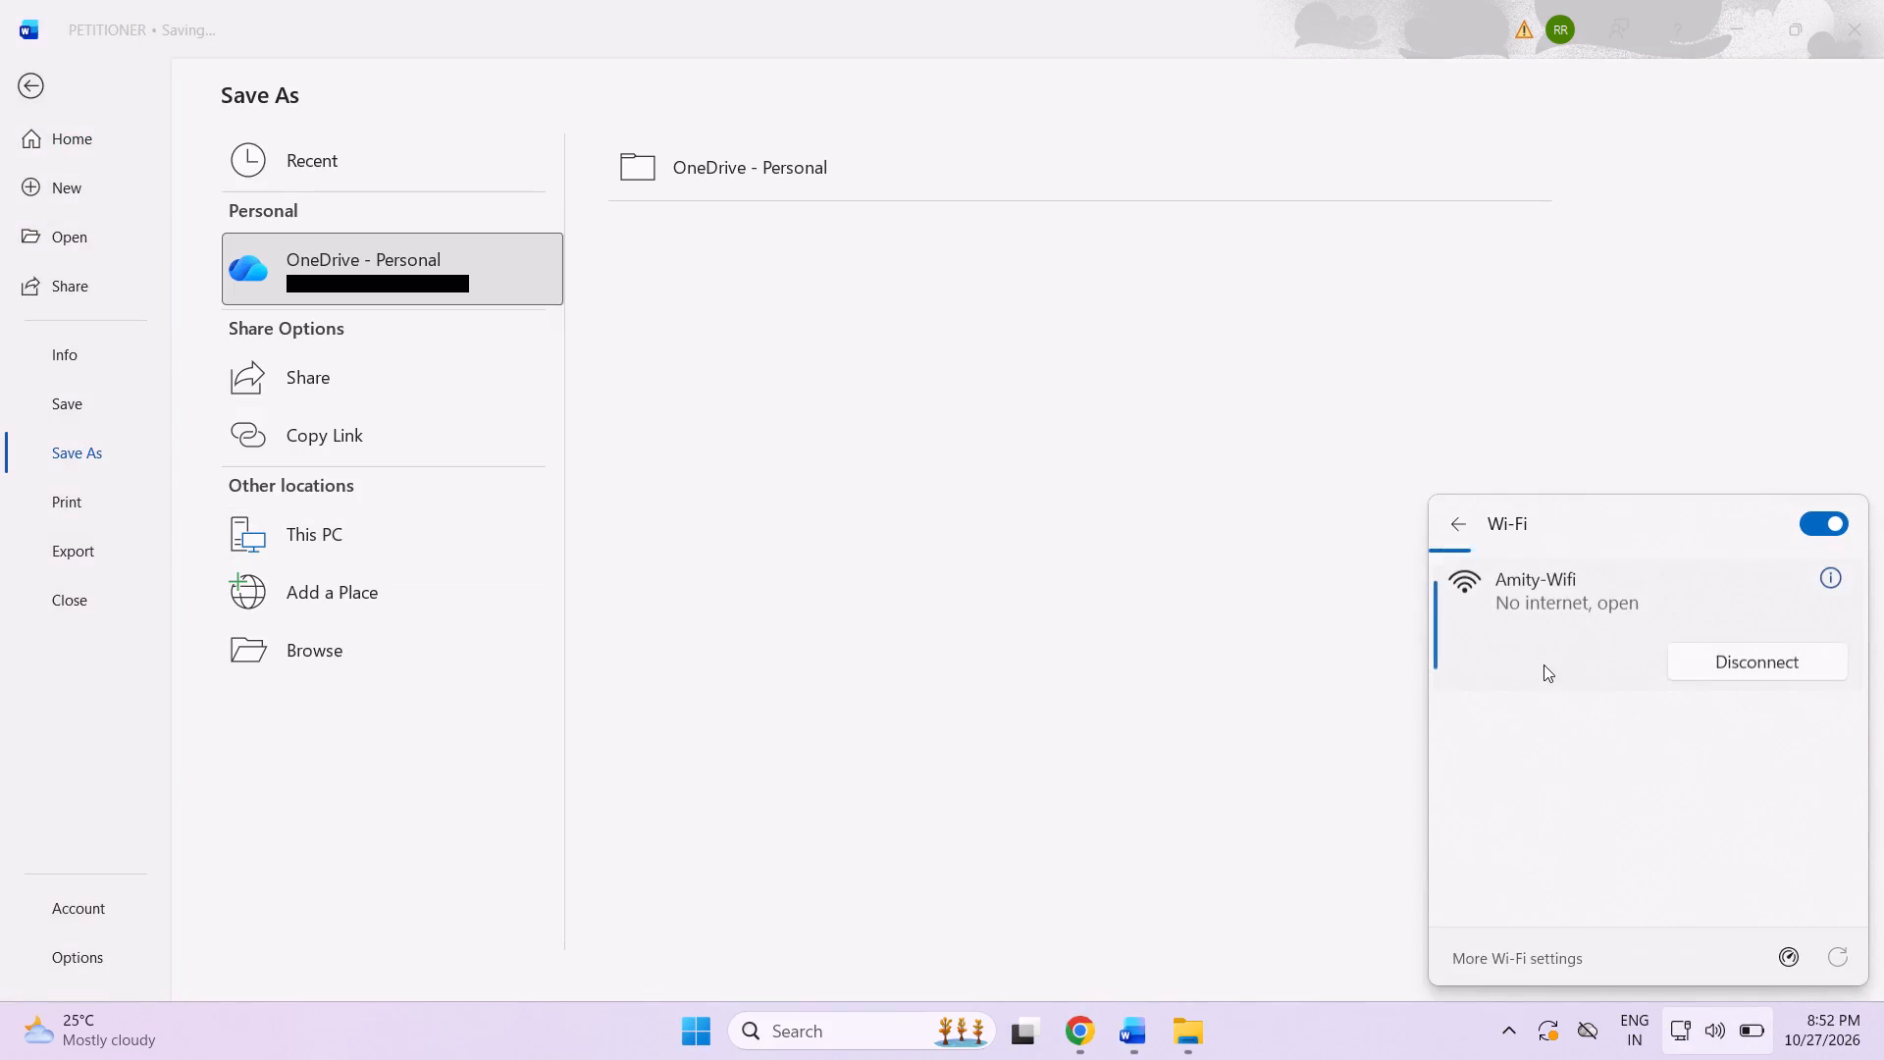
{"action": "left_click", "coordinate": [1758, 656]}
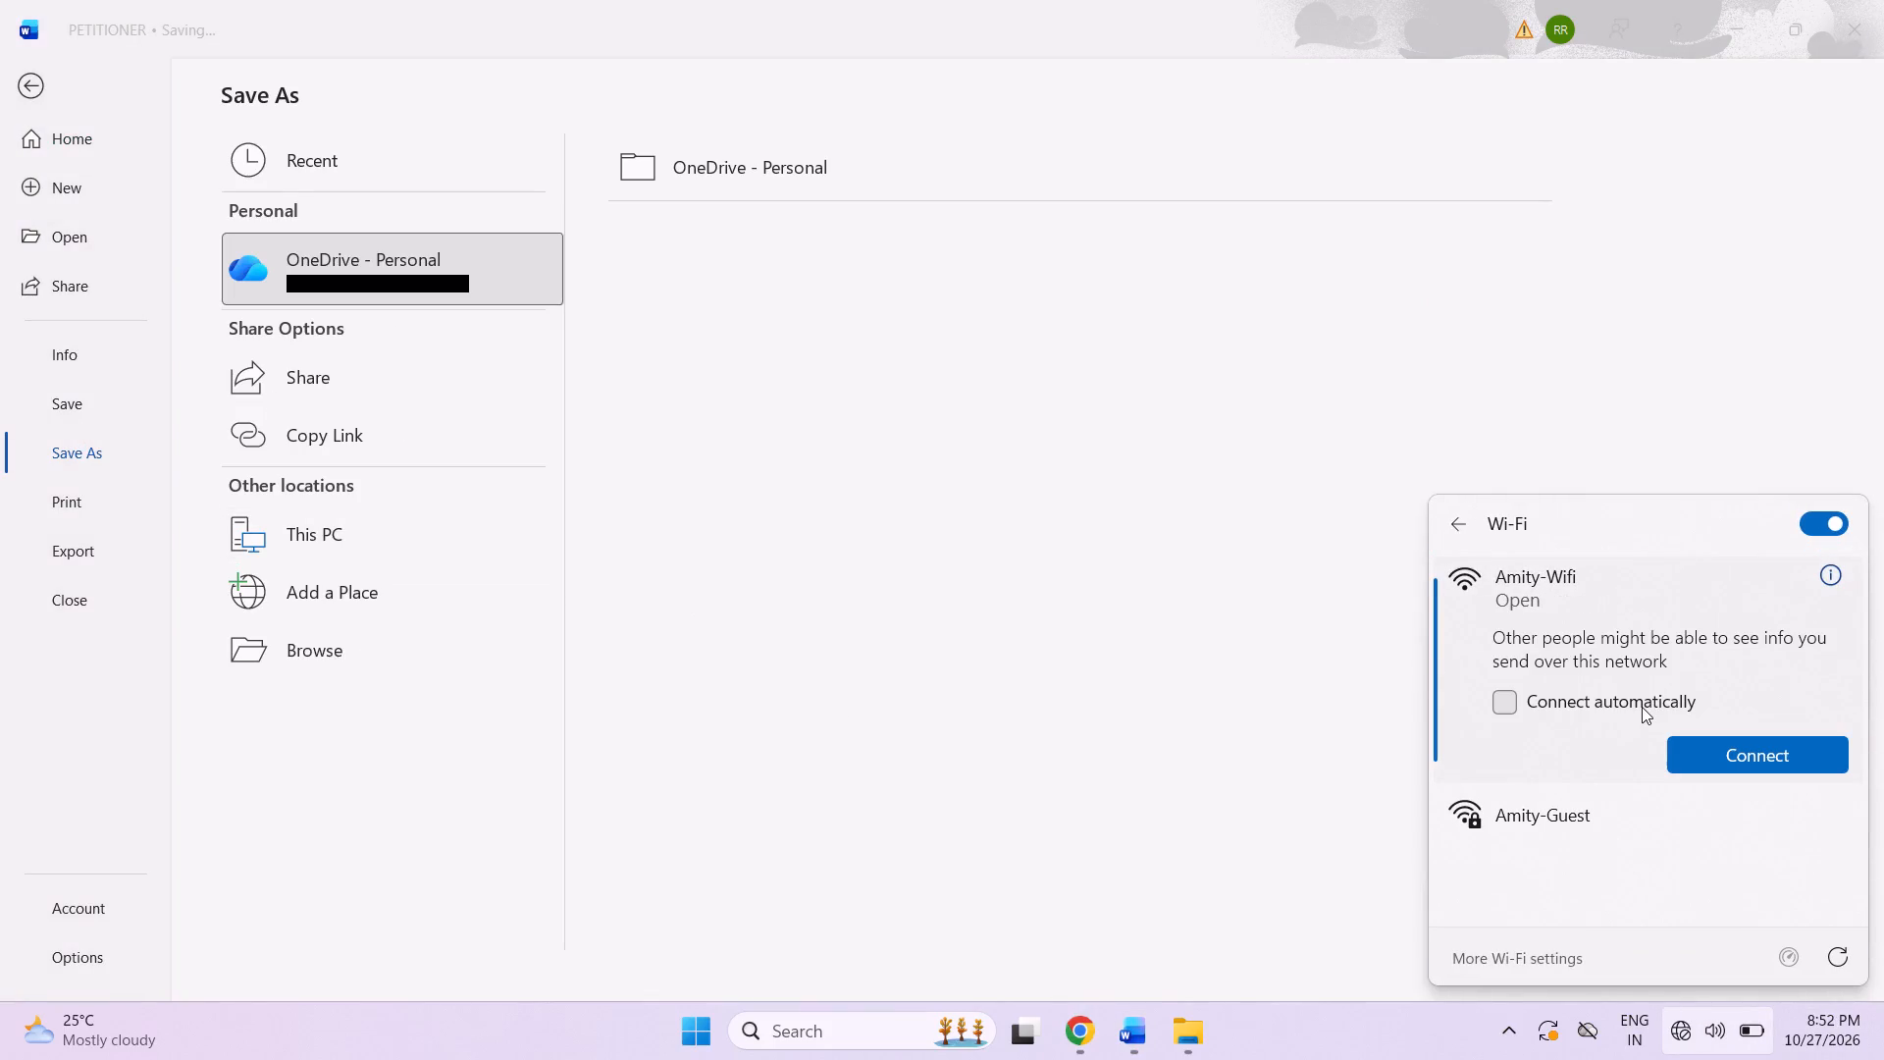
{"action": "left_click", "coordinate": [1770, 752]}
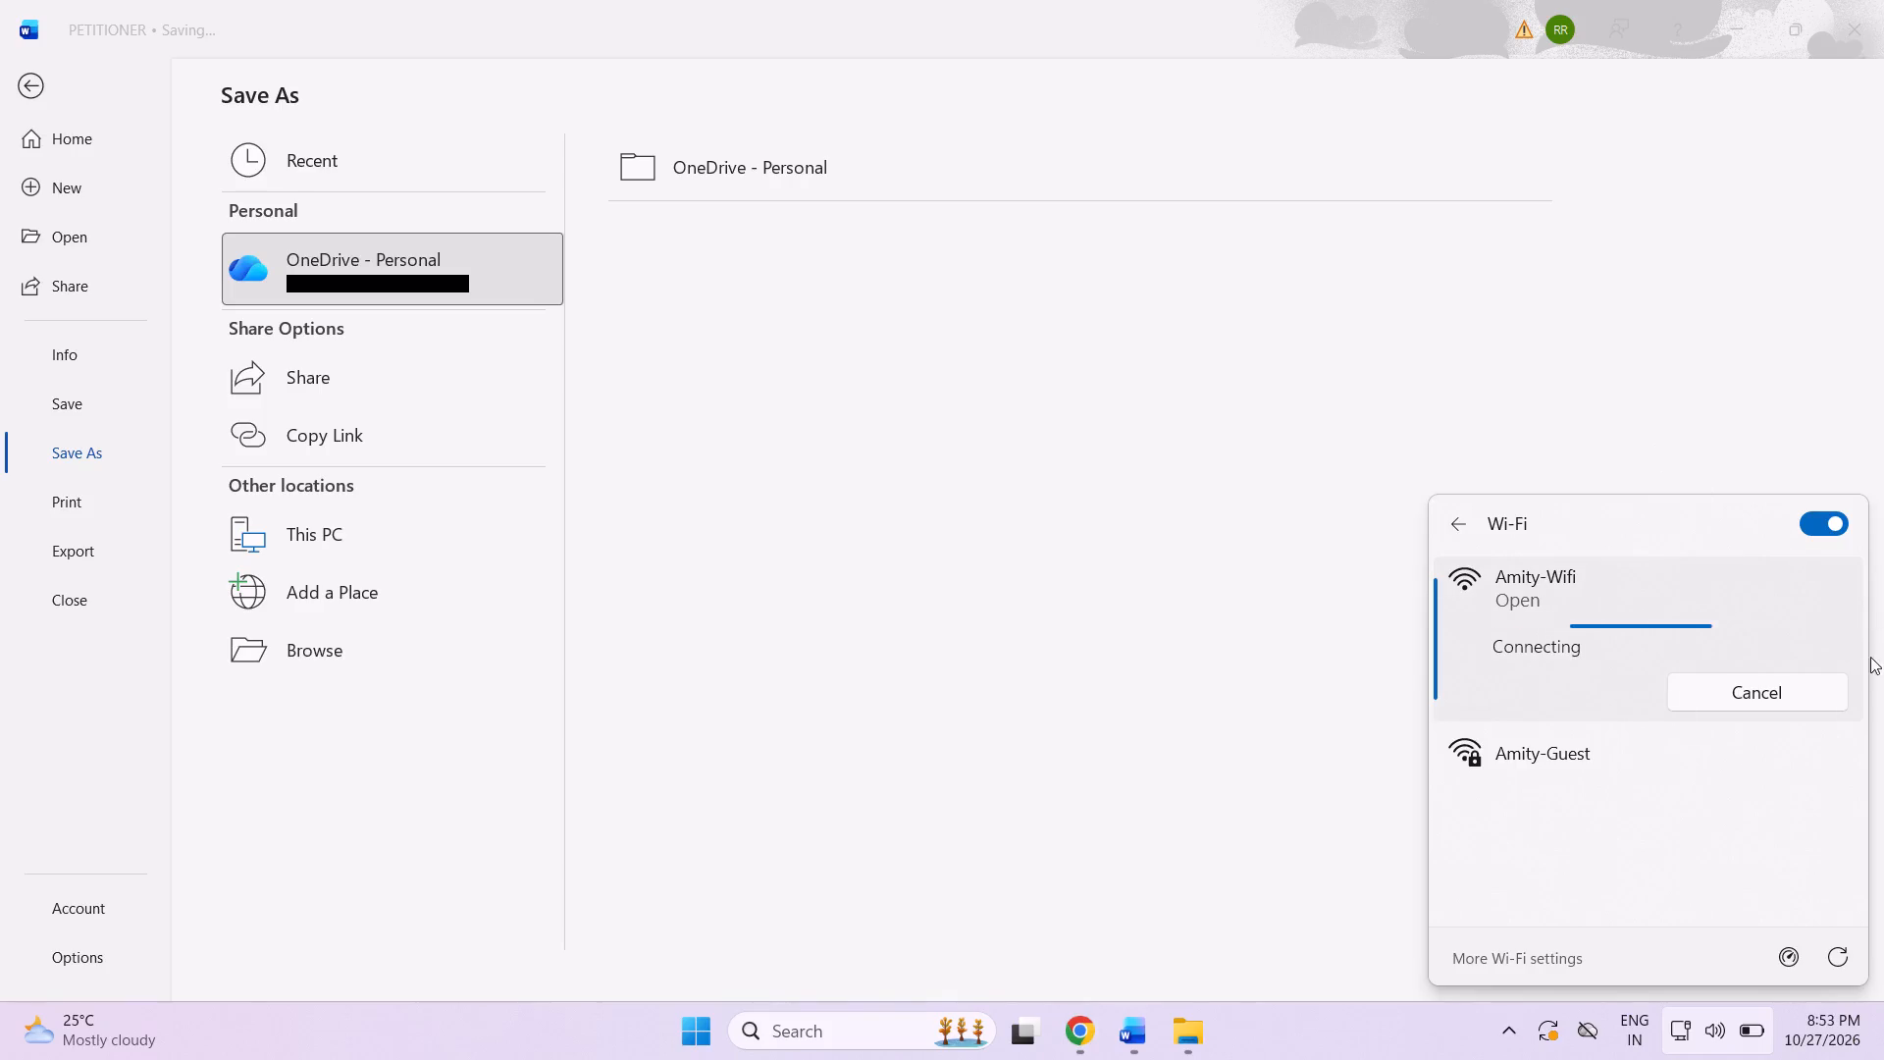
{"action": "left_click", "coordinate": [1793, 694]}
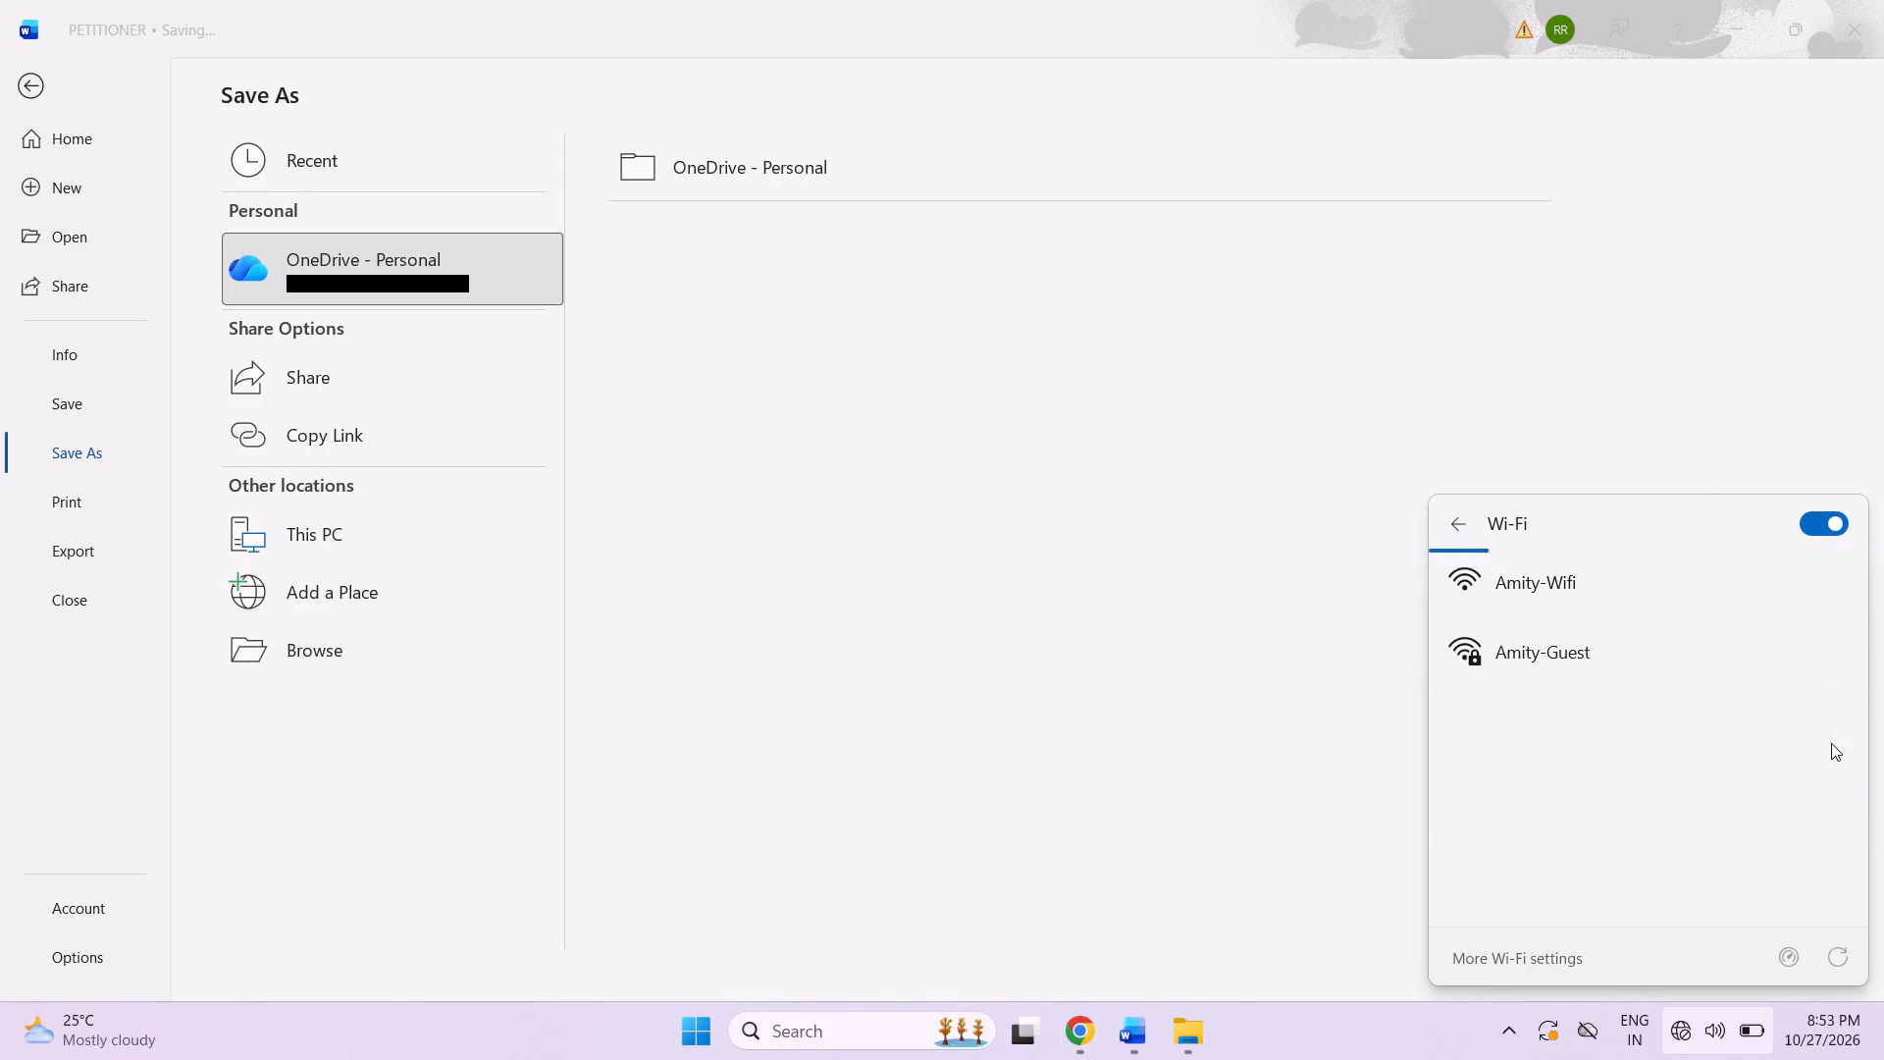
Restart Wi-Fi, try to connect to the POCO X5 5G hotspot and refresh the list of available networks.
{"action": "left_click", "coordinate": [1837, 511]}
{"action": "left_click", "coordinate": [1824, 518]}
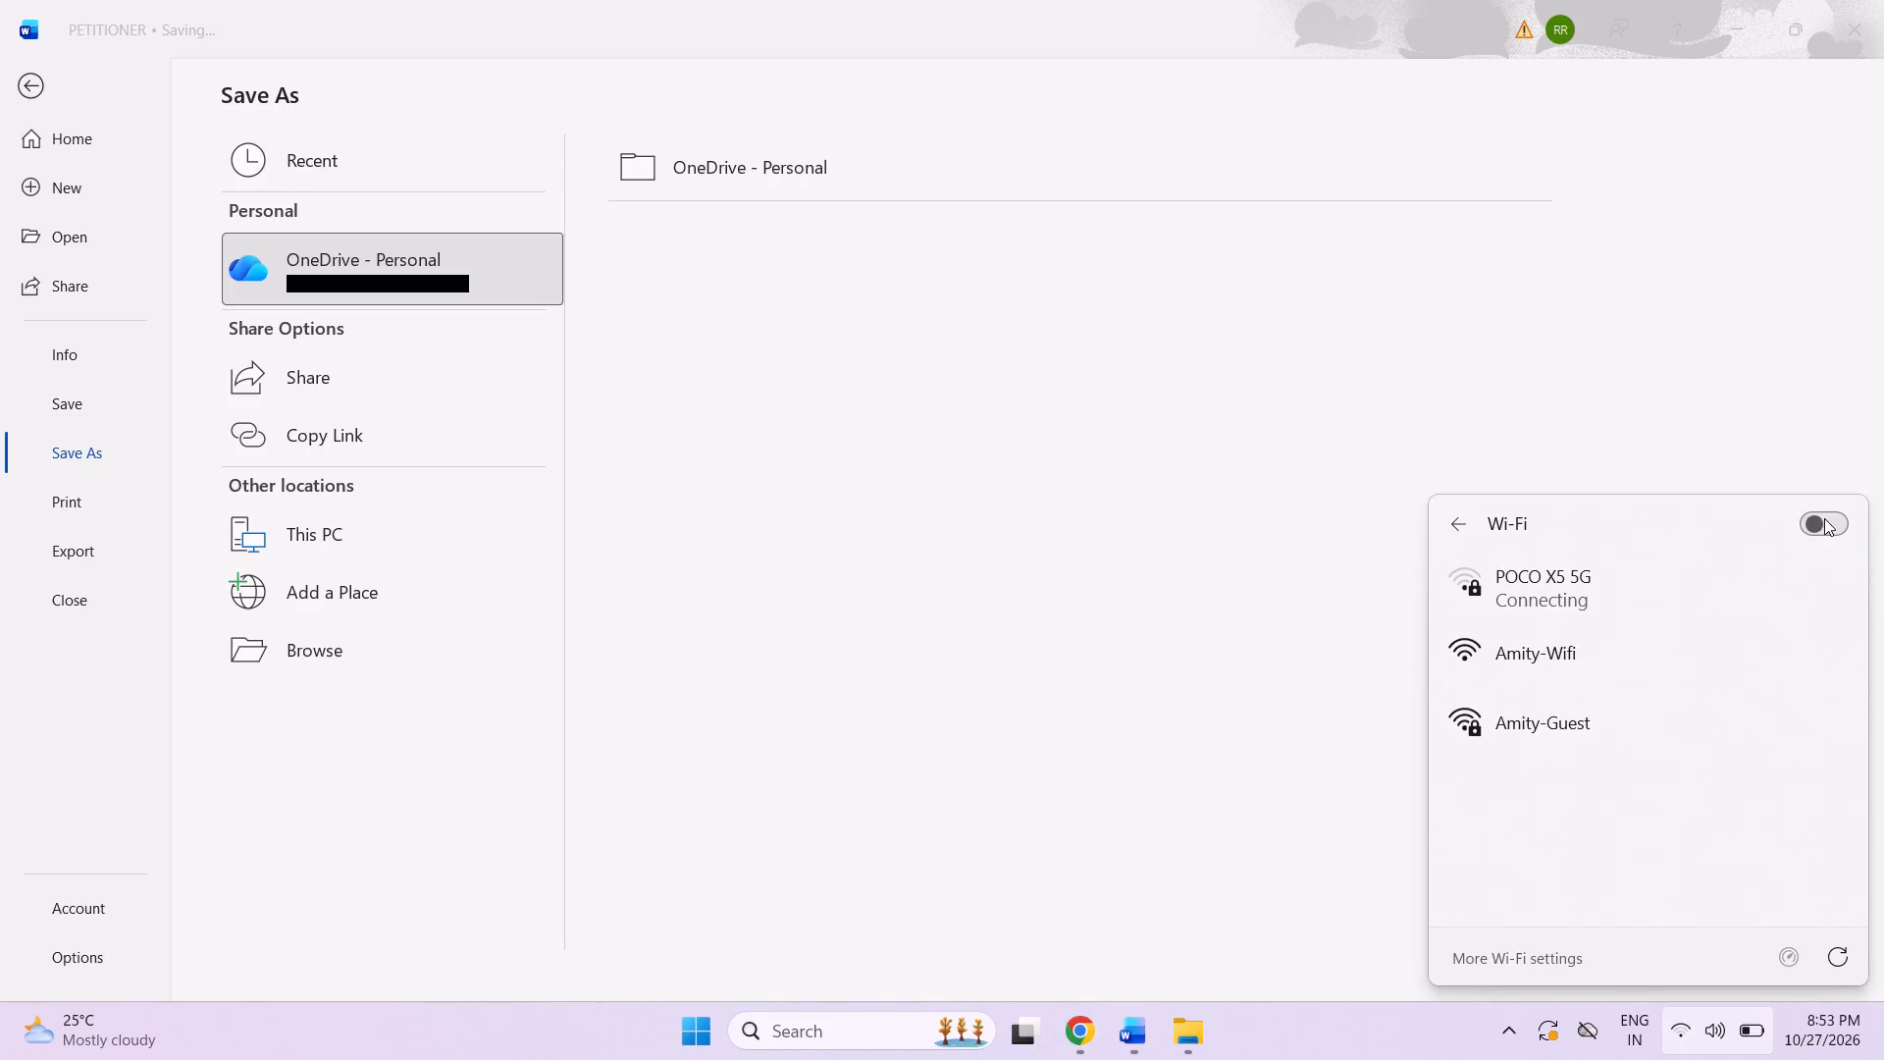
{"action": "left_click", "coordinate": [1823, 515]}
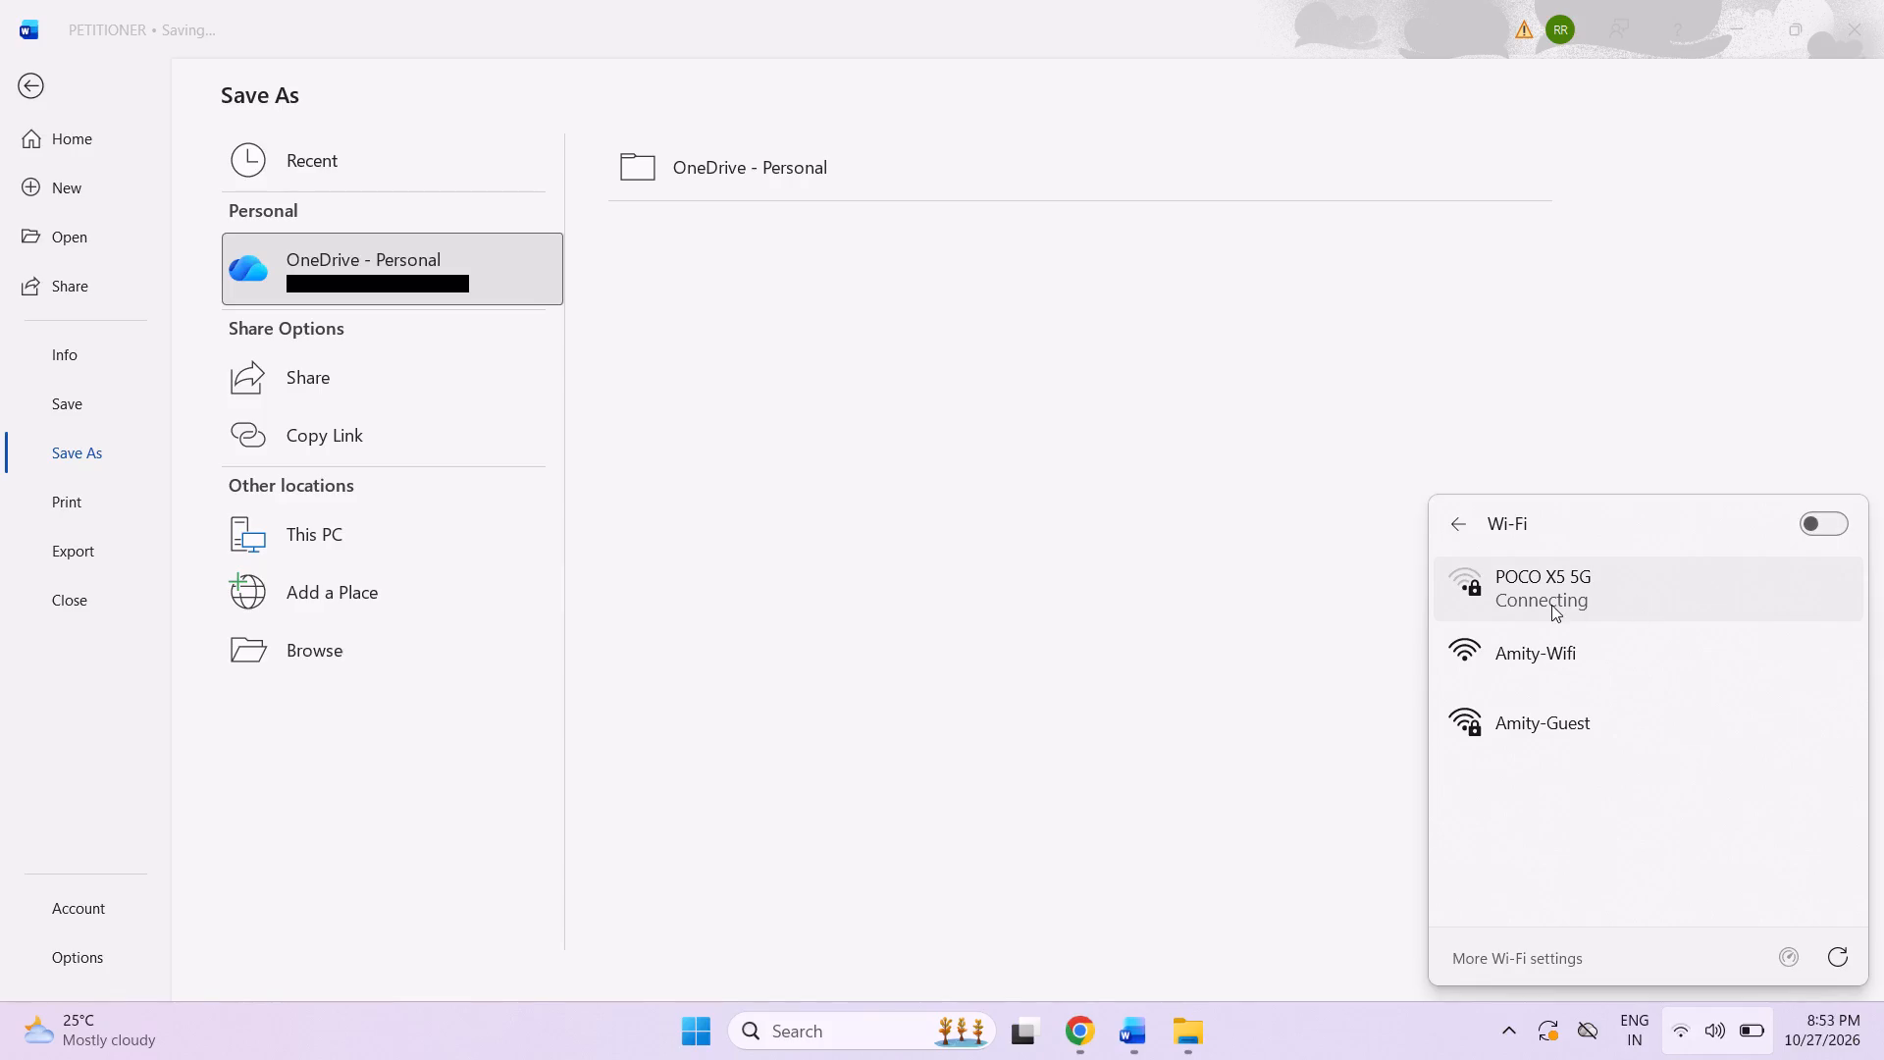
{"action": "left_click", "coordinate": [1546, 599]}
{"action": "left_click", "coordinate": [1729, 665]}
{"action": "left_click", "coordinate": [1737, 693]}
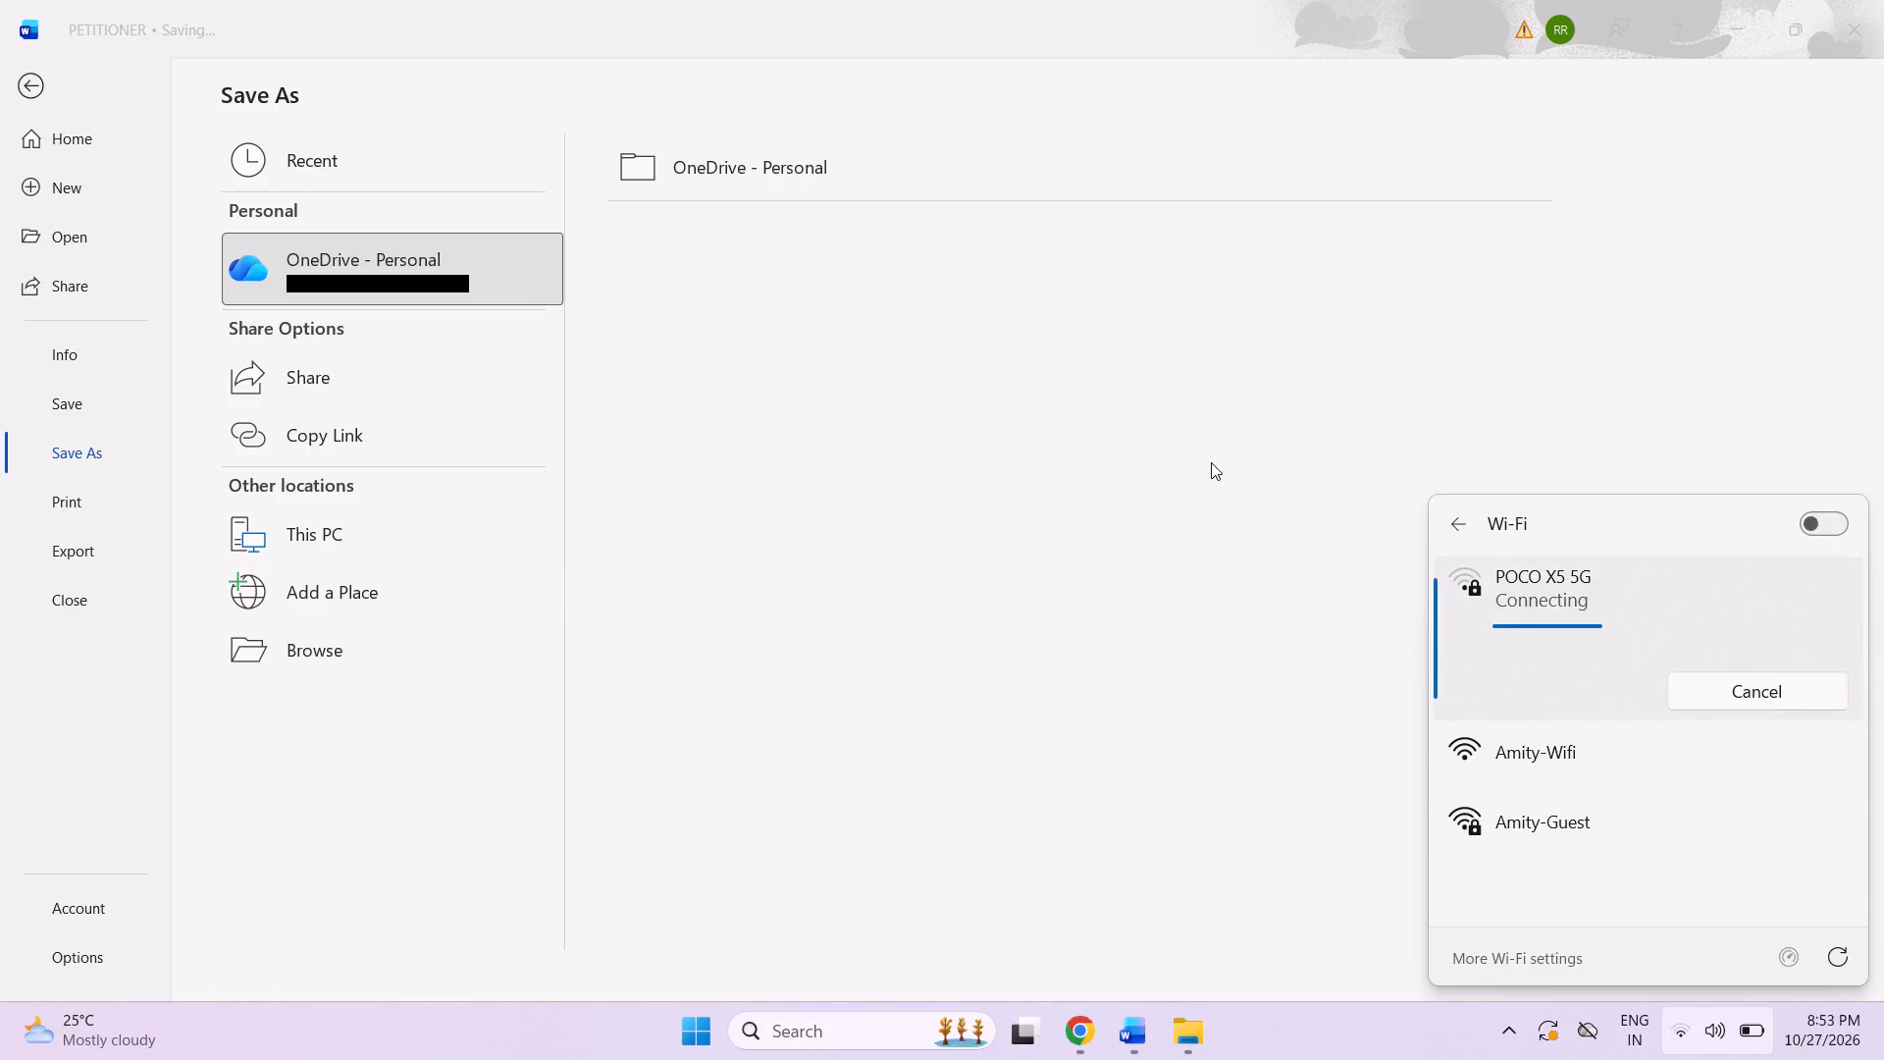
{"action": "left_click", "coordinate": [1828, 517]}
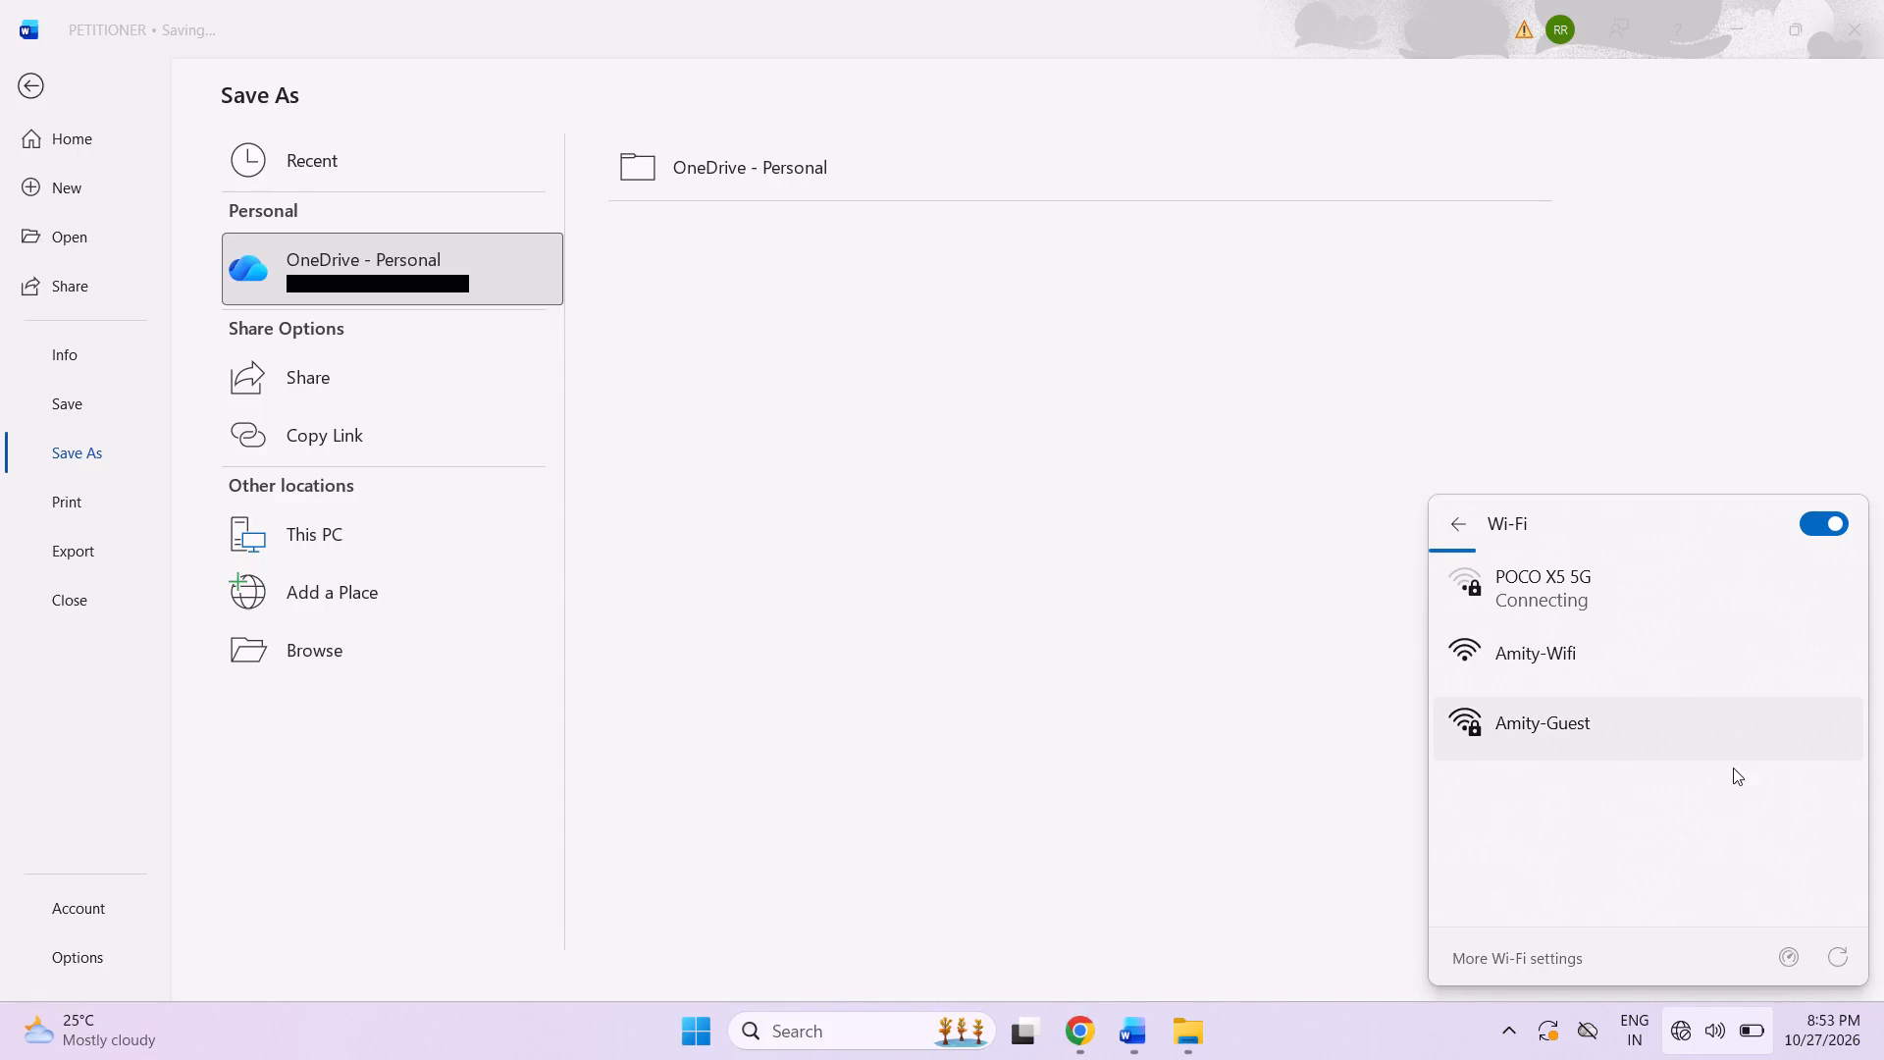
{"action": "left_click", "coordinate": [1841, 960]}
Minimise the Word and File Explorer windows and refresh the desktop.
{"action": "left_click", "coordinate": [1729, 22]}
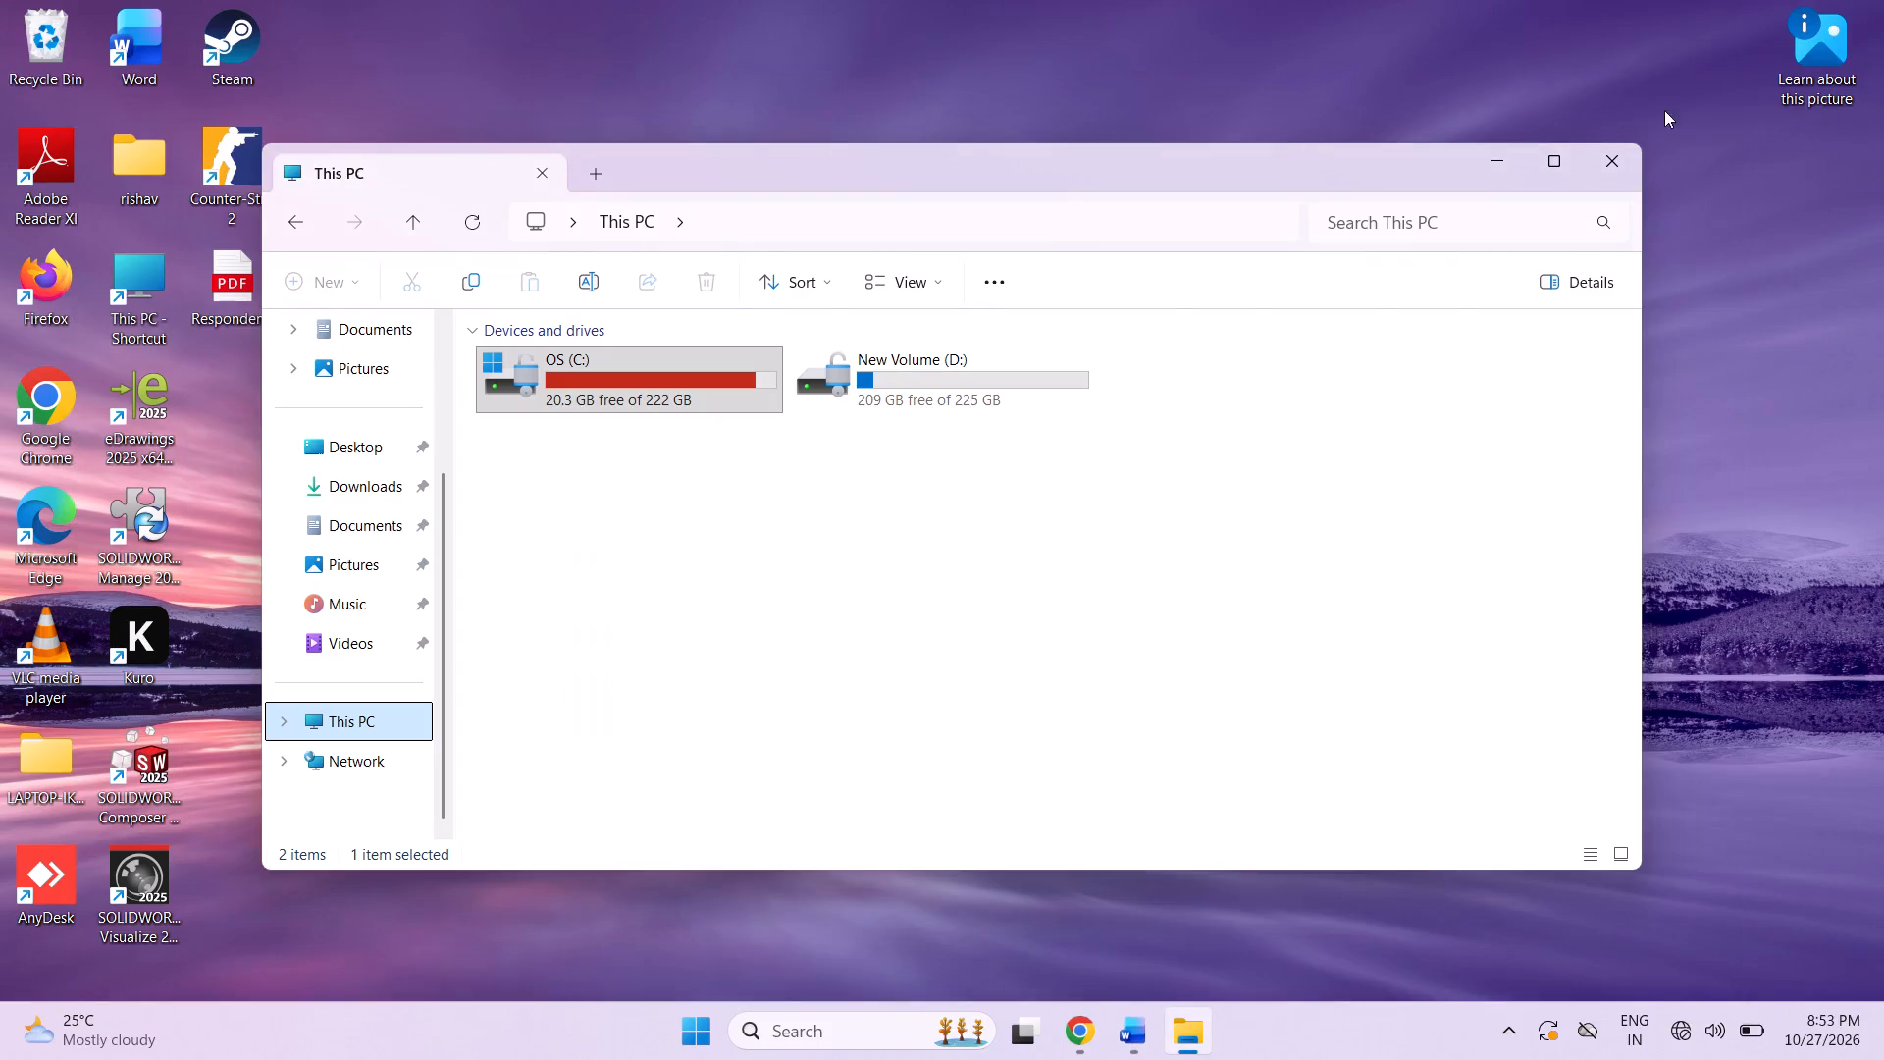
{"action": "left_click", "coordinate": [1501, 154]}
{"action": "right_click_drag", "start_coordinate": [921, 0], "coordinate": [868, 0]}
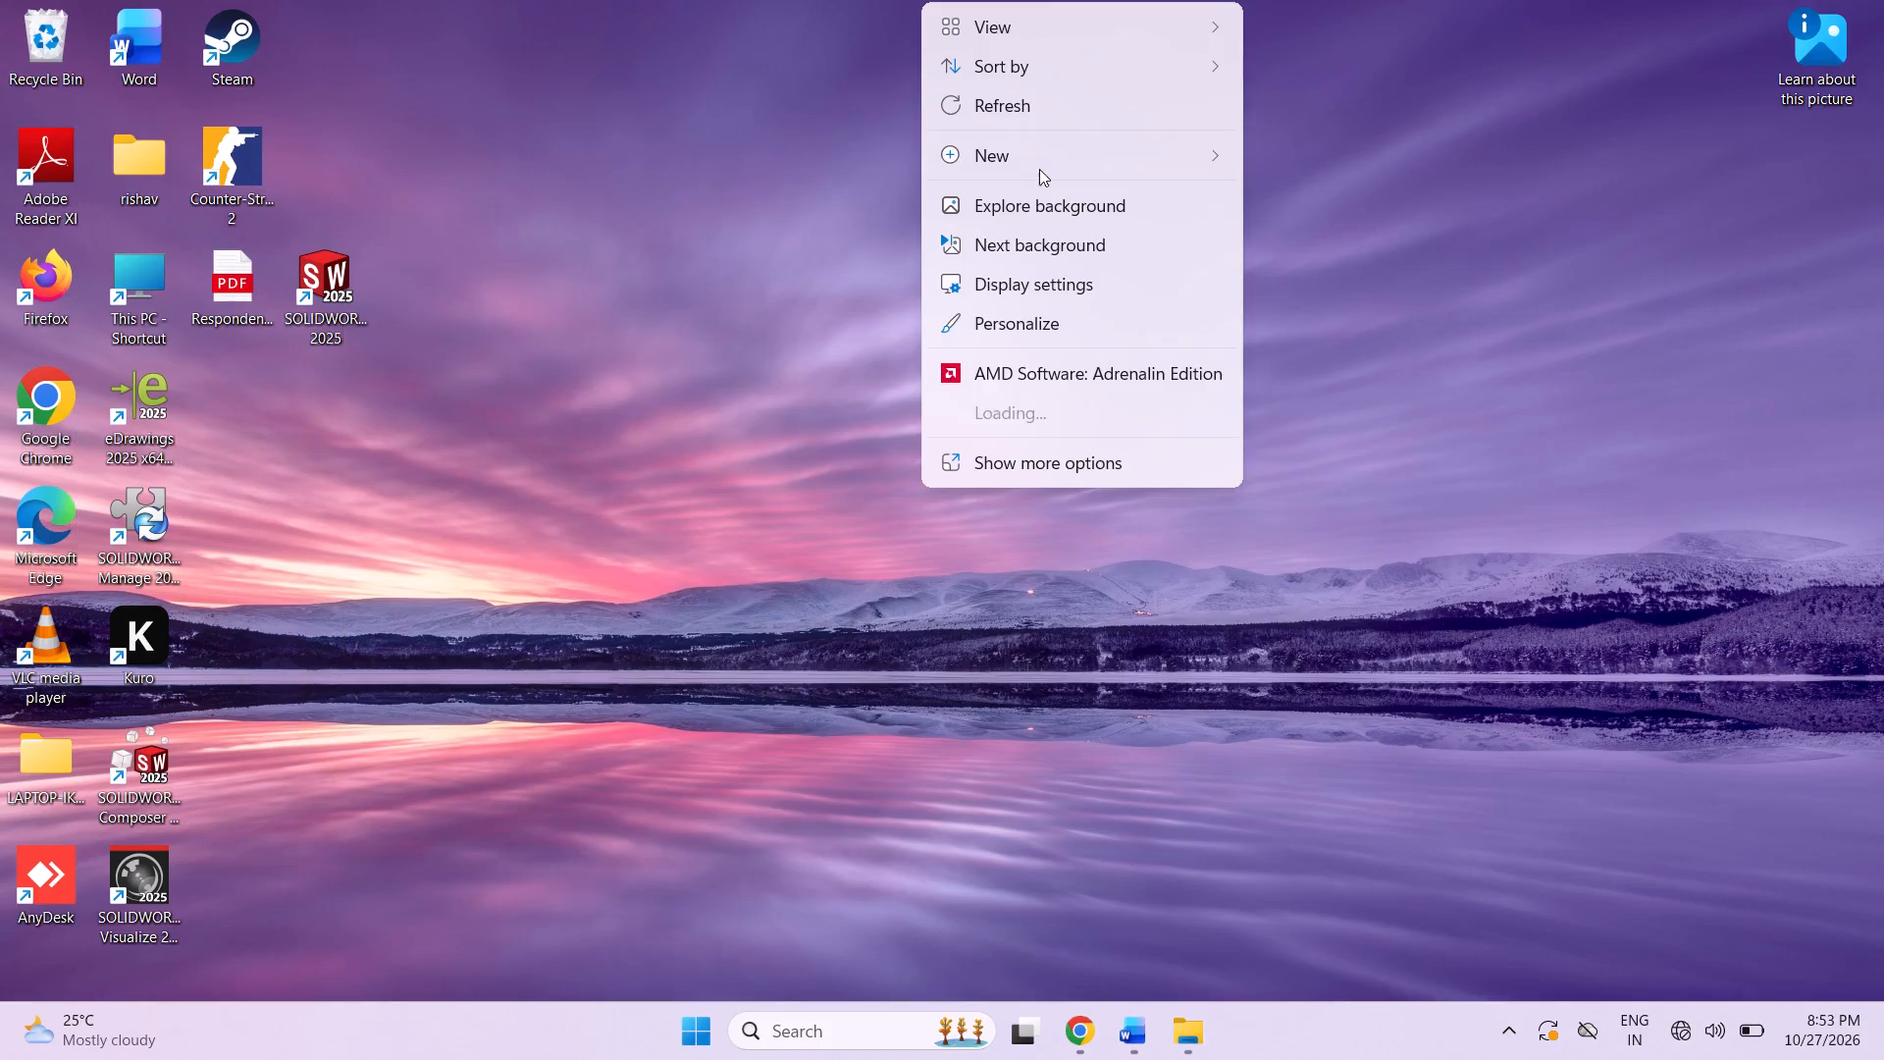
{"action": "left_click", "coordinate": [1021, 121]}
{"action": "right_click", "coordinate": [1019, 115]}
{"action": "left_click", "coordinate": [1111, 221]}
{"action": "right_click", "coordinate": [1105, 214]}
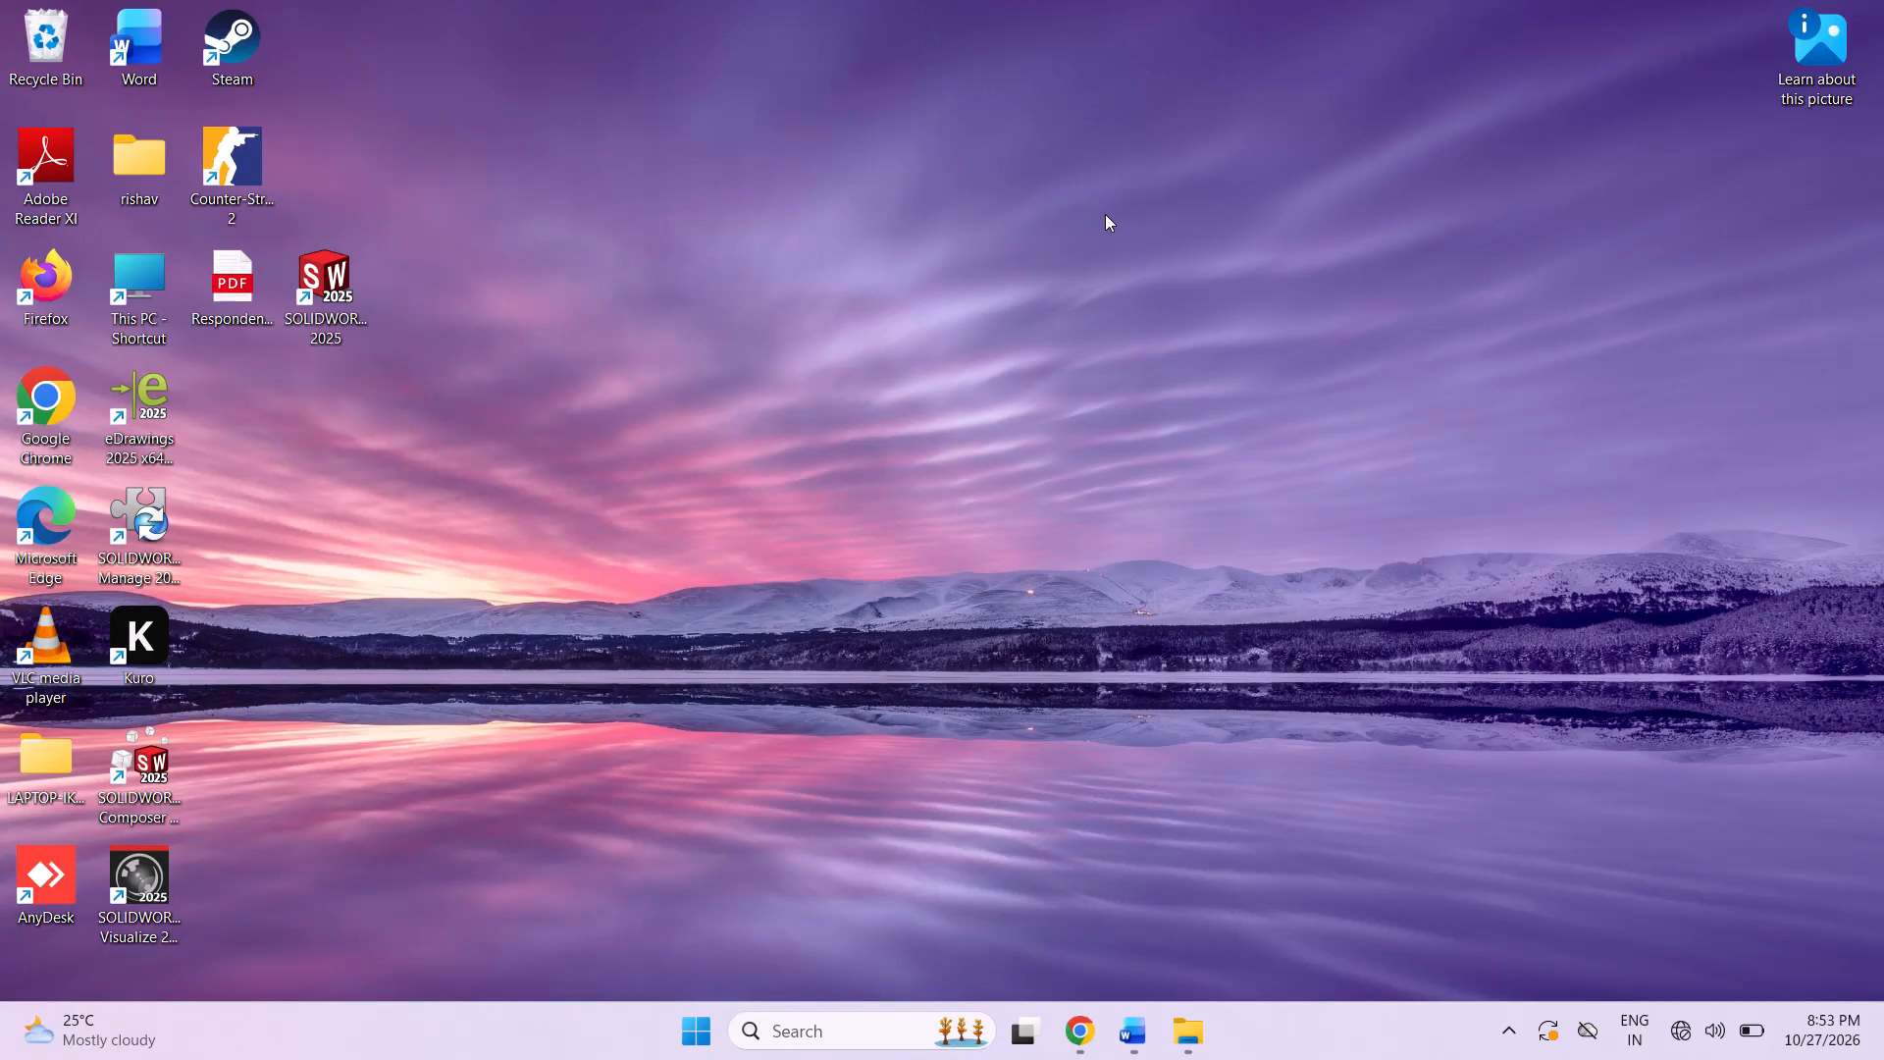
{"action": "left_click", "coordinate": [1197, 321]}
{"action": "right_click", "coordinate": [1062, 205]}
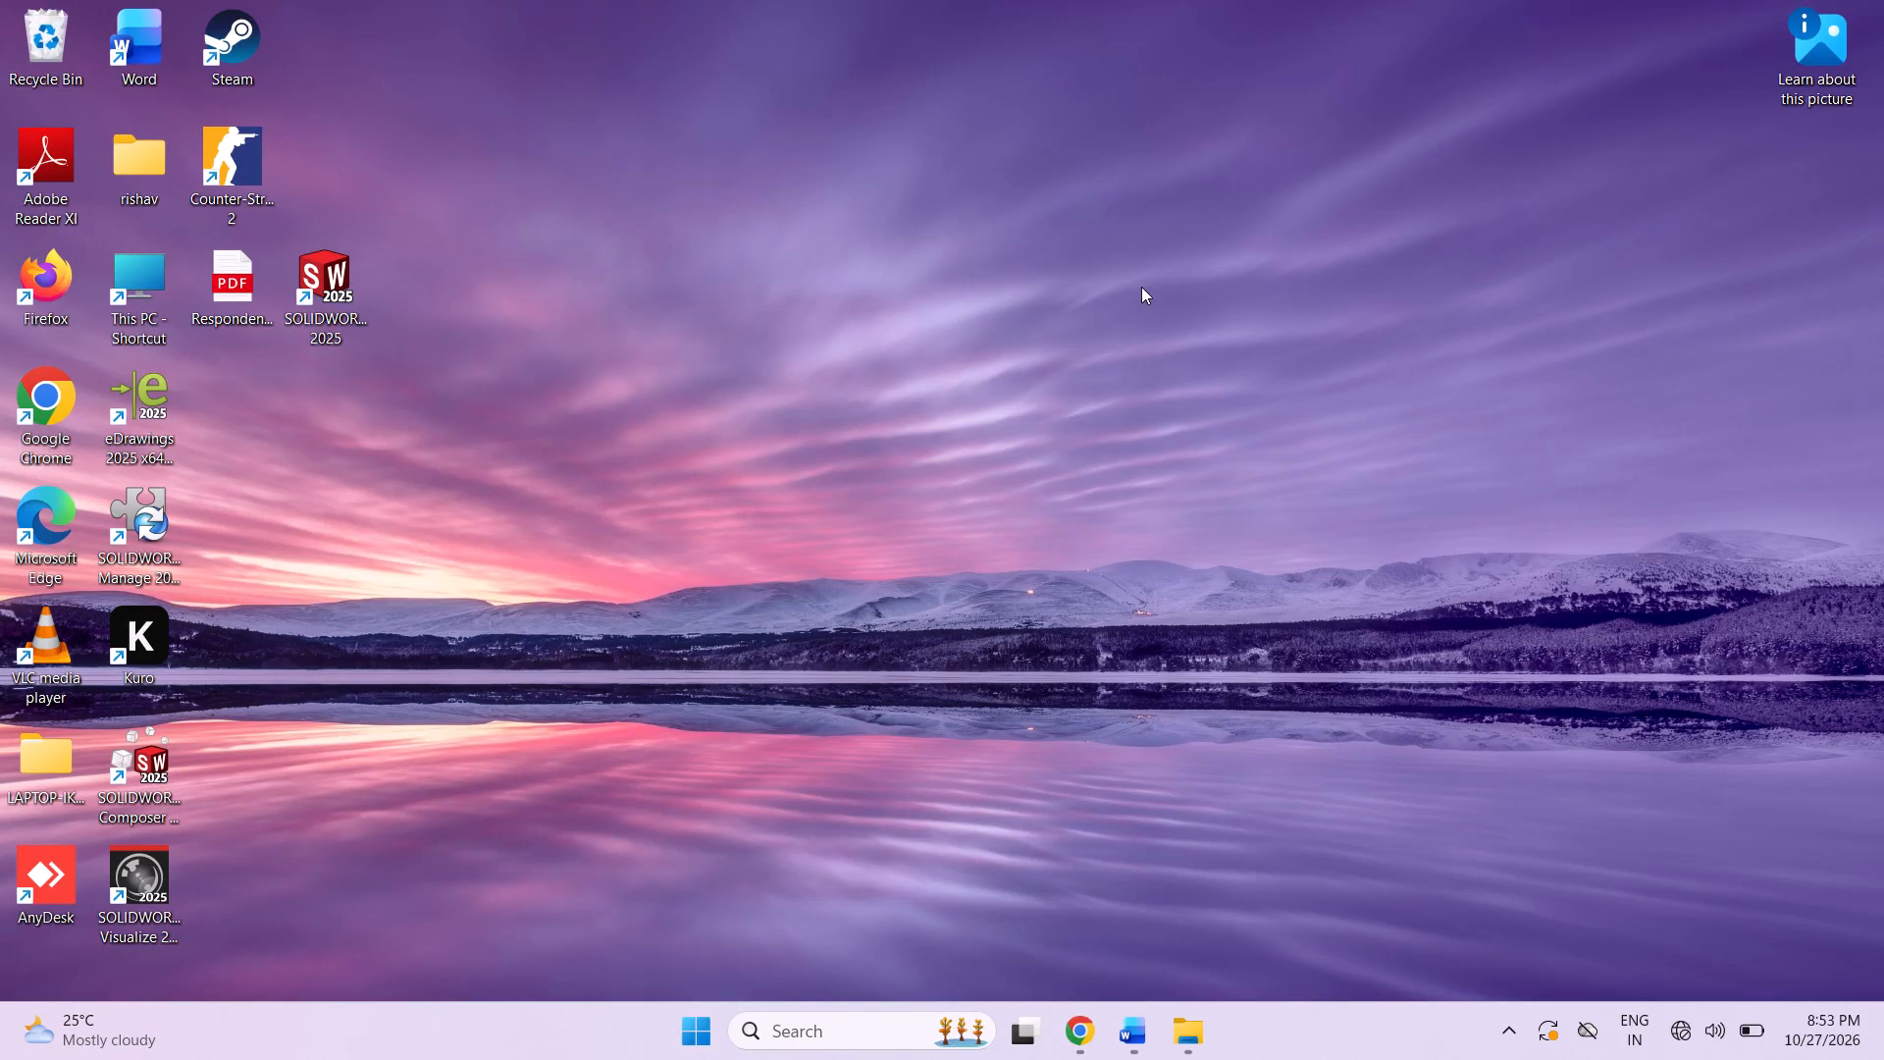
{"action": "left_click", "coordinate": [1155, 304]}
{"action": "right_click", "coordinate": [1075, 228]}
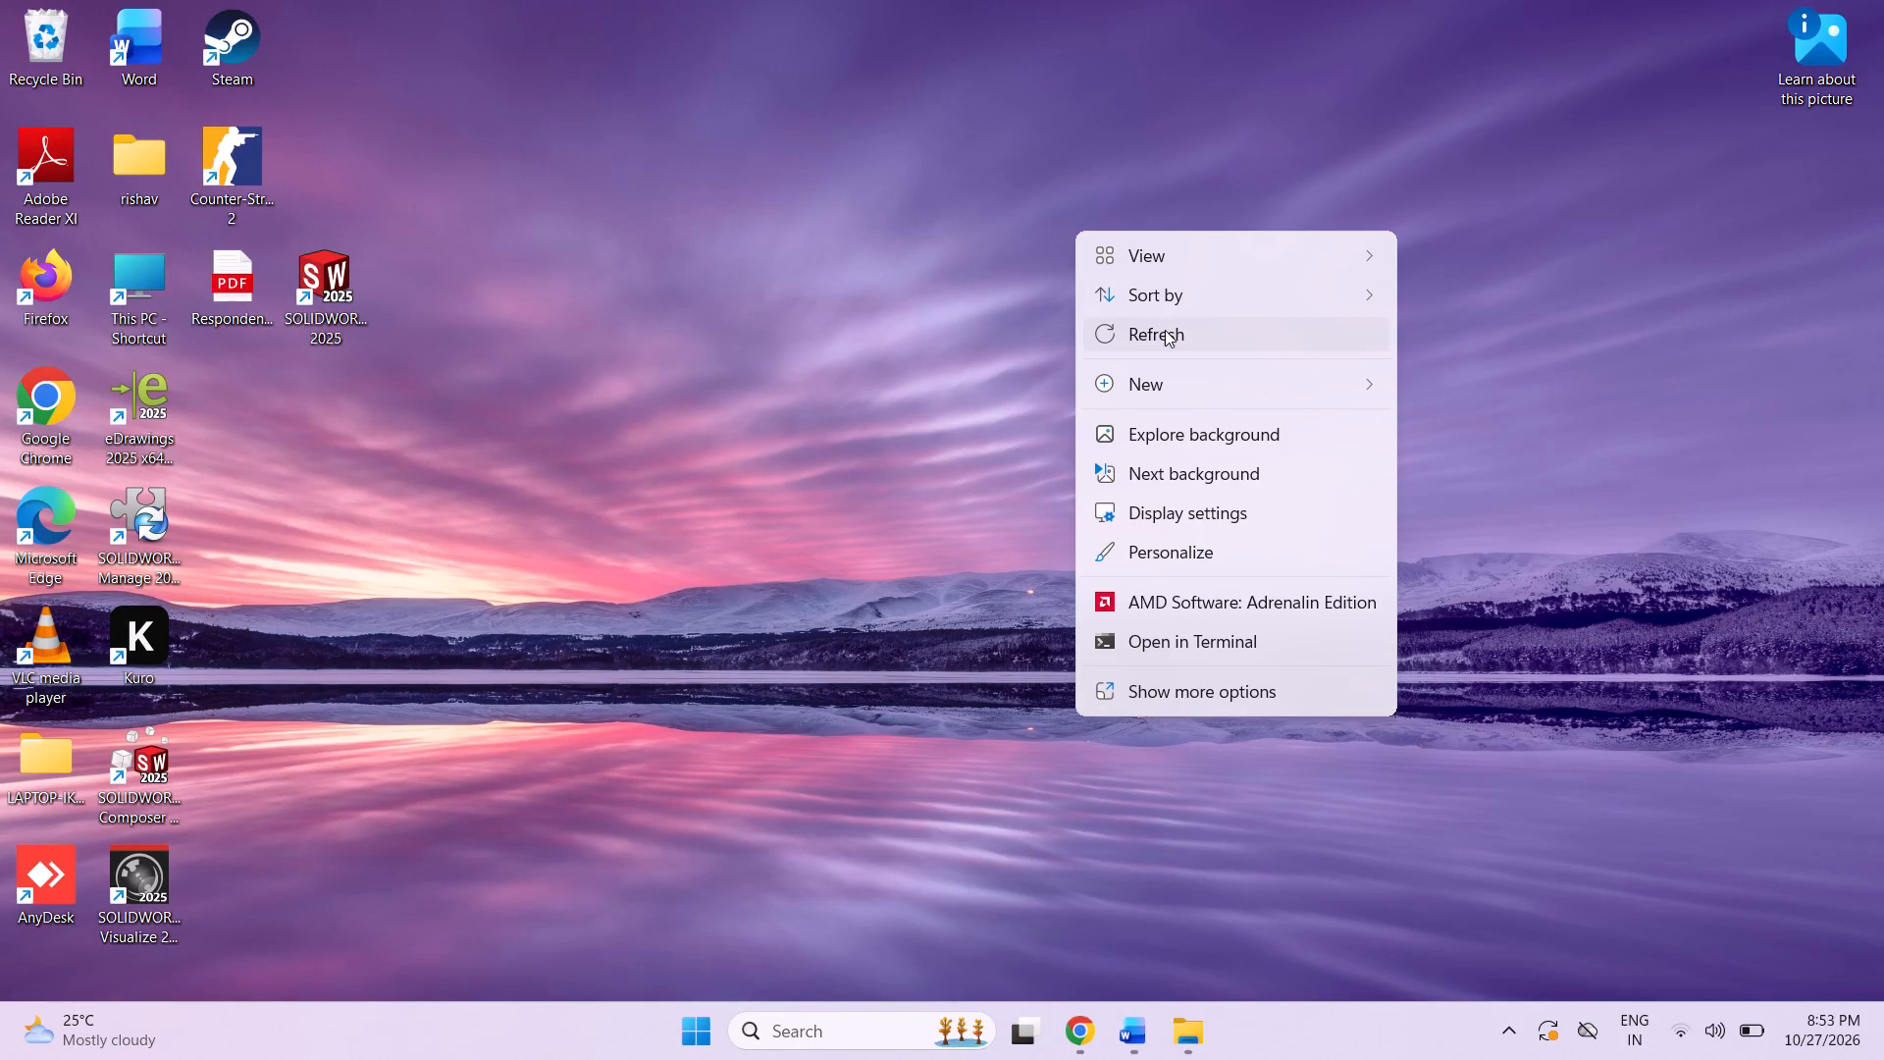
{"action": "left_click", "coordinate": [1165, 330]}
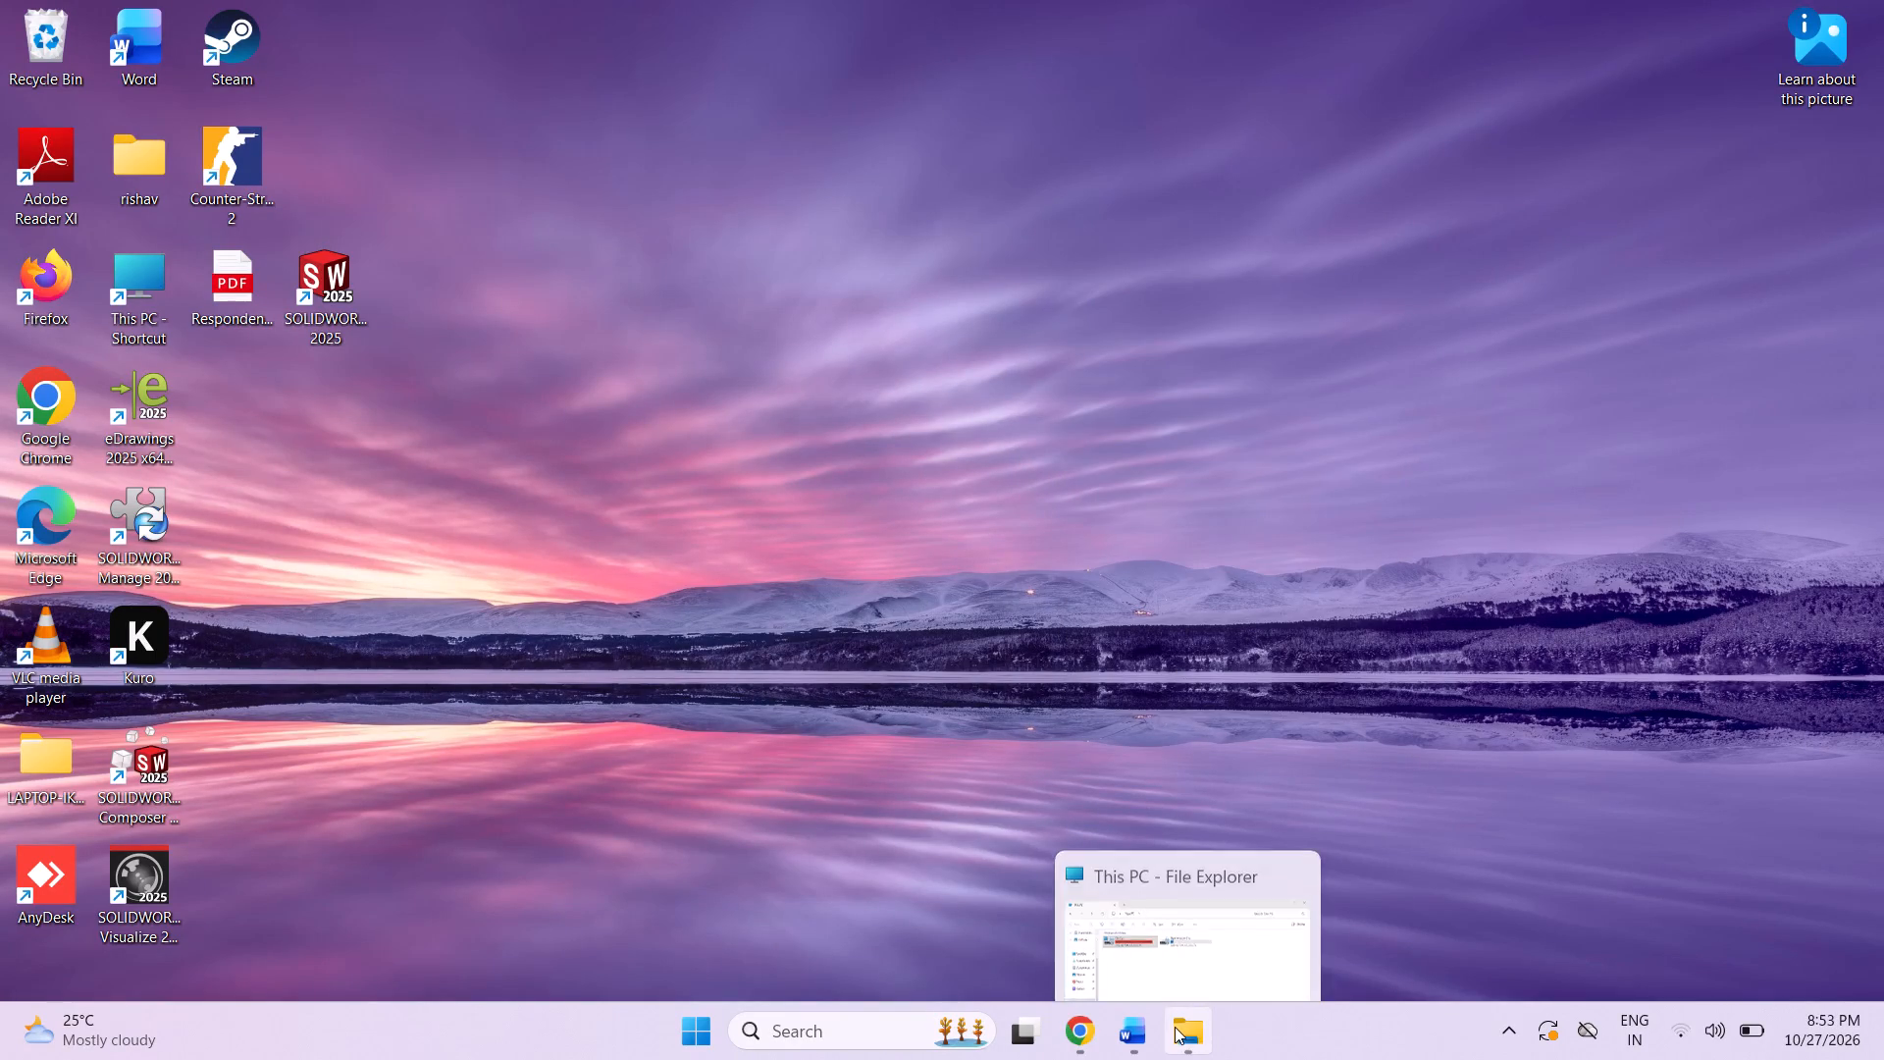
Return to the Word document and connect the computer to the Amity-Wifi network with automatic connection enabled.
{"action": "left_click", "coordinate": [1176, 1029]}
{"action": "left_click", "coordinate": [1138, 1047]}
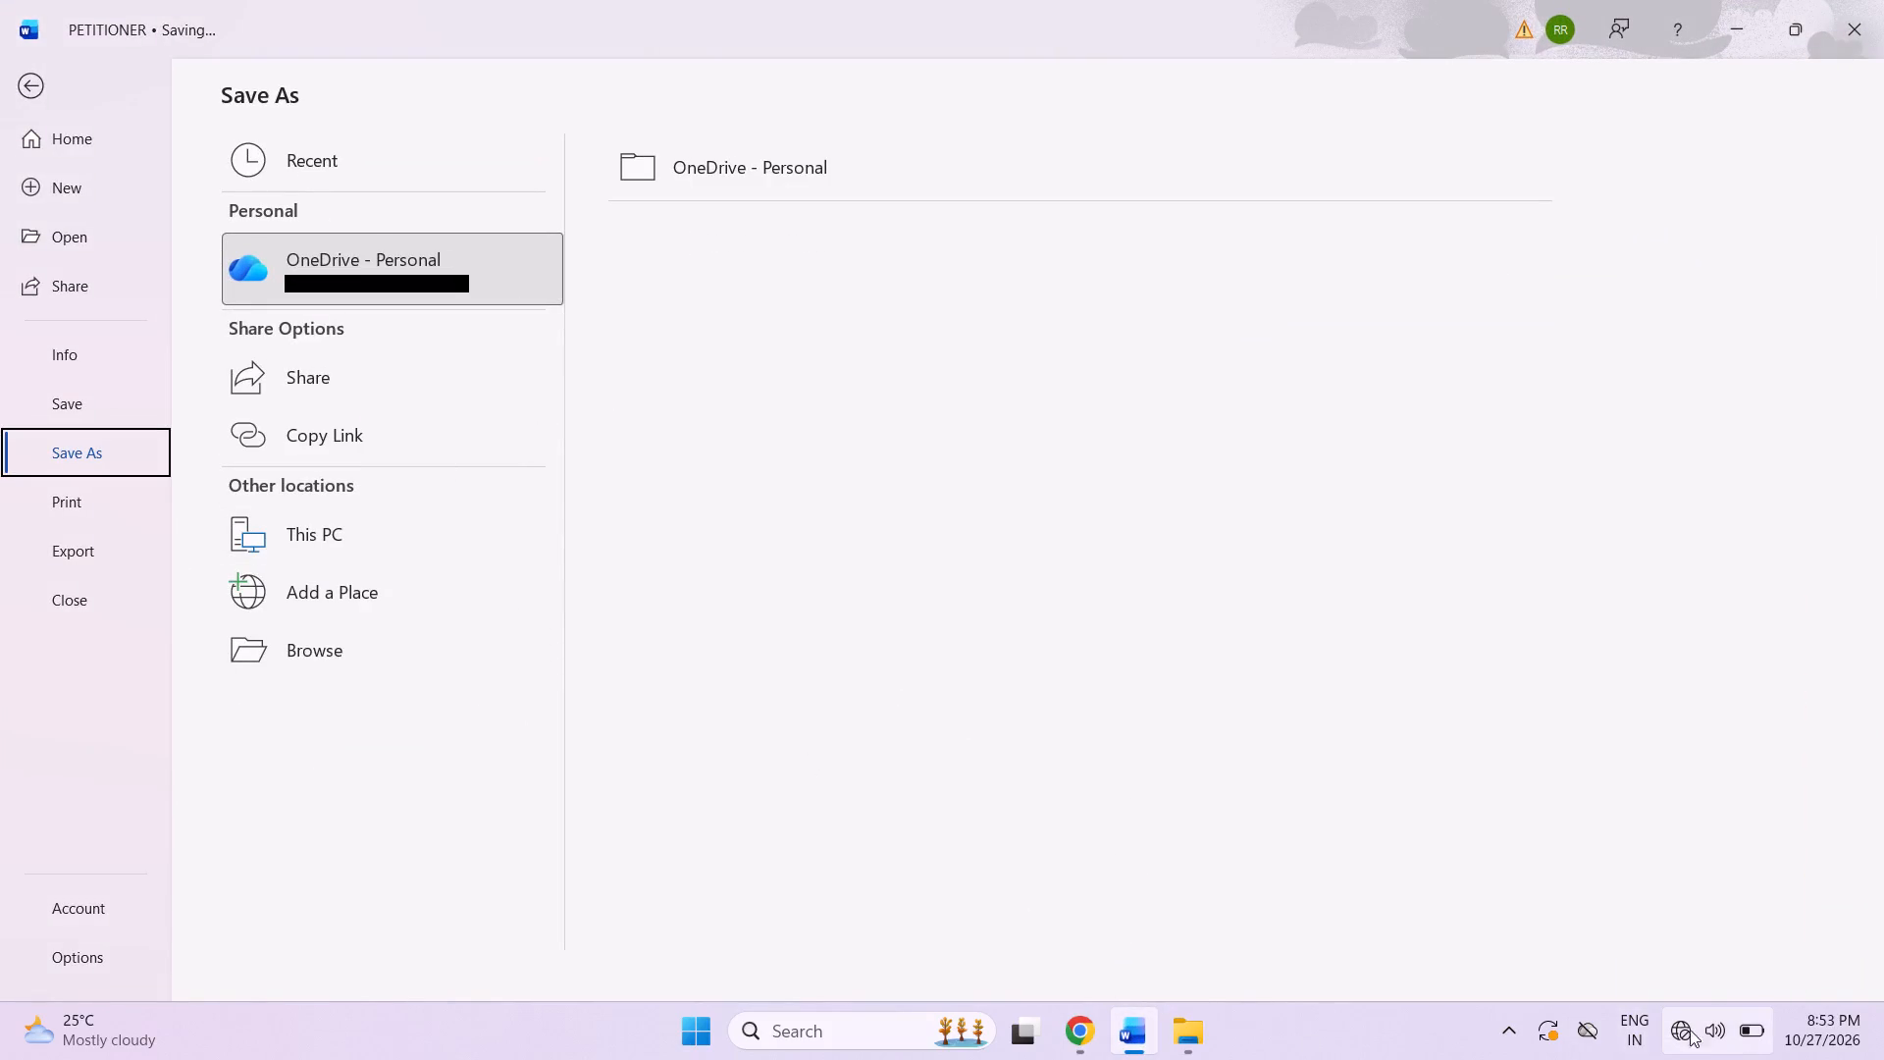
{"action": "left_click", "coordinate": [1664, 1031]}
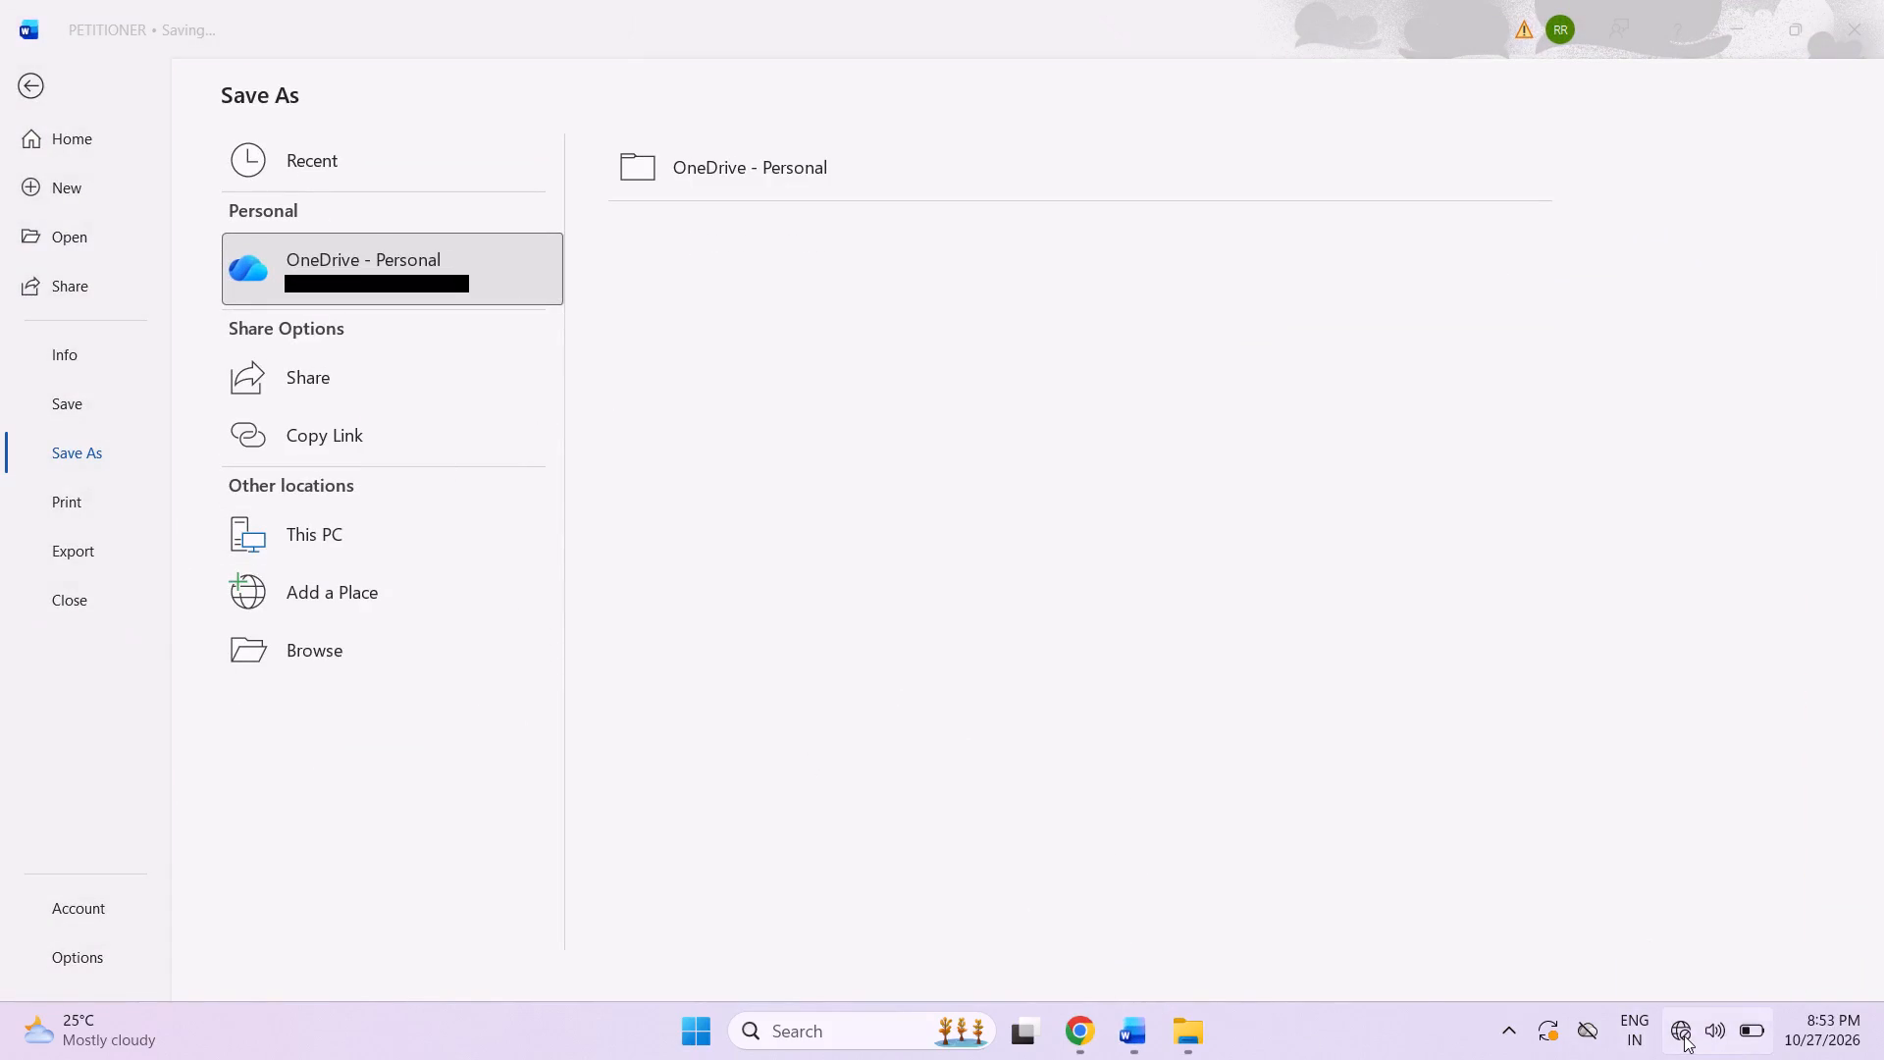
{"action": "left_click", "coordinate": [1684, 1035]}
{"action": "left_click", "coordinate": [1534, 579]}
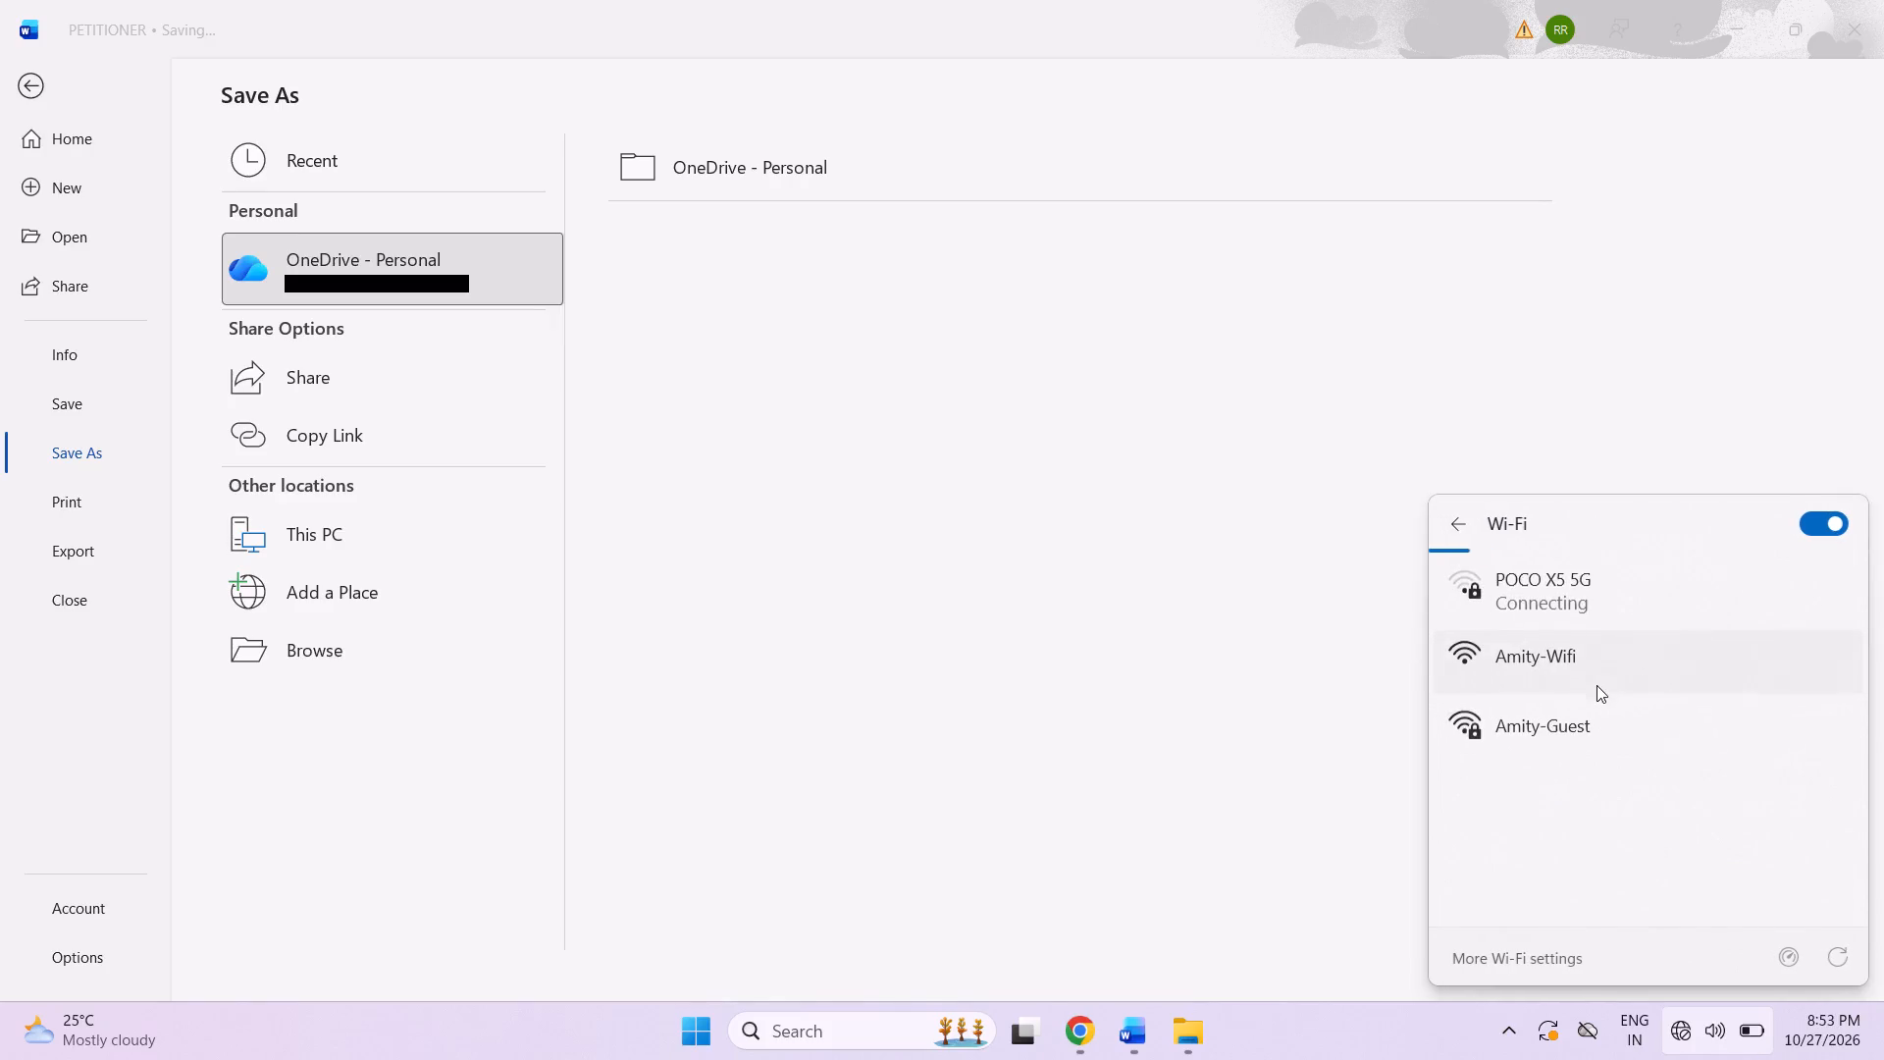
{"action": "left_click", "coordinate": [1520, 586]}
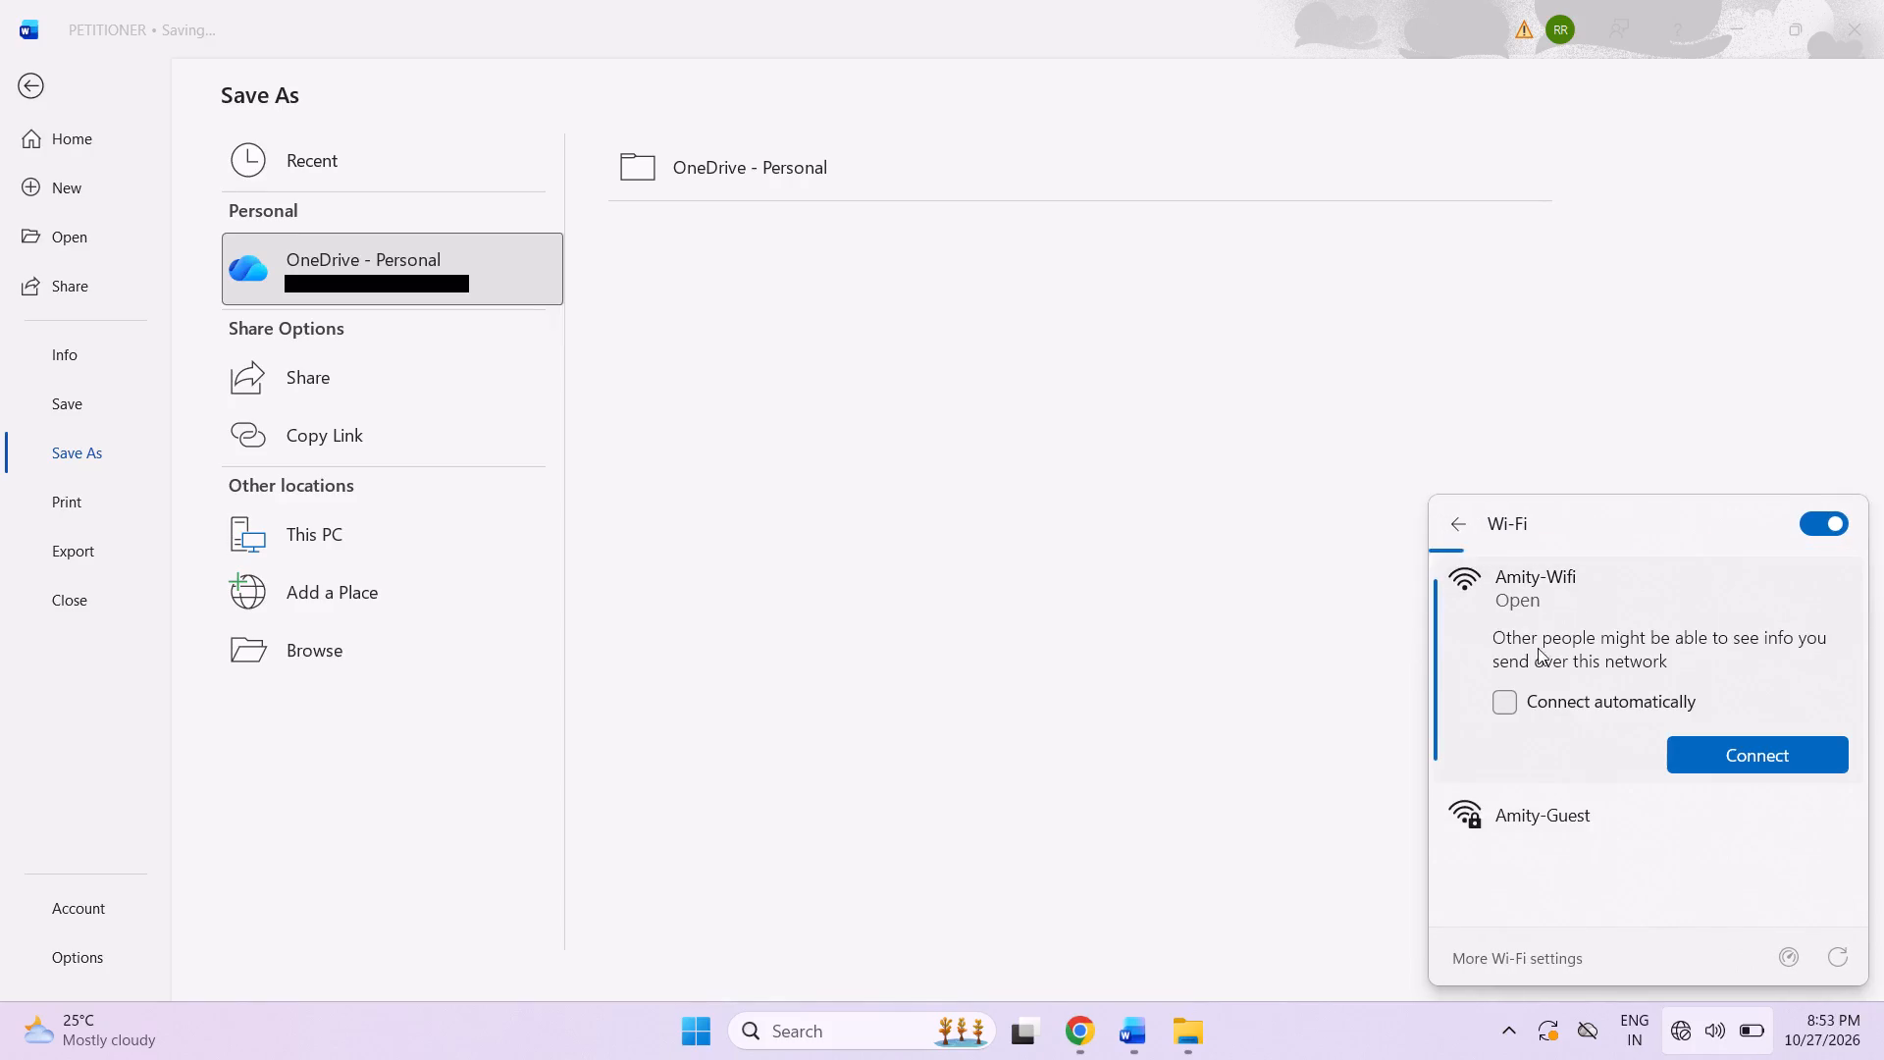
{"action": "left_click", "coordinate": [1695, 751]}
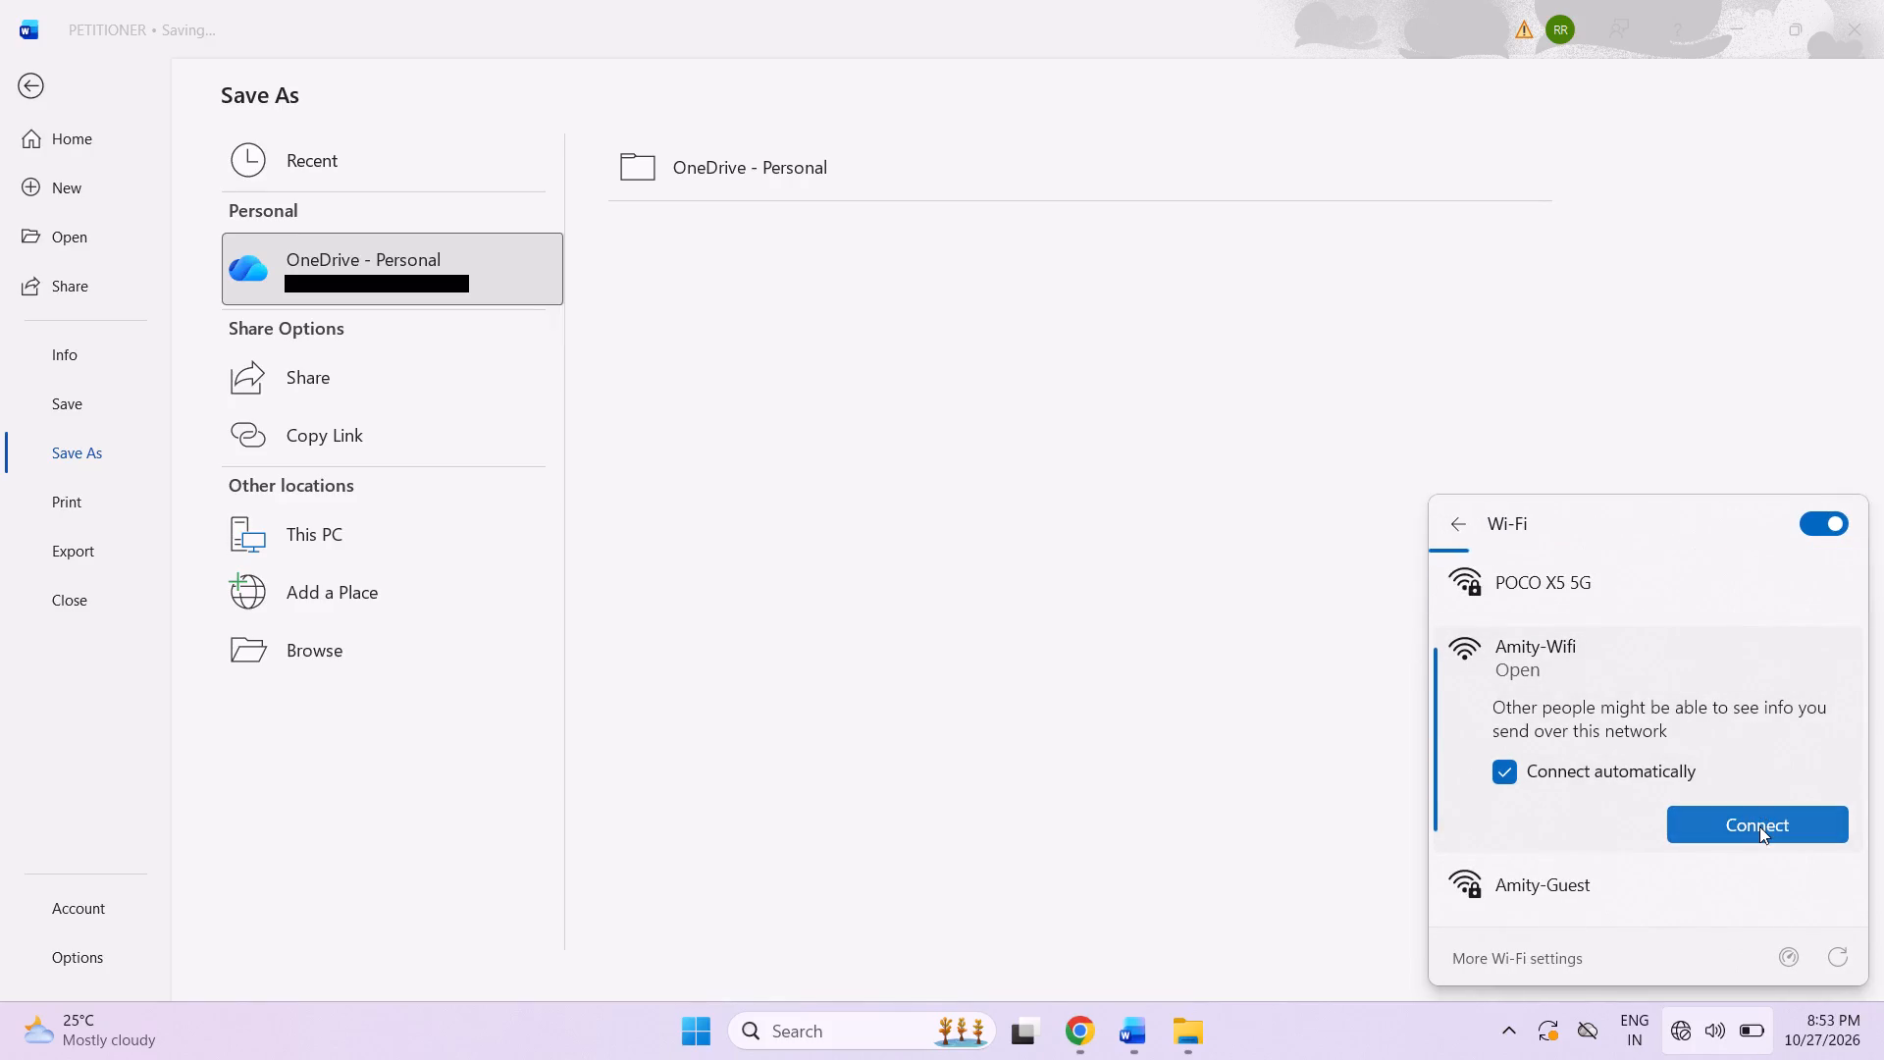
{"action": "left_click", "coordinate": [1759, 826]}
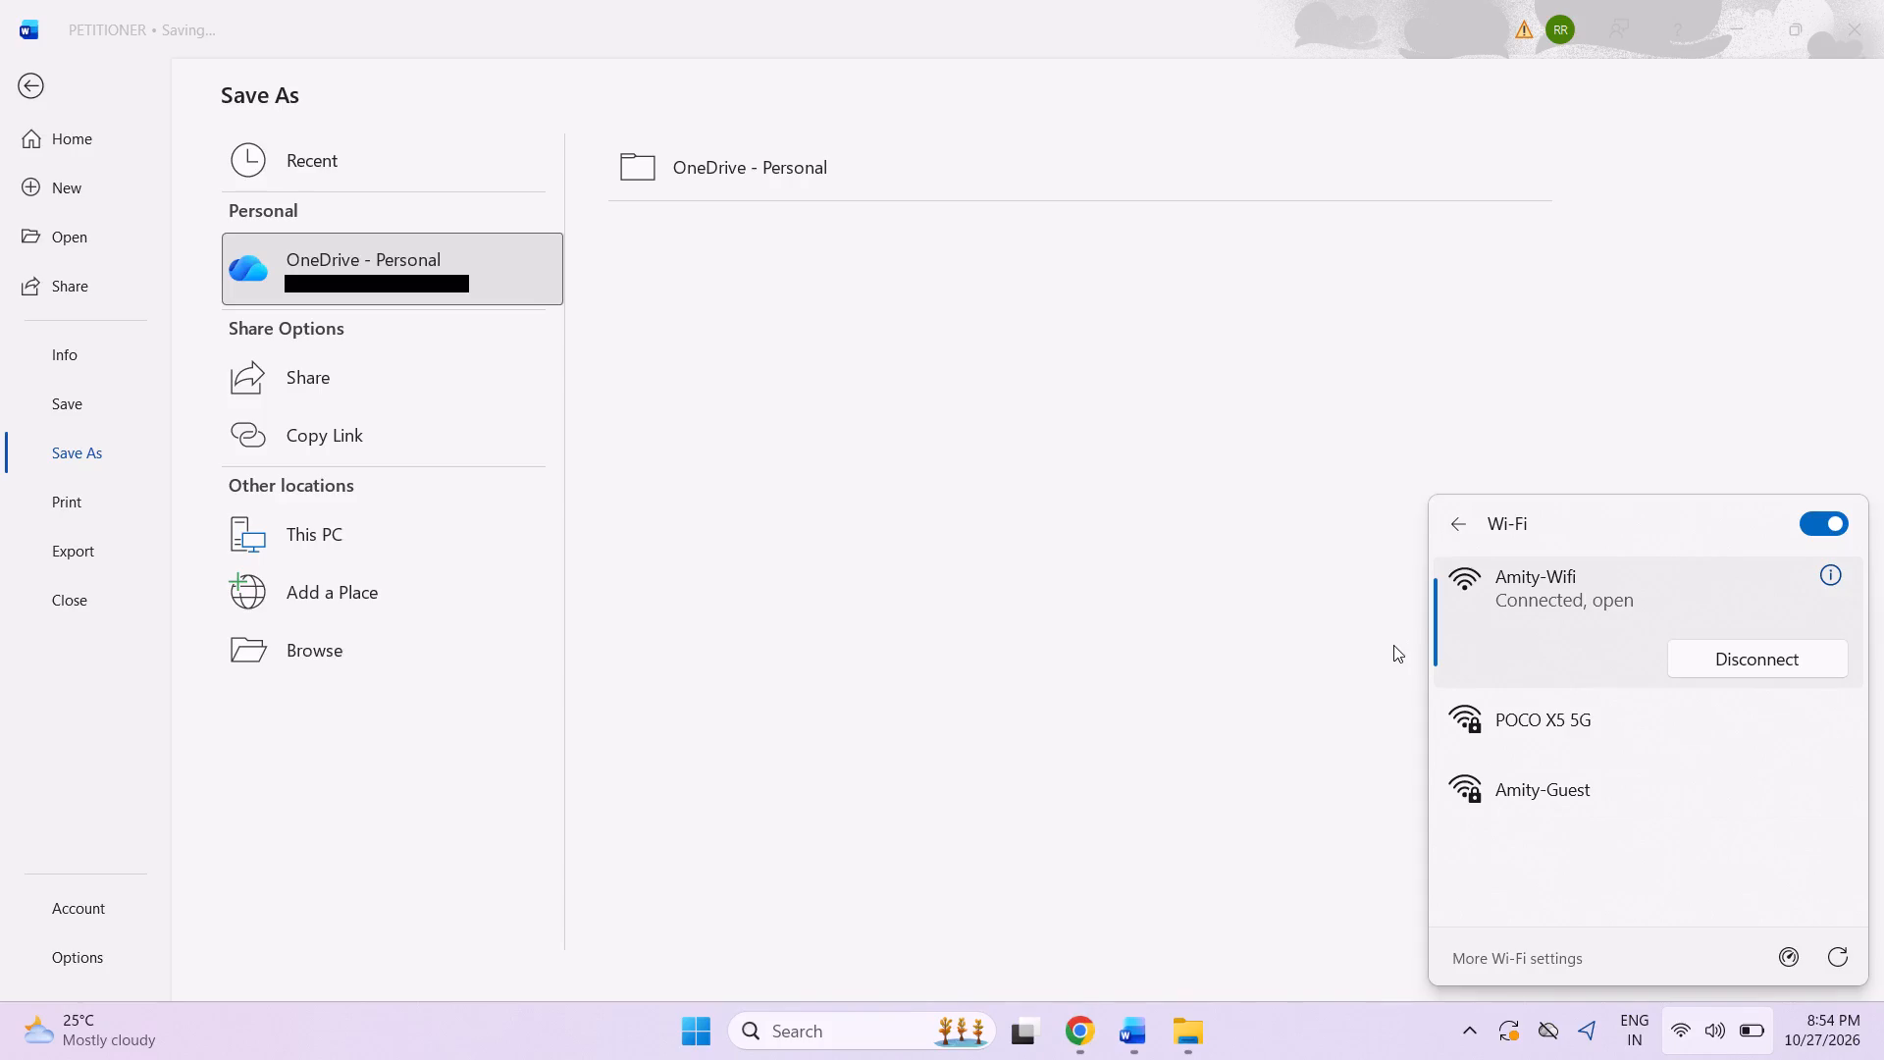
{"action": "left_click", "coordinate": [1338, 660]}
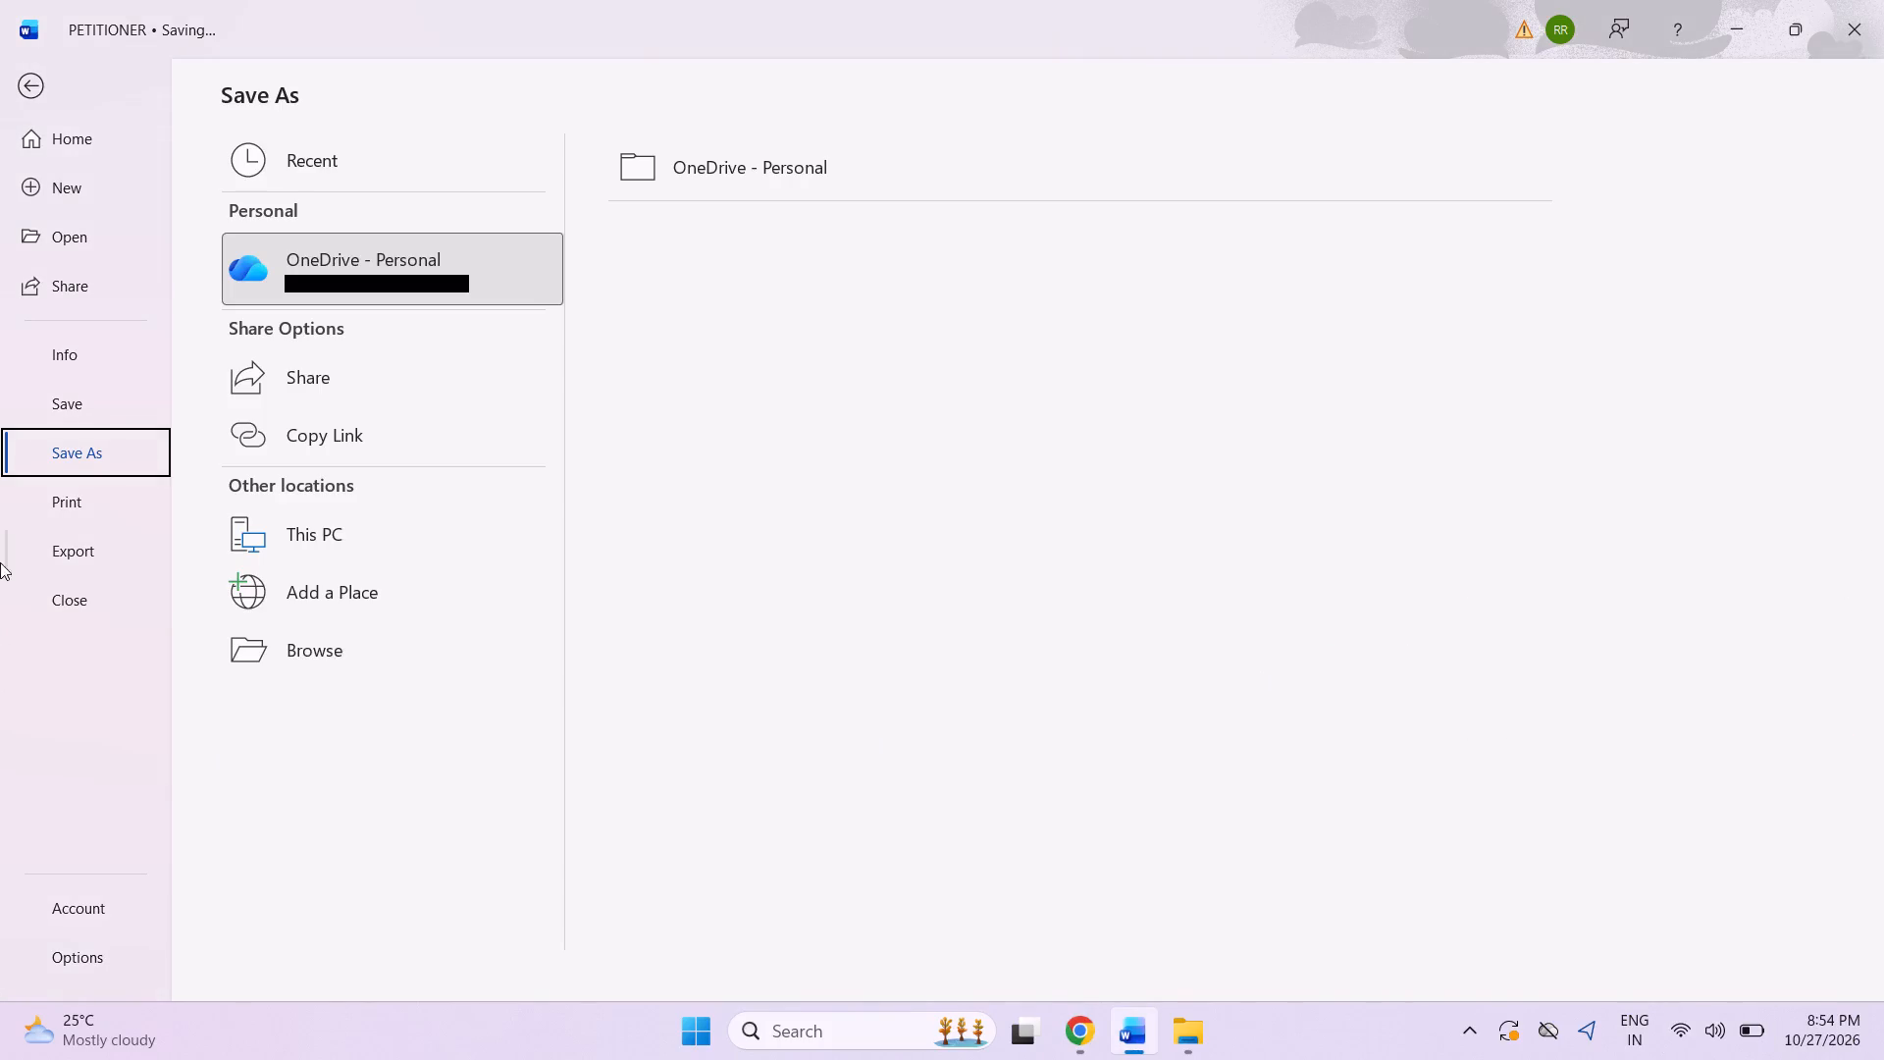
Save the PETITIONER document again and open its file name and location details.
{"action": "left_click", "coordinate": [90, 413]}
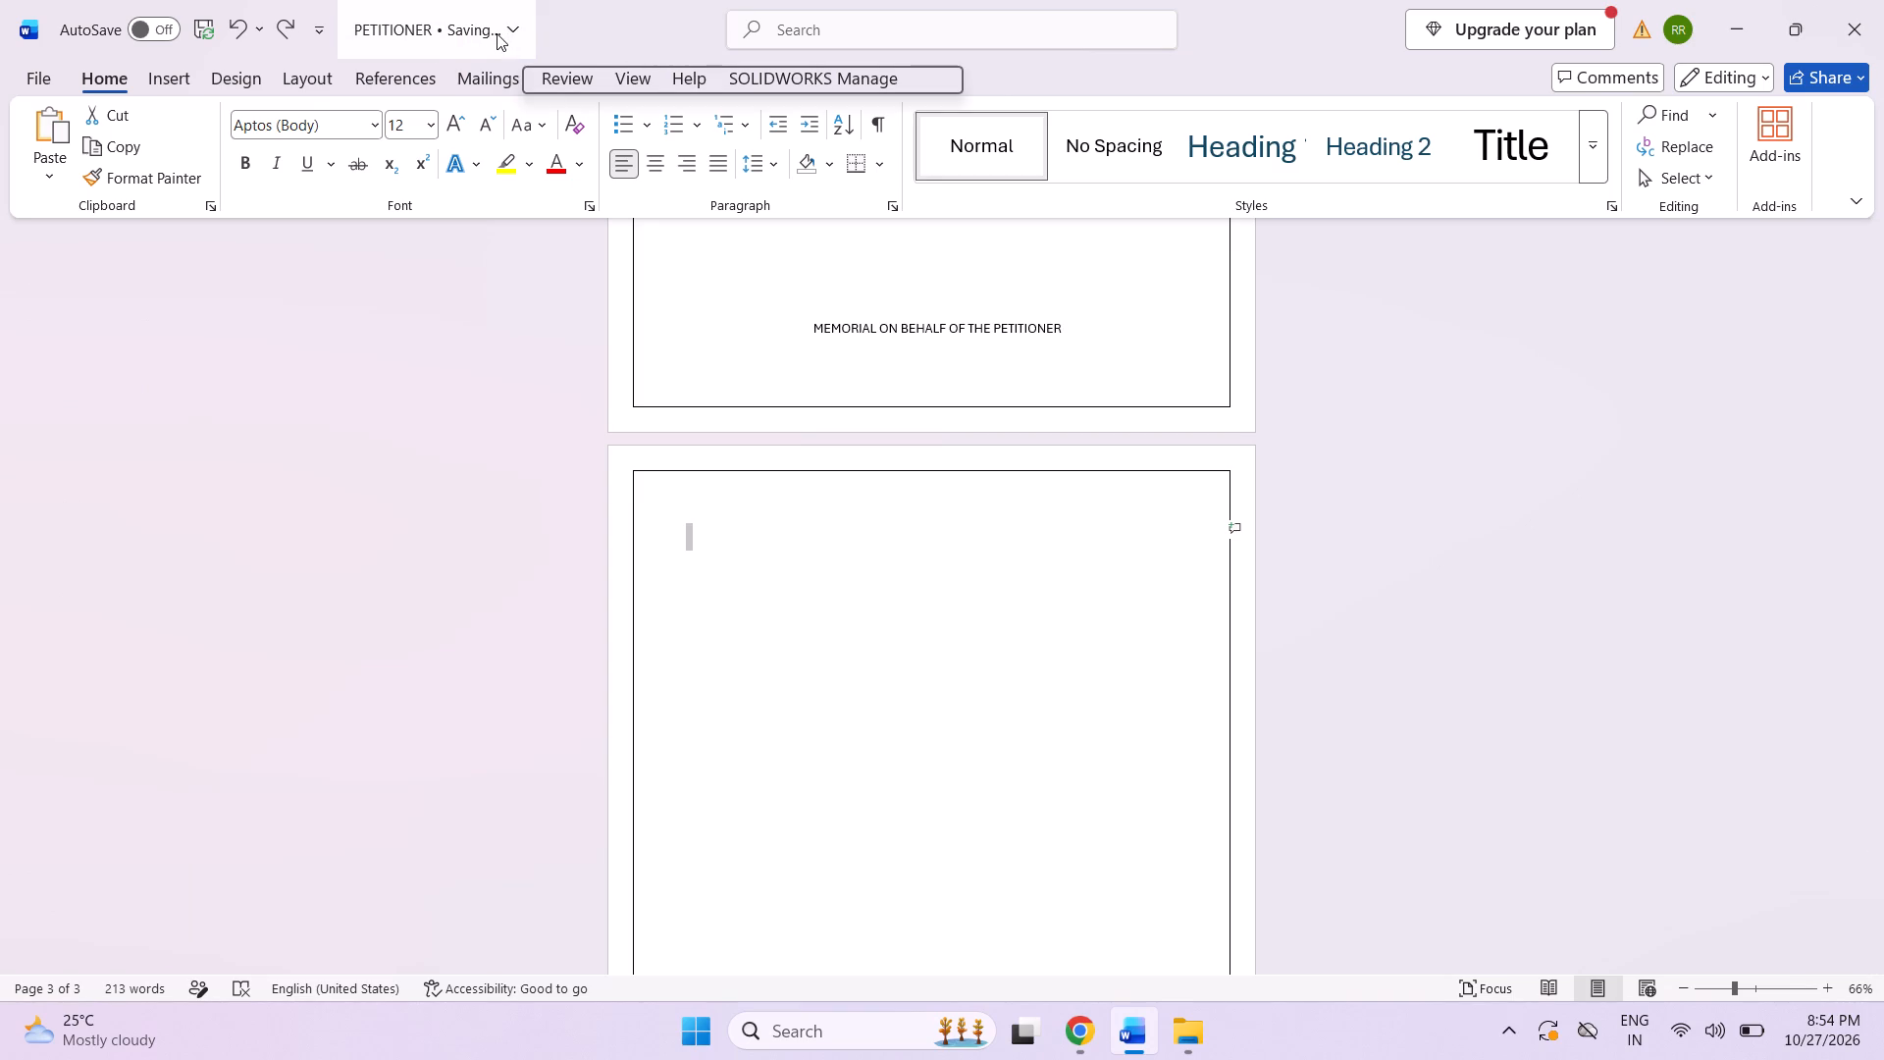
{"action": "left_click", "coordinate": [497, 22]}
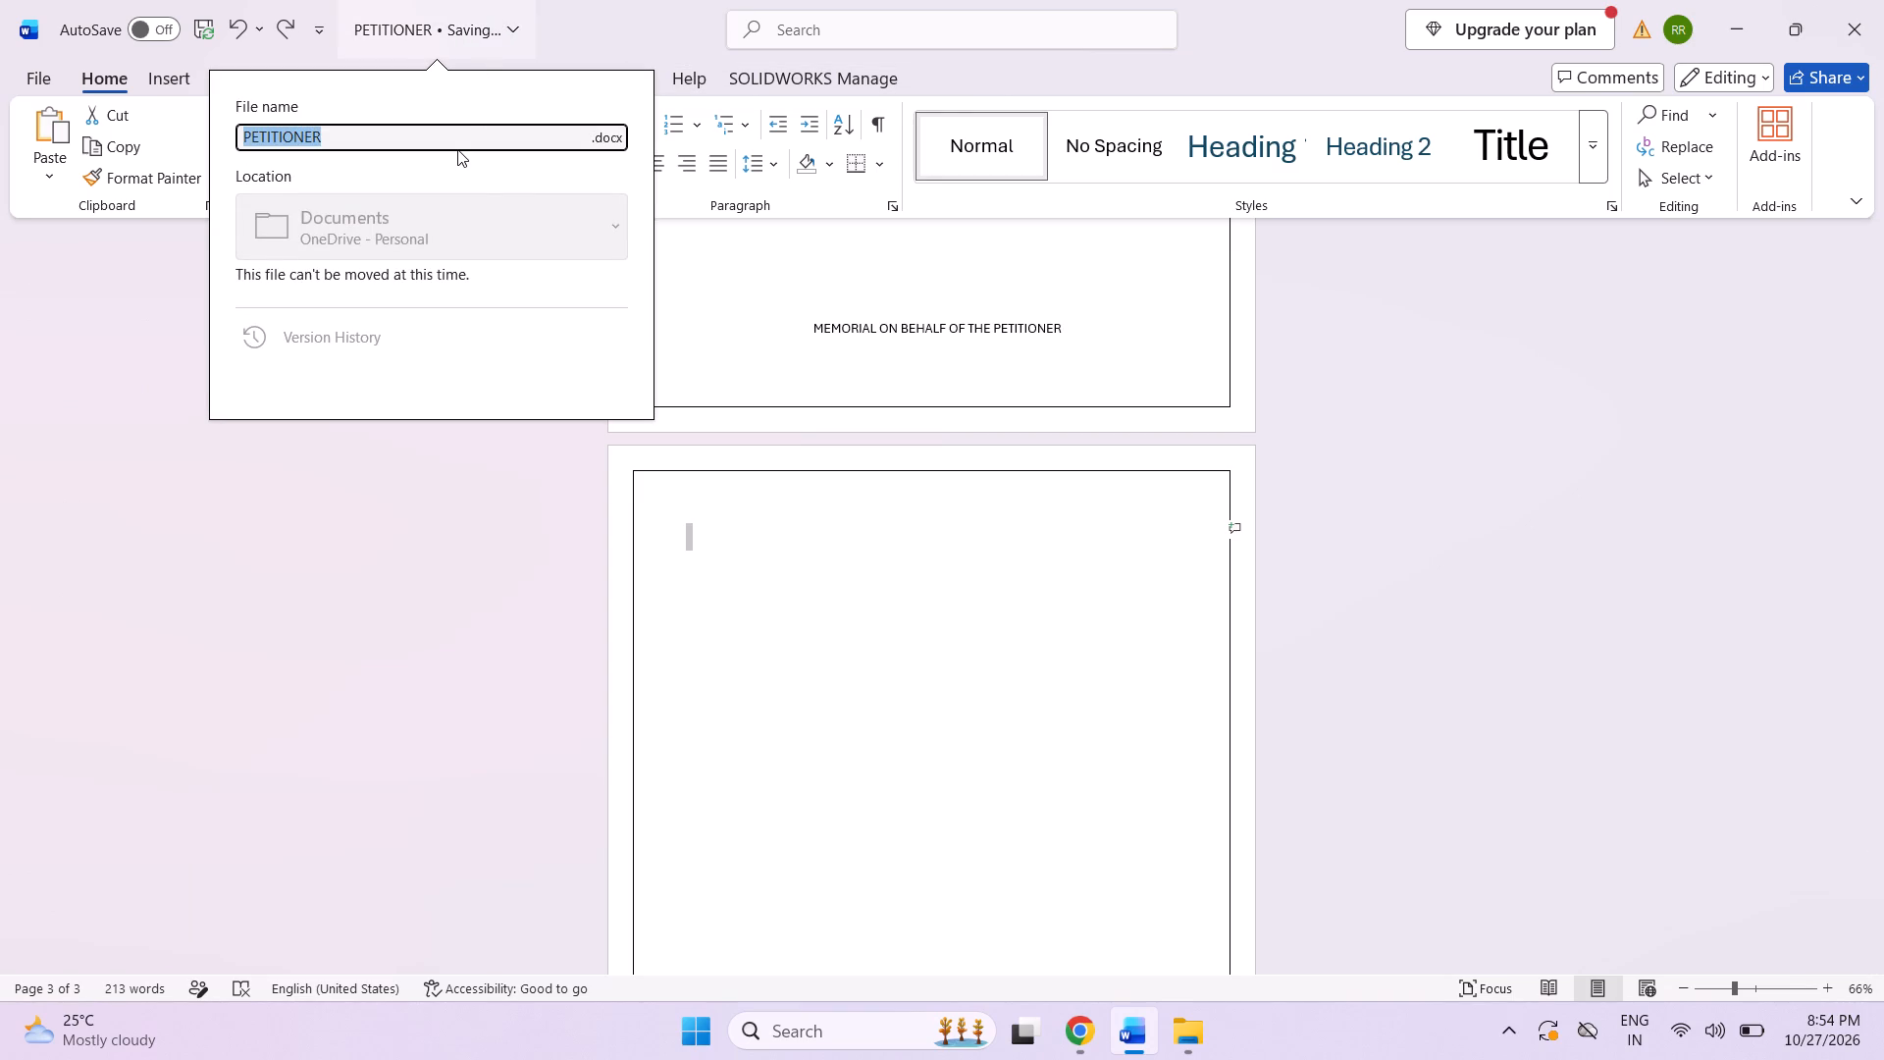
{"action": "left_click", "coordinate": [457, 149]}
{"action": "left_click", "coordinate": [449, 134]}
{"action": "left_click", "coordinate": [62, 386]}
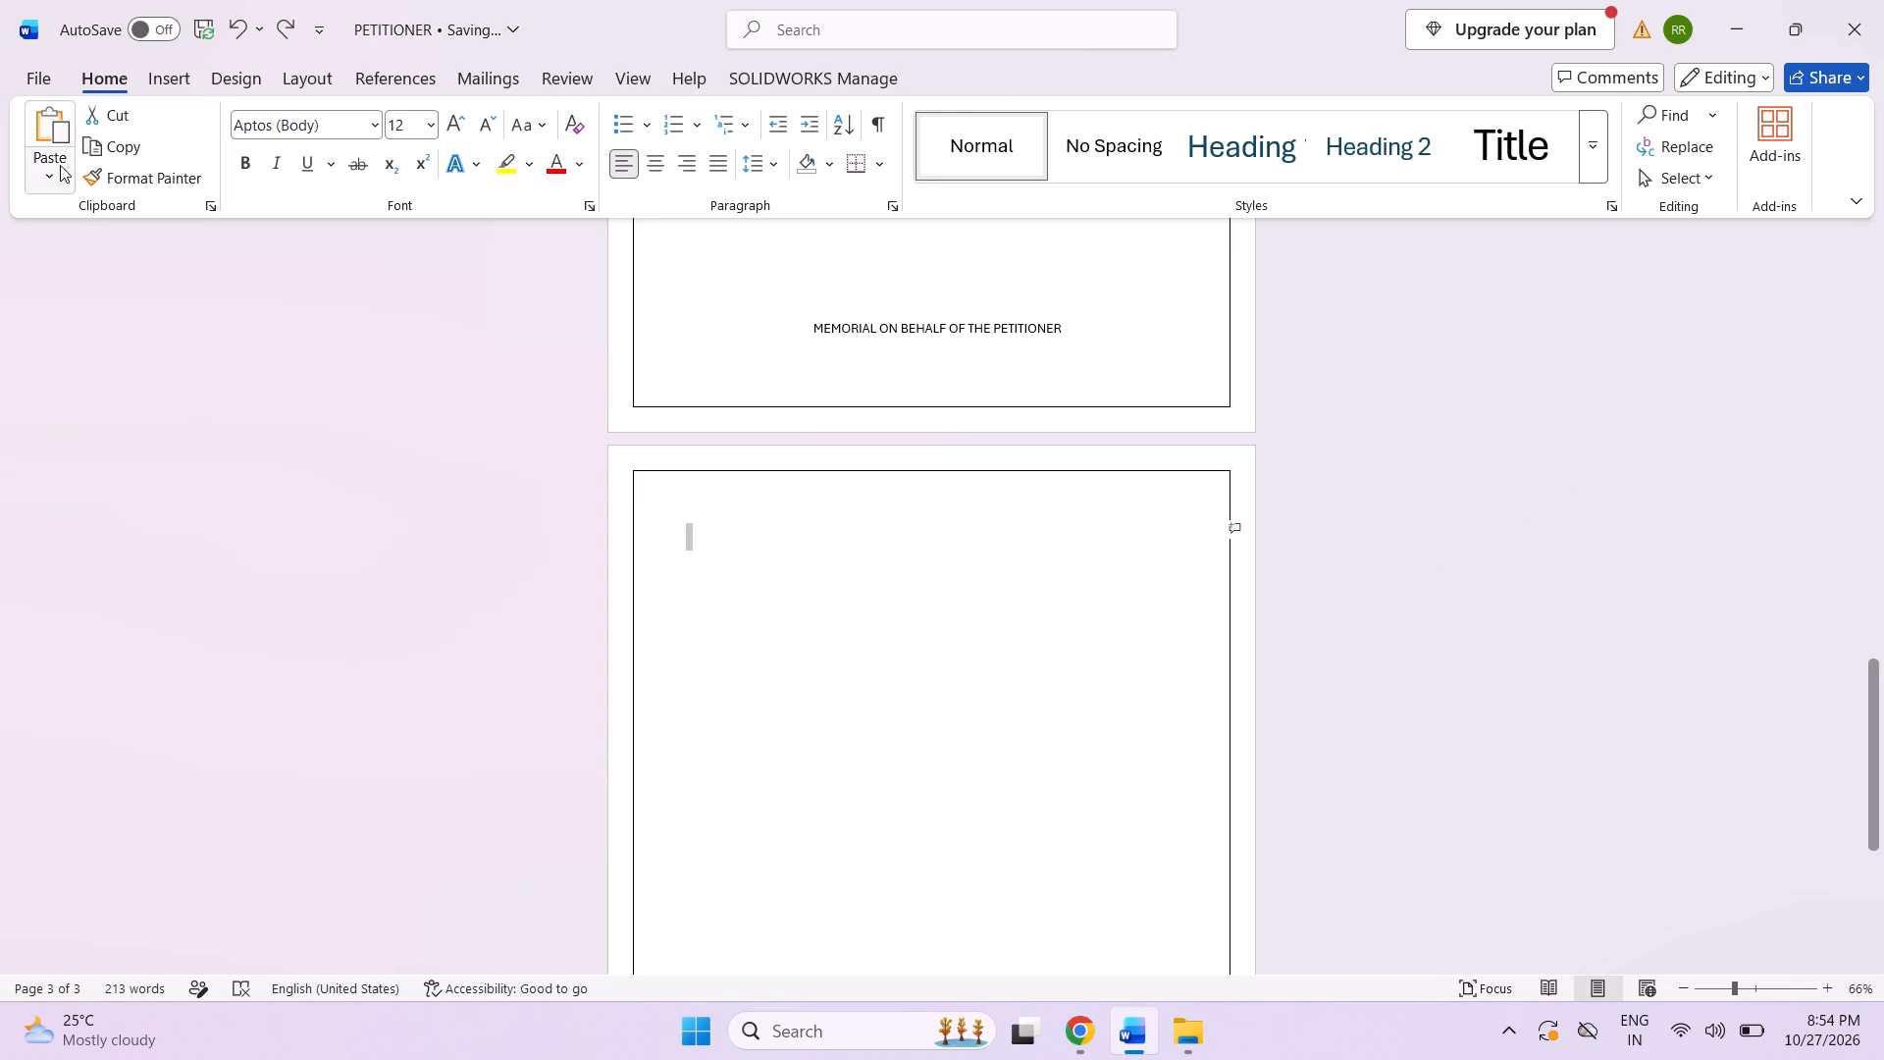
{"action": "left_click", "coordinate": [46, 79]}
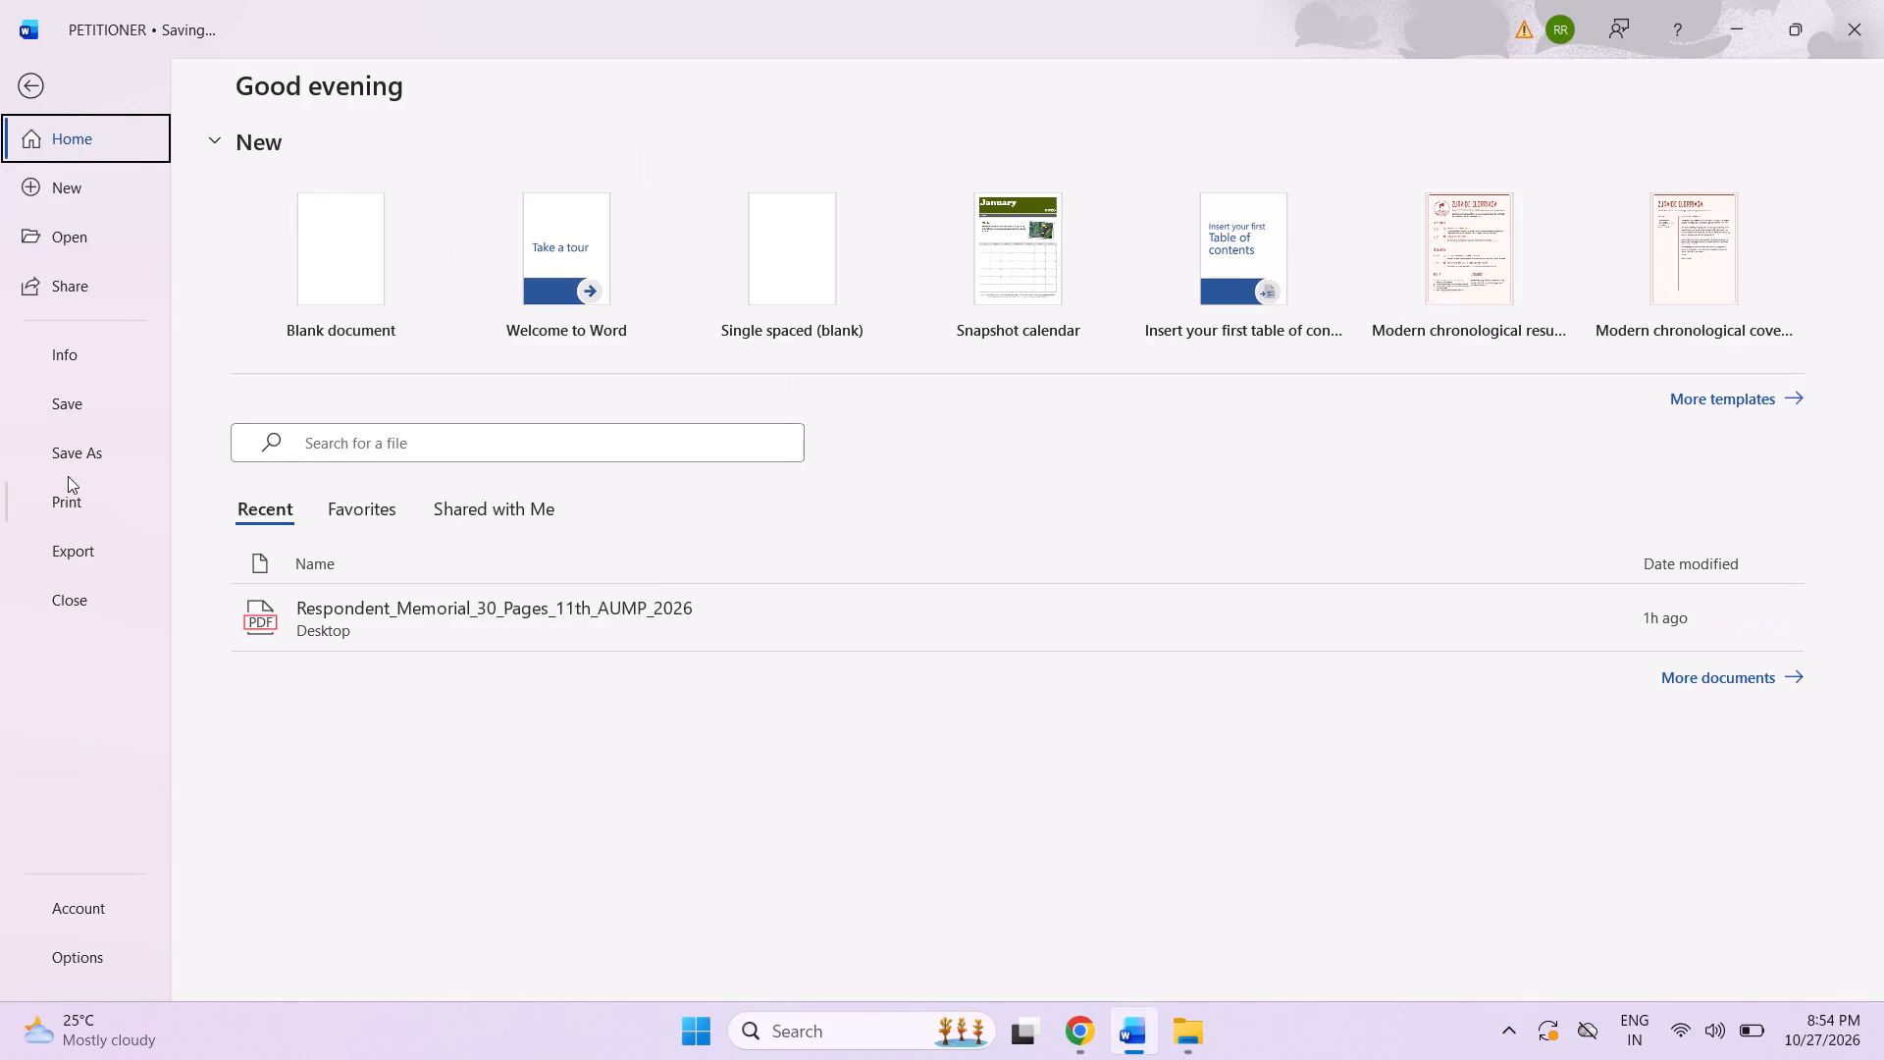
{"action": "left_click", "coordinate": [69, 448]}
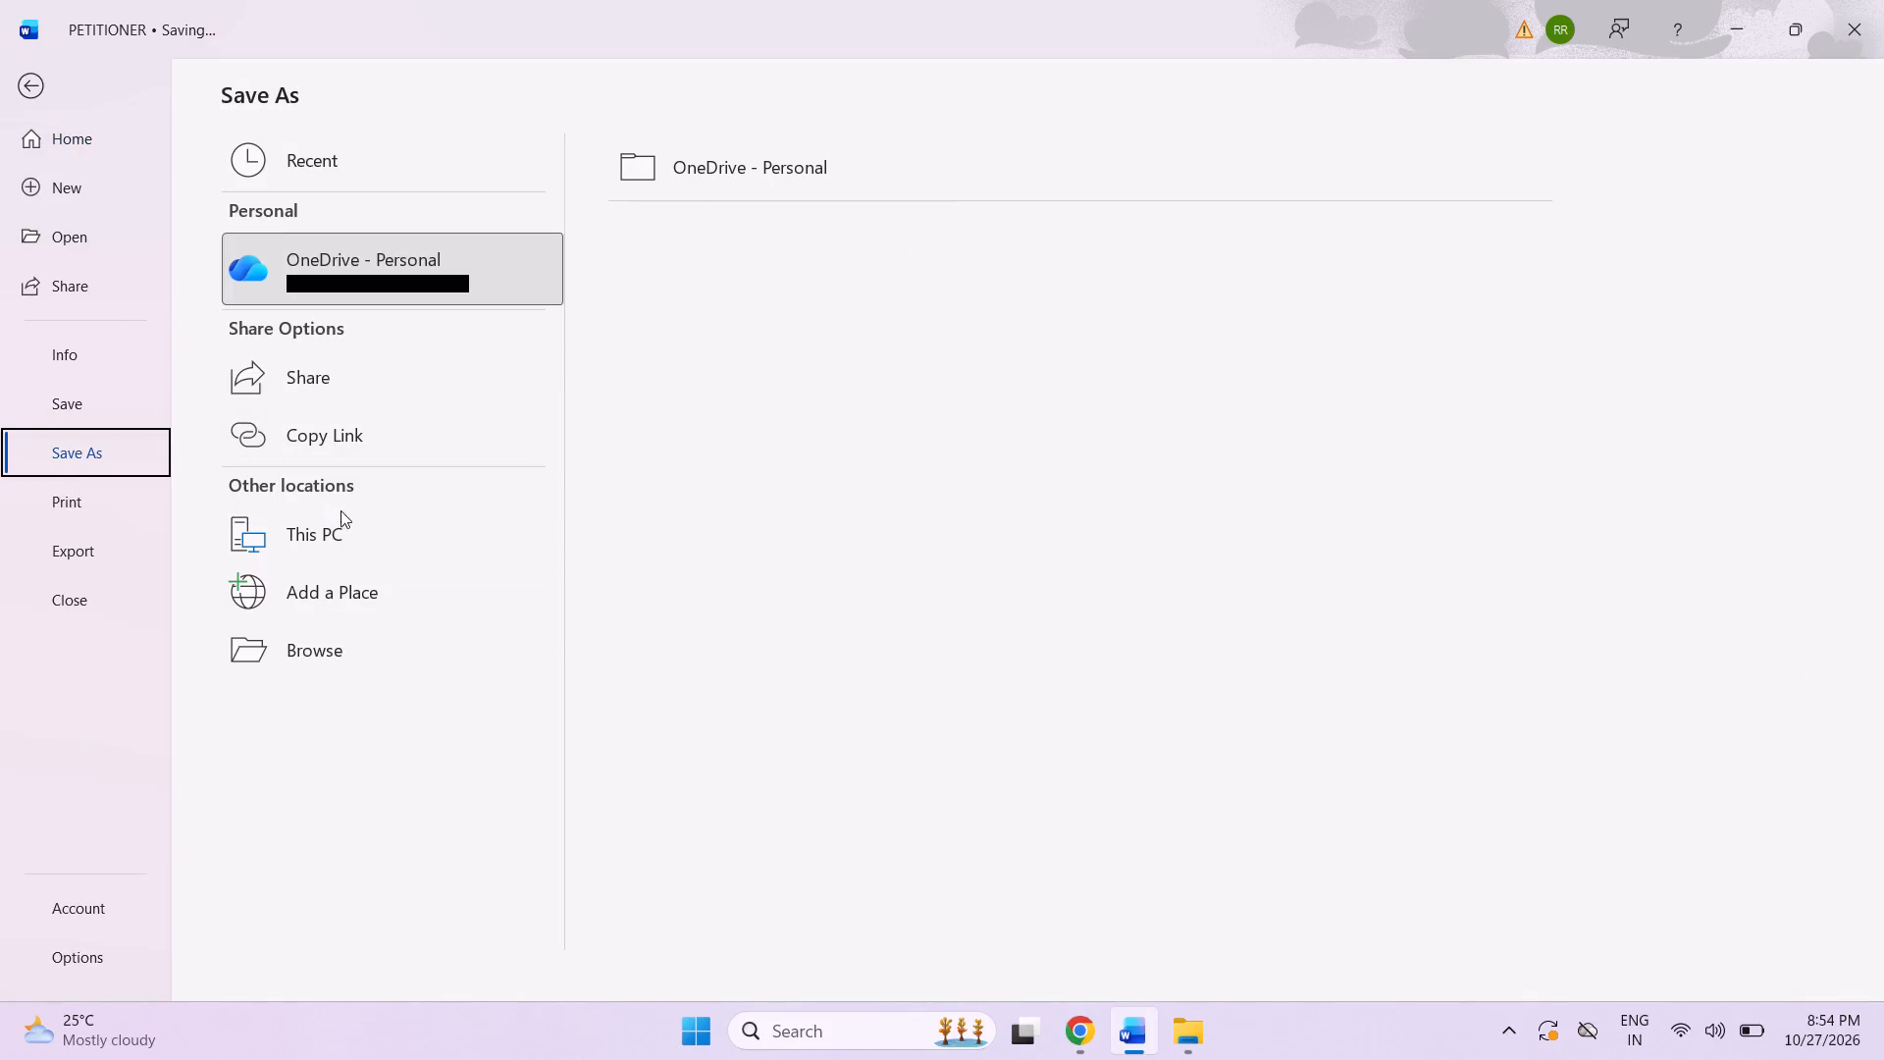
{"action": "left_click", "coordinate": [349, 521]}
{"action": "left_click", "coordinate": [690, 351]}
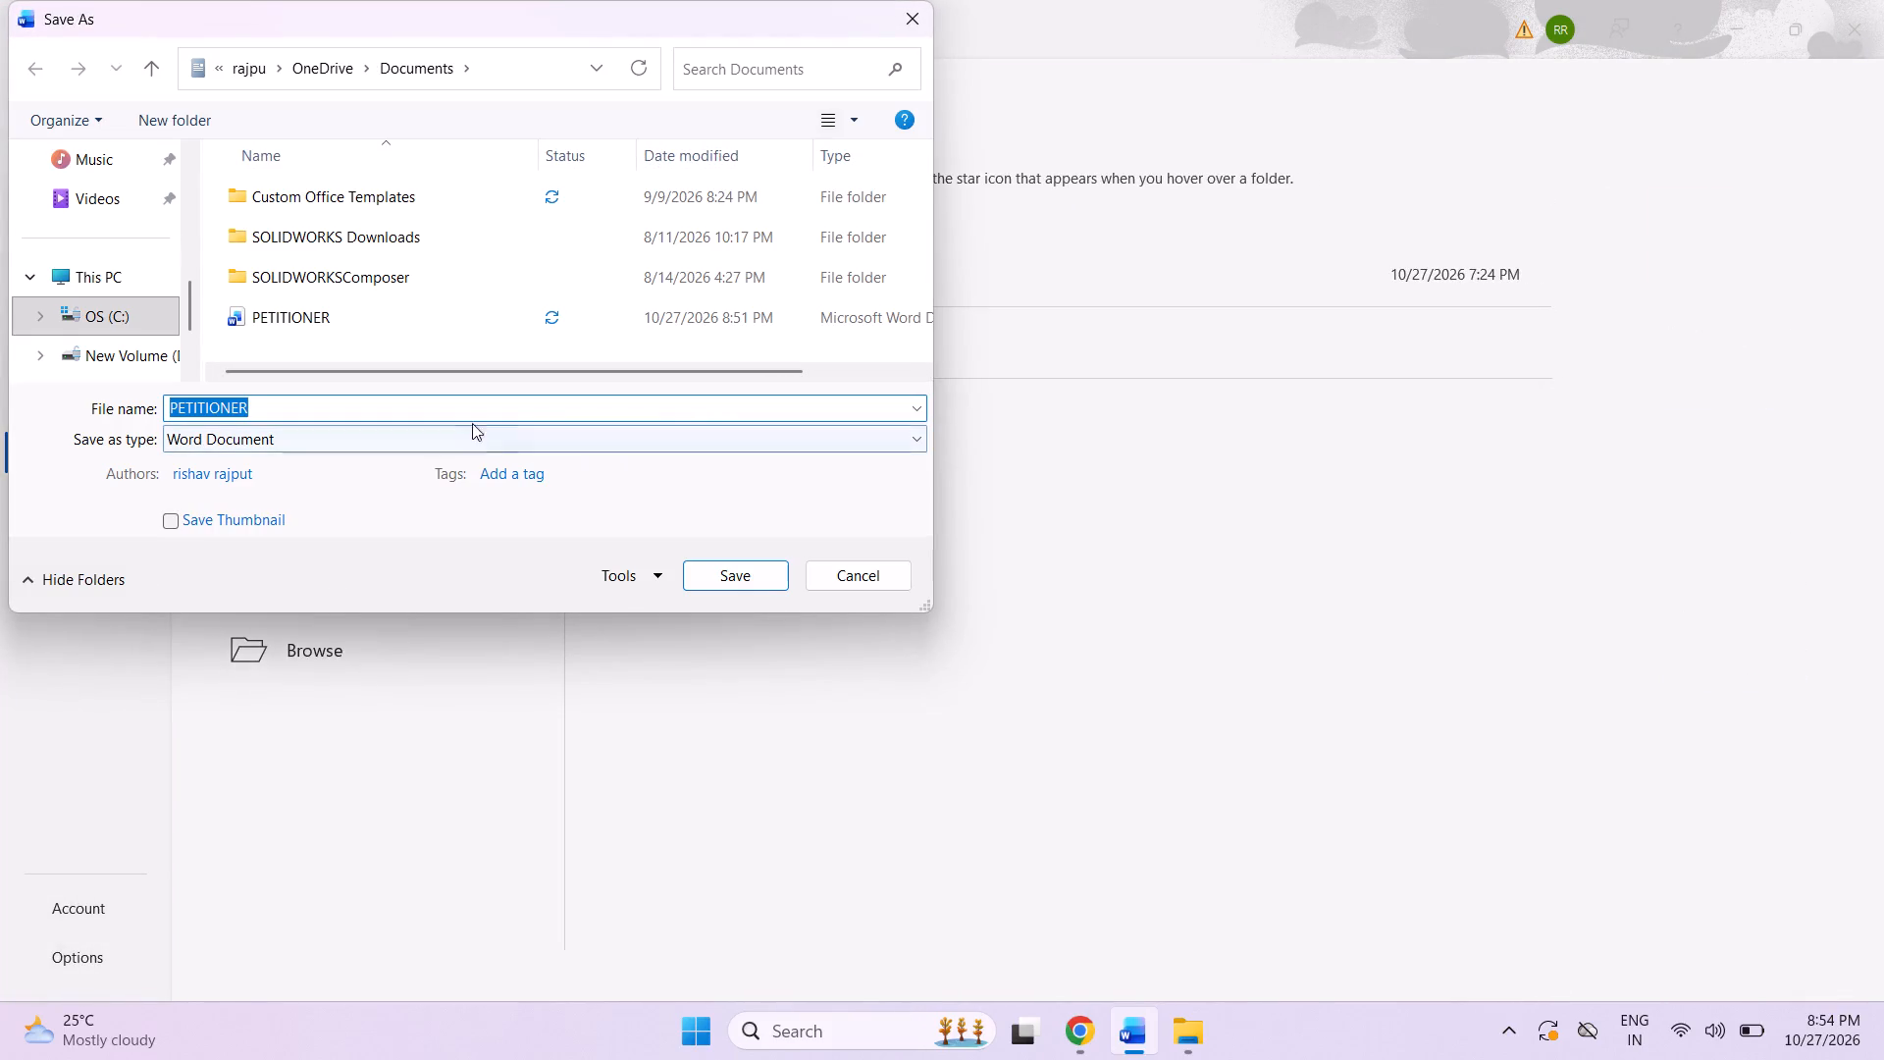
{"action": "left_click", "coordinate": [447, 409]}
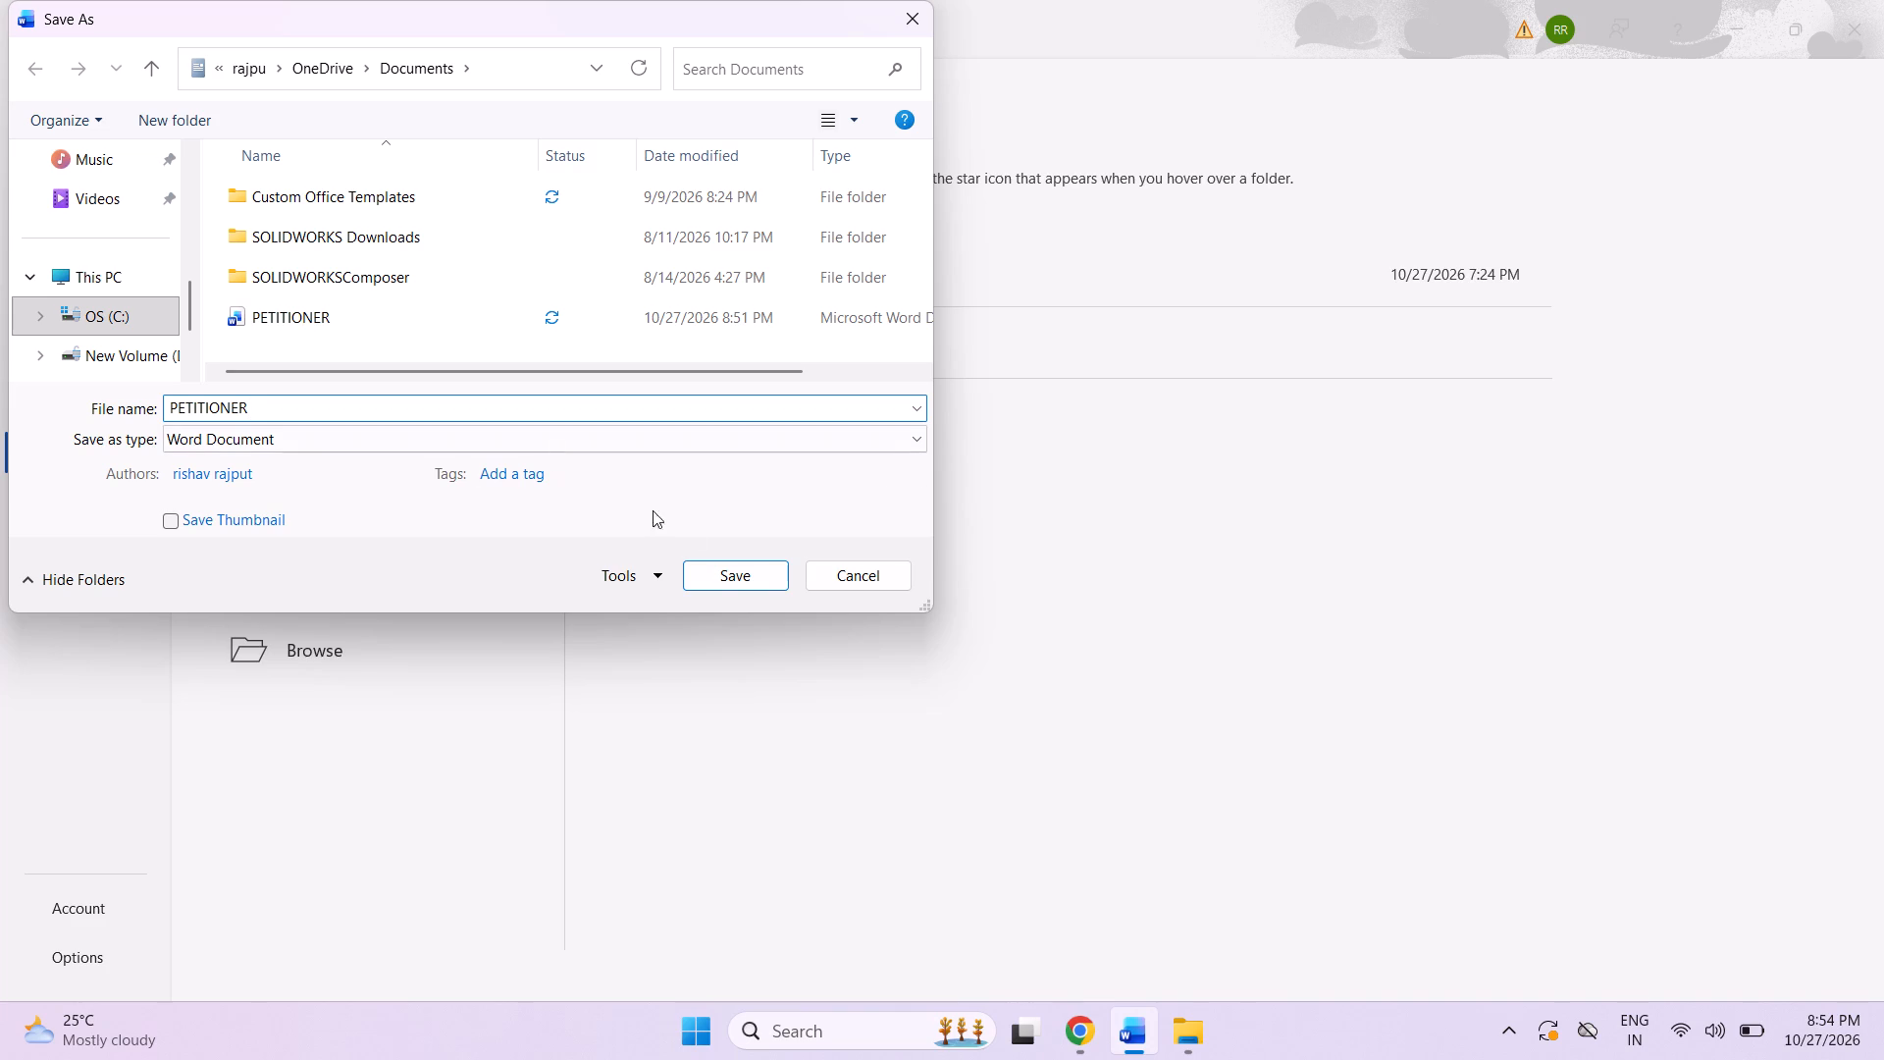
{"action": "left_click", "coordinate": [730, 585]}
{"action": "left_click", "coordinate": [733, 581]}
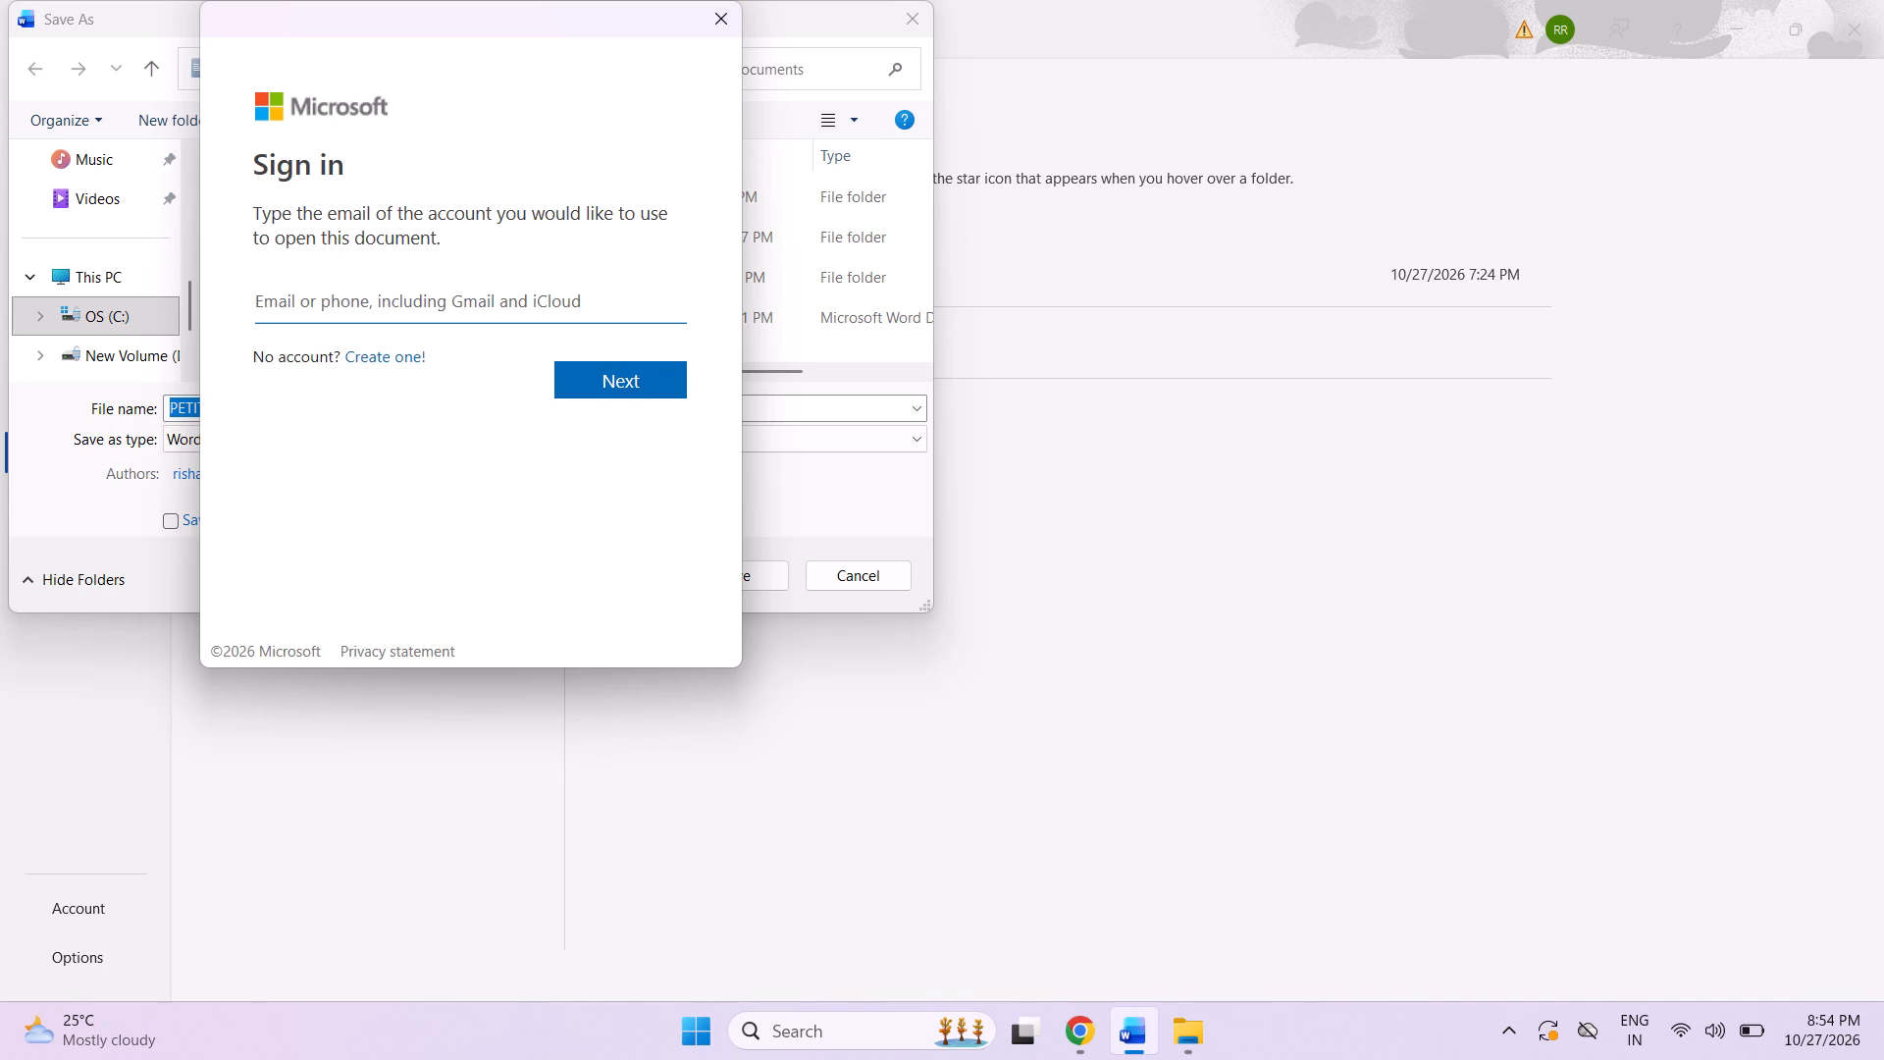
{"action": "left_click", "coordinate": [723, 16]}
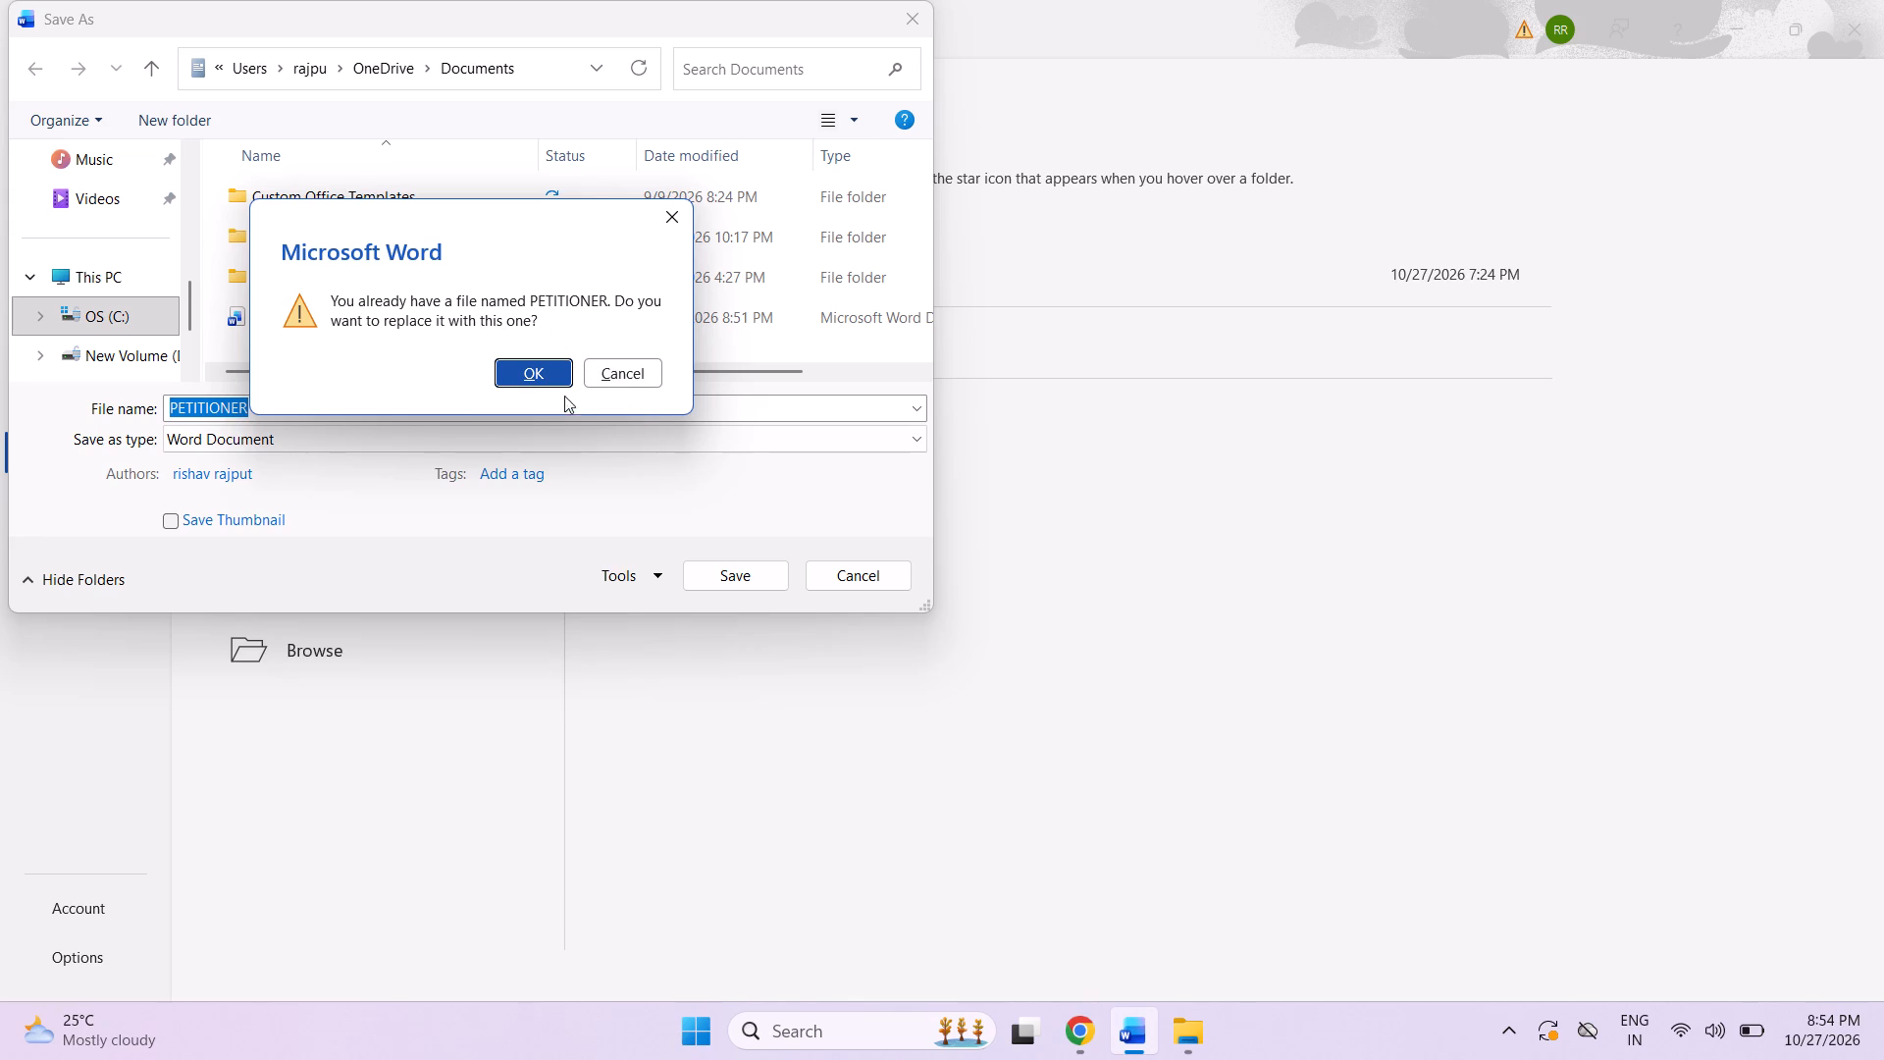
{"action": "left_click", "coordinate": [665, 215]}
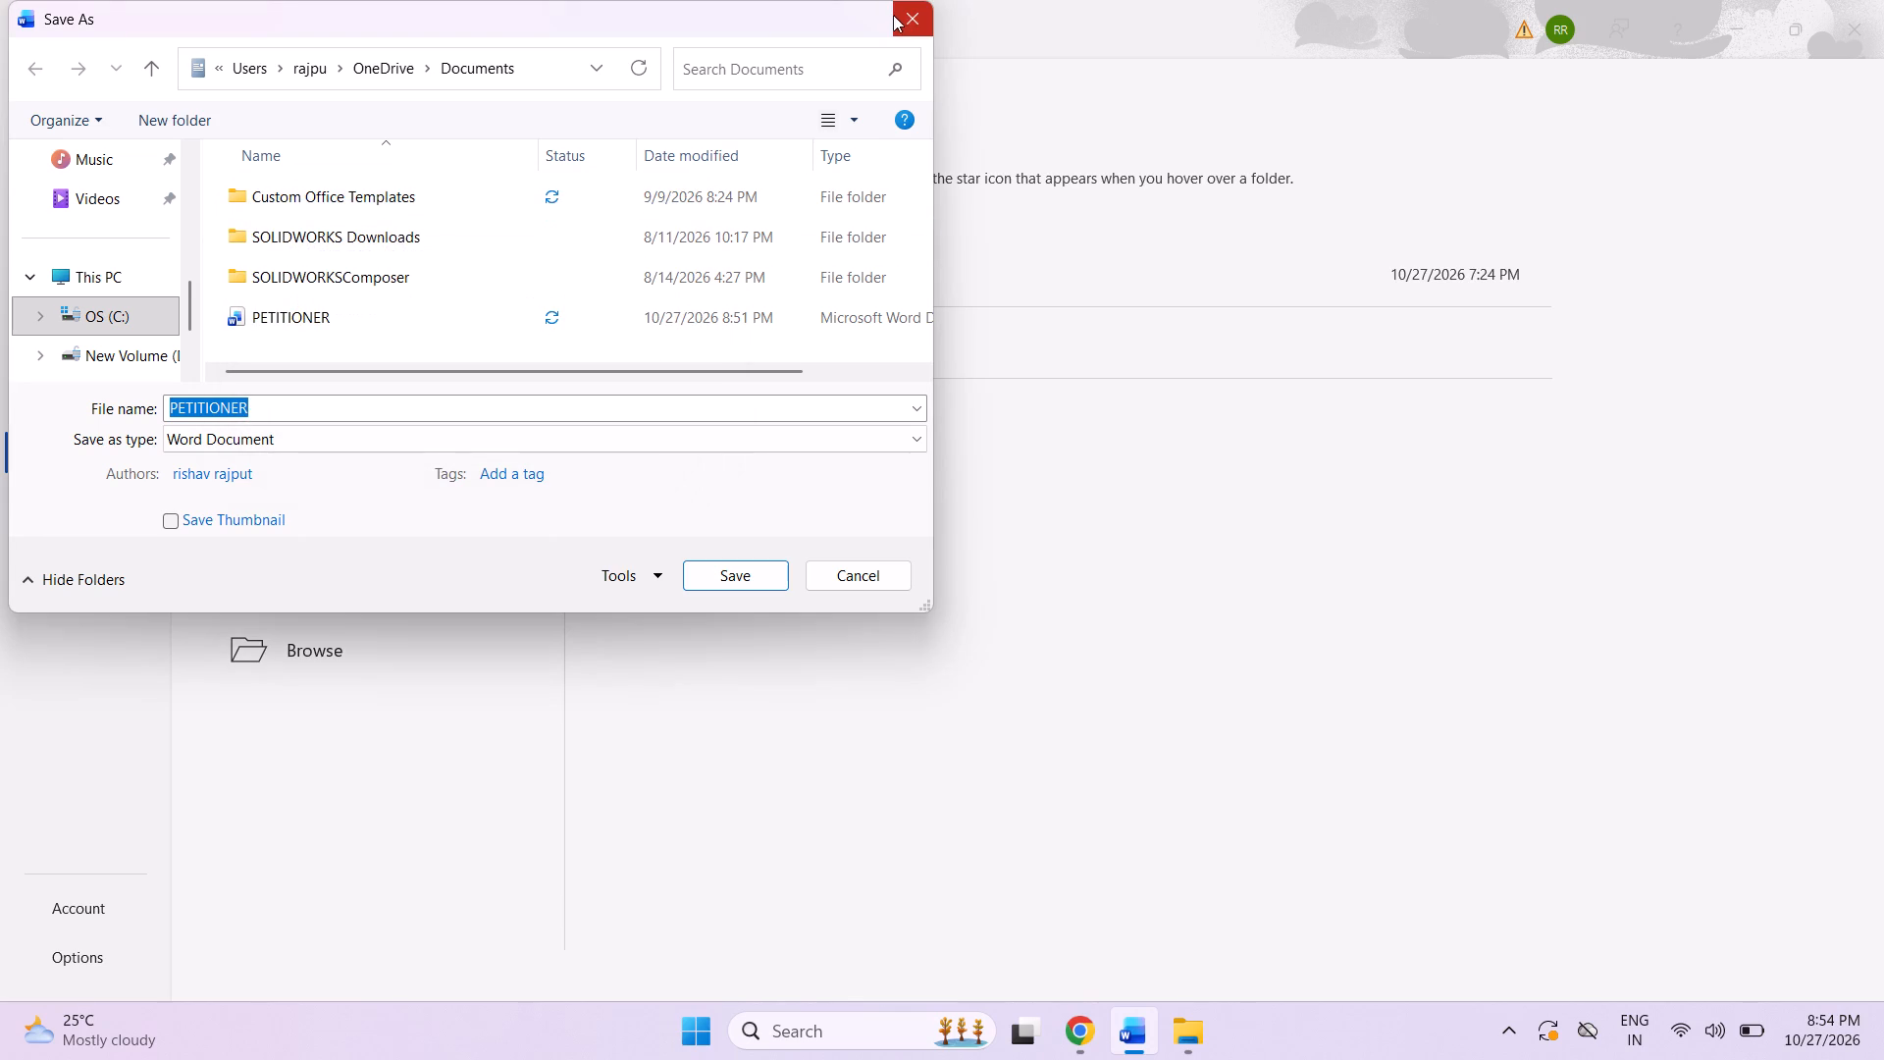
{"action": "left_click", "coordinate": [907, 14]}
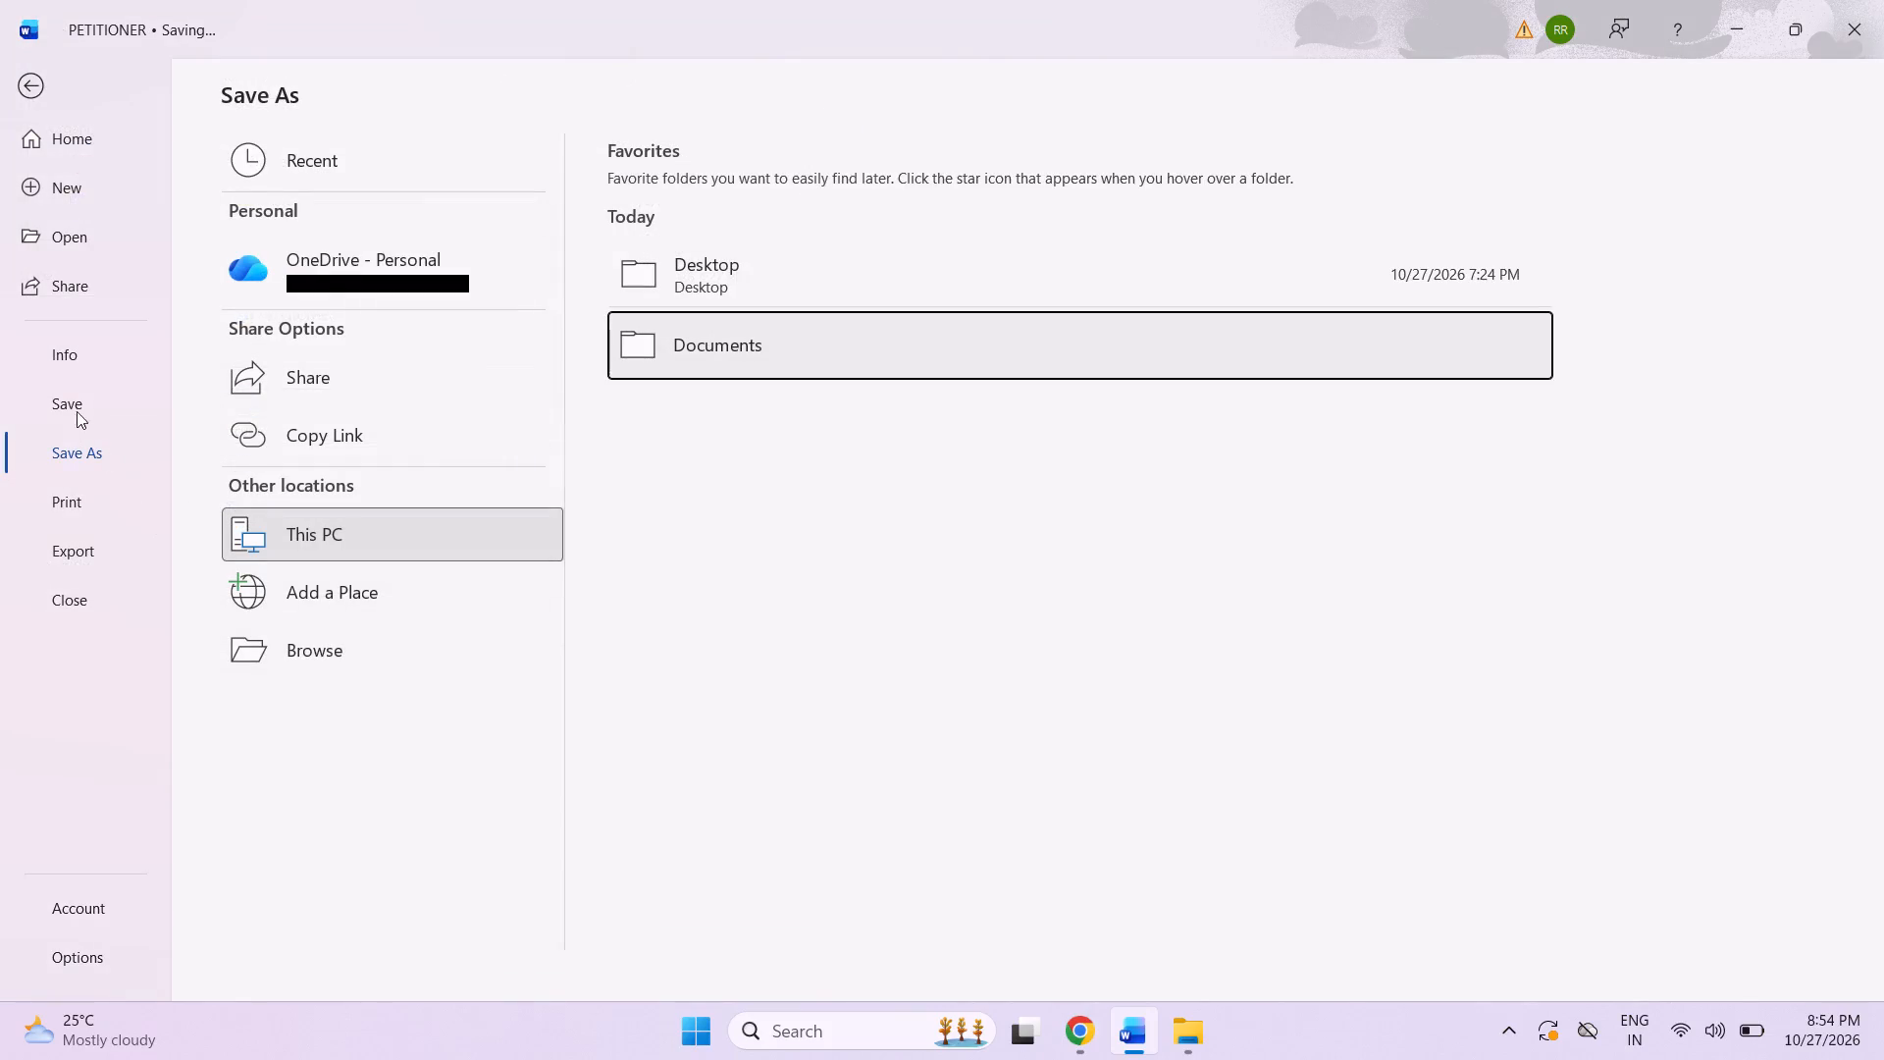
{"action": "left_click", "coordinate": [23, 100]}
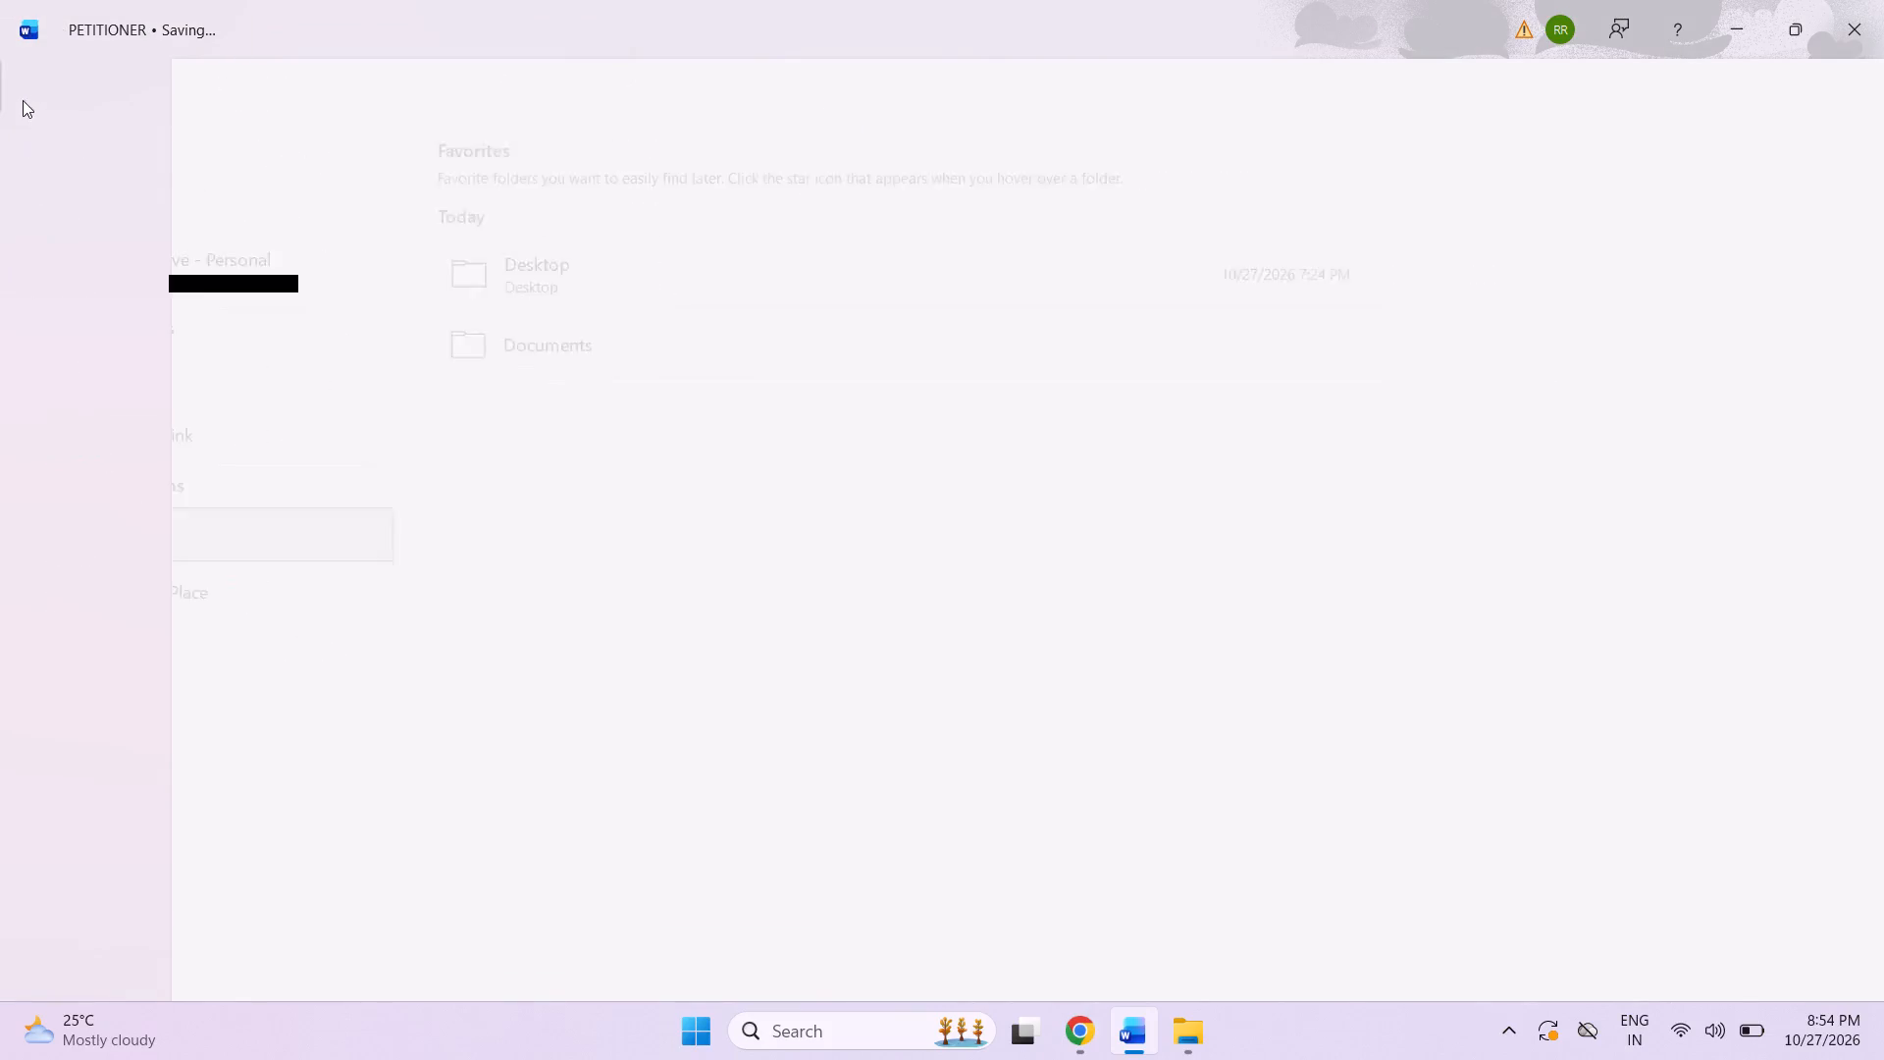
Save the PETITIONER memorial under its existing name.
{"action": "scroll", "coordinate": [582, 288], "scroll_direction": "up", "scroll_amount": 4}
{"action": "scroll", "coordinate": [582, 288], "scroll_direction": "down", "scroll_amount": 6}
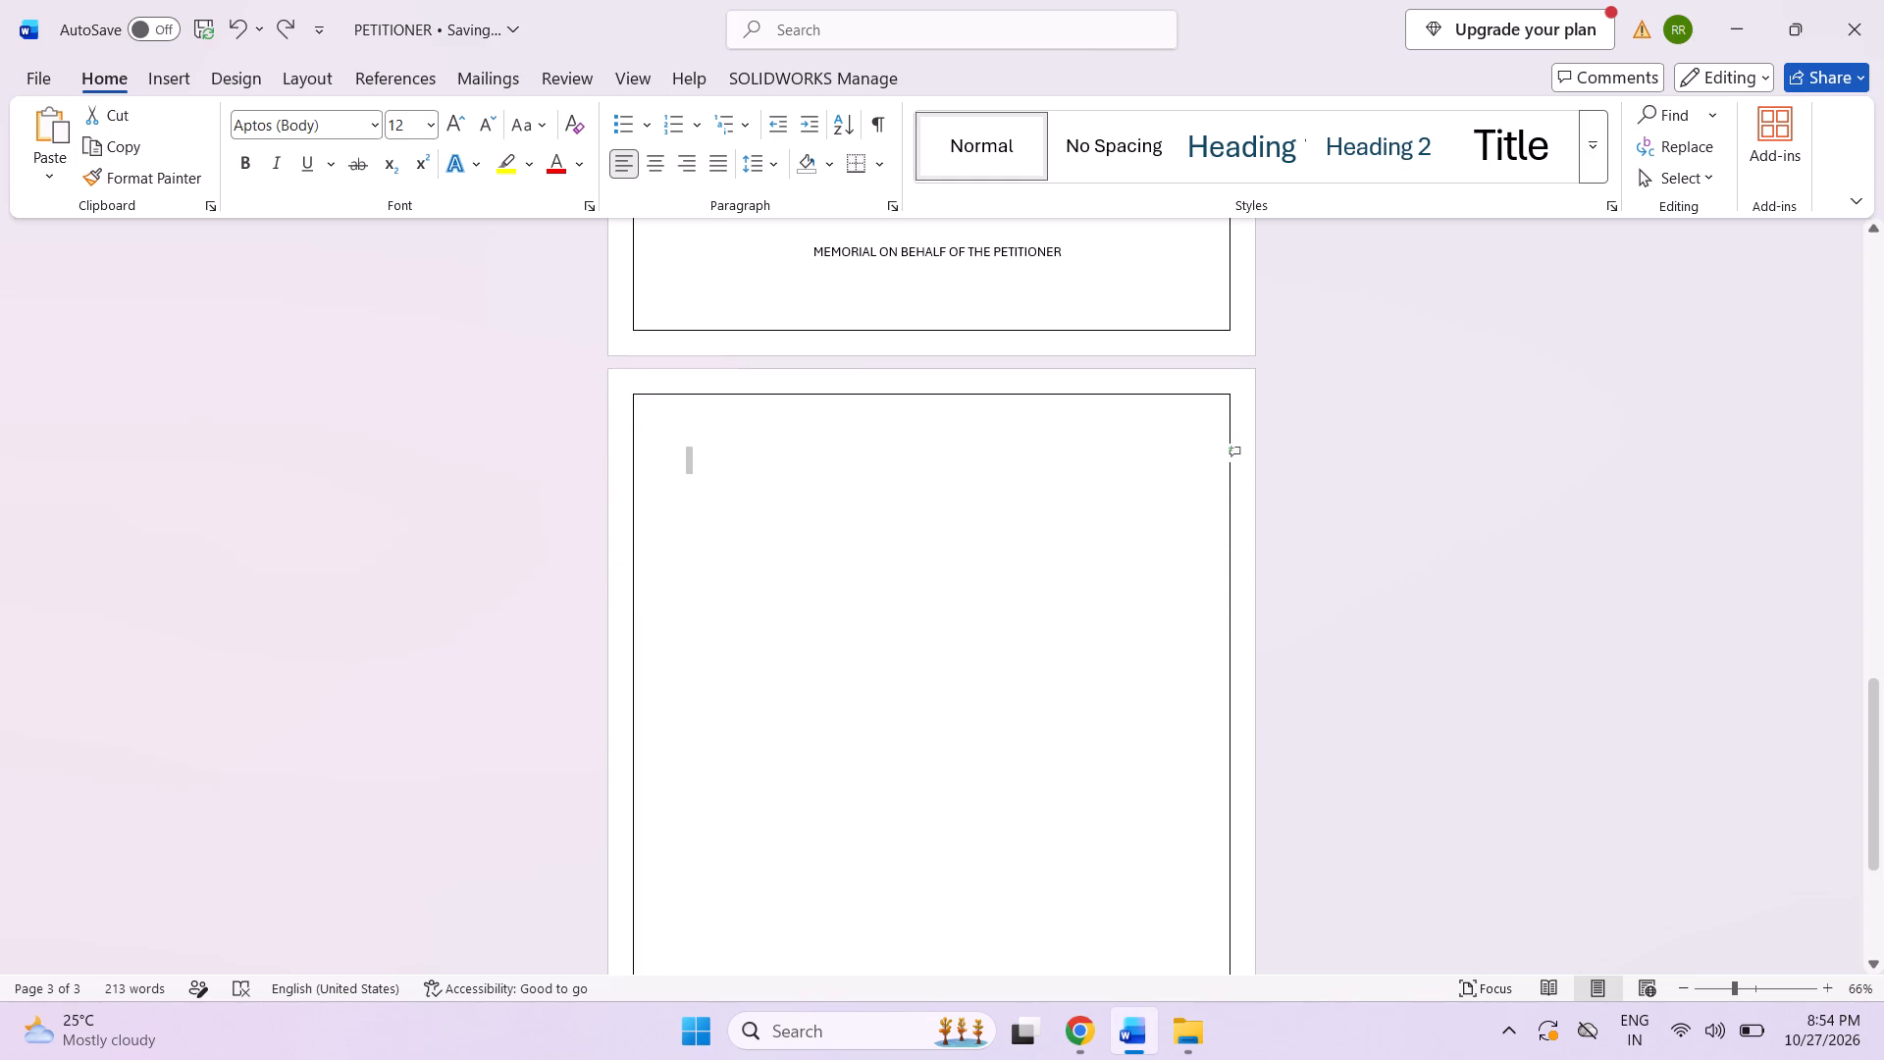
{"action": "key", "text": "ctrl+s"}
Check the PETITIONER document's file name and location details, and look back over the contents page.
{"action": "left_click", "coordinate": [490, 35]}
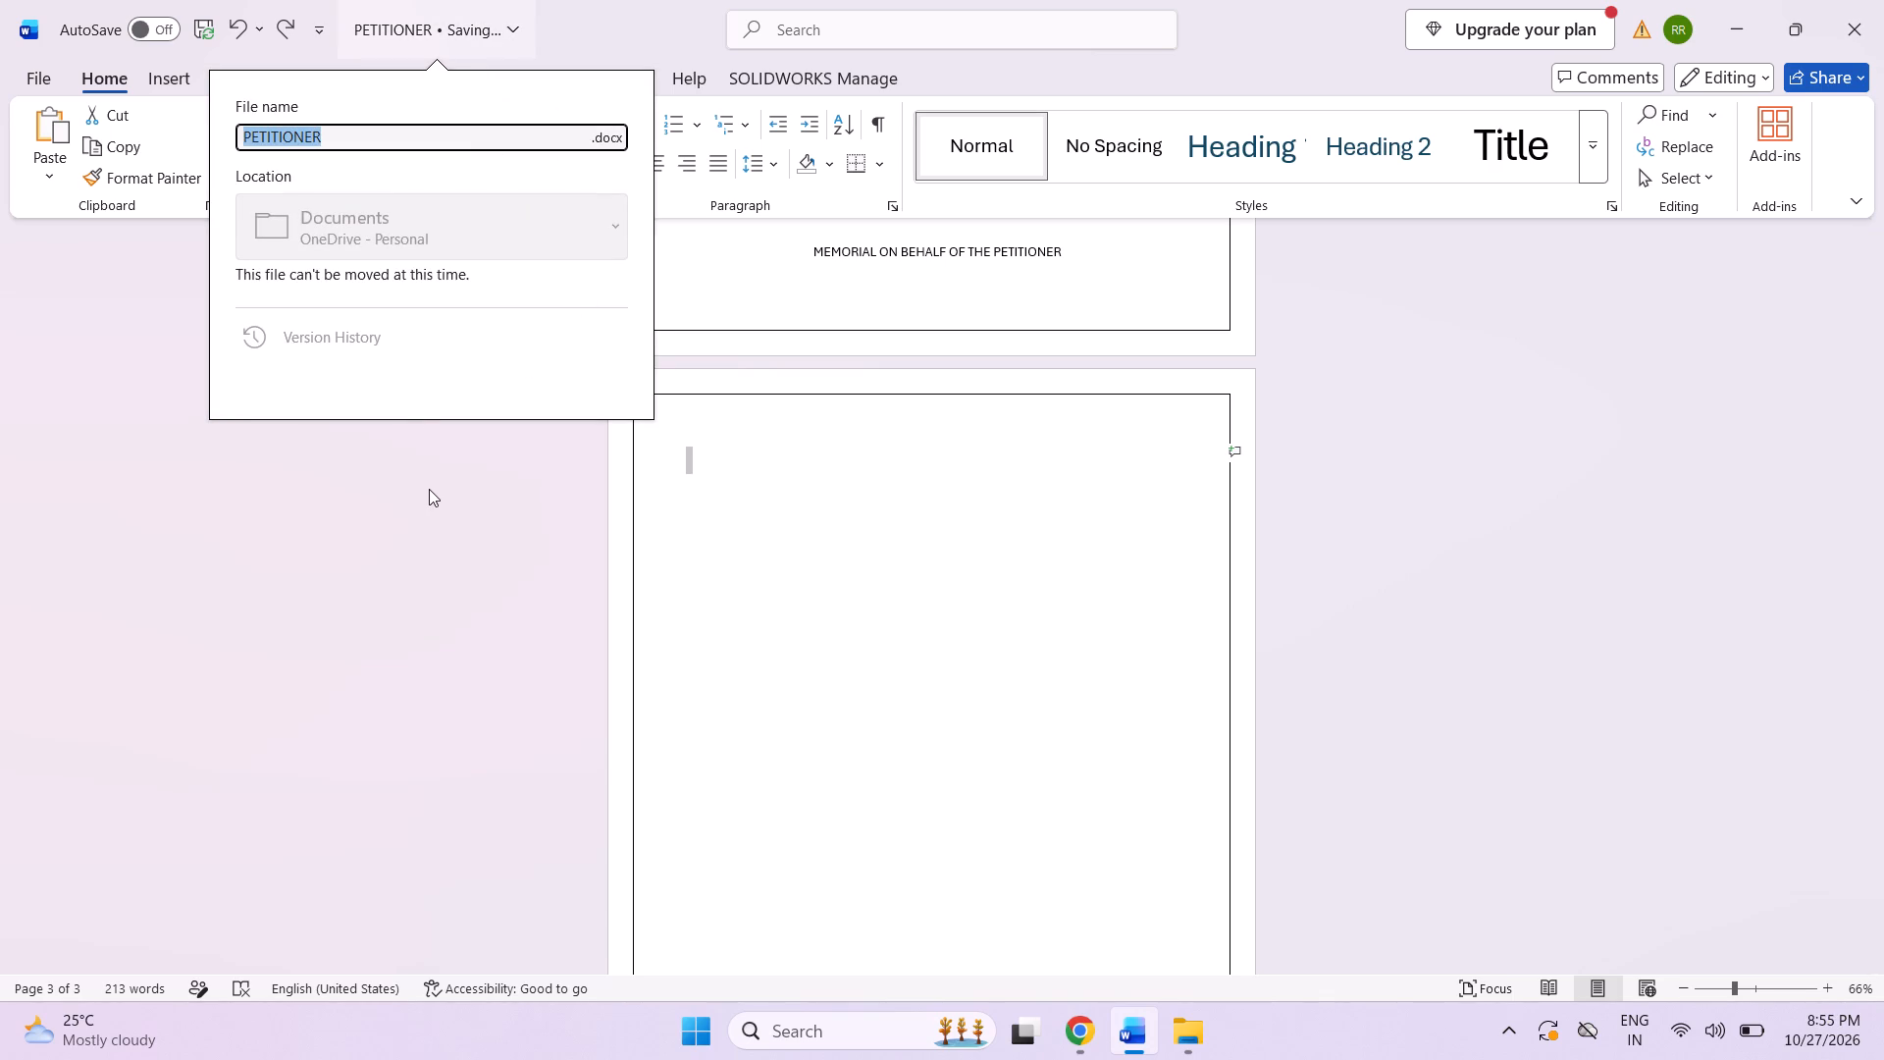
{"action": "scroll", "coordinate": [427, 489], "scroll_direction": "up", "scroll_amount": 6}
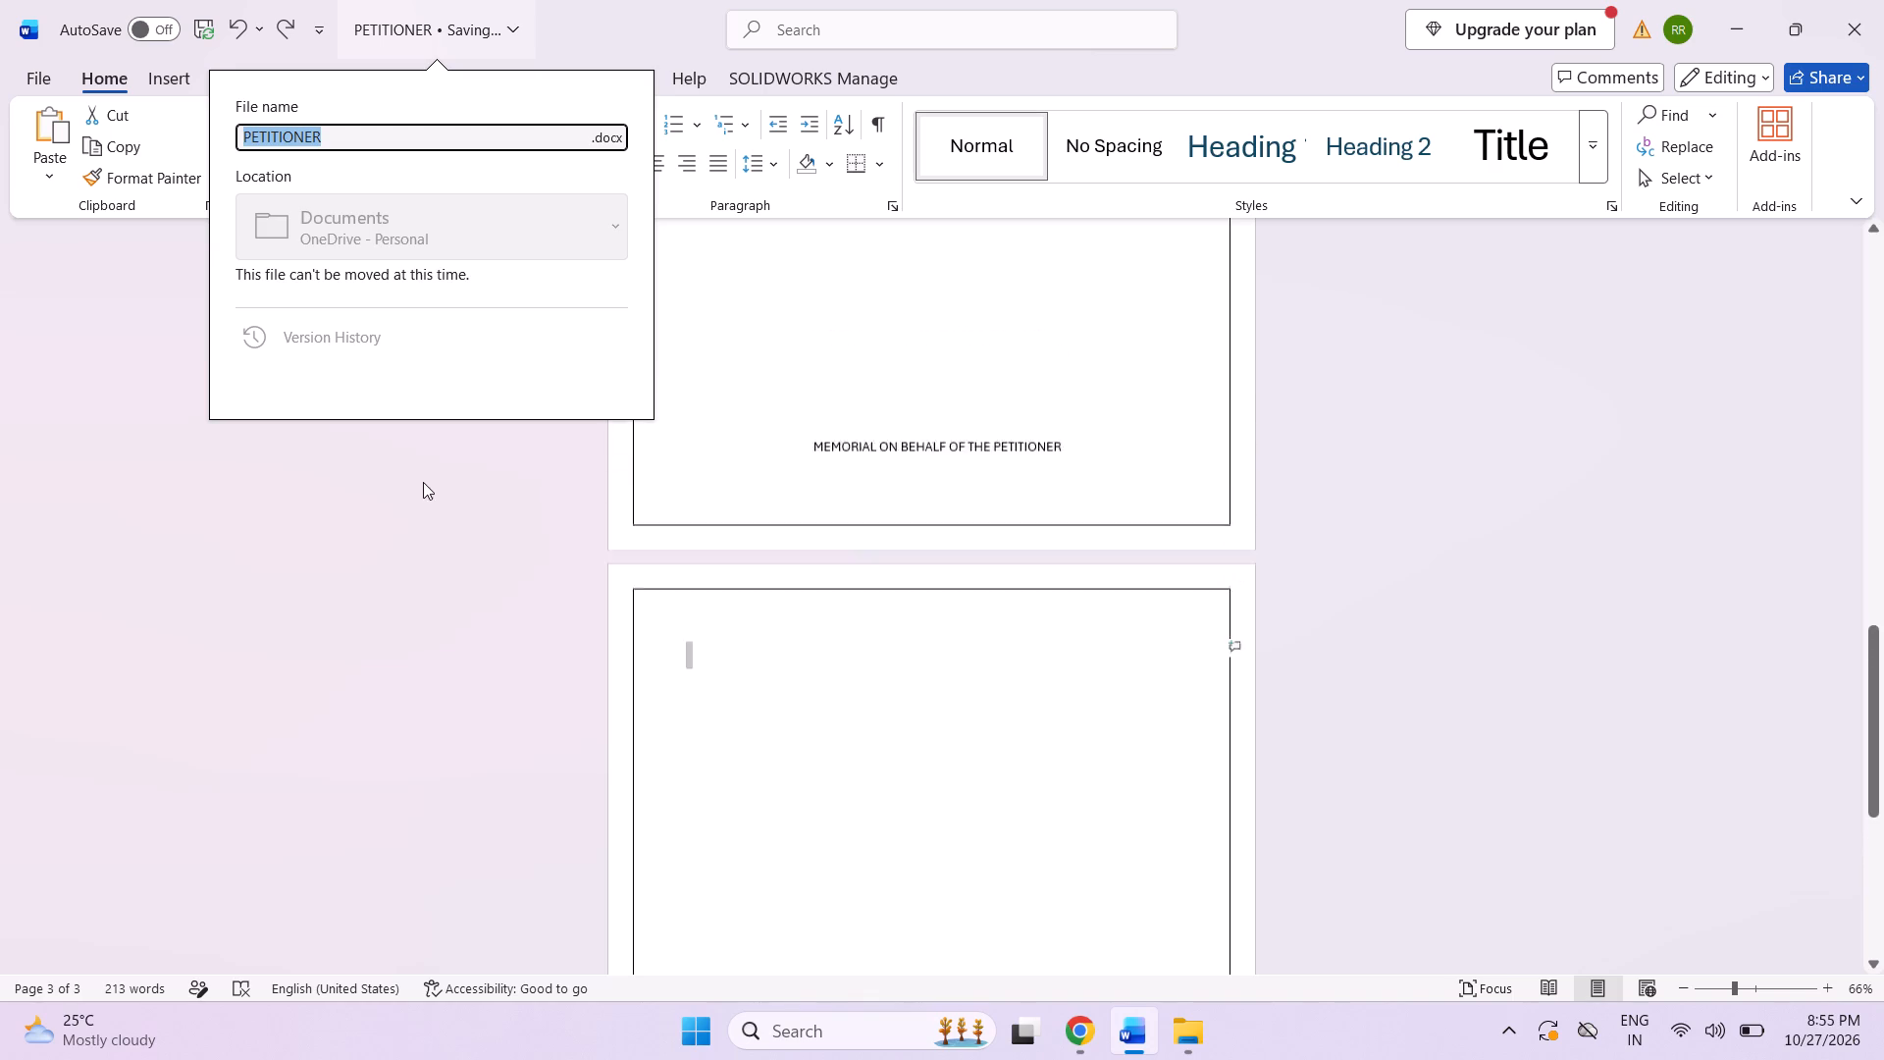
{"action": "scroll", "coordinate": [423, 482], "scroll_direction": "up", "scroll_amount": 16}
{"action": "scroll", "coordinate": [432, 458], "scroll_direction": "down", "scroll_amount": 11}
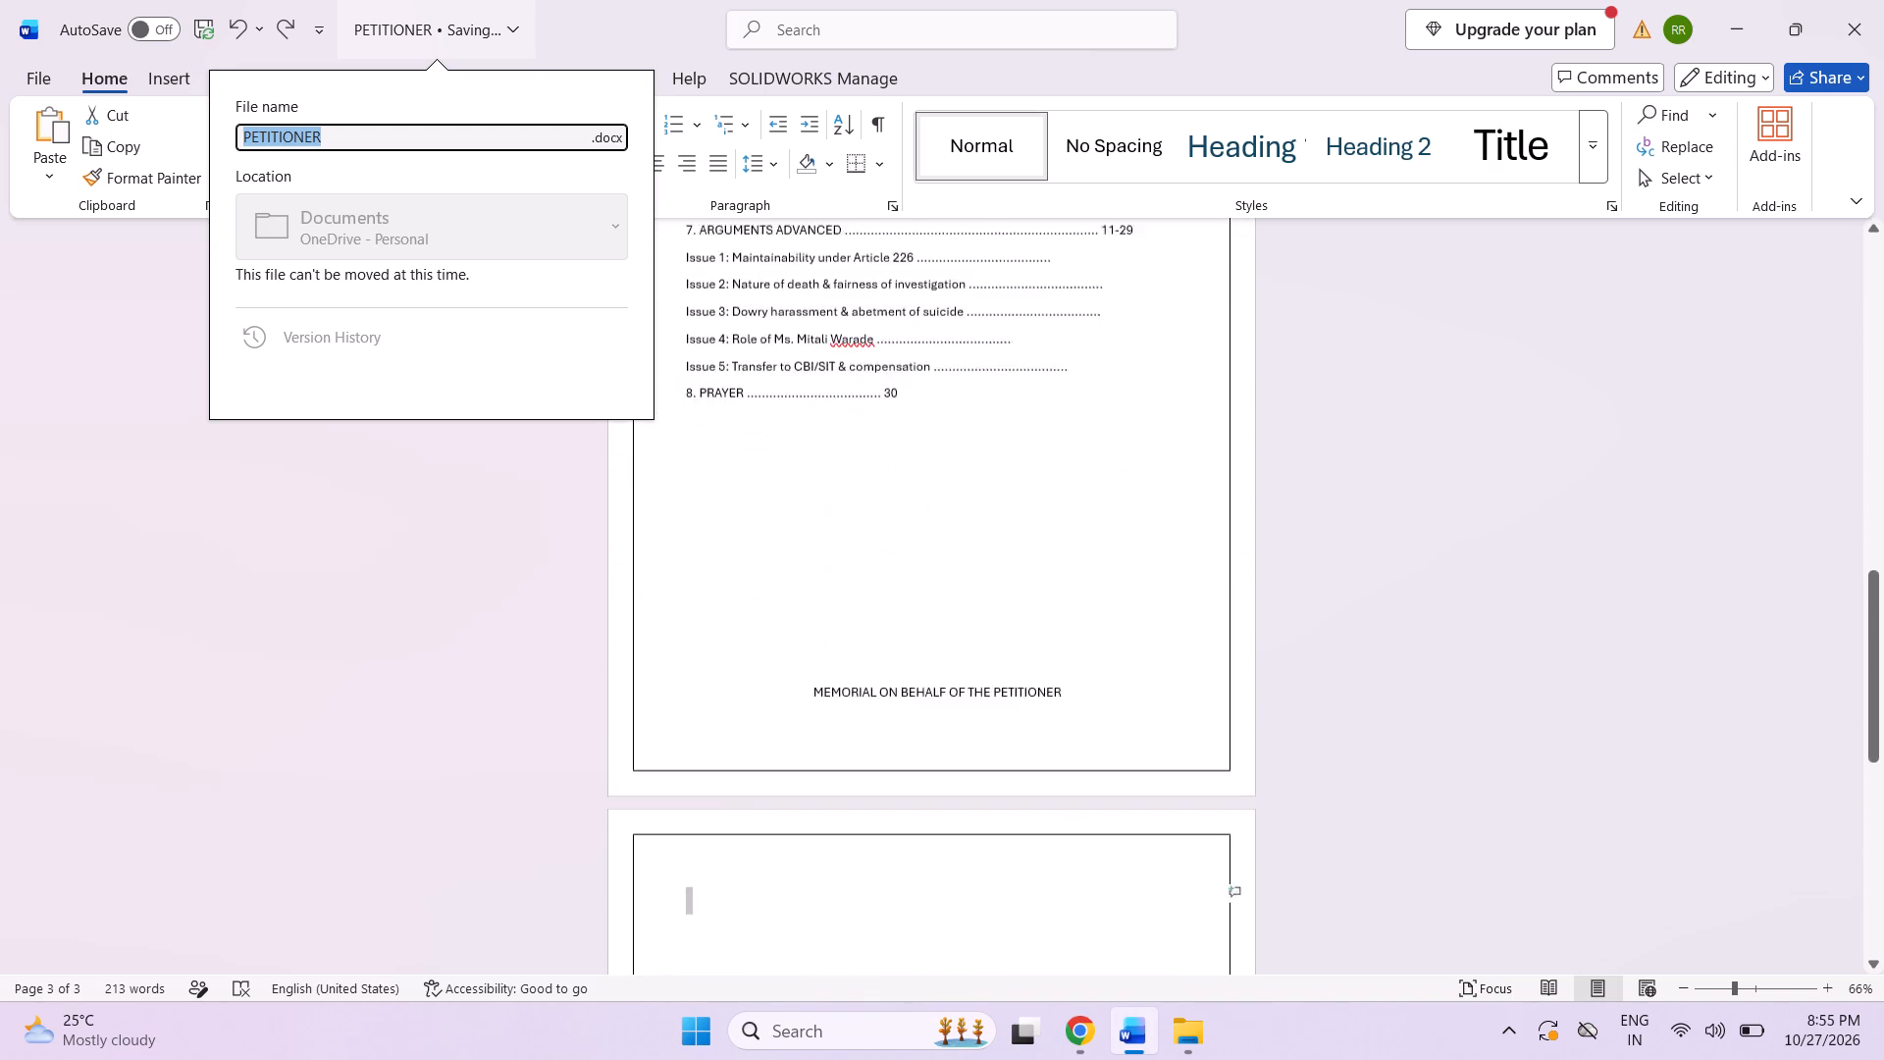
Close the PETITIONER document's file name and location details and turn AutoSave back on.
{"action": "scroll", "coordinate": [432, 466], "scroll_direction": "down", "scroll_amount": 18}
{"action": "scroll", "coordinate": [437, 491], "scroll_direction": "down", "scroll_amount": 10}
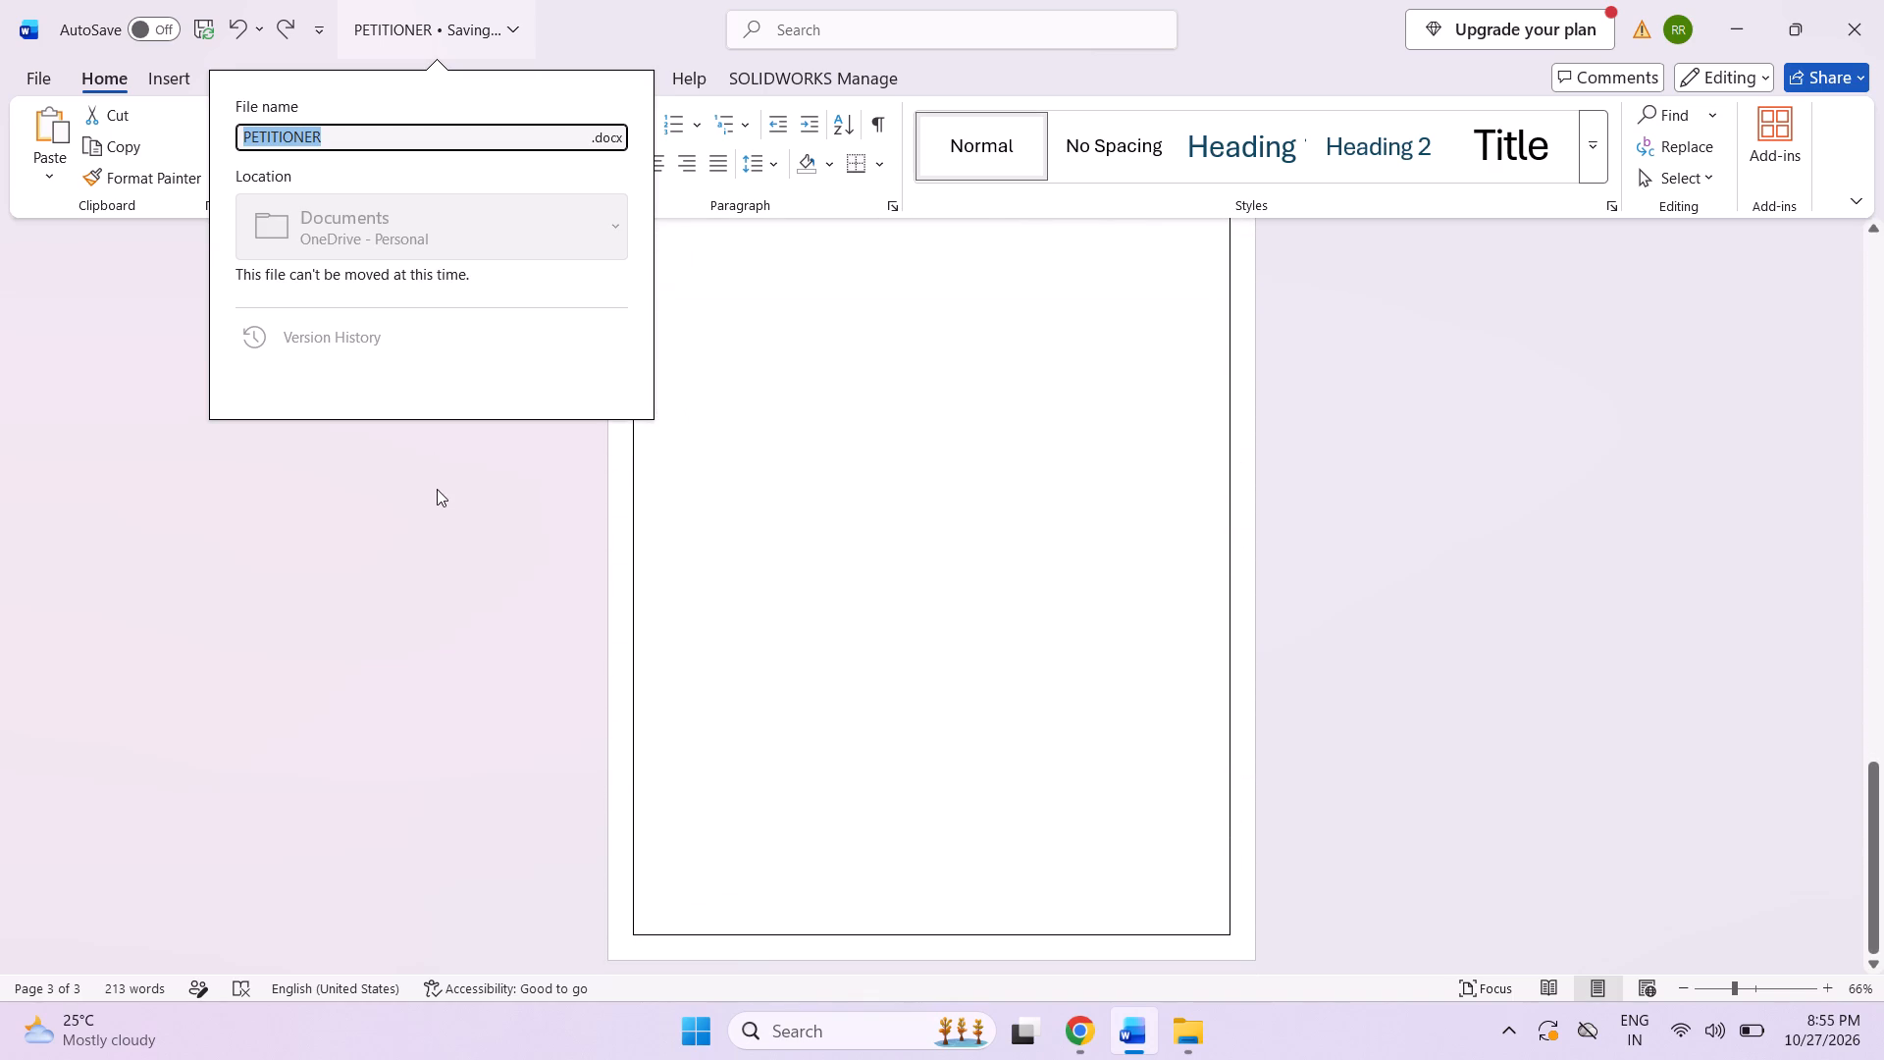
{"action": "scroll", "coordinate": [436, 481], "scroll_direction": "down", "scroll_amount": 6}
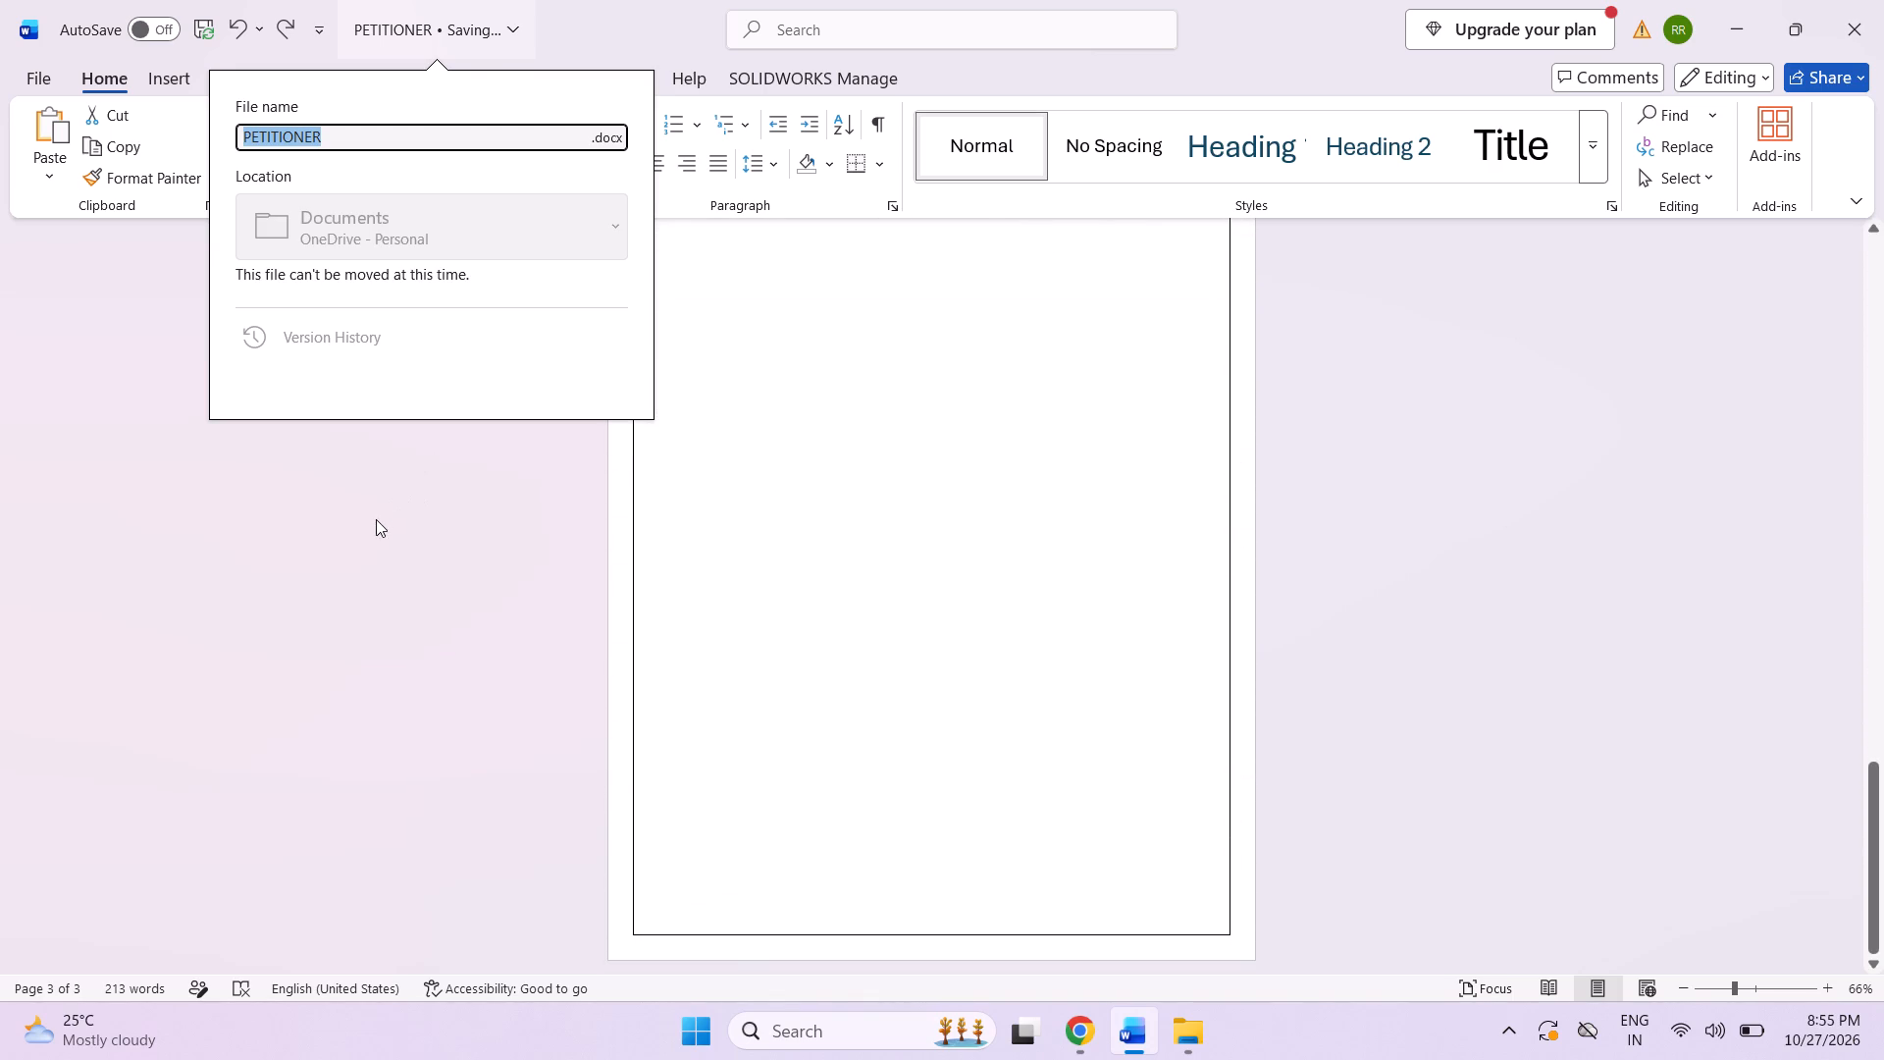
{"action": "left_click", "coordinate": [376, 519]}
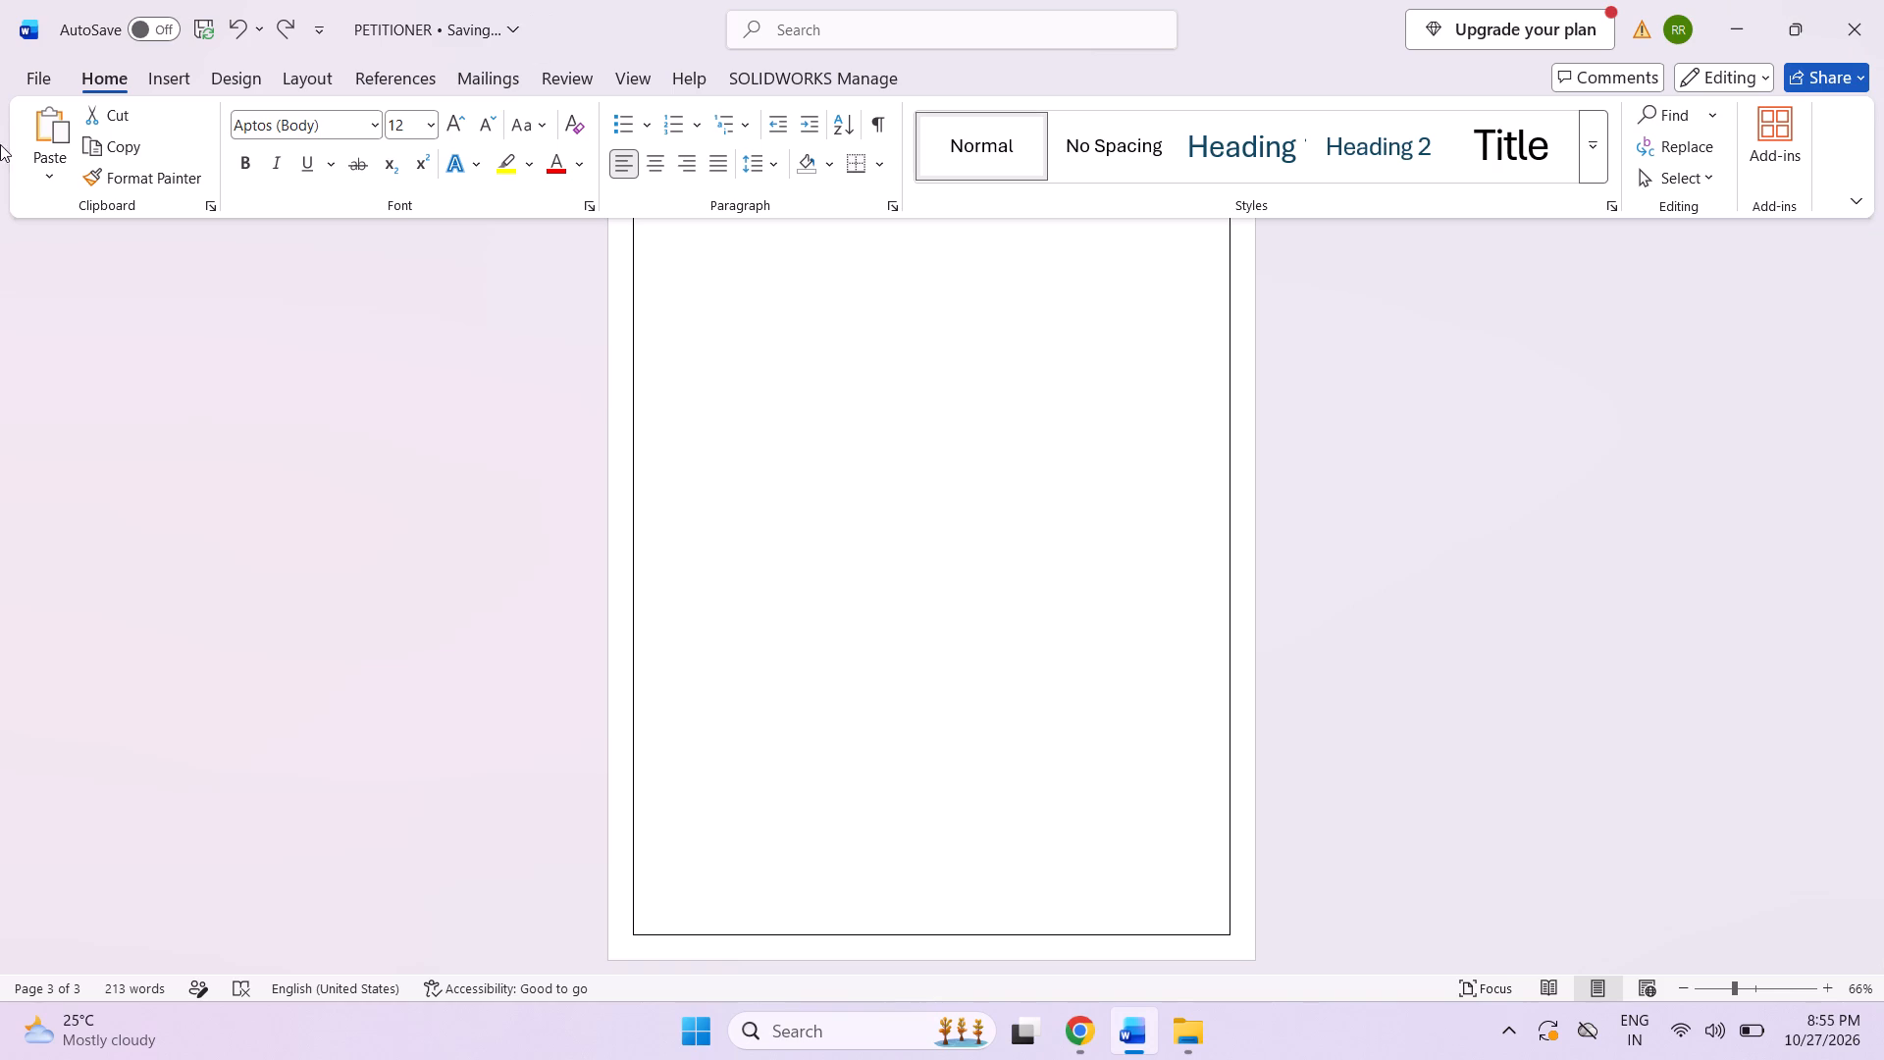
{"action": "left_click", "coordinate": [162, 29]}
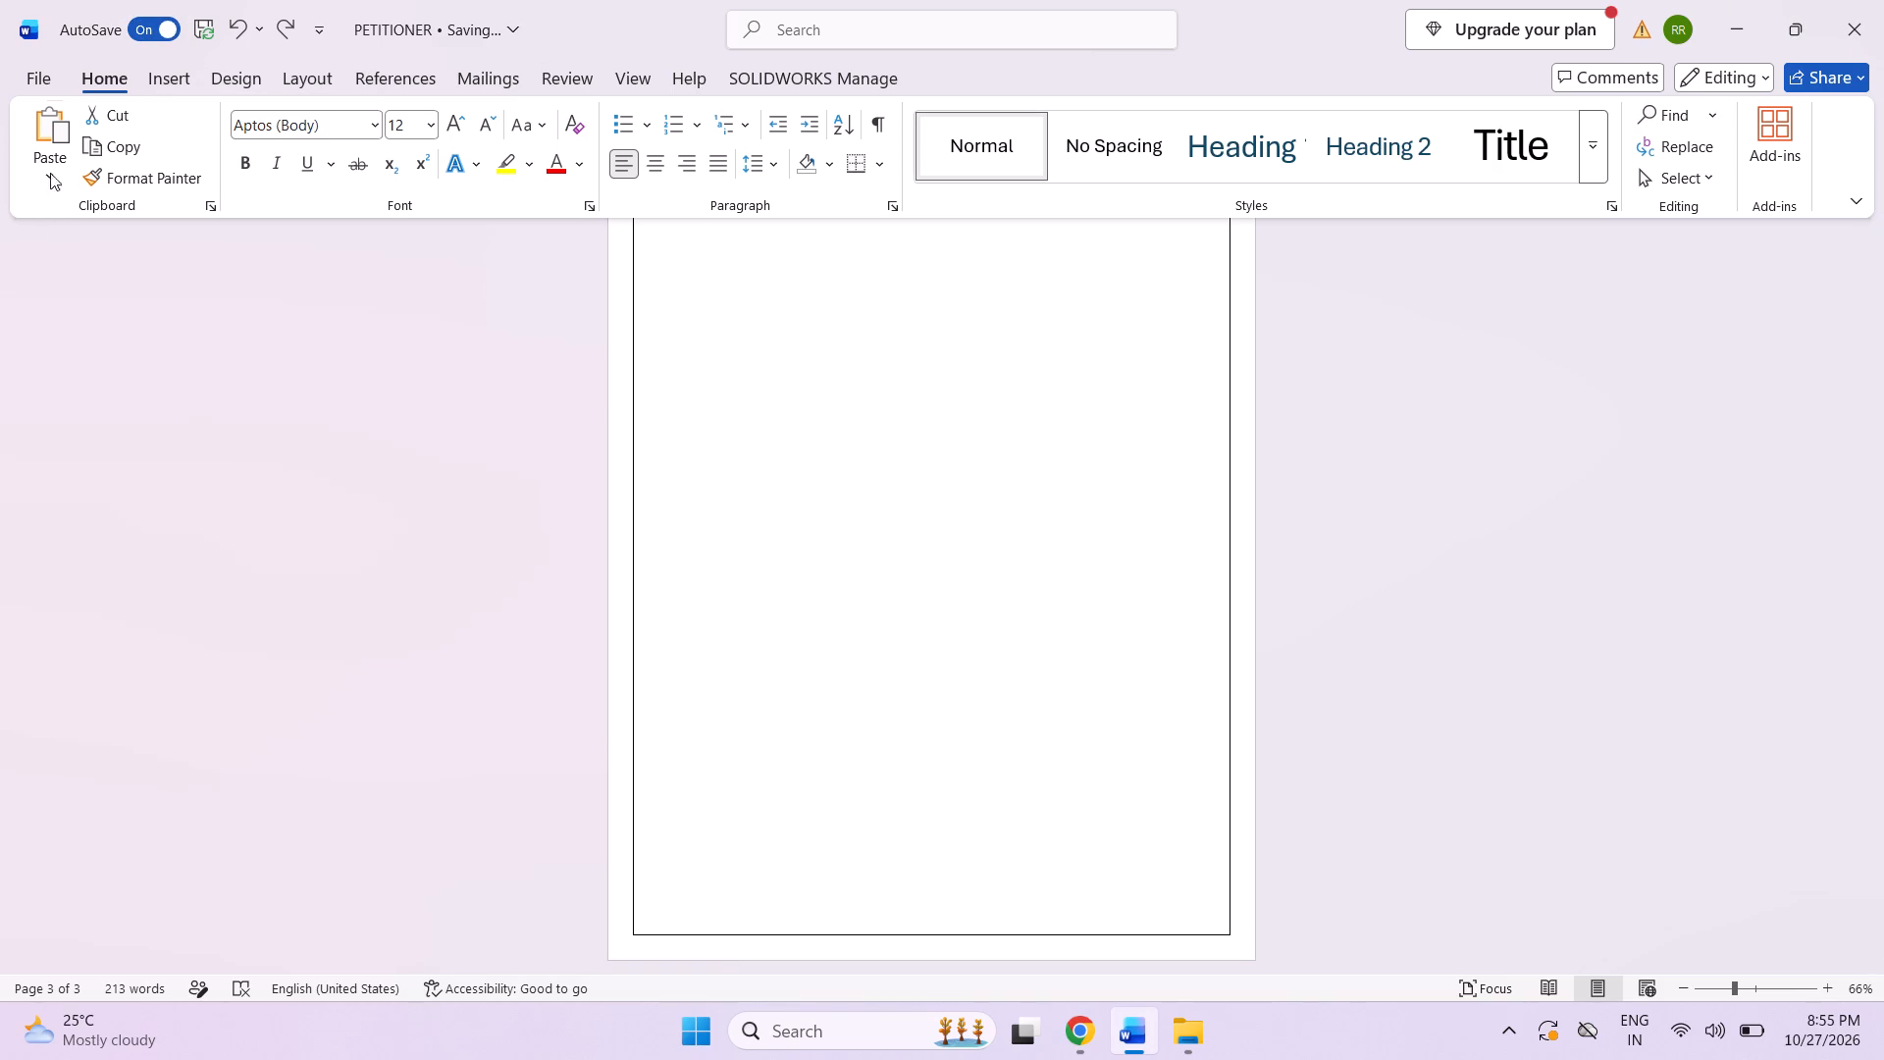
Export the memorial to the Documents folder as a PDF named PETITIONER, look through the published PDF and close it.
{"action": "left_click", "coordinate": [36, 79]}
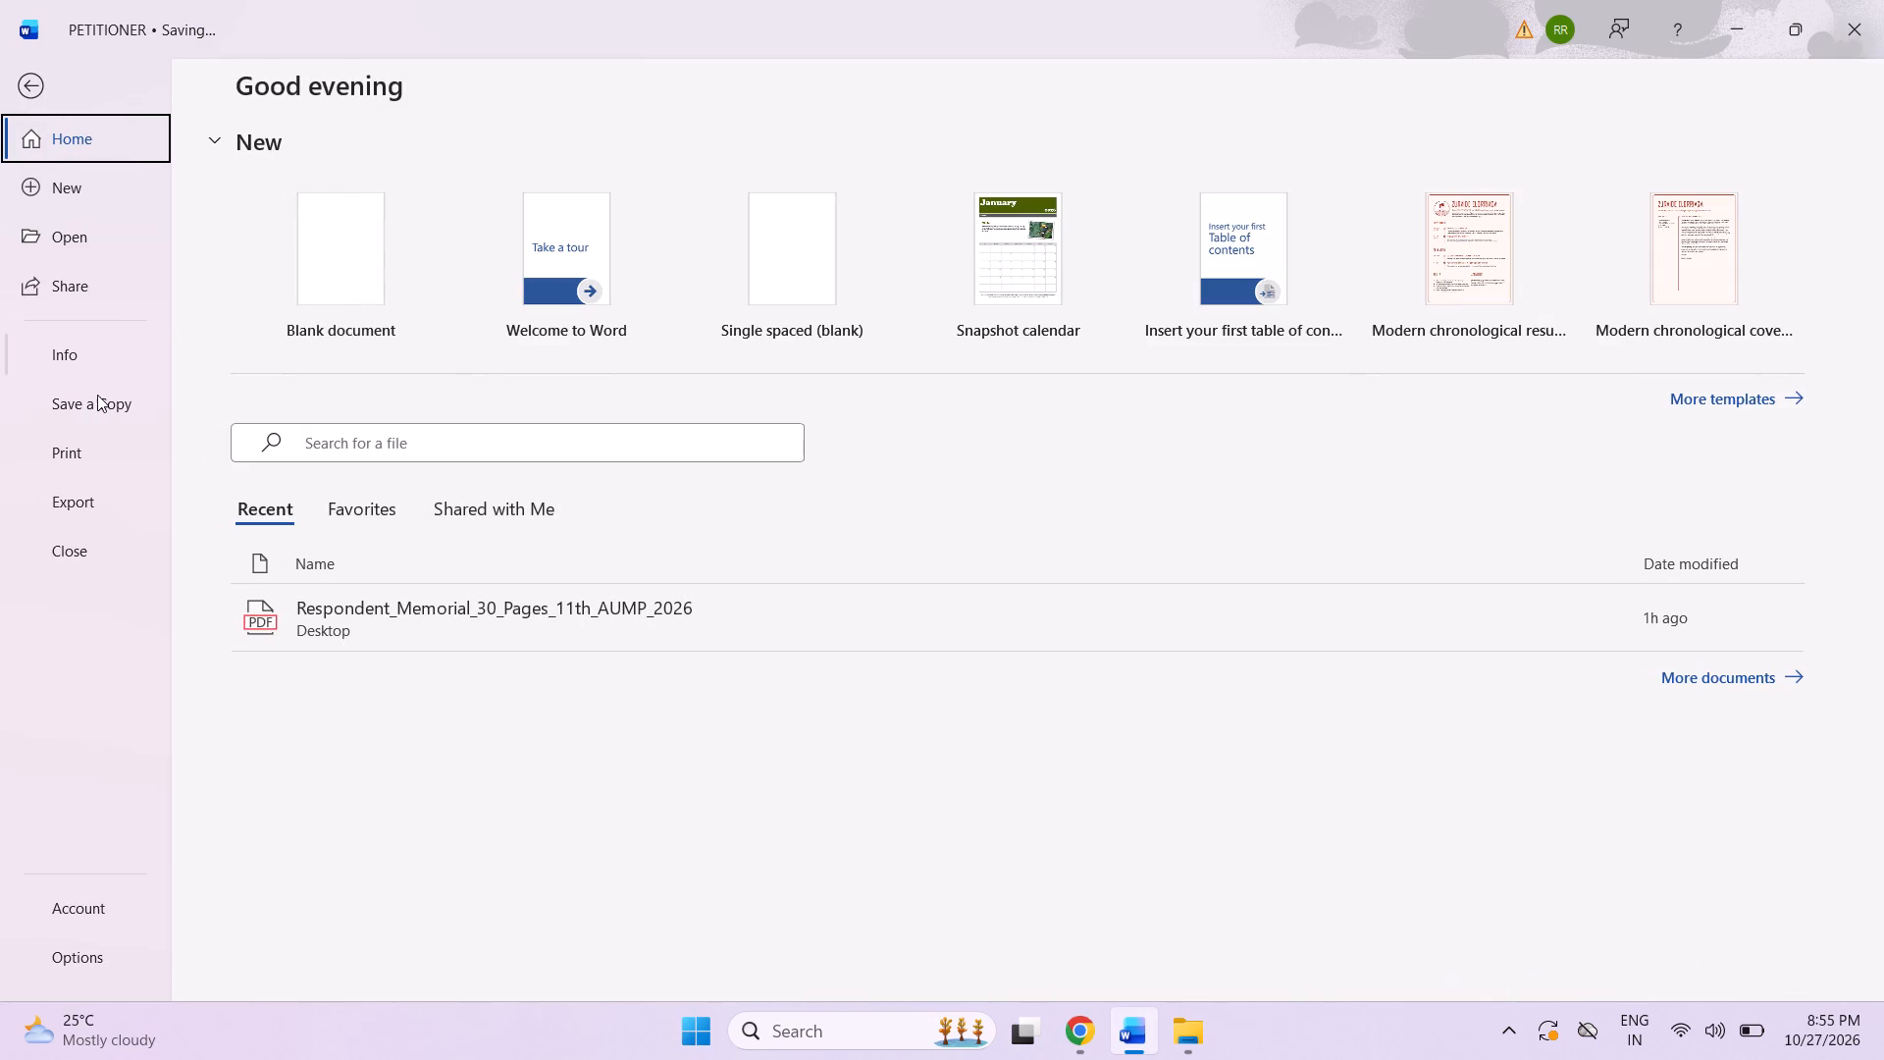
{"action": "left_click", "coordinate": [67, 507]}
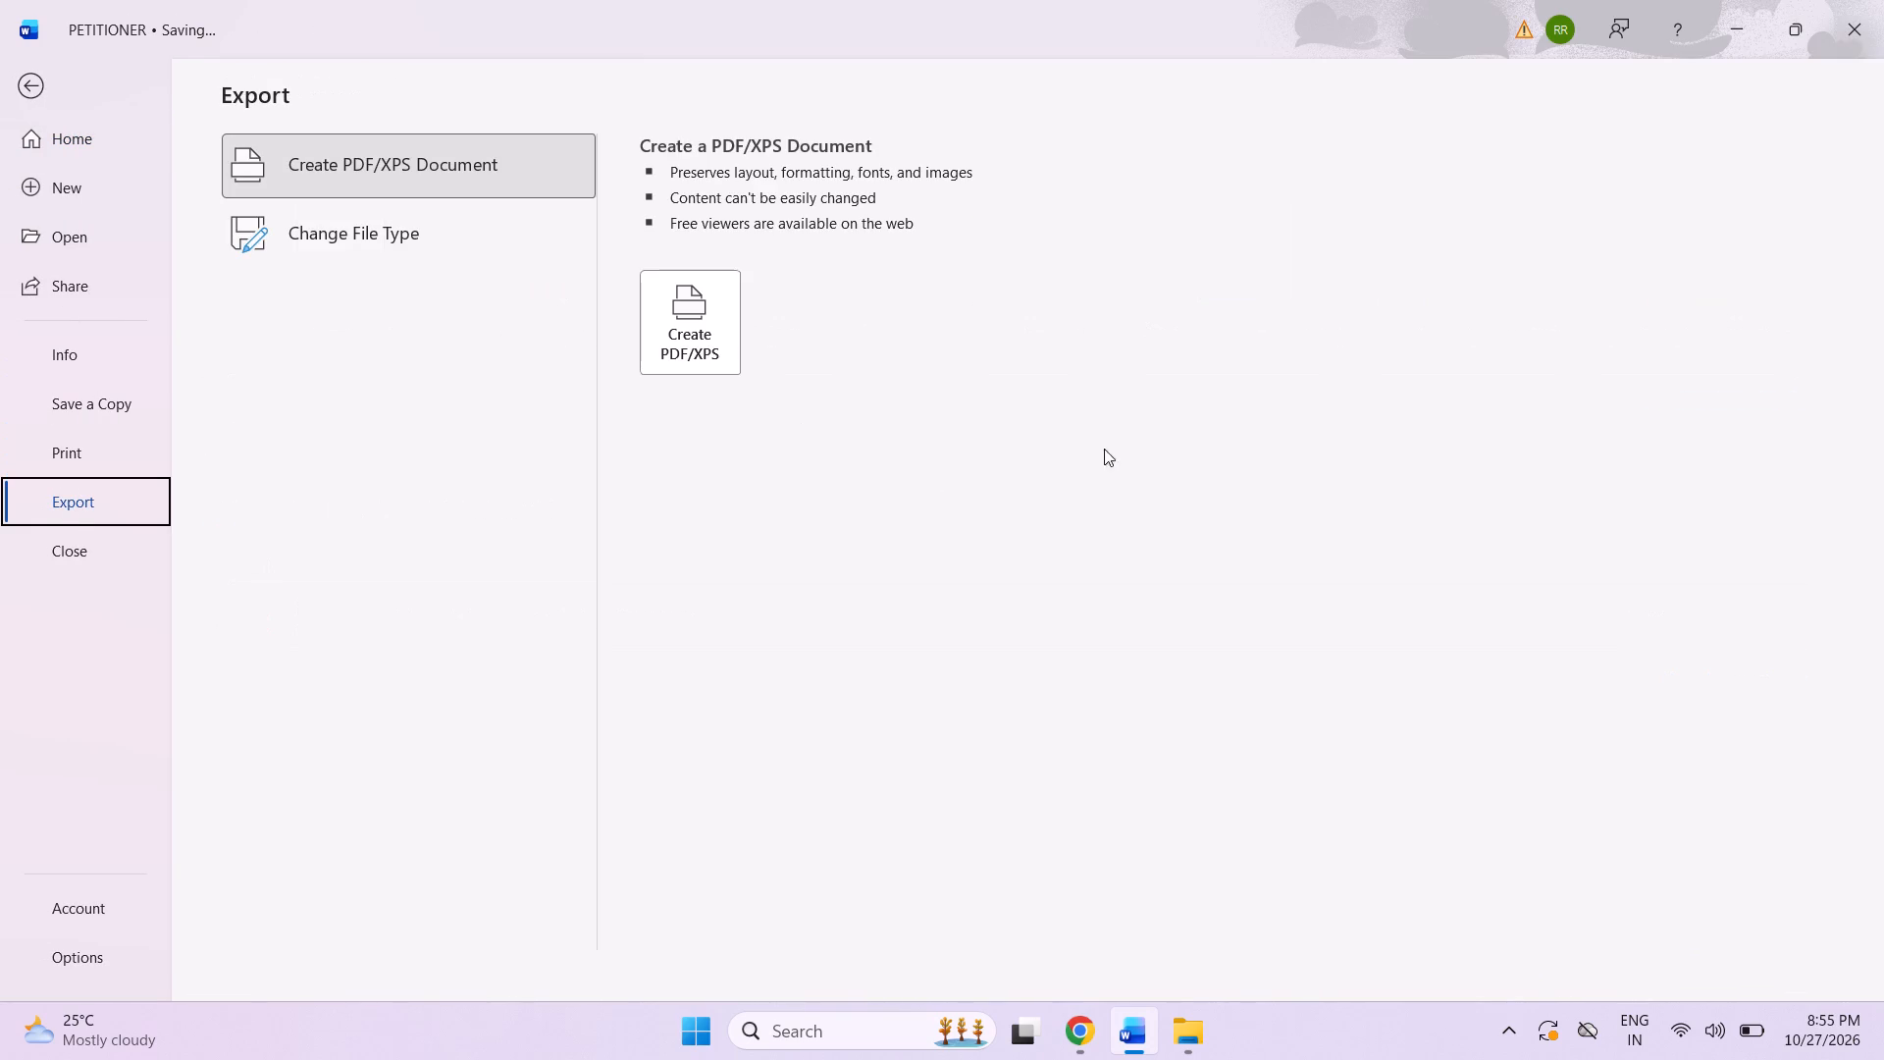
{"action": "left_click", "coordinate": [701, 335]}
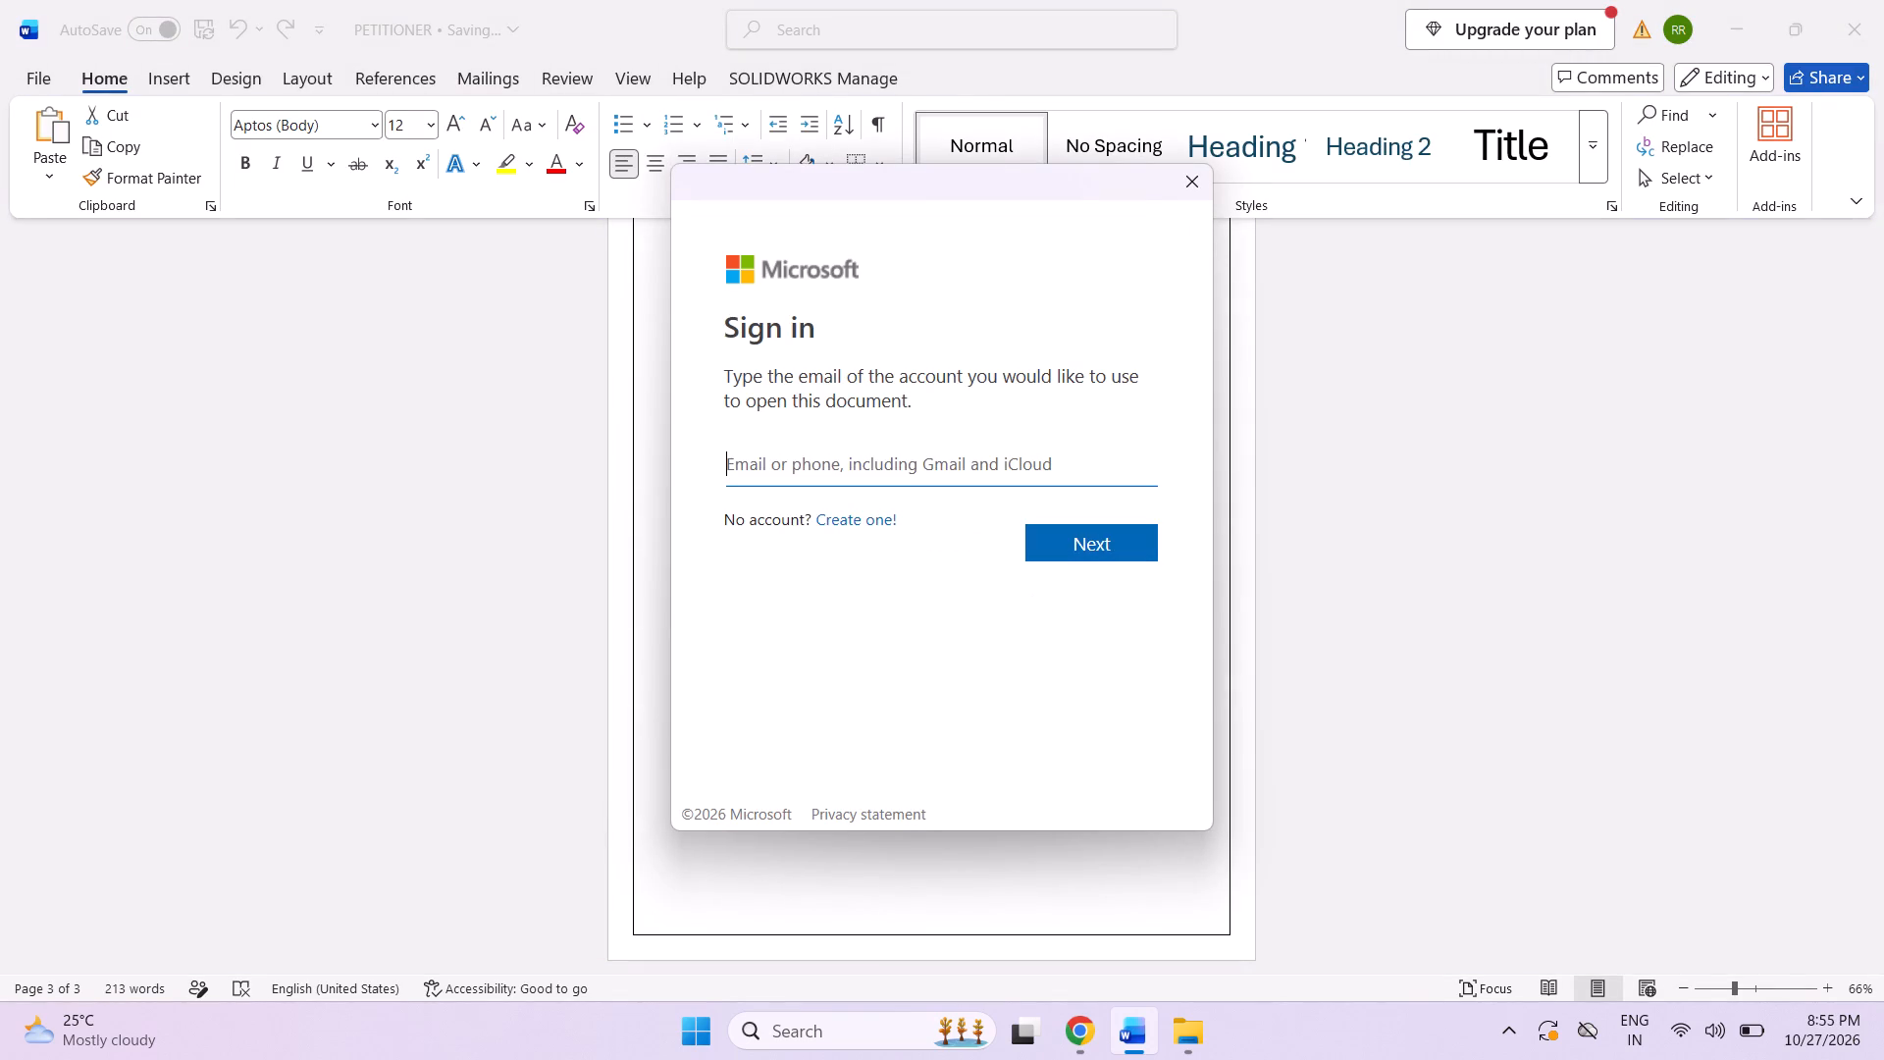
{"action": "left_click", "coordinate": [1186, 176]}
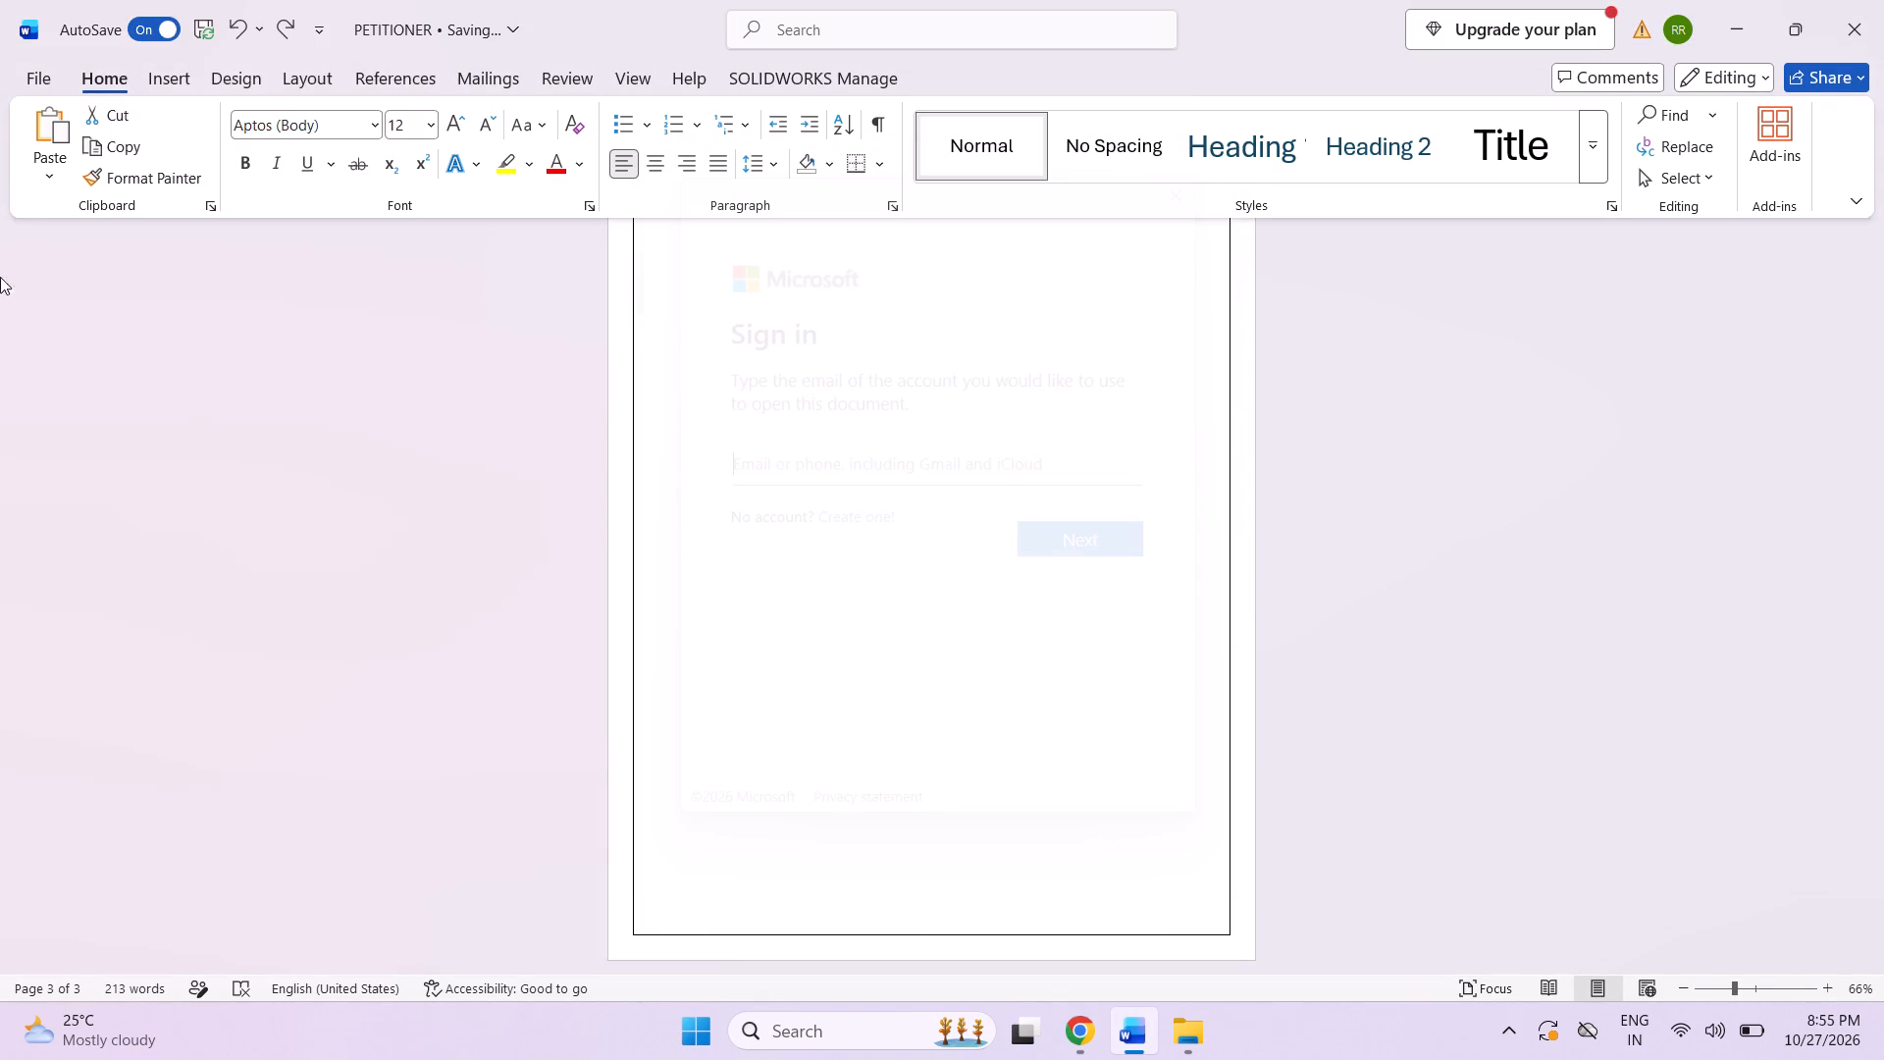
{"action": "scroll", "coordinate": [599, 600], "scroll_direction": "up", "scroll_amount": 1}
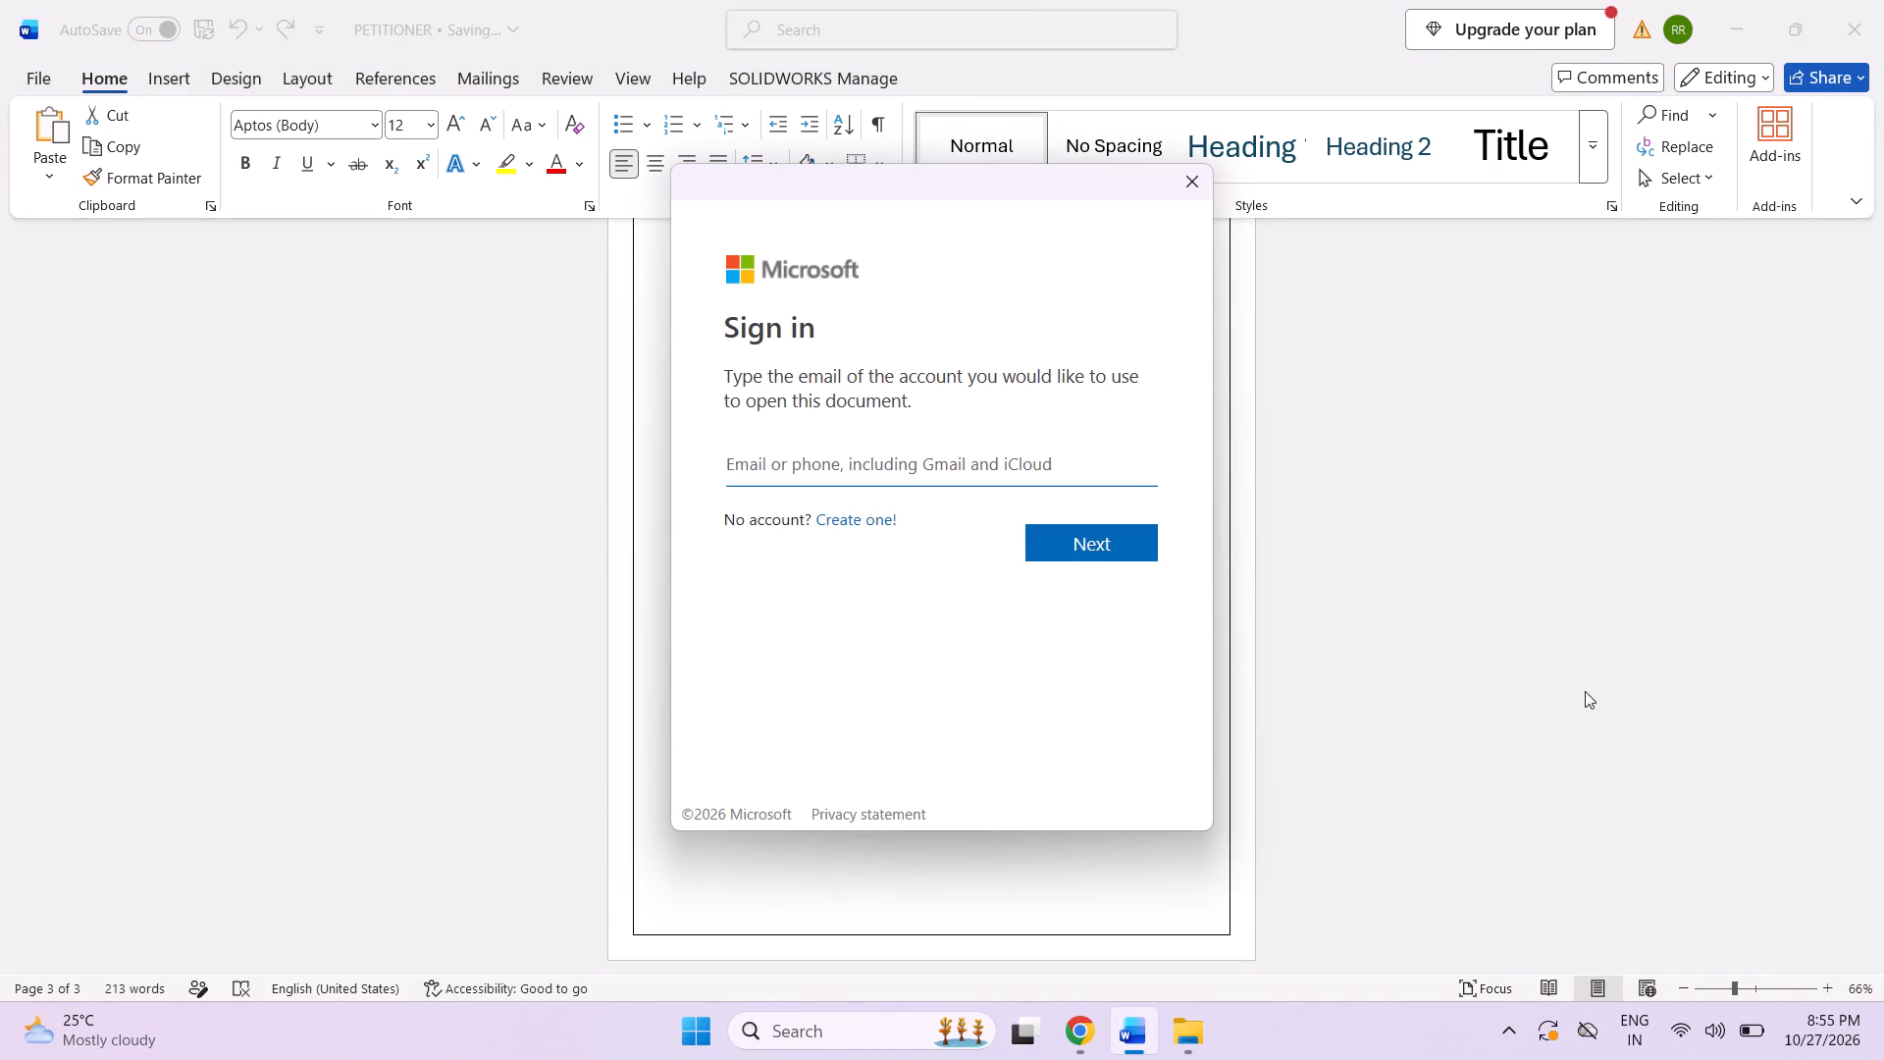
{"action": "left_click", "coordinate": [1182, 187]}
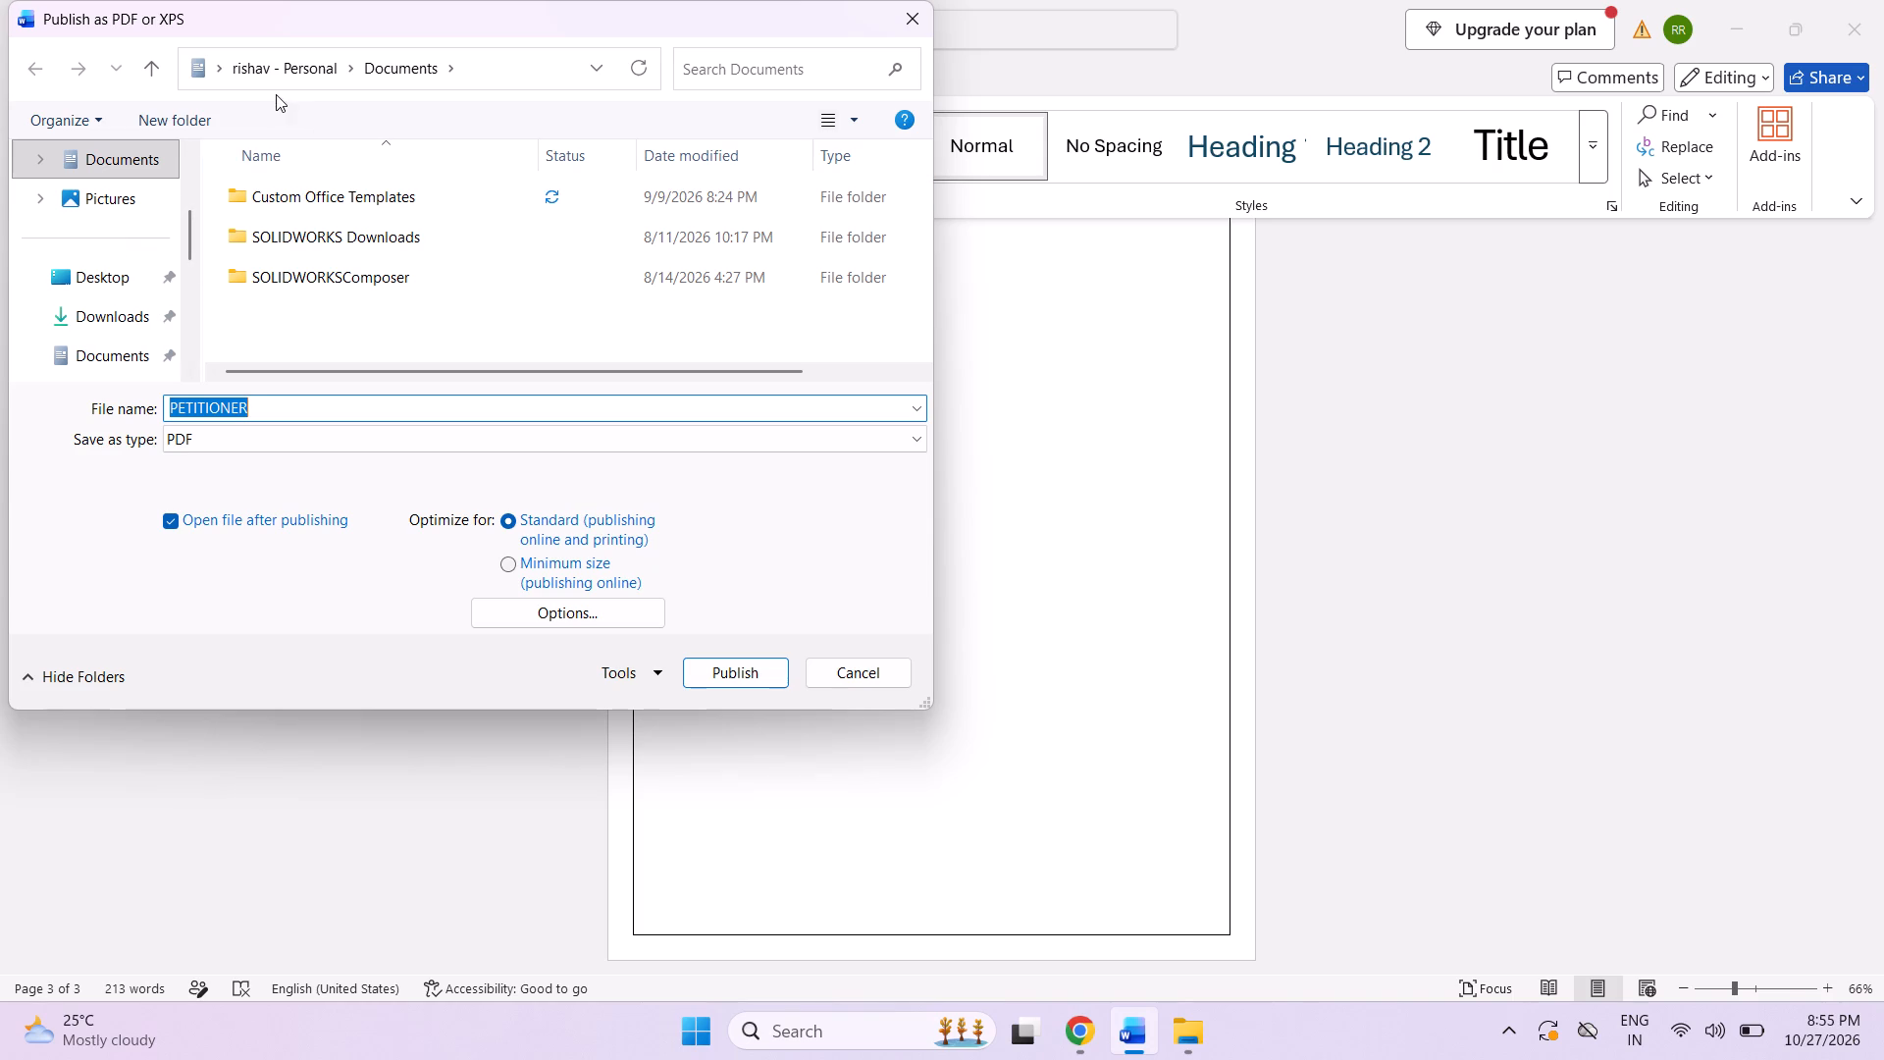
{"action": "left_click", "coordinate": [756, 671]}
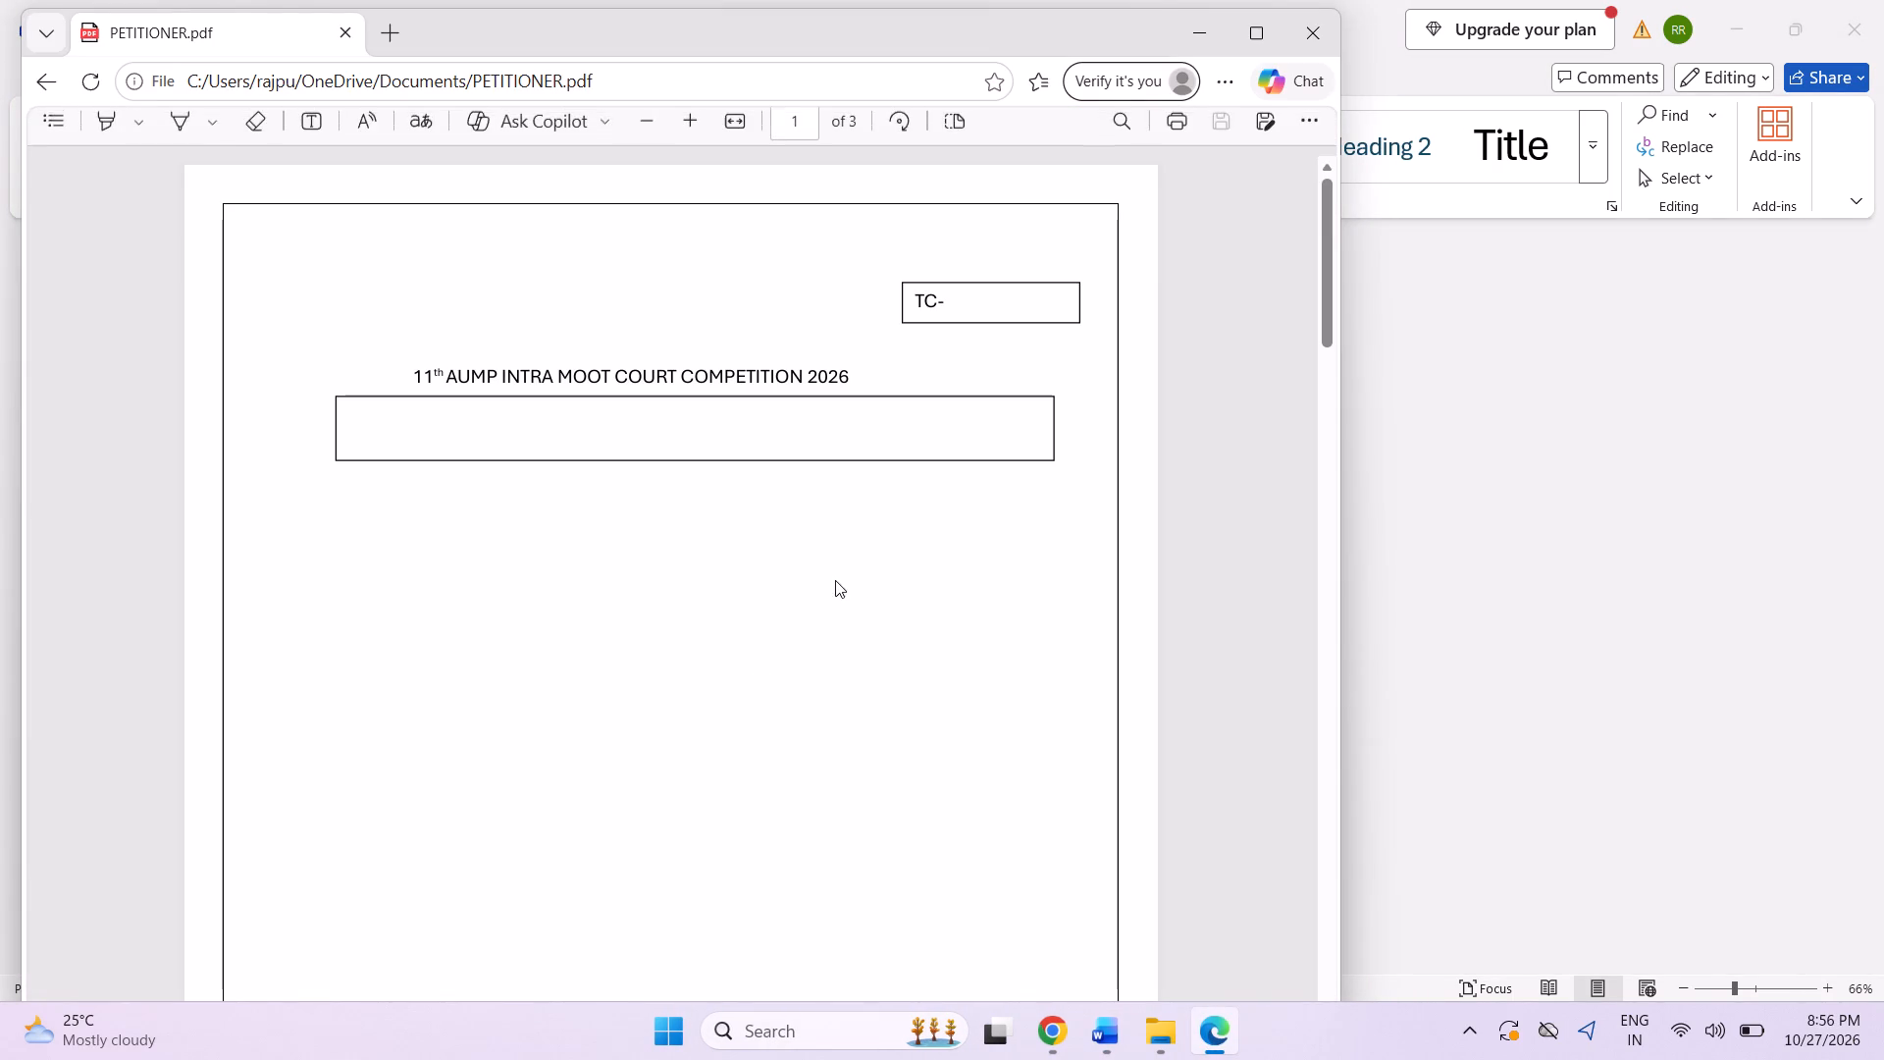
{"action": "scroll", "coordinate": [698, 385], "scroll_direction": "down", "scroll_amount": 20}
{"action": "scroll", "coordinate": [698, 385], "scroll_direction": "down", "scroll_amount": 14}
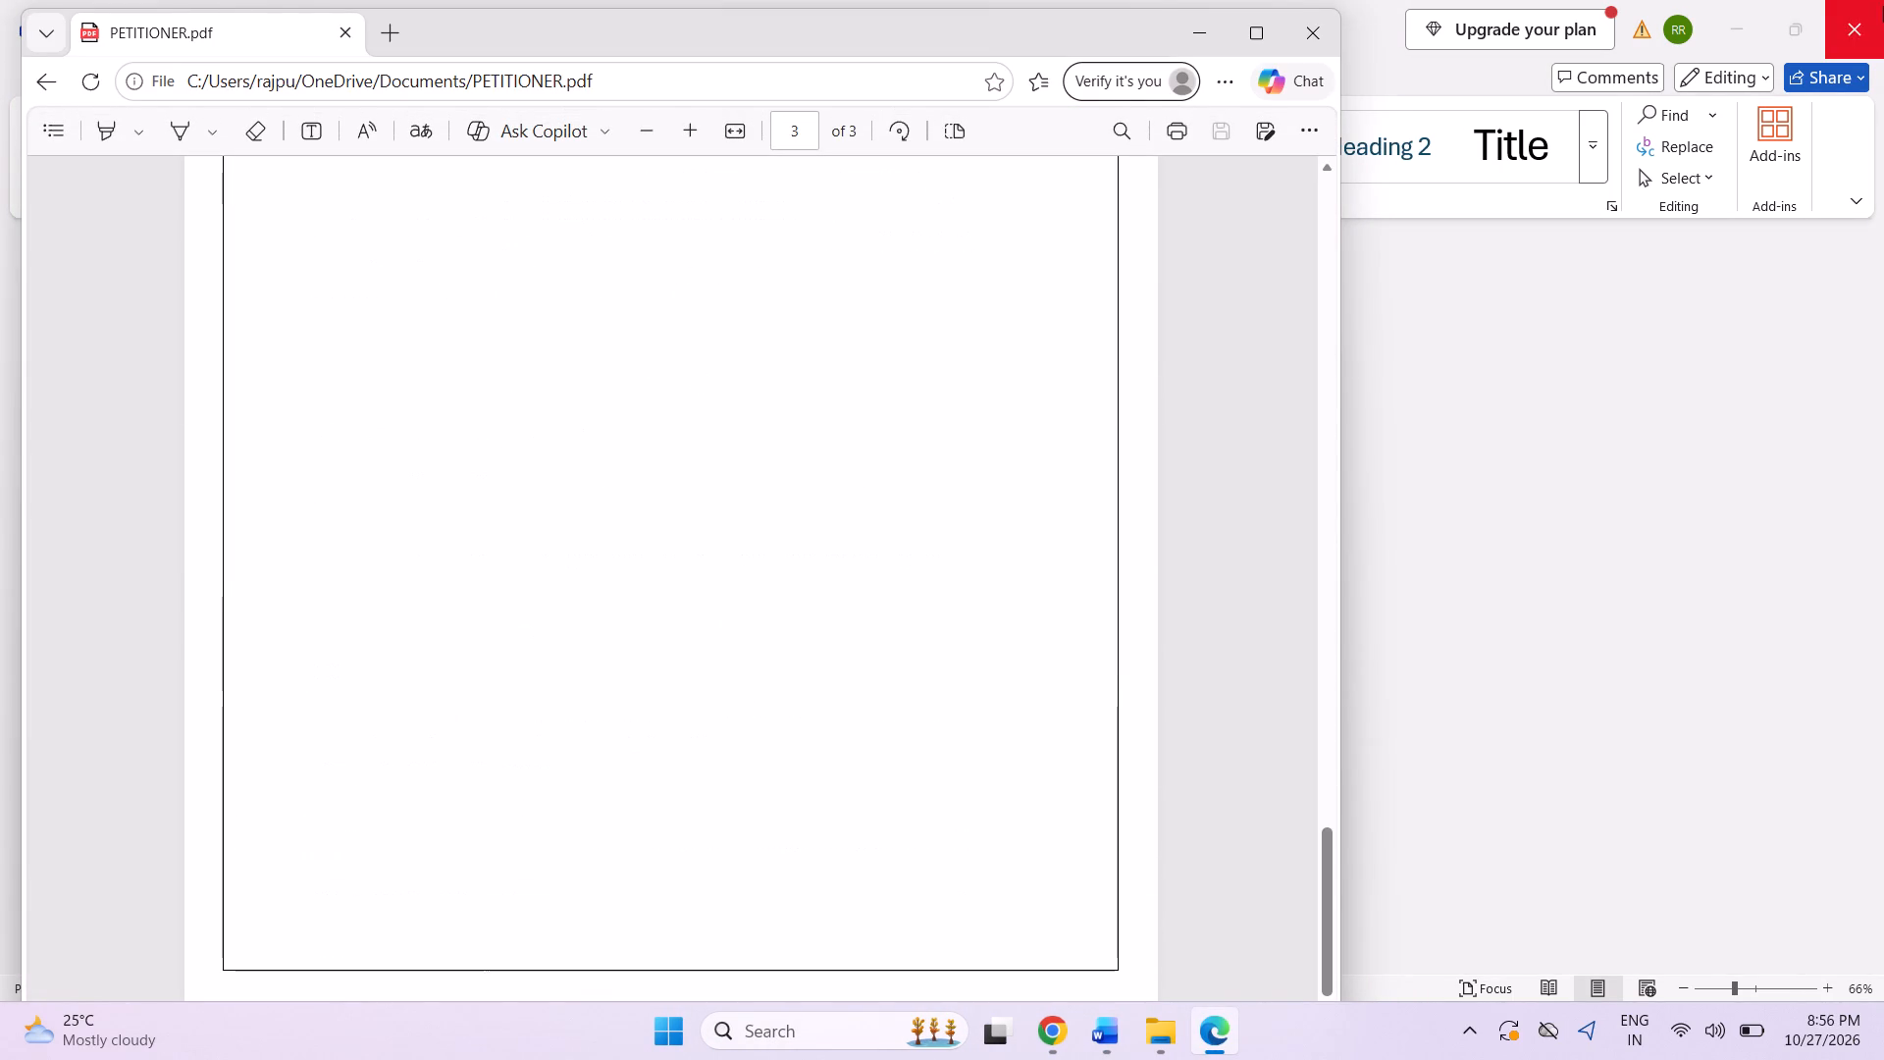
{"action": "left_click", "coordinate": [1323, 27]}
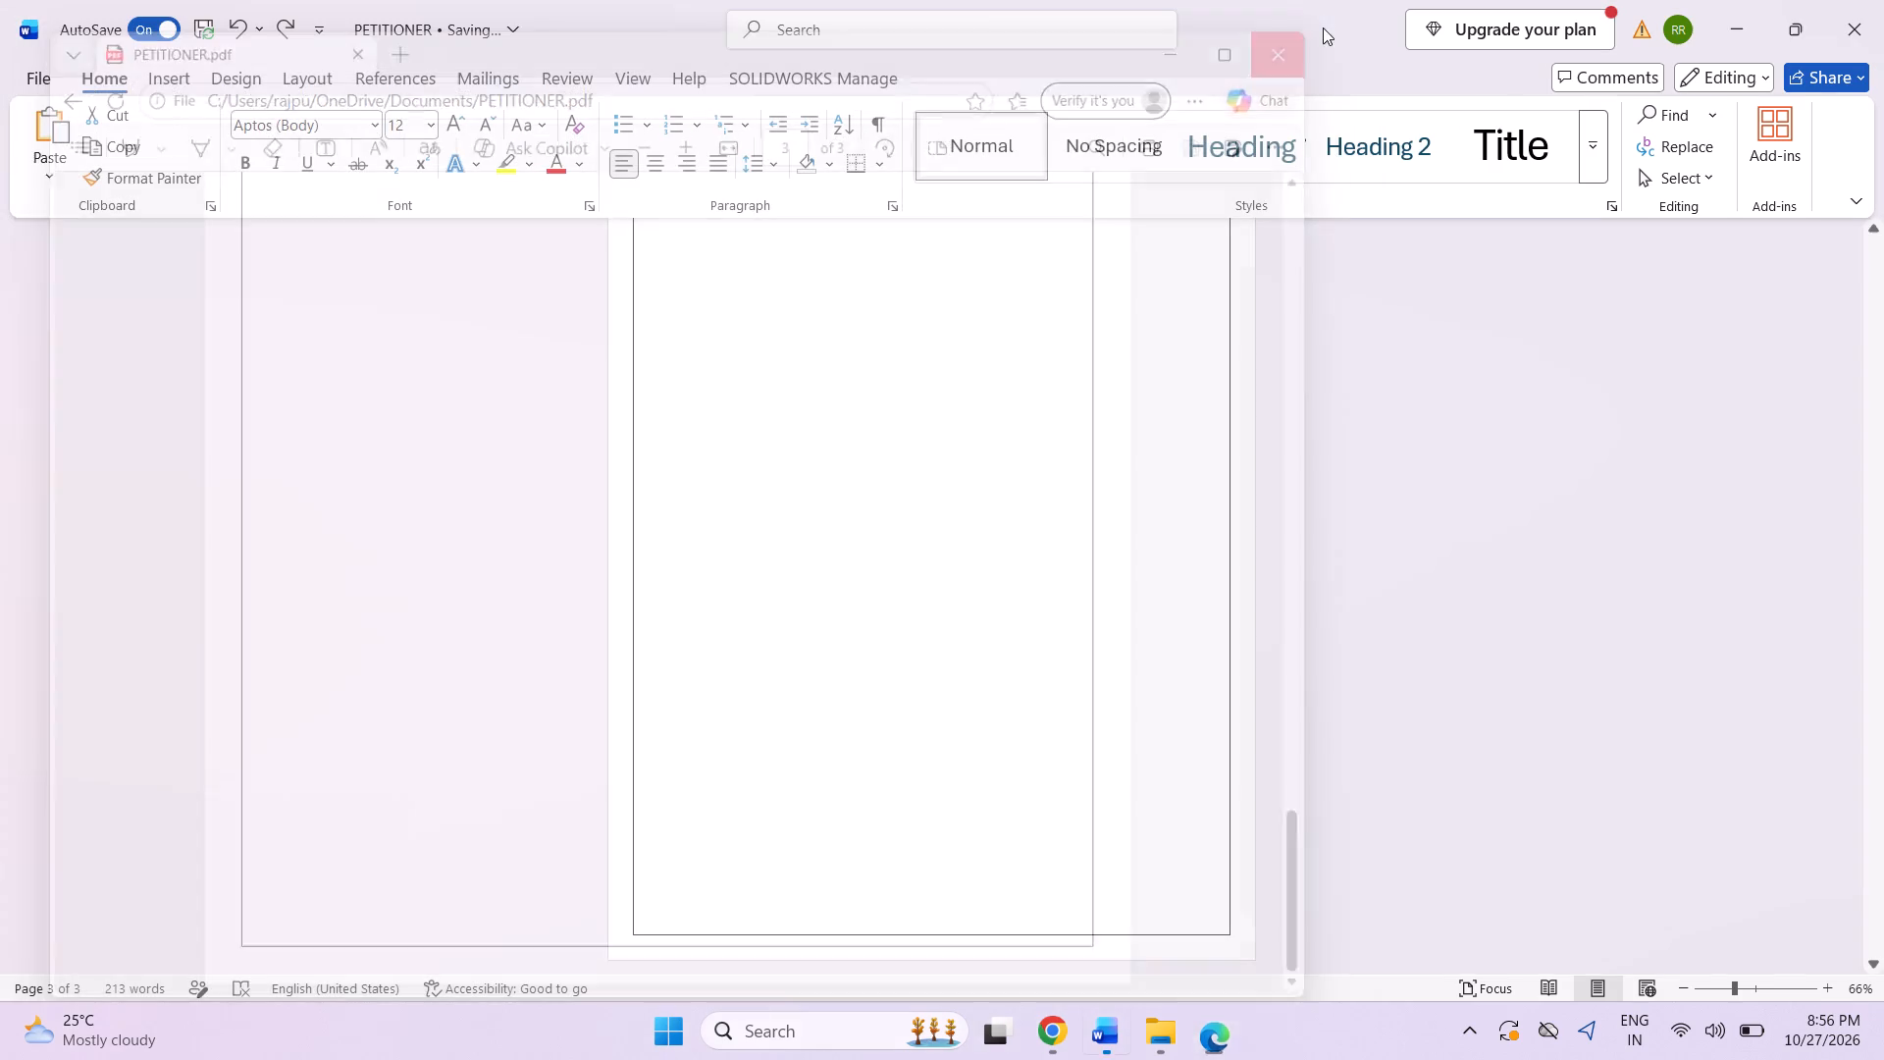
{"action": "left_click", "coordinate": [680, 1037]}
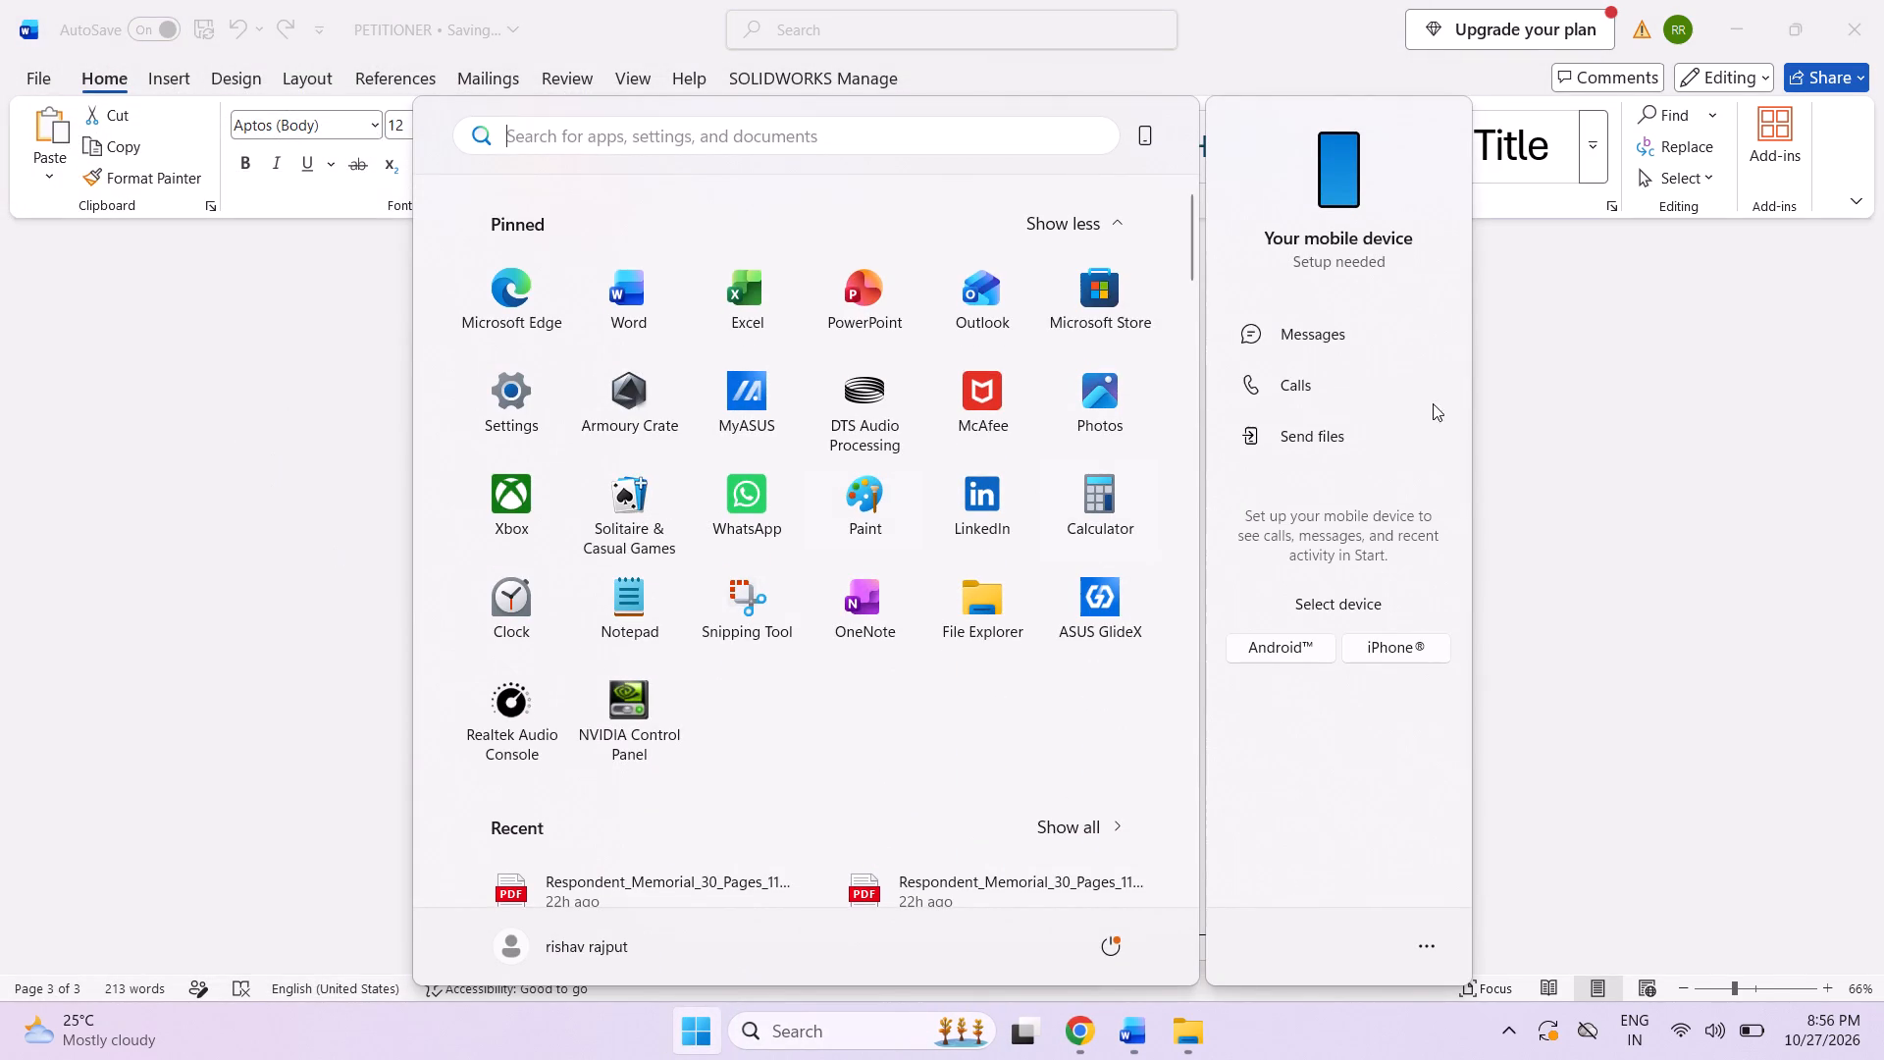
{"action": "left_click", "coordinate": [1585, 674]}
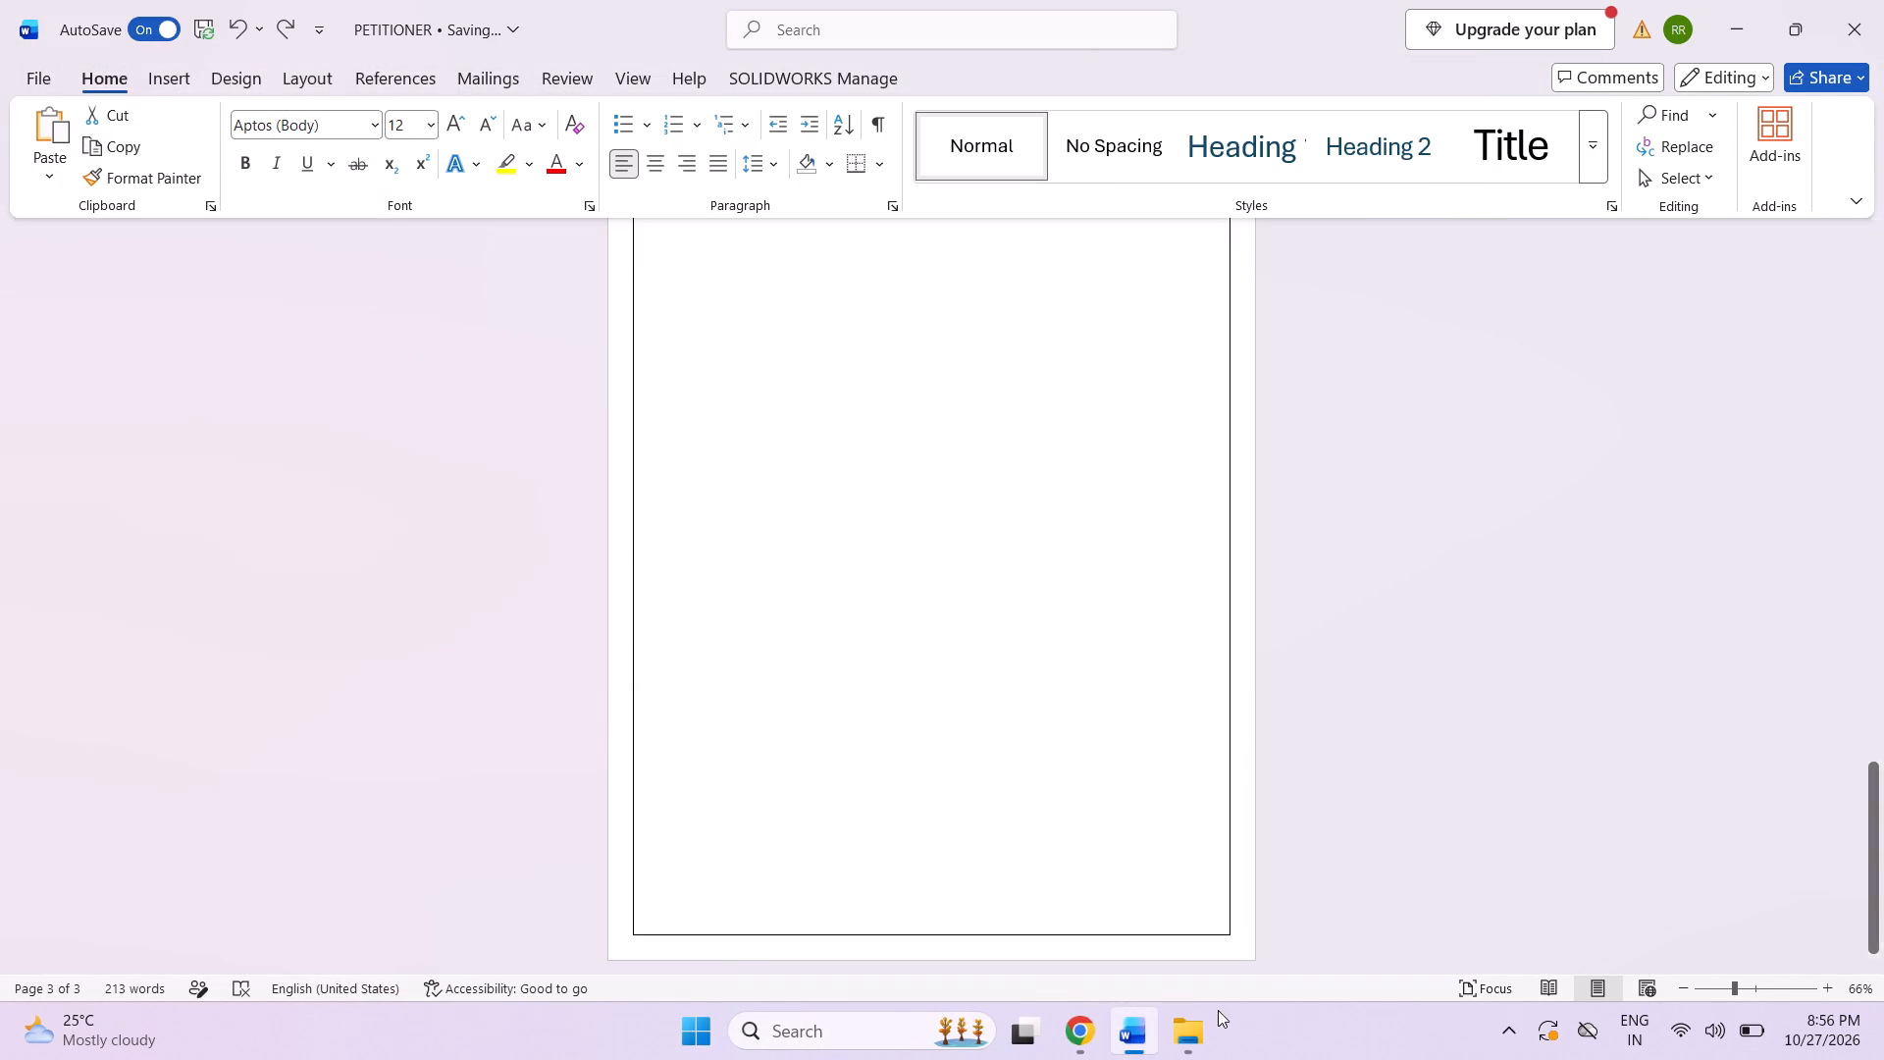
Switch to File Explorer, find the PETITIONER Word document in the Documents folder and open it.
{"action": "left_click", "coordinate": [1191, 1027]}
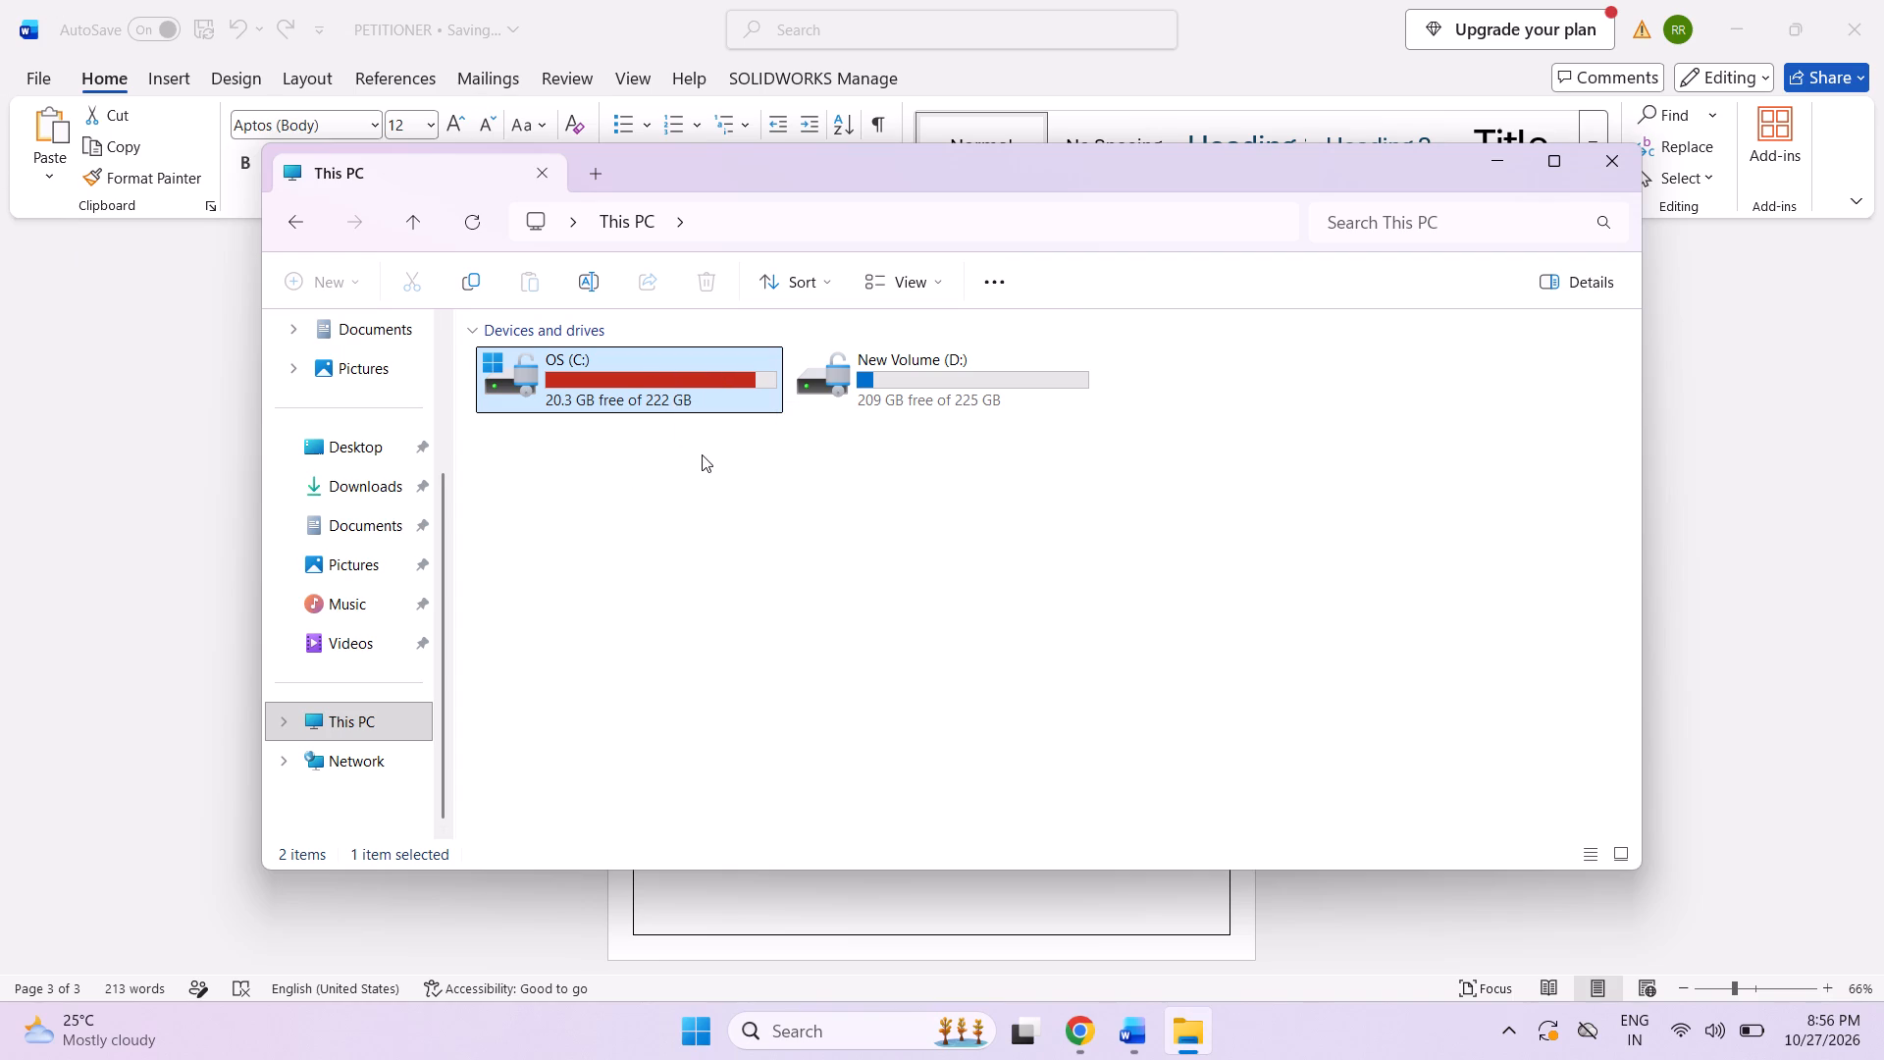
{"action": "left_click", "coordinate": [355, 452]}
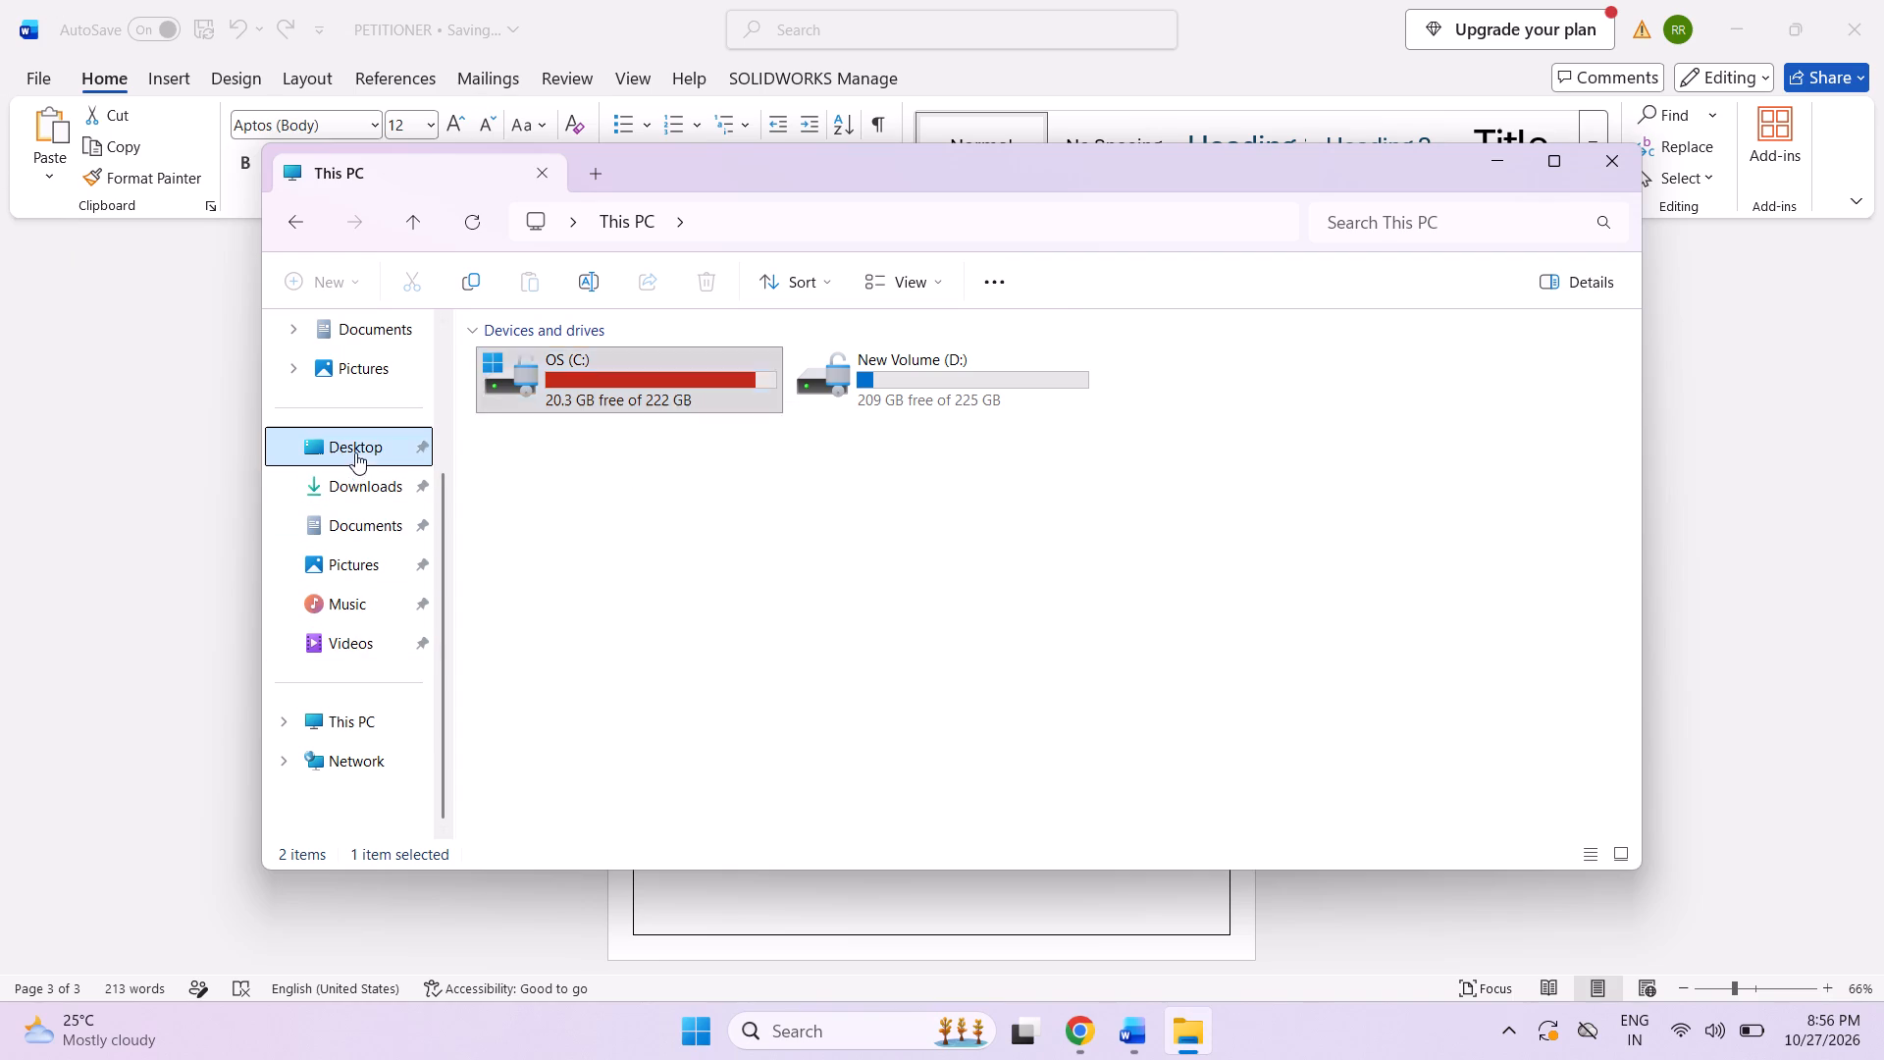
{"action": "left_click", "coordinate": [379, 491]}
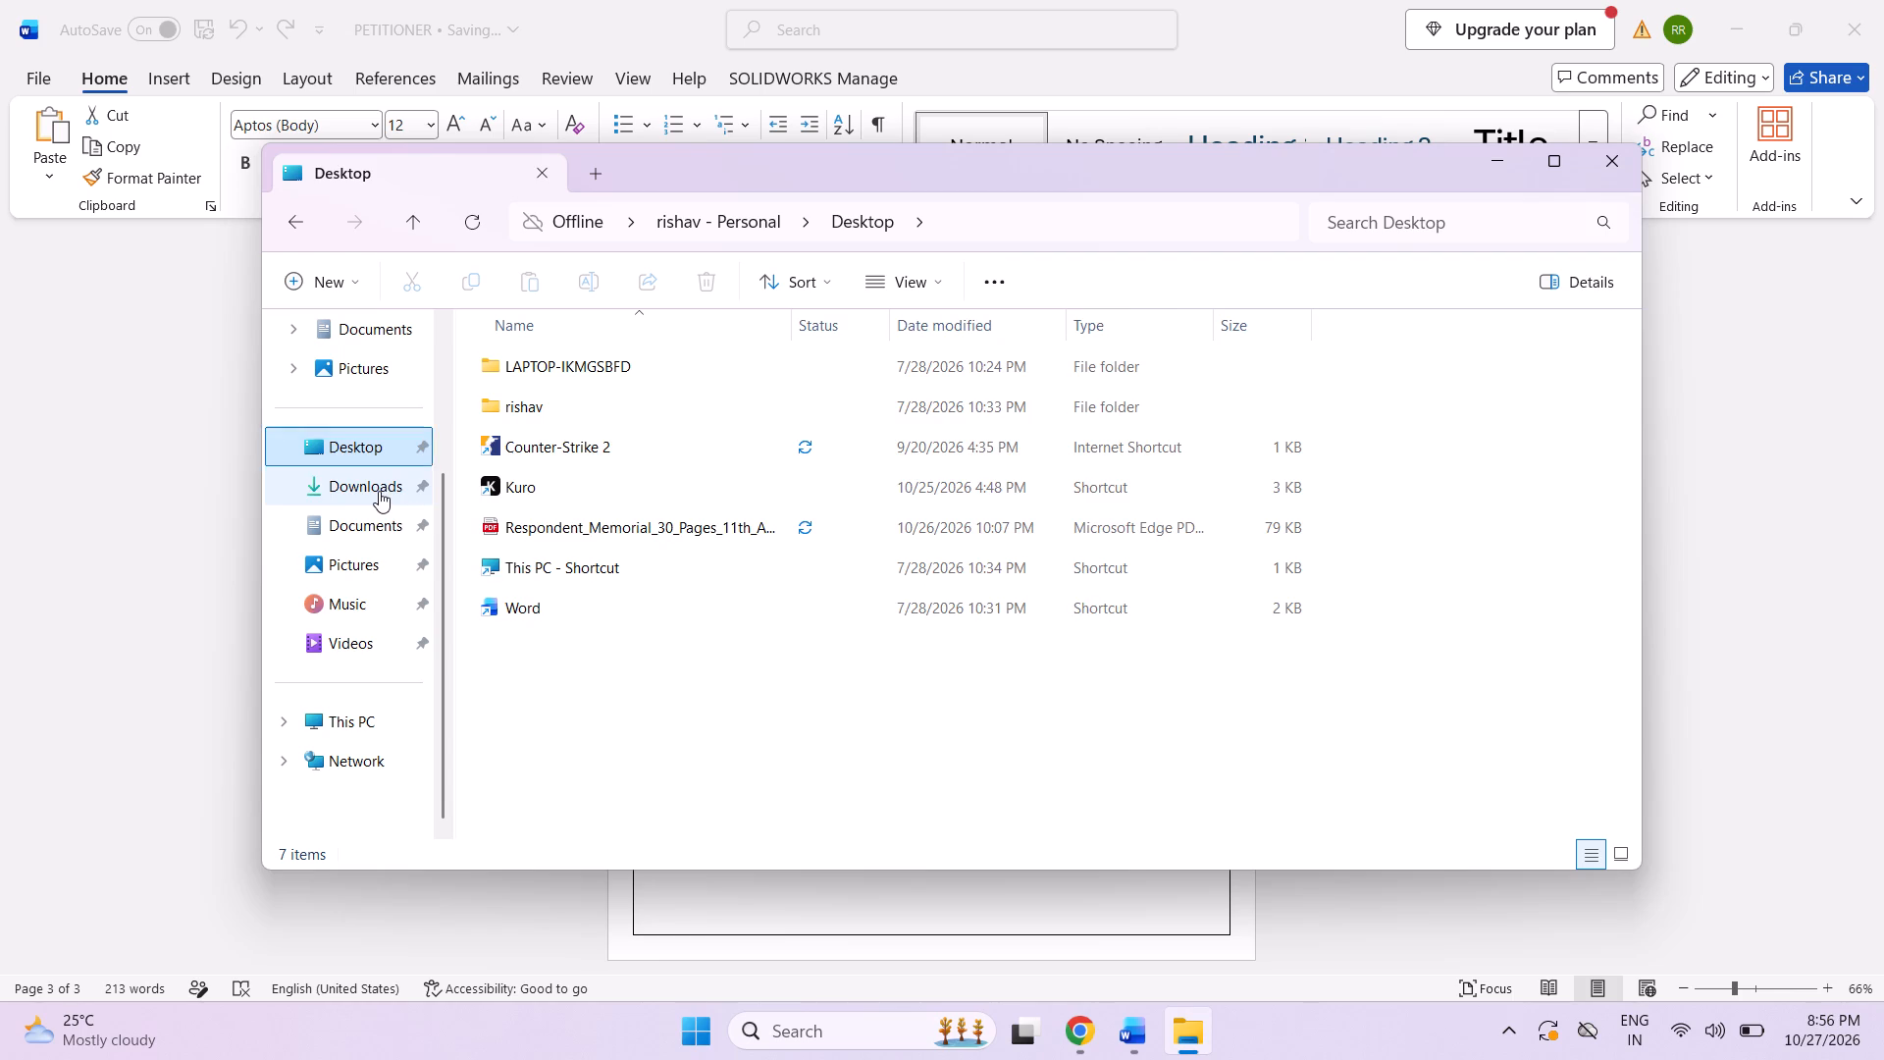
{"action": "left_click", "coordinate": [364, 725]}
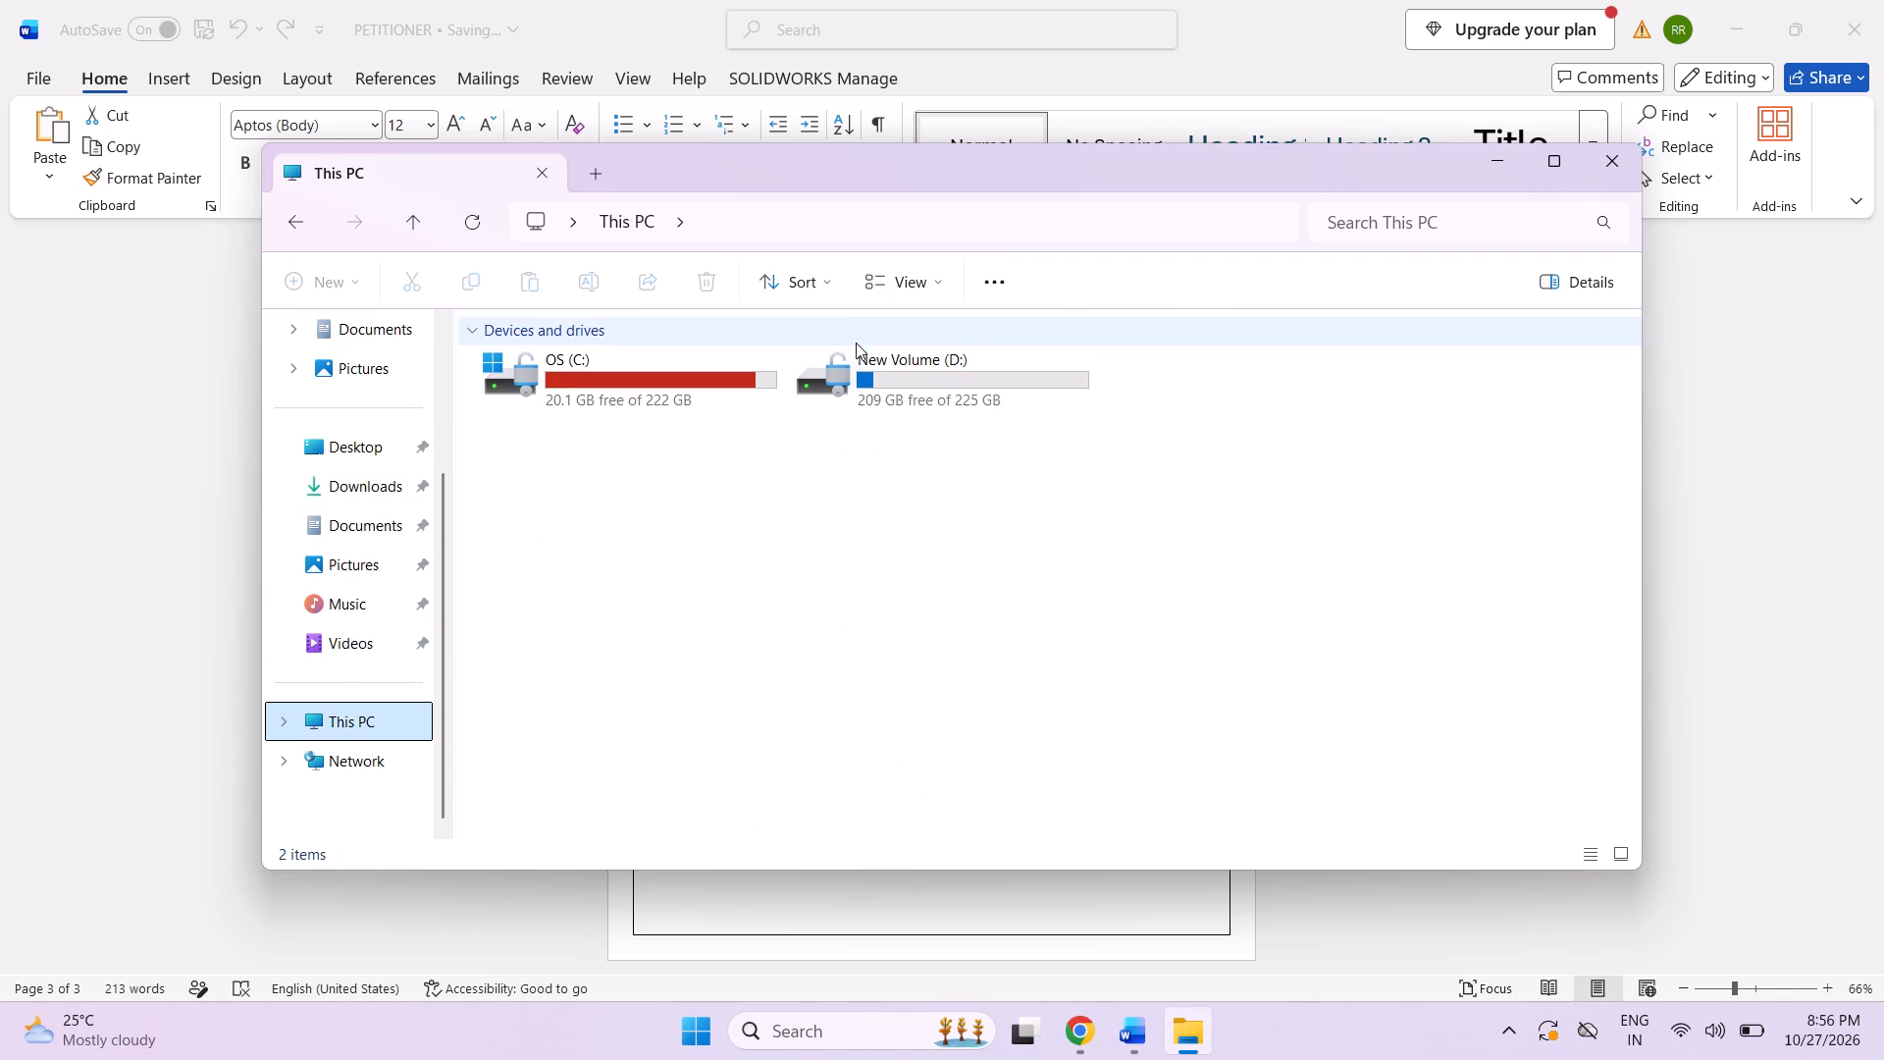
{"action": "double_click", "coordinate": [958, 390]}
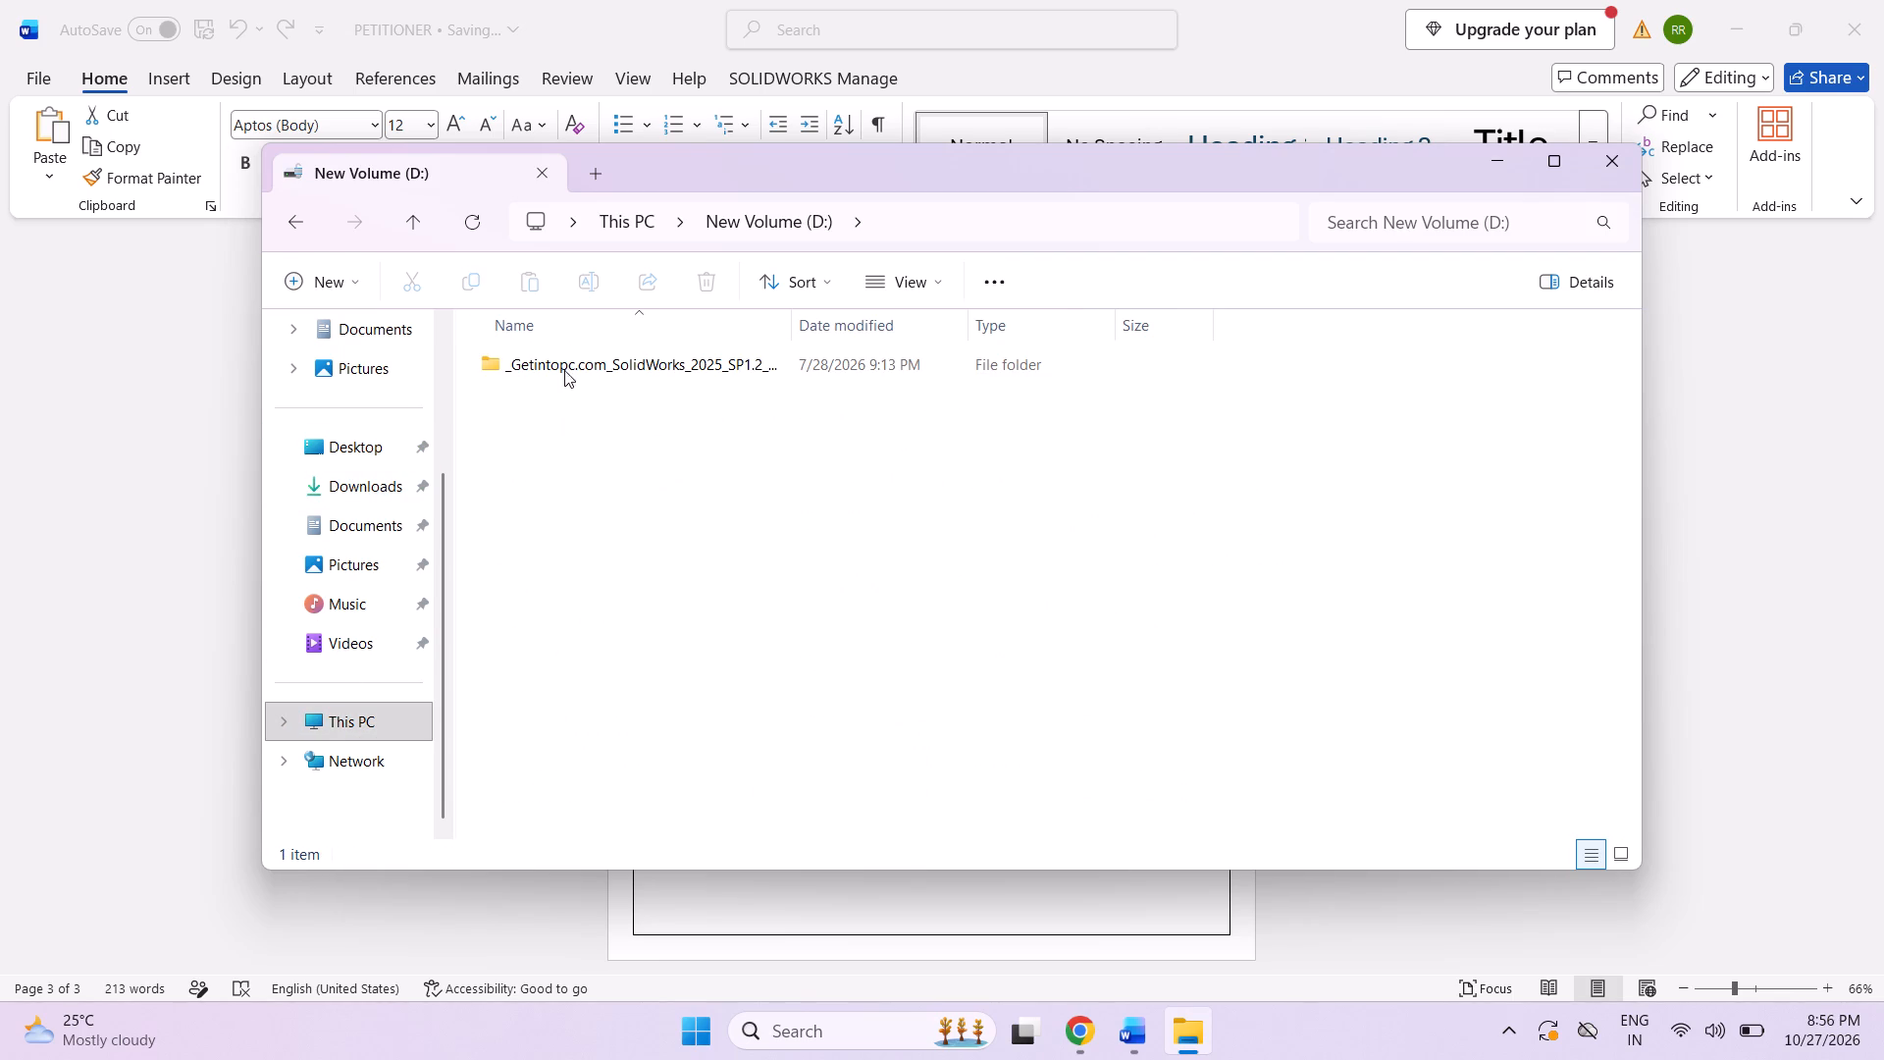
{"action": "left_click", "coordinate": [298, 216]}
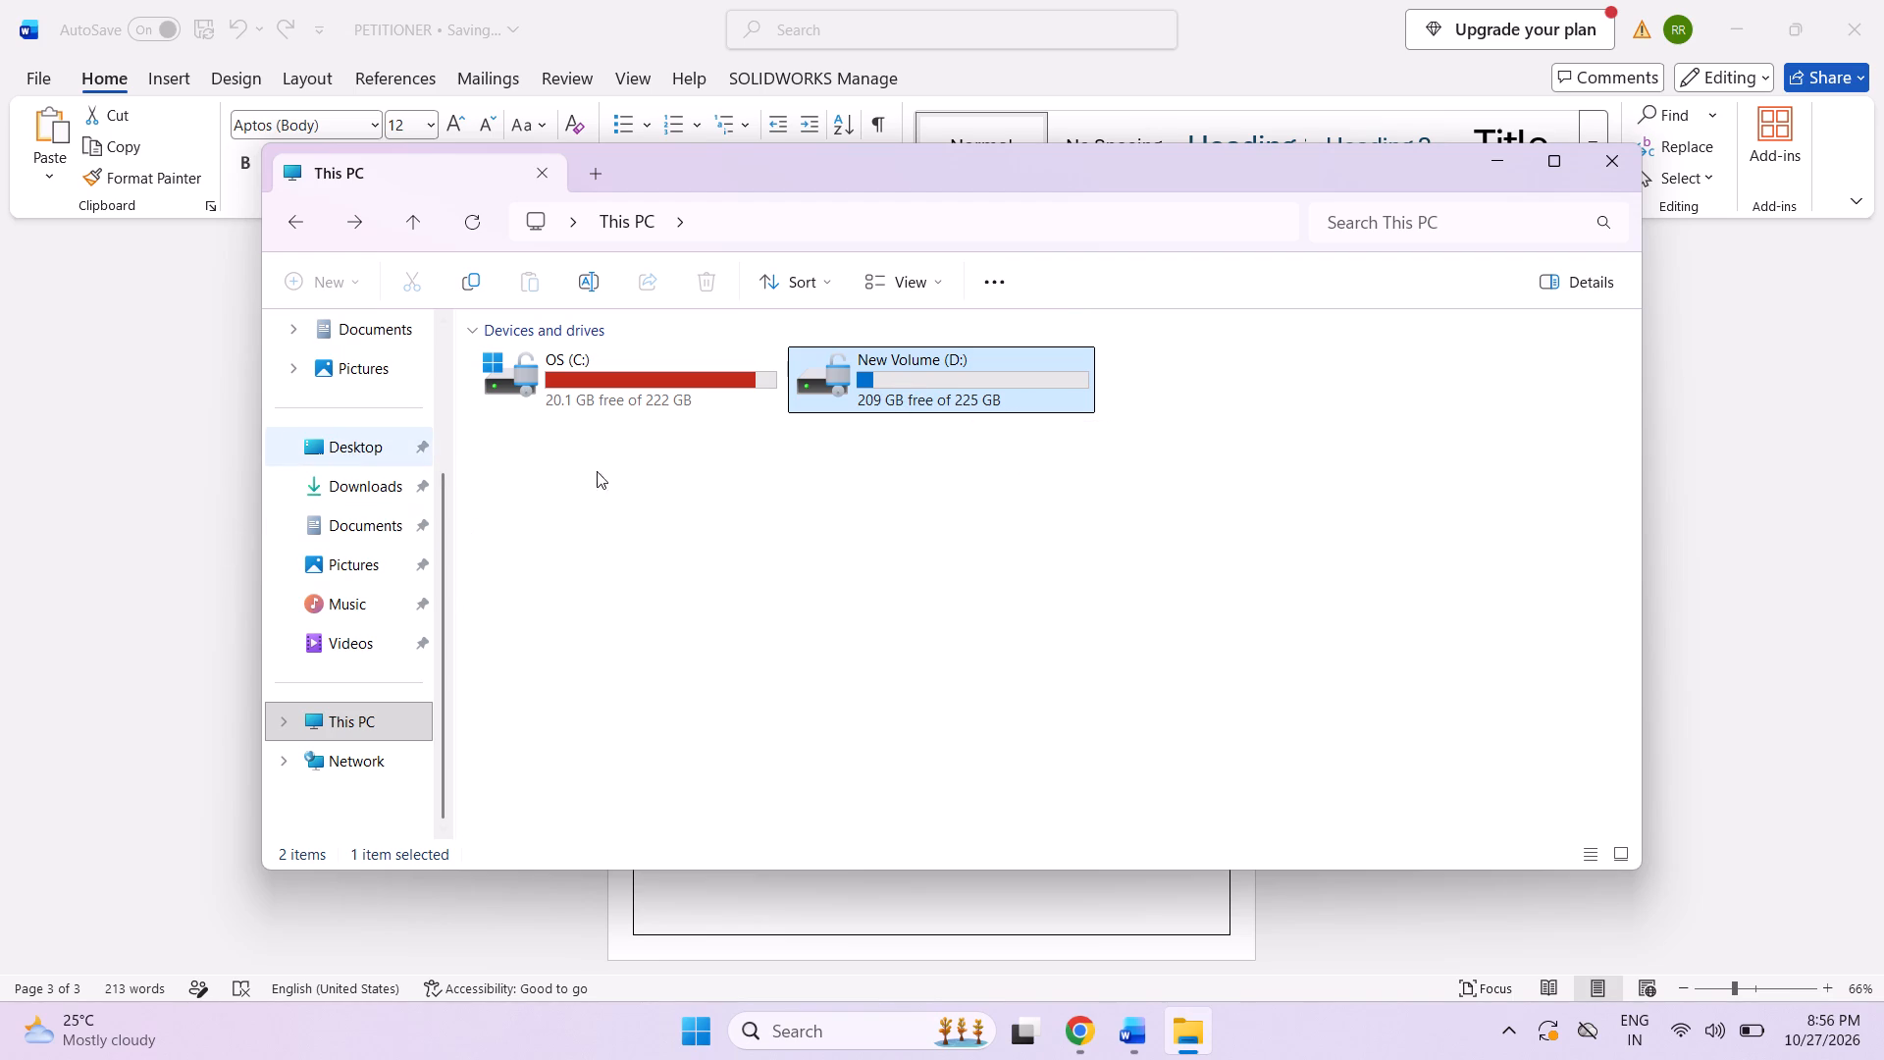
{"action": "double_click", "coordinate": [693, 383]}
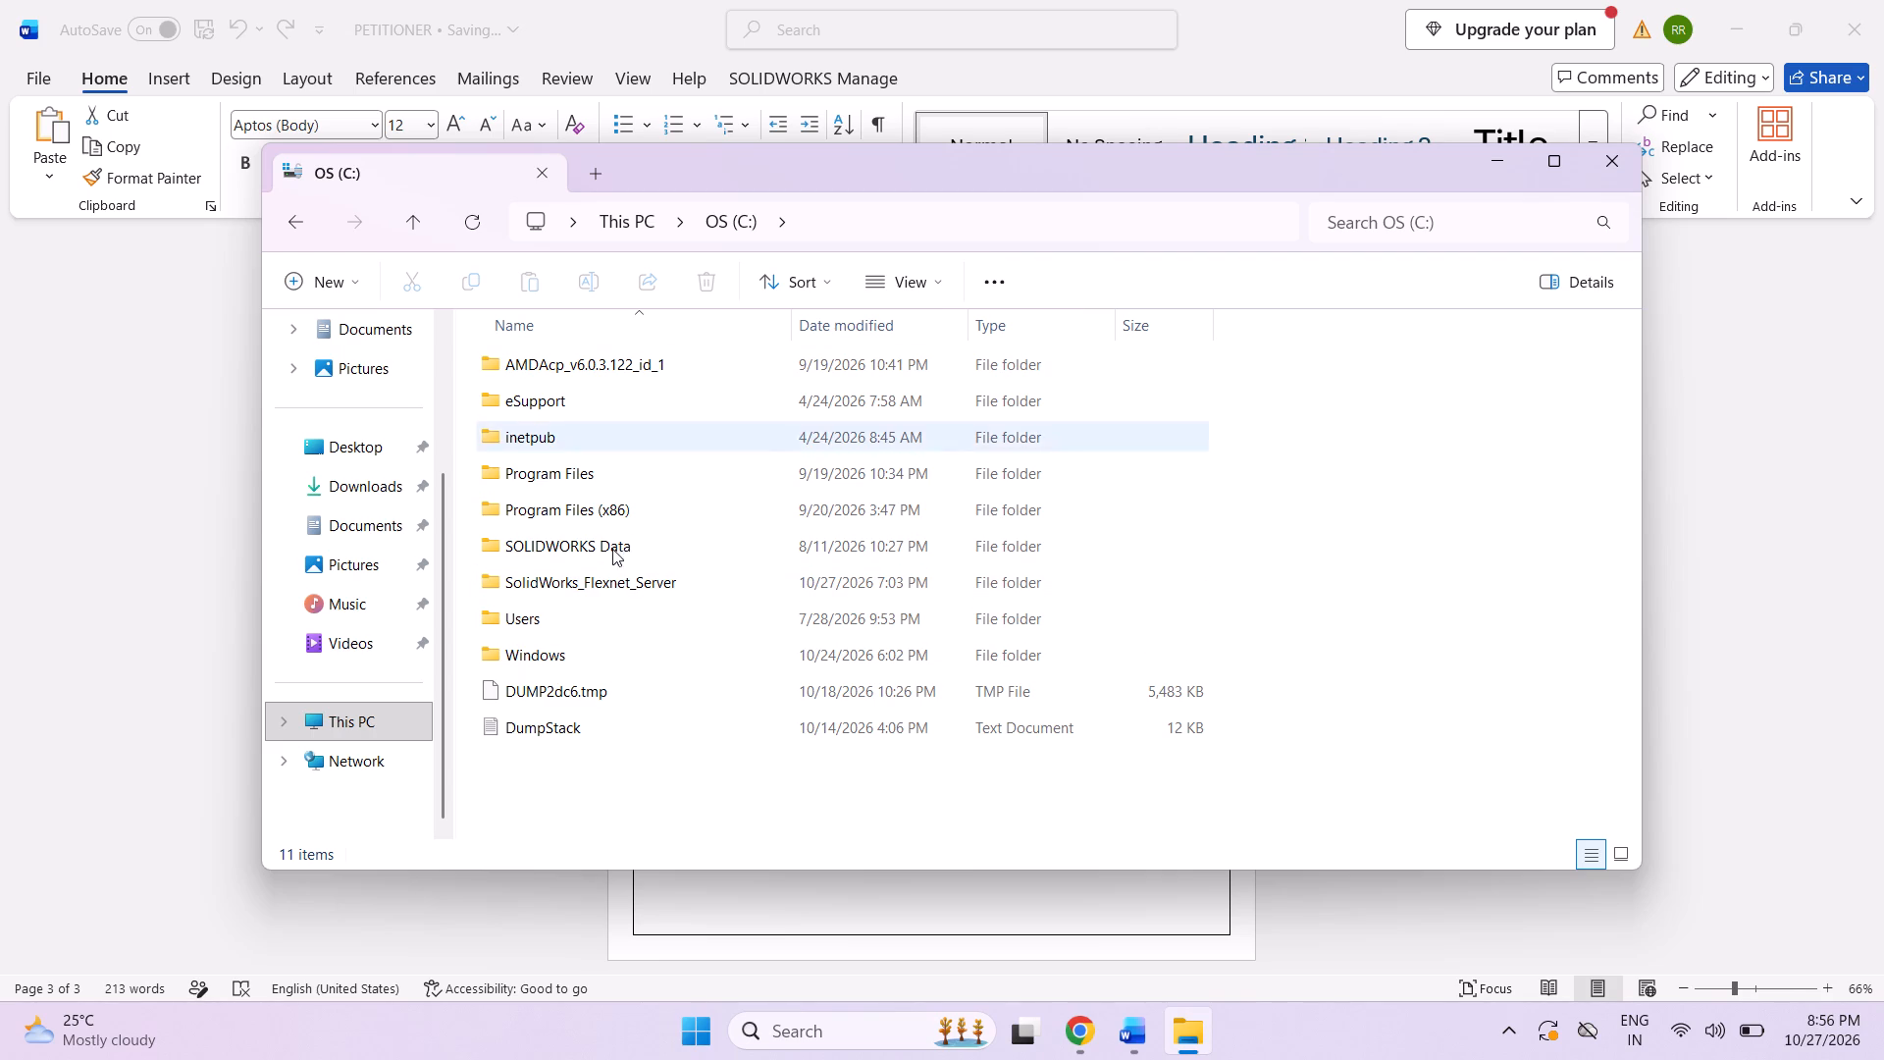
{"action": "left_click", "coordinate": [336, 439]}
{"action": "left_click", "coordinate": [358, 491]}
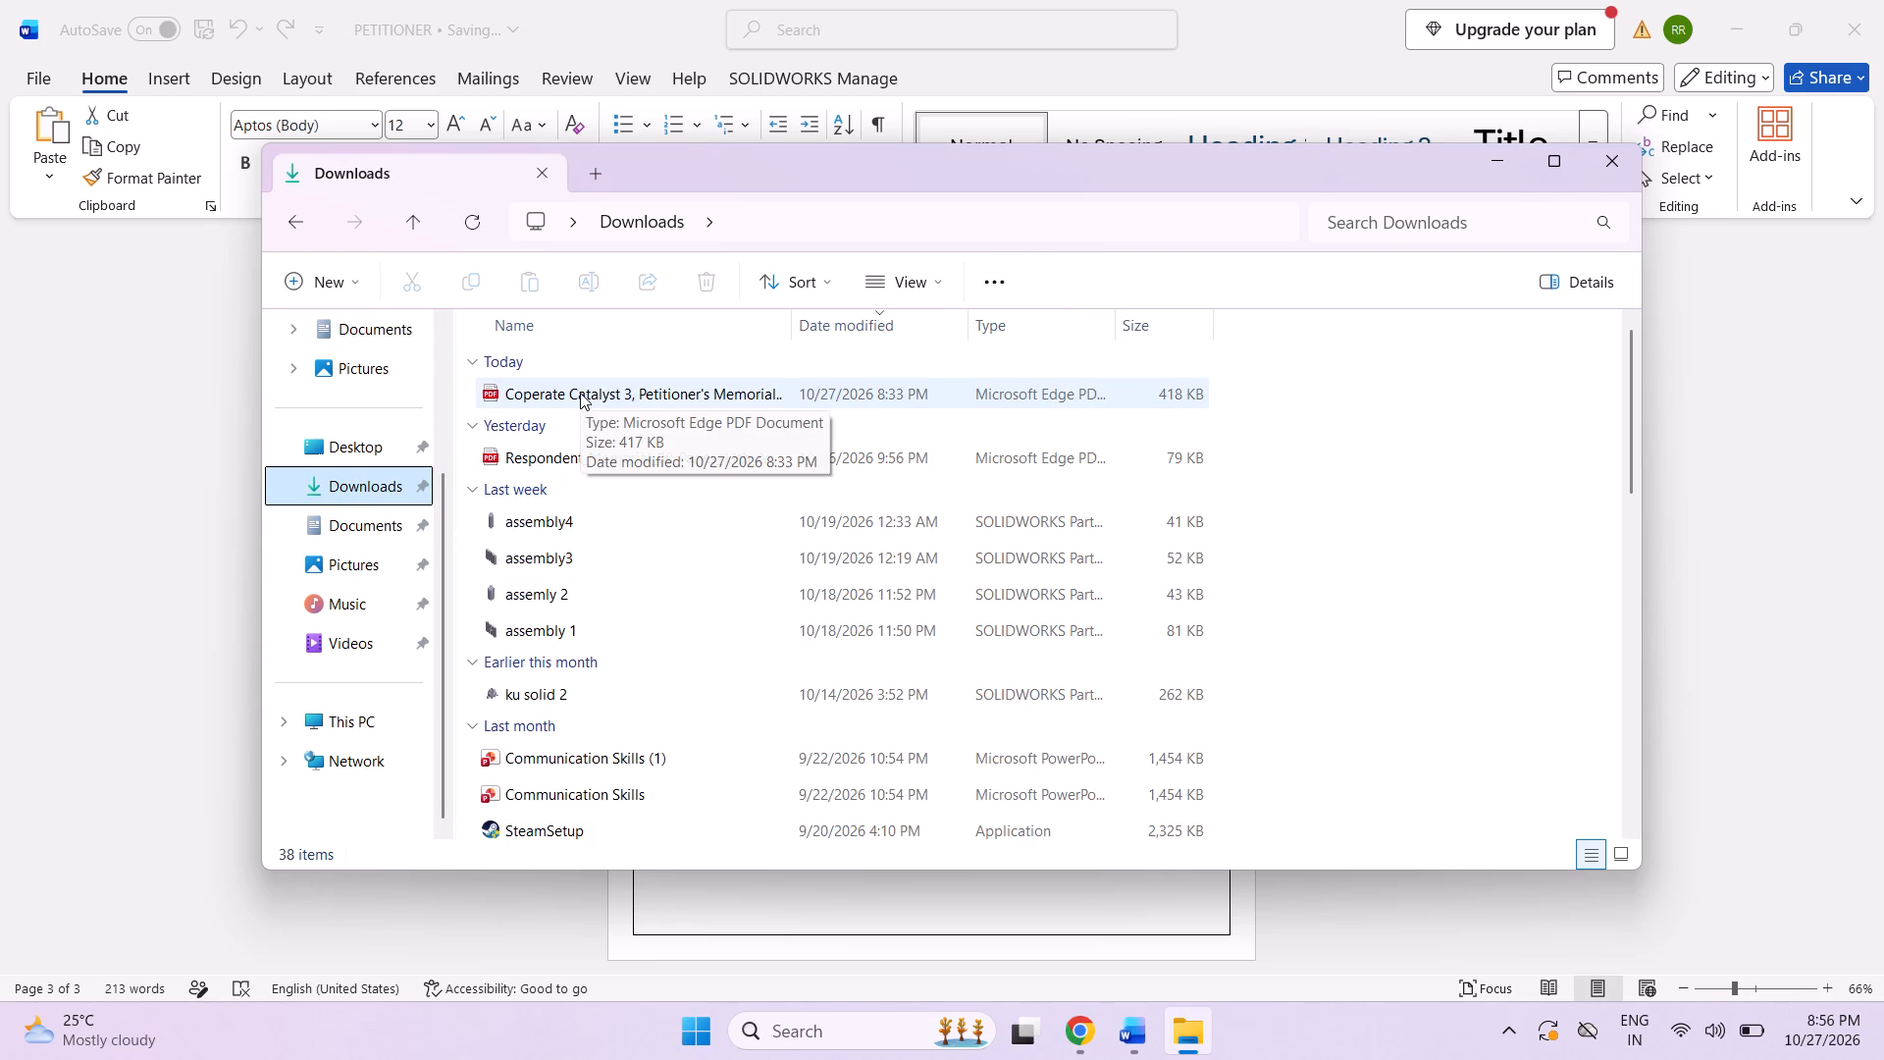
{"action": "scroll", "coordinate": [628, 528], "scroll_direction": "up", "scroll_amount": 2}
{"action": "left_click", "coordinate": [347, 447]}
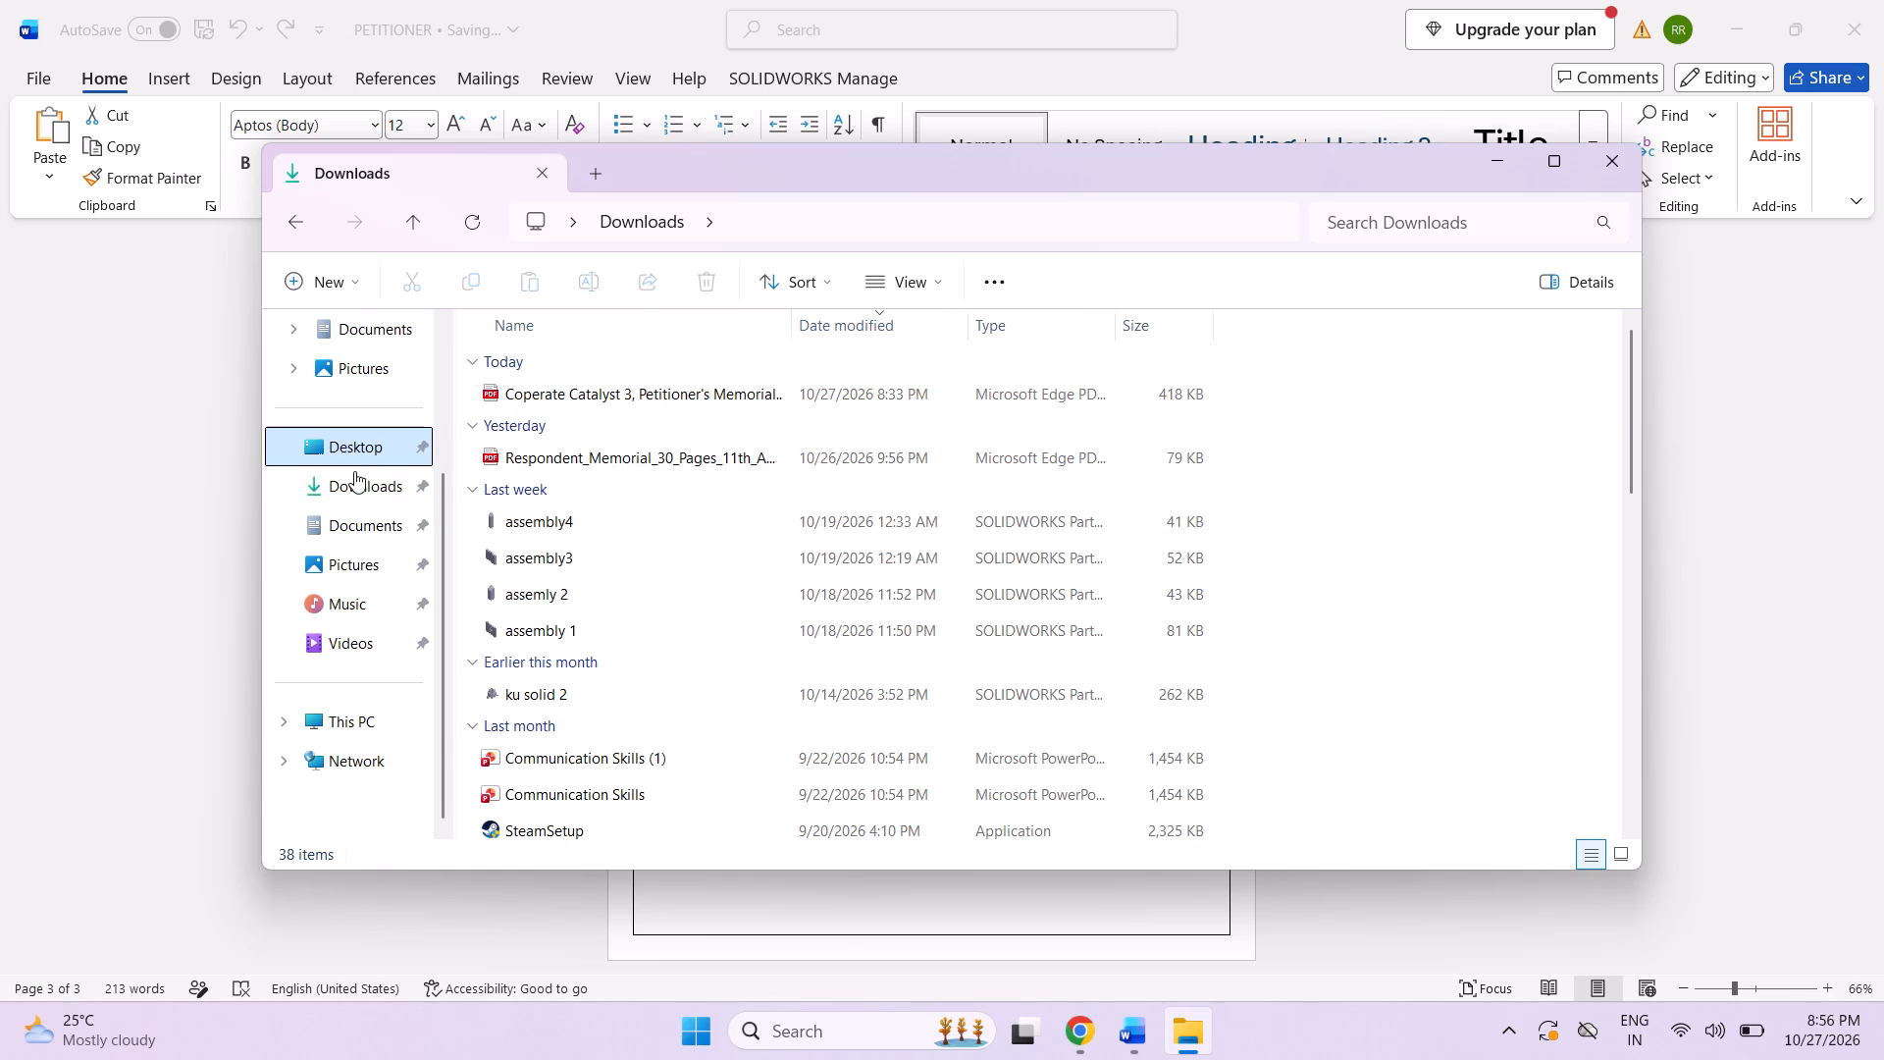
{"action": "left_click", "coordinate": [380, 526]}
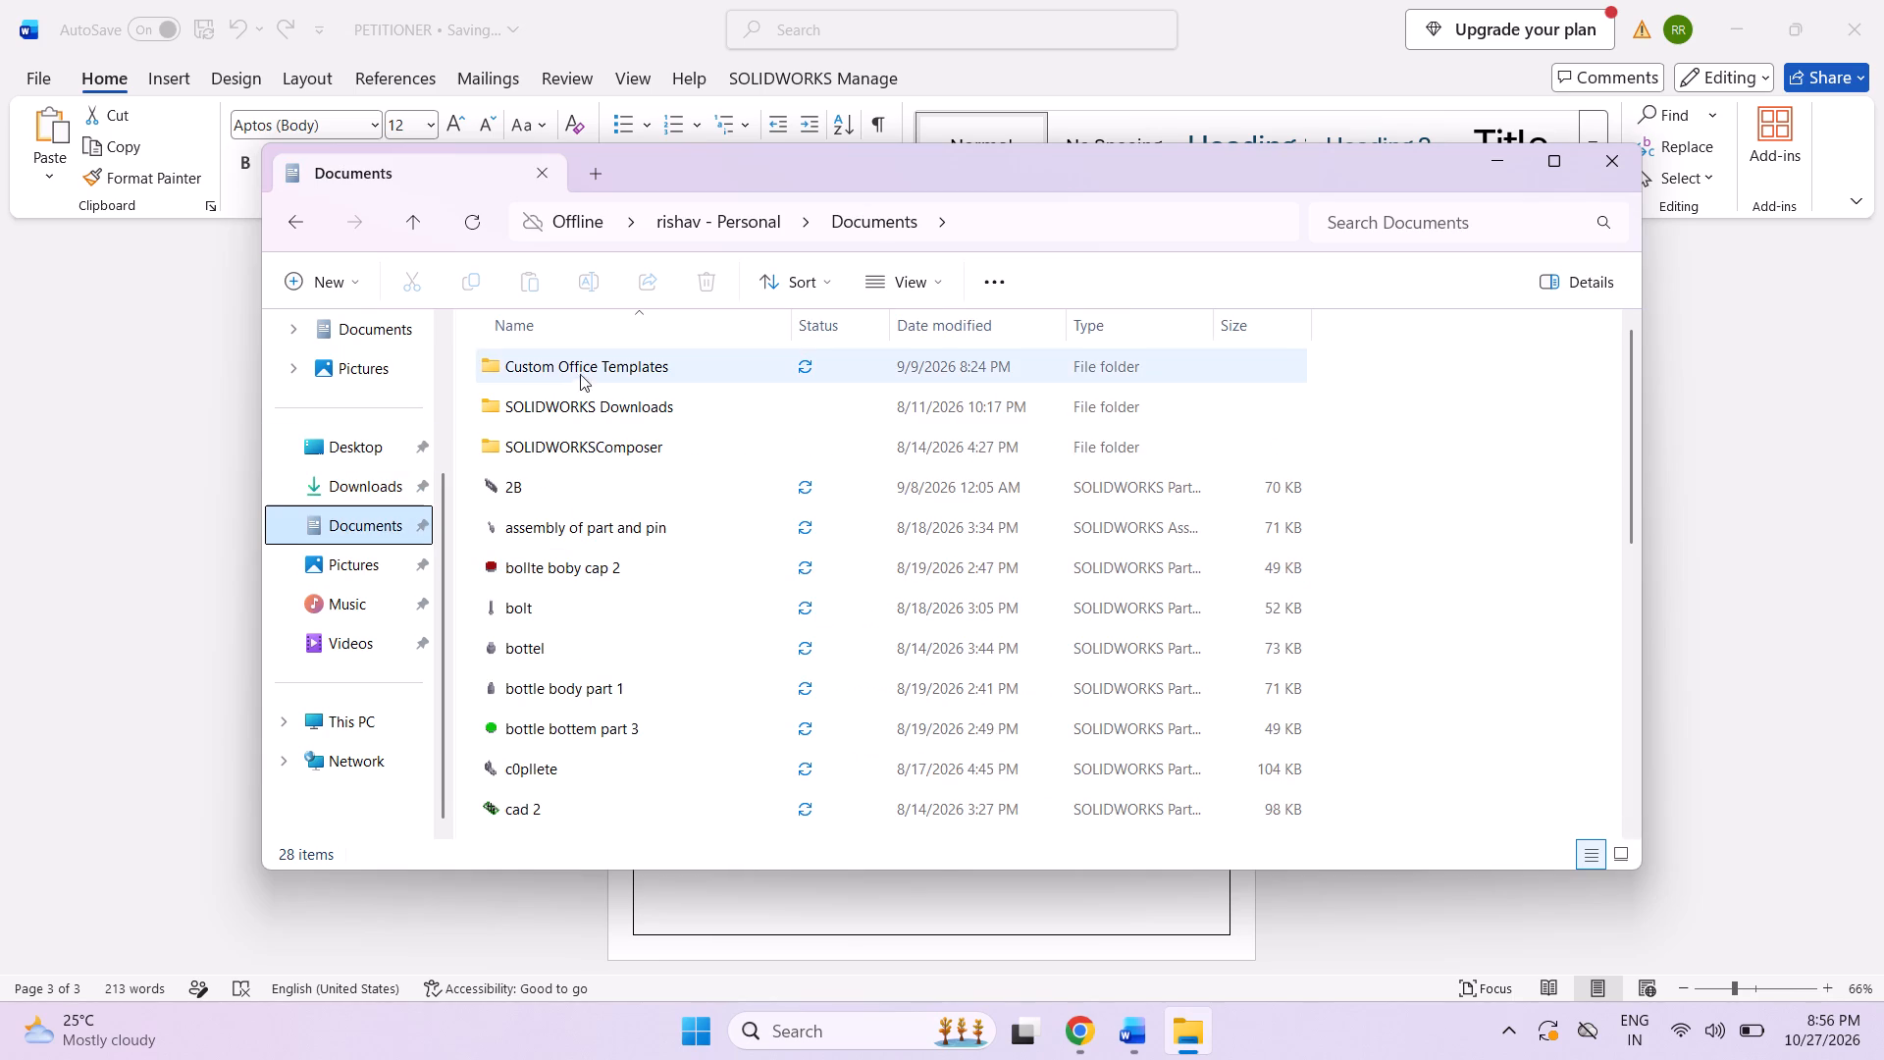
{"action": "scroll", "coordinate": [655, 679], "scroll_direction": "down", "scroll_amount": 7}
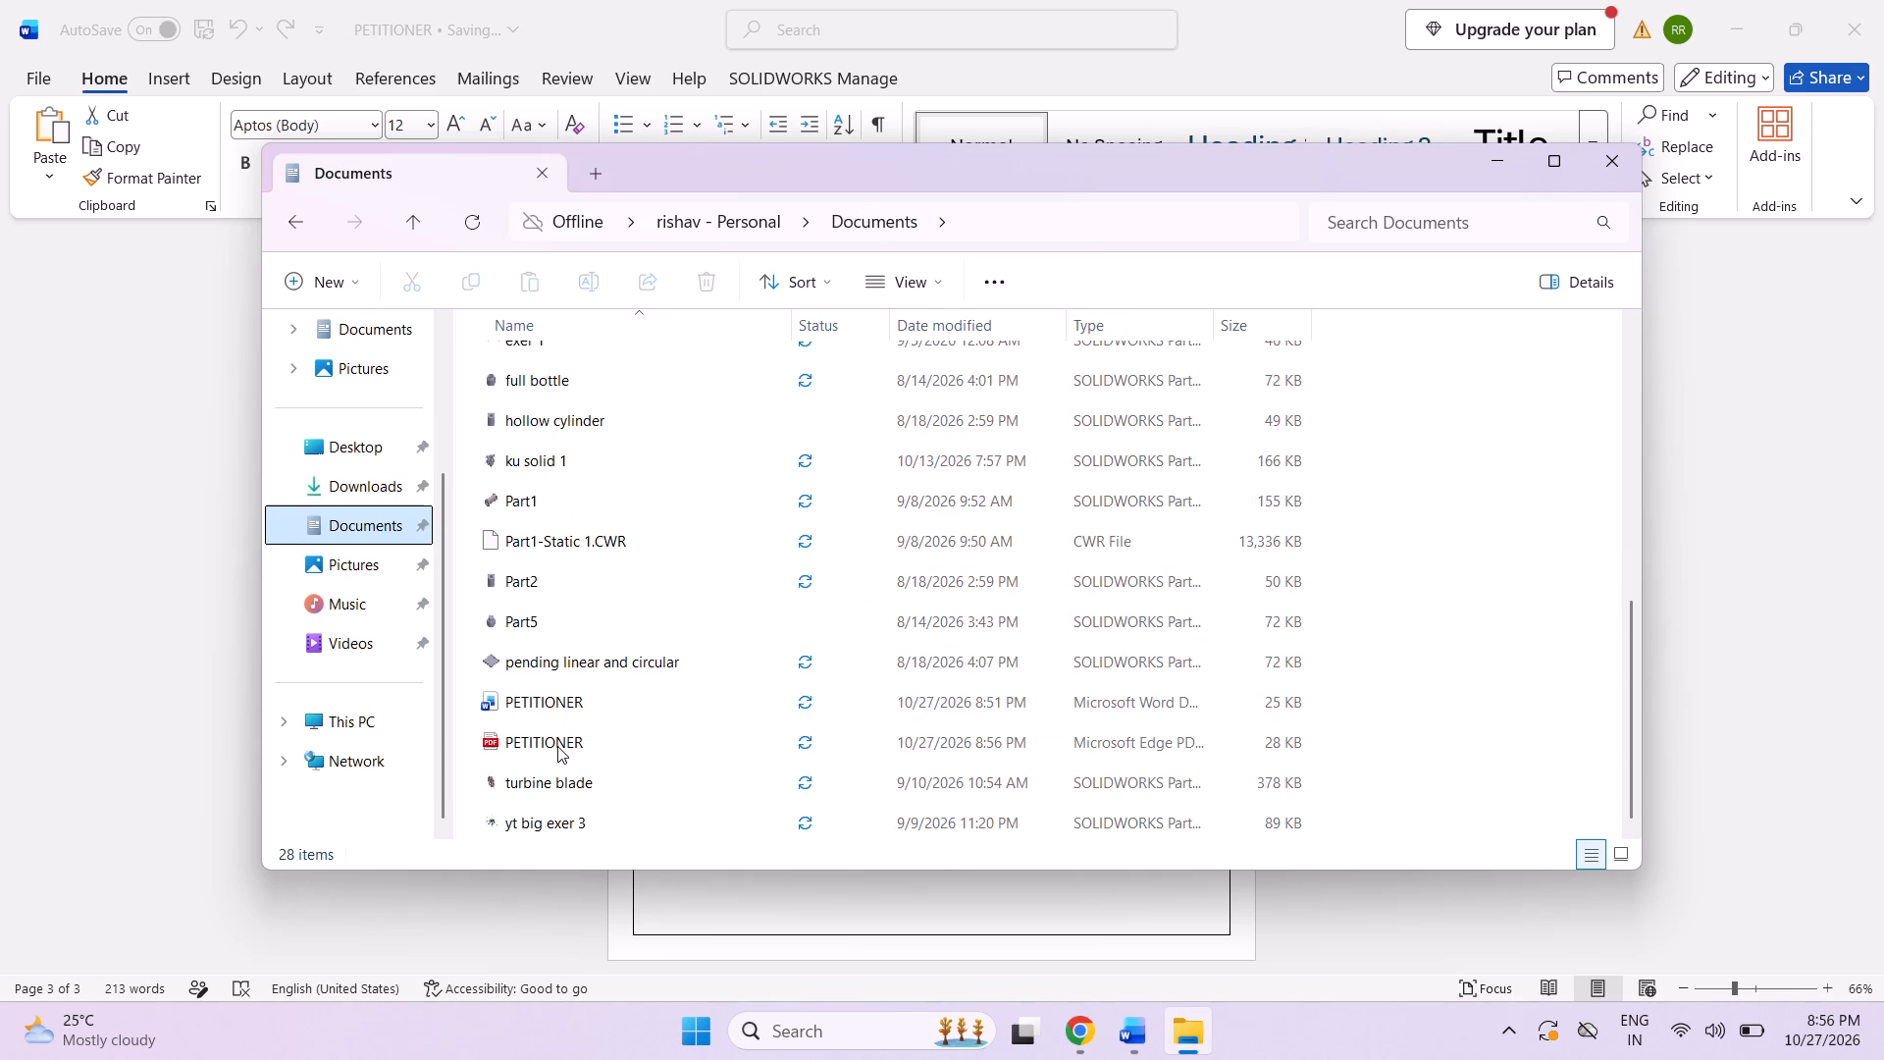
{"action": "double_click", "coordinate": [561, 695]}
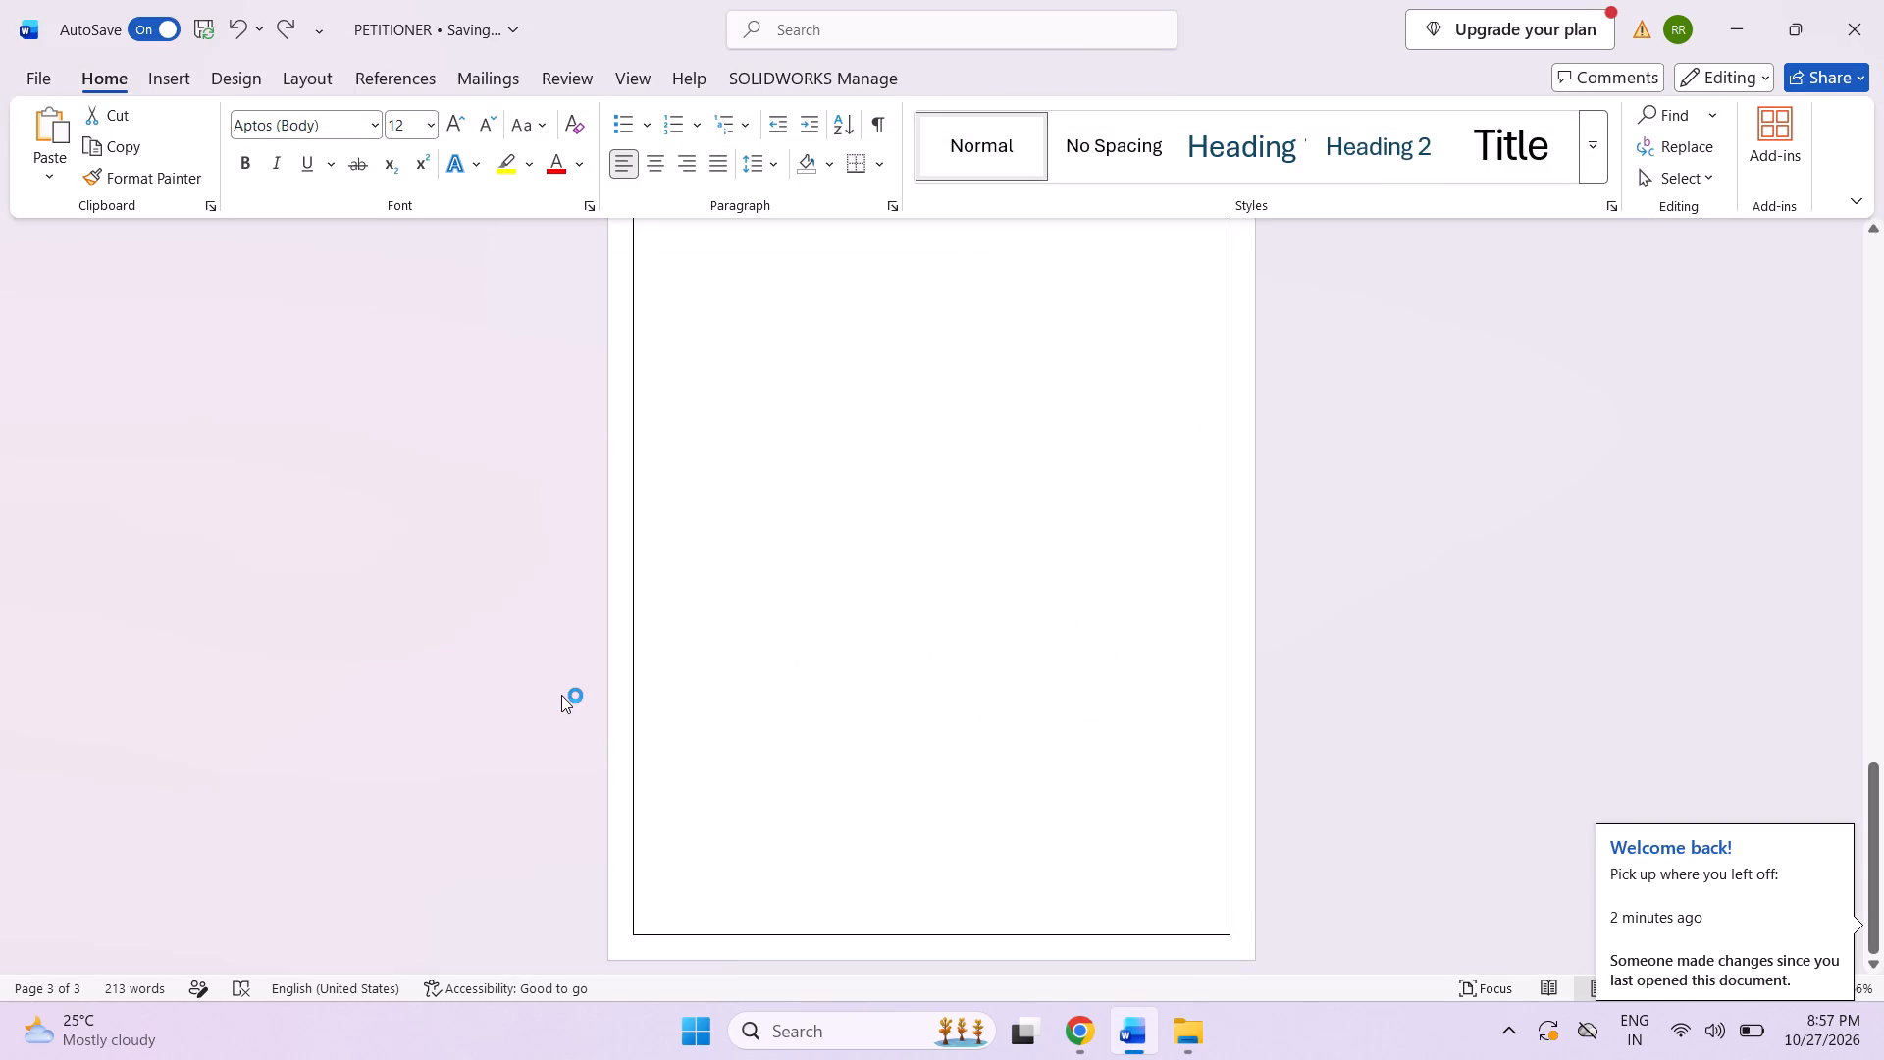
Look back through the memorial to its cover page and close the Word document.
{"action": "scroll", "coordinate": [968, 594], "scroll_direction": "up", "scroll_amount": 11}
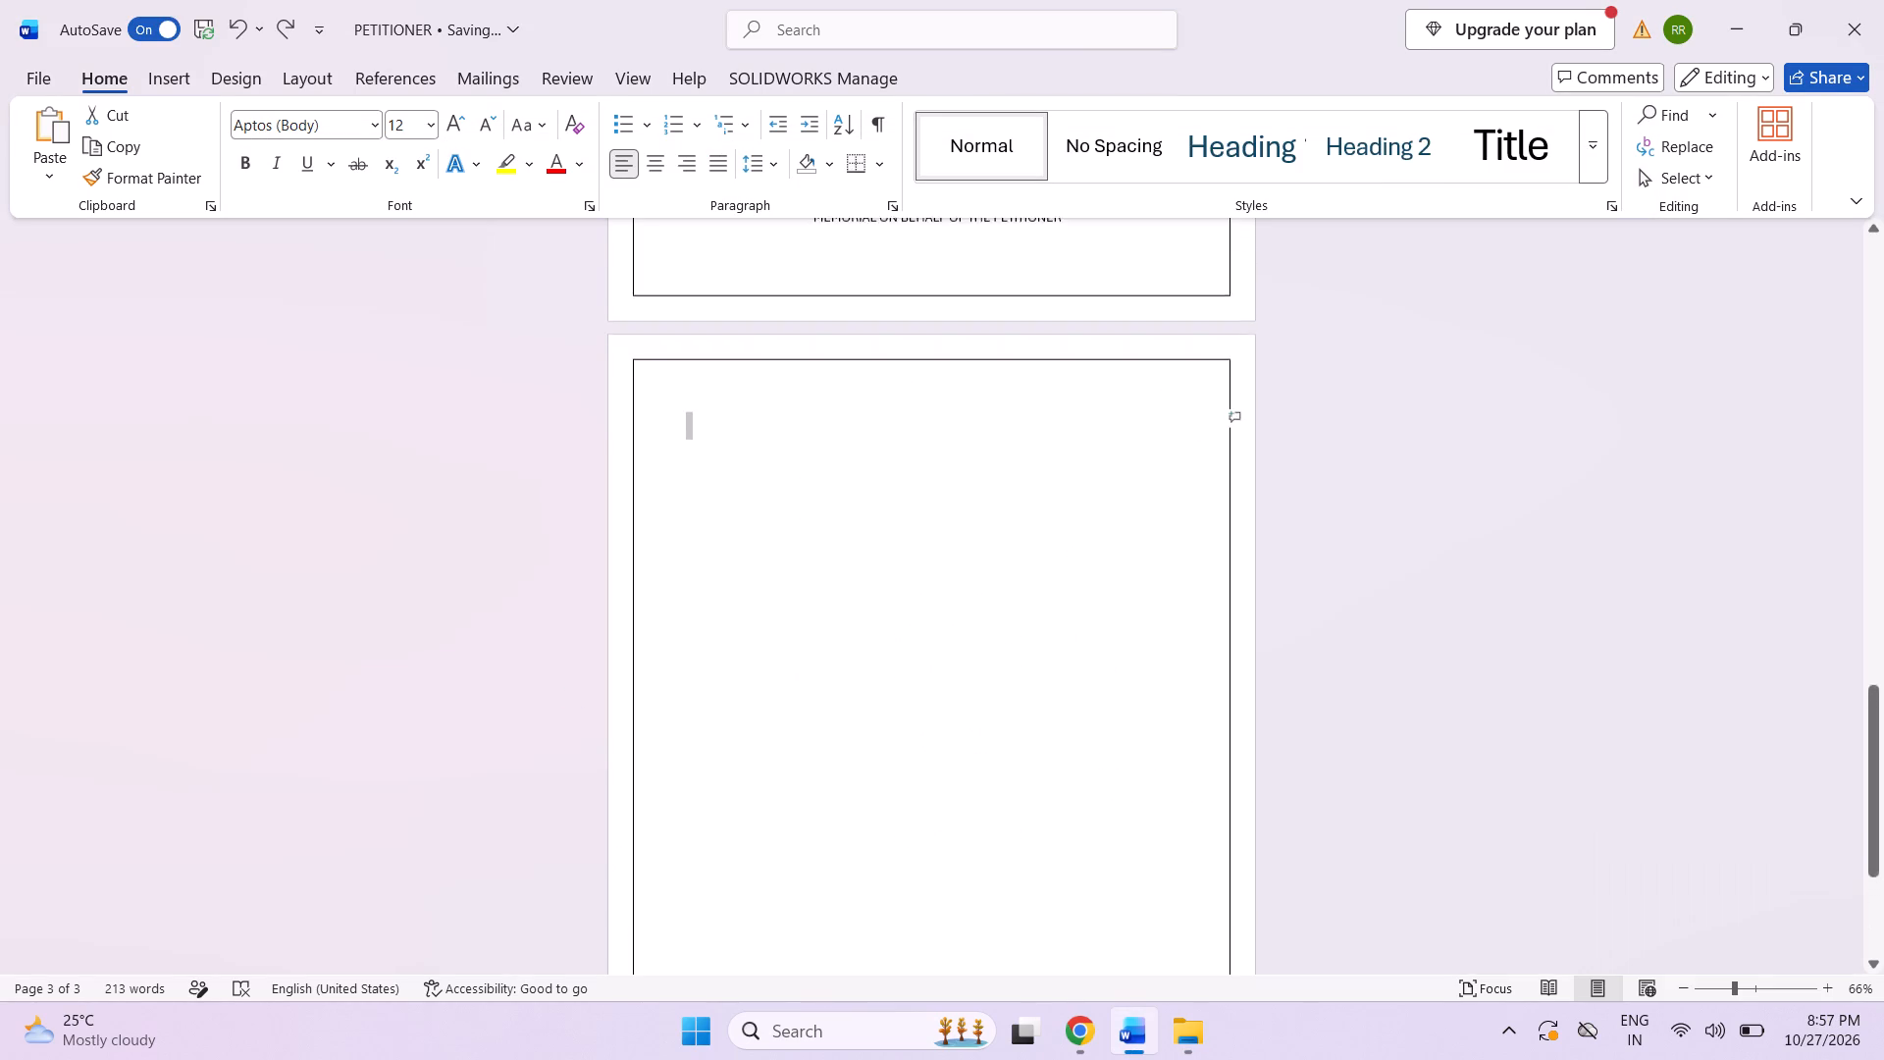
{"action": "scroll", "coordinate": [874, 448], "scroll_direction": "up", "scroll_amount": 20}
{"action": "scroll", "coordinate": [874, 448], "scroll_direction": "up", "scroll_amount": 20}
{"action": "scroll", "coordinate": [874, 448], "scroll_direction": "up", "scroll_amount": 10}
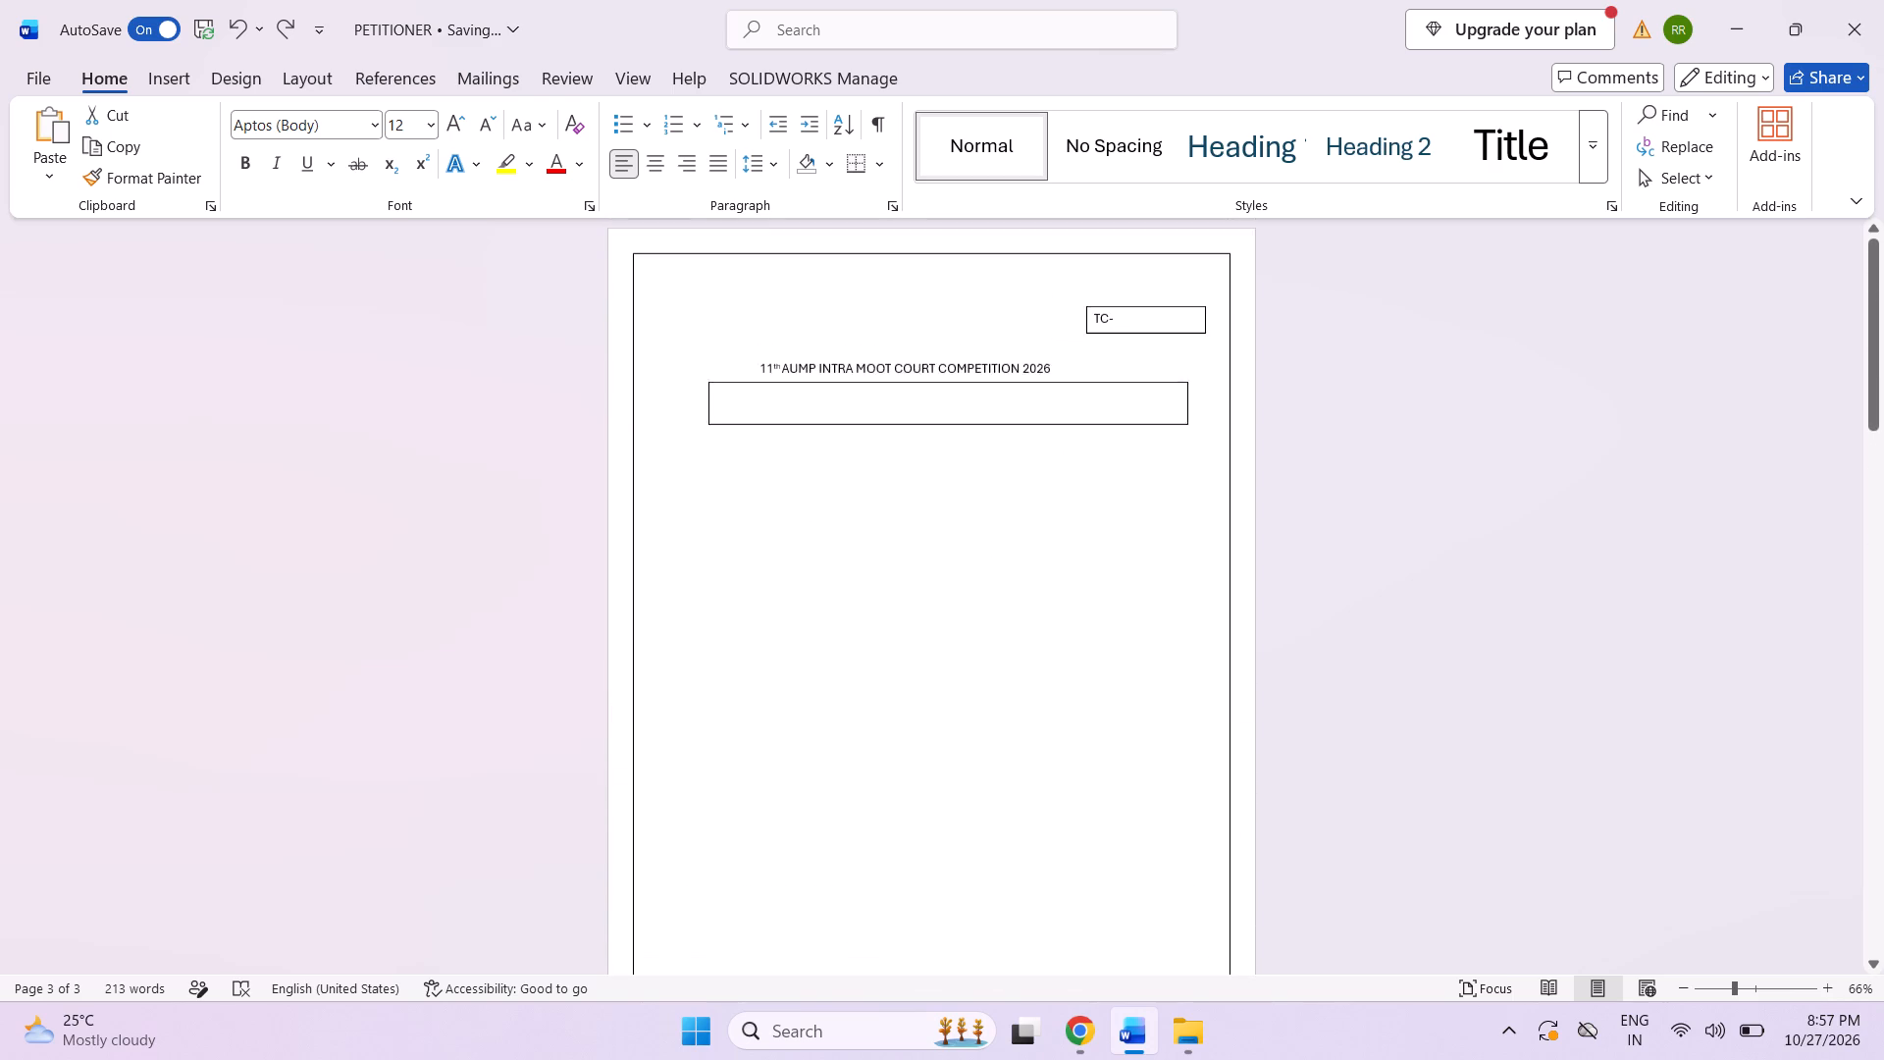
{"action": "scroll", "coordinate": [945, 471], "scroll_direction": "up", "scroll_amount": 11}
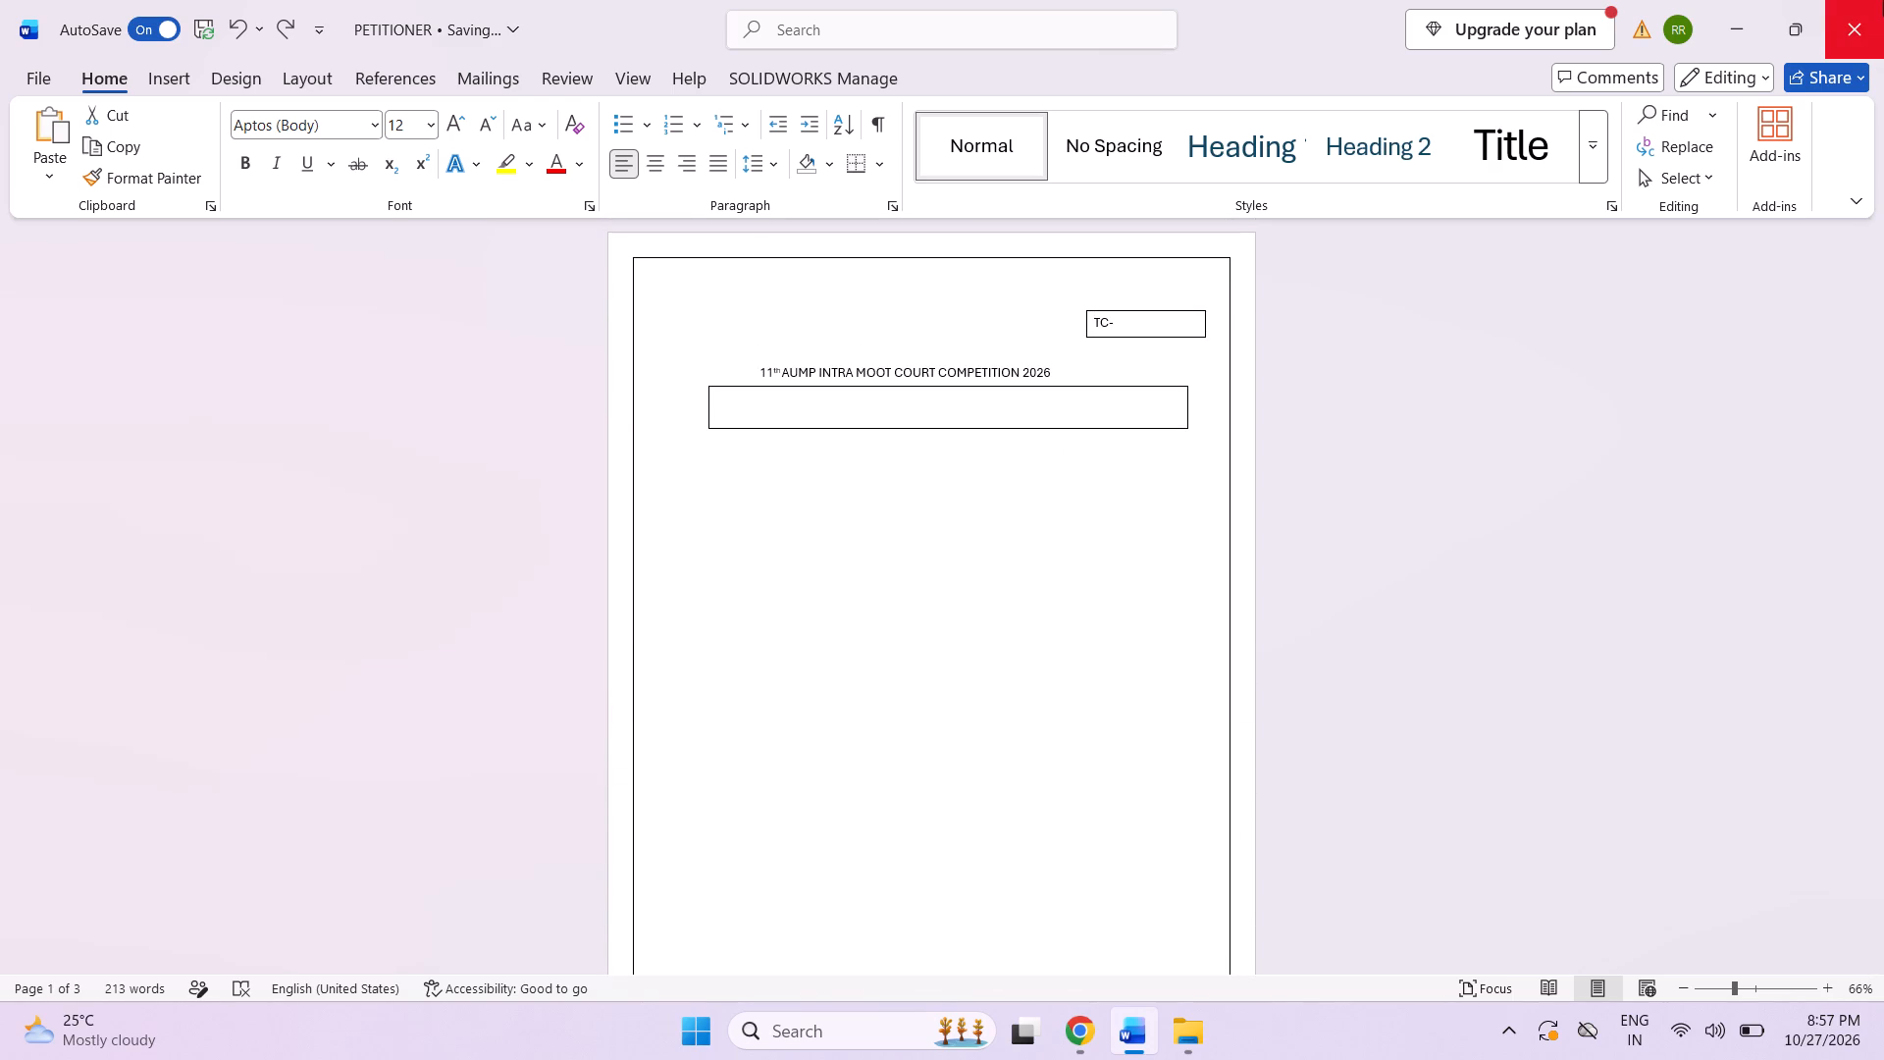
{"action": "left_click", "coordinate": [1852, 43]}
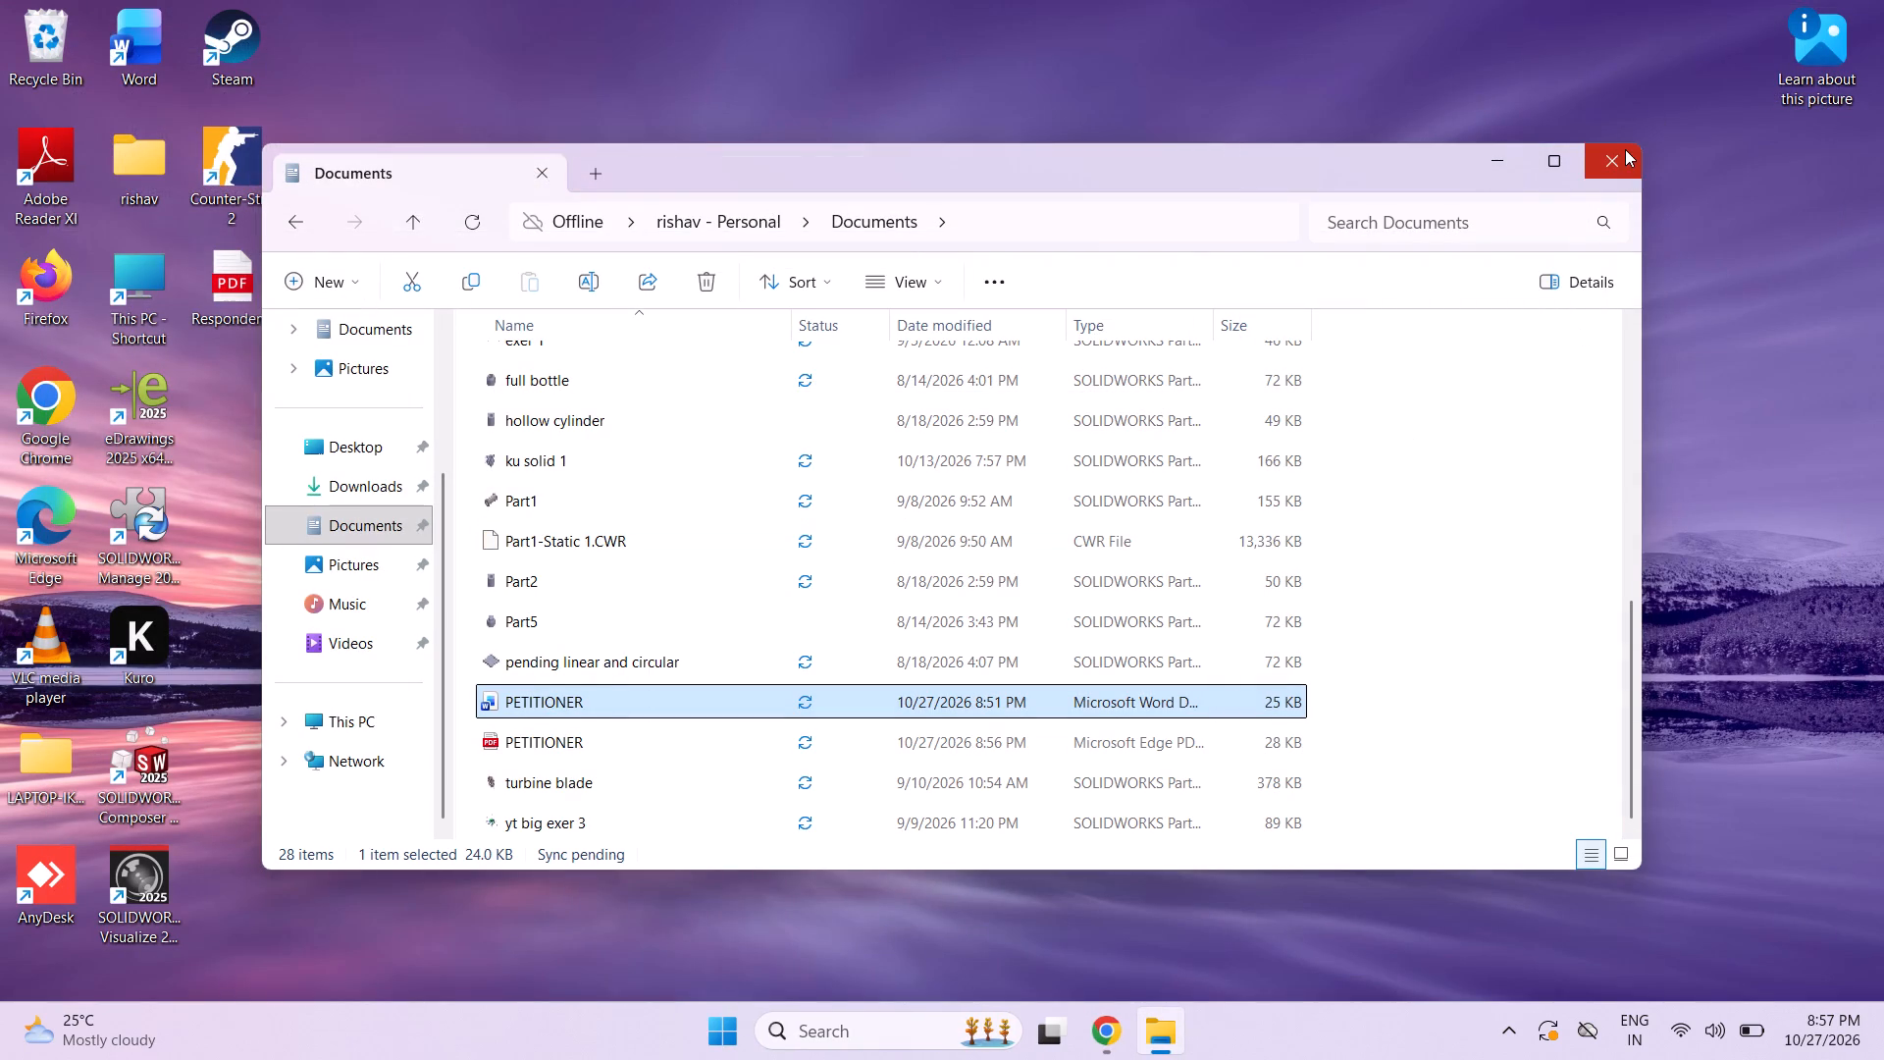
Maximize the File Explorer window and refresh the Documents folder listing.
{"action": "left_click", "coordinate": [1552, 164]}
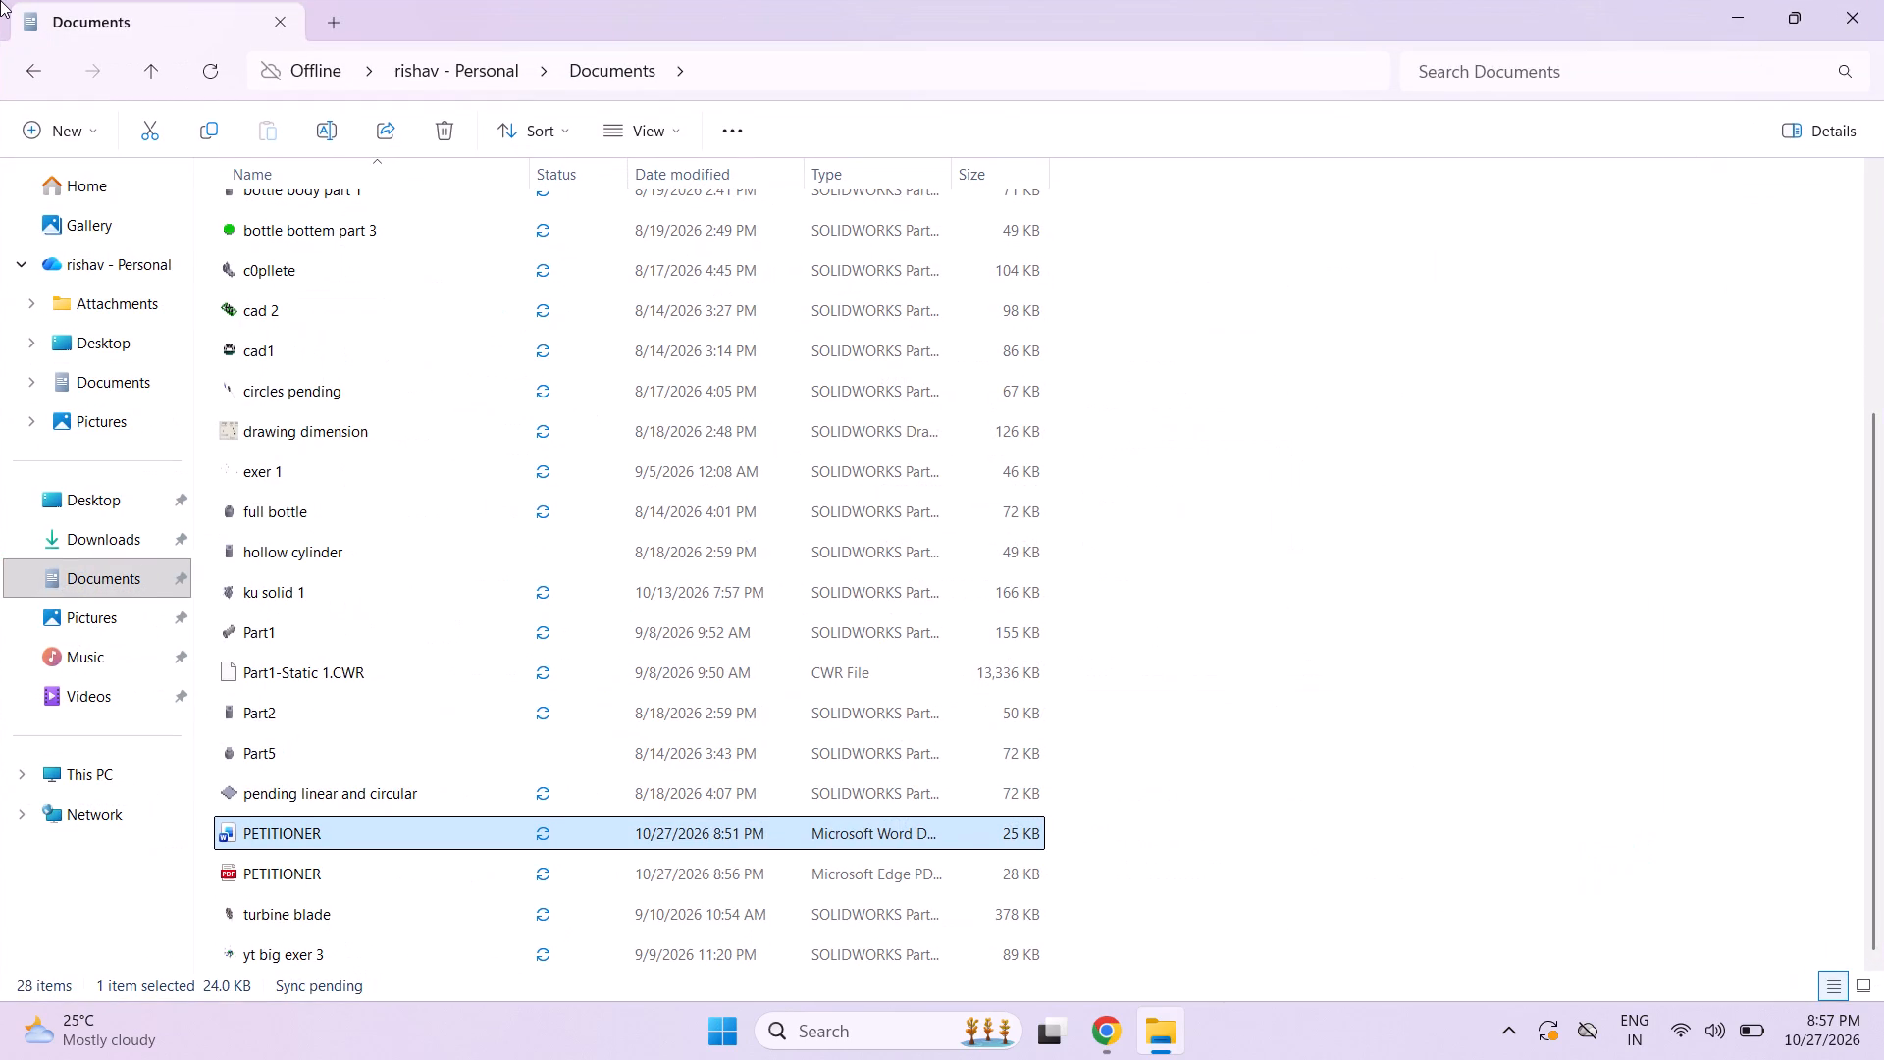
{"action": "triple_click", "coordinate": [215, 69]}
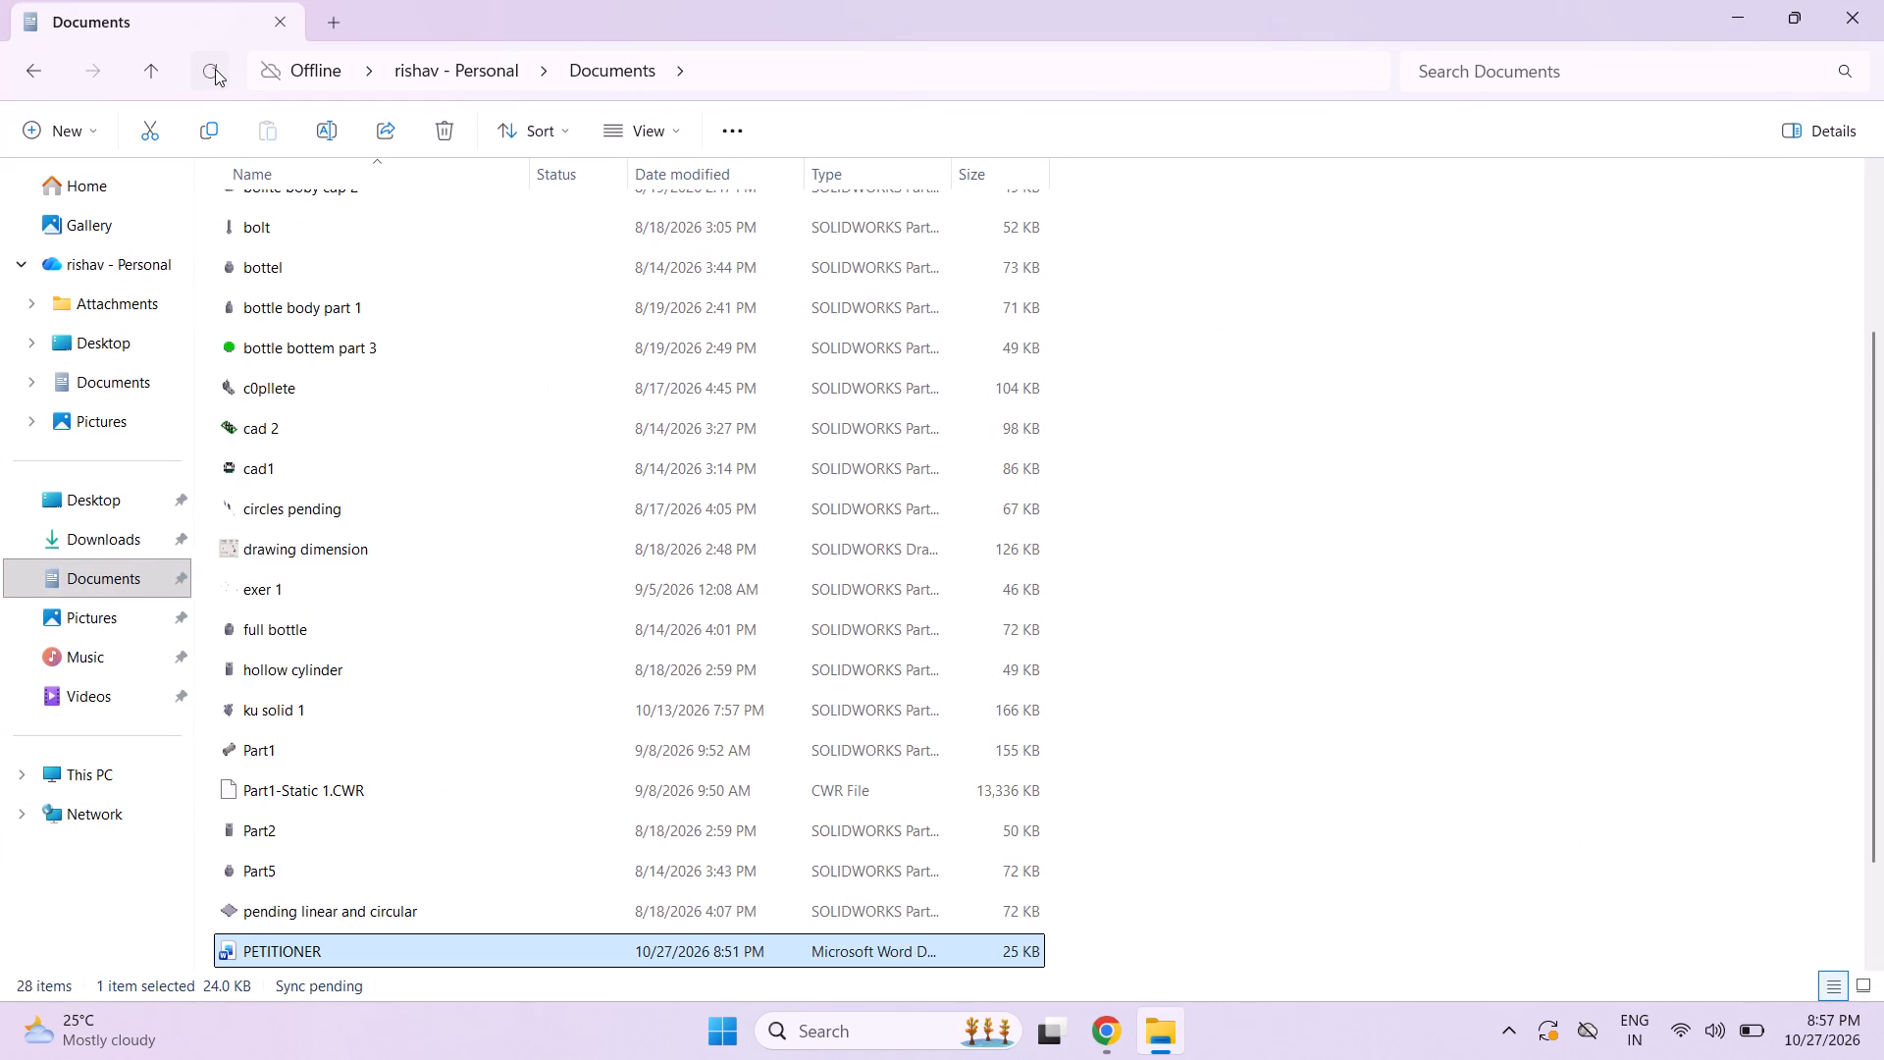
{"action": "double_click", "coordinate": [215, 69]}
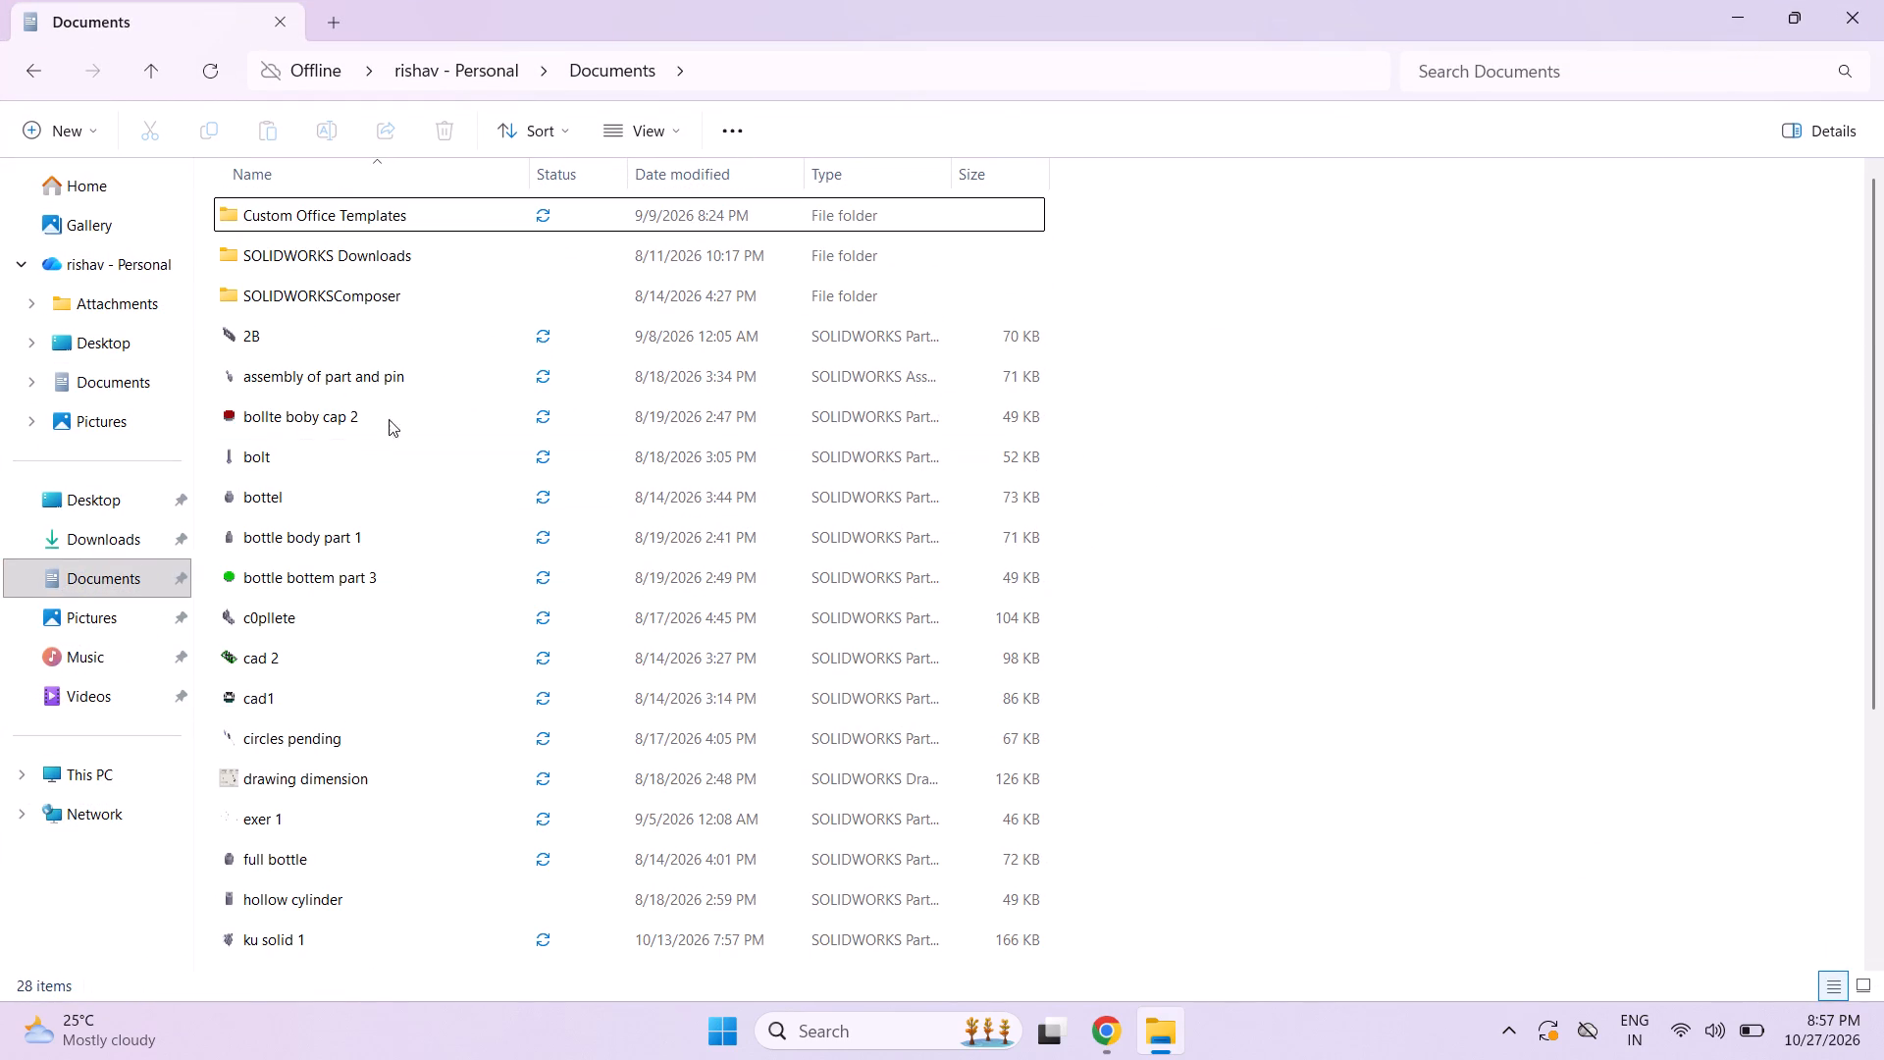
{"action": "scroll", "coordinate": [406, 468], "scroll_direction": "up", "scroll_amount": 5}
Open the PETITIONER PDF from the Documents folder, look back through it to the cover page and close it.
{"action": "scroll", "coordinate": [406, 468], "scroll_direction": "down", "scroll_amount": 7}
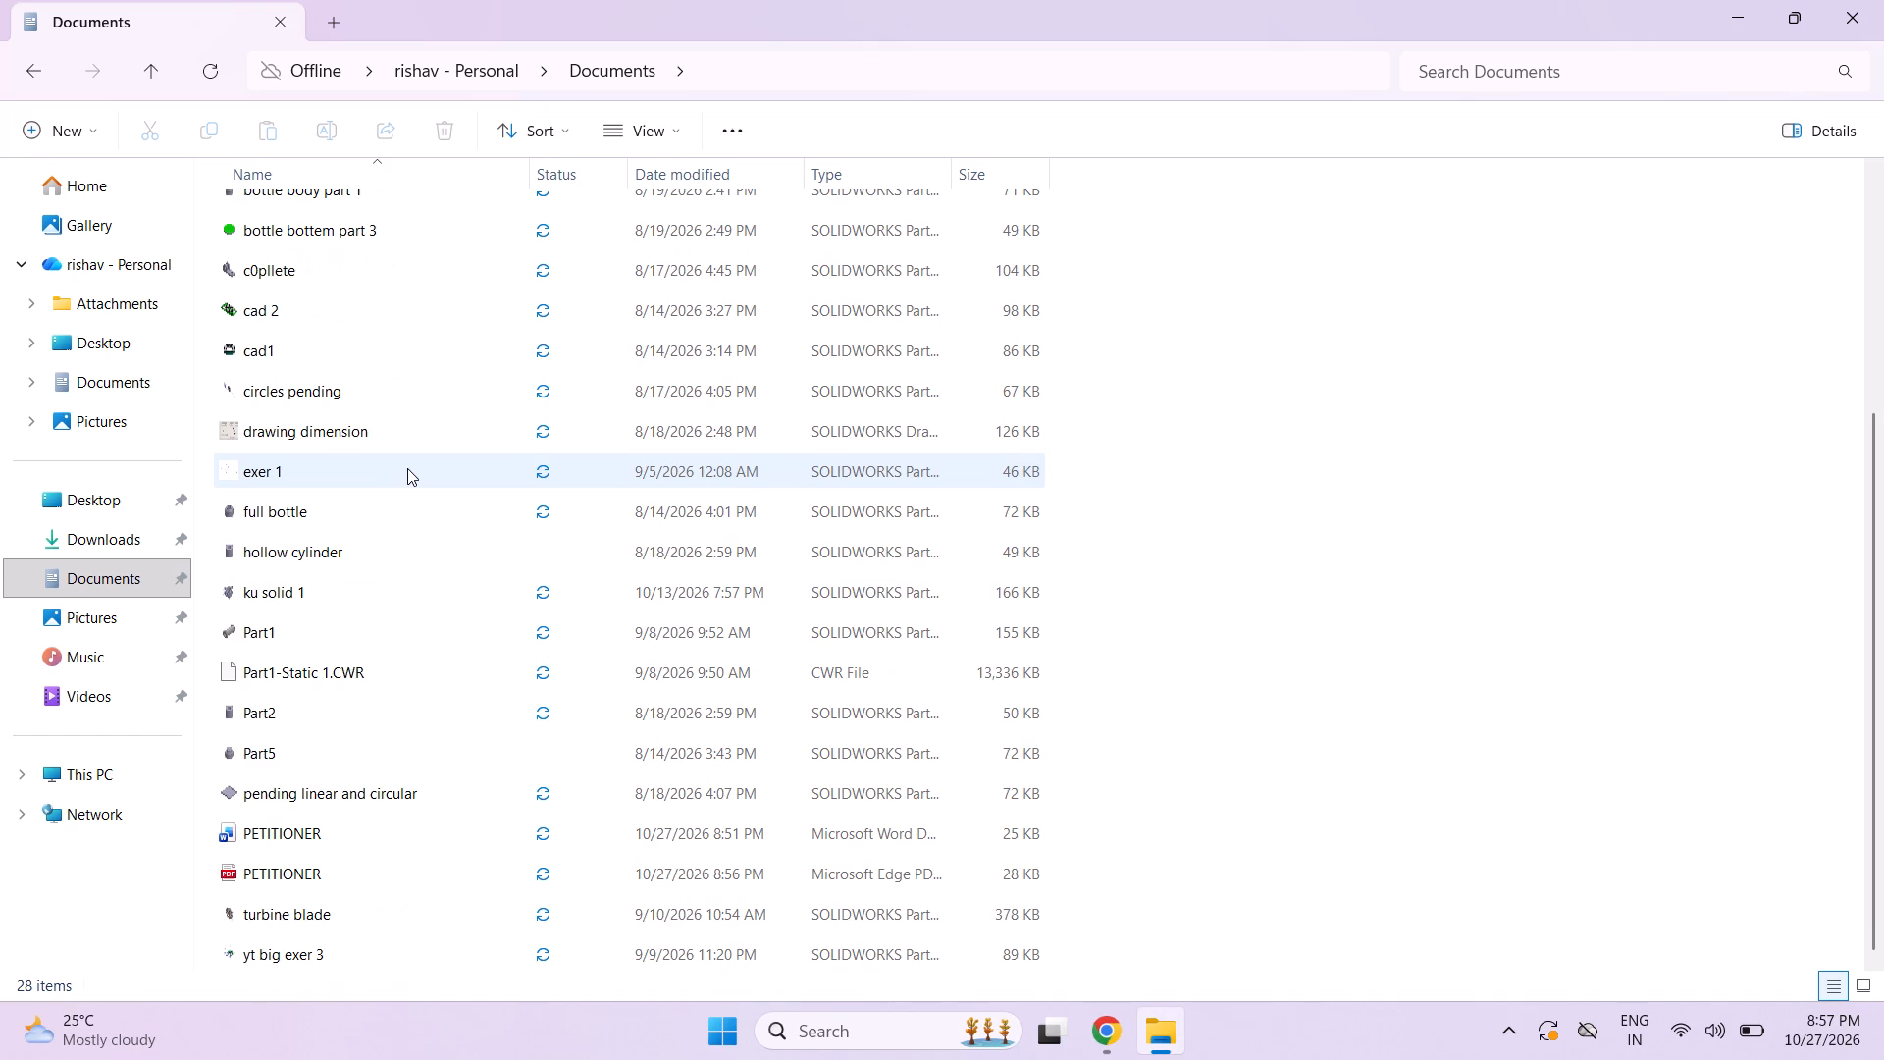
{"action": "double_click", "coordinate": [333, 866]}
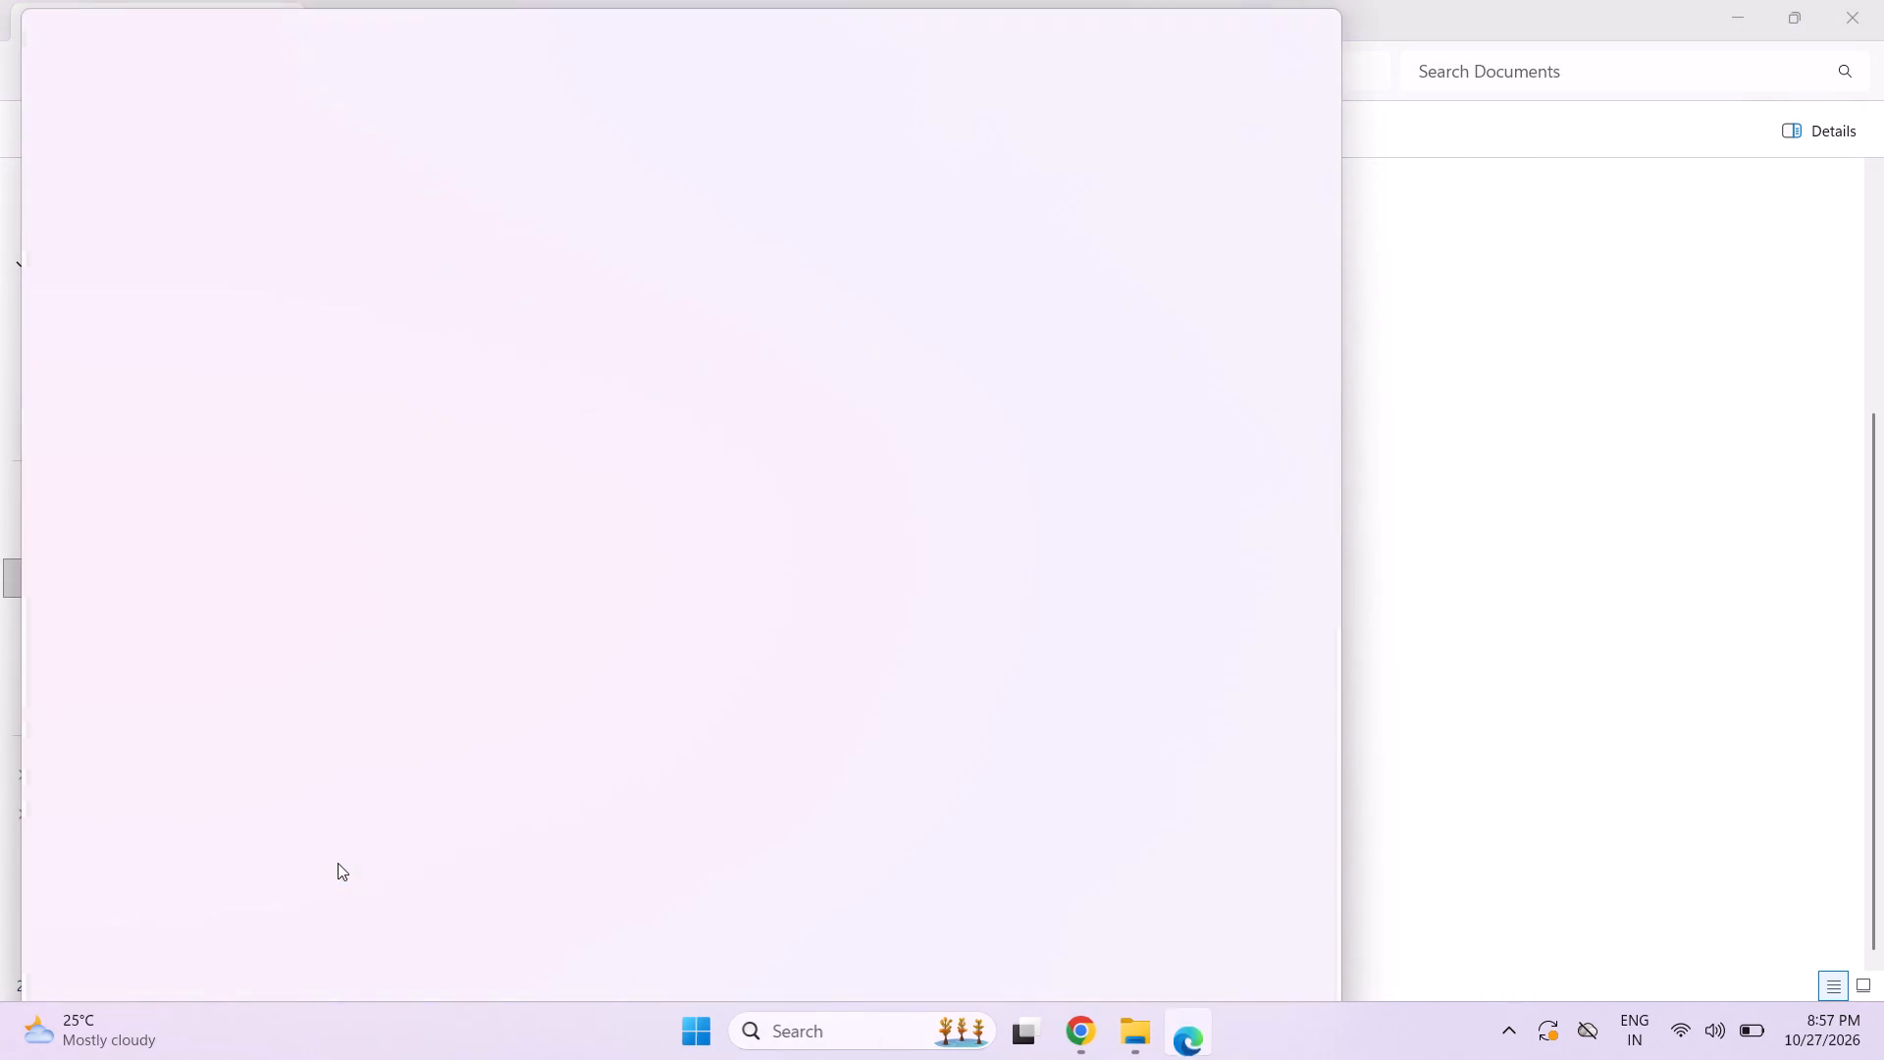
{"action": "scroll", "coordinate": [819, 538], "scroll_direction": "up", "scroll_amount": 11}
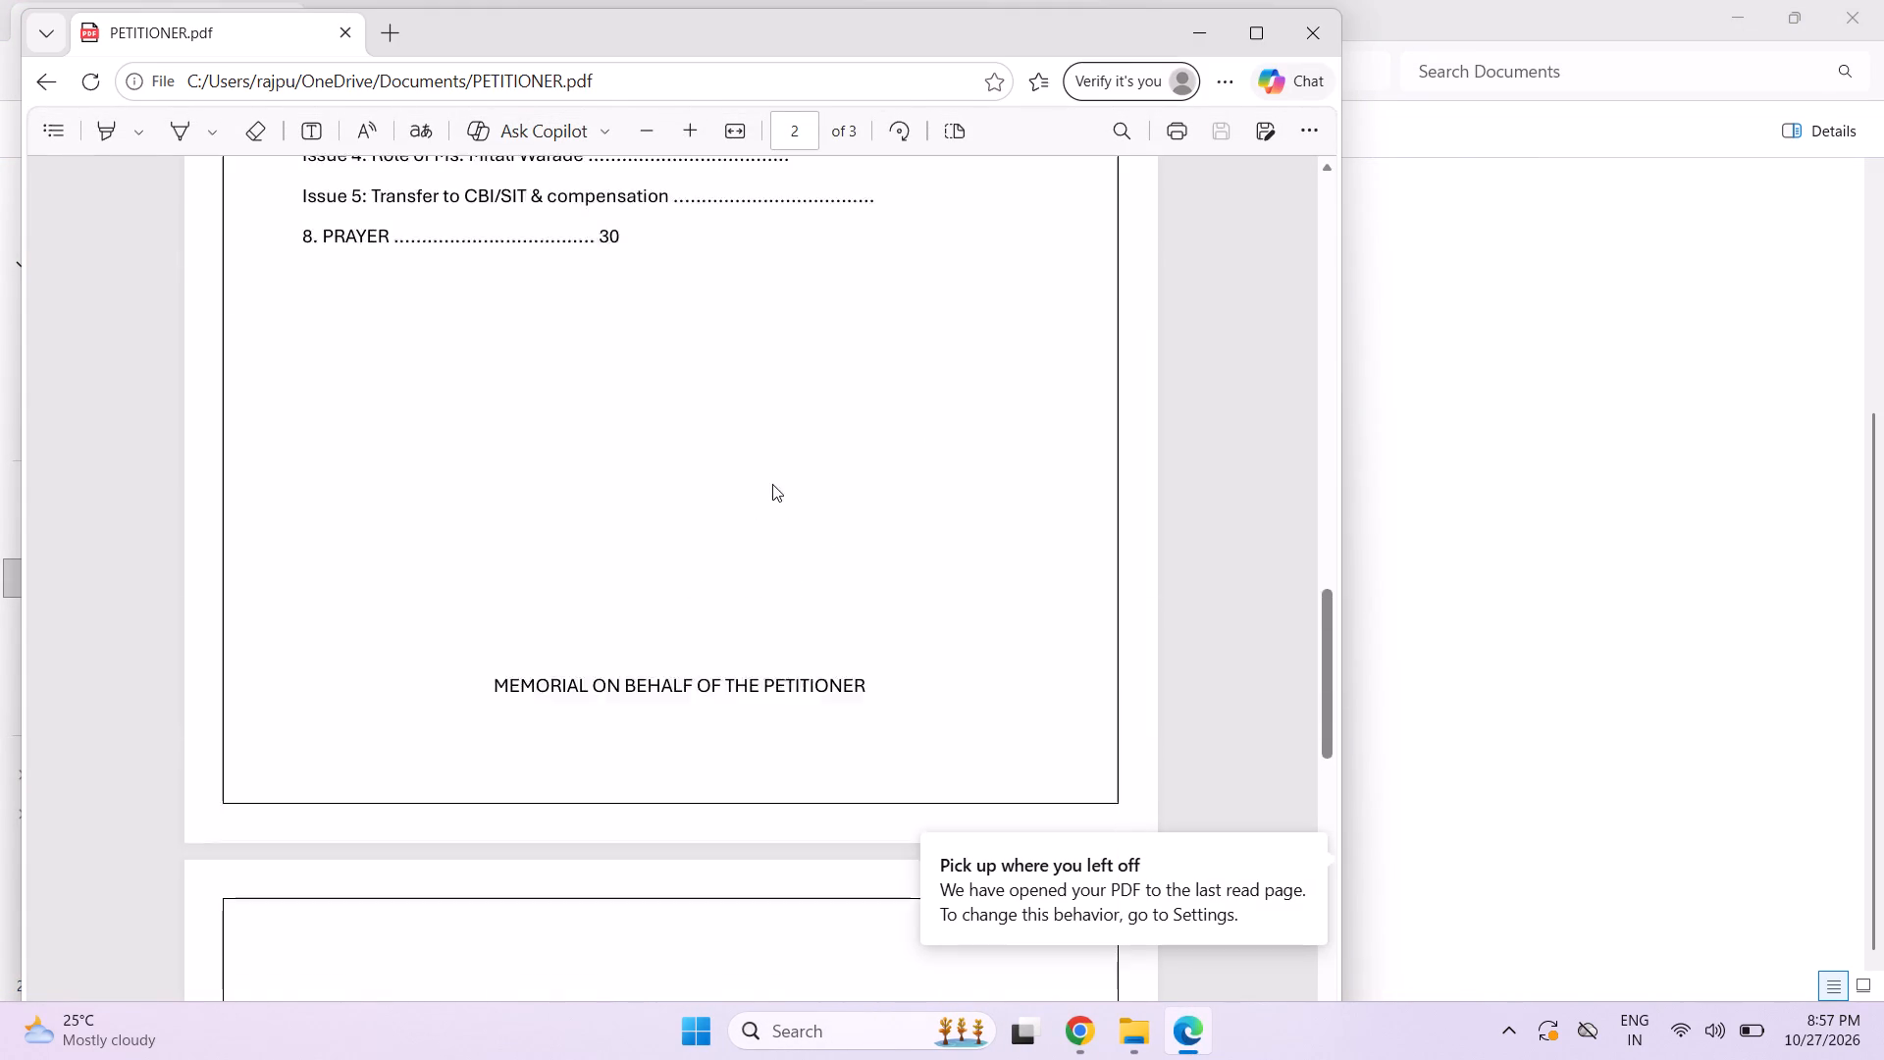
{"action": "scroll", "coordinate": [772, 484], "scroll_direction": "up", "scroll_amount": 20}
{"action": "scroll", "coordinate": [772, 484], "scroll_direction": "up", "scroll_amount": 8}
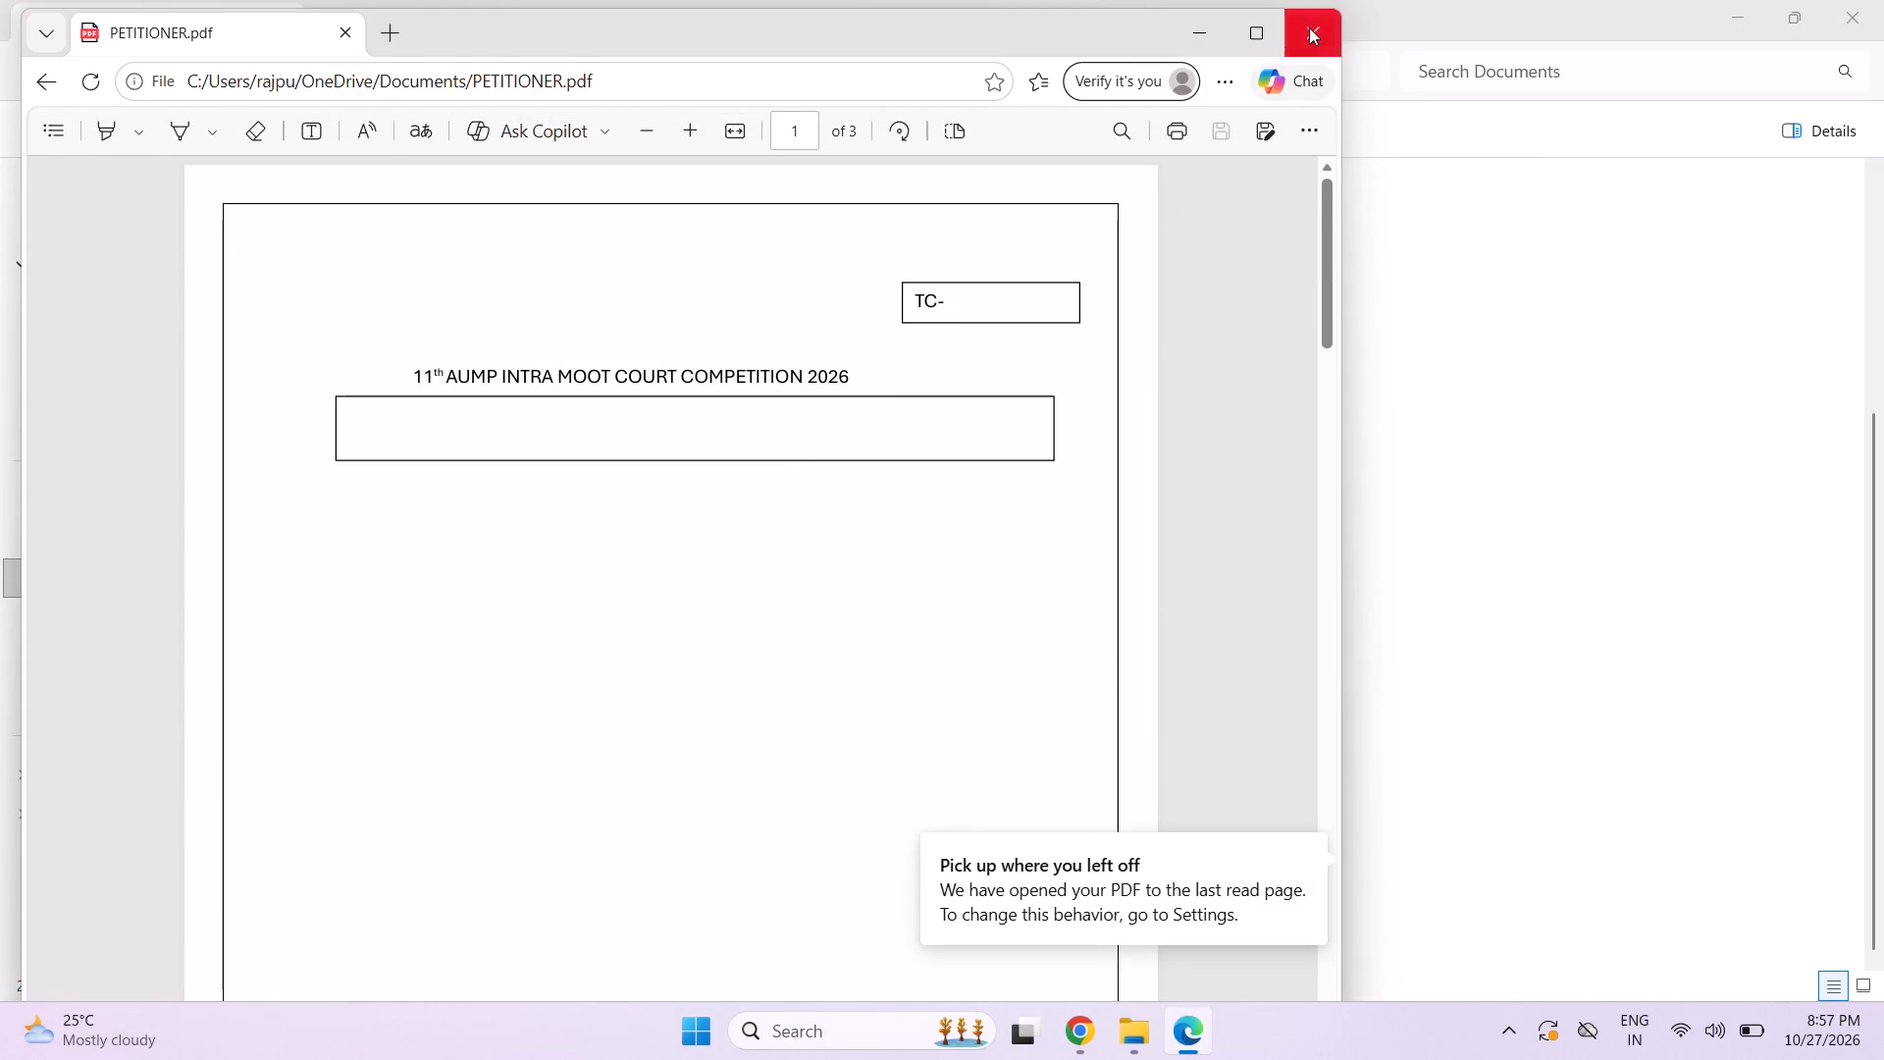
{"action": "left_click", "coordinate": [1309, 27]}
Close the File Explorer window and refresh the desktop.
{"action": "left_click", "coordinate": [1854, 14]}
{"action": "right_click", "coordinate": [976, 296]}
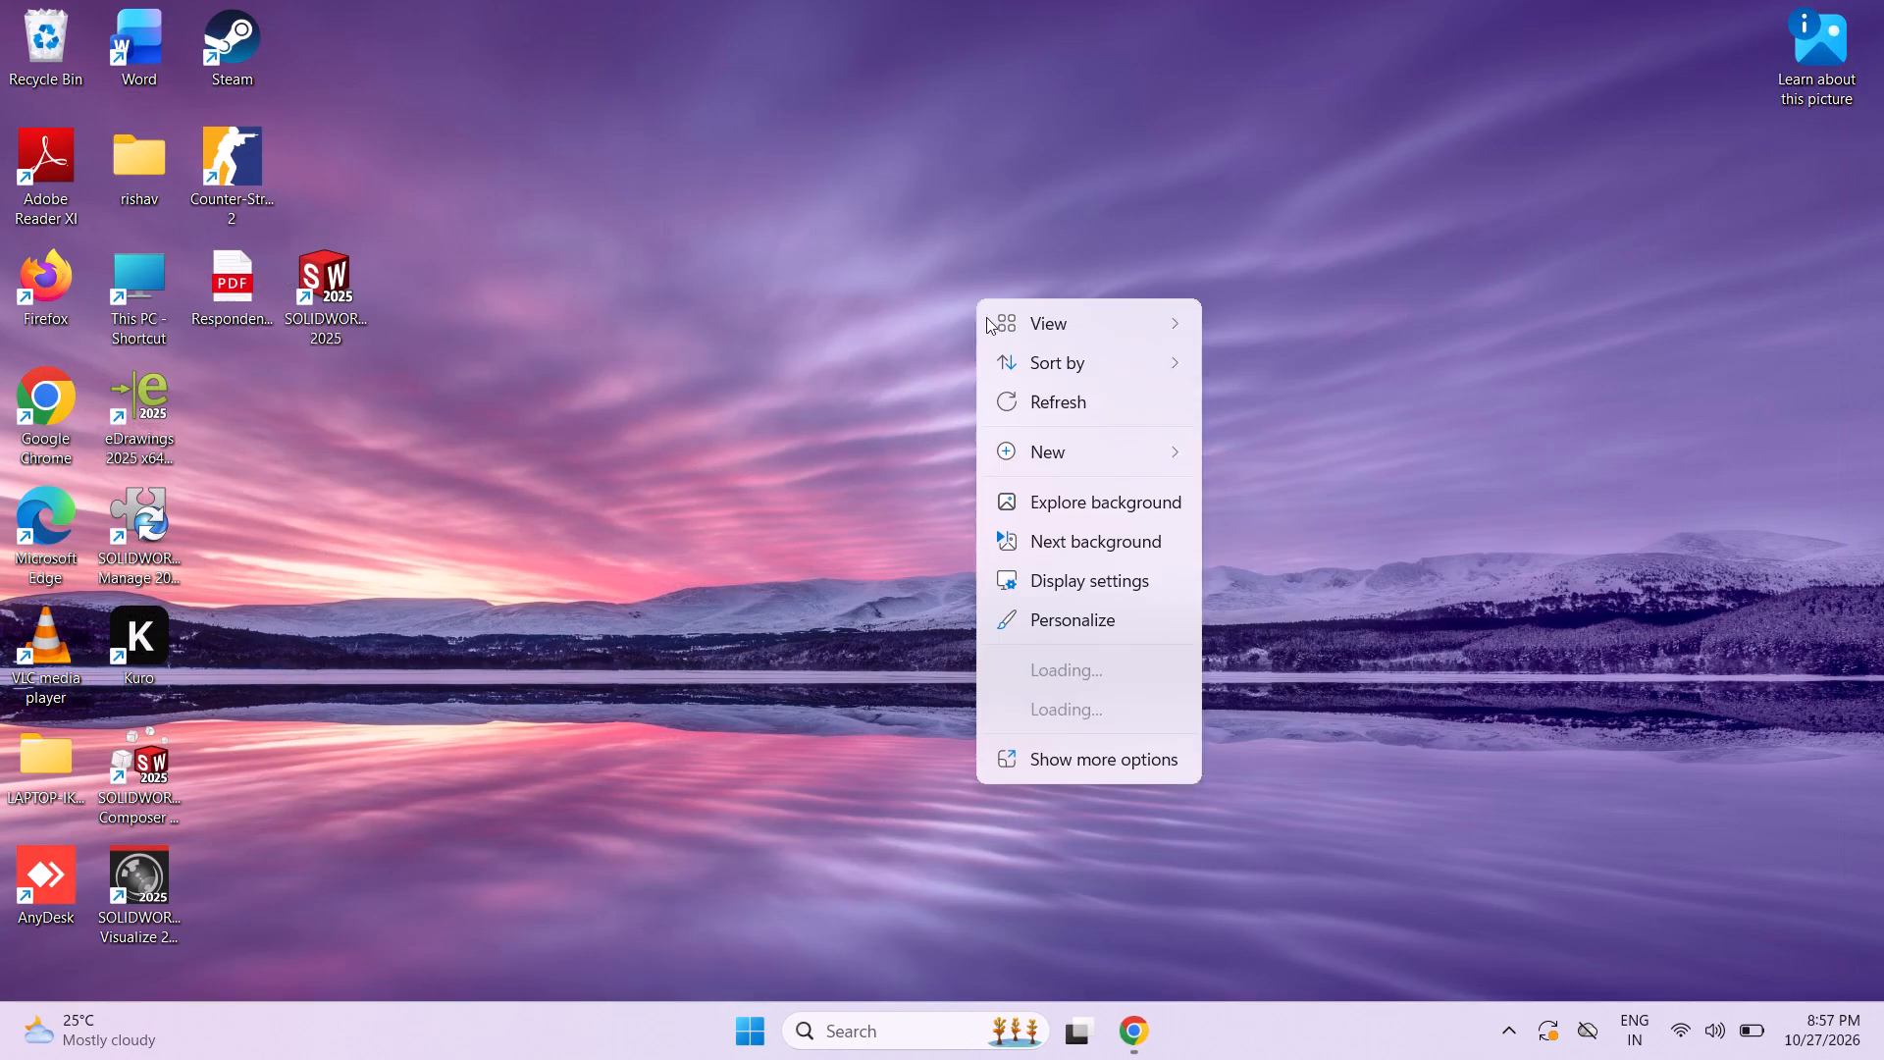
{"action": "left_click", "coordinate": [1058, 398]}
{"action": "right_click", "coordinate": [1058, 396]}
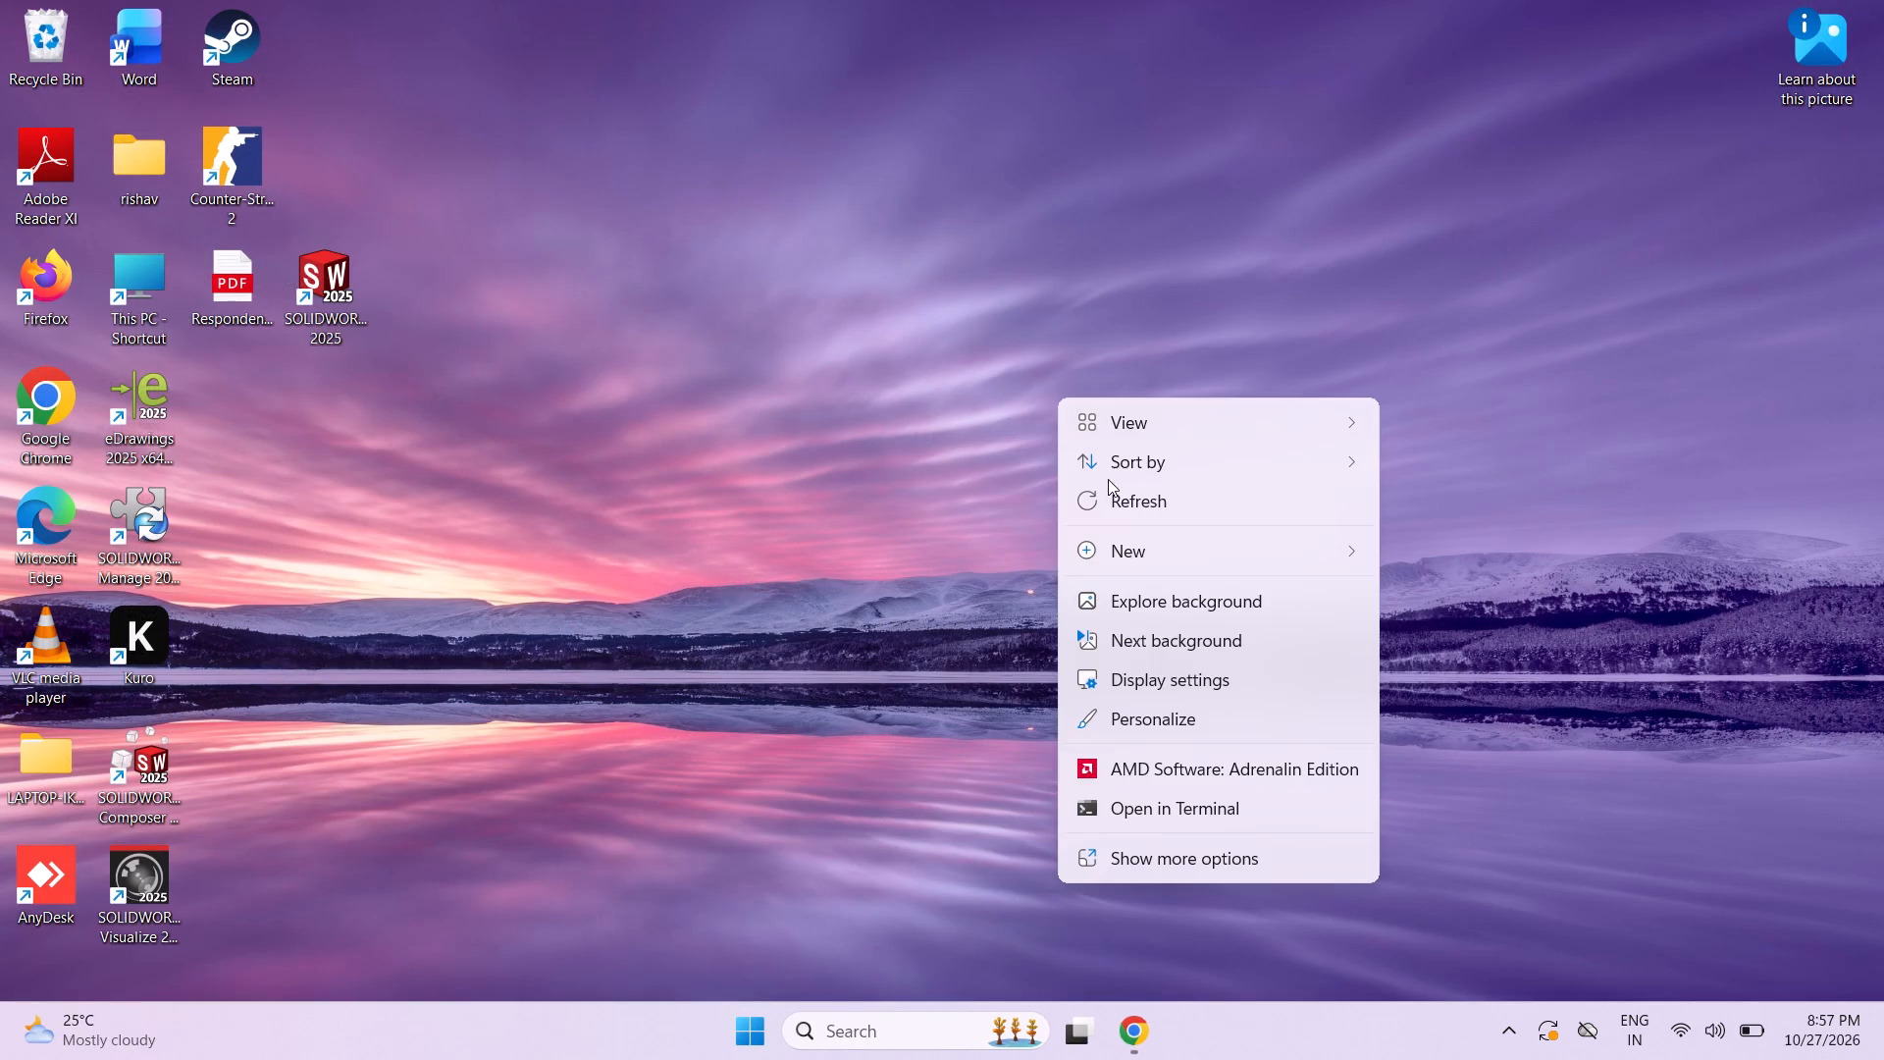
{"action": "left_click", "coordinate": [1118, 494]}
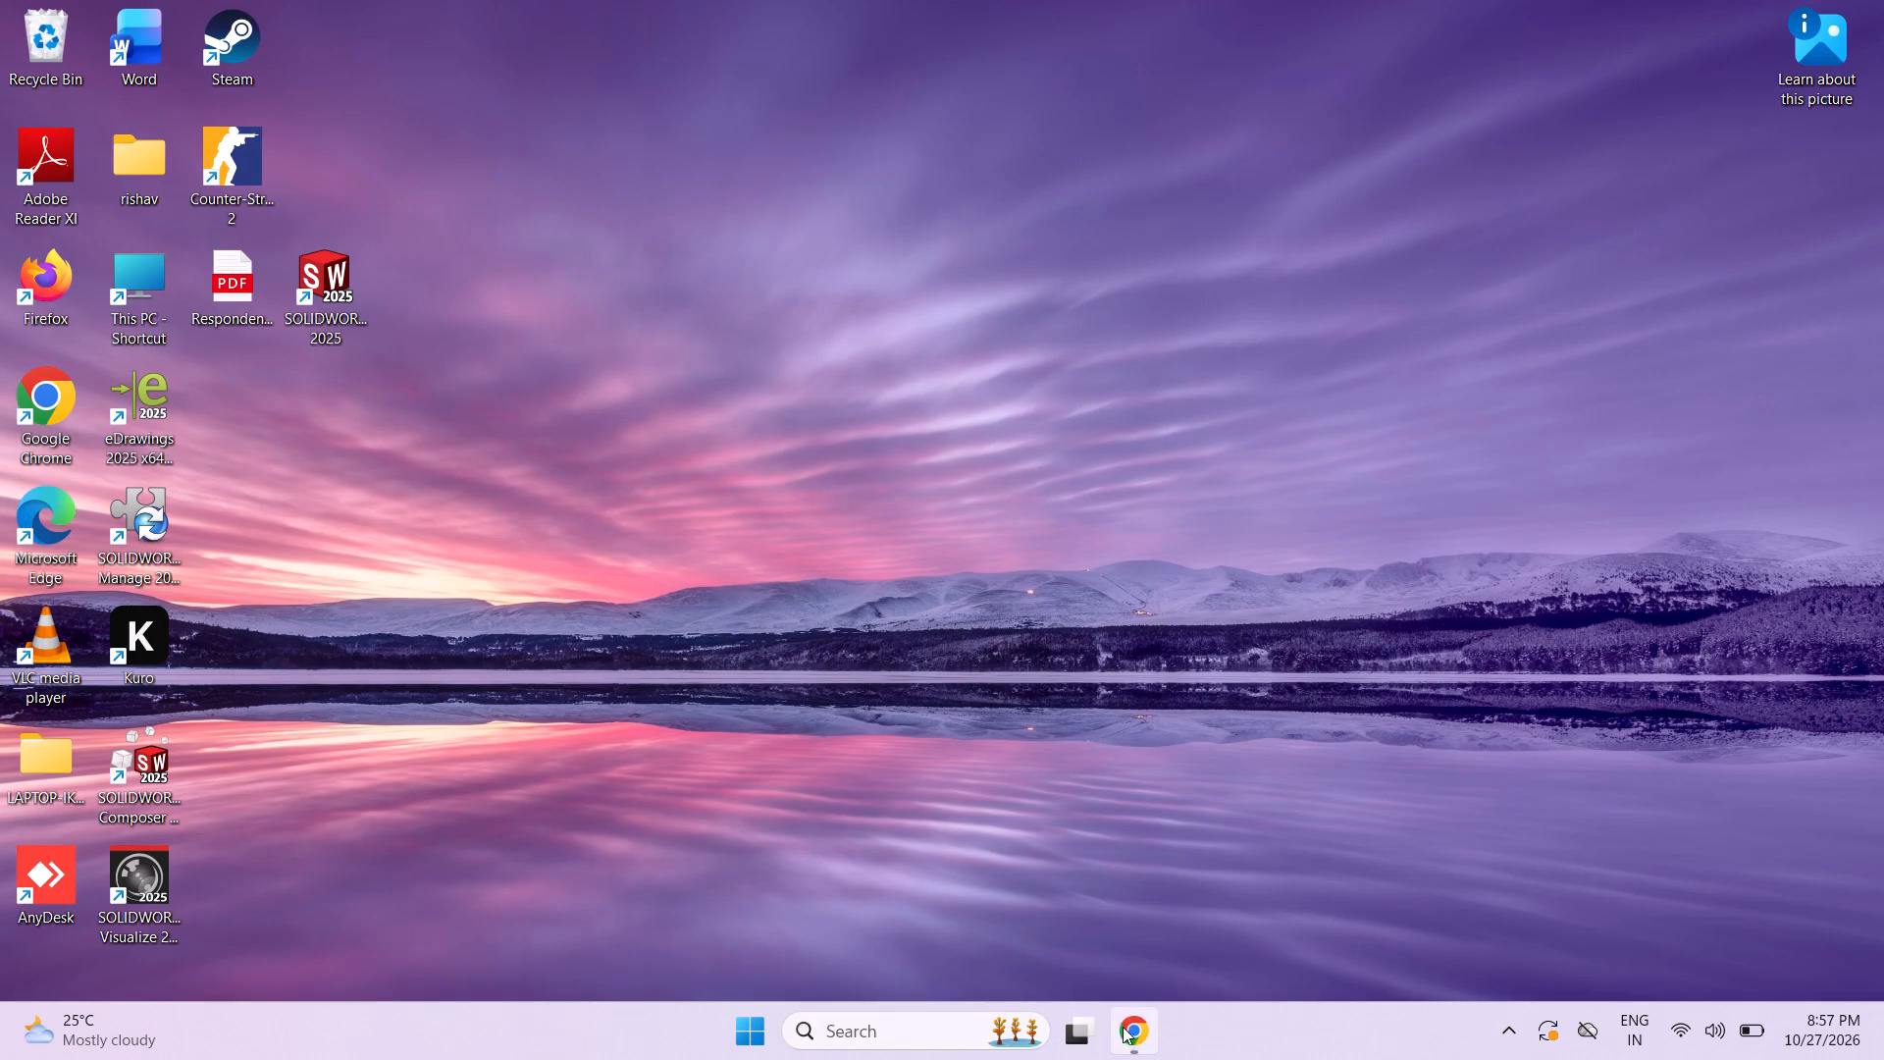
Switch to Chrome and close the tab with the Yahoo search results for YOUTUBE.
{"action": "left_click", "coordinate": [1123, 1035]}
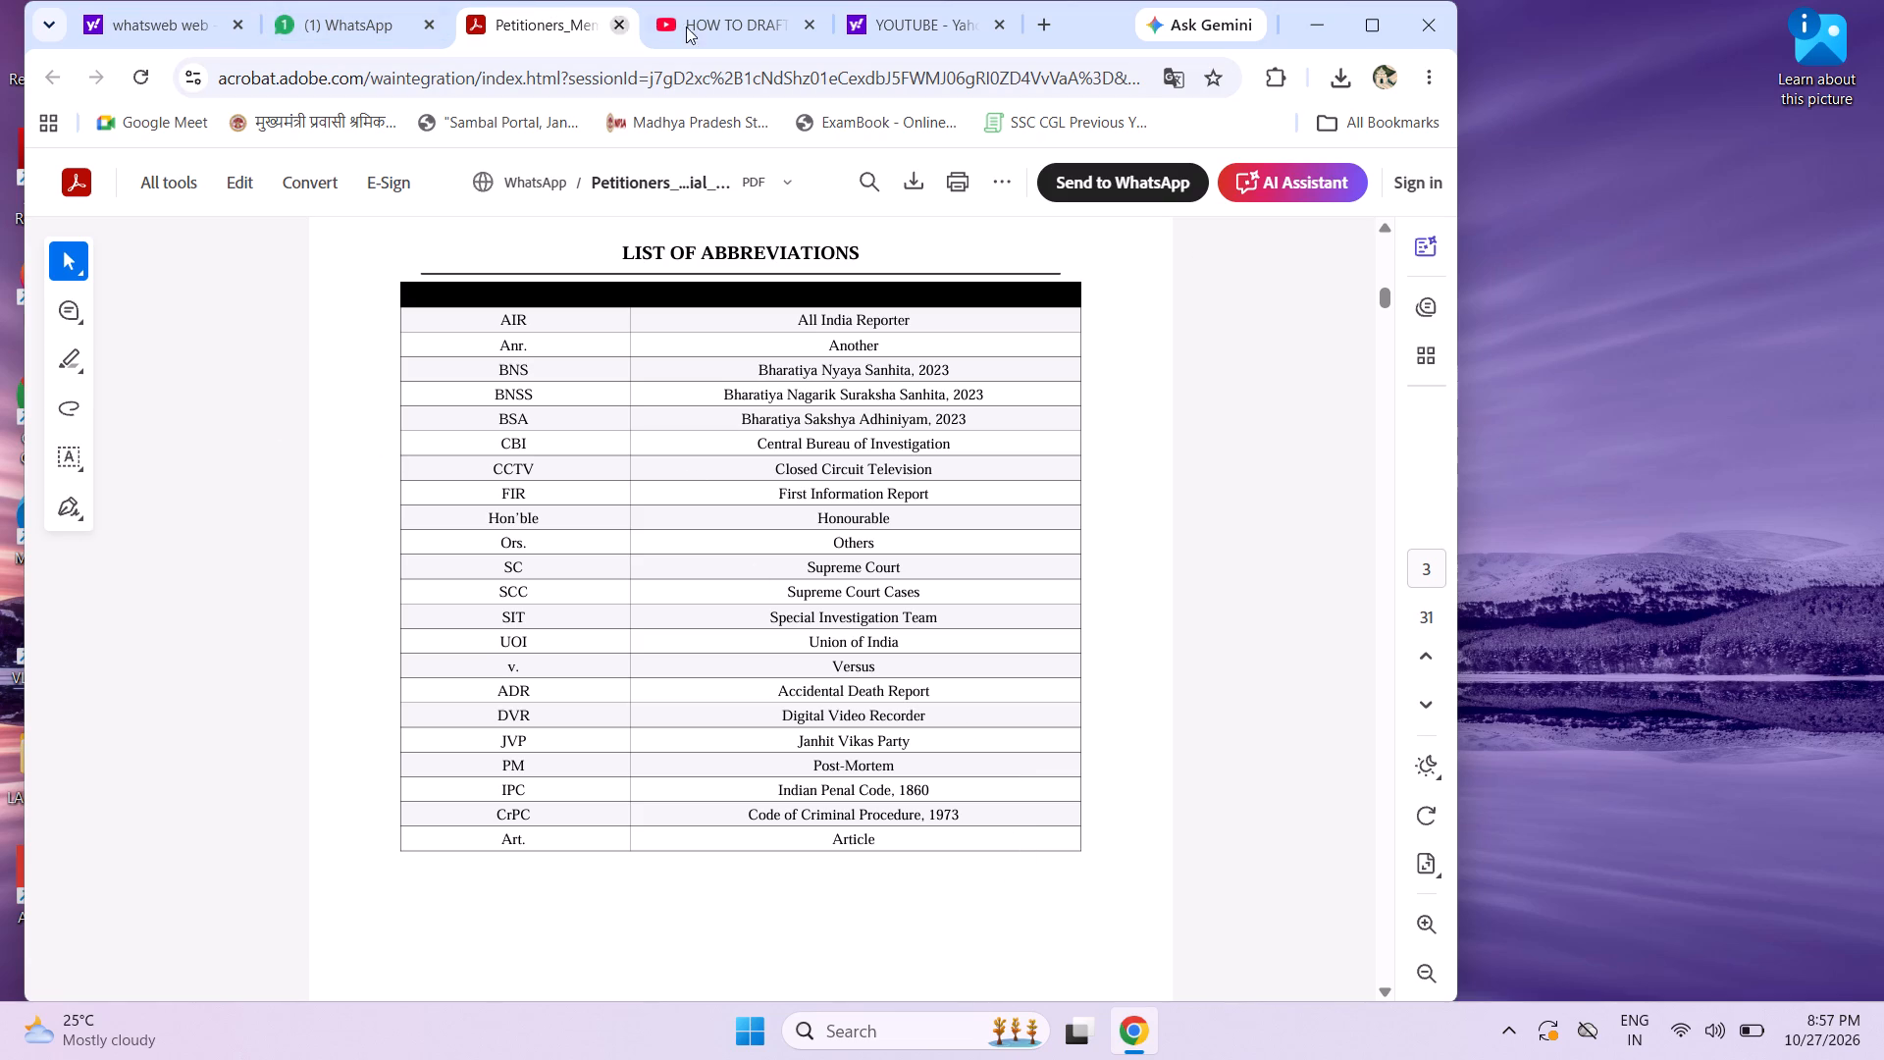
{"action": "left_click", "coordinate": [941, 20]}
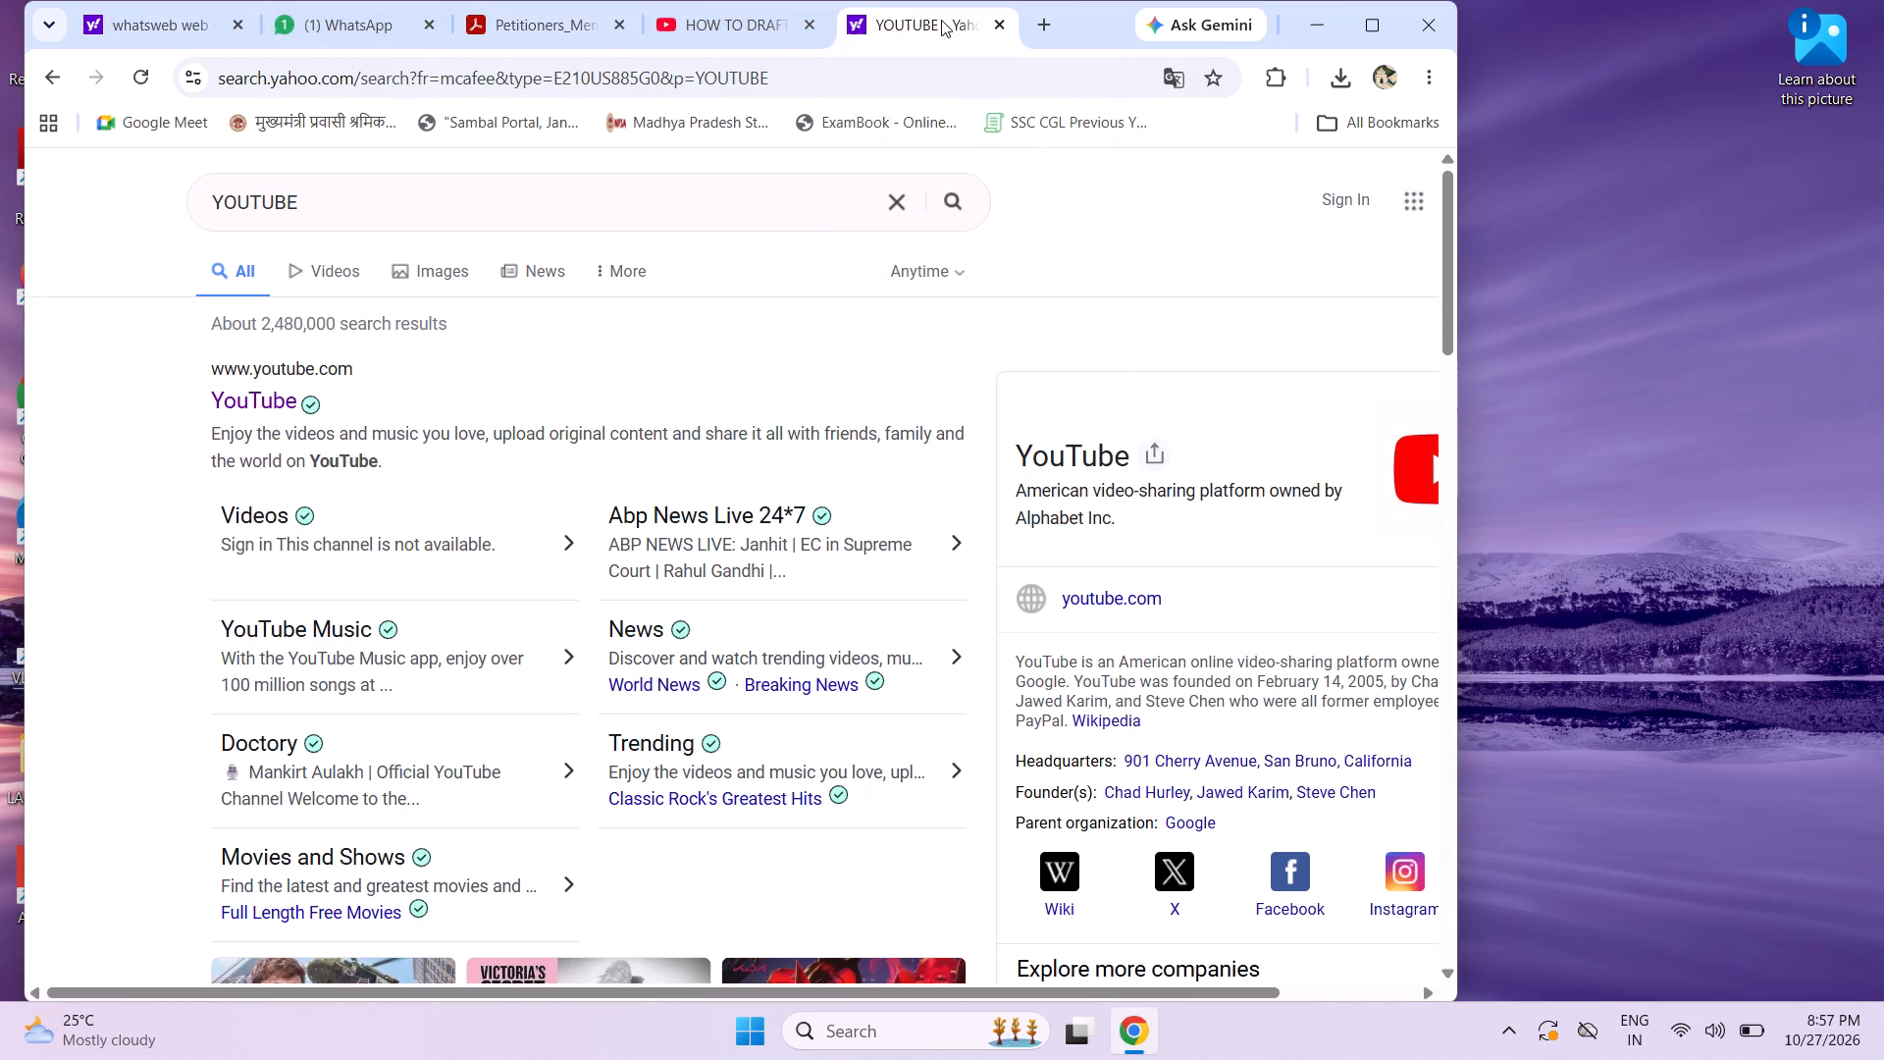
{"action": "left_click", "coordinate": [1007, 27]}
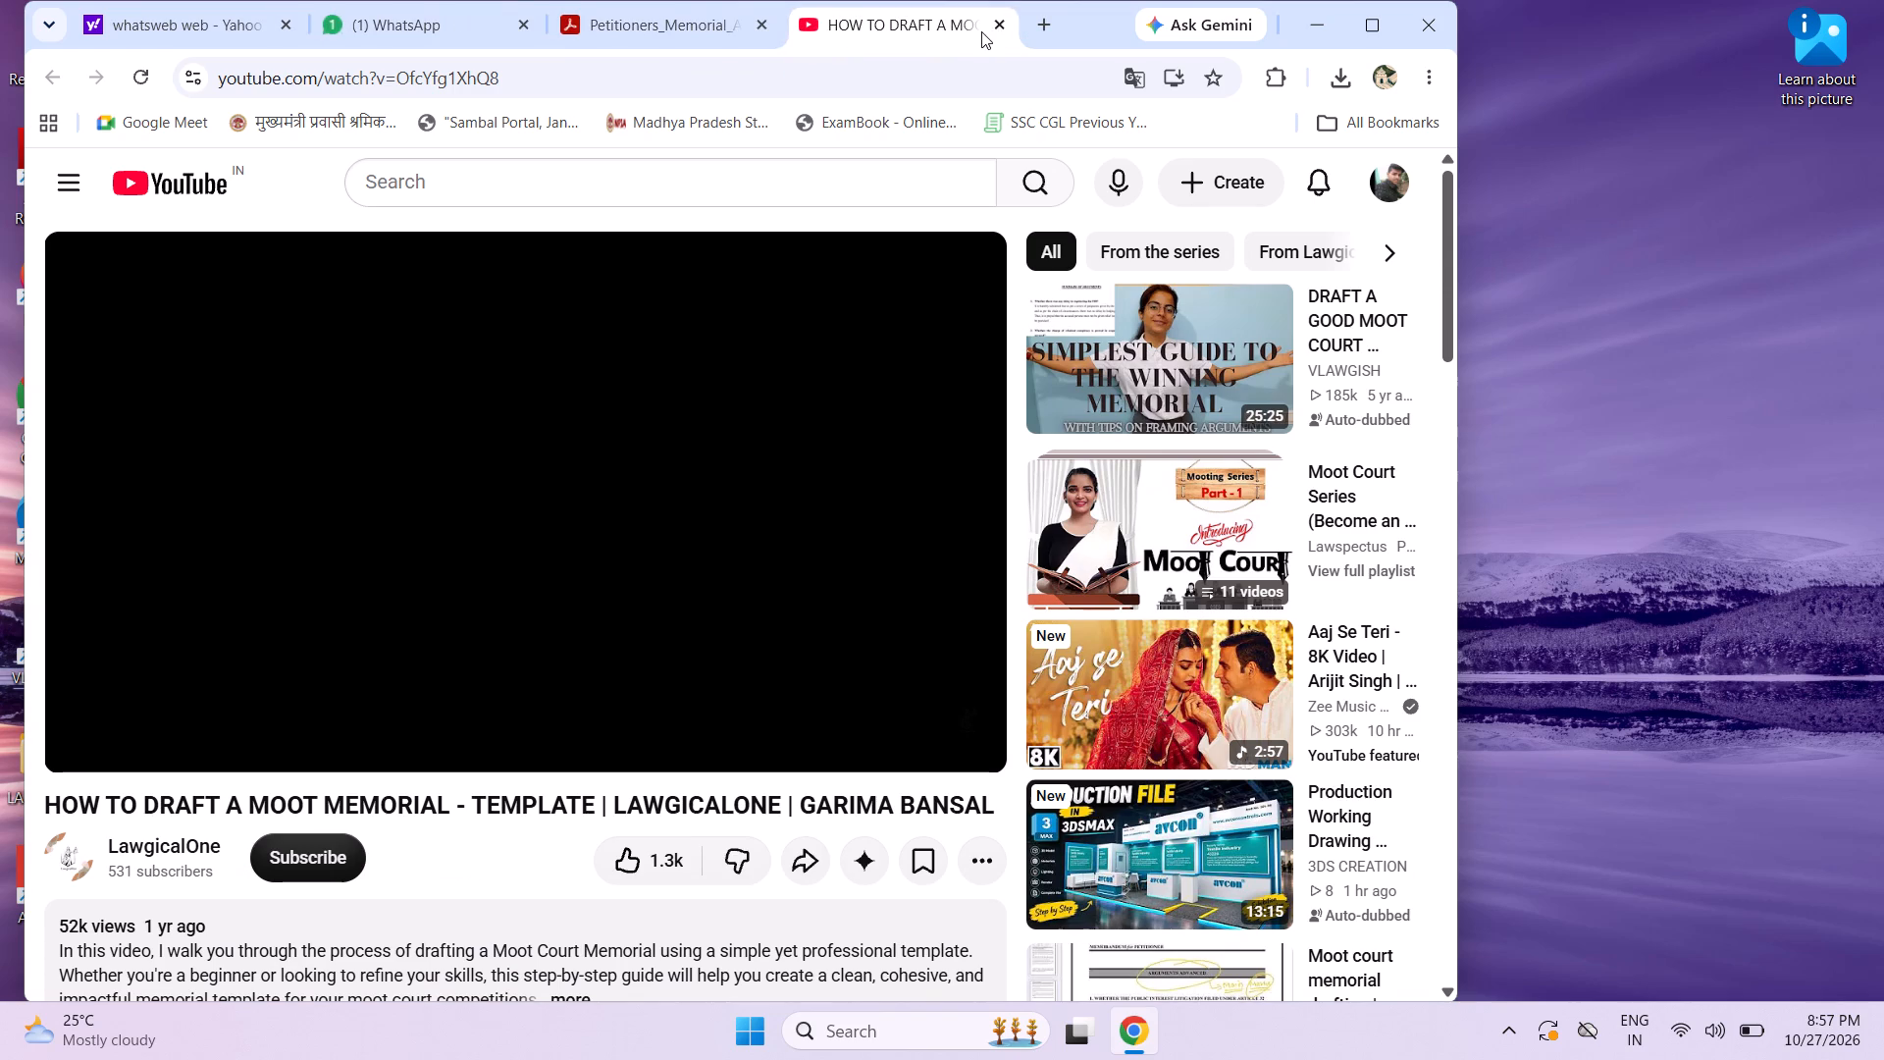
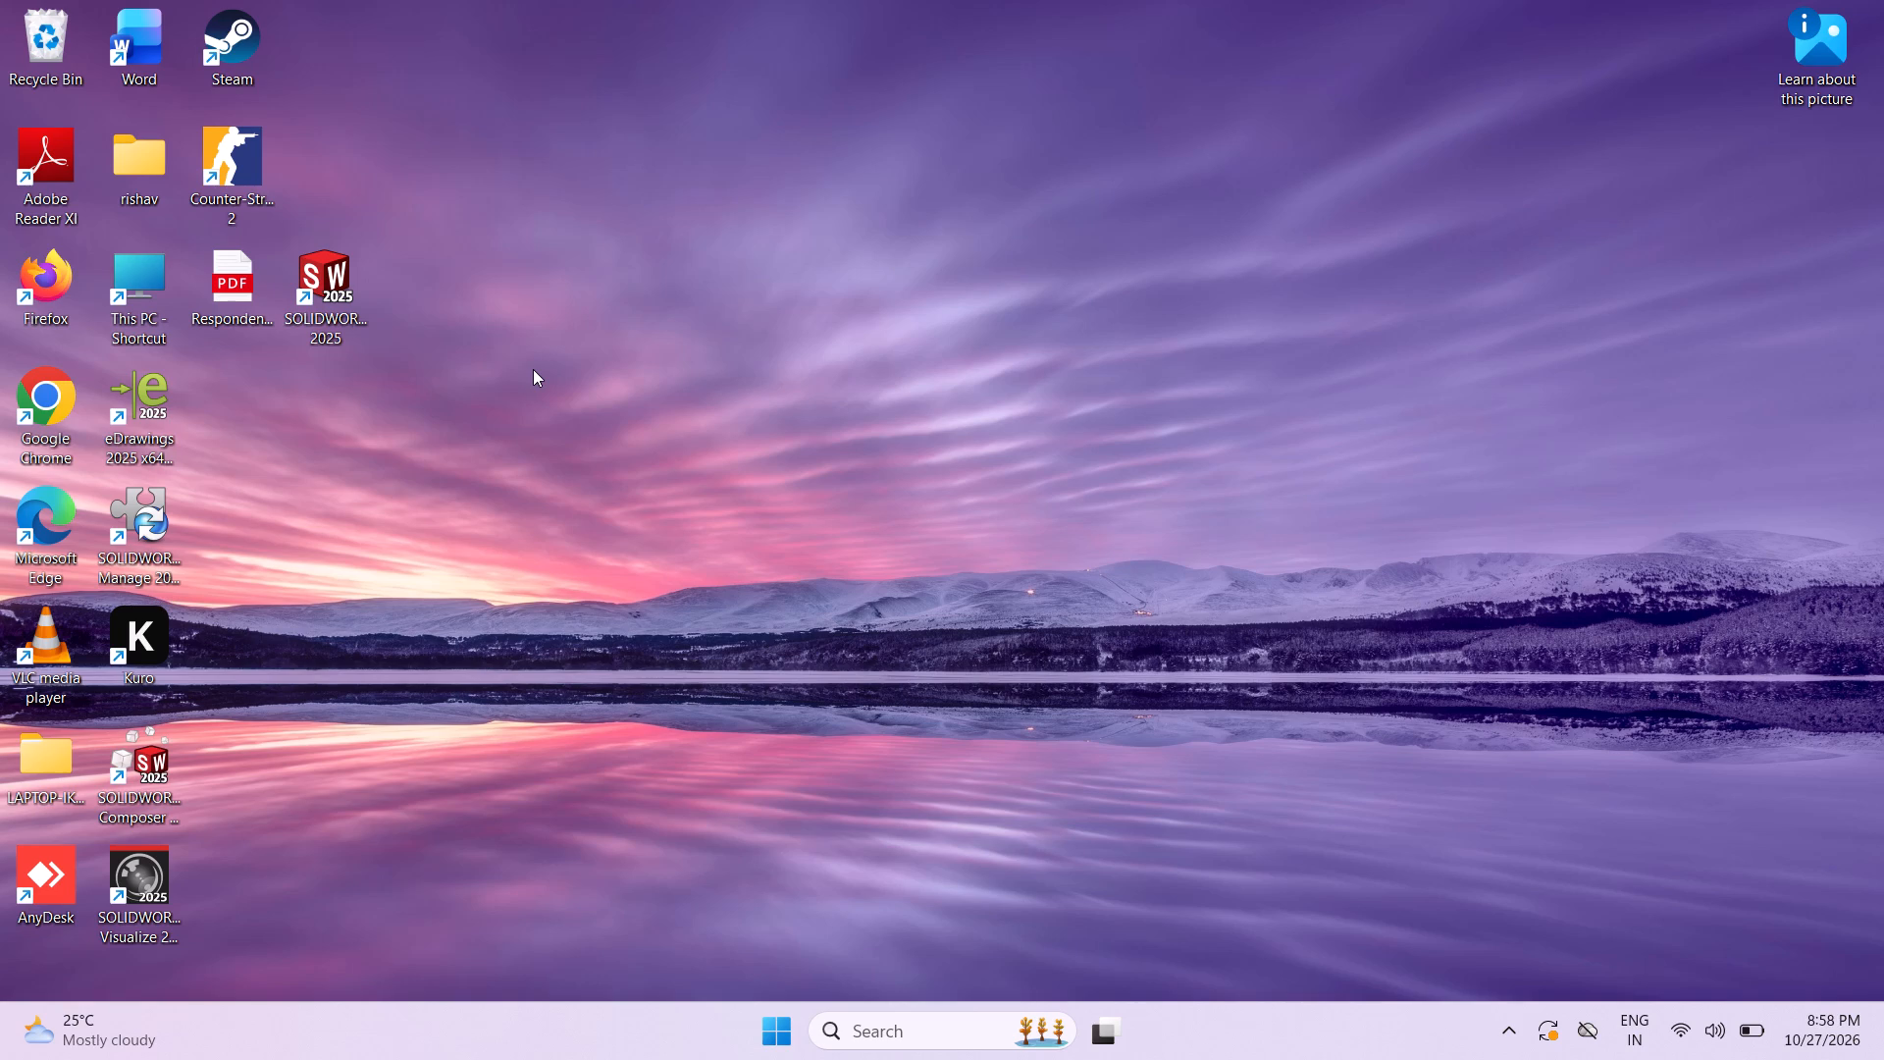
Bring up the Shut Down Windows dialog from the desktop and carry out its Switch user option.
{"action": "key", "text": "alt+F4"}
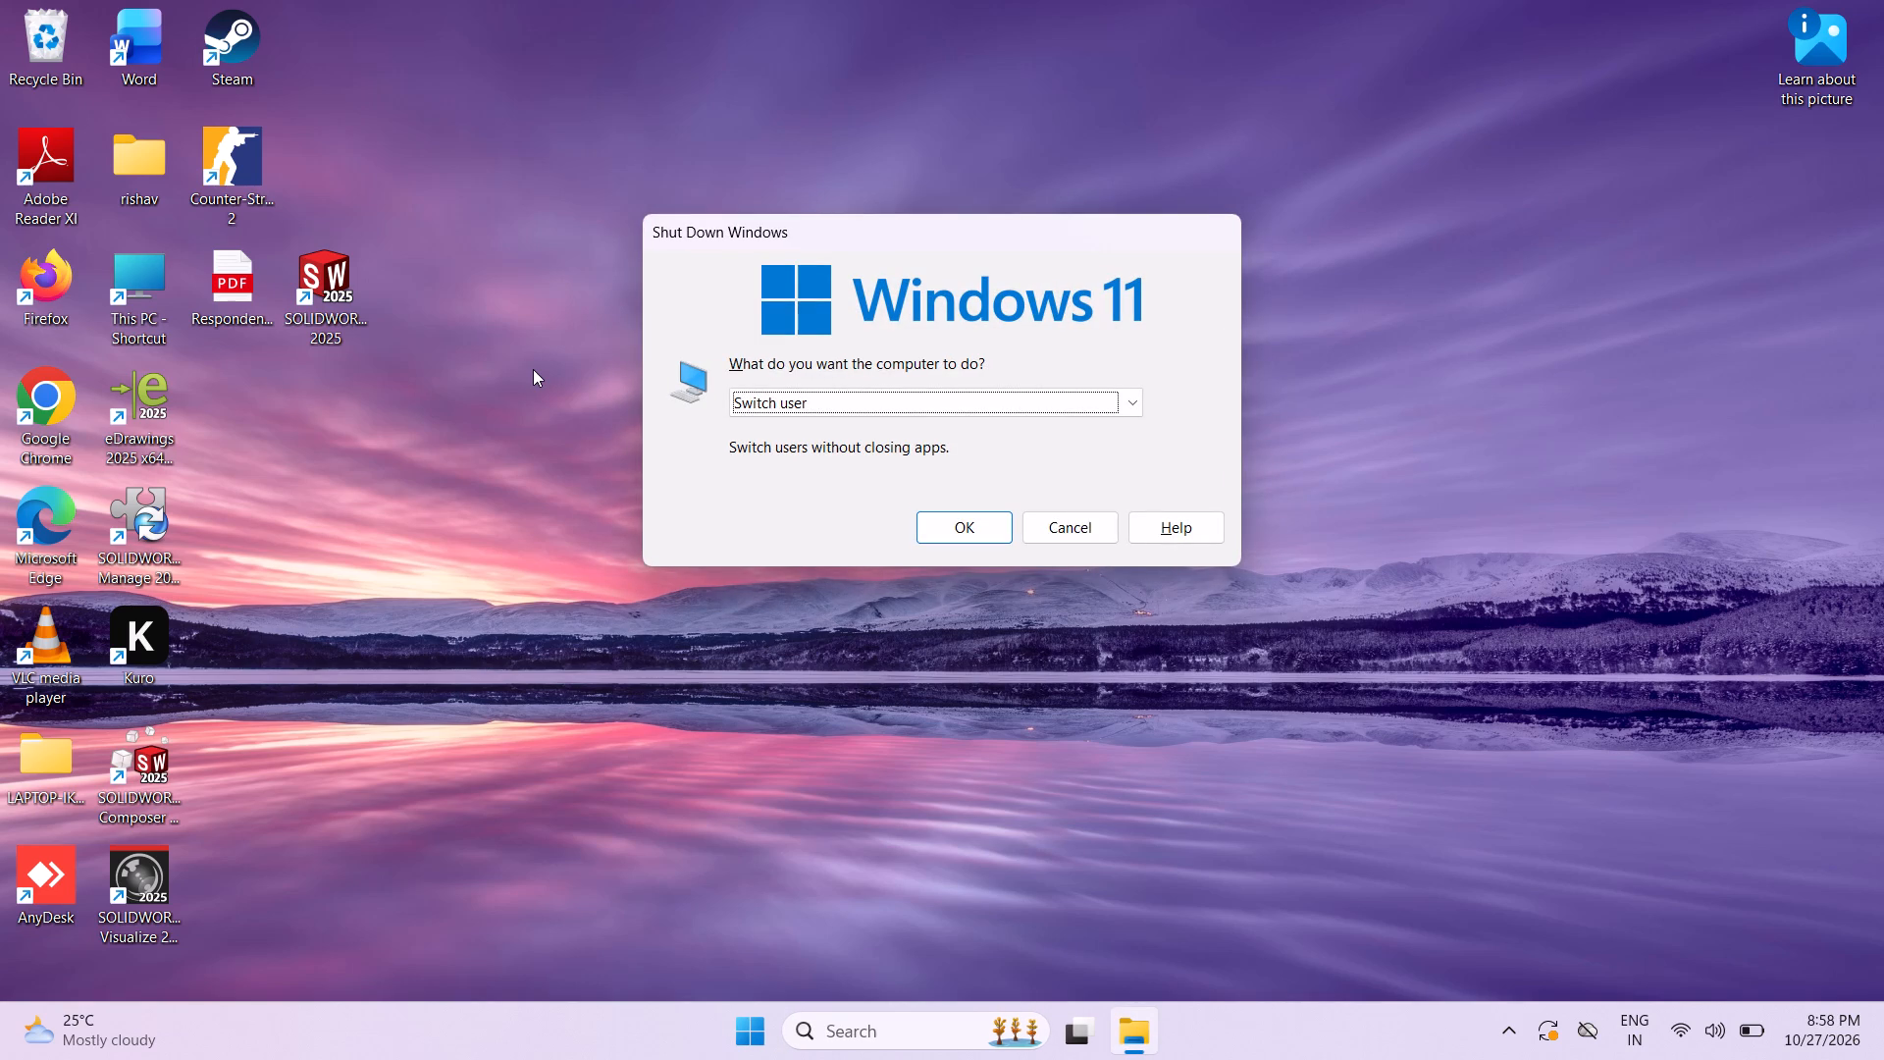
{"action": "left_click", "coordinate": [974, 537]}
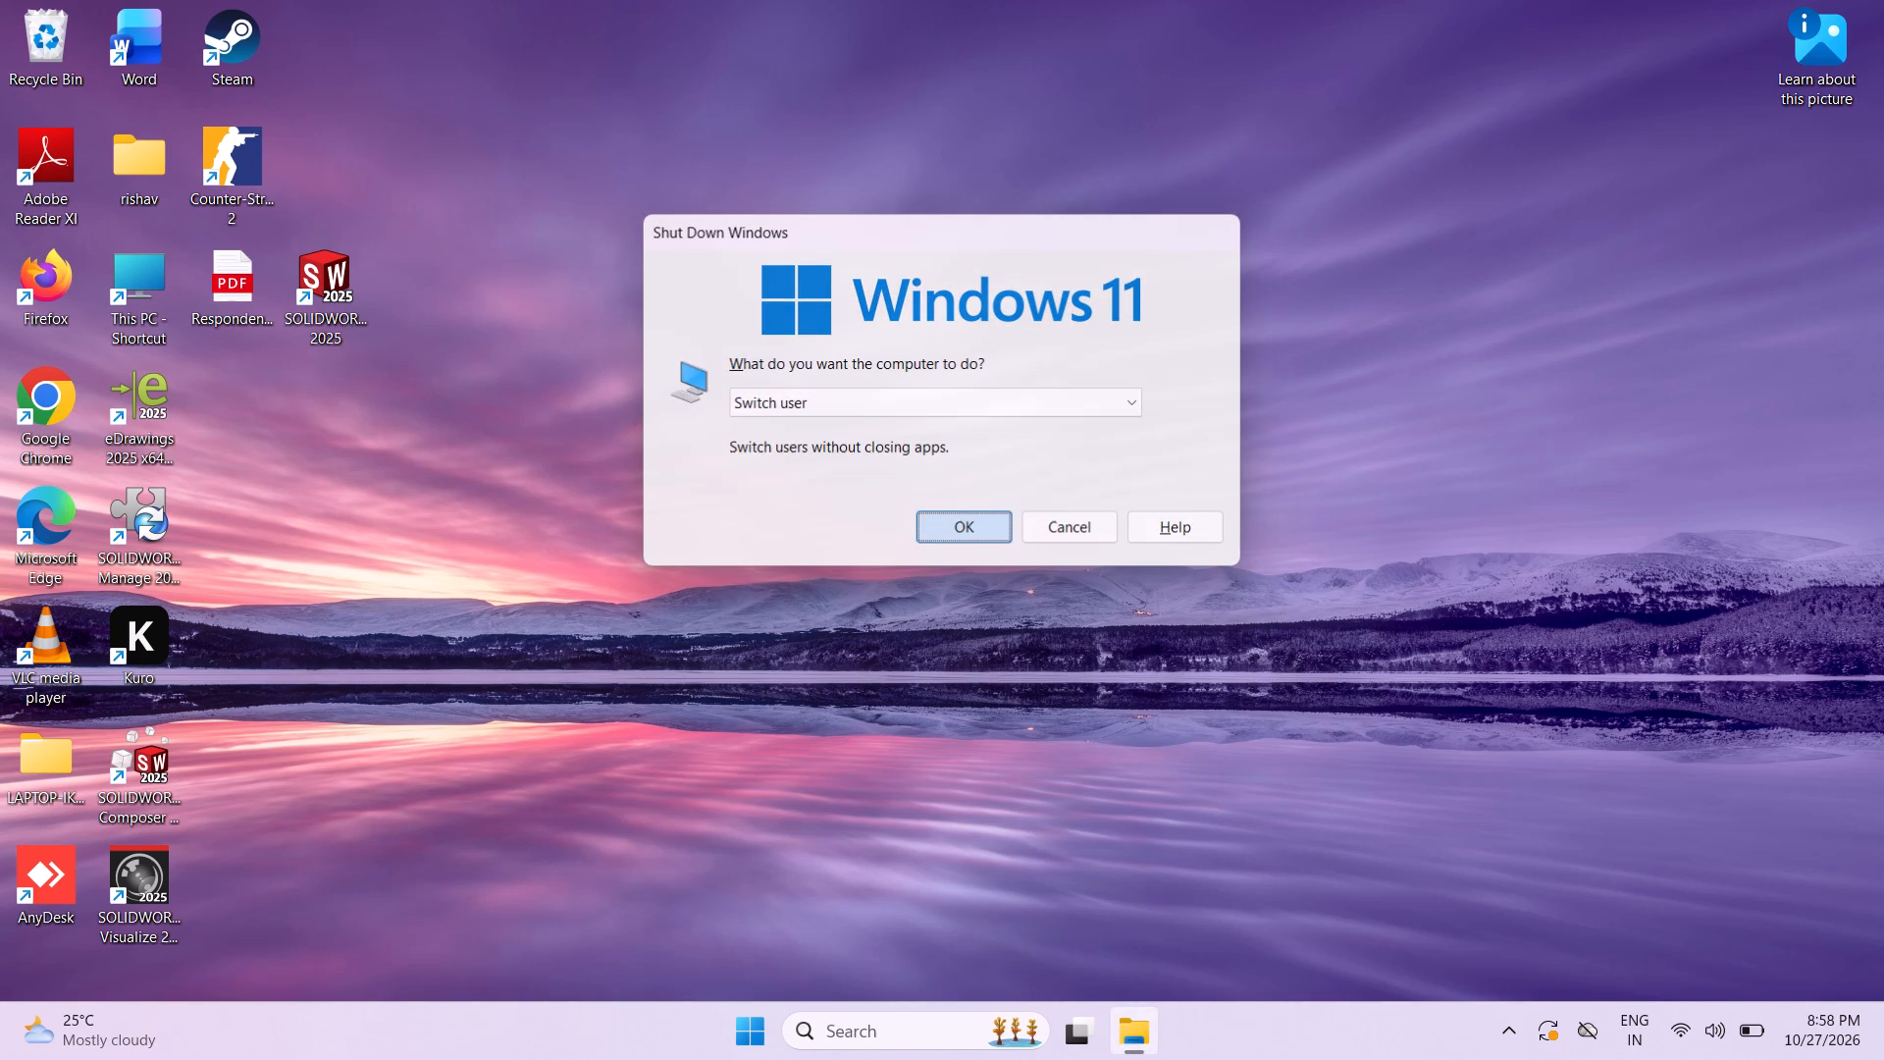